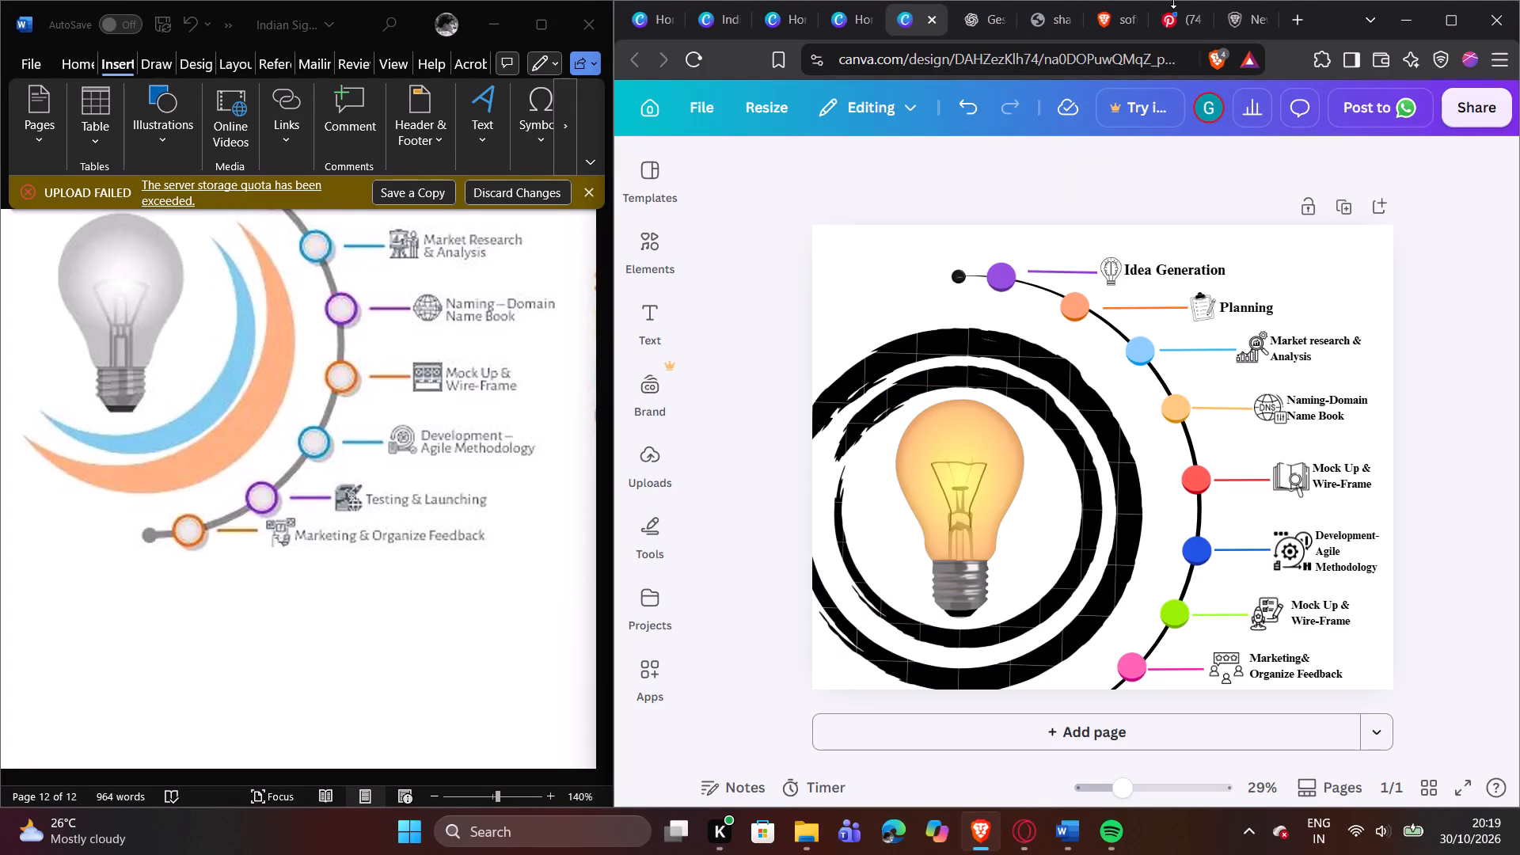
Find the nine-stage circular "System Development Lifecycle" diagram from smartsheet.com in the software development life cycle image results and copy it.
{"action": "left_click", "coordinate": [1120, 17]}
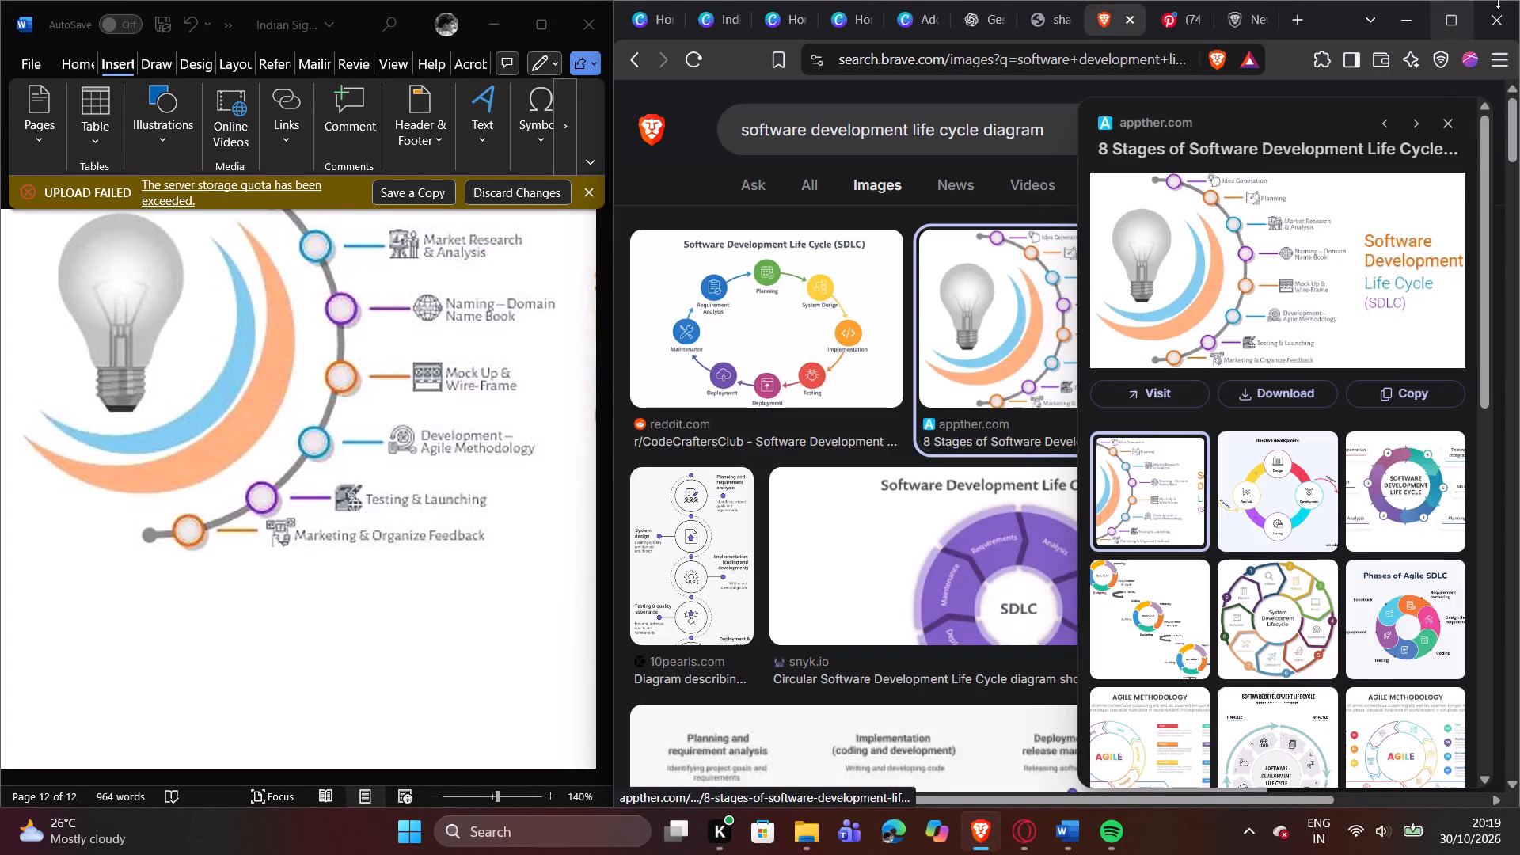
{"action": "left_click", "coordinate": [1441, 122]}
{"action": "scroll", "coordinate": [1313, 508], "scroll_direction": "down", "scroll_amount": 5}
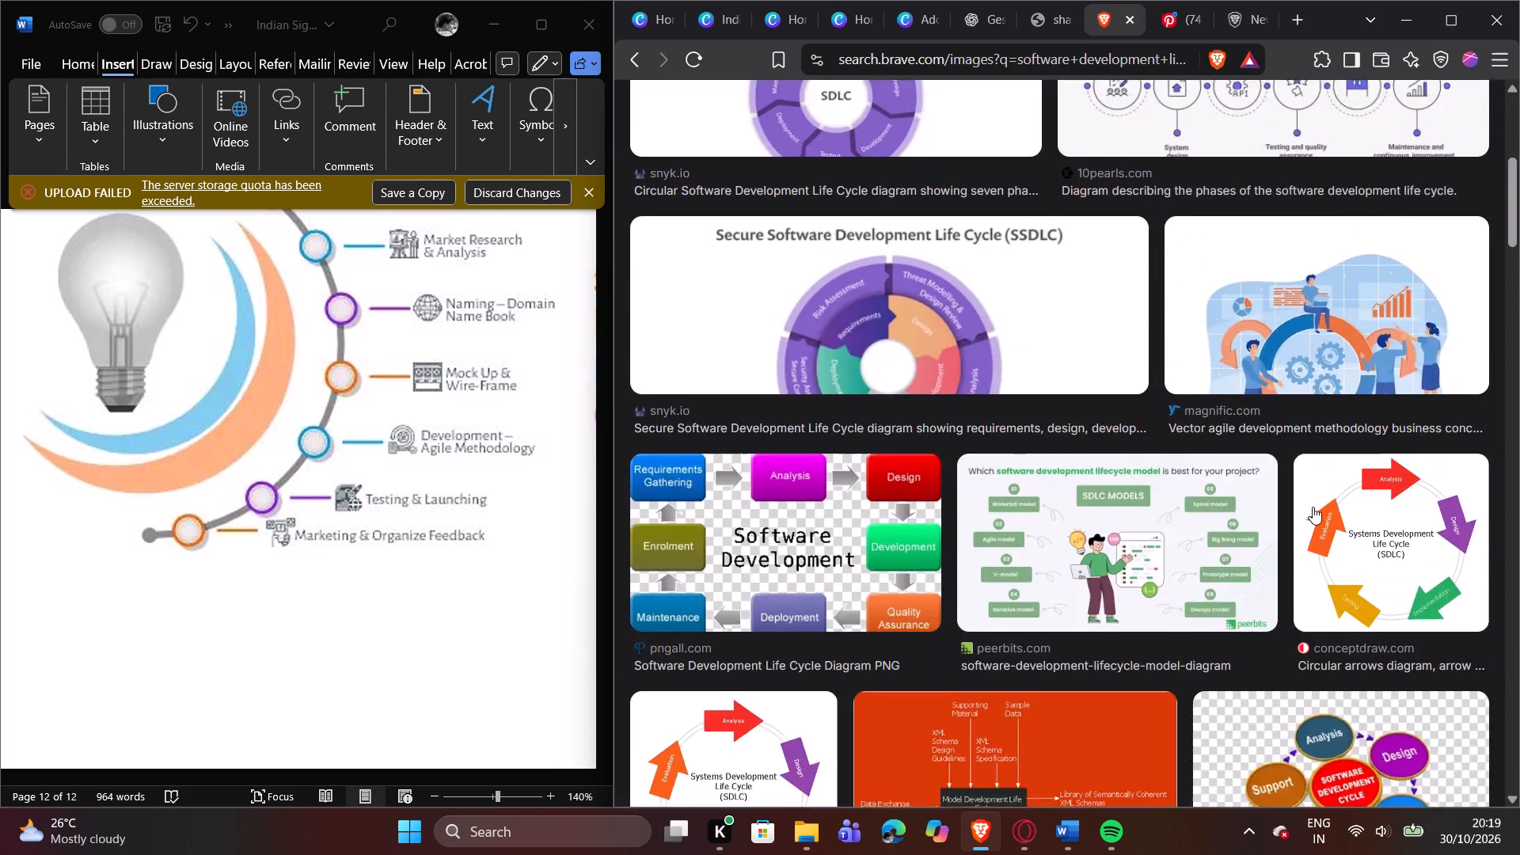
{"action": "scroll", "coordinate": [1313, 506], "scroll_direction": "up", "scroll_amount": 6}
{"action": "left_click", "coordinate": [1111, 301]}
{"action": "scroll", "coordinate": [1111, 301], "scroll_direction": "up", "scroll_amount": 1}
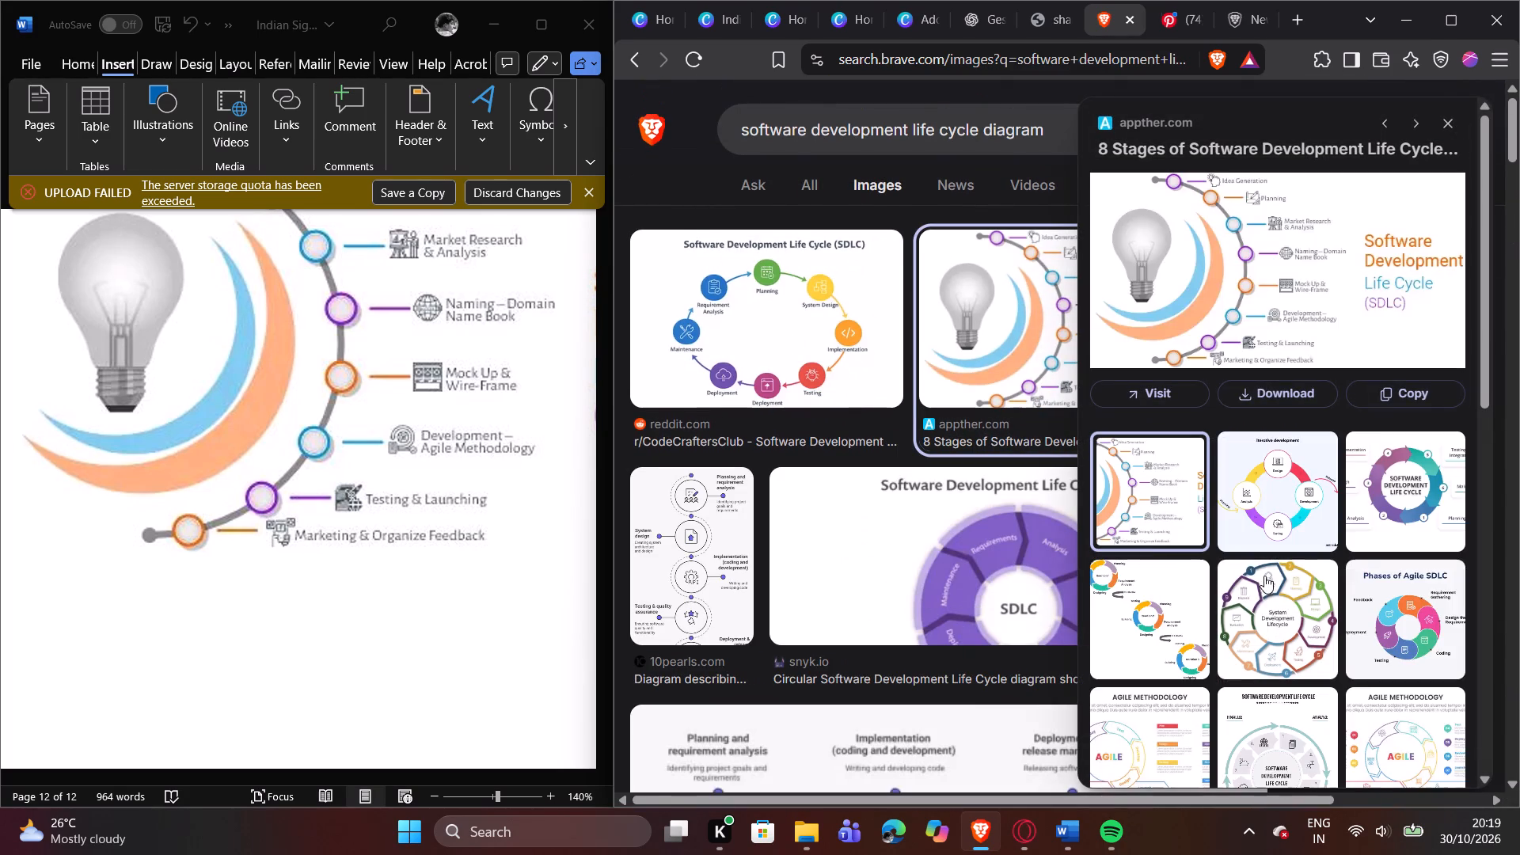
{"action": "left_click", "coordinate": [1244, 607]}
{"action": "right_click", "coordinate": [1277, 351]}
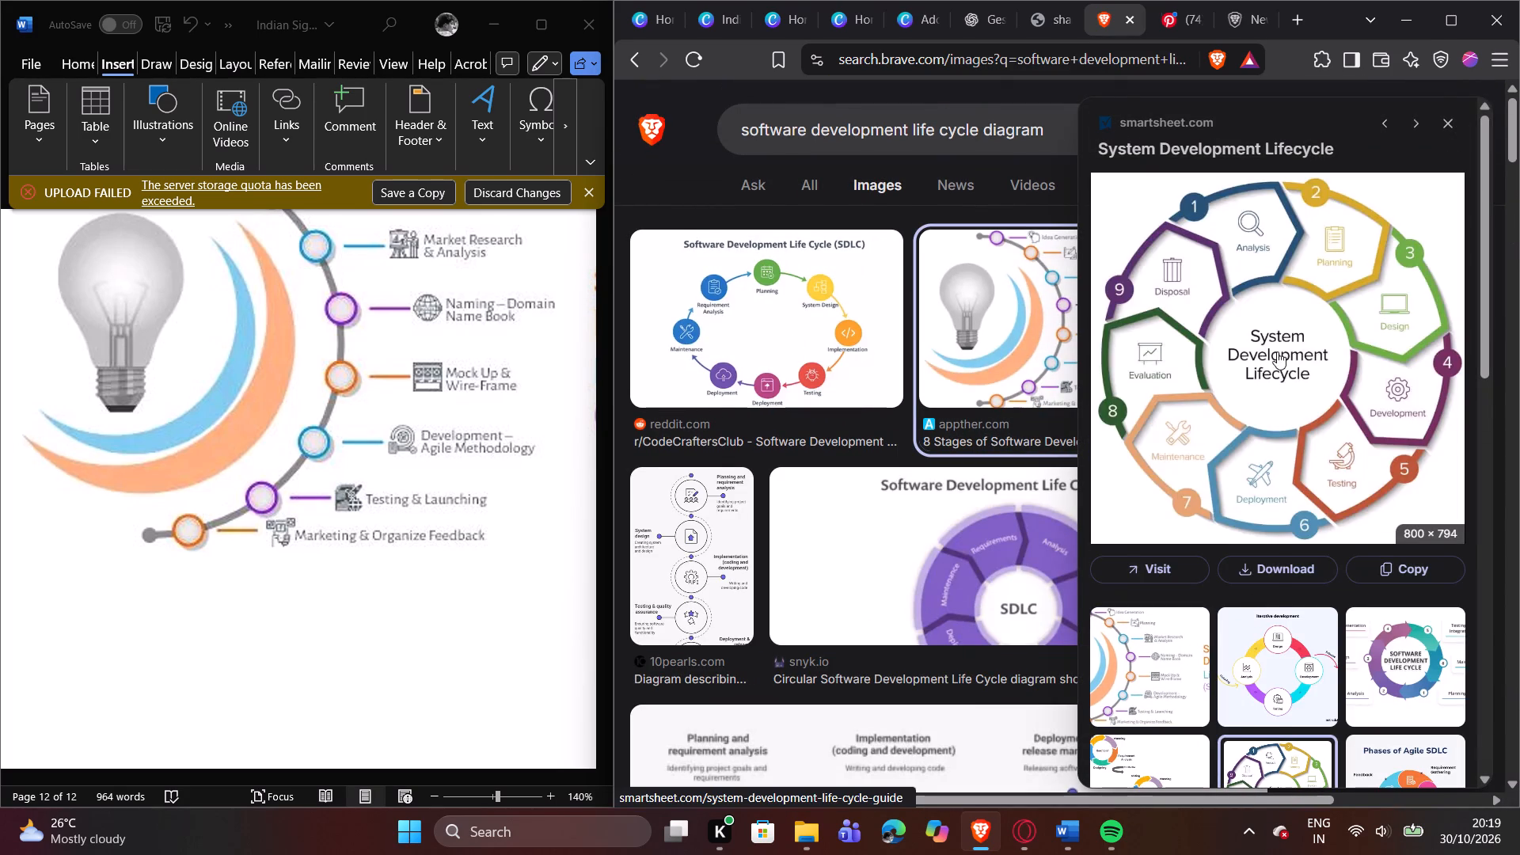
{"action": "left_click", "coordinate": [1108, 665]}
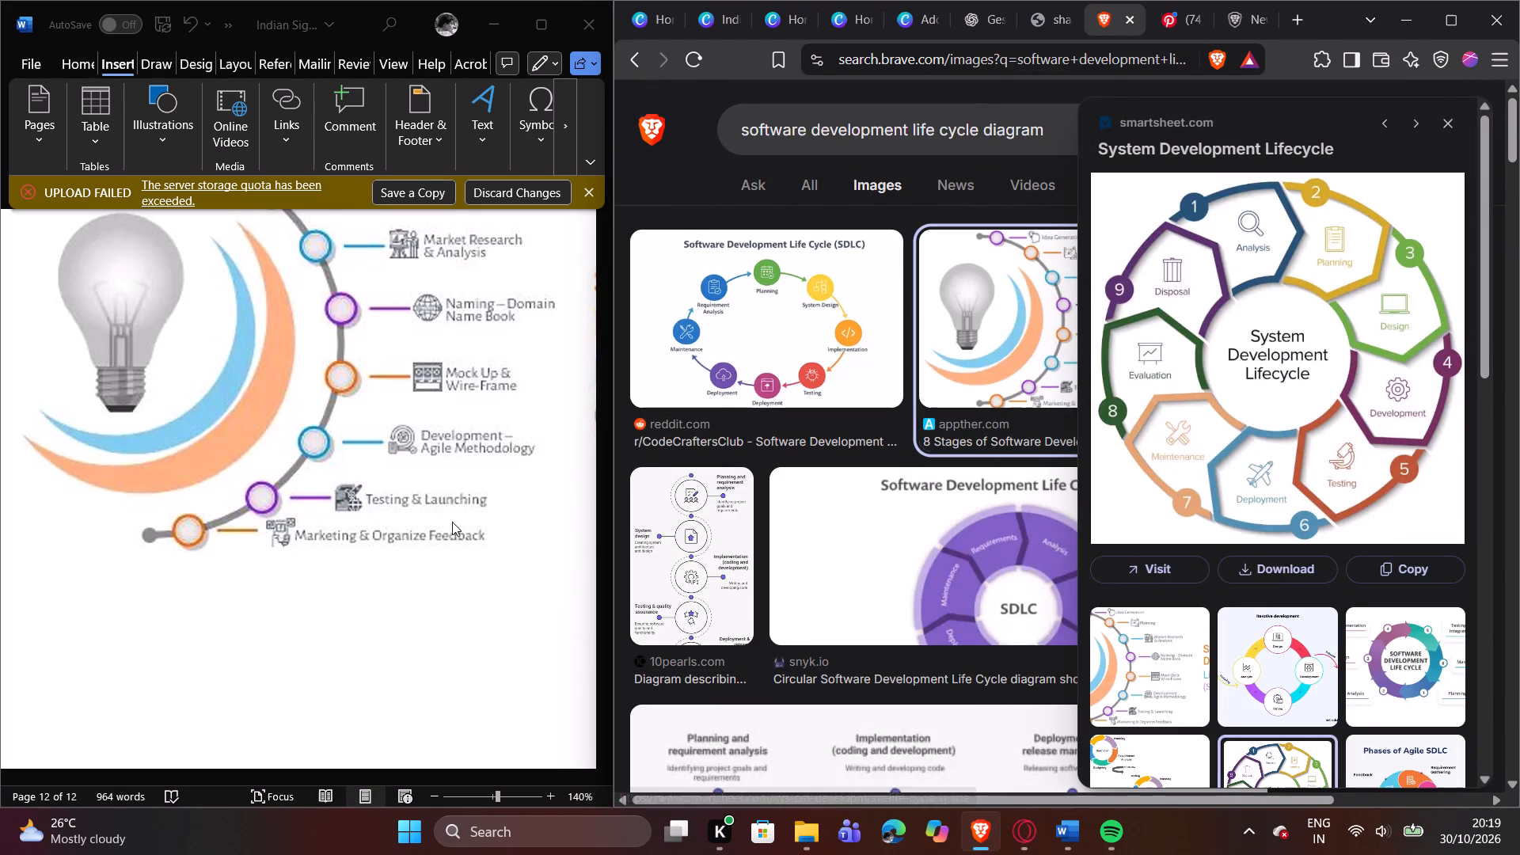
In Word, save a copy of the document as Indian Sign Language in the Documents folder, replacing the existing file.
{"action": "left_click", "coordinate": [431, 525]}
{"action": "left_click", "coordinate": [429, 526]}
{"action": "scroll", "coordinate": [427, 526], "scroll_direction": "up", "scroll_amount": 3}
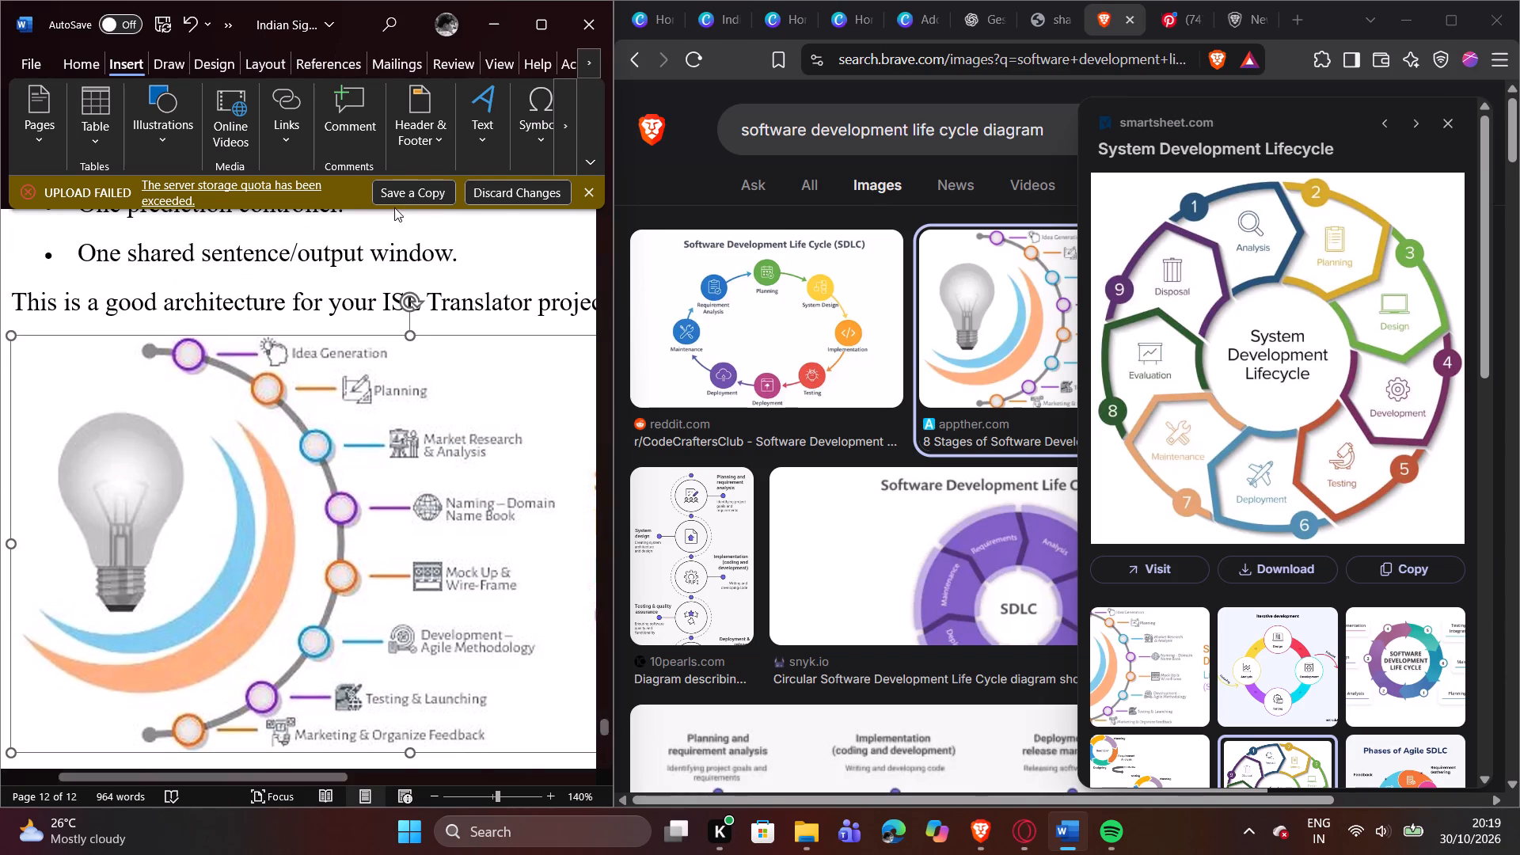
{"action": "left_click", "coordinate": [579, 200]}
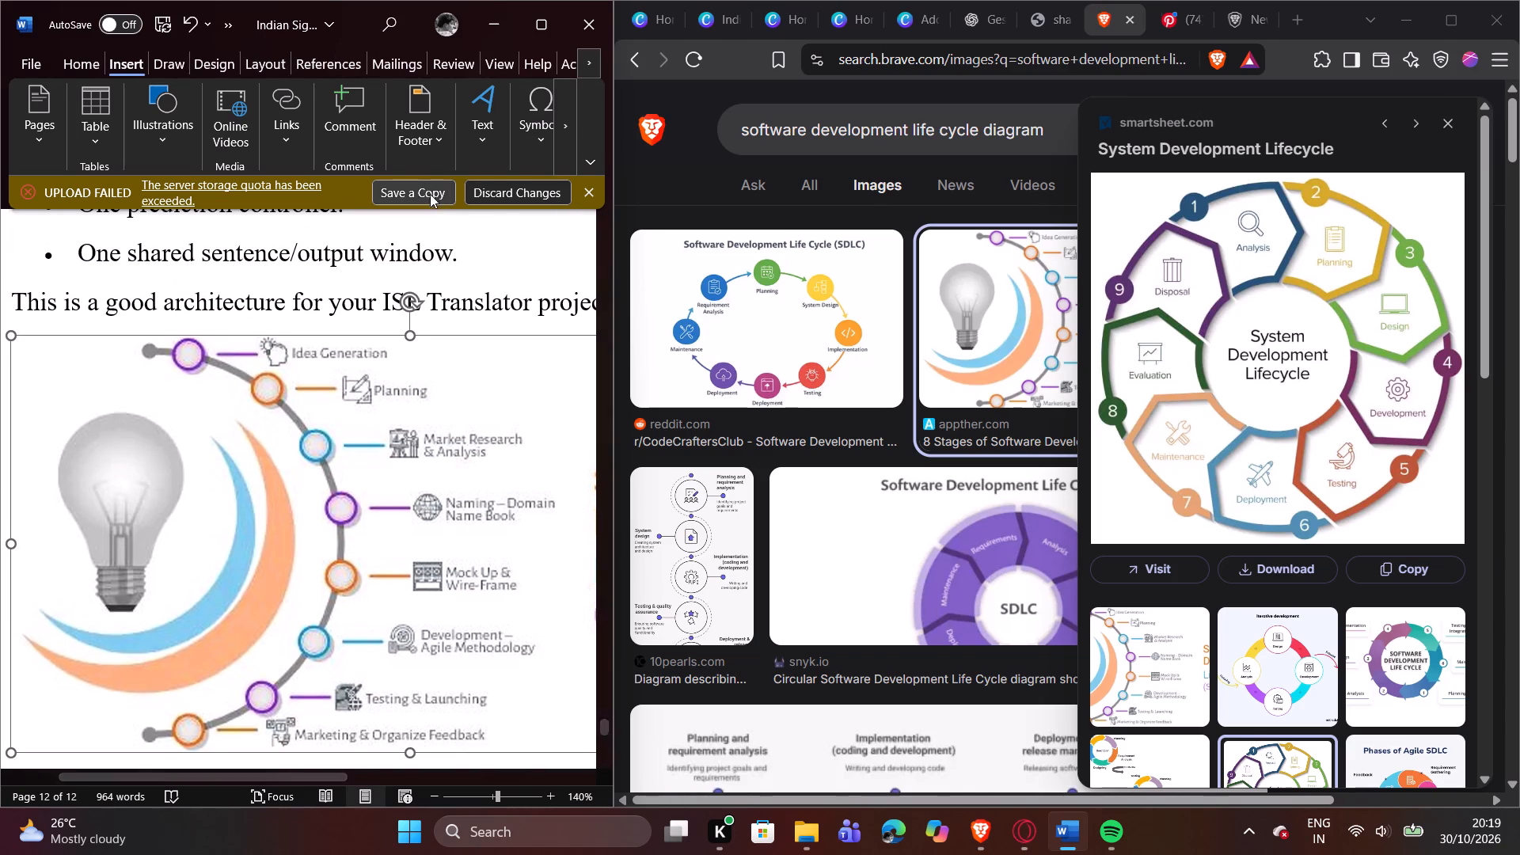
{"action": "left_click", "coordinate": [424, 192]}
{"action": "left_click", "coordinate": [456, 352]}
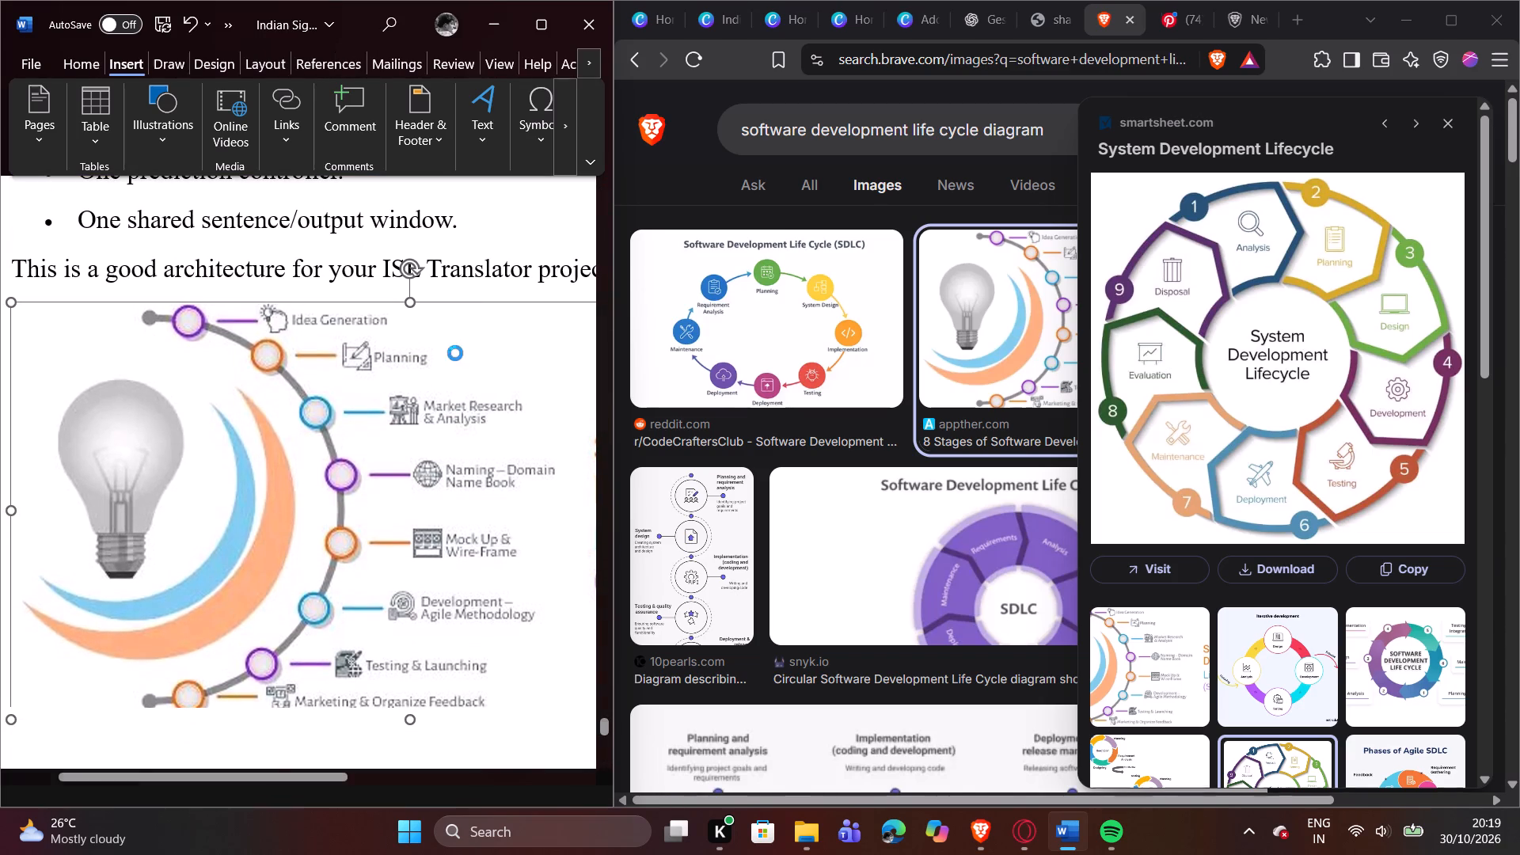
{"action": "key", "text": "BackSpace"}
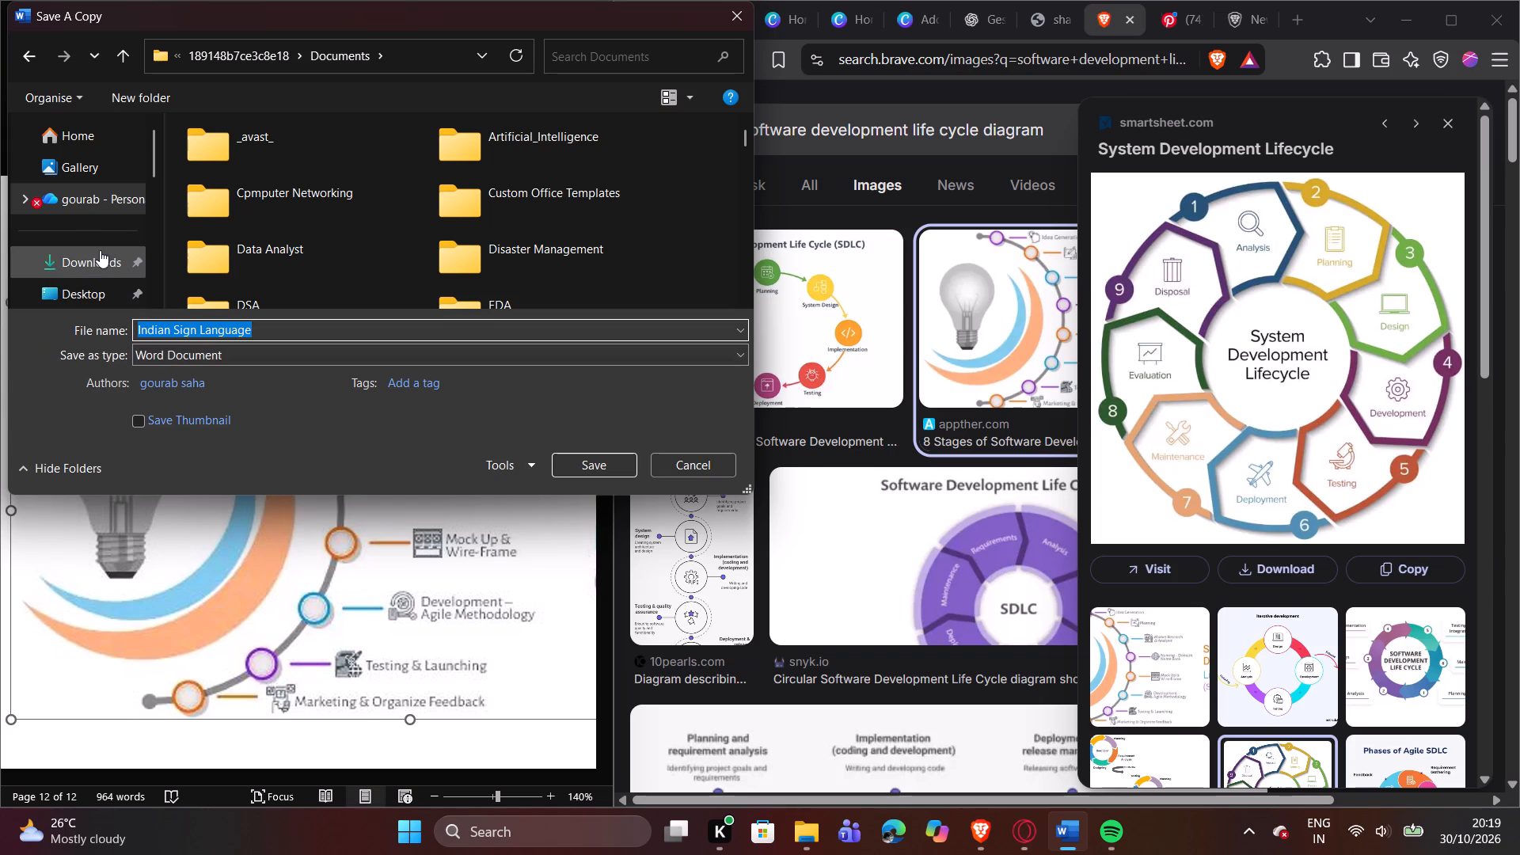
{"action": "left_click", "coordinate": [100, 255]}
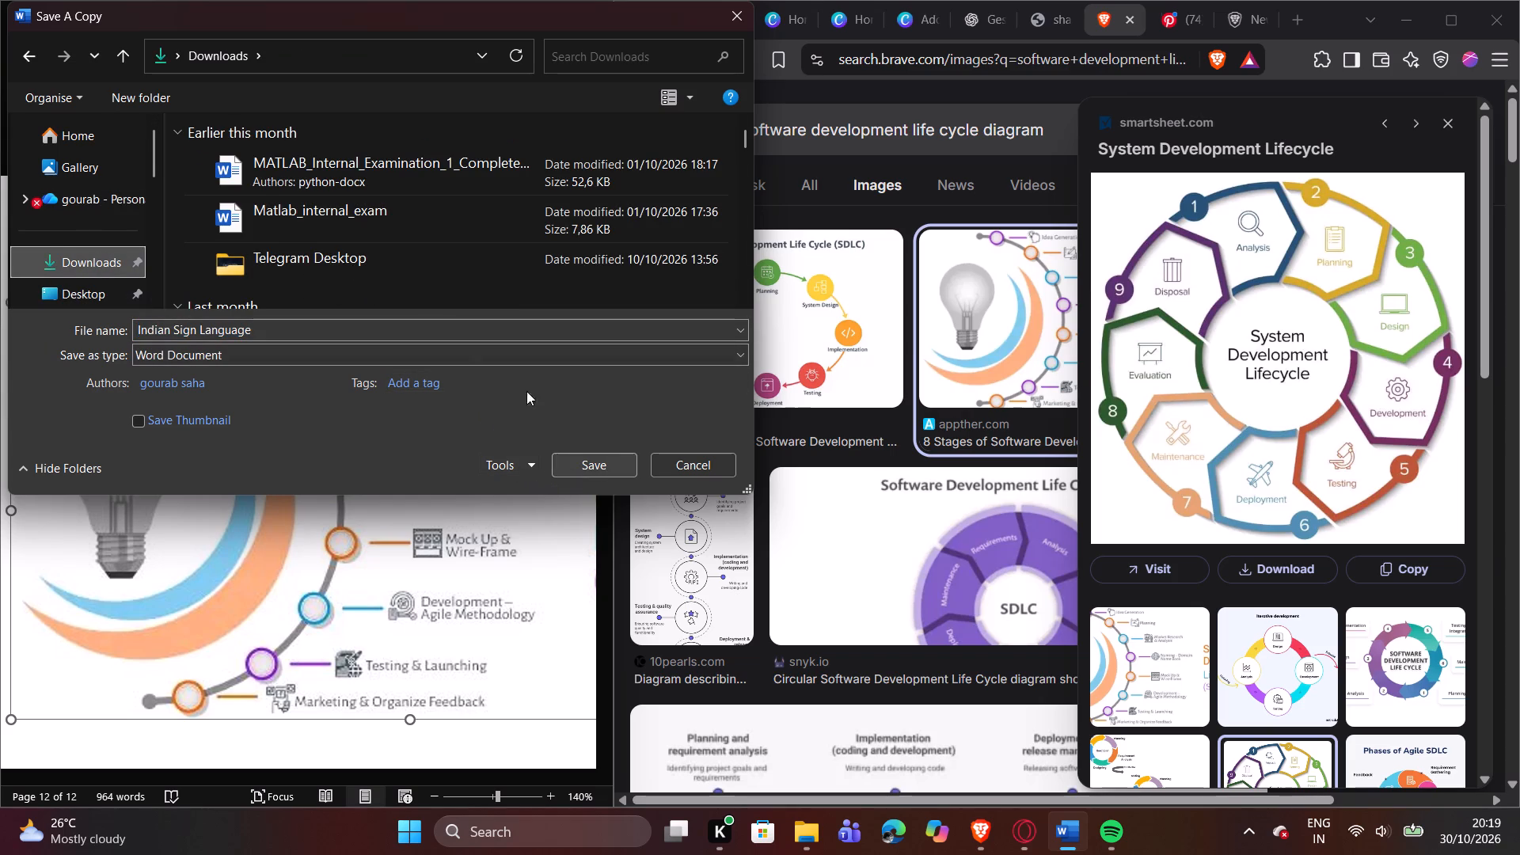
{"action": "scroll", "coordinate": [59, 149], "scroll_direction": "down", "scroll_amount": 1}
{"action": "left_click_drag", "start_coordinate": [91, 215], "coordinate": [100, 223]}
{"action": "left_click_drag", "start_coordinate": [85, 214], "coordinate": [62, 244]}
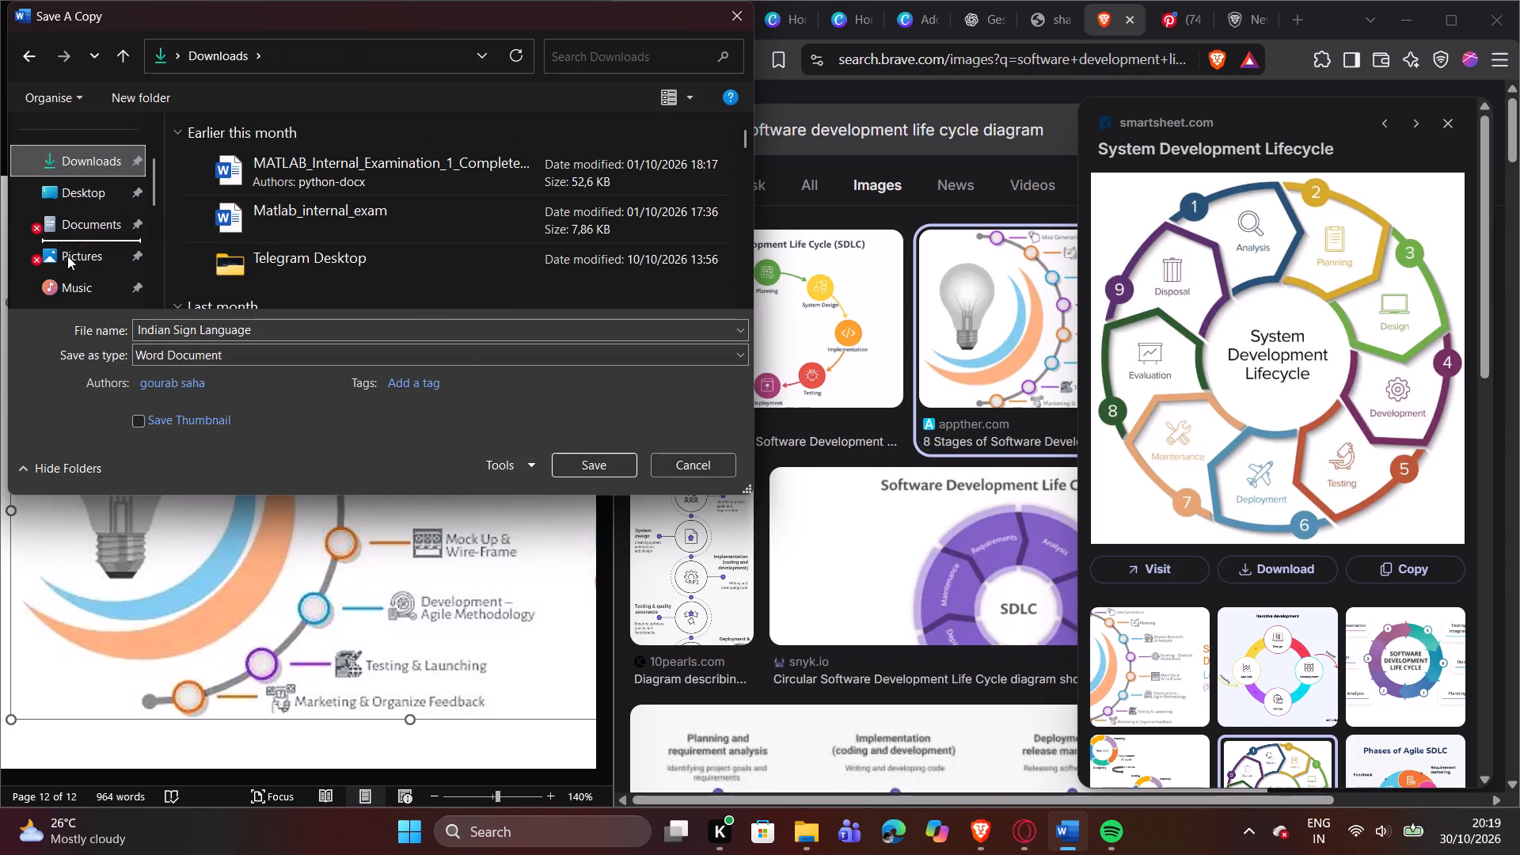
{"action": "left_click", "coordinate": [96, 227]}
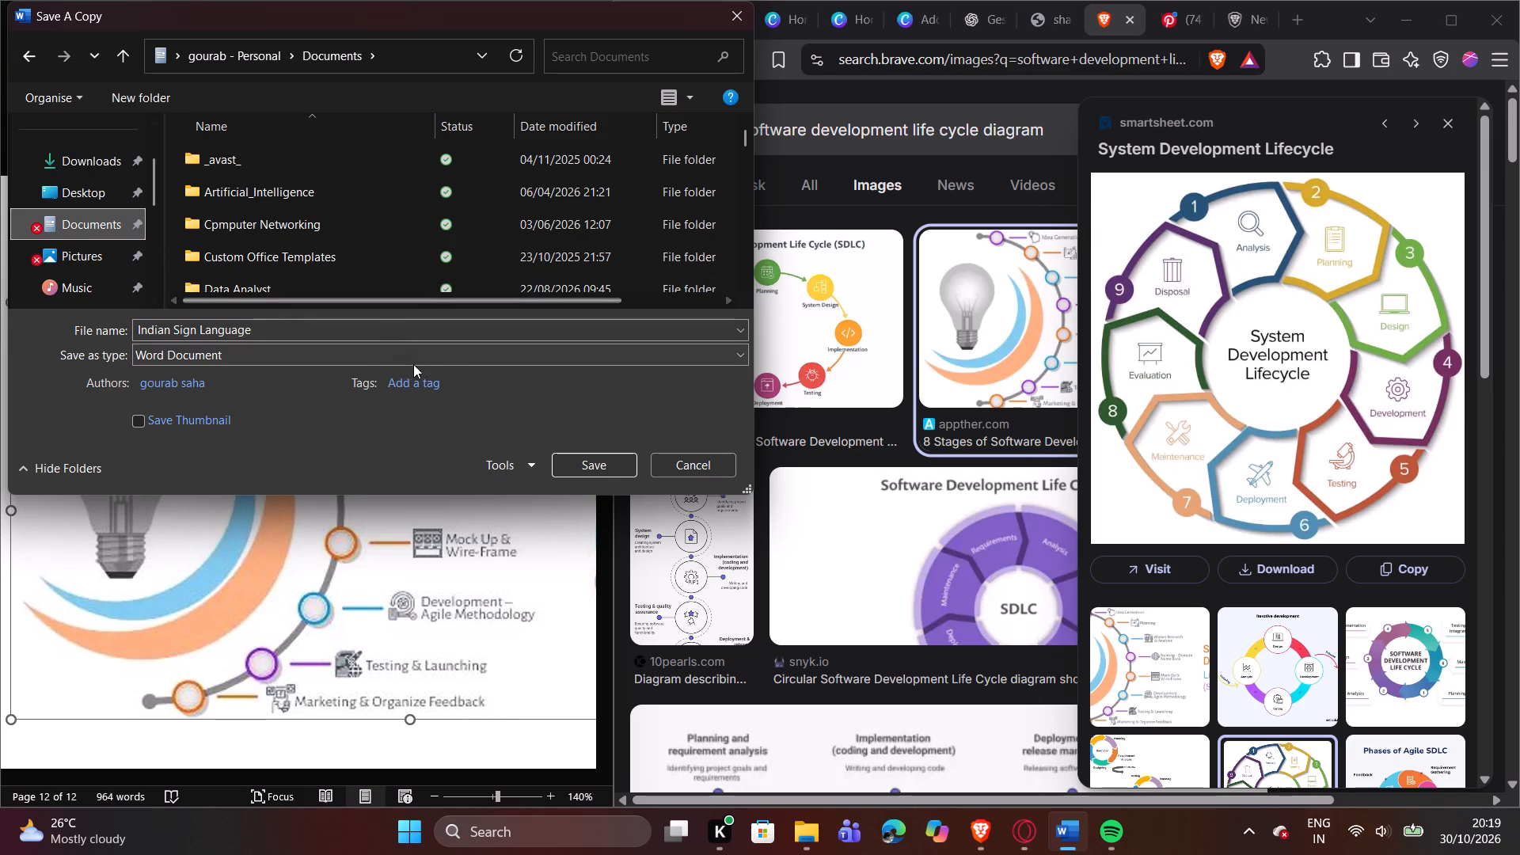
{"action": "left_click", "coordinate": [598, 464]}
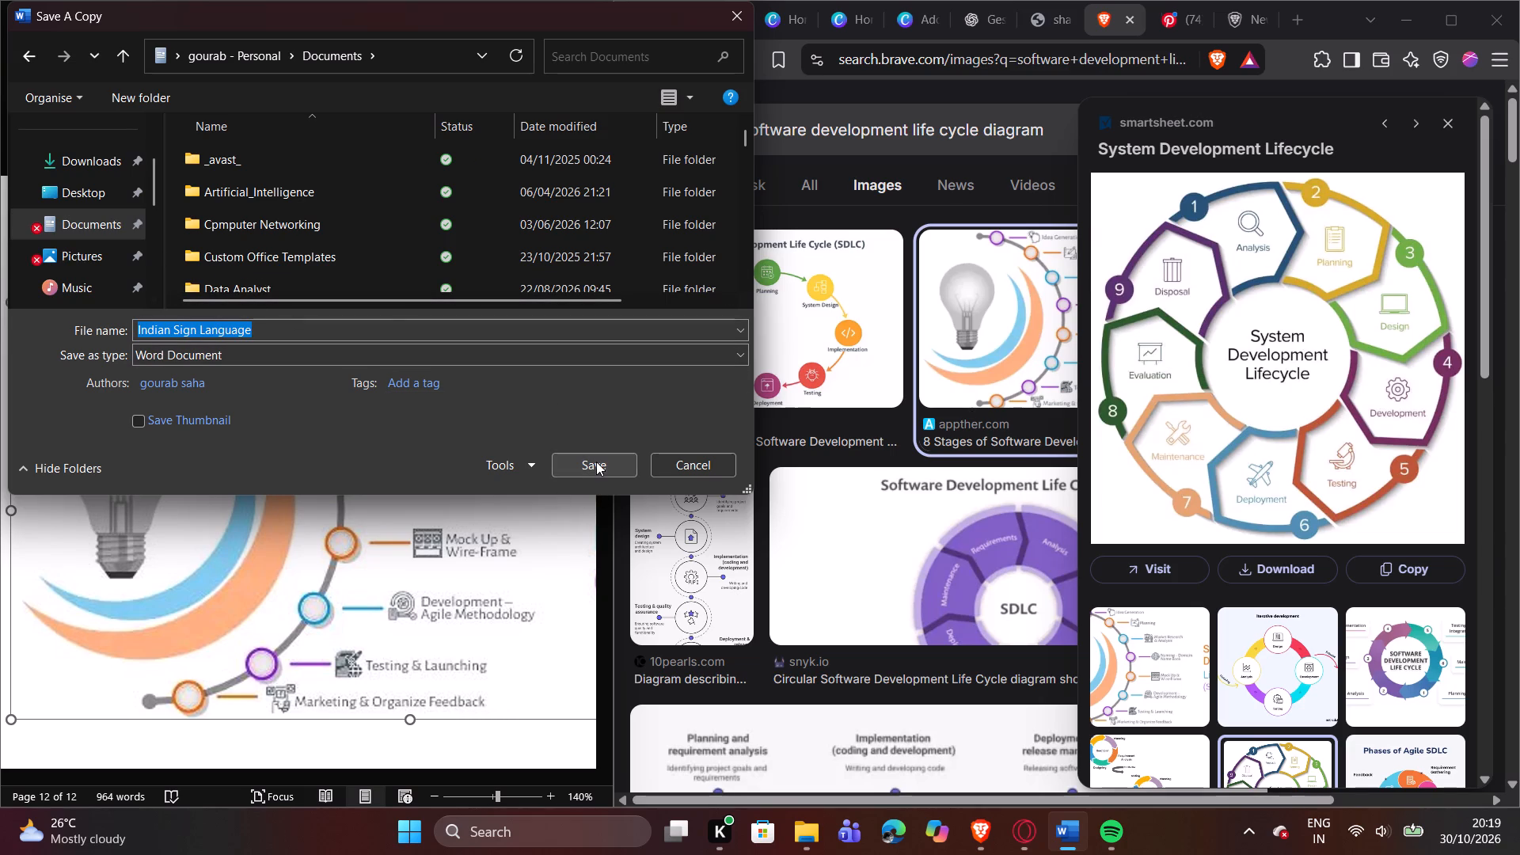
{"action": "left_click", "coordinate": [595, 462]}
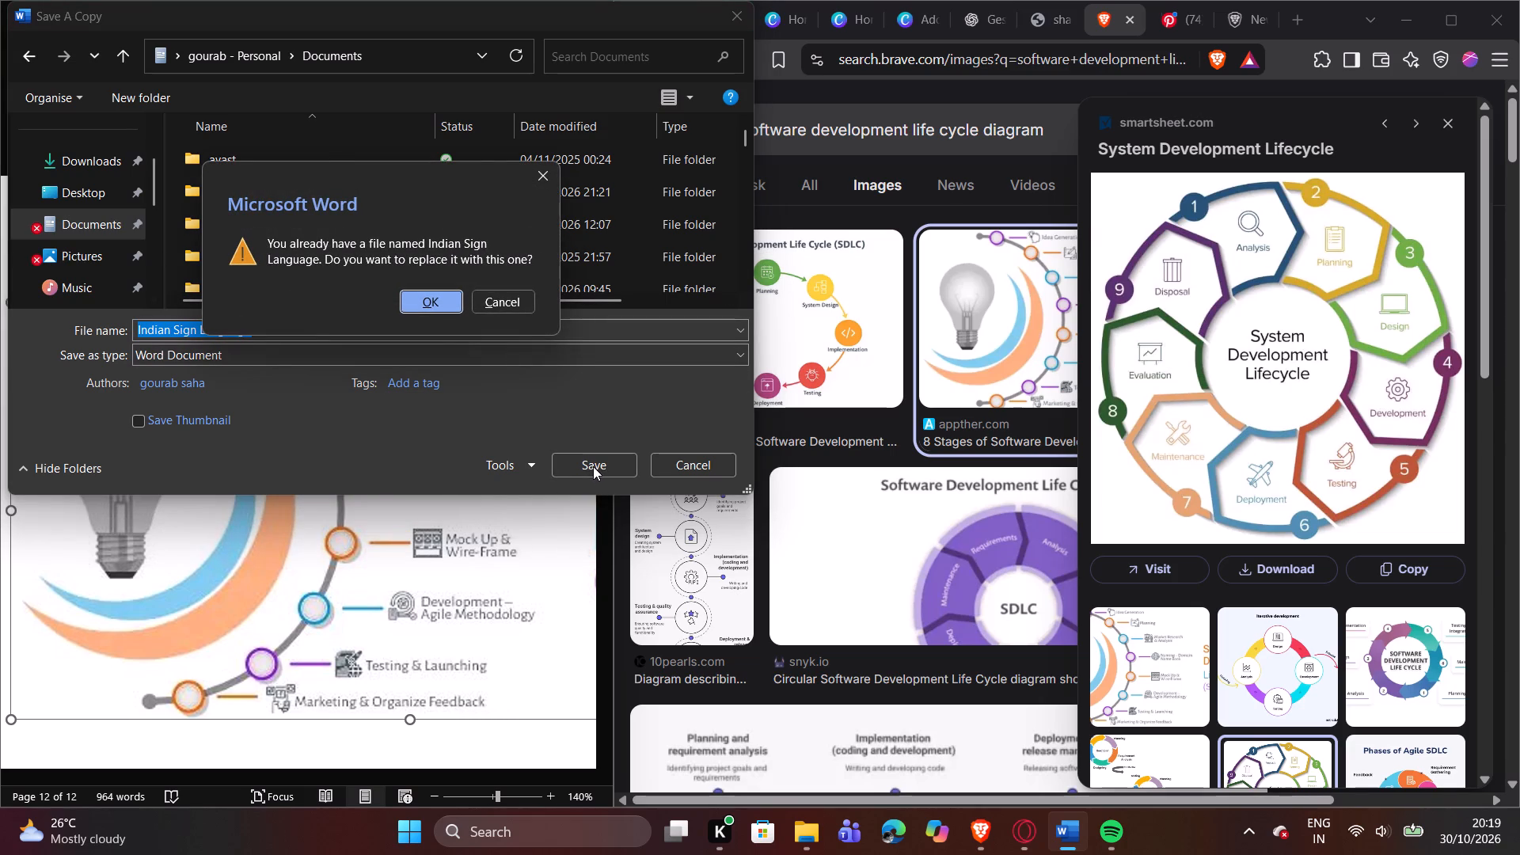
{"action": "left_click", "coordinate": [432, 306]}
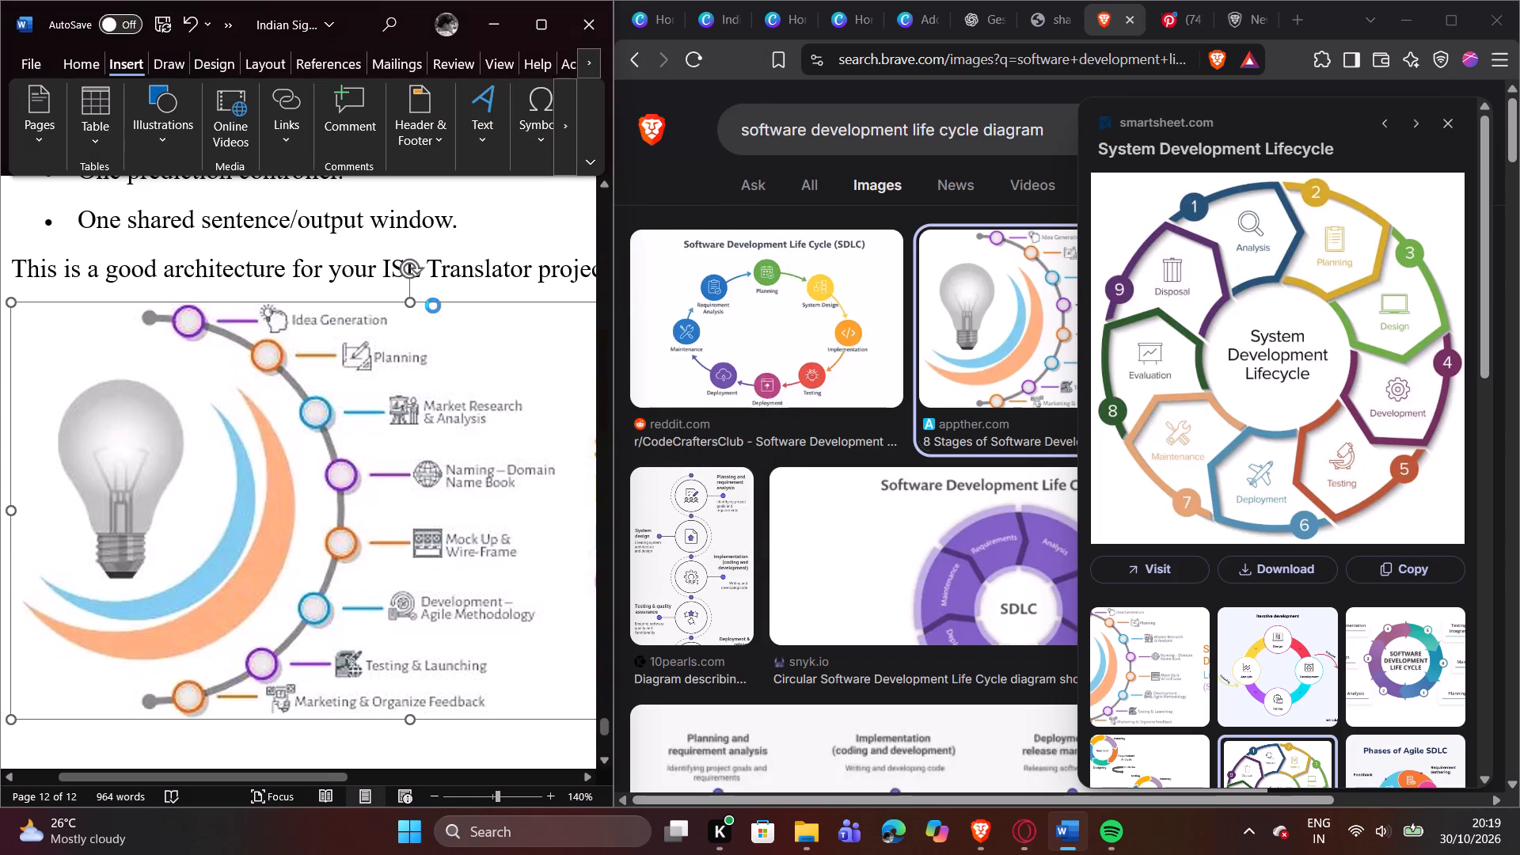
Replace the light-bulb life cycle picture at the end of the document with the copied System Development Lifecycle diagram, keeping source formatting.
{"action": "left_click", "coordinate": [419, 342]}
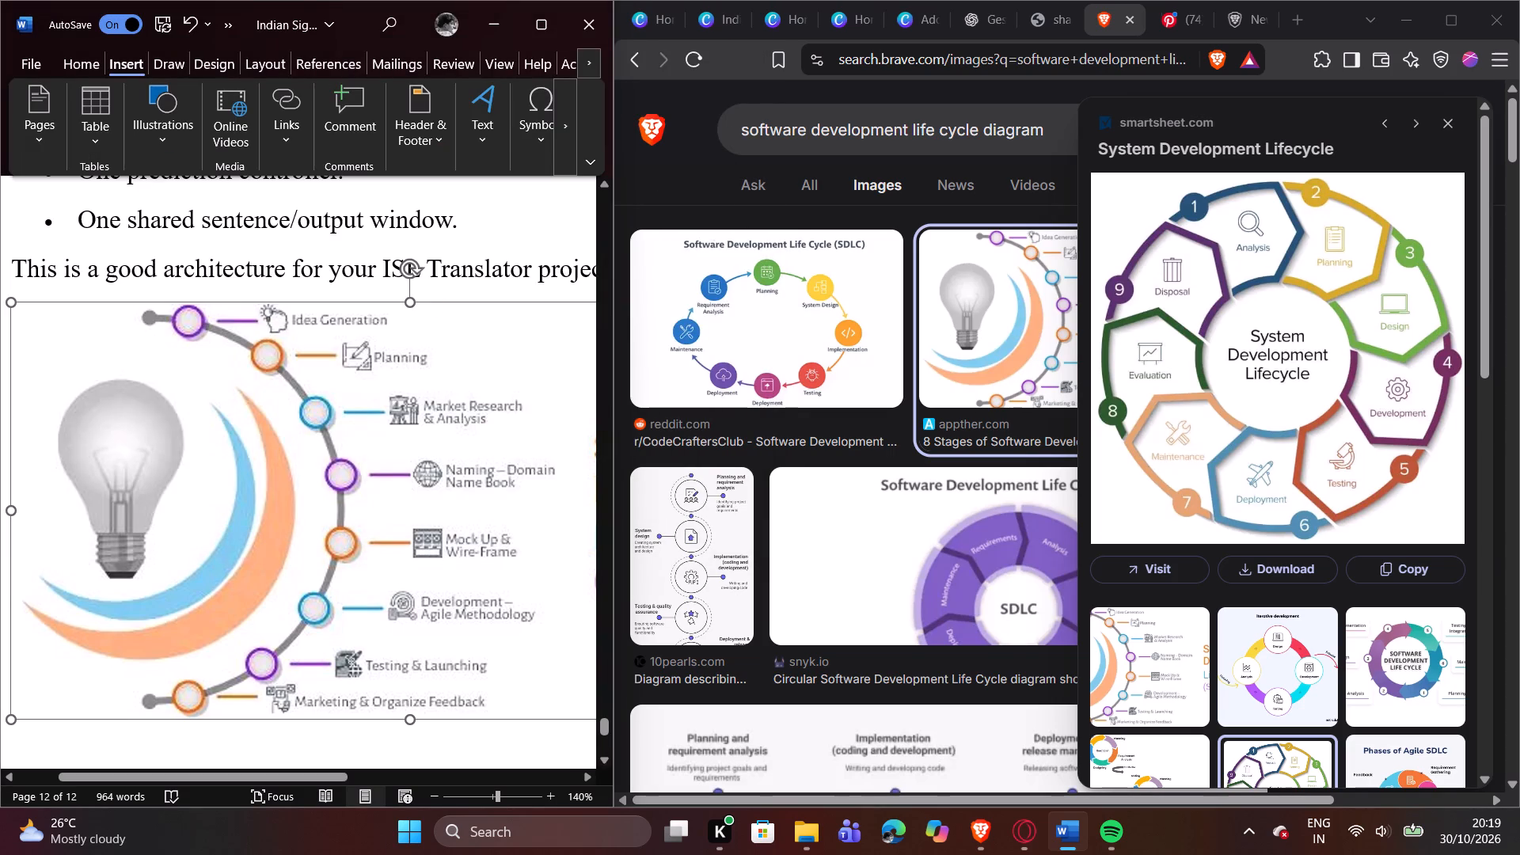
{"action": "key", "text": "BackSpace"}
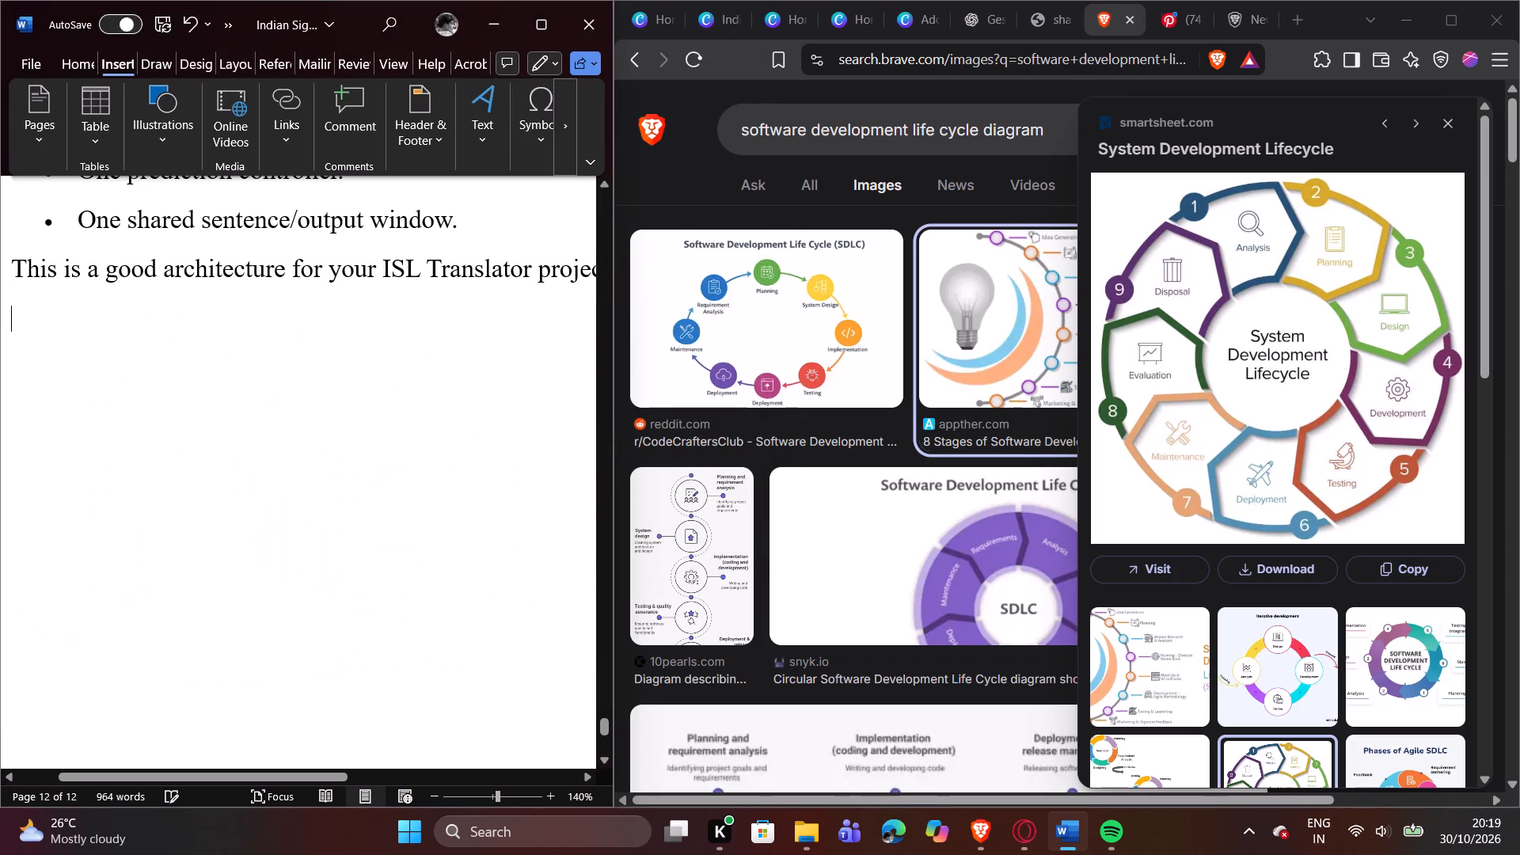
{"action": "right_click", "coordinate": [21, 312]}
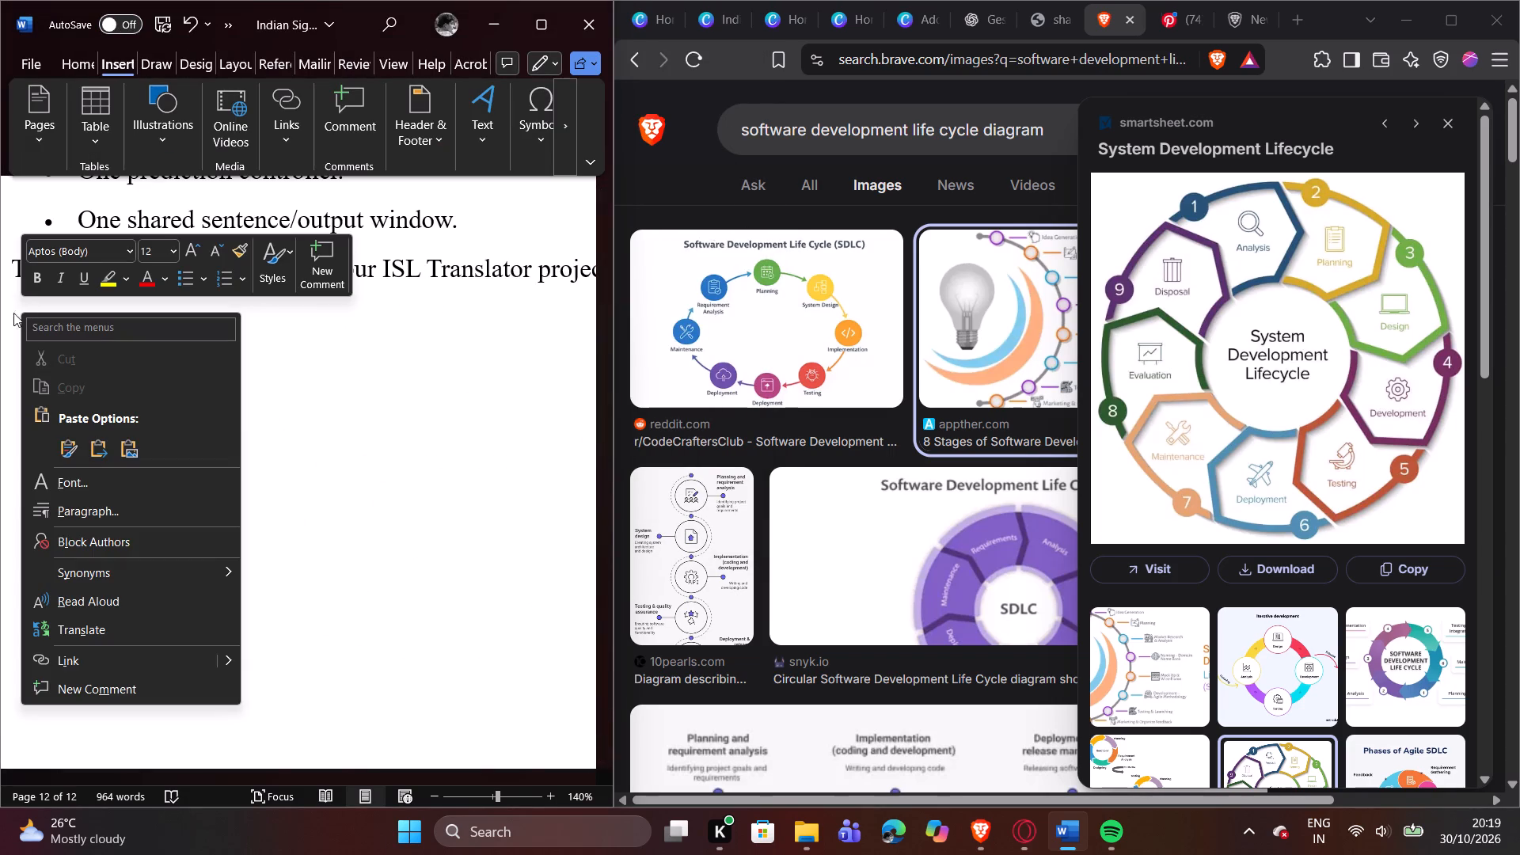
{"action": "left_click", "coordinate": [66, 443]}
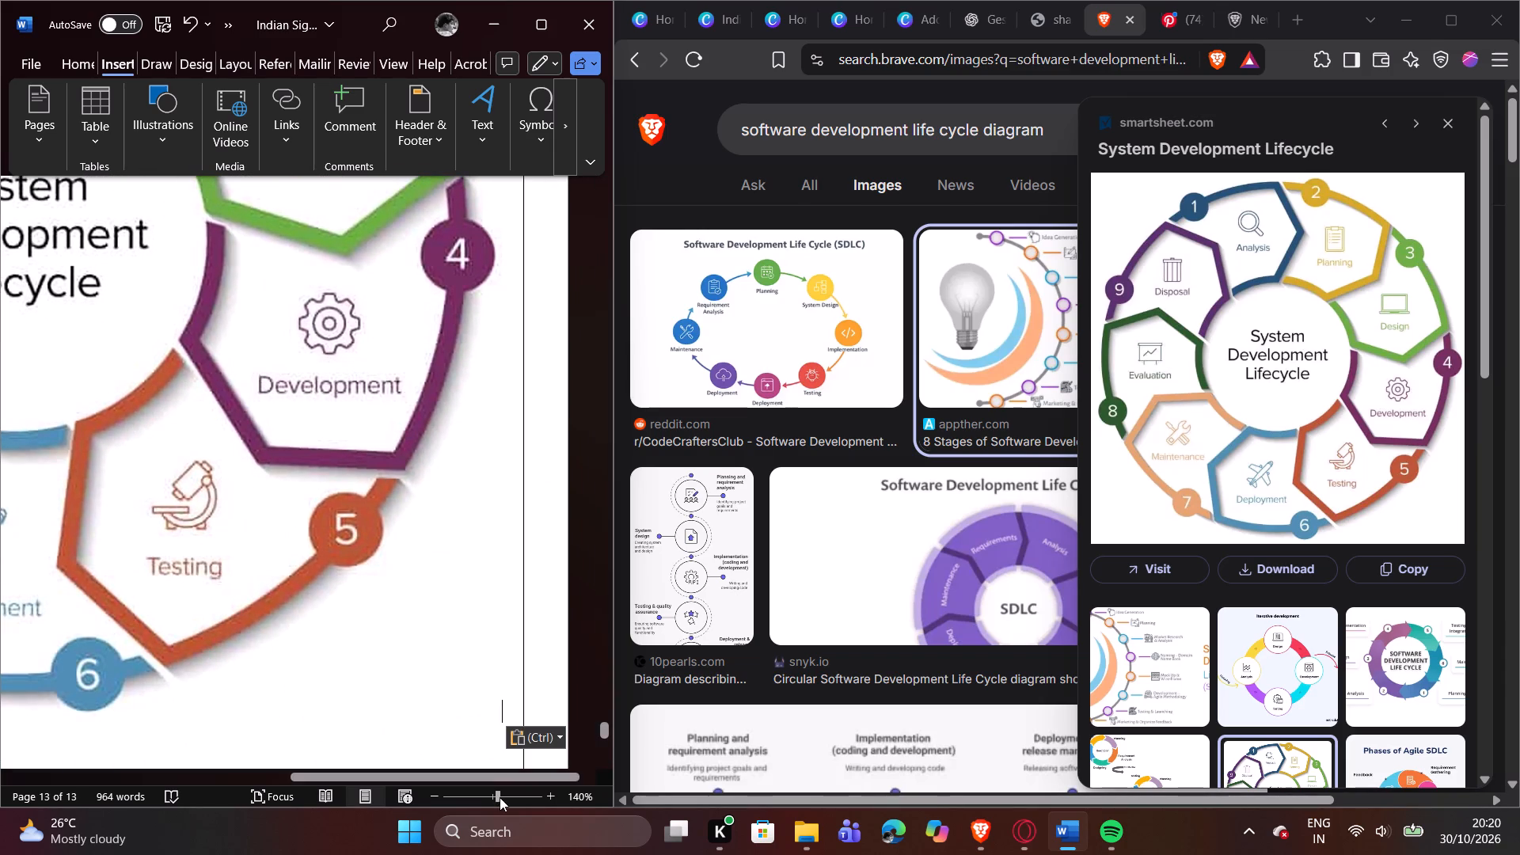
{"action": "left_click", "coordinate": [484, 793]}
{"action": "scroll", "coordinate": [301, 336], "scroll_direction": "up", "scroll_amount": 7}
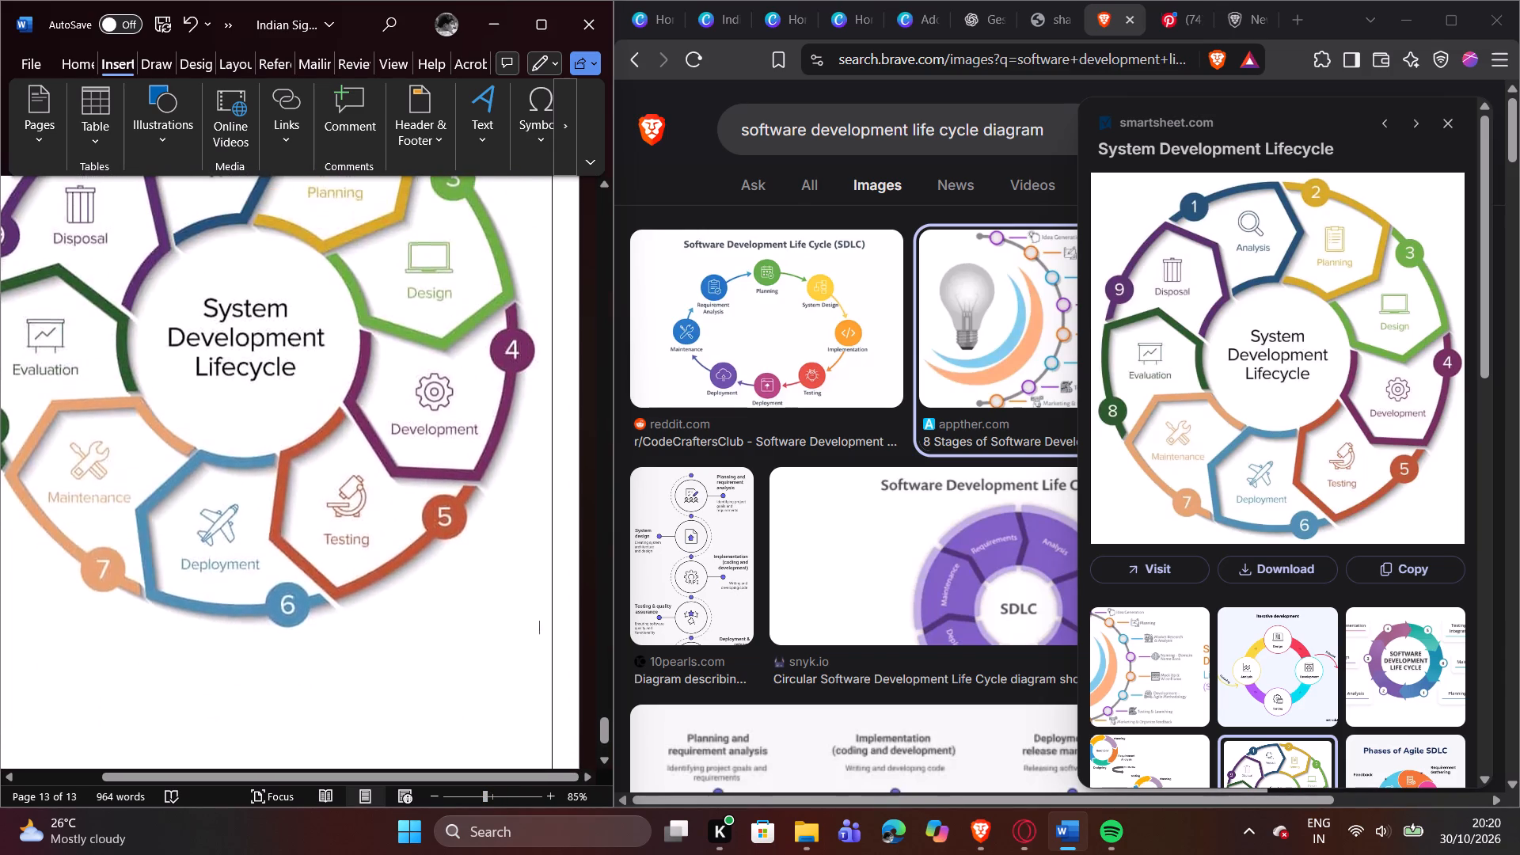
{"action": "scroll", "coordinate": [305, 334], "scroll_direction": "up", "scroll_amount": 1}
Switch to the light-bulb diagram design in Canva and go to the Canva home page.
{"action": "left_click", "coordinate": [910, 12]}
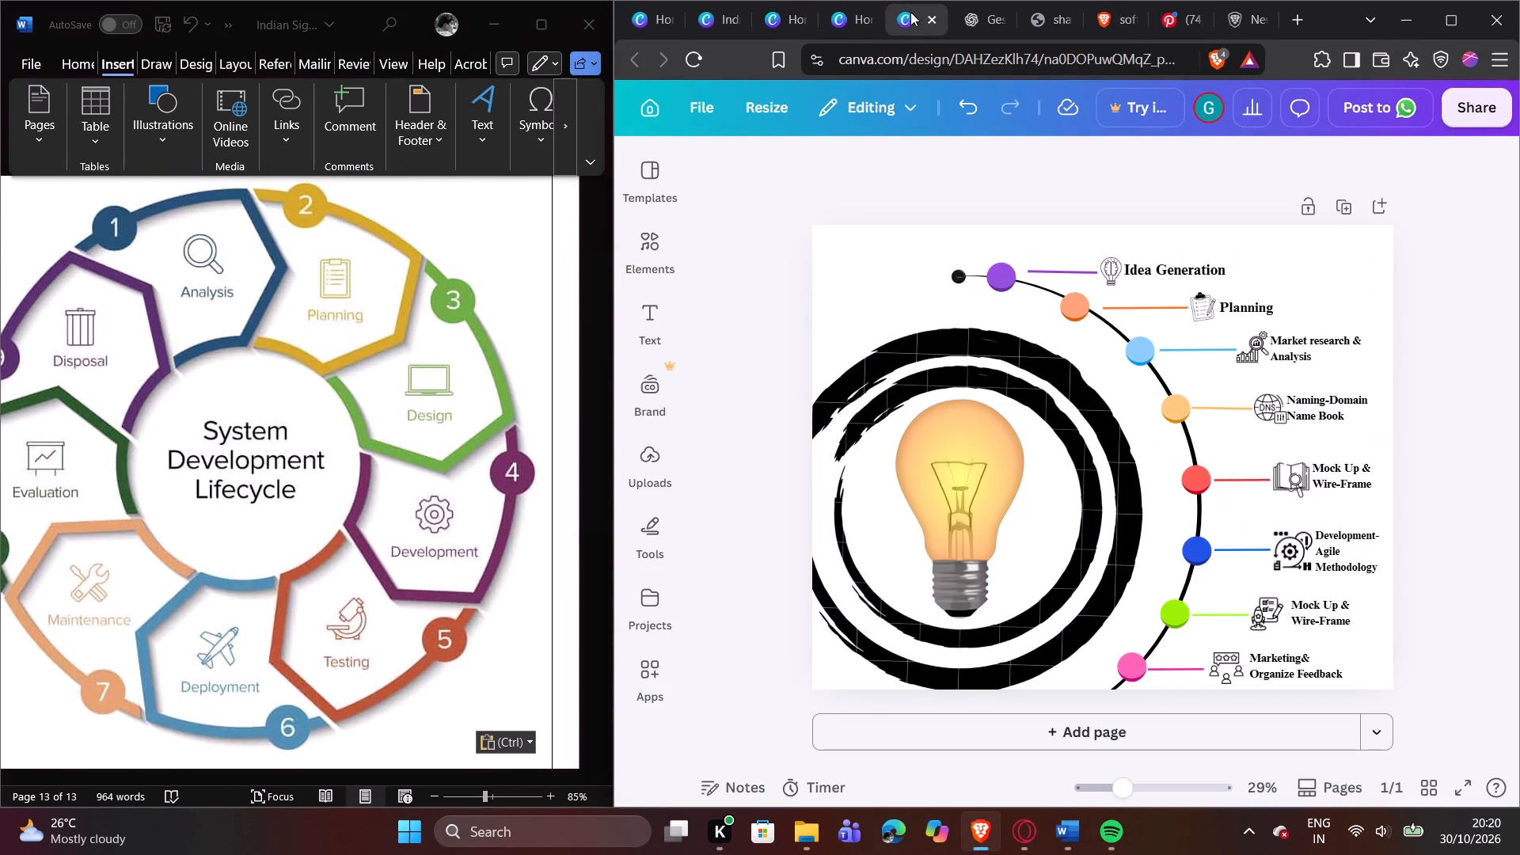
{"action": "left_click", "coordinate": [650, 109]}
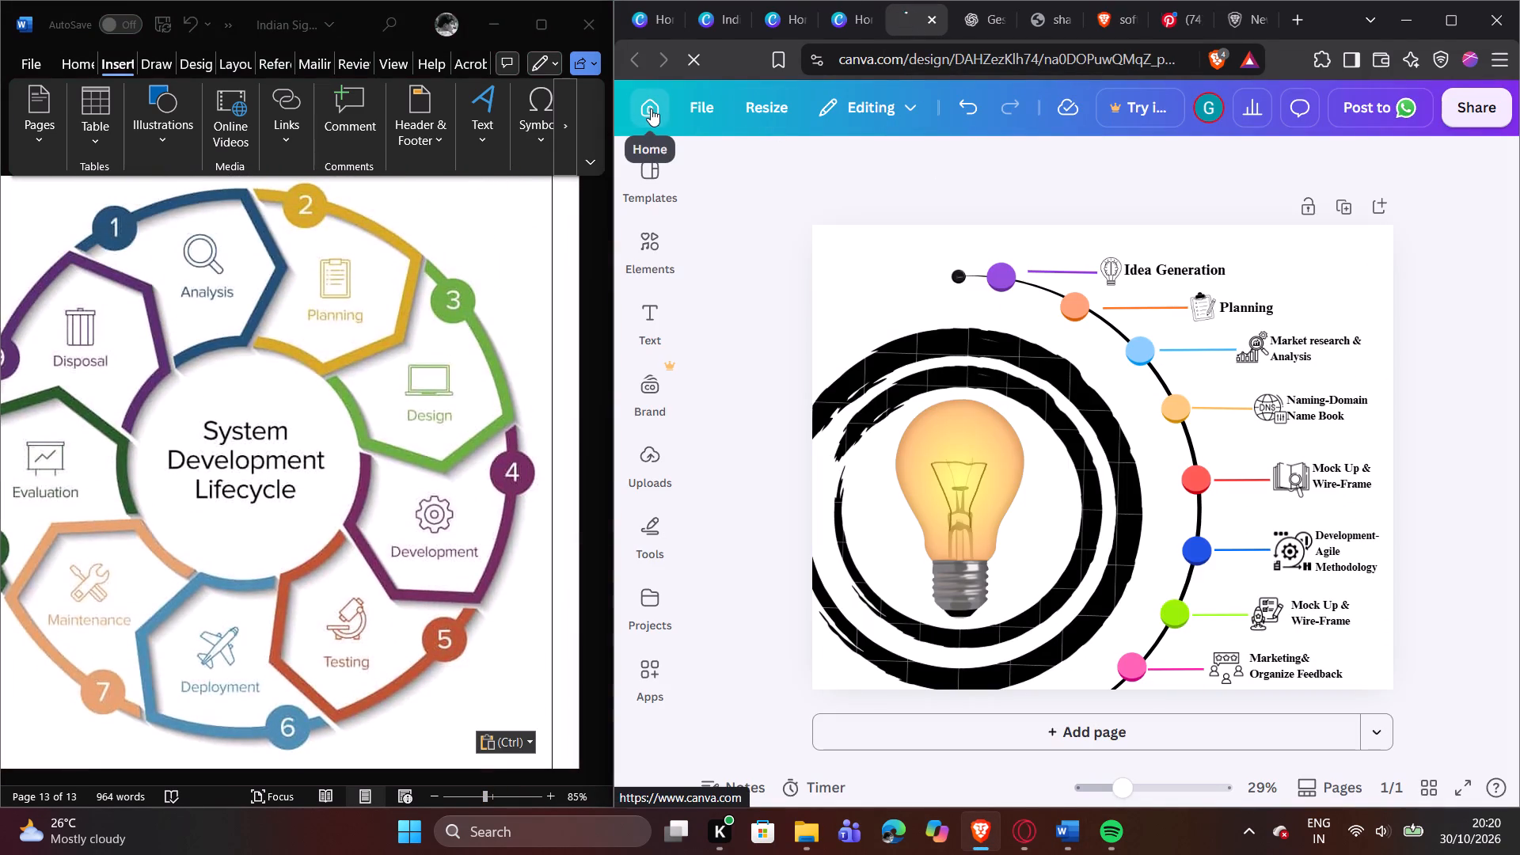
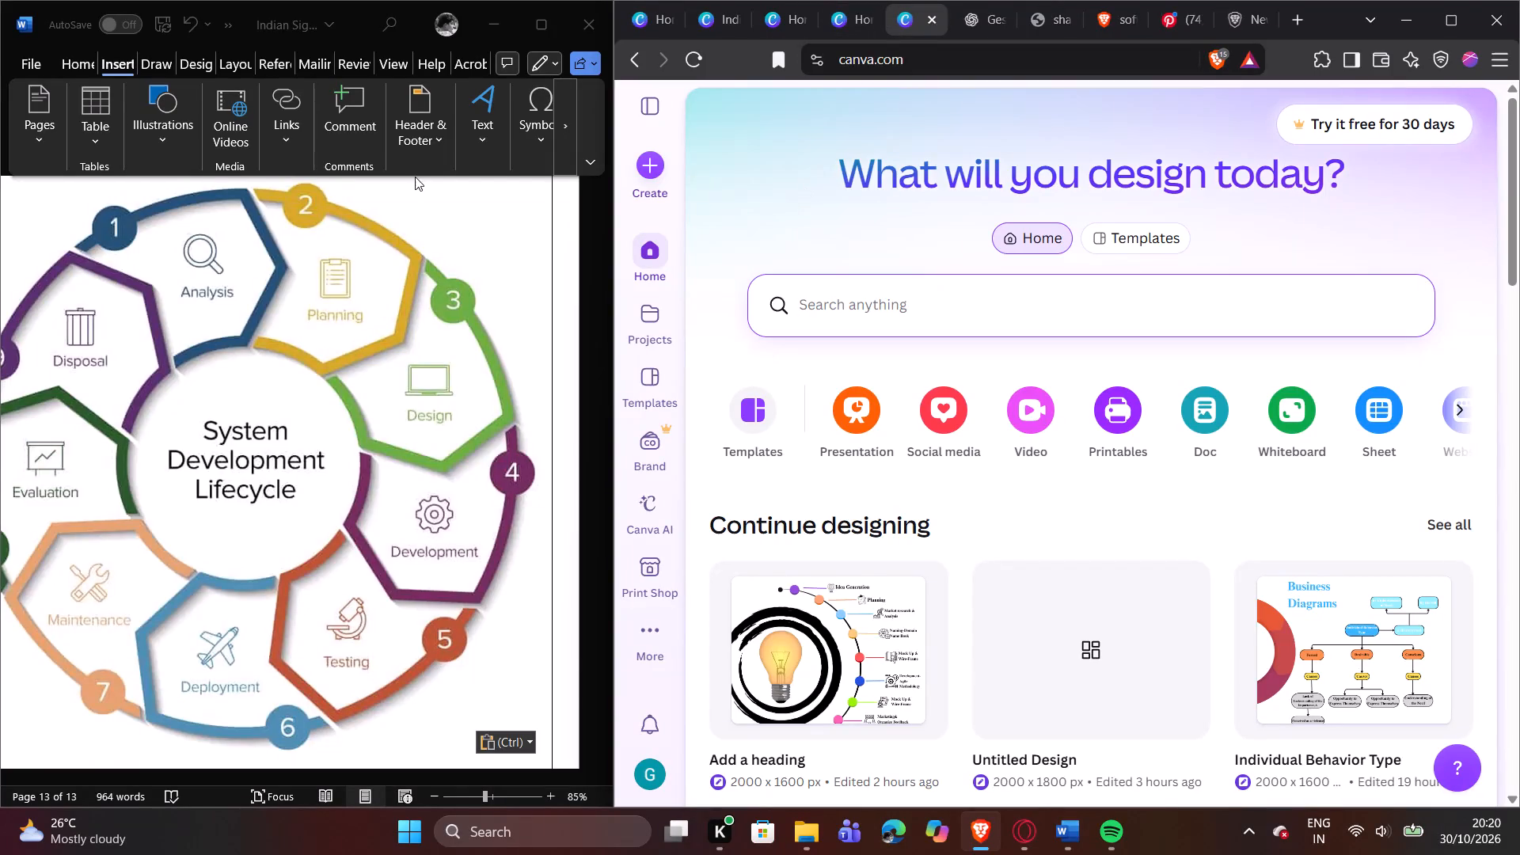
Create a blank custom-size design of 2000 × 1800 px and collapse the side panel beside its canvas.
{"action": "left_click", "coordinate": [652, 177]}
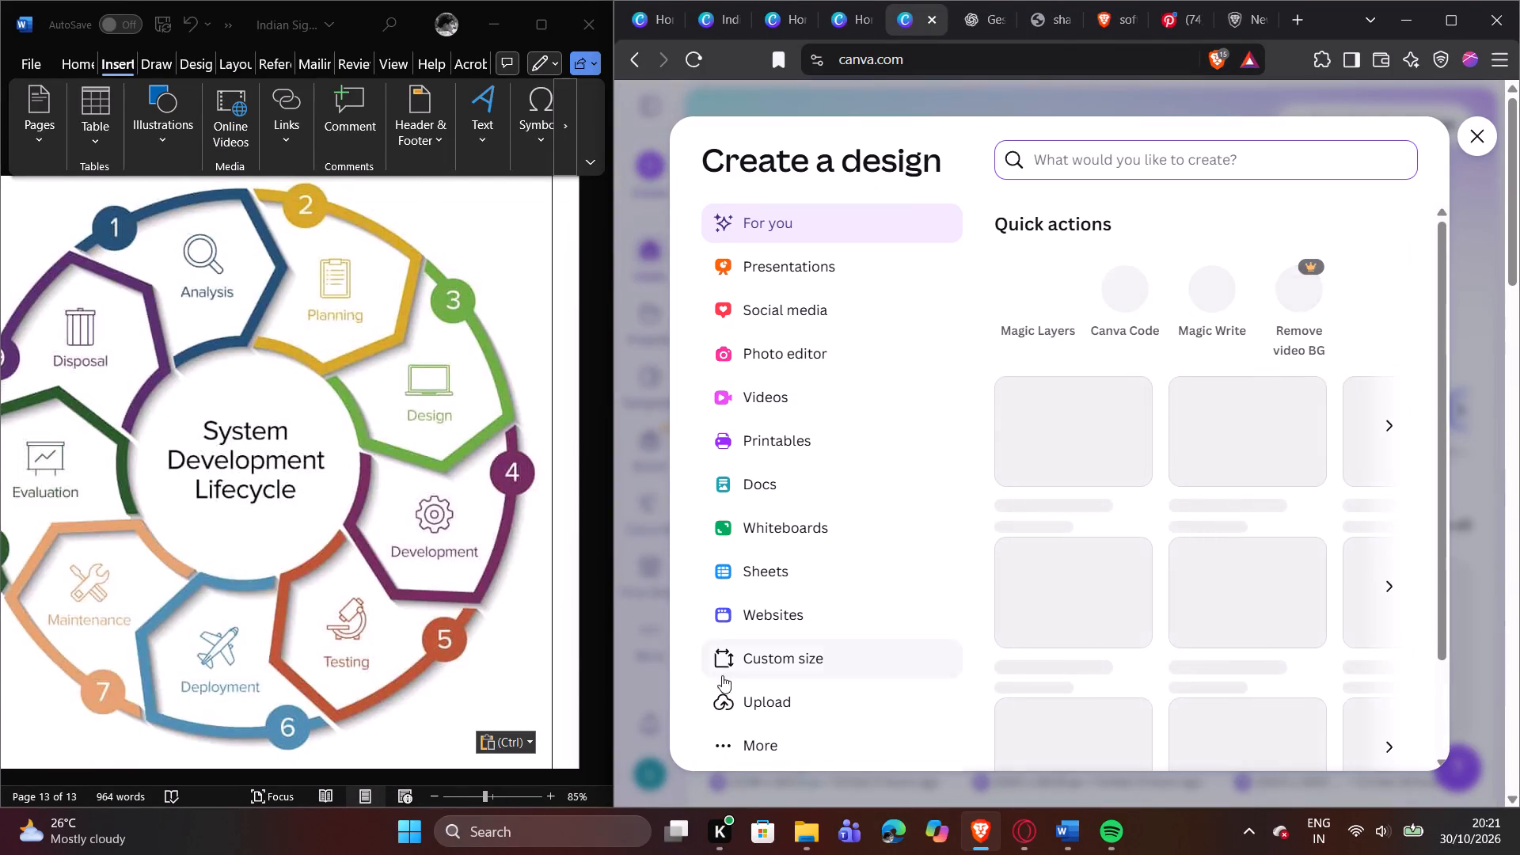
{"action": "left_click", "coordinate": [739, 661]}
{"action": "left_click", "coordinate": [1020, 267]}
{"action": "left_click", "coordinate": [1011, 247]}
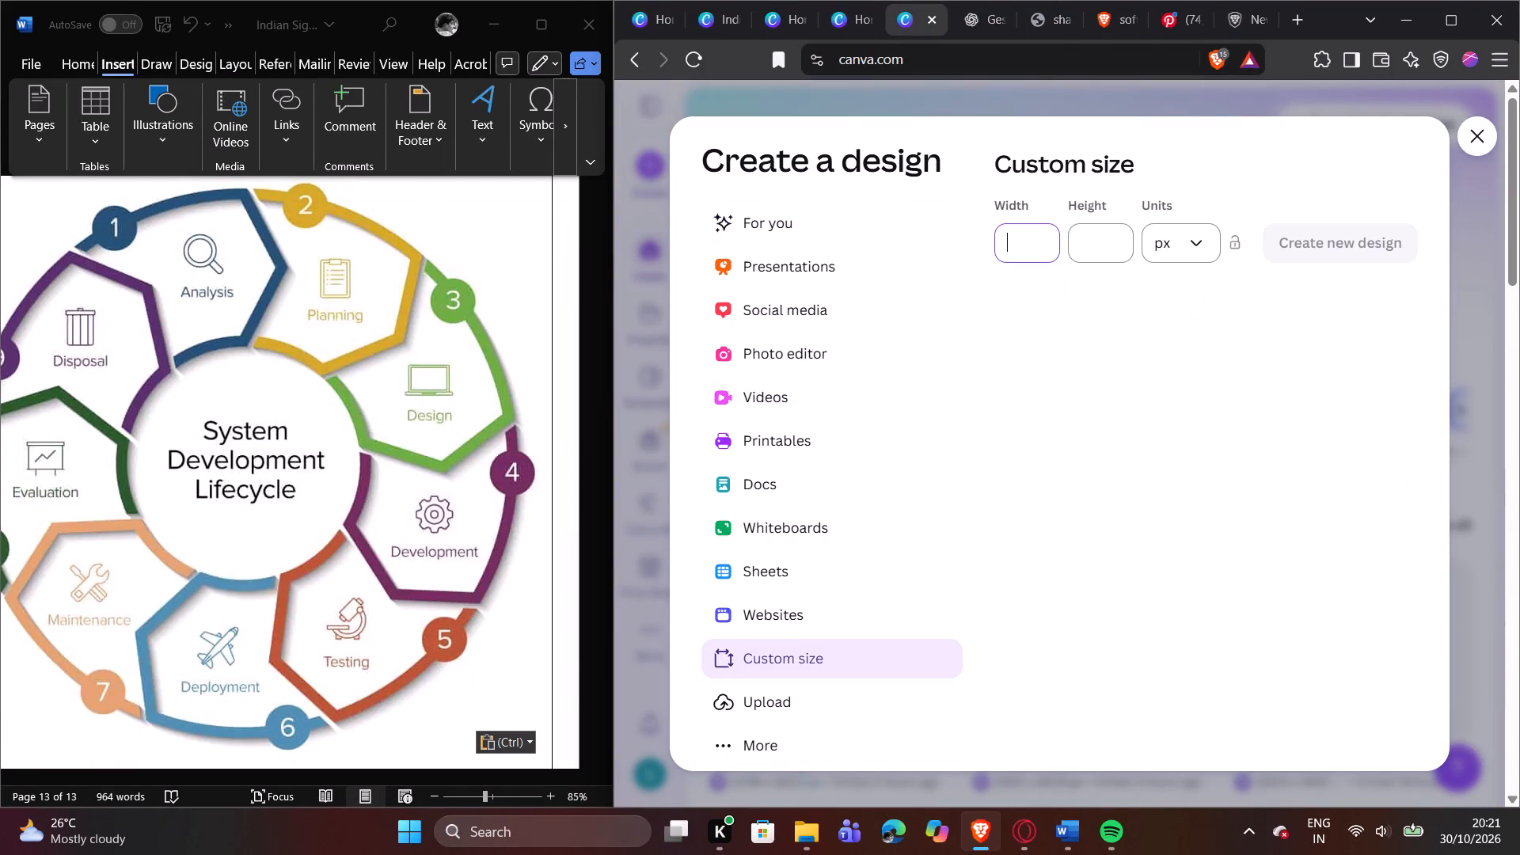
{"action": "type", "text": "2000"}
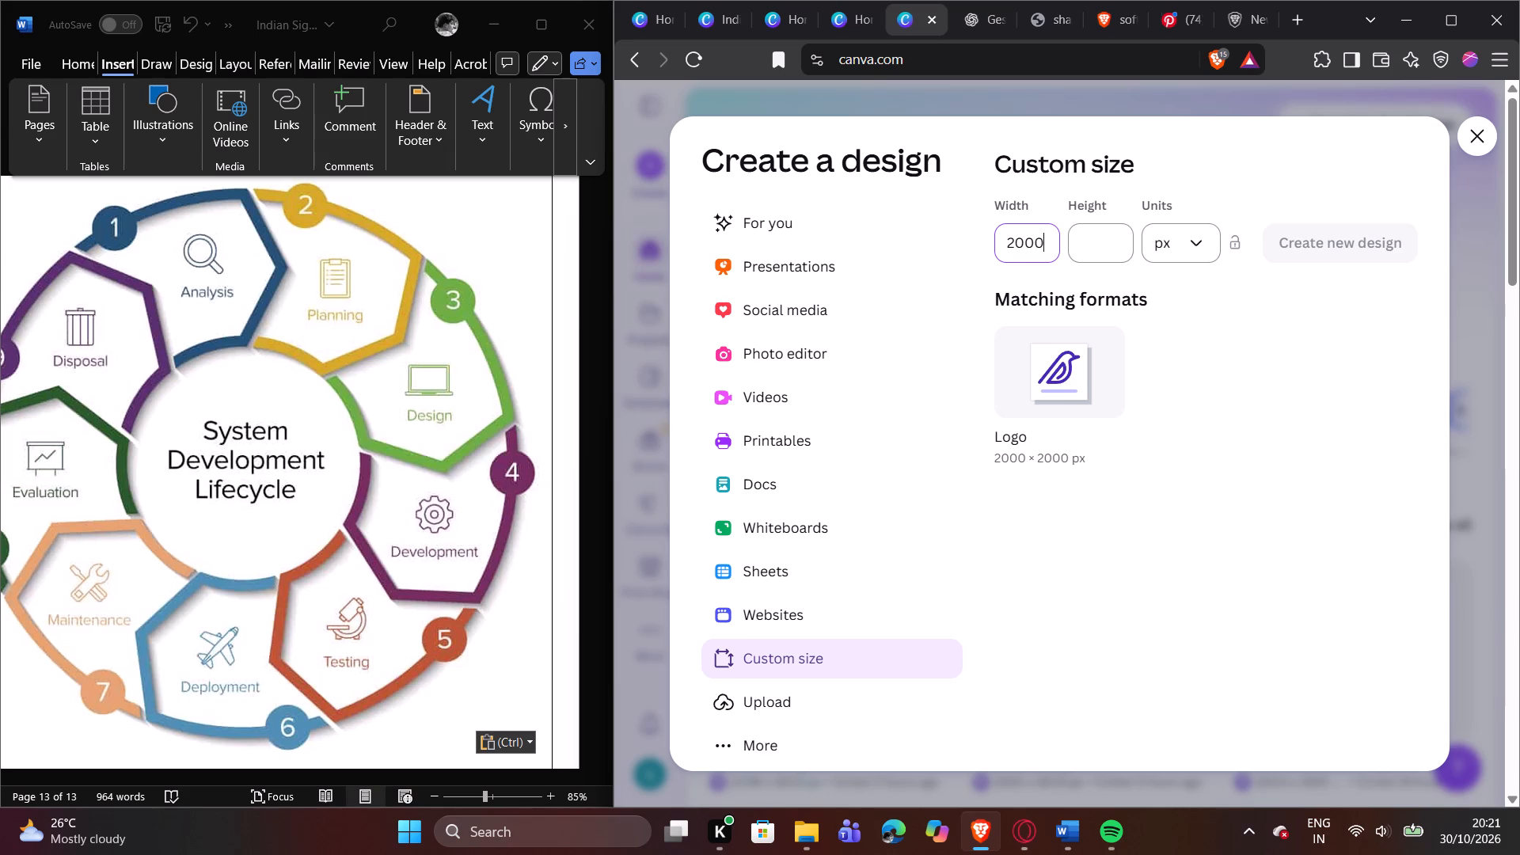
{"action": "left_click", "coordinate": [1100, 233]}
{"action": "key", "text": "1"}
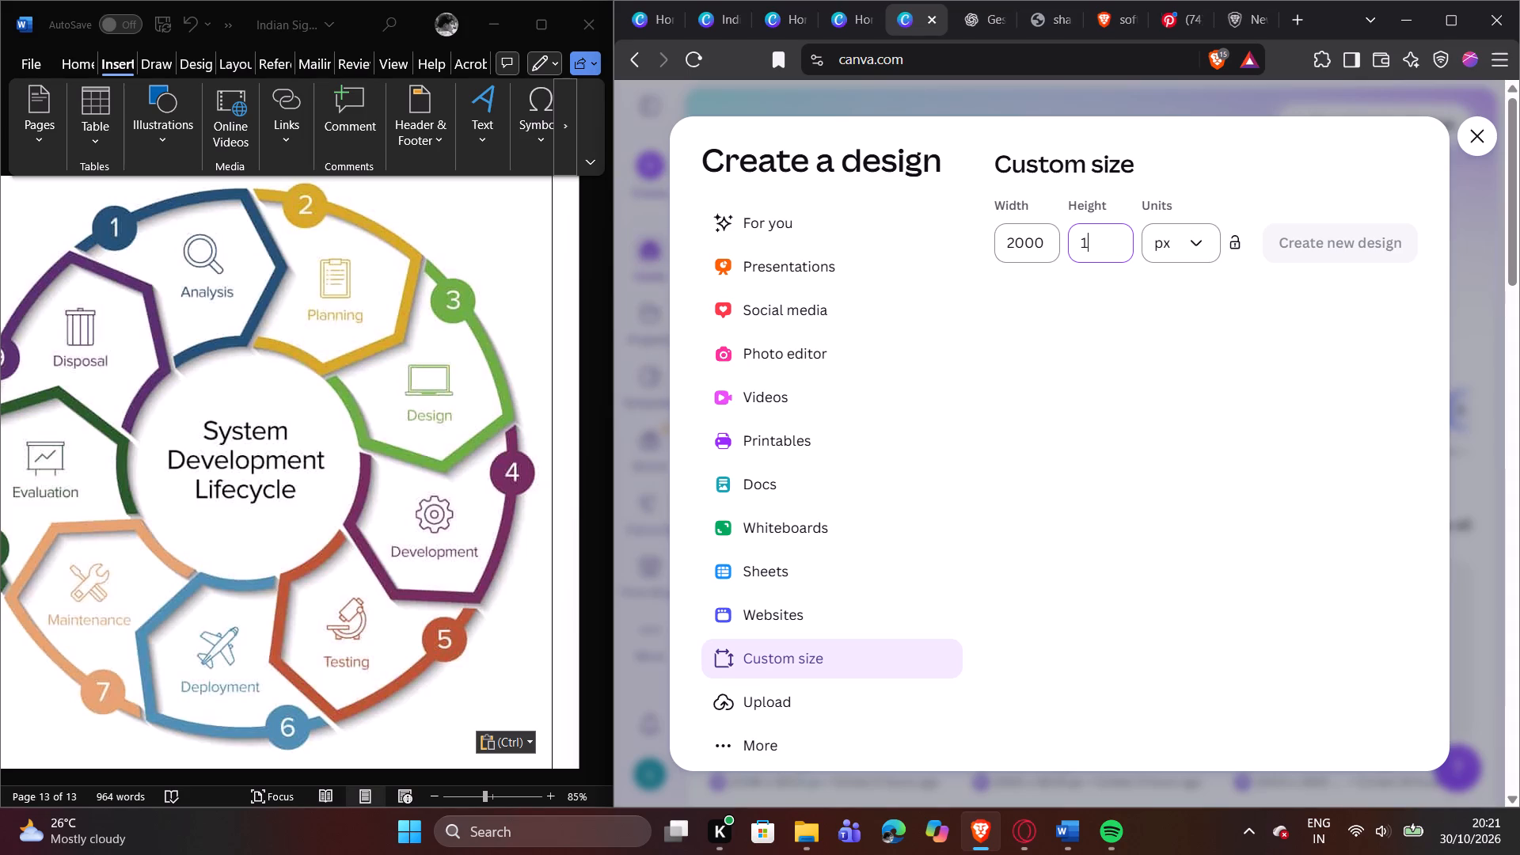
{"action": "type", "text": "800"}
{"action": "key", "text": "Return"}
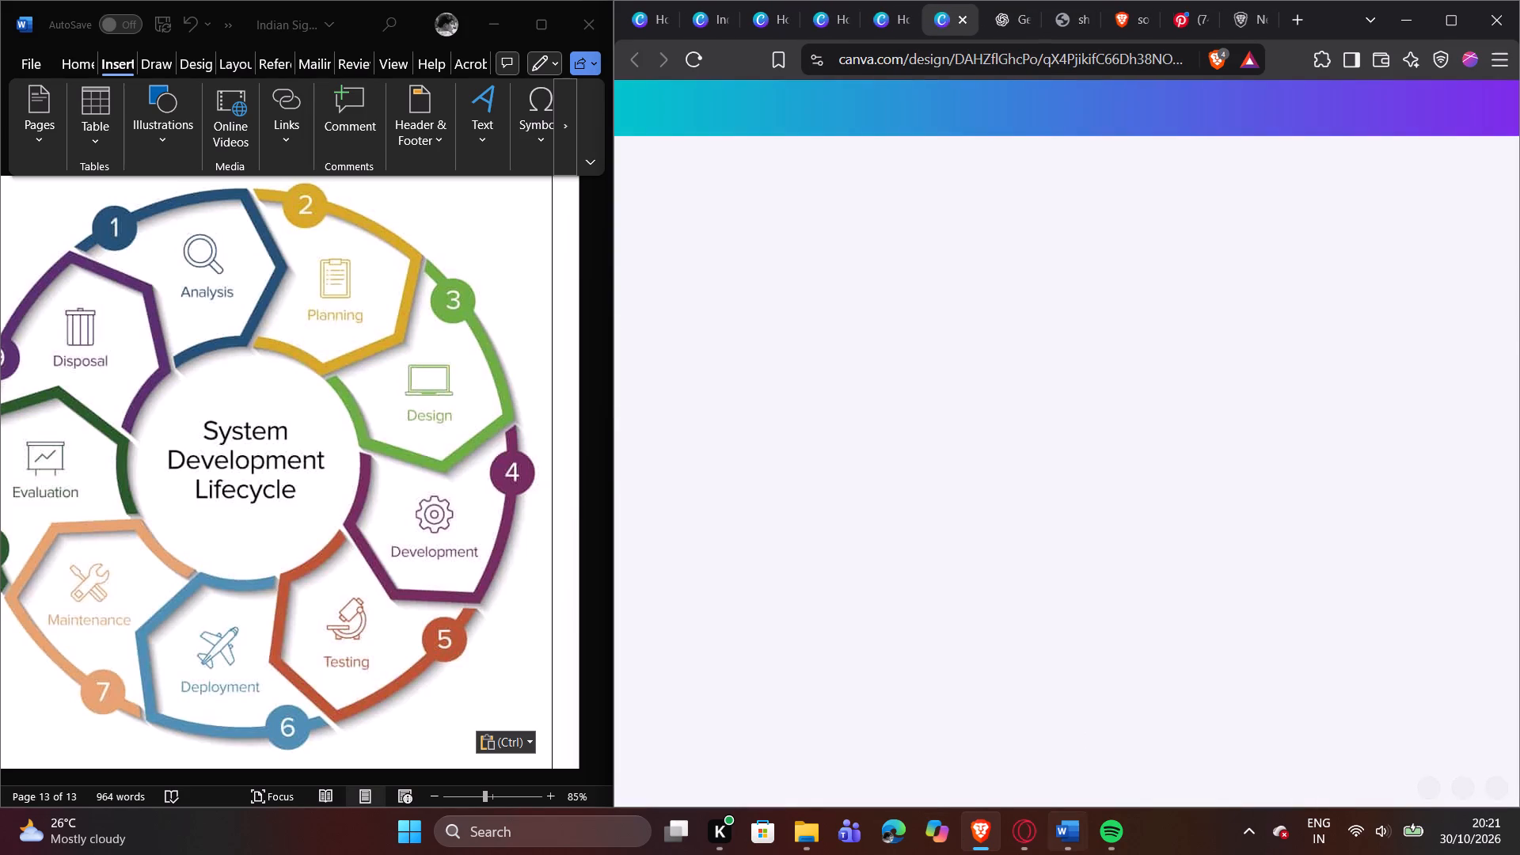
{"action": "left_click", "coordinate": [1043, 464]}
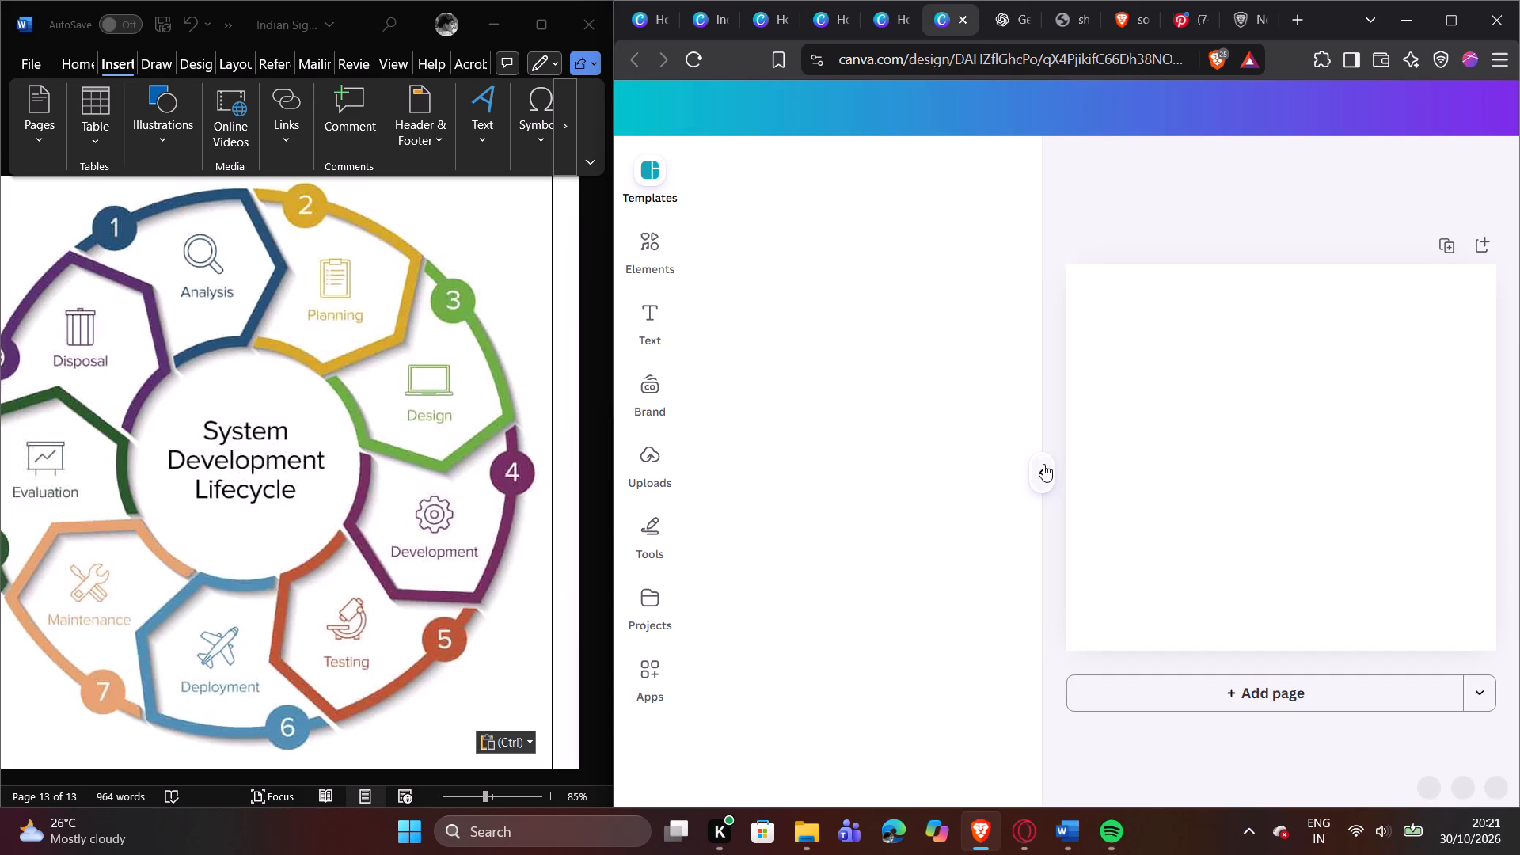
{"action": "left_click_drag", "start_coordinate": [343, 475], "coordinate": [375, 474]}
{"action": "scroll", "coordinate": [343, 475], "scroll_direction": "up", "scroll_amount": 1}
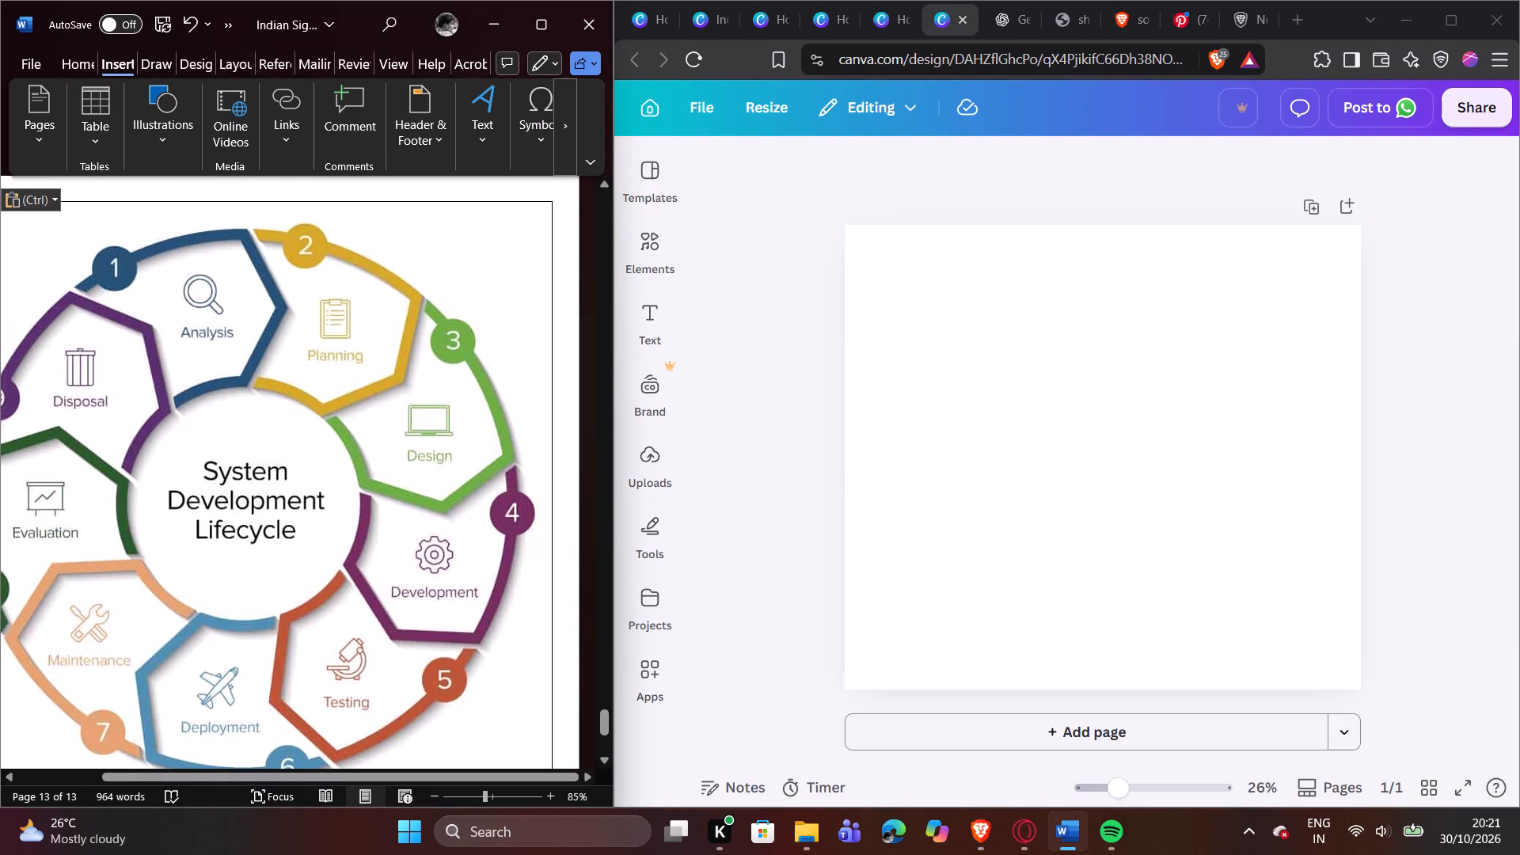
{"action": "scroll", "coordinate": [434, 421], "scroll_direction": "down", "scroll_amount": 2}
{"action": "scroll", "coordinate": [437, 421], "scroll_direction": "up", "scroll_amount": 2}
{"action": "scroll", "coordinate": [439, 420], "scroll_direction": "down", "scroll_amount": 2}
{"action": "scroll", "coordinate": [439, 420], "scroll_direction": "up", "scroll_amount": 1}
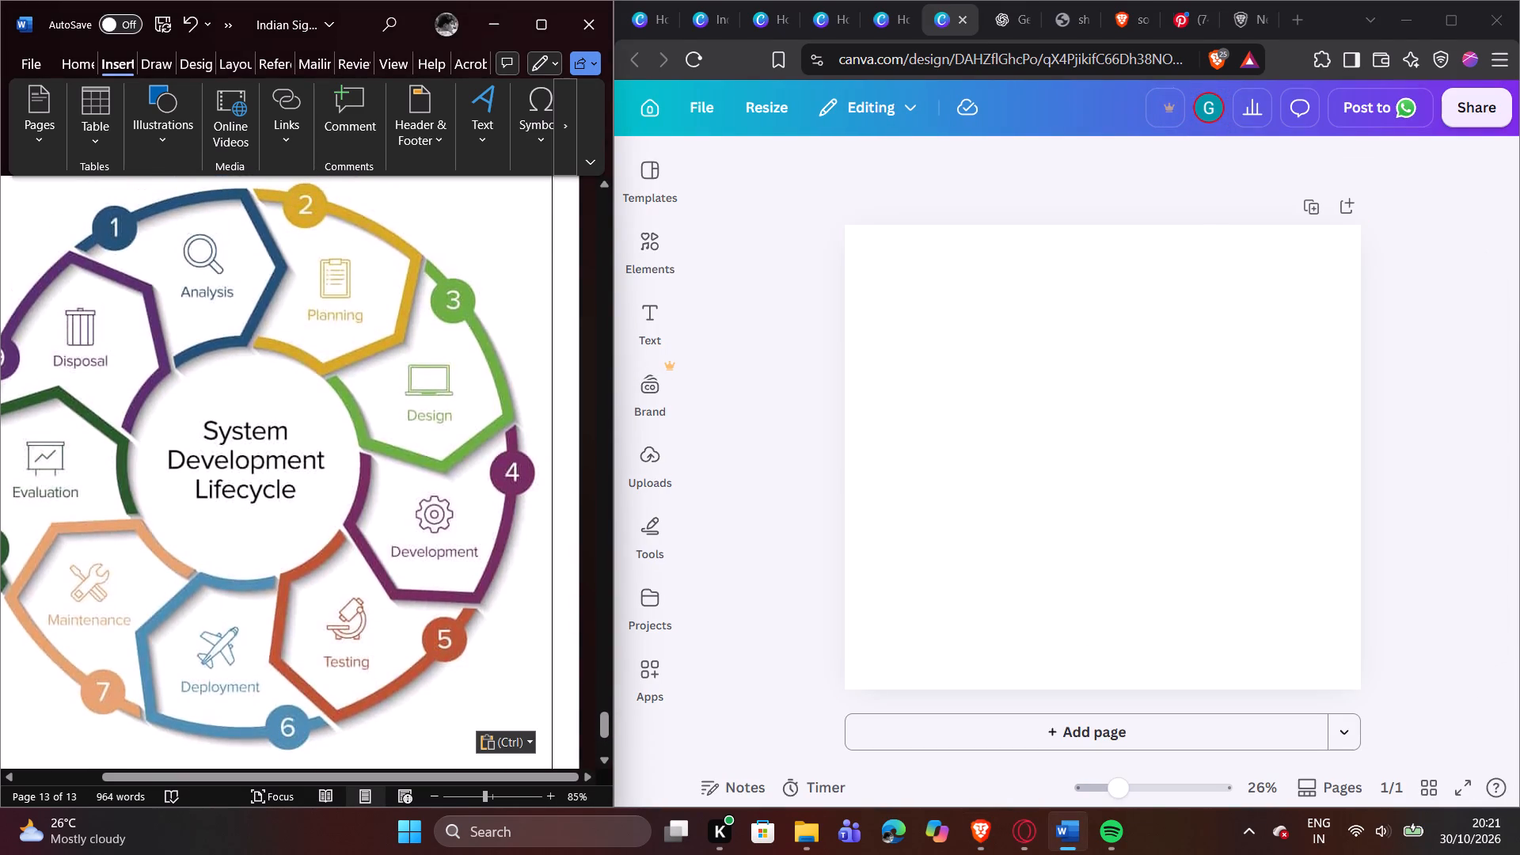
Search Canva's elements for "9 step cycle" and browse the graphics for a nine-part circular diagram.
{"action": "left_click", "coordinate": [660, 249]}
{"action": "left_click", "coordinate": [877, 178]}
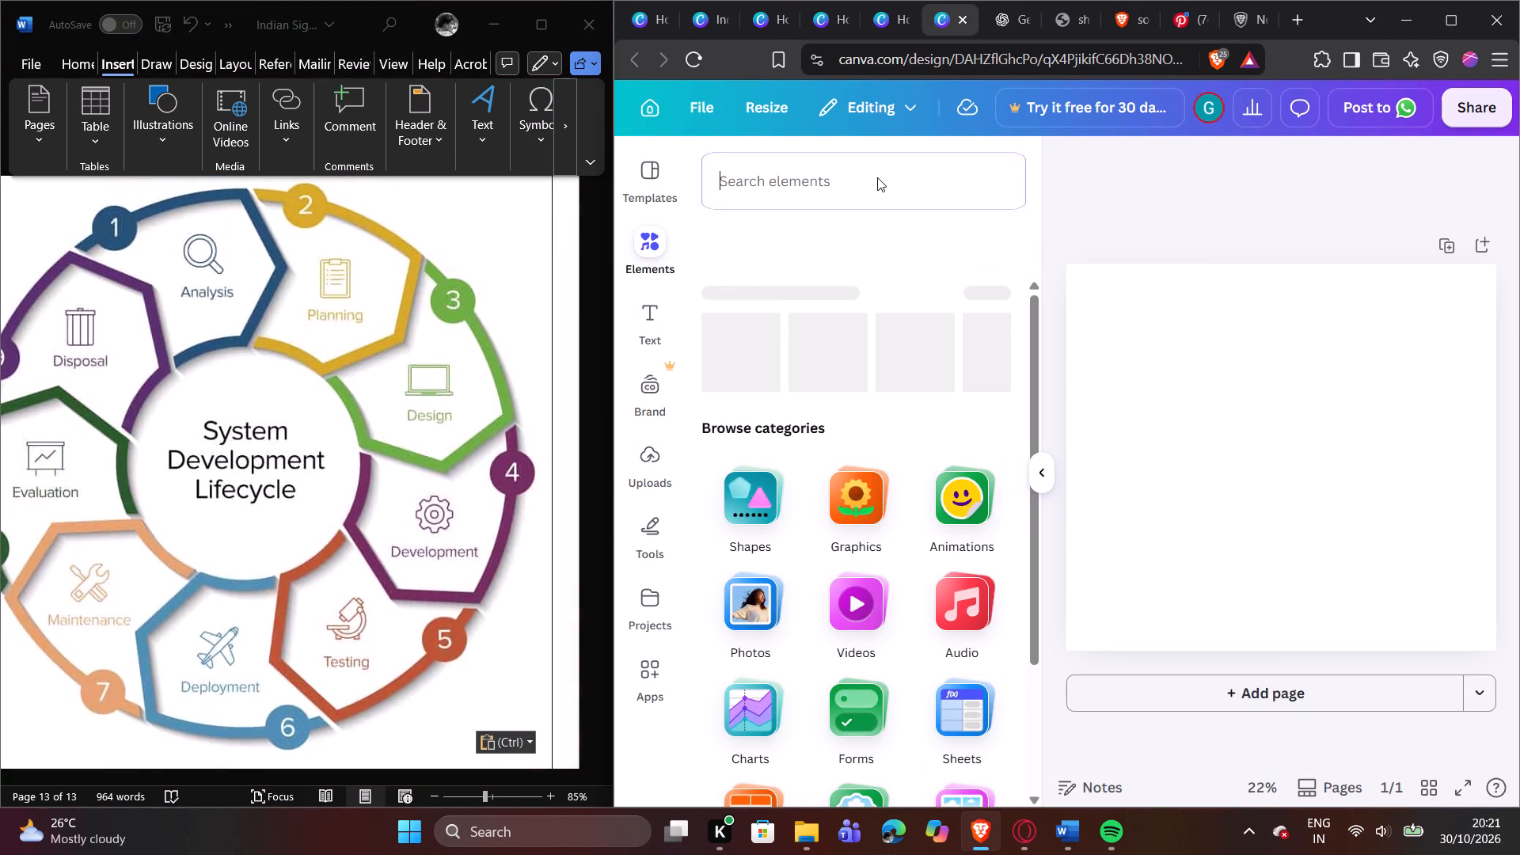
{"action": "type", "text": "9"}
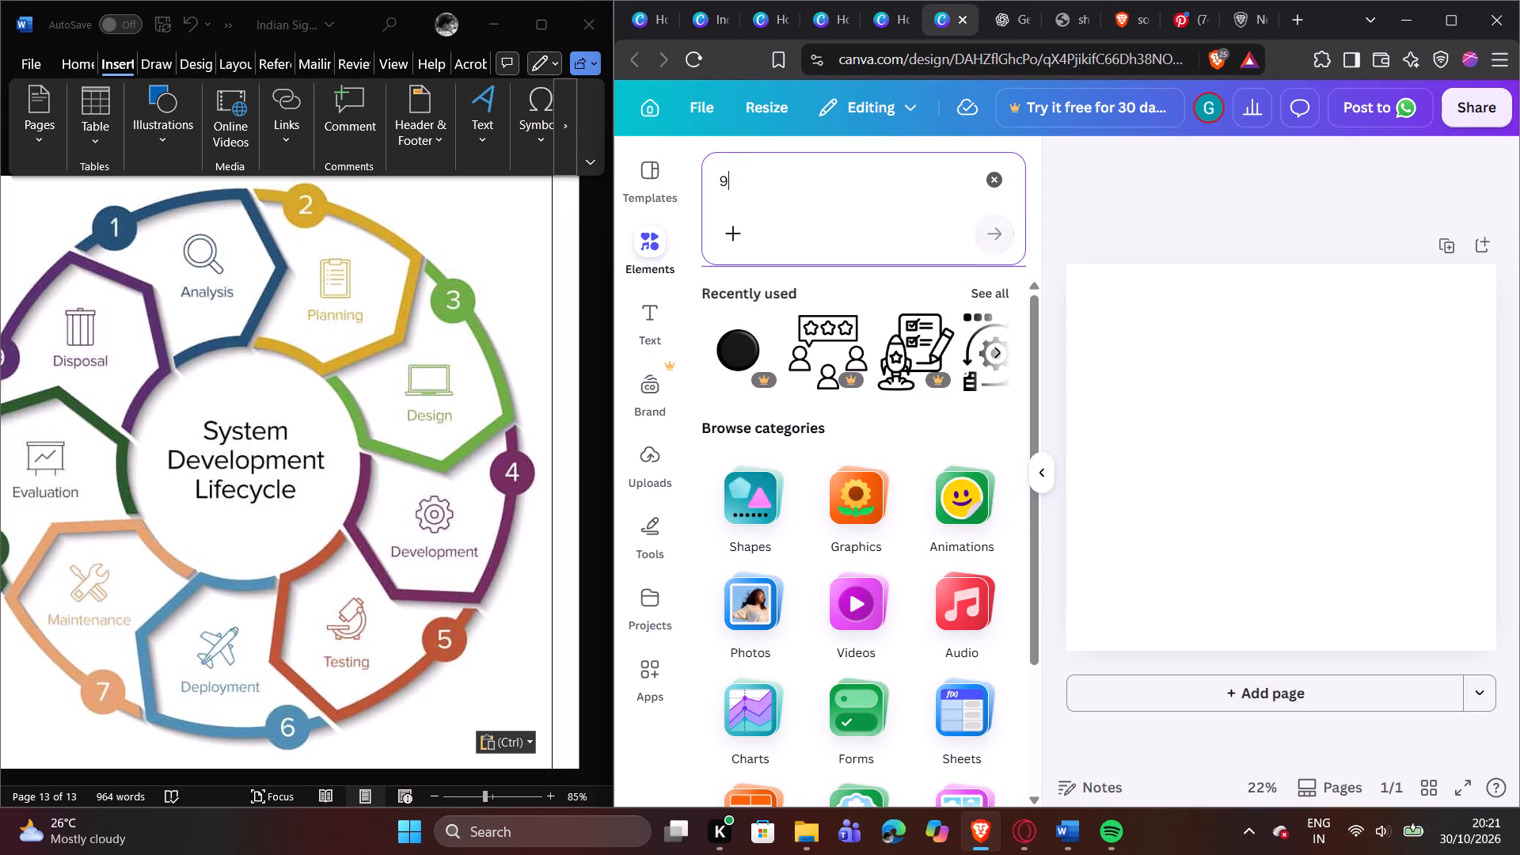
{"action": "key", "text": "space"}
{"action": "type", "text": "step"}
{"action": "key", "text": "space"}
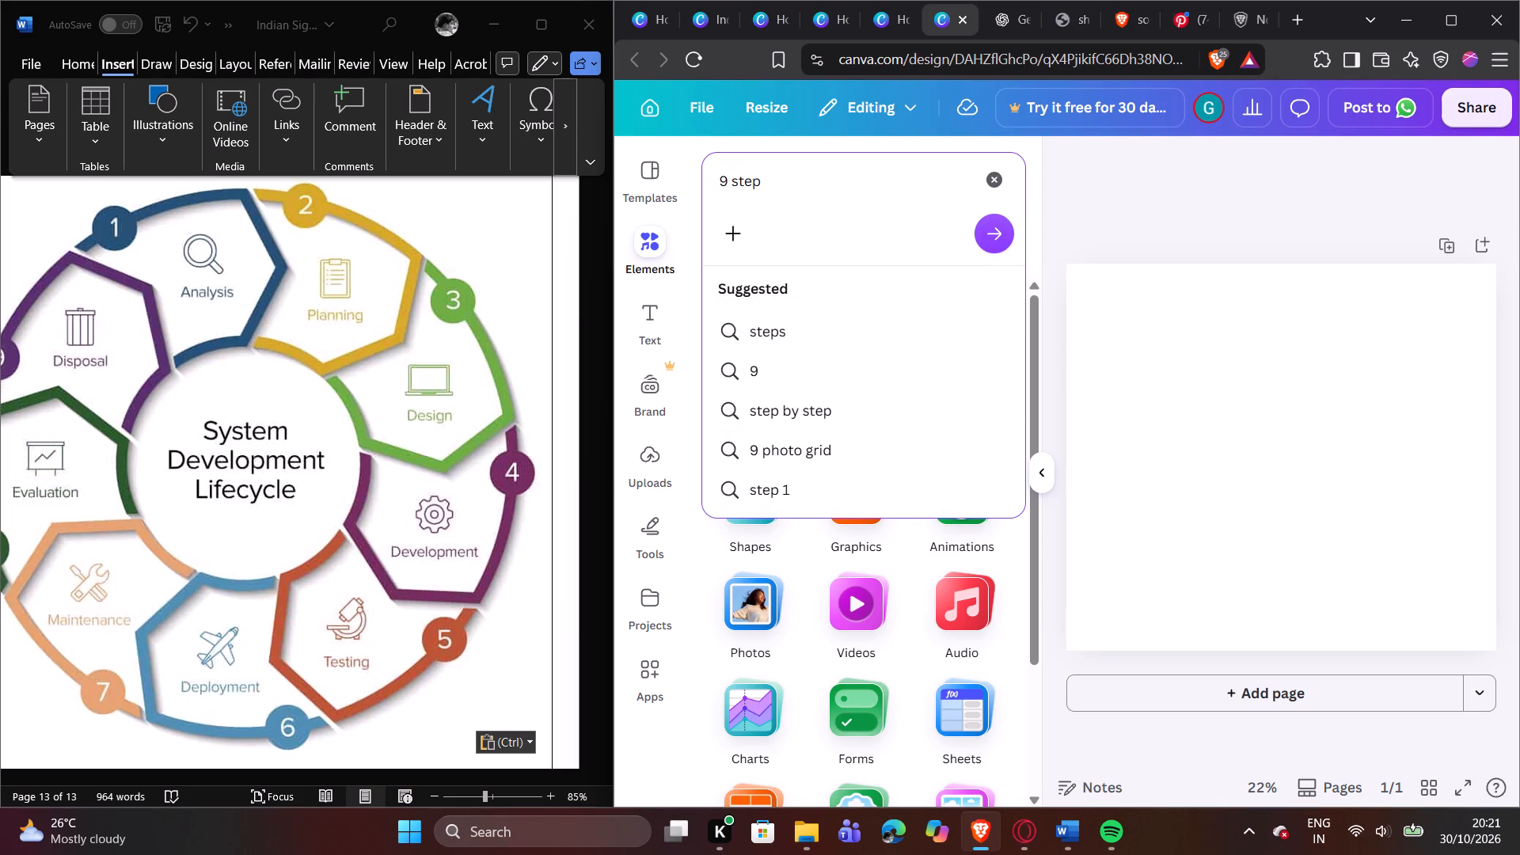
{"action": "type", "text": "cy"}
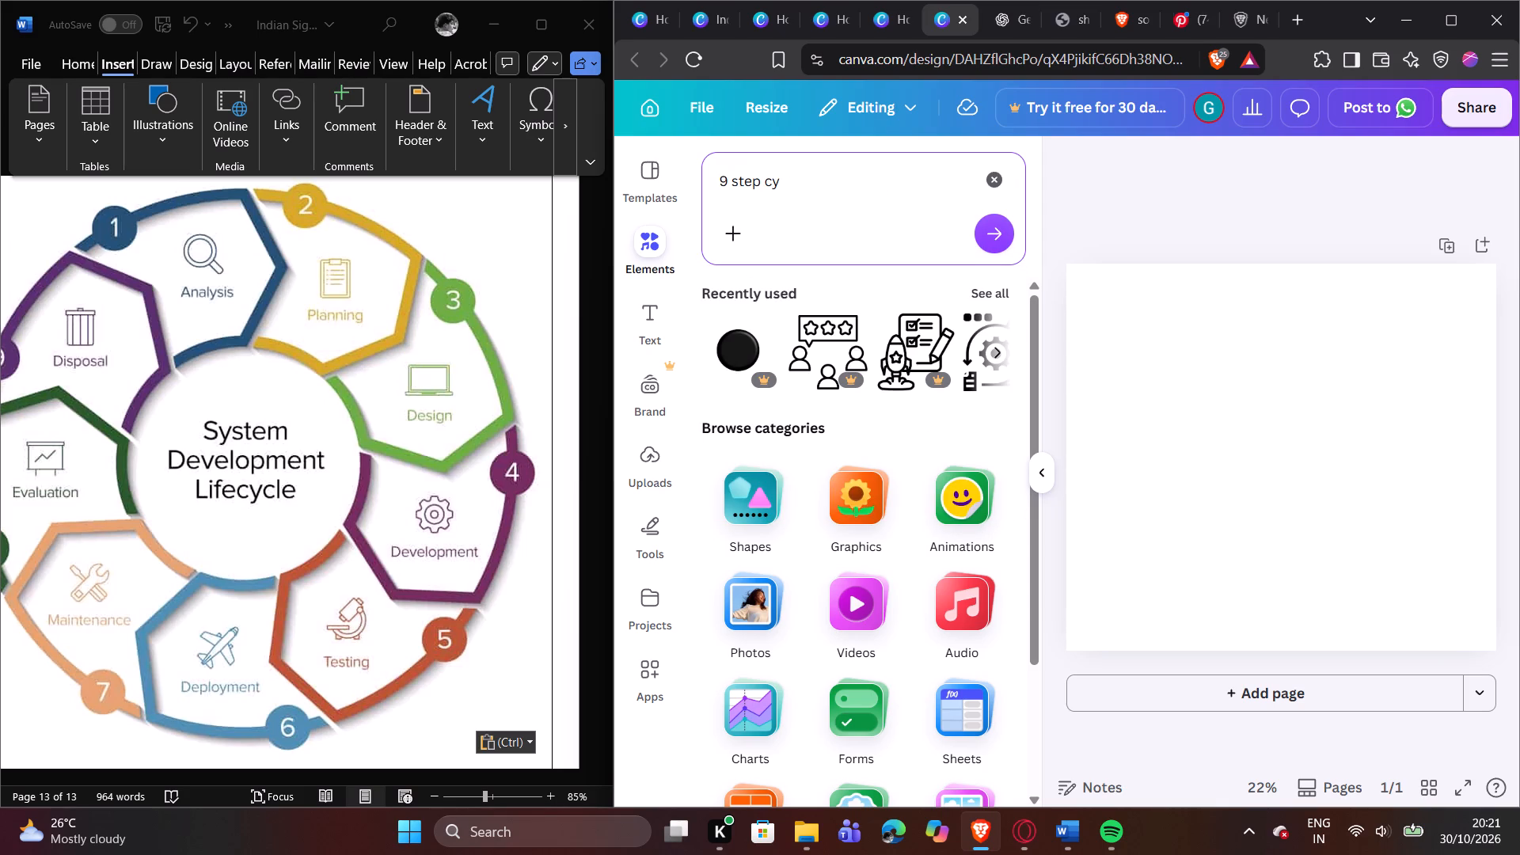
{"action": "type", "text": "cle"}
{"action": "key", "text": "Return"}
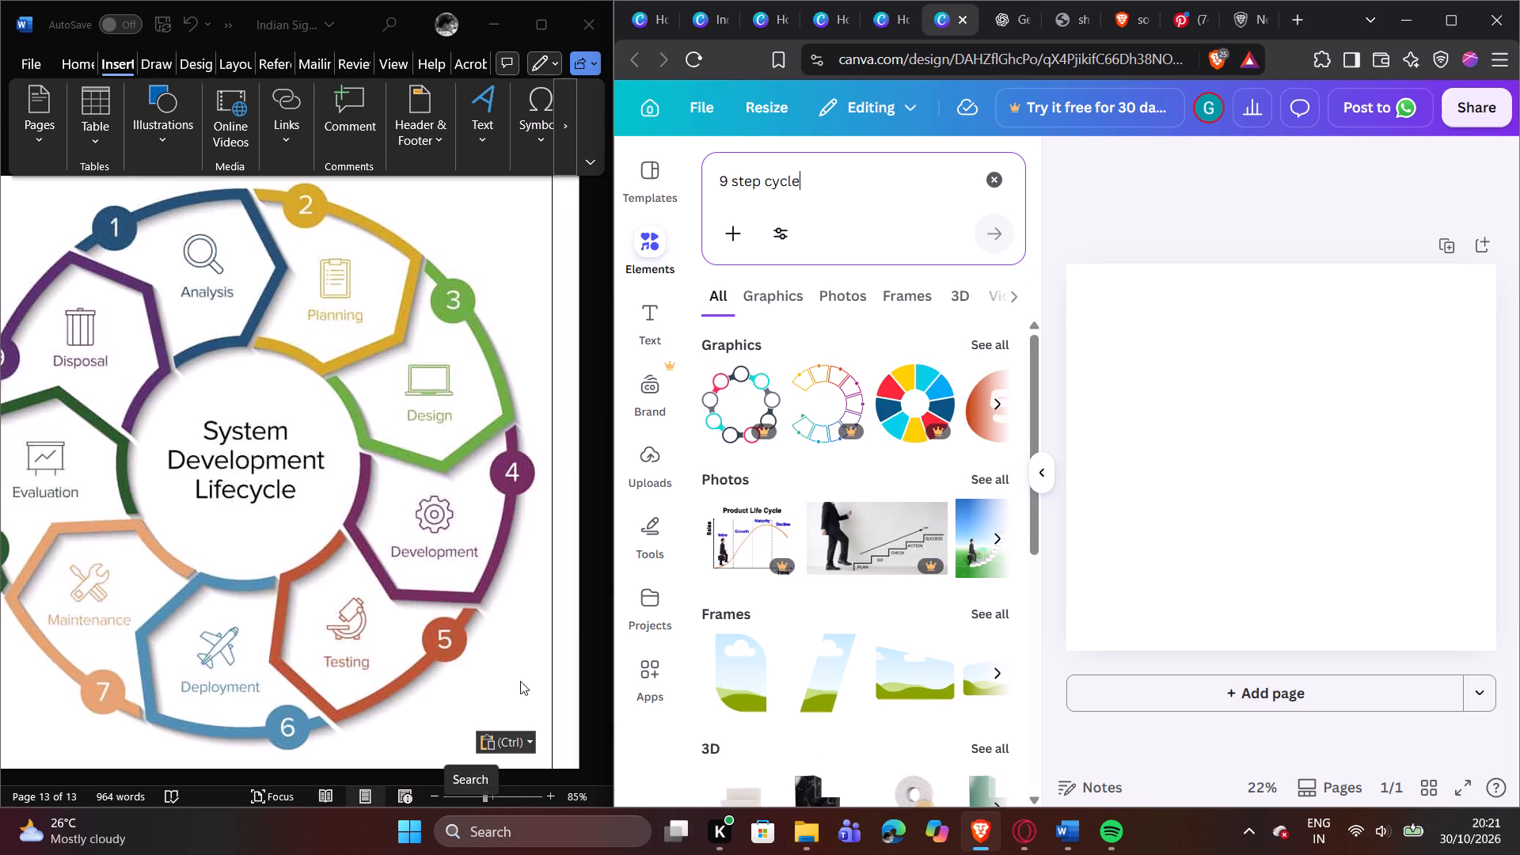
{"action": "left_click", "coordinate": [997, 395]}
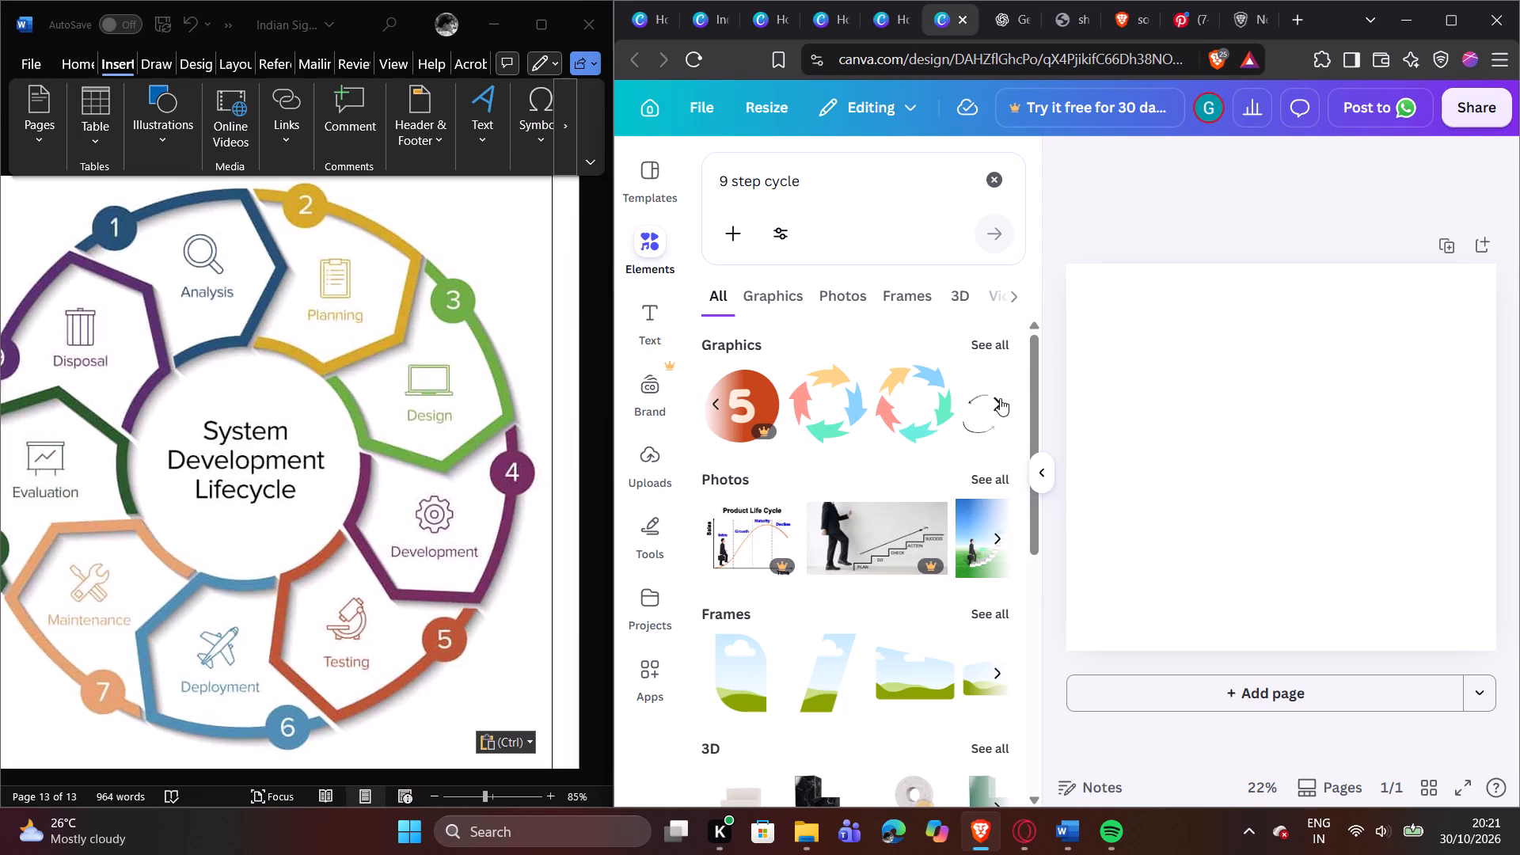
{"action": "left_click", "coordinate": [998, 398]}
{"action": "left_click", "coordinate": [1000, 398]}
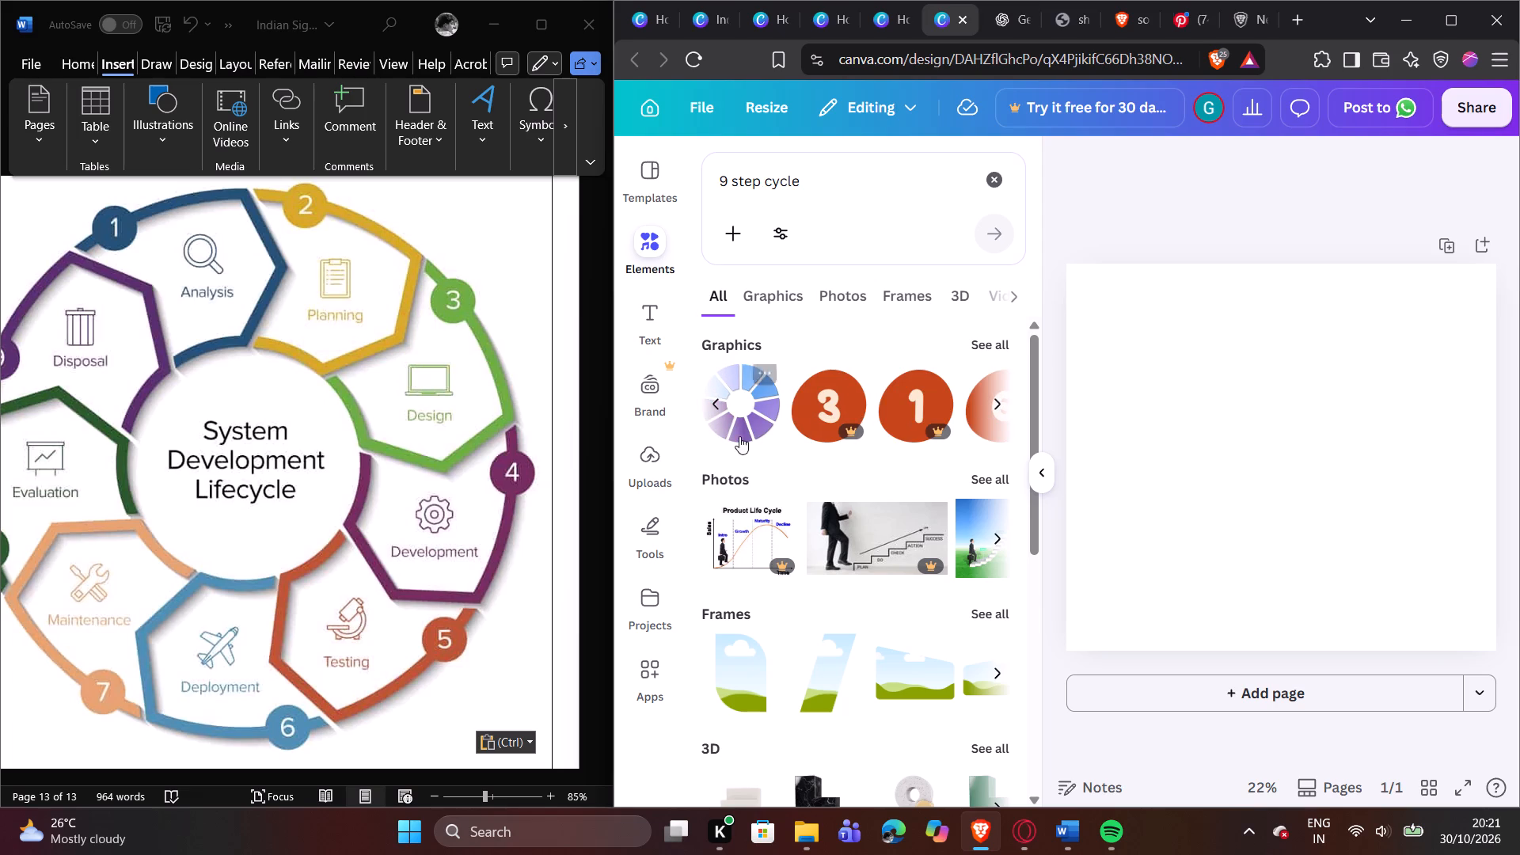
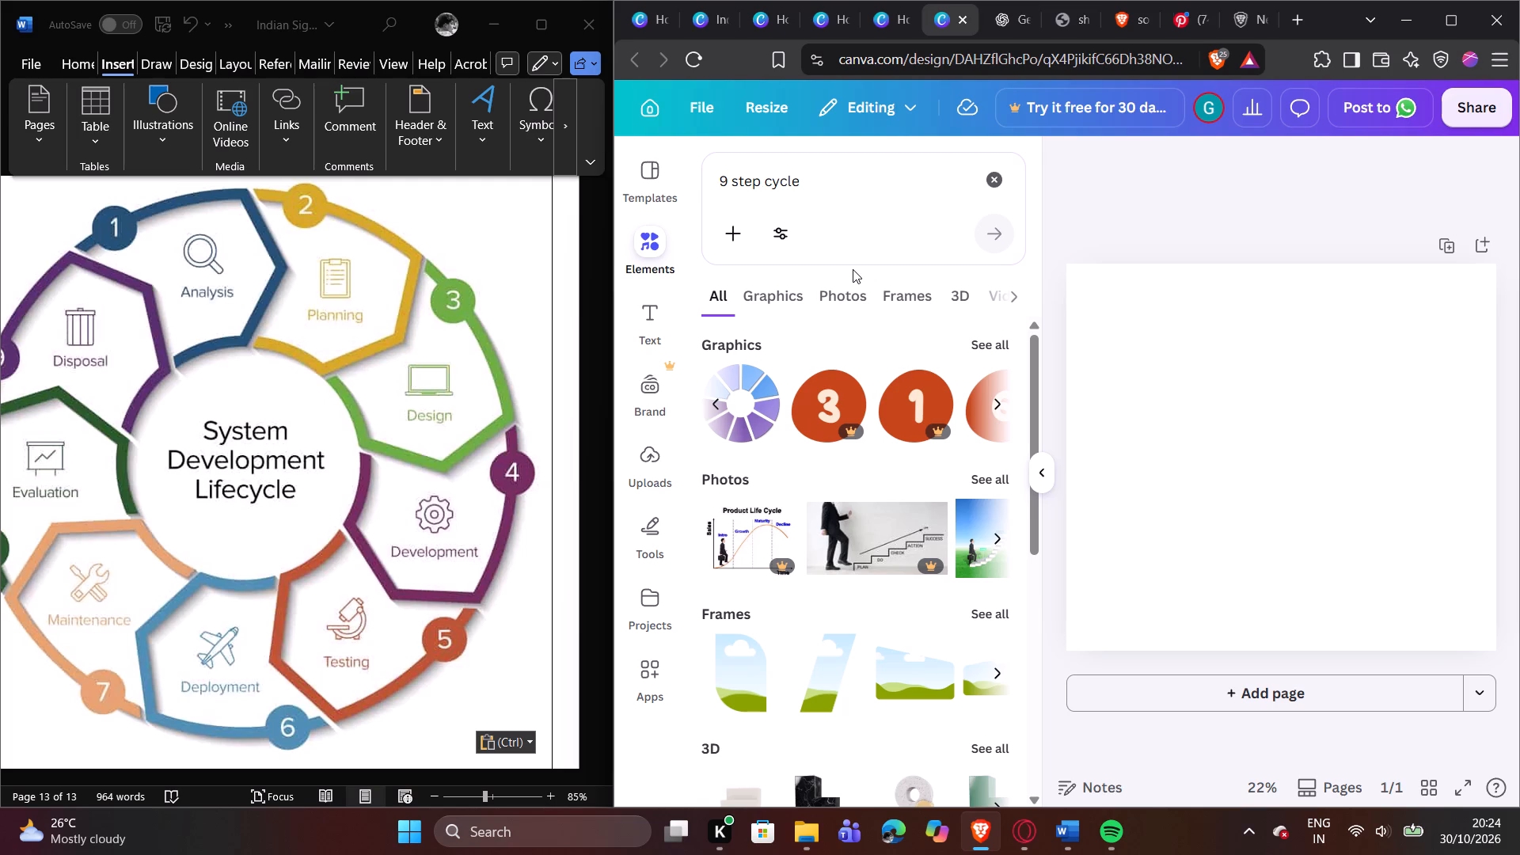
Change the elements search to "9 step circular process".
{"action": "left_click", "coordinate": [845, 177]}
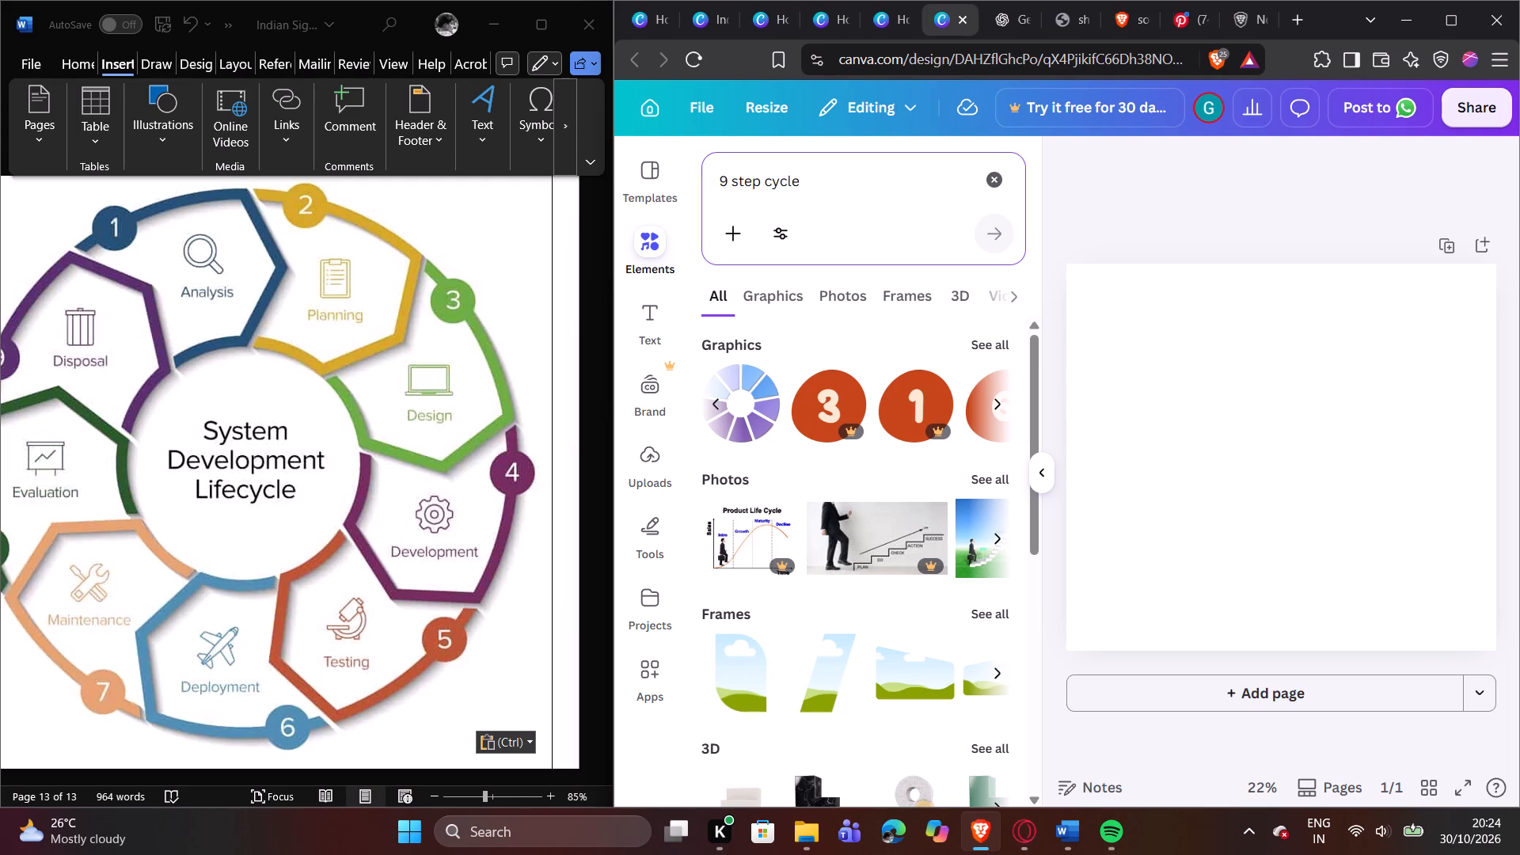
{"action": "key", "text": "BackSpace"}
{"action": "key", "text": "BackSpace"}
{"action": "key", "text": "BackSpace"}
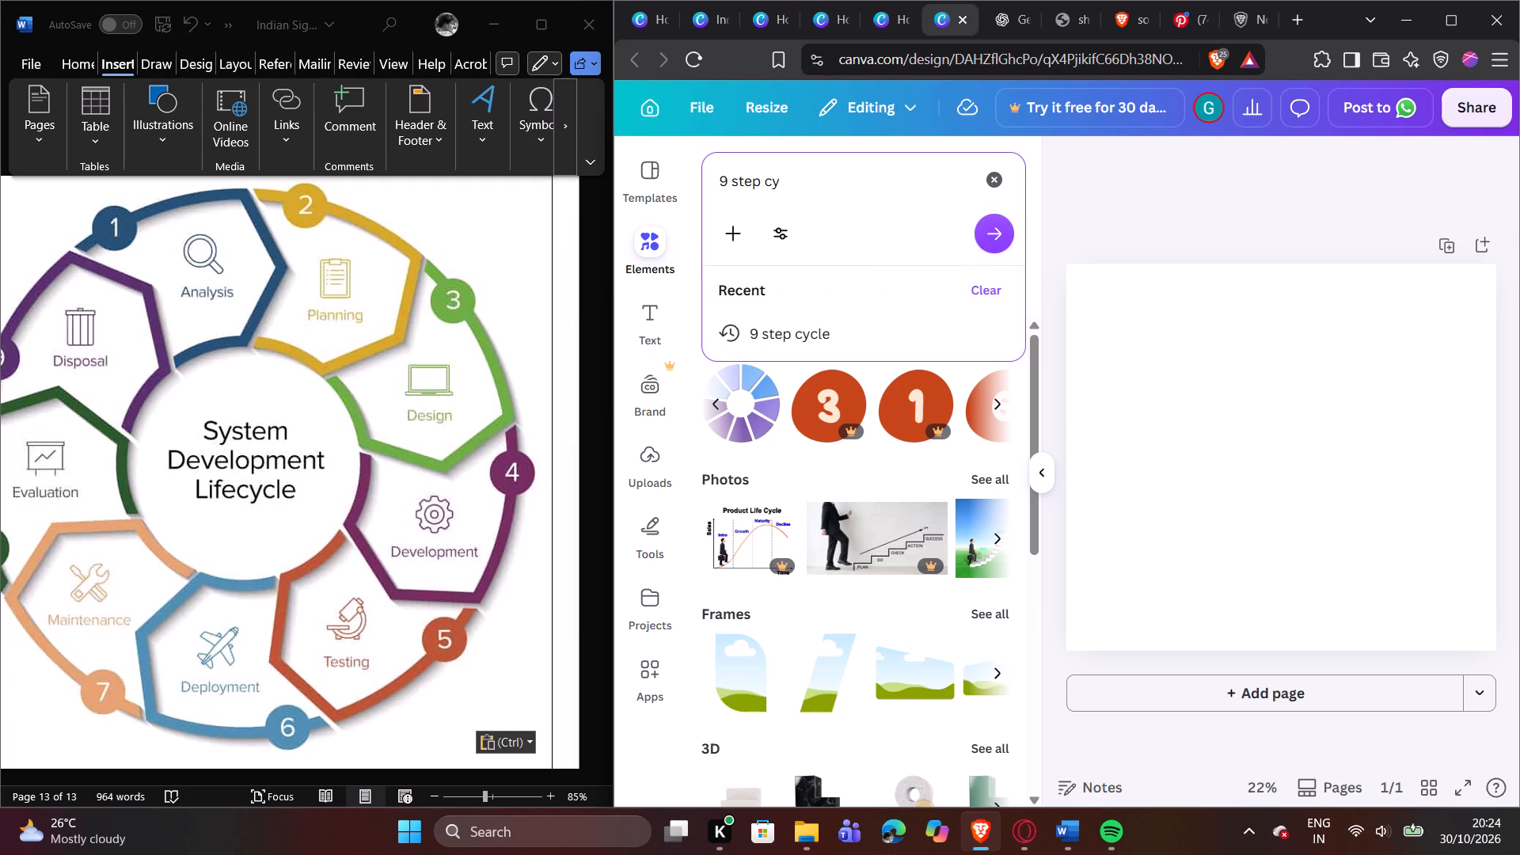
{"action": "key", "text": "BackSpace"}
{"action": "key", "text": "i"}
{"action": "key", "text": "r"}
{"action": "key", "text": "c"}
{"action": "key", "text": "u"}
{"action": "key", "text": "l"}
{"action": "key", "text": "a"}
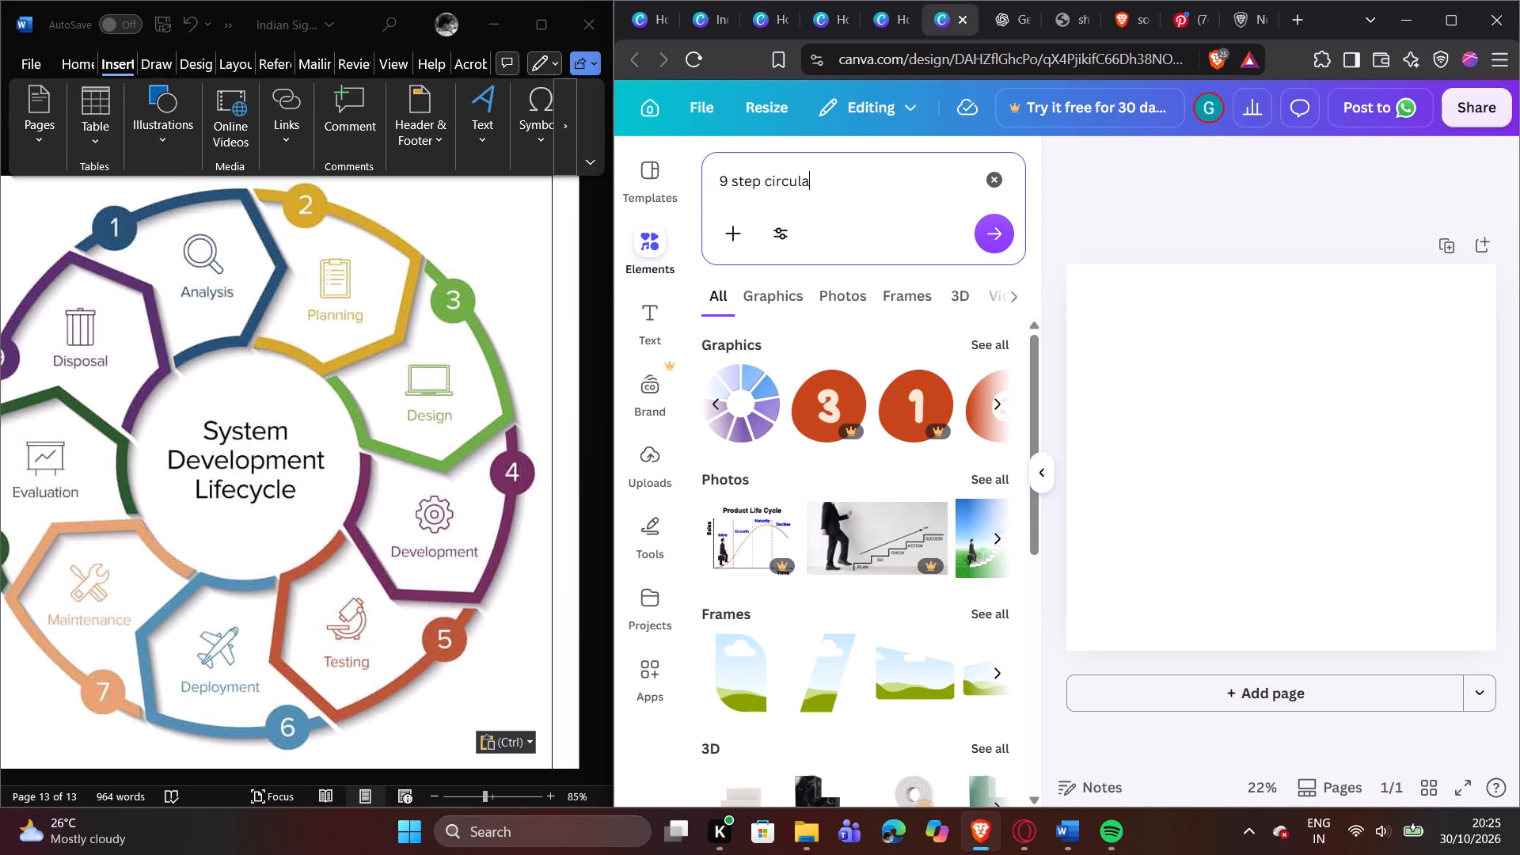
{"action": "key", "text": "r"}
{"action": "key", "text": "space"}
{"action": "key", "text": "p"}
{"action": "key", "text": "r"}
{"action": "key", "text": "o"}
{"action": "key", "text": "c"}
{"action": "key", "text": "e"}
{"action": "type", "text": "ss"}
{"action": "key", "text": "Return"}
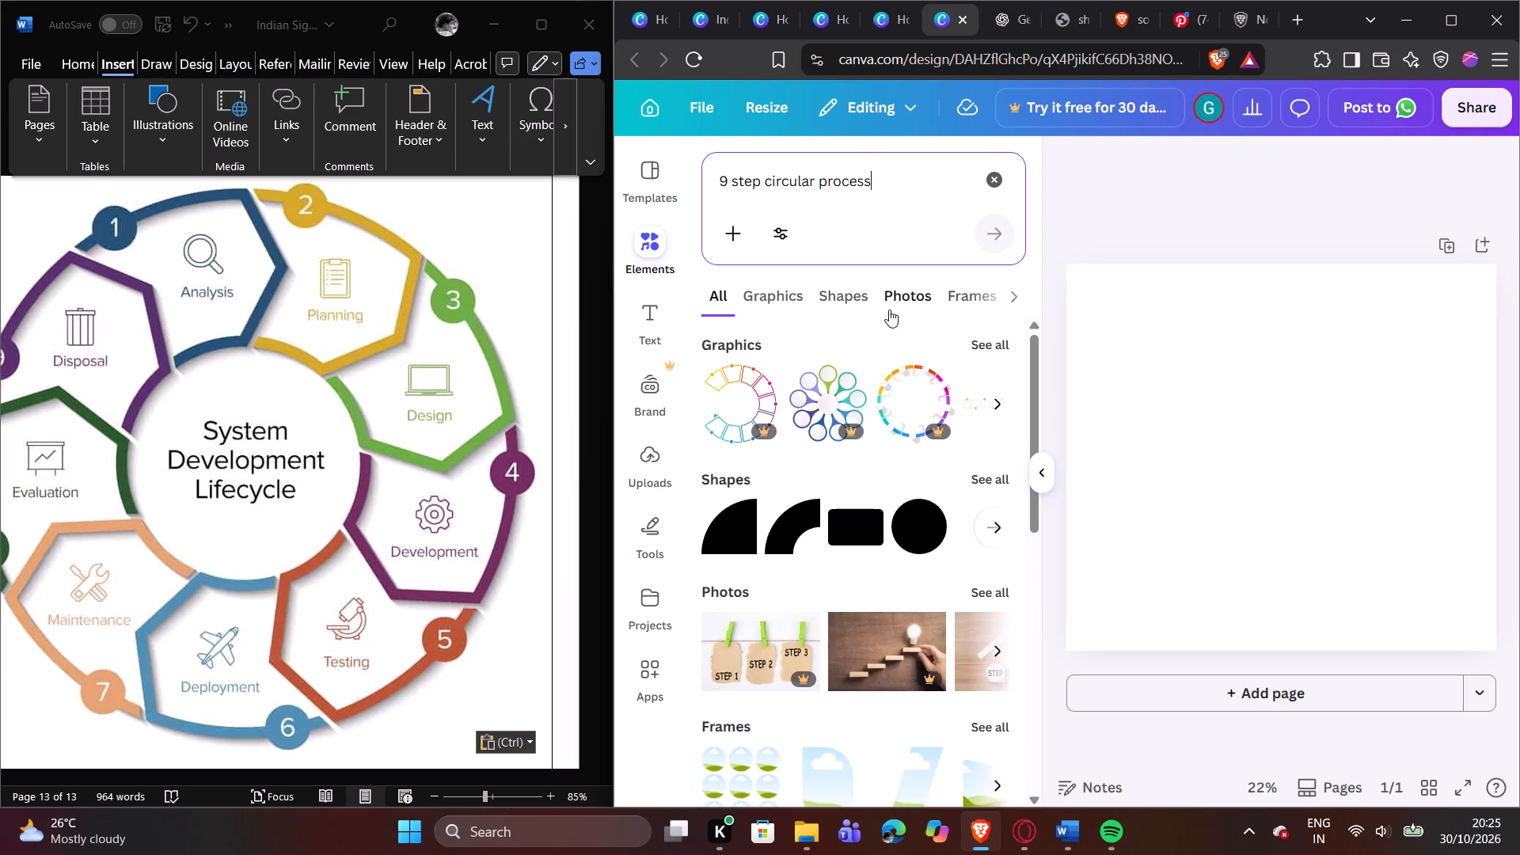
Browse the graphics results and add the open-ring graphic of nine outlined, multicoloured segments with dots to the page.
{"action": "left_click", "coordinate": [781, 301]}
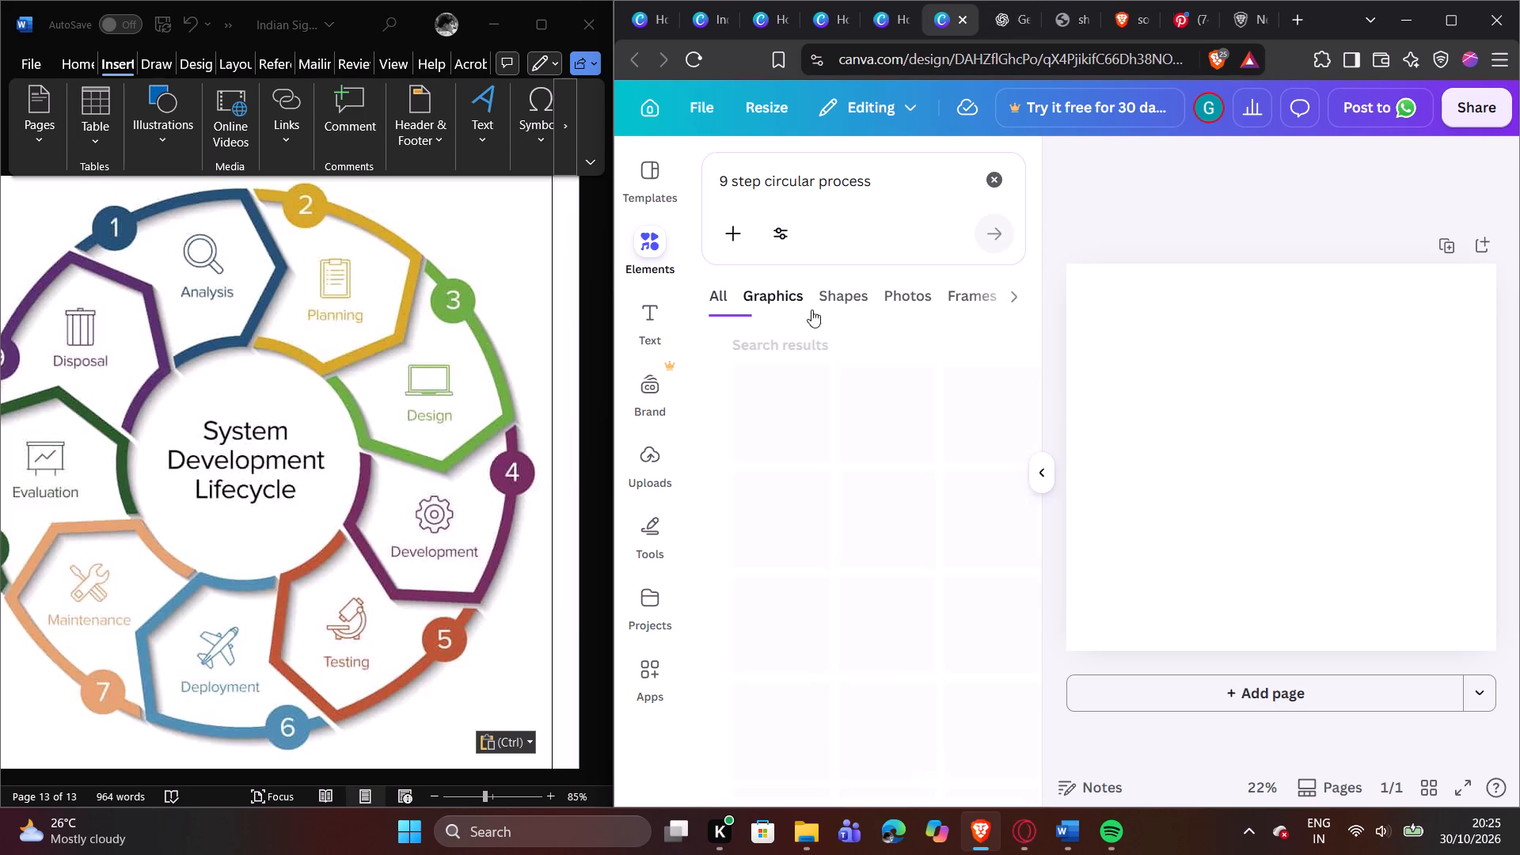
{"action": "scroll", "coordinate": [865, 354], "scroll_direction": "down", "scroll_amount": 3}
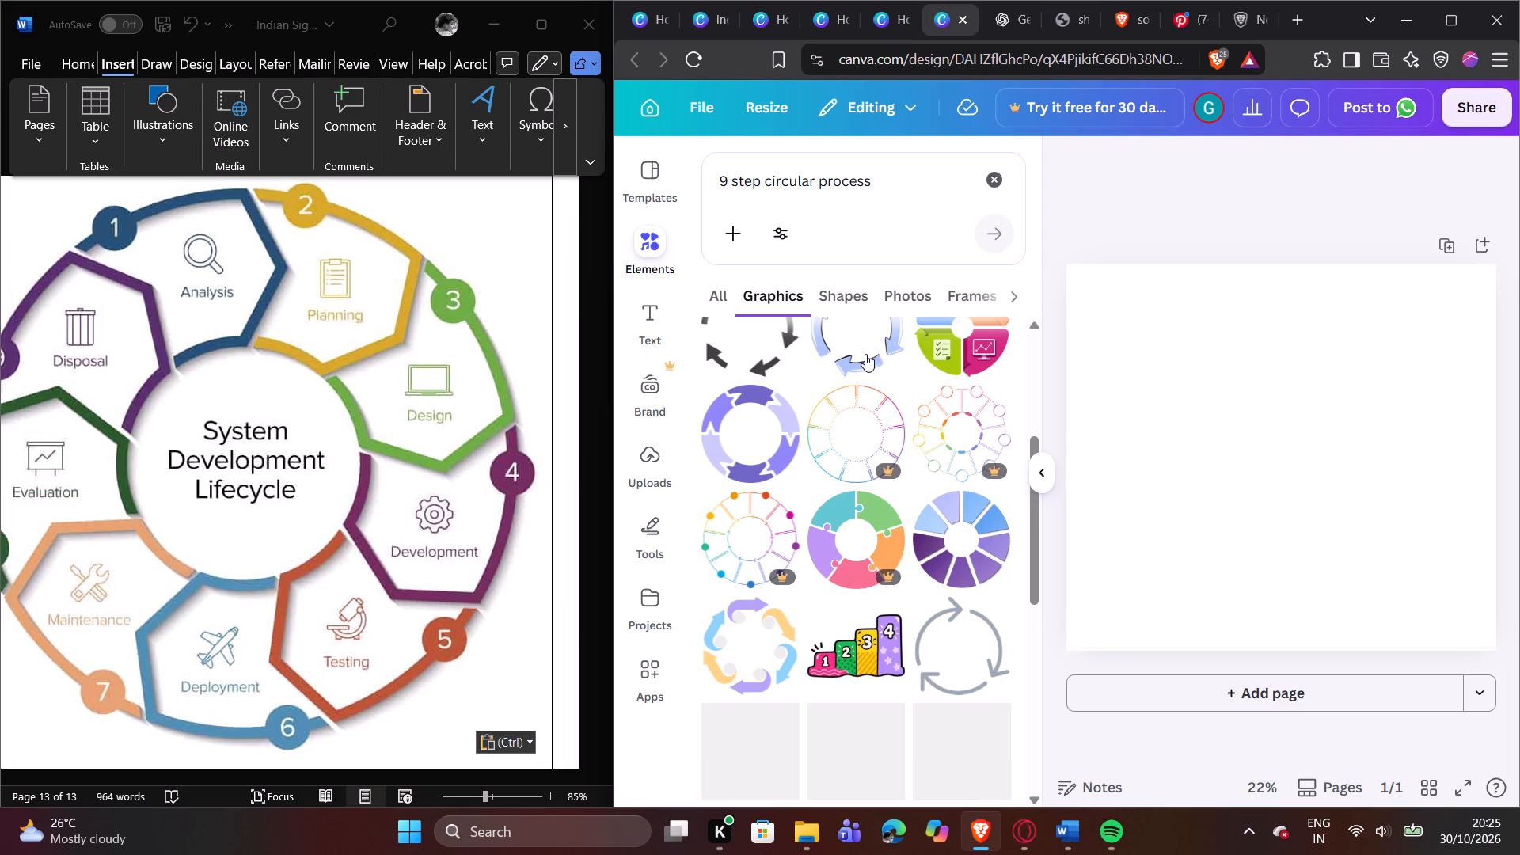
{"action": "scroll", "coordinate": [865, 354], "scroll_direction": "down", "scroll_amount": 2}
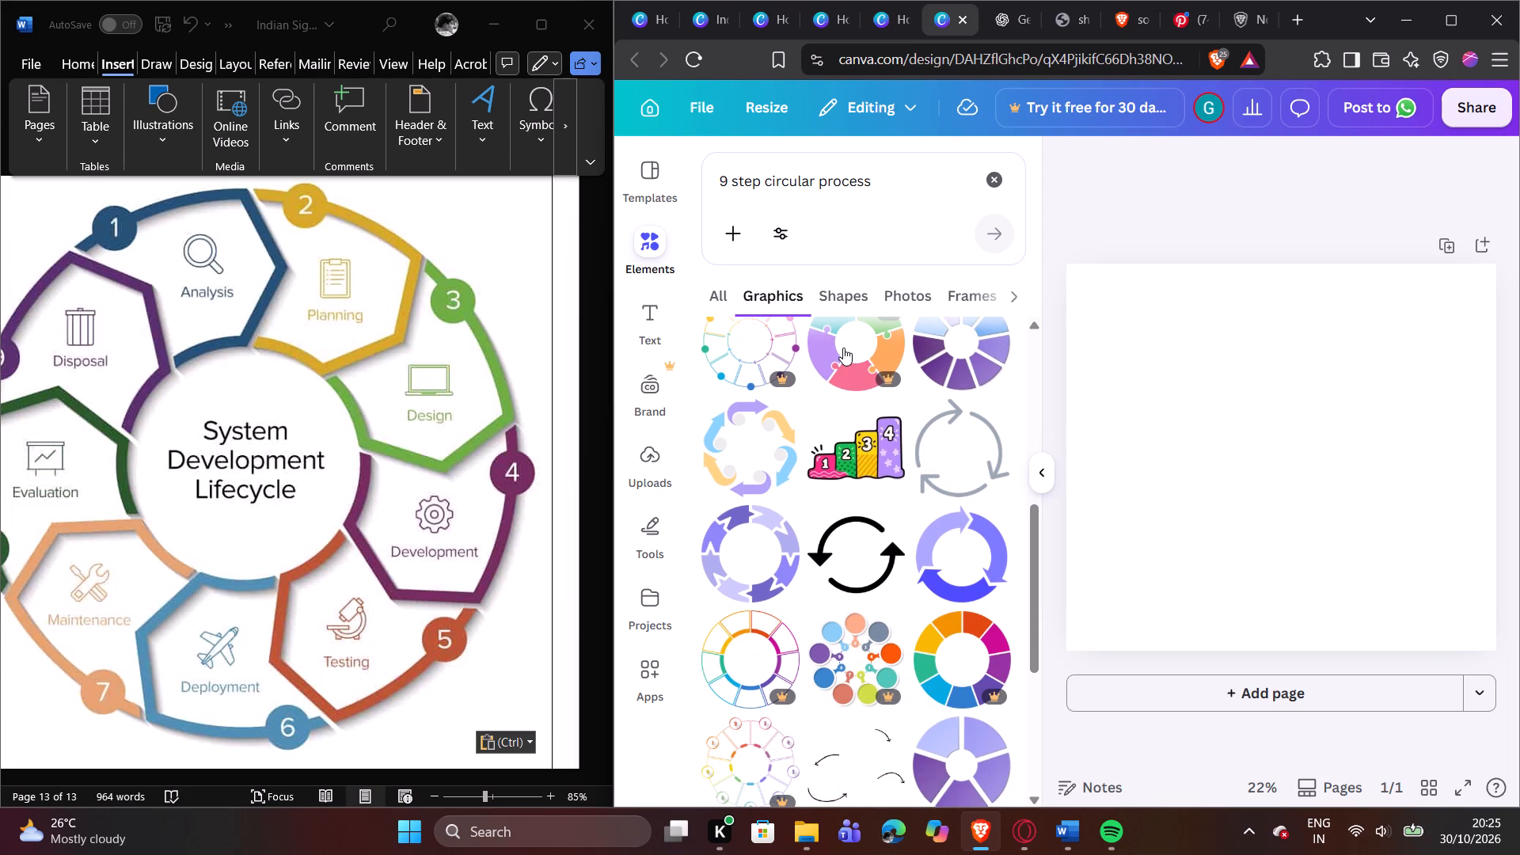
{"action": "scroll", "coordinate": [841, 348], "scroll_direction": "down", "scroll_amount": 5}
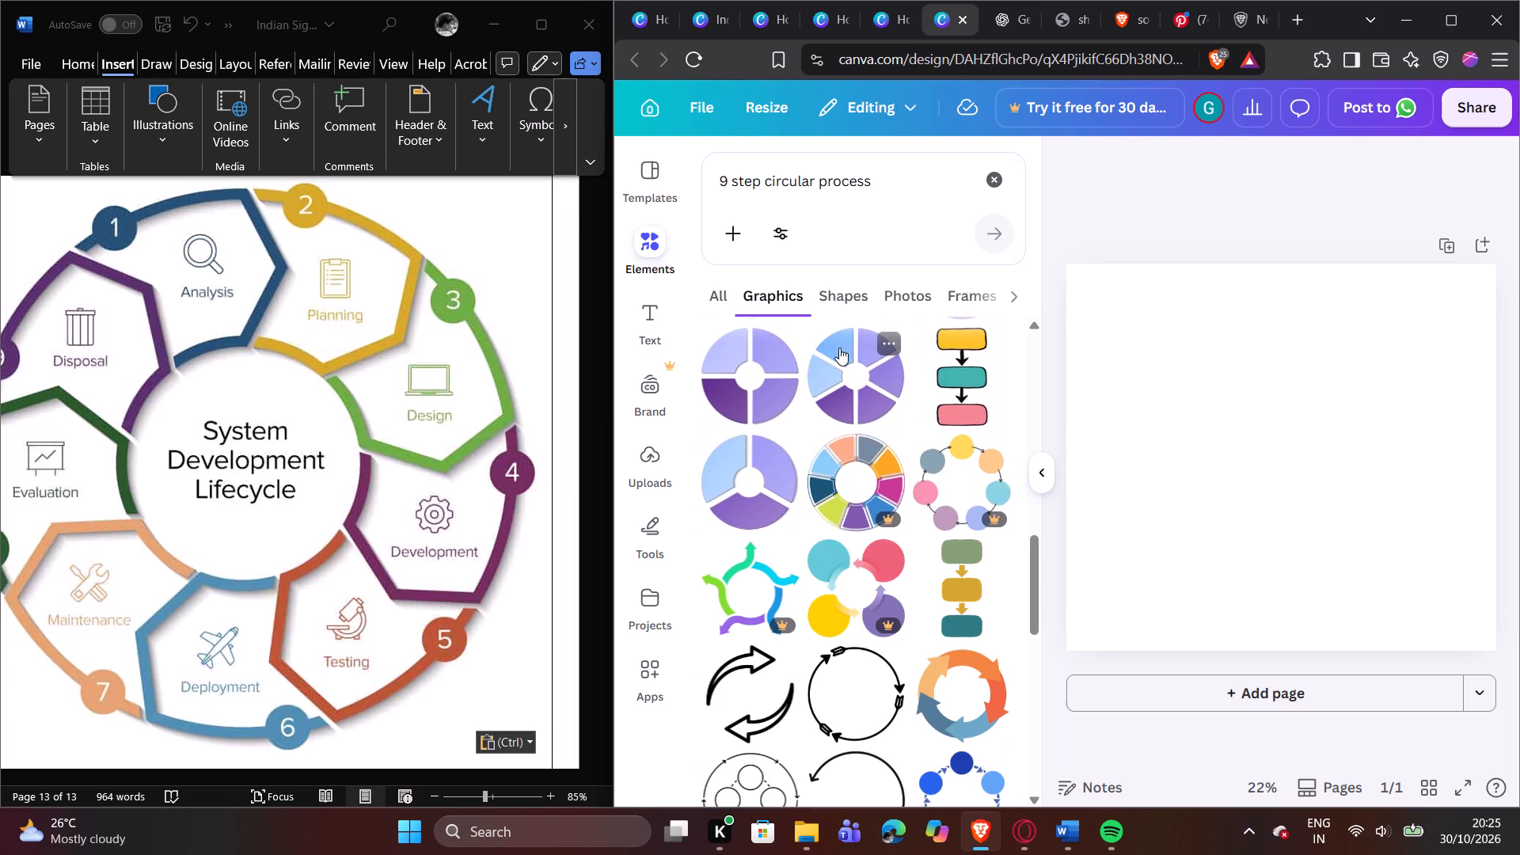
{"action": "scroll", "coordinate": [840, 346], "scroll_direction": "down", "scroll_amount": 3}
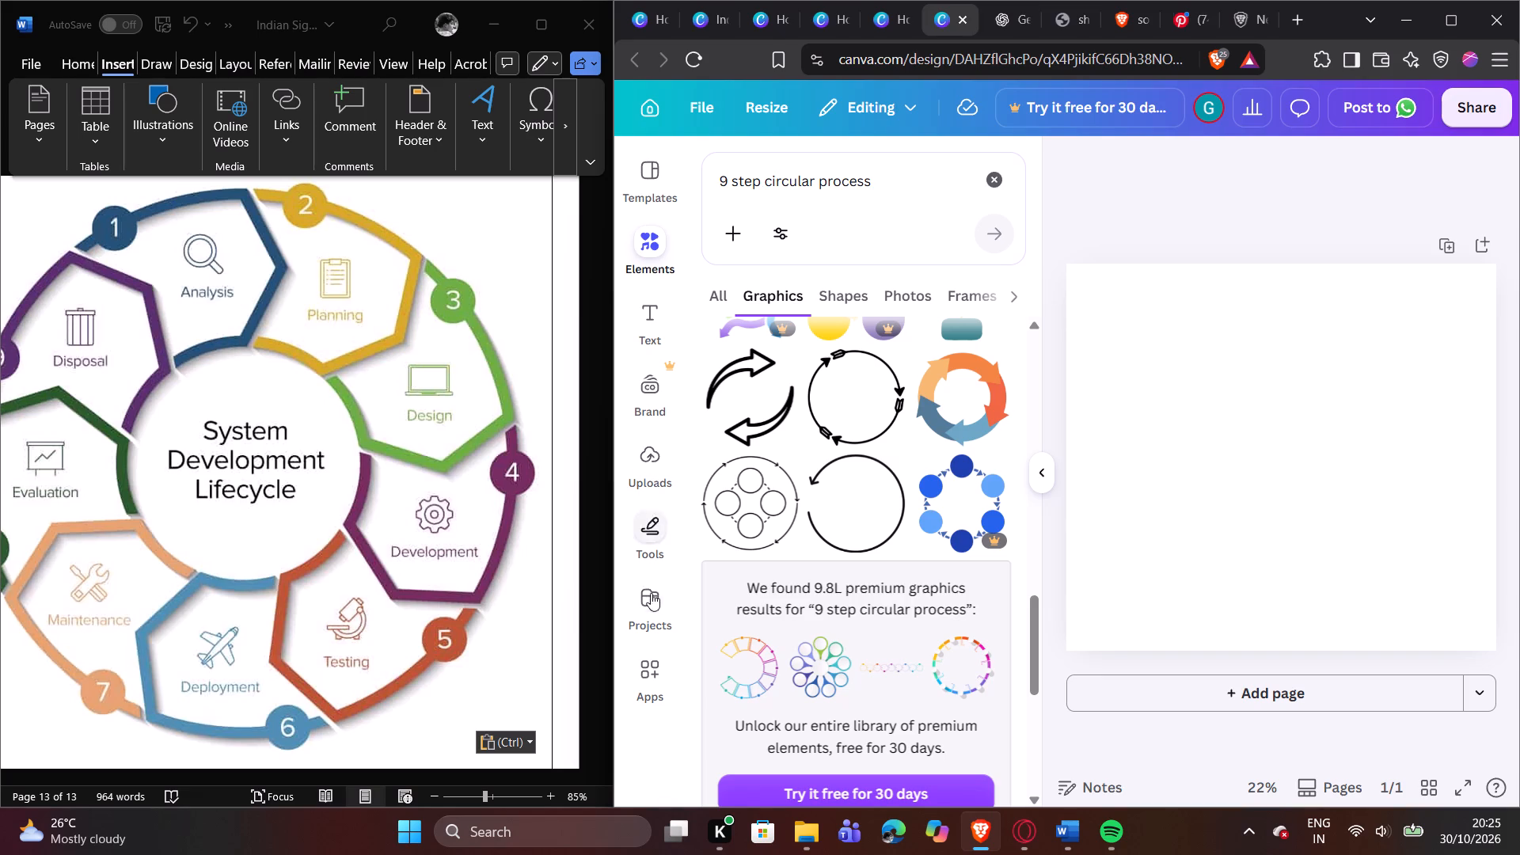
{"action": "left_click", "coordinate": [748, 656]}
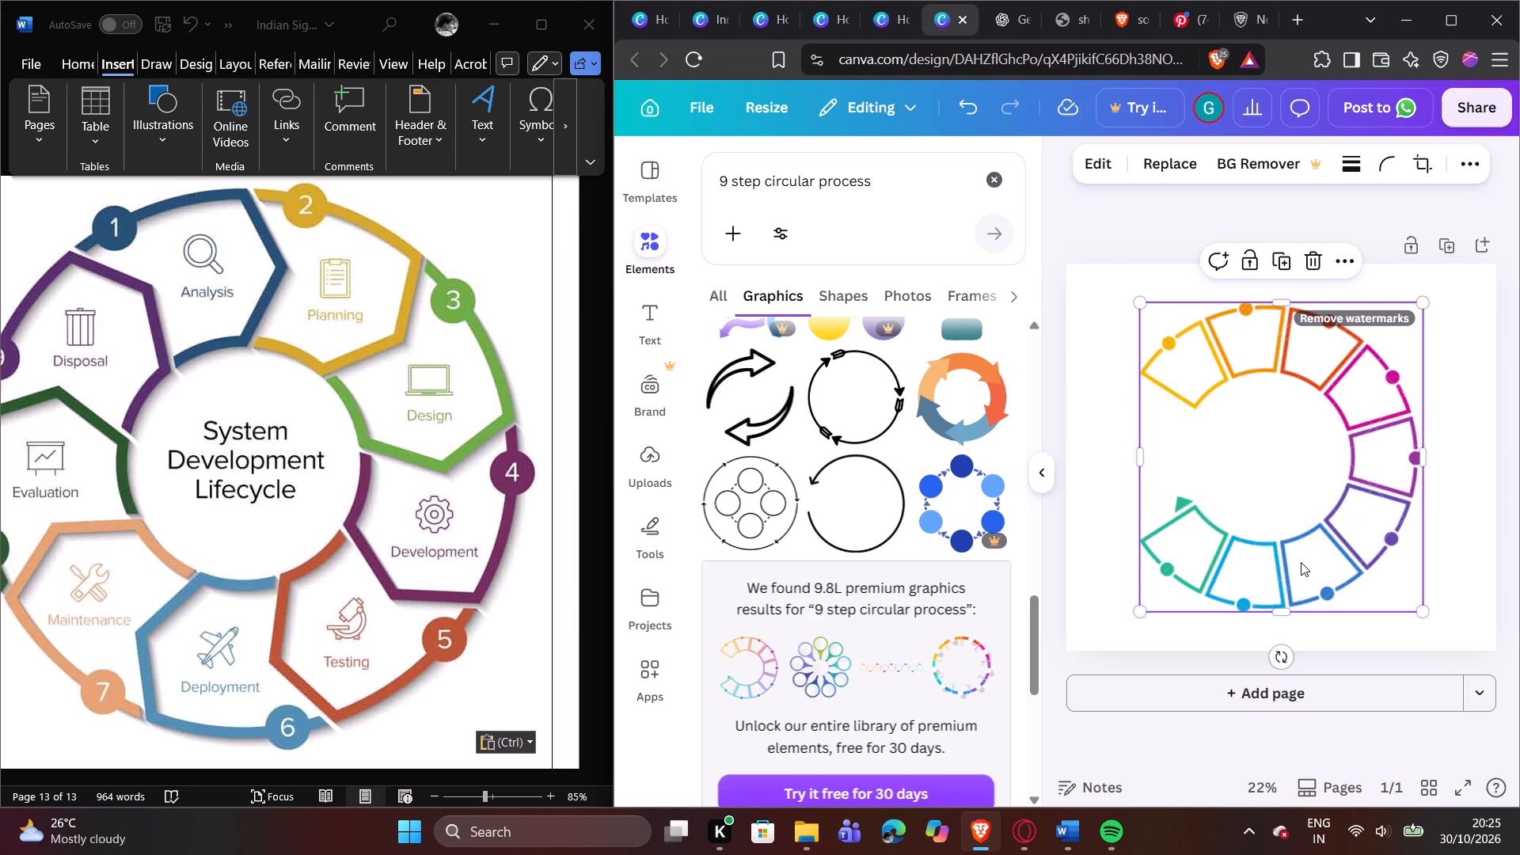
{"action": "left_click", "coordinate": [1446, 351]}
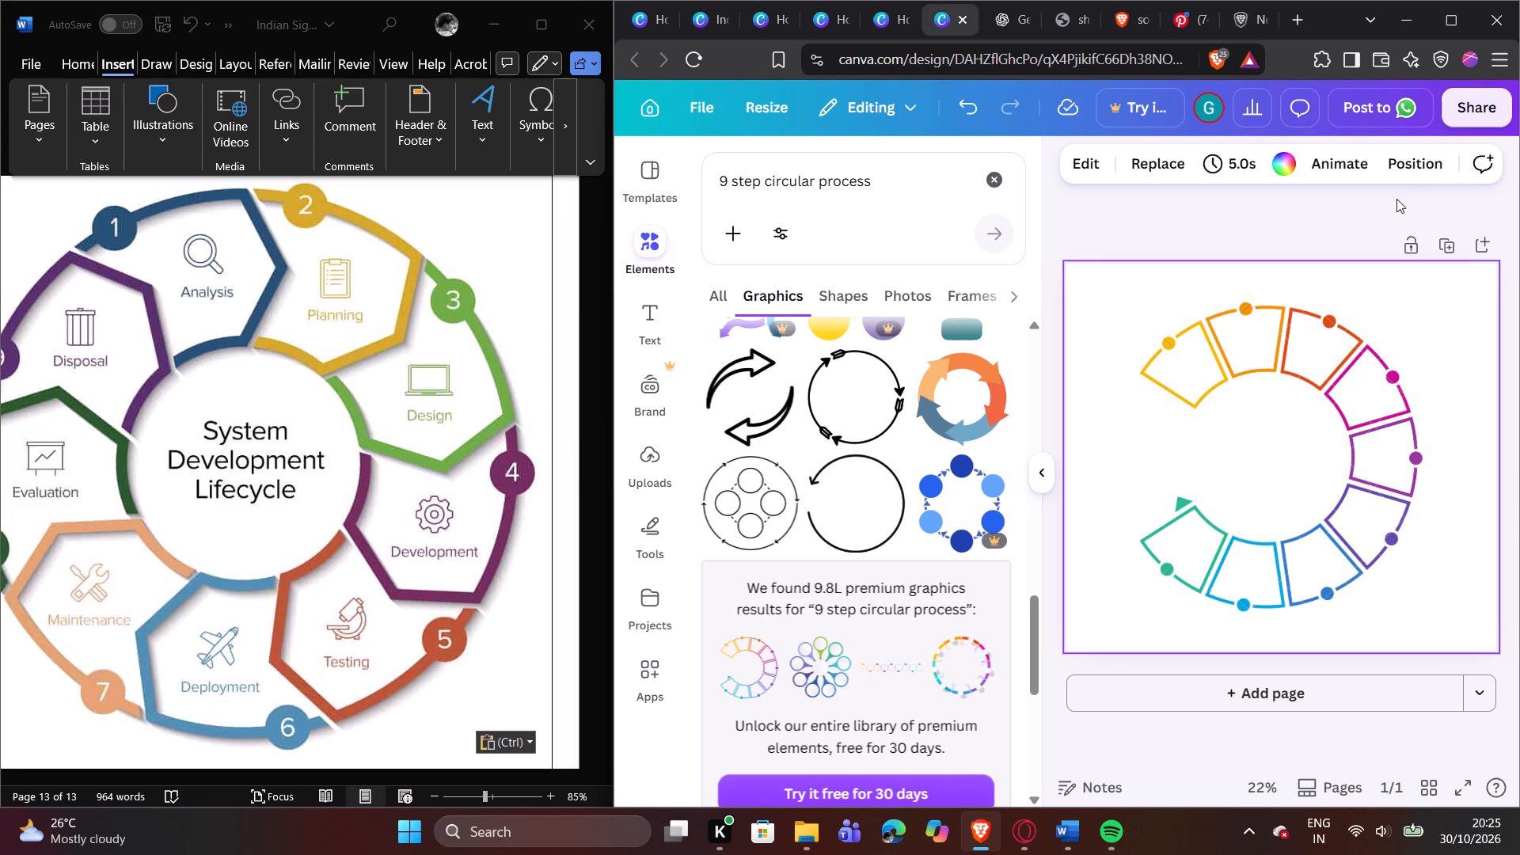
Search the elements for "small circle" and add the solid black circle graphic to the page.
{"action": "left_click", "coordinate": [994, 182]}
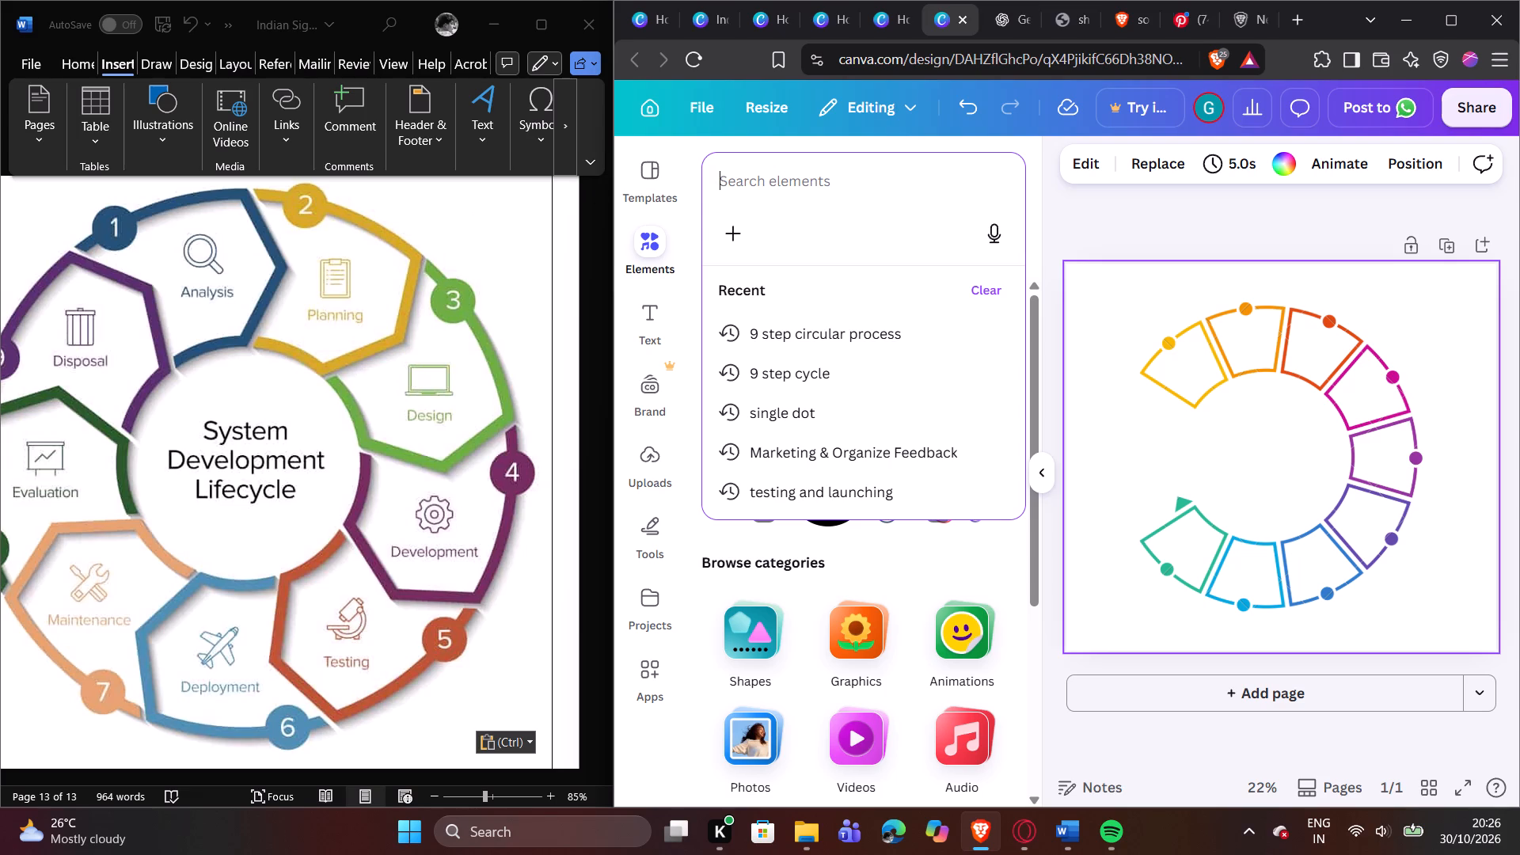
{"action": "type", "text": "small"}
{"action": "key", "text": "space"}
{"action": "type", "text": "circle"}
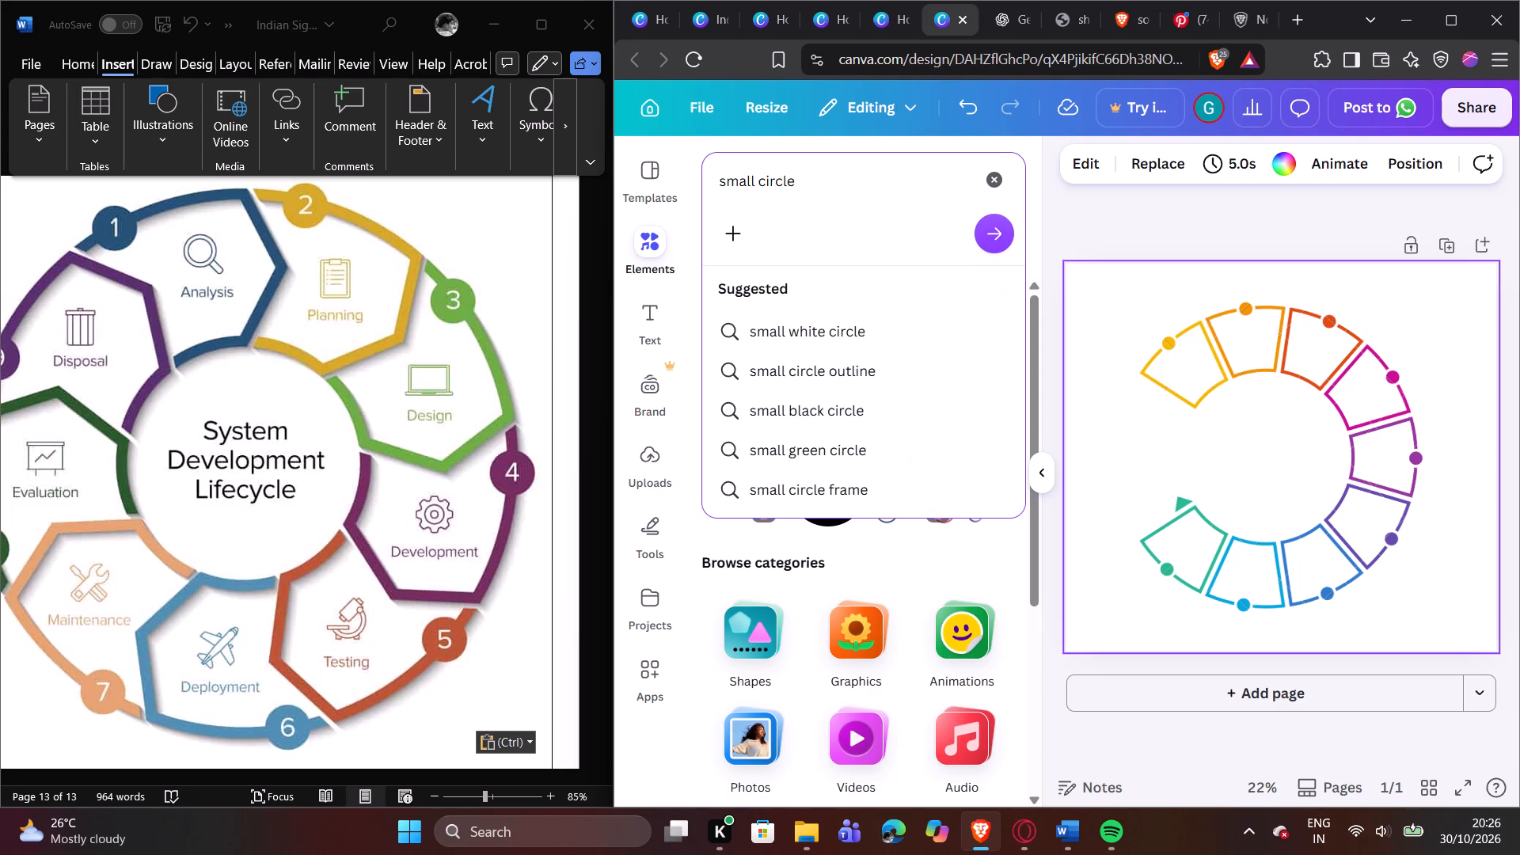
{"action": "key", "text": "Return"}
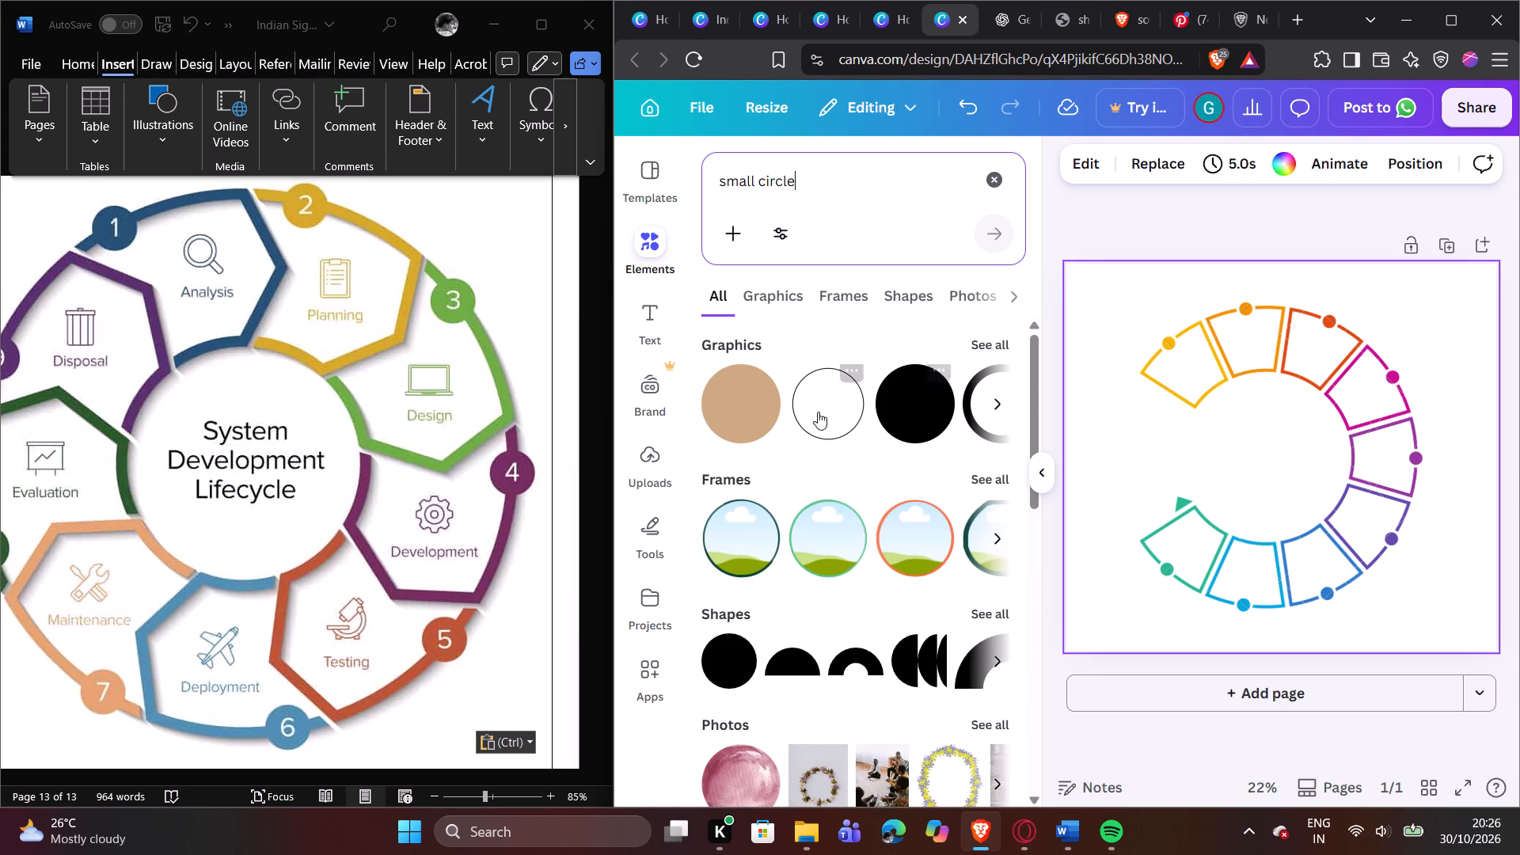
{"action": "left_click", "coordinate": [920, 407]}
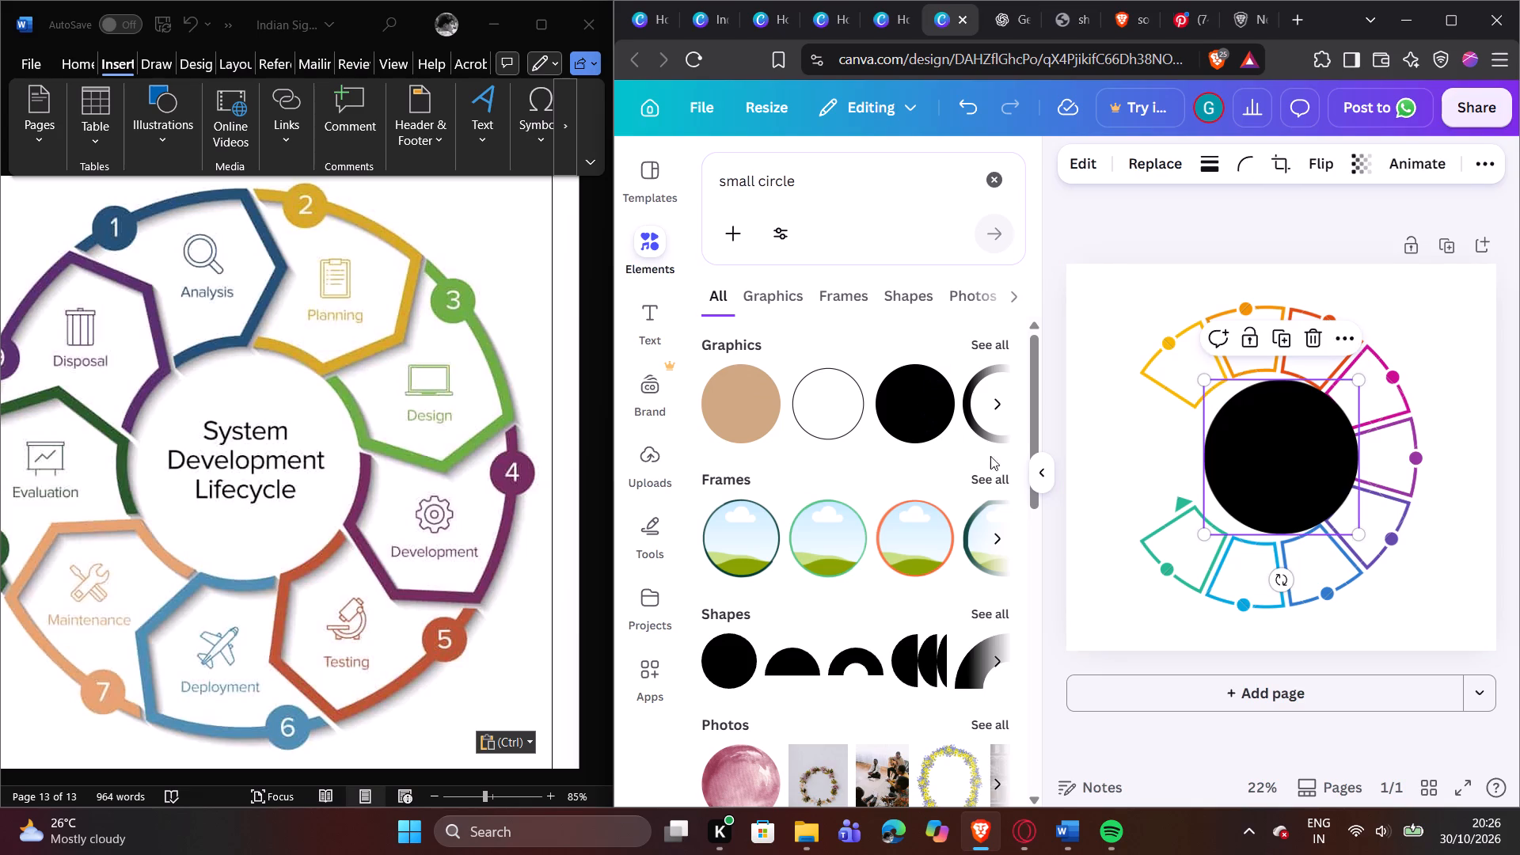
Shrink the black circle to slightly larger than the ring's dots and place it over the yellow segment's dot.
{"action": "left_click", "coordinate": [1043, 477]}
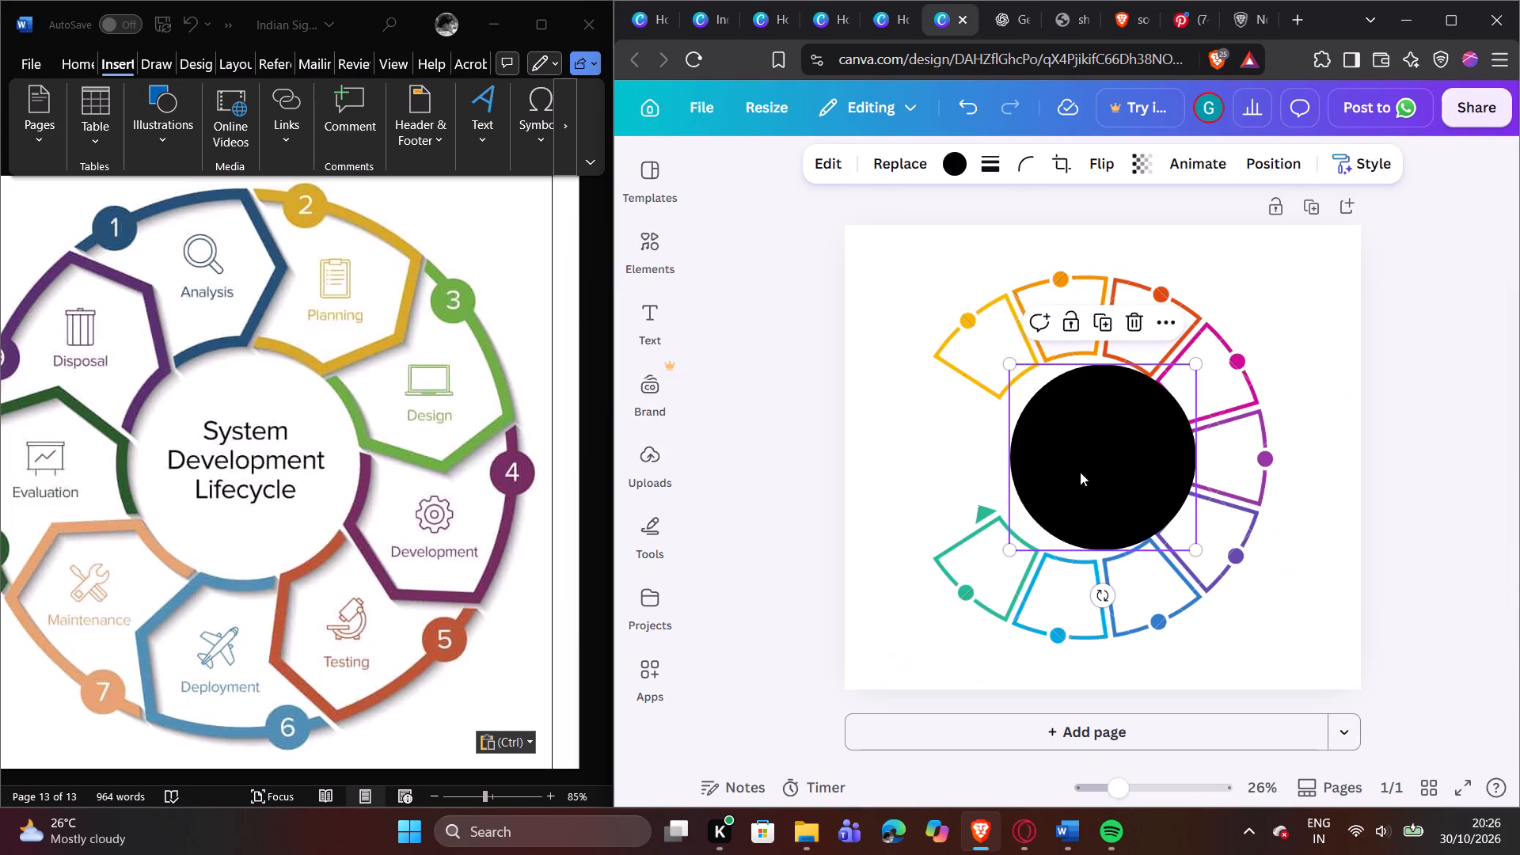
{"action": "left_click_drag", "start_coordinate": [1014, 548], "coordinate": [1073, 420]}
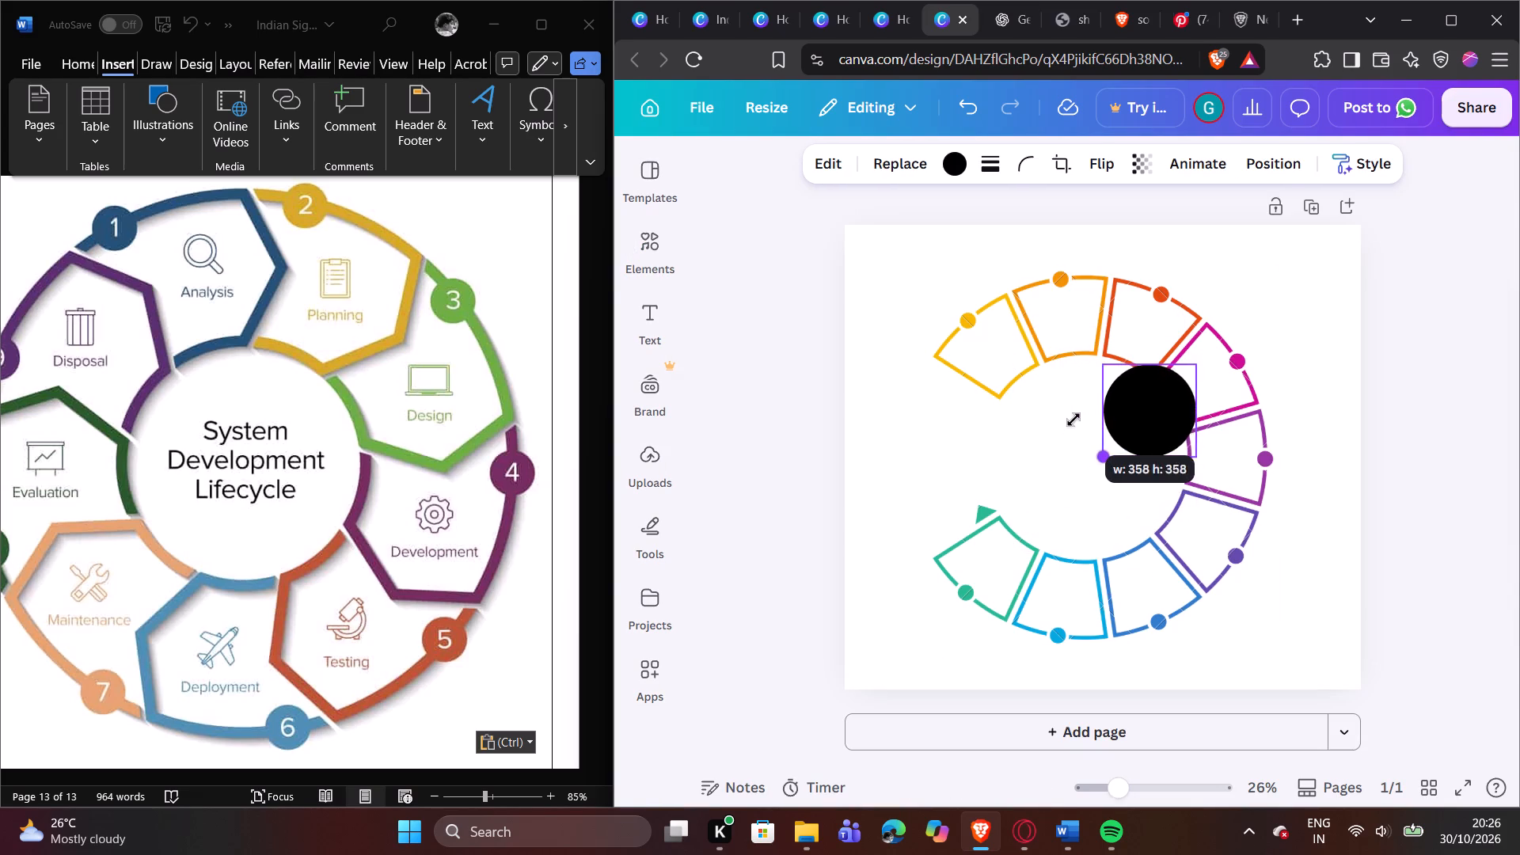
{"action": "left_click_drag", "start_coordinate": [1073, 420], "coordinate": [1137, 355]}
{"action": "left_click", "coordinate": [1314, 314]}
{"action": "left_click_drag", "start_coordinate": [1176, 379], "coordinate": [1106, 361]}
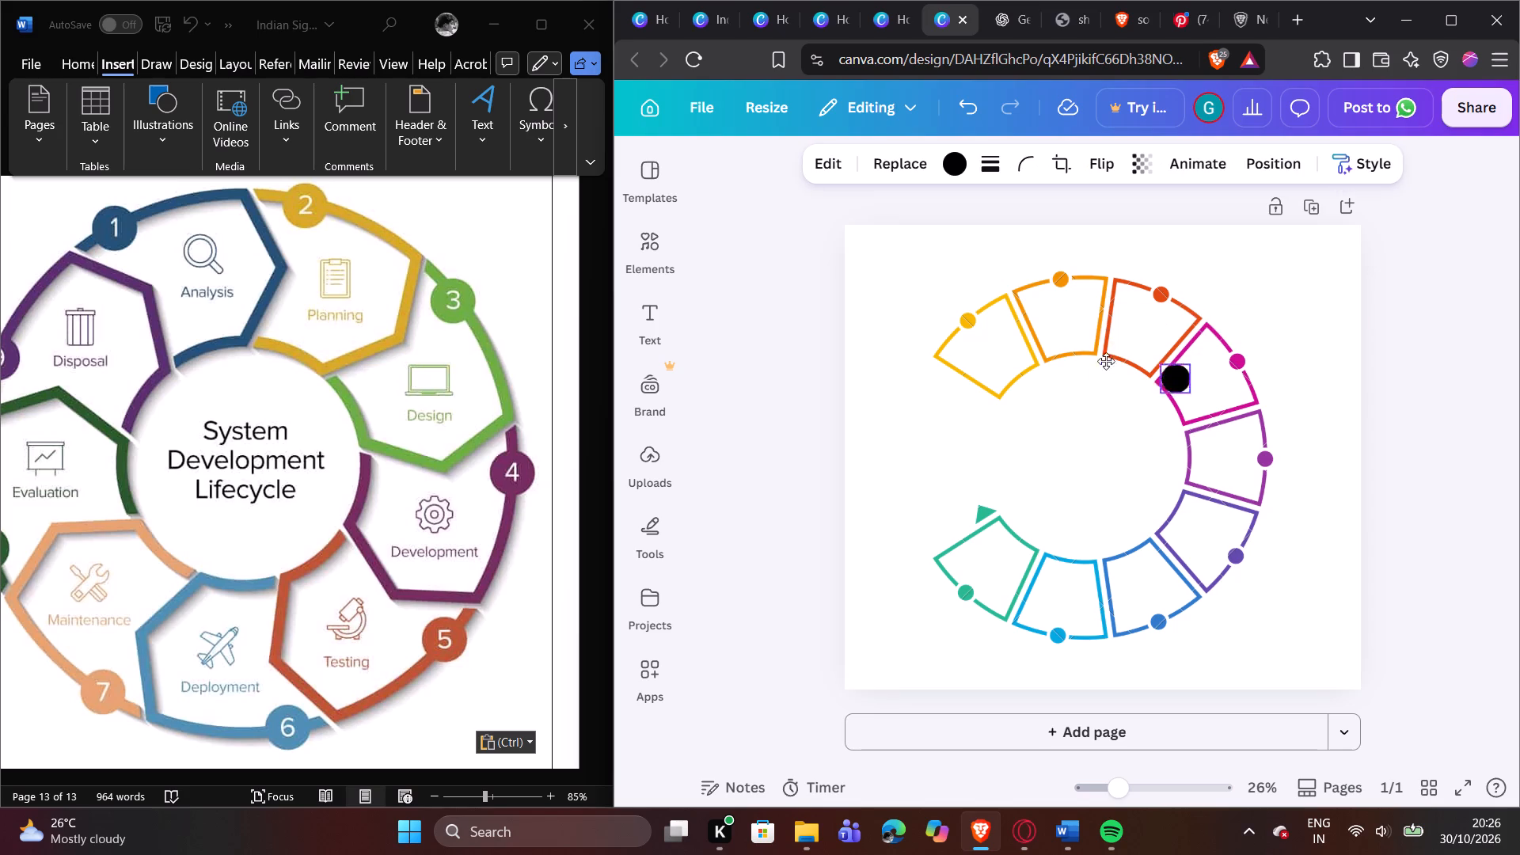
{"action": "left_click_drag", "start_coordinate": [1106, 361], "coordinate": [963, 321]}
Enlarge the nine-segment ring to about 1,480 × 1,620 px and centre it on the page.
{"action": "left_click", "coordinate": [1096, 341]}
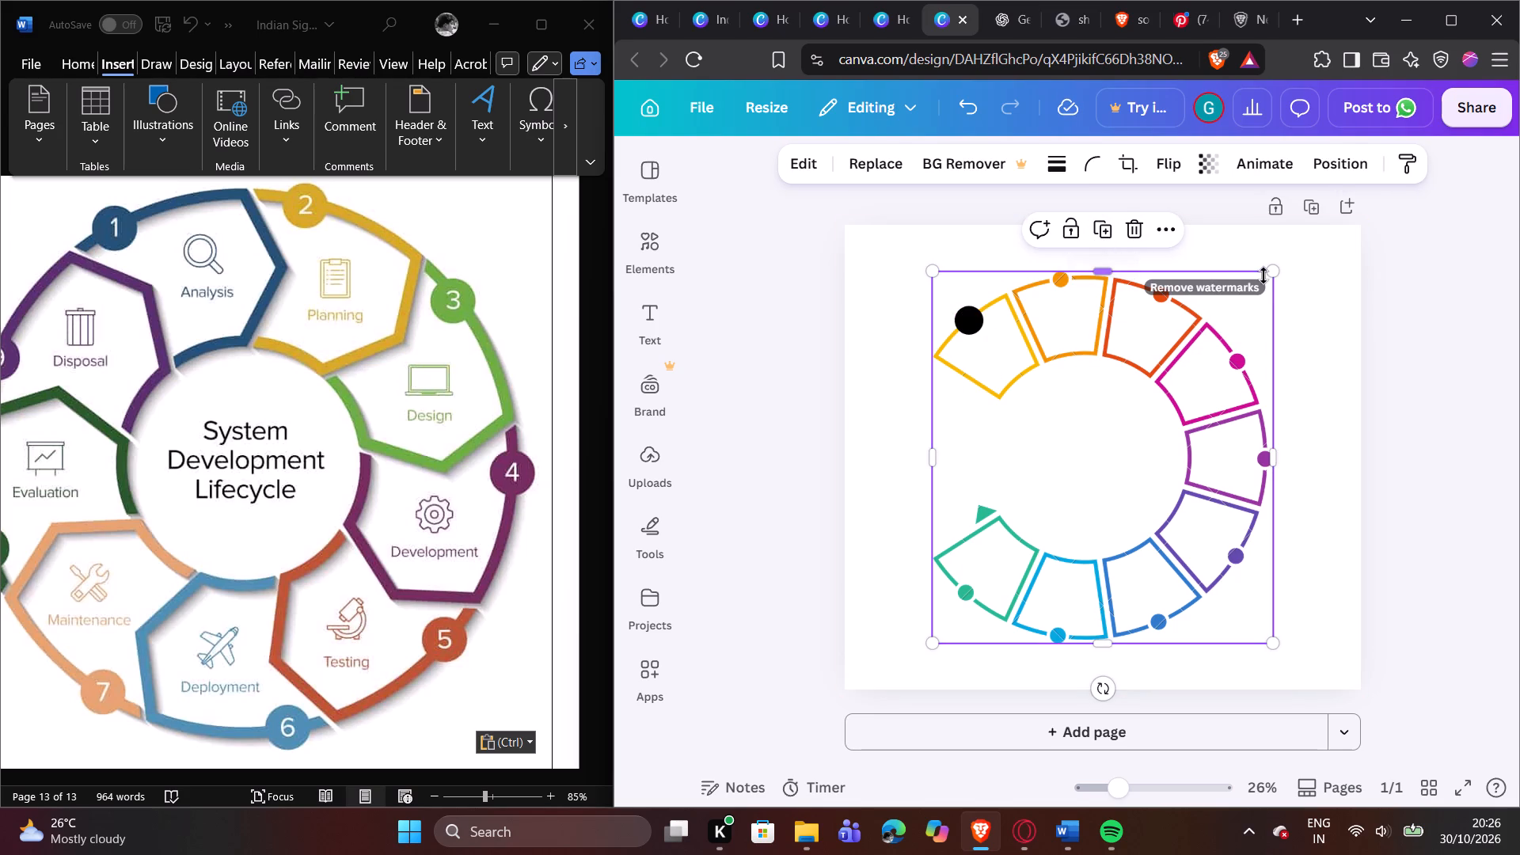
{"action": "left_click_drag", "start_coordinate": [1278, 278], "coordinate": [1312, 230]}
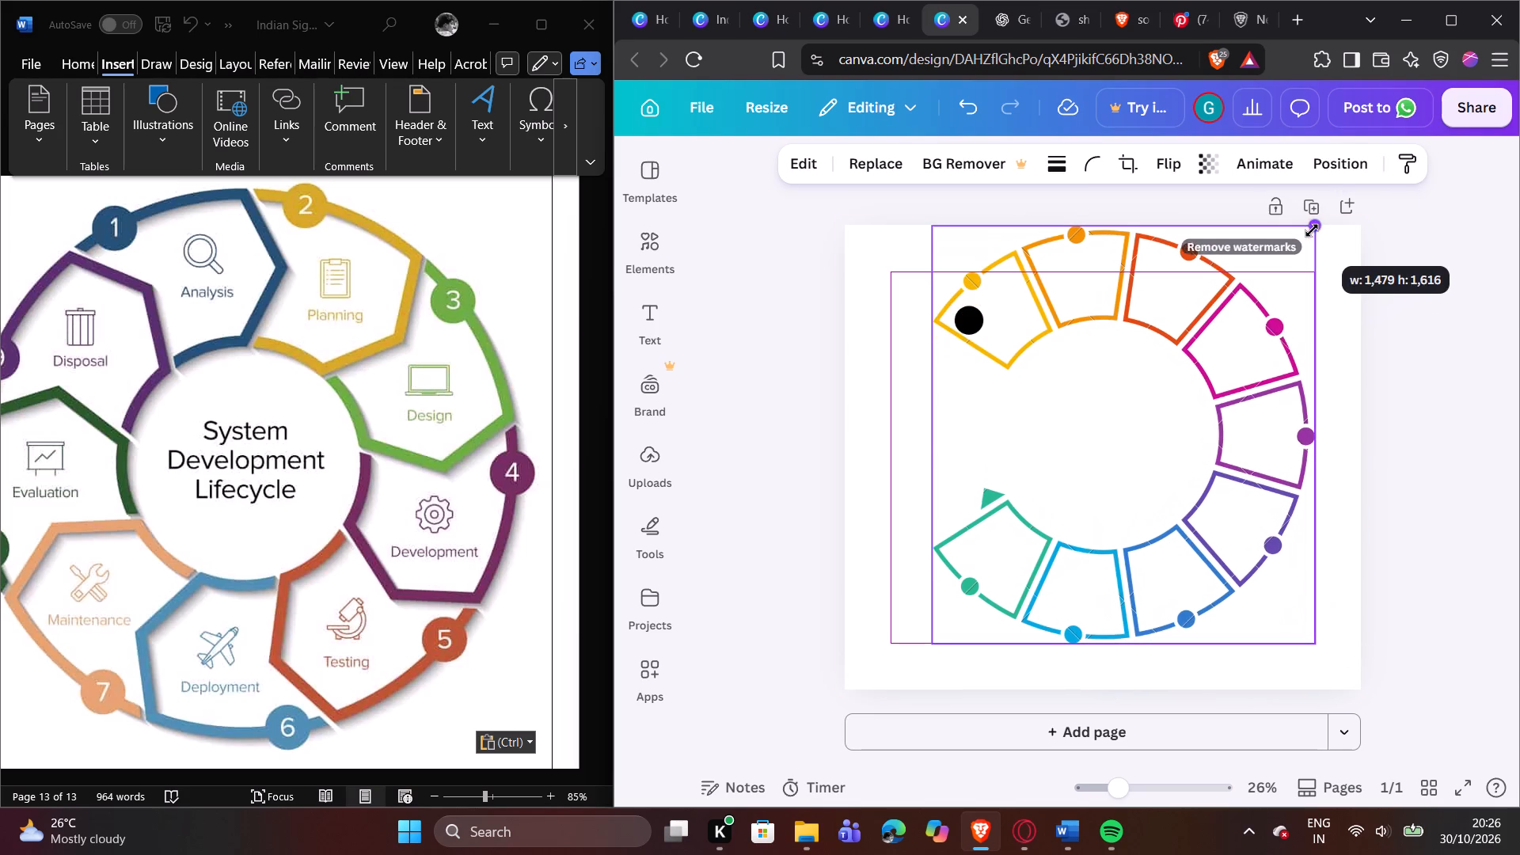
{"action": "left_click_drag", "start_coordinate": [1312, 230], "coordinate": [1315, 229]}
{"action": "left_click_drag", "start_coordinate": [1151, 338], "coordinate": [1140, 367]}
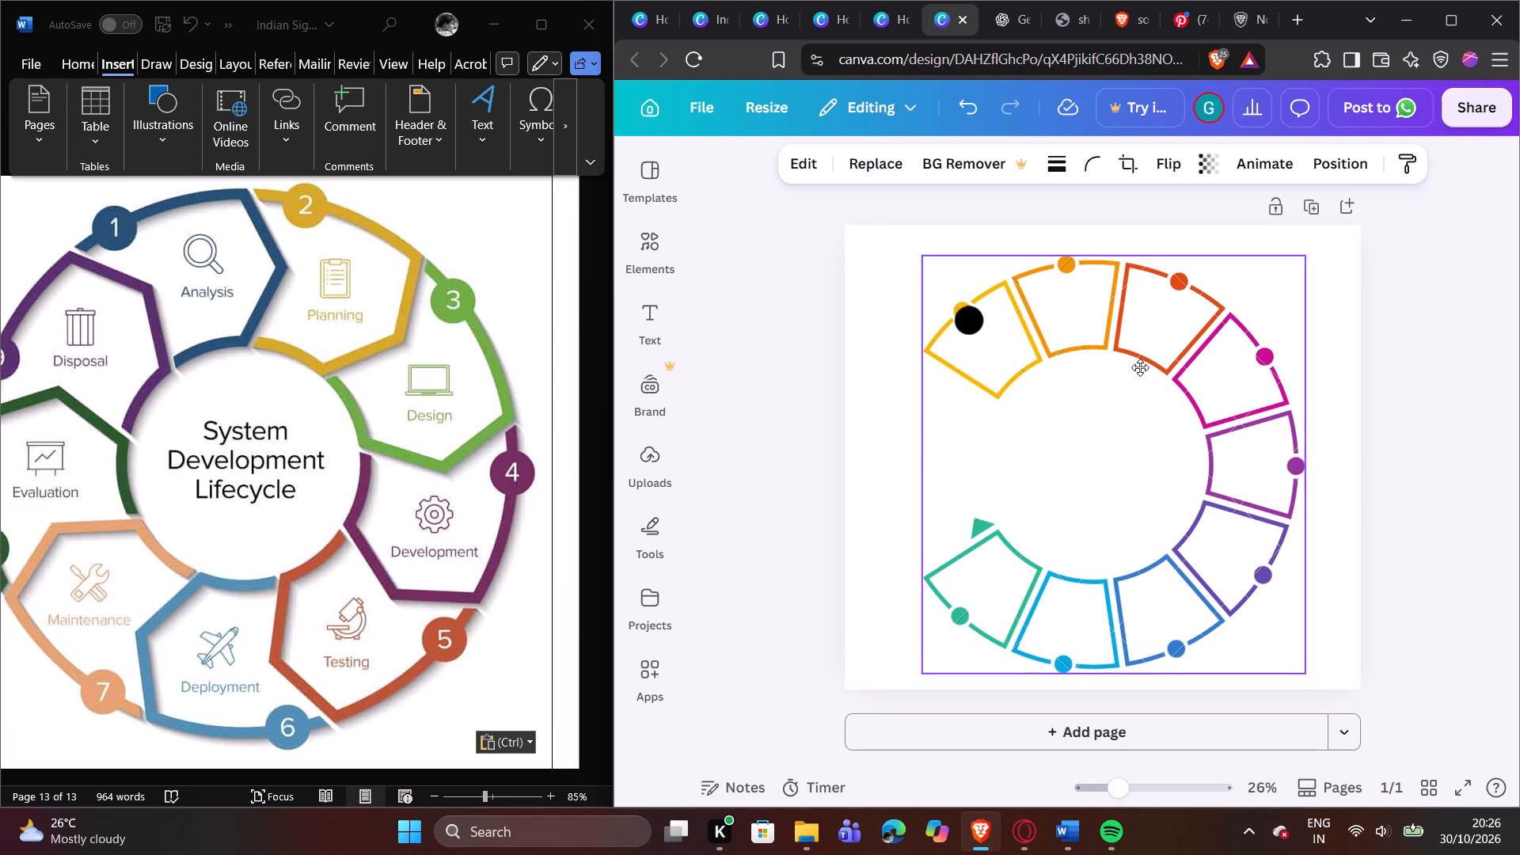
{"action": "left_click_drag", "start_coordinate": [1140, 367], "coordinate": [1136, 359]}
{"action": "left_click", "coordinate": [1136, 359]}
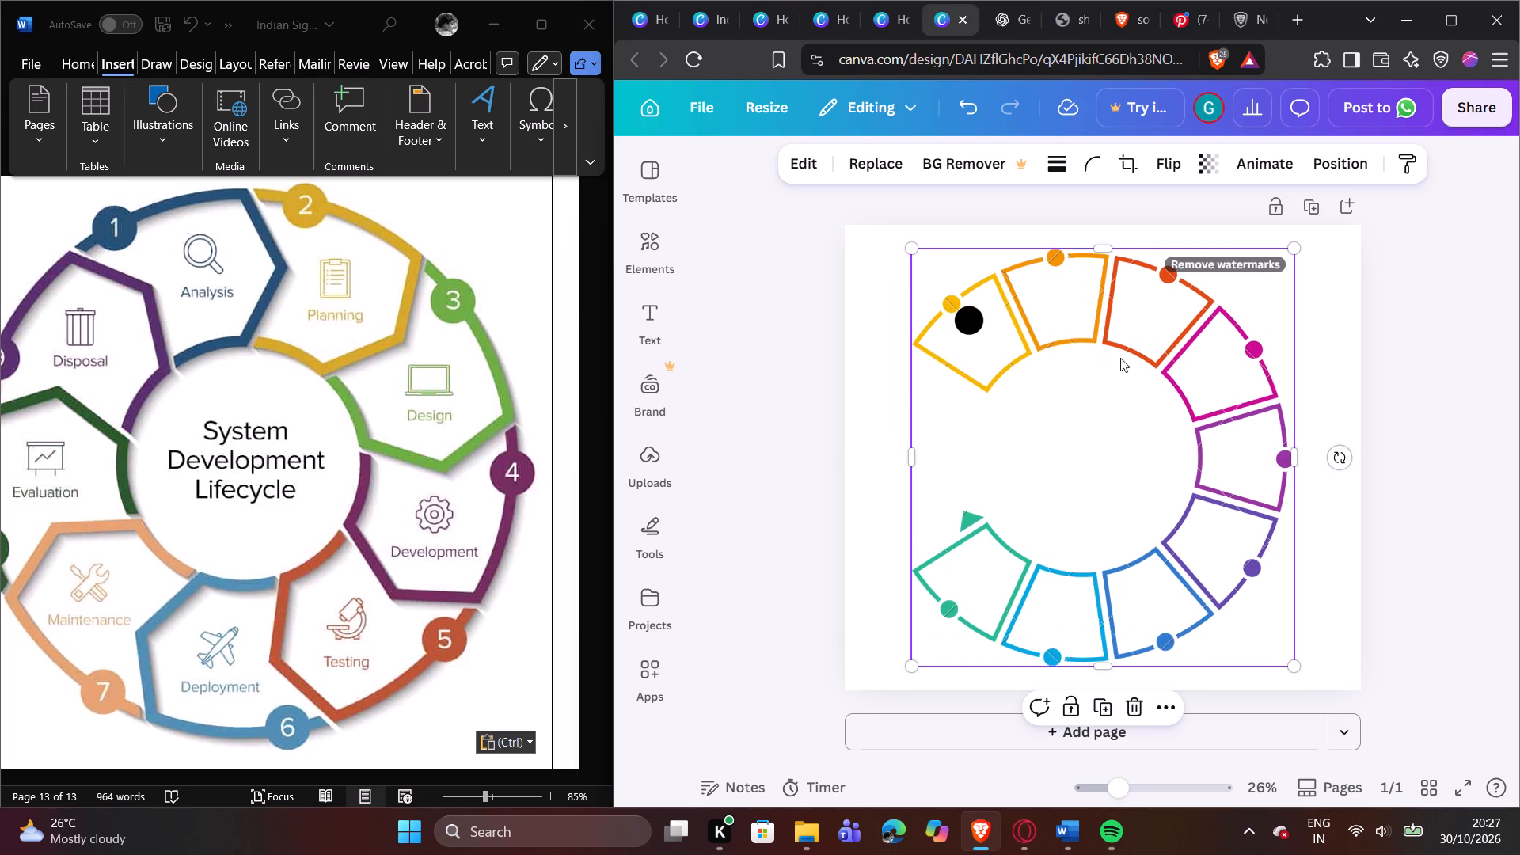
Move the black circle back over the yellow segment's dot on the enlarged ring.
{"action": "left_click_drag", "start_coordinate": [964, 325], "coordinate": [948, 309]}
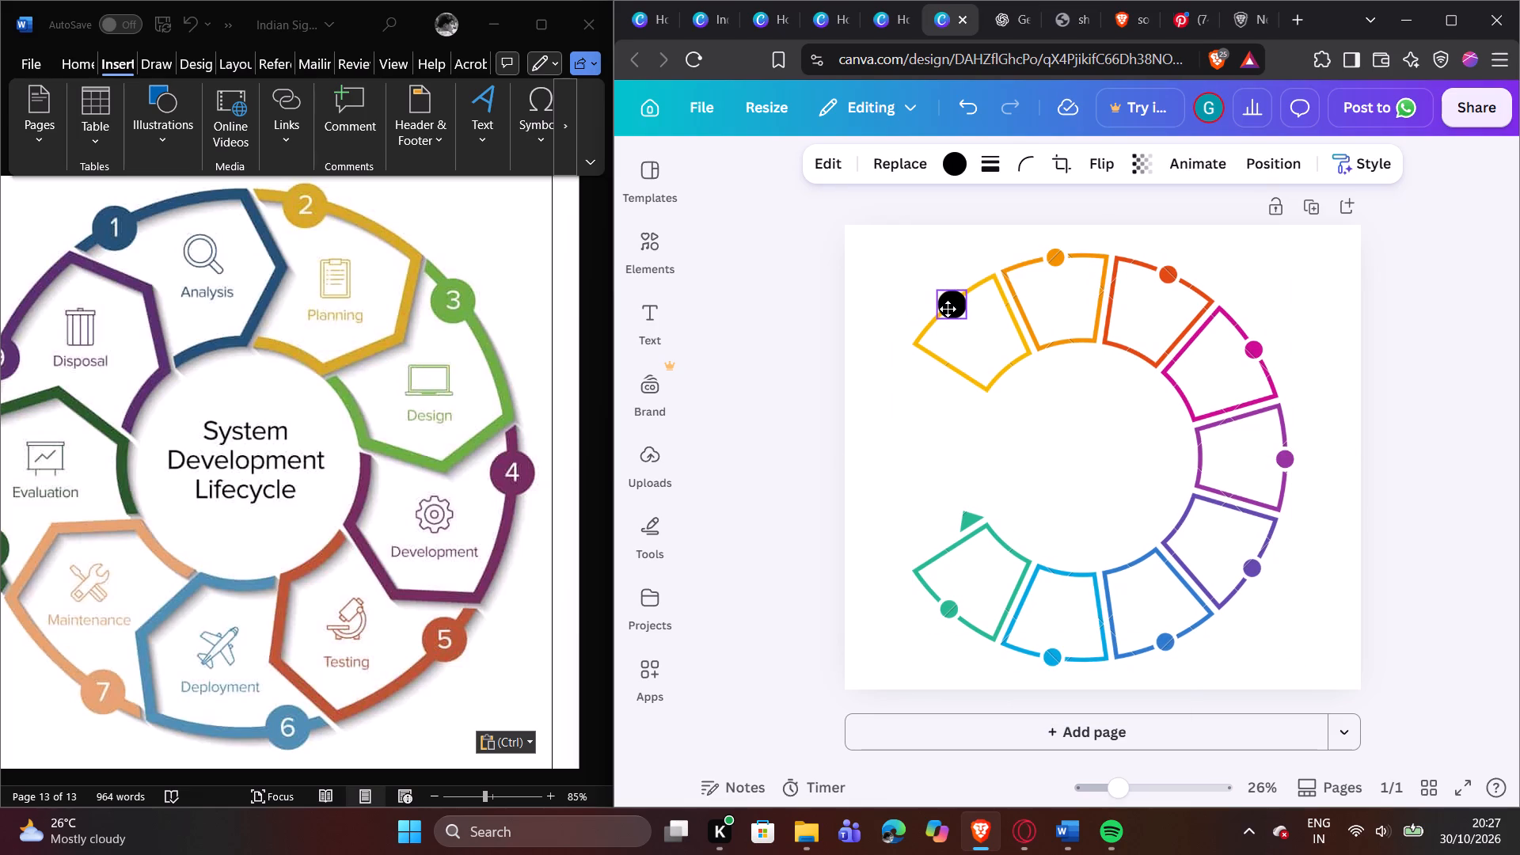
{"action": "left_click_drag", "start_coordinate": [948, 309], "coordinate": [948, 308]}
{"action": "left_click", "coordinate": [1000, 330]}
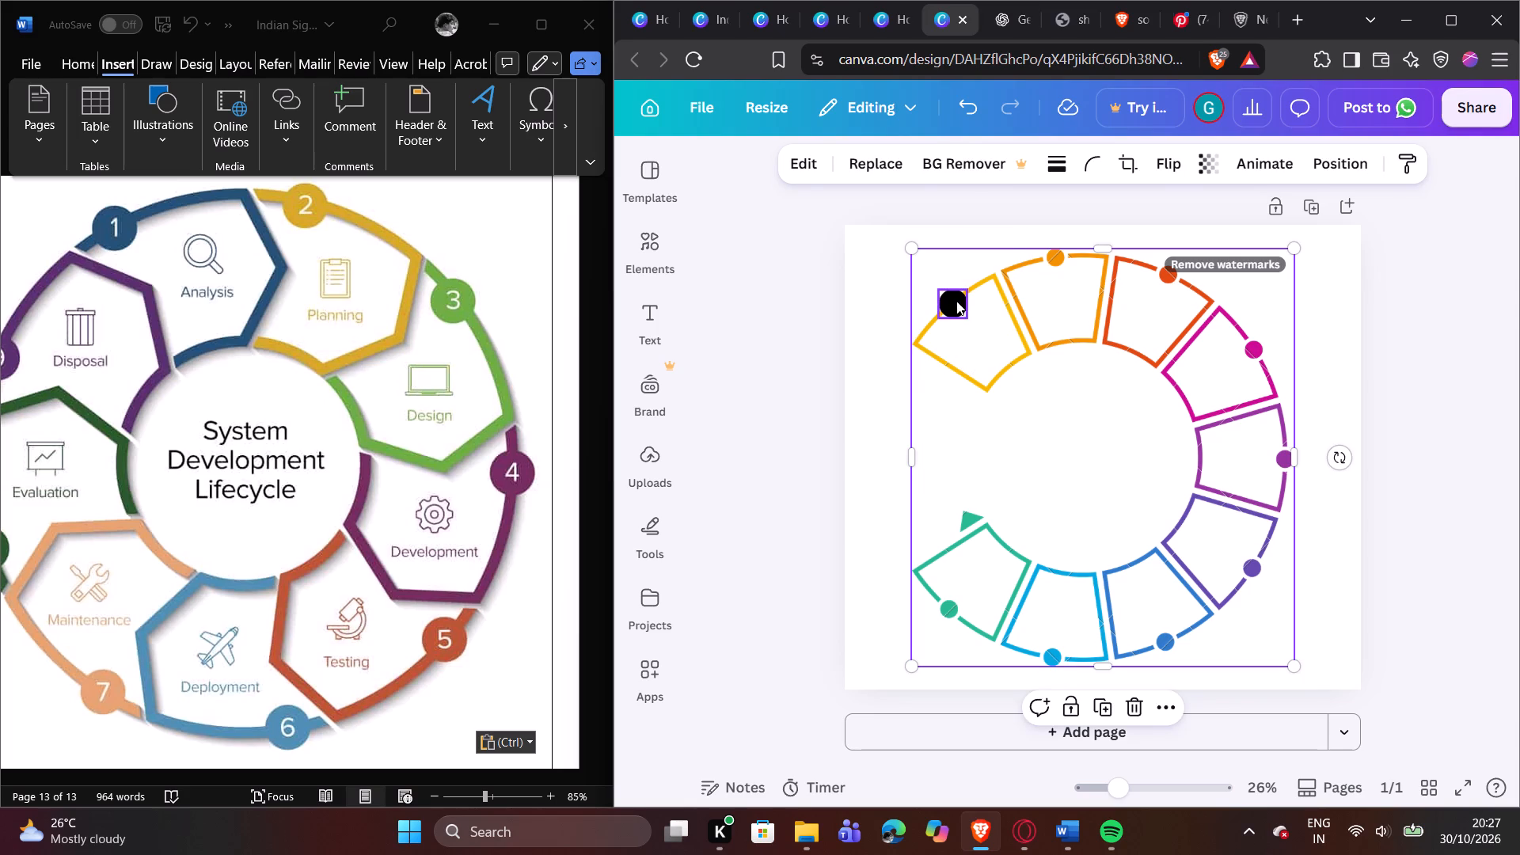
Duplicate the black circle and place the copy over the dot of the second, orange segment.
{"action": "left_click", "coordinate": [956, 301]}
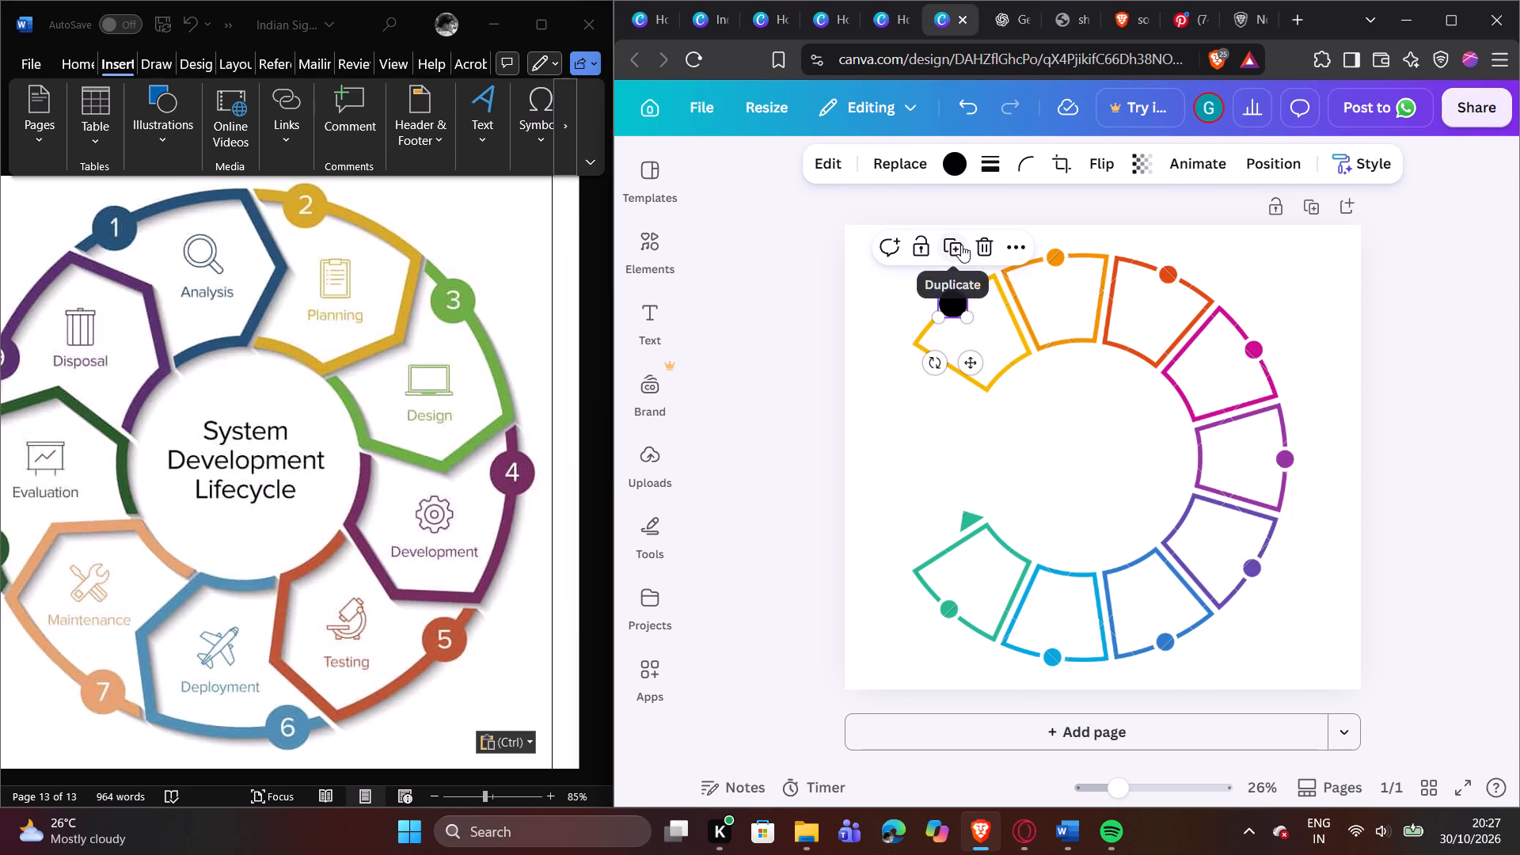
{"action": "left_click", "coordinate": [961, 245]}
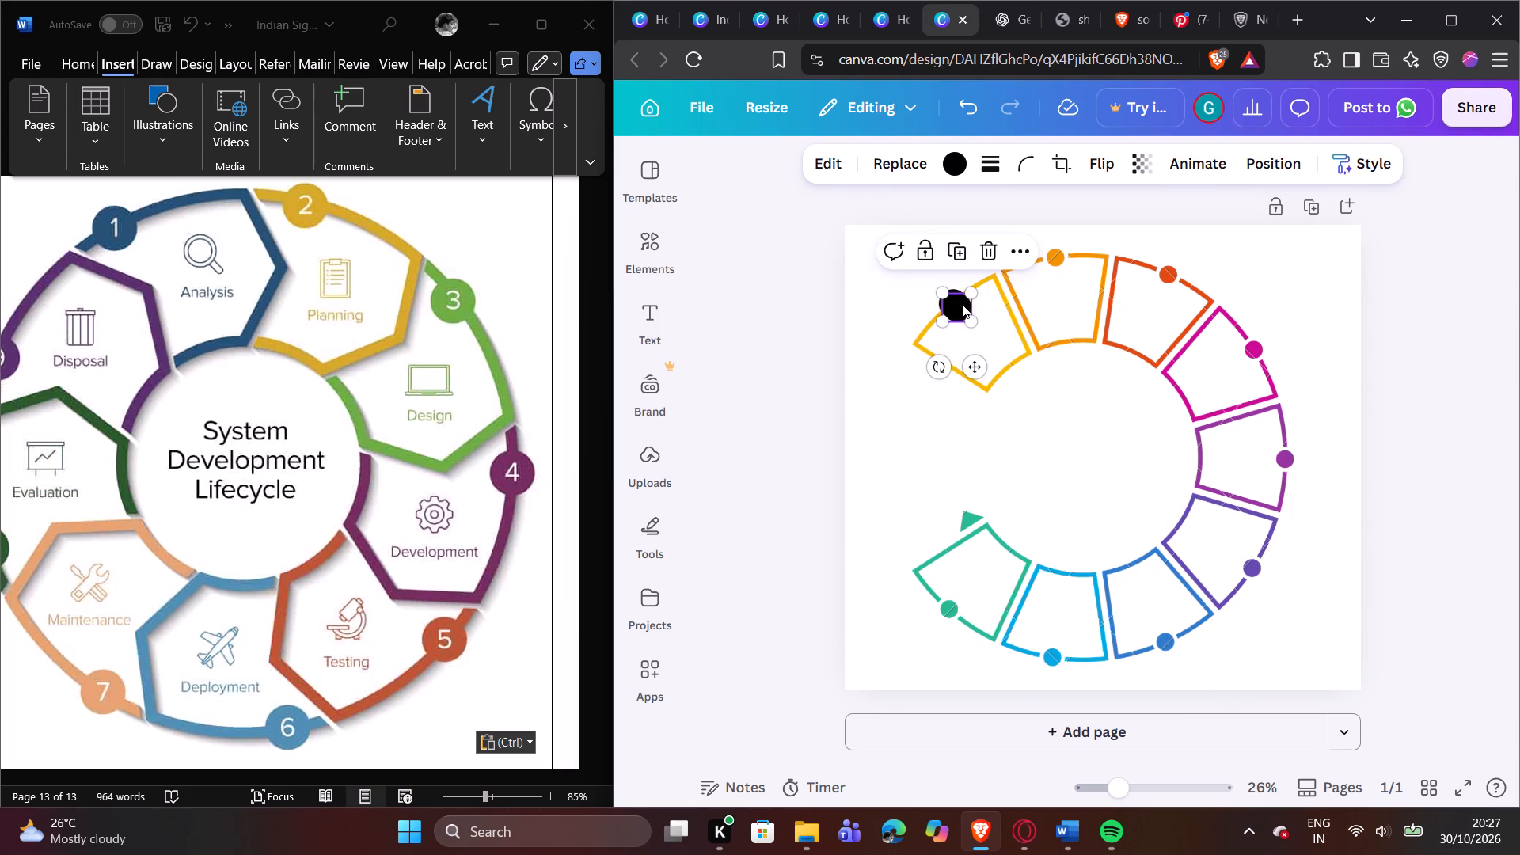
{"action": "left_click_drag", "start_coordinate": [956, 303], "coordinate": [1041, 269]}
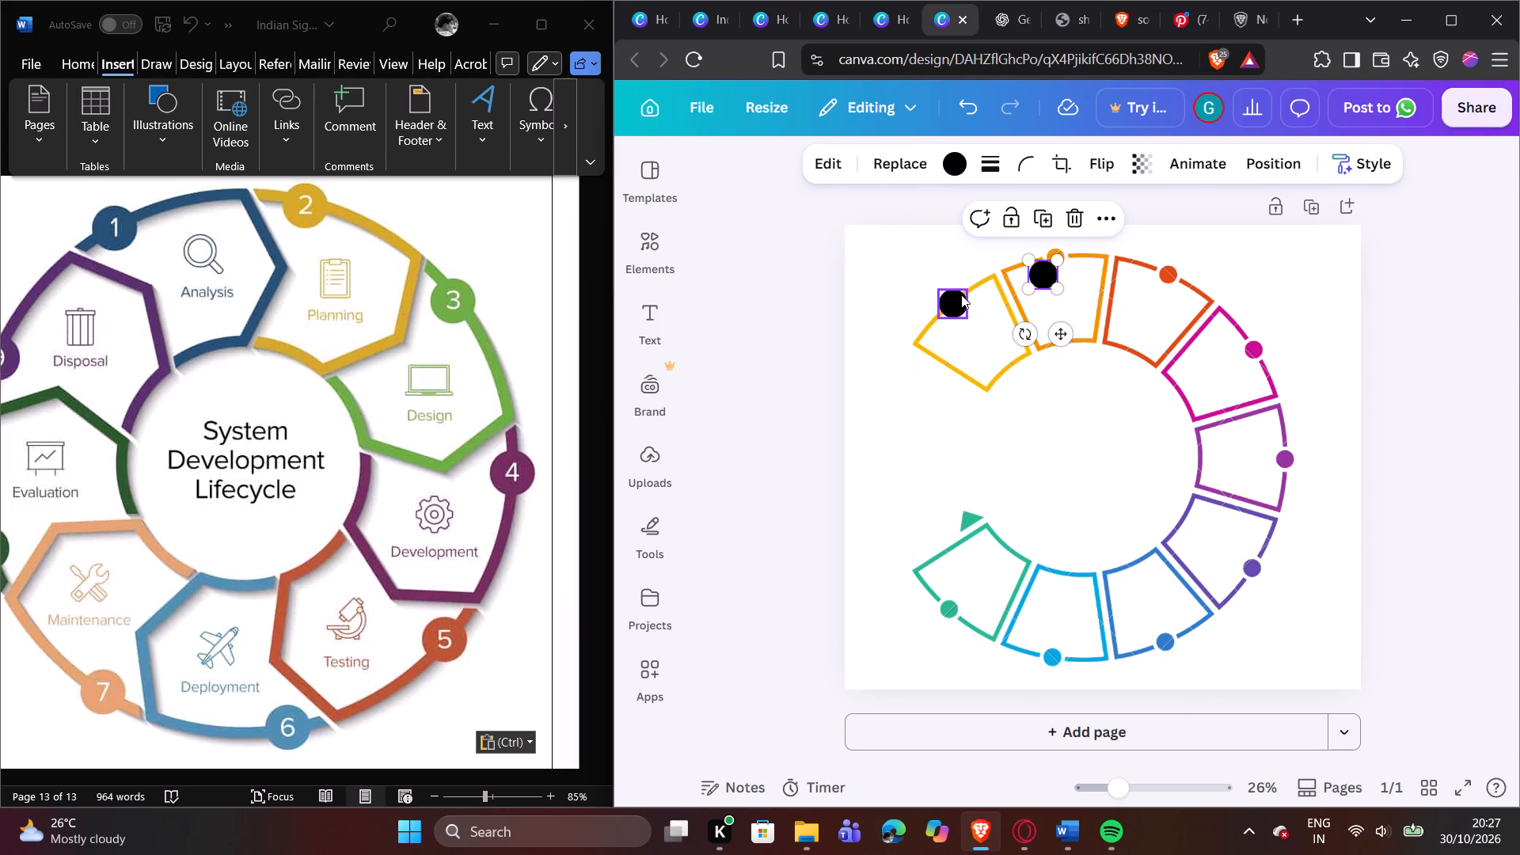
{"action": "left_click_drag", "start_coordinate": [1041, 272], "coordinate": [1052, 253]}
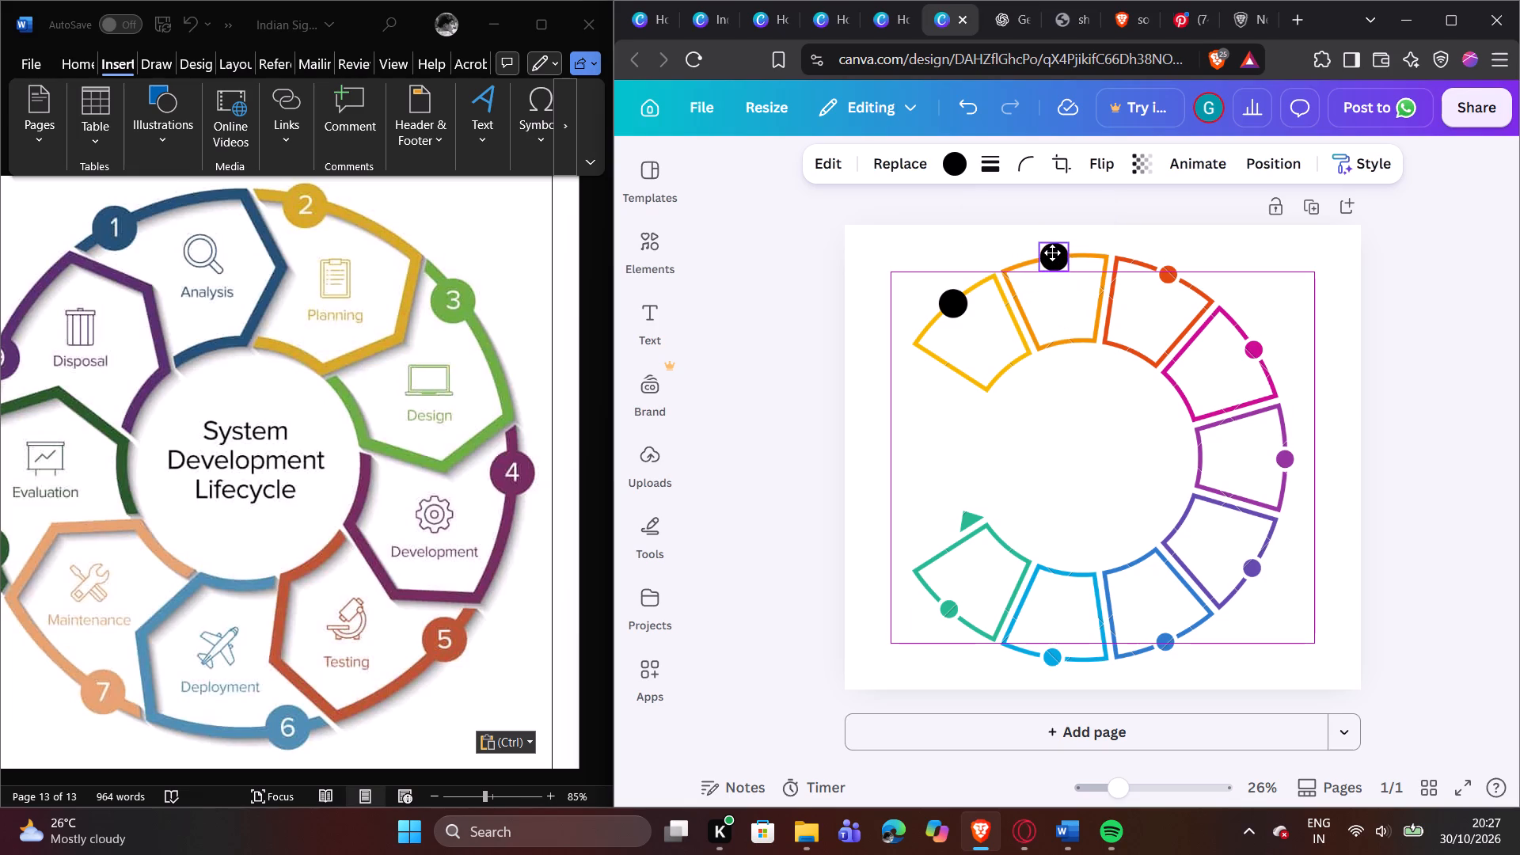
{"action": "left_click_drag", "start_coordinate": [1052, 253], "coordinate": [1055, 252]}
{"action": "left_click", "coordinate": [1031, 231]}
Duplicate the black circle on the second segment and place the copy over the dot of the third, red-orange segment.
{"action": "left_click", "coordinate": [1055, 259]}
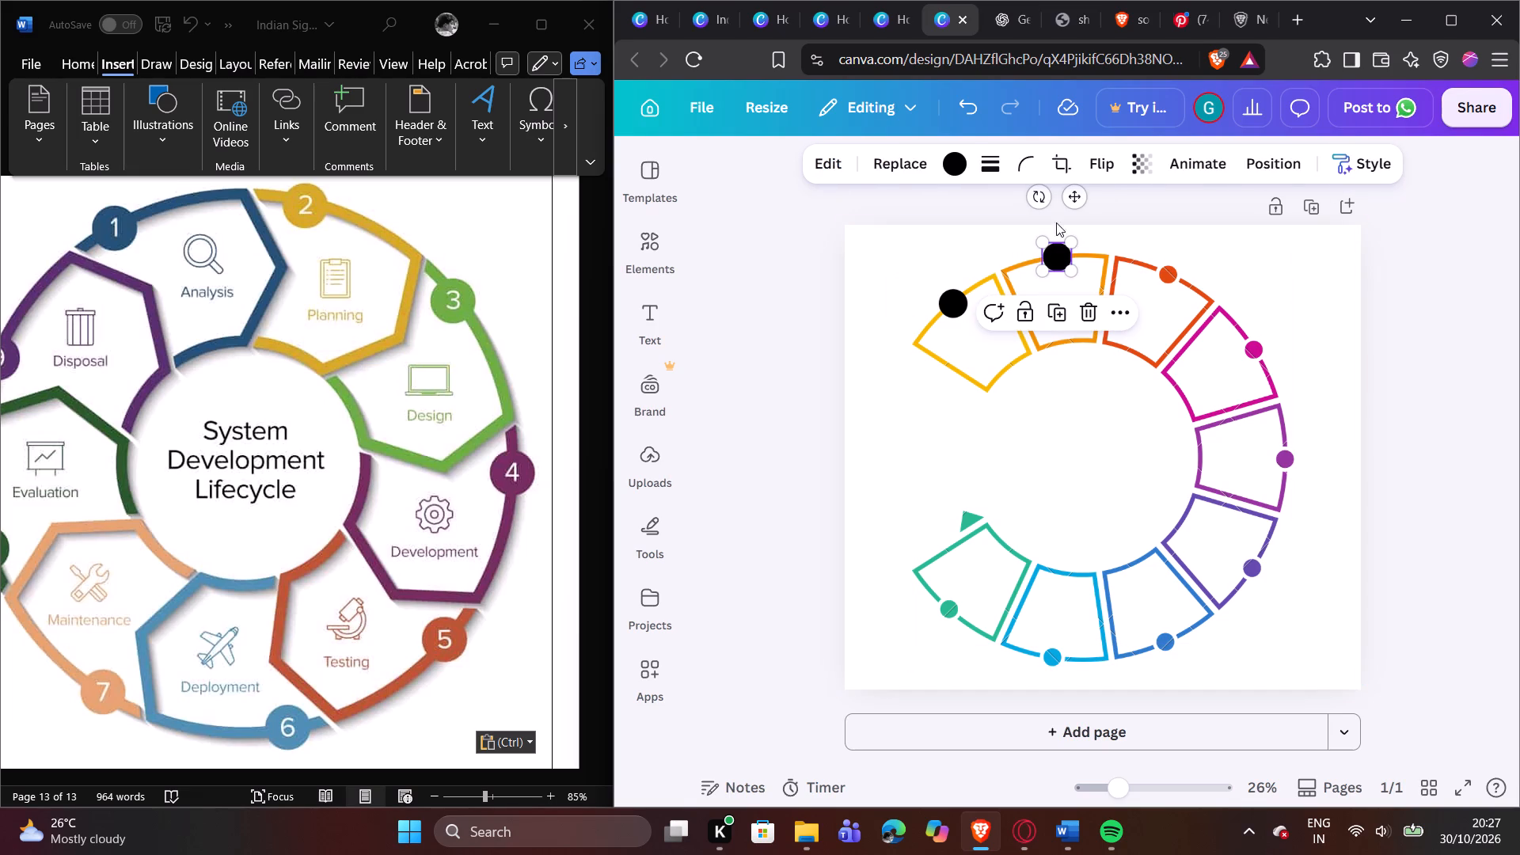
{"action": "left_click", "coordinate": [1062, 302]}
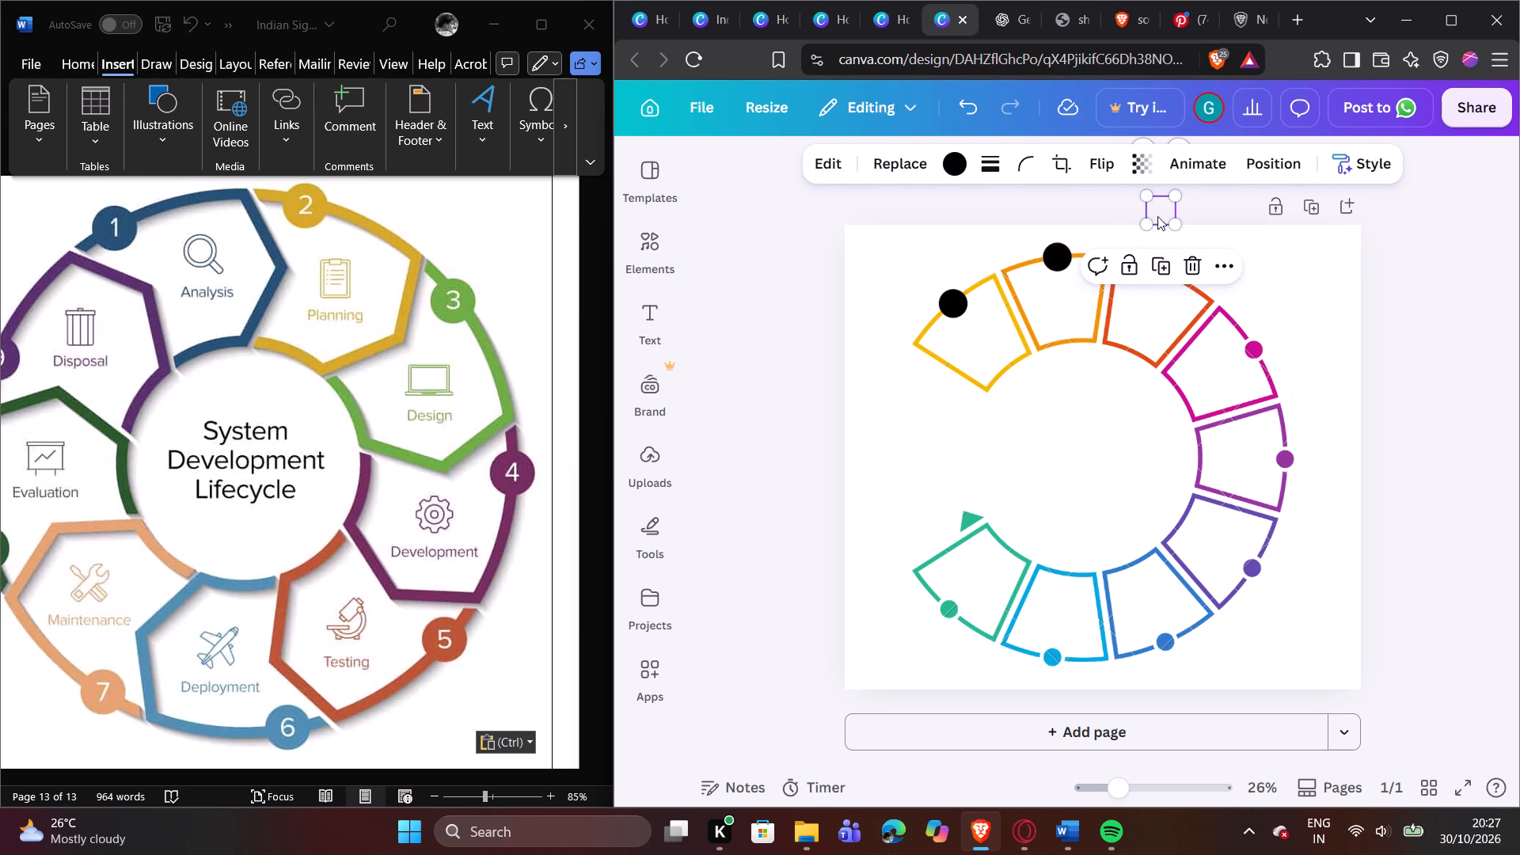
{"action": "left_click_drag", "start_coordinate": [1161, 208], "coordinate": [1168, 271]}
{"action": "left_click", "coordinate": [1219, 276]}
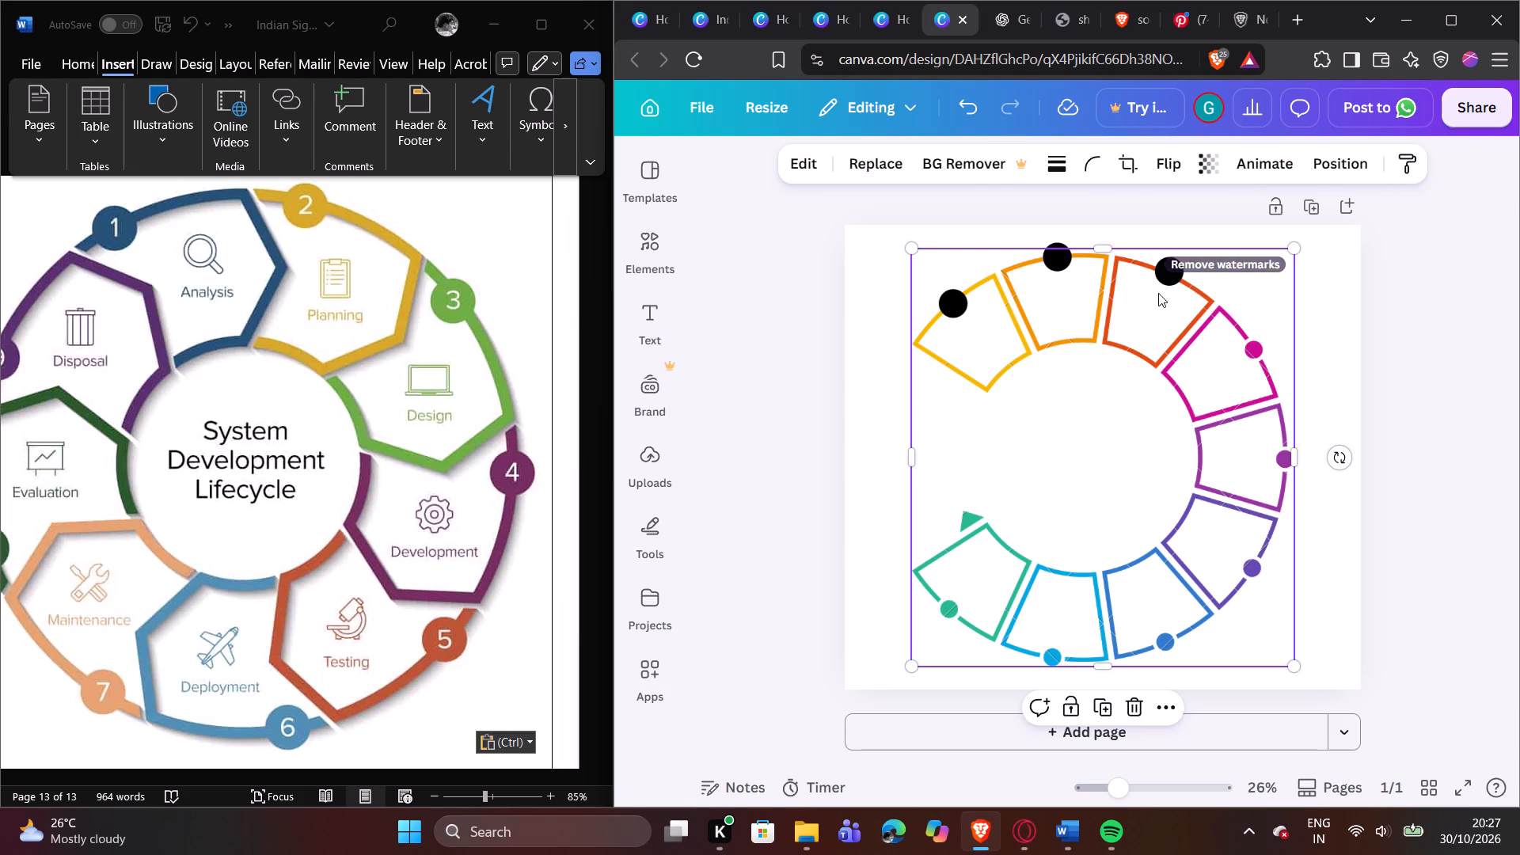
{"action": "left_click", "coordinate": [1168, 267]}
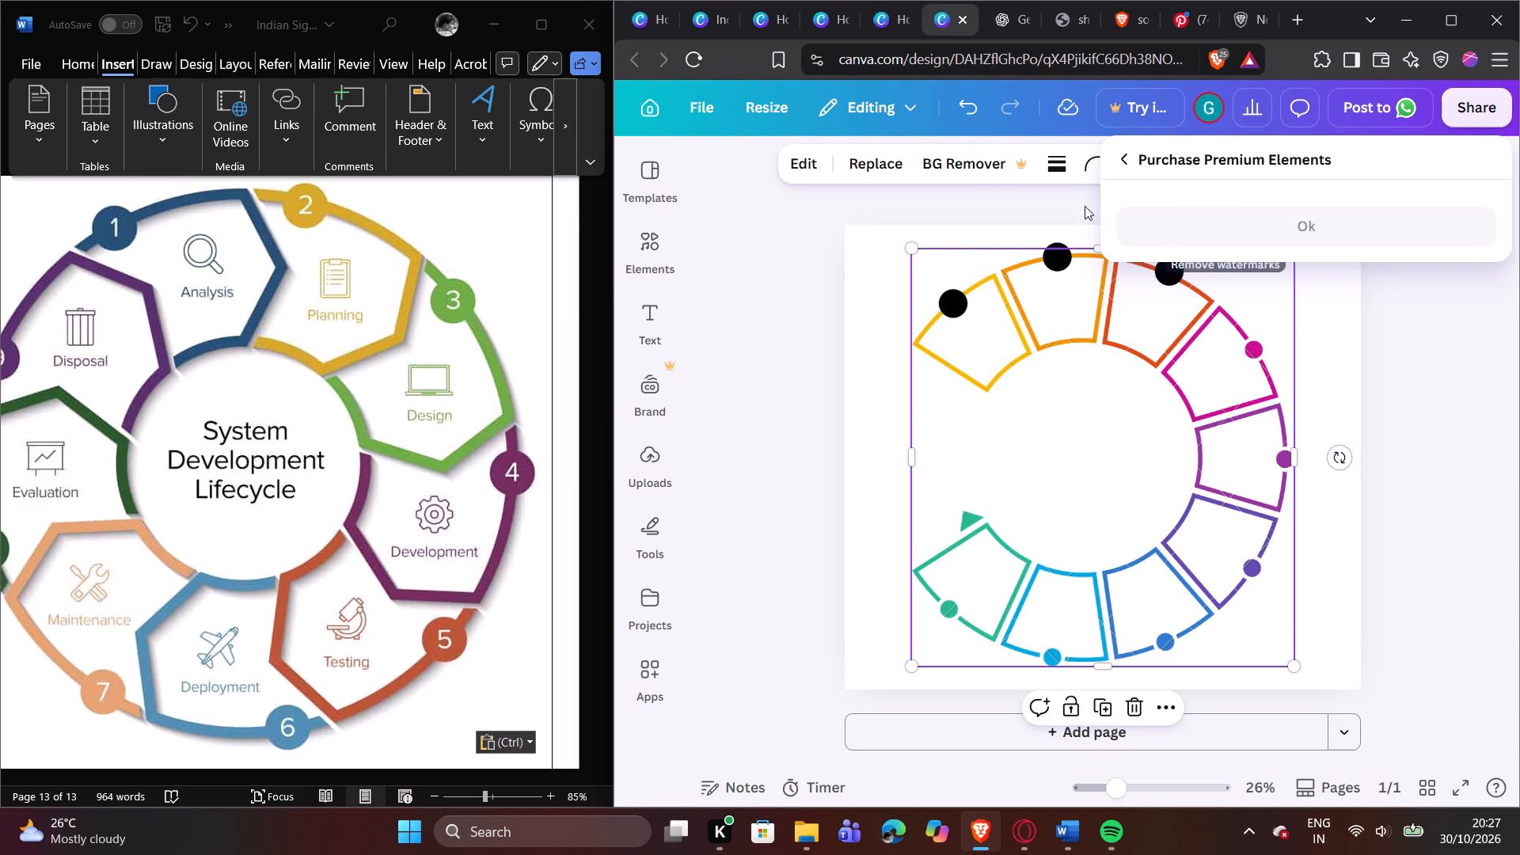
{"action": "left_click", "coordinate": [1090, 202]}
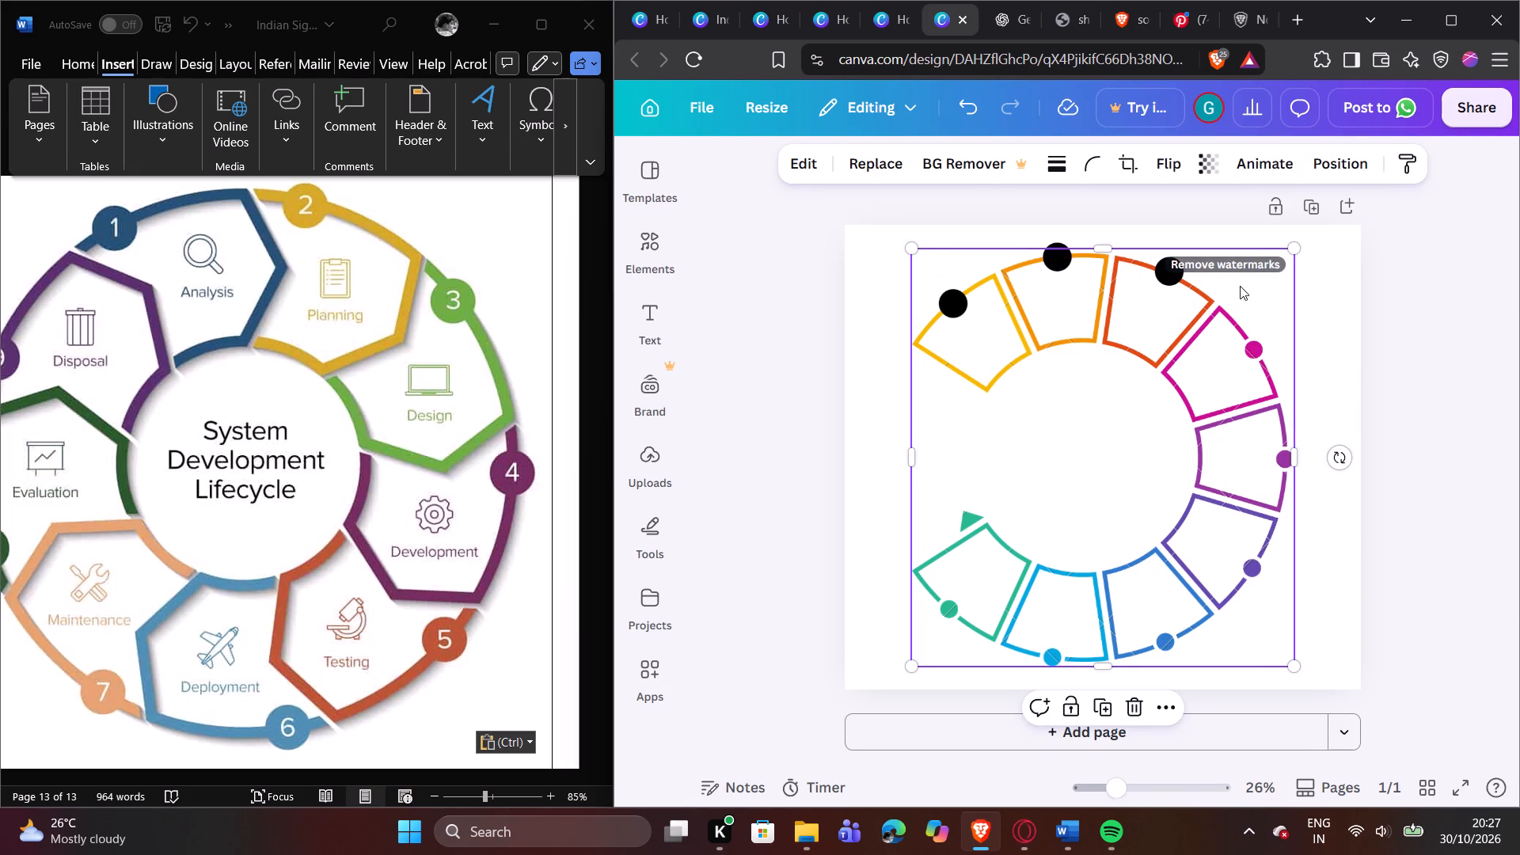
{"action": "left_click", "coordinate": [1355, 289]}
Duplicate the third segment's black circle and place the copy over the dot of the fourth, magenta segment.
{"action": "left_click", "coordinate": [1161, 268]}
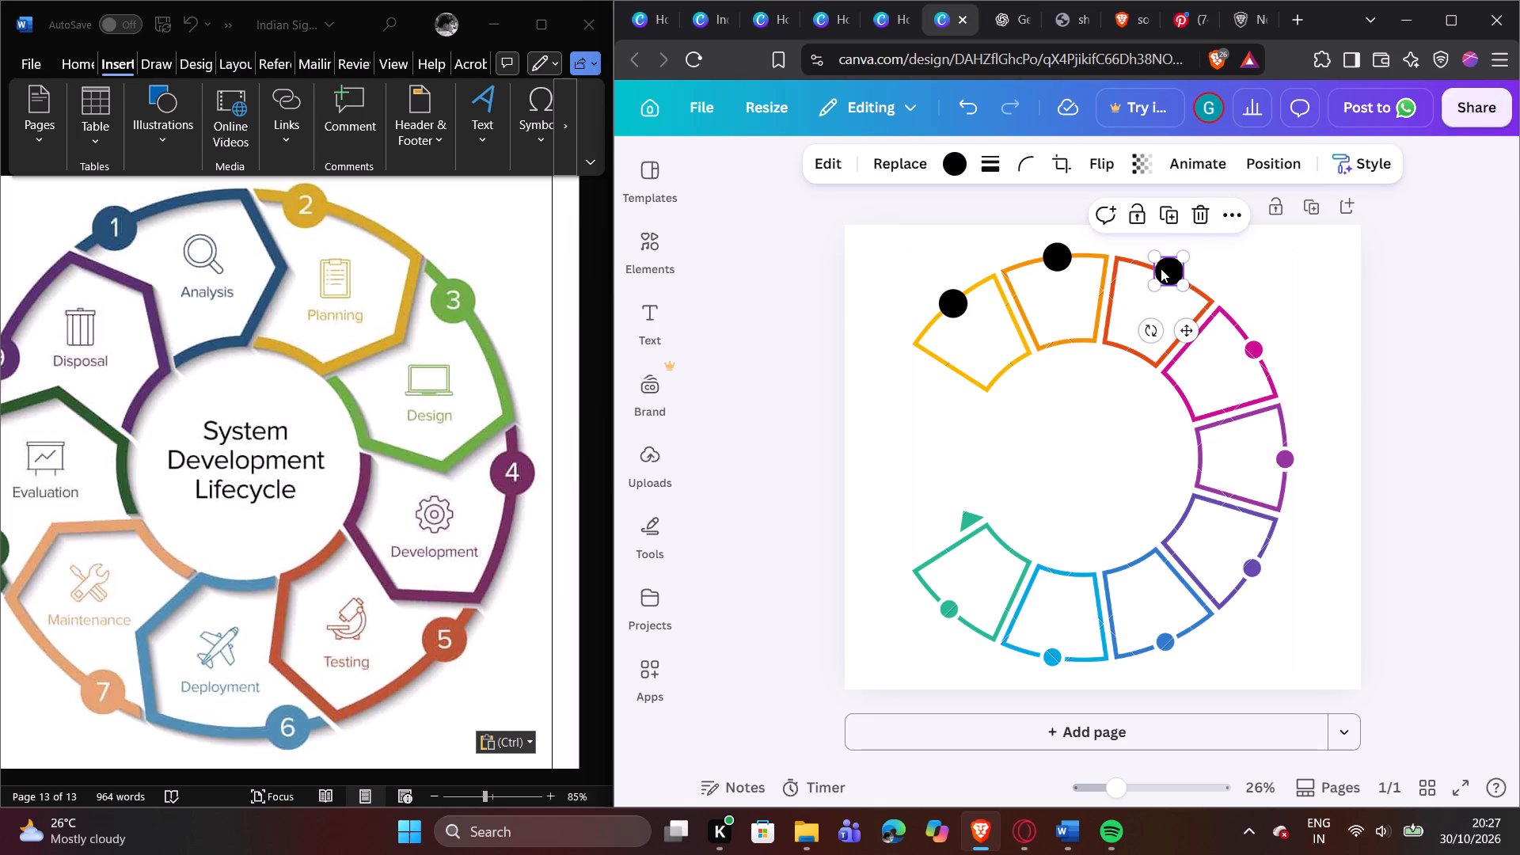
{"action": "left_click", "coordinate": [1165, 218]}
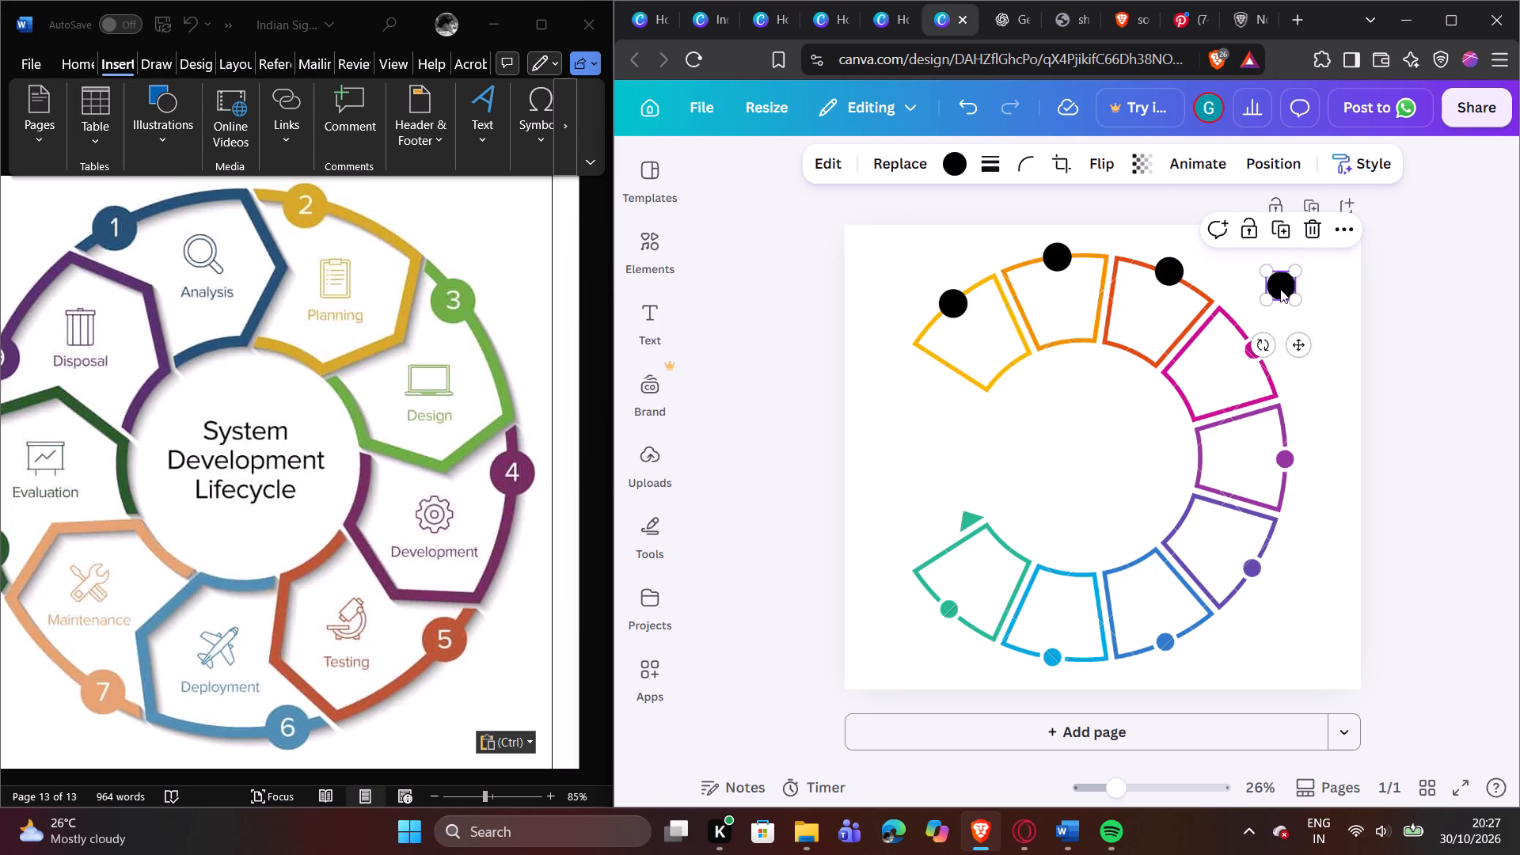
{"action": "left_click_drag", "start_coordinate": [1280, 289], "coordinate": [1252, 353]}
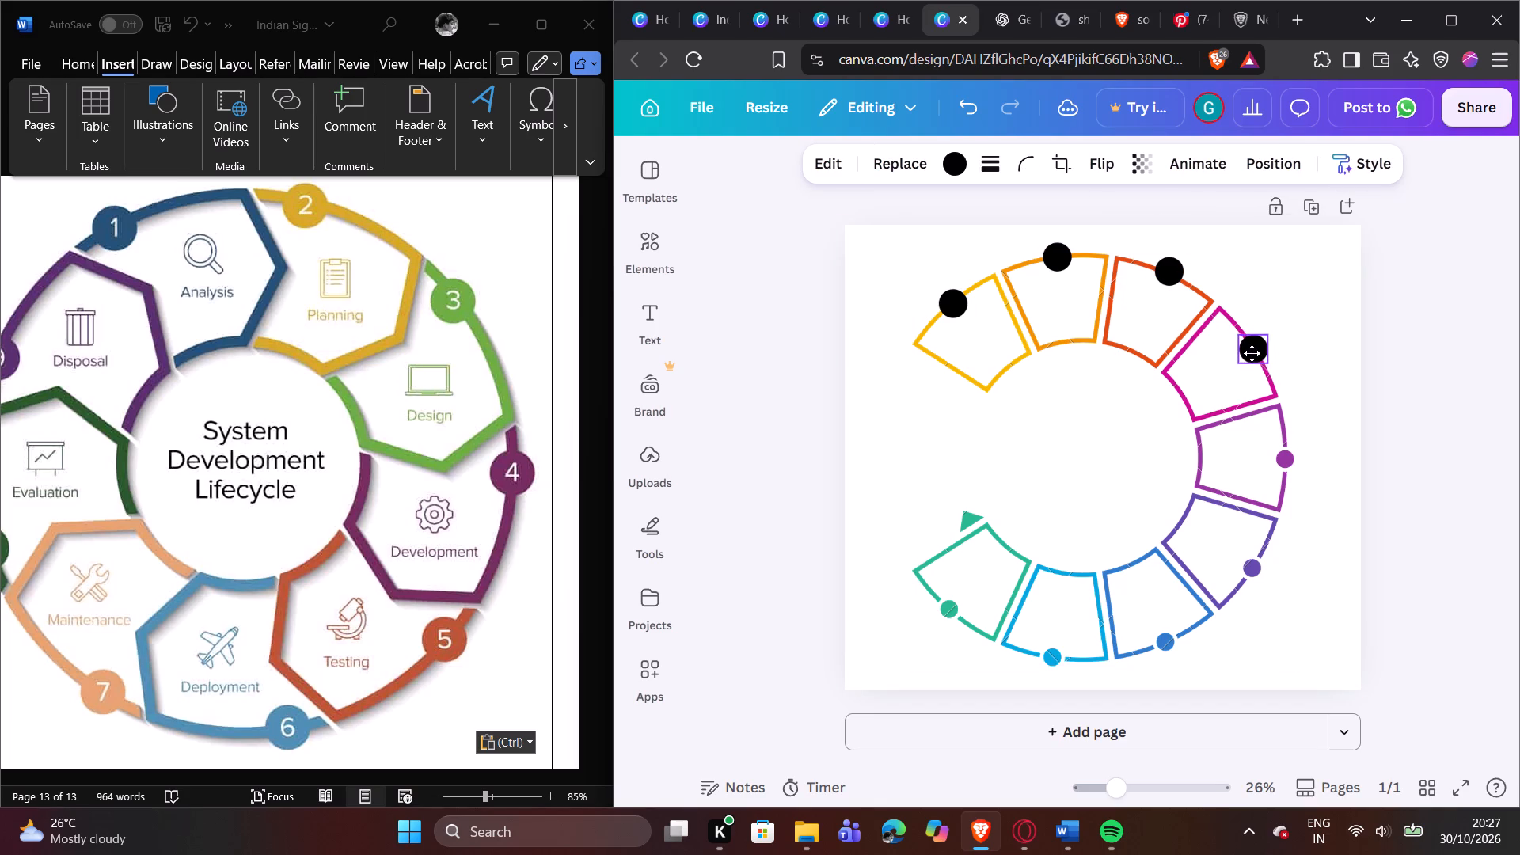
{"action": "left_click_drag", "start_coordinate": [1252, 353], "coordinate": [1248, 351]}
{"action": "left_click_drag", "start_coordinate": [1248, 351], "coordinate": [1251, 350]}
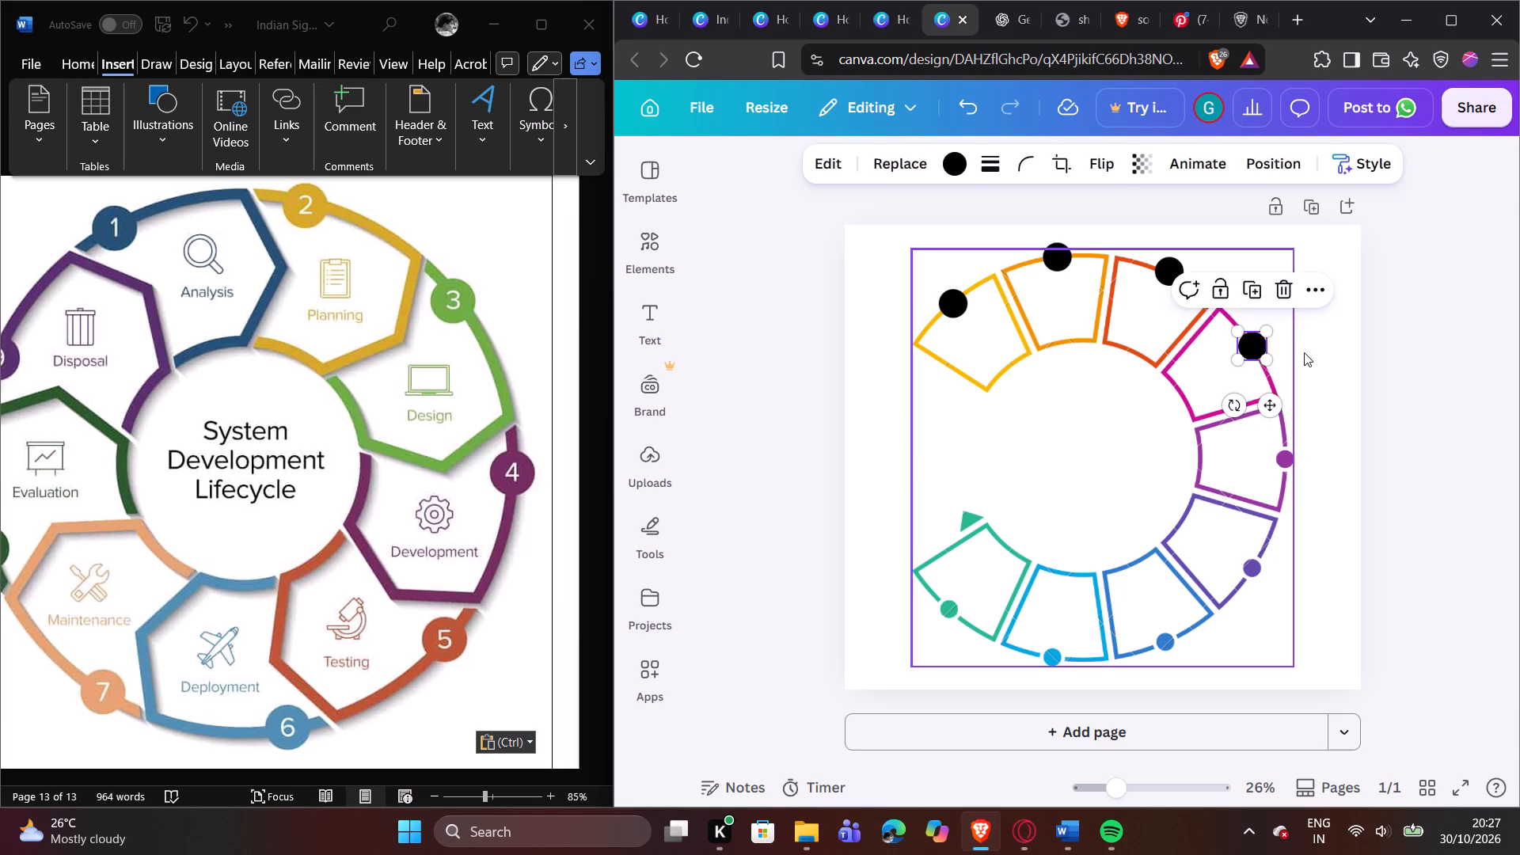
{"action": "left_click", "coordinate": [1304, 352]}
Duplicate the fourth segment's black circle and place the copy over the dot of the fifth, purple segment.
{"action": "left_click", "coordinate": [1251, 345]}
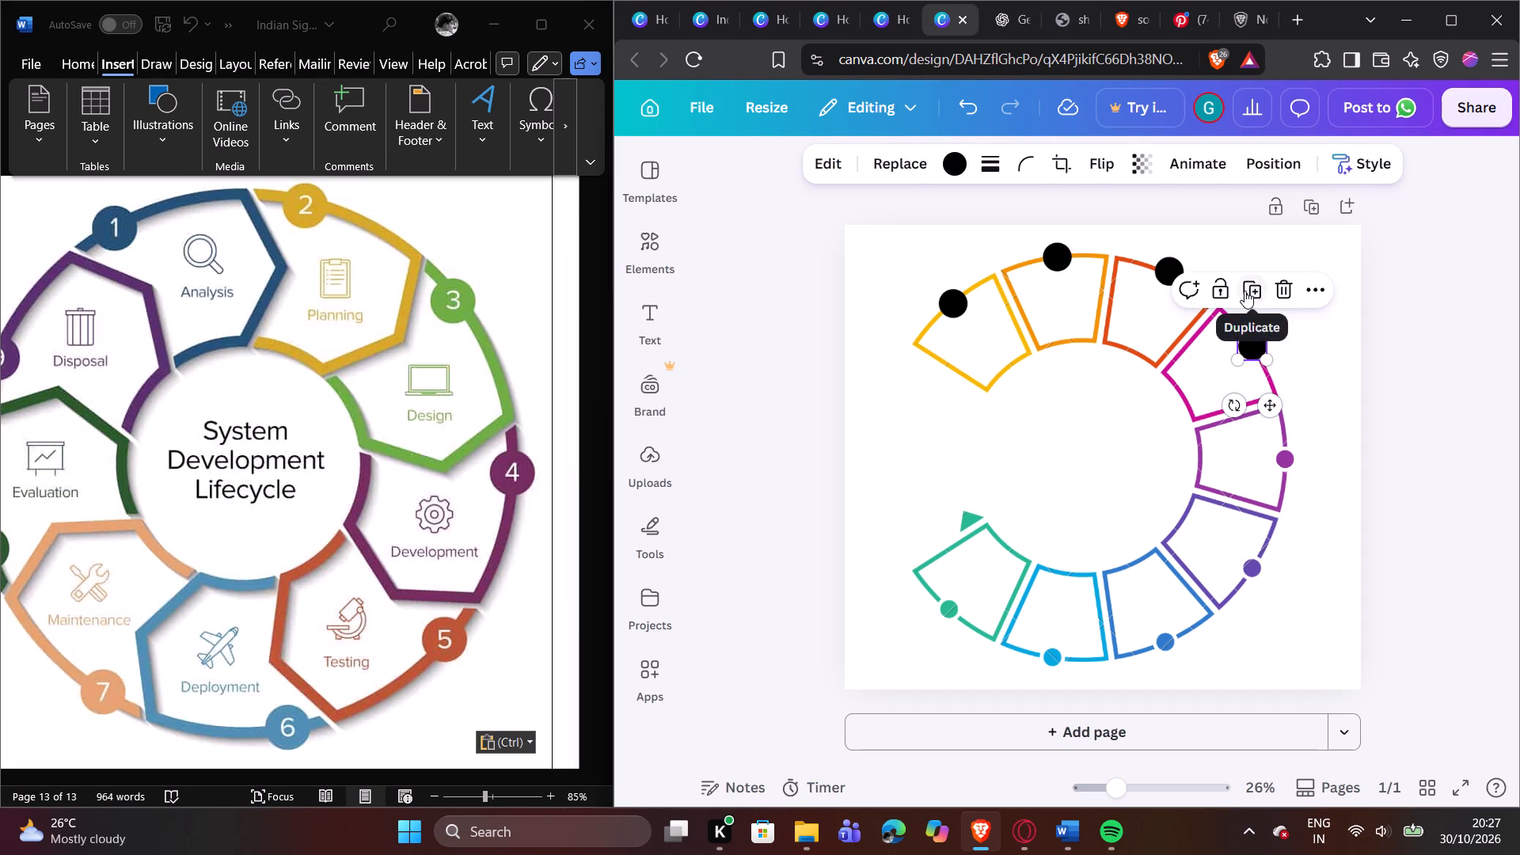
{"action": "left_click", "coordinate": [1244, 290]}
{"action": "left_click_drag", "start_coordinate": [1337, 424], "coordinate": [1285, 464]}
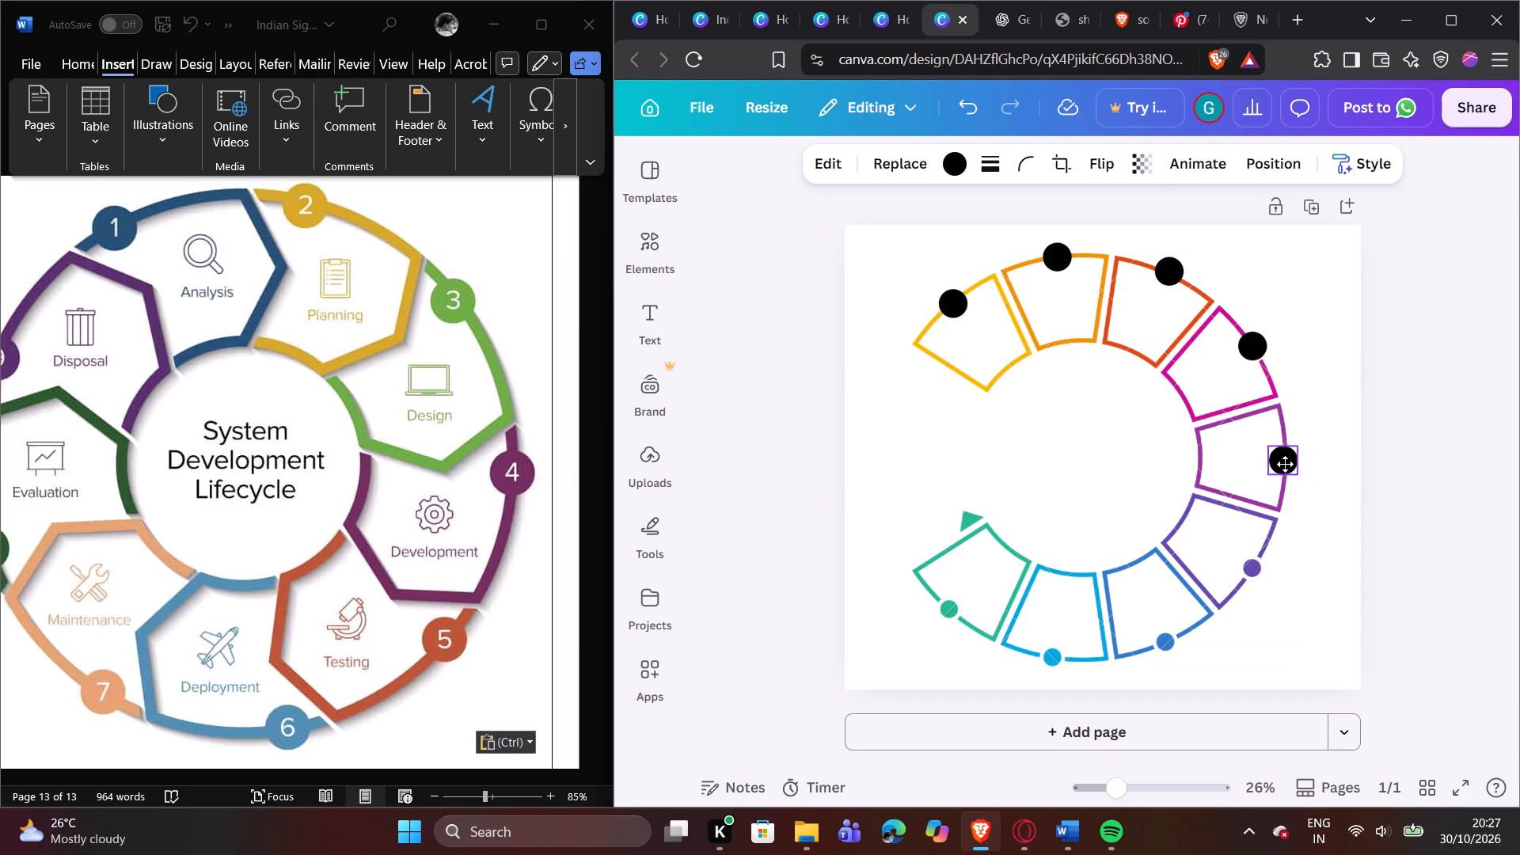
{"action": "left_click_drag", "start_coordinate": [1285, 464], "coordinate": [1288, 462]}
{"action": "left_click", "coordinate": [1306, 456]}
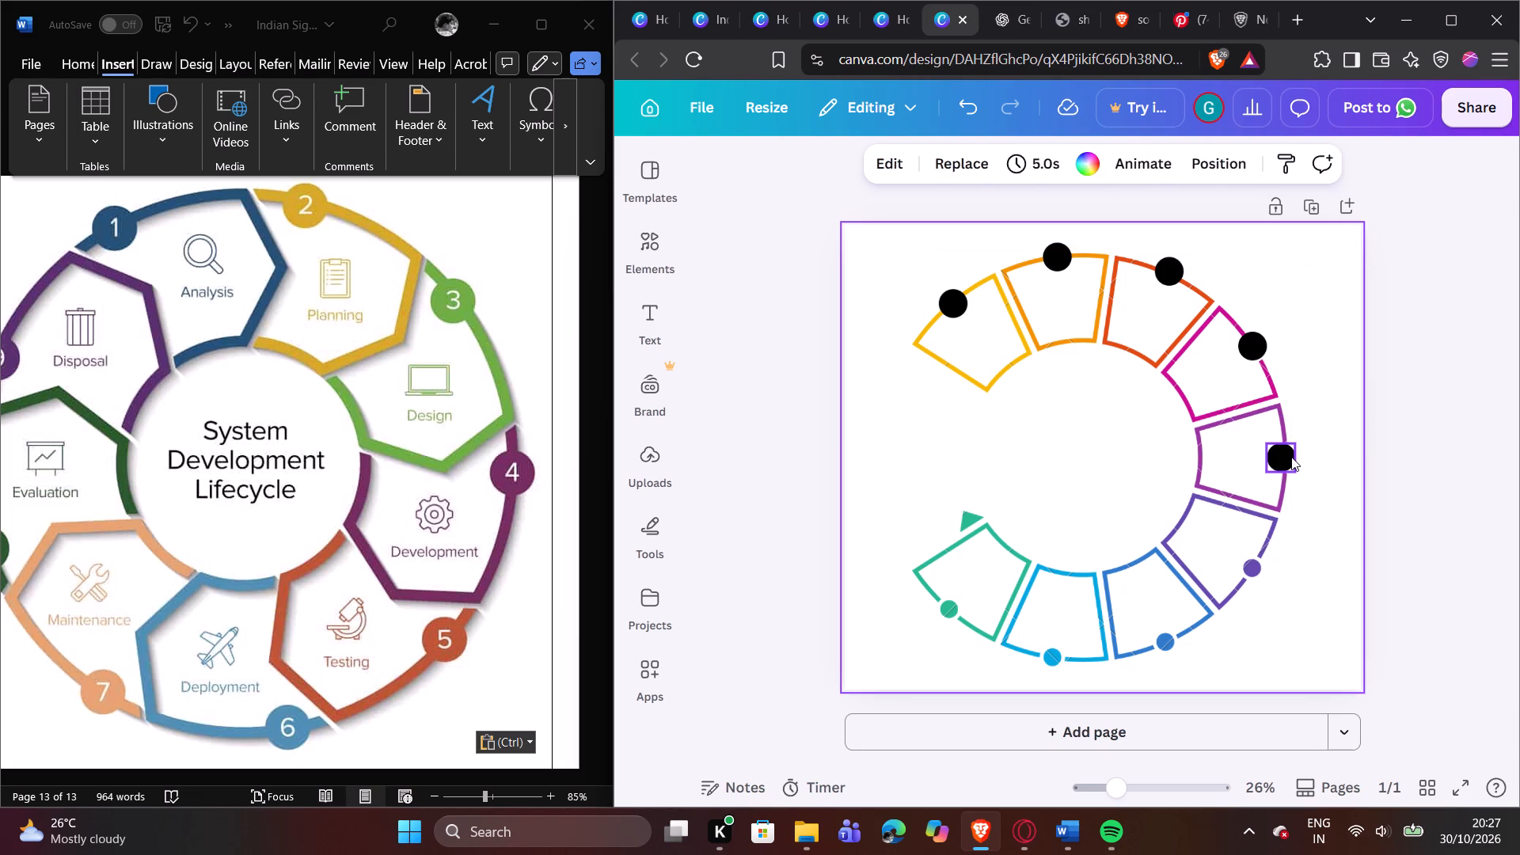
Duplicate the fifth segment's black circle and place the copy over the dot of the sixth, violet segment.
{"action": "left_click", "coordinate": [1271, 456]}
{"action": "left_click", "coordinate": [1283, 399]}
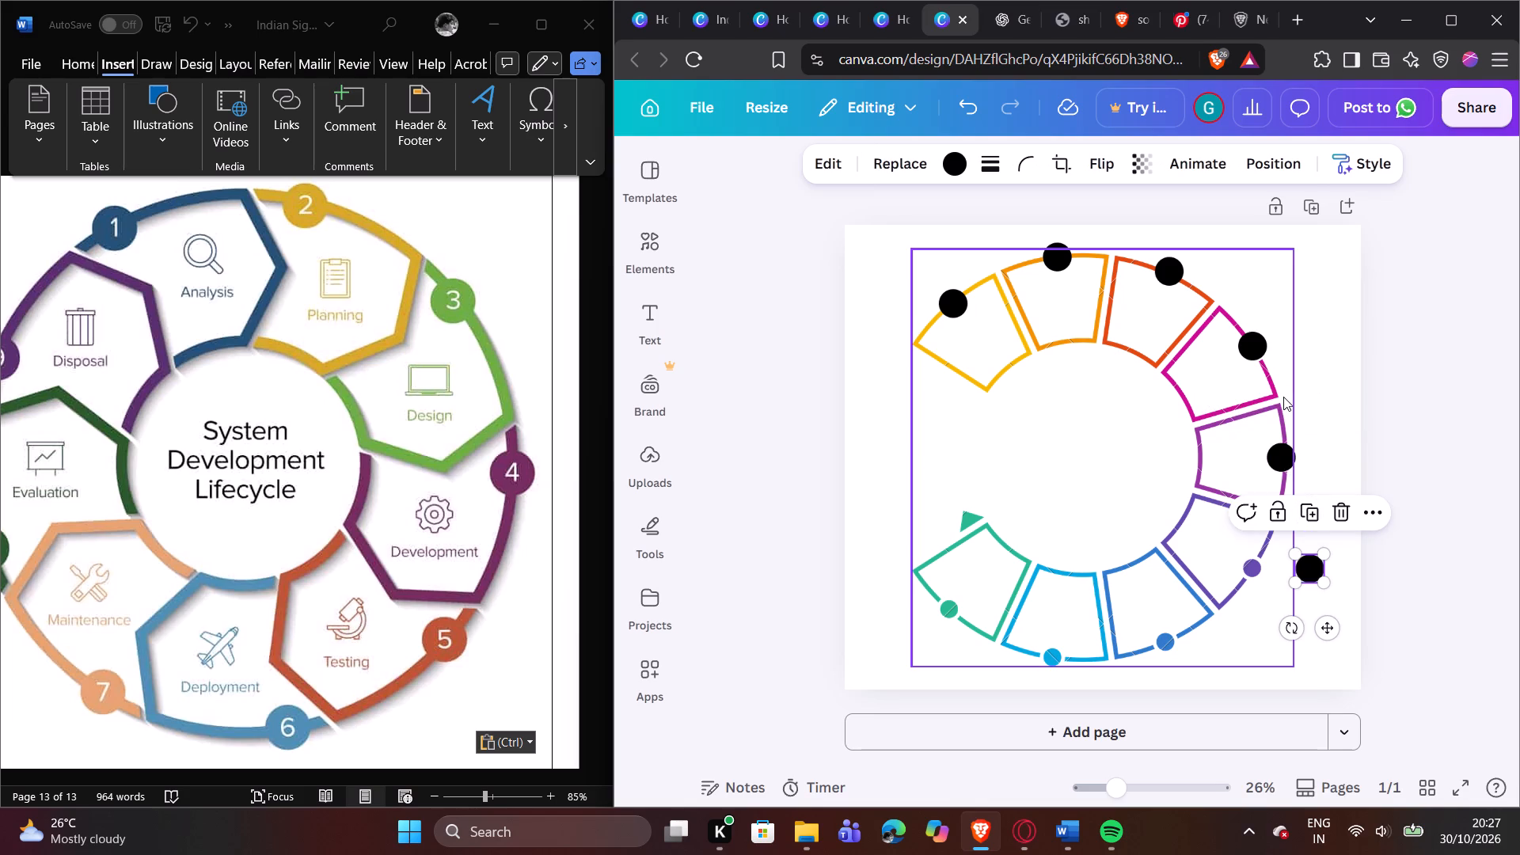
{"action": "left_click_drag", "start_coordinate": [1308, 566], "coordinate": [1307, 566]}
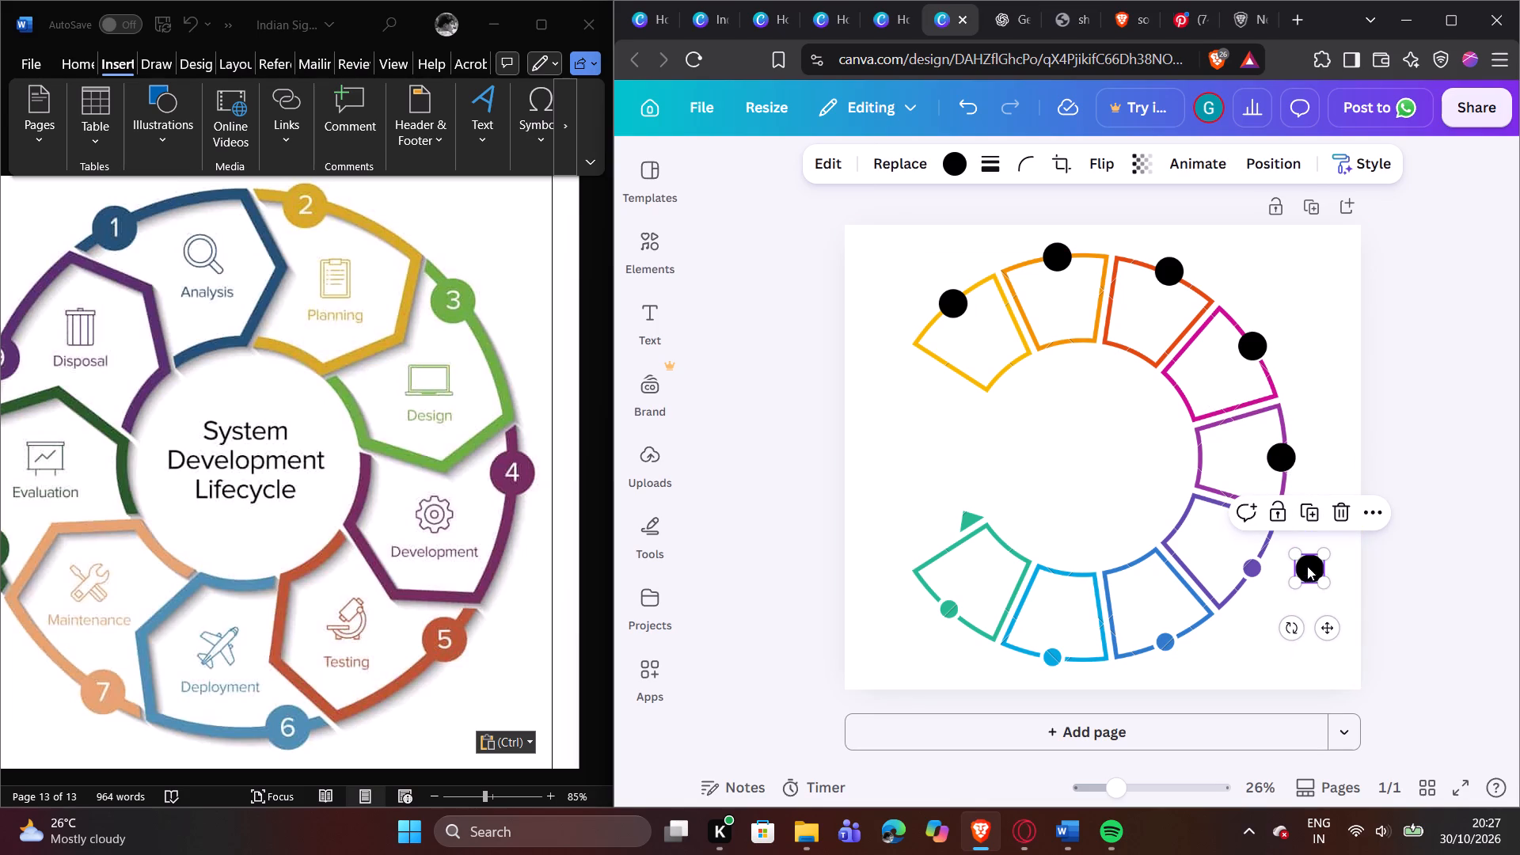
{"action": "left_click_drag", "start_coordinate": [1307, 566], "coordinate": [1252, 565]}
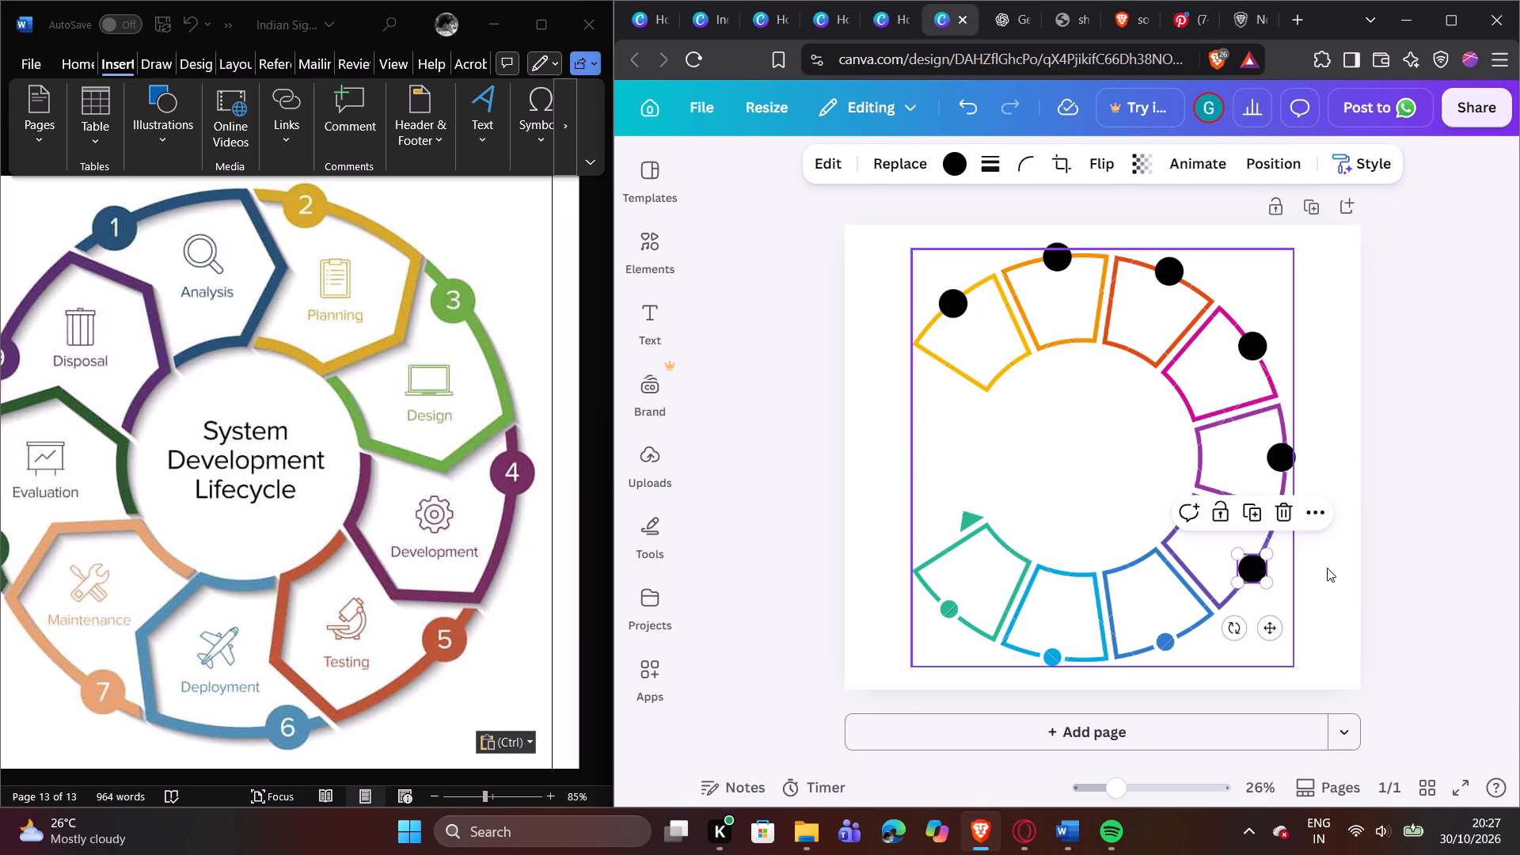
{"action": "left_click", "coordinate": [1327, 568]}
Duplicate the sixth segment's black circle and place the copy over the dot of the seventh, blue segment.
{"action": "left_click", "coordinate": [1253, 568]}
{"action": "left_click", "coordinate": [1256, 514]}
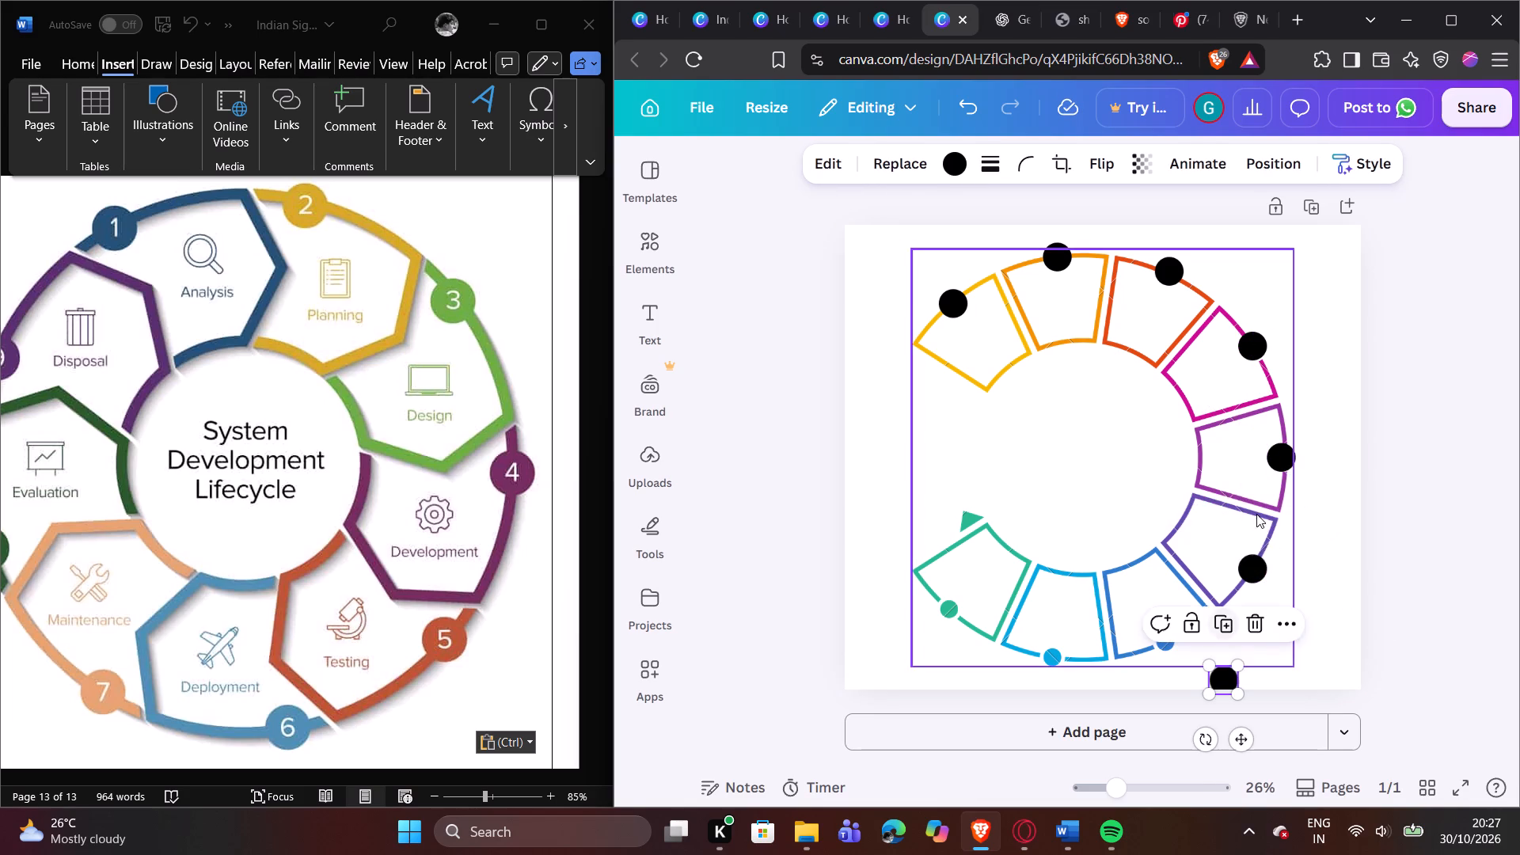
{"action": "left_click_drag", "start_coordinate": [1229, 682], "coordinate": [1171, 646]}
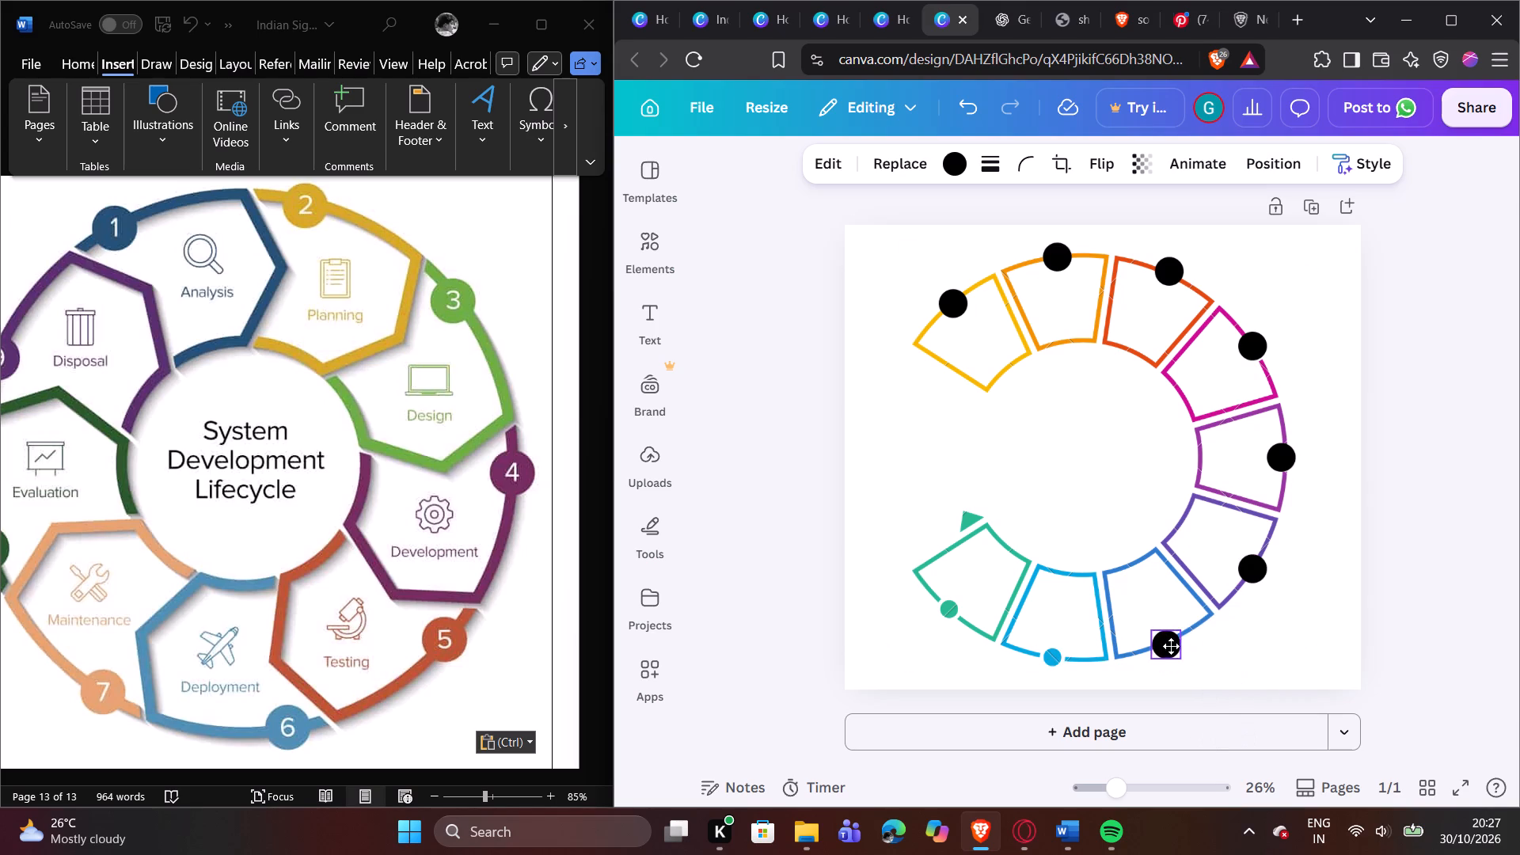
{"action": "left_click_drag", "start_coordinate": [1171, 646], "coordinate": [1175, 640]}
{"action": "left_click", "coordinate": [1237, 629]}
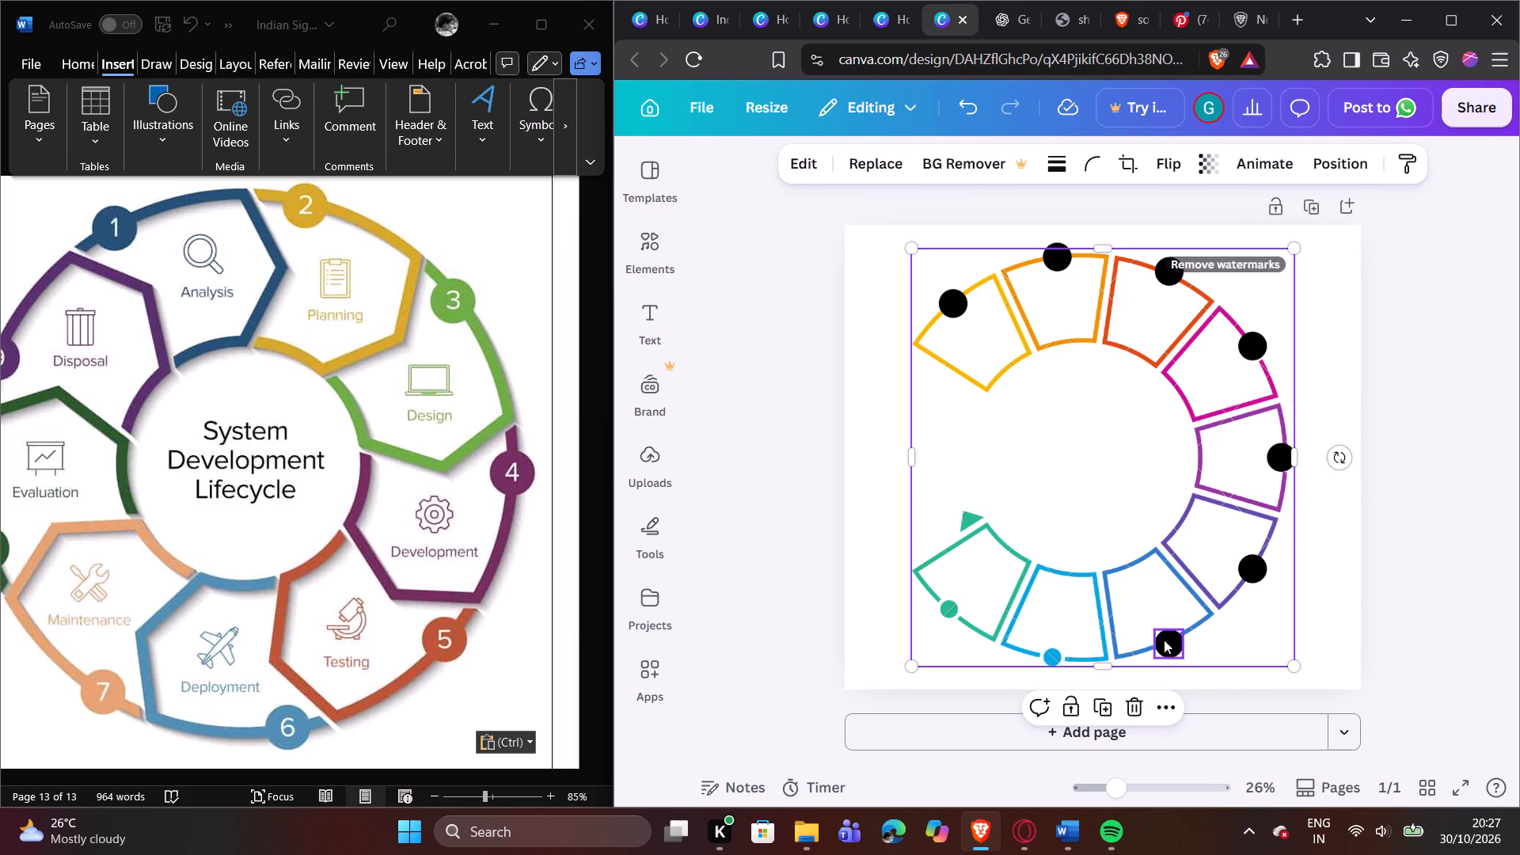
Duplicate the seventh segment's black circle and place the copy over the dot of the eighth, light-blue segment.
{"action": "left_click", "coordinate": [1164, 640]}
{"action": "left_click", "coordinate": [1165, 595]}
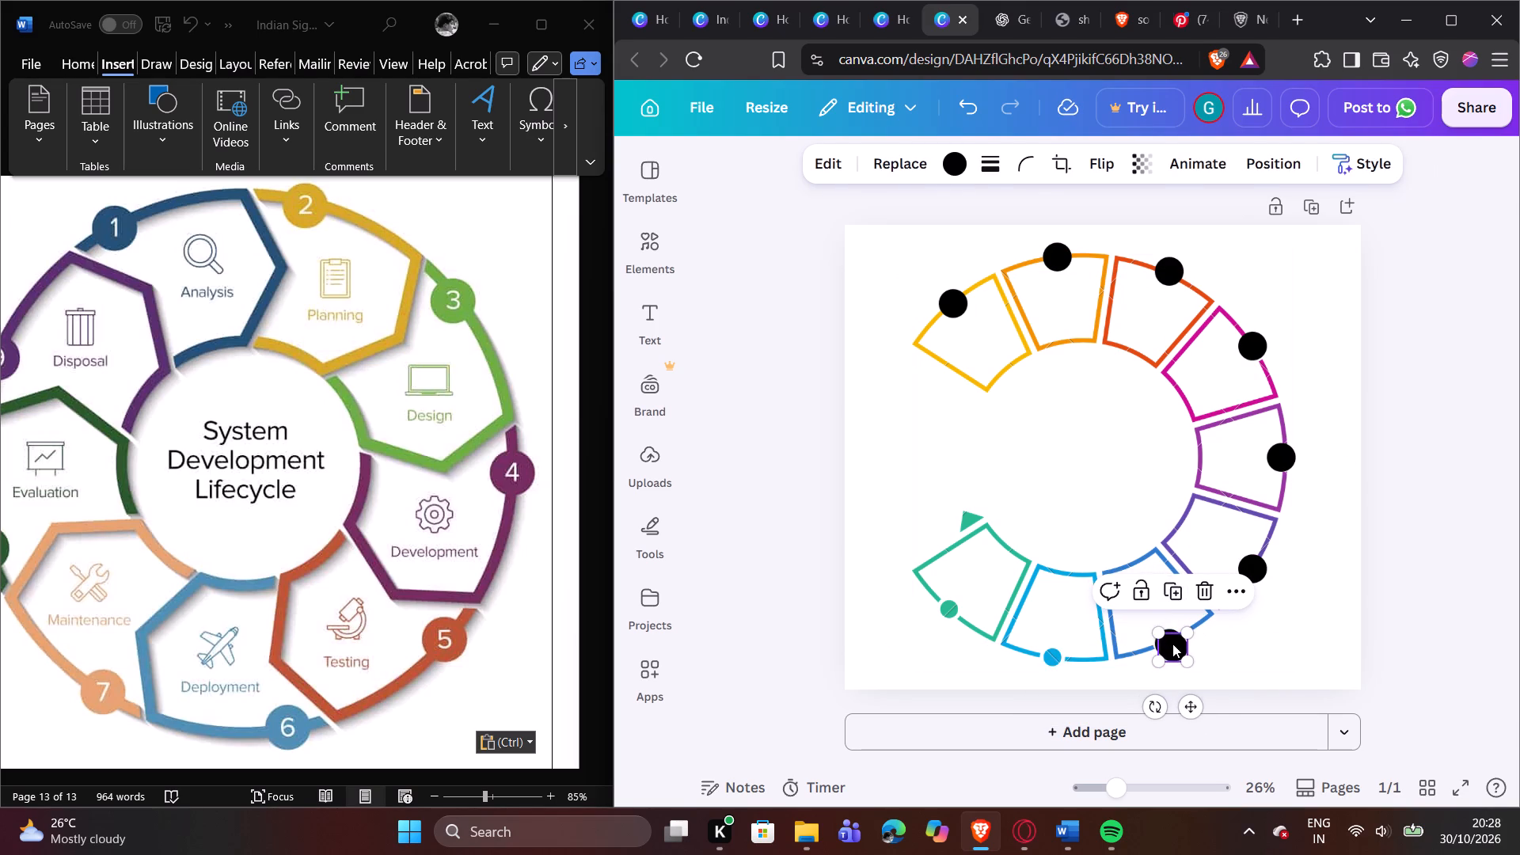
{"action": "left_click_drag", "start_coordinate": [1172, 644], "coordinate": [1057, 647]}
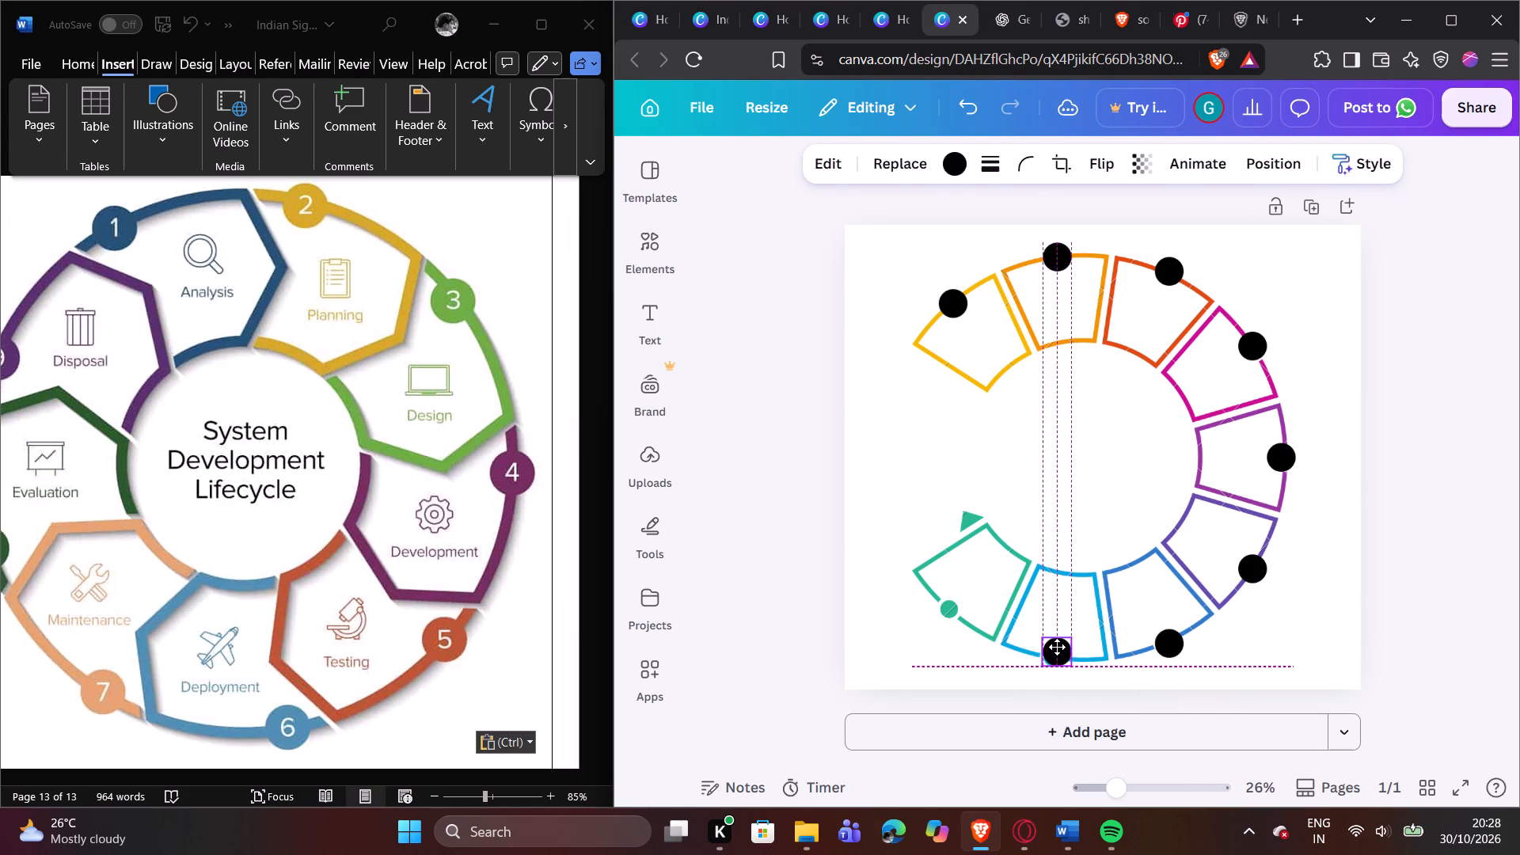
{"action": "left_click_drag", "start_coordinate": [1057, 647], "coordinate": [1058, 647]}
{"action": "left_click", "coordinate": [1015, 655]}
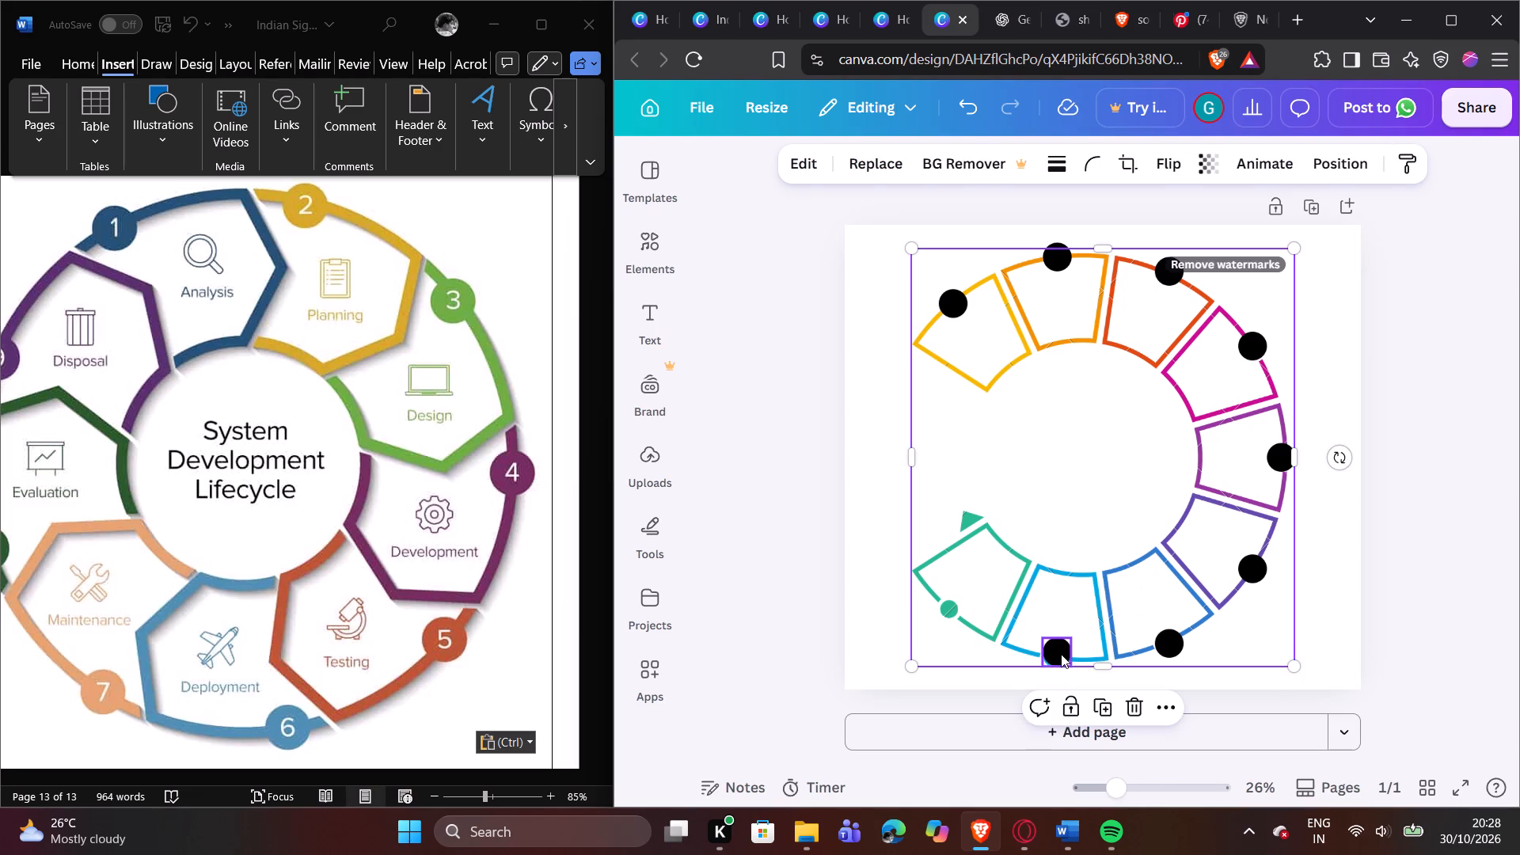
Duplicate the eighth segment's black circle and place the copy over the dot of the ninth, green segment, in line with the first circle.
{"action": "left_click", "coordinate": [1061, 654]}
{"action": "left_click", "coordinate": [1057, 593]}
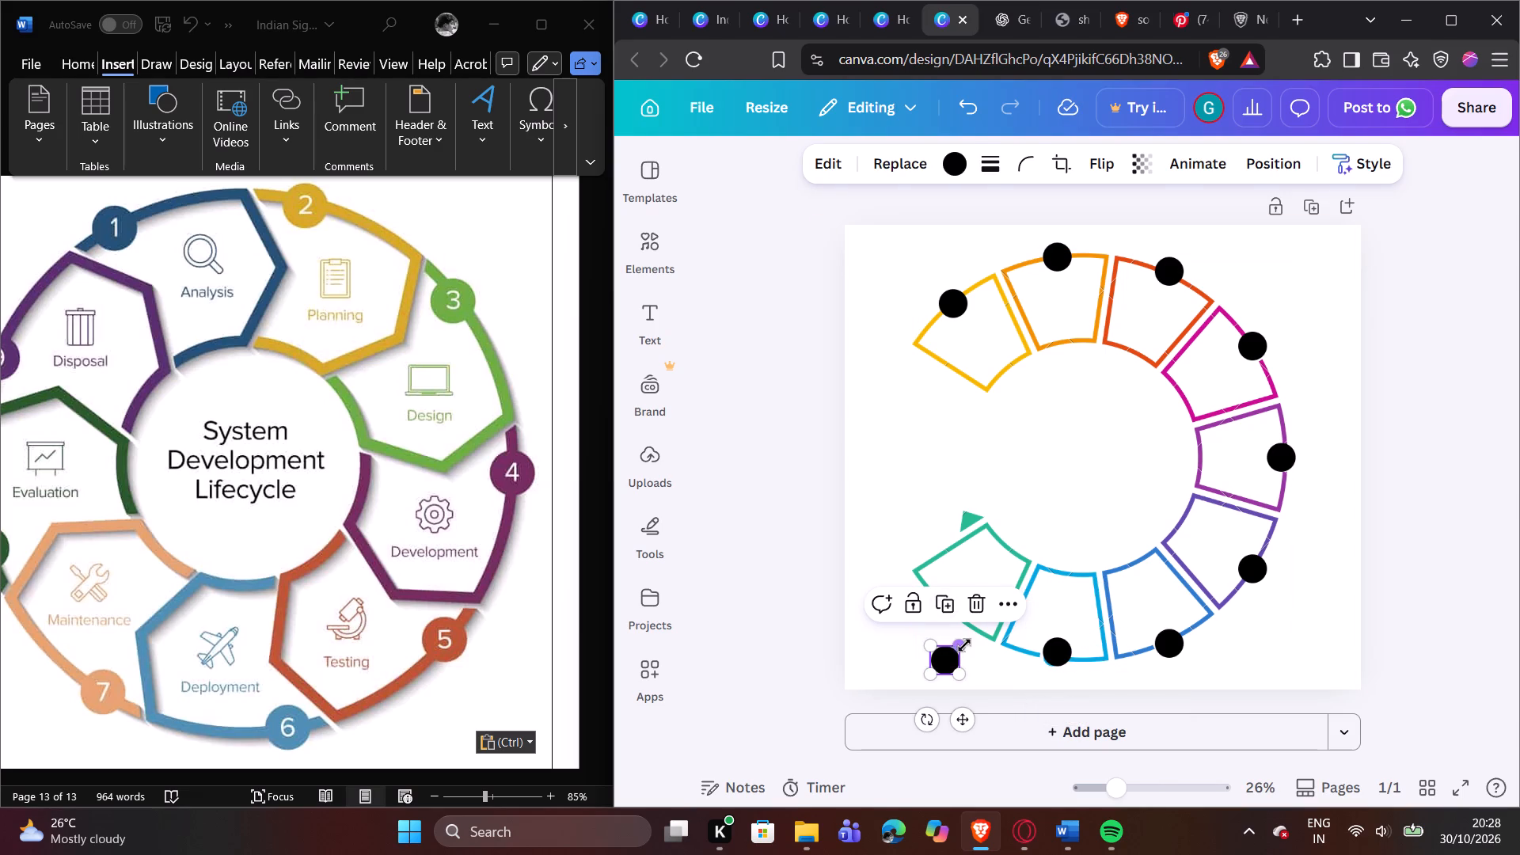
{"action": "left_click_drag", "start_coordinate": [946, 656], "coordinate": [951, 605]}
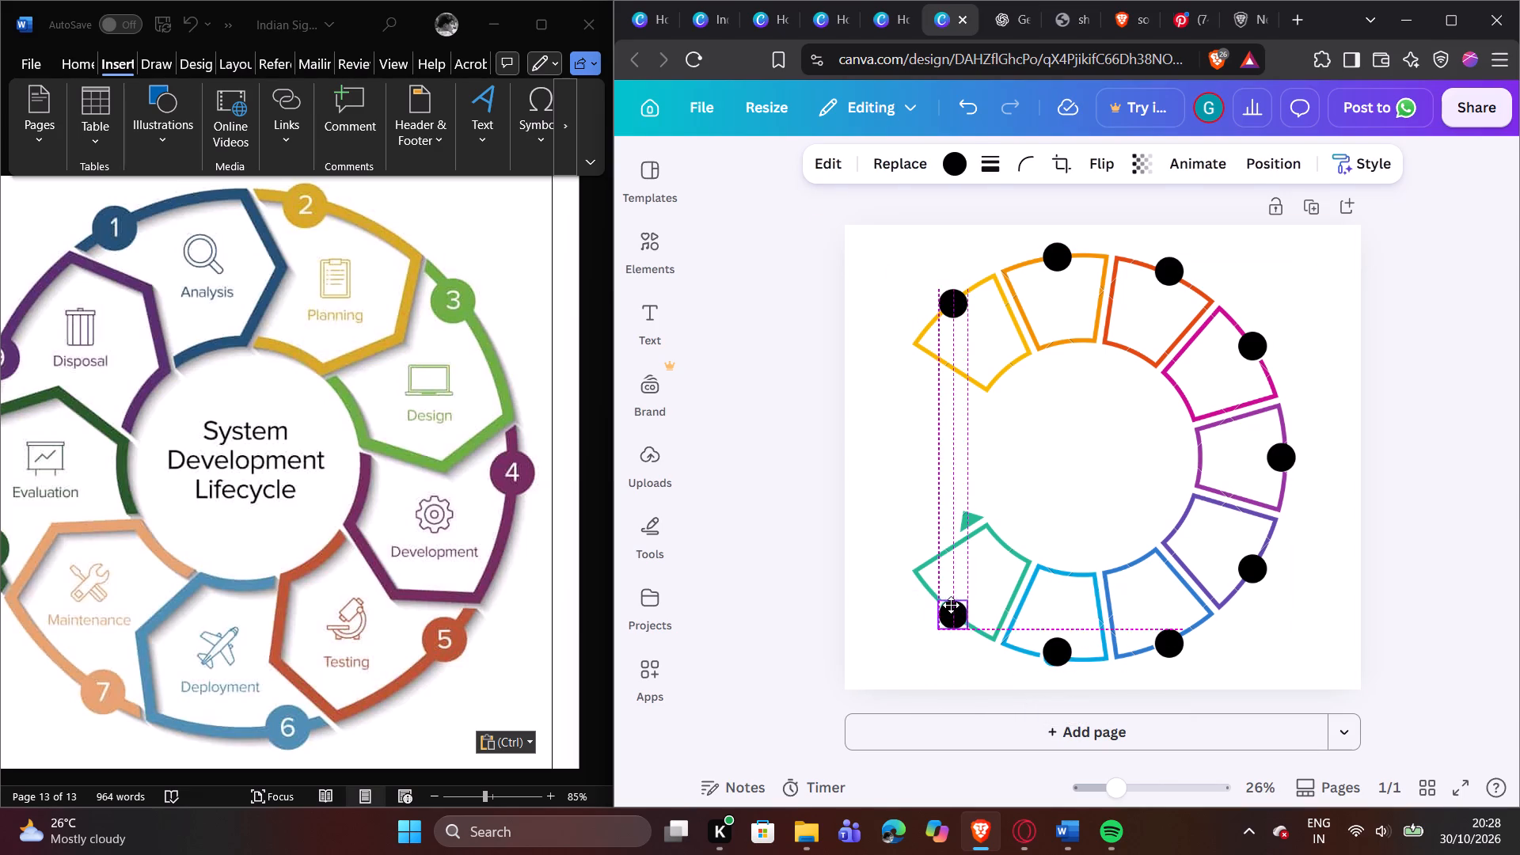
{"action": "left_click_drag", "start_coordinate": [951, 605], "coordinate": [953, 601]}
{"action": "left_click_drag", "start_coordinate": [953, 601], "coordinate": [953, 603]}
{"action": "left_click", "coordinate": [899, 607]}
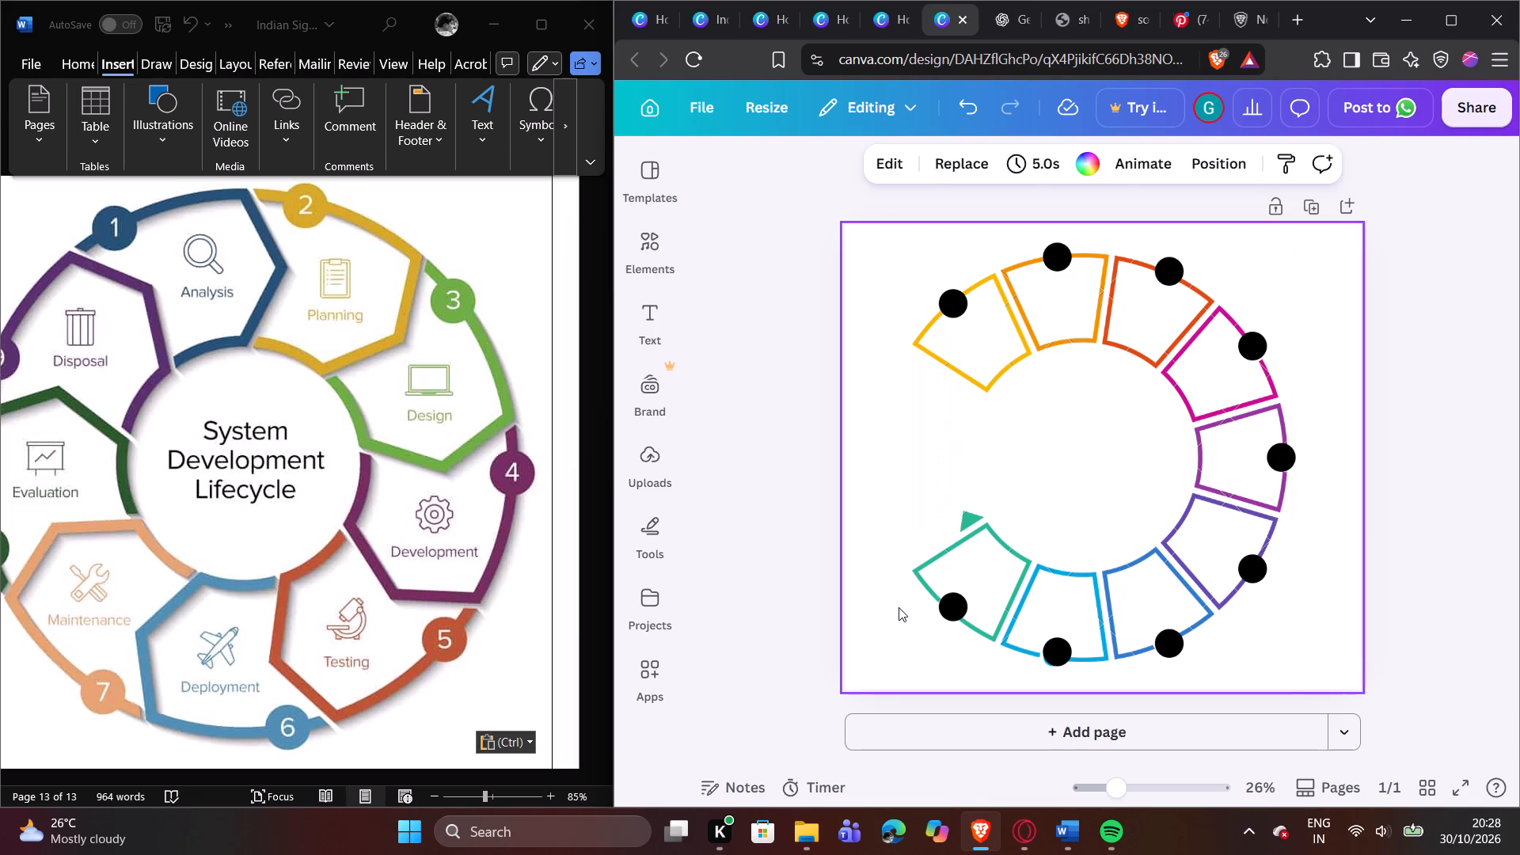
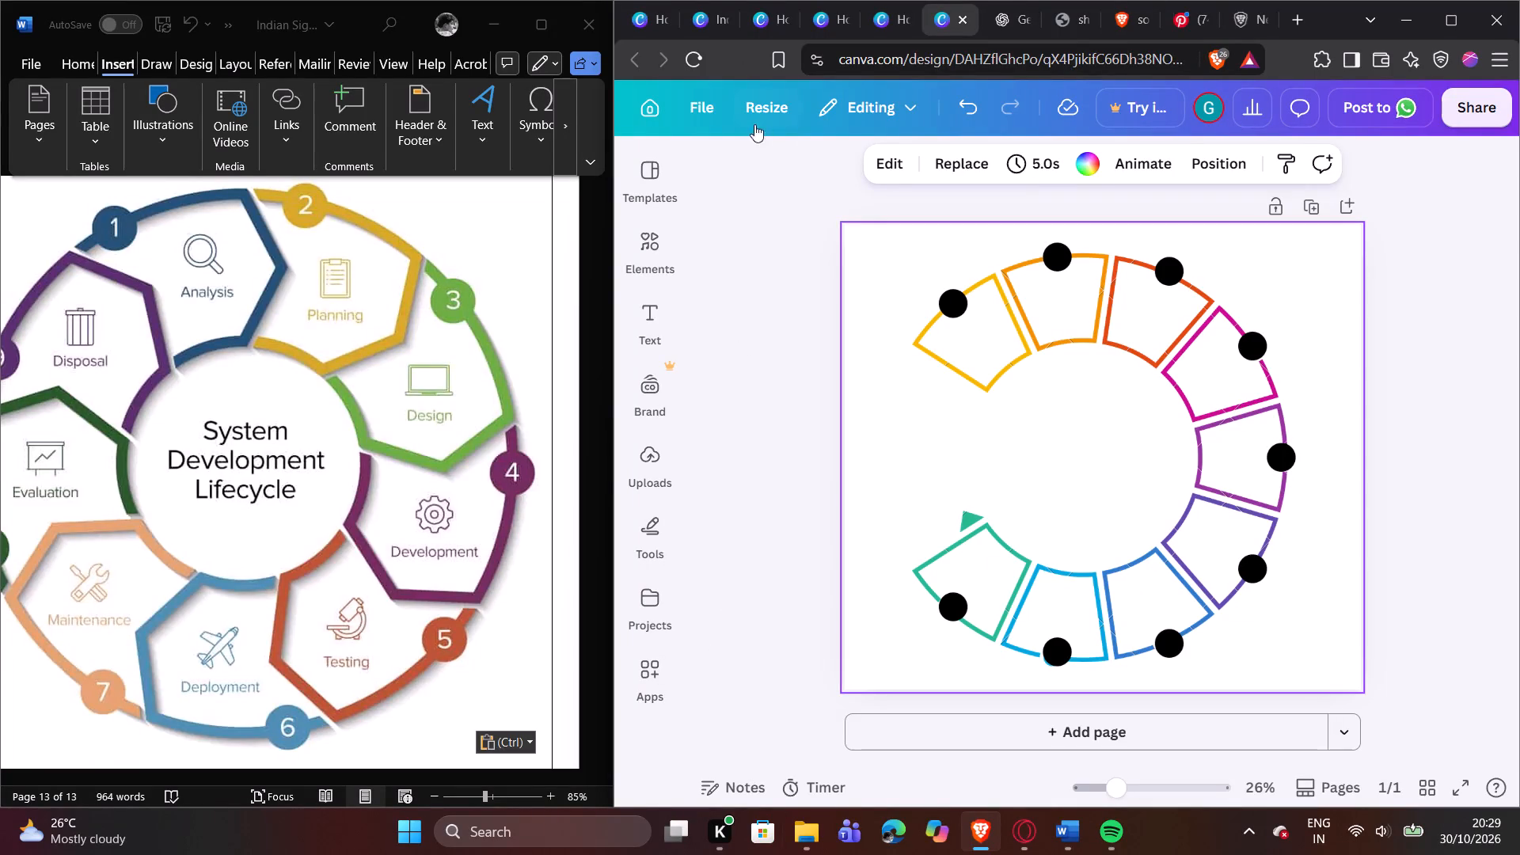
Search the element graphics for "disposal" and add the light-blue trash can with dark-blue stripes to the page.
{"action": "left_click", "coordinate": [631, 242]}
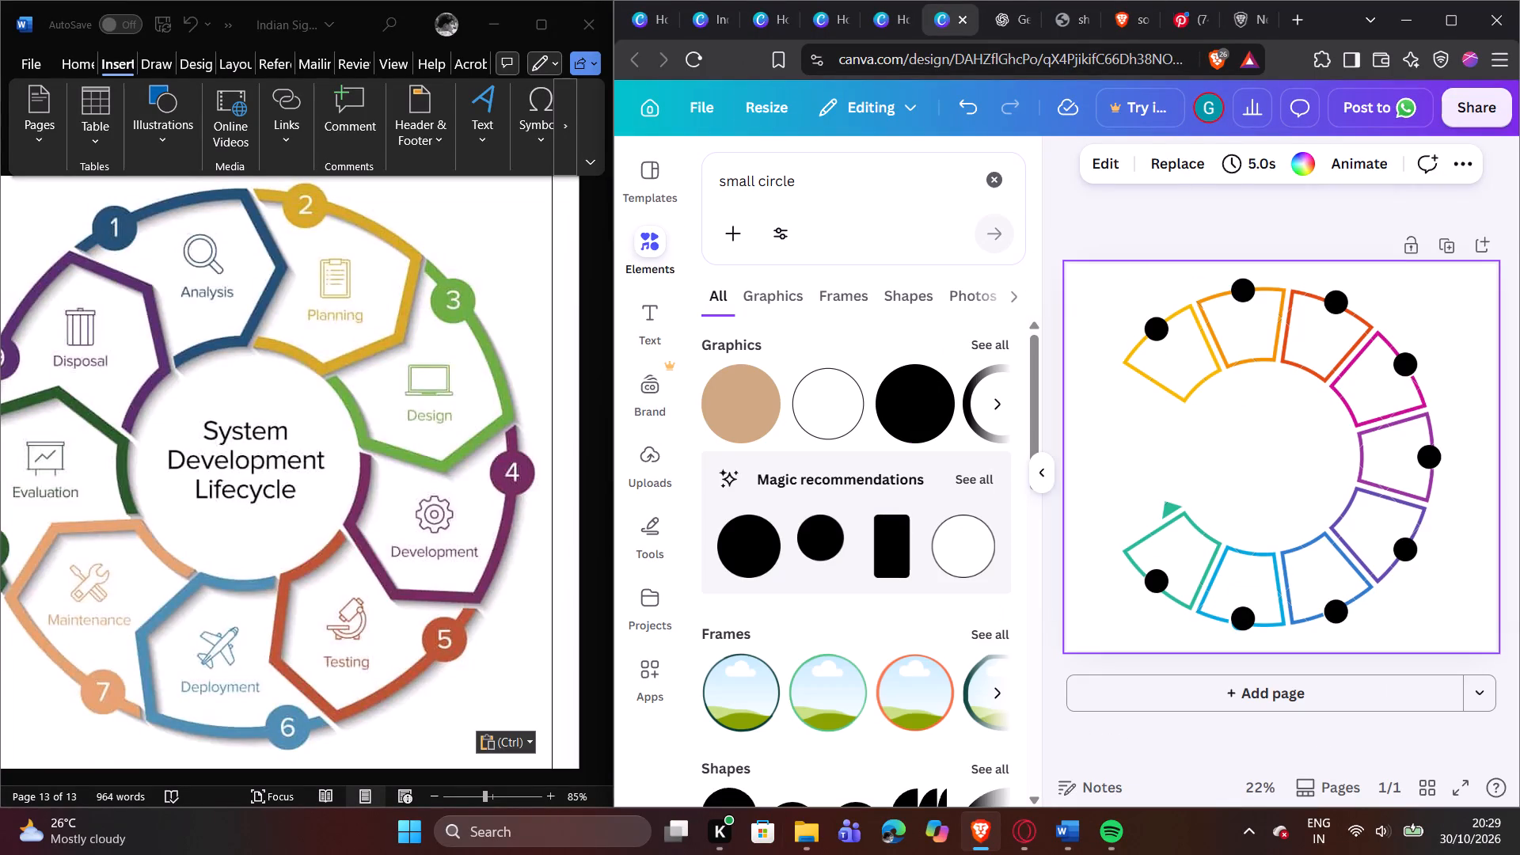
{"action": "left_click", "coordinate": [991, 180]}
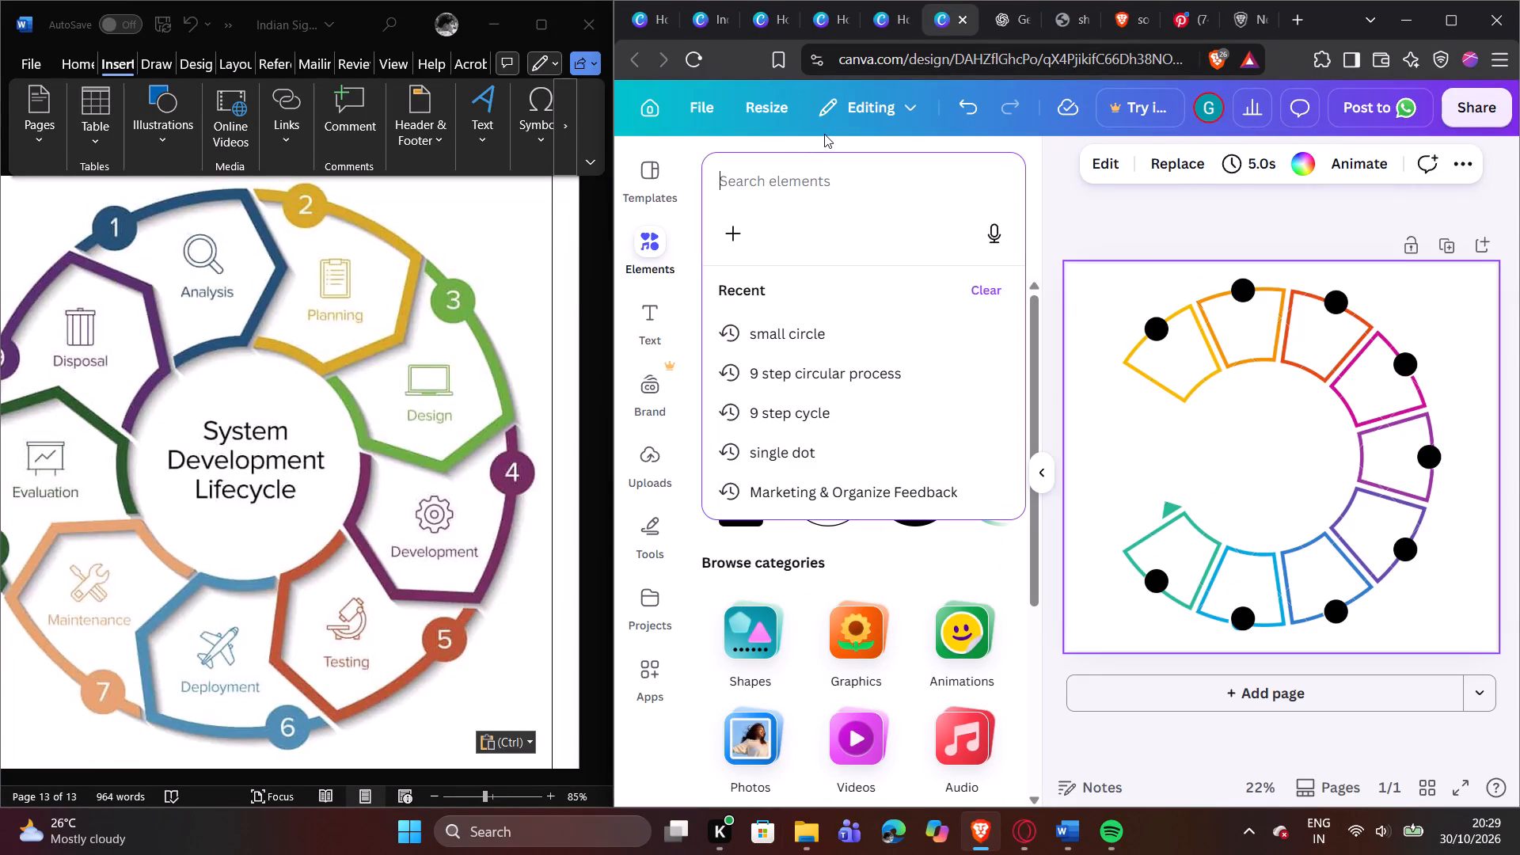
{"action": "type", "text": "dis"}
{"action": "type", "text": "posal"}
{"action": "key", "text": "Return"}
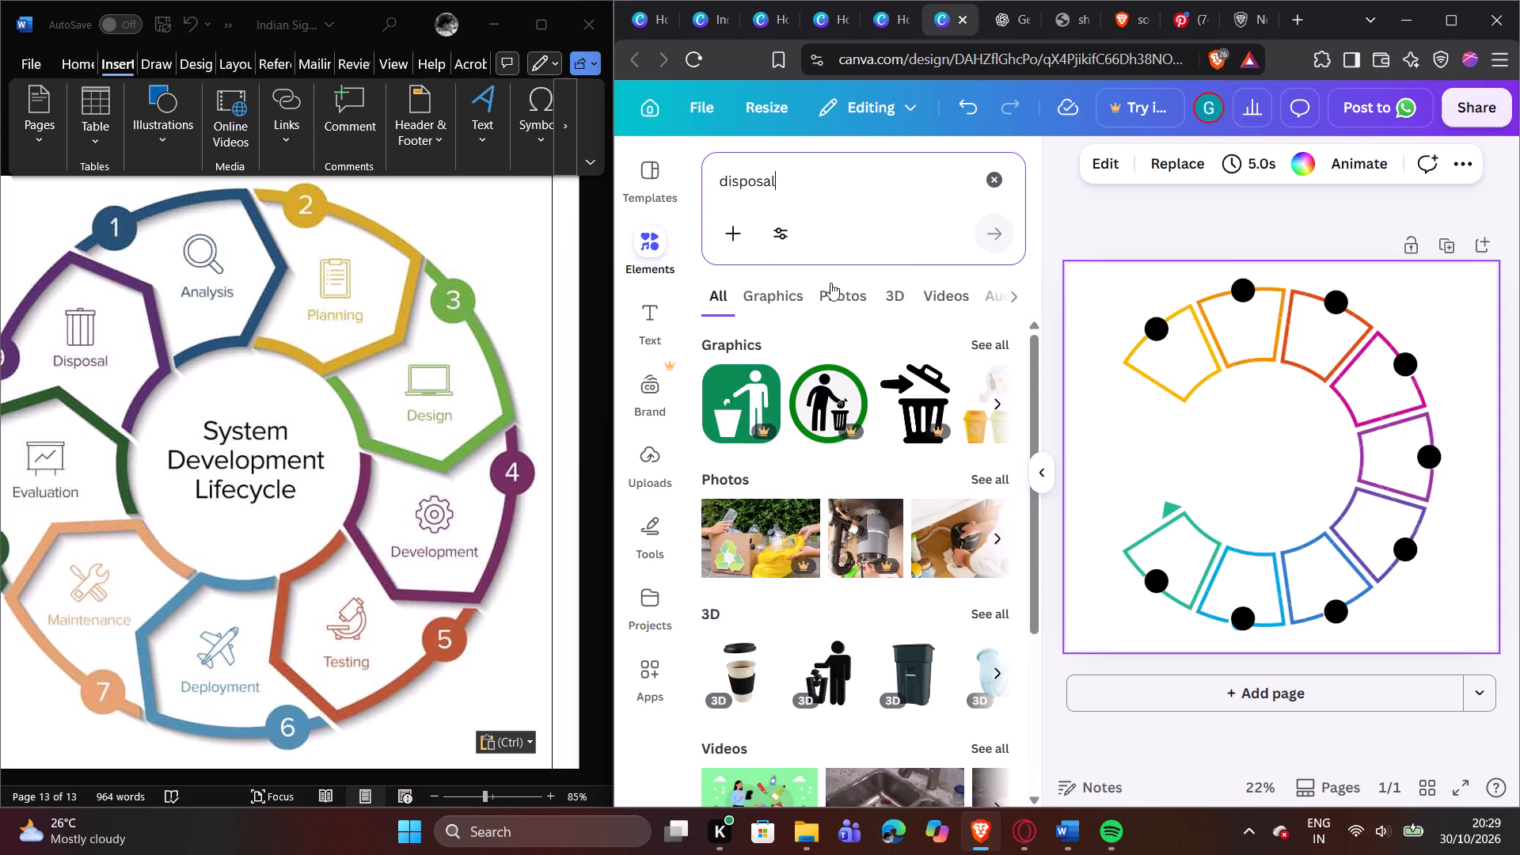
{"action": "left_click", "coordinate": [784, 280]}
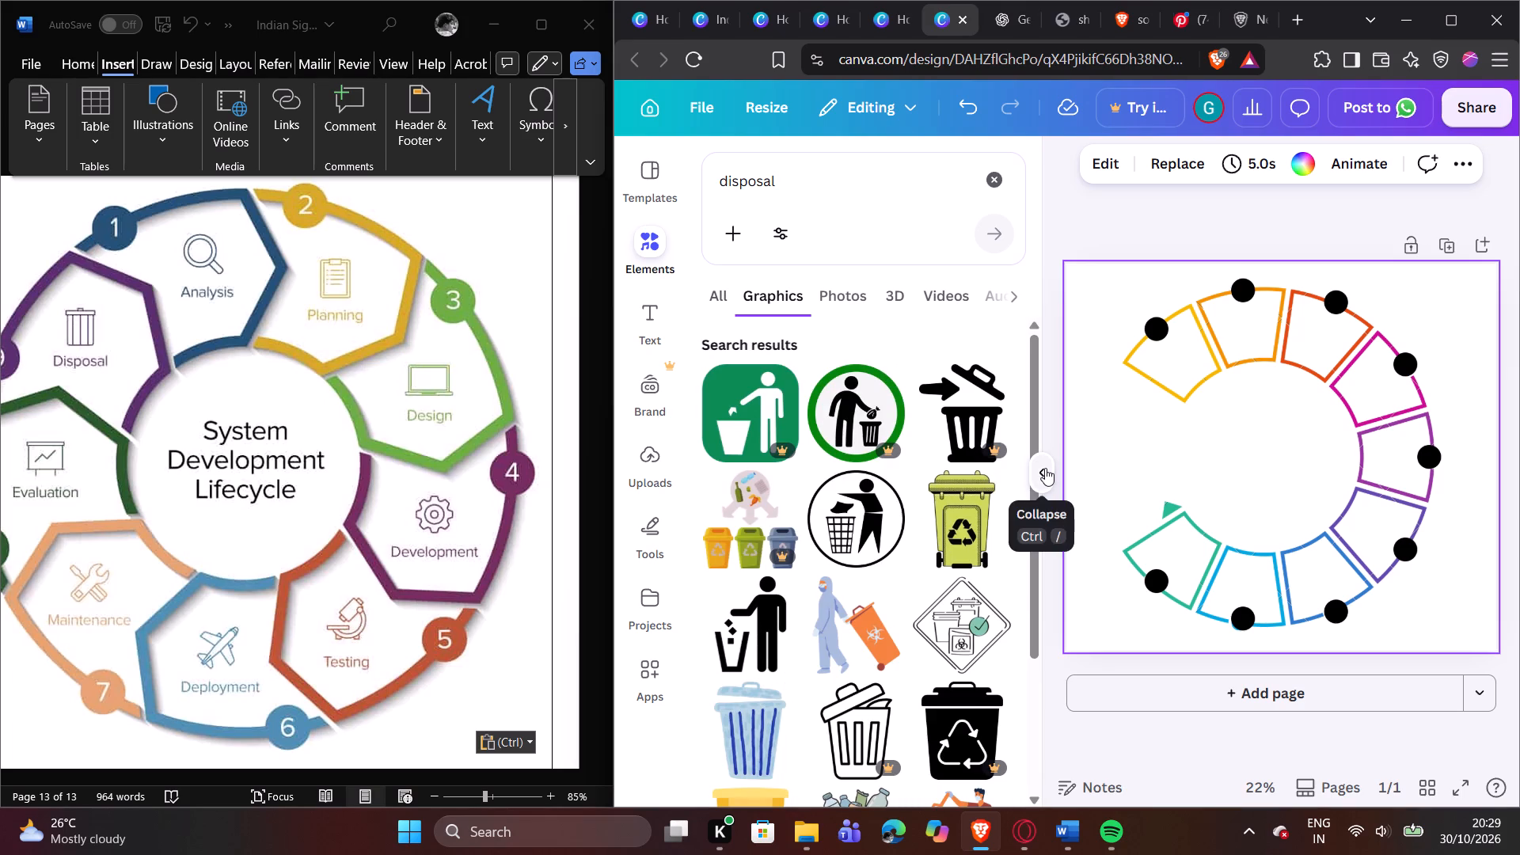
{"action": "scroll", "coordinate": [870, 592], "scroll_direction": "down", "scroll_amount": 2}
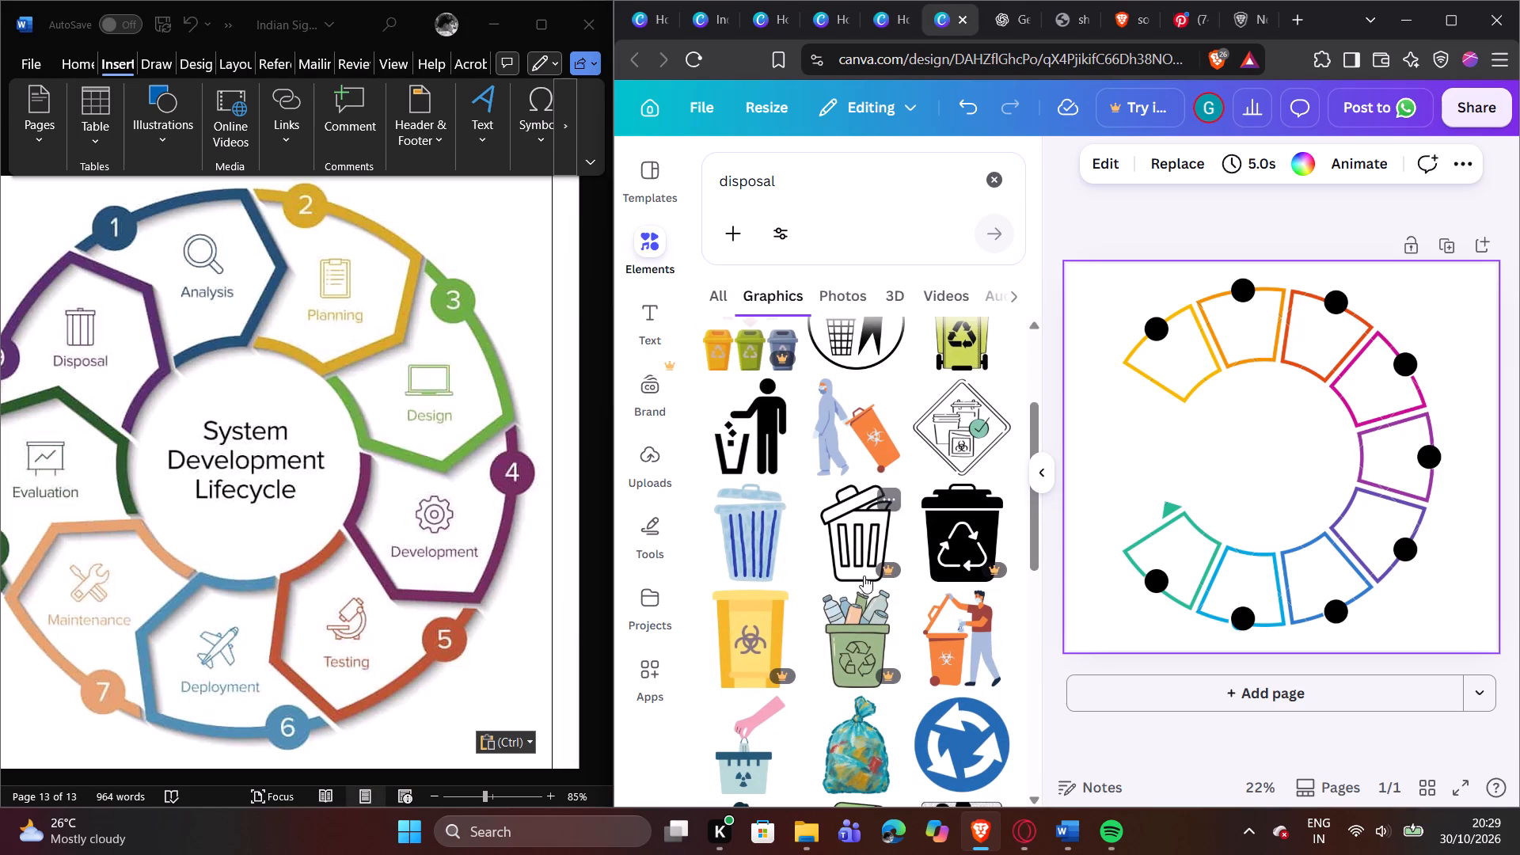
{"action": "left_click", "coordinate": [739, 512]}
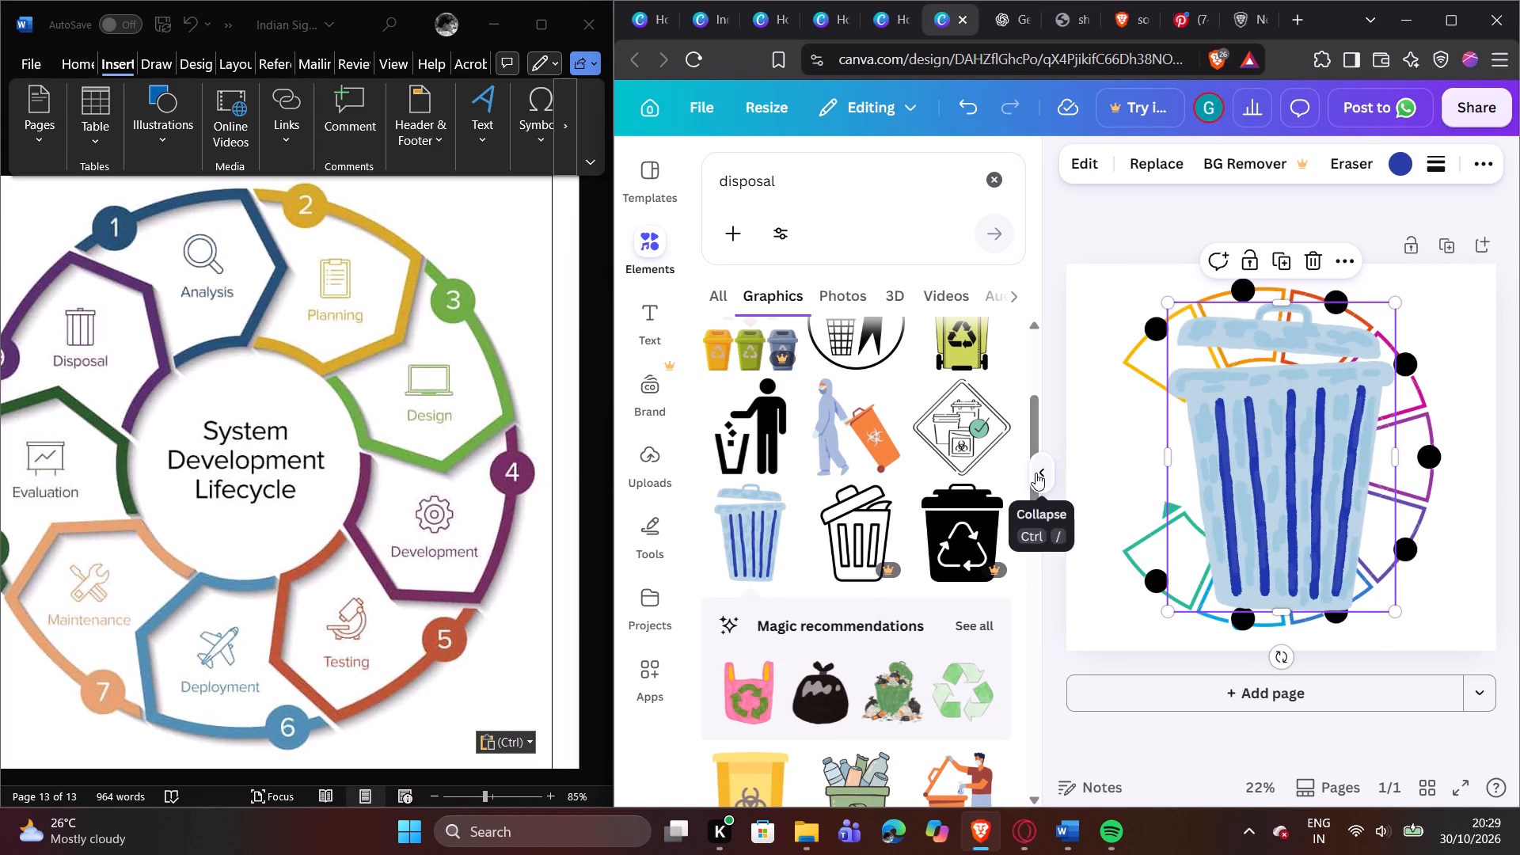
Shrink the trash can to a small icon and place it inside the first, yellow segment, just beside its black circle.
{"action": "left_click", "coordinate": [1035, 473]}
{"action": "left_click_drag", "start_coordinate": [963, 644], "coordinate": [1070, 494]}
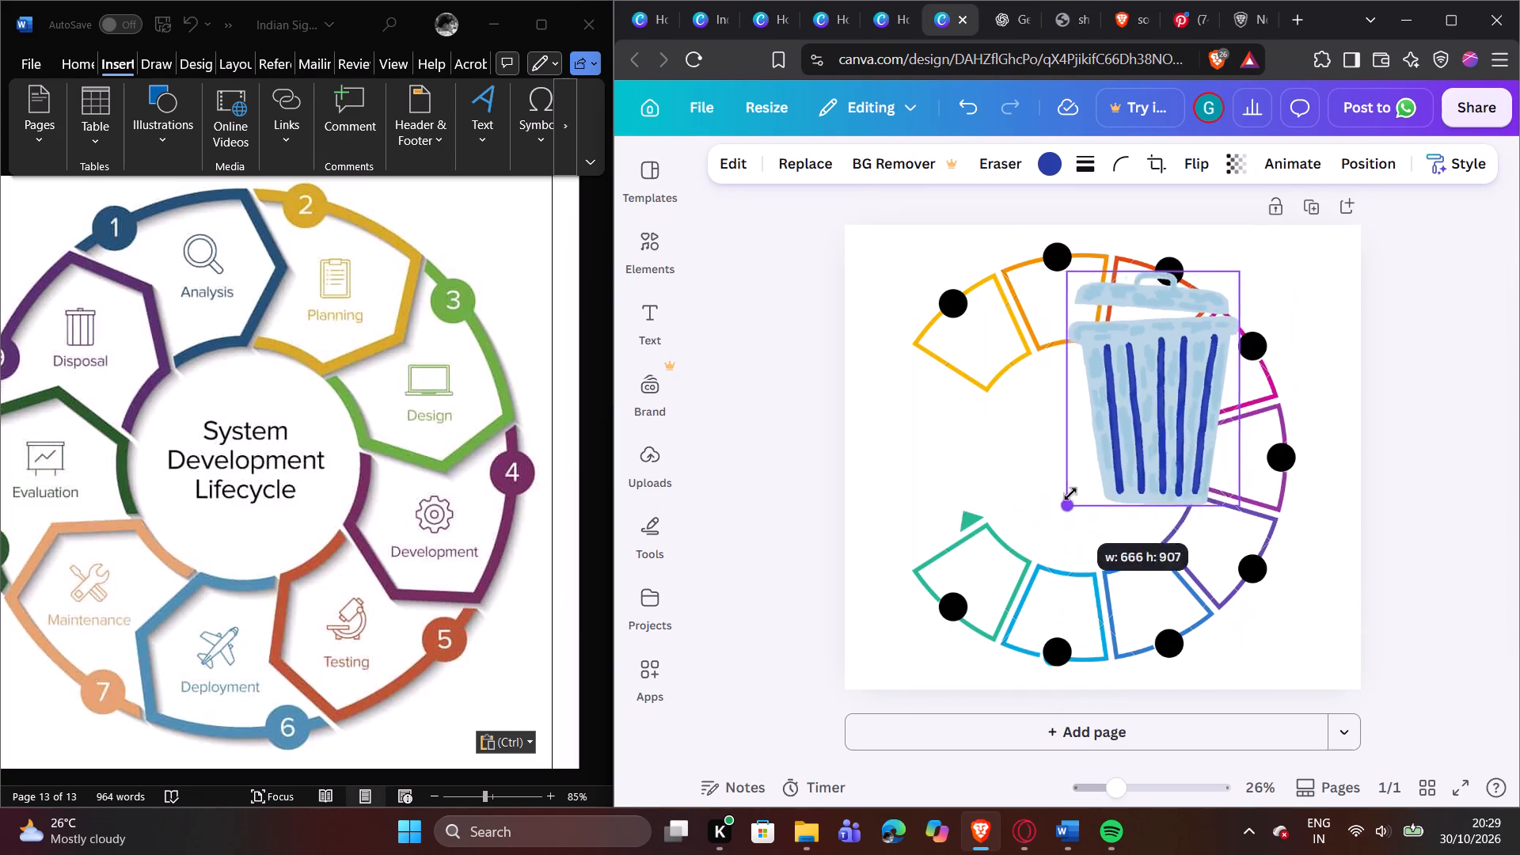
{"action": "left_click_drag", "start_coordinate": [1070, 494], "coordinate": [1176, 332]}
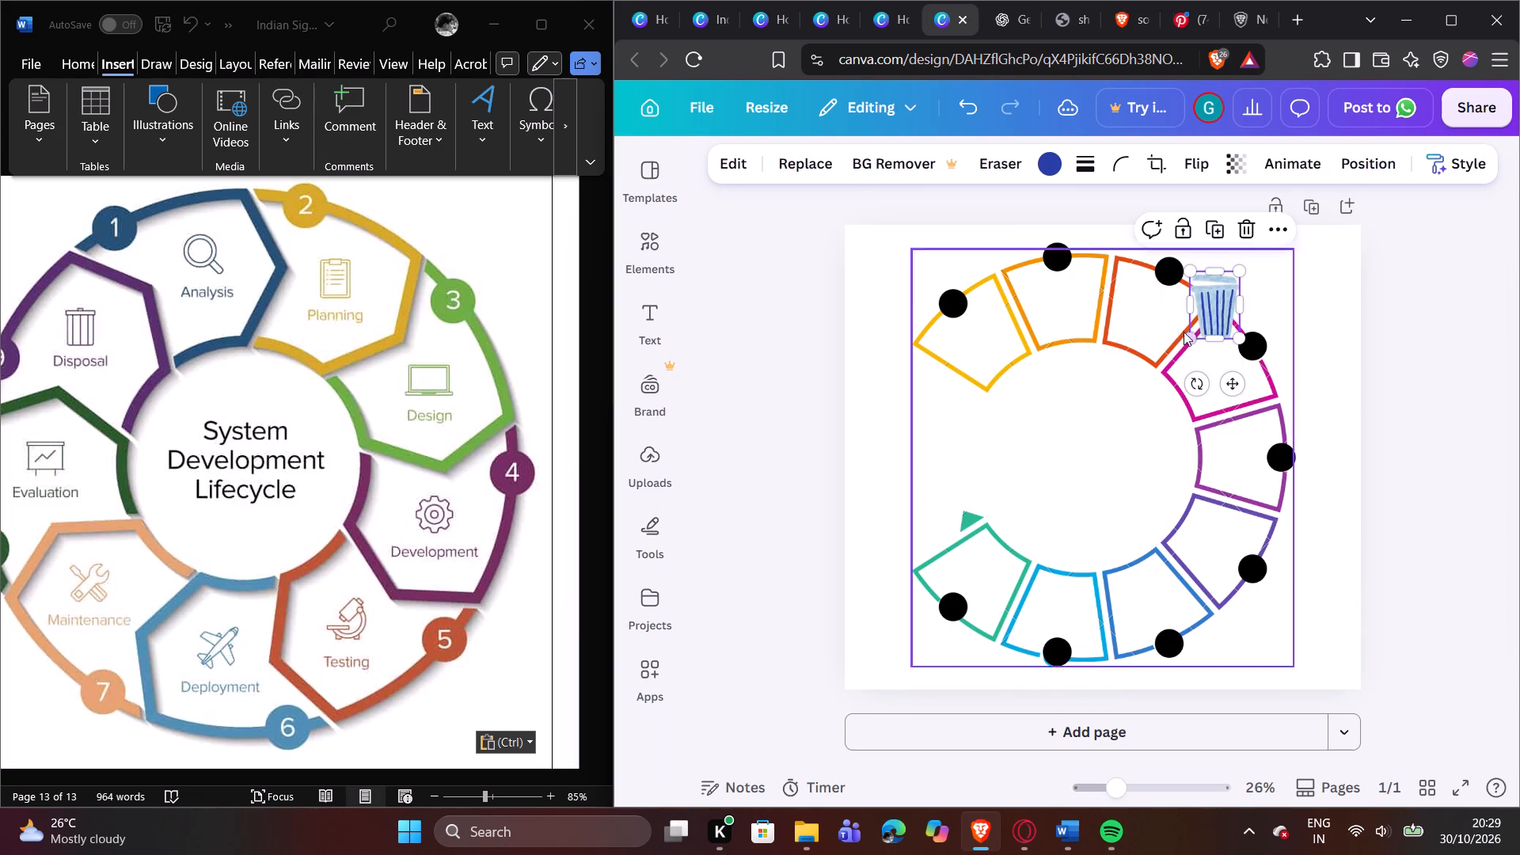
{"action": "left_click", "coordinate": [1312, 274]}
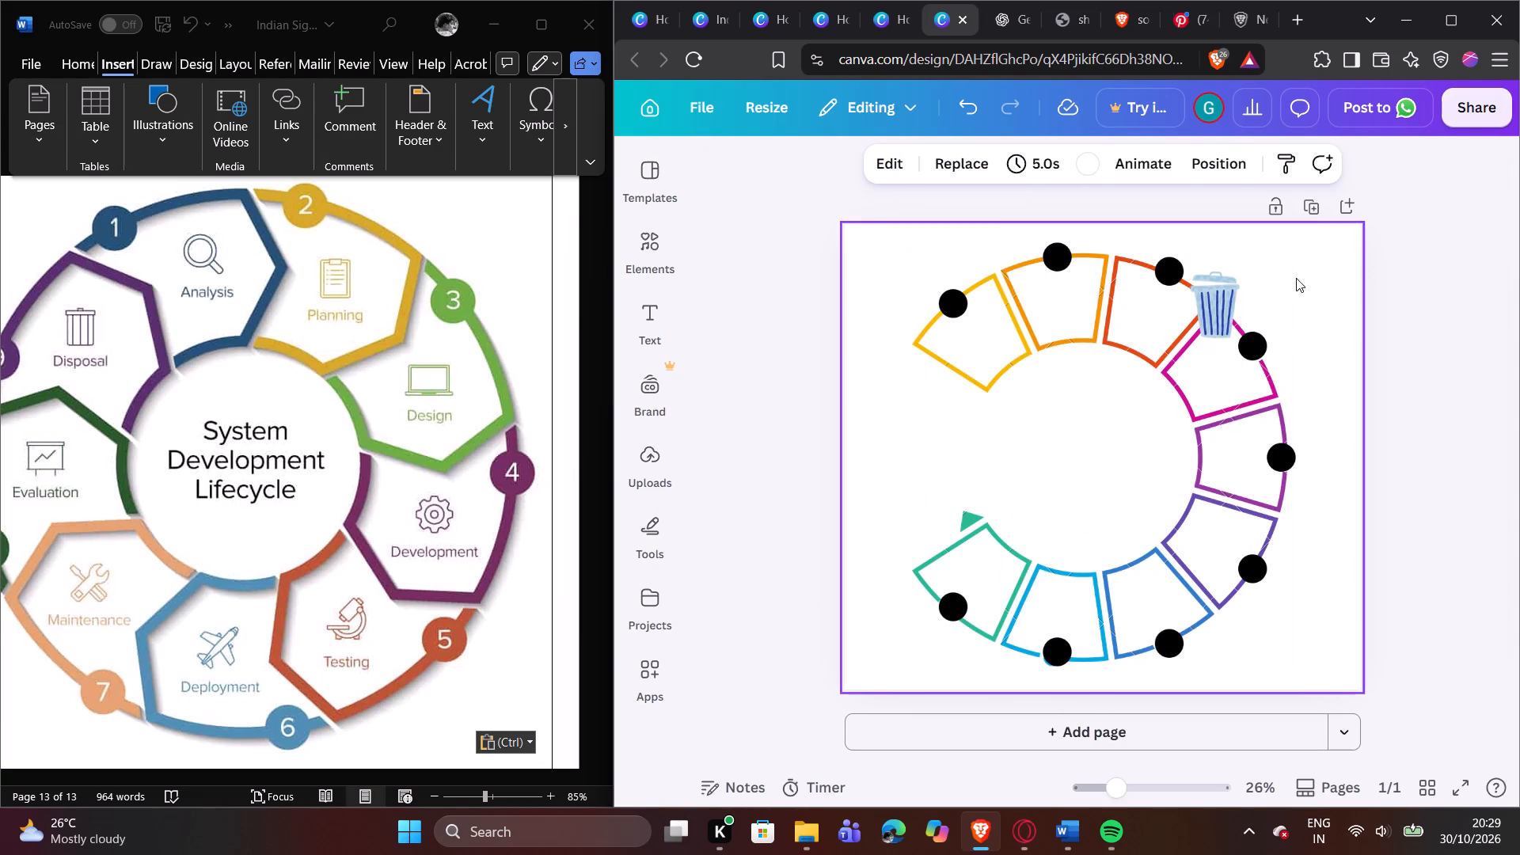
{"action": "left_click_drag", "start_coordinate": [1206, 304], "coordinate": [969, 334]}
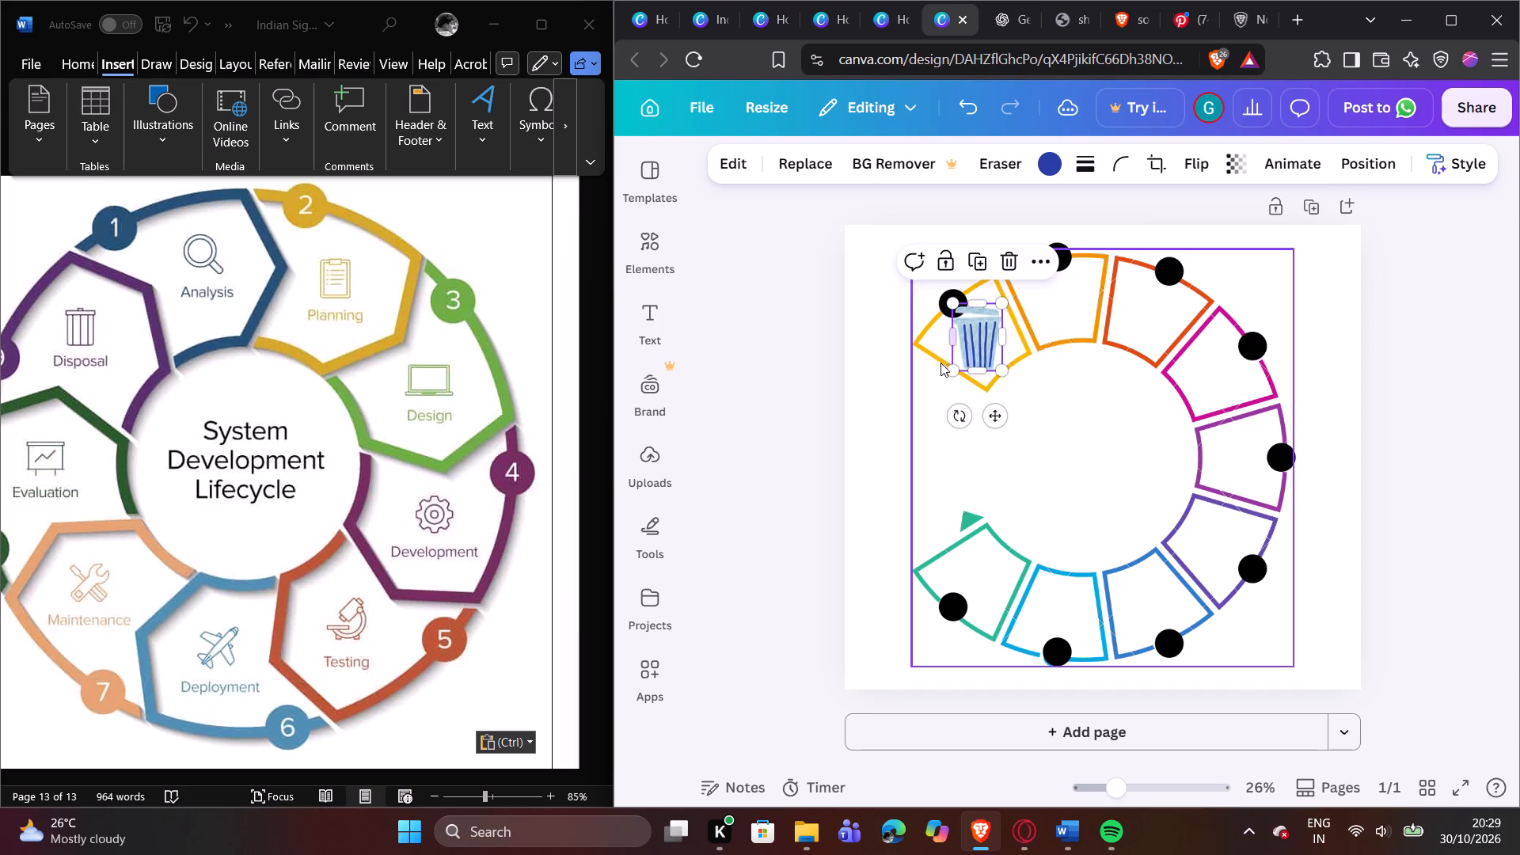
{"action": "left_click_drag", "start_coordinate": [952, 370], "coordinate": [961, 365]}
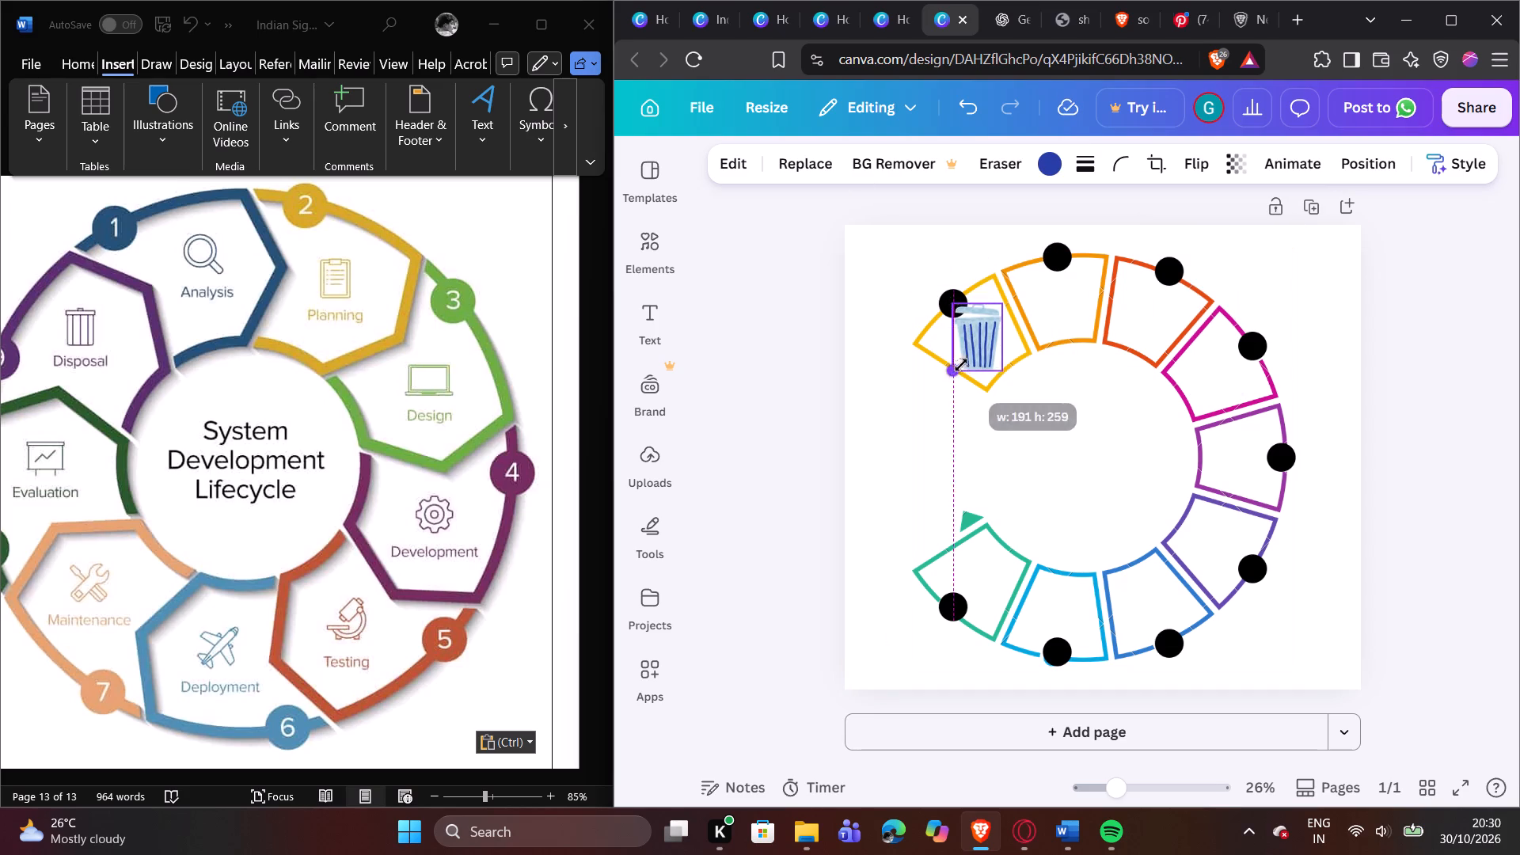
{"action": "left_click_drag", "start_coordinate": [961, 365], "coordinate": [974, 342]}
{"action": "left_click", "coordinate": [898, 302]}
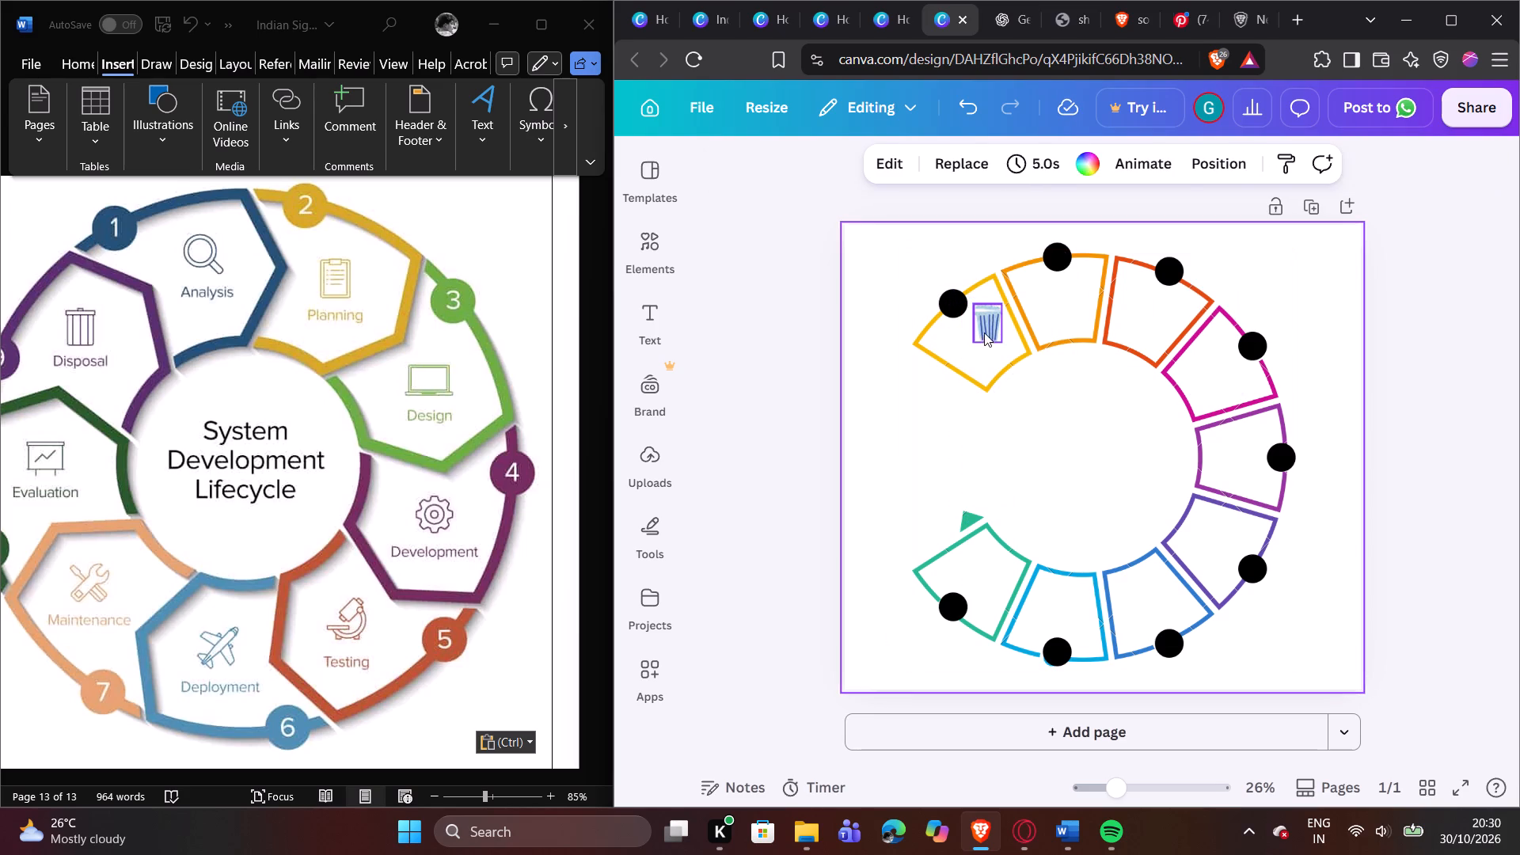
{"action": "left_click_drag", "start_coordinate": [984, 328], "coordinate": [982, 334]}
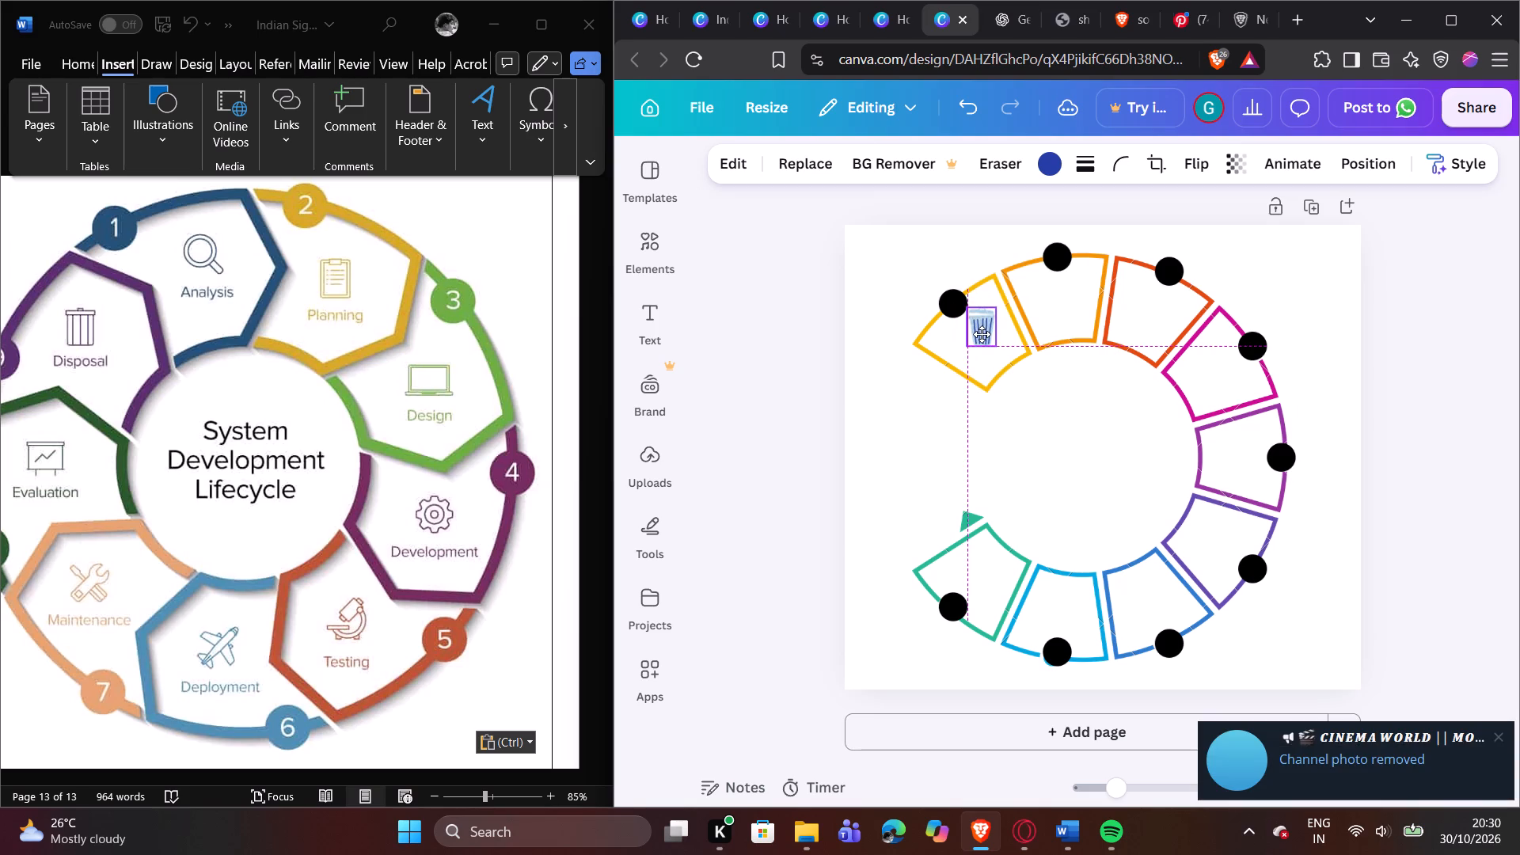
{"action": "left_click_drag", "start_coordinate": [982, 334], "coordinate": [982, 335]}
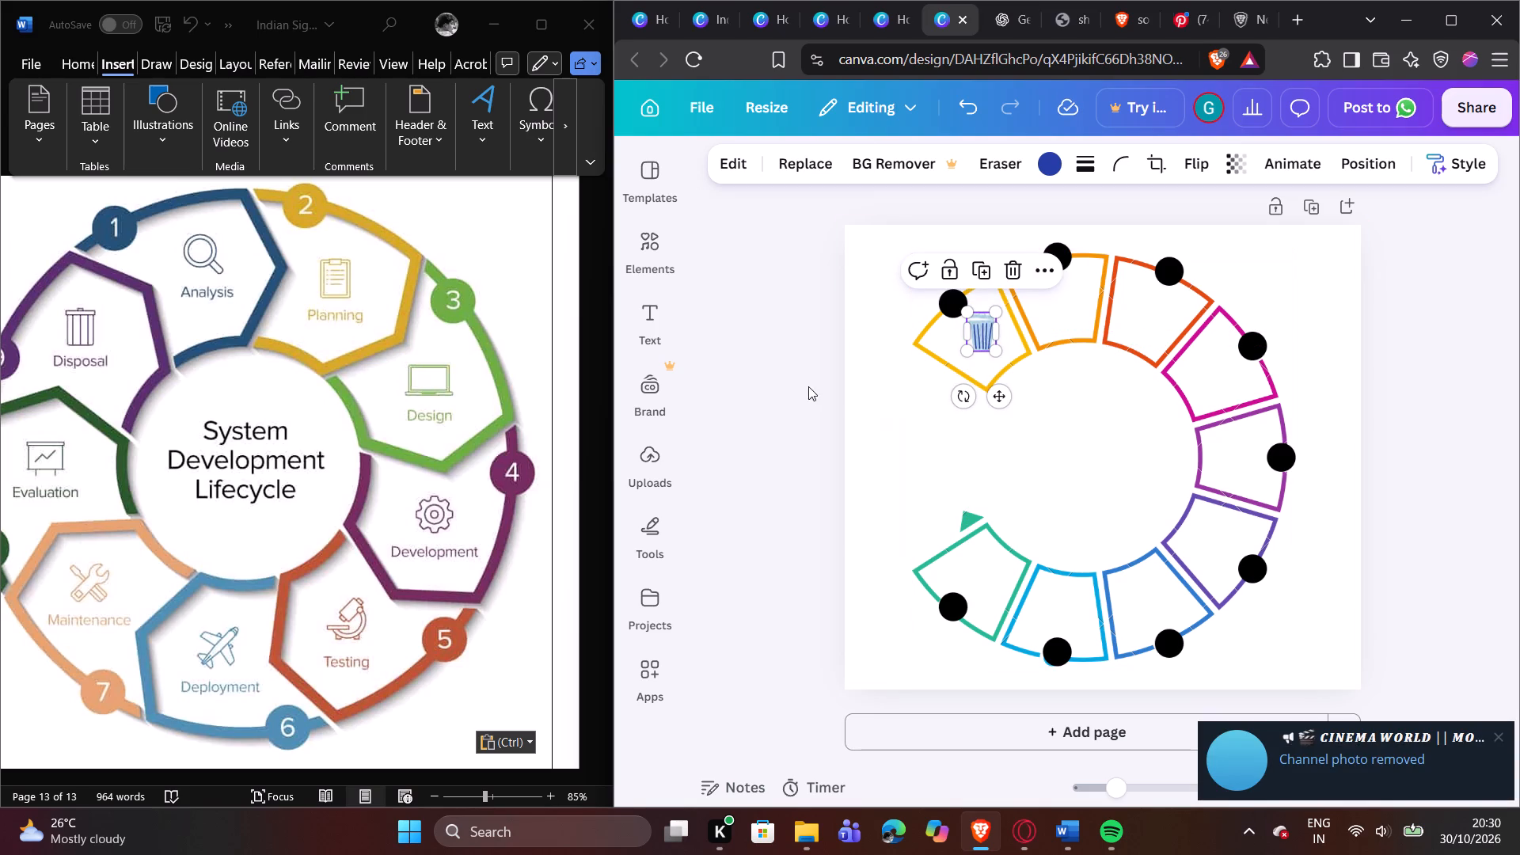
{"action": "left_click", "coordinate": [835, 386]}
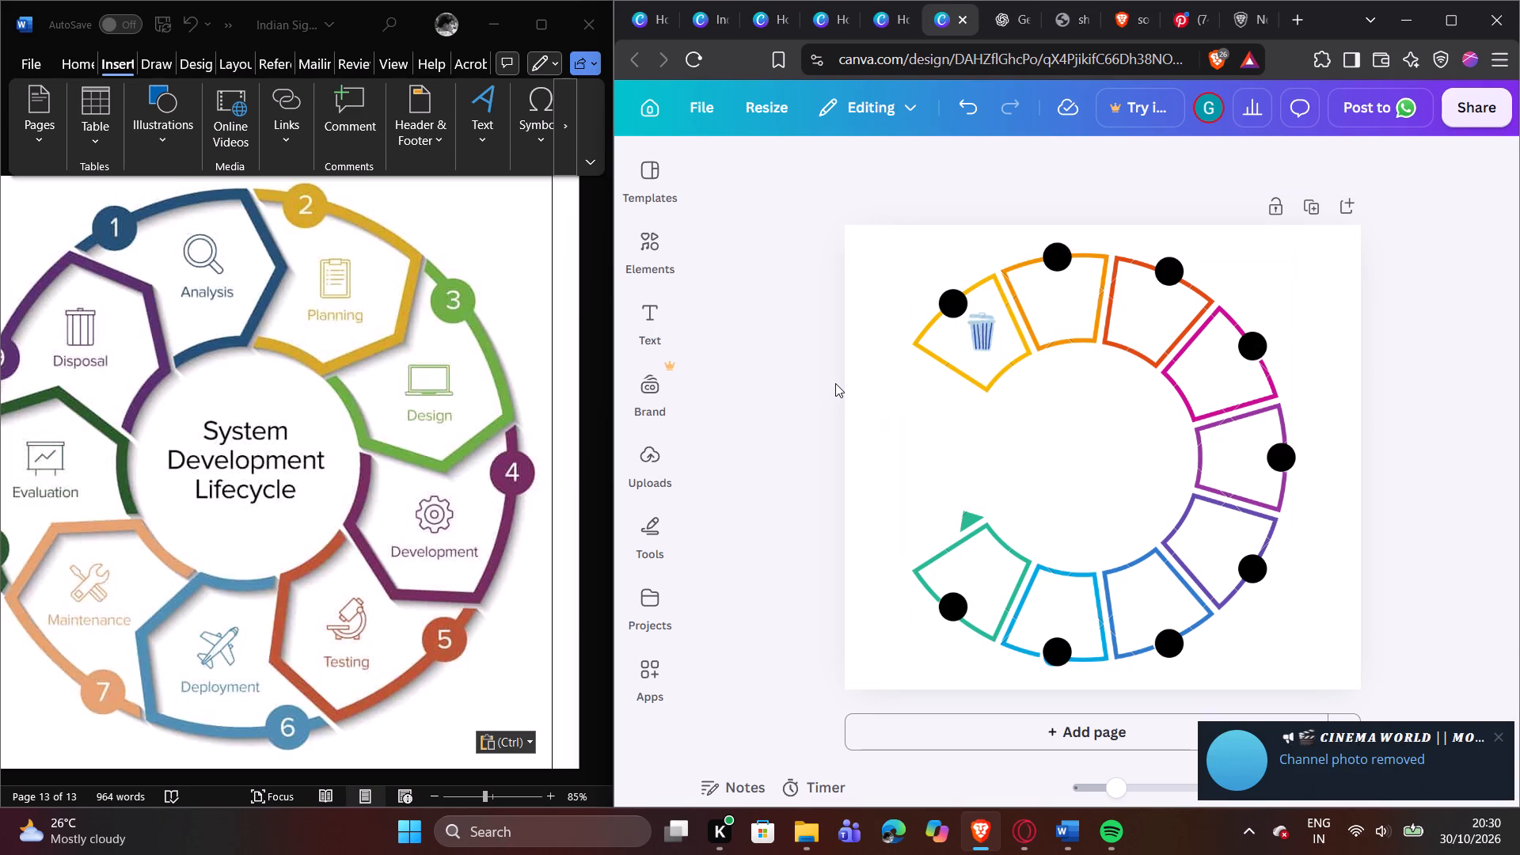
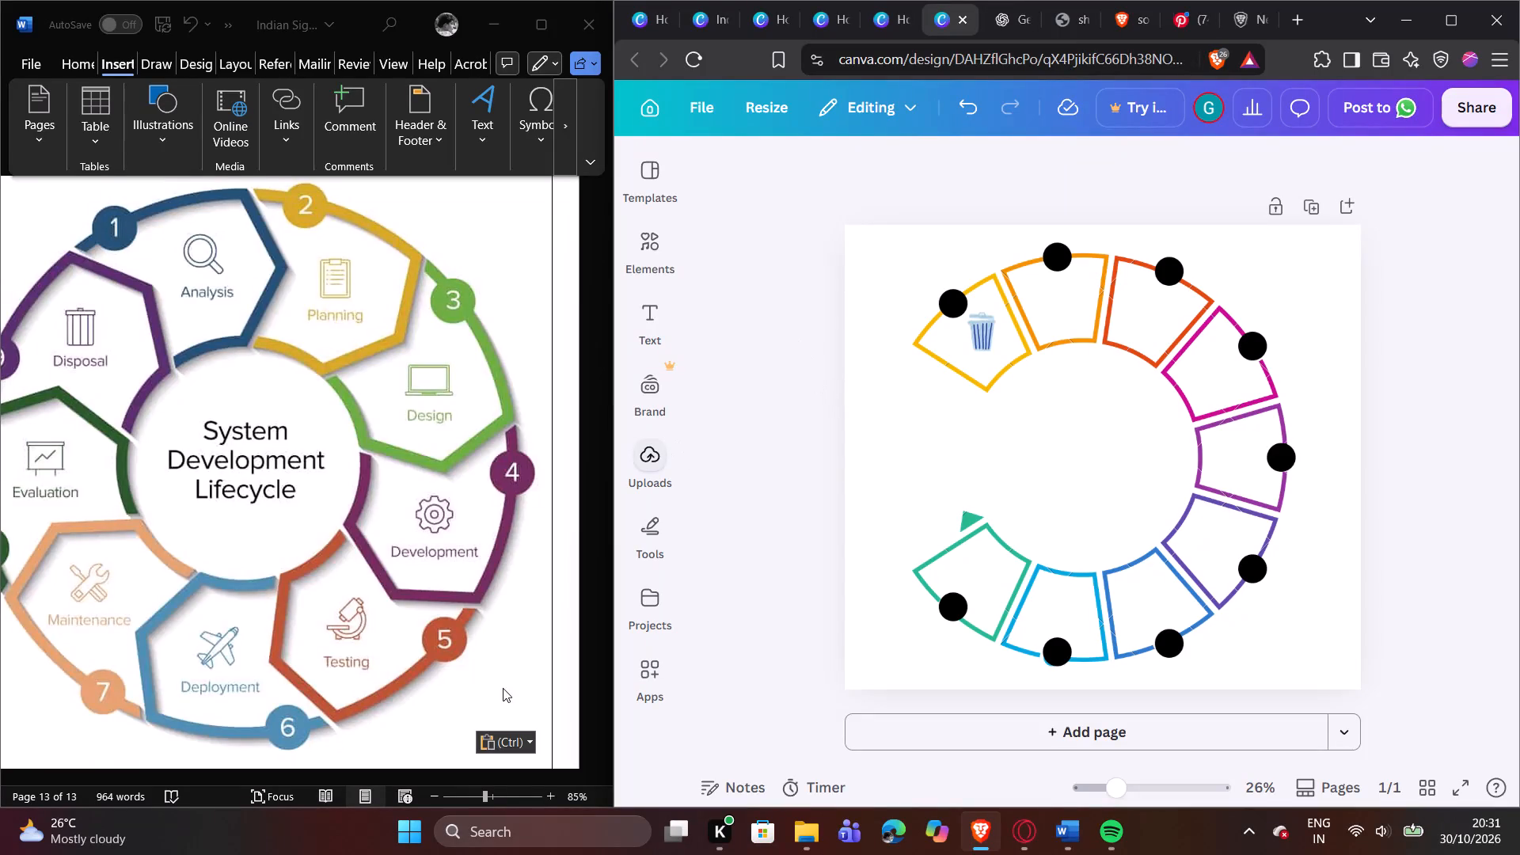
Clear the element search and add a heading text box to the page that reads "Disposal".
{"action": "left_click", "coordinate": [640, 249]}
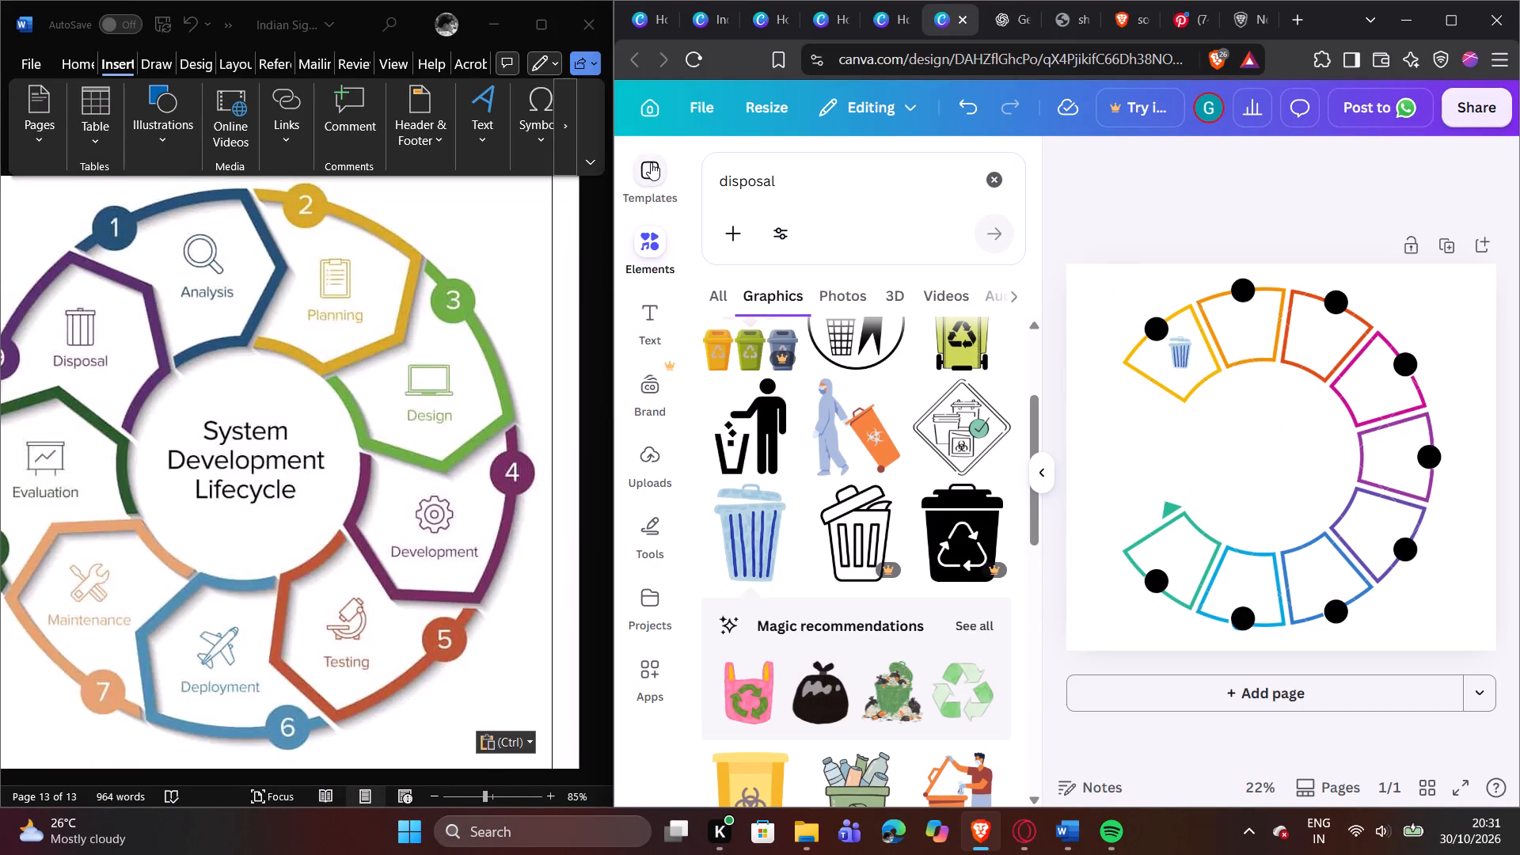
{"action": "left_click", "coordinate": [1000, 192]}
{"action": "left_click", "coordinate": [644, 335]}
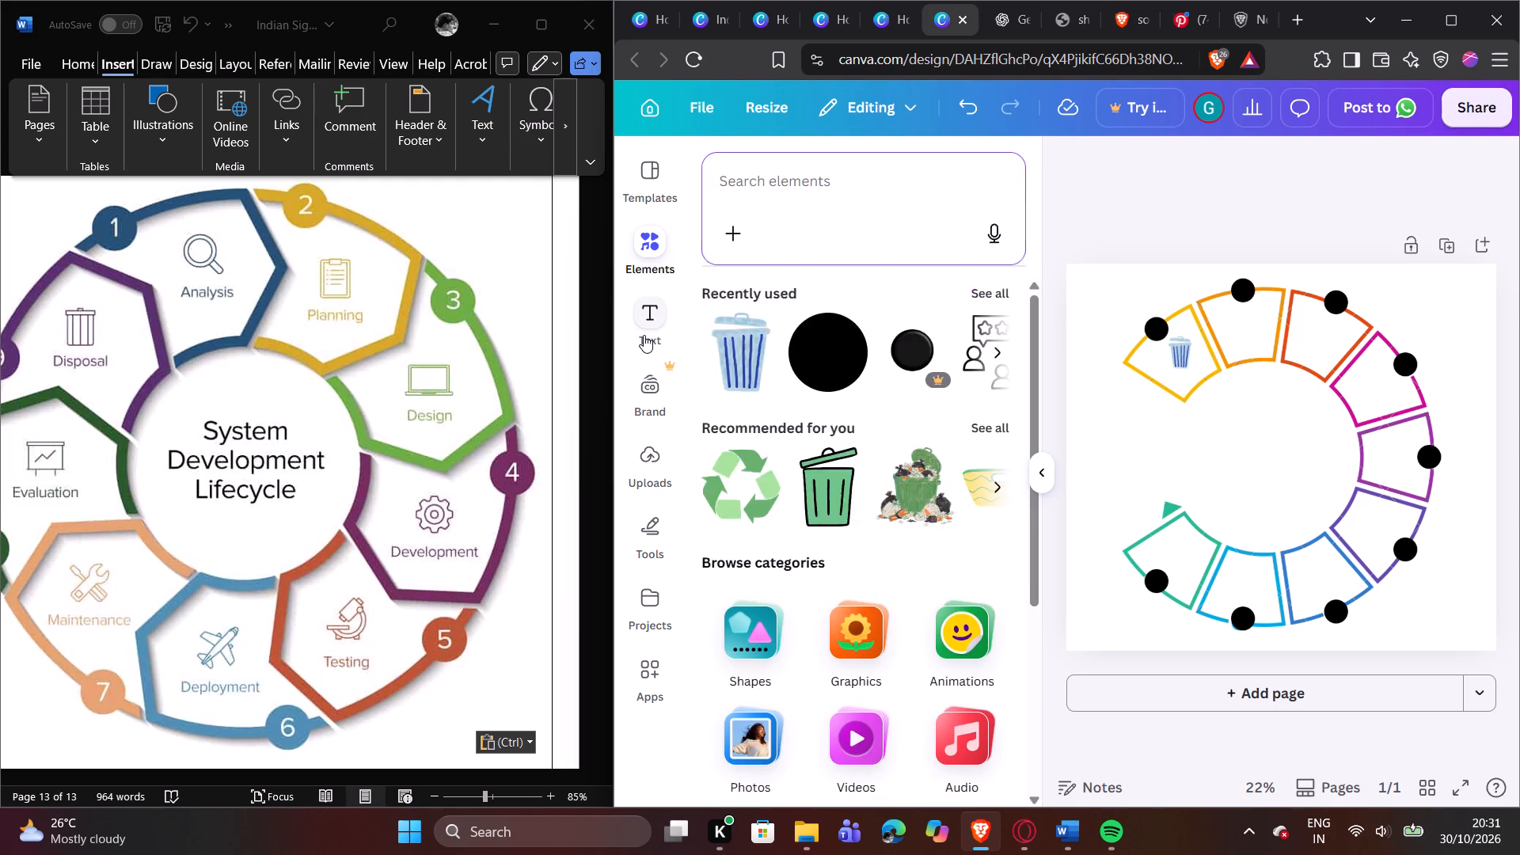
{"action": "left_click", "coordinate": [842, 477]}
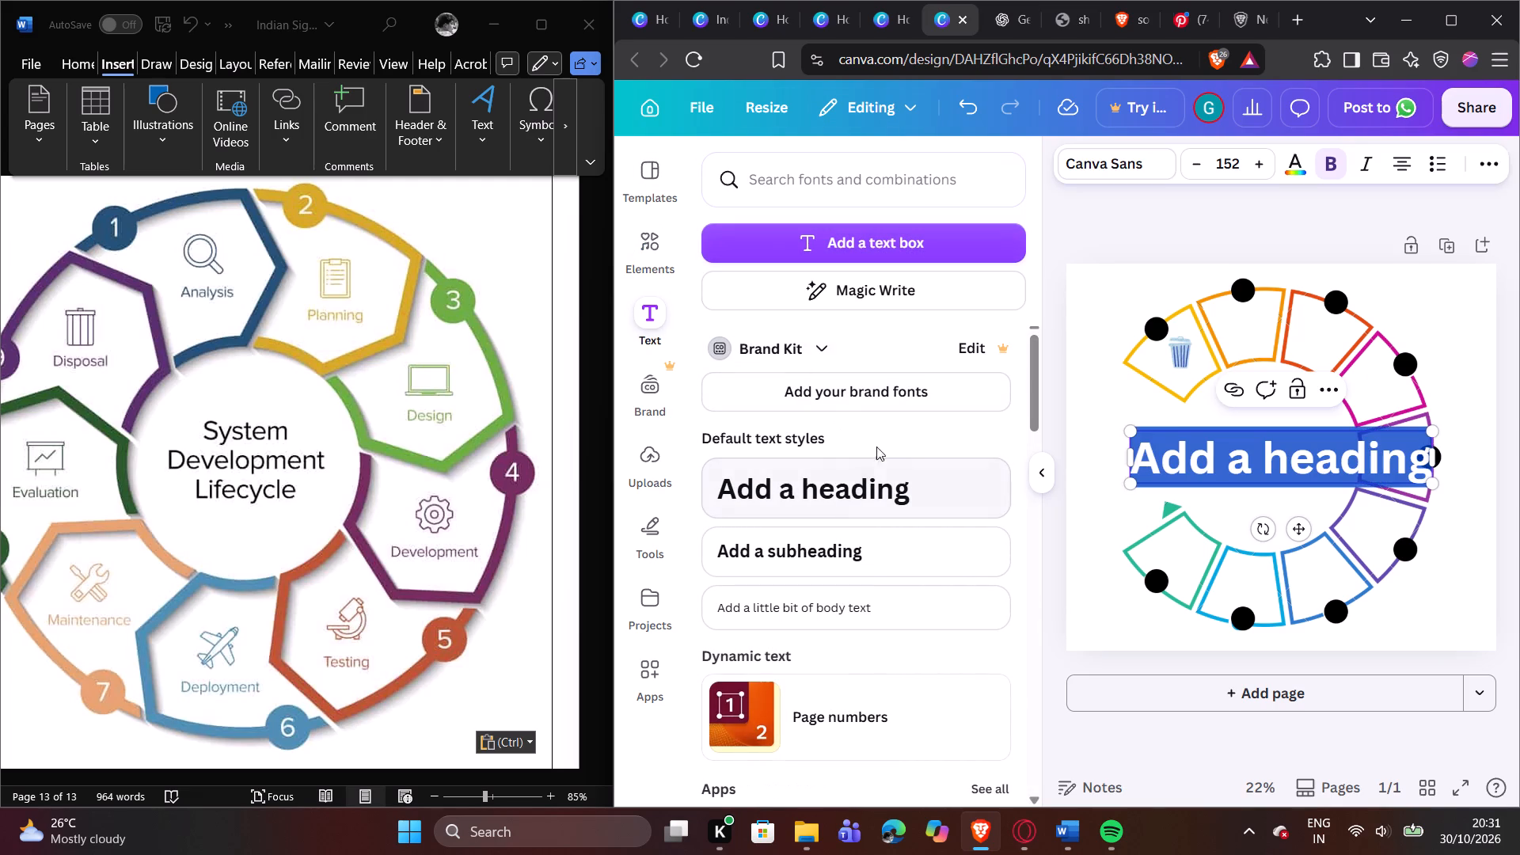
{"action": "left_click", "coordinate": [1081, 224]}
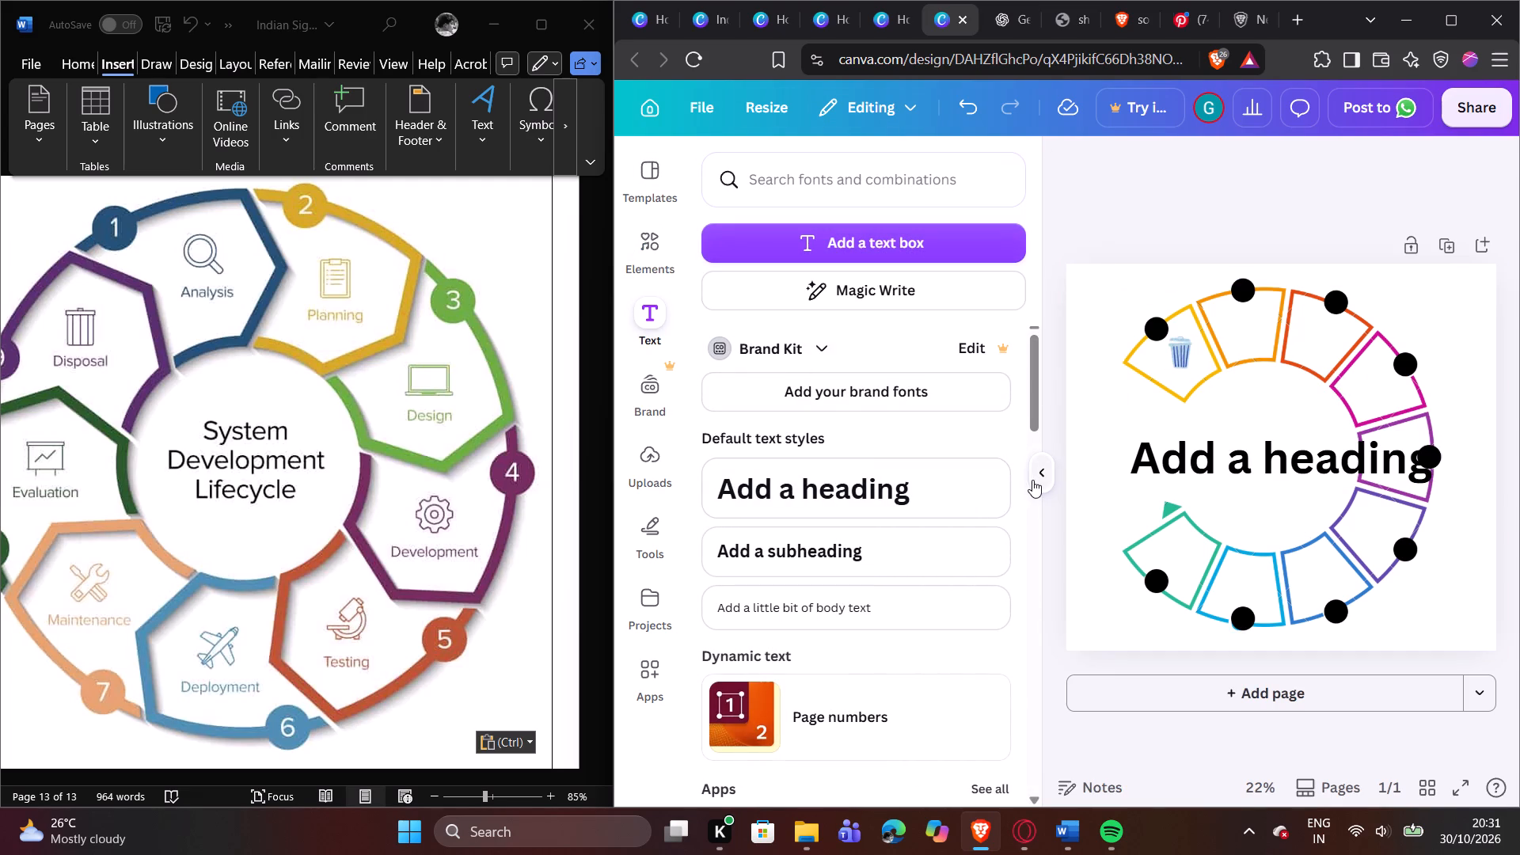
{"action": "left_click", "coordinate": [1032, 481]}
{"action": "triple_click", "coordinate": [1079, 462]}
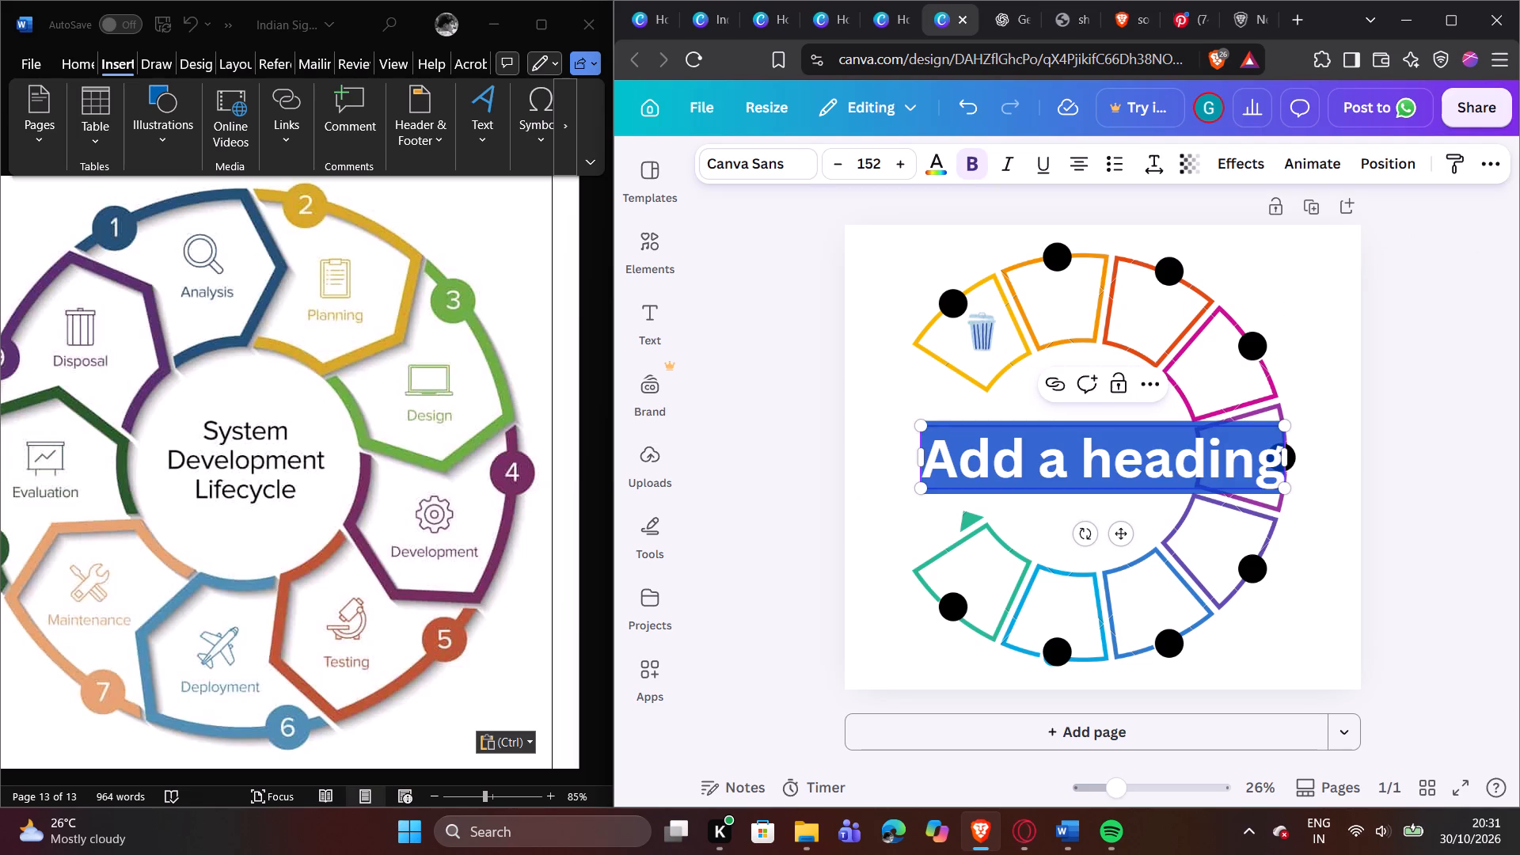
{"action": "key", "text": "shift+d"}
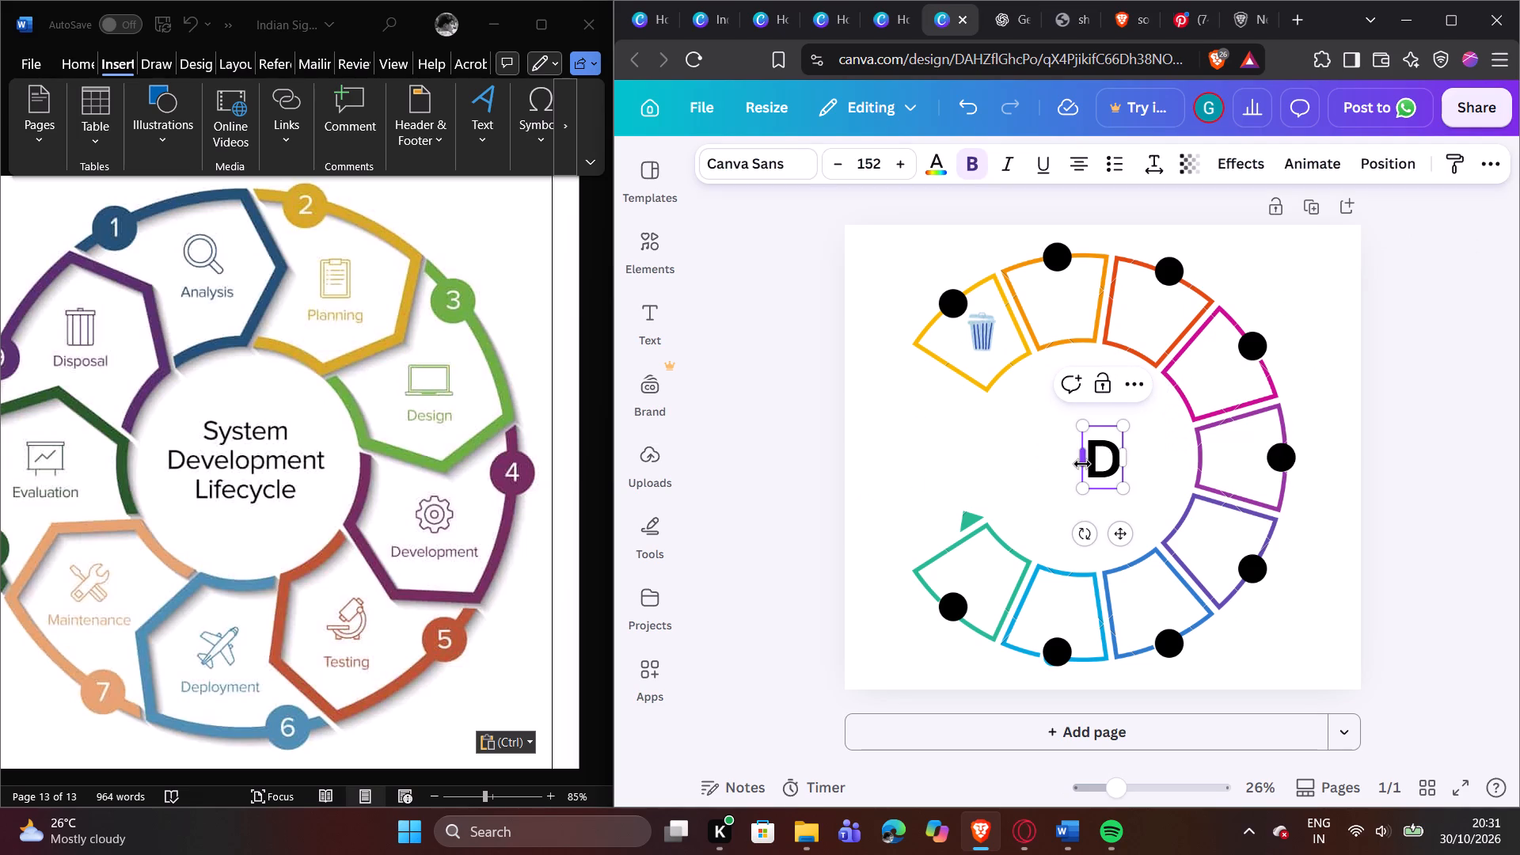
{"action": "key", "text": "i"}
{"action": "key", "text": "s"}
{"action": "type", "text": "po"}
{"action": "key", "text": "s"}
{"action": "key", "text": "a"}
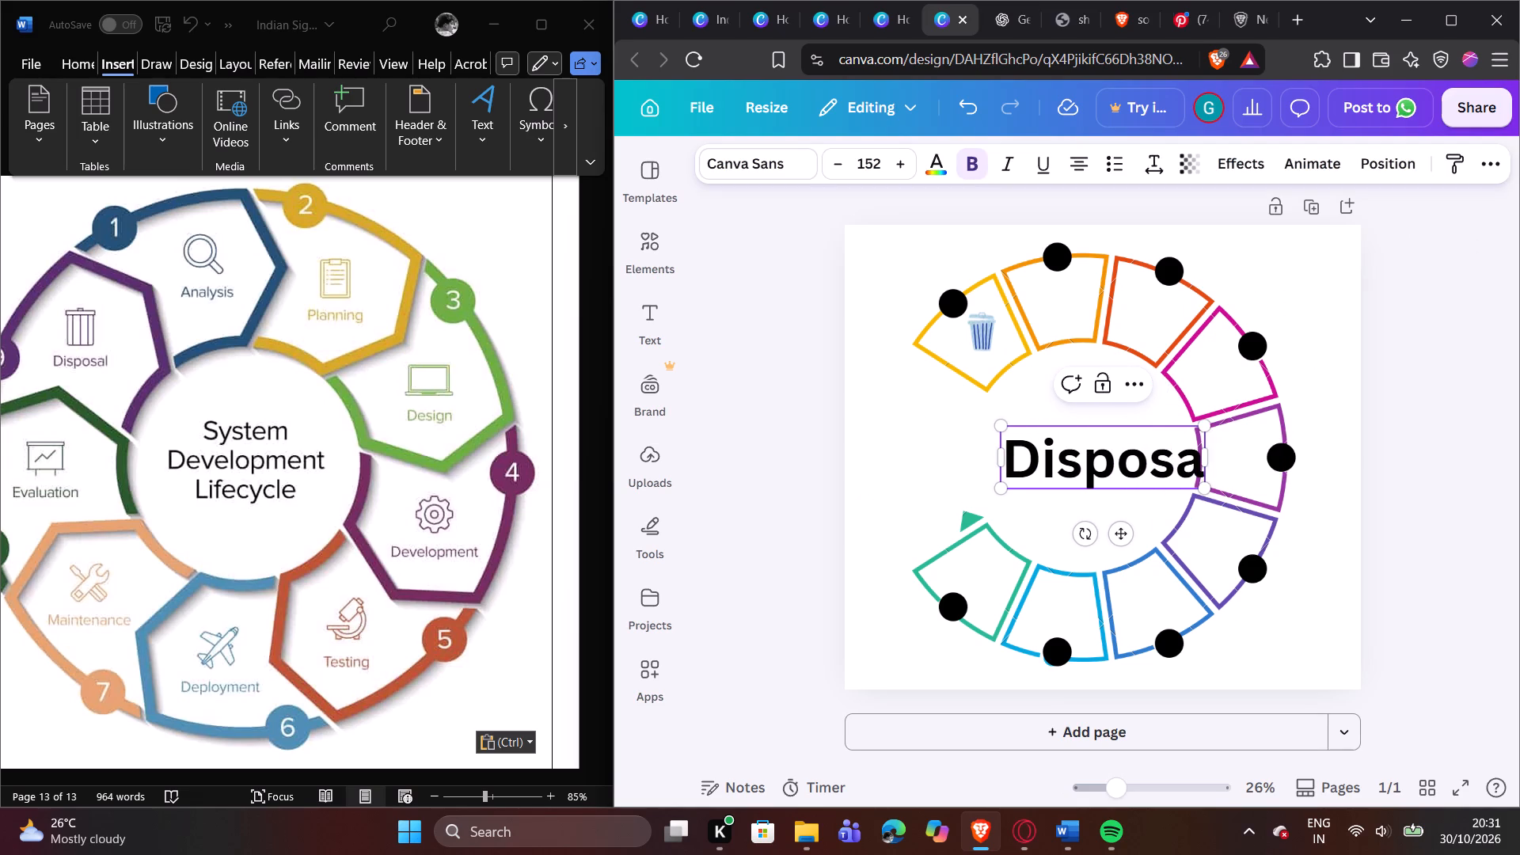
{"action": "key", "text": "l"}
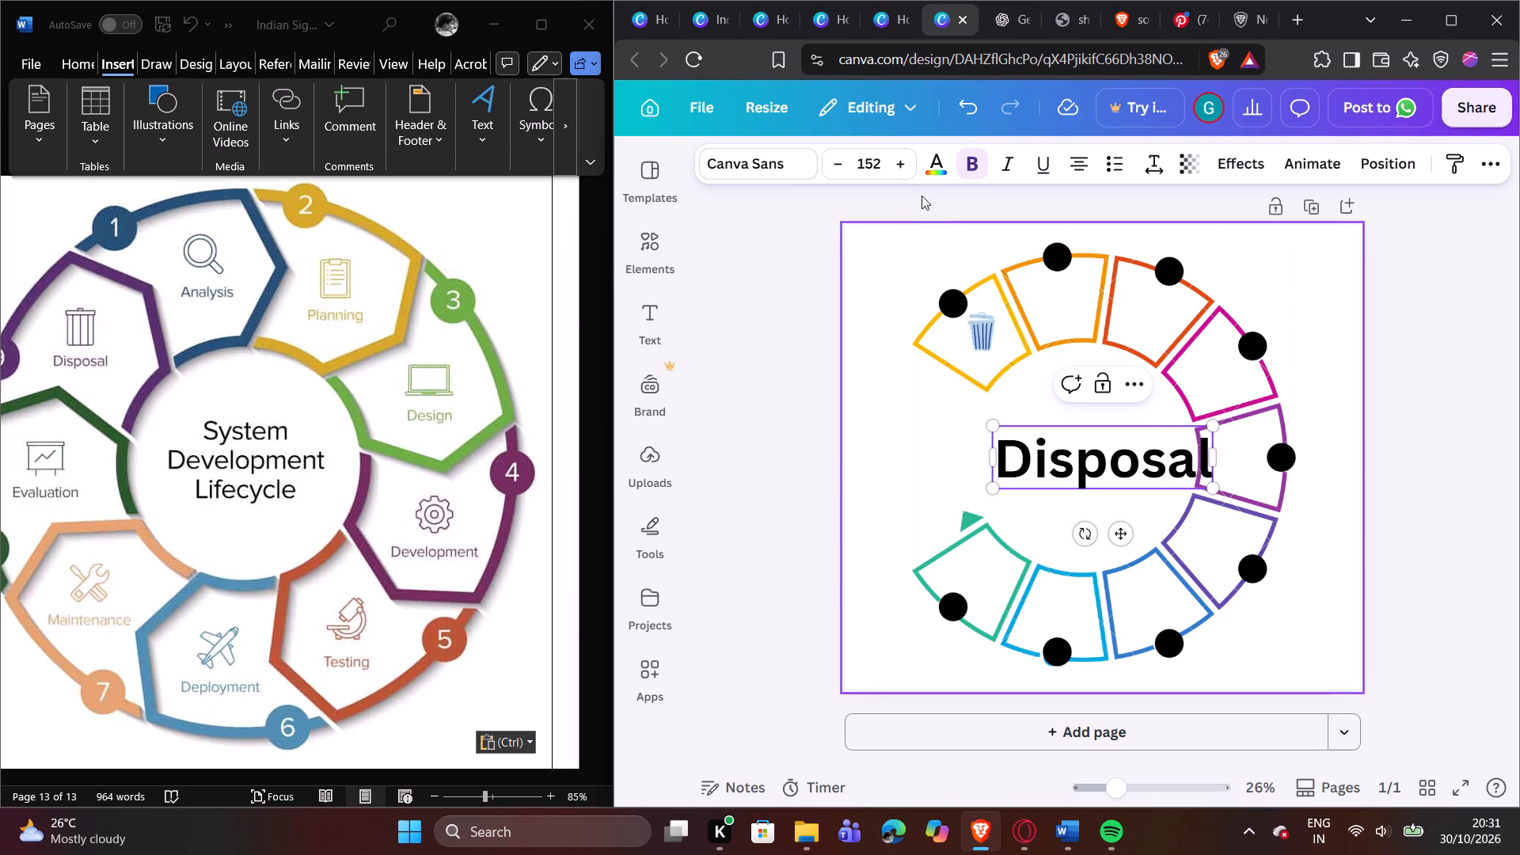
Change the font of the bold "Disposal" heading to Times New Roman.
{"action": "left_click", "coordinate": [970, 159]}
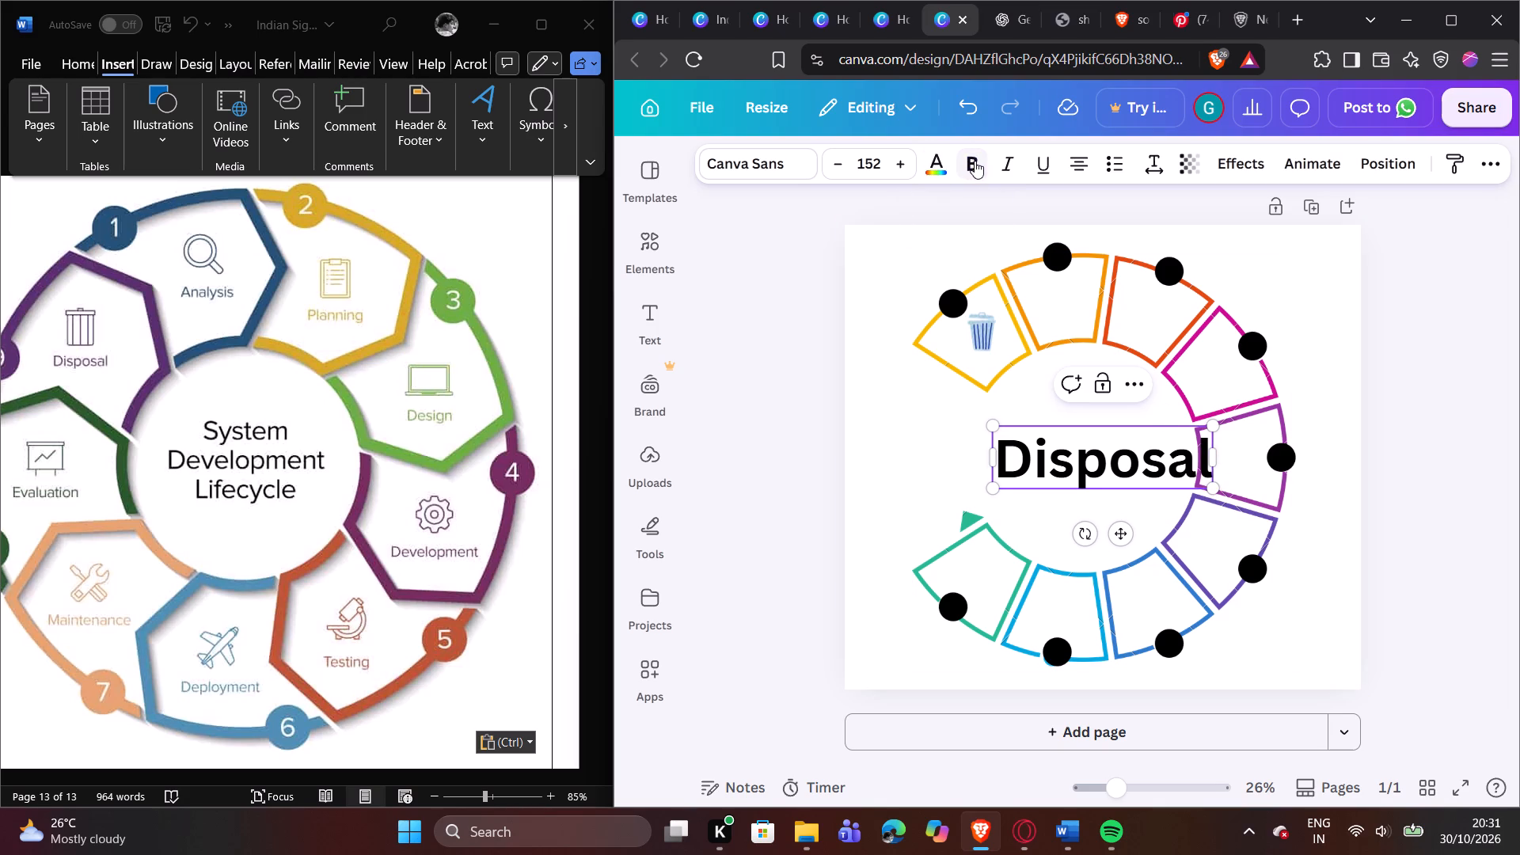
{"action": "double_click", "coordinate": [1095, 474]}
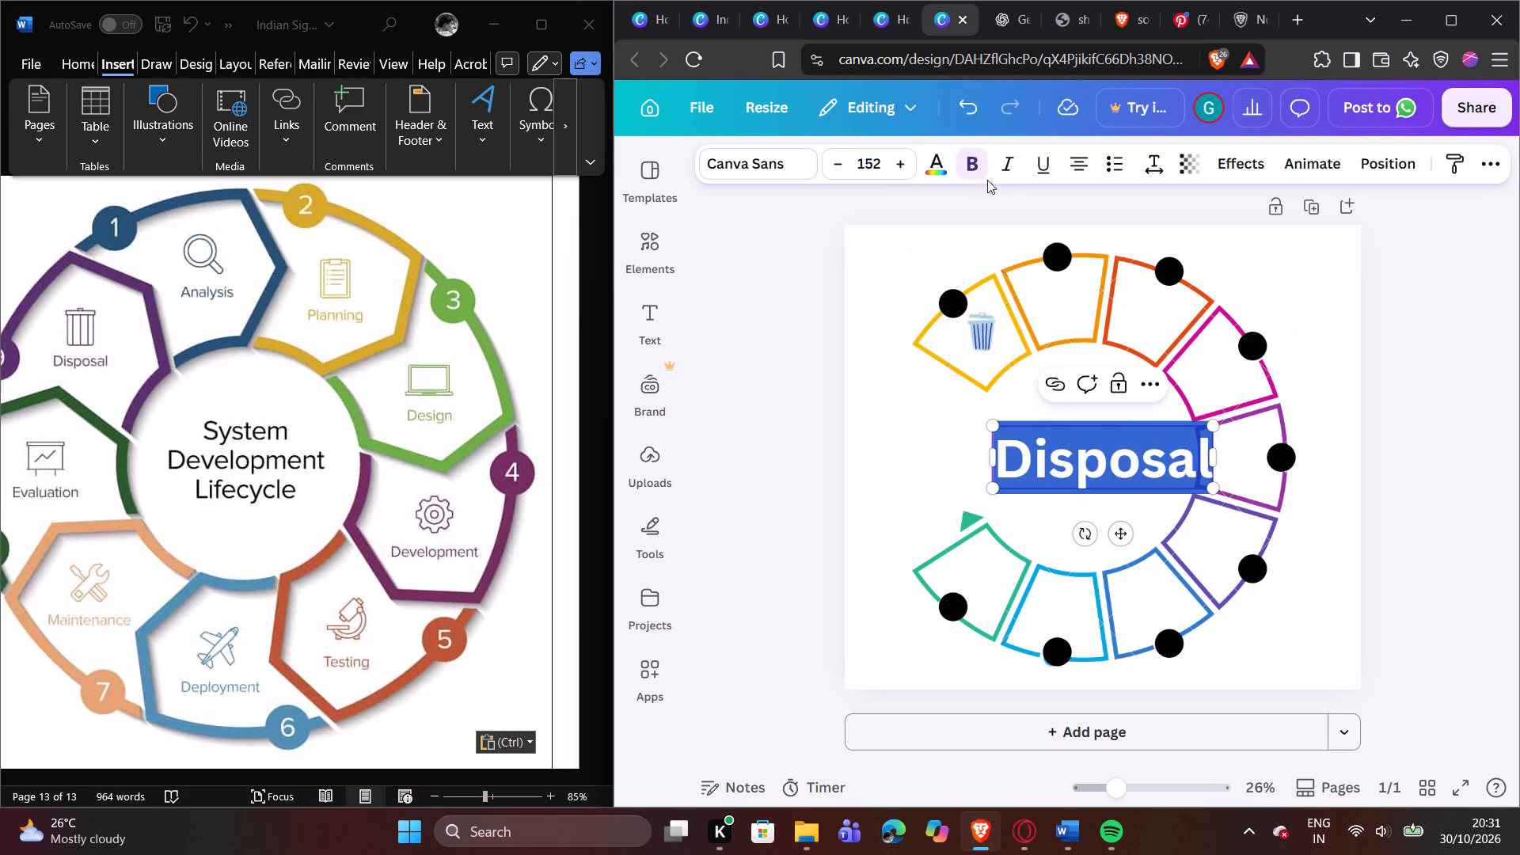
{"action": "left_click", "coordinate": [773, 162]}
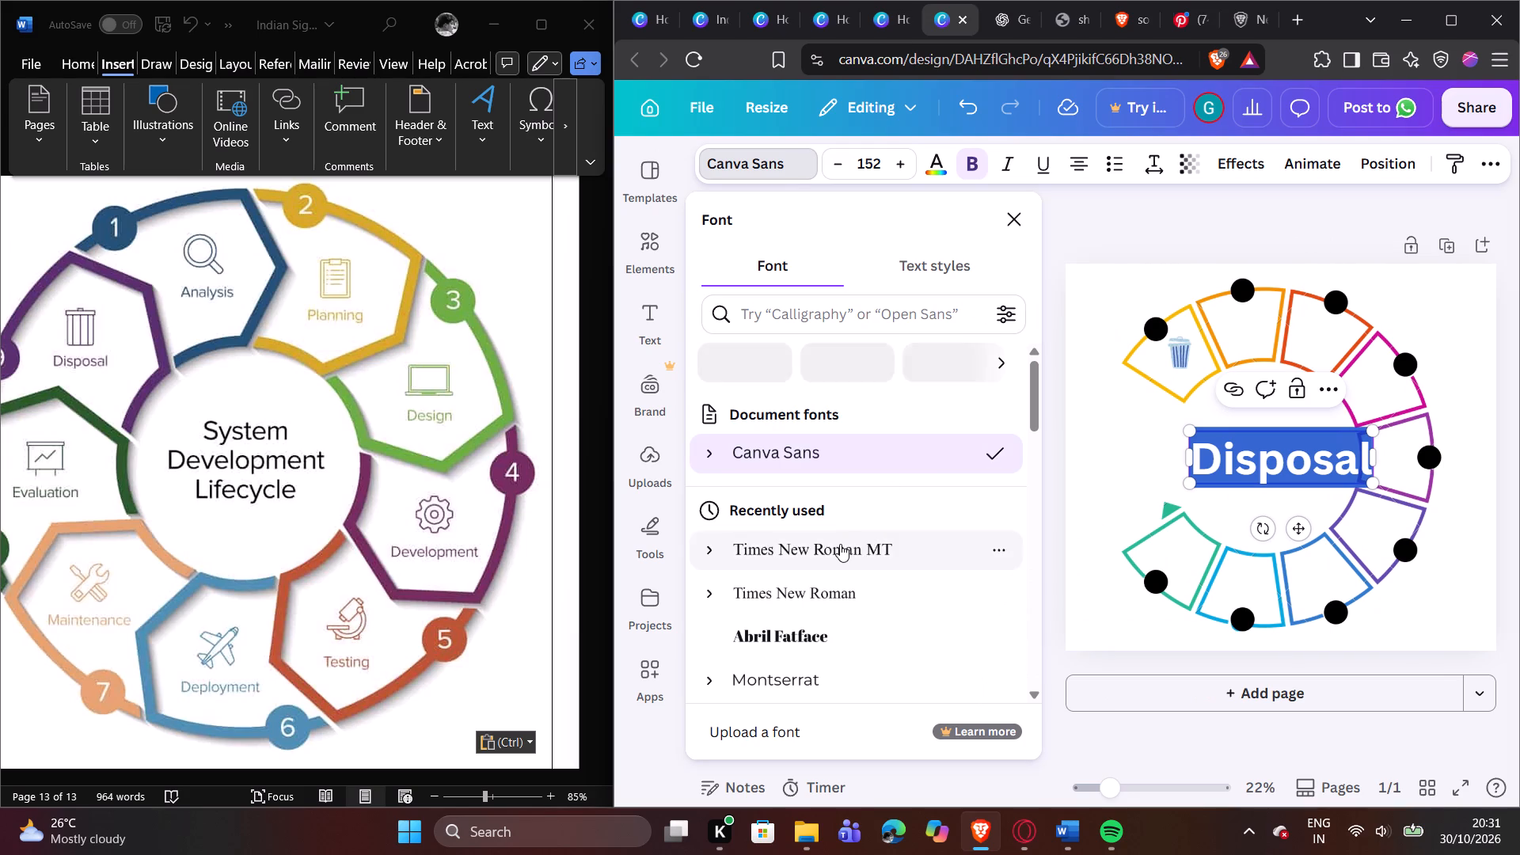
{"action": "left_click", "coordinate": [840, 545]}
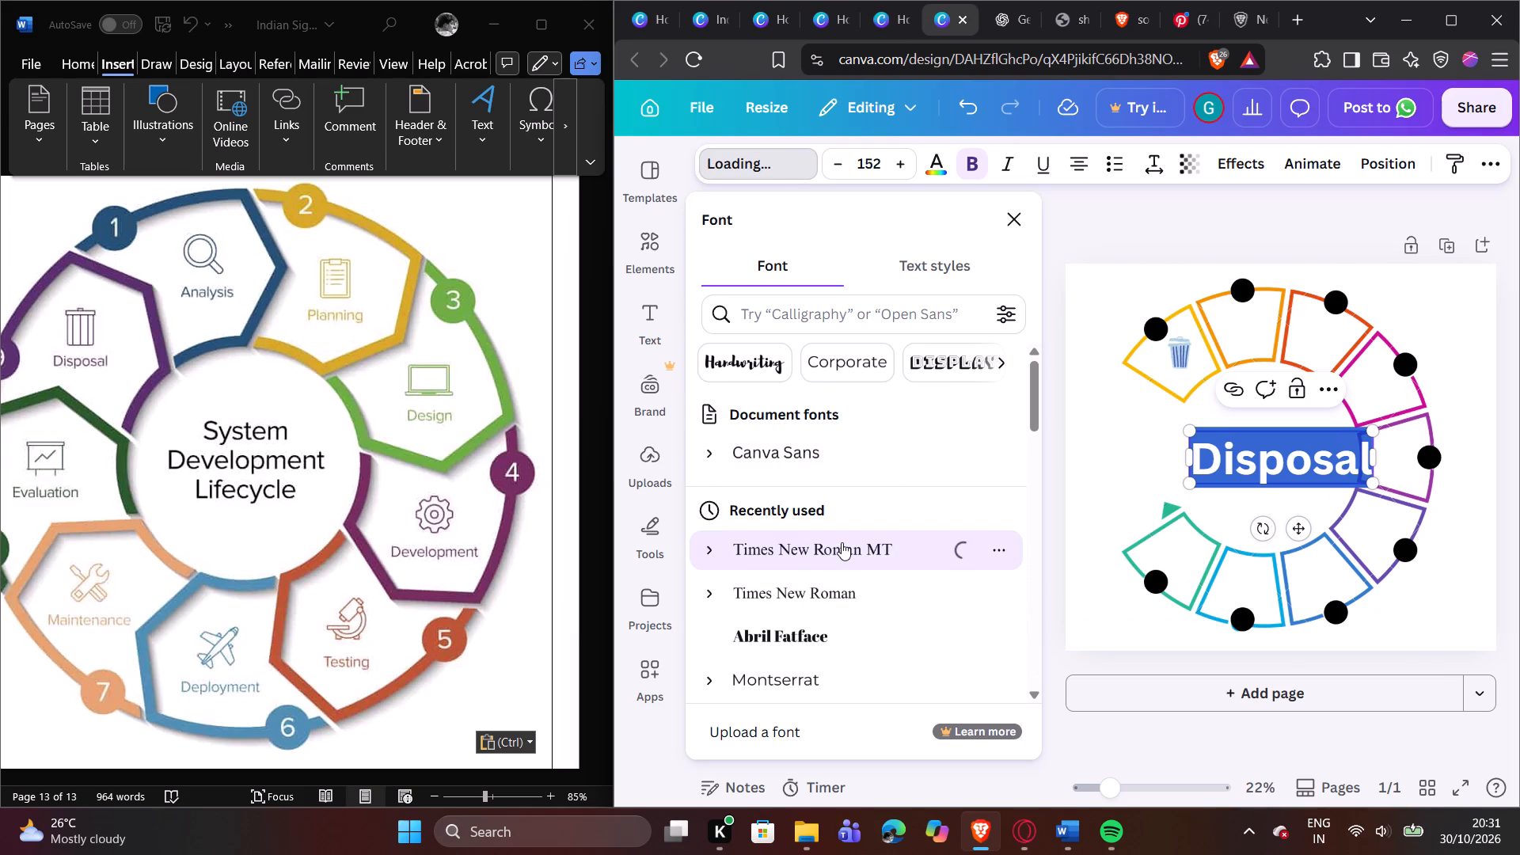
{"action": "left_click", "coordinate": [823, 596]}
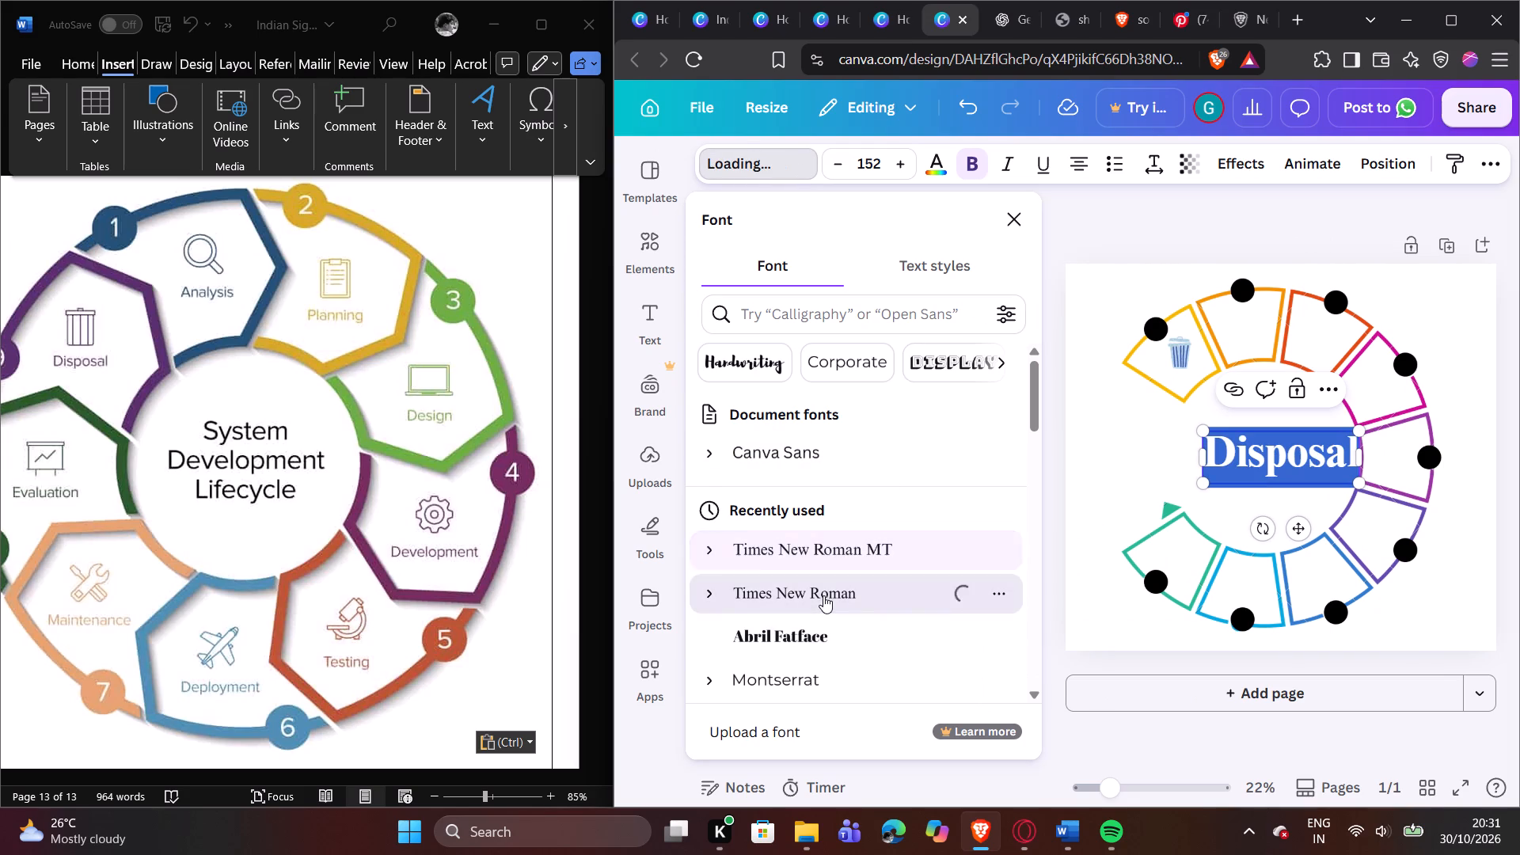
{"action": "left_click", "coordinate": [1116, 448]}
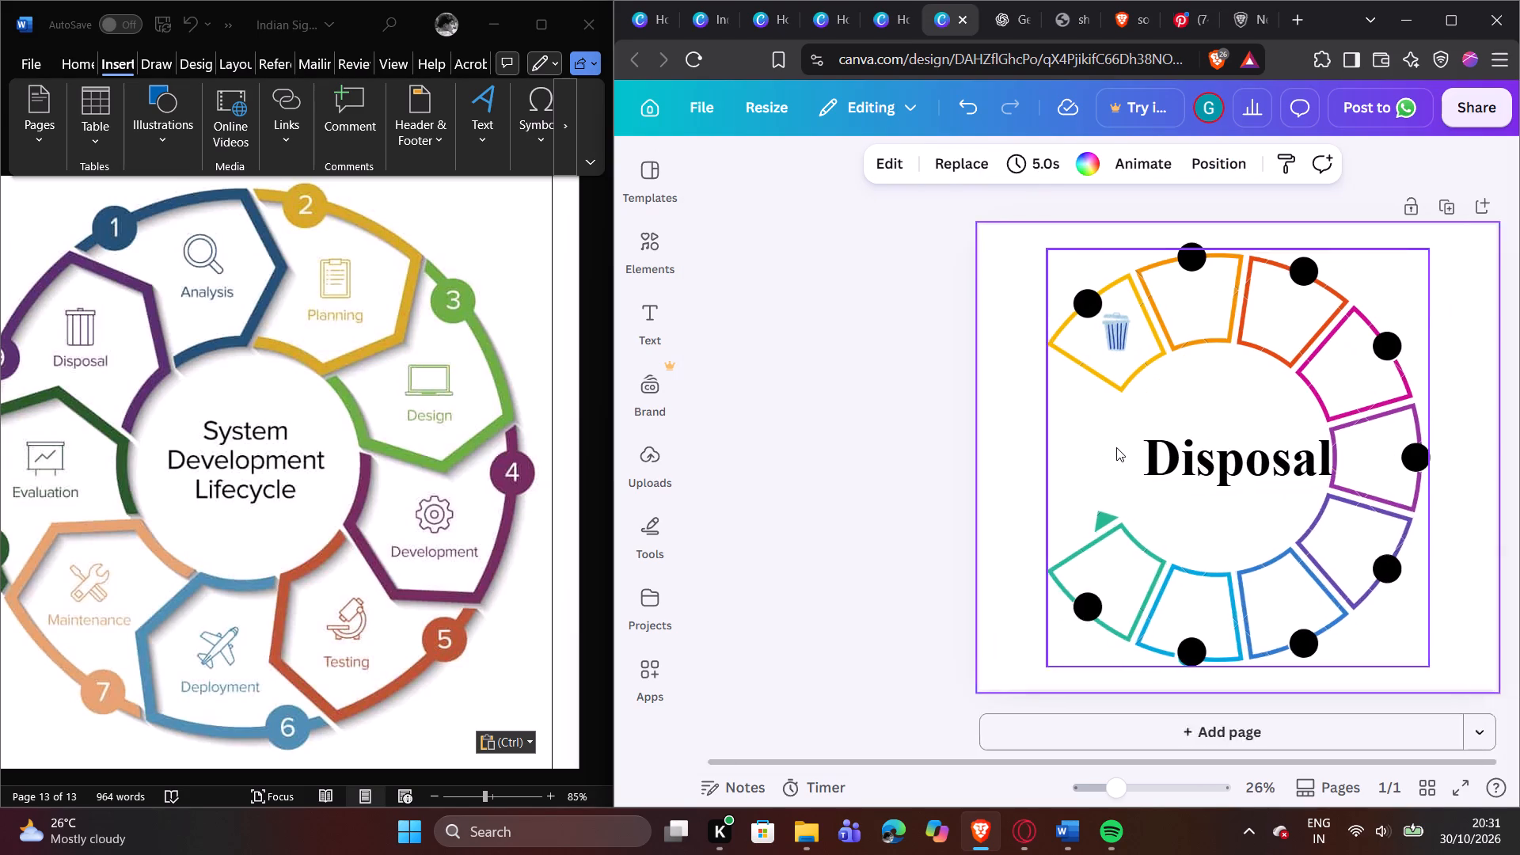
Shrink the "Disposal" heading to a small caption and place it directly beneath the trash can in the yellow segment.
{"action": "left_click", "coordinate": [1152, 454]}
{"action": "left_click_drag", "start_coordinate": [1198, 491], "coordinate": [1095, 449]}
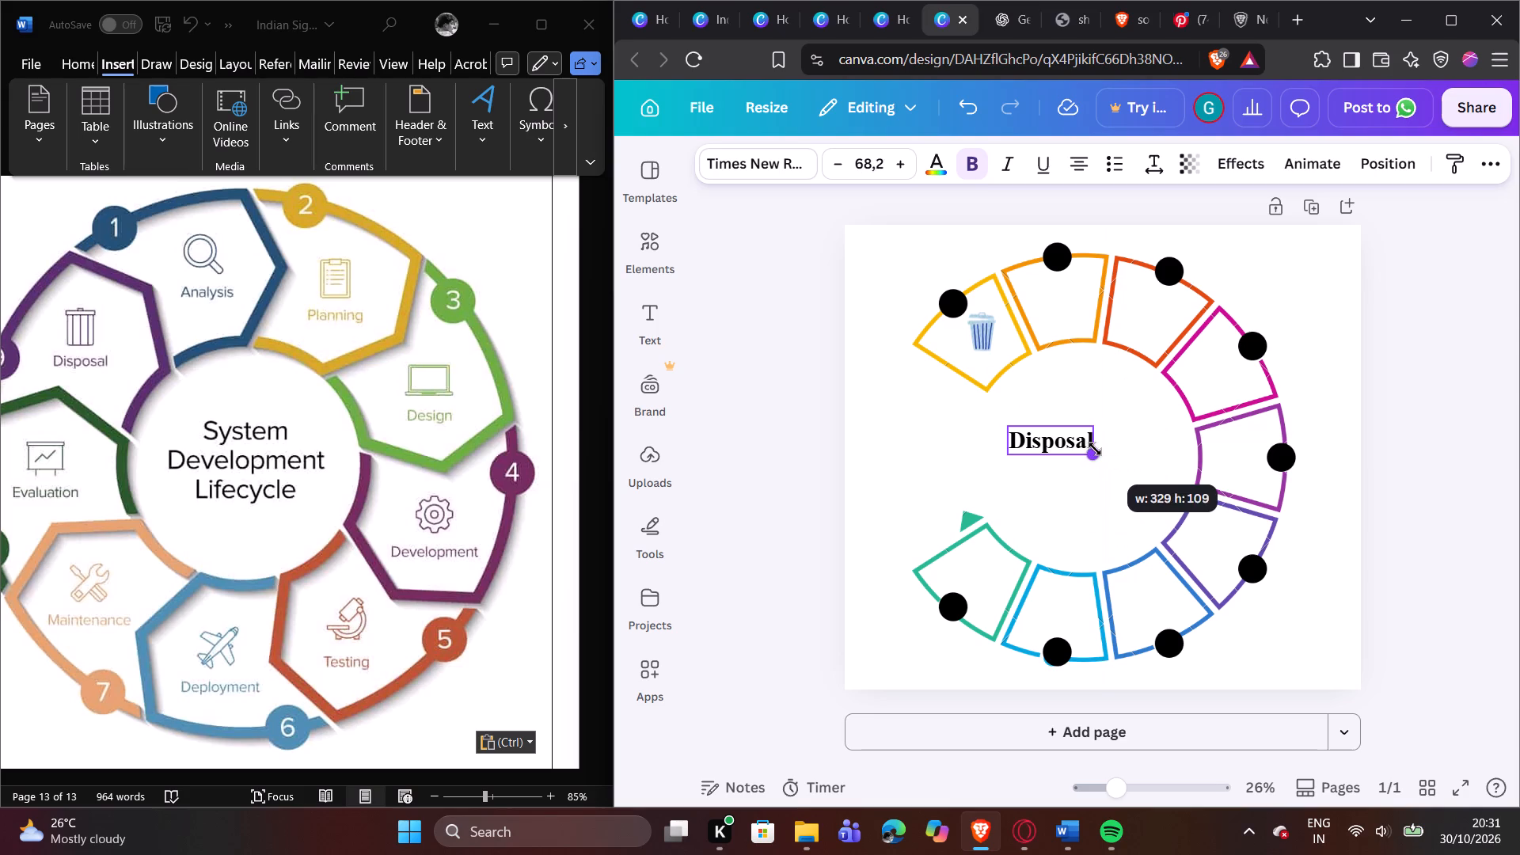
{"action": "left_click_drag", "start_coordinate": [1095, 449], "coordinate": [1094, 449]}
{"action": "left_click_drag", "start_coordinate": [1005, 422], "coordinate": [1026, 438]}
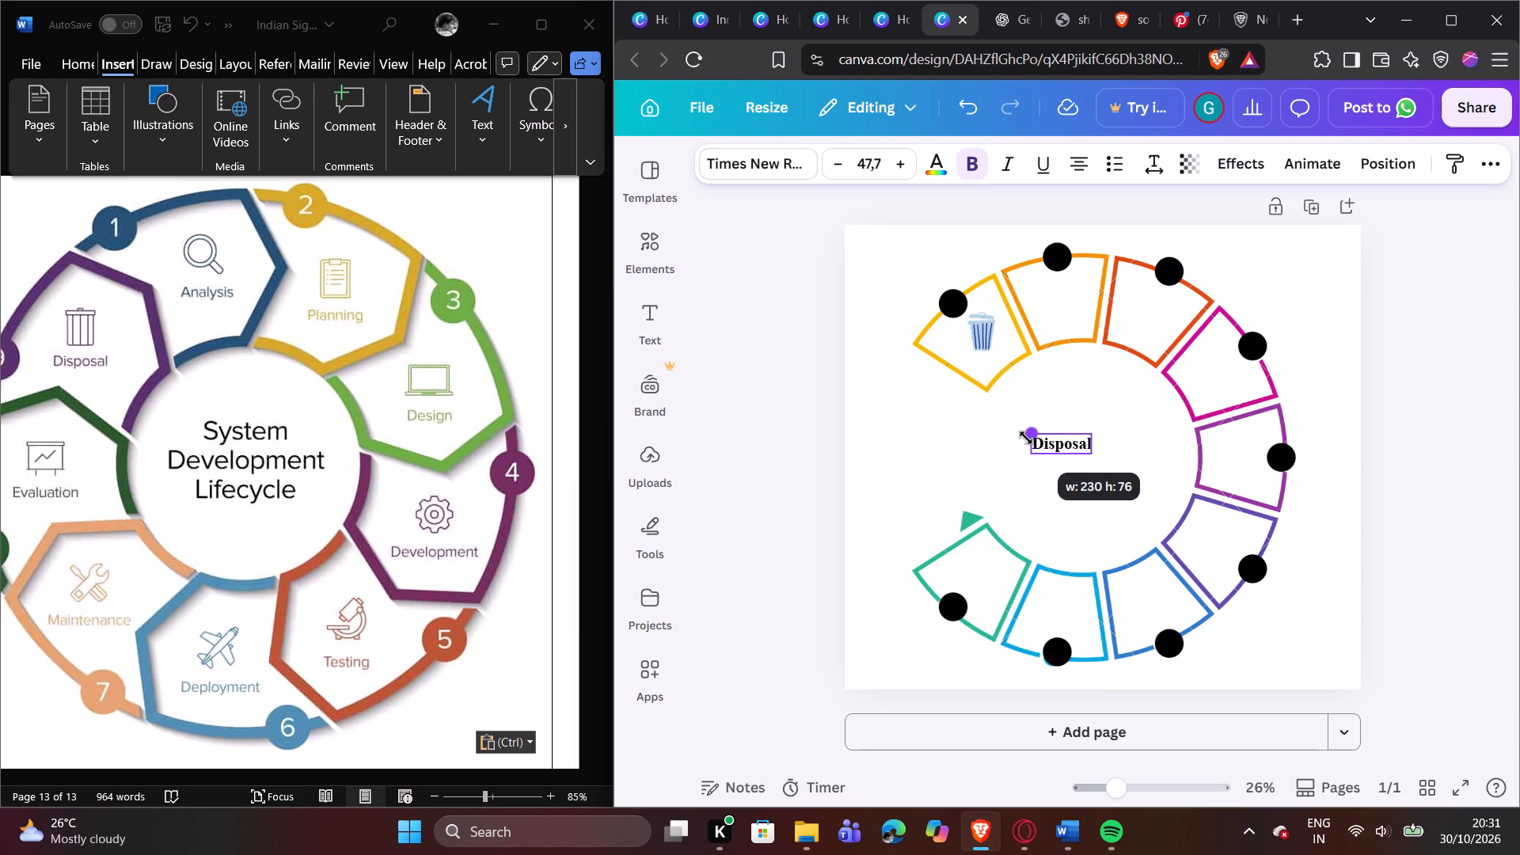
{"action": "left_click_drag", "start_coordinate": [1026, 438], "coordinate": [1014, 432]}
{"action": "left_click", "coordinate": [1082, 414]}
{"action": "left_click_drag", "start_coordinate": [1078, 433], "coordinate": [1012, 349]}
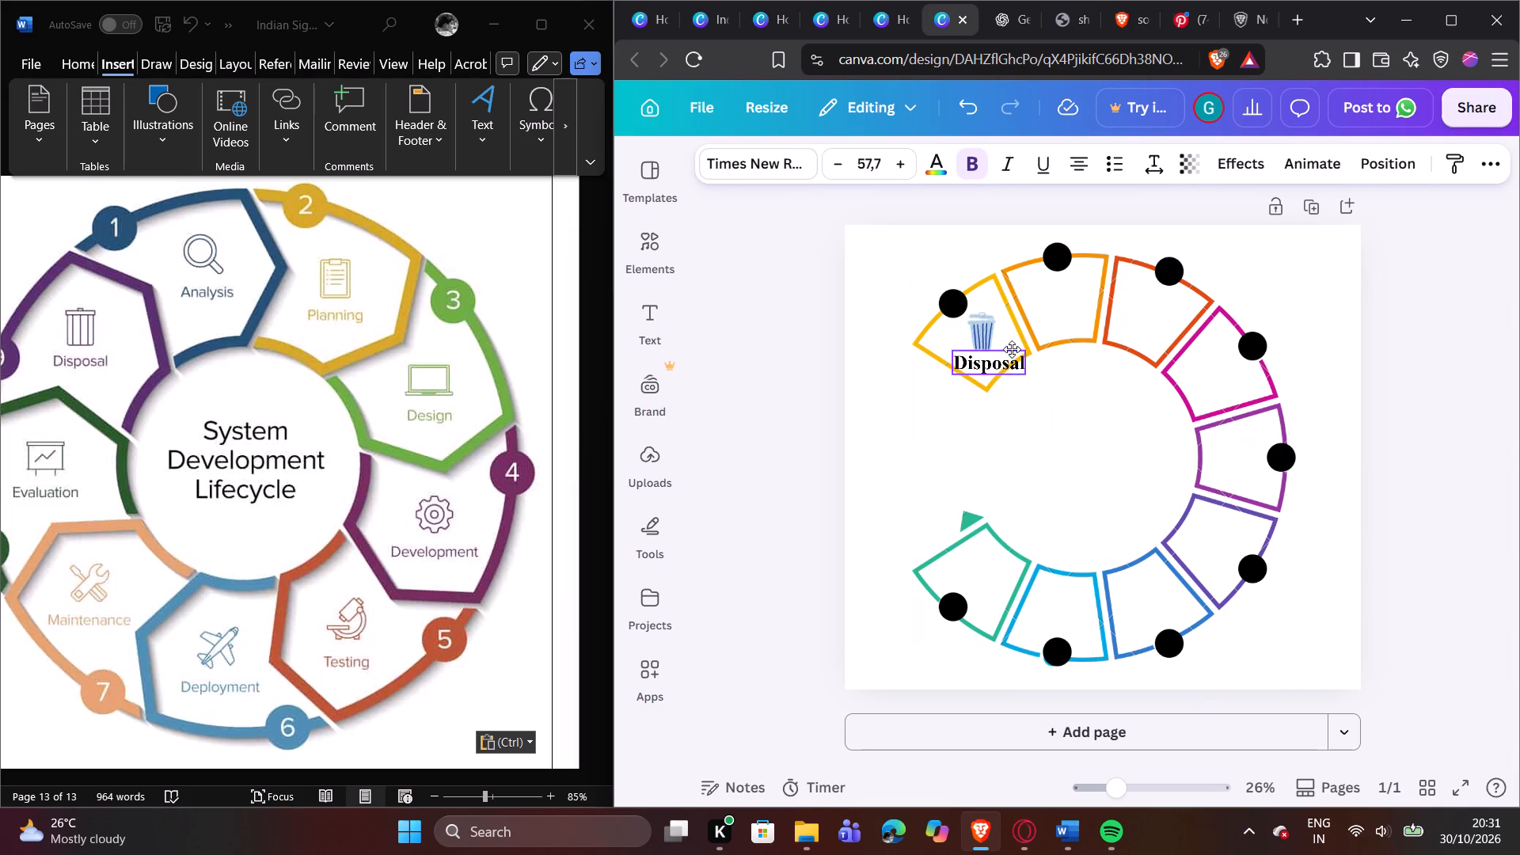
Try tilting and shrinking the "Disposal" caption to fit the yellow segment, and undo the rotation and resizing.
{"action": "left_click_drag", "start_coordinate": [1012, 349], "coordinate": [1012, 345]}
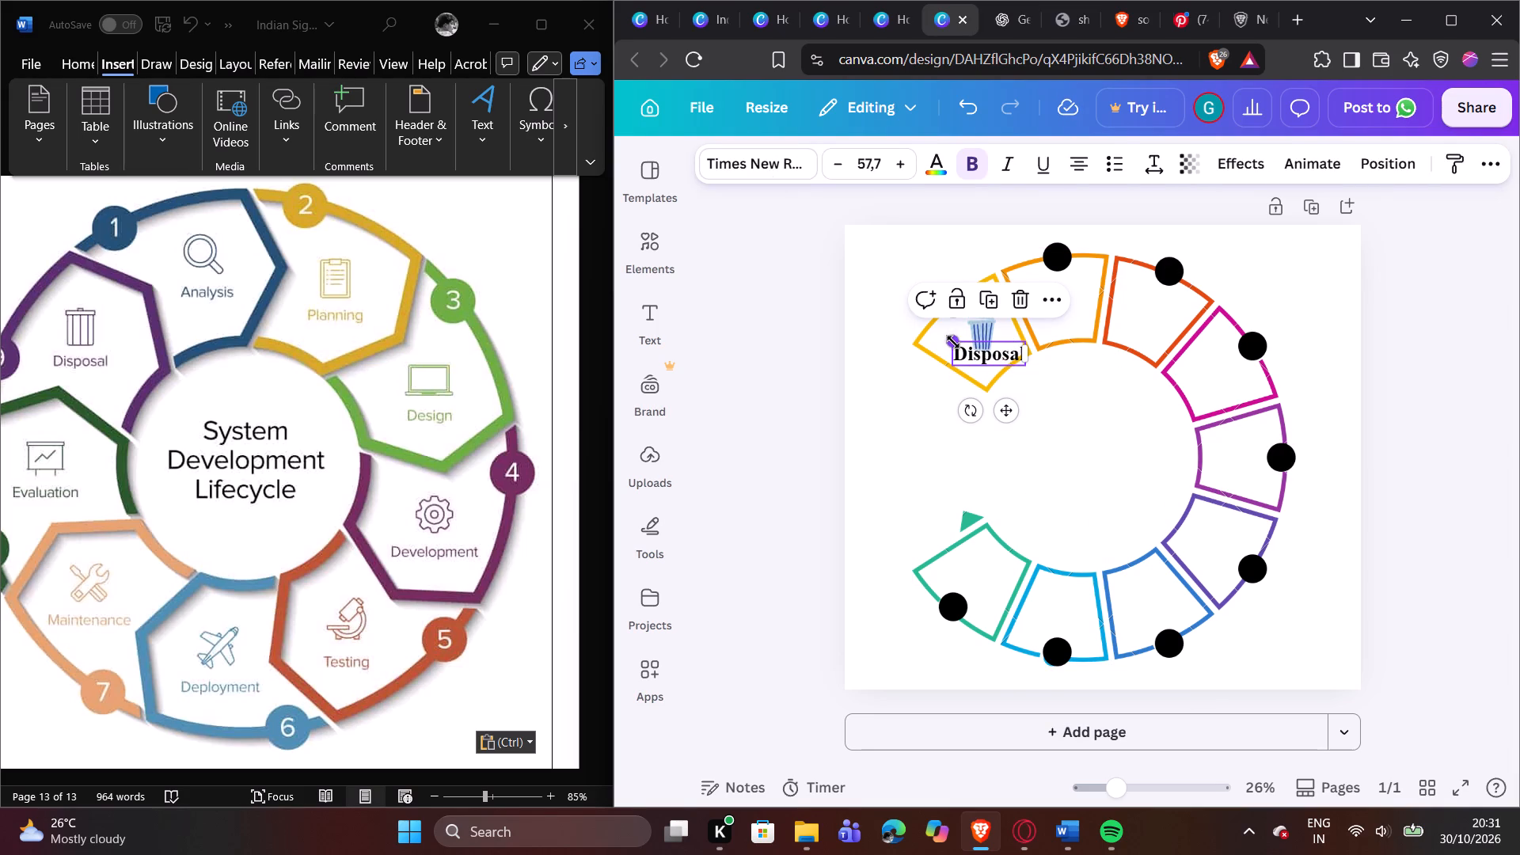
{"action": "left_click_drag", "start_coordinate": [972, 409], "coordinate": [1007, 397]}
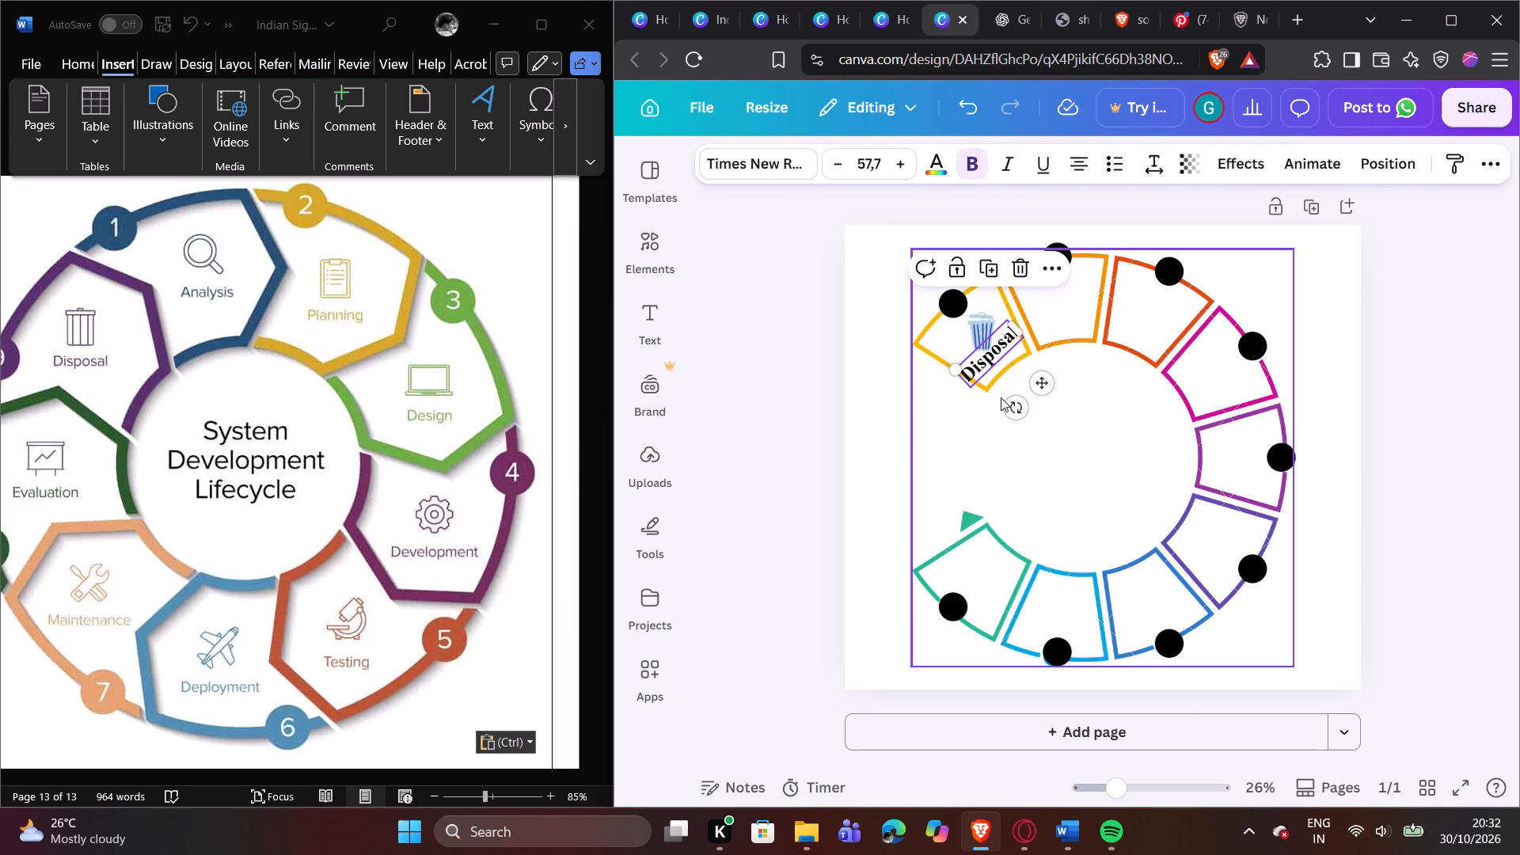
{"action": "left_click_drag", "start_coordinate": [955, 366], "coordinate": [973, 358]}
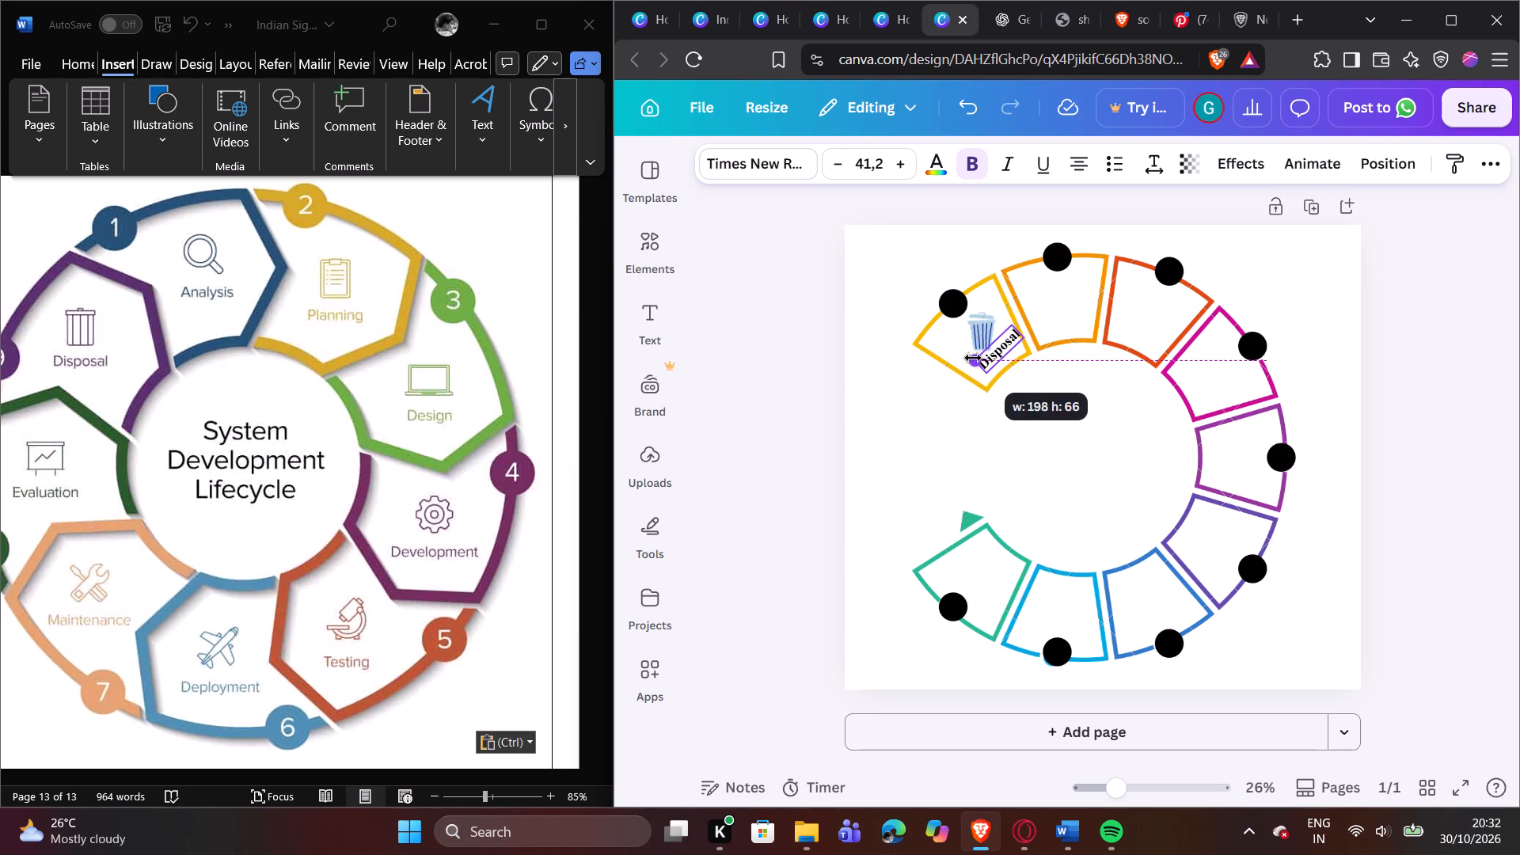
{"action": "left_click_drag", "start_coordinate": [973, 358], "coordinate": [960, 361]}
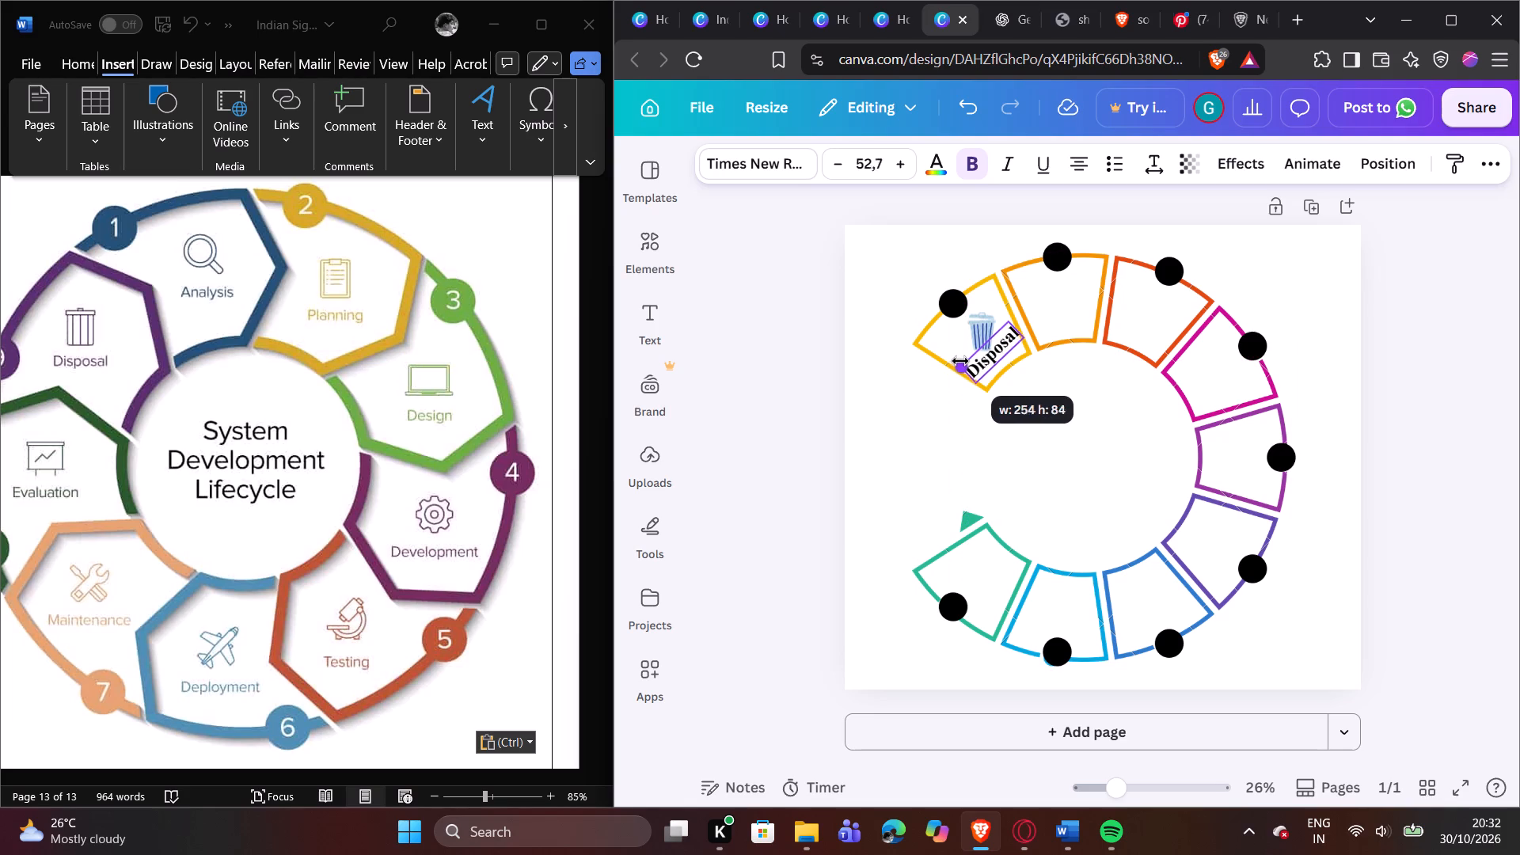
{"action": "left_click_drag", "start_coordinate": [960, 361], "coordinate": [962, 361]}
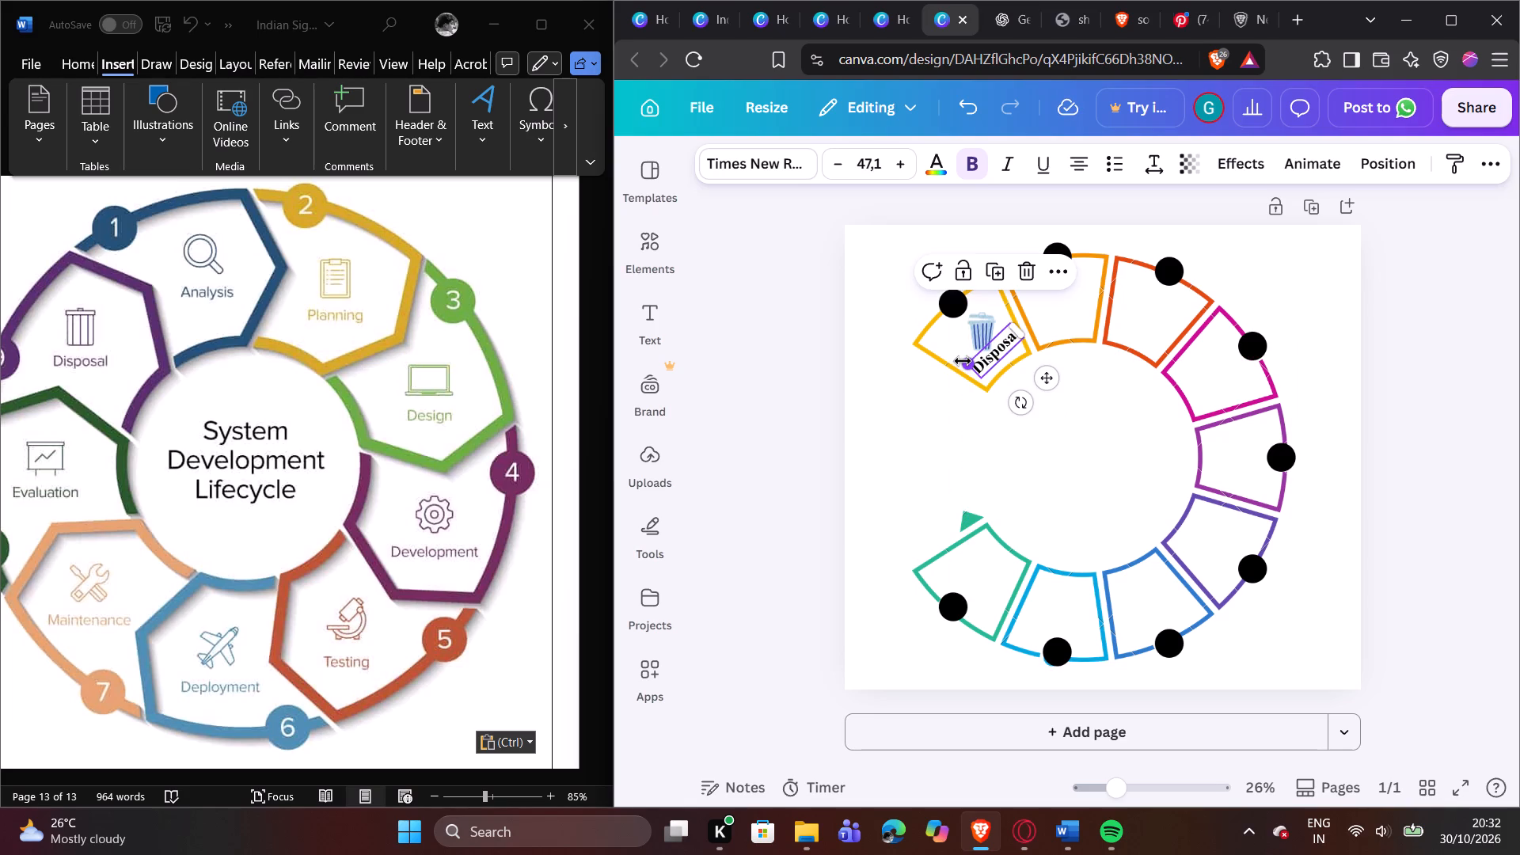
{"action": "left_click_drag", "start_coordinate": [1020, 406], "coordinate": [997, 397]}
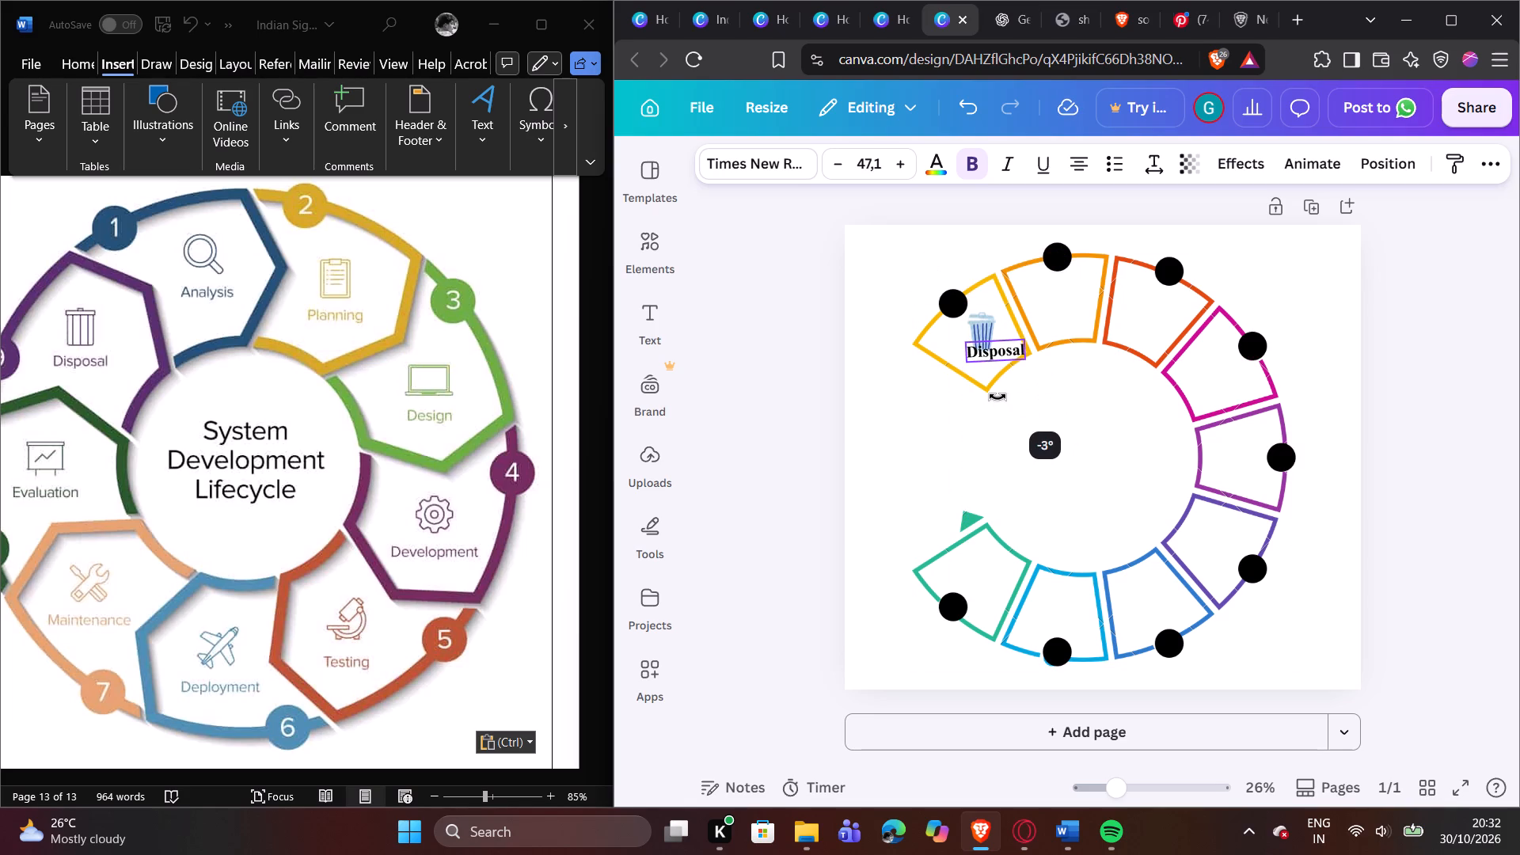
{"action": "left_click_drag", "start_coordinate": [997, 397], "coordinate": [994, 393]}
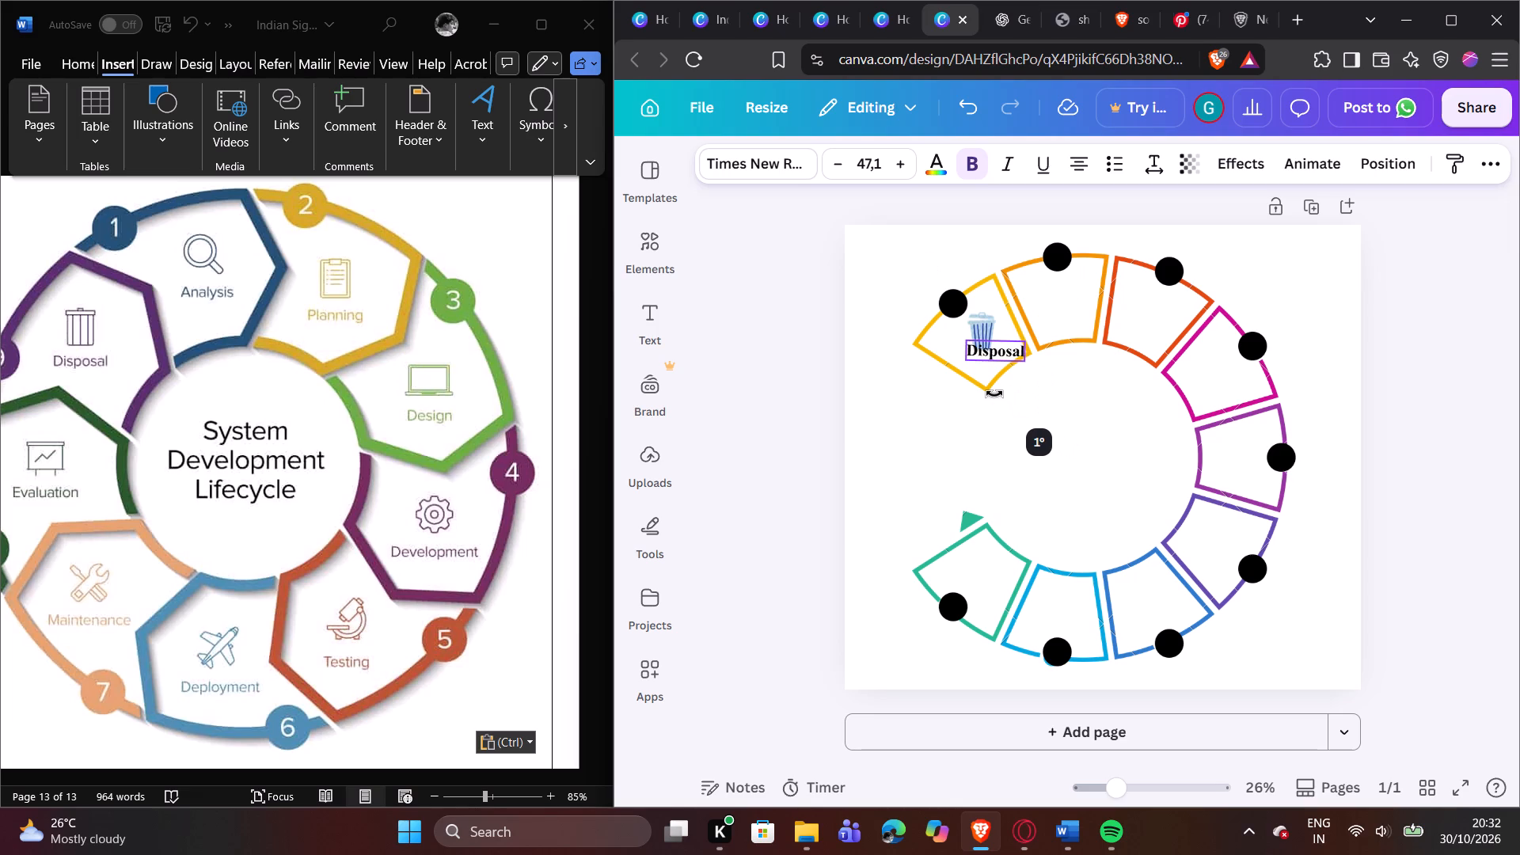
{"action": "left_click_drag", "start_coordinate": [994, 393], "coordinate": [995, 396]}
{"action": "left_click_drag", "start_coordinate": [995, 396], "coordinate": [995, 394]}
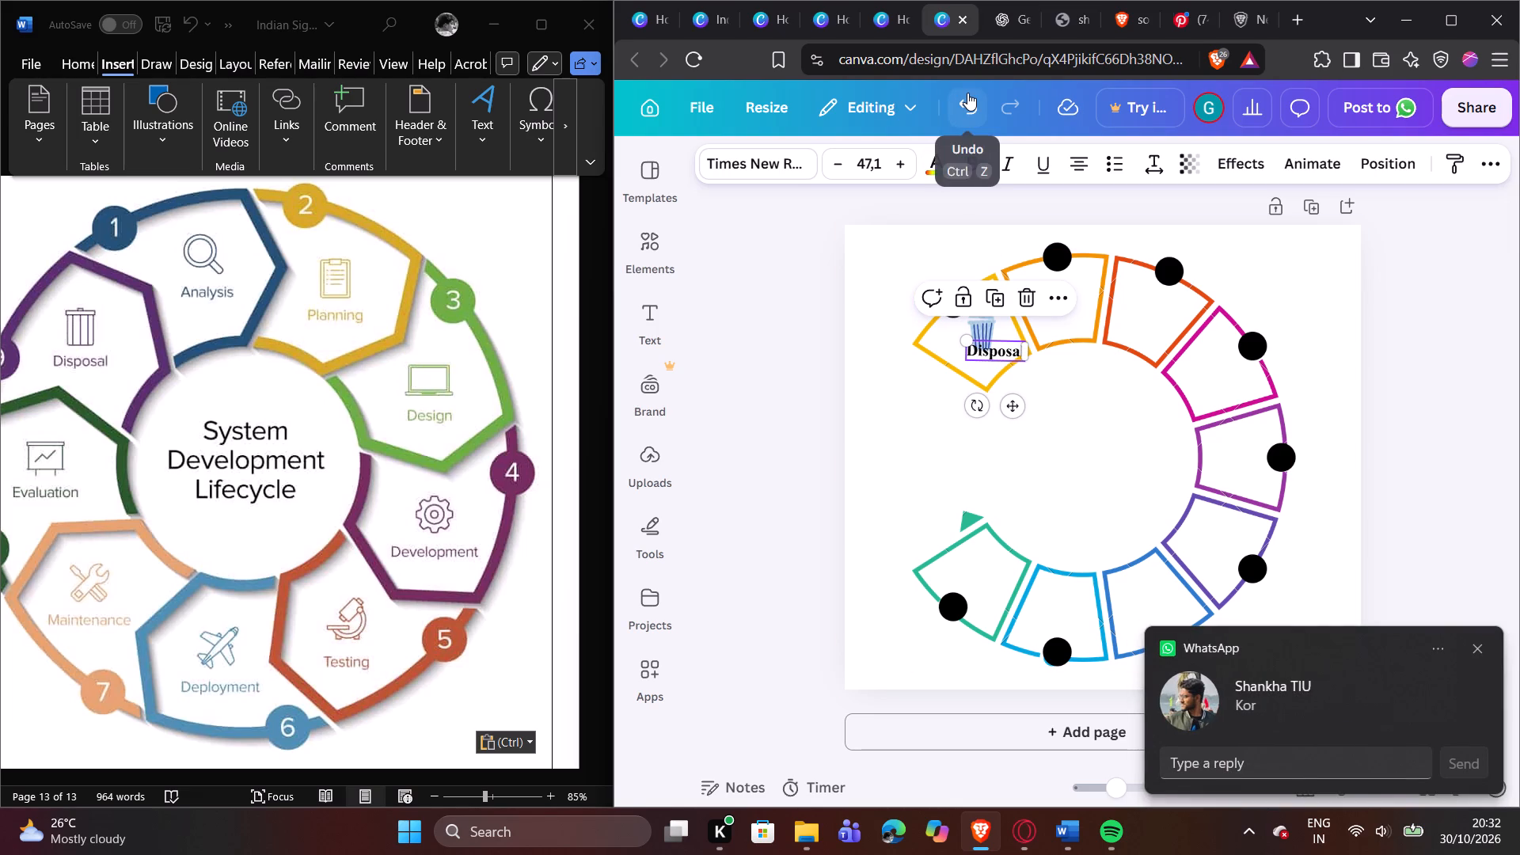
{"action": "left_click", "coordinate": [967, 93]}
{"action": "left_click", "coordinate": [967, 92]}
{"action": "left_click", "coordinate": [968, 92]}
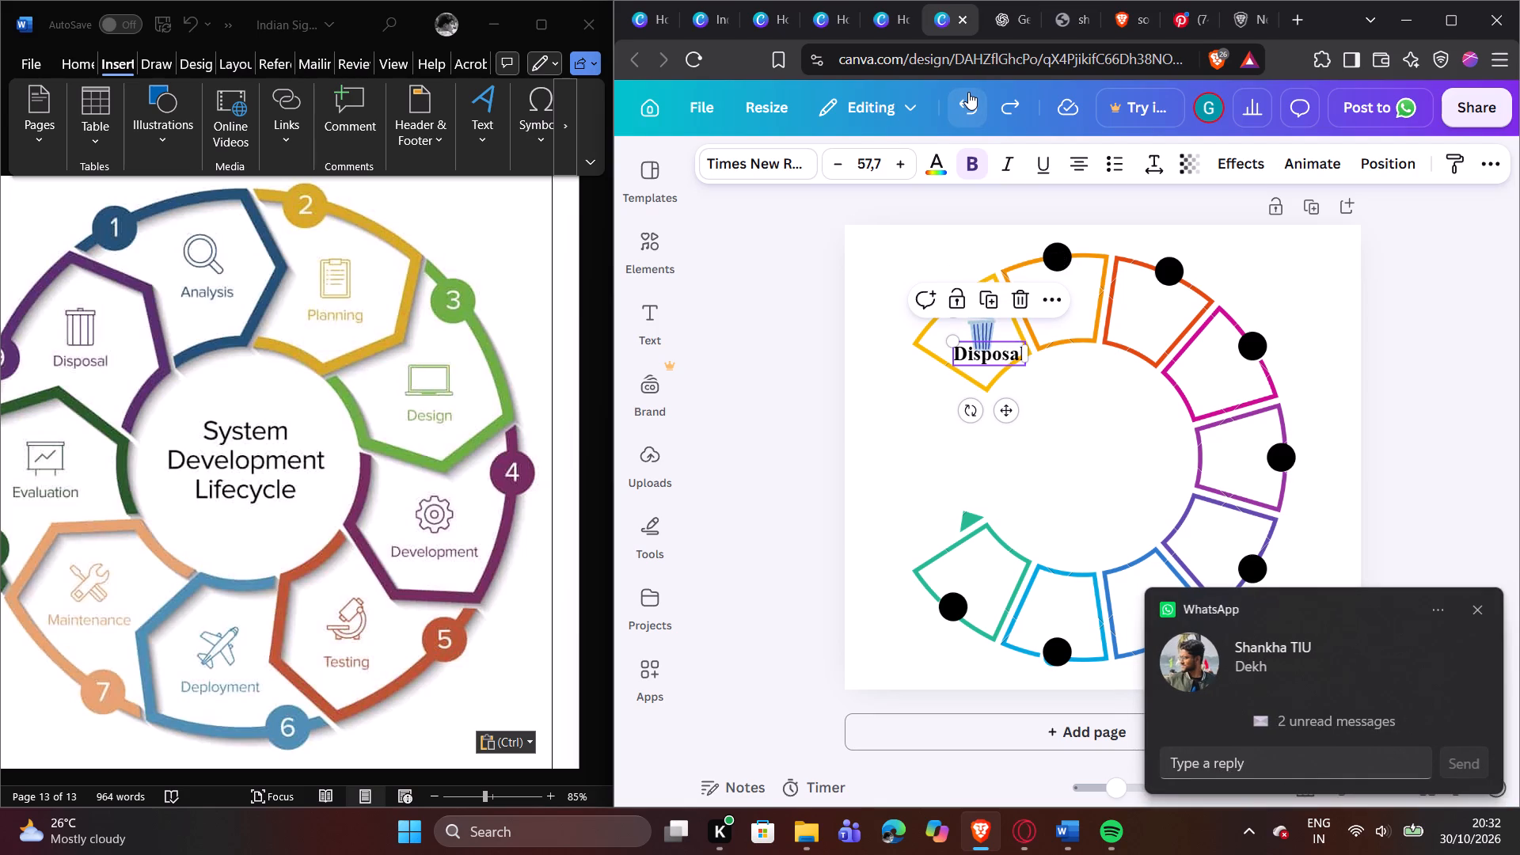
Shrink the "Disposal" caption to a font size of about 34.9 and centre it directly beneath the trash can in the yellow segment.
{"action": "left_click_drag", "start_coordinate": [949, 345], "coordinate": [952, 345]}
{"action": "left_click_drag", "start_coordinate": [952, 345], "coordinate": [973, 351]}
{"action": "left_click", "coordinate": [1051, 386]}
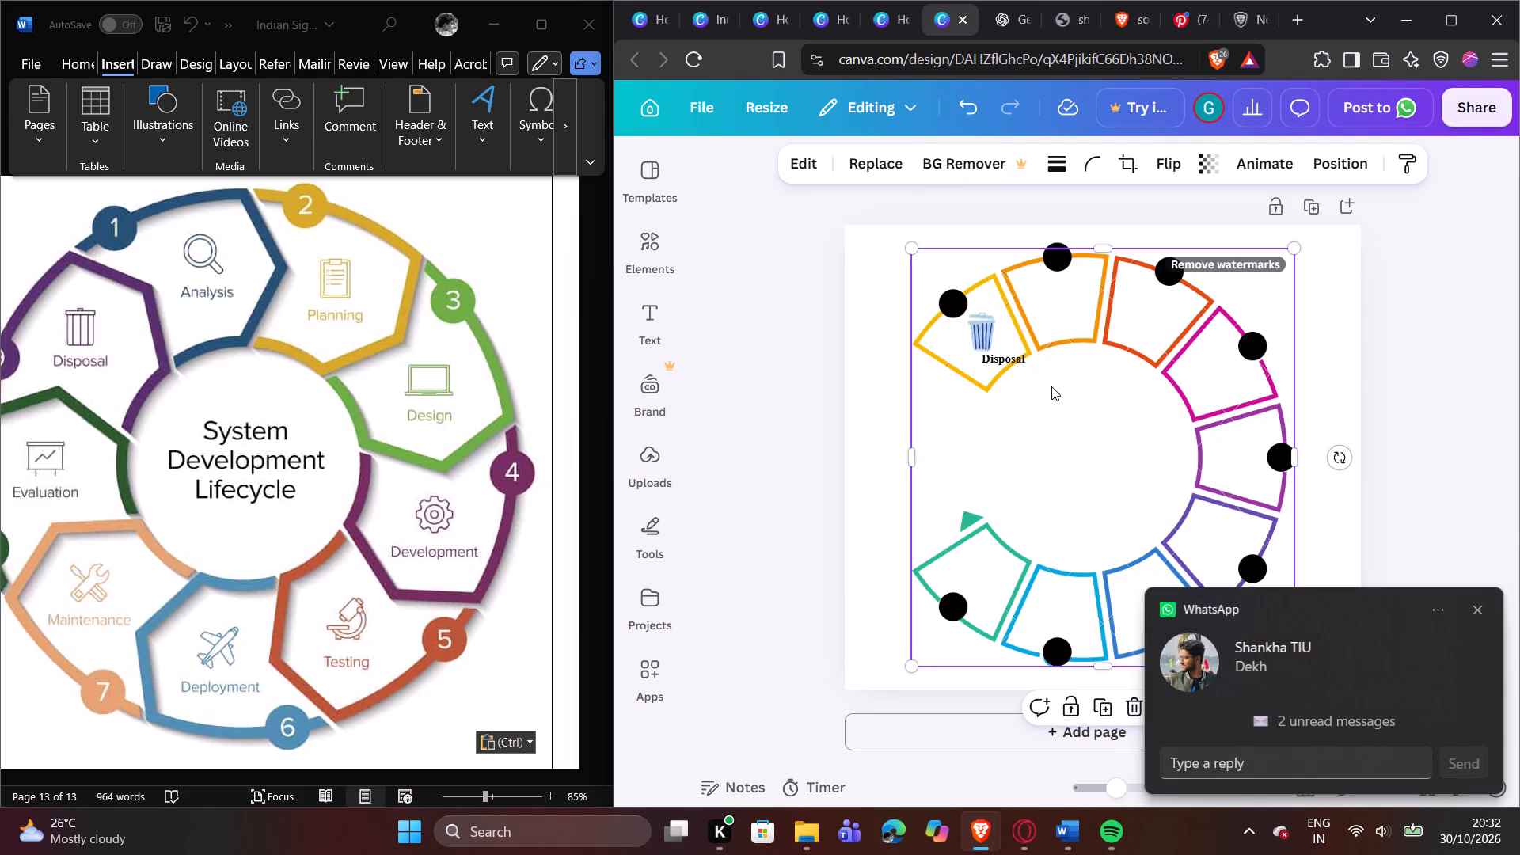
{"action": "left_click_drag", "start_coordinate": [993, 356], "coordinate": [971, 359]}
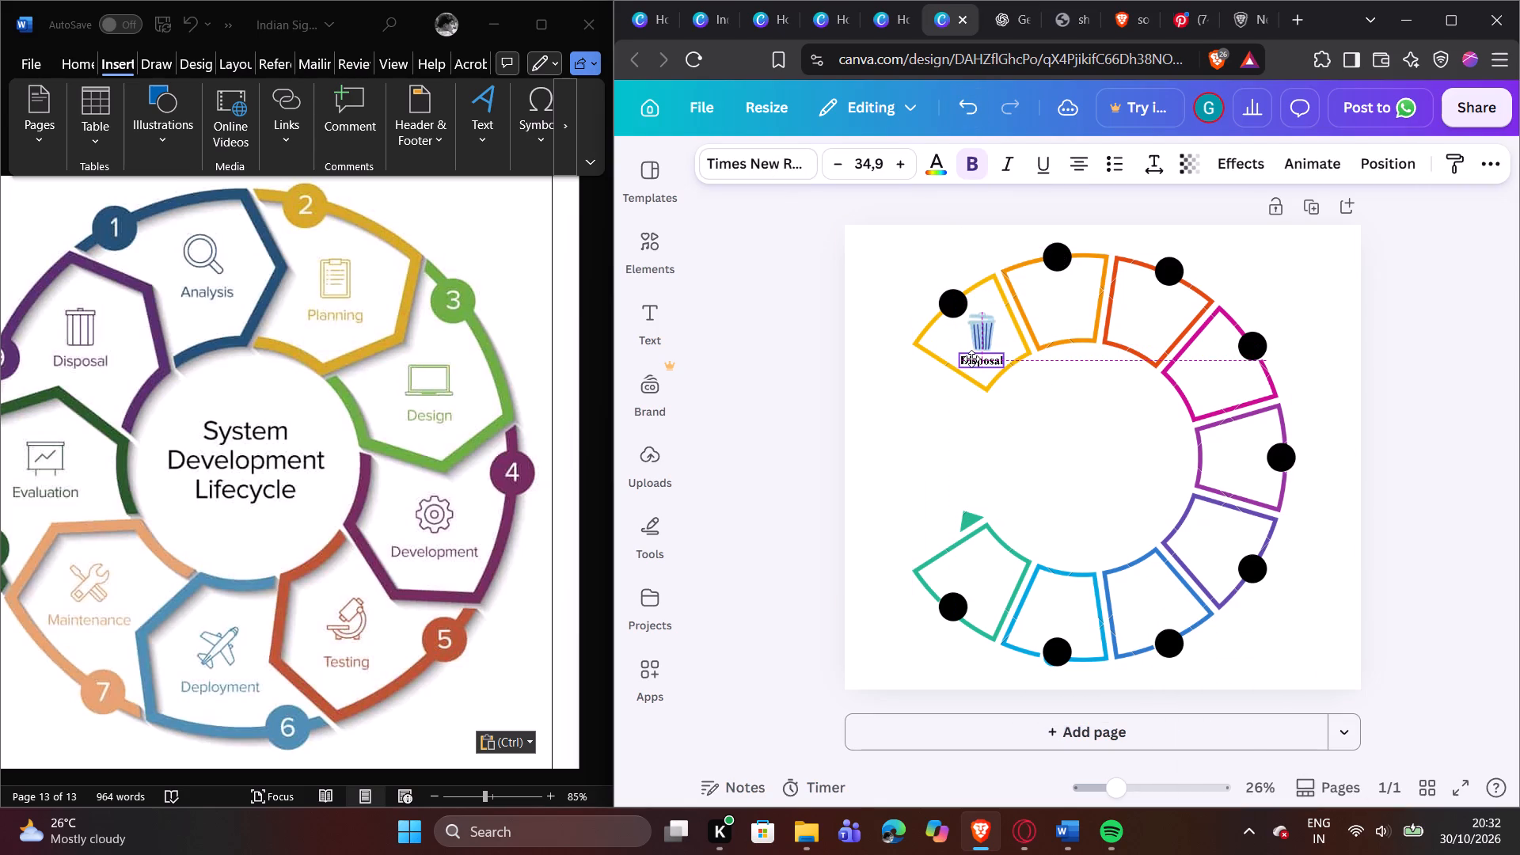
{"action": "left_click_drag", "start_coordinate": [971, 359], "coordinate": [973, 359]}
{"action": "left_click", "coordinate": [1028, 410]}
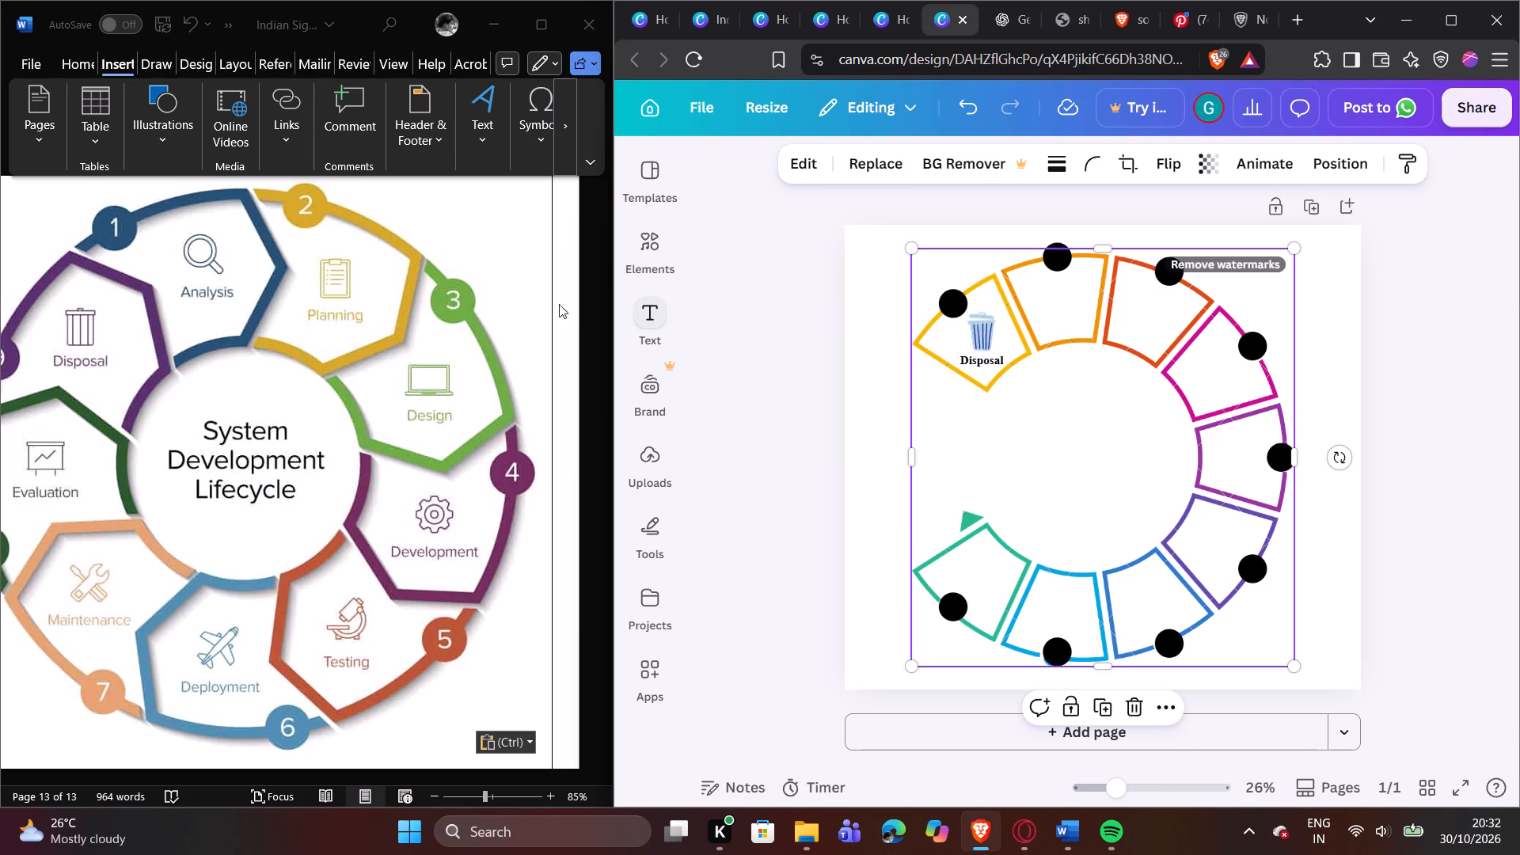
Search the element library for "ANALYSIS".
{"action": "left_click", "coordinate": [670, 244]}
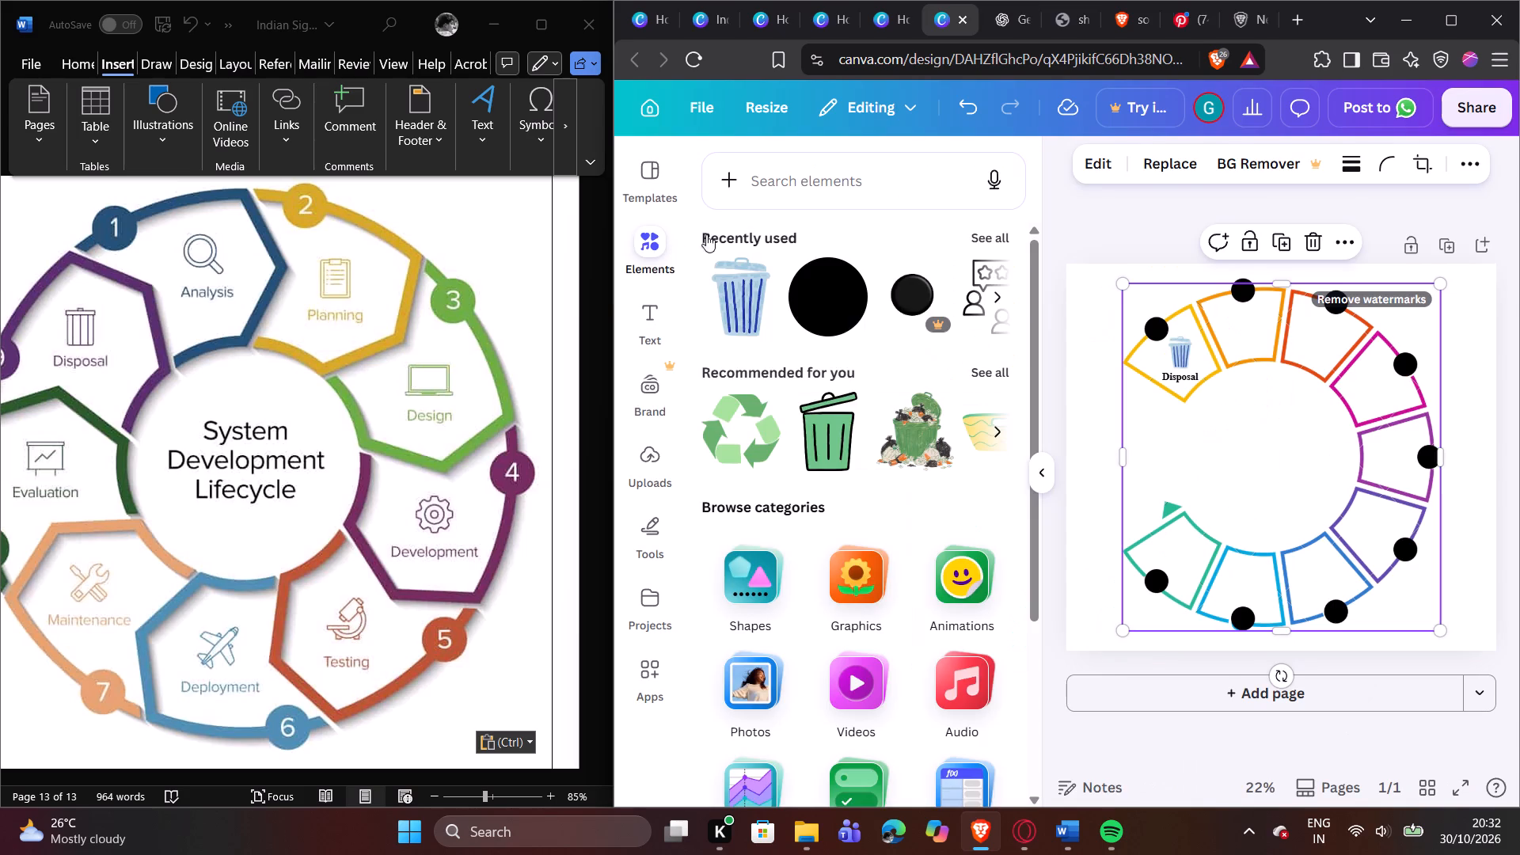
{"action": "left_click", "coordinate": [853, 183]}
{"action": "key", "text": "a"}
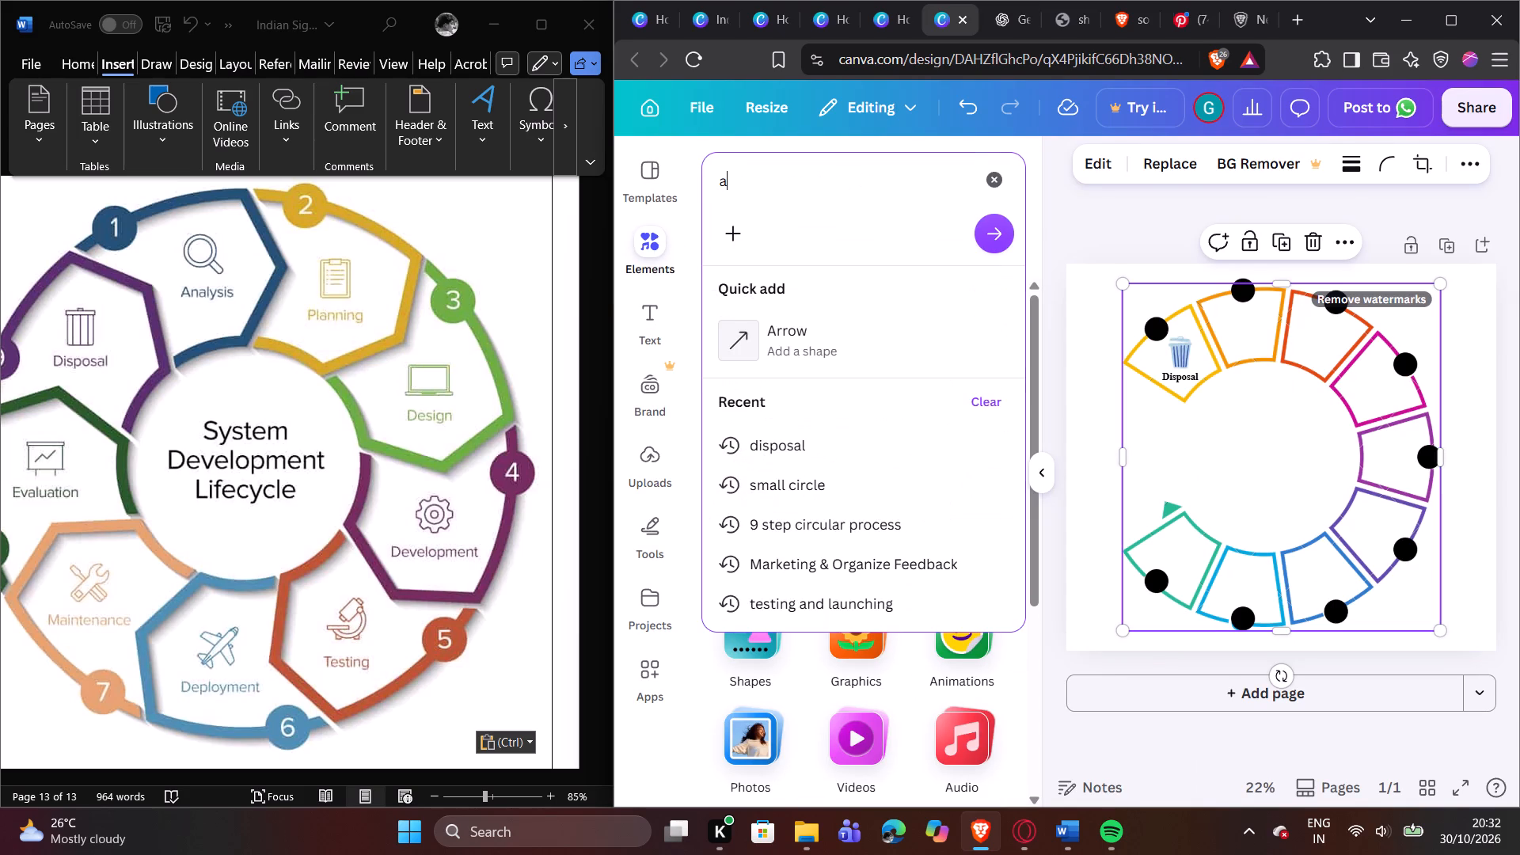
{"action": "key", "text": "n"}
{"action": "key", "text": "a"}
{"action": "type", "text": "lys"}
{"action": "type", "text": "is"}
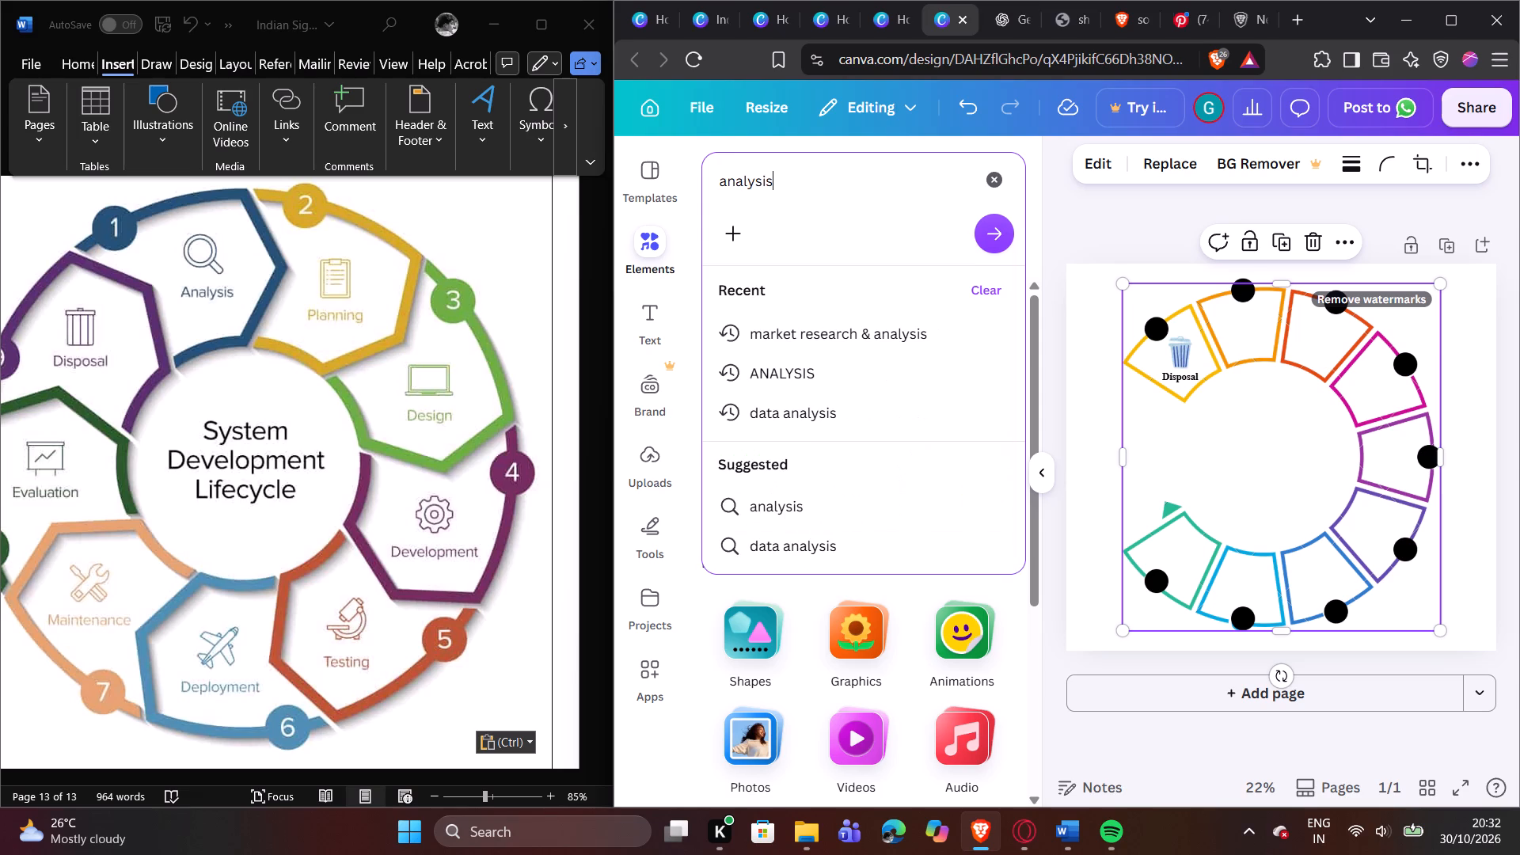
{"action": "left_click", "coordinate": [785, 368]}
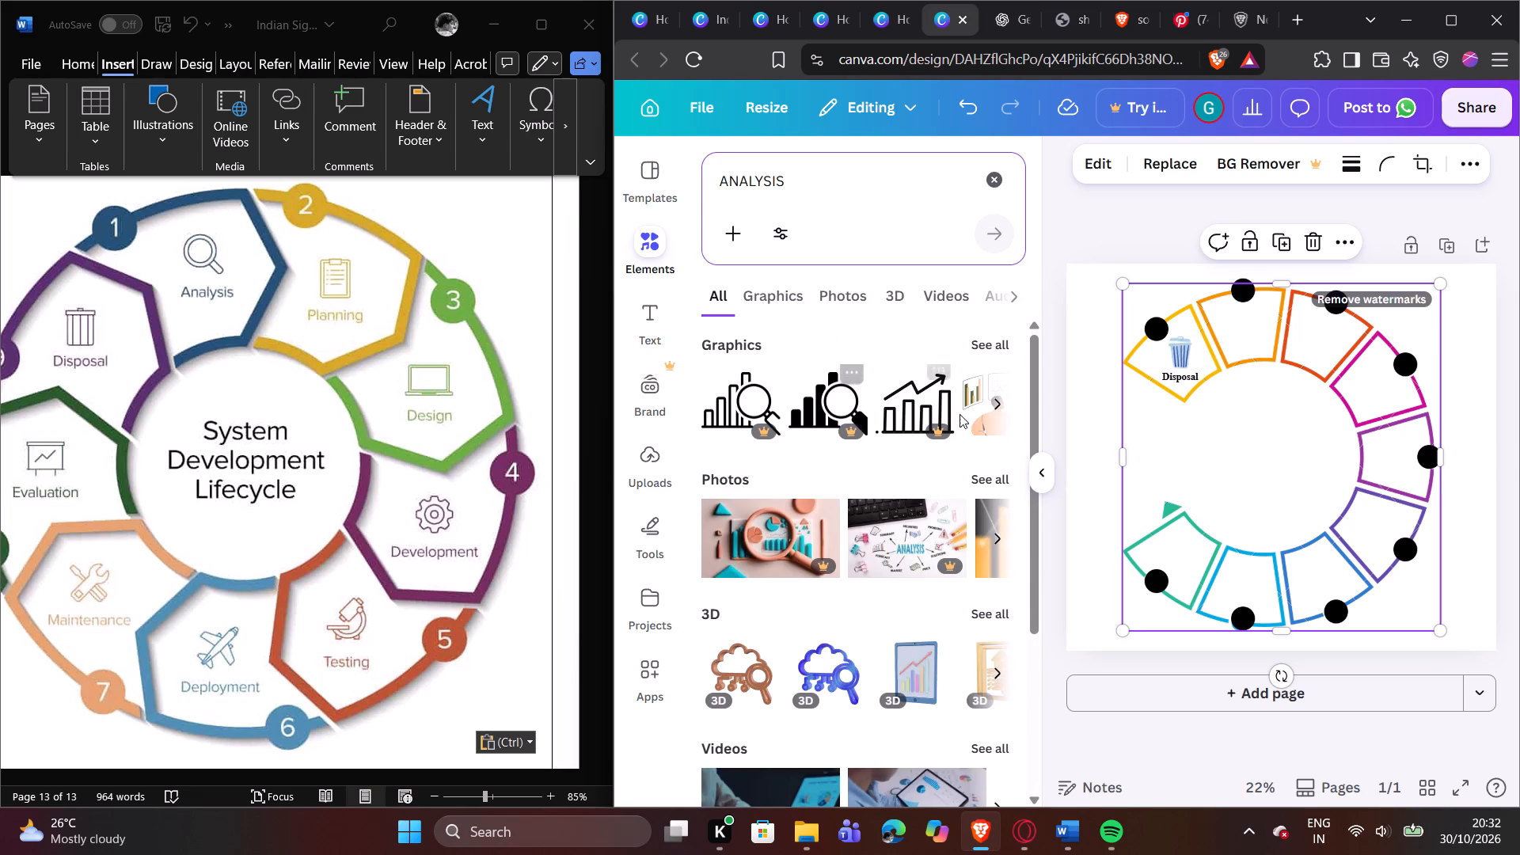
Restrict the "ANALYSIS" element search to graphics and add the black magnifying glass with a bar chart and arrow to the page.
{"action": "left_click", "coordinate": [754, 299]}
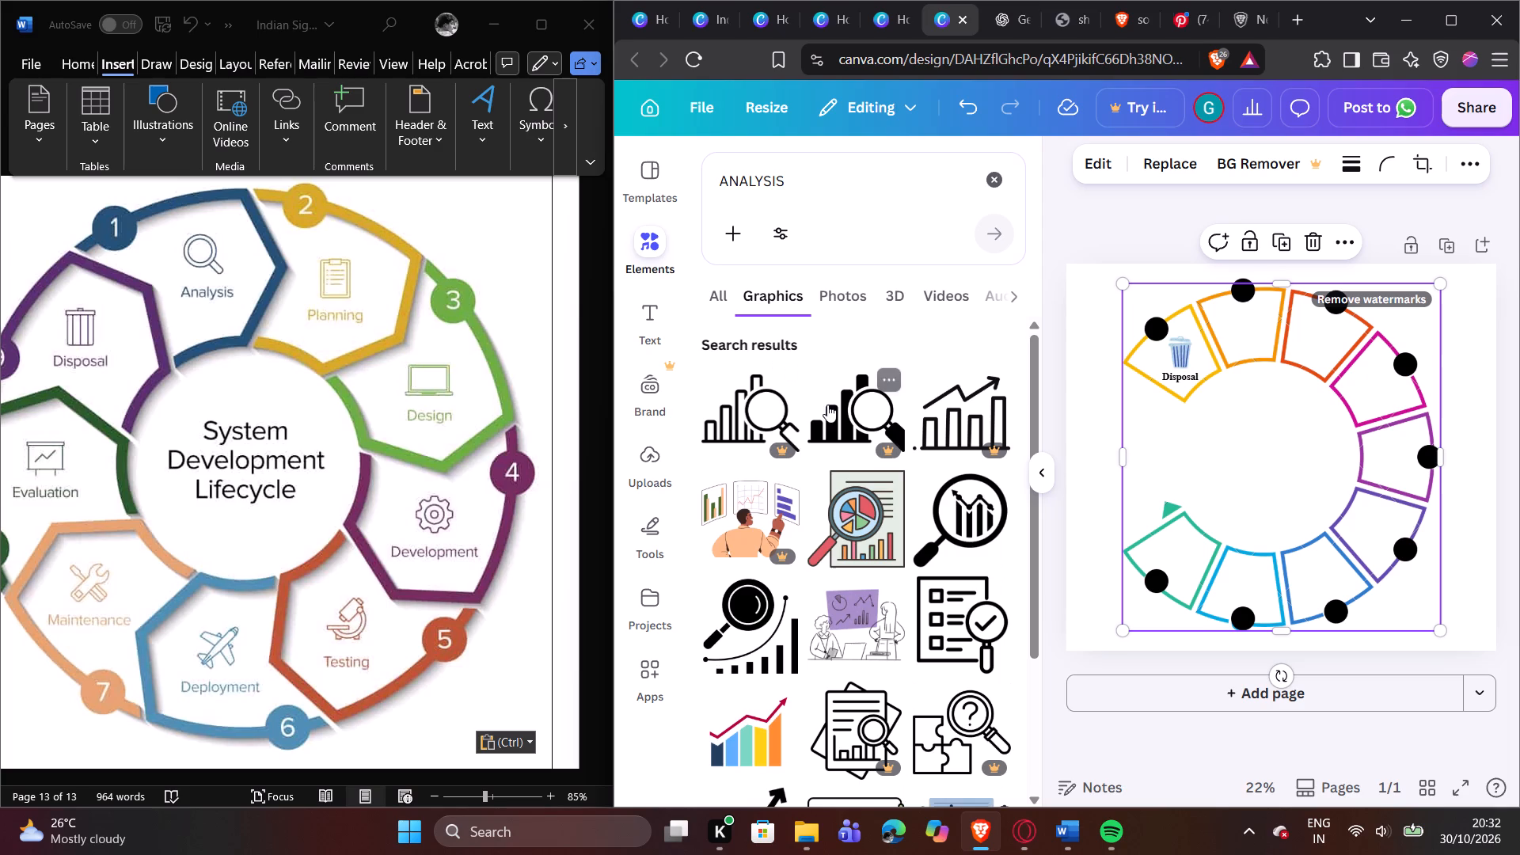
{"action": "scroll", "coordinate": [883, 485], "scroll_direction": "down", "scroll_amount": 1}
{"action": "left_click", "coordinate": [975, 420]}
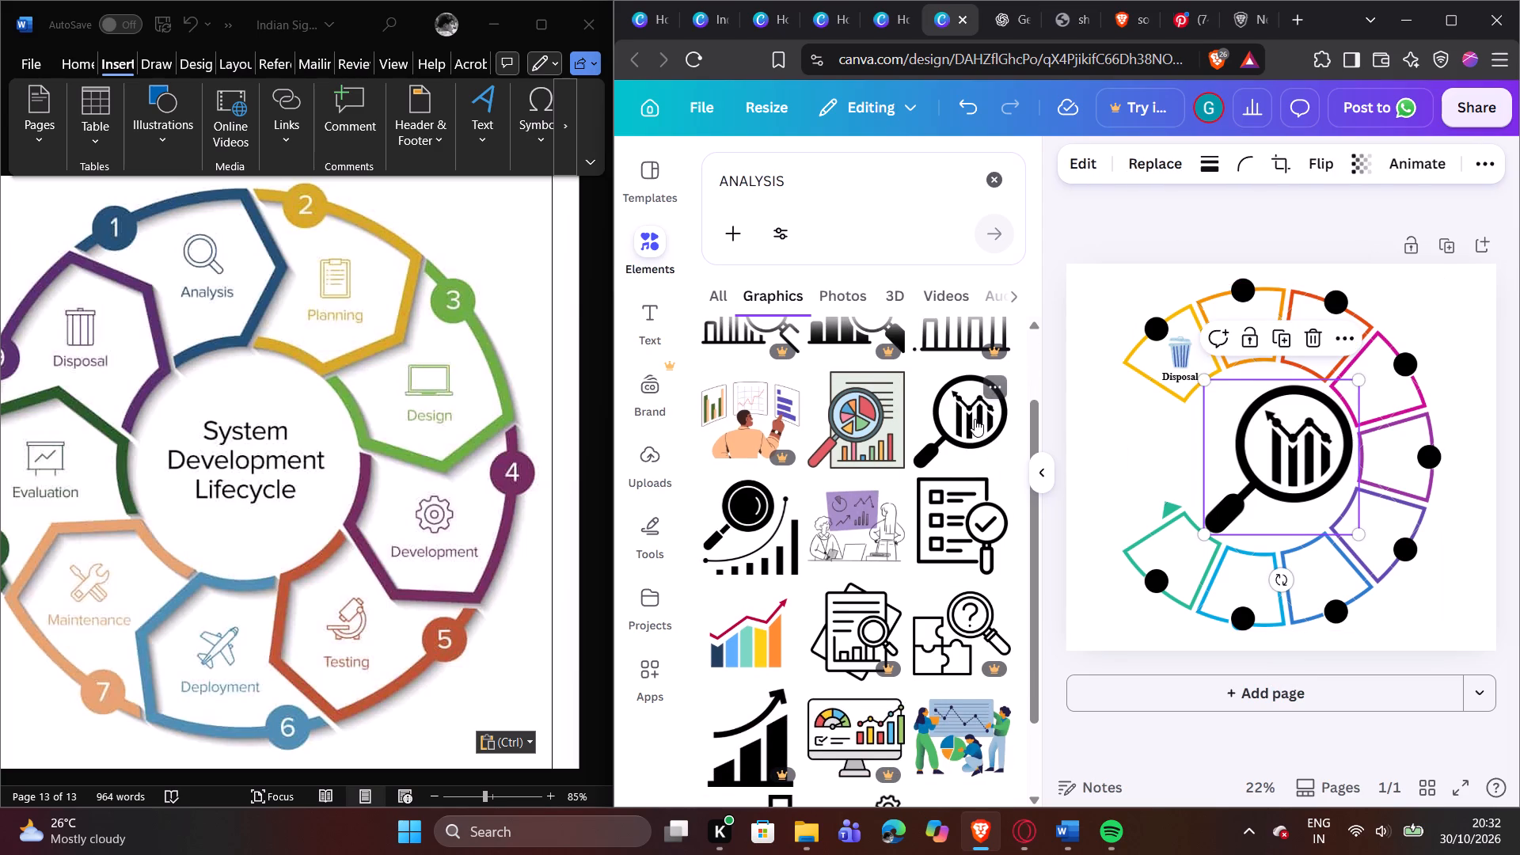
{"action": "left_click", "coordinate": [1037, 471]}
Flip the magnifying glass graphic horizontally.
{"action": "left_click", "coordinate": [1104, 451]}
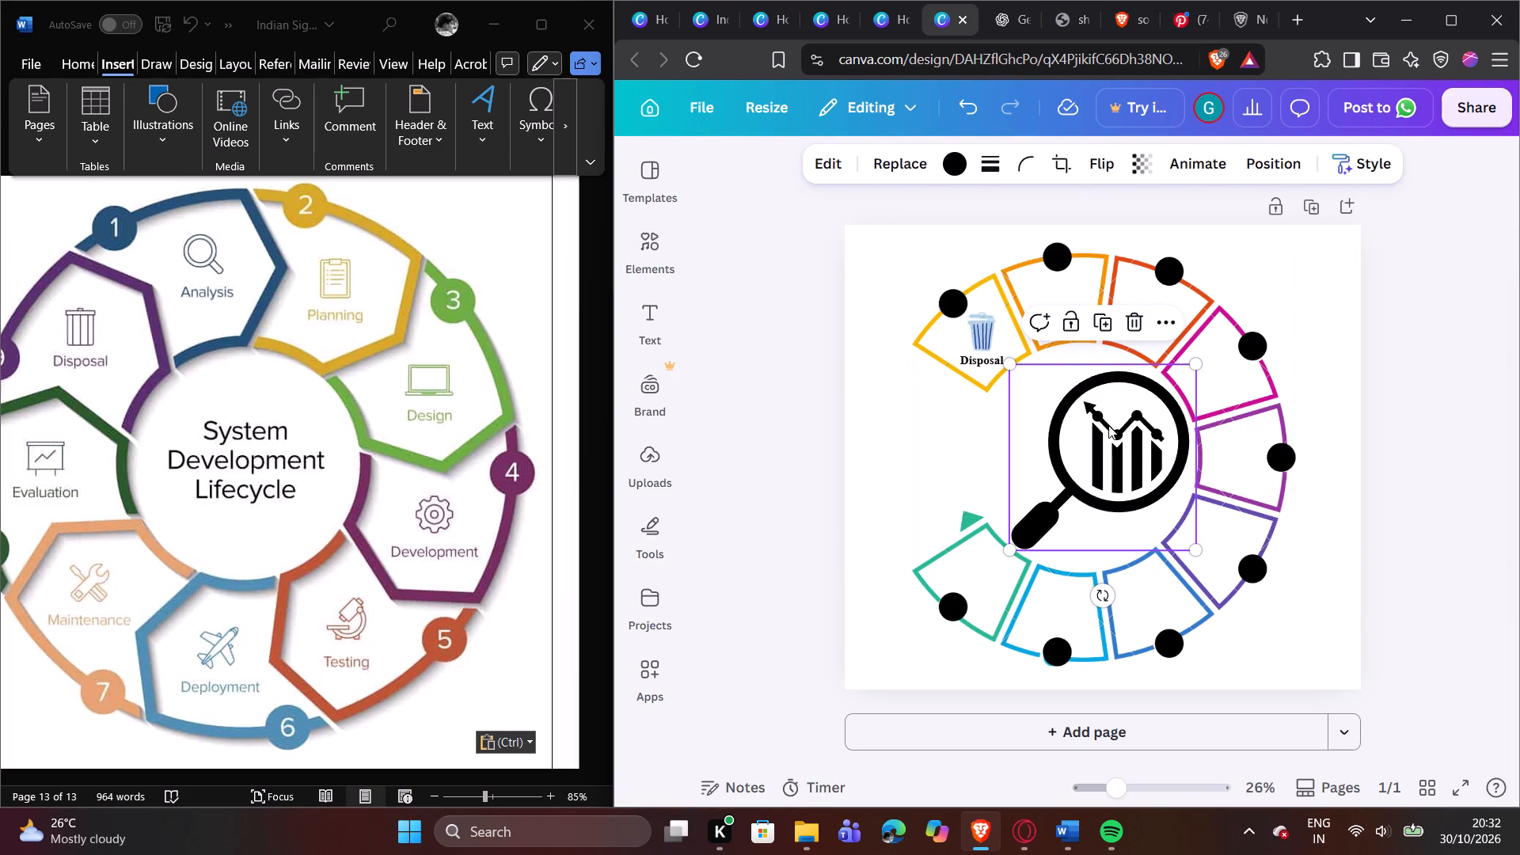
{"action": "left_click", "coordinate": [1104, 426]}
{"action": "left_click", "coordinate": [1115, 168]}
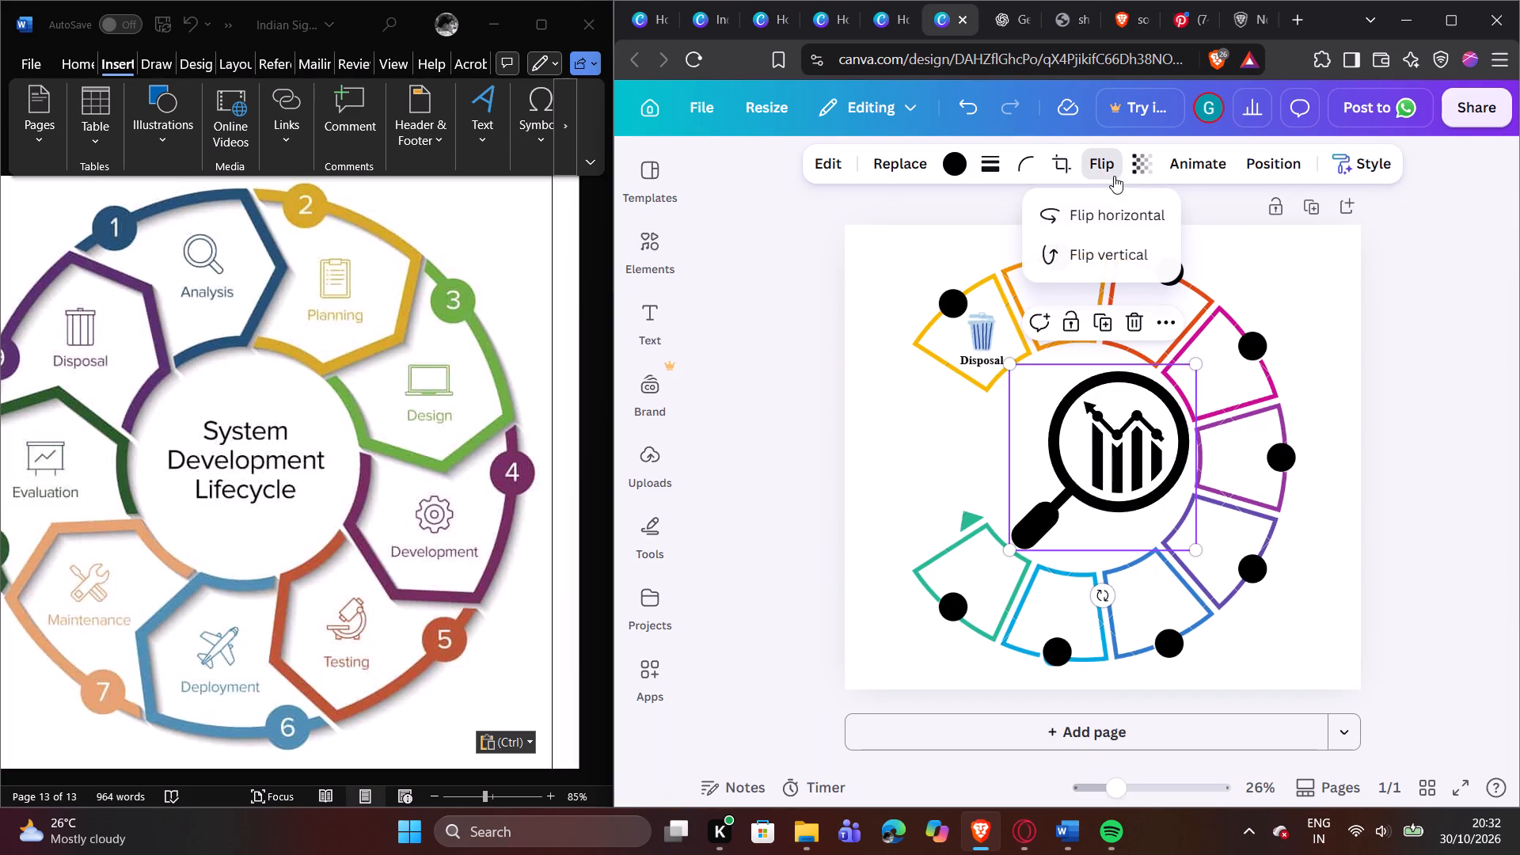
{"action": "left_click", "coordinate": [1114, 203]}
{"action": "left_click", "coordinate": [1316, 278]}
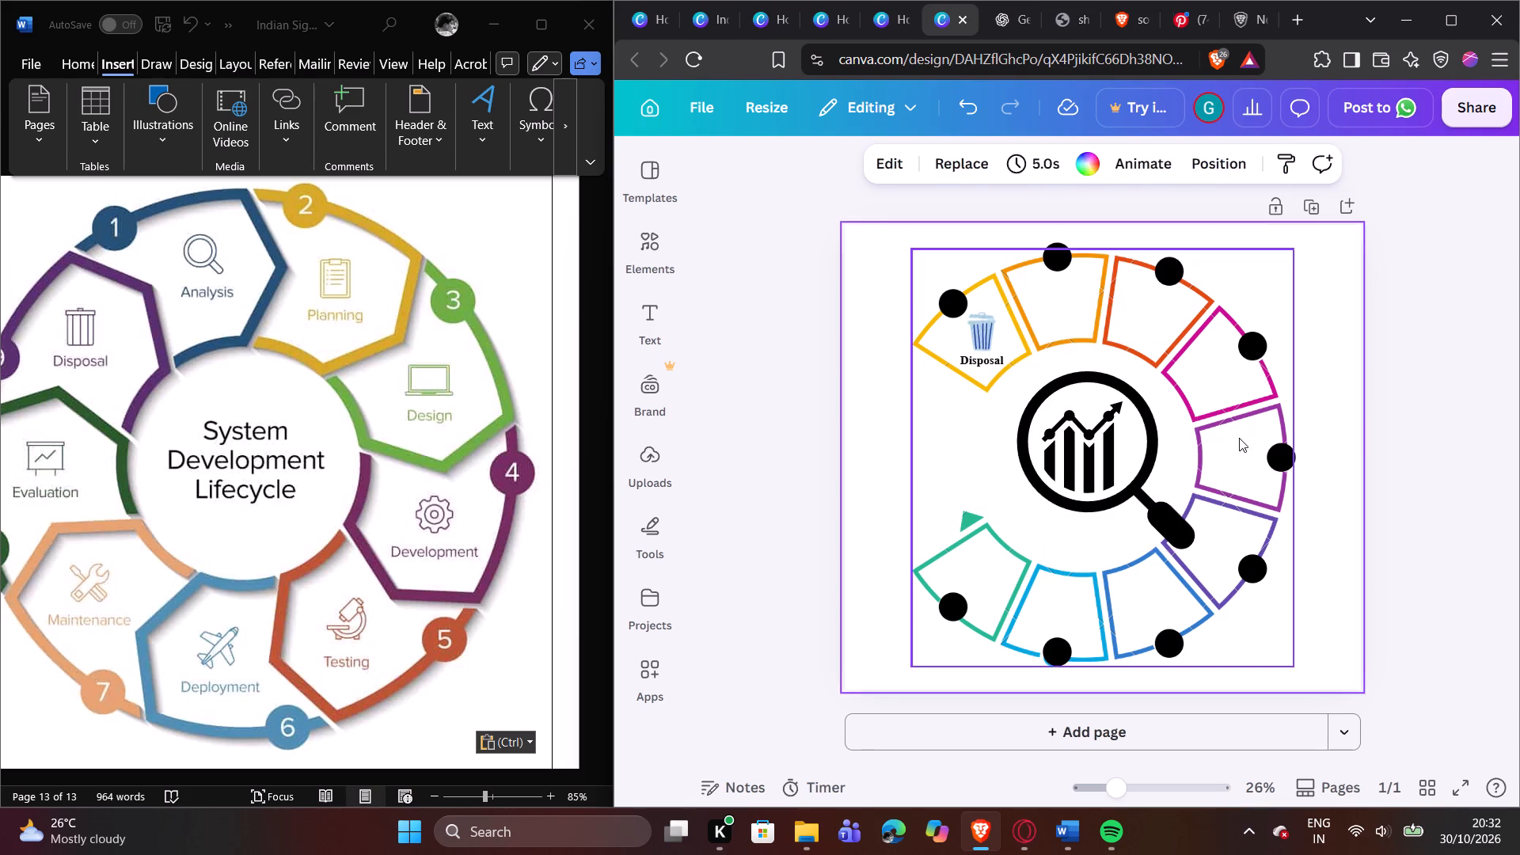
Shrink the magnifying glass to a small icon and place it inside the second, orange segment, just below its black circle.
{"action": "left_click", "coordinate": [1148, 462]}
{"action": "left_click_drag", "start_coordinate": [1194, 547], "coordinate": [1063, 398]}
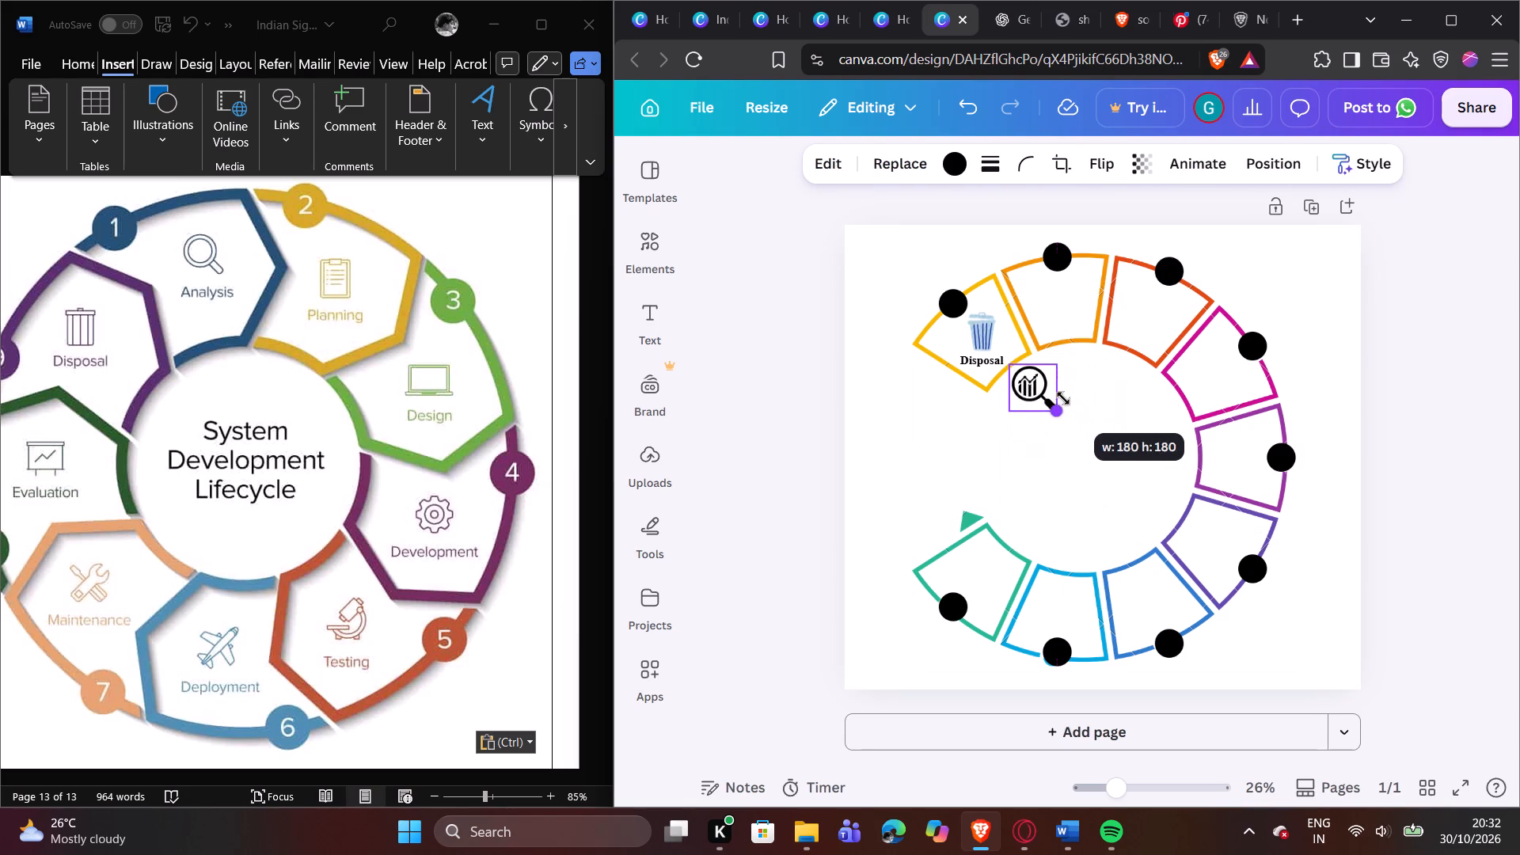
{"action": "left_click_drag", "start_coordinate": [1063, 398], "coordinate": [1051, 390]}
{"action": "left_click", "coordinate": [1058, 389]}
{"action": "left_click_drag", "start_coordinate": [1035, 378], "coordinate": [1072, 288]}
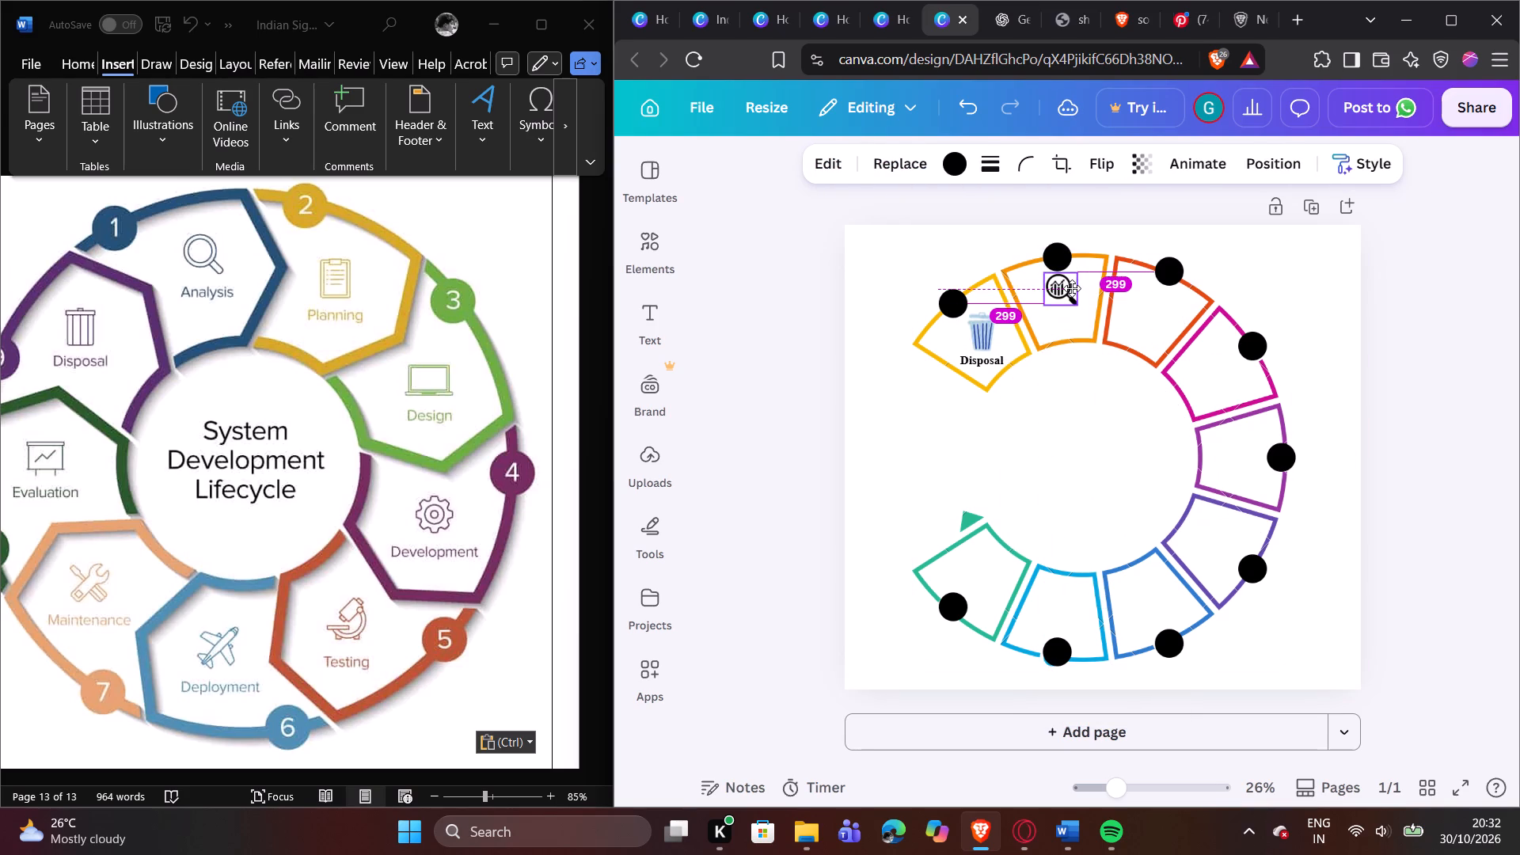
{"action": "left_click_drag", "start_coordinate": [1072, 288], "coordinate": [1075, 288]}
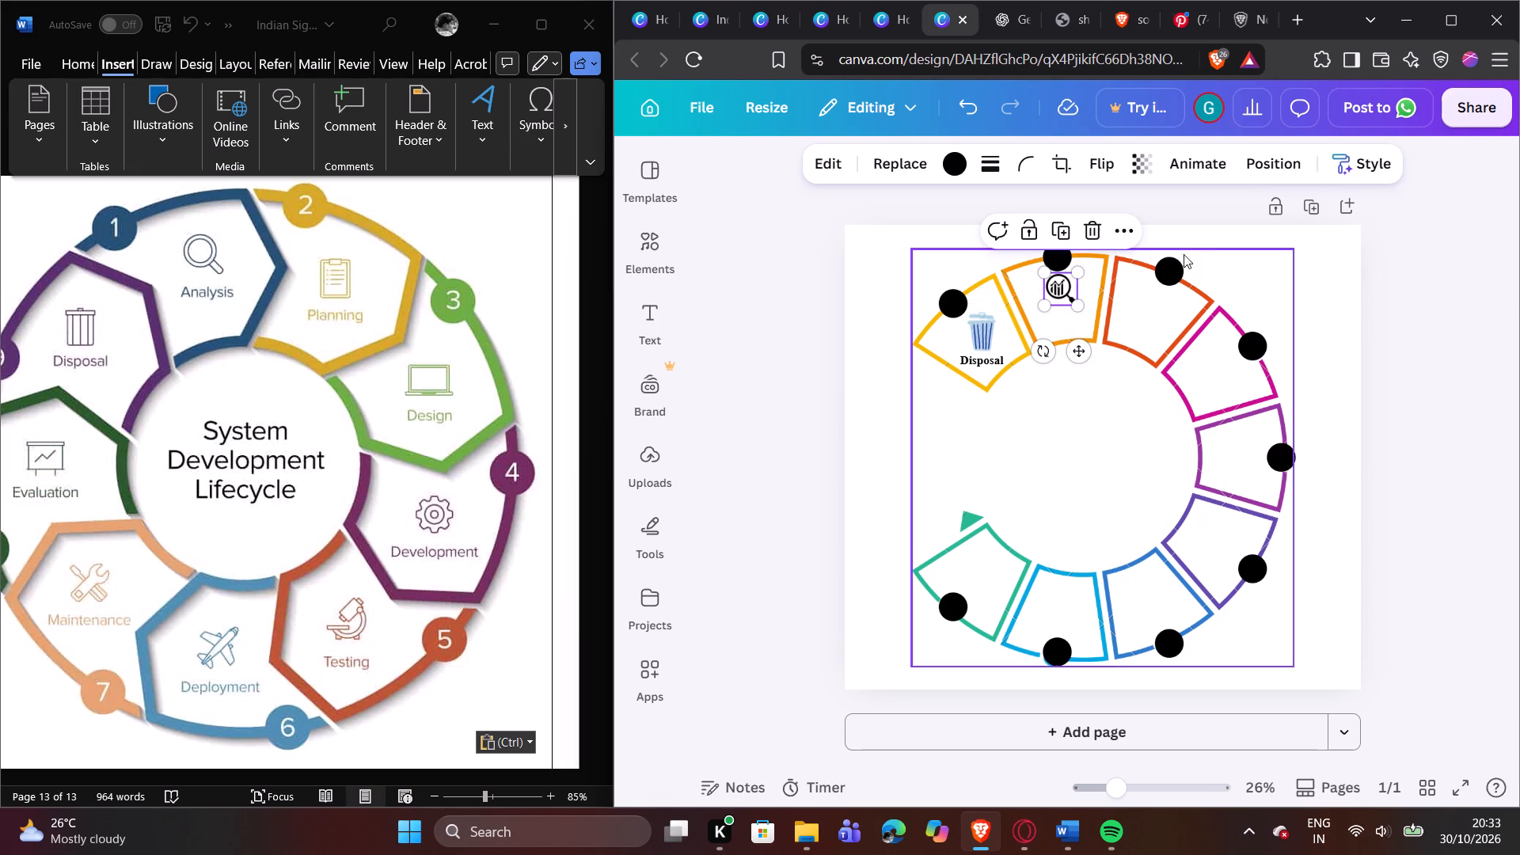
{"action": "left_click", "coordinate": [1193, 241]}
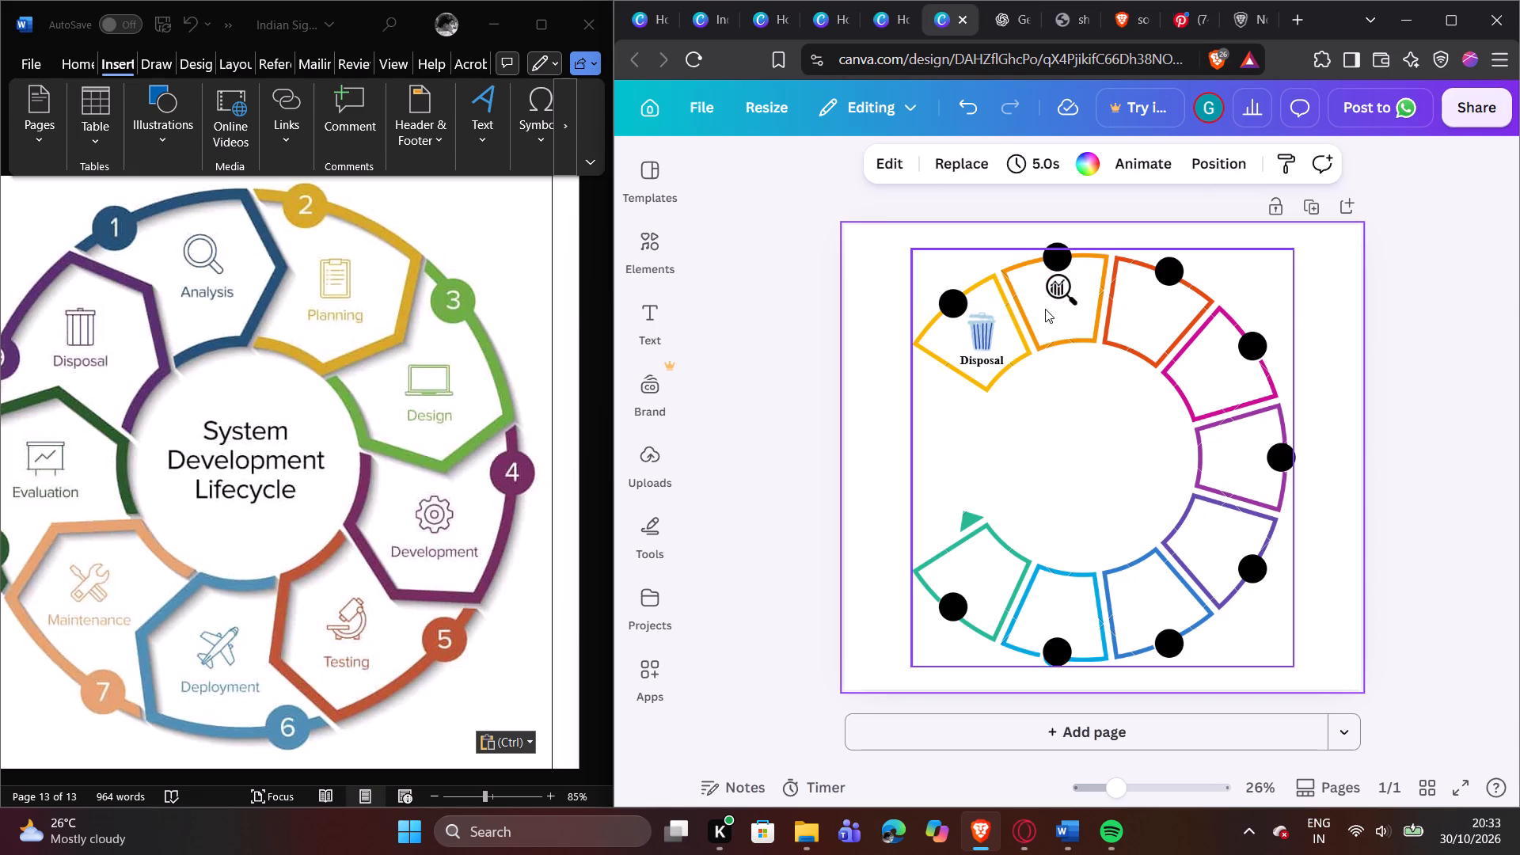
{"action": "left_click_drag", "start_coordinate": [1058, 291], "coordinate": [1059, 300]}
{"action": "left_click", "coordinate": [1165, 251]}
{"action": "left_click", "coordinate": [1290, 272]}
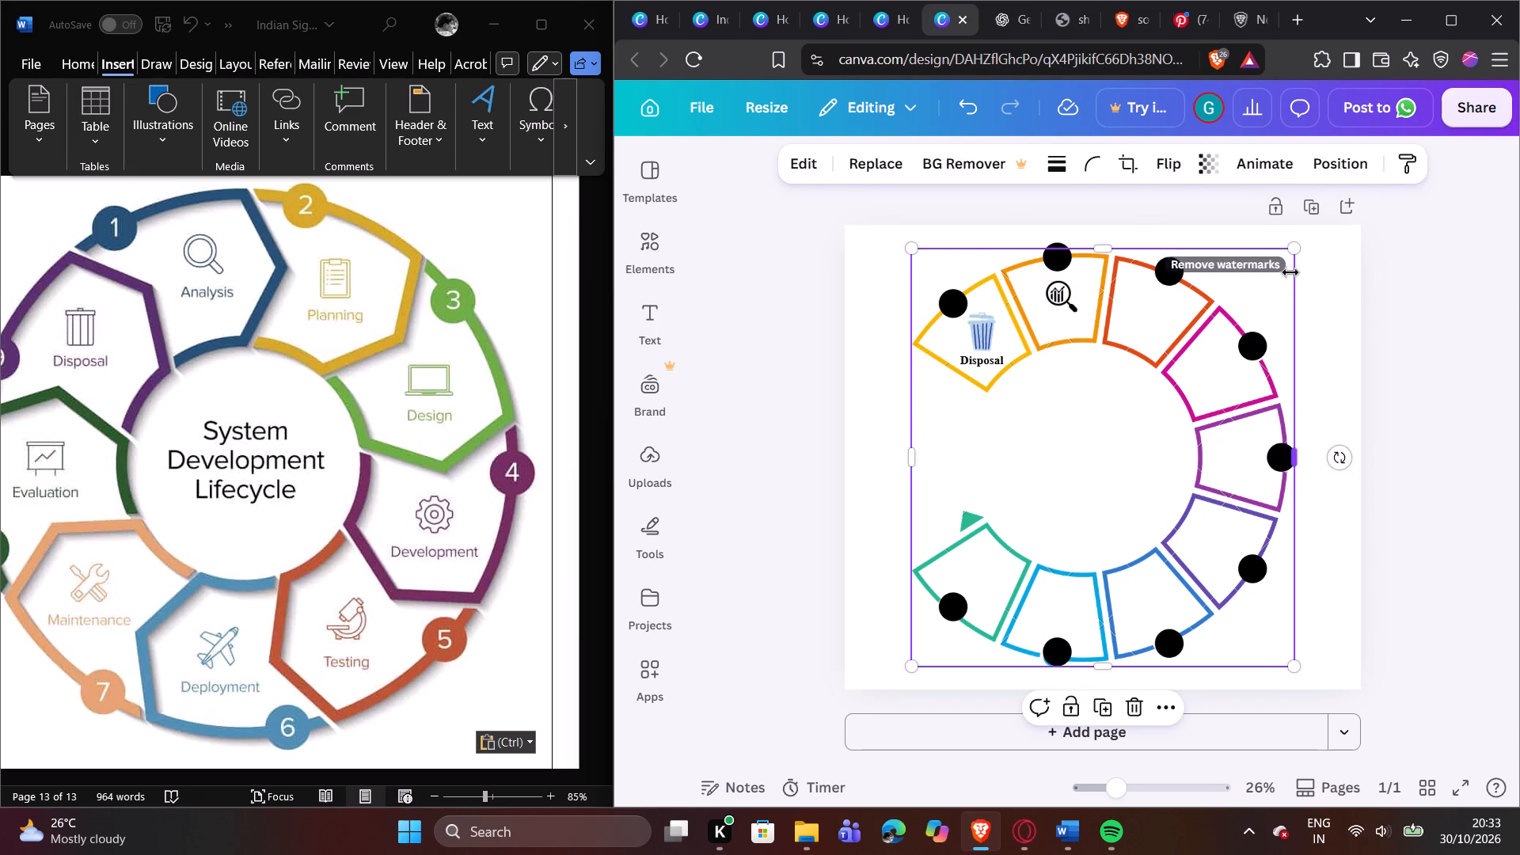
{"action": "left_click", "coordinate": [1338, 264]}
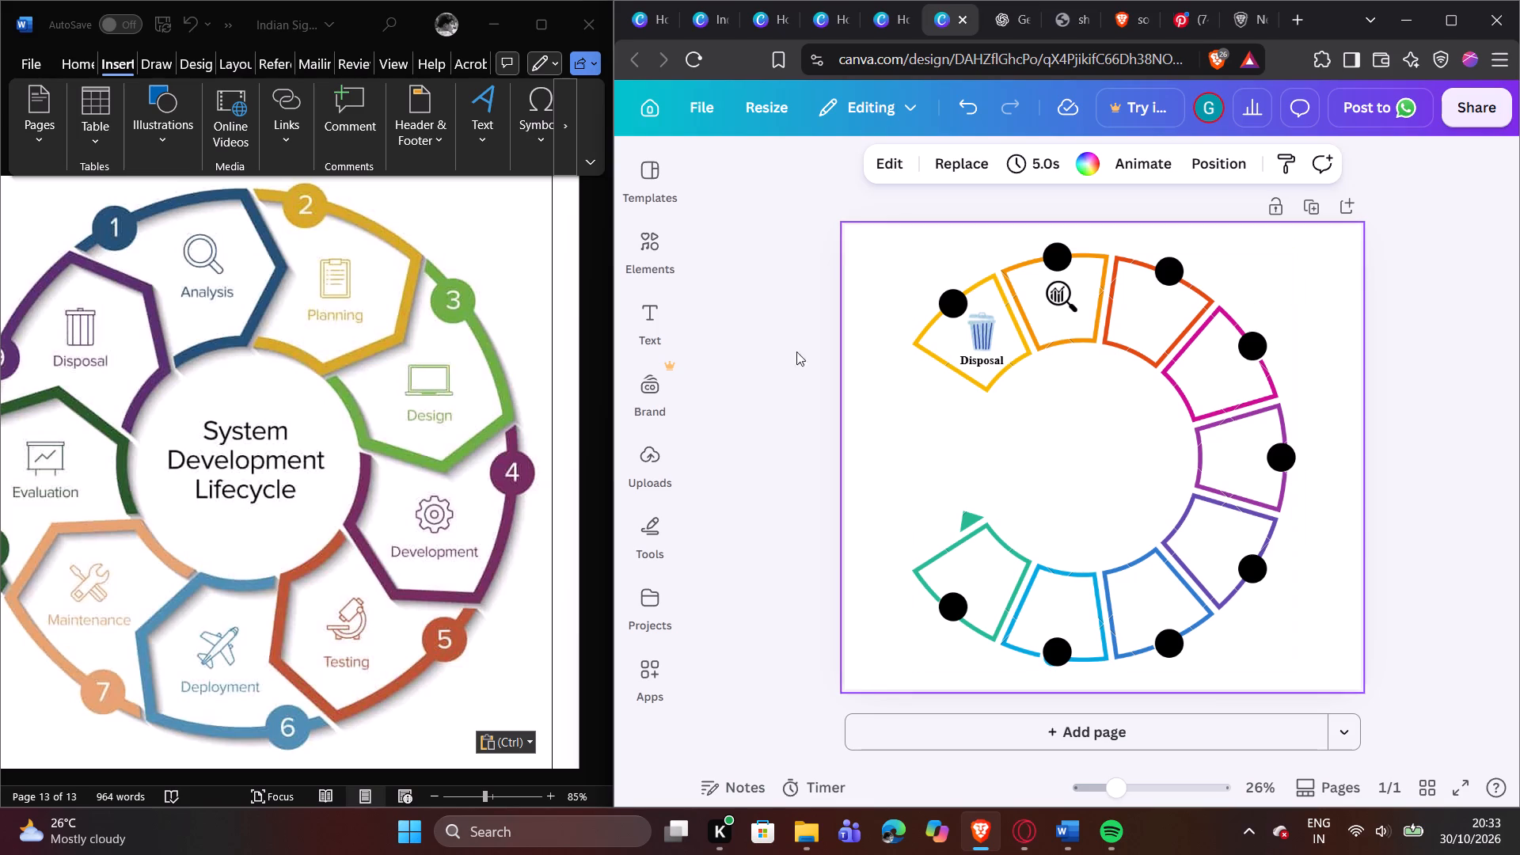
Search the elements for "planning", restrict the results to graphics, and add the outlined checklist sheet with four ticked lines to the page.
{"action": "left_click", "coordinate": [632, 257]}
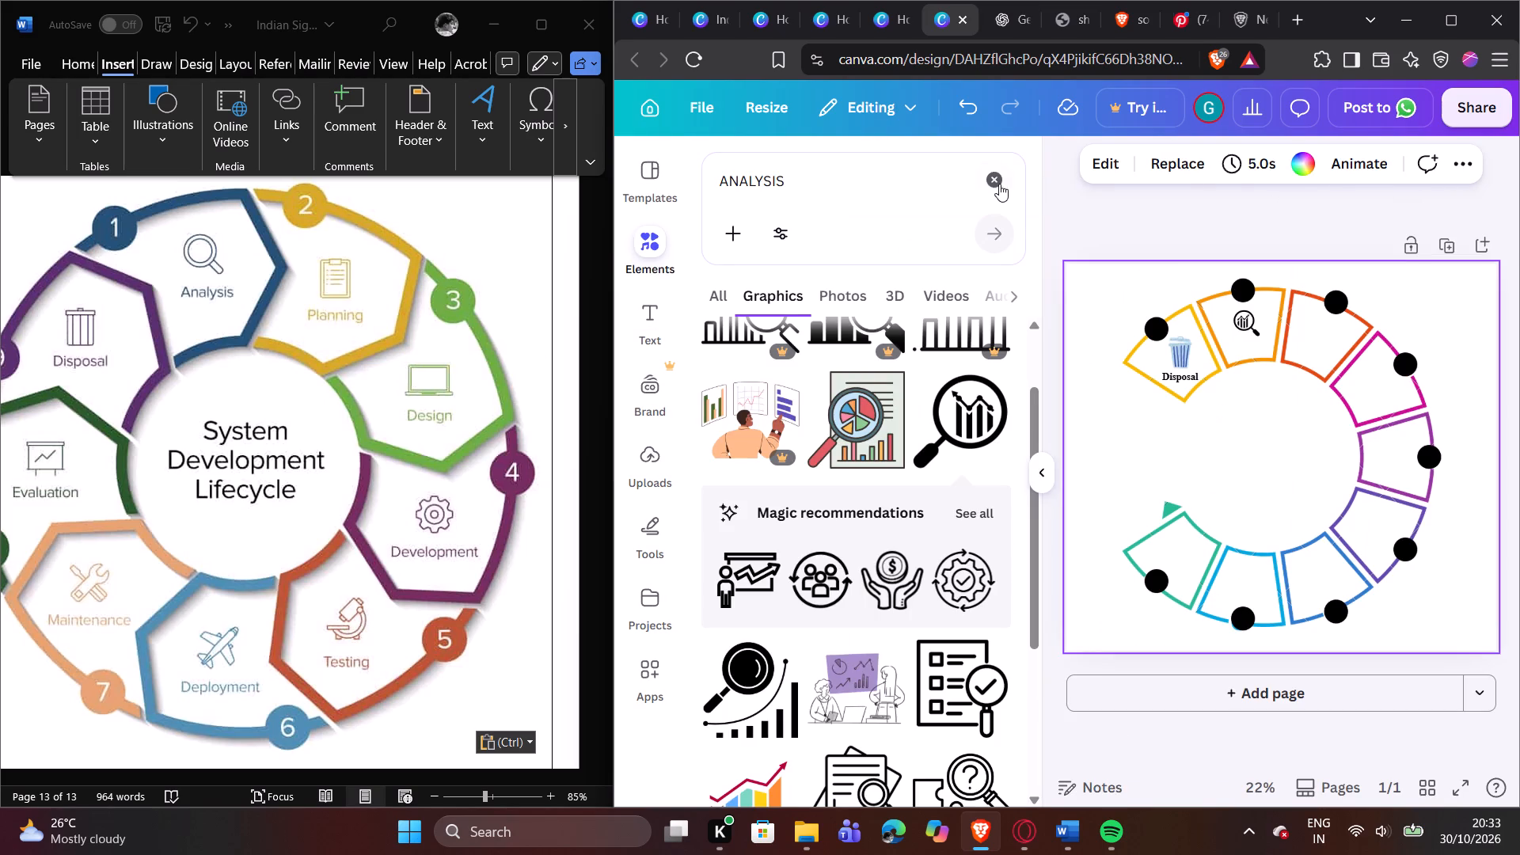
{"action": "left_click", "coordinate": [991, 184]}
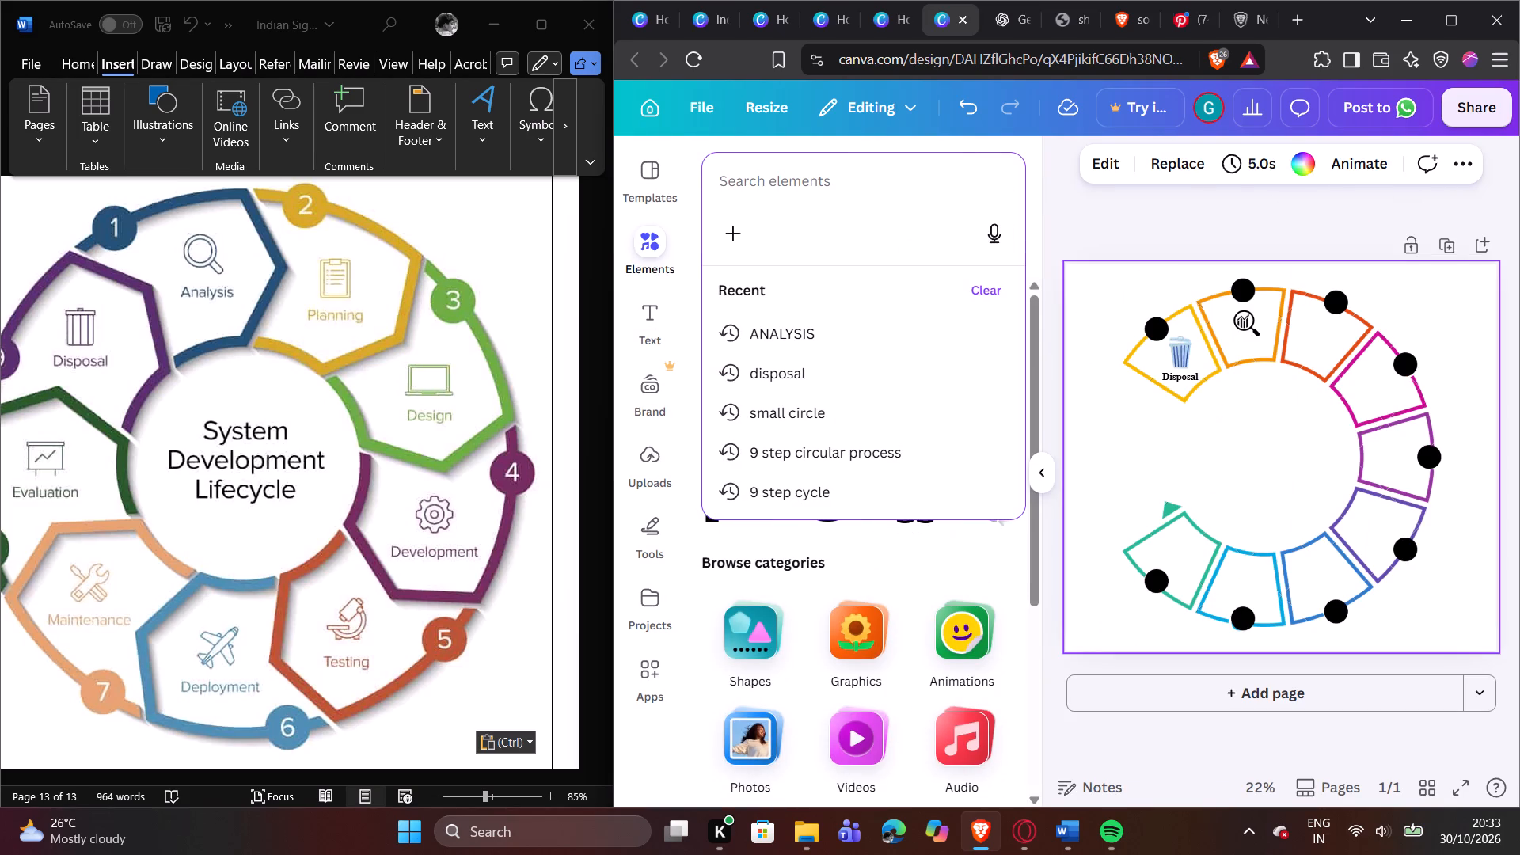
{"action": "key", "text": "o"}
{"action": "key", "text": "BackSpace"}
{"action": "type", "text": "plann"}
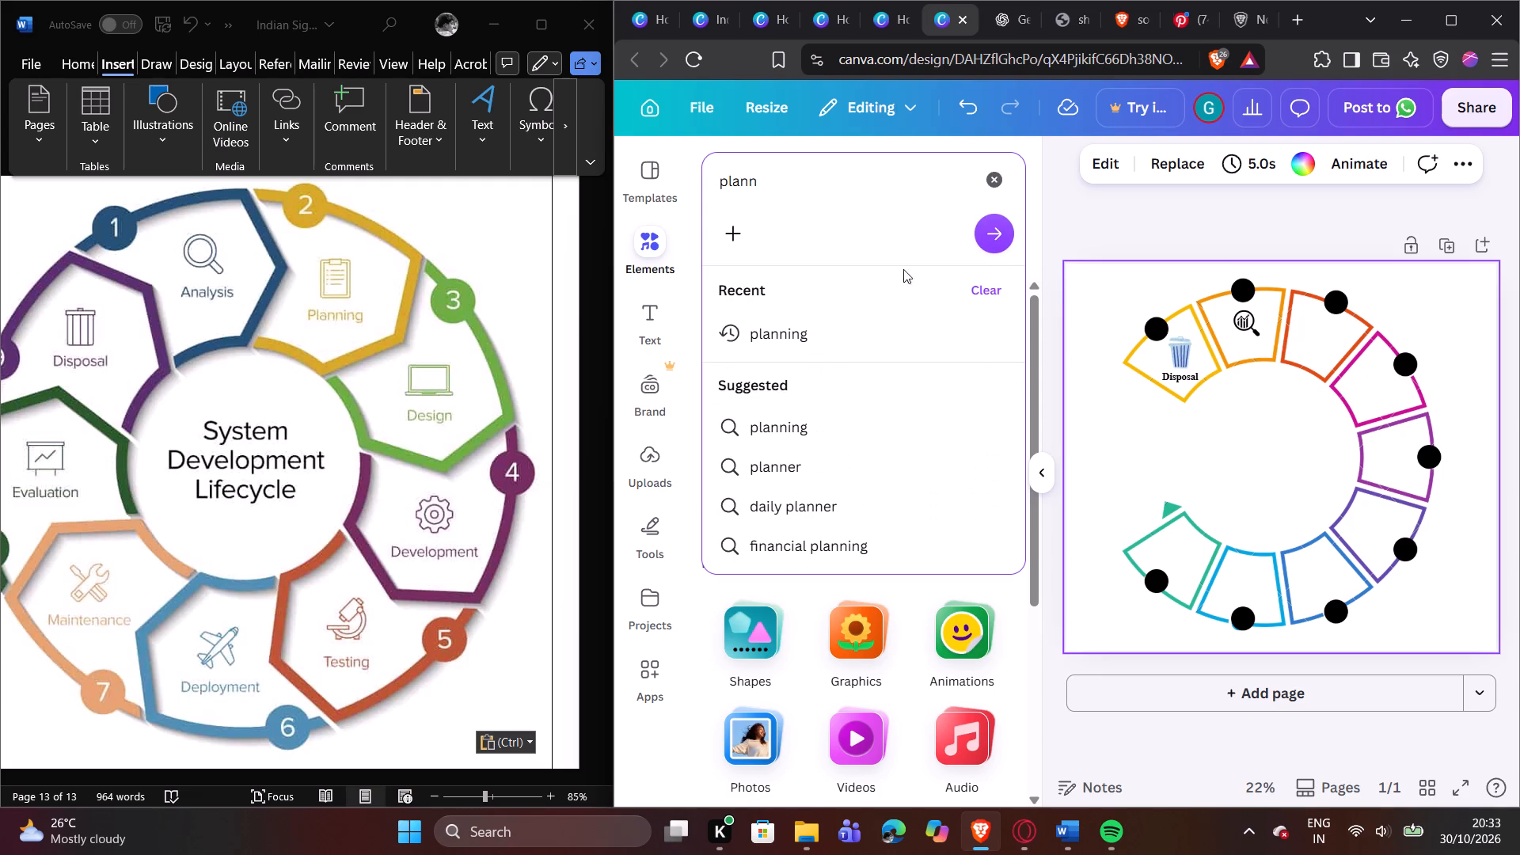
{"action": "left_click", "coordinate": [858, 331]}
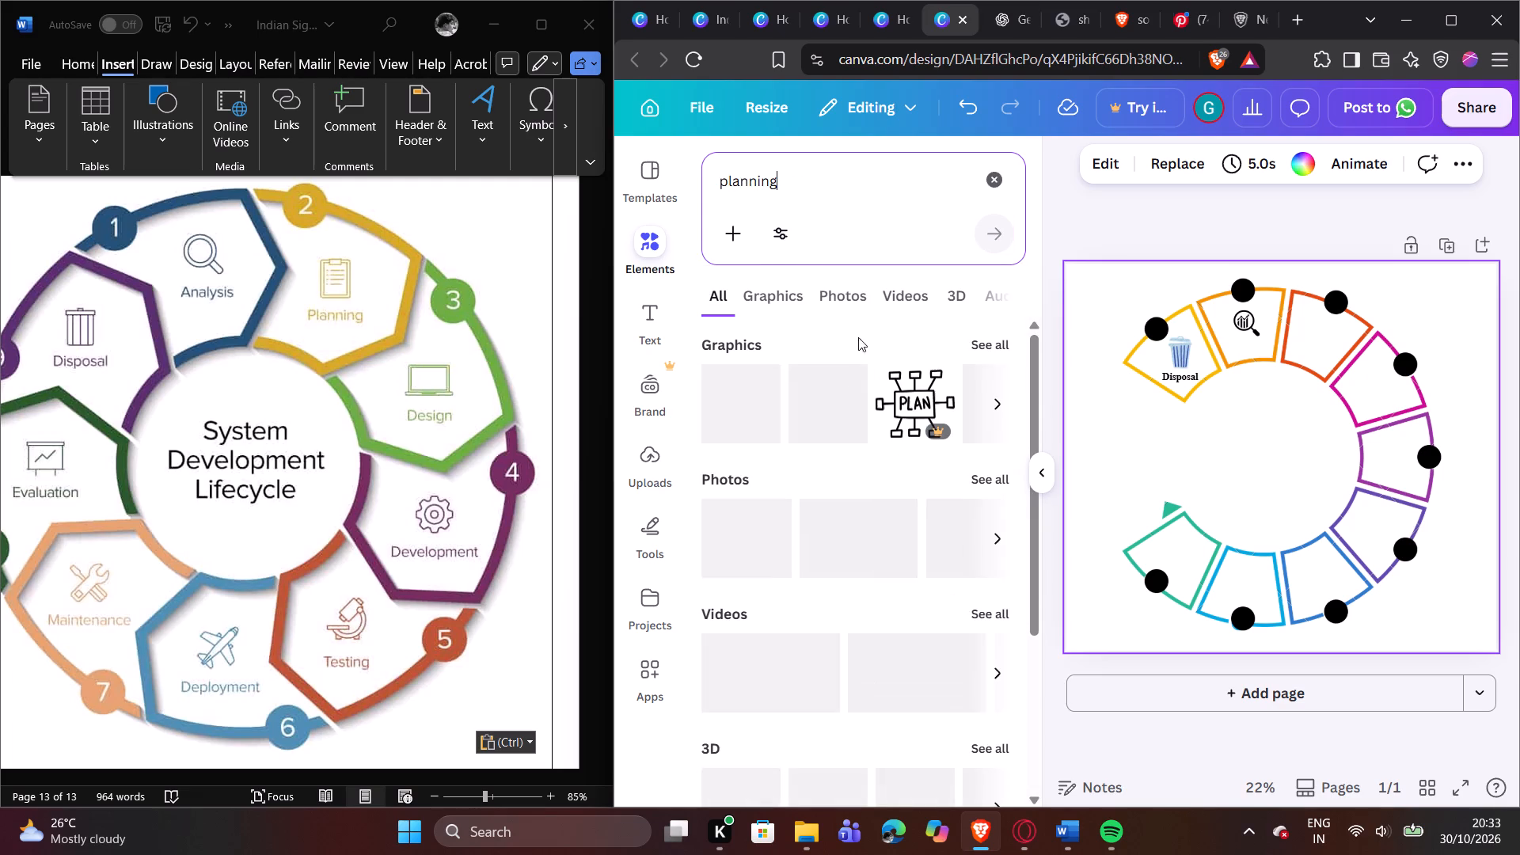
{"action": "scroll", "coordinate": [936, 478], "scroll_direction": "down", "scroll_amount": 2}
{"action": "scroll", "coordinate": [942, 397], "scroll_direction": "up", "scroll_amount": 2}
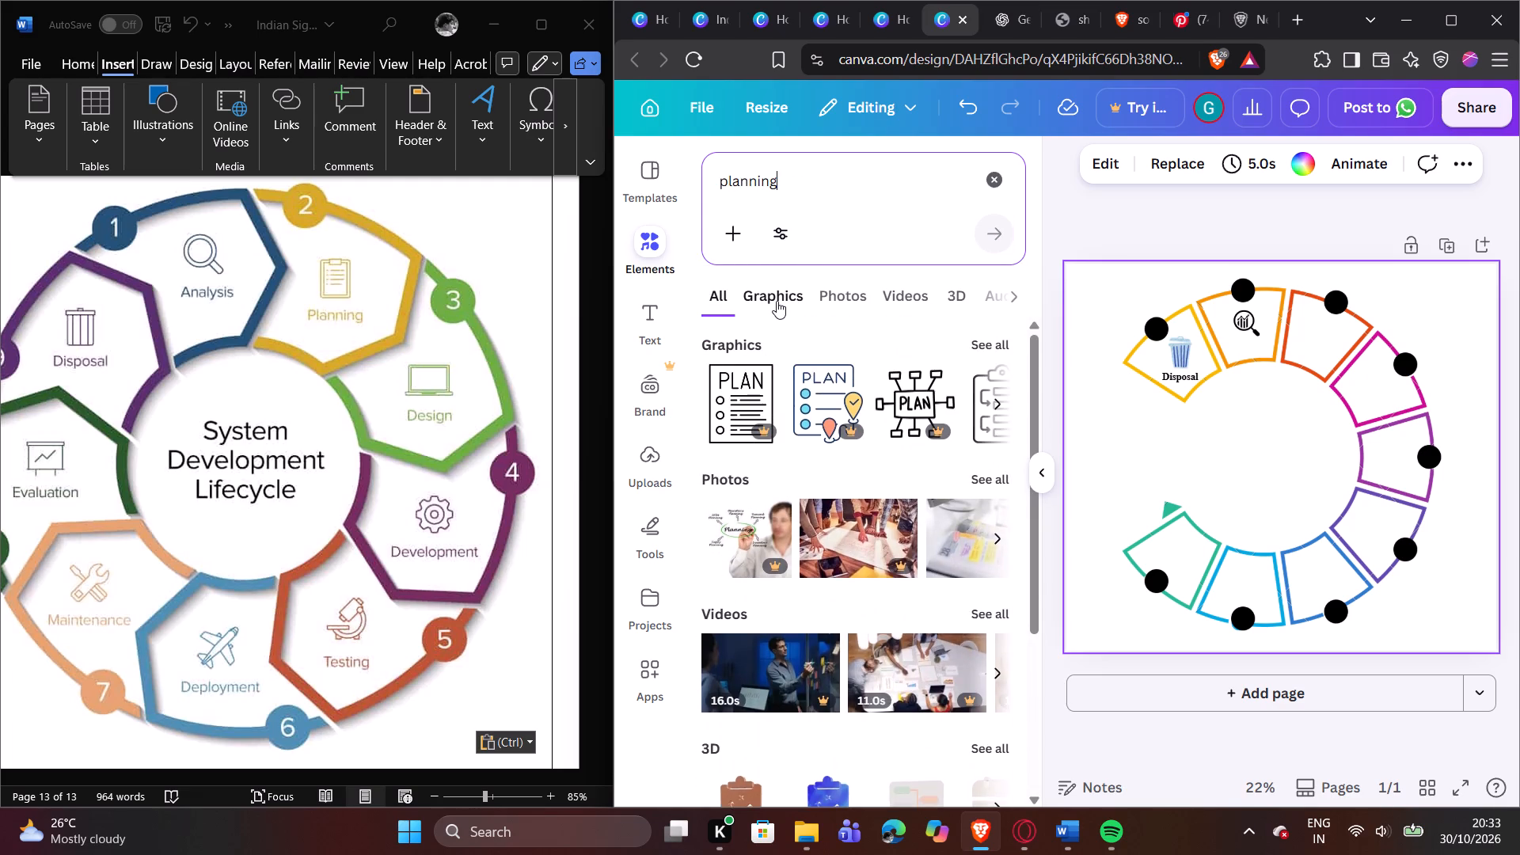
{"action": "left_click", "coordinate": [777, 301]}
{"action": "scroll", "coordinate": [890, 445], "scroll_direction": "down", "scroll_amount": 2}
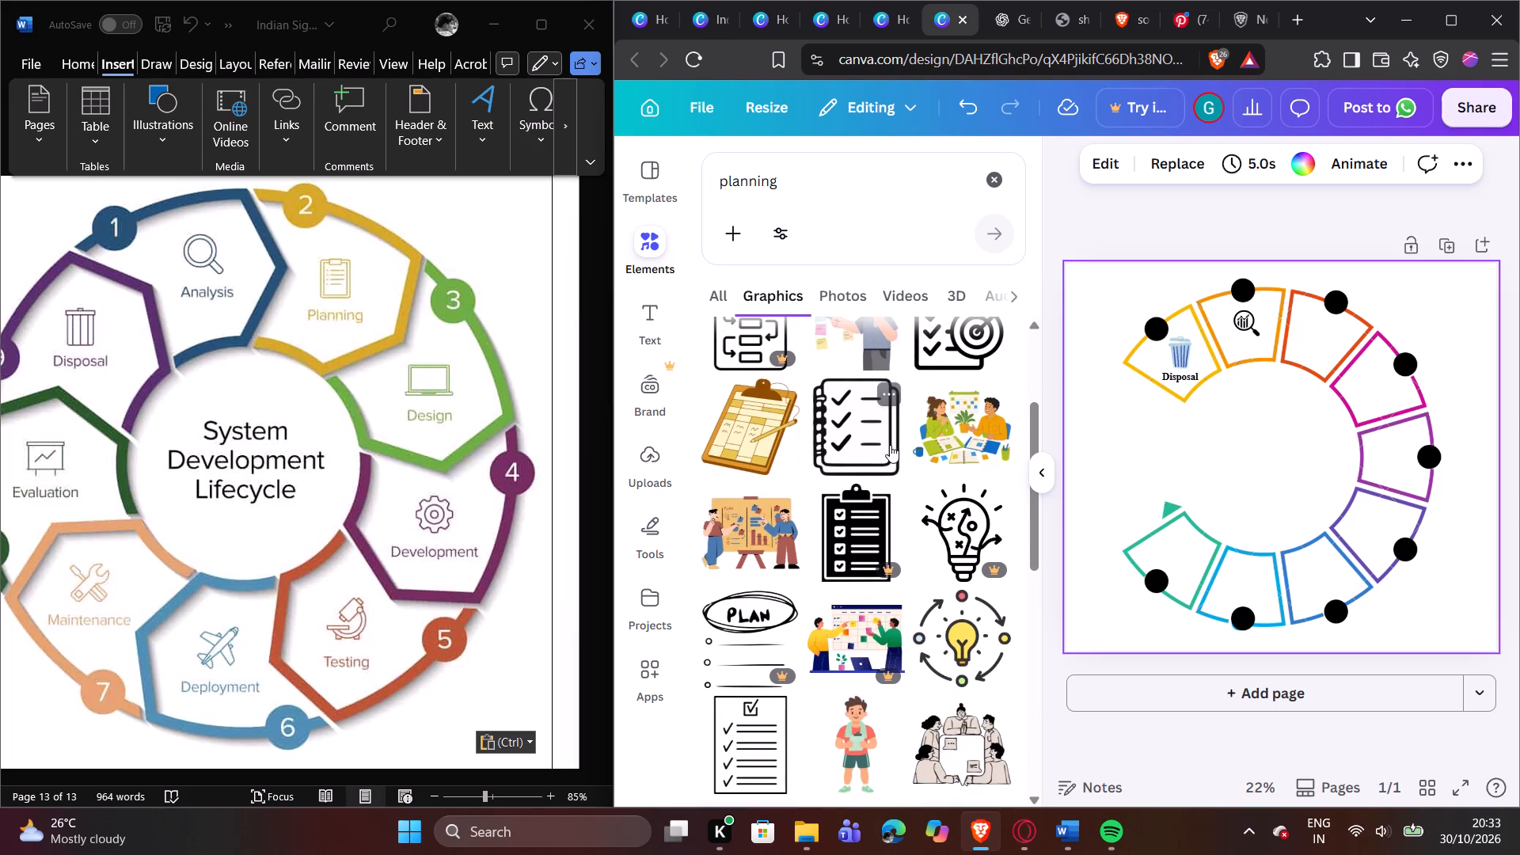
{"action": "scroll", "coordinate": [939, 509], "scroll_direction": "down", "scroll_amount": 2}
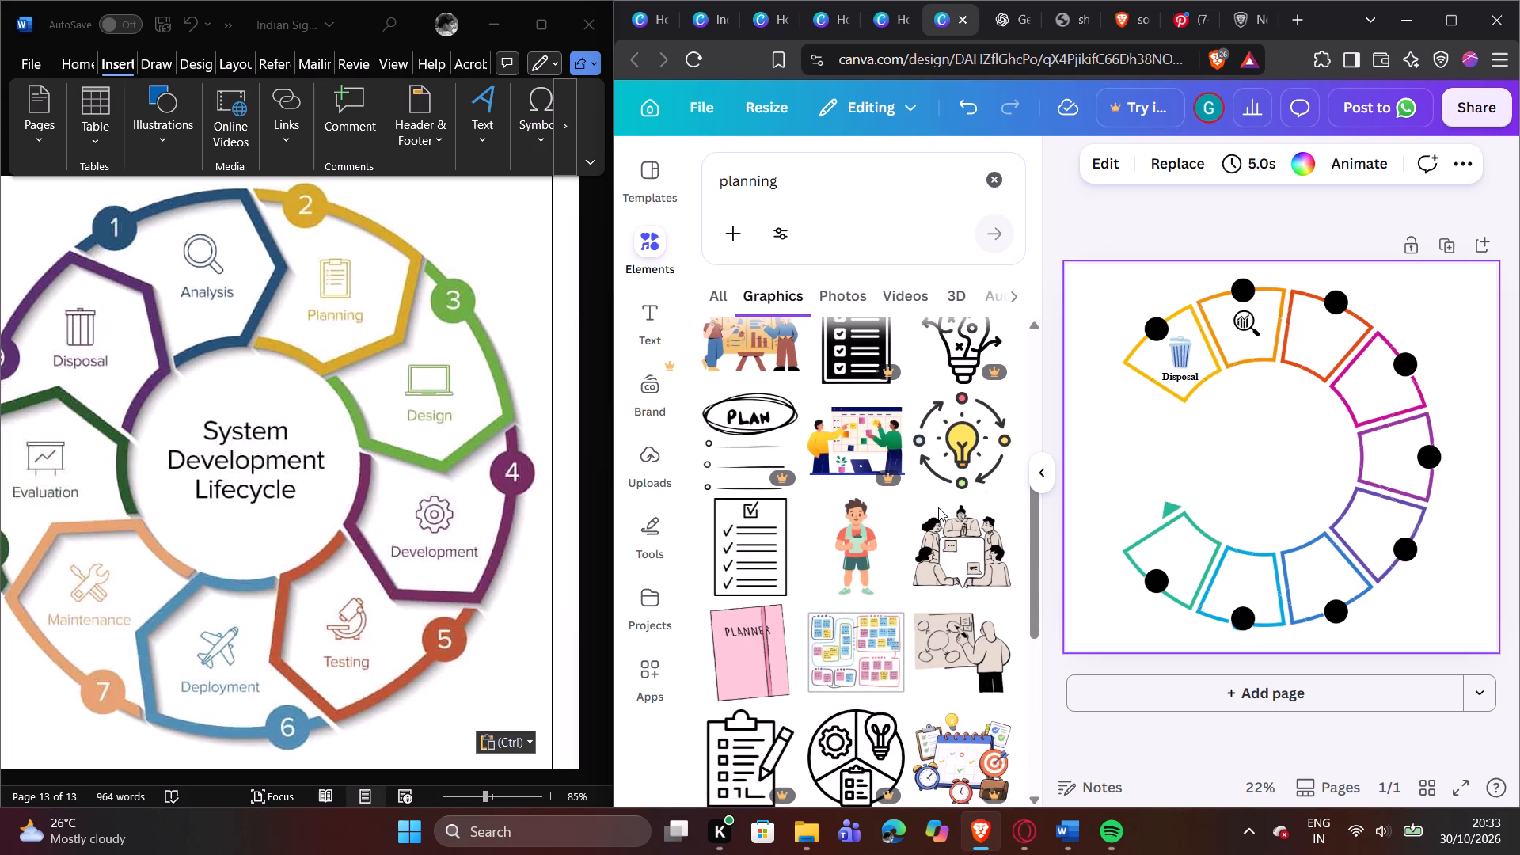
{"action": "left_click", "coordinate": [752, 545]}
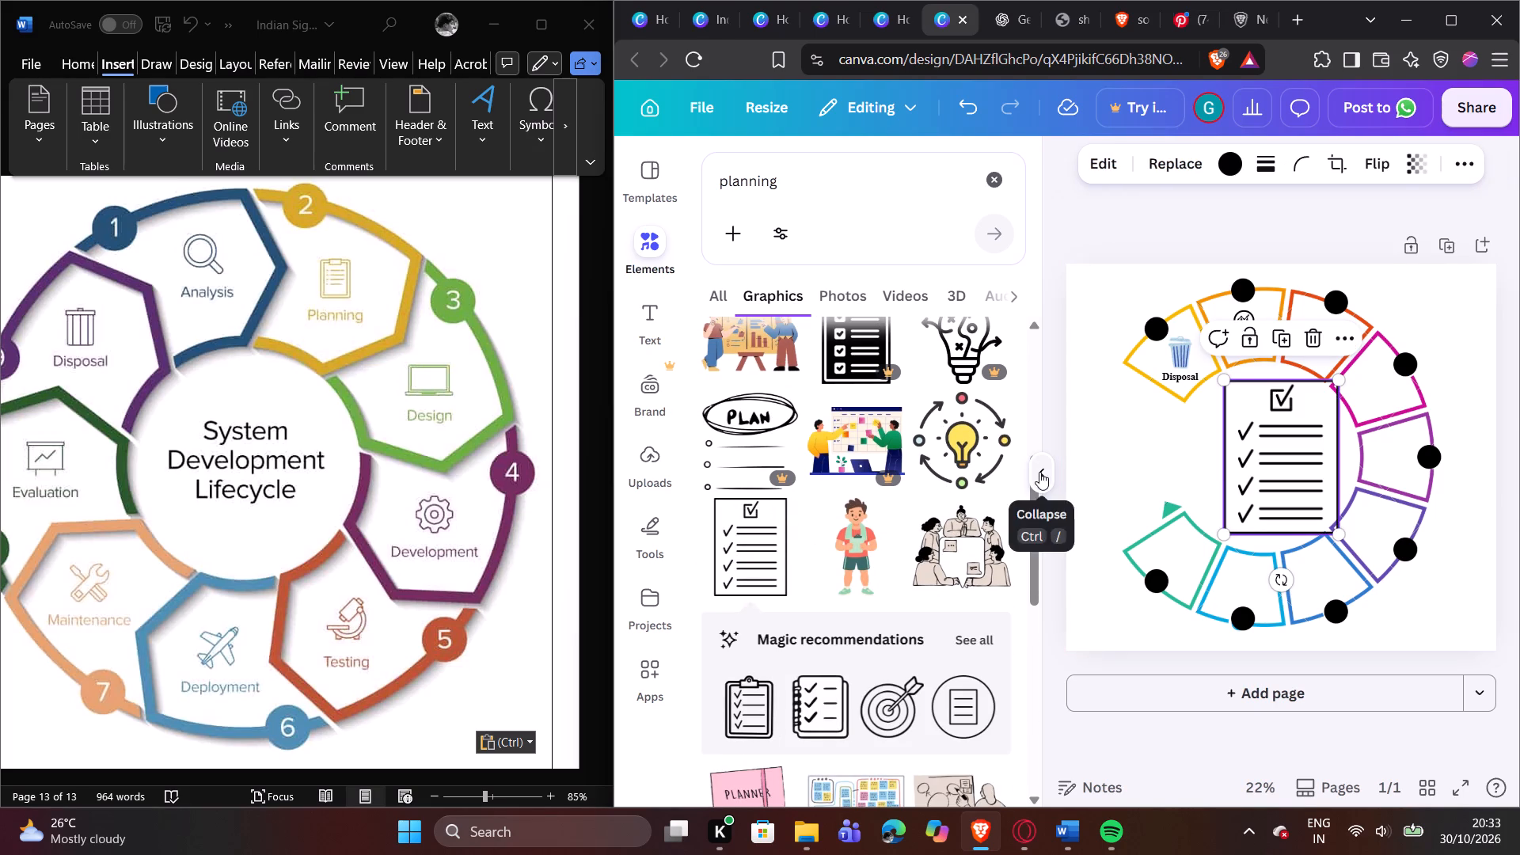
Shrink the checklist graphic to a small icon and place it inside the third, red-orange segment, just below its black circle.
{"action": "left_click", "coordinate": [1039, 472]}
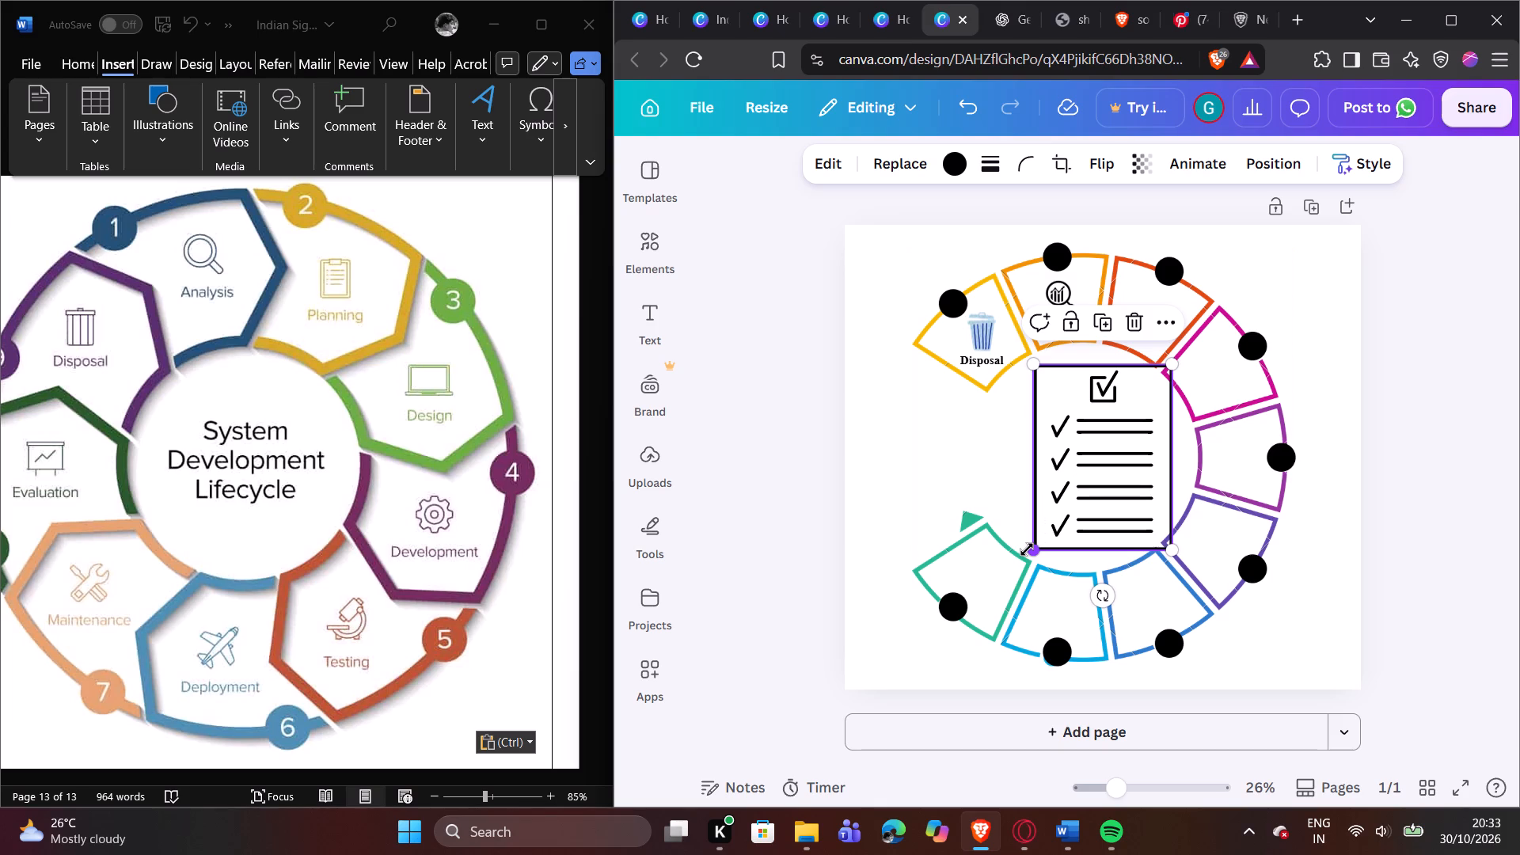
{"action": "left_click_drag", "start_coordinate": [1026, 550], "coordinate": [1126, 392]}
{"action": "left_click", "coordinate": [1111, 397]}
{"action": "left_click", "coordinate": [1172, 374]}
{"action": "left_click_drag", "start_coordinate": [1154, 386], "coordinate": [1153, 323]}
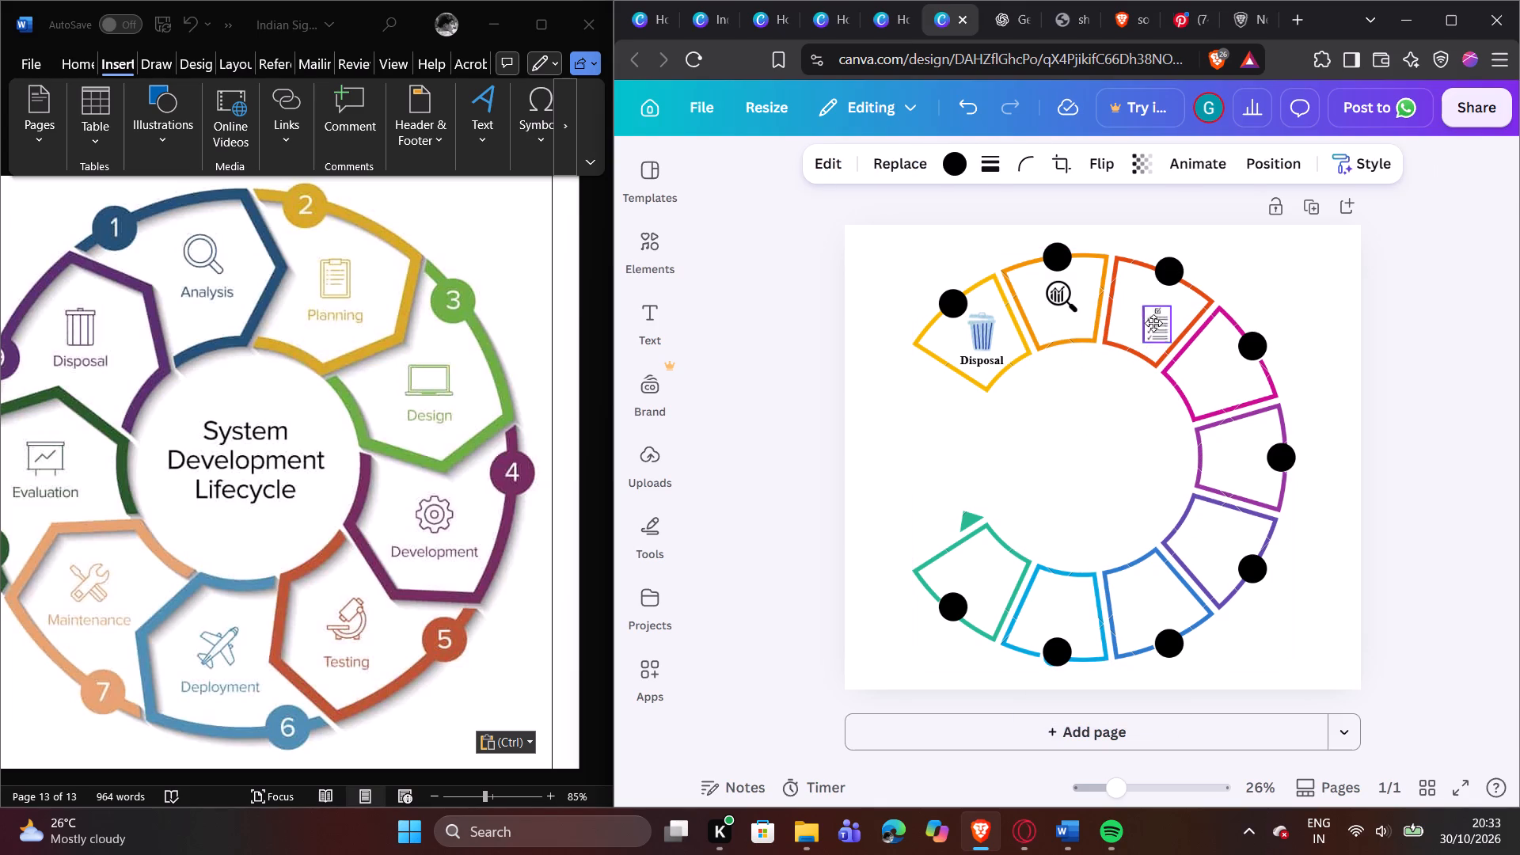
{"action": "left_click_drag", "start_coordinate": [1153, 323], "coordinate": [1138, 310]}
{"action": "left_click_drag", "start_coordinate": [1138, 310], "coordinate": [1140, 311]}
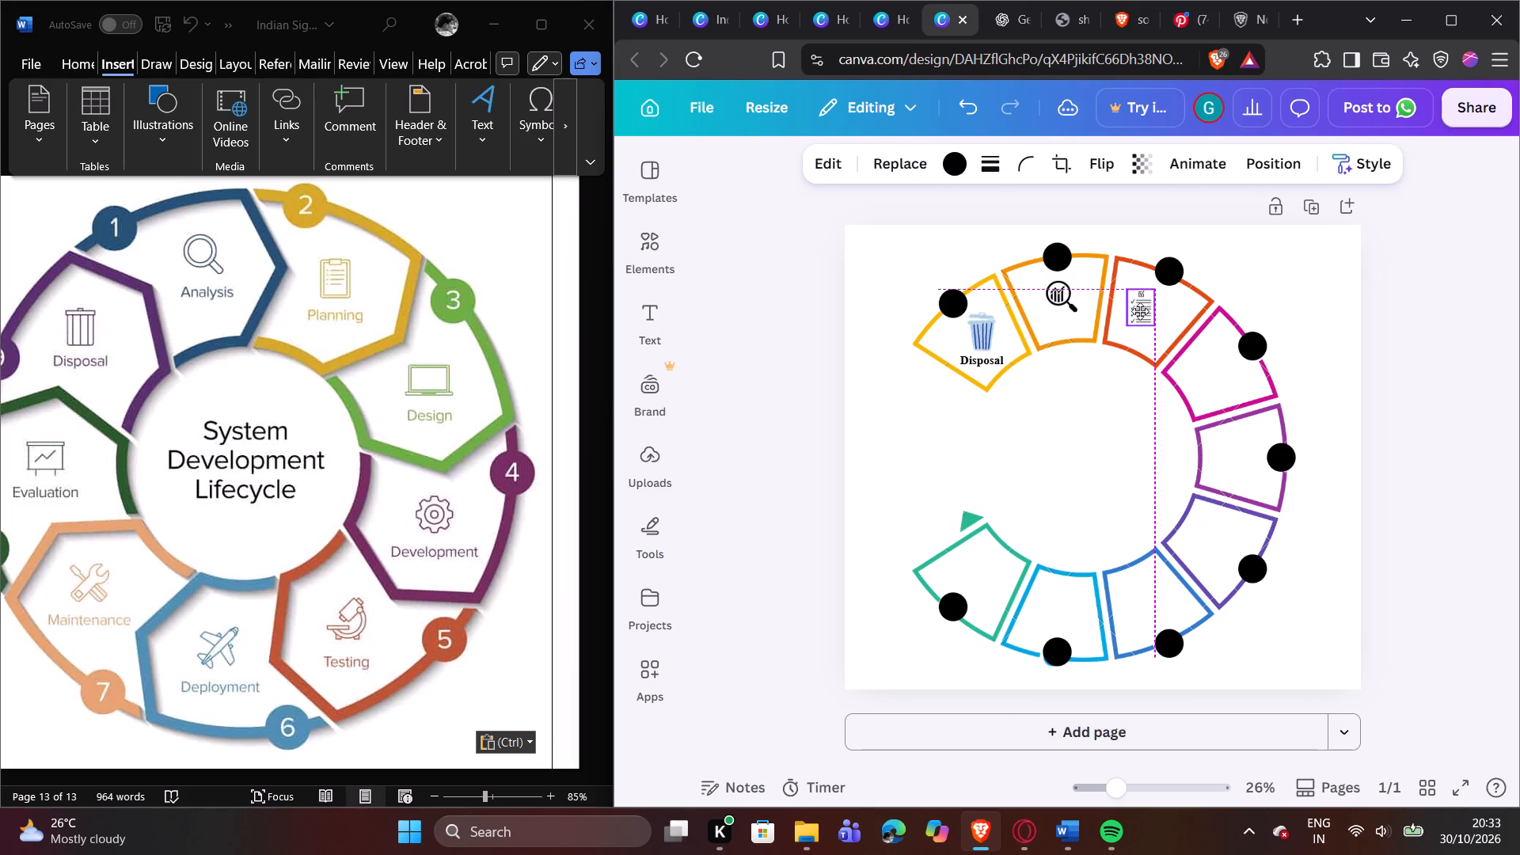
{"action": "left_click_drag", "start_coordinate": [1140, 311], "coordinate": [1143, 311]}
{"action": "left_click", "coordinate": [1222, 282]}
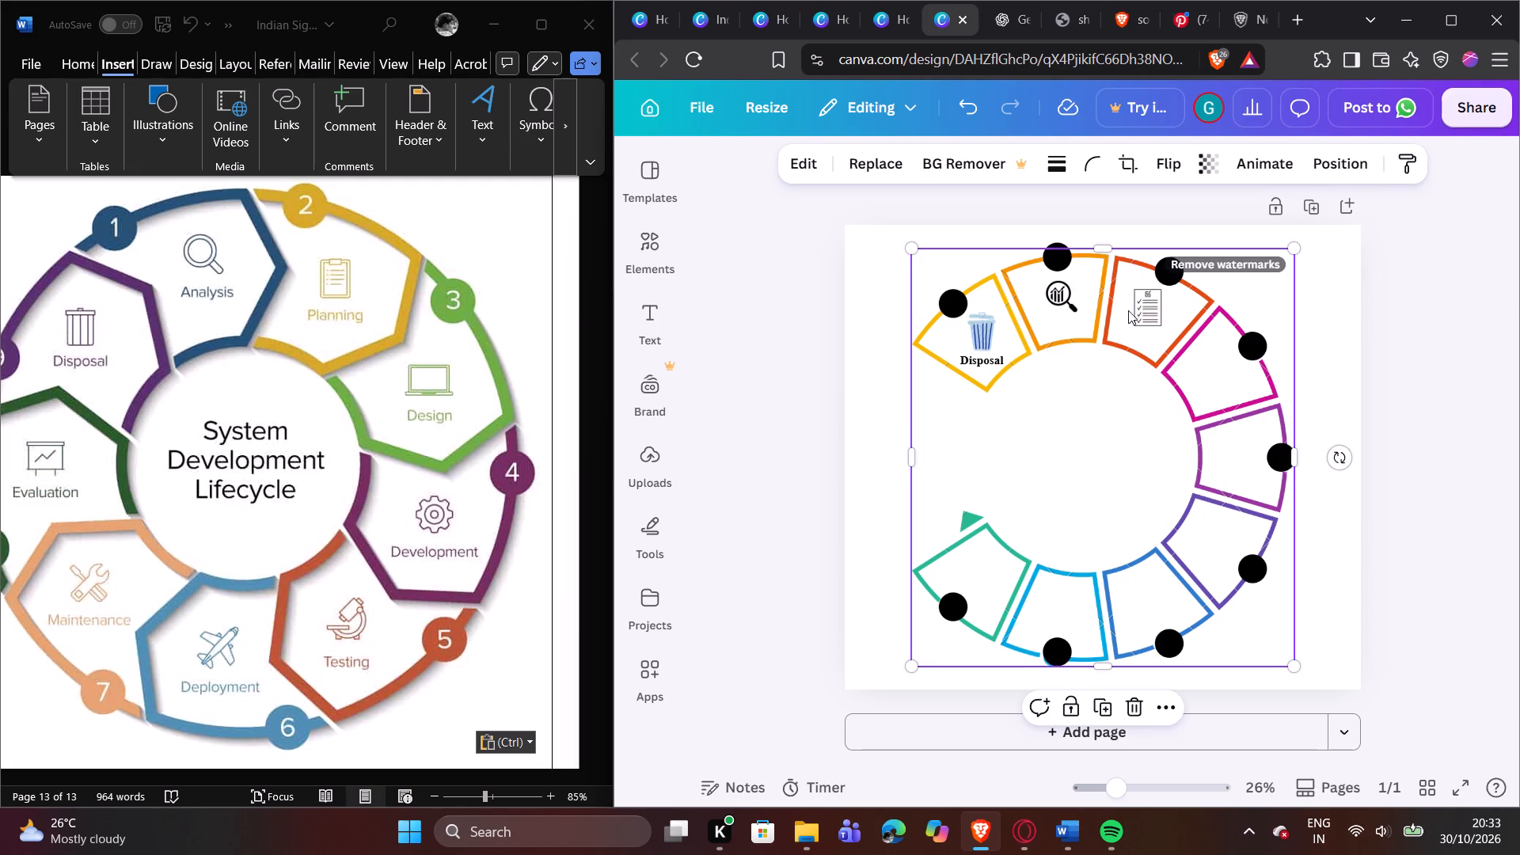
Duplicate the "Disposal" caption, place the copy beneath the magnifying glass in the orange segment, and change its text to "Analysis".
{"action": "left_click", "coordinate": [990, 356]}
{"action": "left_click", "coordinate": [986, 310]}
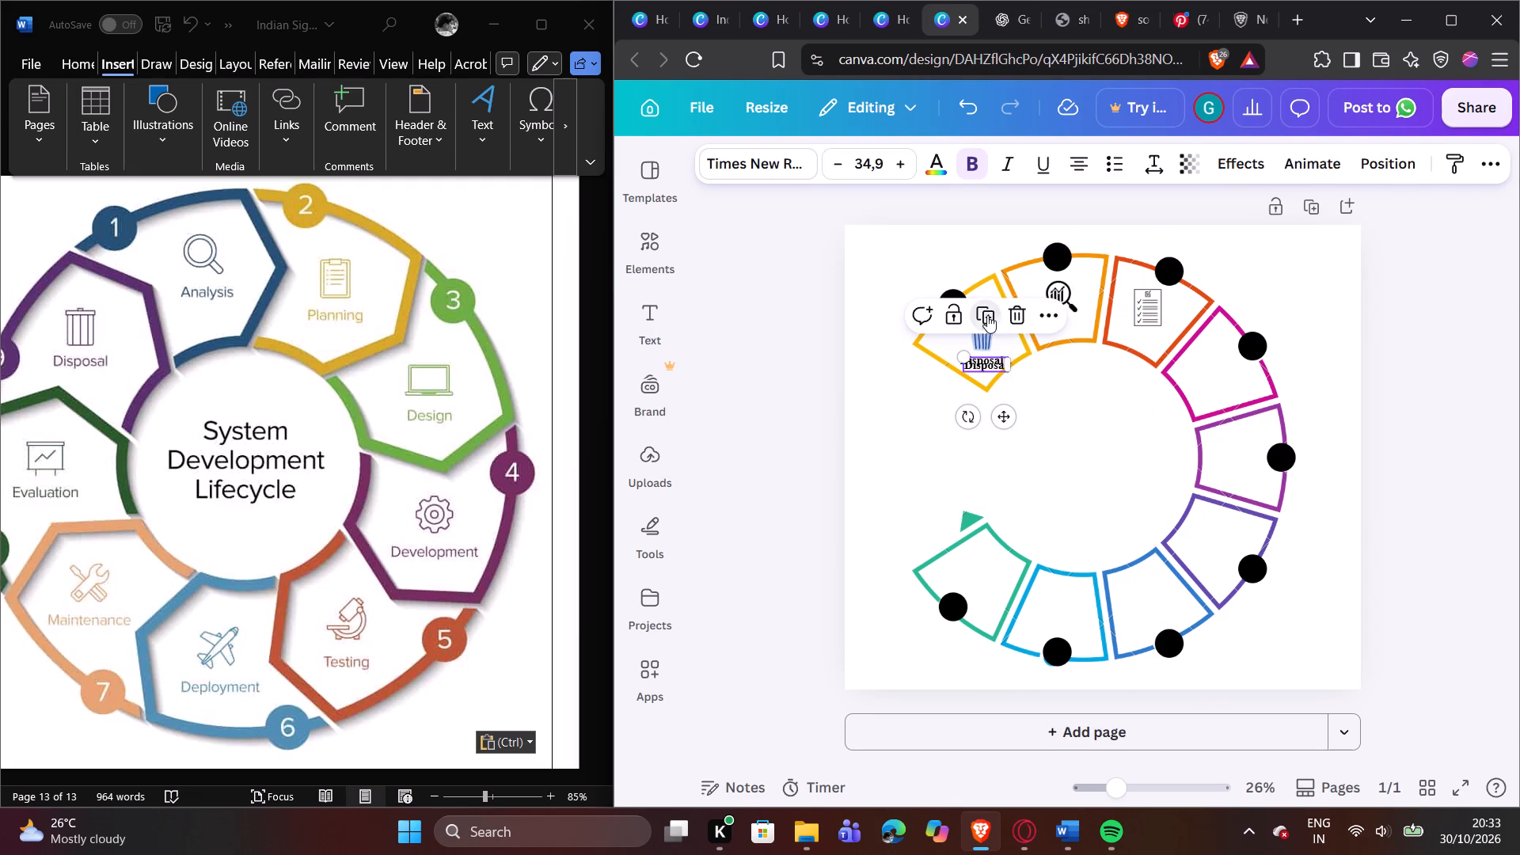
{"action": "left_click_drag", "start_coordinate": [990, 365], "coordinate": [1068, 328]}
{"action": "left_click", "coordinate": [1068, 328]}
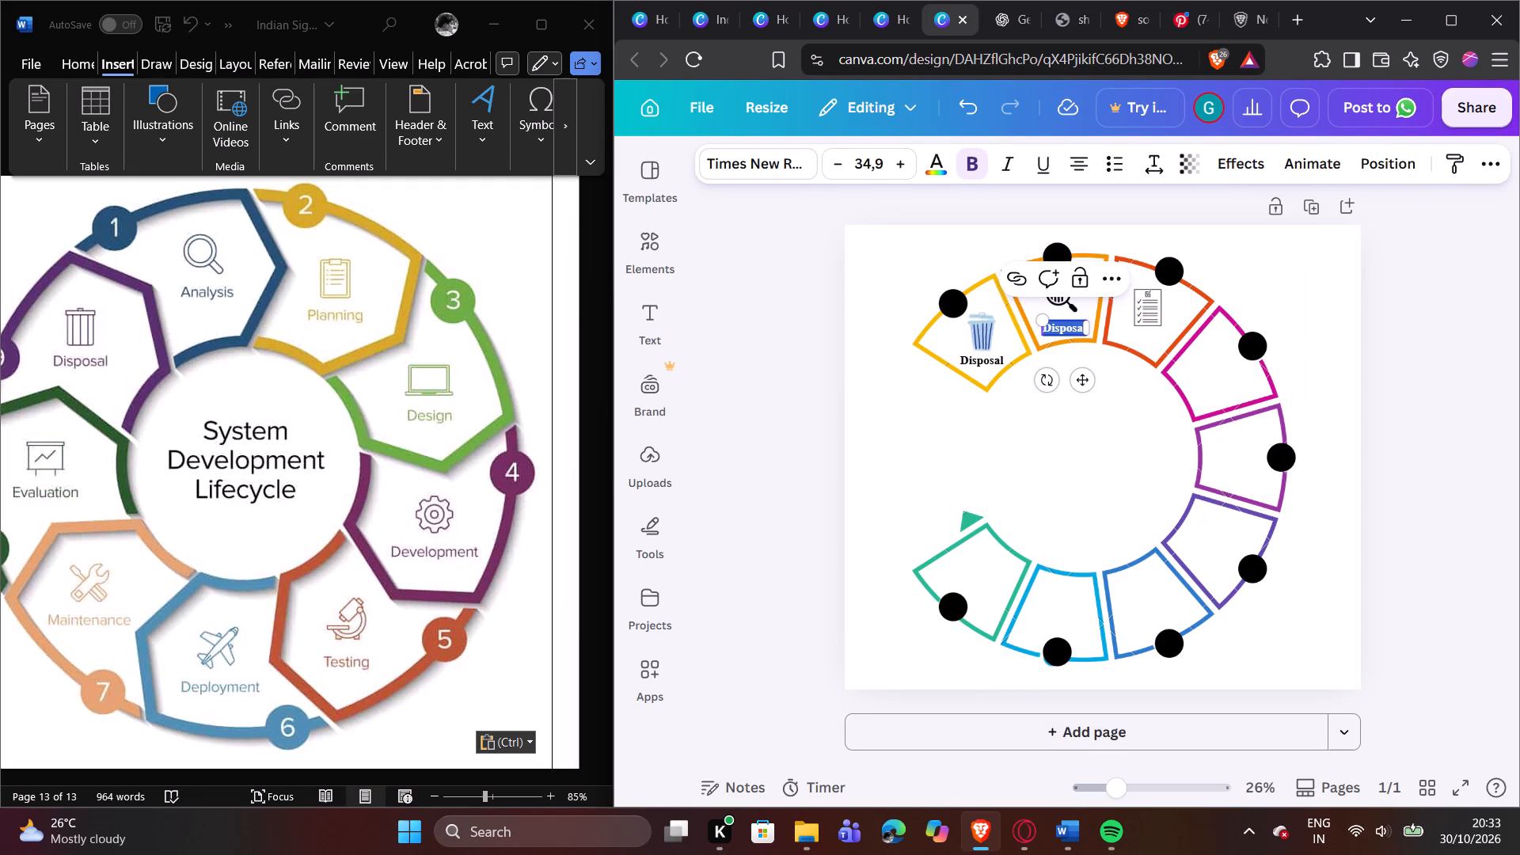
{"action": "type", "text": "Ana"}
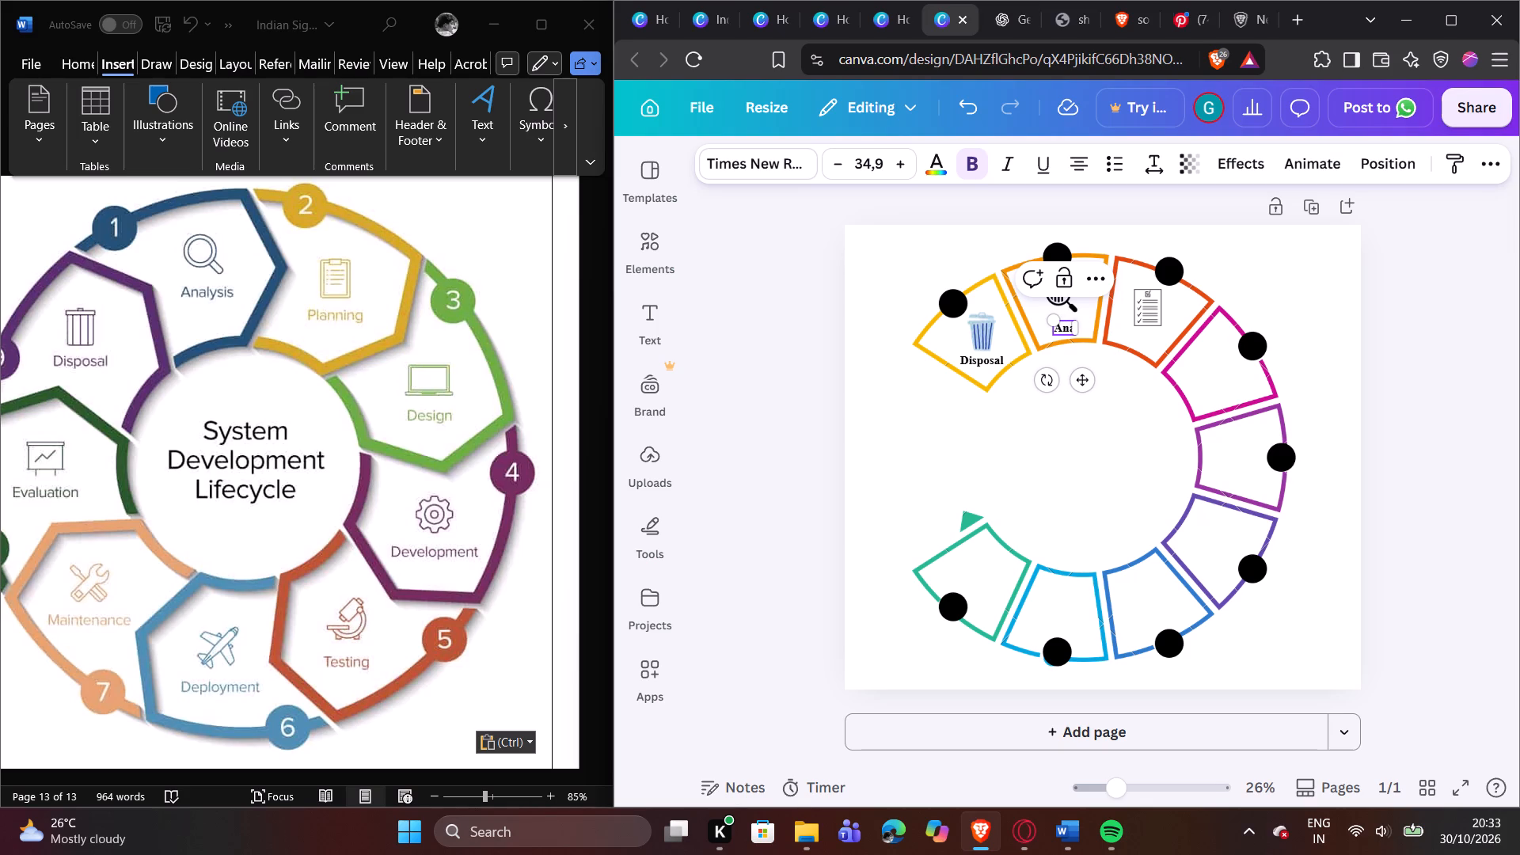
{"action": "type", "text": "ly"}
{"action": "type", "text": "sis"}
{"action": "left_click", "coordinate": [1099, 468]}
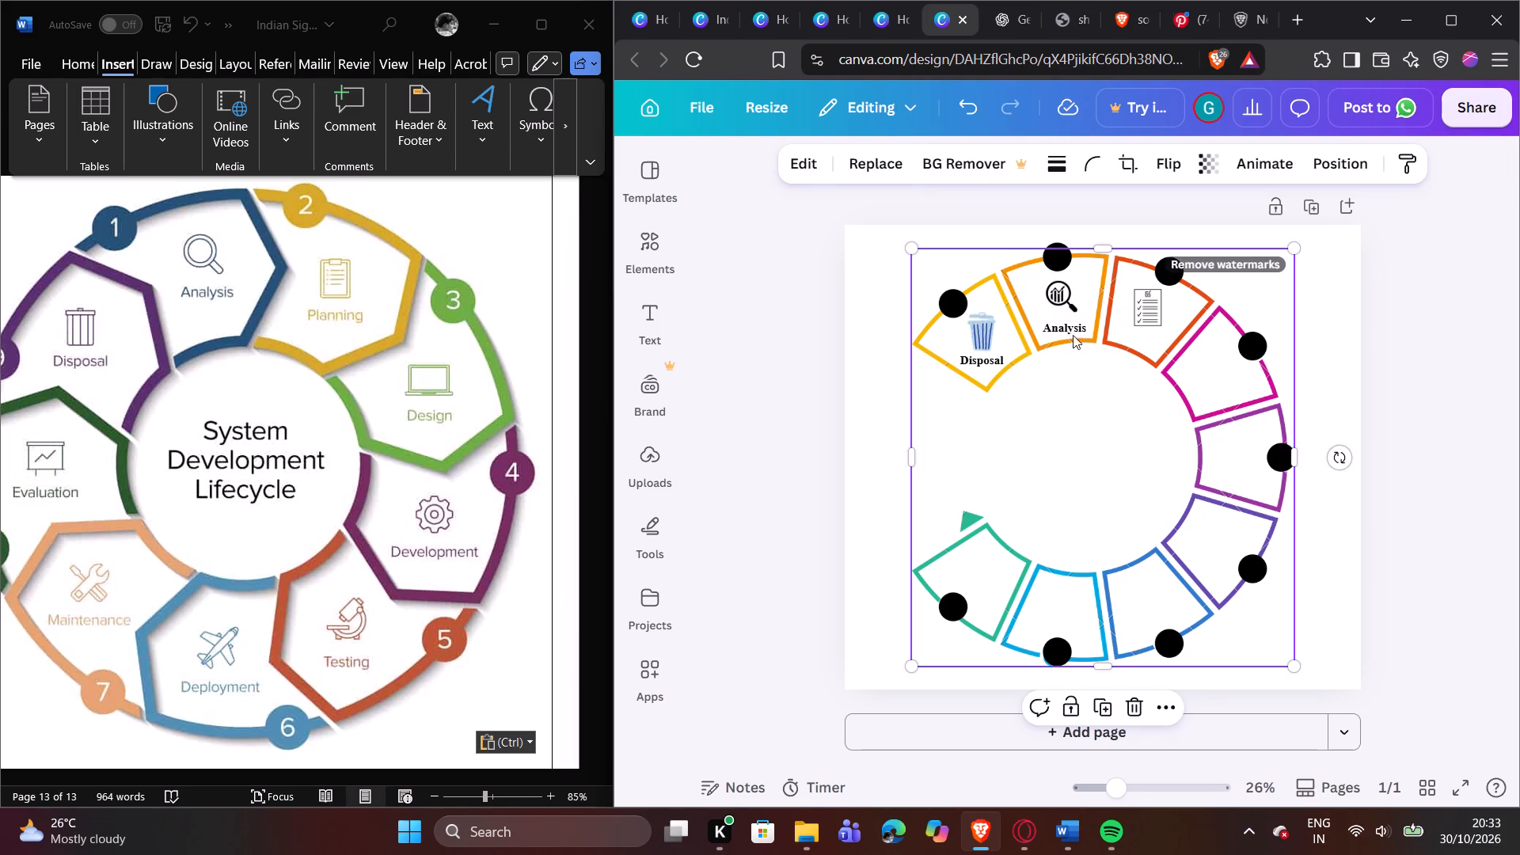
Duplicate the "Analysis" caption, place the copy beneath the checklist icon in the red-orange segment, and change its text to "Planning".
{"action": "left_click", "coordinate": [1054, 325]}
{"action": "left_click", "coordinate": [1059, 275]}
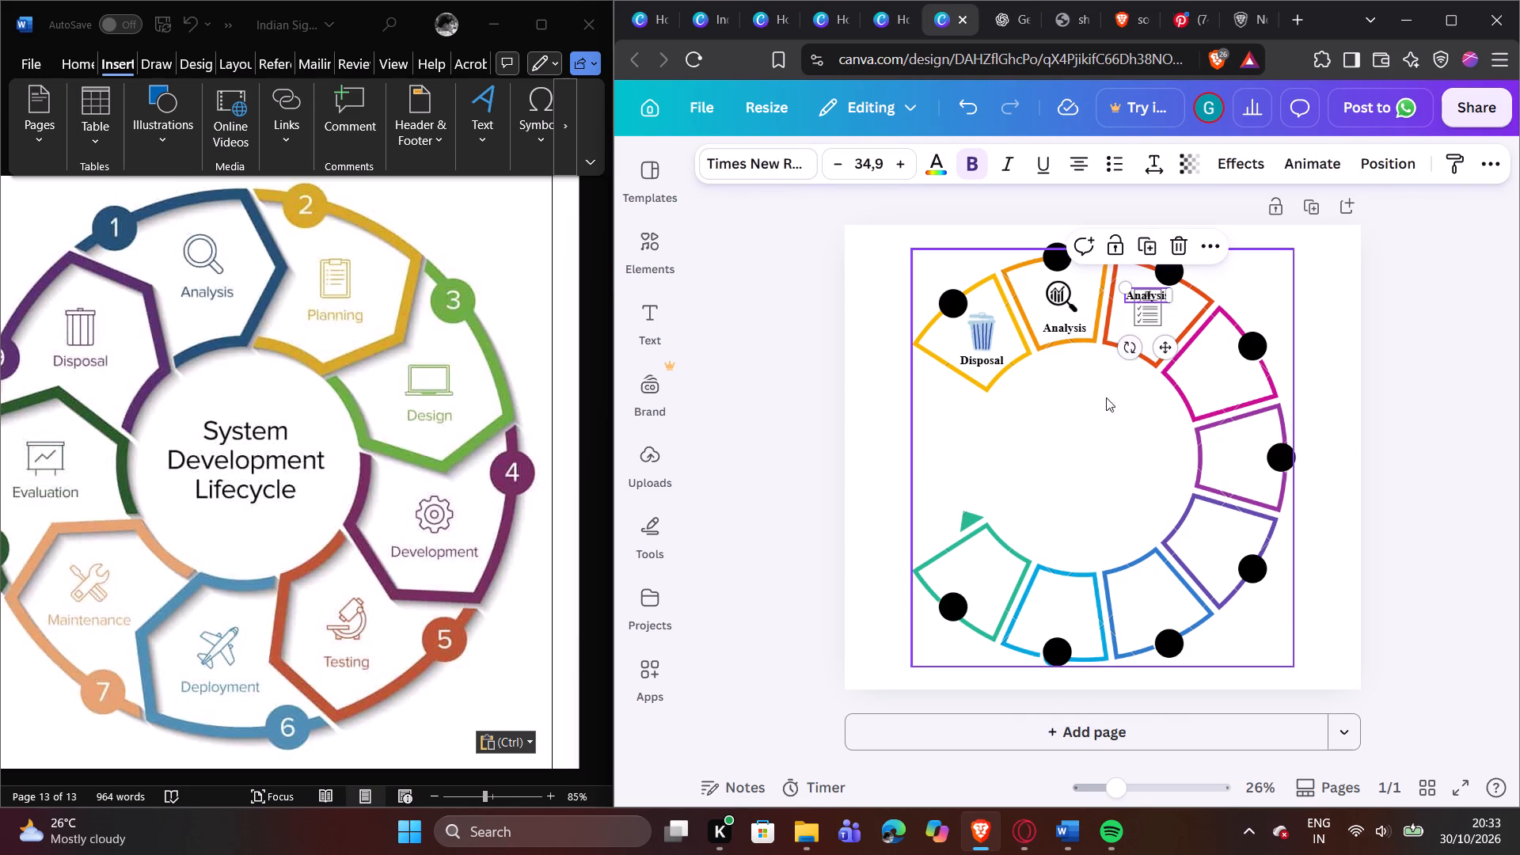
{"action": "left_click", "coordinate": [1096, 409]}
{"action": "left_click_drag", "start_coordinate": [1143, 298], "coordinate": [1134, 344]}
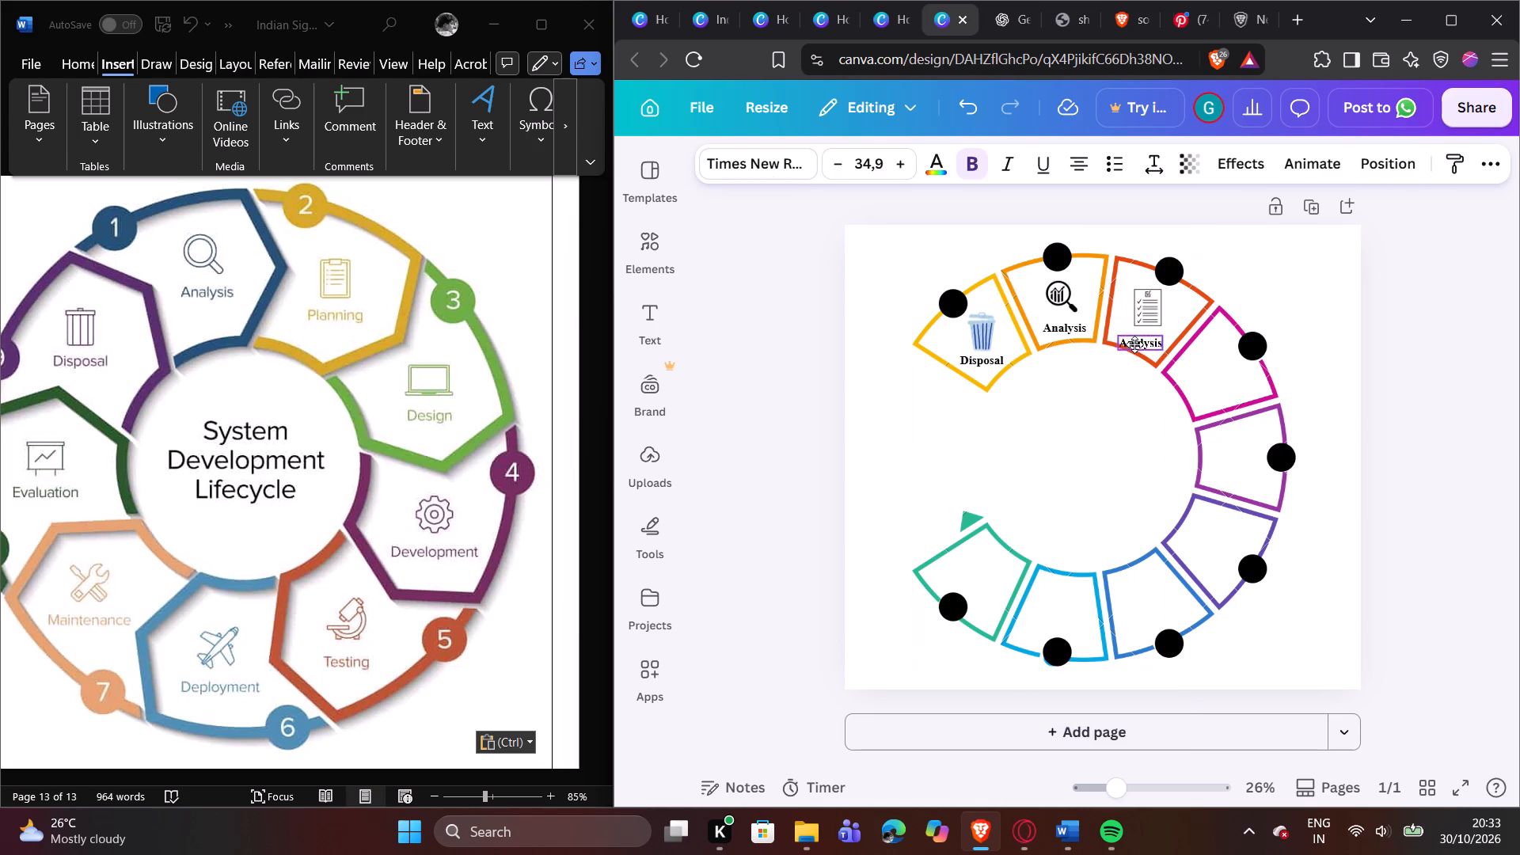
{"action": "left_click_drag", "start_coordinate": [1134, 344], "coordinate": [1141, 340]}
{"action": "double_click", "coordinate": [1141, 340]}
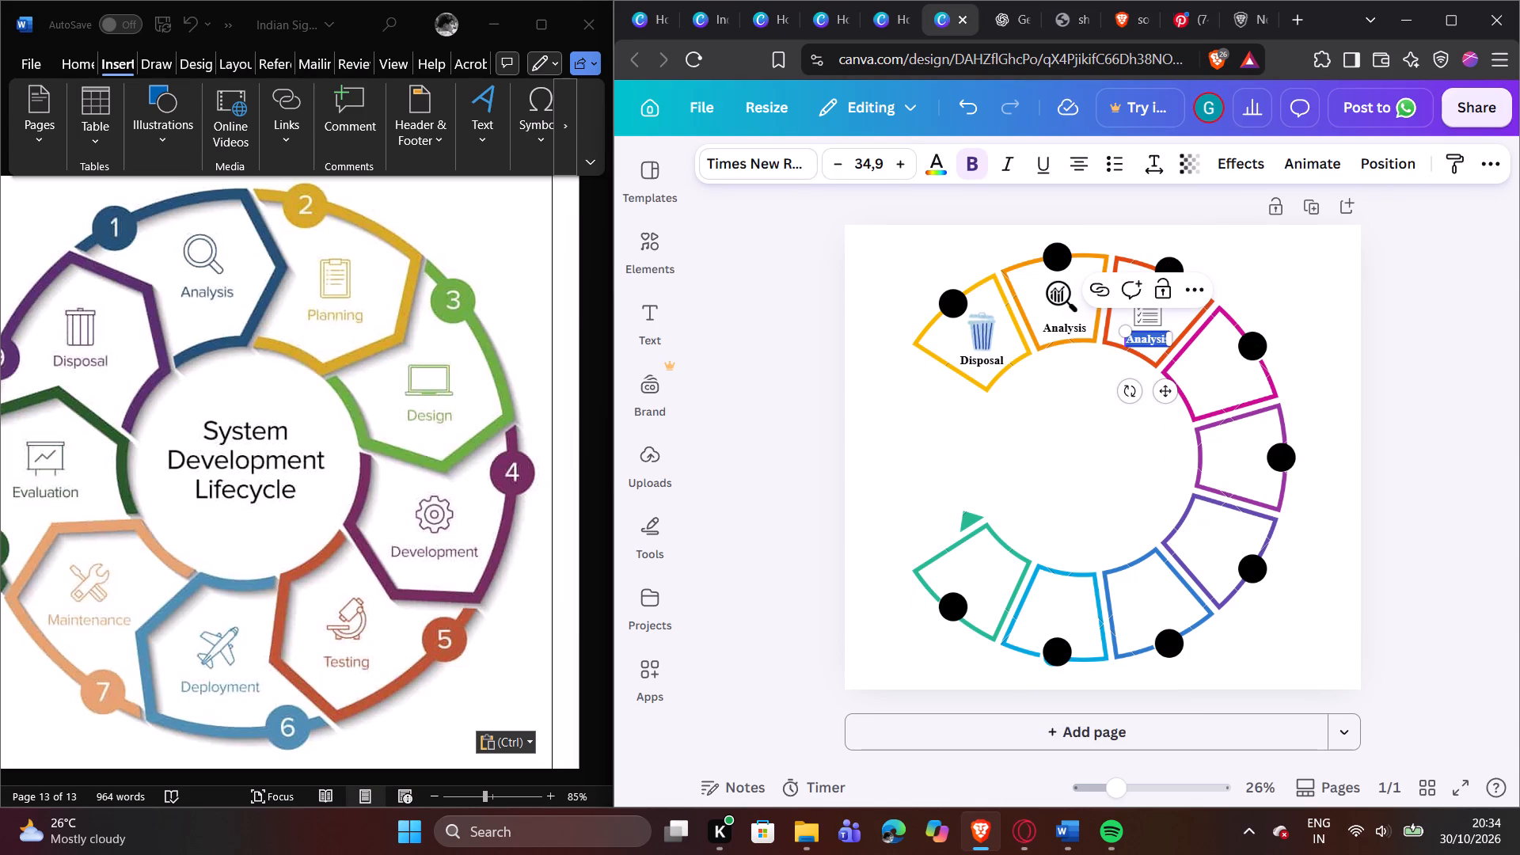
{"action": "left_click", "coordinate": [1139, 342]}
{"action": "left_click", "coordinate": [1133, 344]}
{"action": "left_click", "coordinate": [1111, 374]}
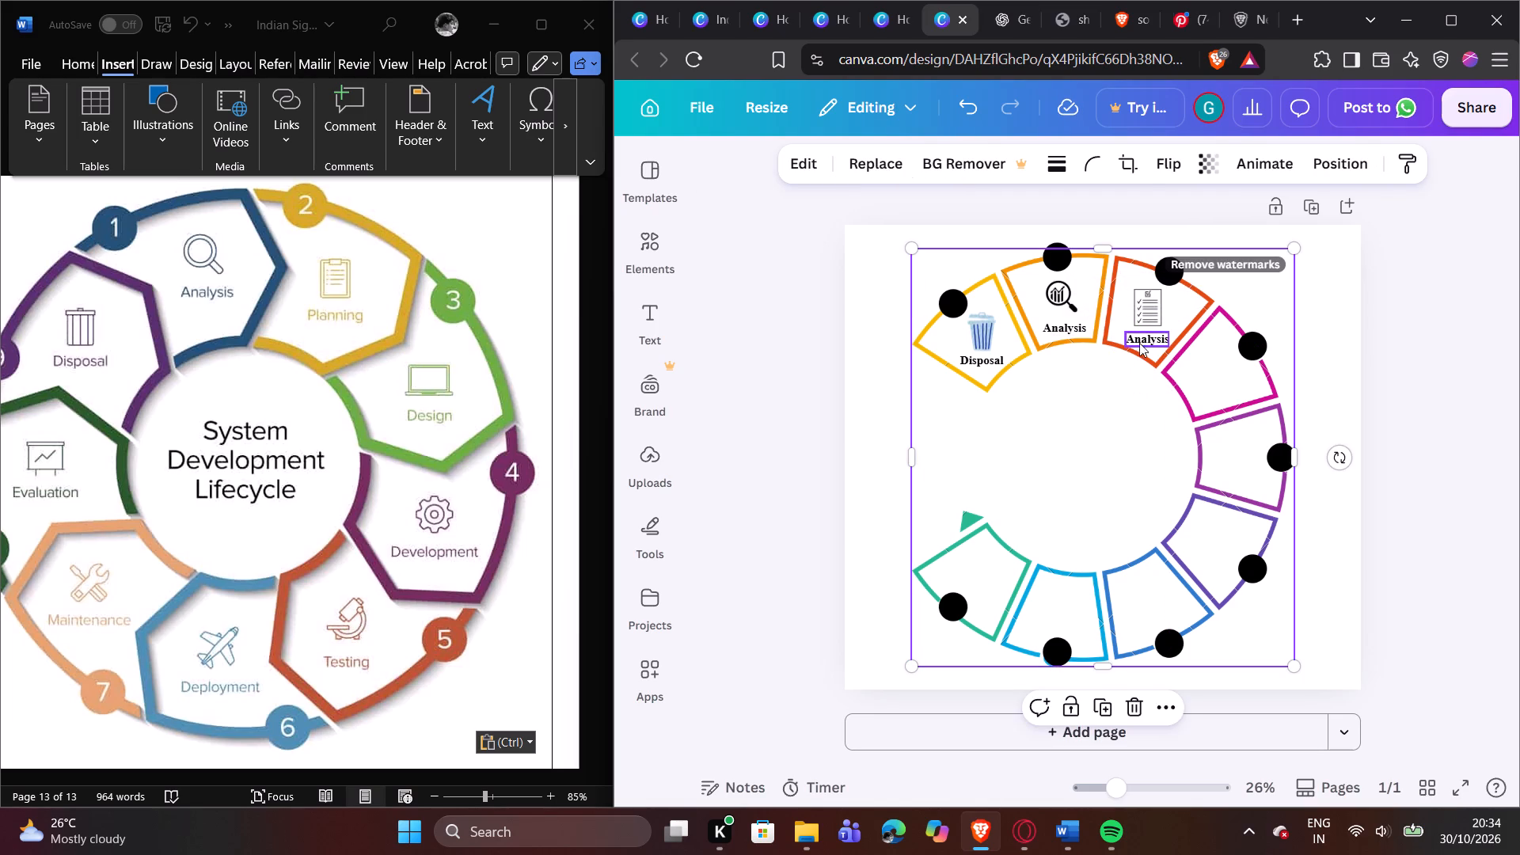
{"action": "double_click", "coordinate": [1151, 335]}
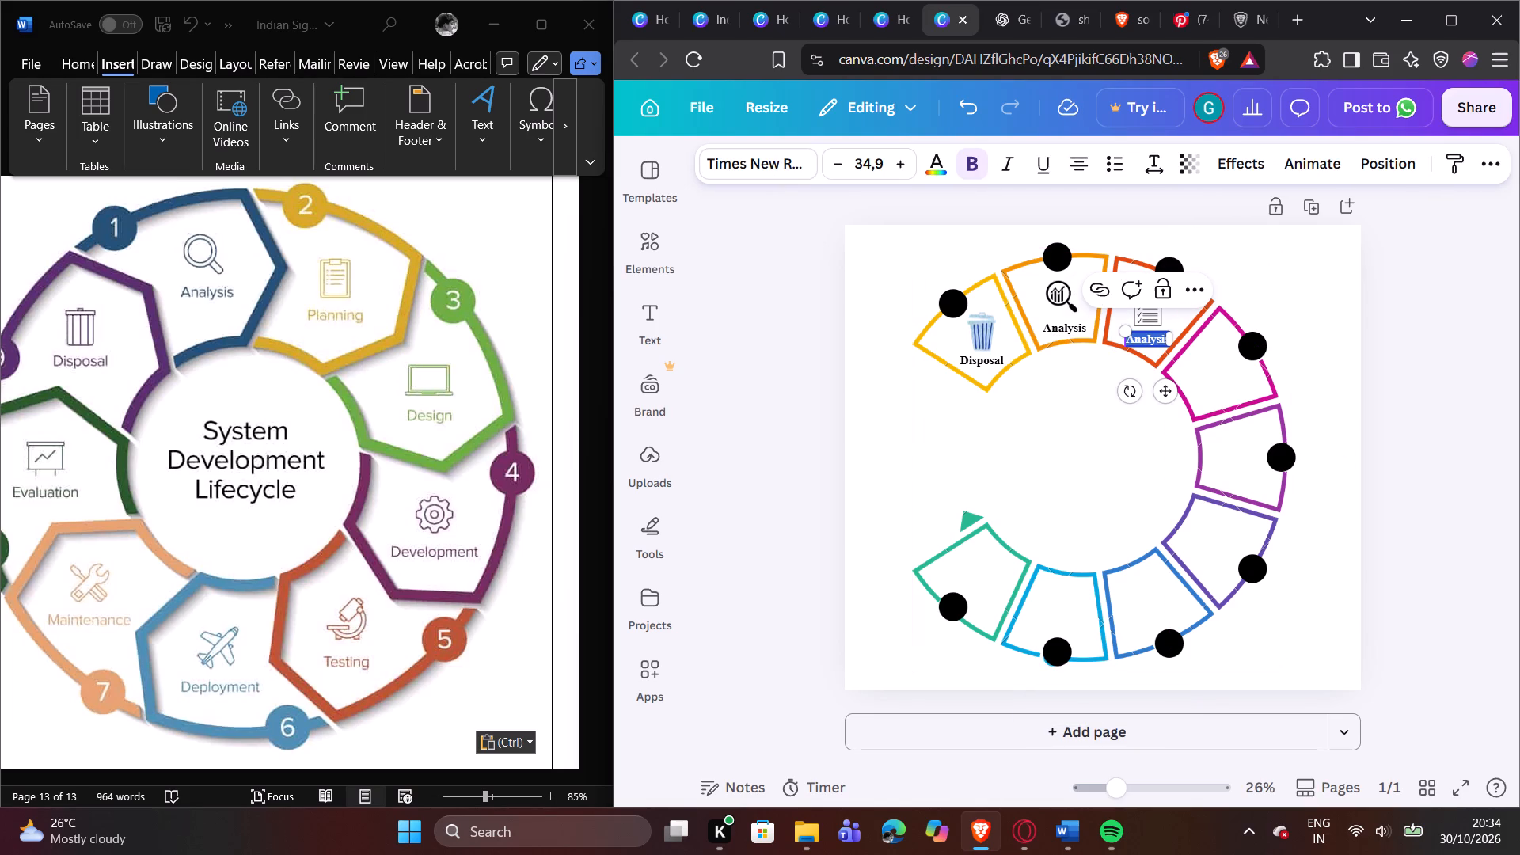
{"action": "type", "text": "Planning"}
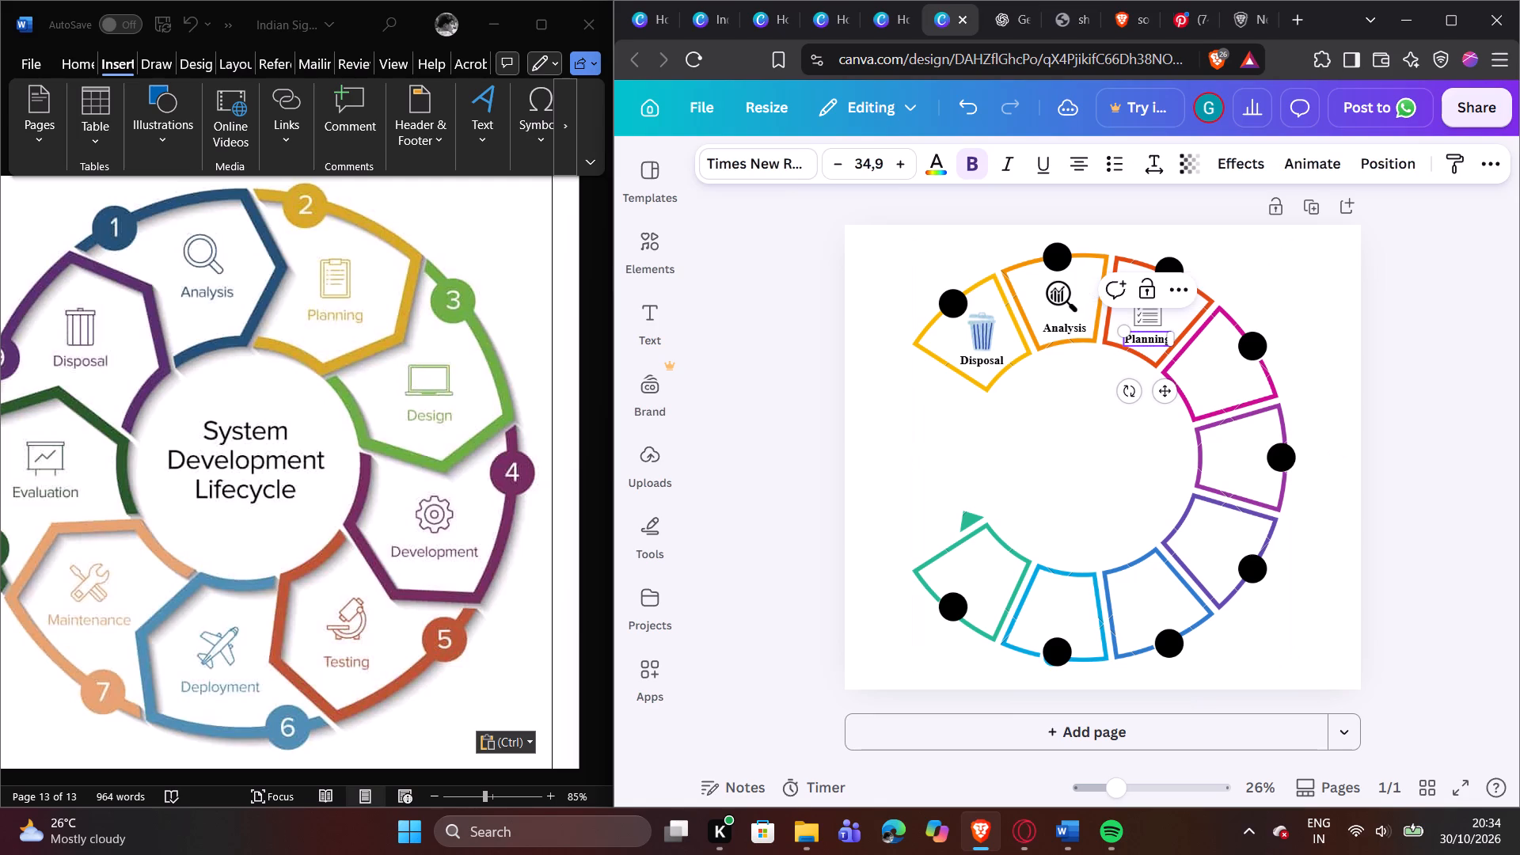
{"action": "left_click", "coordinate": [1292, 285]}
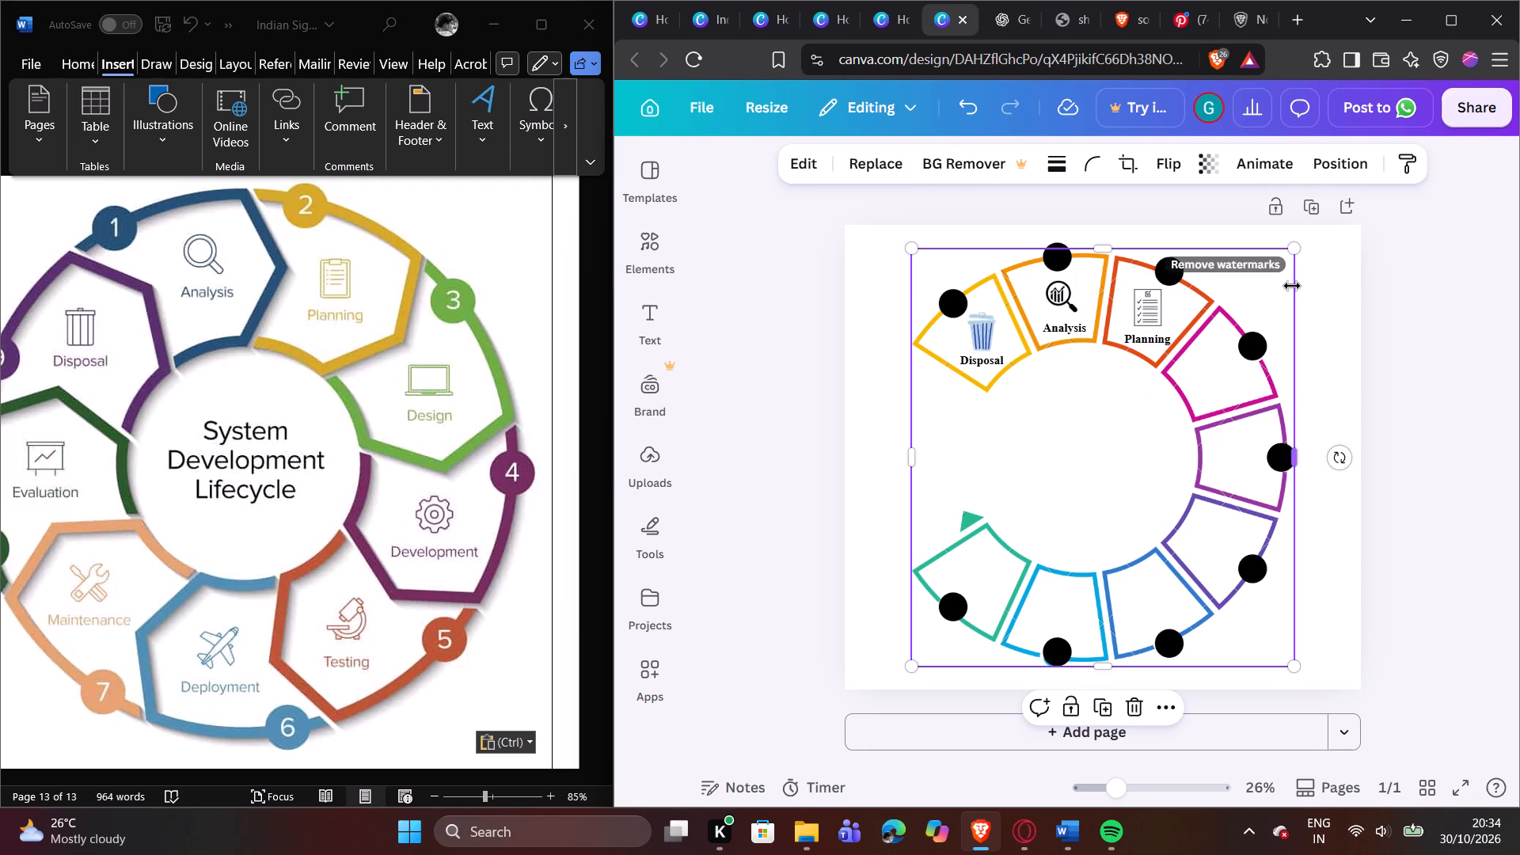
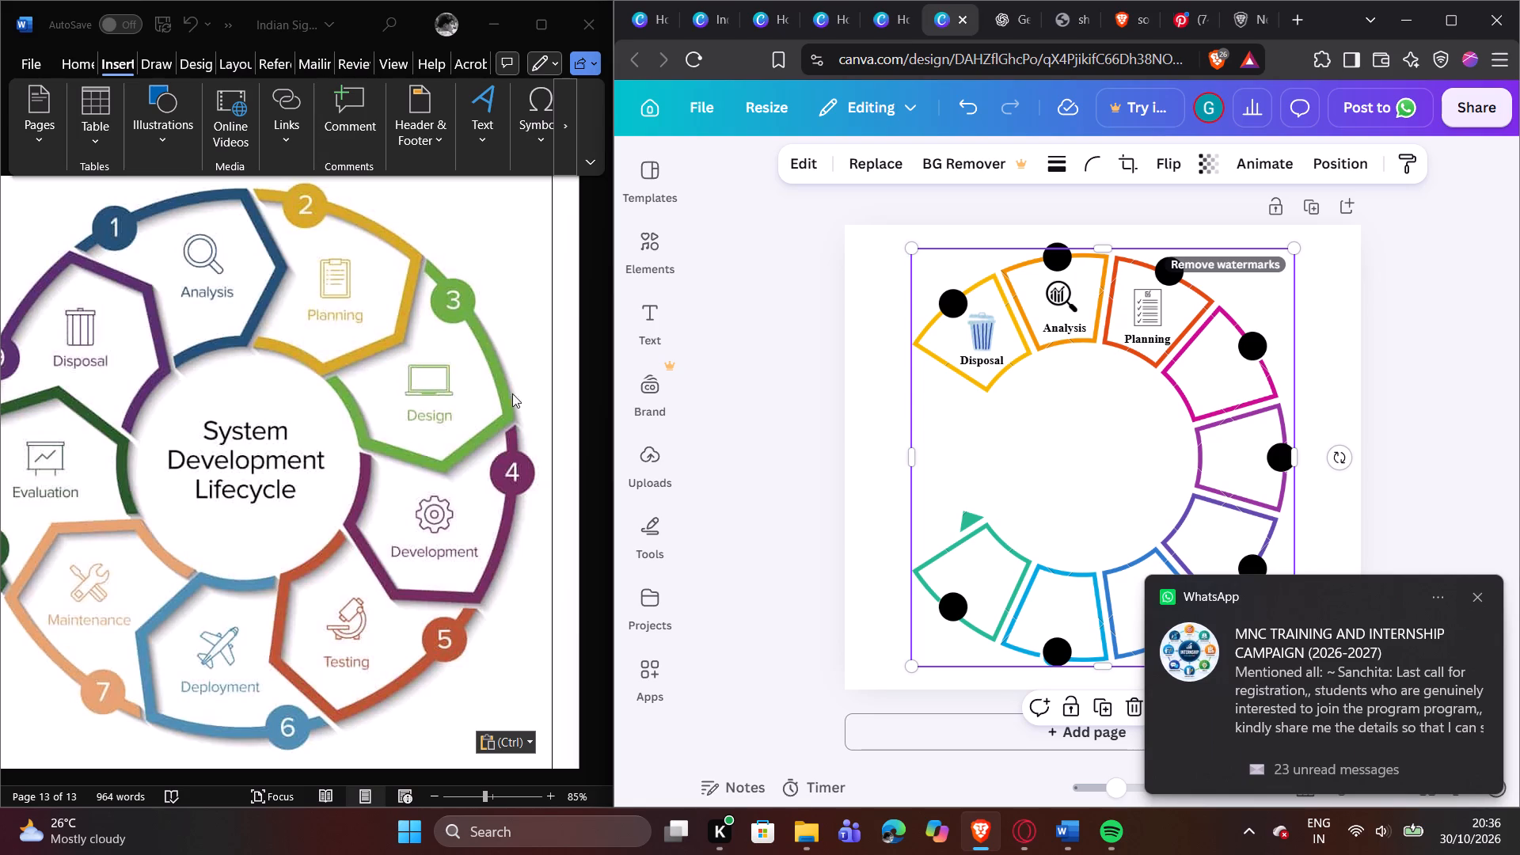
Dismiss the WhatsApp notification covering part of the design page.
{"action": "left_click", "coordinate": [1486, 605]}
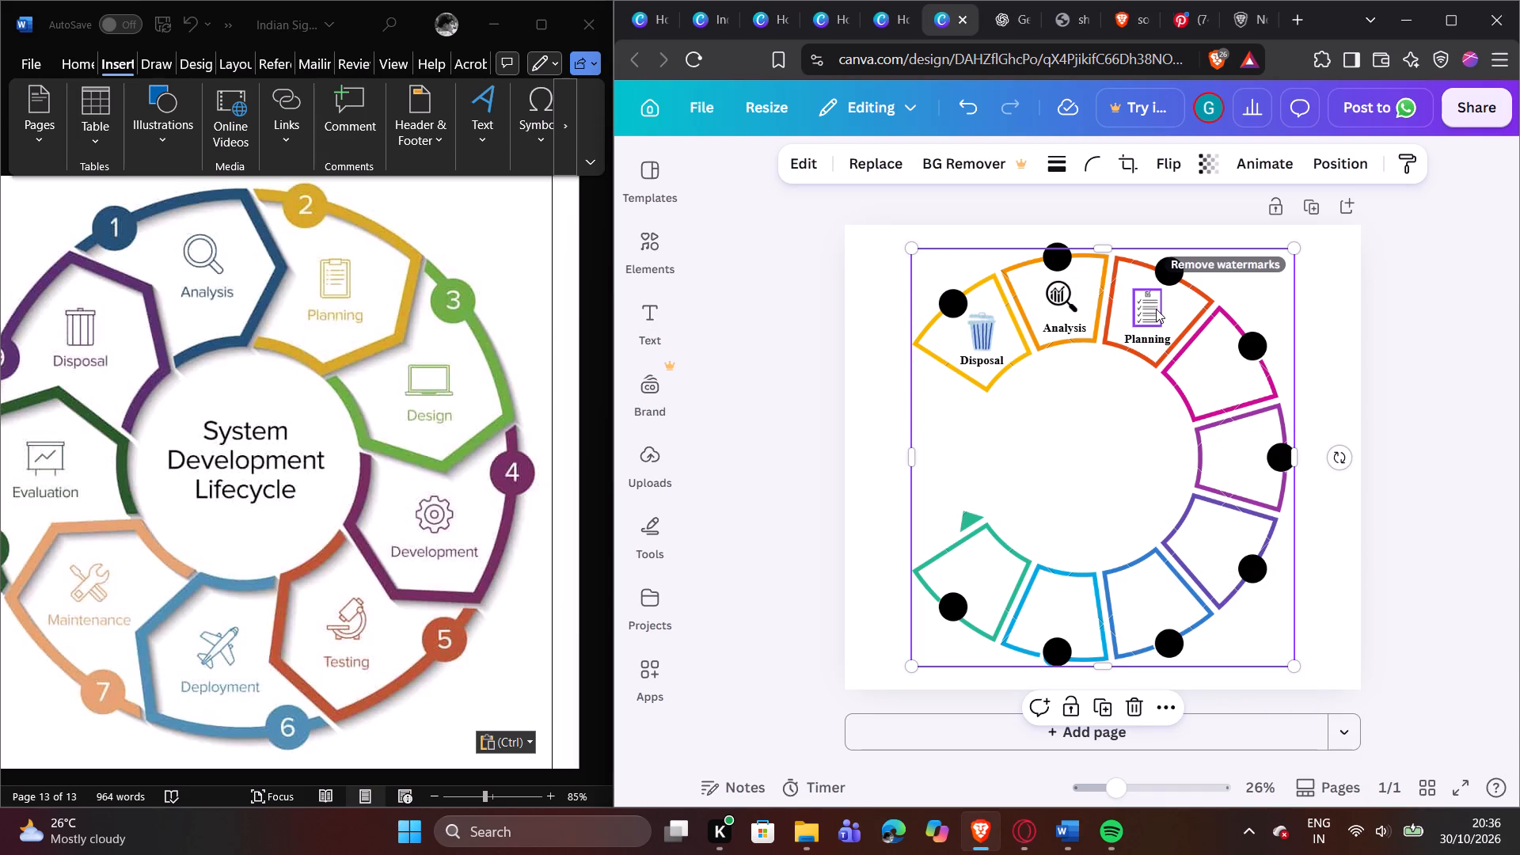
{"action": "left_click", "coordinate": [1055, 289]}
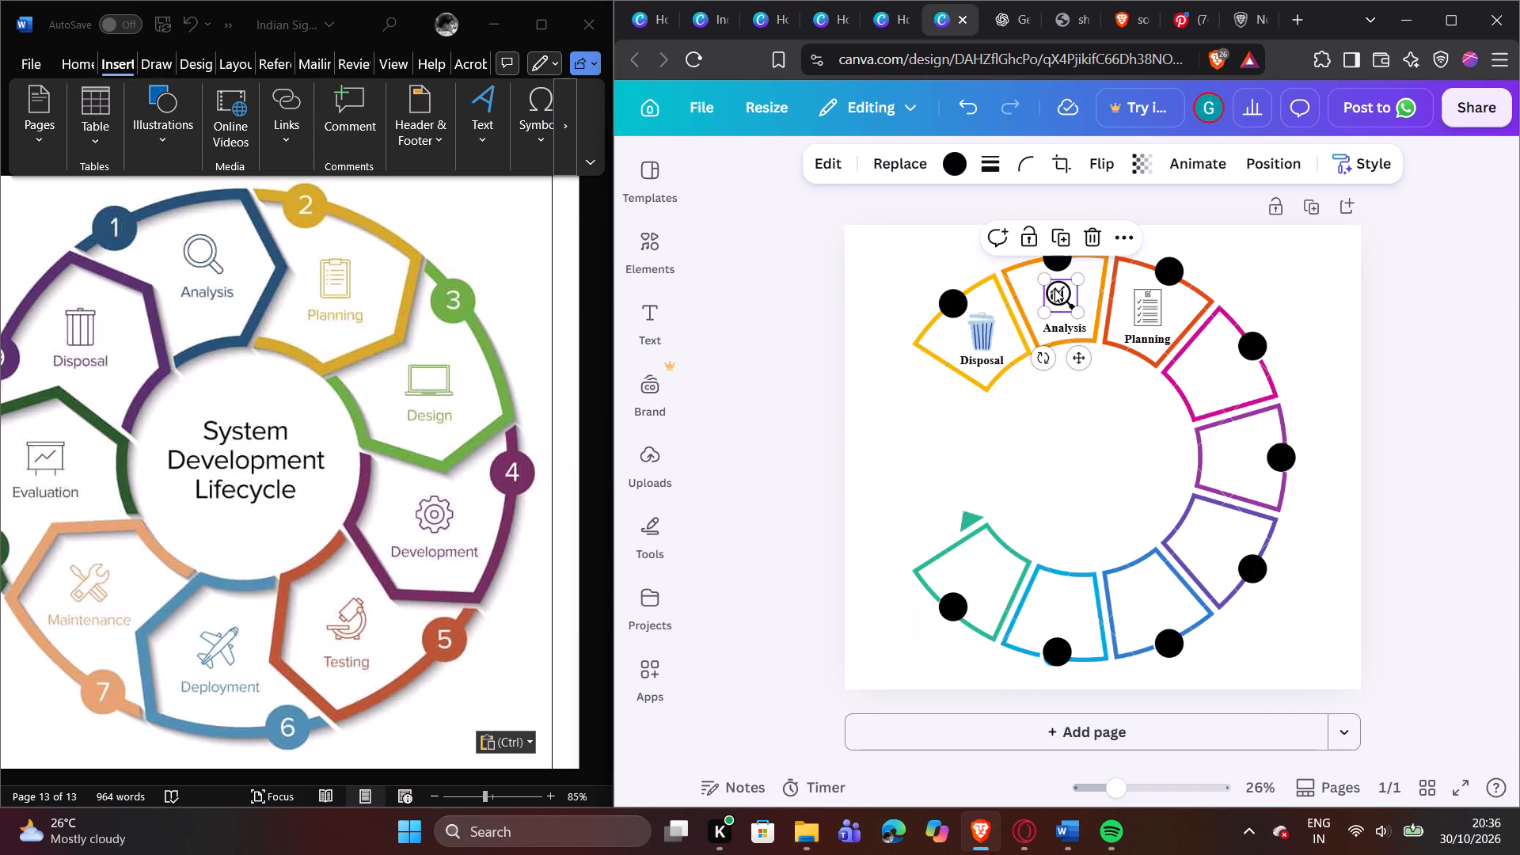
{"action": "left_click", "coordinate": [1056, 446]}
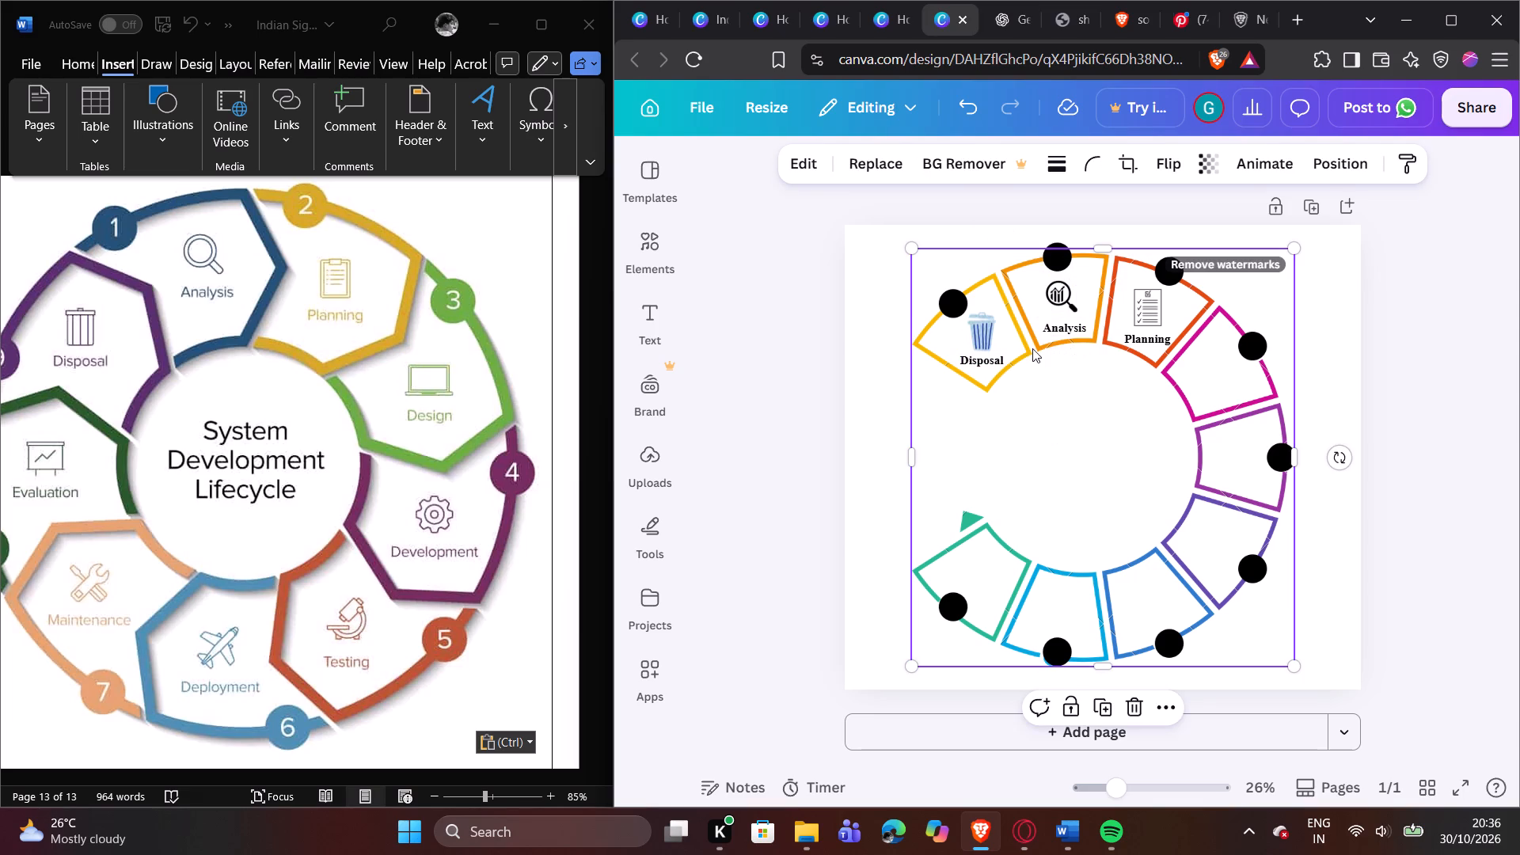
Replace the previous elements search with a search for "laptop".
{"action": "left_click", "coordinate": [670, 255]}
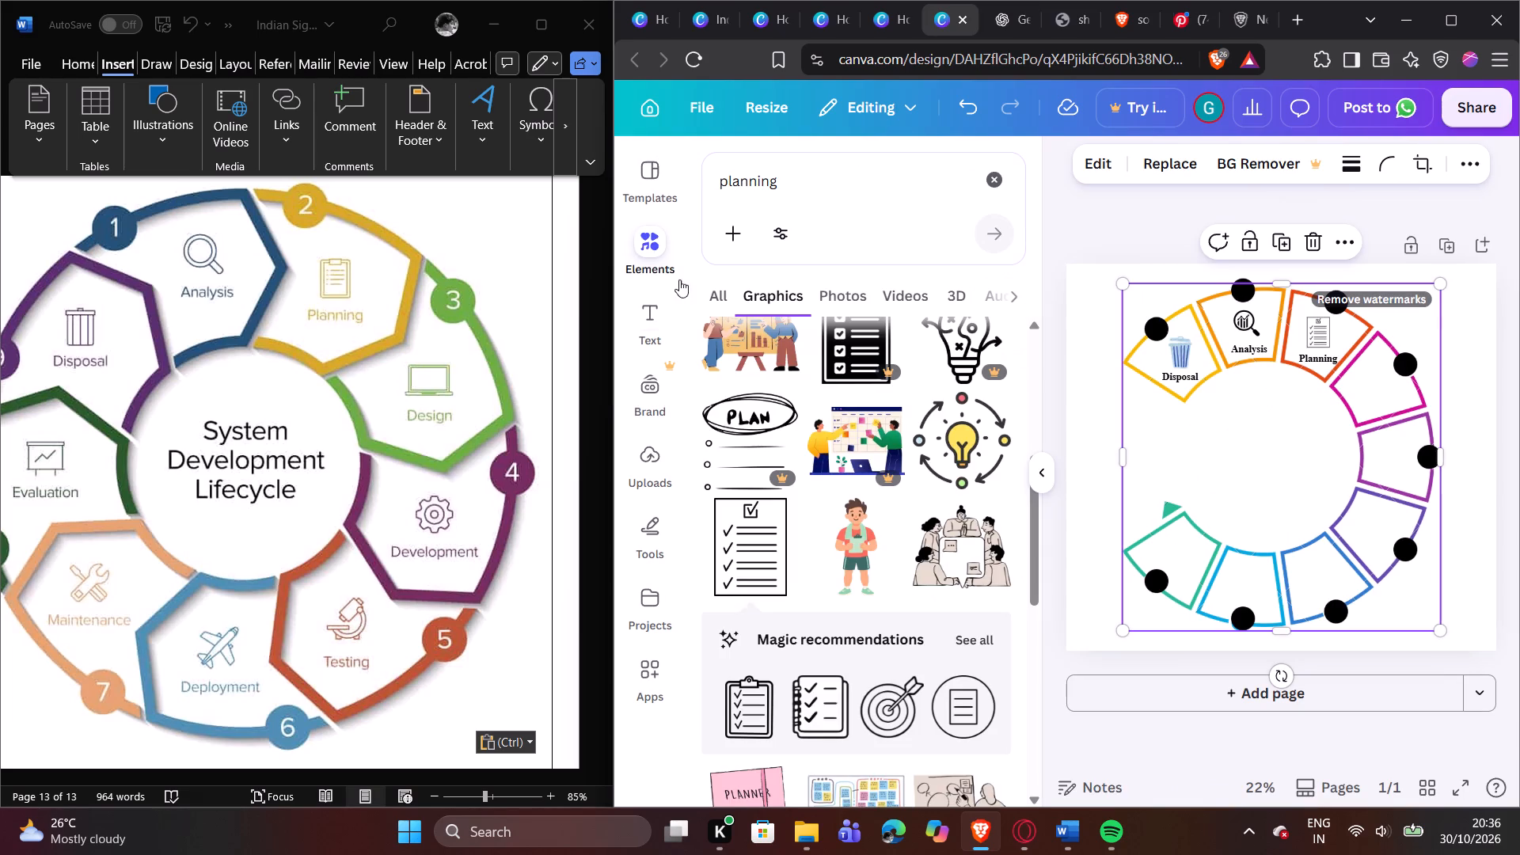
{"action": "left_click", "coordinate": [994, 172]}
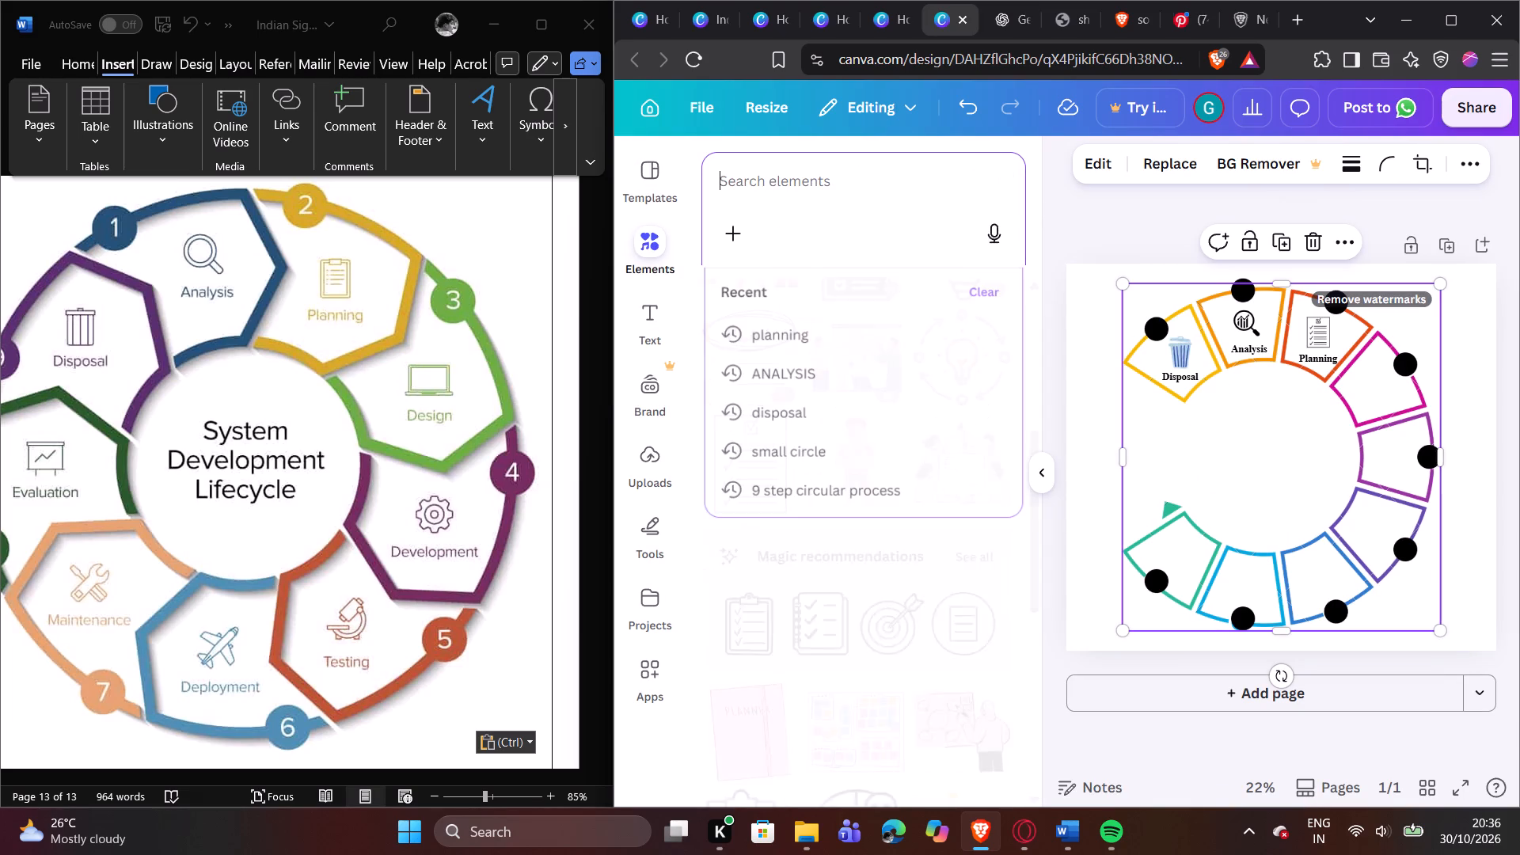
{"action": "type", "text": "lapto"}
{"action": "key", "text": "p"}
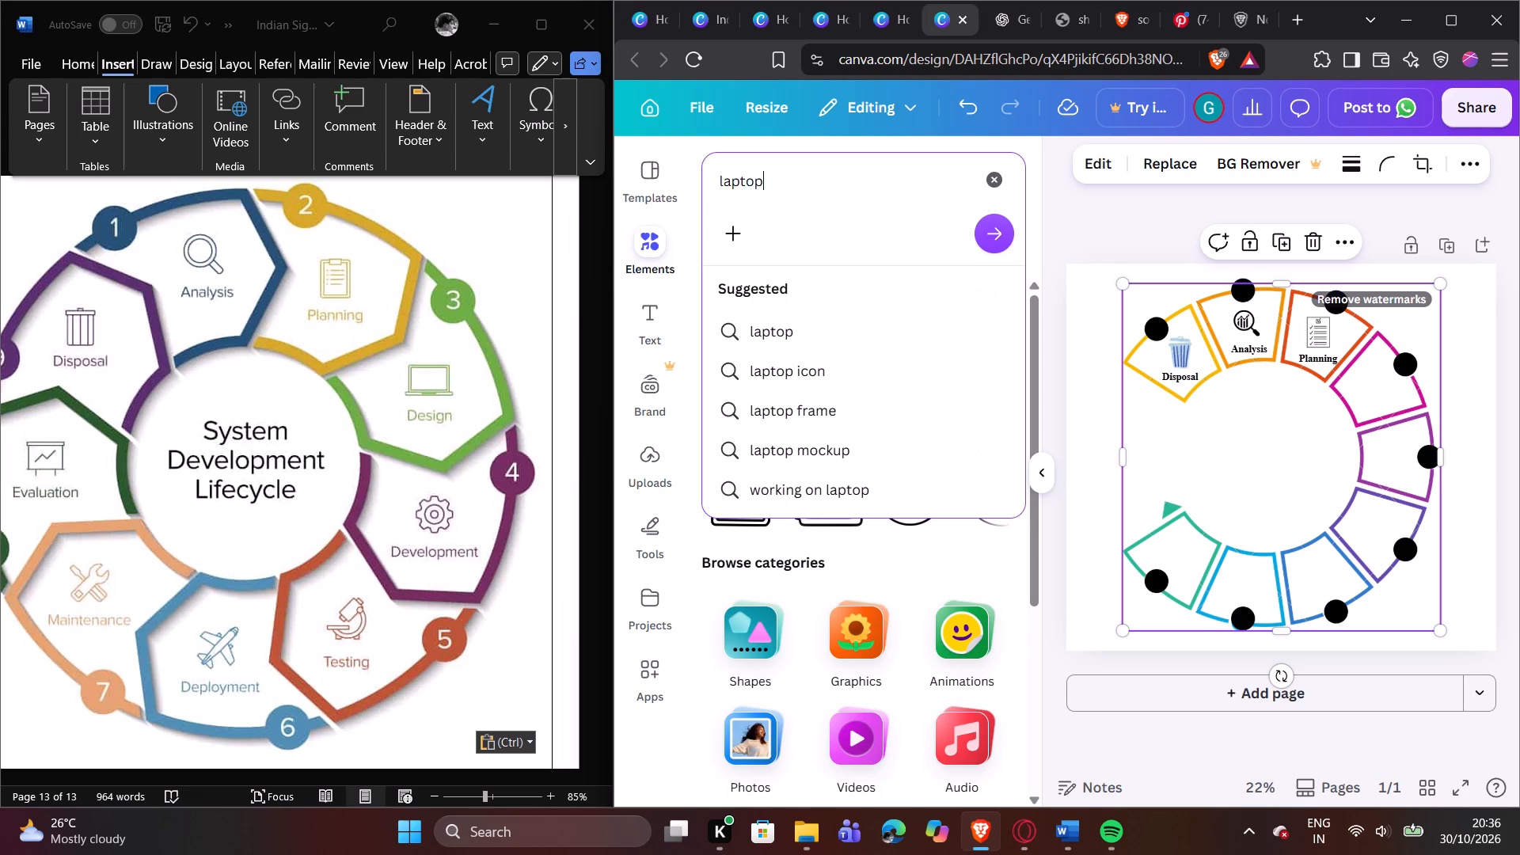
Search the elements for "laptop", restrict the results to graphics, and add the black outlined open laptop to the page.
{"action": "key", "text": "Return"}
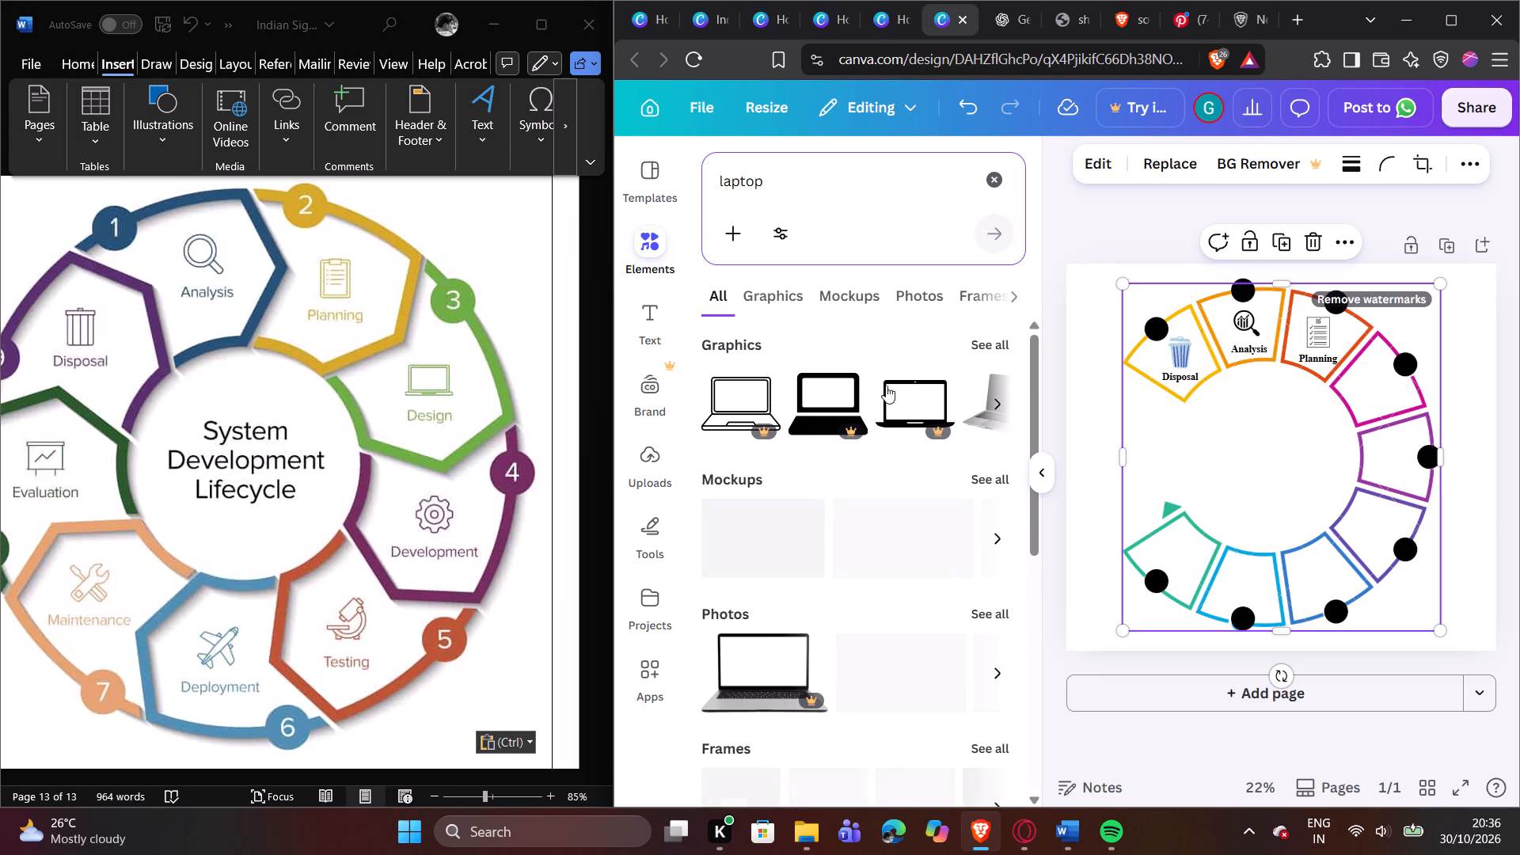
{"action": "left_click", "coordinate": [986, 408]}
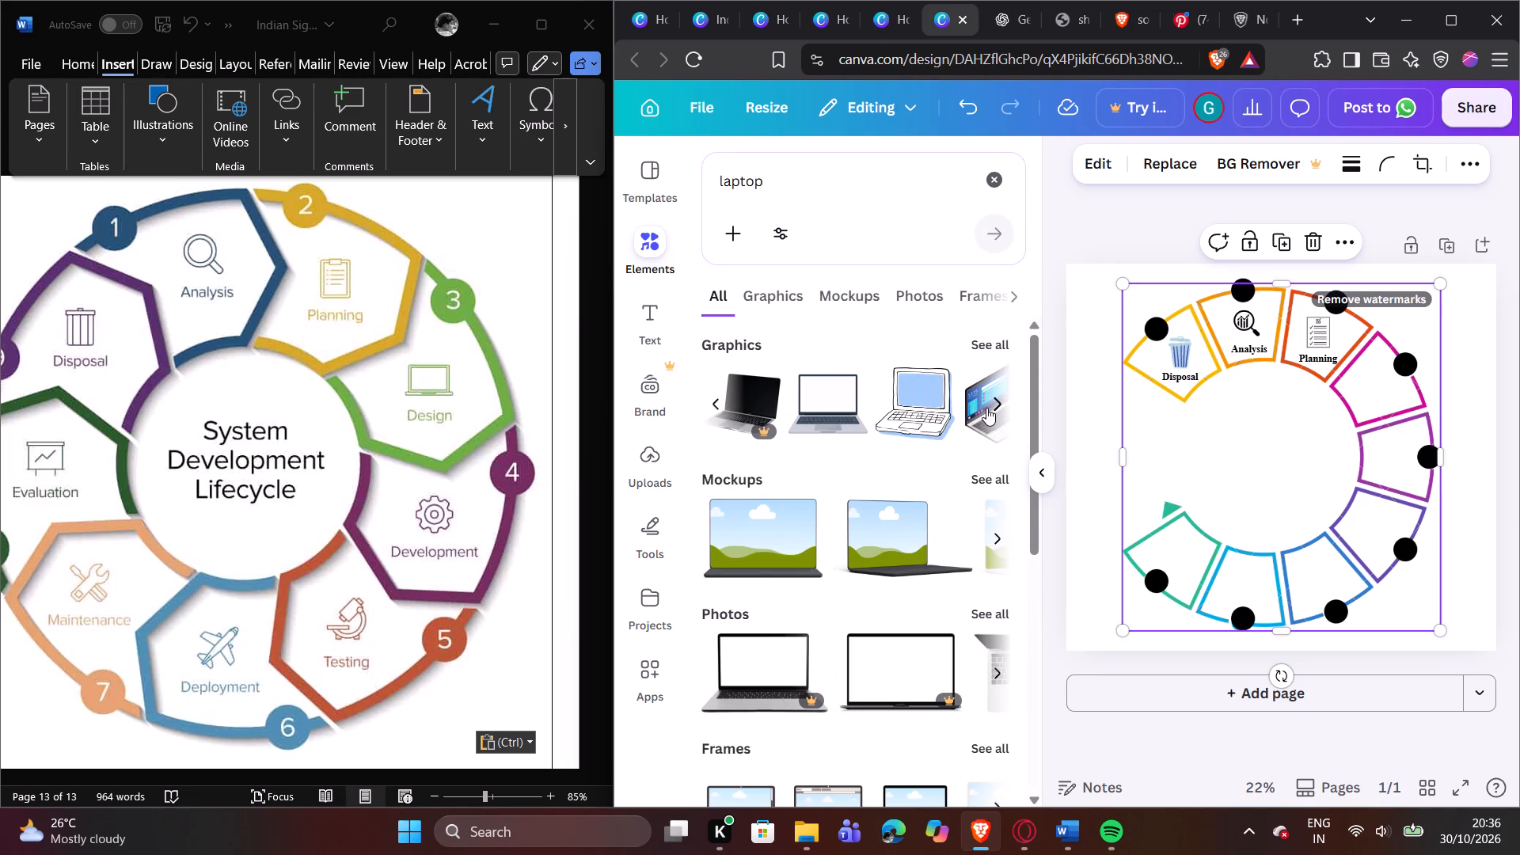
{"action": "left_click", "coordinate": [986, 407]}
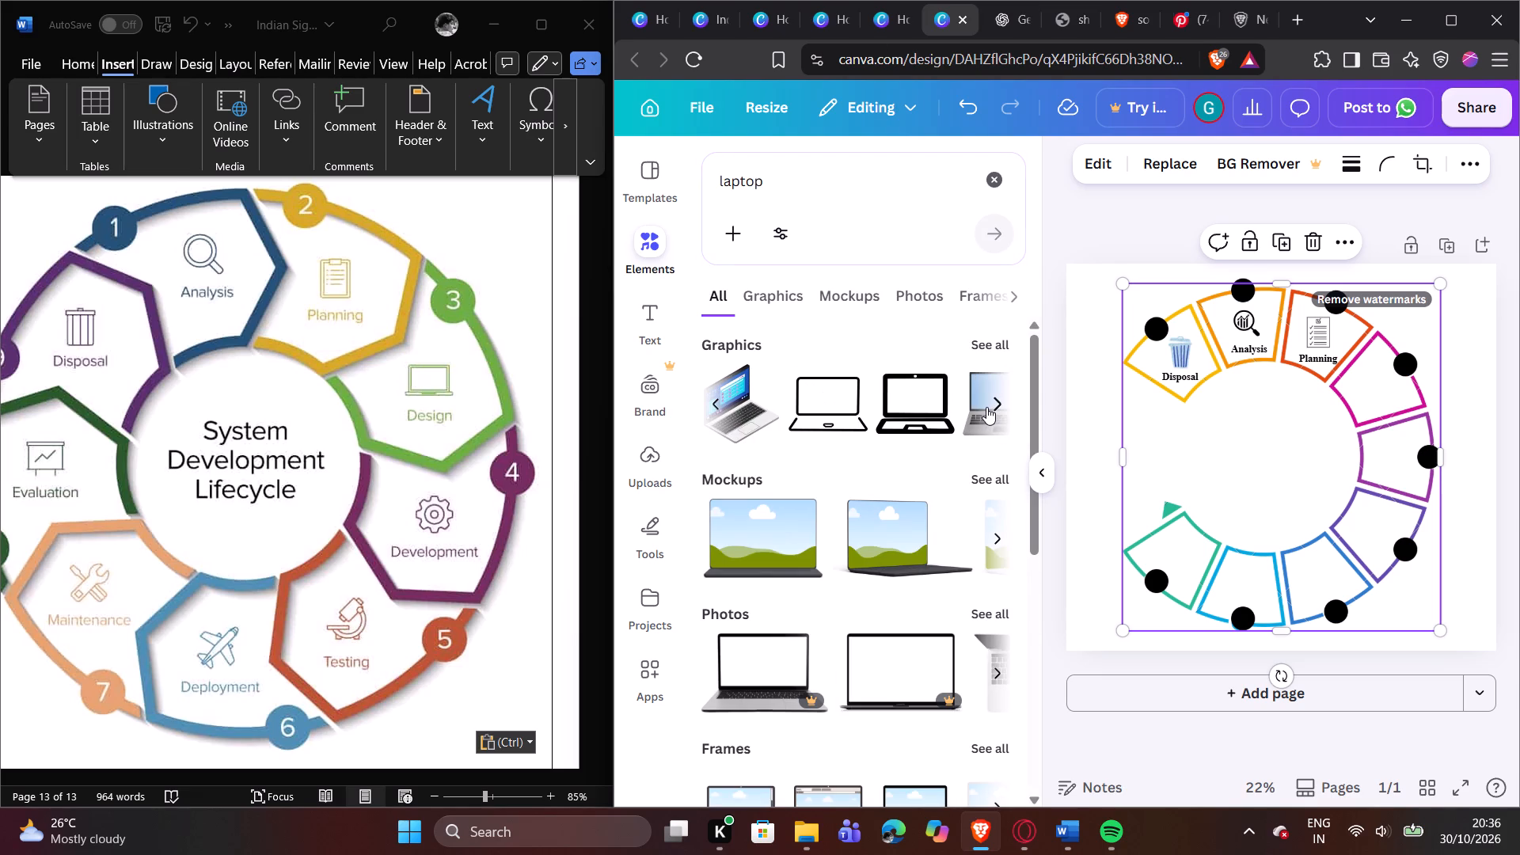
{"action": "left_click", "coordinate": [986, 407]}
{"action": "left_click", "coordinate": [986, 407]}
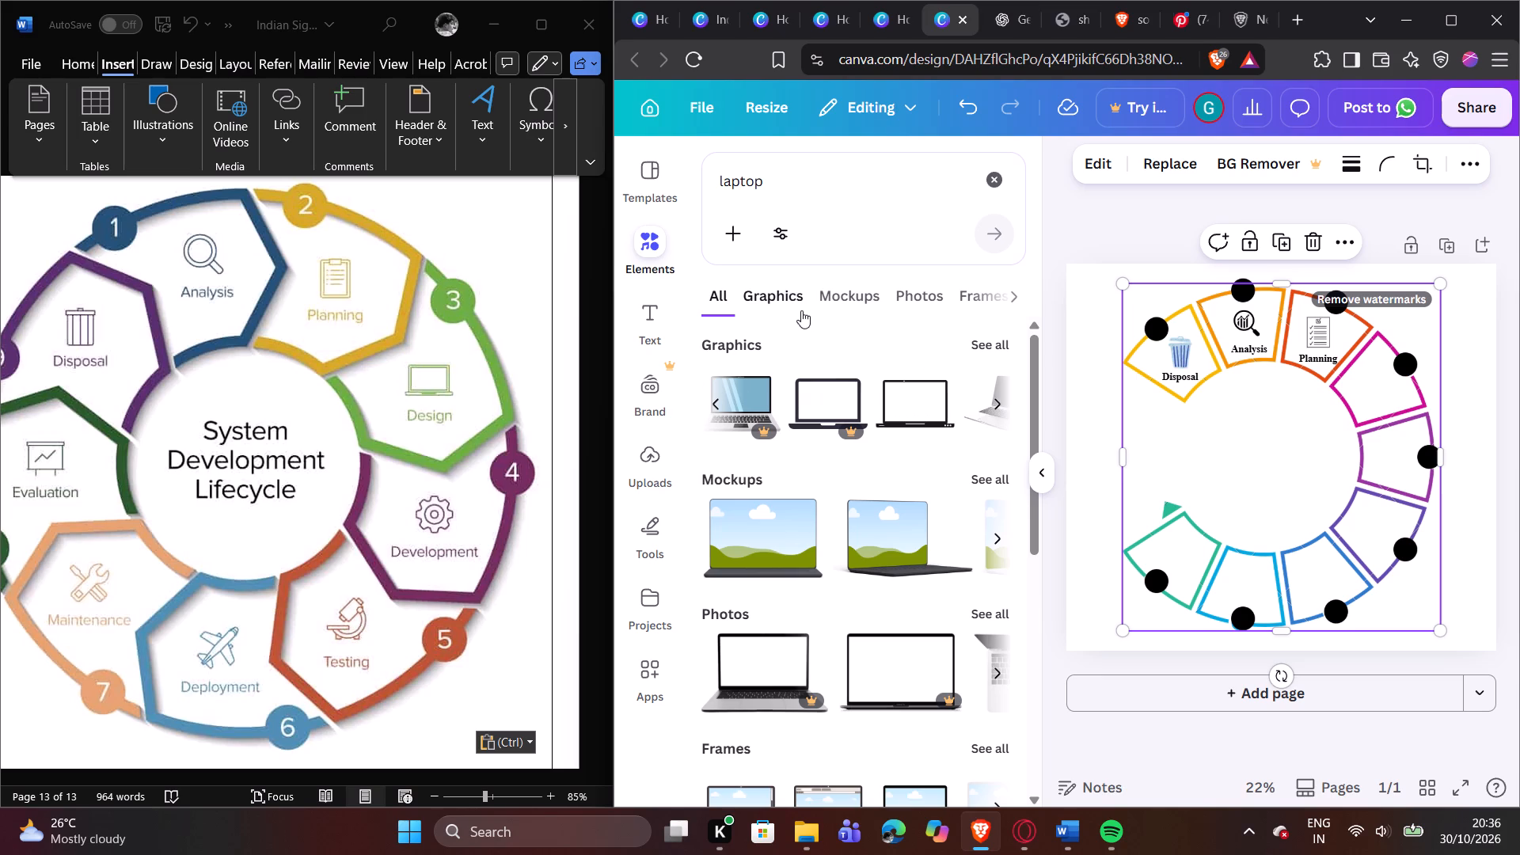
{"action": "left_click", "coordinate": [781, 281]}
{"action": "scroll", "coordinate": [862, 403], "scroll_direction": "down", "scroll_amount": 6}
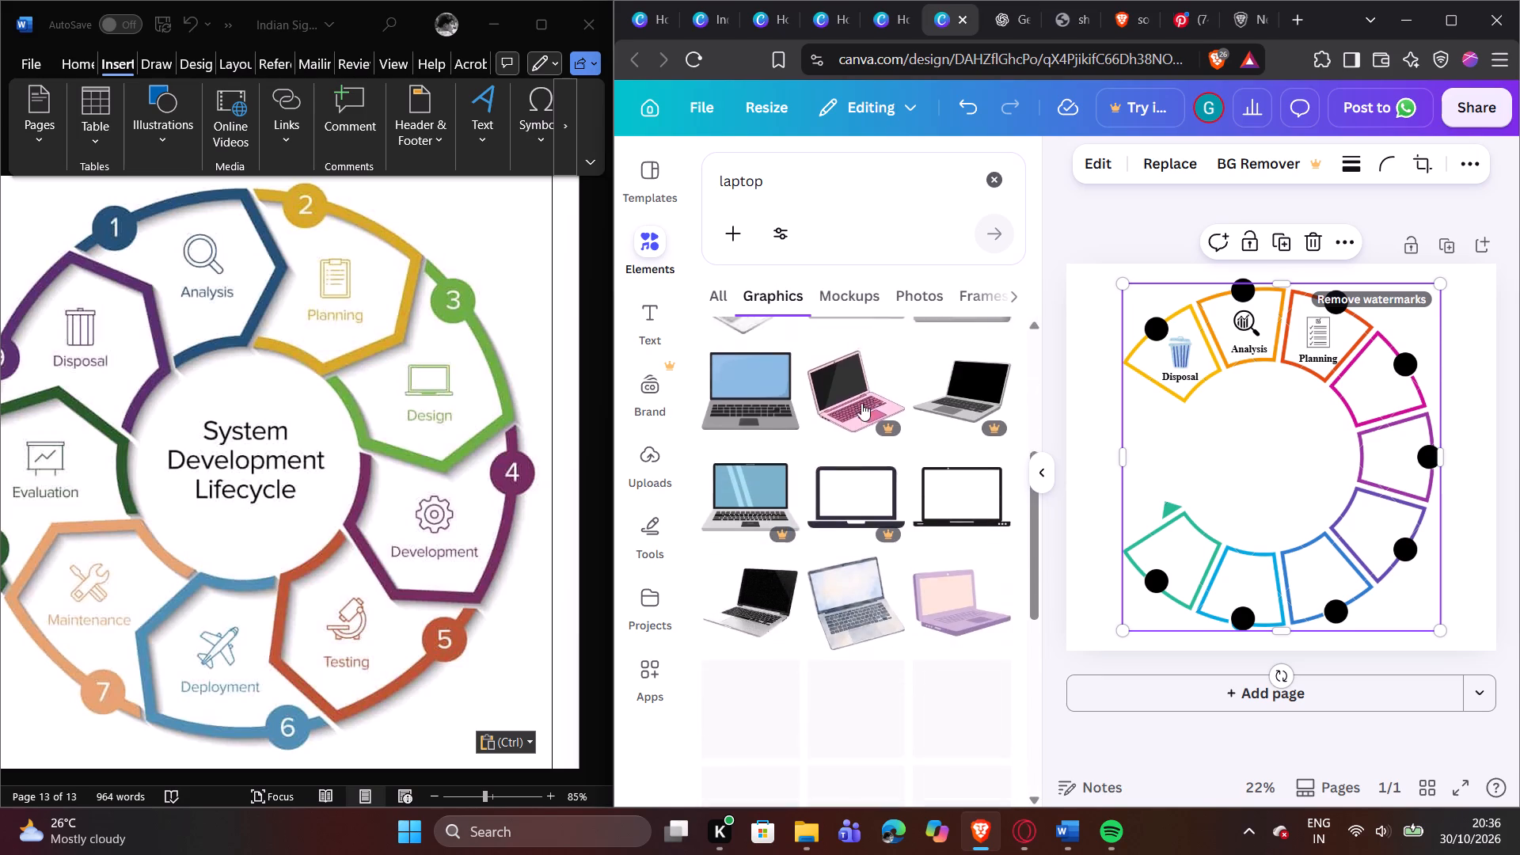
{"action": "scroll", "coordinate": [861, 403], "scroll_direction": "down", "scroll_amount": 5}
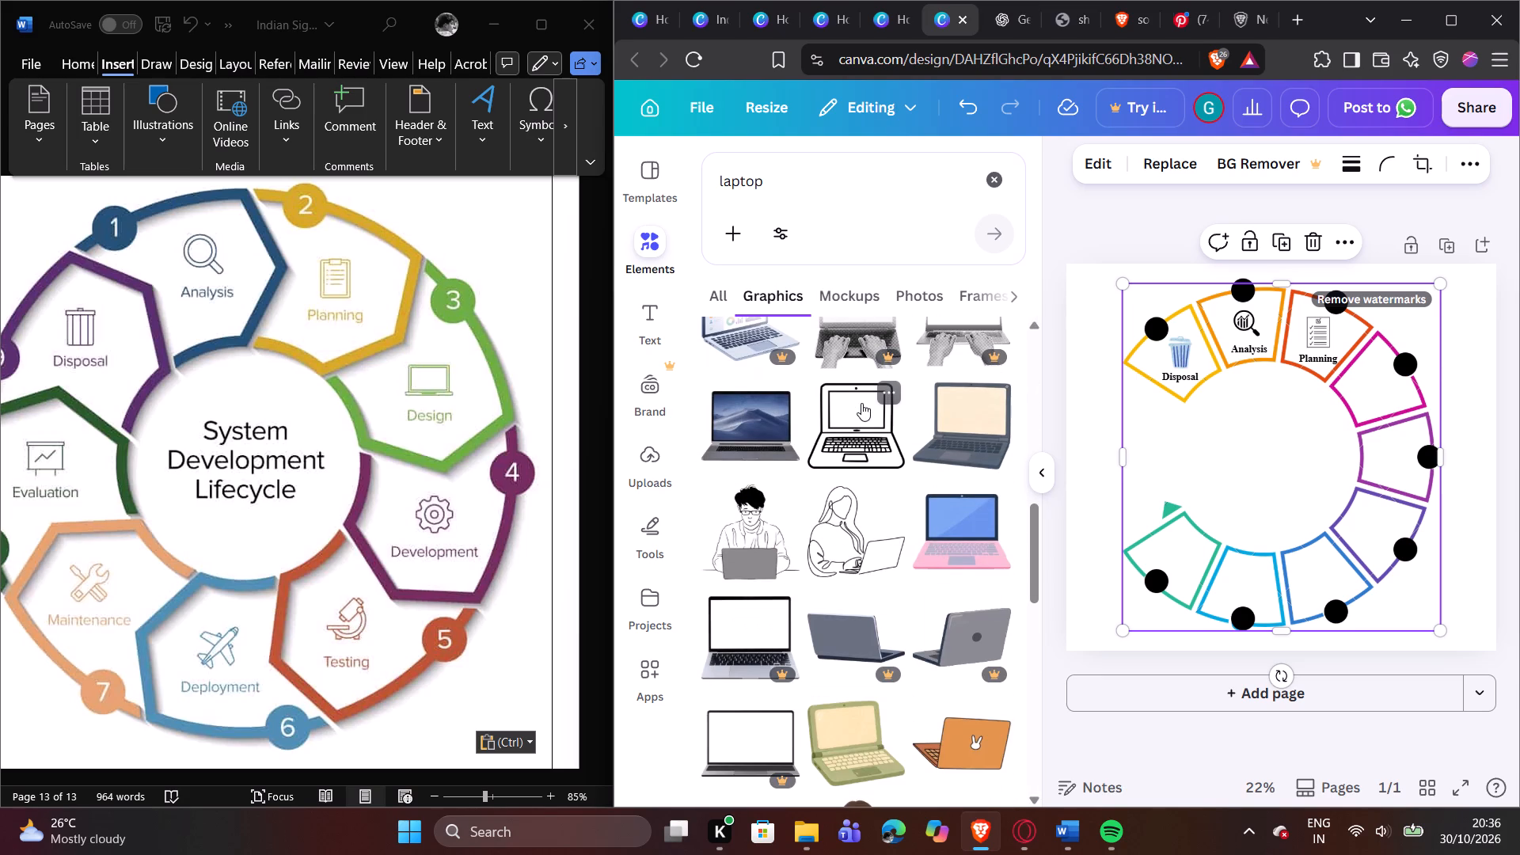
{"action": "scroll", "coordinate": [861, 403], "scroll_direction": "down", "scroll_amount": 6}
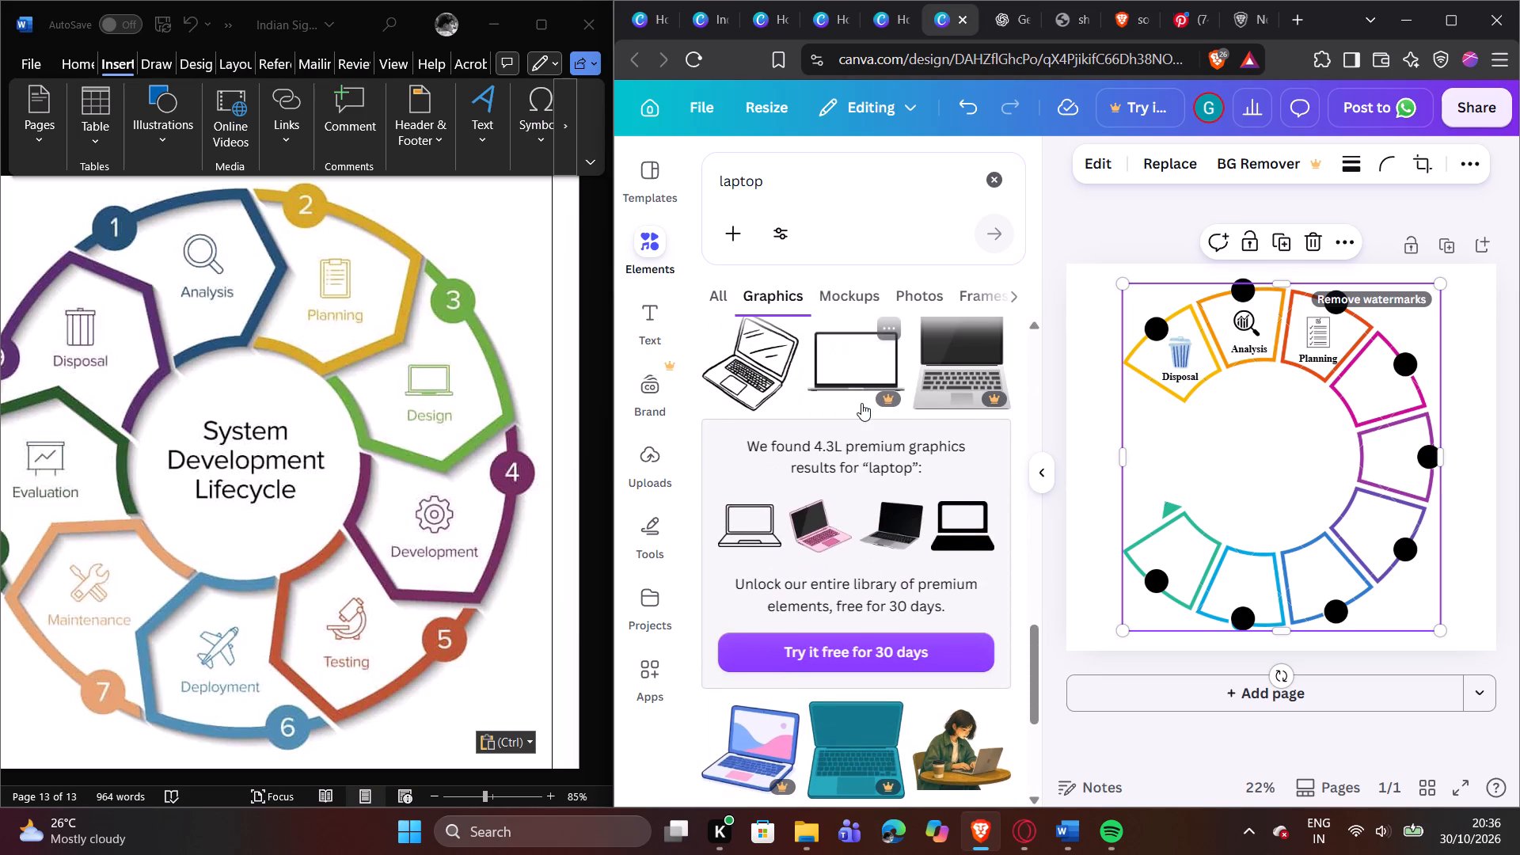
{"action": "left_click", "coordinate": [740, 522]}
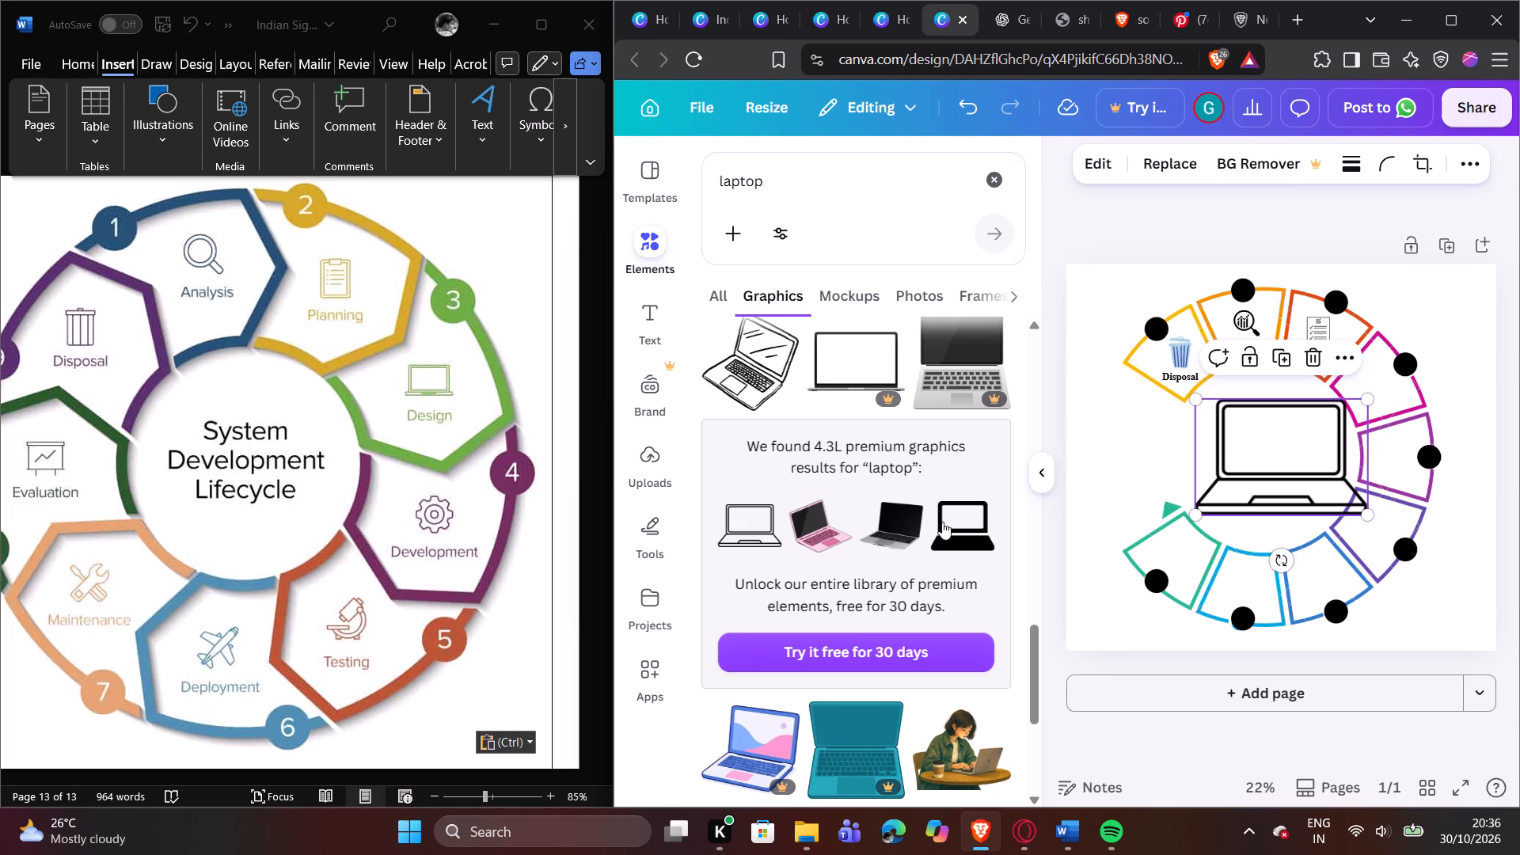
Shrink the laptop graphic to a small icon and place it inside the fourth, magenta segment, beside its black circle.
{"action": "left_click", "coordinate": [1043, 479]}
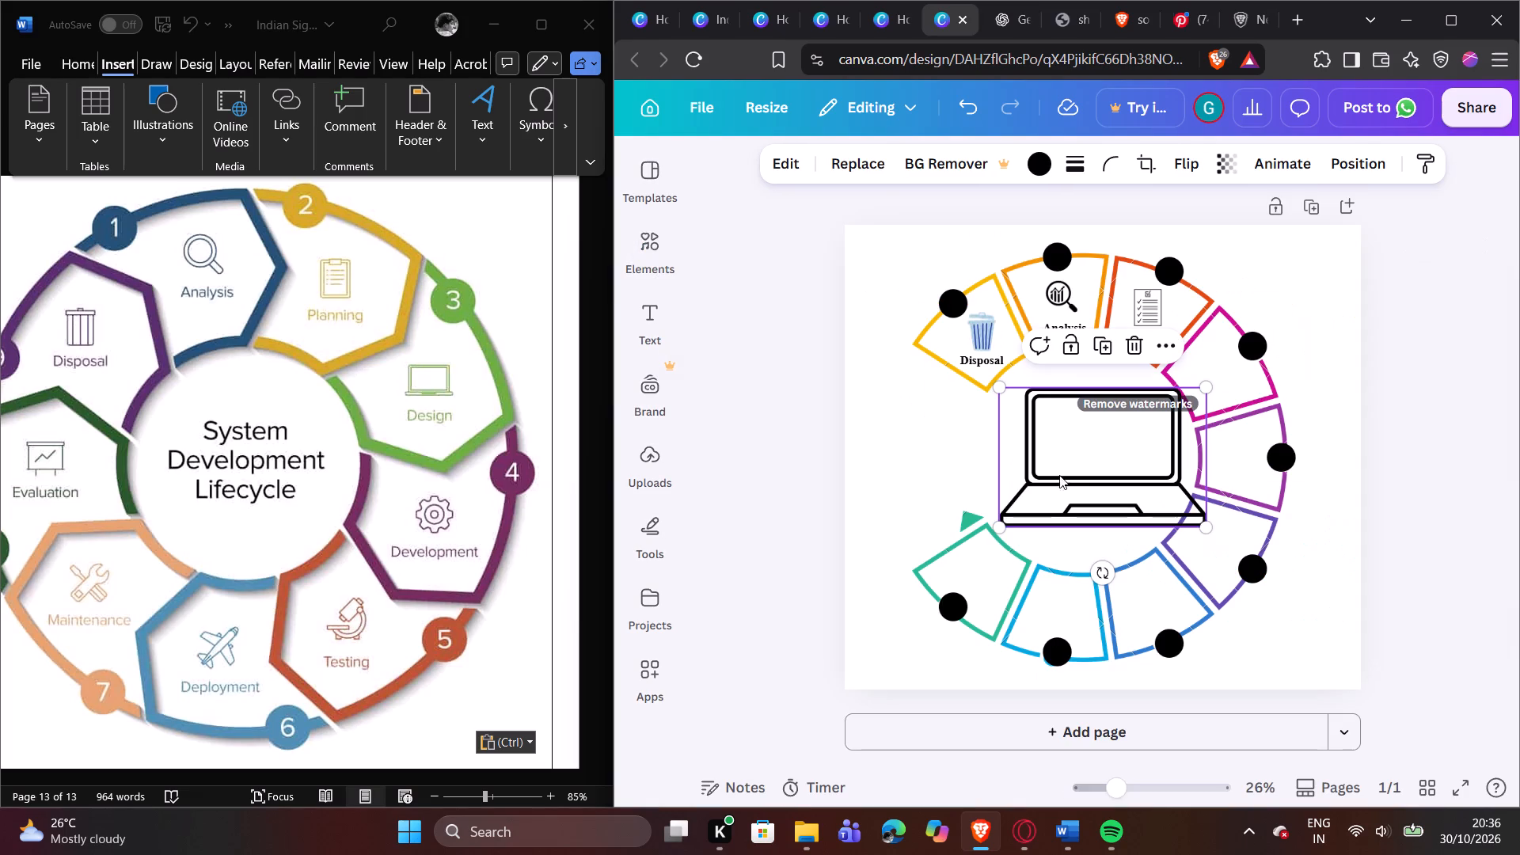
{"action": "left_click_drag", "start_coordinate": [993, 530], "coordinate": [1138, 390]}
{"action": "left_click", "coordinate": [1107, 426]}
{"action": "left_click_drag", "start_coordinate": [1193, 404], "coordinate": [1229, 368]}
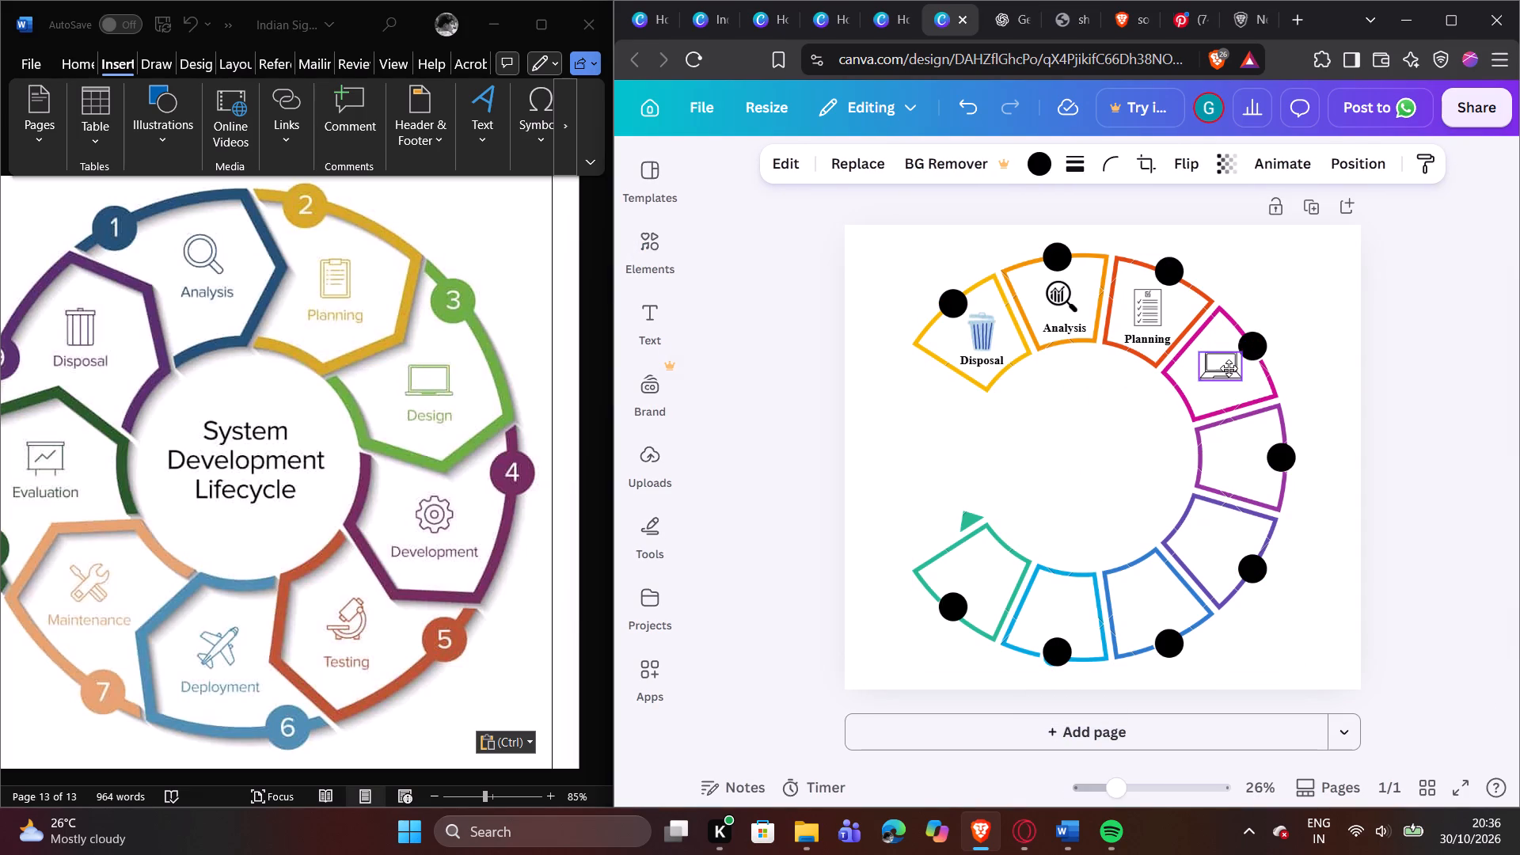
{"action": "left_click_drag", "start_coordinate": [1229, 368], "coordinate": [1219, 368]}
{"action": "left_click", "coordinate": [1081, 420]}
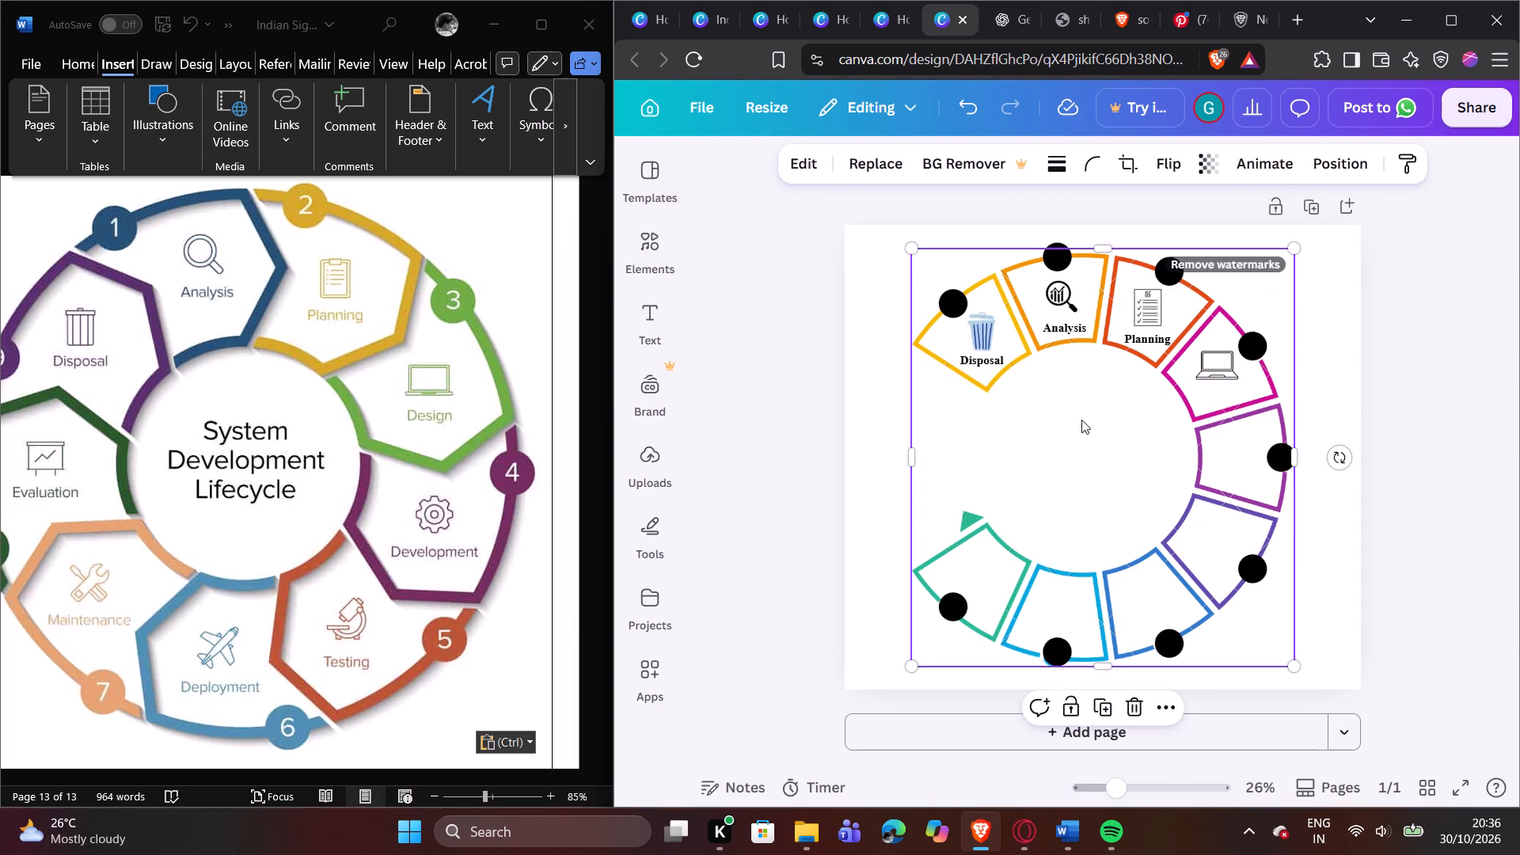
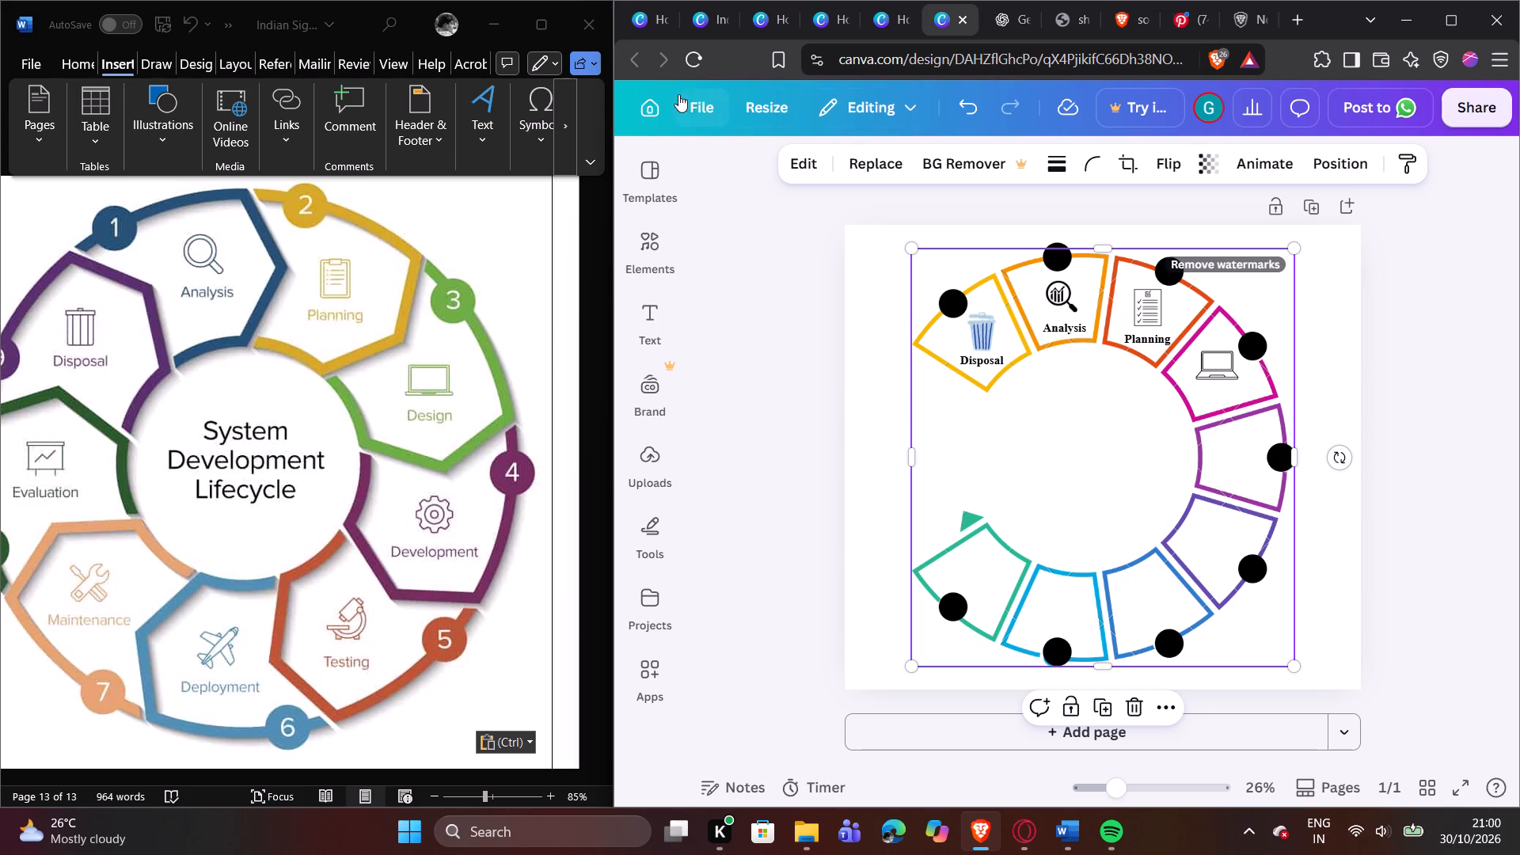
Search the elements for "development", restrict the results to graphics, and add the black gears, light bulb and pencil graphic to the page.
{"action": "left_click", "coordinate": [659, 250]}
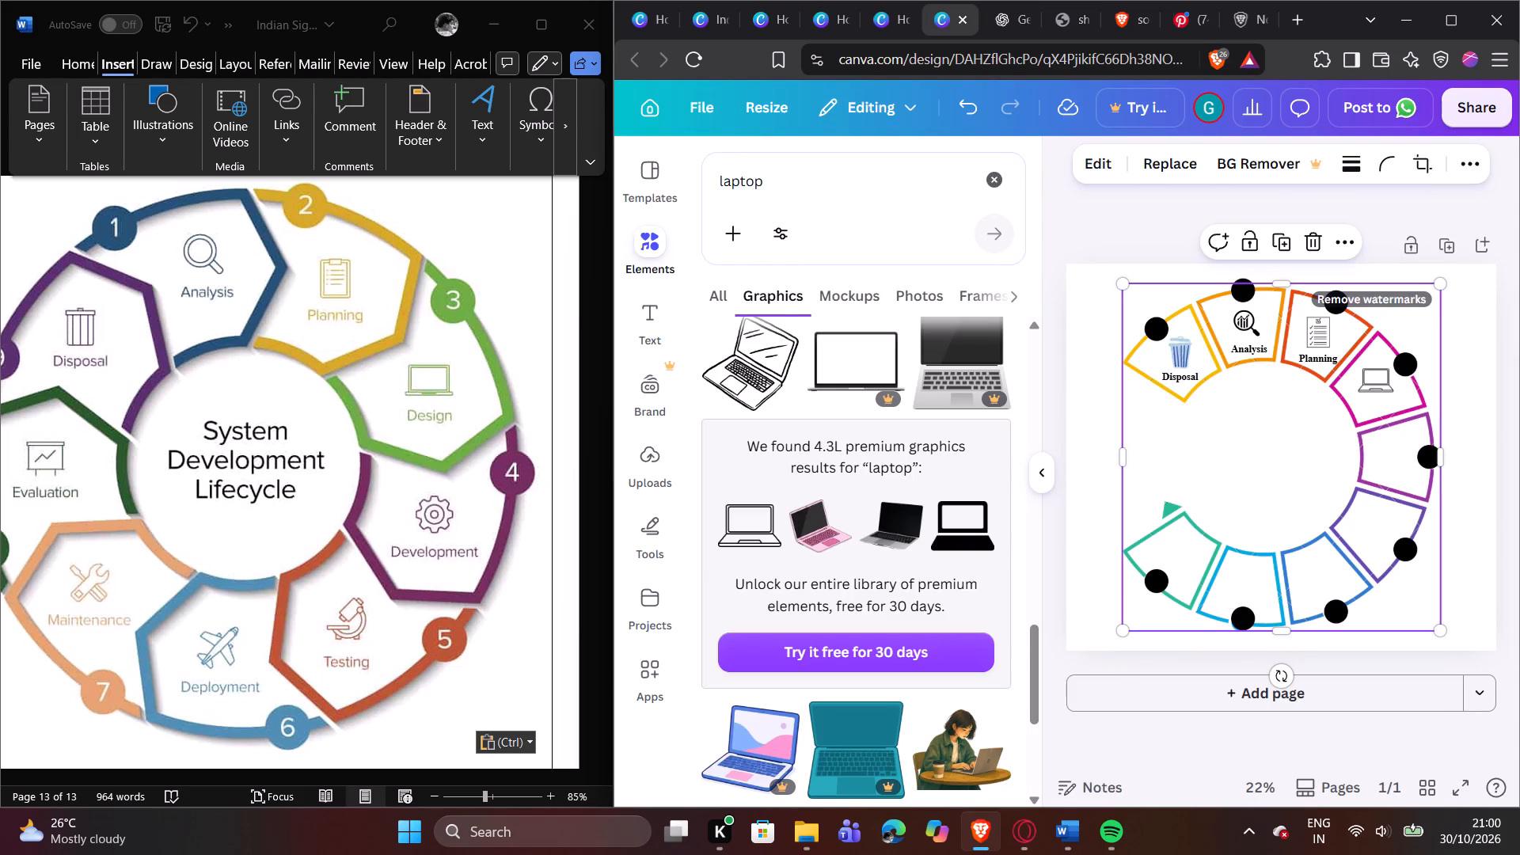
{"action": "left_click", "coordinate": [1005, 174]}
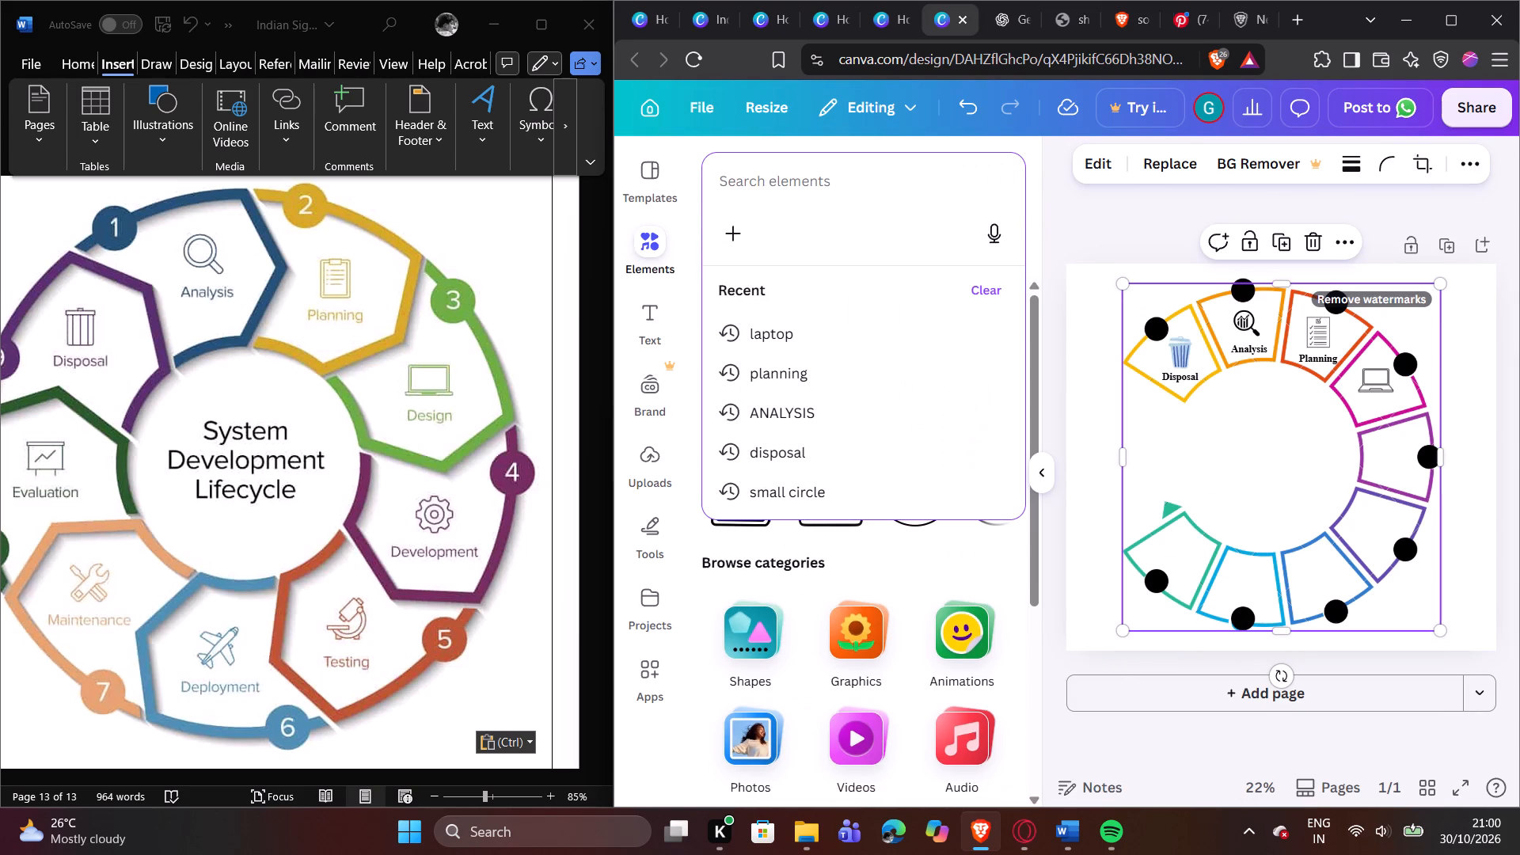
{"action": "type", "text": "de"}
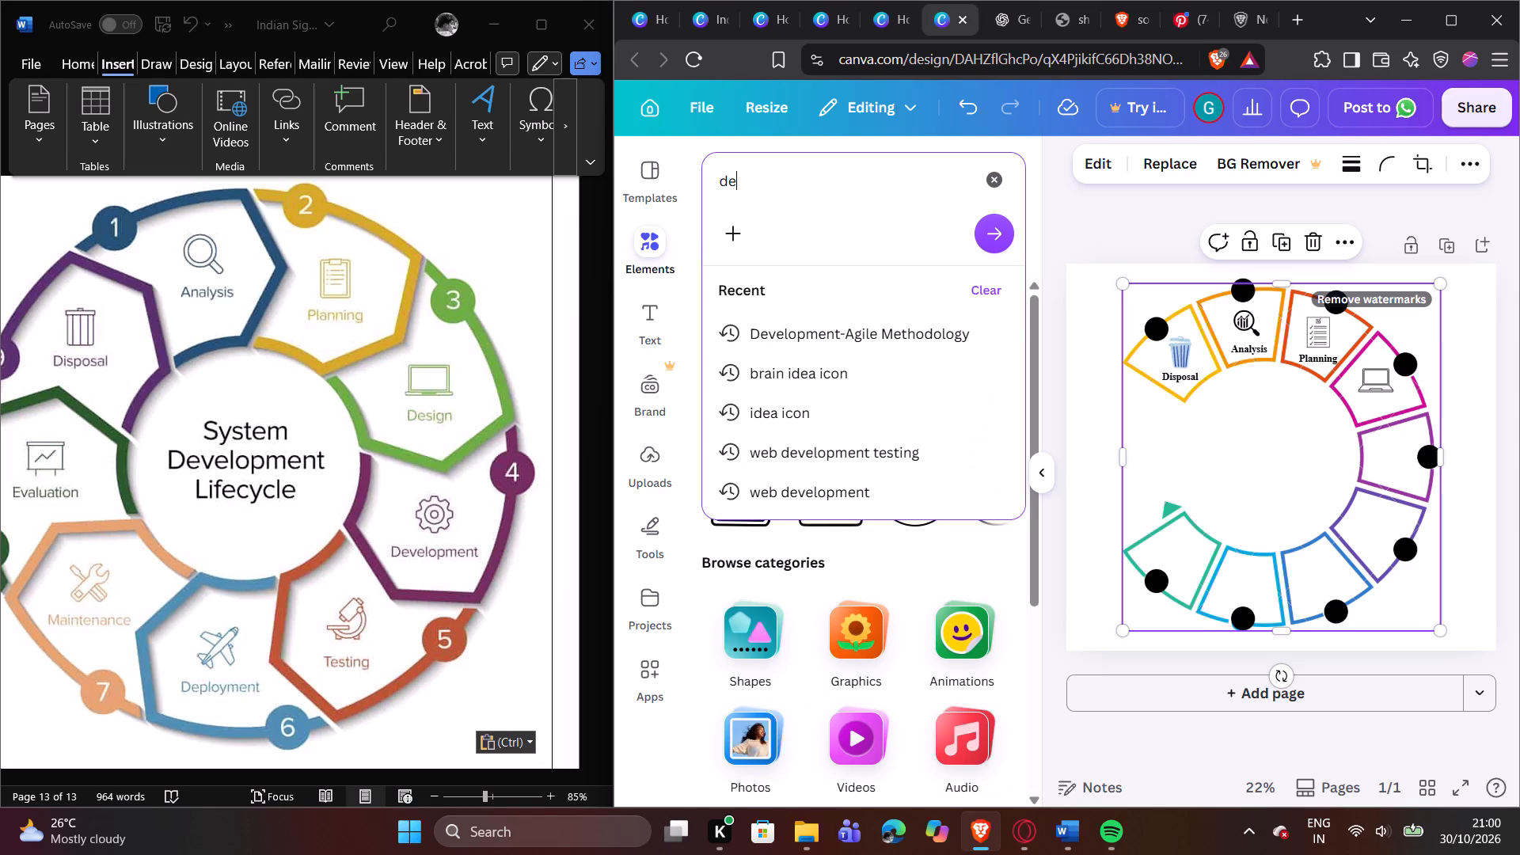
{"action": "type", "text": "velopment"}
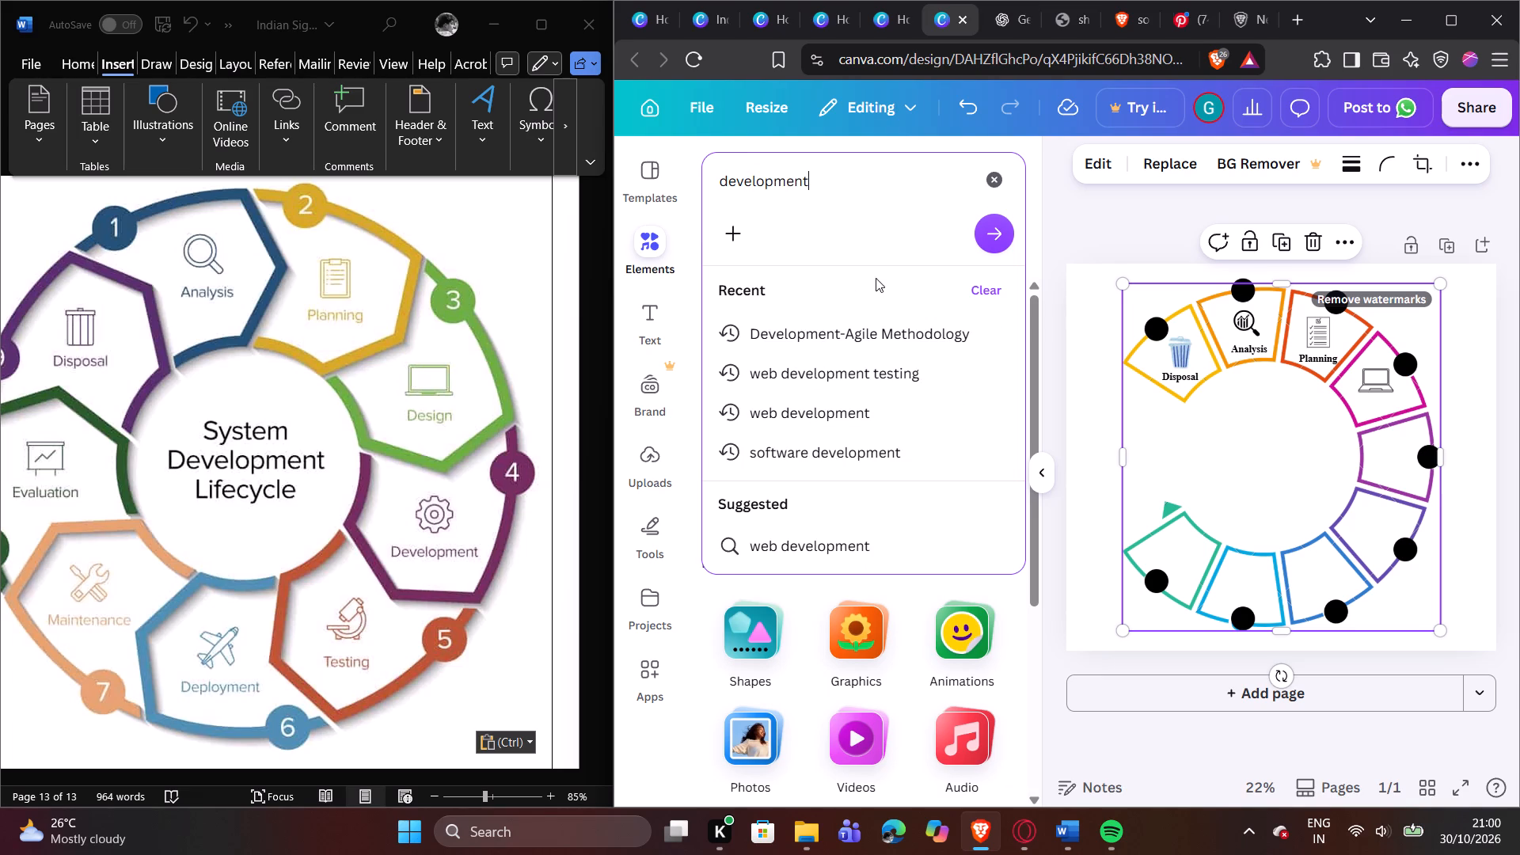
{"action": "key", "text": "apostrophe"}
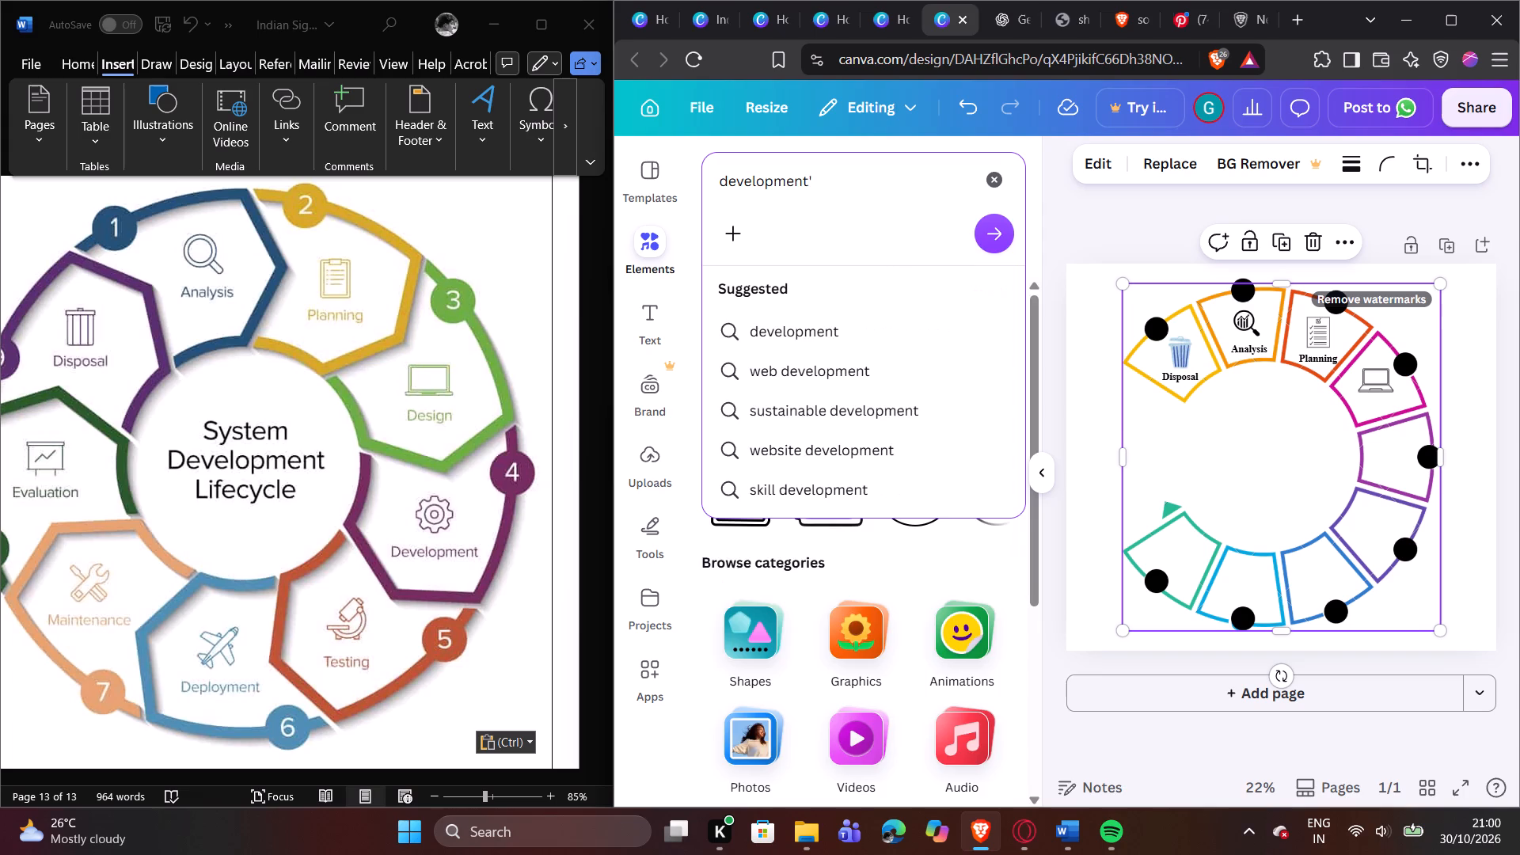
{"action": "key", "text": "Return"}
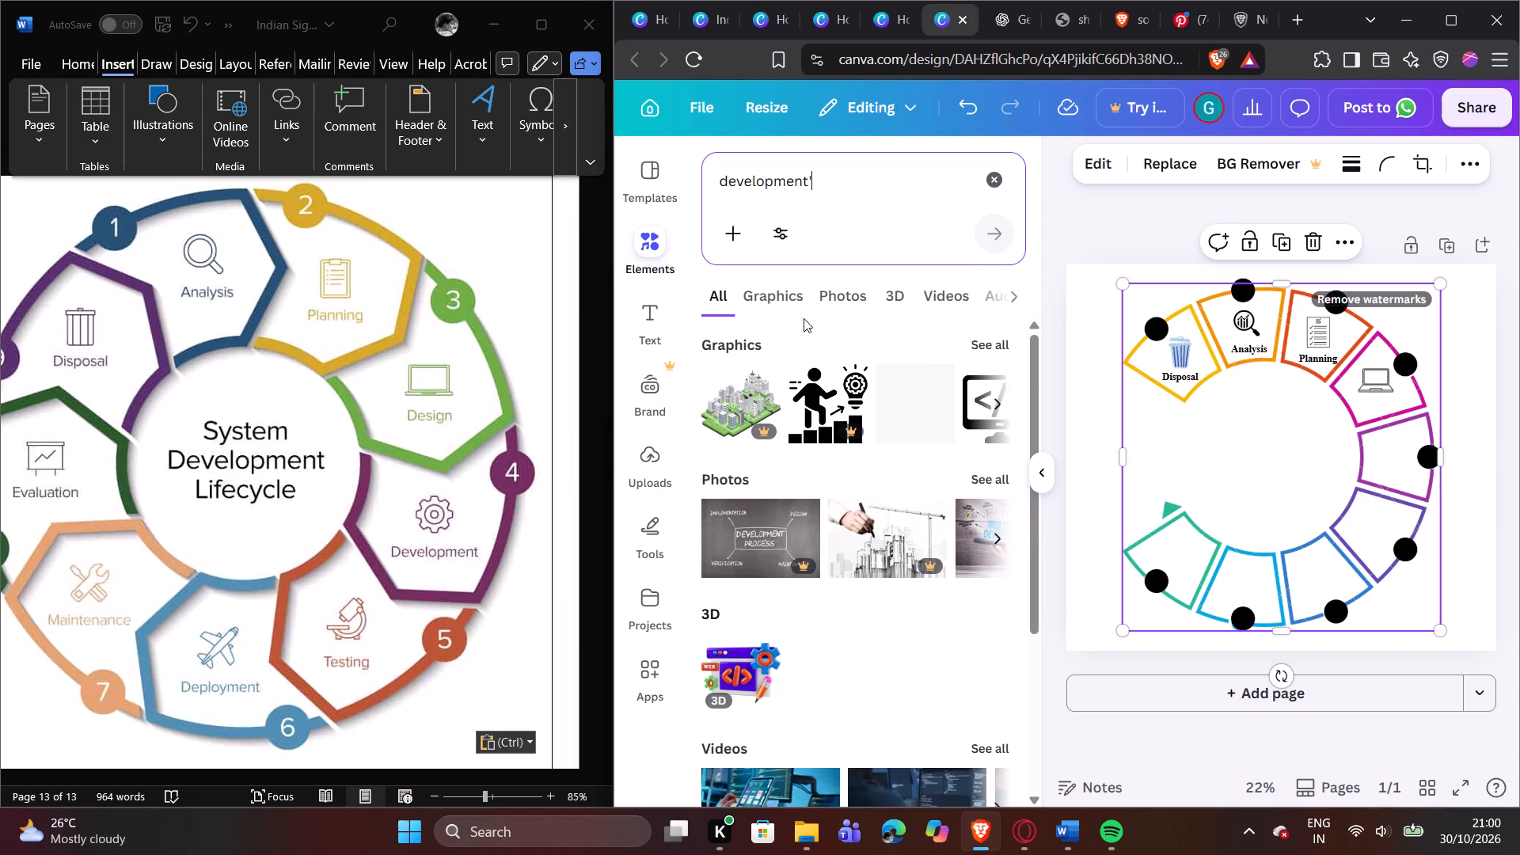
{"action": "left_click", "coordinate": [762, 283]}
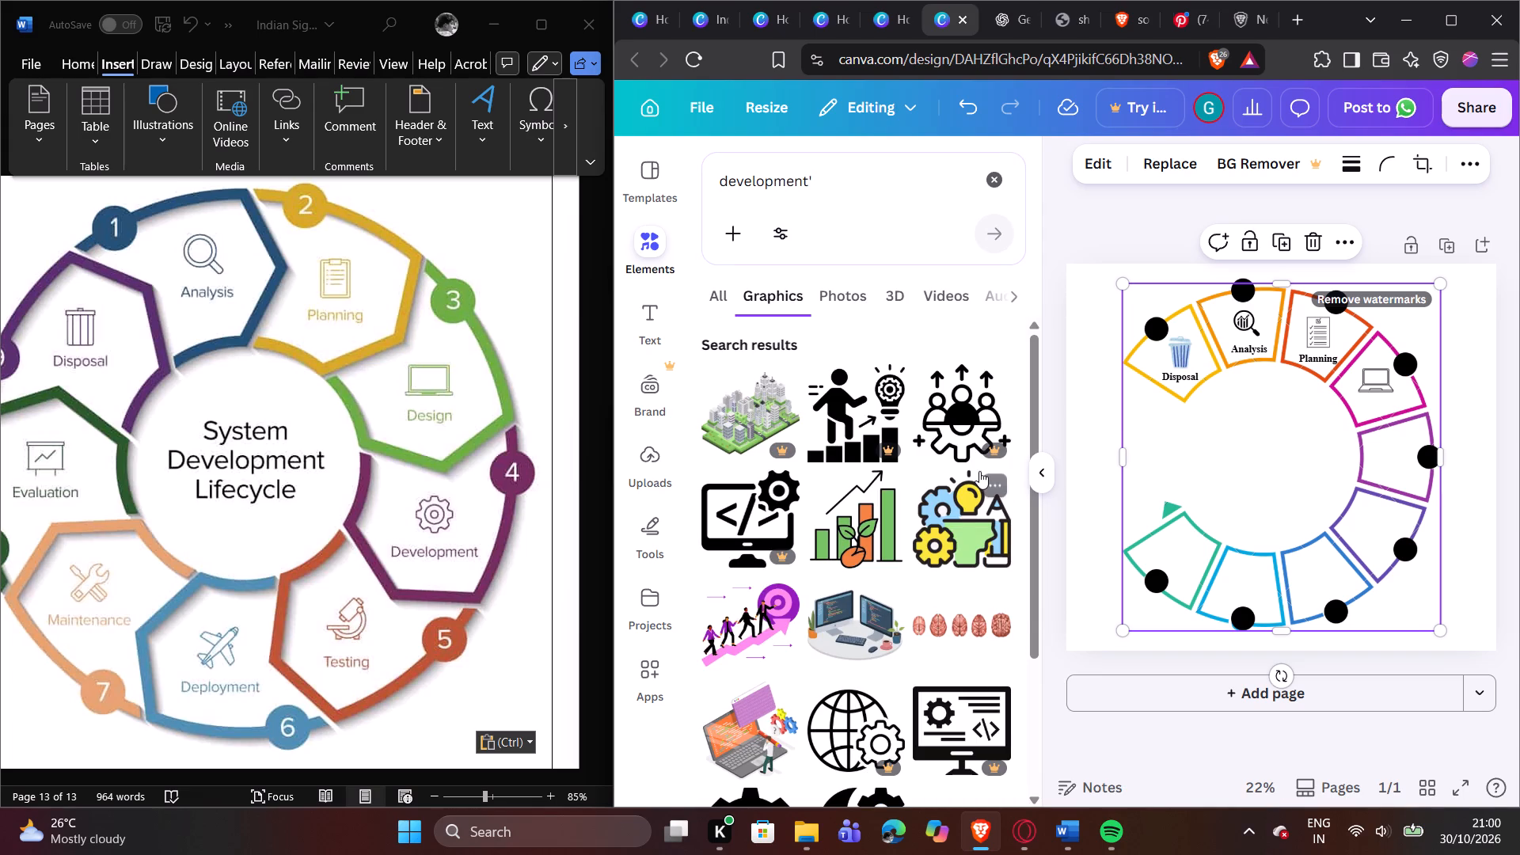
{"action": "scroll", "coordinate": [921, 560], "scroll_direction": "down", "scroll_amount": 5}
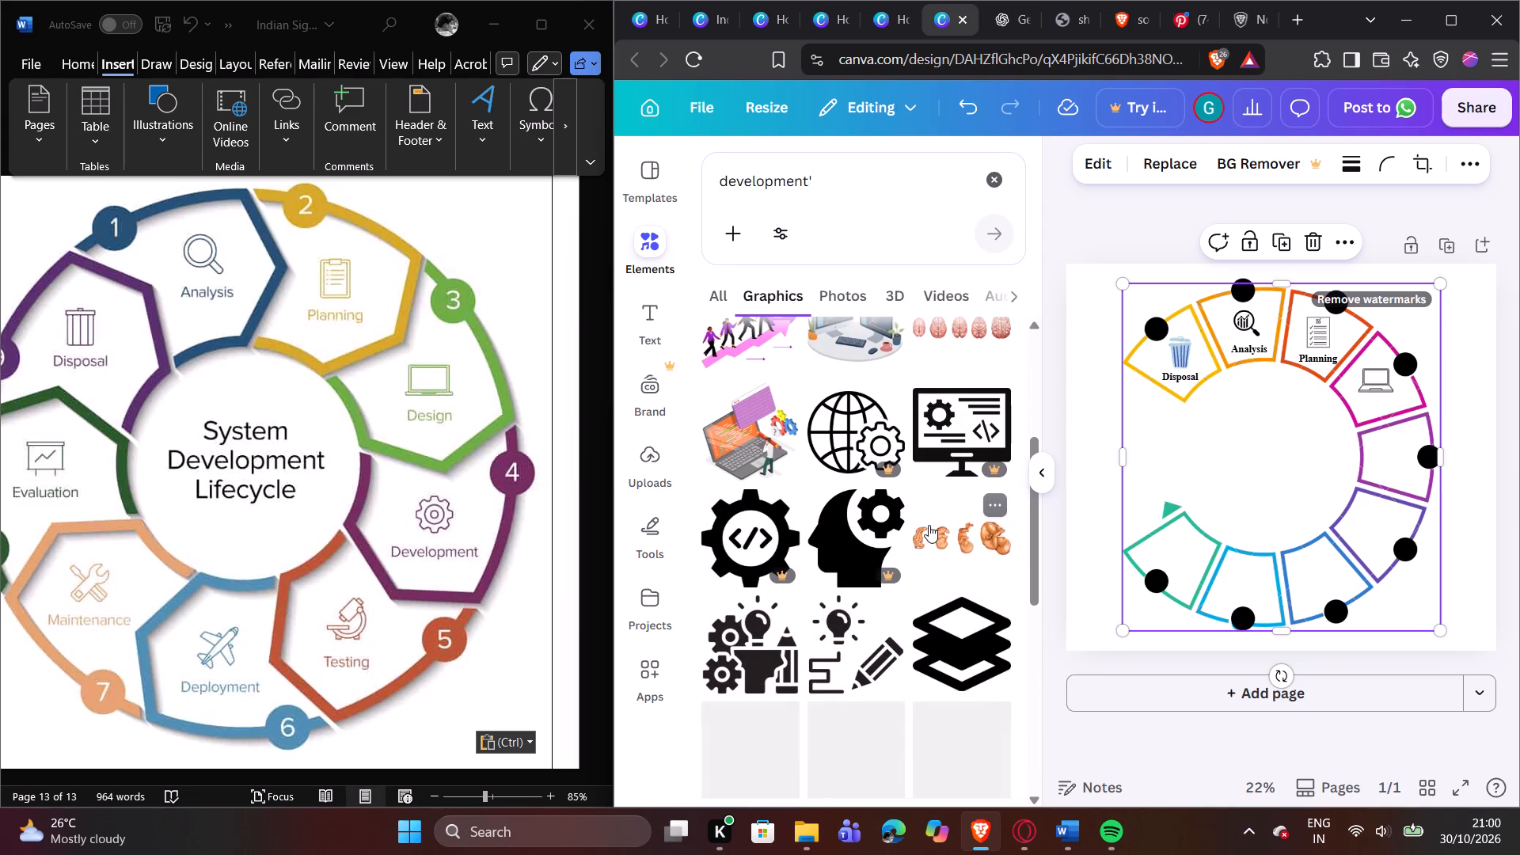
{"action": "scroll", "coordinate": [929, 524], "scroll_direction": "down", "scroll_amount": 2}
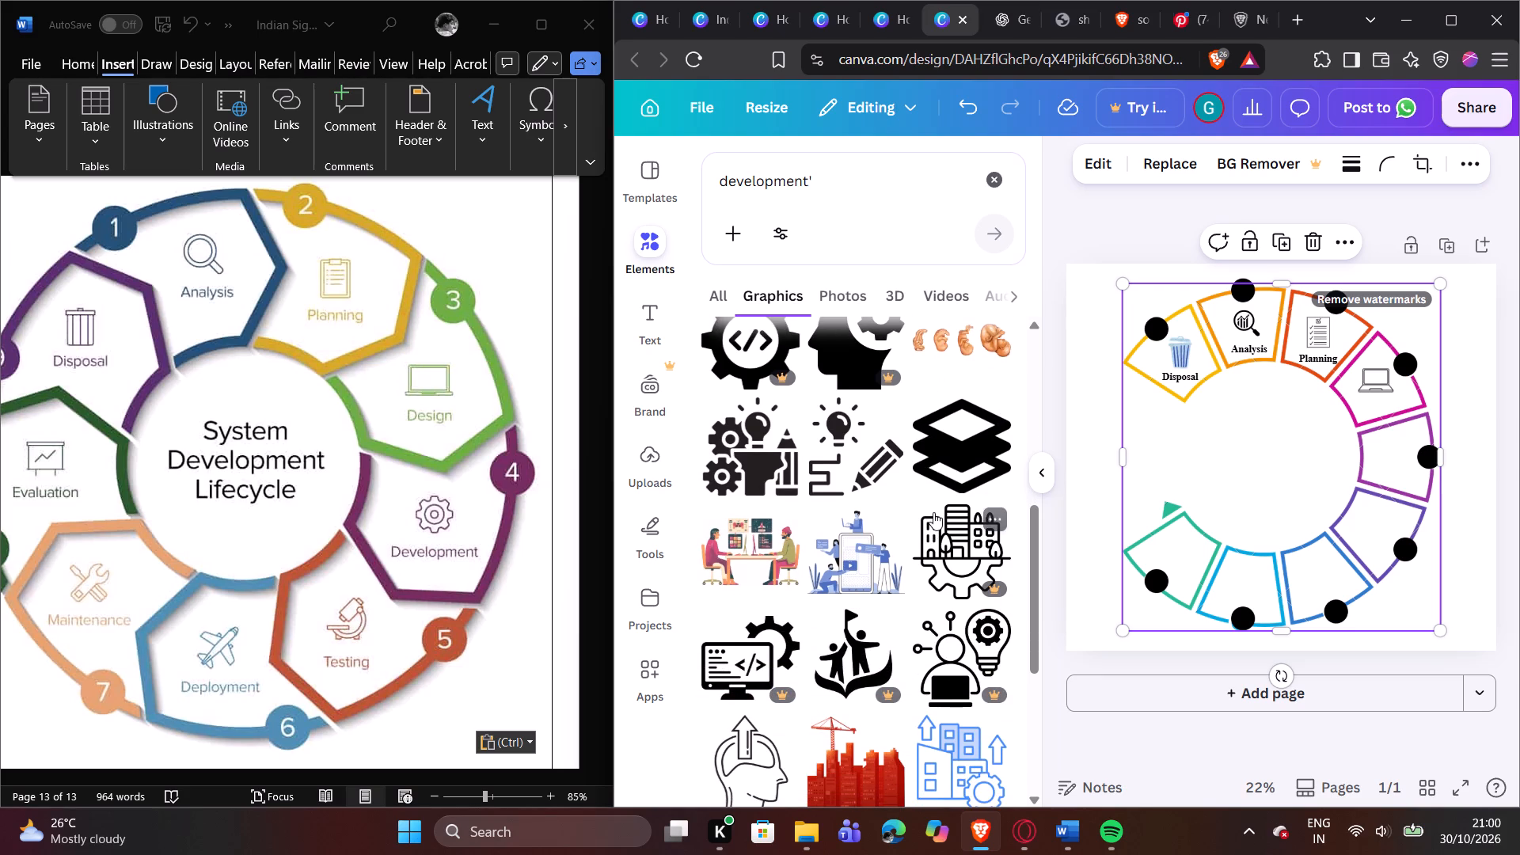
{"action": "left_click", "coordinate": [773, 464]}
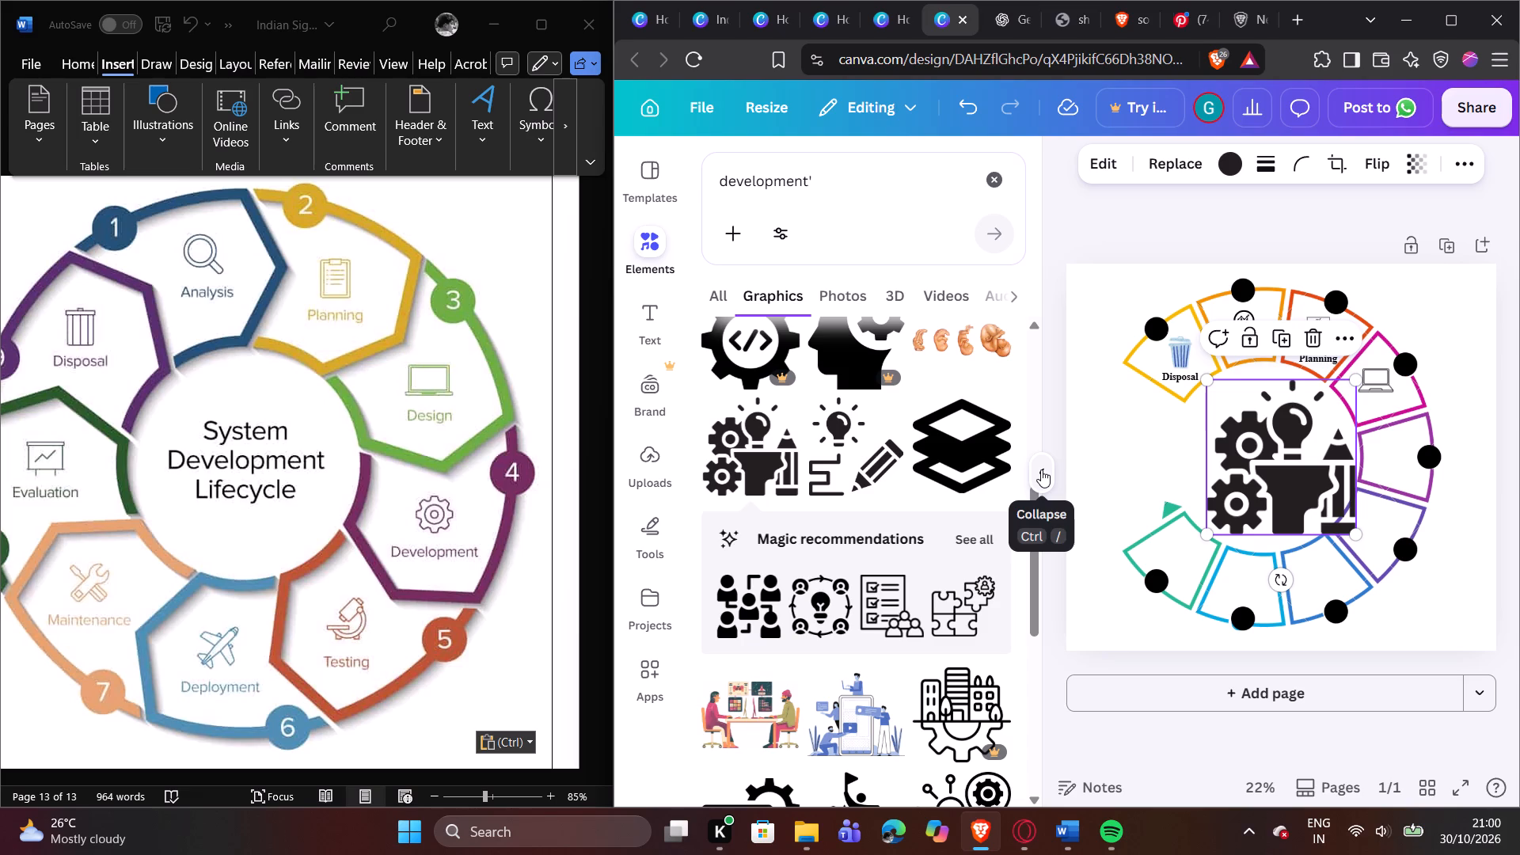
{"action": "left_click", "coordinate": [1041, 469]}
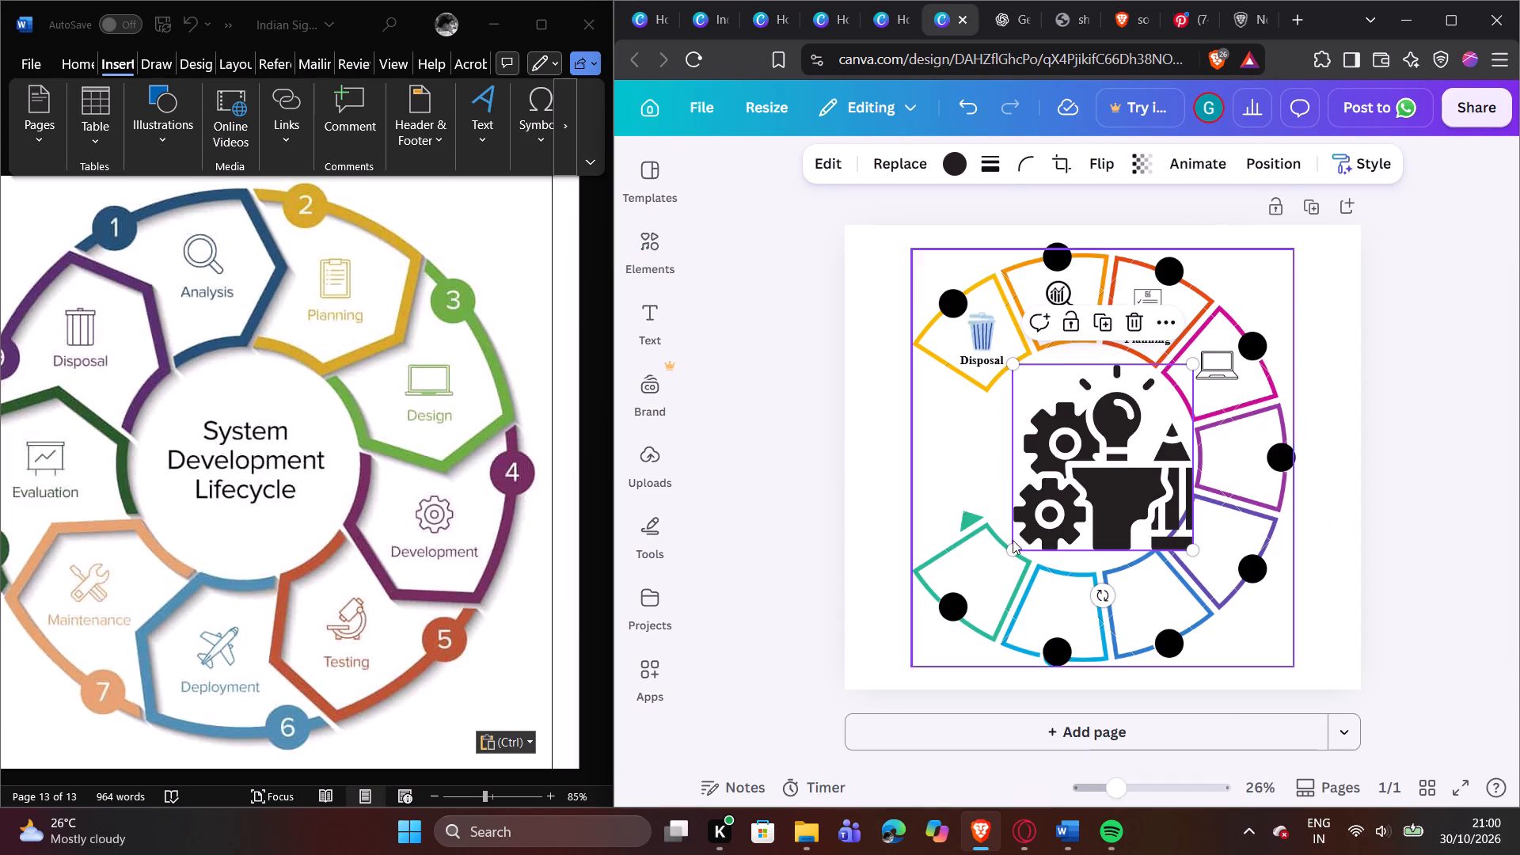
Shrink the gears and light bulb graphic to a small icon and place it inside the fifth, purple segment, beside its black circle.
{"action": "left_click_drag", "start_coordinate": [1013, 547], "coordinate": [1108, 384]}
{"action": "left_click", "coordinate": [1080, 419]}
{"action": "left_click_drag", "start_coordinate": [1157, 391], "coordinate": [1192, 455]}
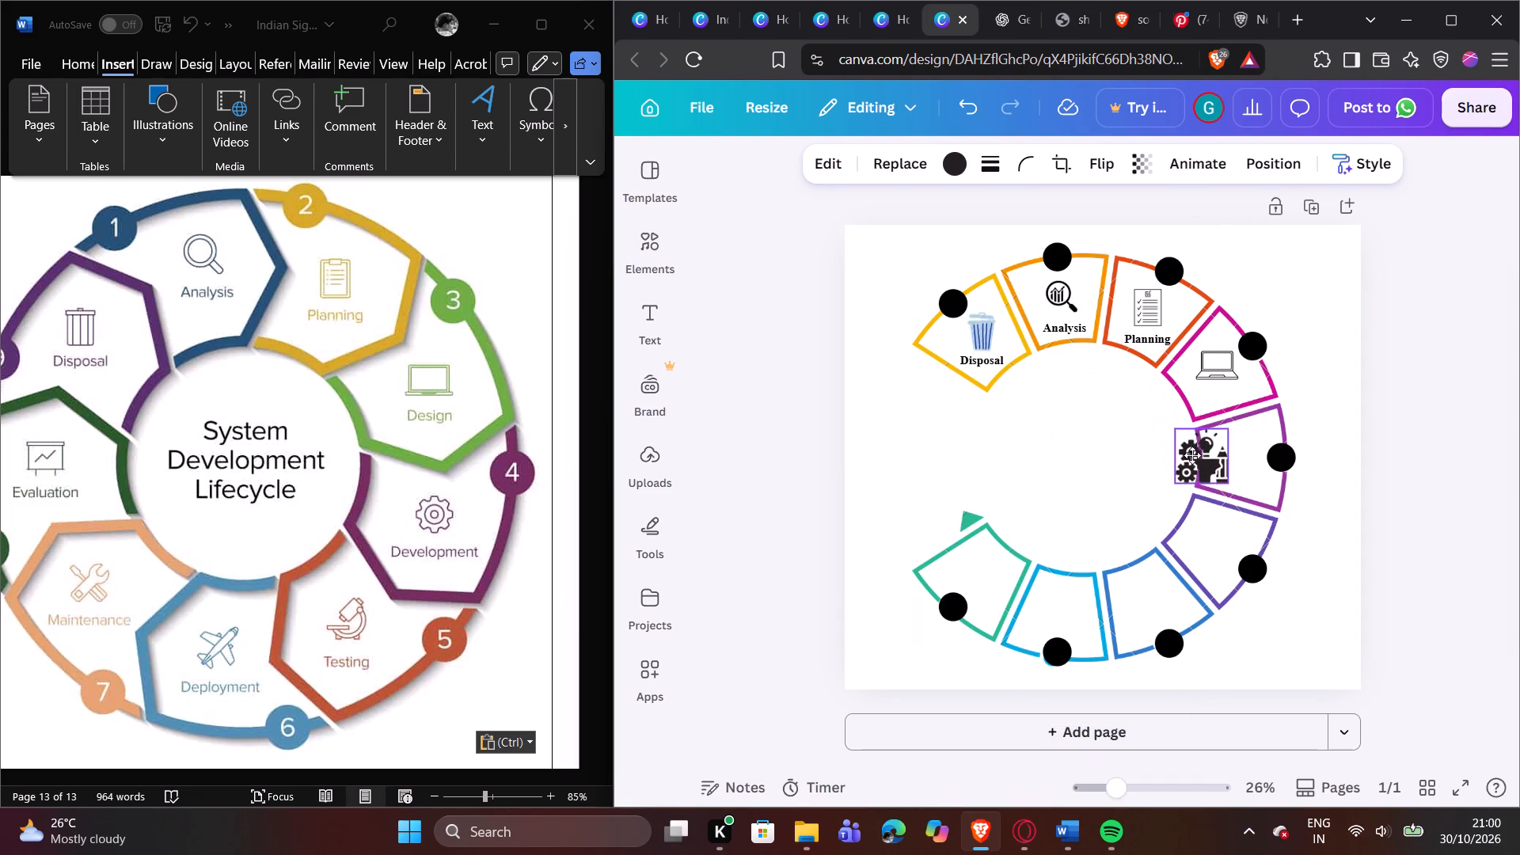
{"action": "left_click_drag", "start_coordinate": [1192, 455], "coordinate": [1238, 443]}
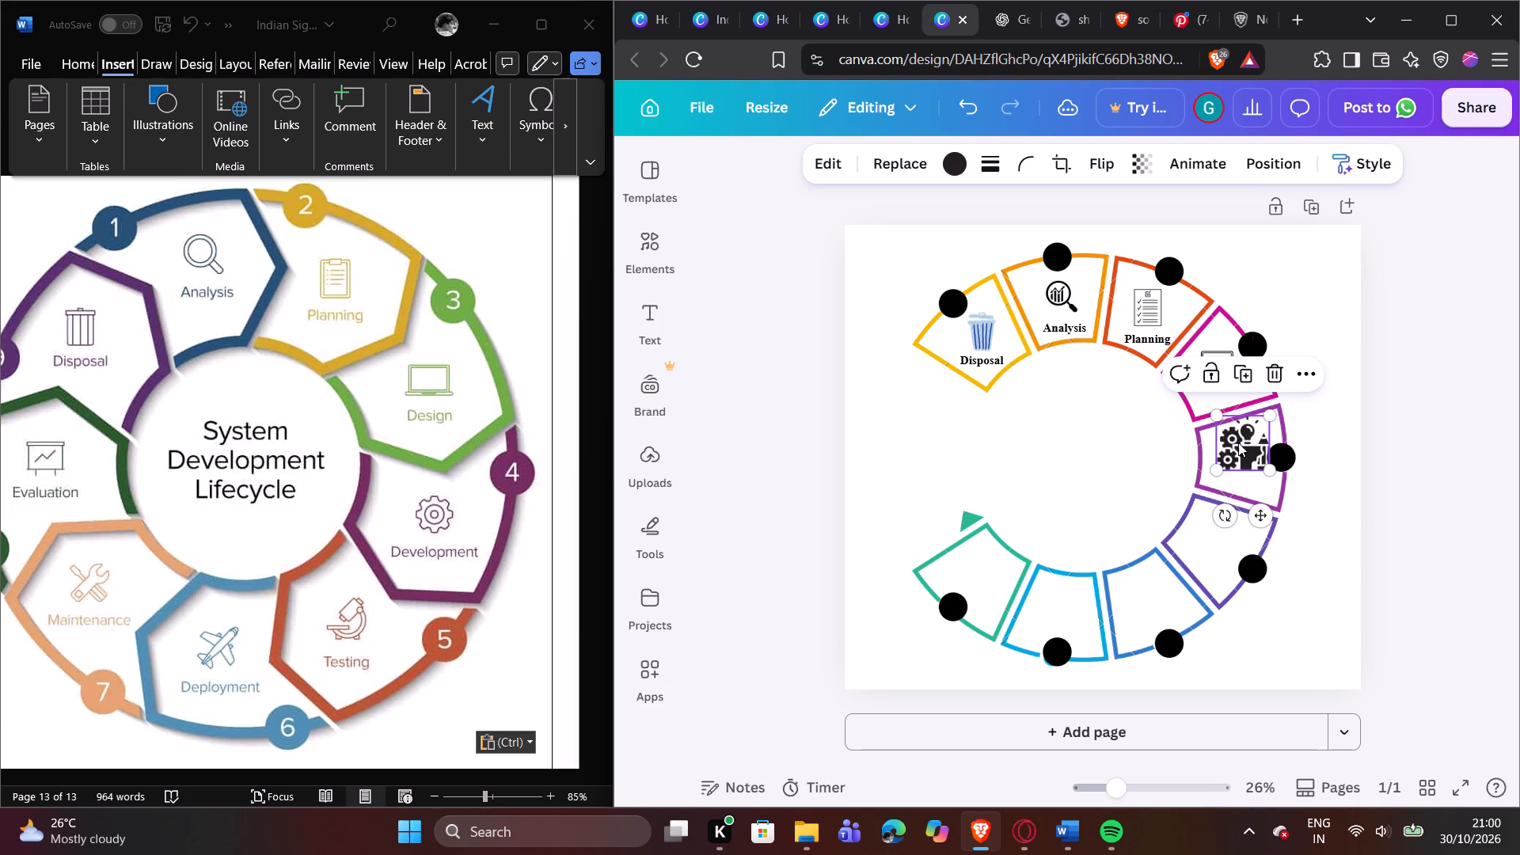
{"action": "left_click_drag", "start_coordinate": [1218, 464], "coordinate": [1237, 446]}
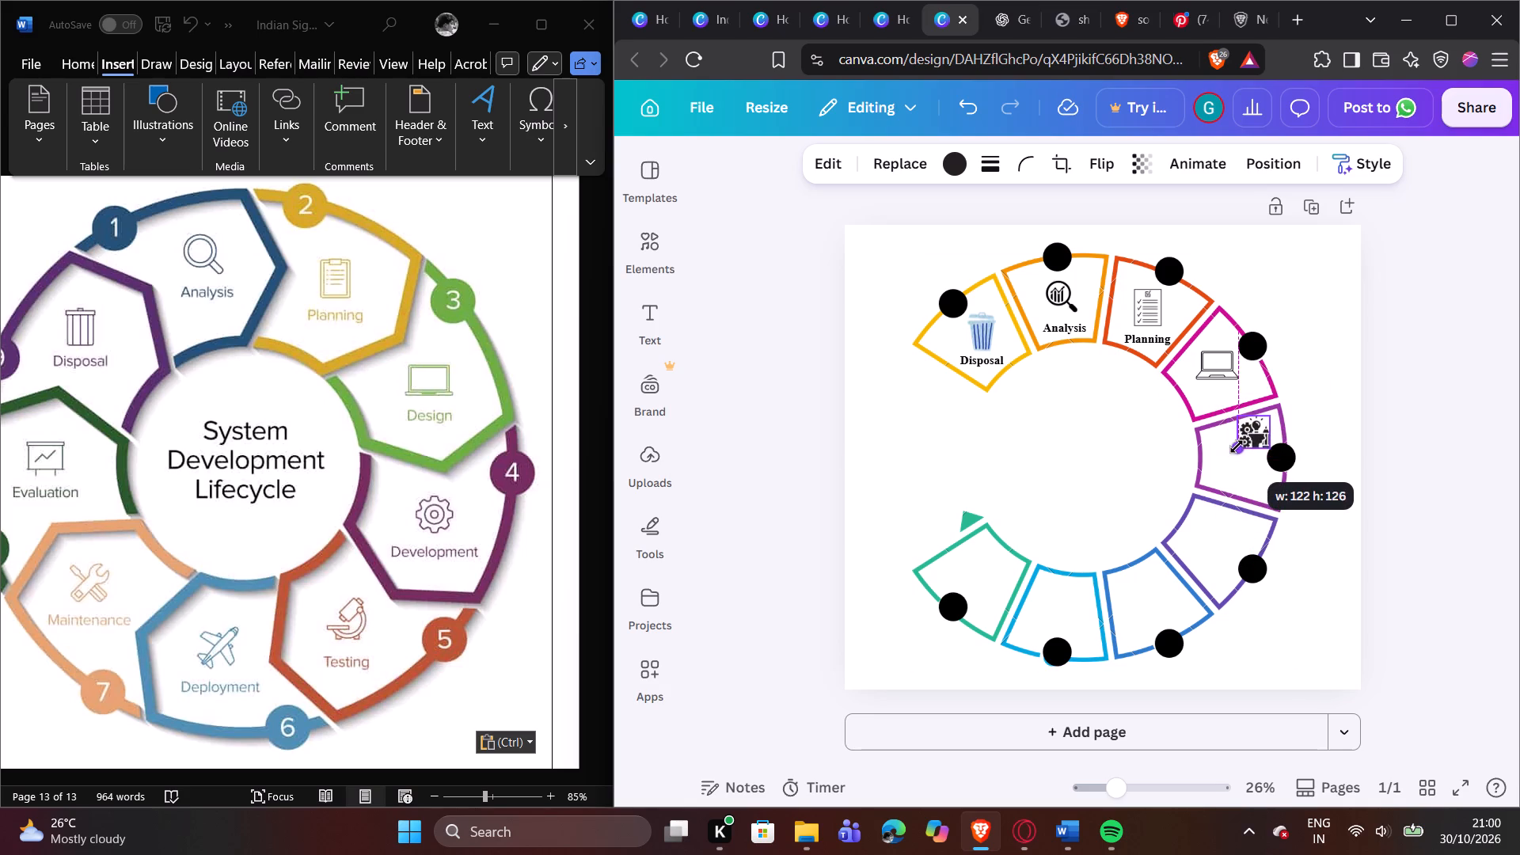
{"action": "left_click_drag", "start_coordinate": [1237, 446], "coordinate": [1235, 452]}
{"action": "left_click", "coordinate": [1343, 405]}
{"action": "left_click_drag", "start_coordinate": [1252, 431], "coordinate": [1252, 440]}
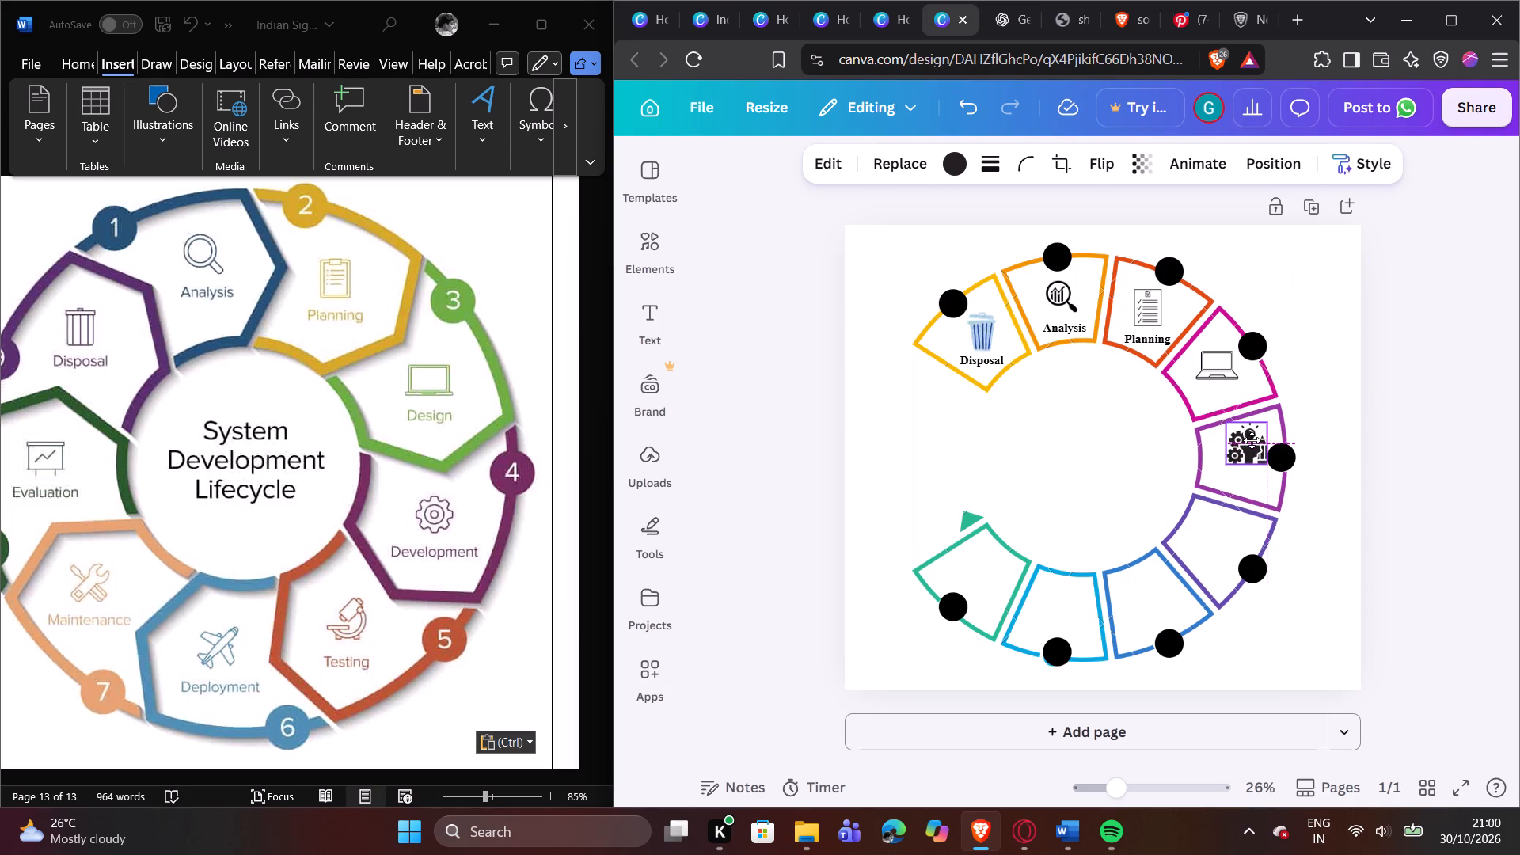
{"action": "left_click_drag", "start_coordinate": [1252, 440], "coordinate": [1241, 439]}
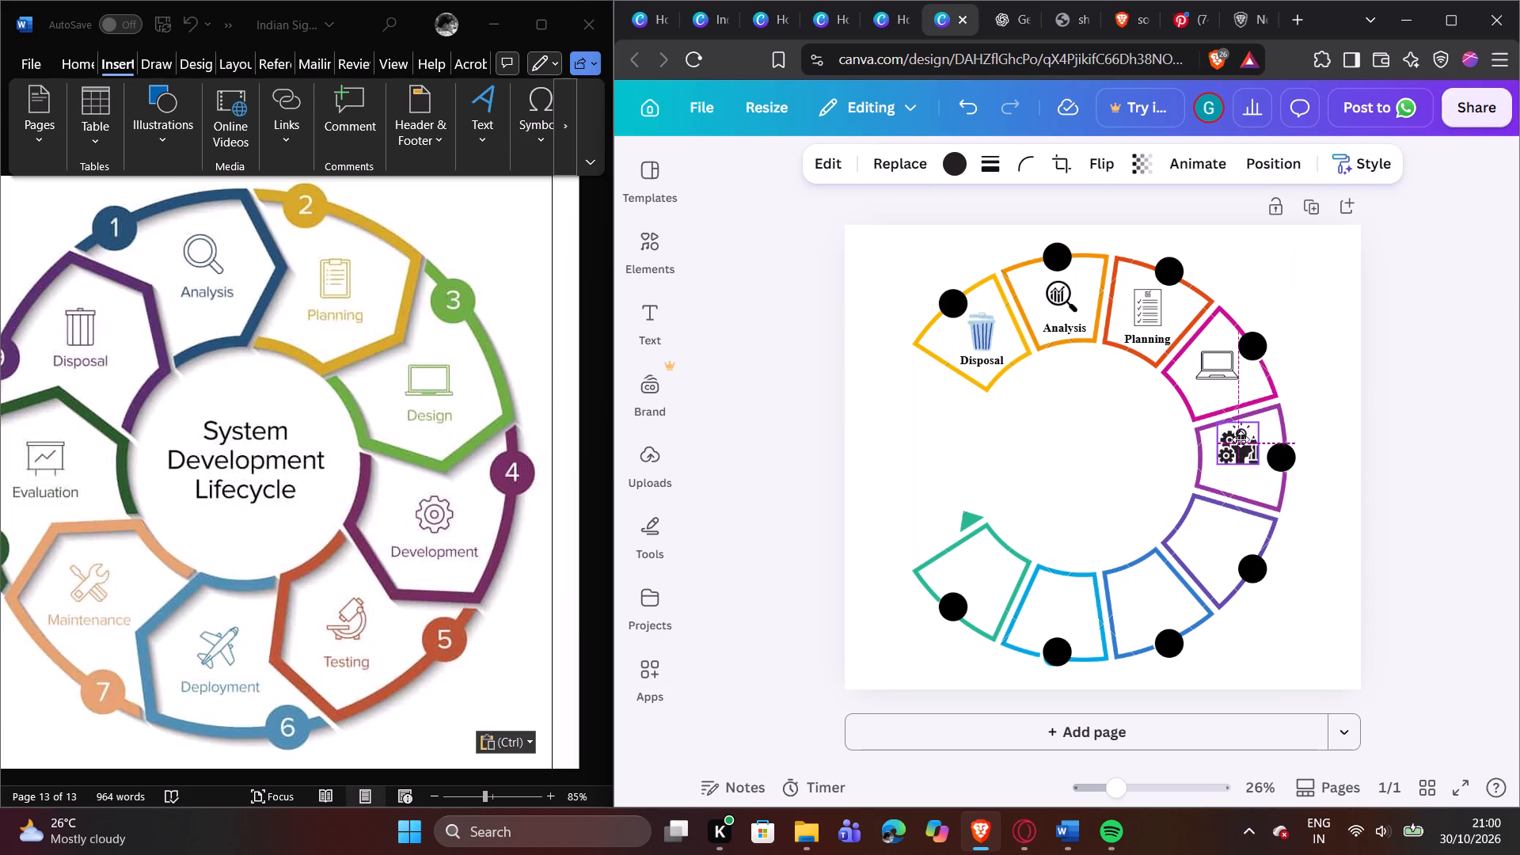
{"action": "left_click_drag", "start_coordinate": [1241, 439], "coordinate": [1239, 443]}
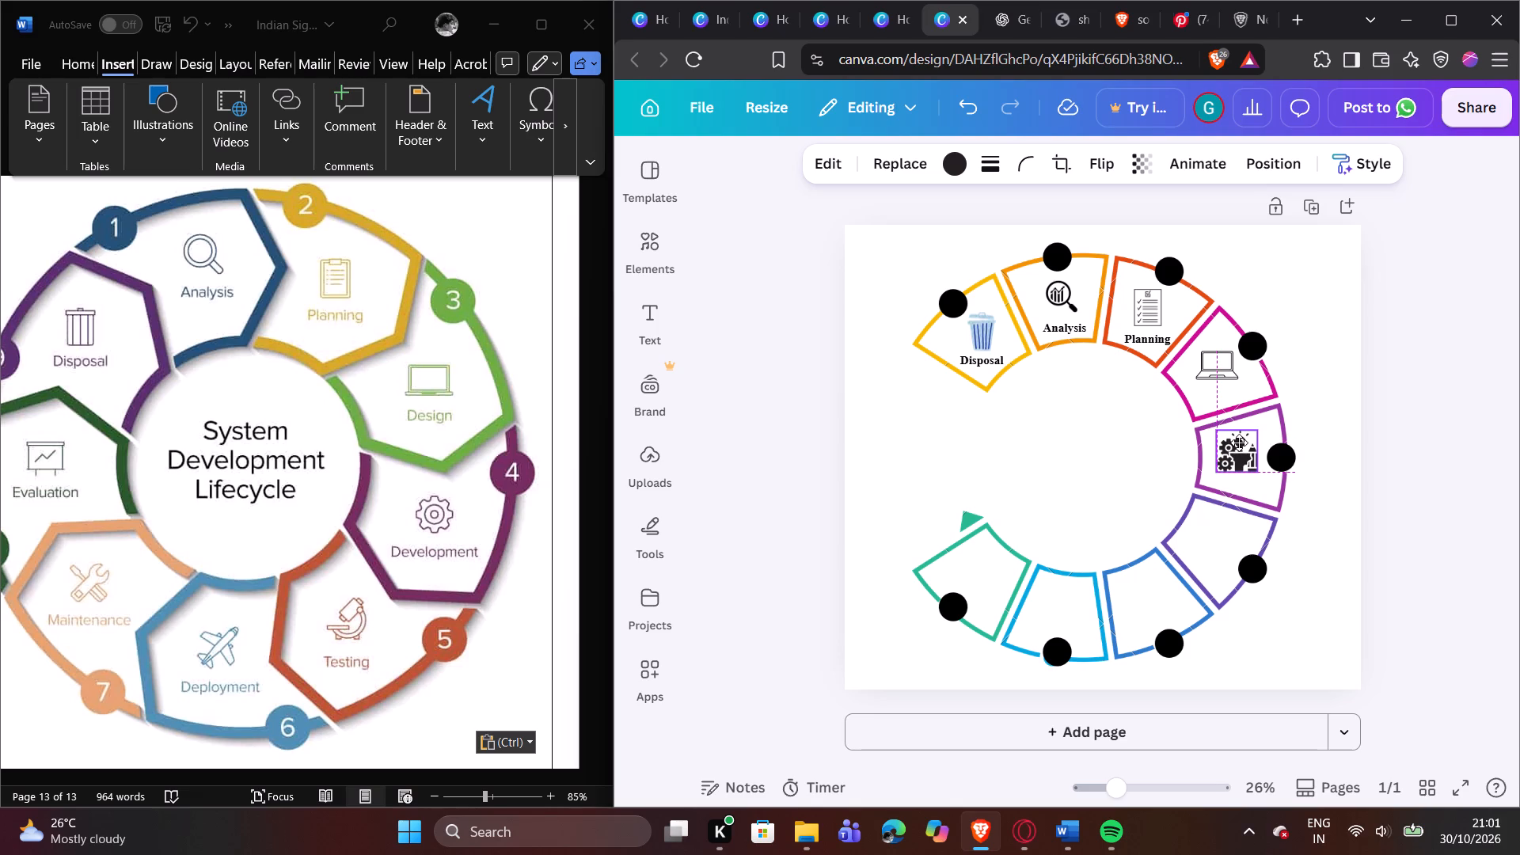
{"action": "left_click_drag", "start_coordinate": [1239, 443], "coordinate": [1241, 440]}
{"action": "left_click", "coordinate": [1298, 404]}
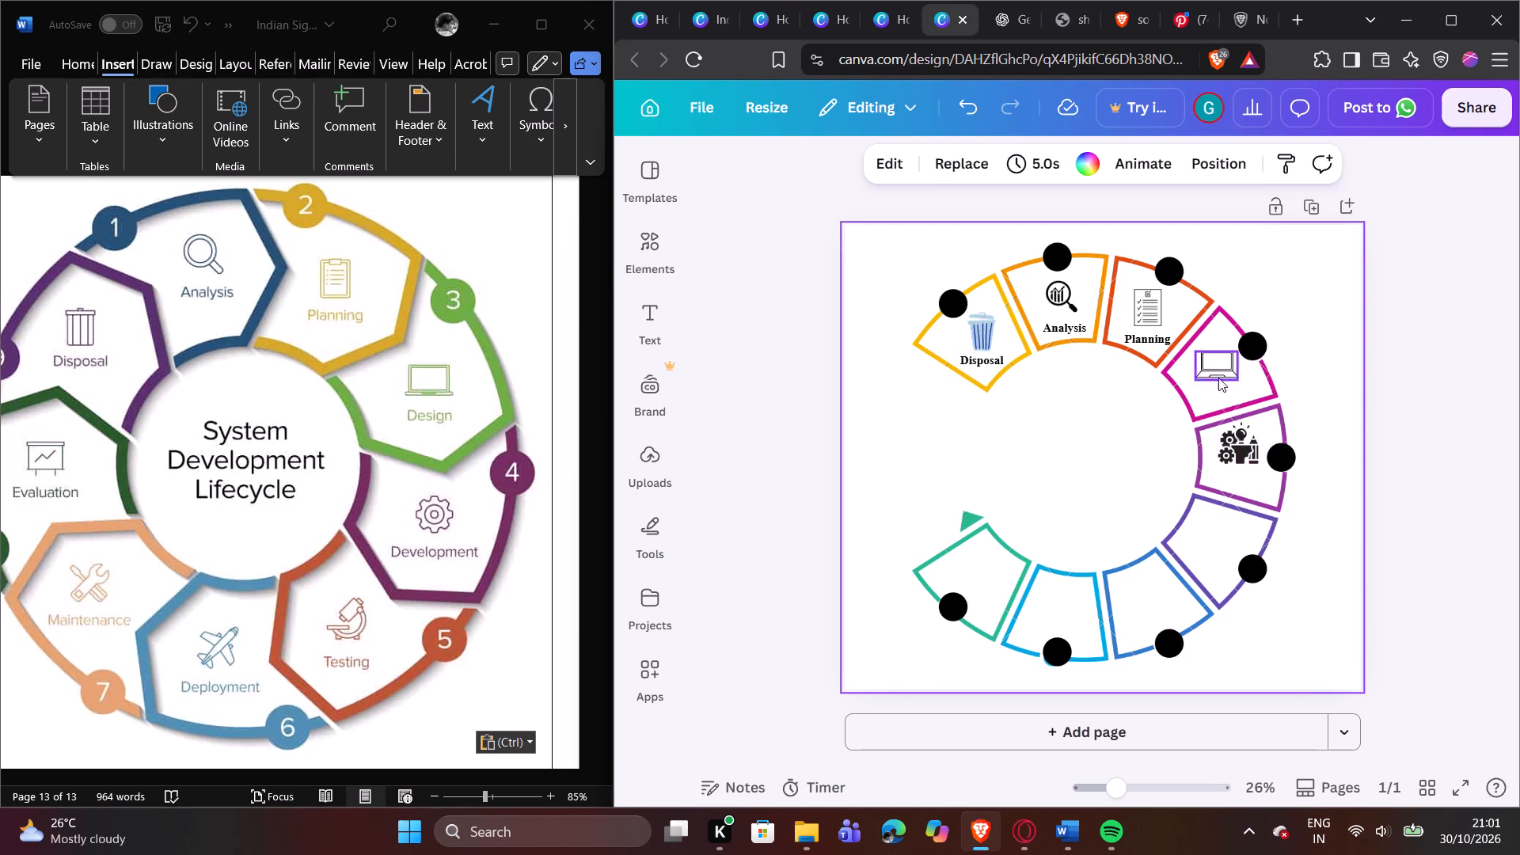
Duplicate the Planning caption, place the copy under the laptop icon in the magenta segment, and change its text to "Design".
{"action": "left_click", "coordinate": [1136, 335]}
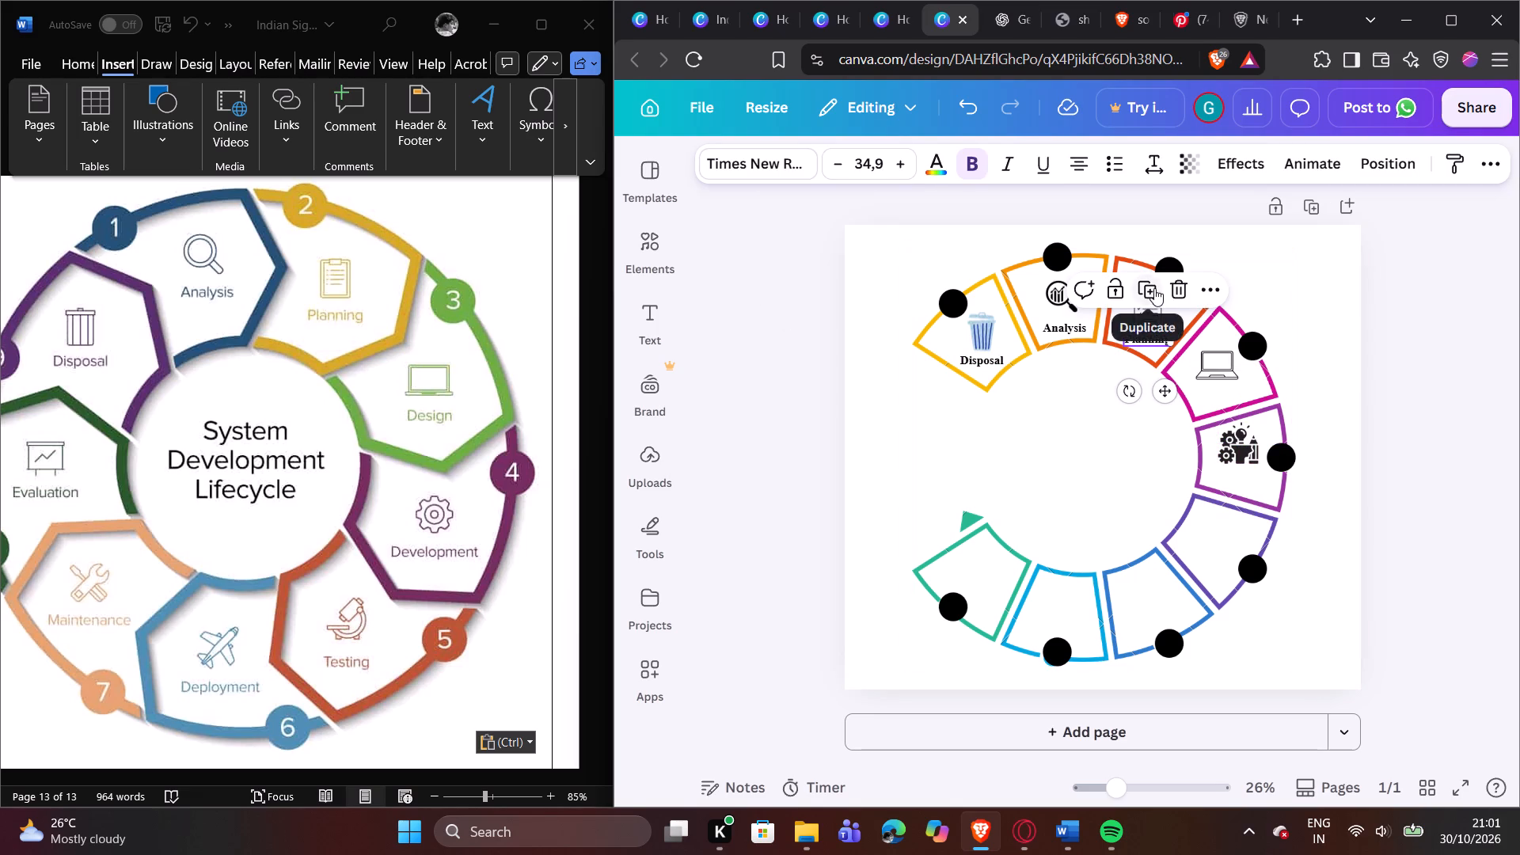
{"action": "left_click", "coordinate": [1154, 288]}
{"action": "left_click_drag", "start_coordinate": [1225, 350], "coordinate": [1214, 387]}
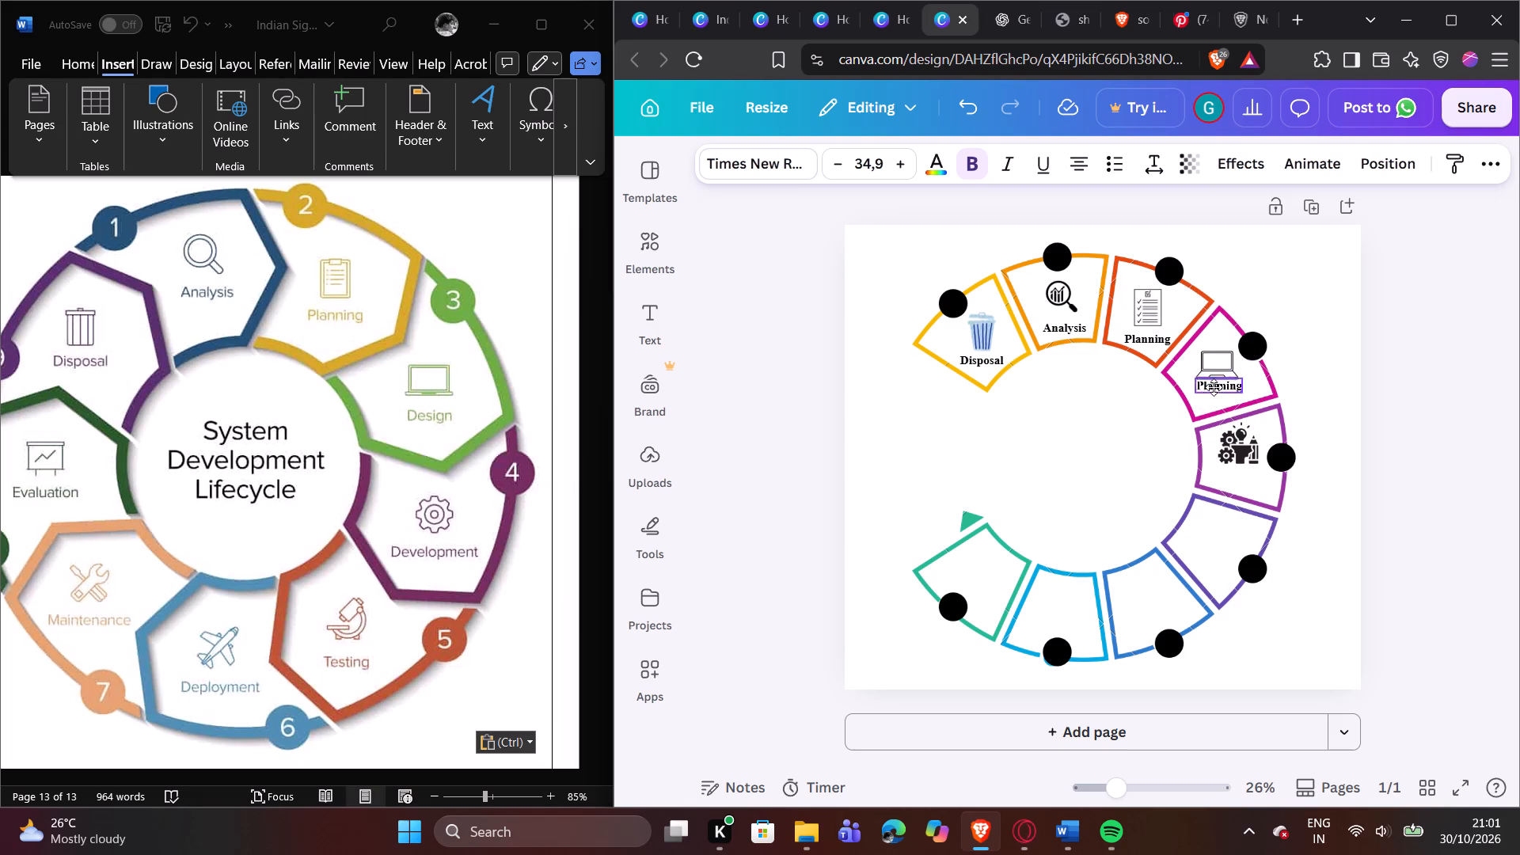
{"action": "left_click_drag", "start_coordinate": [1214, 387], "coordinate": [1214, 389]}
{"action": "double_click", "coordinate": [1214, 389]}
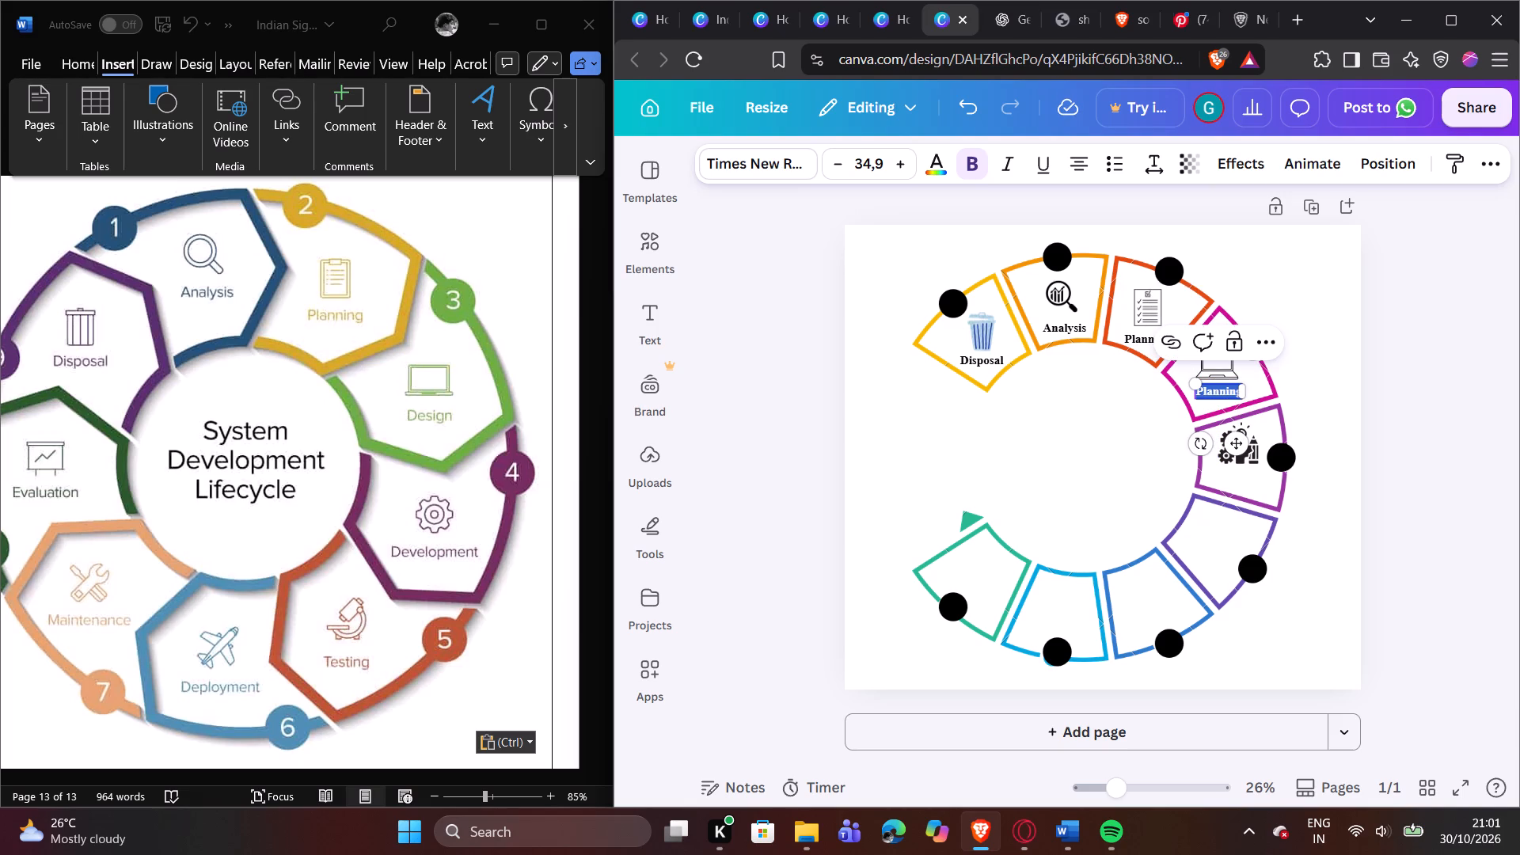
{"action": "key", "text": "shift+d"}
{"action": "key", "text": "e"}
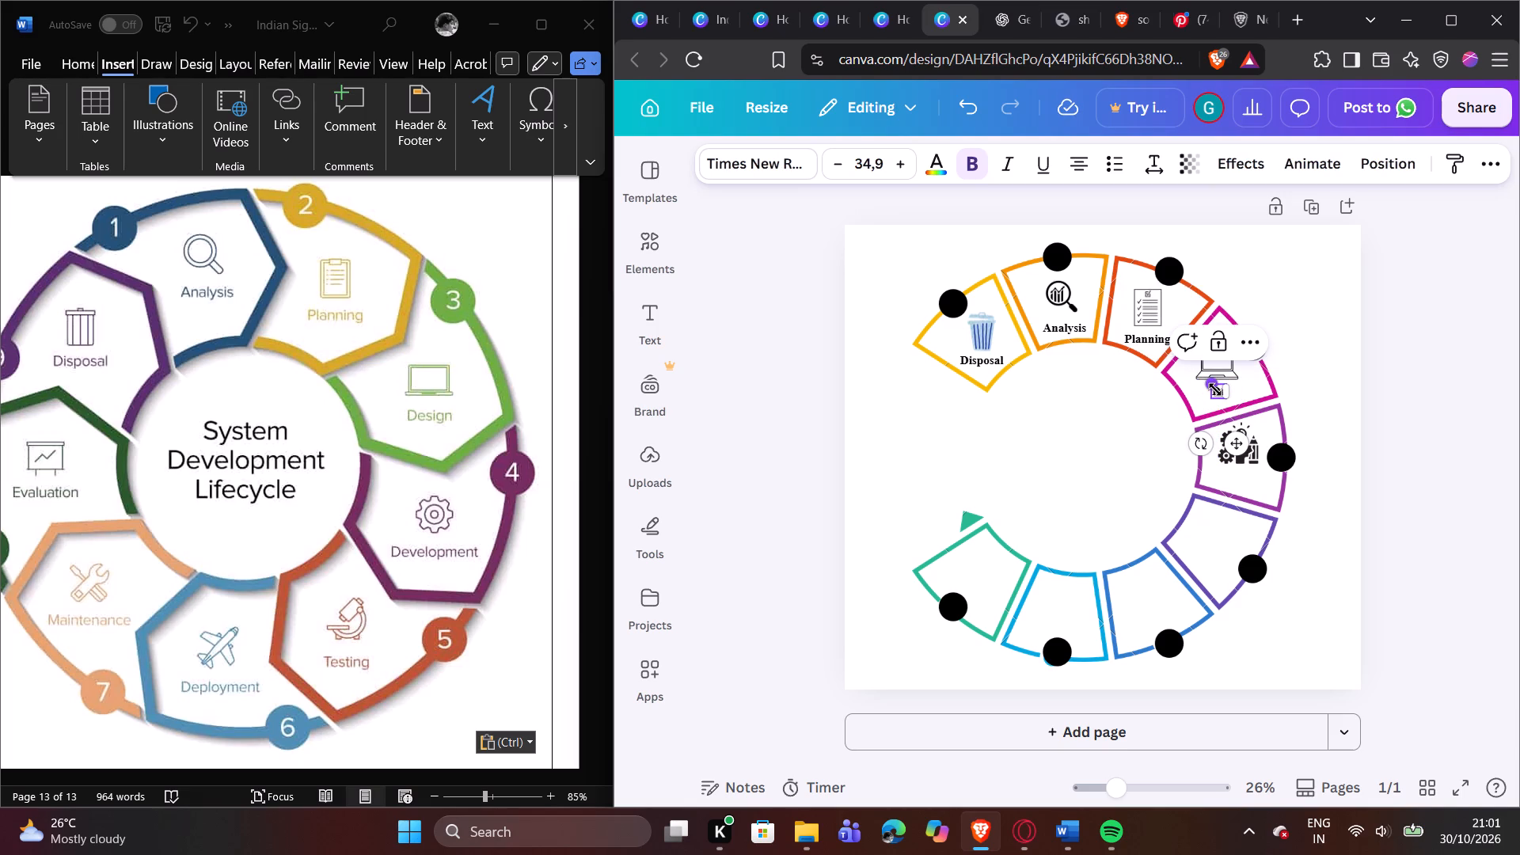
{"action": "type", "text": "sign"}
{"action": "left_click", "coordinate": [1304, 378]}
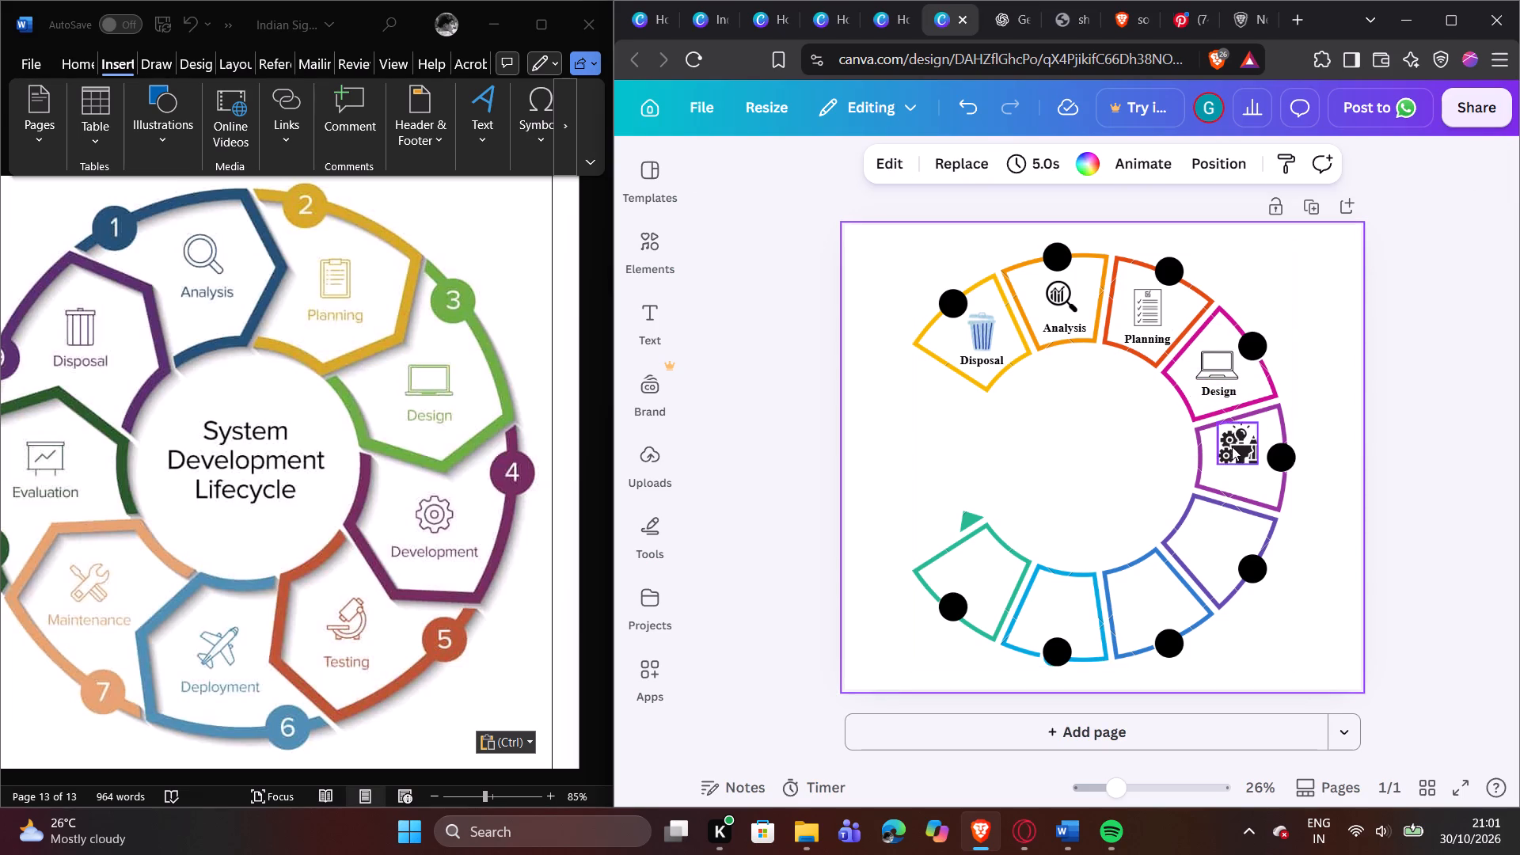
Duplicate the Design caption, place the copy under the gears and light bulb icon in the purple segment, and change its text to "Development".
{"action": "left_click", "coordinate": [1217, 392]}
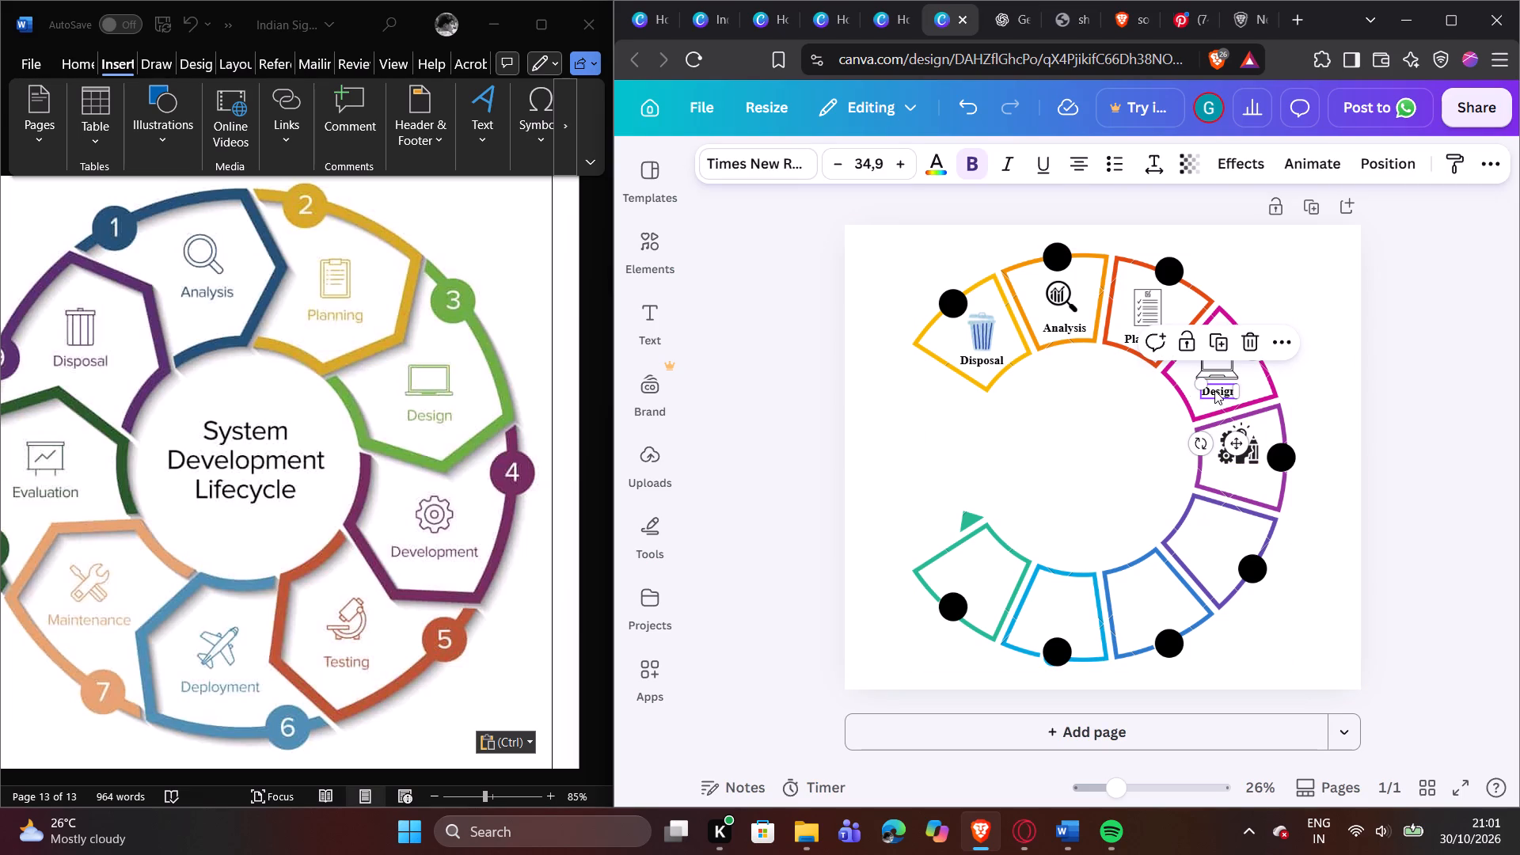
{"action": "left_click", "coordinate": [1214, 390]}
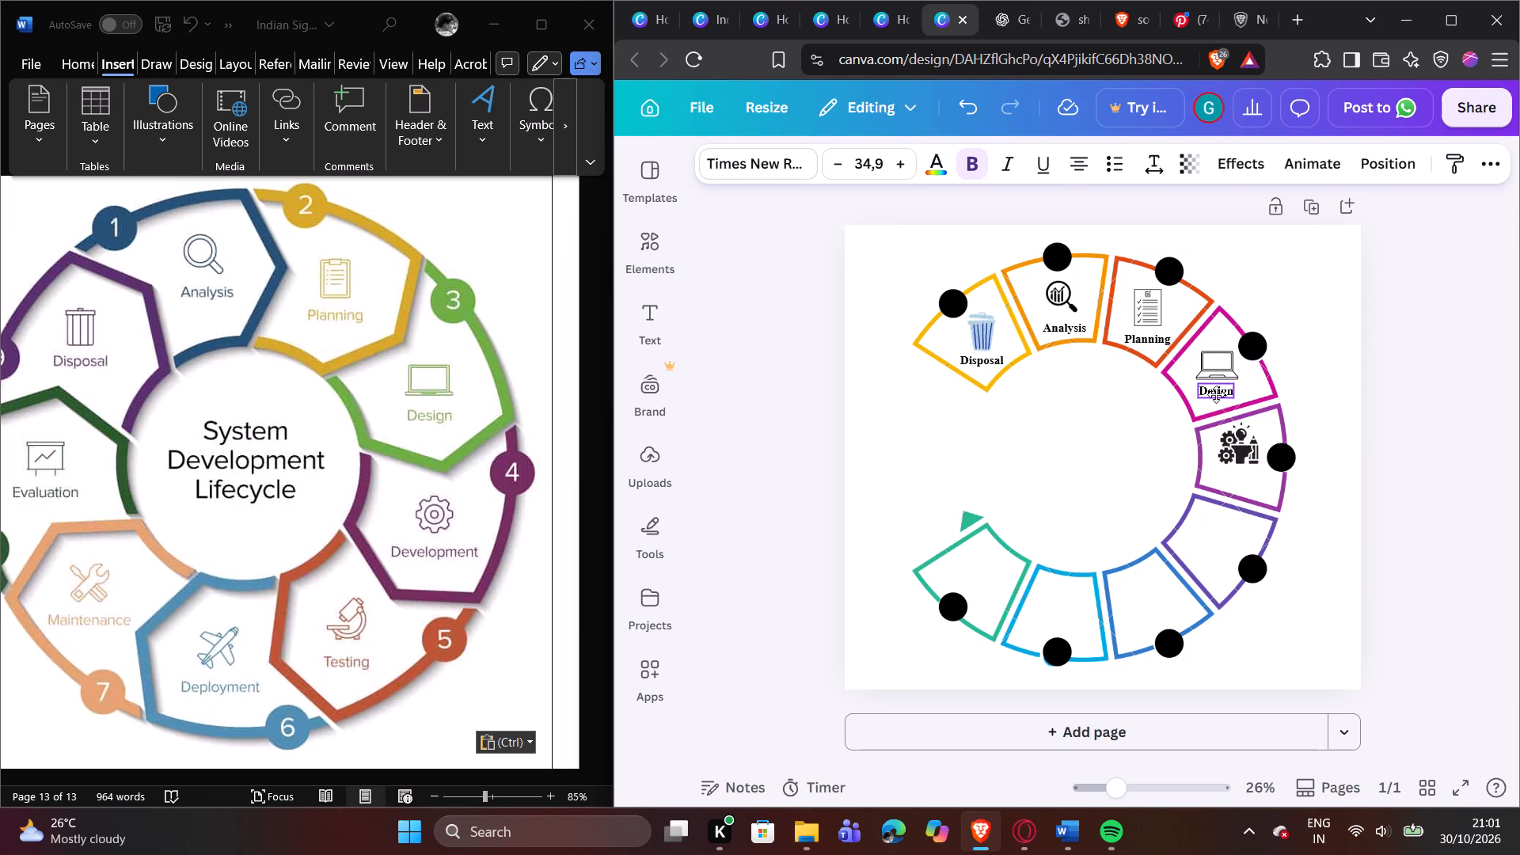
{"action": "double_click", "coordinate": [1218, 397]}
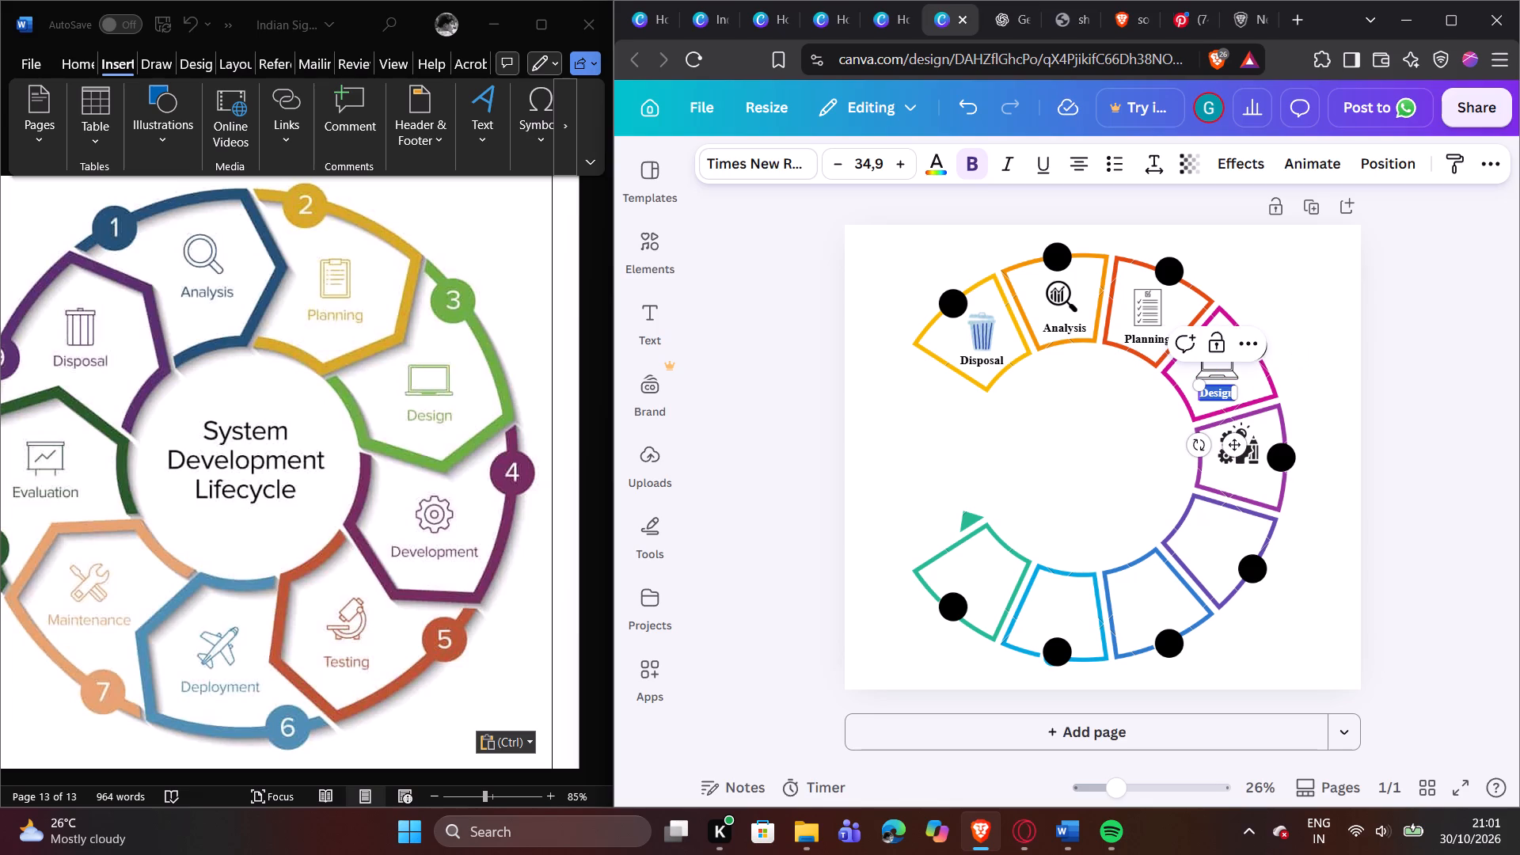
{"action": "left_click", "coordinate": [1248, 394]}
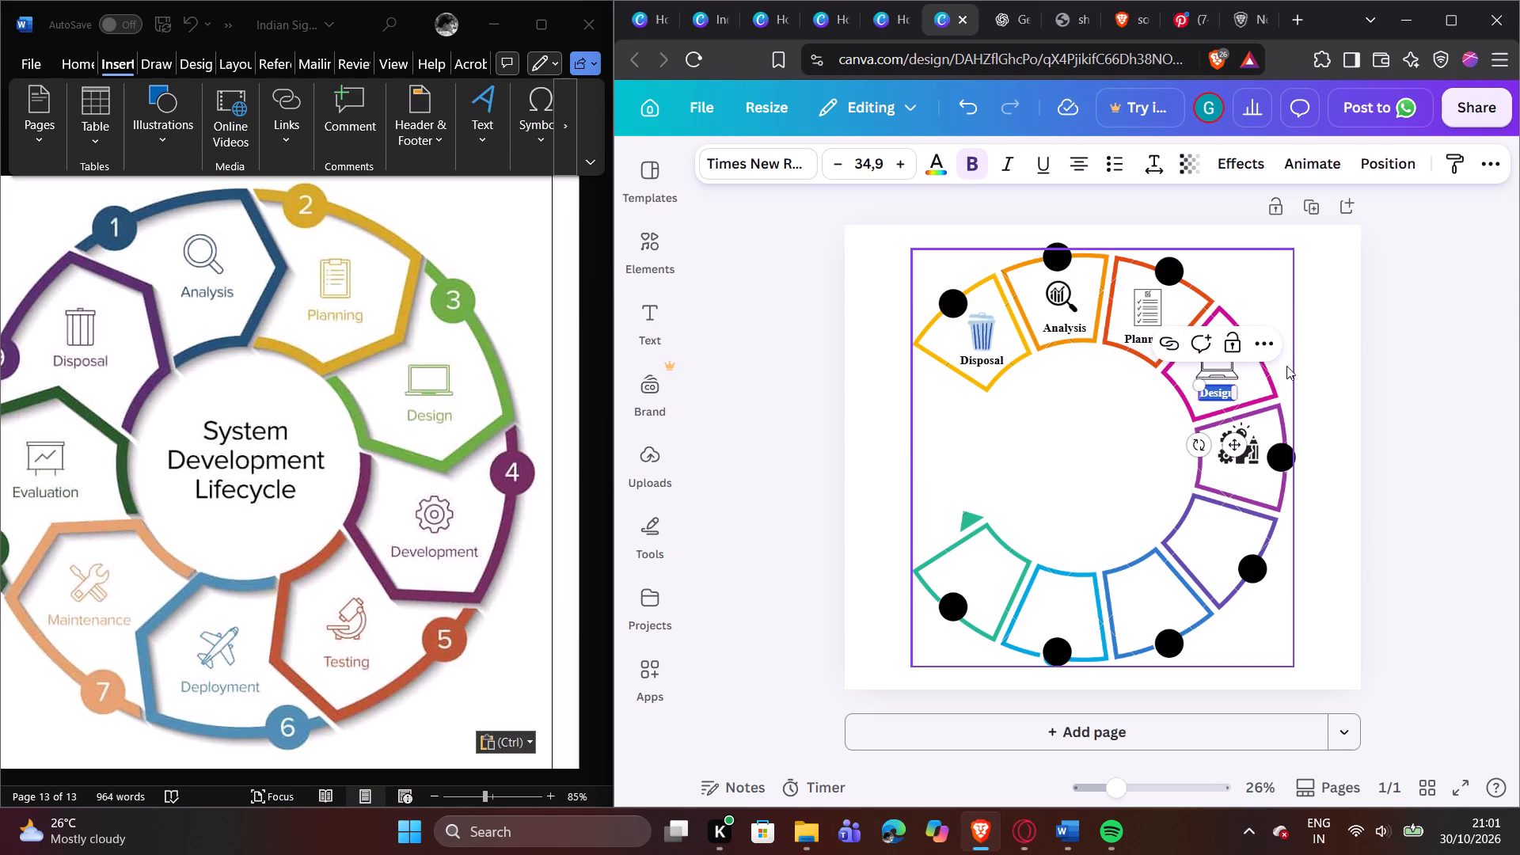
{"action": "left_click", "coordinate": [1299, 358]}
{"action": "left_click", "coordinate": [1222, 389]}
{"action": "left_click", "coordinate": [1210, 343]}
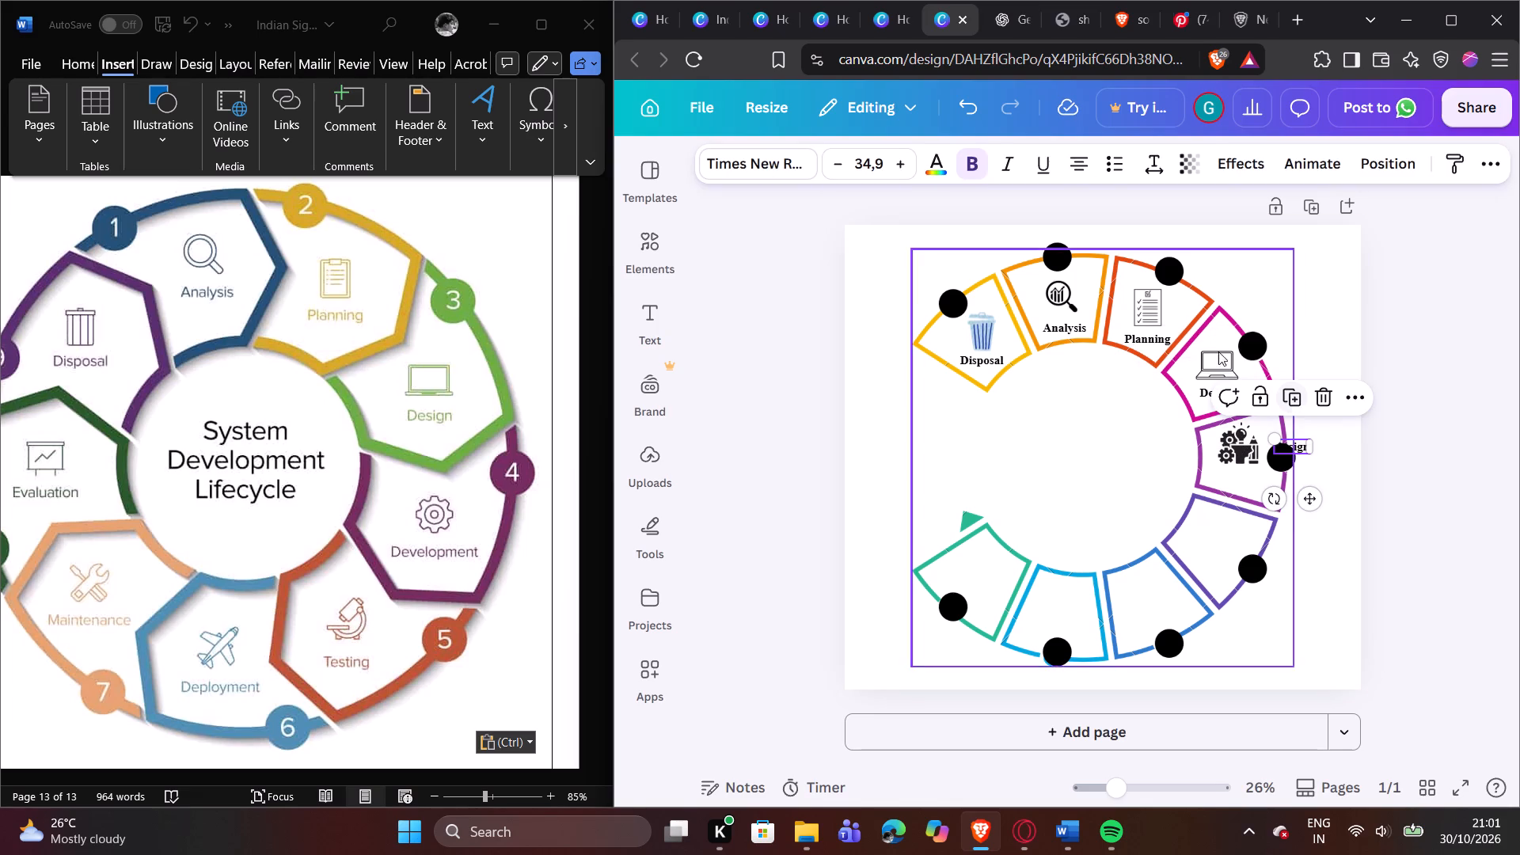
{"action": "left_click", "coordinate": [1325, 420]}
{"action": "left_click_drag", "start_coordinate": [1302, 443], "coordinate": [1252, 473]}
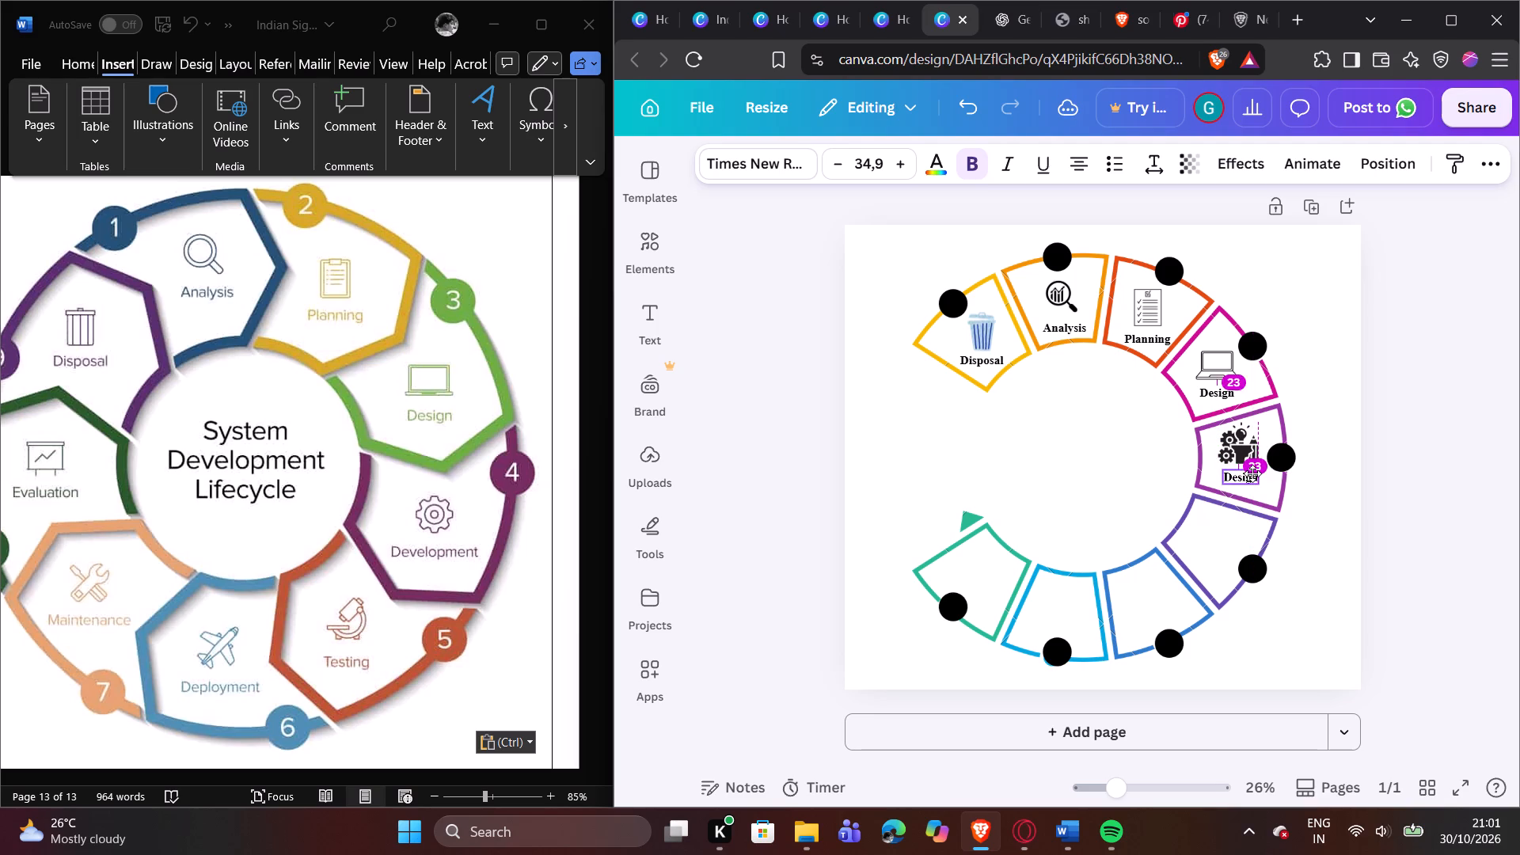
{"action": "left_click_drag", "start_coordinate": [1252, 473], "coordinate": [1250, 474]}
{"action": "double_click", "coordinate": [1250, 474]}
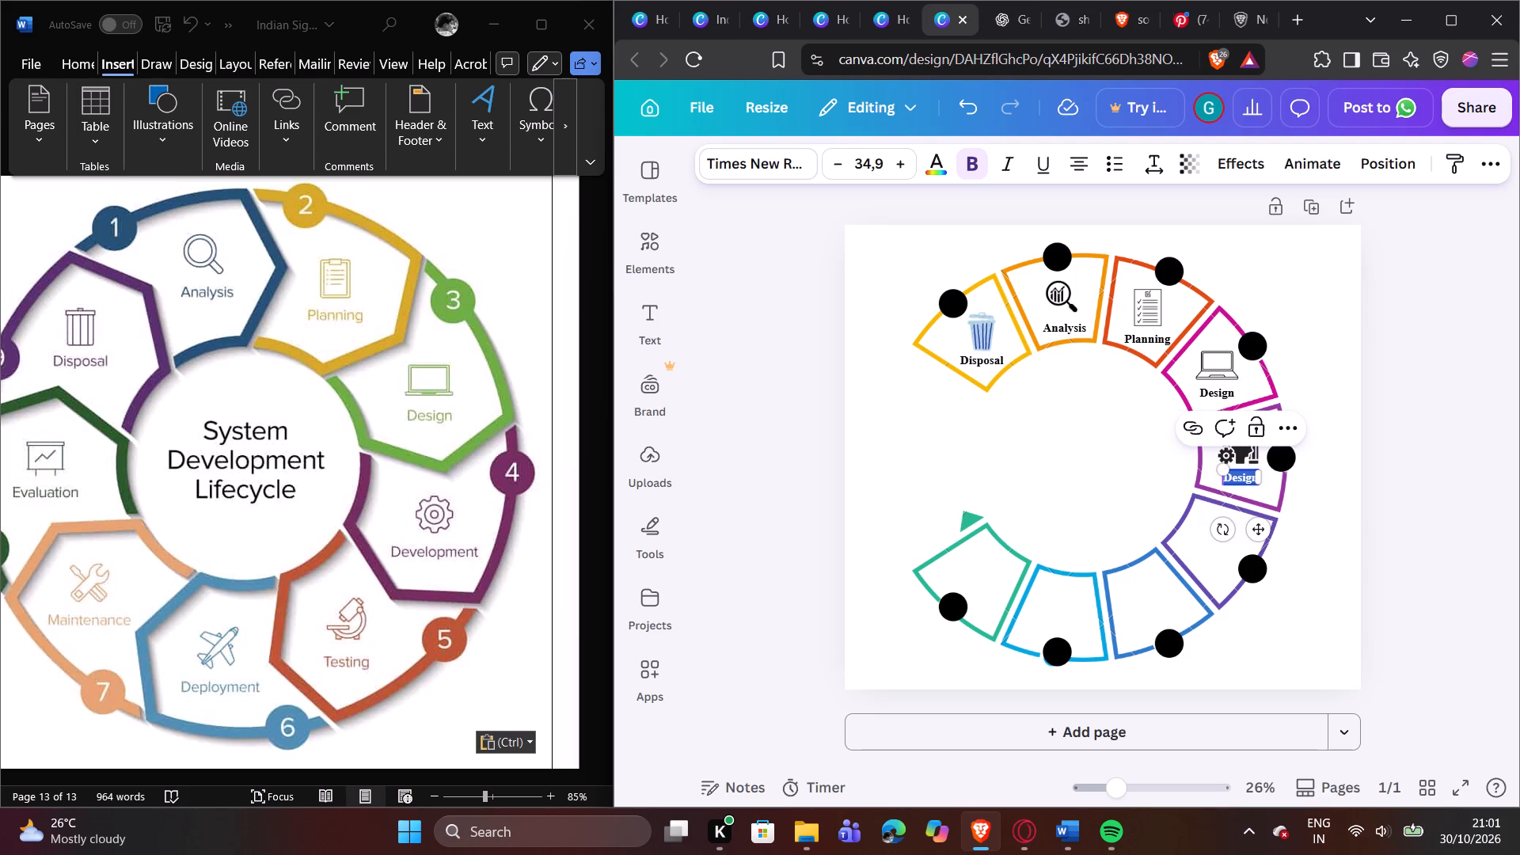
{"action": "type", "text": "De"}
{"action": "type", "text": "velopment"}
{"action": "left_click", "coordinate": [1331, 490]}
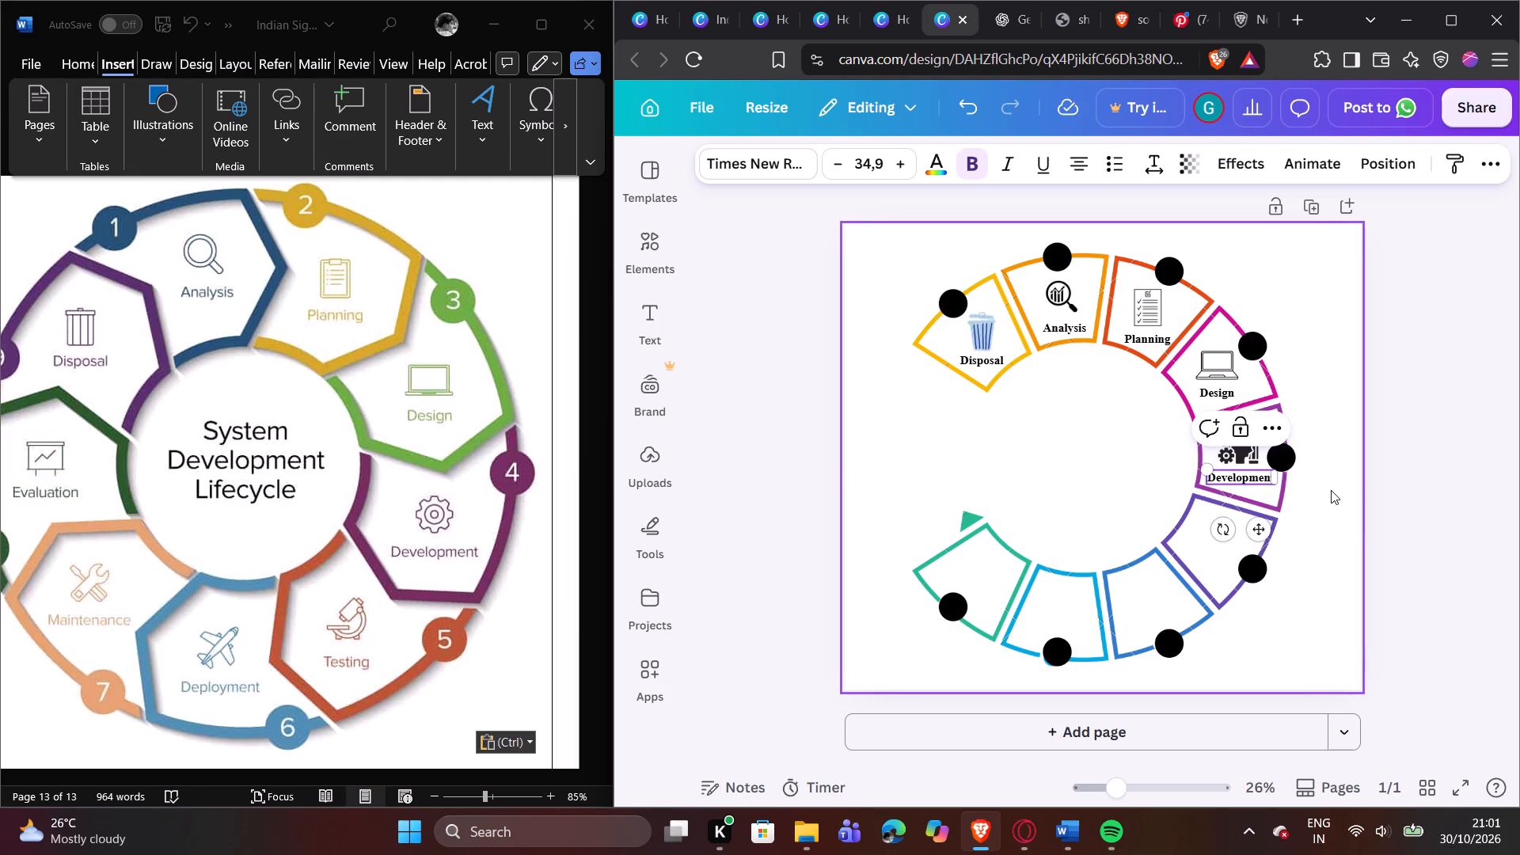
Move the gears and light bulb icon slightly down, closer to the Development caption.
{"action": "left_click_drag", "start_coordinate": [1241, 445], "coordinate": [1241, 453]}
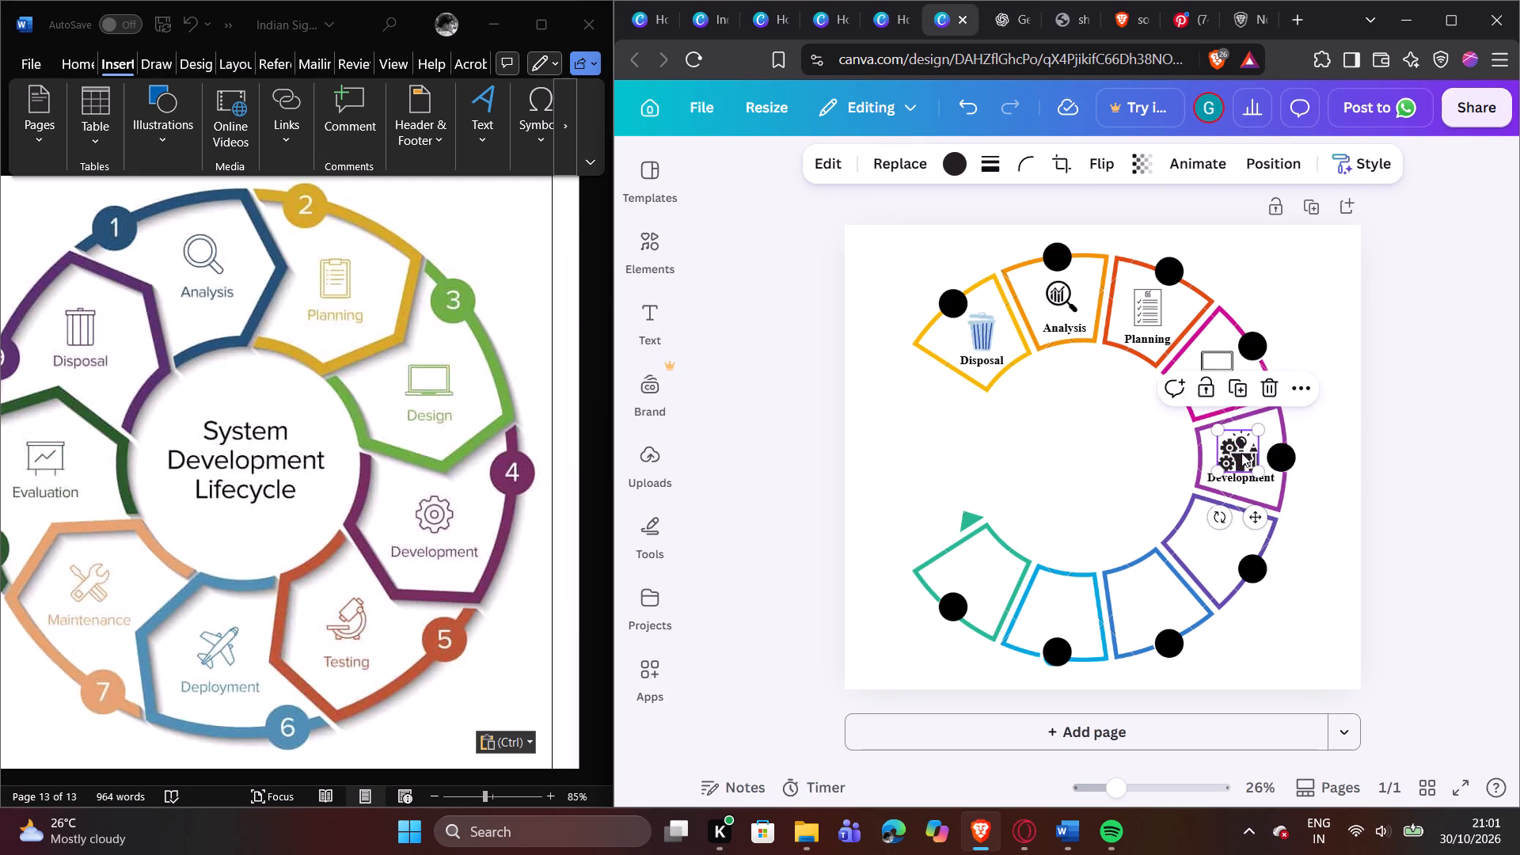
{"action": "left_click", "coordinate": [1320, 427]}
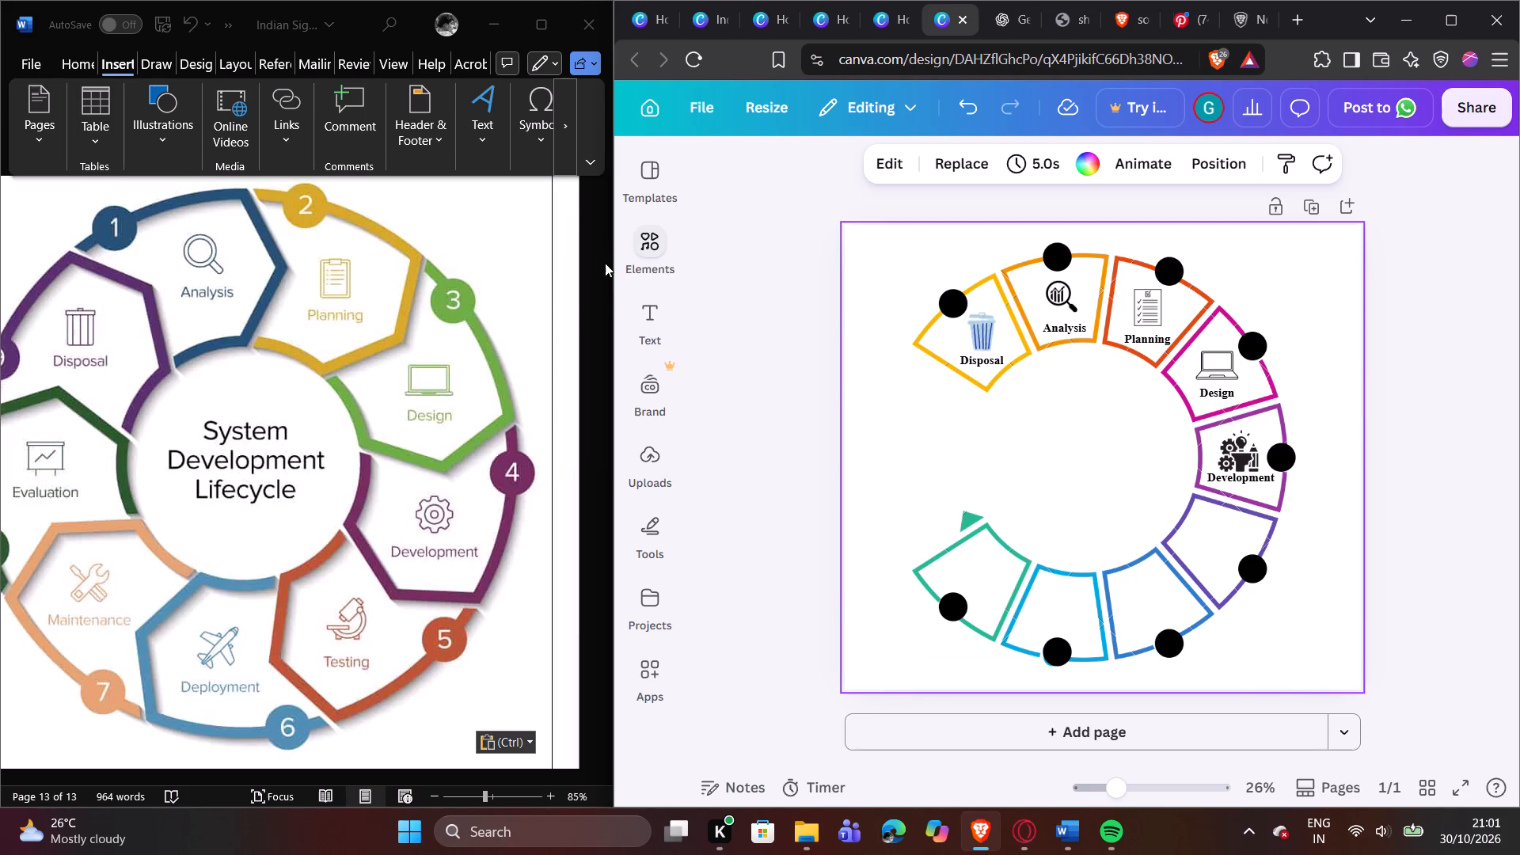
Search the elements for "microscope" and add the black outline microscope graphic to the design.
{"action": "left_click", "coordinate": [641, 241]}
{"action": "left_click", "coordinate": [1006, 184]}
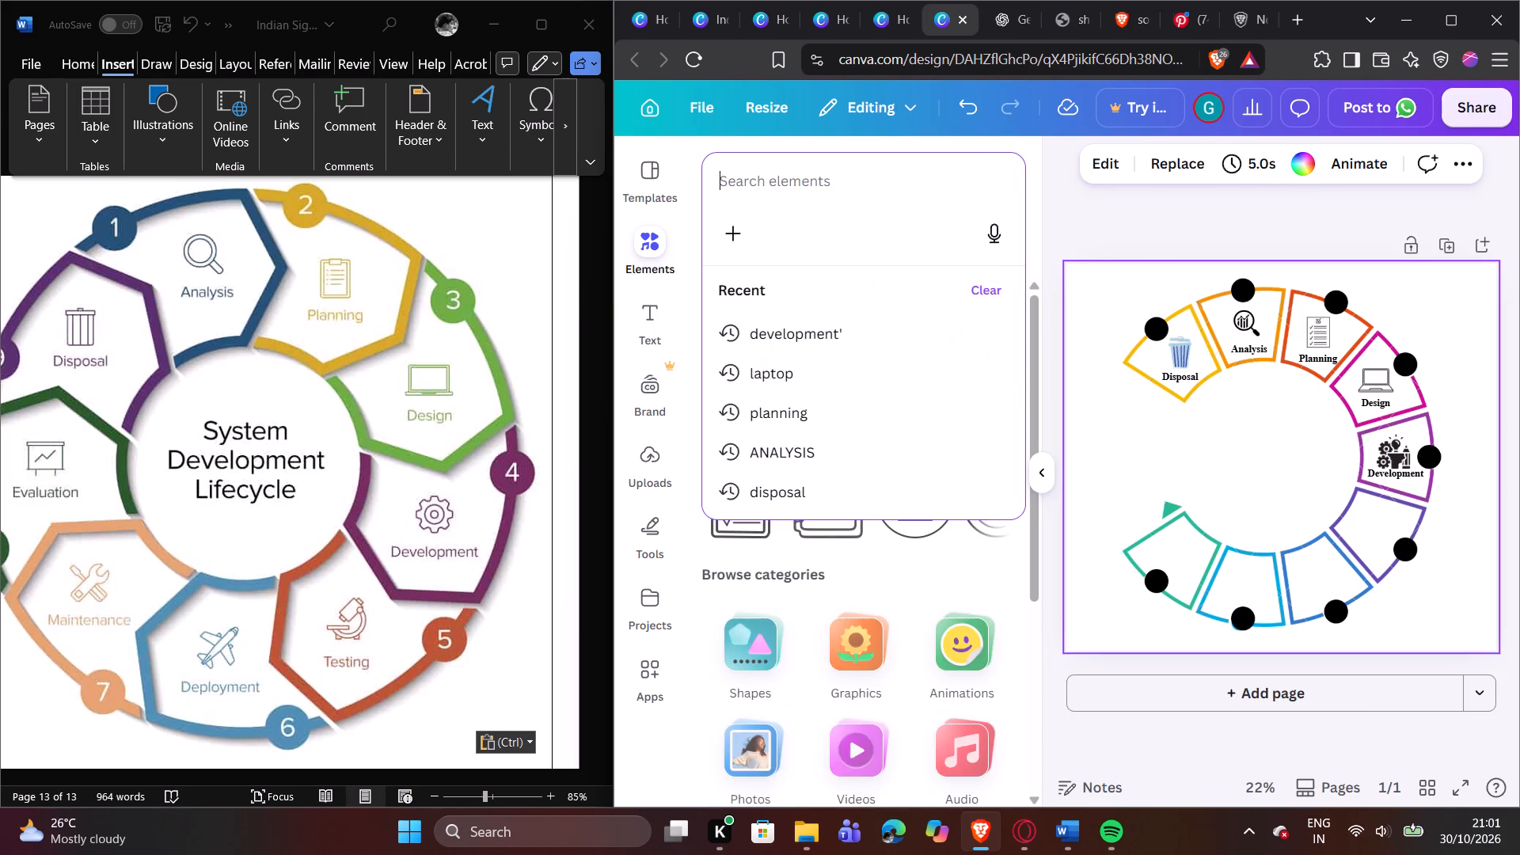
{"action": "type", "text": "micro"}
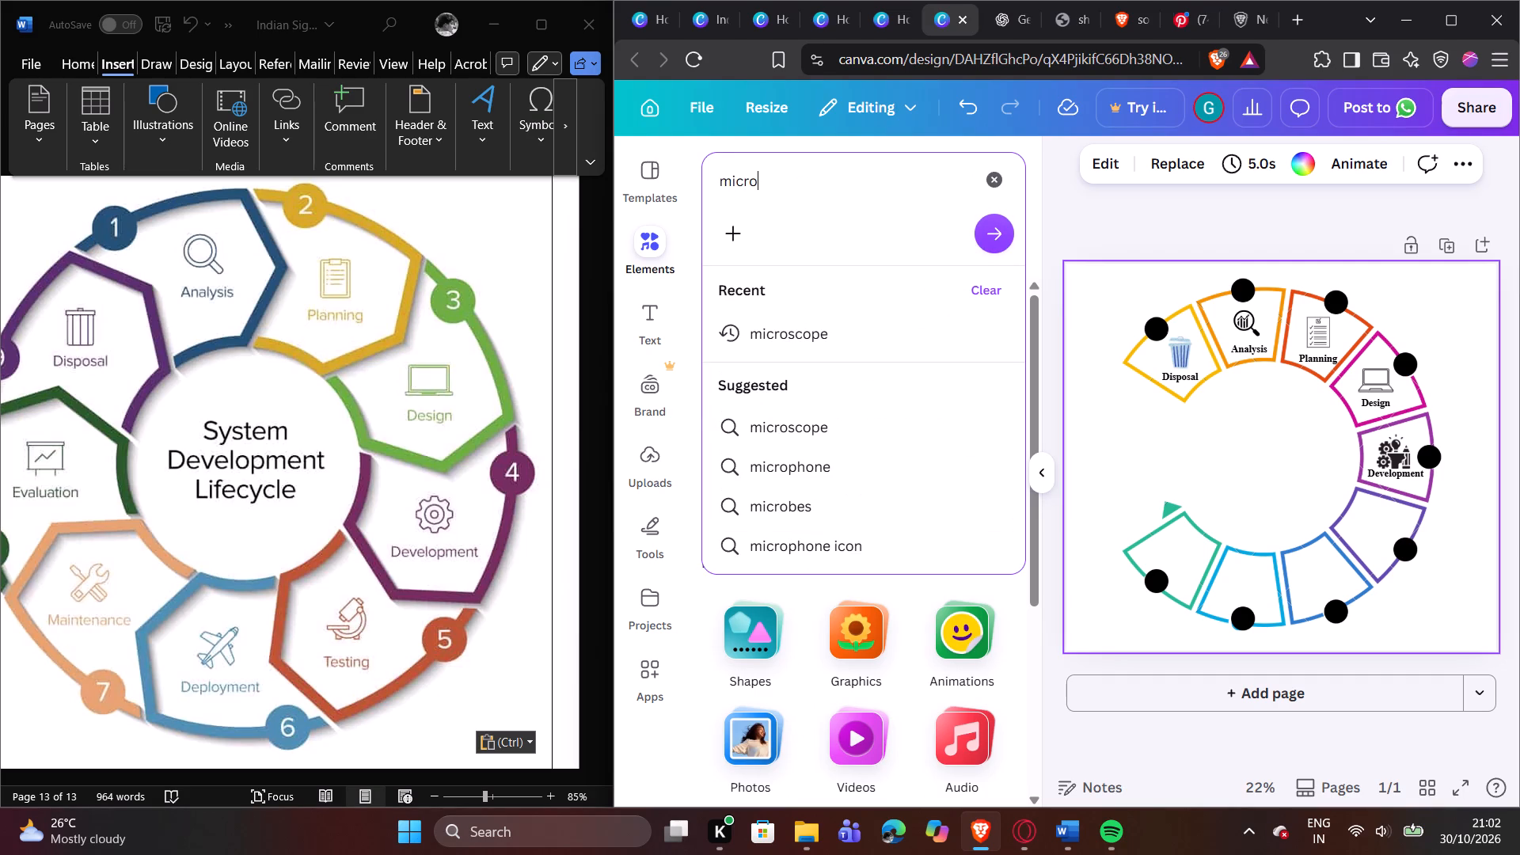
{"action": "left_click", "coordinate": [760, 336]}
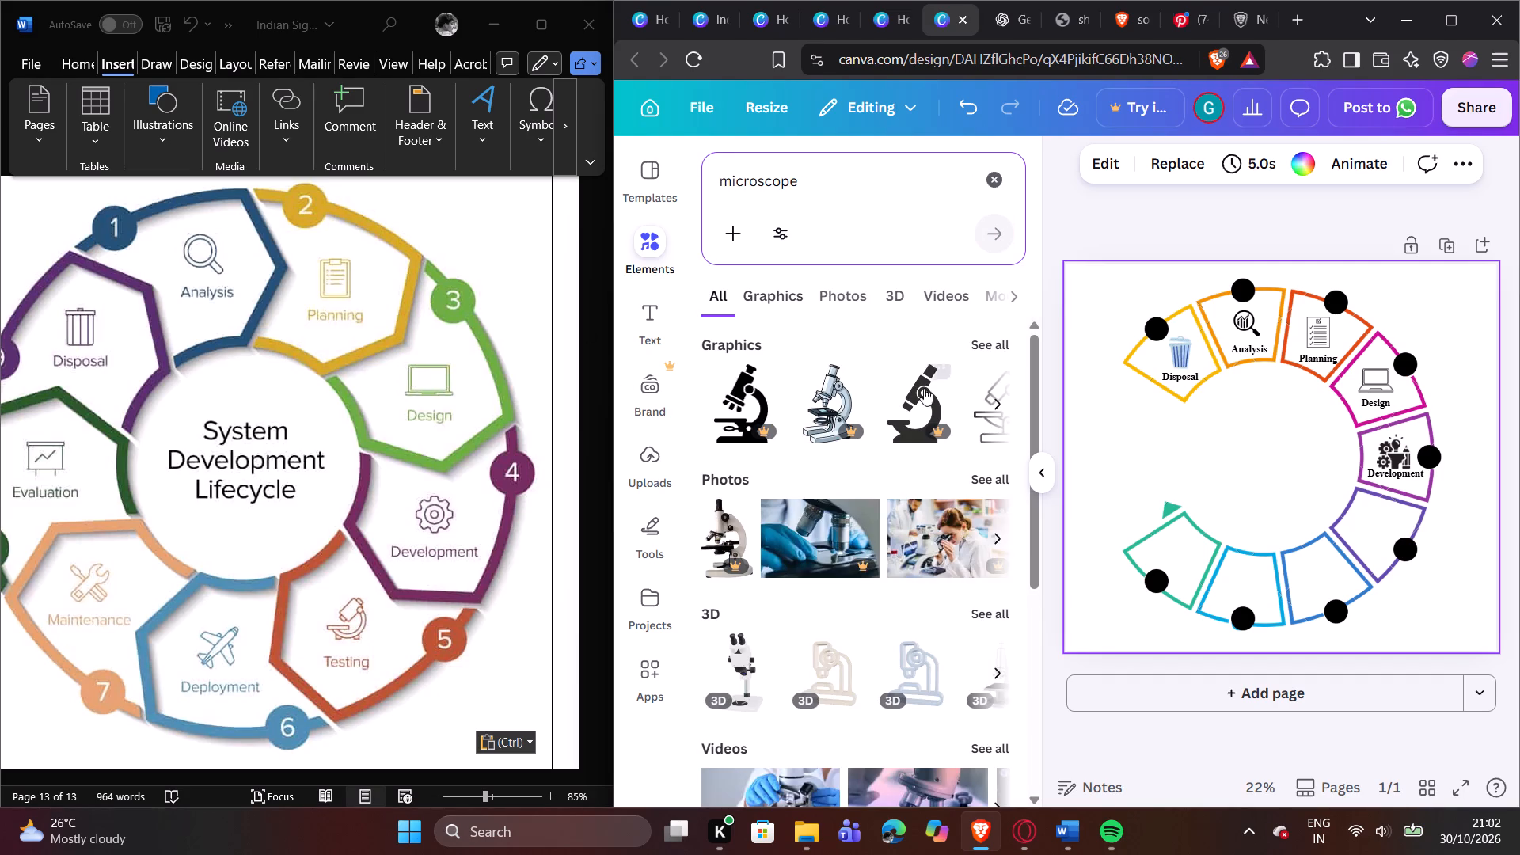
{"action": "left_click", "coordinate": [989, 401]}
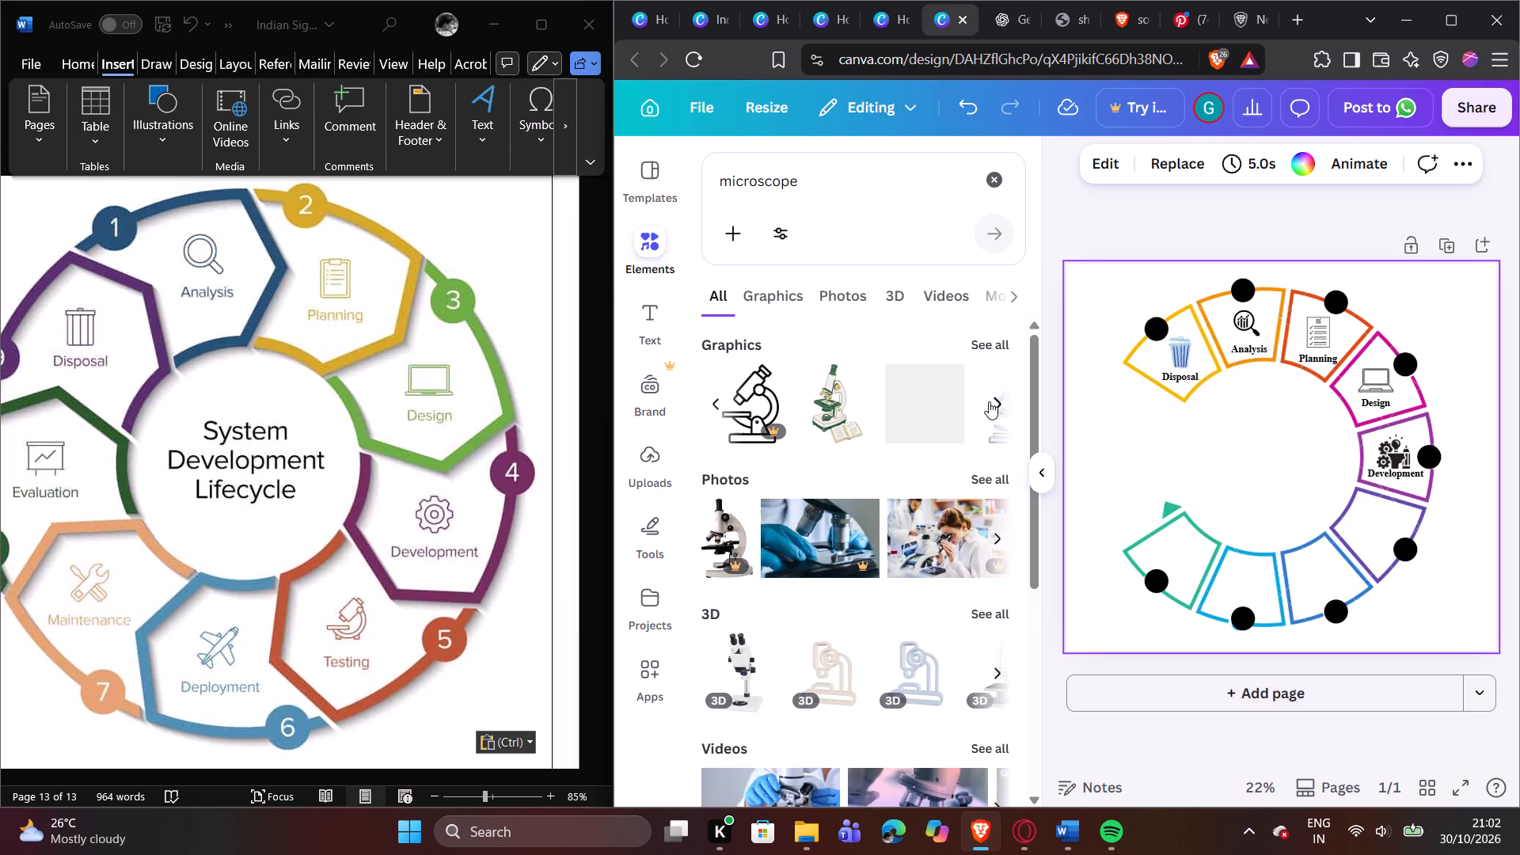
{"action": "left_click", "coordinate": [747, 393]}
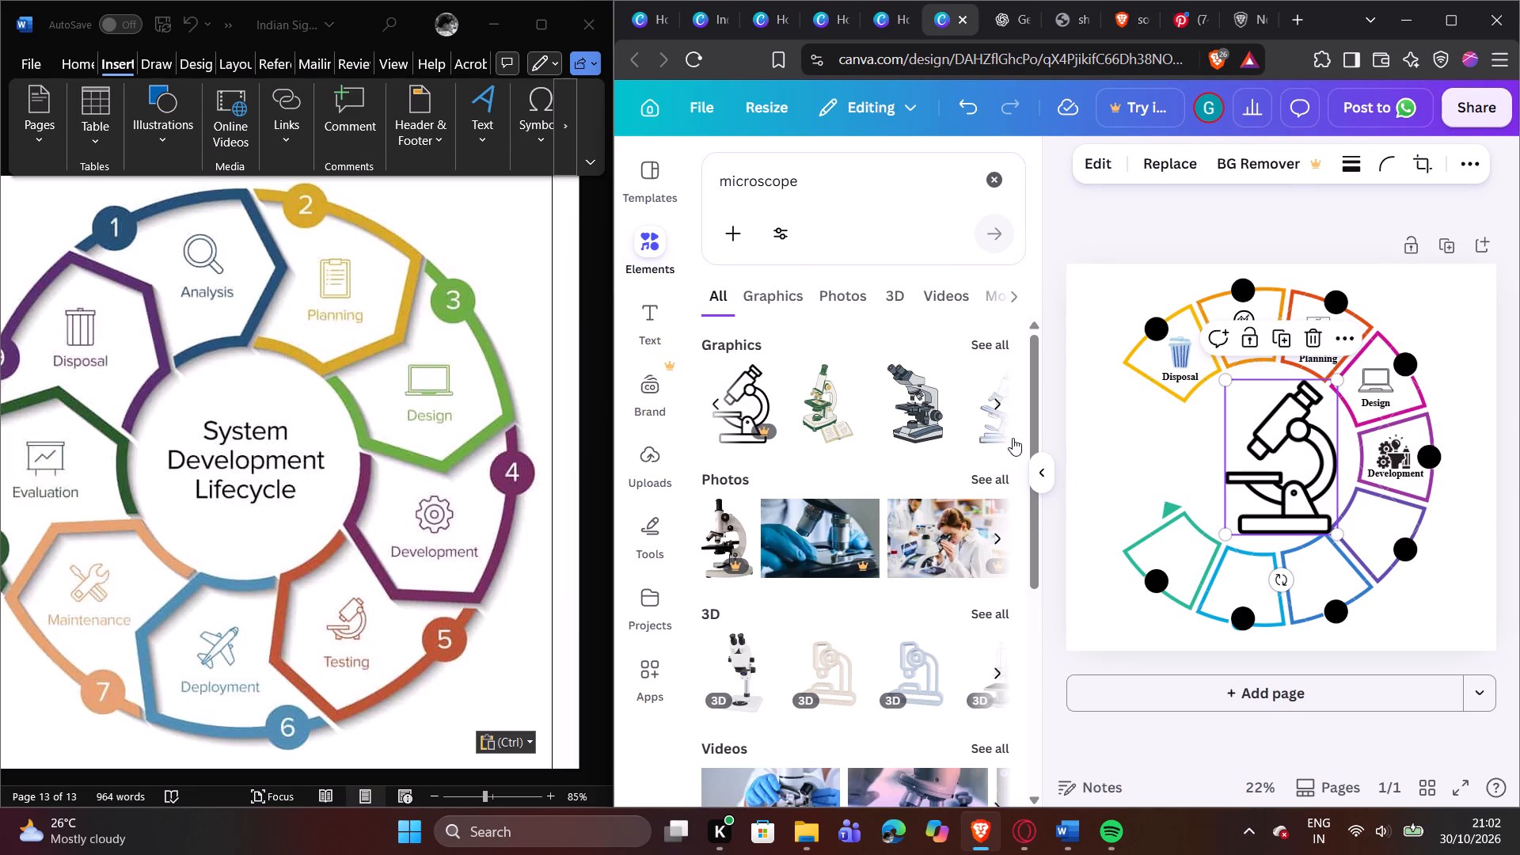
{"action": "left_click", "coordinate": [1037, 458]}
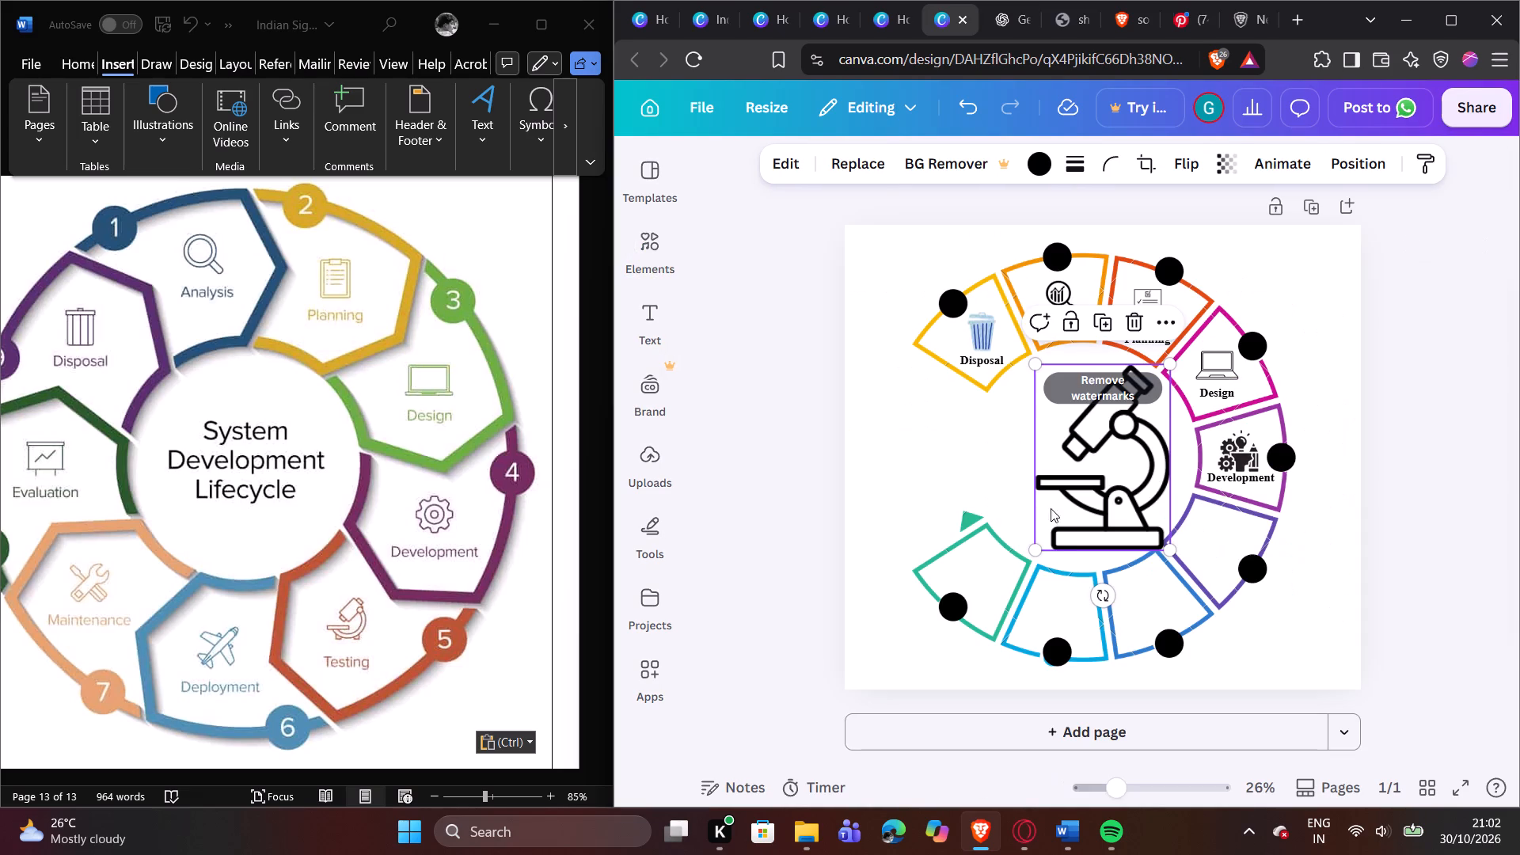
Shrink the microscope graphic to a small icon and place it inside the sixth, indigo segment below Development.
{"action": "left_click_drag", "start_coordinate": [1035, 549], "coordinate": [1118, 420]}
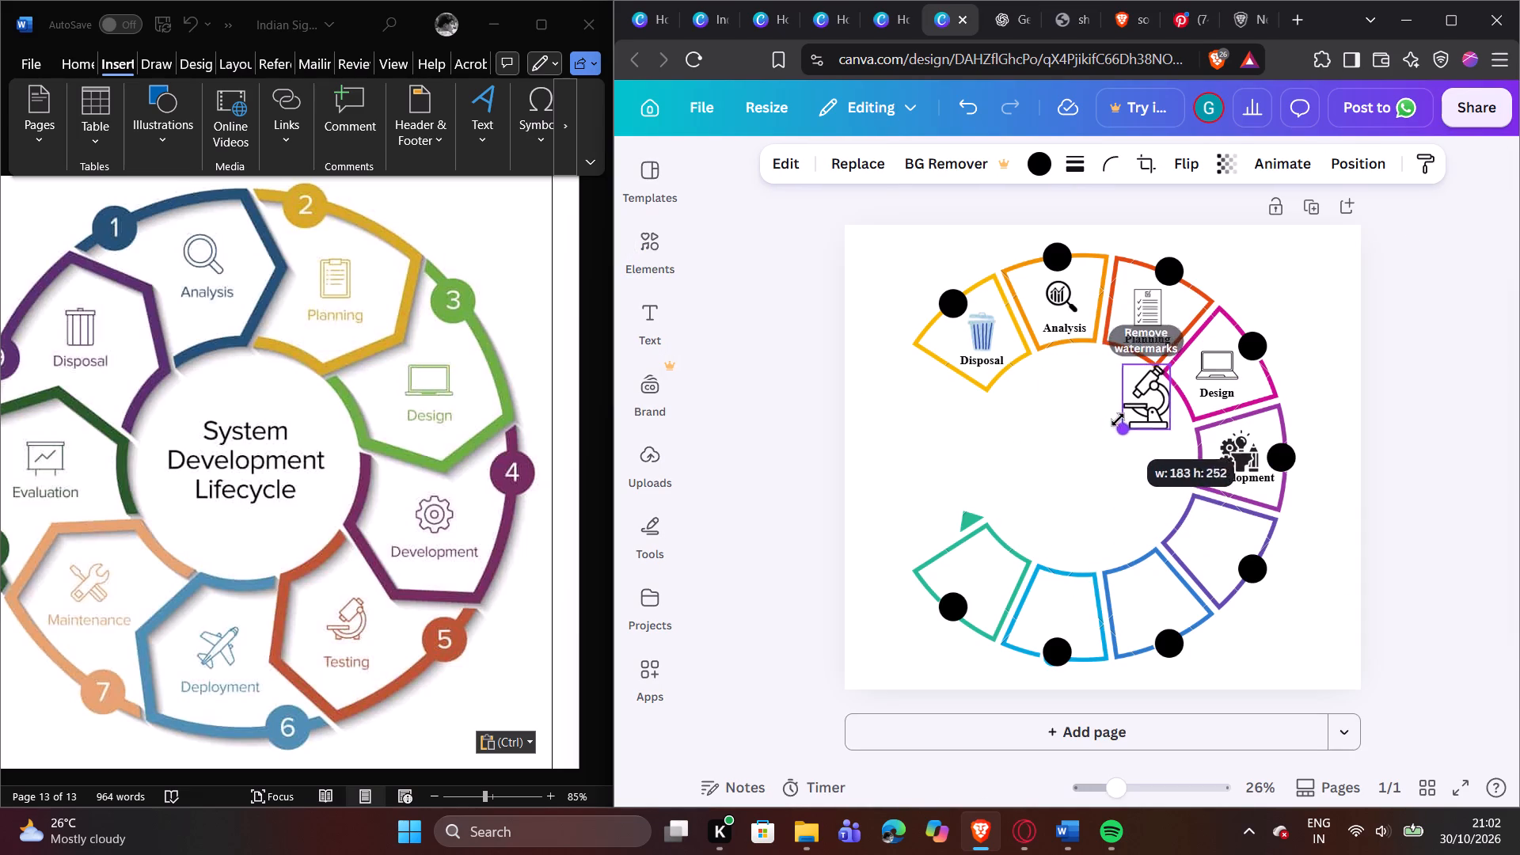
{"action": "left_click_drag", "start_coordinate": [1118, 420], "coordinate": [1127, 407]}
{"action": "left_click", "coordinate": [1094, 412]}
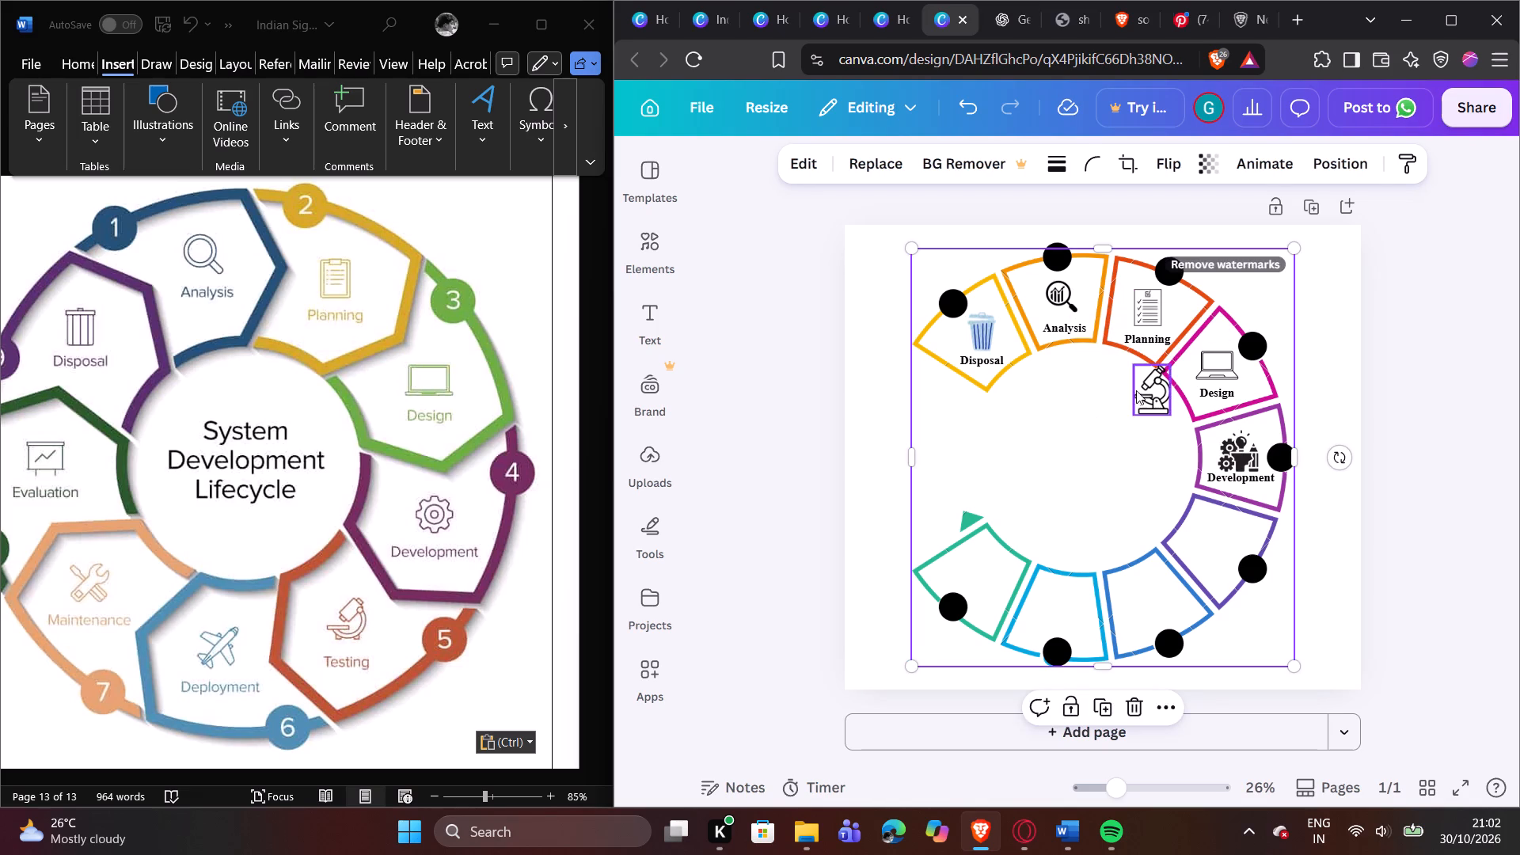
{"action": "left_click_drag", "start_coordinate": [1136, 390], "coordinate": [1189, 535]}
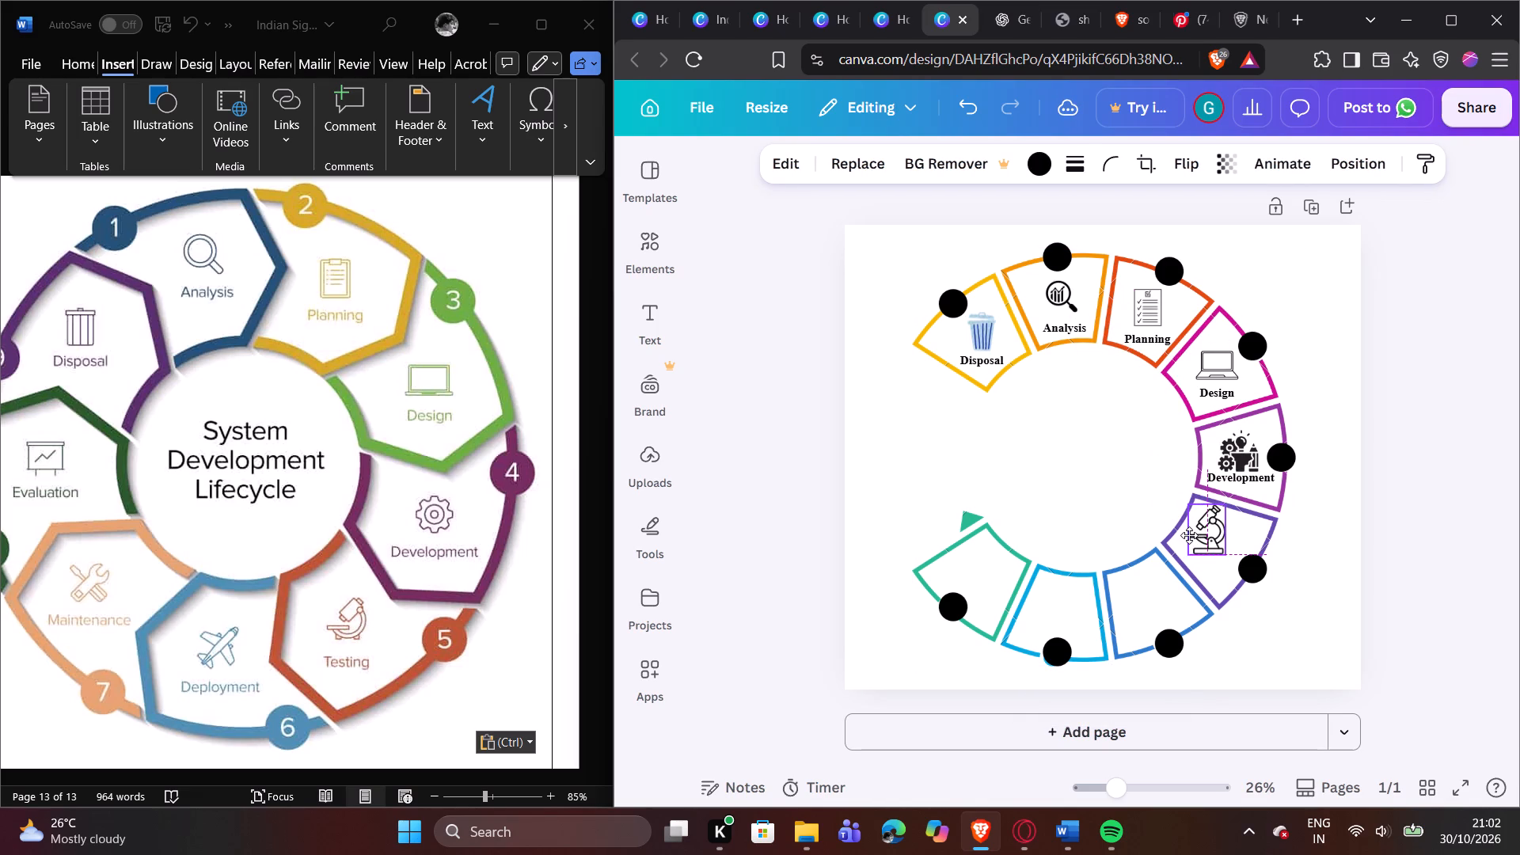
{"action": "left_click_drag", "start_coordinate": [1189, 535], "coordinate": [1191, 536]}
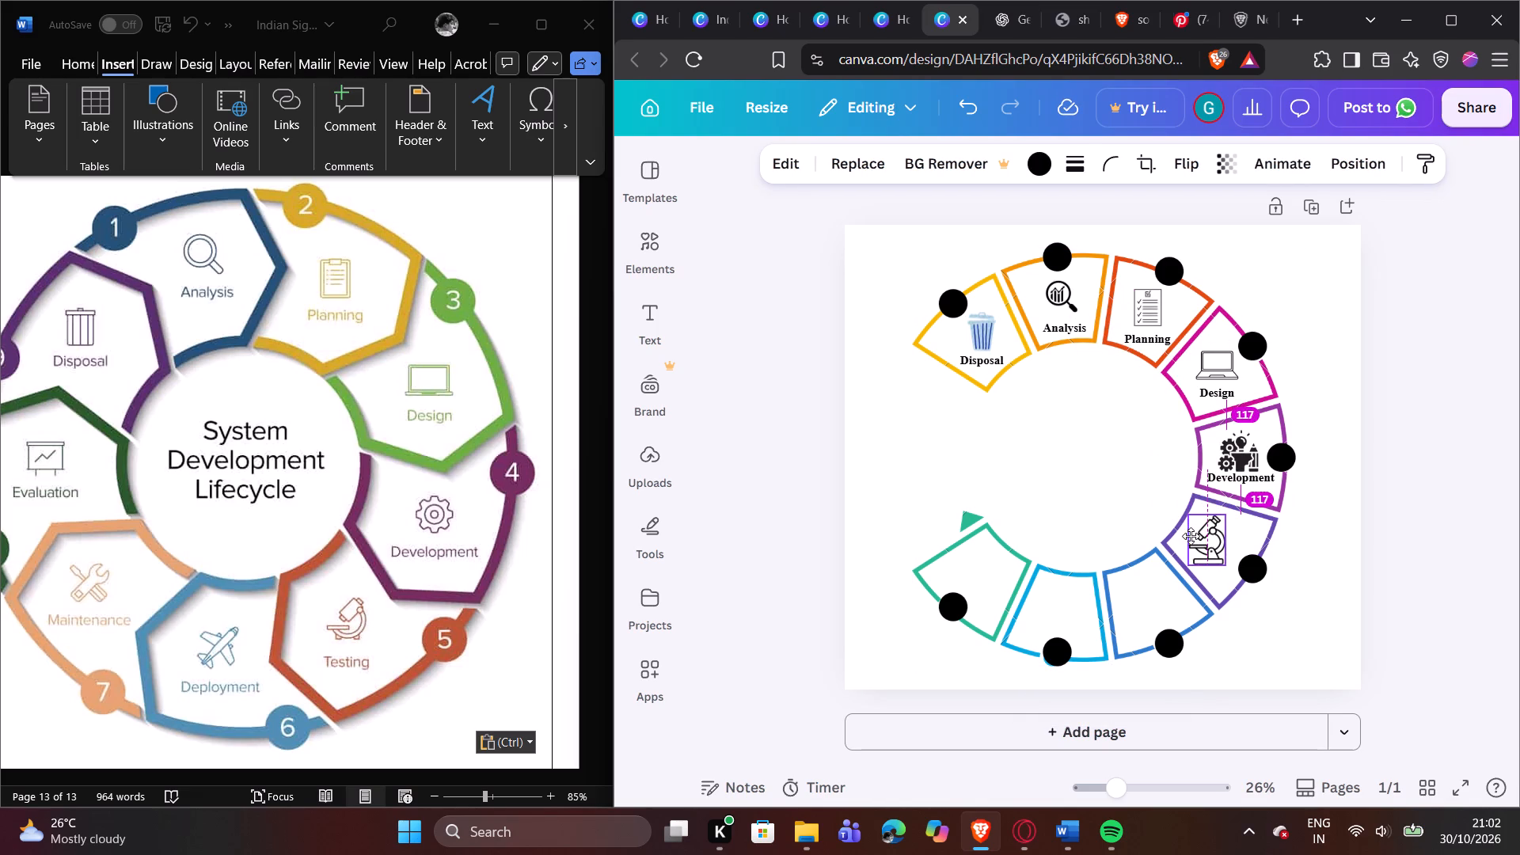
{"action": "left_click_drag", "start_coordinate": [1191, 536], "coordinate": [1187, 534]}
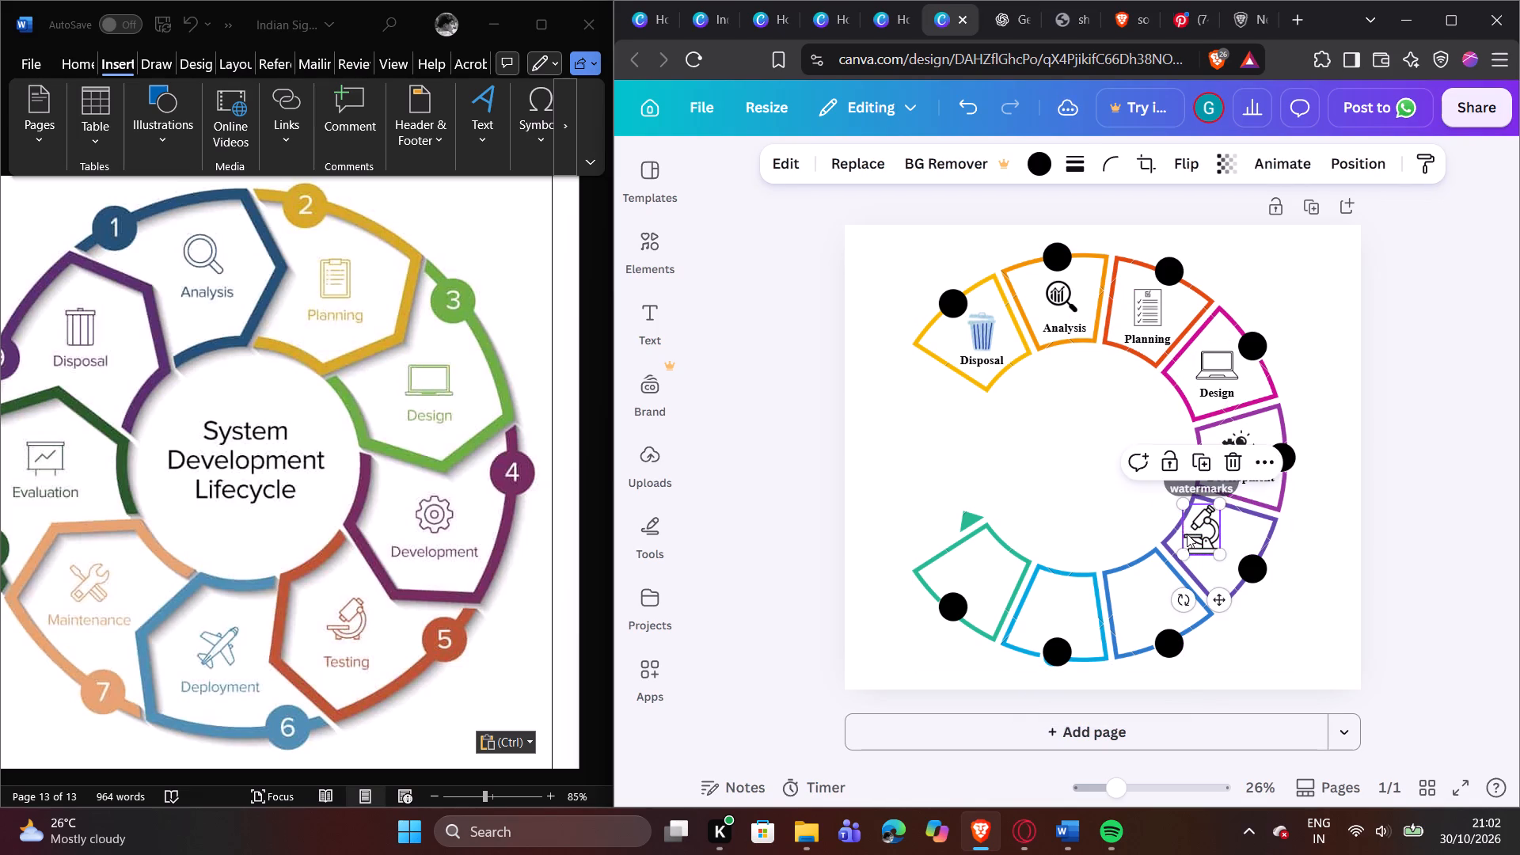
{"action": "left_click", "coordinate": [1142, 484]}
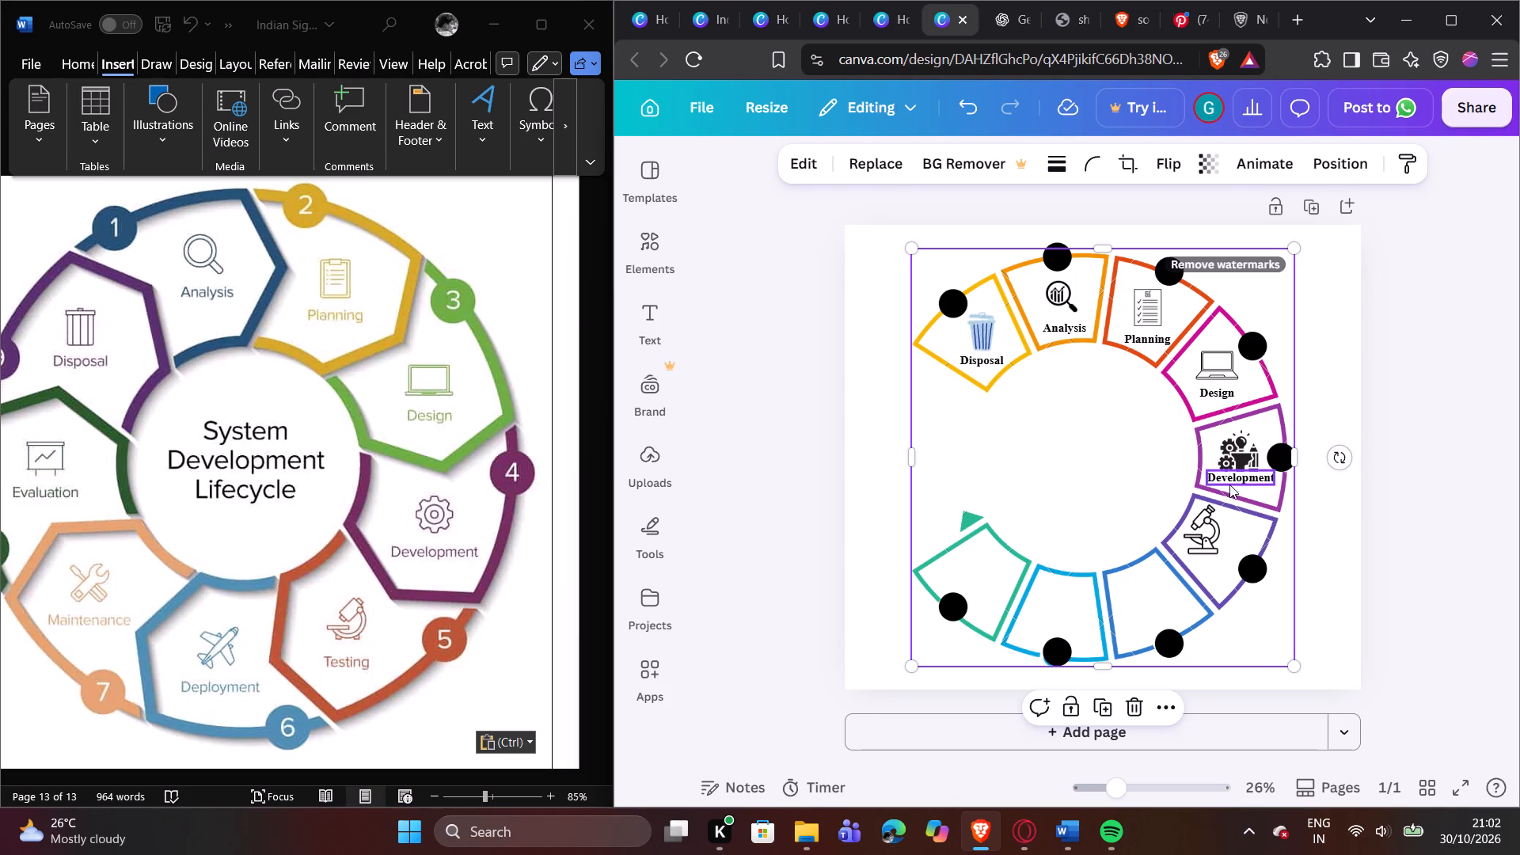
Duplicate the Development caption, place the copy under the microscope icon in the indigo segment, and change its text to "Testing".
{"action": "left_click", "coordinate": [1242, 471]}
{"action": "left_click", "coordinate": [1237, 425]}
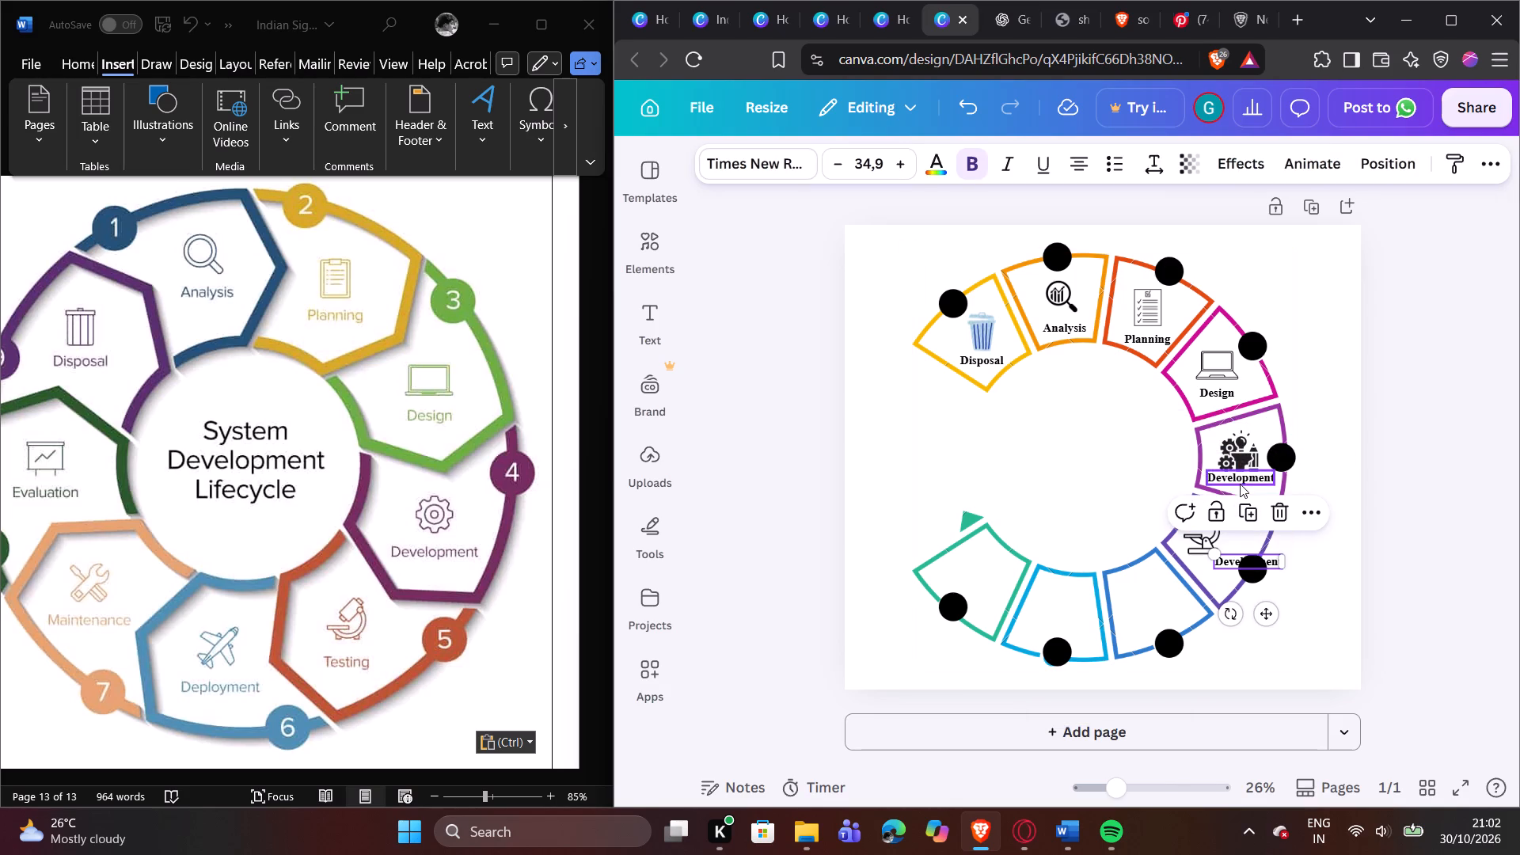
{"action": "left_click_drag", "start_coordinate": [1231, 559], "coordinate": [1199, 563]}
{"action": "left_click", "coordinate": [1198, 563]}
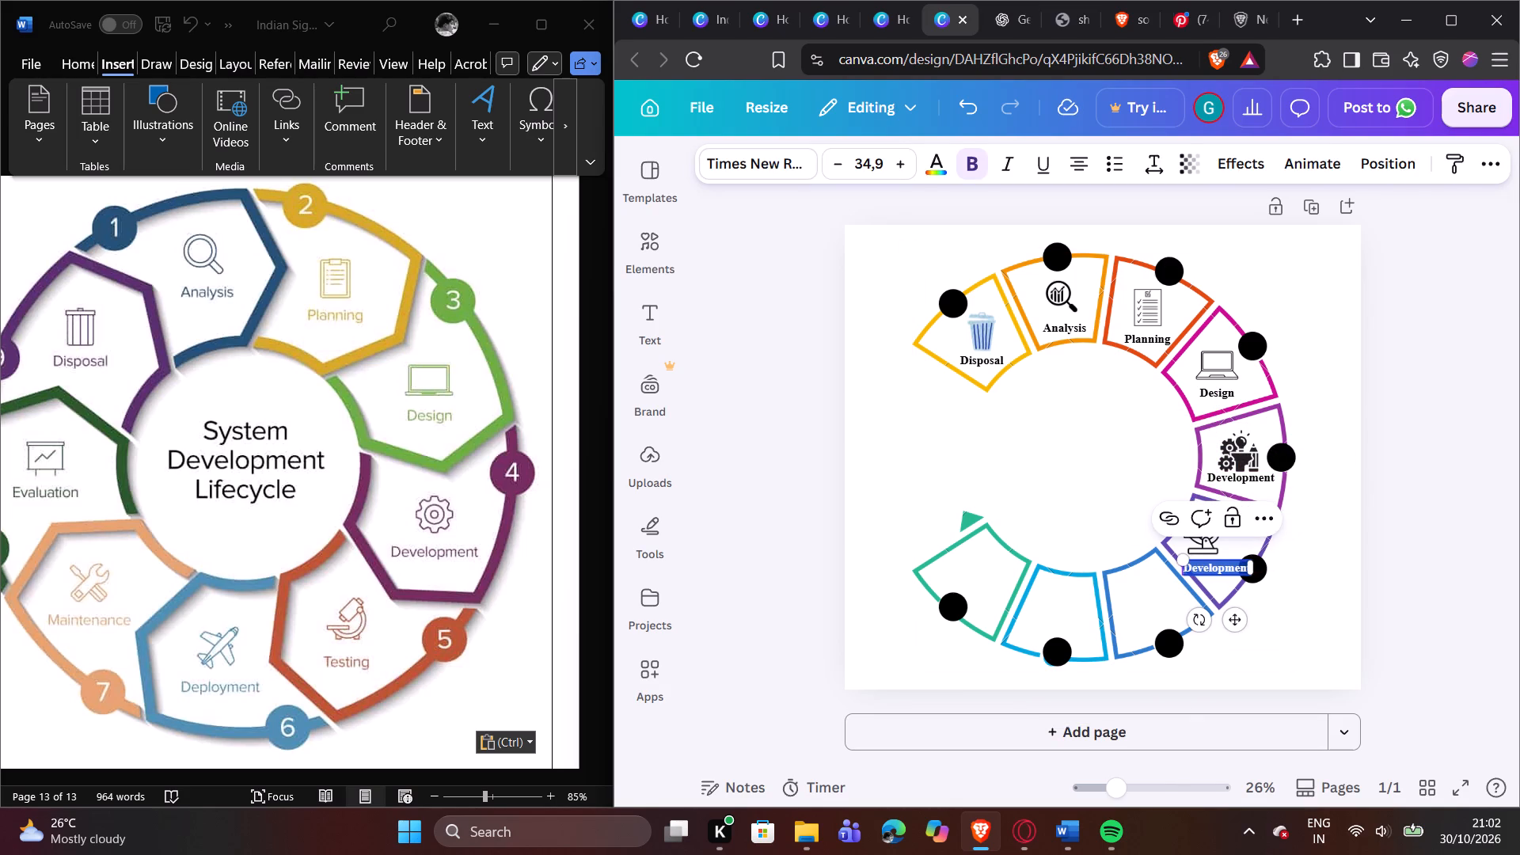
{"action": "key", "text": "shift+t"}
{"action": "type", "text": "est"}
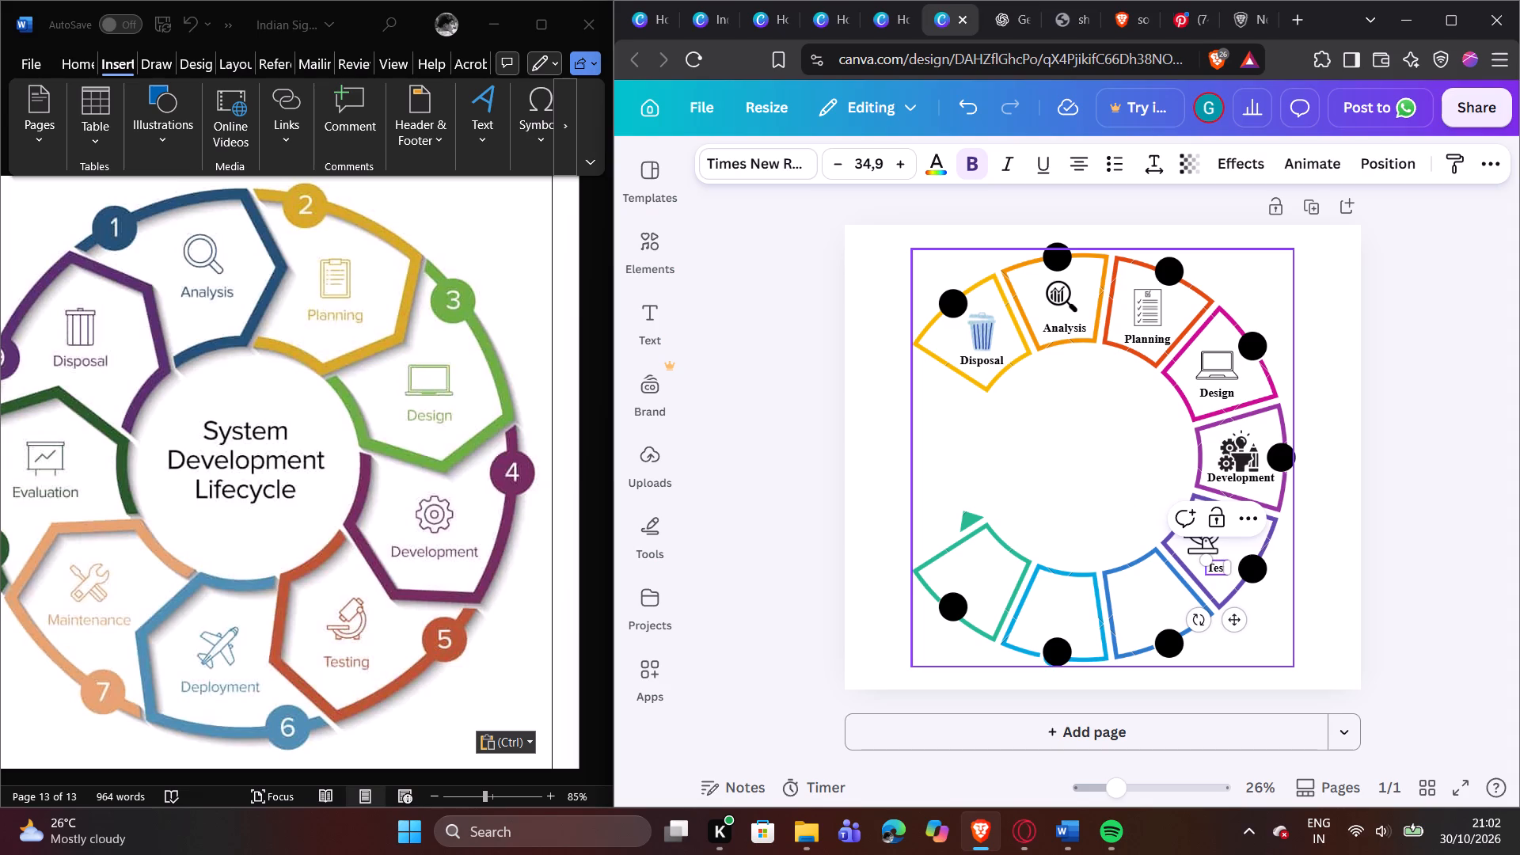
{"action": "type", "text": "ing"}
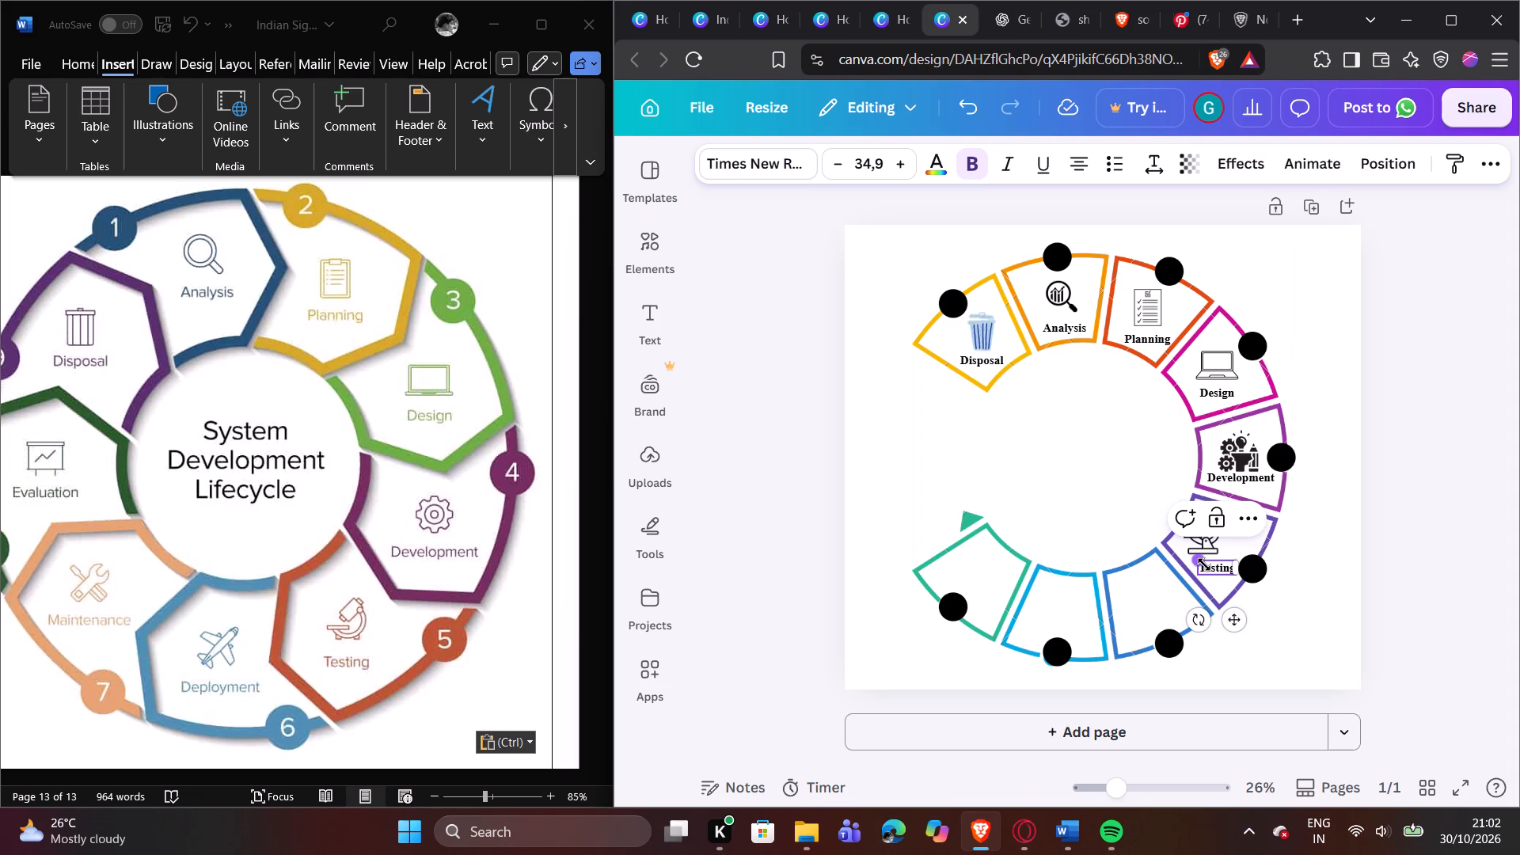
{"action": "left_click", "coordinate": [1306, 580]}
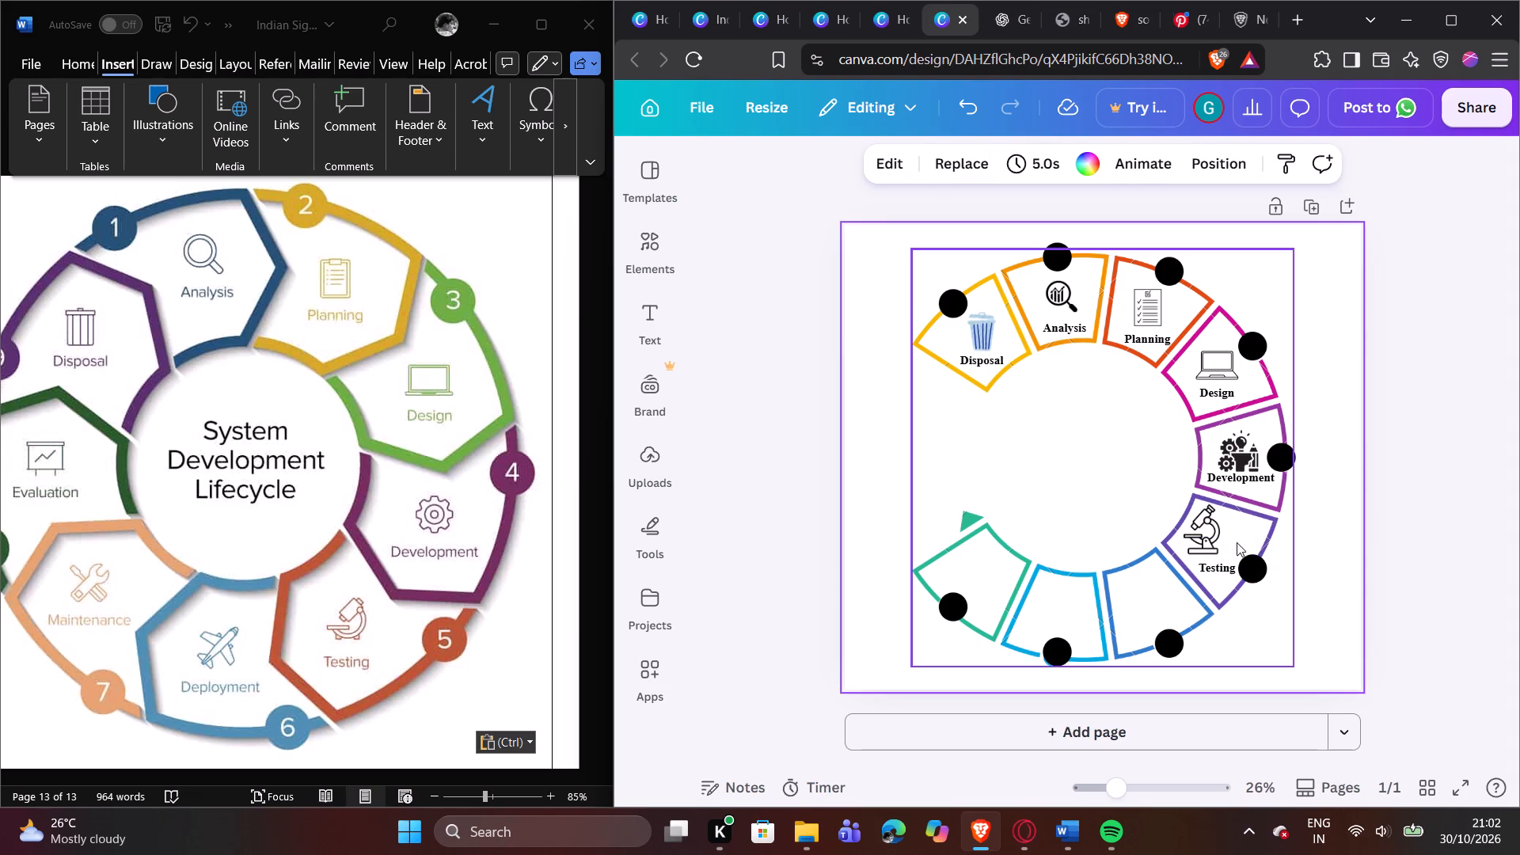
Move the microscope icon so it sits centred just above the Testing caption.
{"action": "left_click_drag", "start_coordinate": [1205, 537], "coordinate": [1222, 539]}
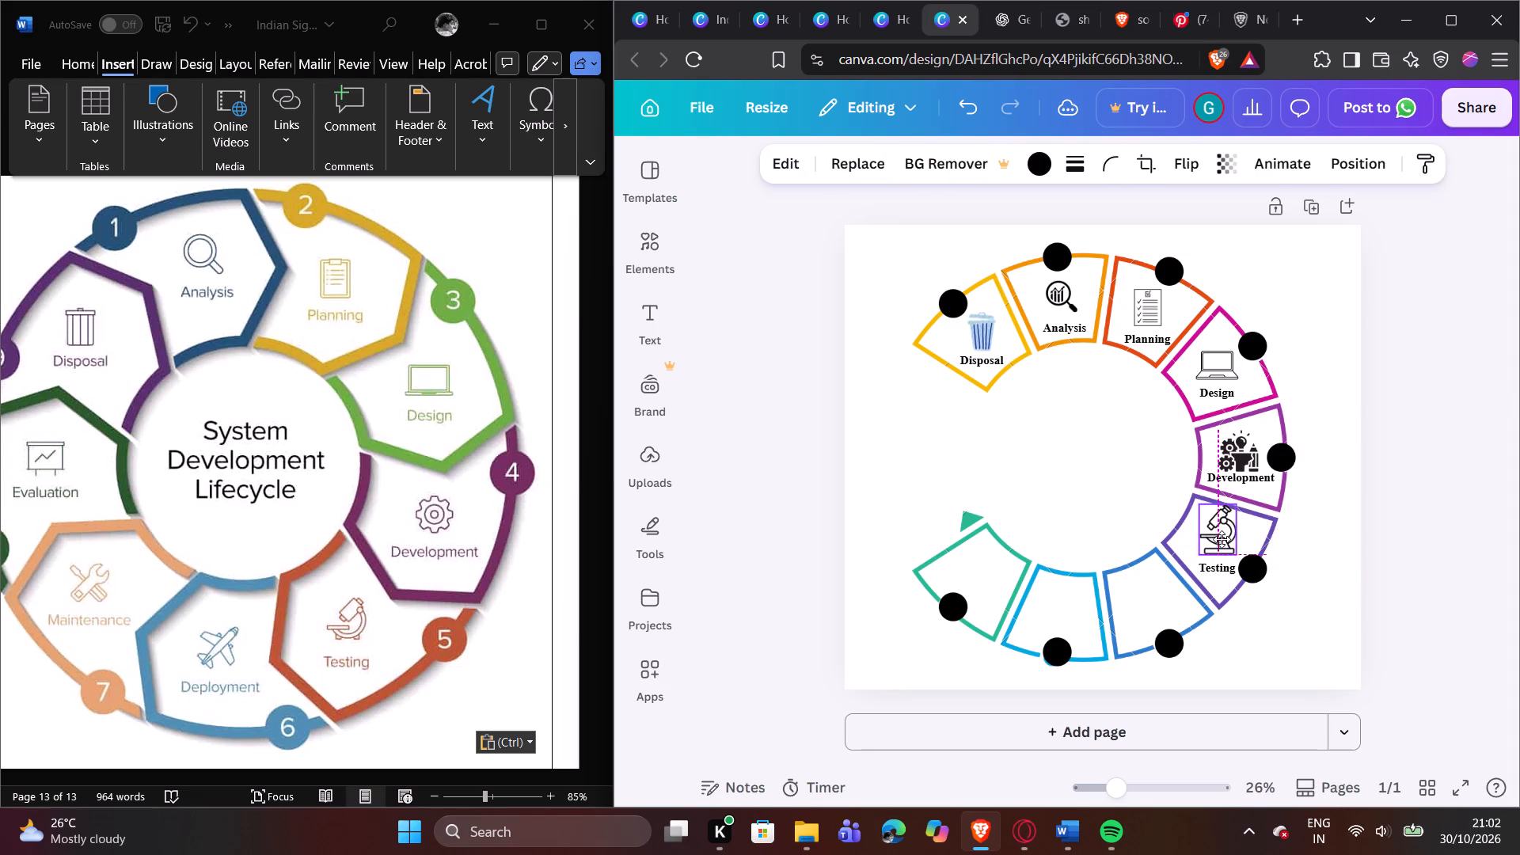
{"action": "left_click_drag", "start_coordinate": [1222, 539], "coordinate": [1220, 542]}
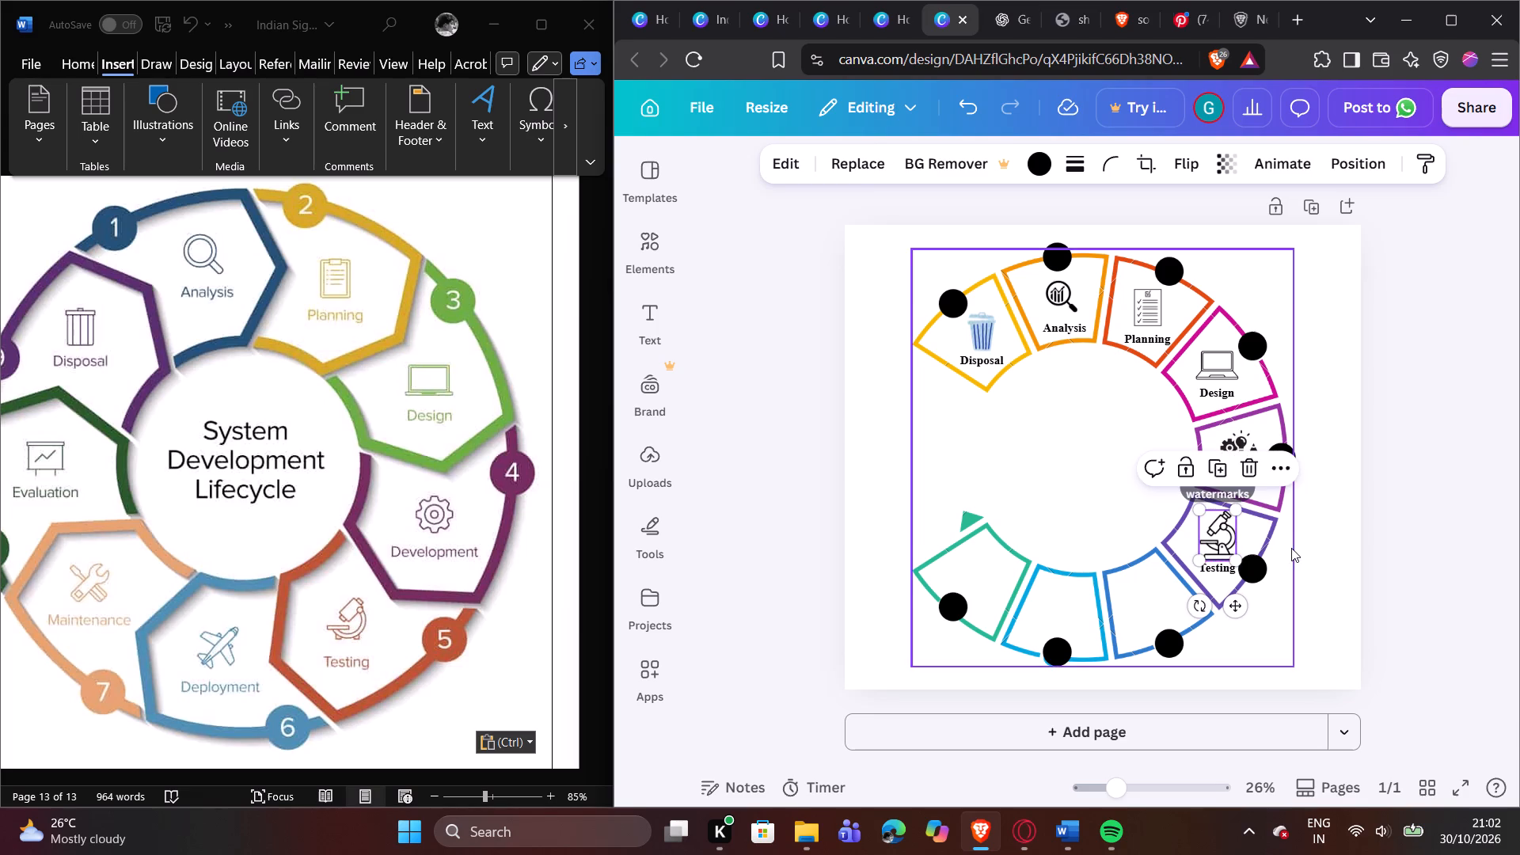
{"action": "left_click", "coordinate": [1301, 548]}
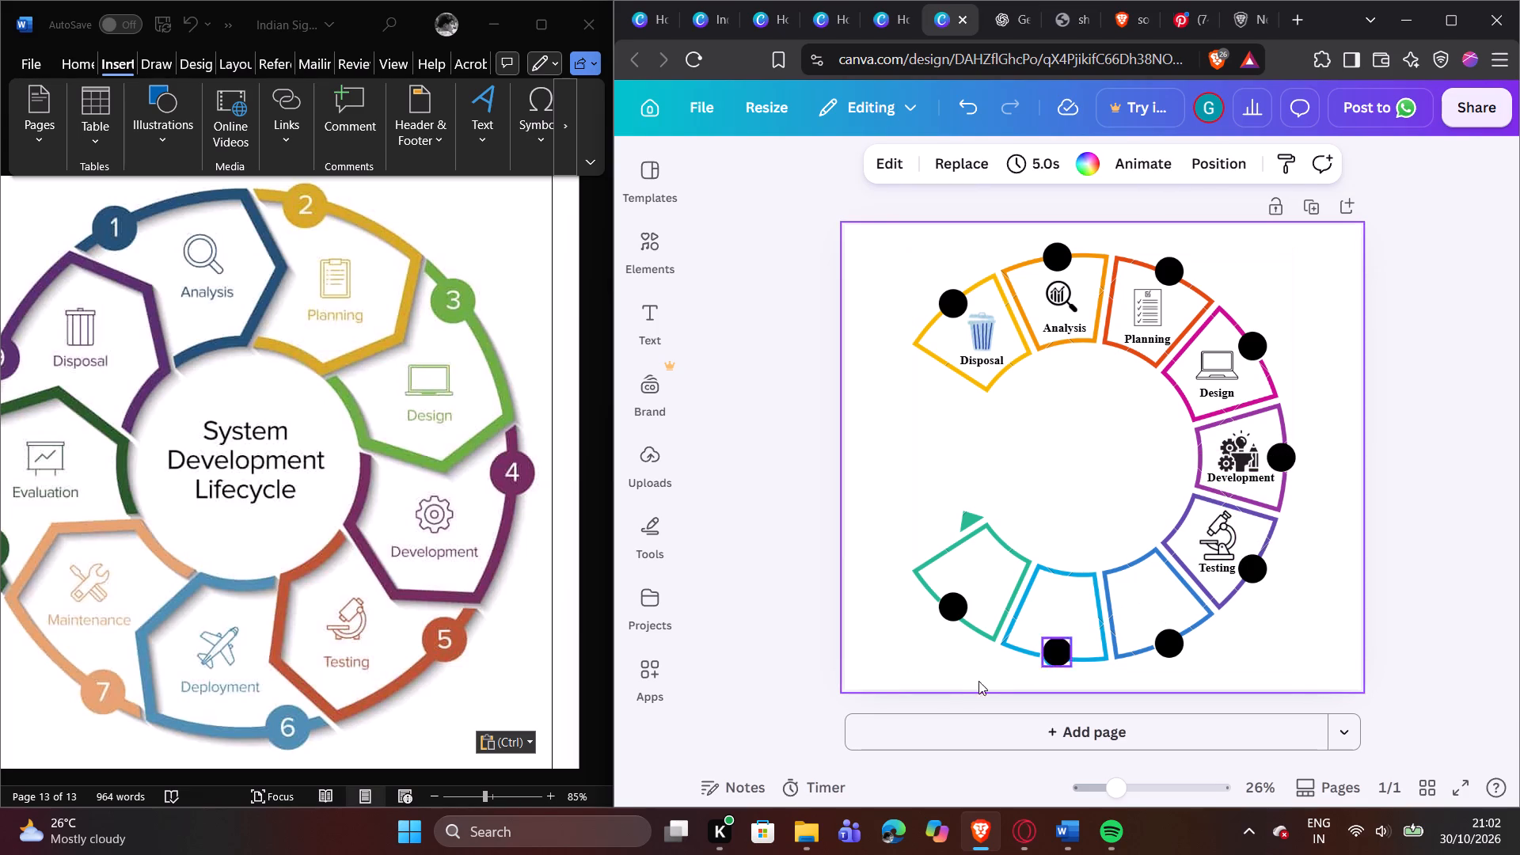
Search the elements for "deployment", limit the results to graphics, and add the outline code cloud with rocket graphic.
{"action": "left_click", "coordinate": [664, 252]}
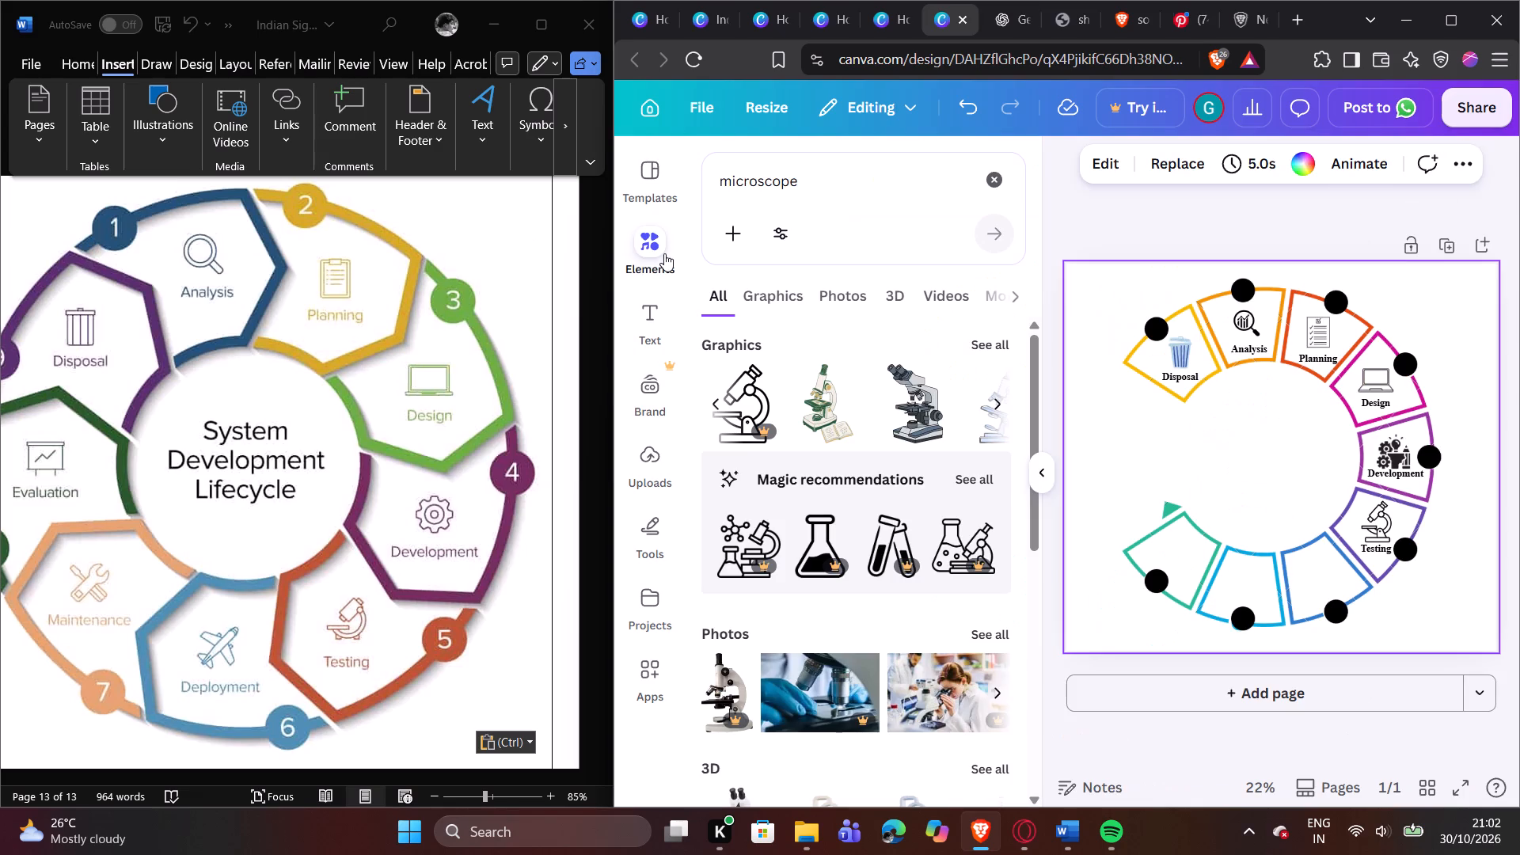
{"action": "left_click", "coordinate": [979, 187]}
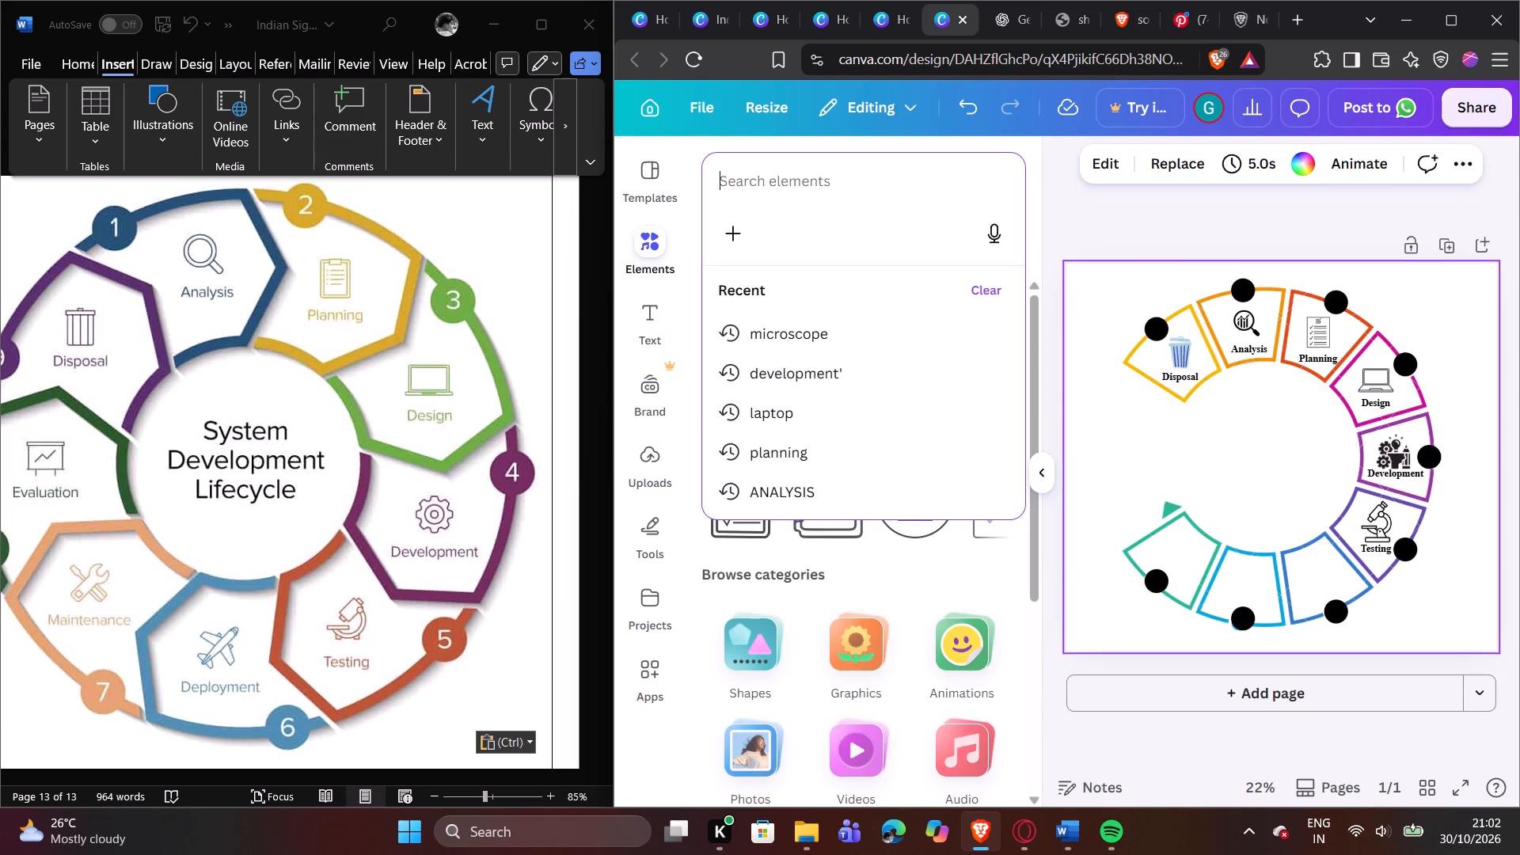
{"action": "type", "text": "depl"}
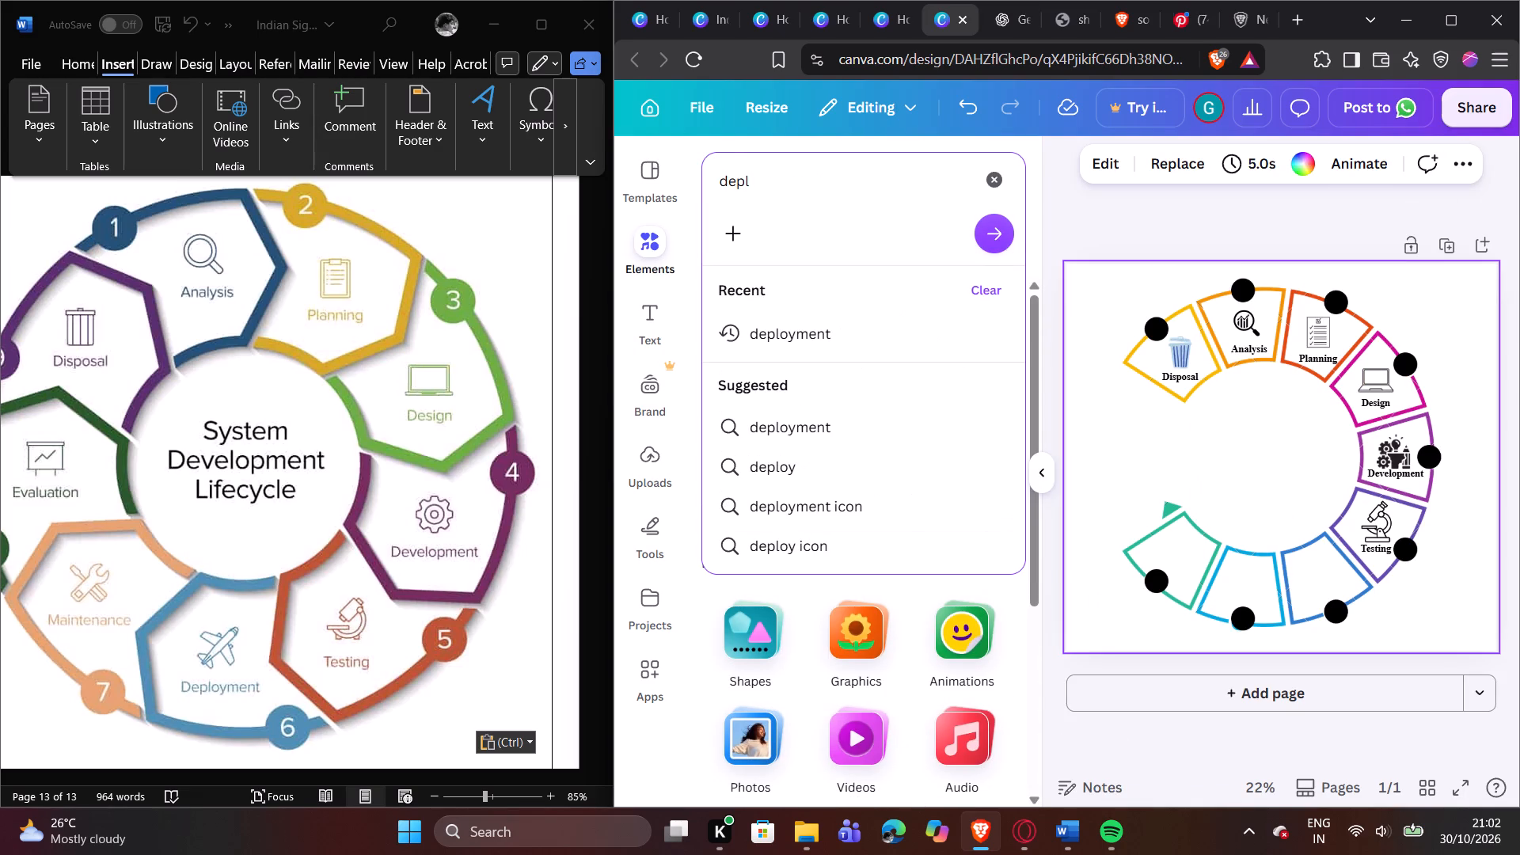
{"action": "type", "text": "oyment"}
{"action": "key", "text": "Return"}
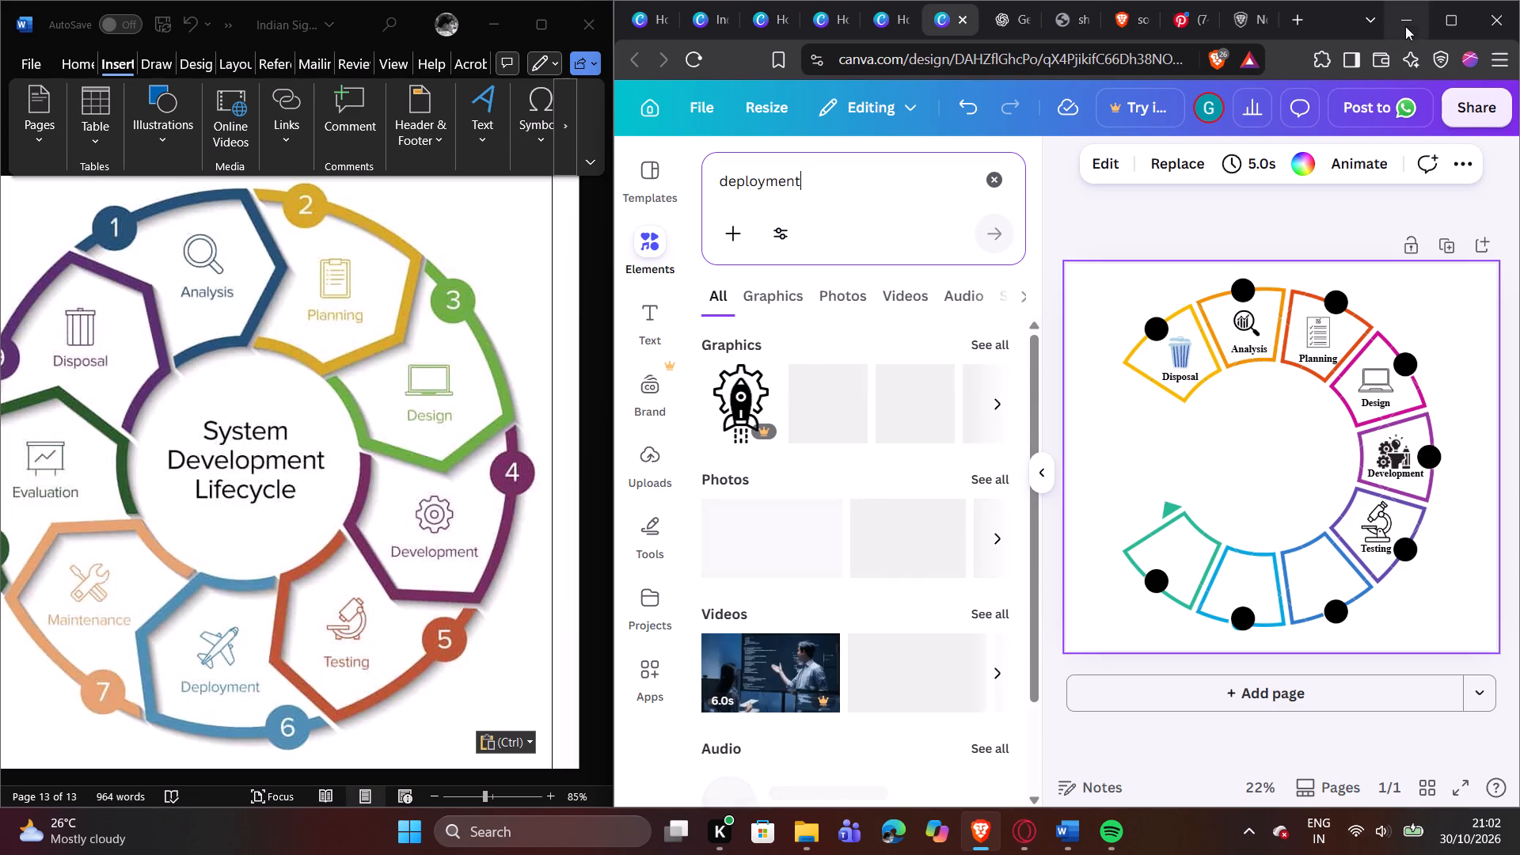
{"action": "left_click", "coordinate": [773, 290]}
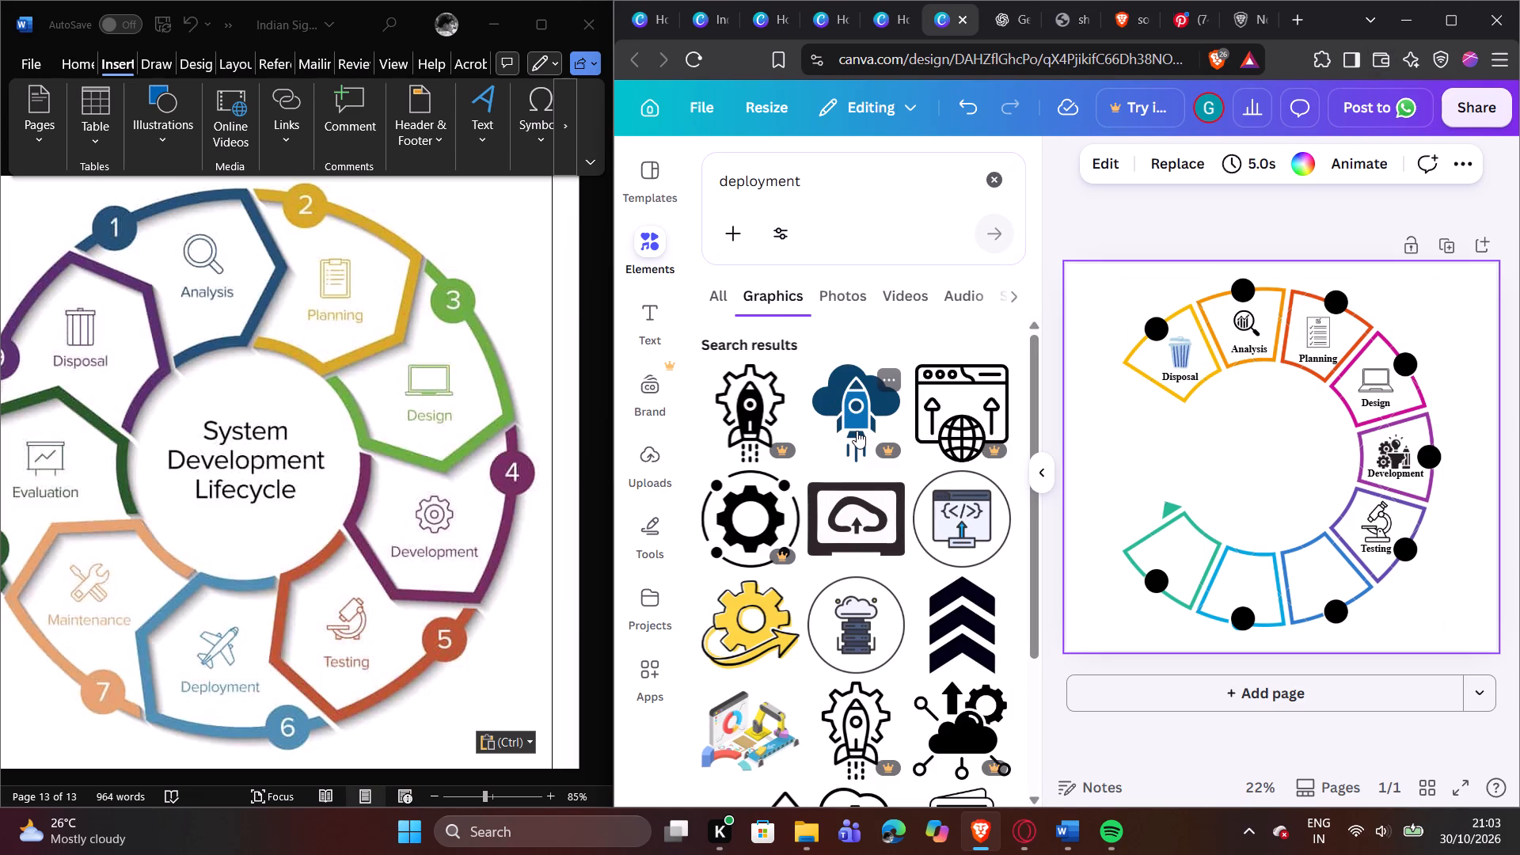
{"action": "scroll", "coordinate": [860, 433], "scroll_direction": "down", "scroll_amount": 4}
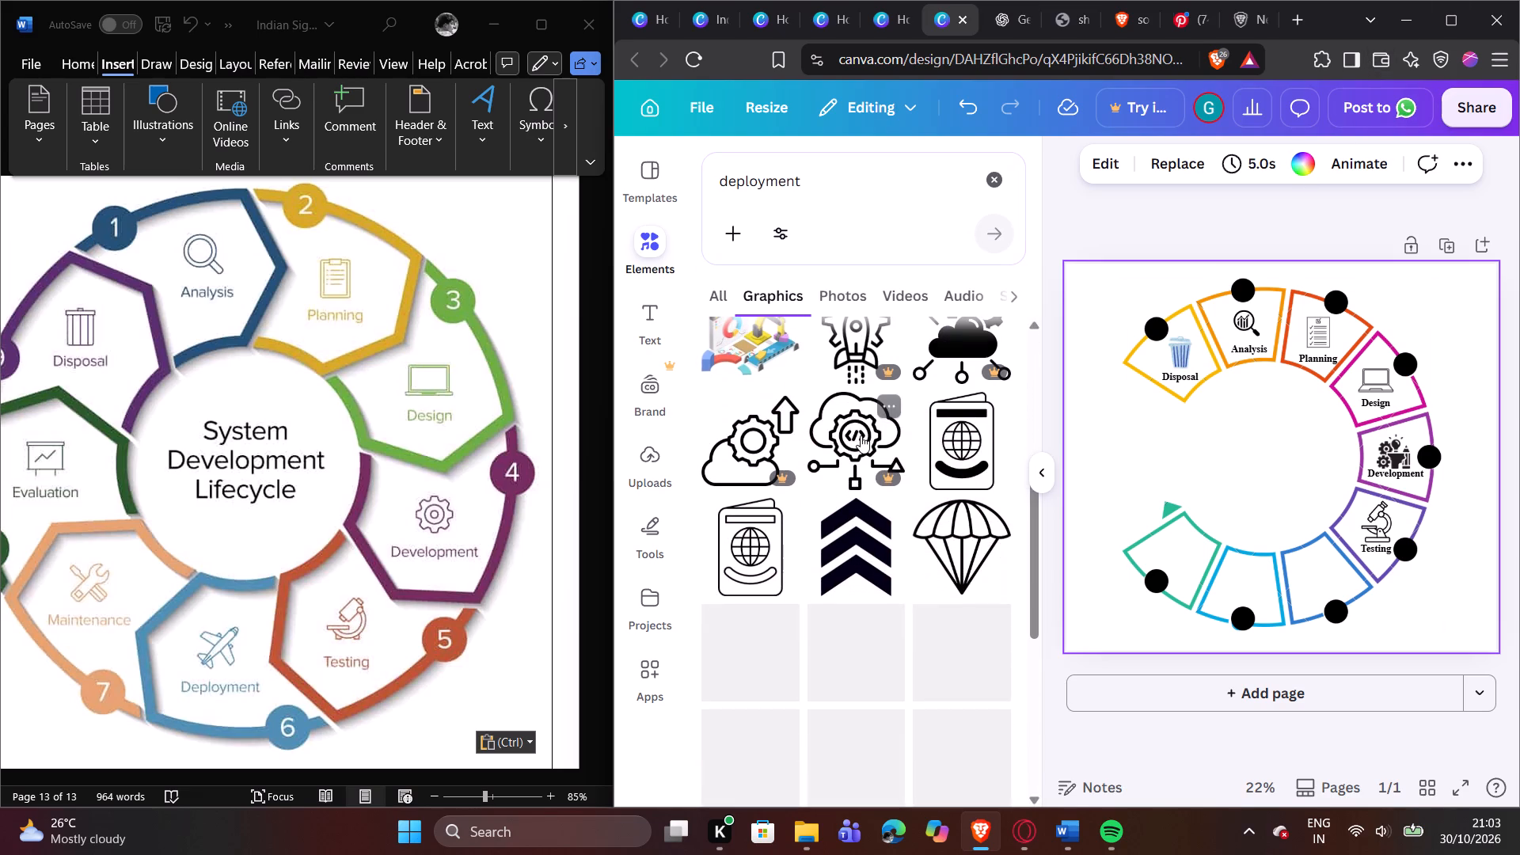
{"action": "scroll", "coordinate": [859, 435], "scroll_direction": "down", "scroll_amount": 2}
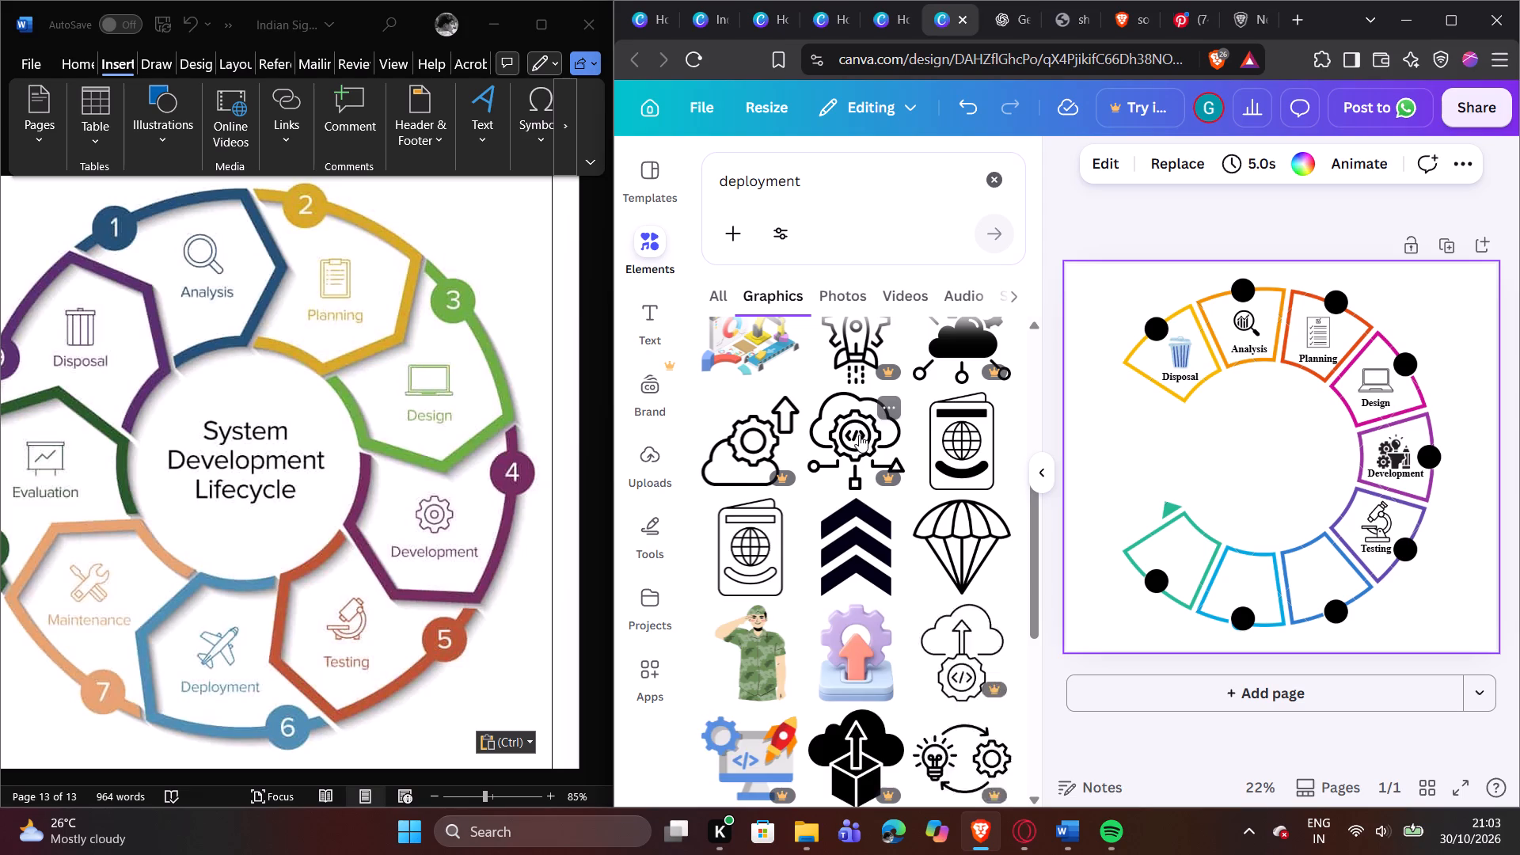
{"action": "scroll", "coordinate": [859, 435], "scroll_direction": "down", "scroll_amount": 8}
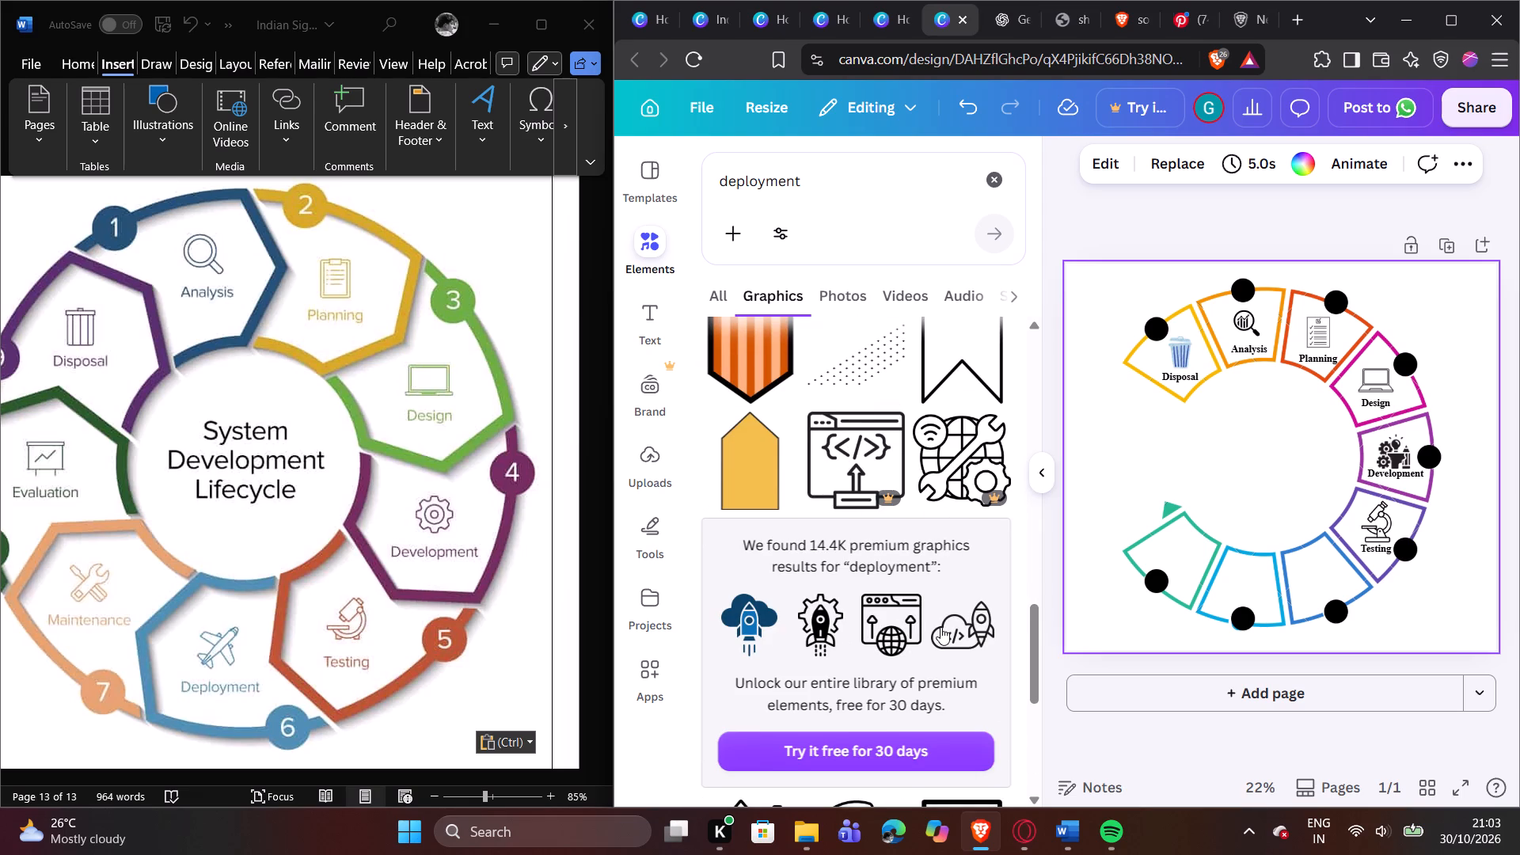
{"action": "left_click", "coordinate": [966, 635]}
{"action": "left_click", "coordinate": [1051, 477]}
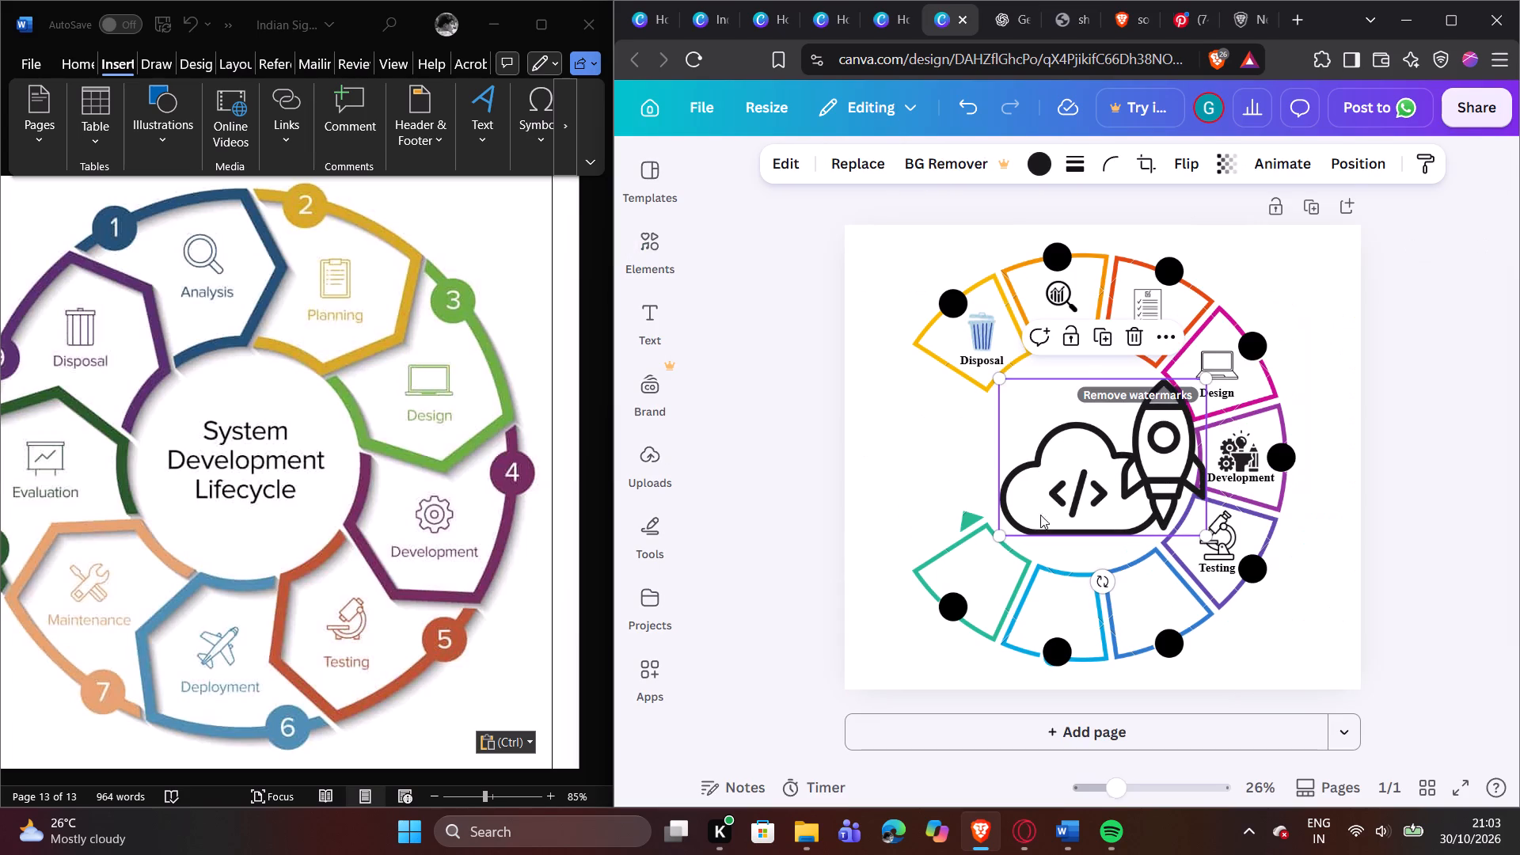
Shrink the cloud and rocket graphic to a small icon and place it inside the seventh, blue segment, above its black circle.
{"action": "left_click_drag", "start_coordinate": [1203, 376], "coordinate": [1091, 505]}
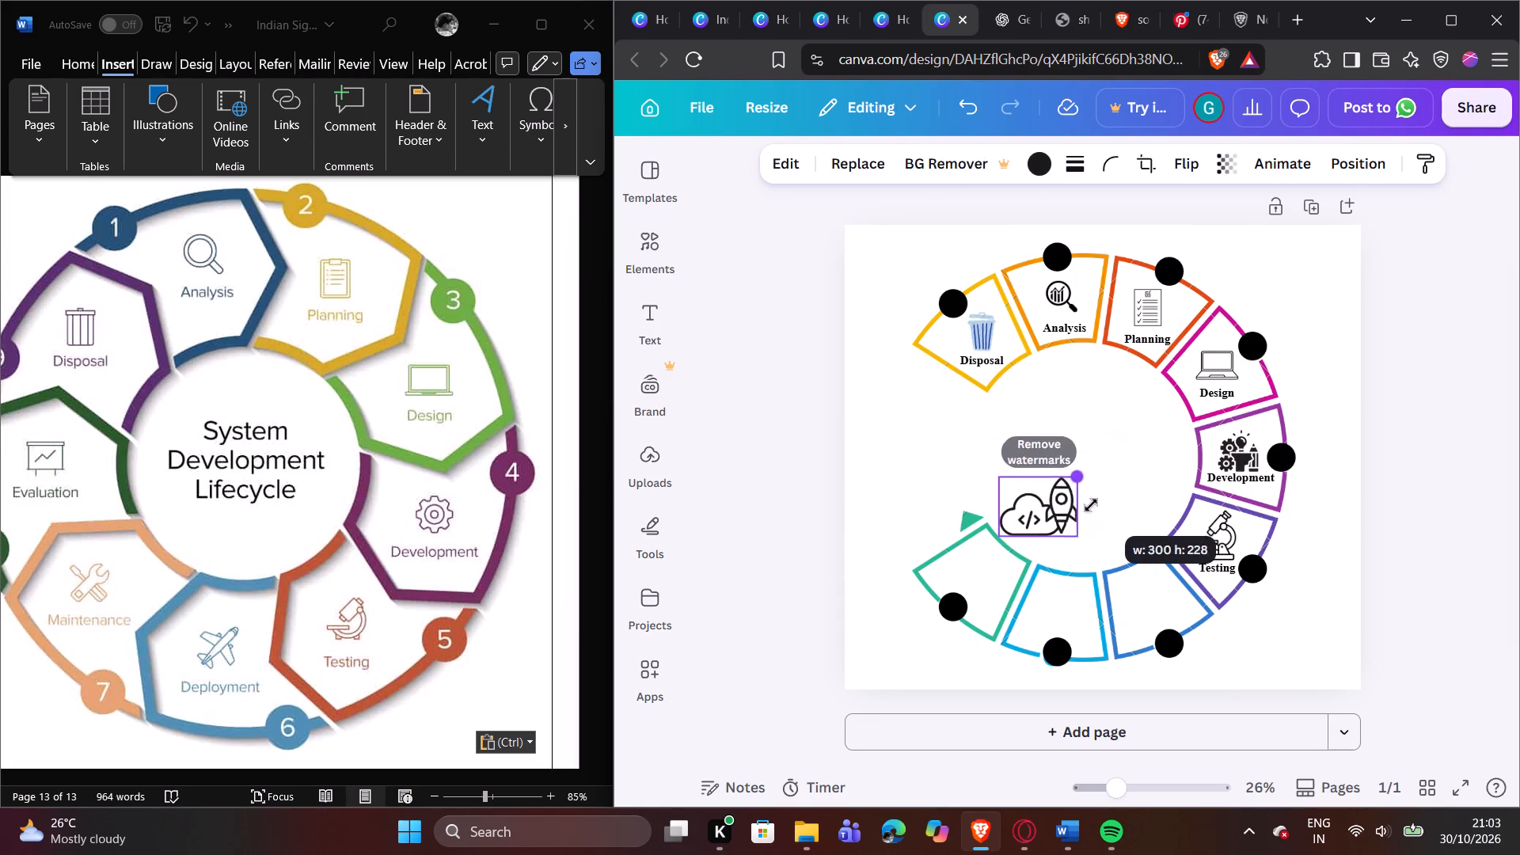
{"action": "left_click_drag", "start_coordinate": [1091, 505], "coordinate": [1066, 531]}
{"action": "left_click", "coordinate": [1067, 523]}
{"action": "left_click_drag", "start_coordinate": [1015, 522], "coordinate": [1138, 591]}
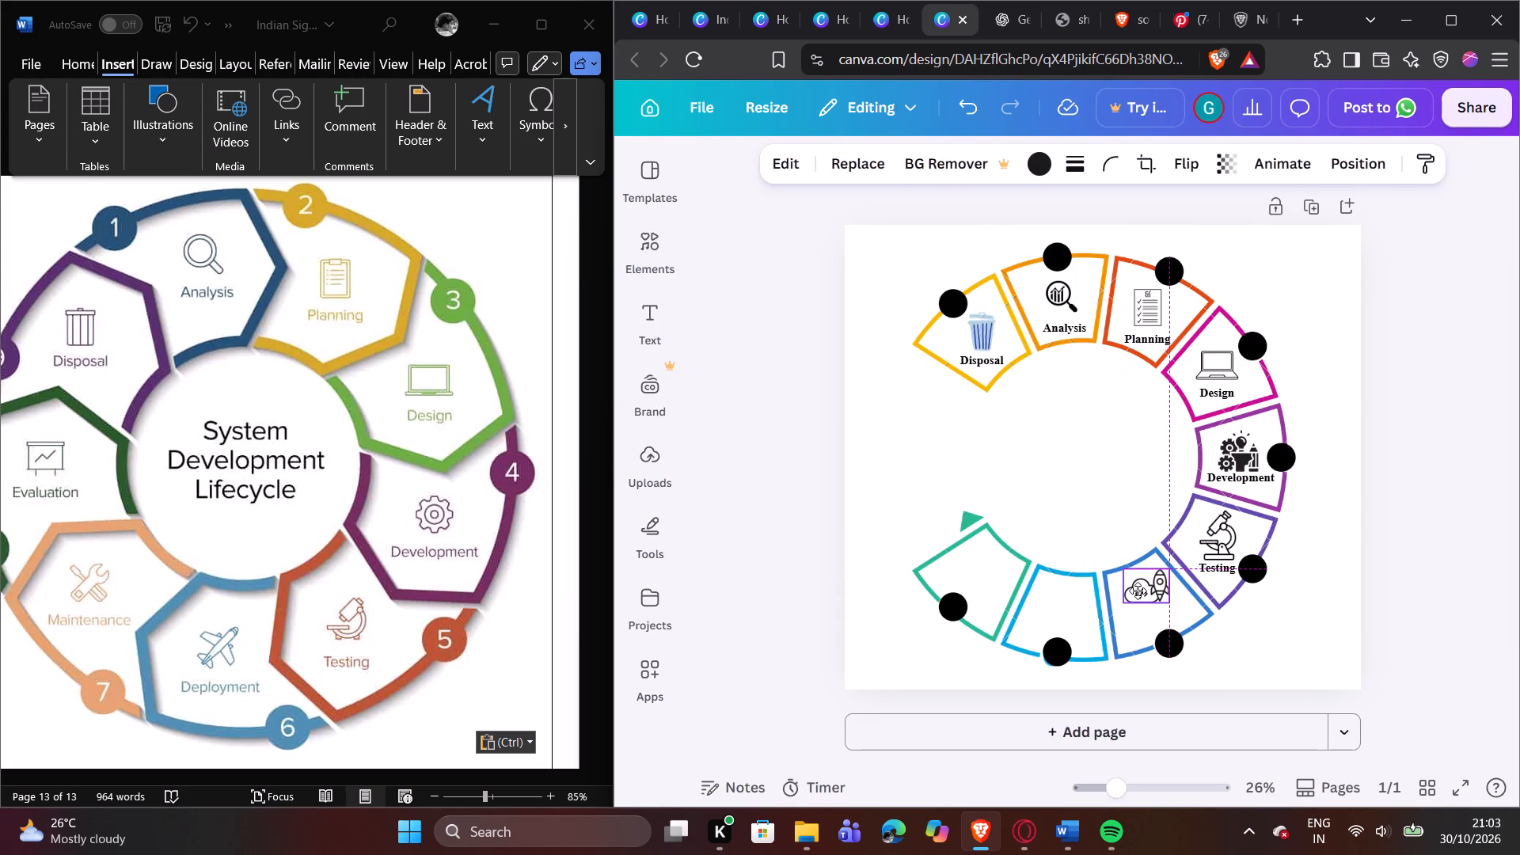
{"action": "left_click_drag", "start_coordinate": [1138, 591], "coordinate": [1144, 590]}
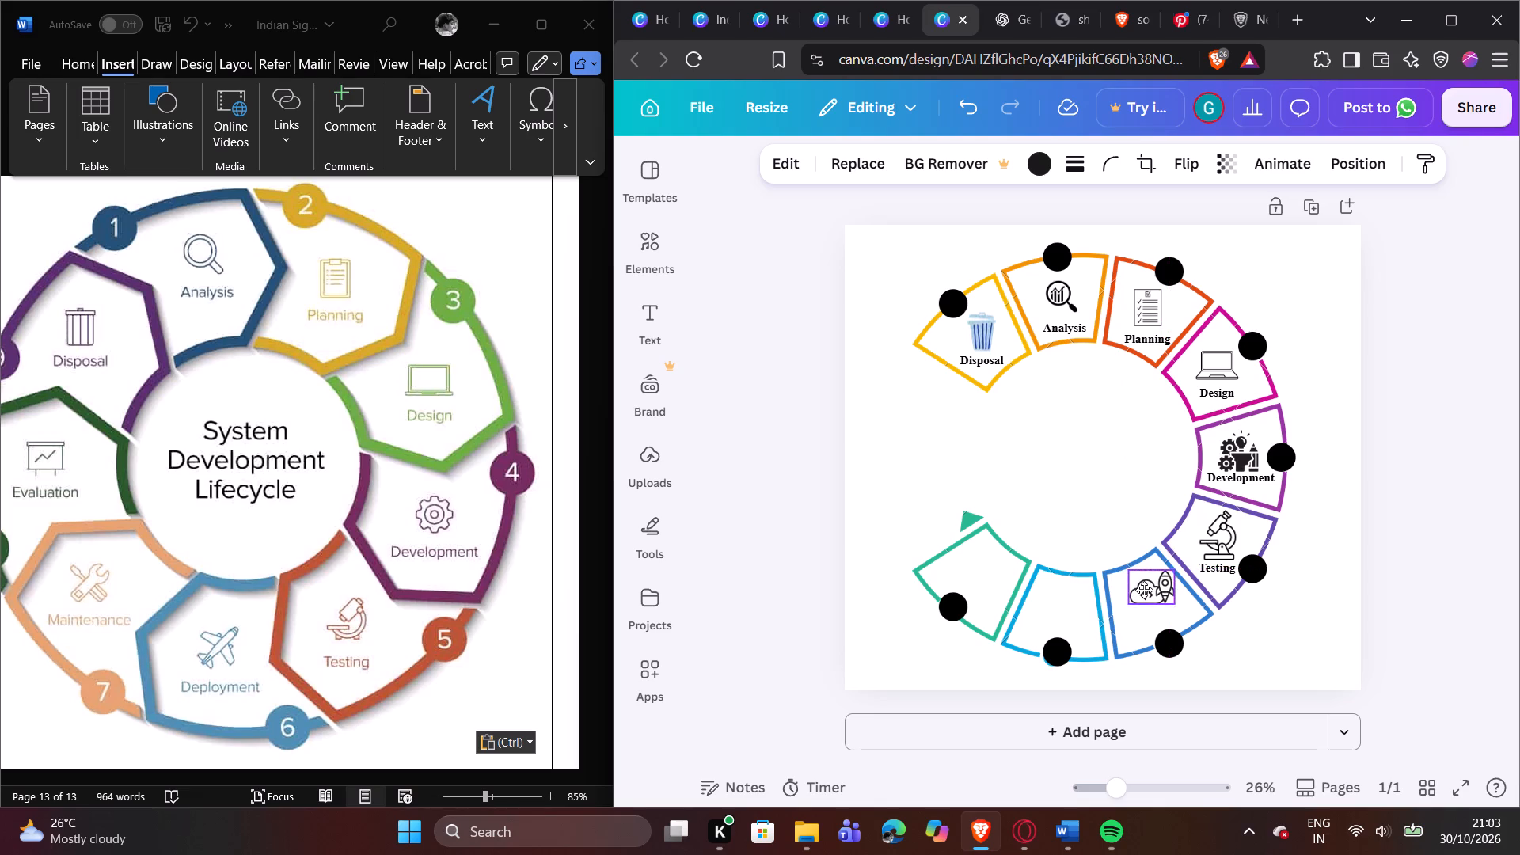
{"action": "left_click_drag", "start_coordinate": [1144, 590], "coordinate": [1136, 595]}
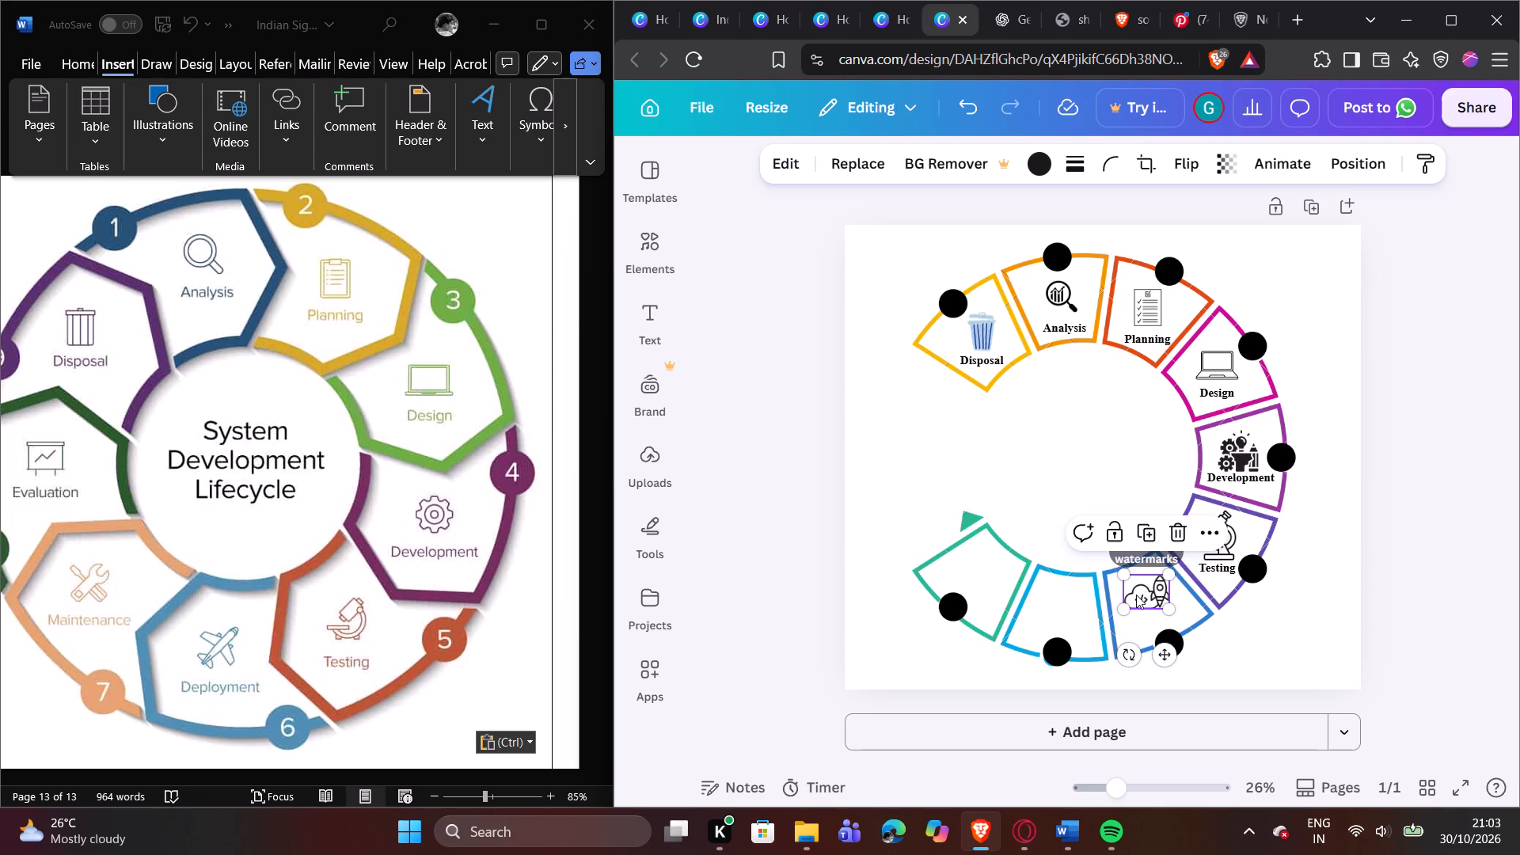
{"action": "left_click", "coordinate": [1037, 509]}
{"action": "left_click", "coordinate": [1134, 594]}
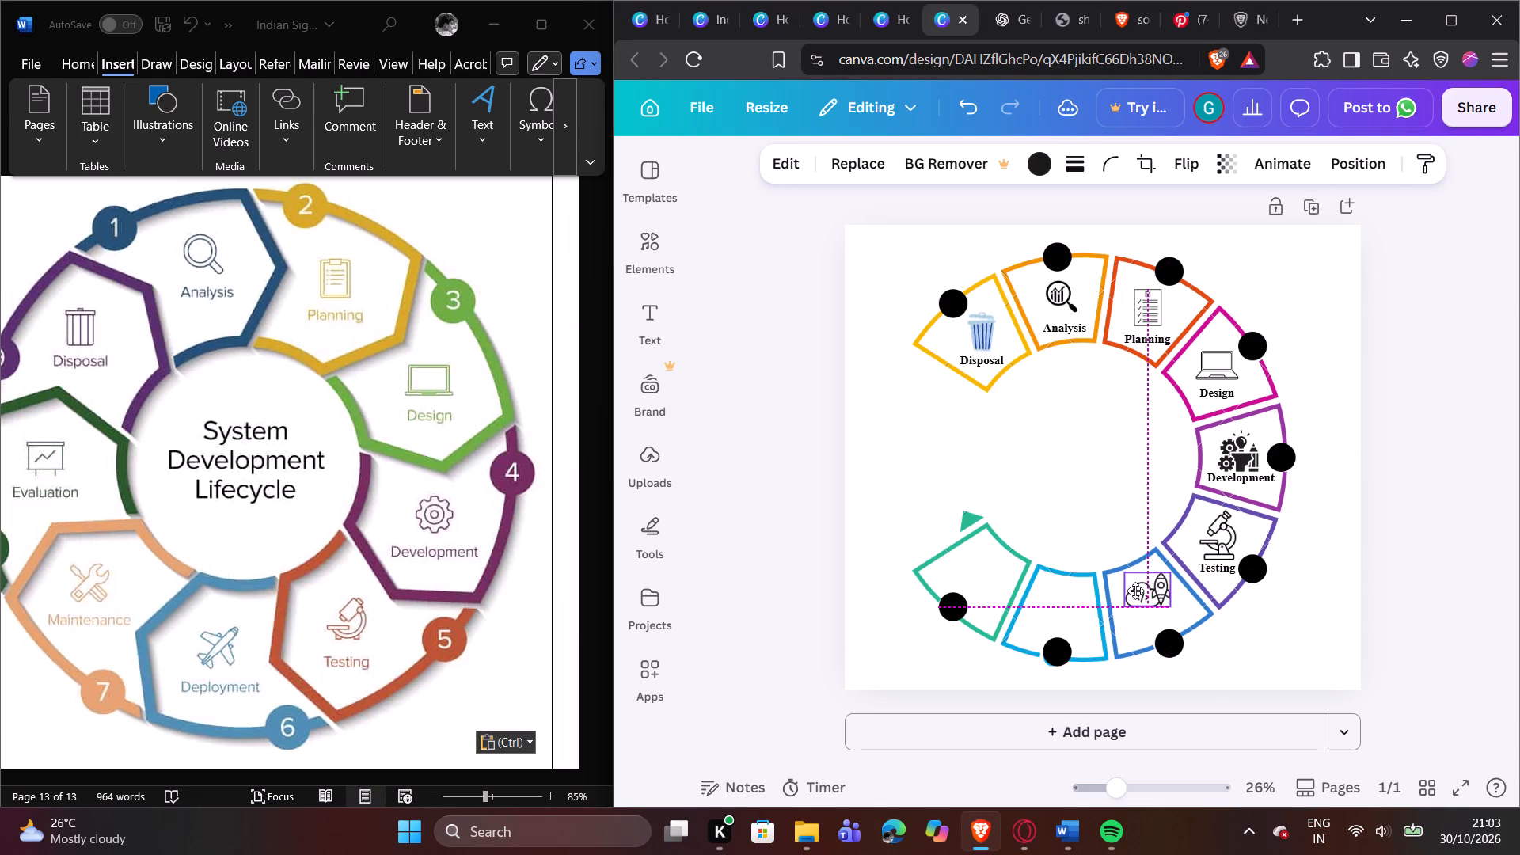
Duplicate the Testing caption, place the copy under the cloud and rocket icon in the blue segment, and change its text to "Deployment".
{"action": "left_click", "coordinate": [1073, 541]}
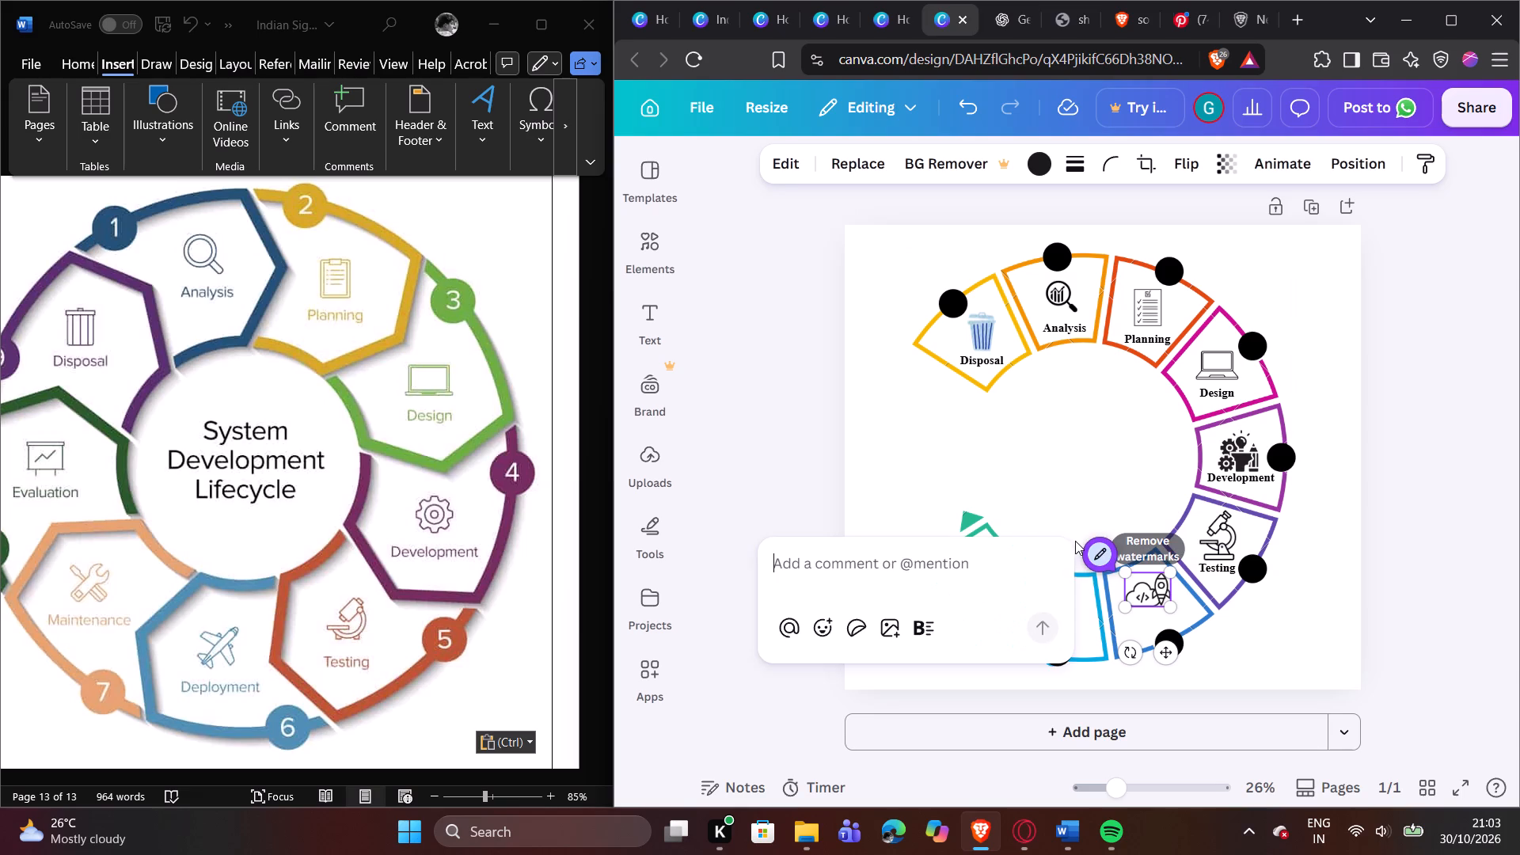
{"action": "left_click", "coordinate": [1080, 485]}
{"action": "left_click", "coordinate": [1227, 569]}
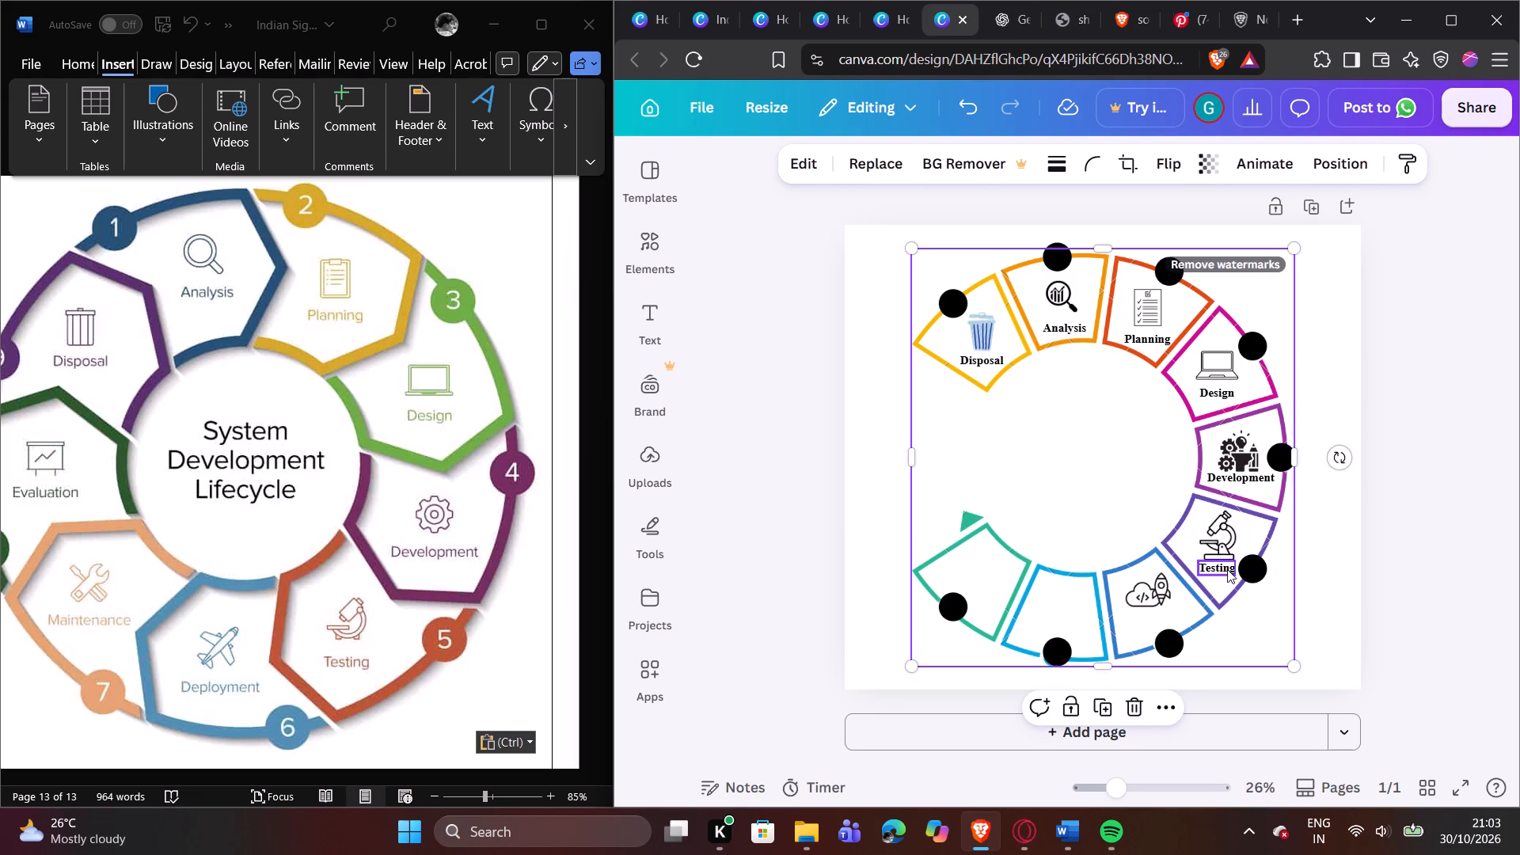
{"action": "left_click", "coordinate": [1225, 515]}
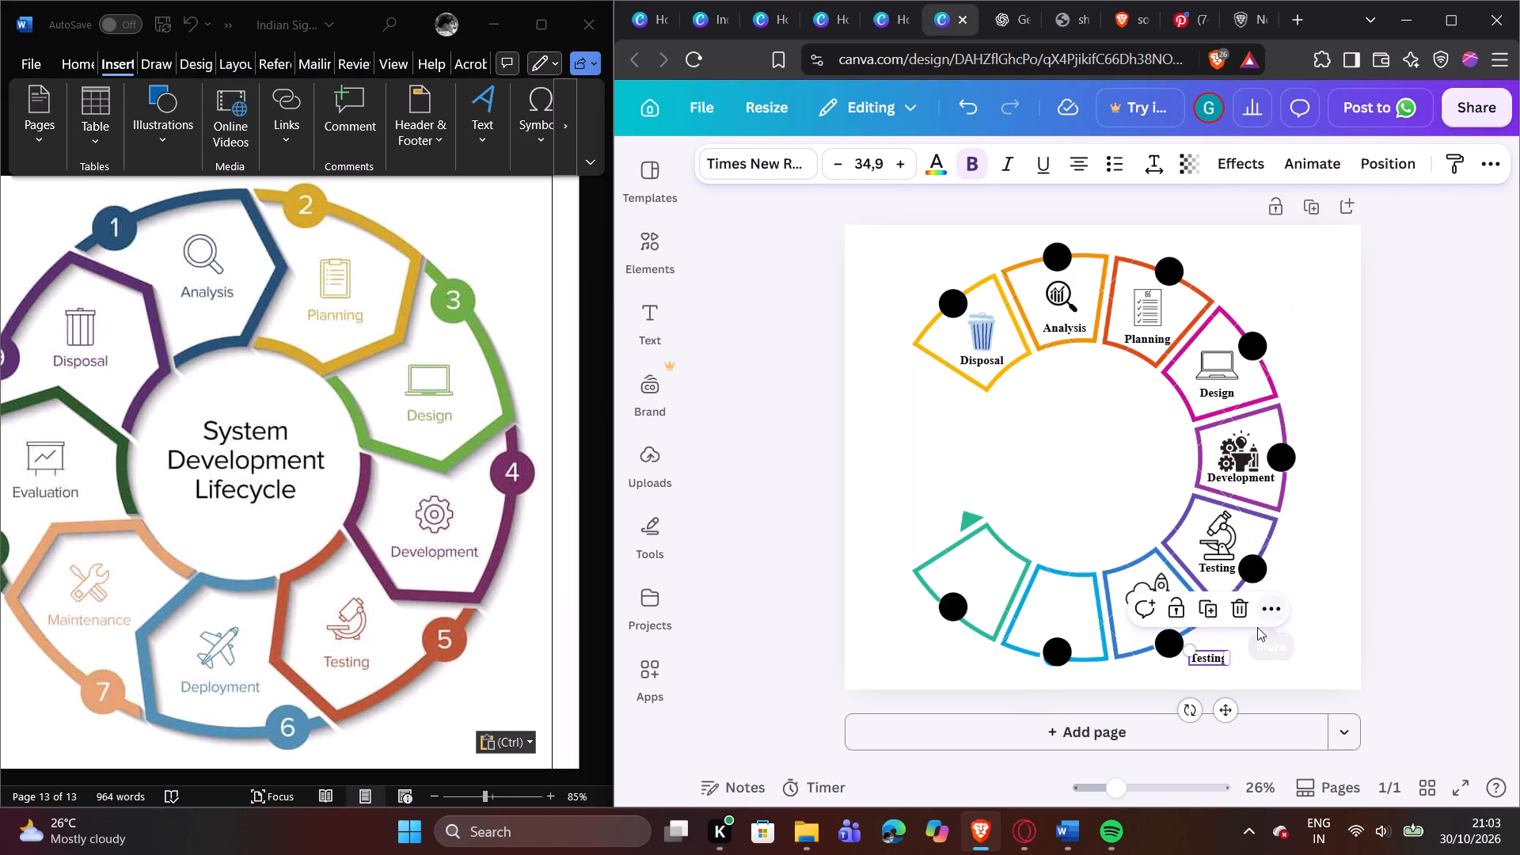
{"action": "left_click", "coordinate": [1251, 638]}
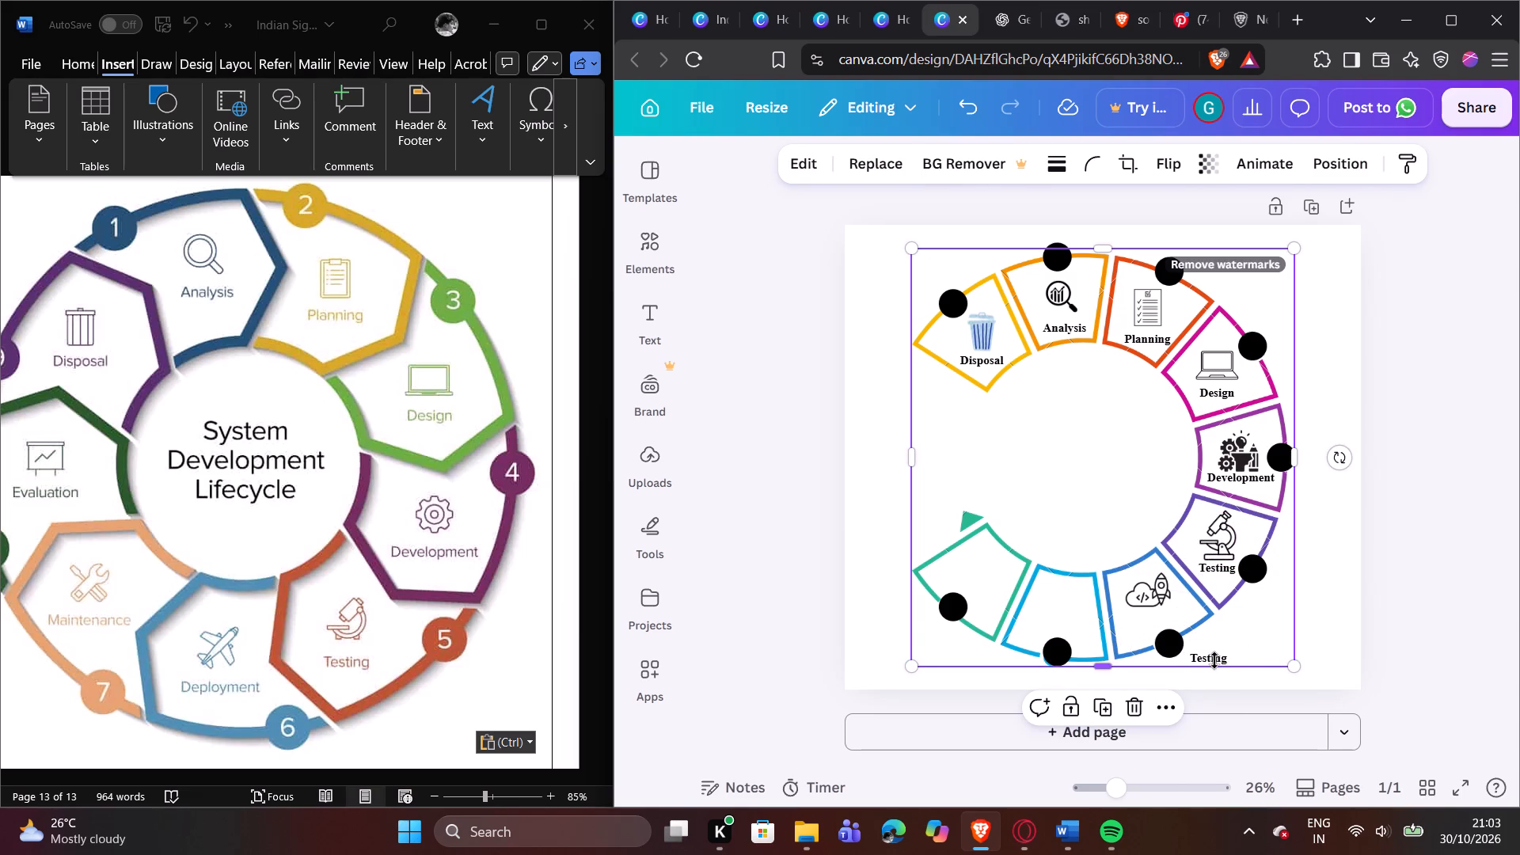
{"action": "left_click_drag", "start_coordinate": [1213, 655], "coordinate": [1158, 614]}
{"action": "left_click", "coordinate": [1157, 617]}
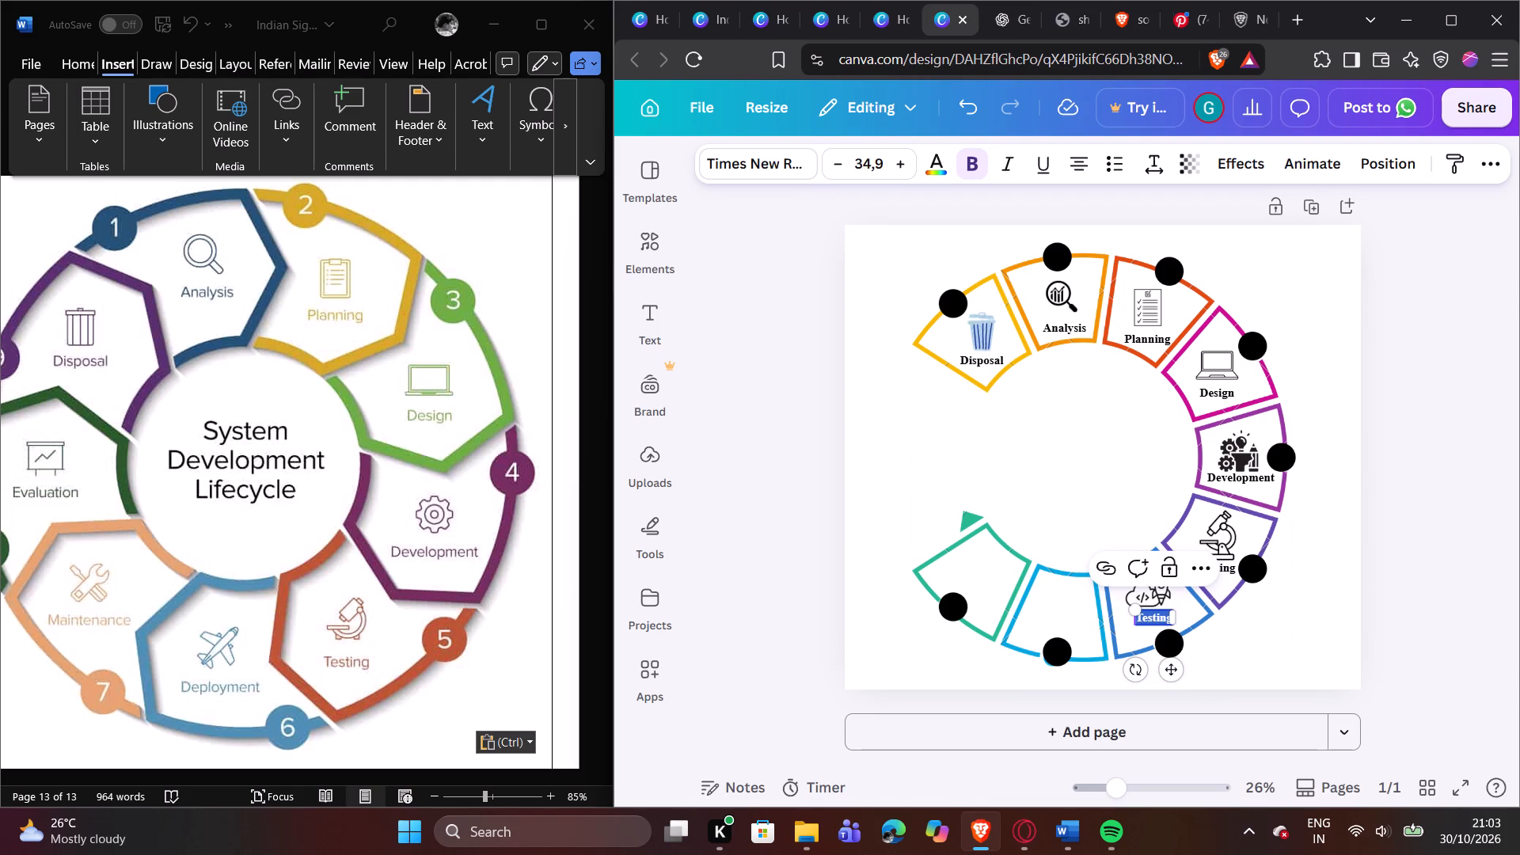
{"action": "key", "text": "shift+d"}
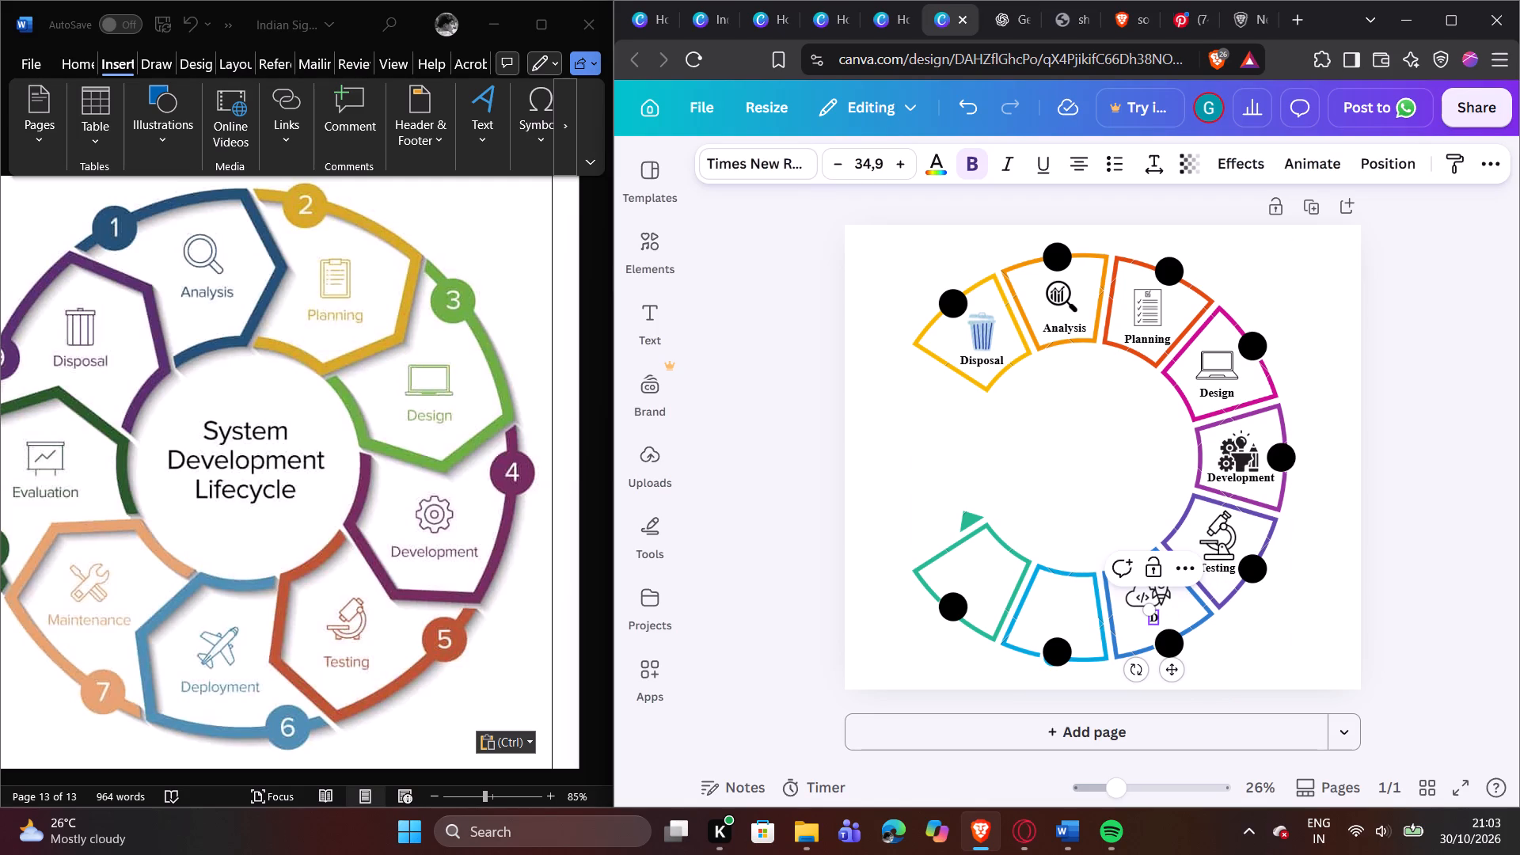
{"action": "key", "text": "e"}
{"action": "key", "text": "p"}
{"action": "type", "text": "loy"}
{"action": "type", "text": "ment"}
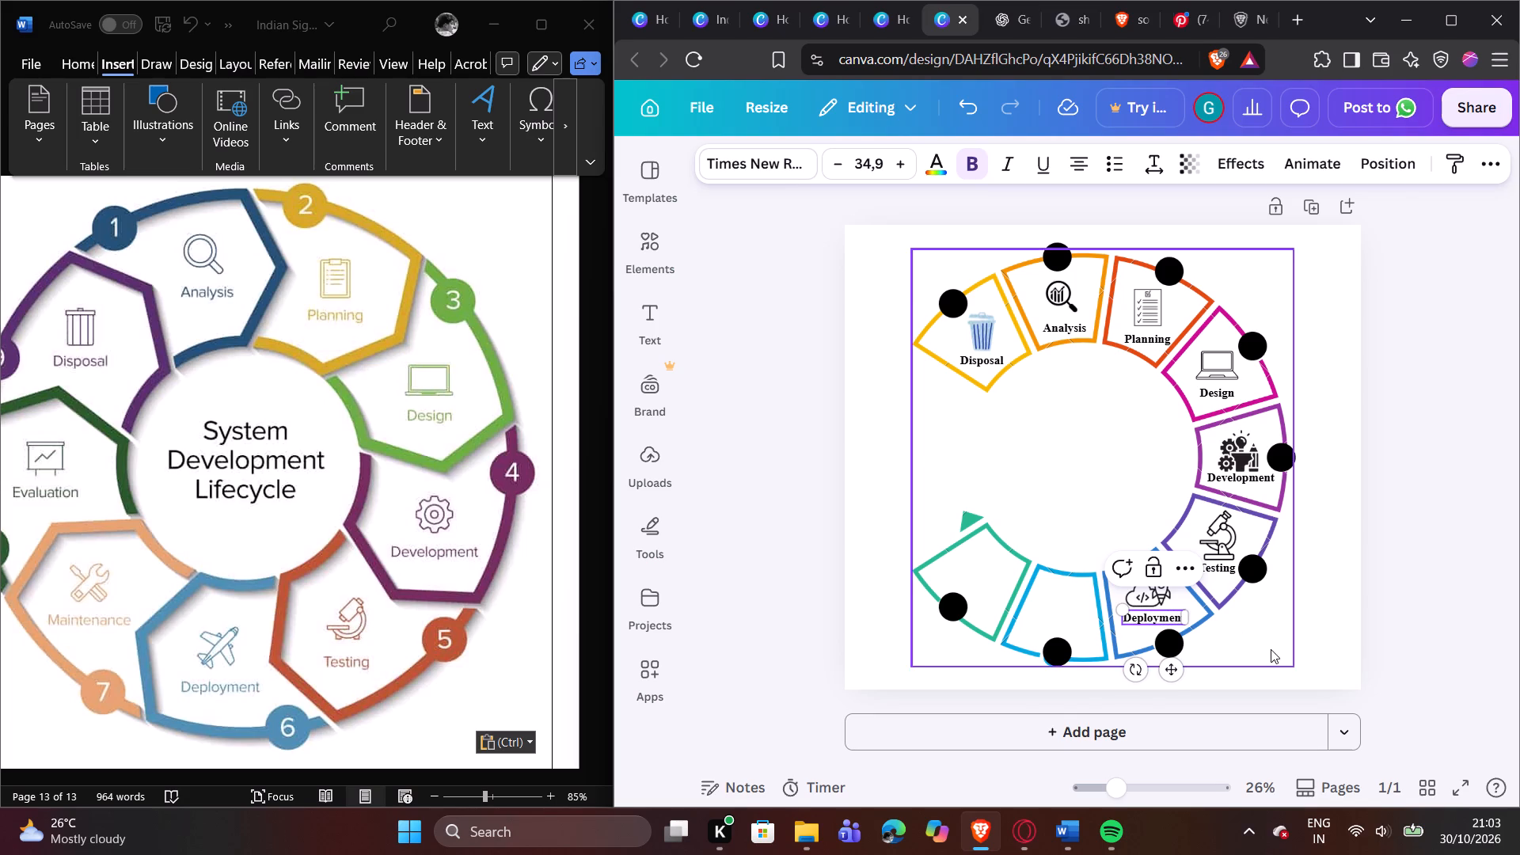
{"action": "left_click", "coordinate": [1267, 643]}
{"action": "left_click", "coordinate": [1252, 629]}
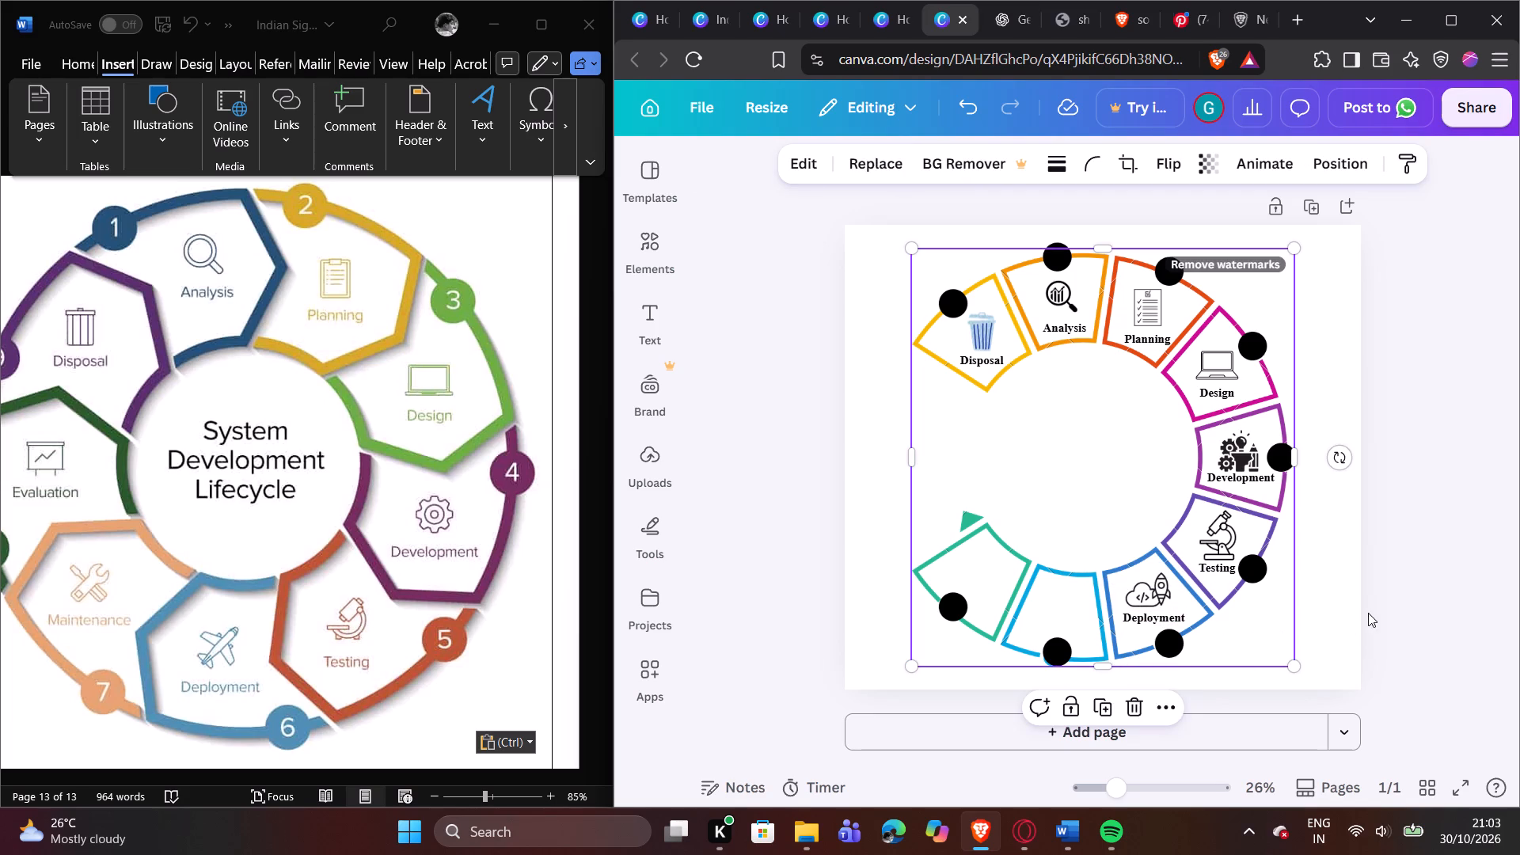
{"action": "left_click", "coordinate": [1407, 610]}
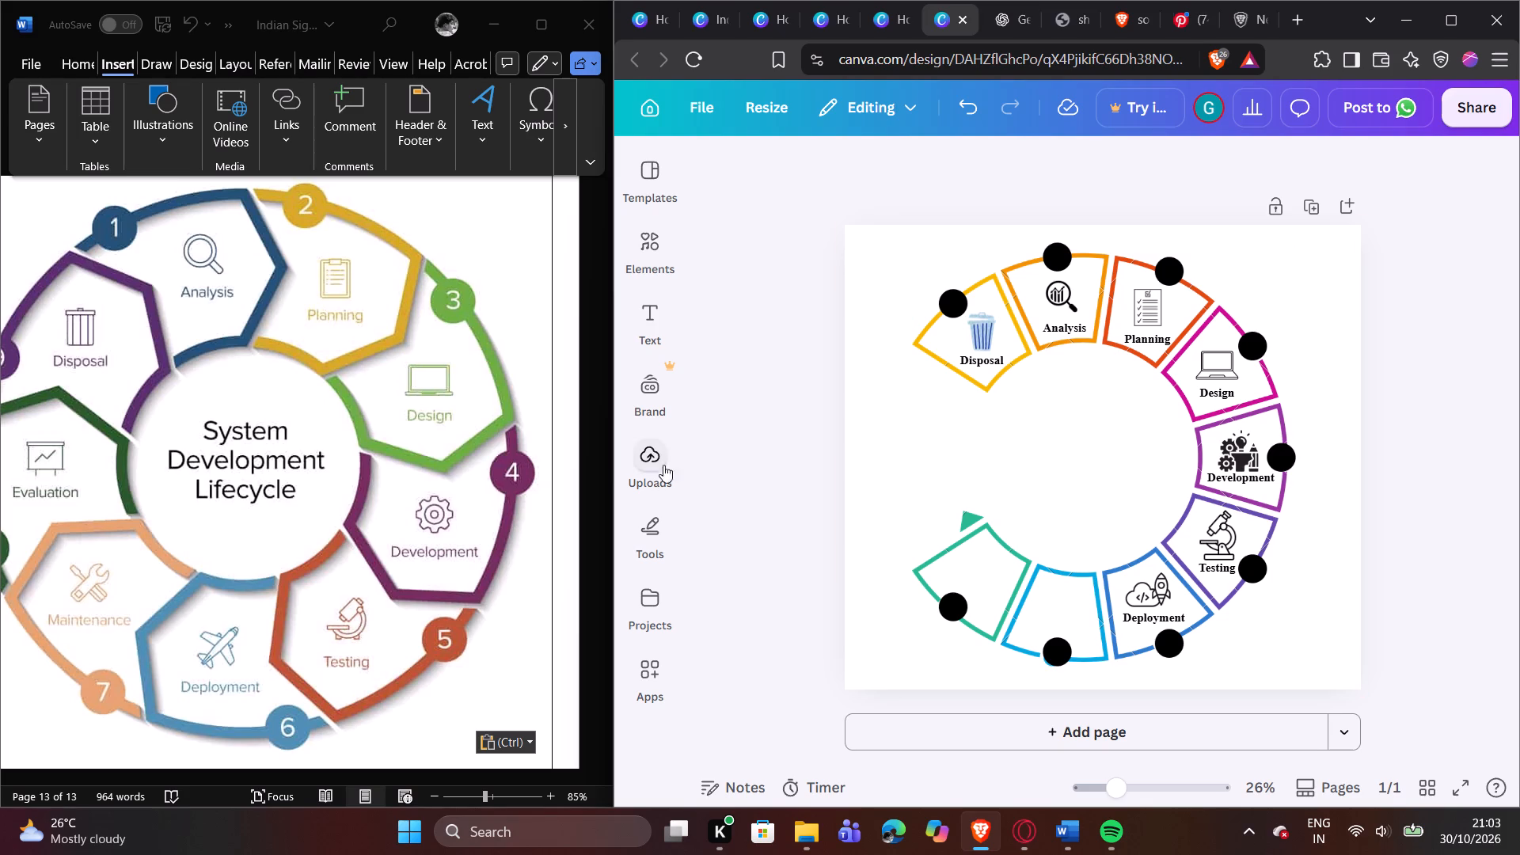
Search the elements for exactly "maintanace", limit the results to graphics, and add the solid black gear with wrench graphic.
{"action": "left_click", "coordinate": [655, 242]}
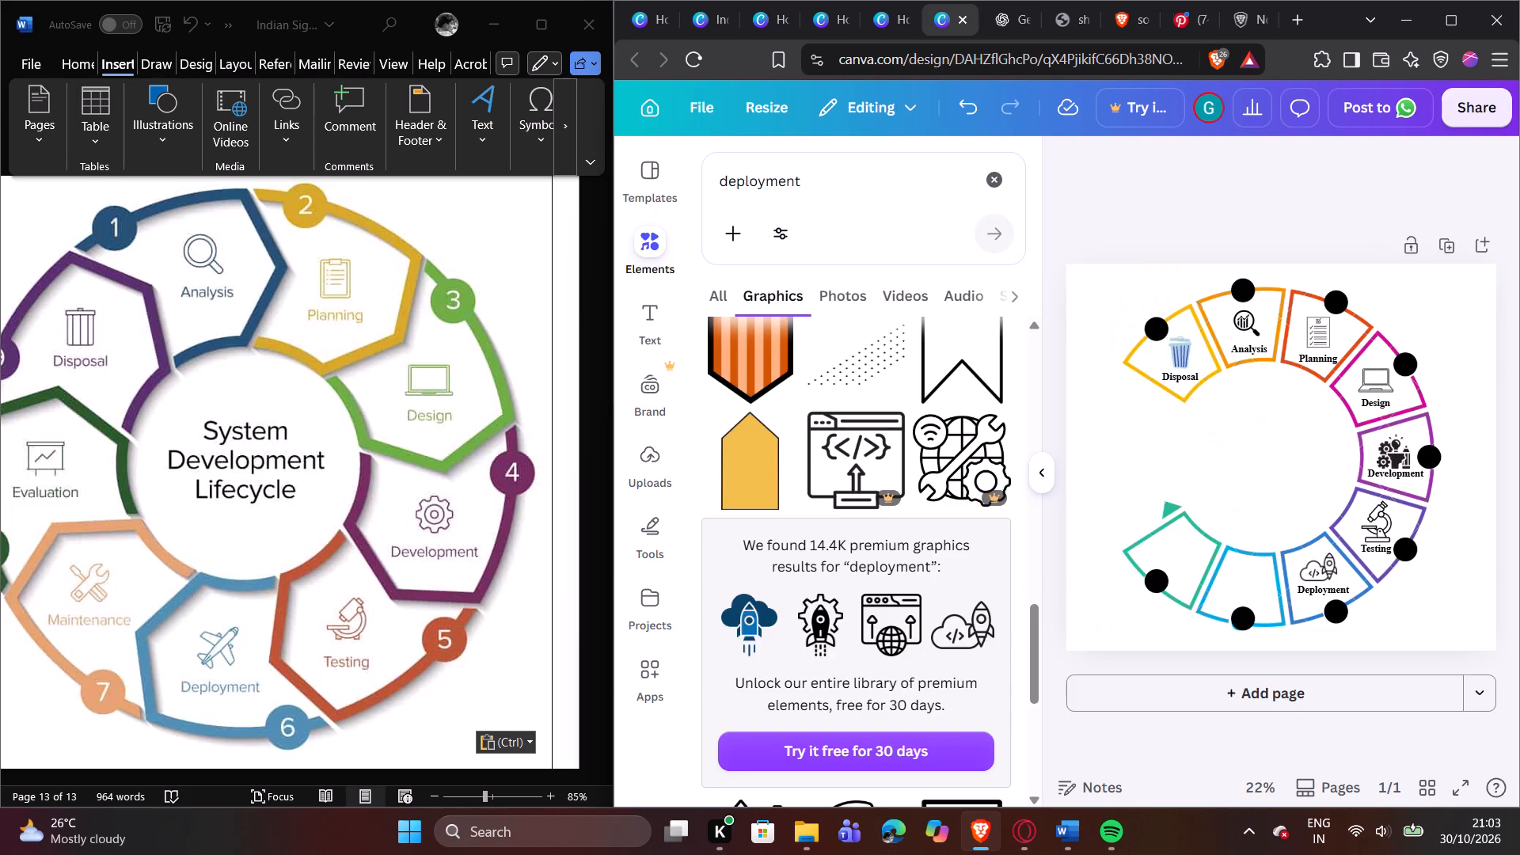
{"action": "left_click", "coordinate": [990, 185]}
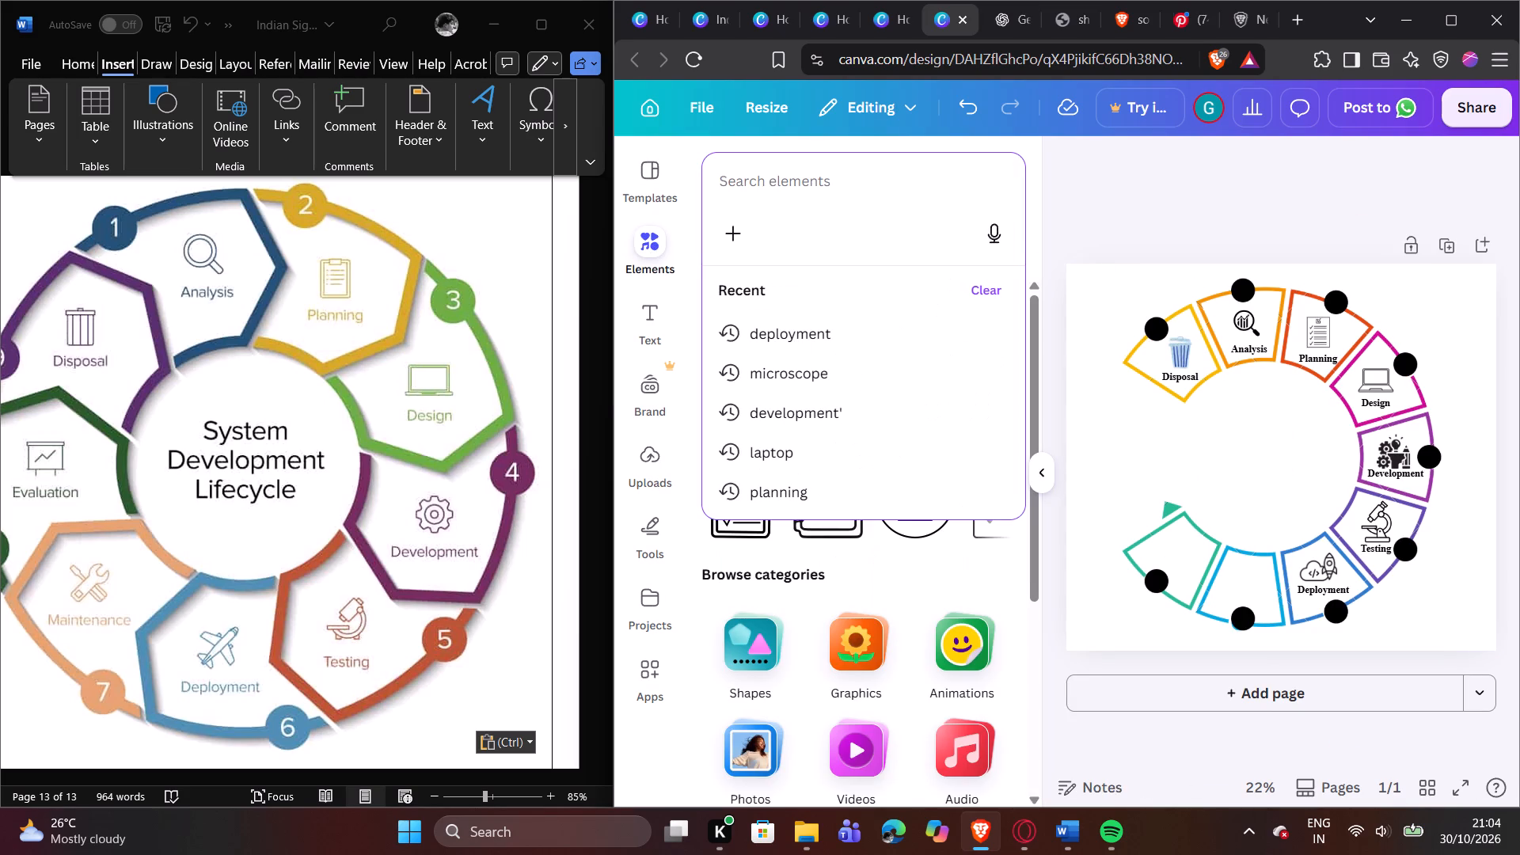
{"action": "type", "text": "ma"}
{"action": "key", "text": "i"}
{"action": "key", "text": "n"}
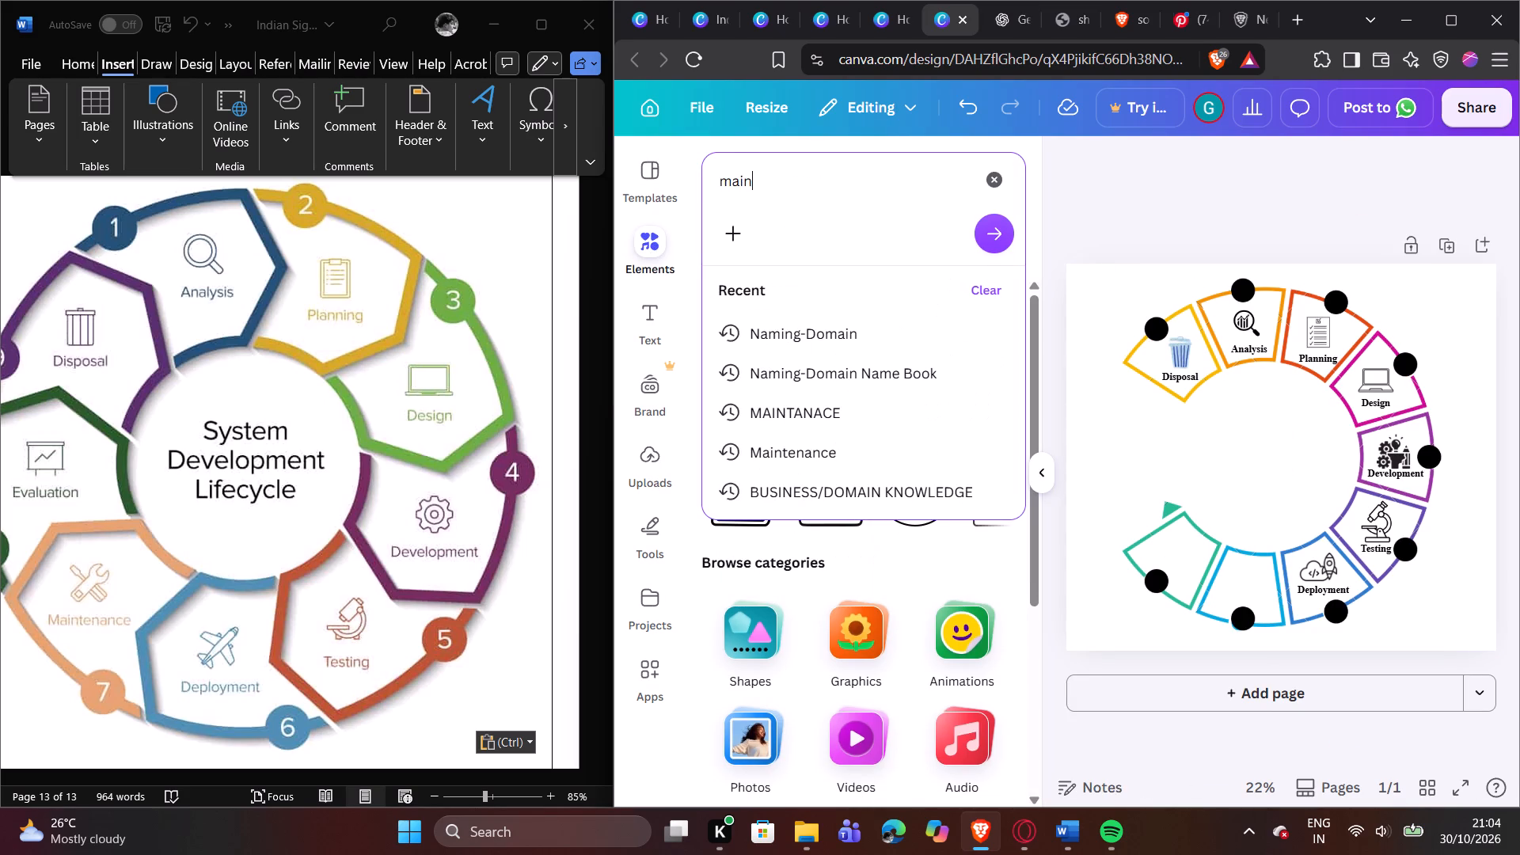
{"action": "key", "text": "t"}
{"action": "key", "text": "a"}
{"action": "key", "text": "n"}
{"action": "key", "text": "a"}
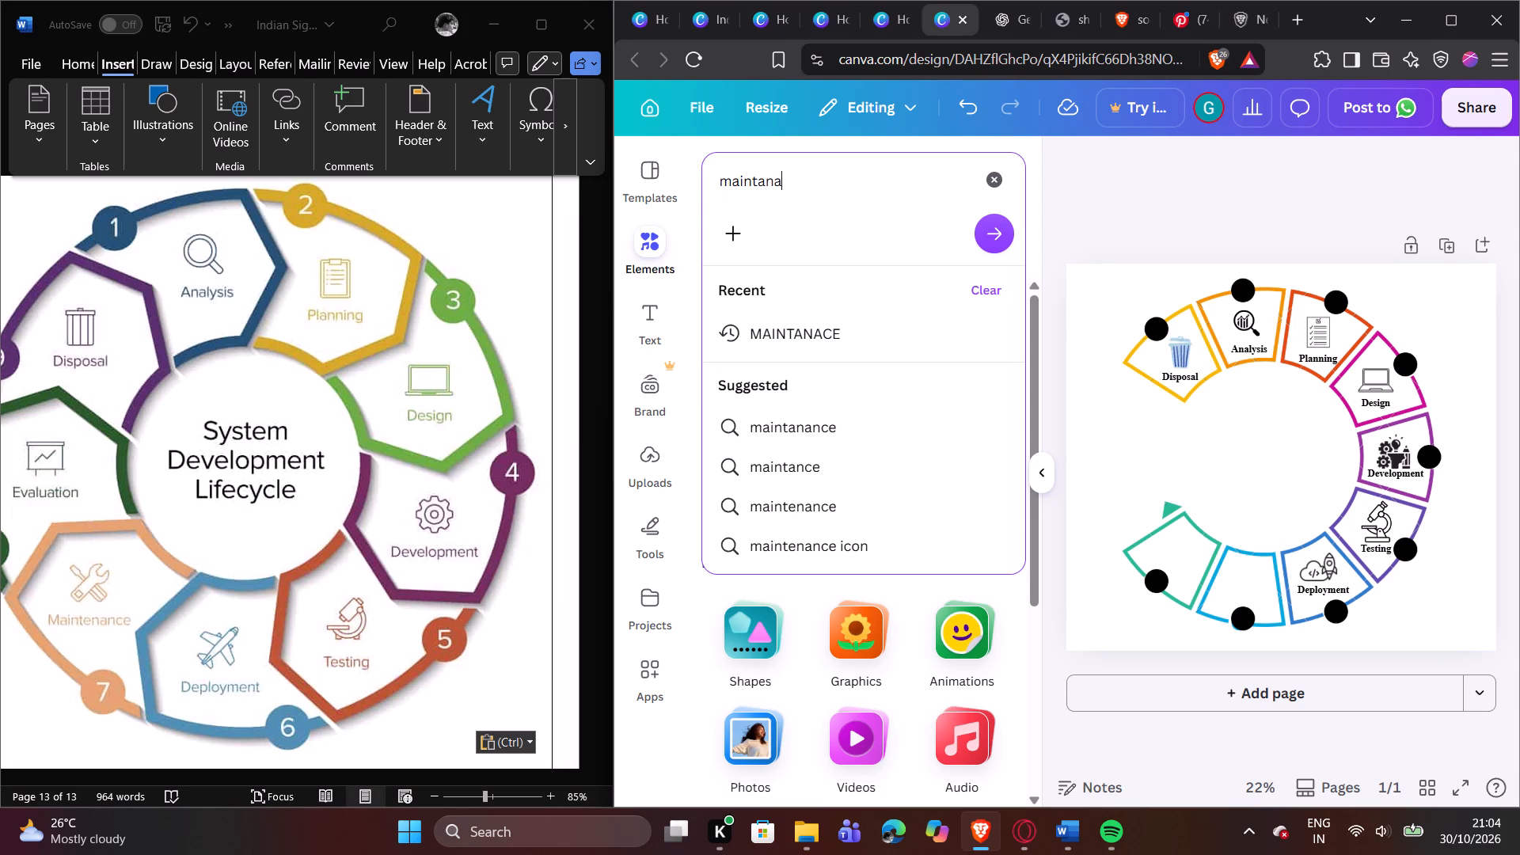
{"action": "key", "text": "c"}
{"action": "key", "text": "e"}
{"action": "left_click", "coordinate": [807, 341]}
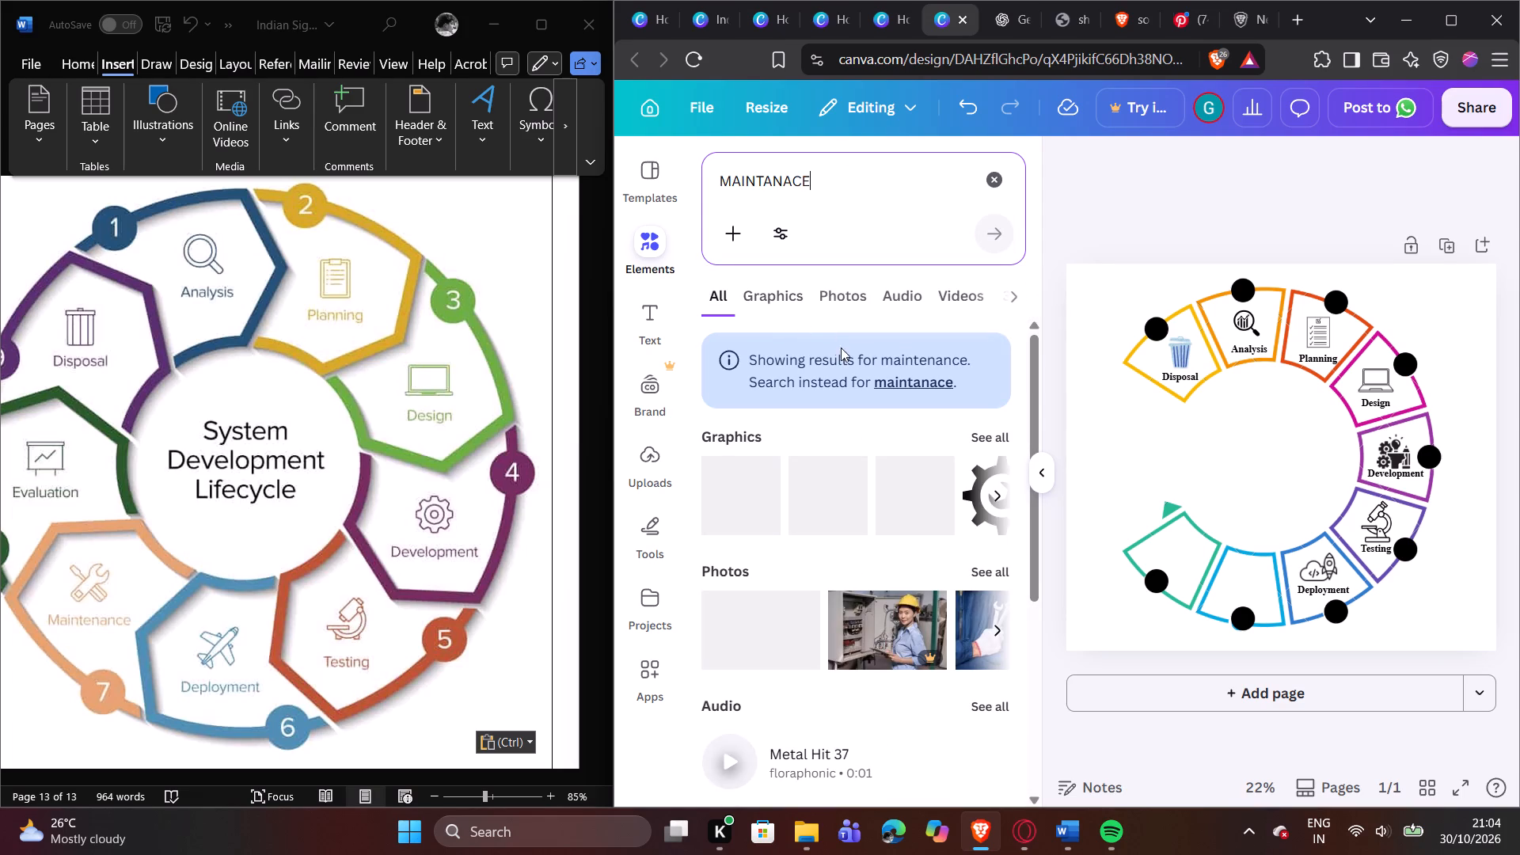
{"action": "left_click", "coordinate": [907, 386]}
{"action": "left_click", "coordinate": [759, 306]}
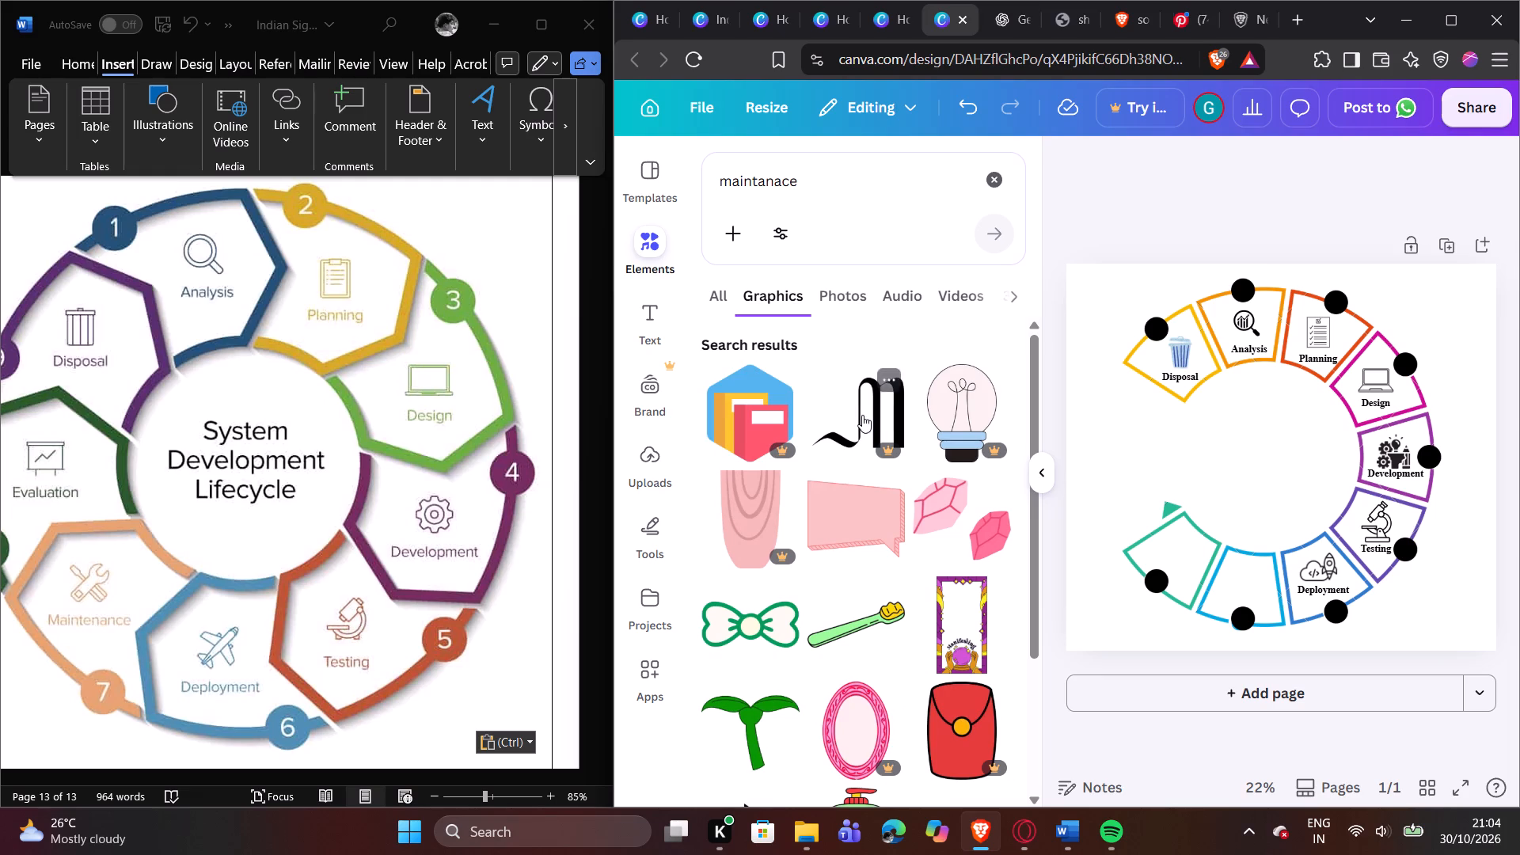
{"action": "scroll", "coordinate": [862, 415], "scroll_direction": "down", "scroll_amount": 9}
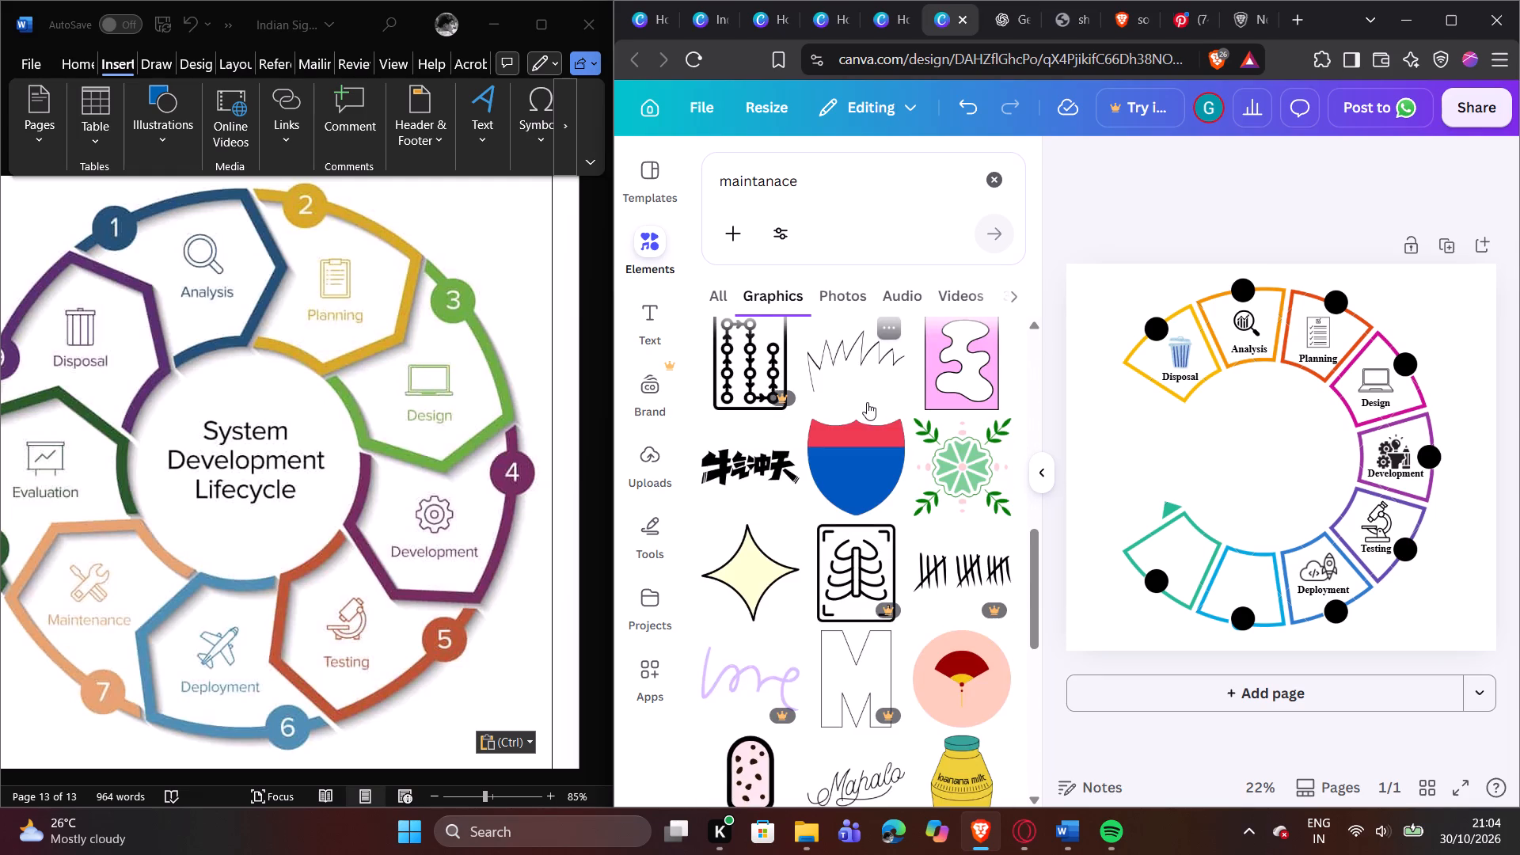
{"action": "scroll", "coordinate": [870, 403], "scroll_direction": "down", "scroll_amount": 5}
{"action": "scroll", "coordinate": [872, 405], "scroll_direction": "up", "scroll_amount": 1}
{"action": "scroll", "coordinate": [873, 405], "scroll_direction": "down", "scroll_amount": 4}
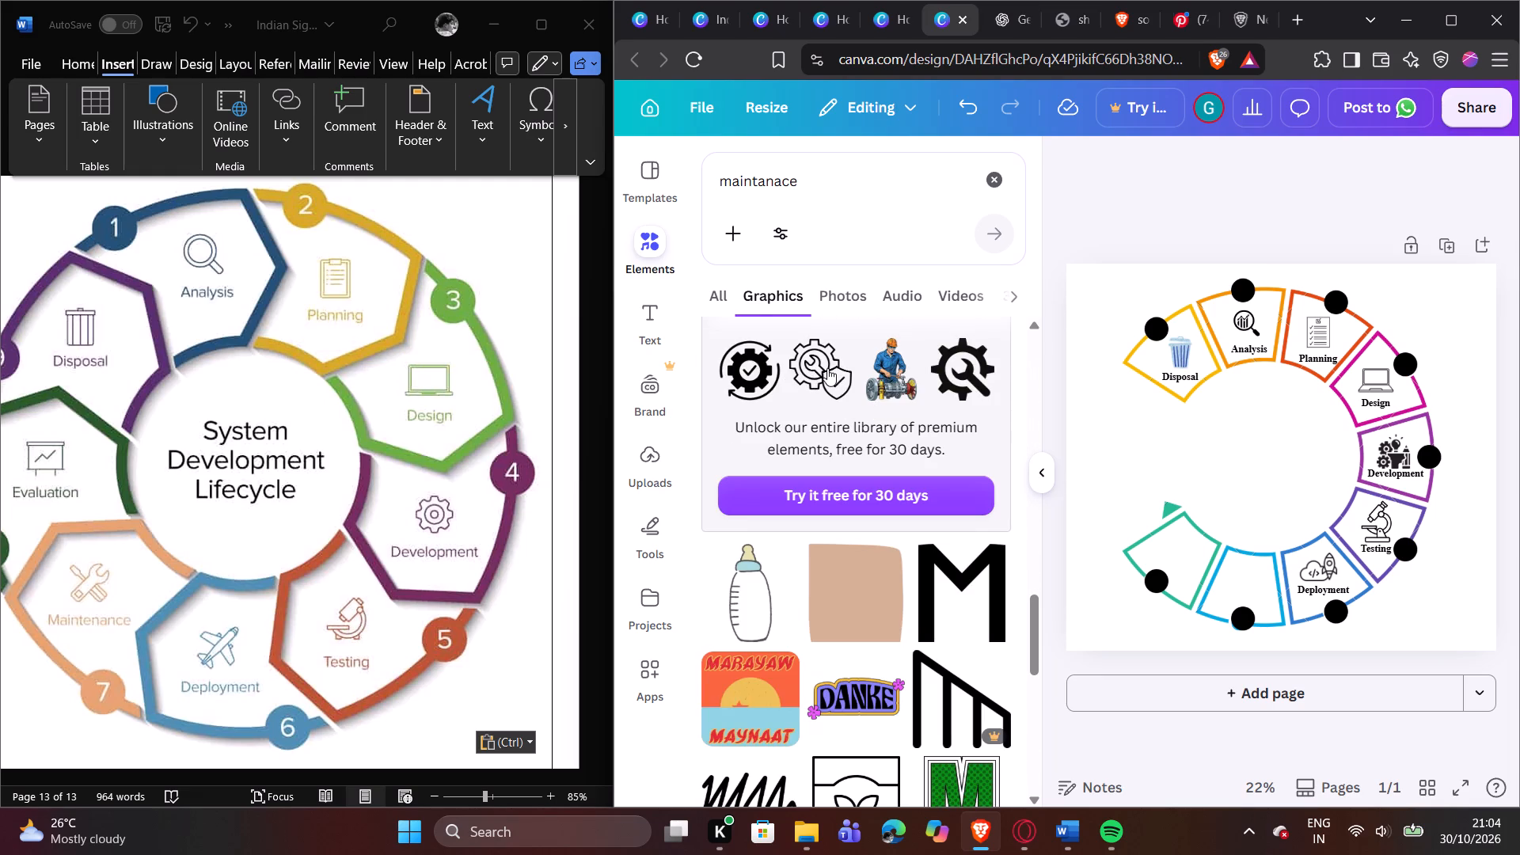
{"action": "left_click", "coordinate": [972, 367]}
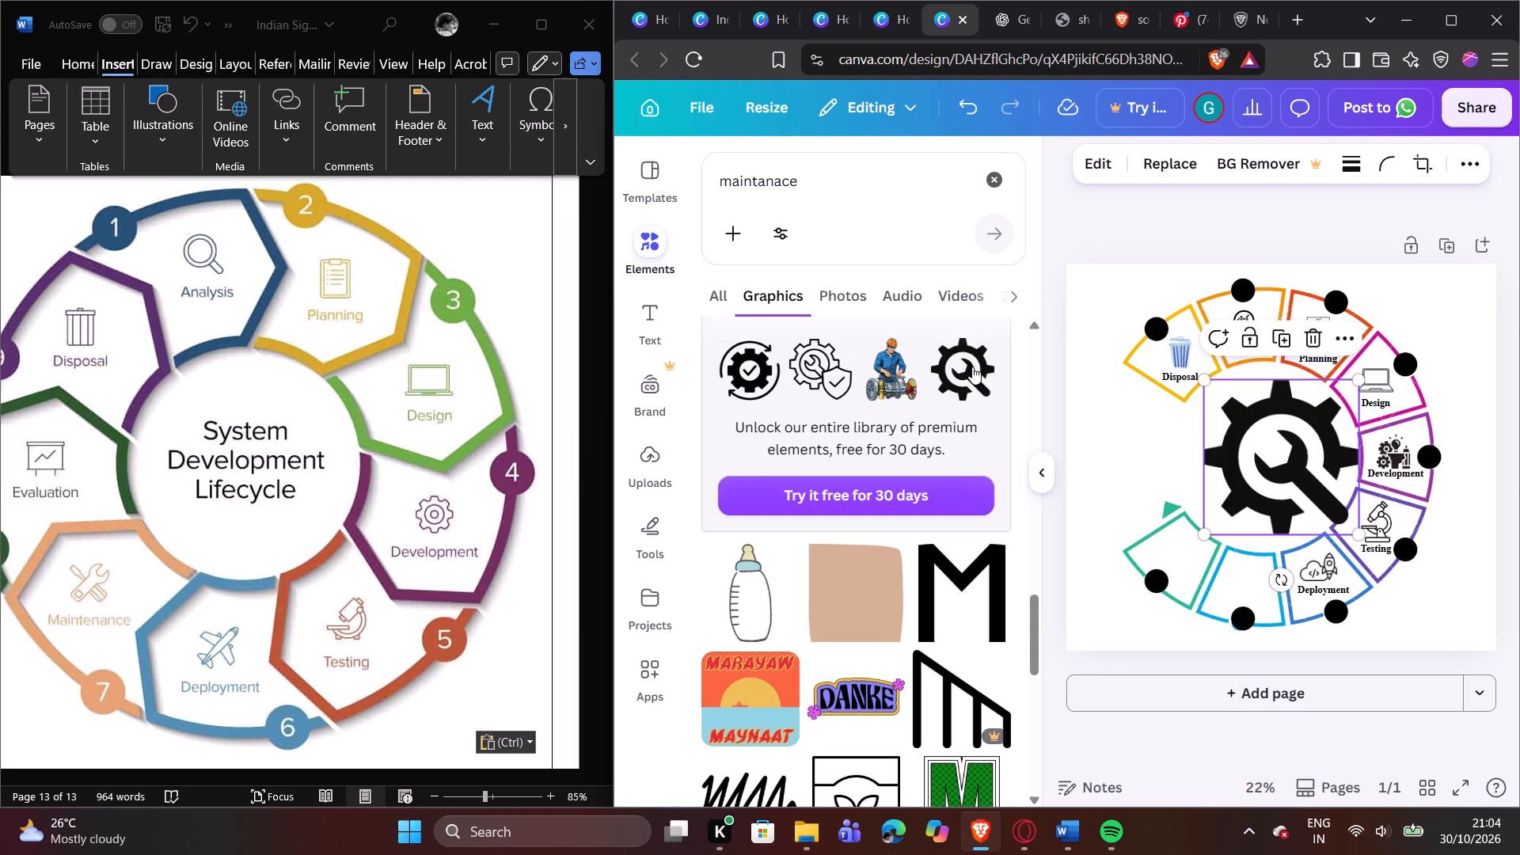
{"action": "left_click", "coordinate": [1041, 458]}
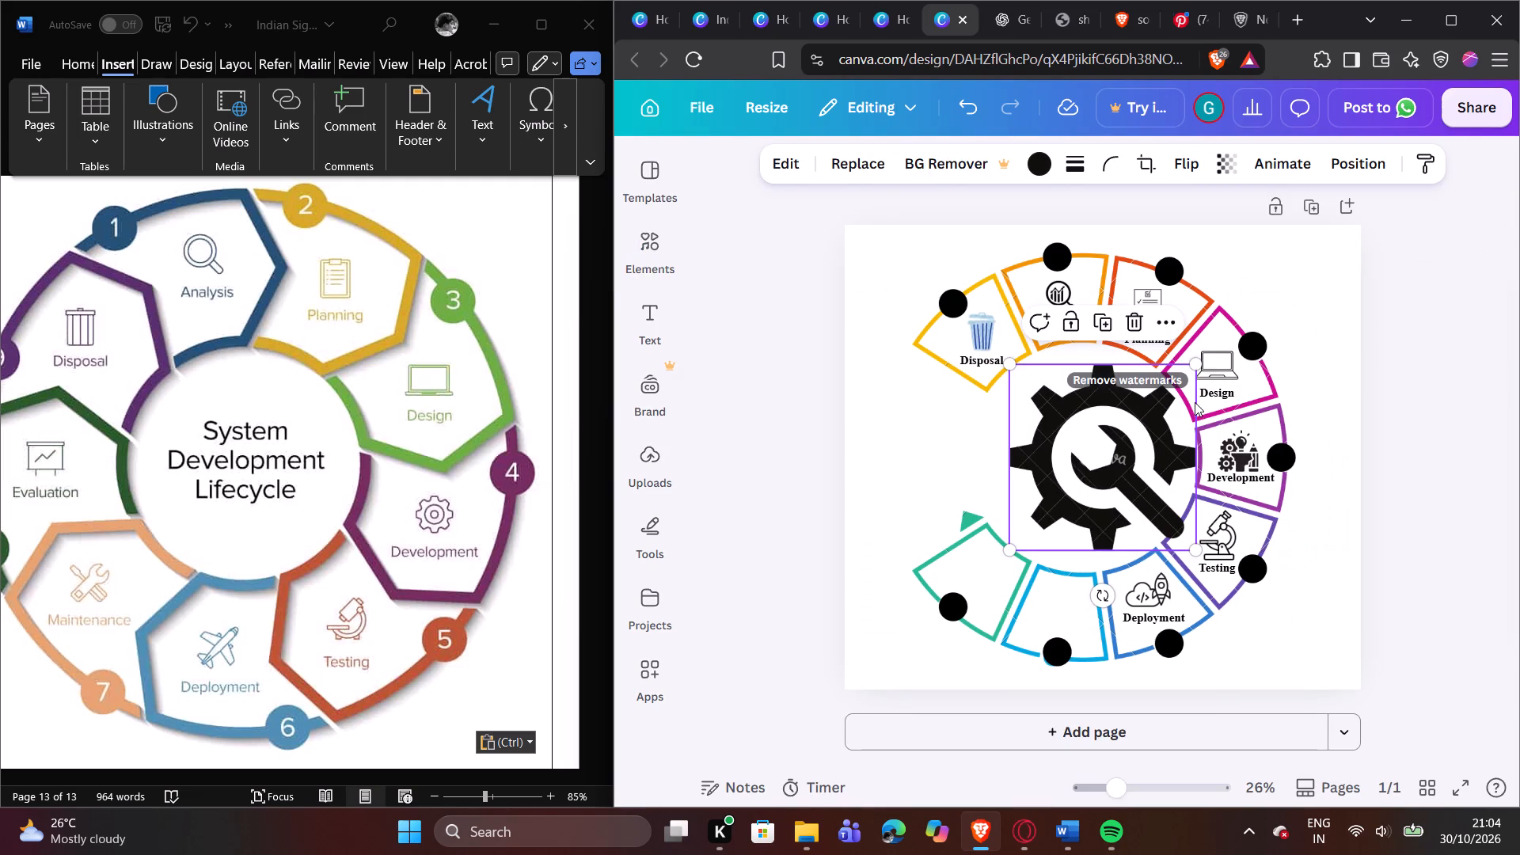
Shrink the gear and wrench graphic to a small icon and place it inside the eighth, light blue segment, above its black circle.
{"action": "left_click_drag", "start_coordinate": [1194, 365], "coordinate": [1061, 514]}
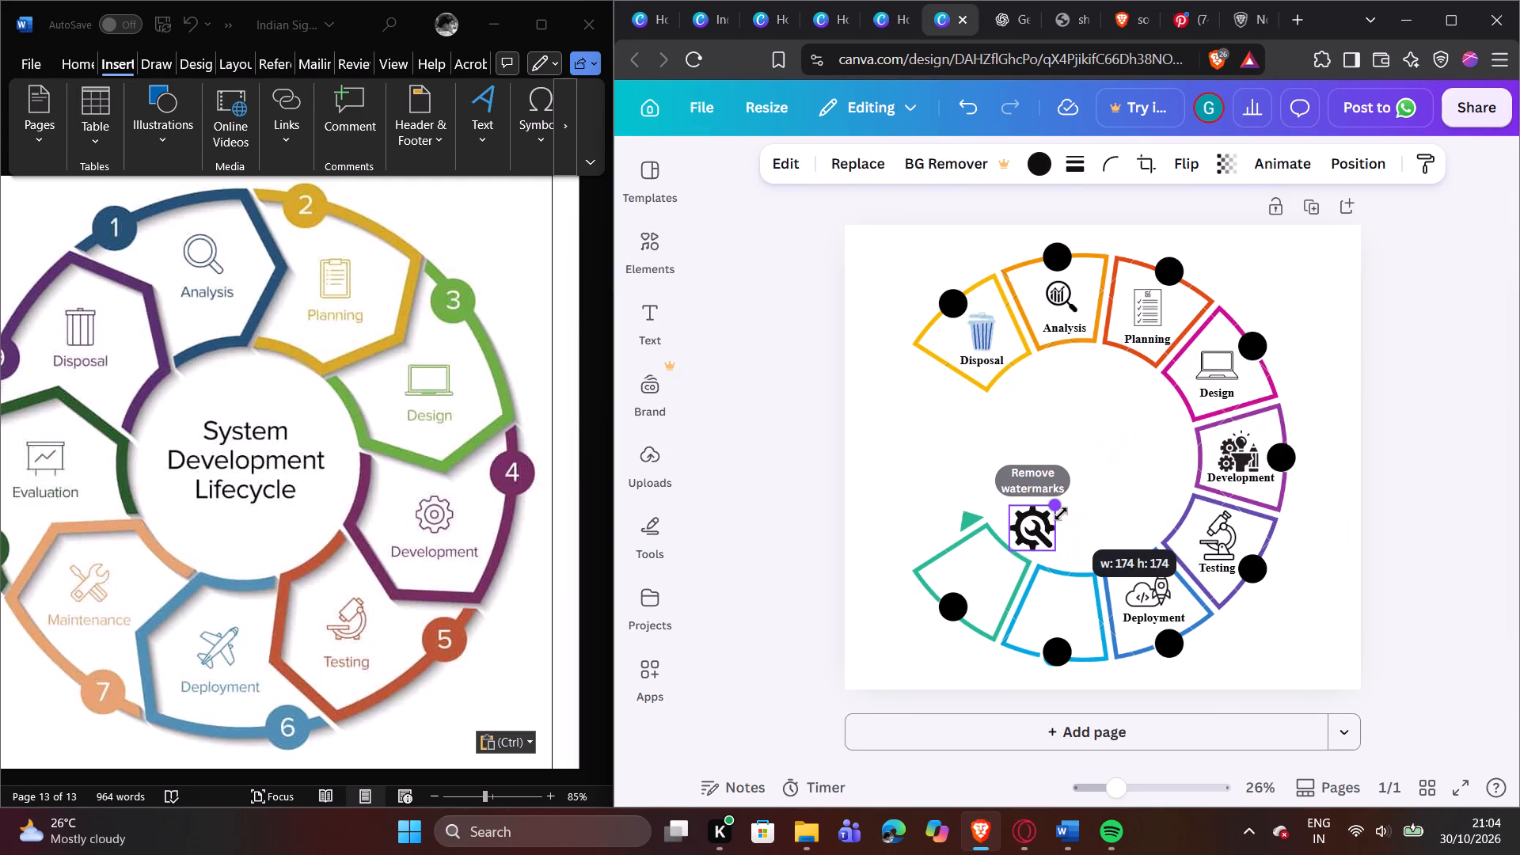
{"action": "left_click_drag", "start_coordinate": [1061, 514], "coordinate": [1055, 519]}
{"action": "left_click", "coordinate": [1077, 518]}
{"action": "left_click_drag", "start_coordinate": [1020, 535], "coordinate": [1053, 601]}
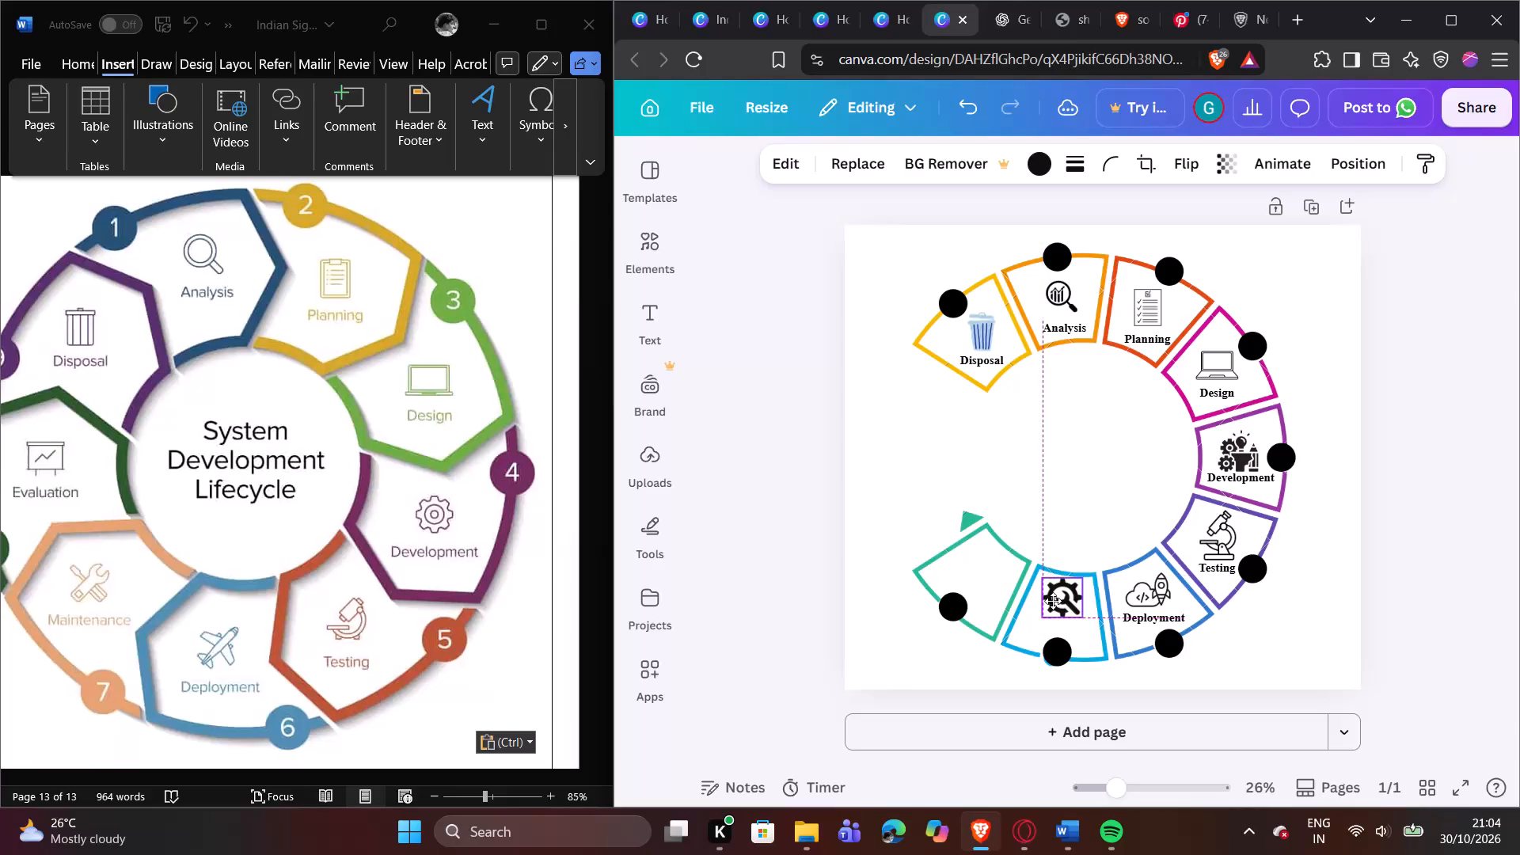
{"action": "left_click_drag", "start_coordinate": [1053, 601], "coordinate": [1048, 601]}
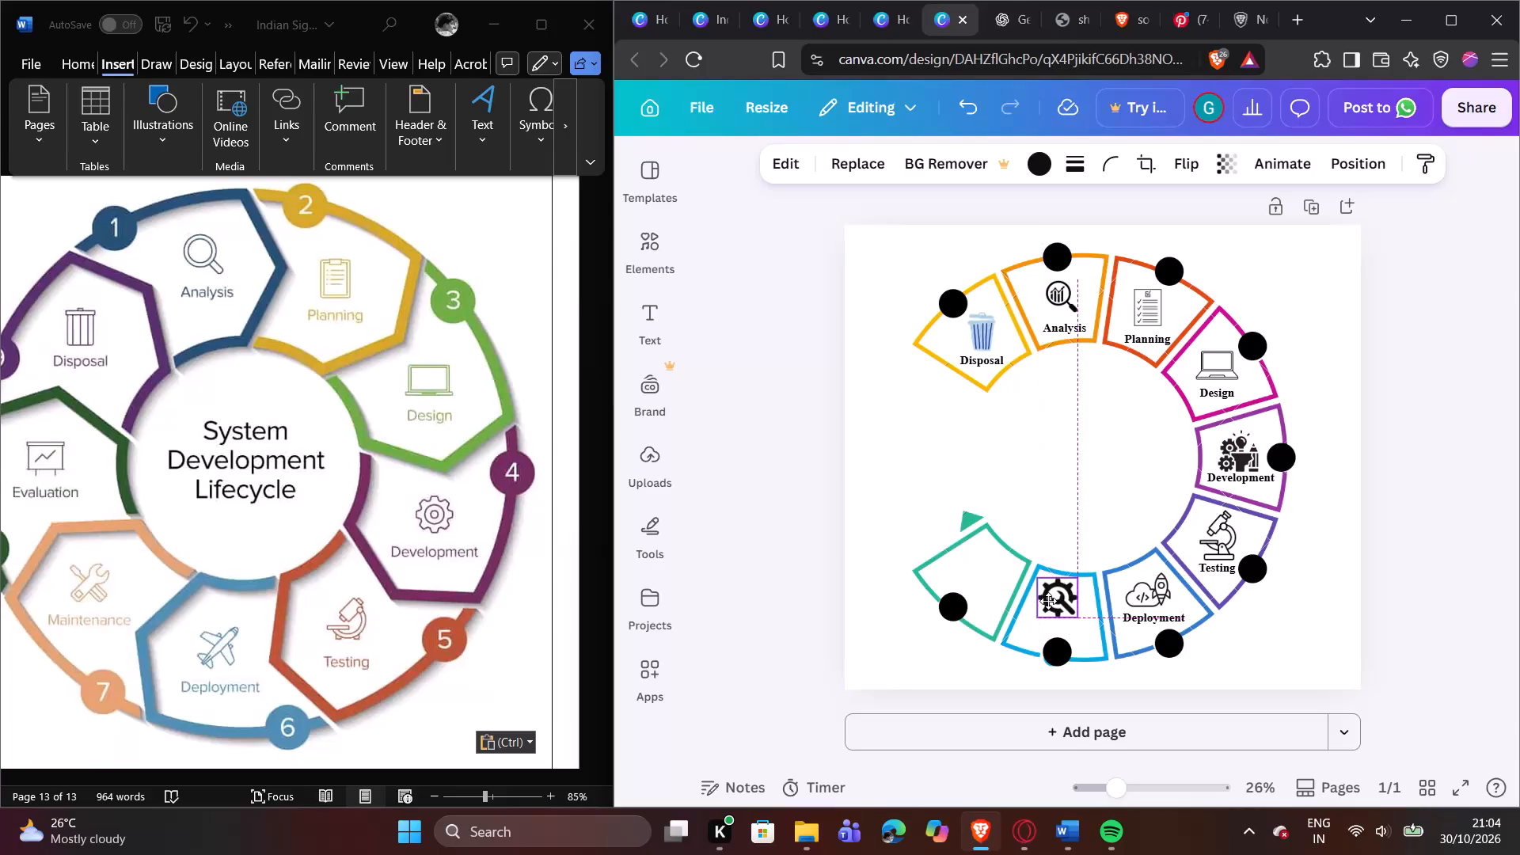
{"action": "left_click_drag", "start_coordinate": [1048, 601], "coordinate": [1051, 605]}
{"action": "left_click", "coordinate": [1063, 456]}
Duplicate the Deployment caption, place the copy under the gear icon in the light blue segment, and change its text to "Maintenance".
{"action": "left_click", "coordinate": [1135, 615]}
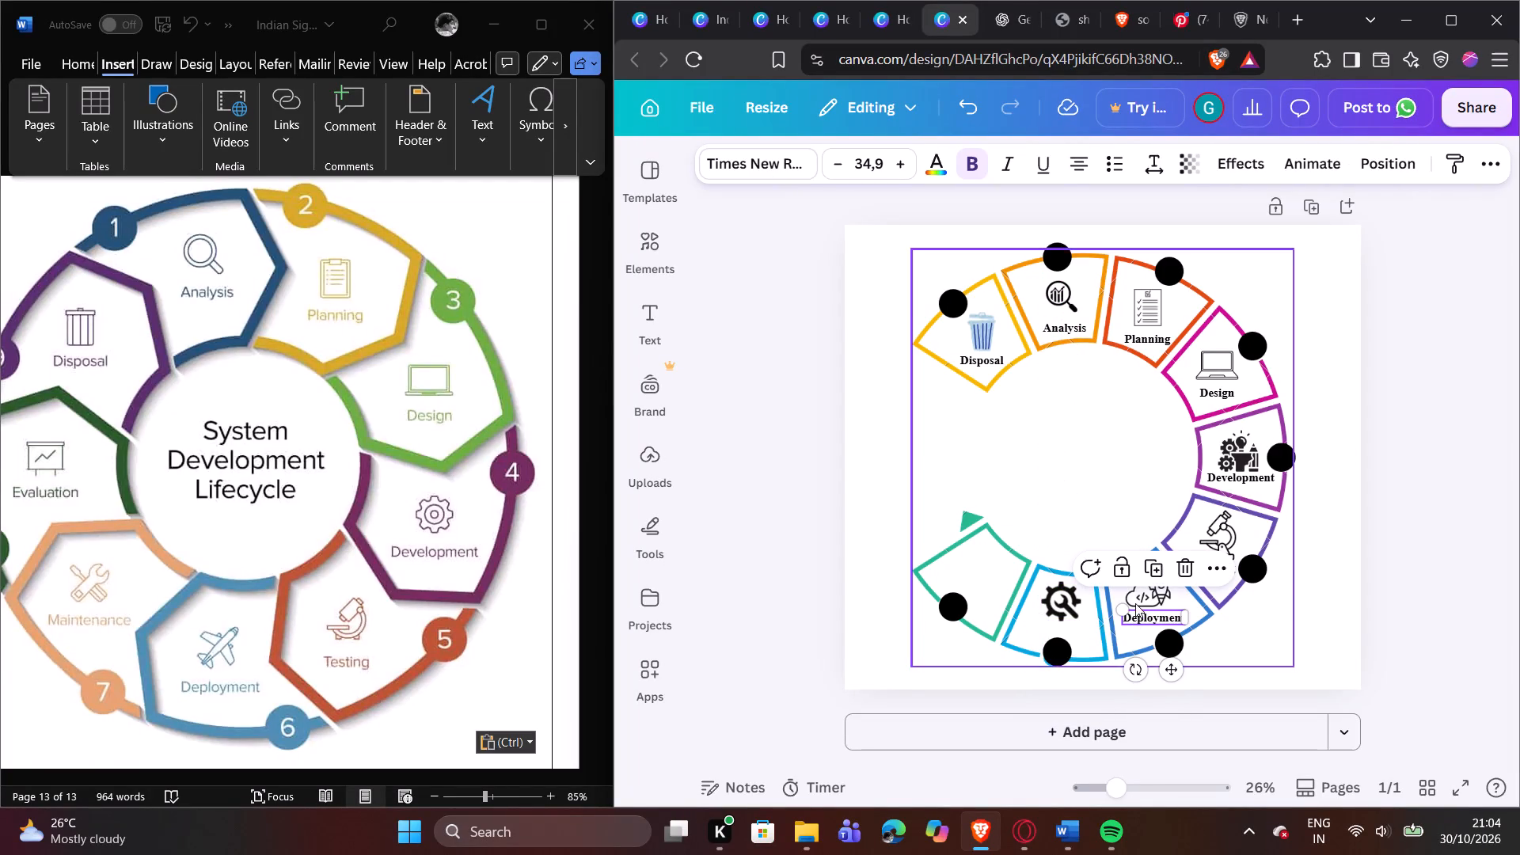
{"action": "left_click", "coordinate": [1156, 573]}
{"action": "left_click_drag", "start_coordinate": [1087, 668], "coordinate": [1082, 667]}
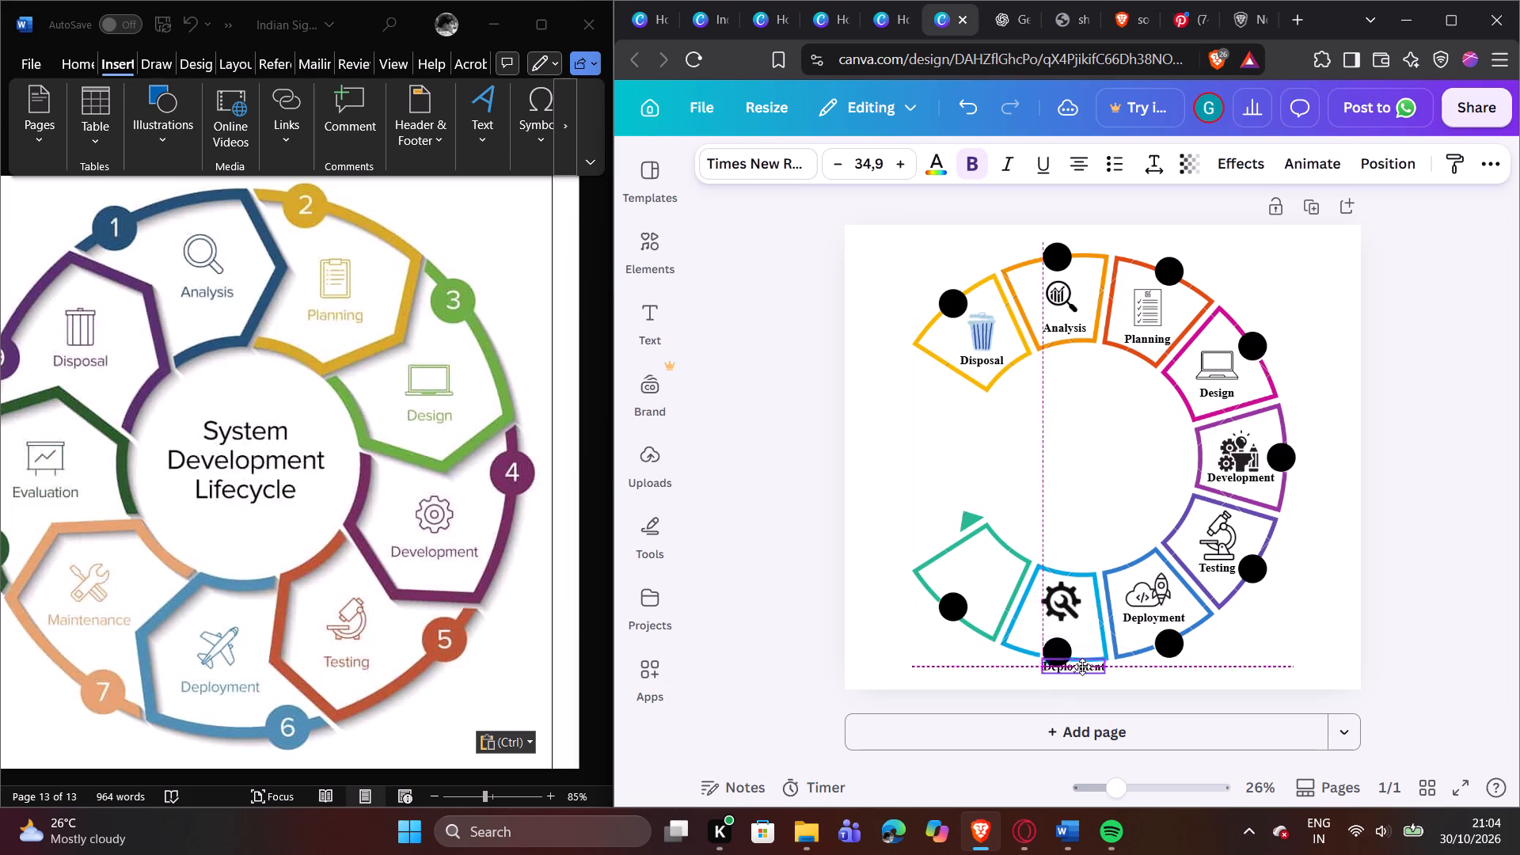
{"action": "left_click_drag", "start_coordinate": [1082, 667], "coordinate": [1068, 629]}
{"action": "left_click", "coordinate": [1068, 629]}
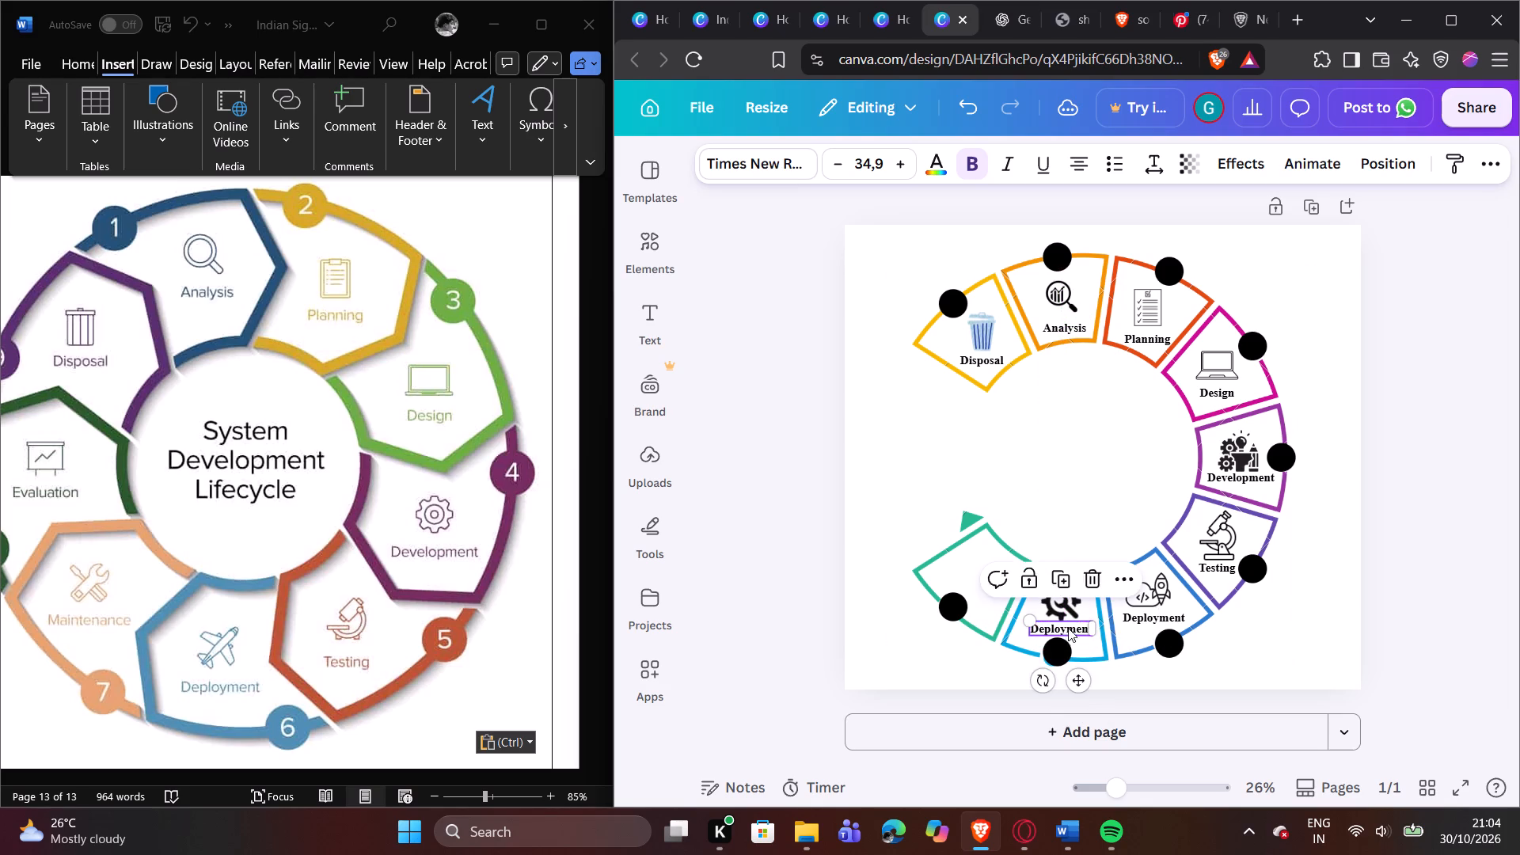
{"action": "type", "text": "Main"}
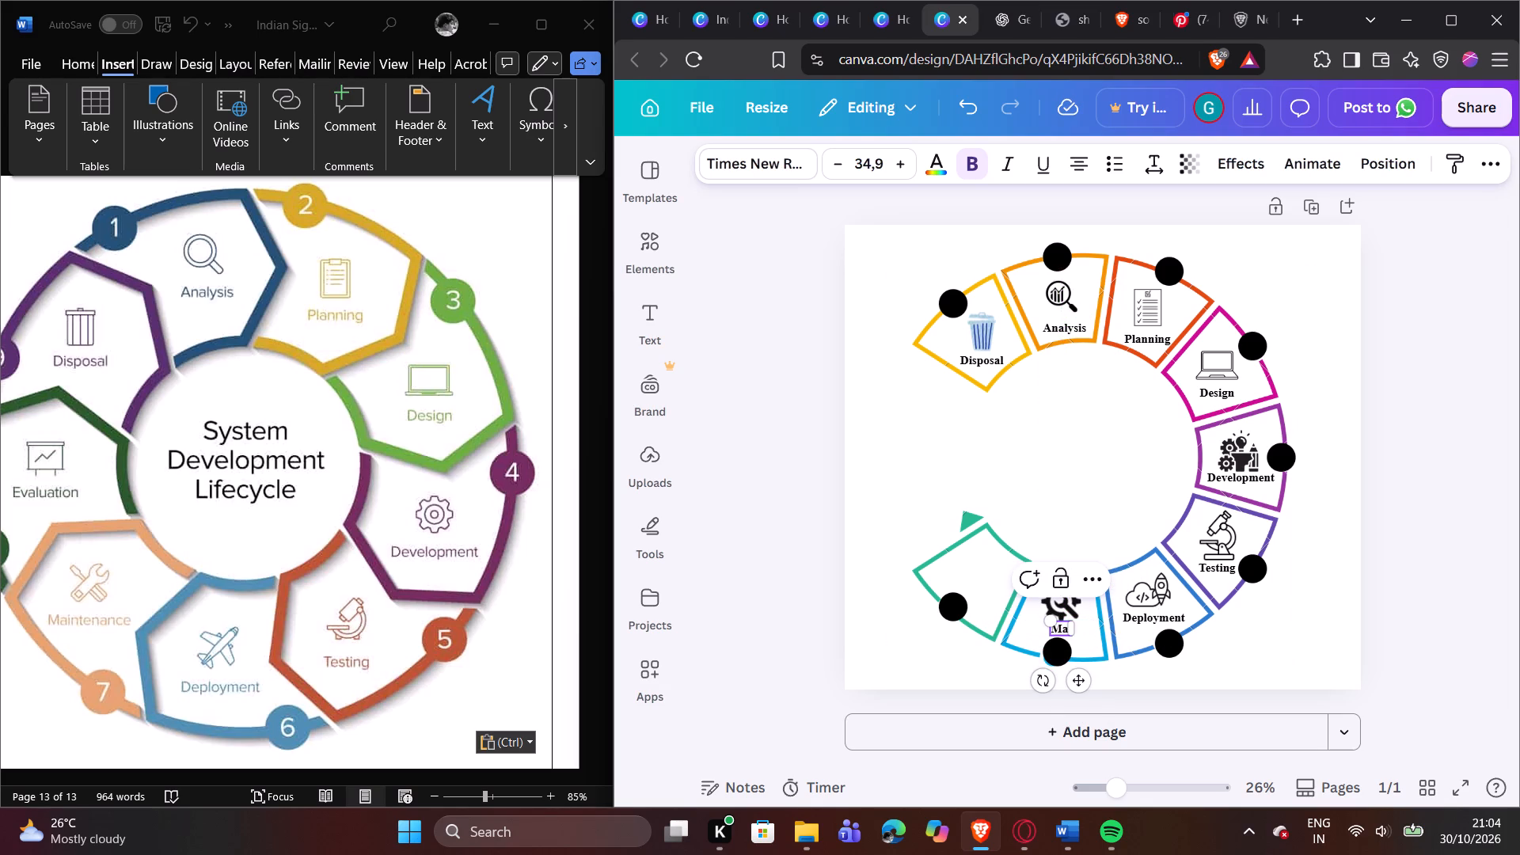
{"action": "type", "text": "te"}
{"action": "type", "text": "nance"}
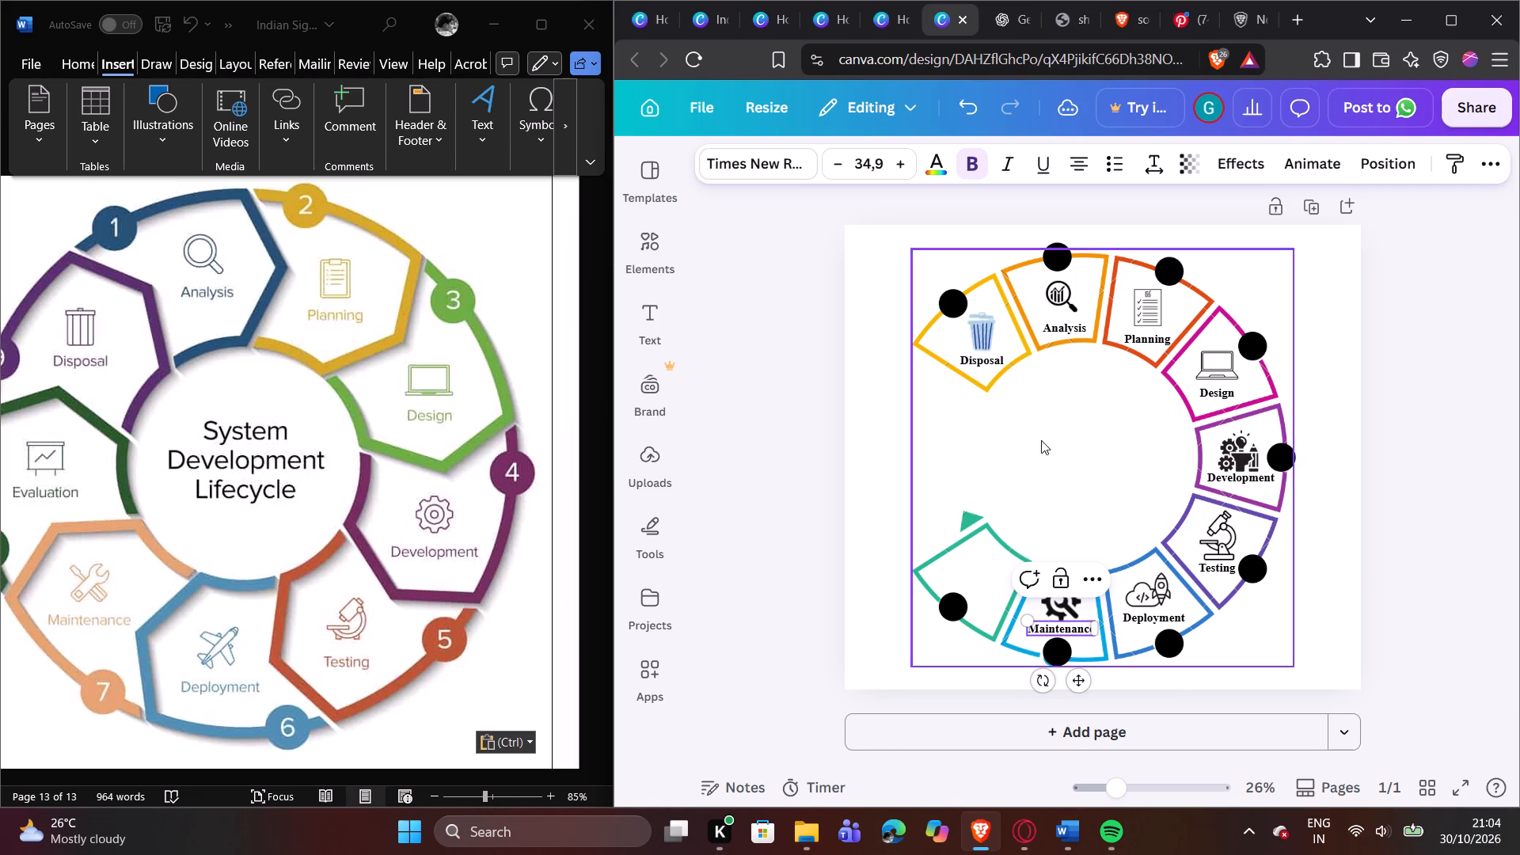
{"action": "left_click", "coordinate": [1100, 420]}
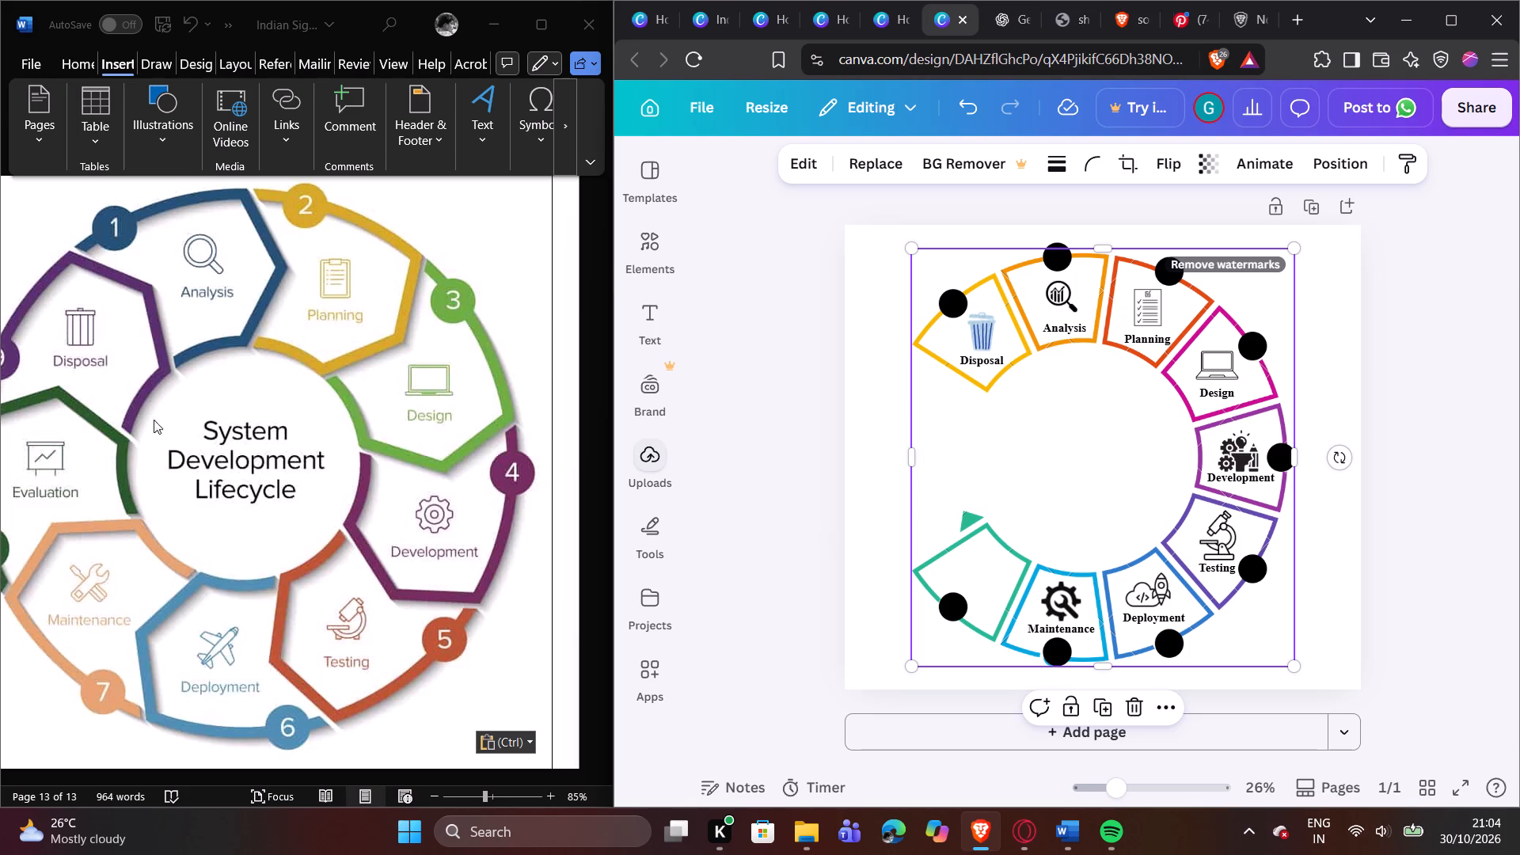
Search the elements for "Evaluation", limit the results to graphics, and add the black magnifying glass over bar chart graphic.
{"action": "left_click", "coordinate": [660, 237]}
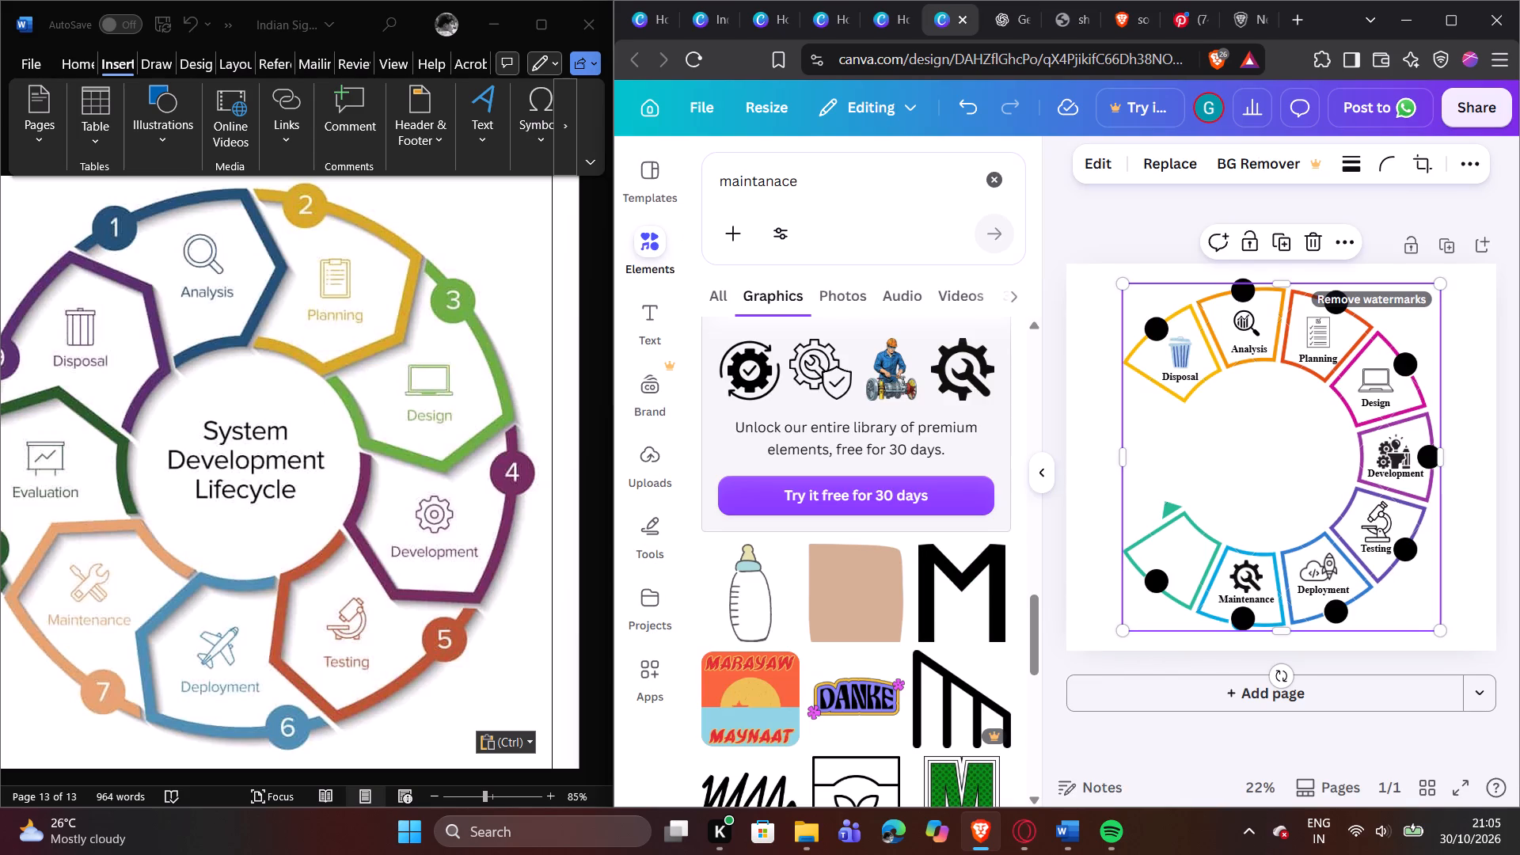
{"action": "left_click", "coordinate": [1011, 178]}
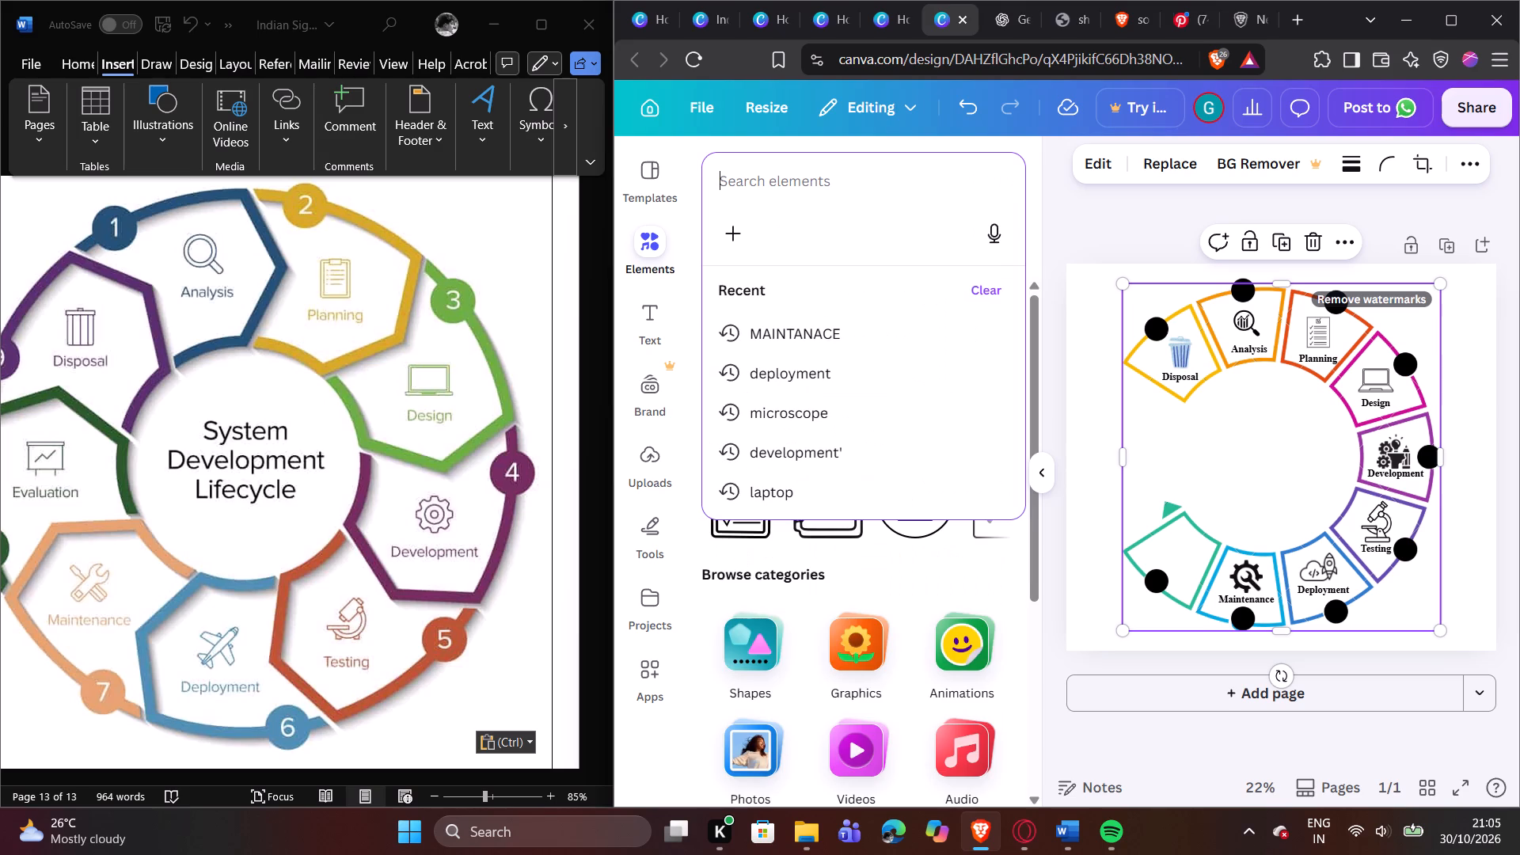
{"action": "type", "text": "Eva"}
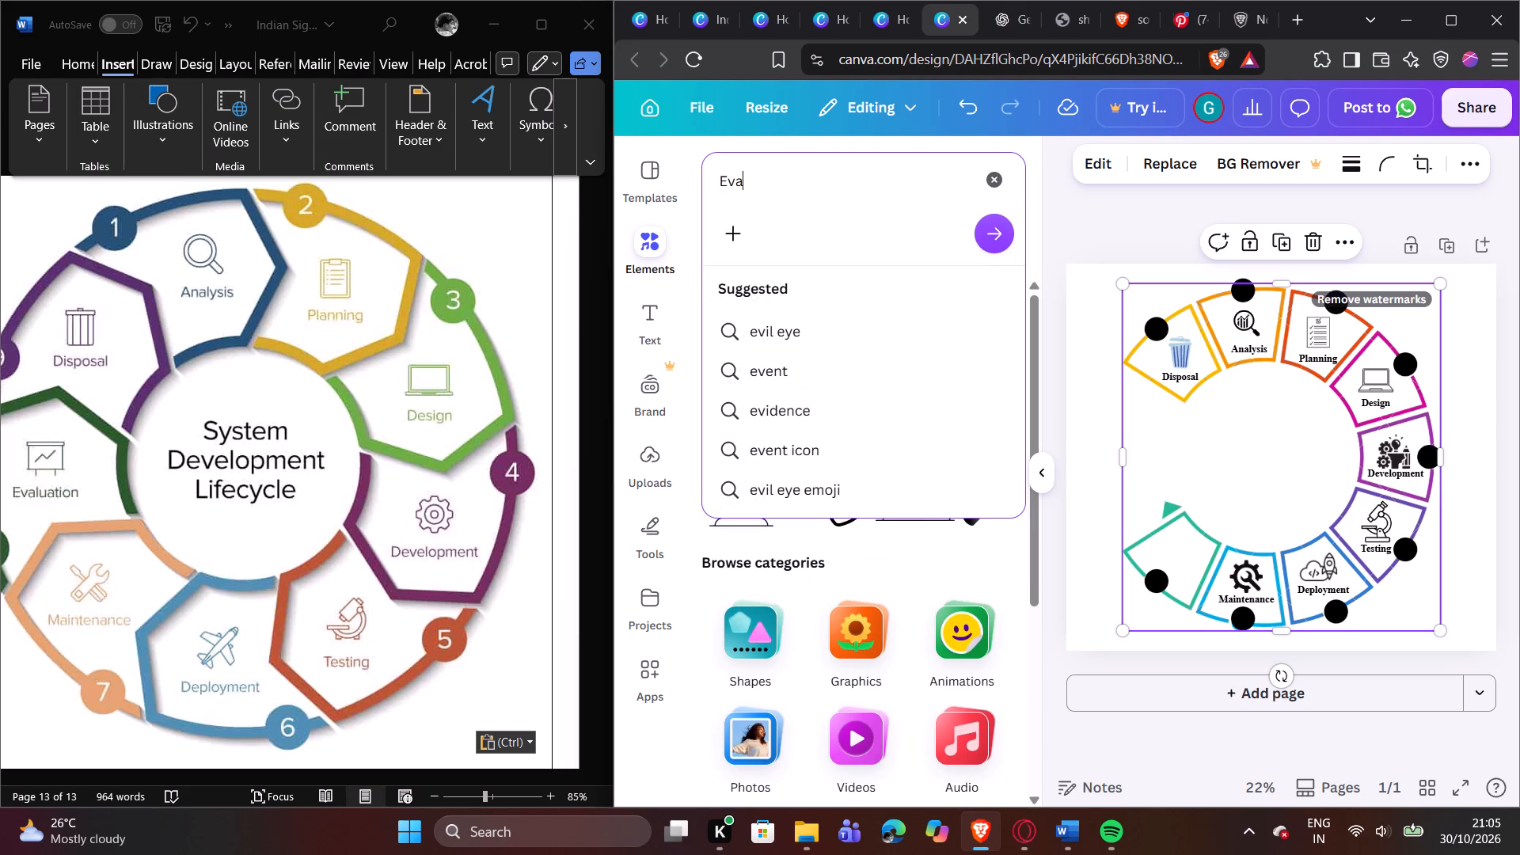
{"action": "type", "text": "luation"}
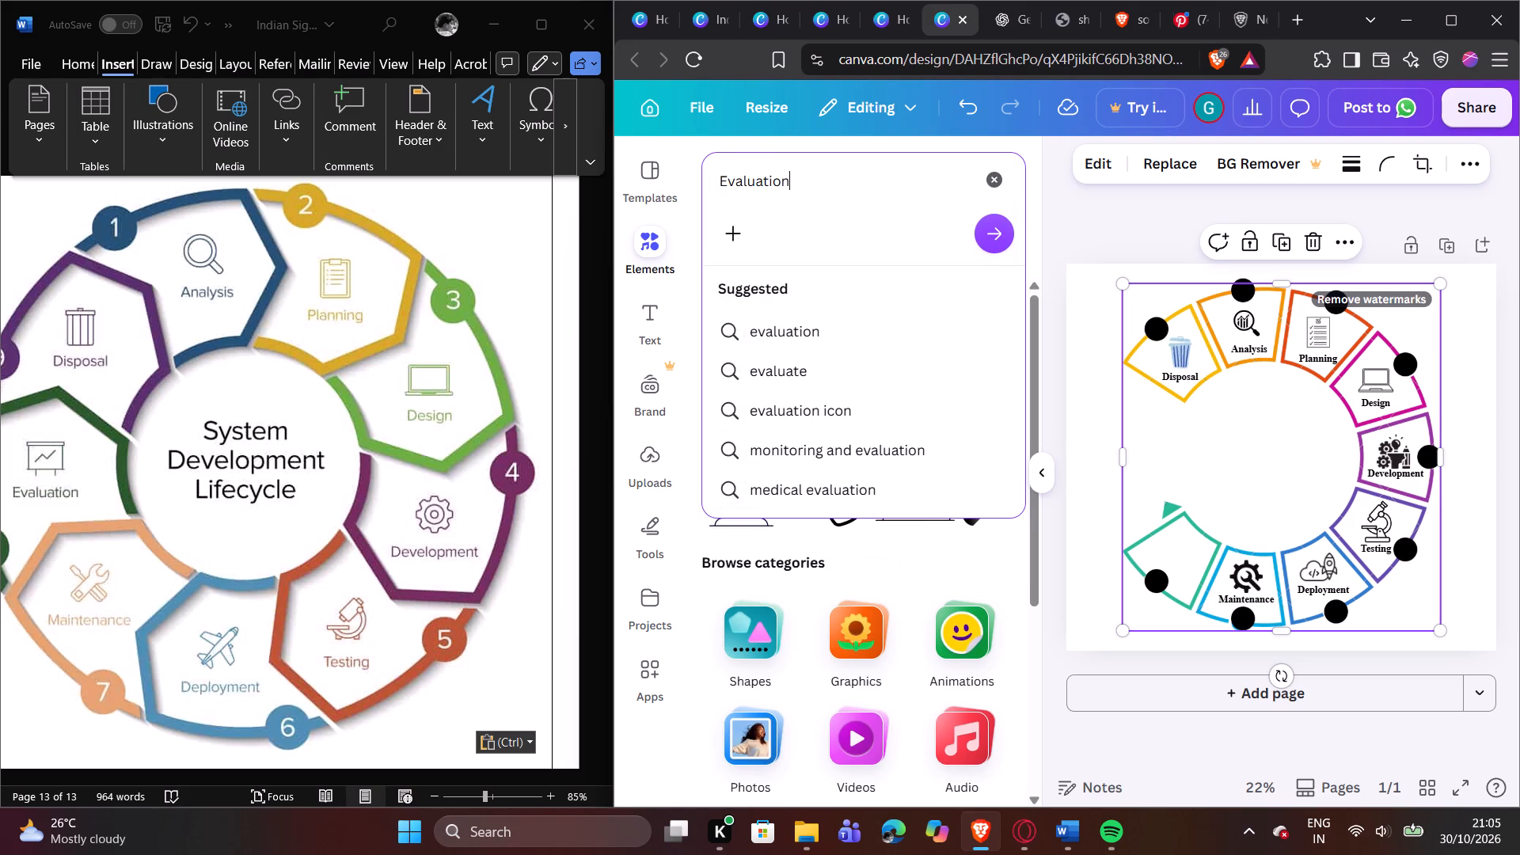
{"action": "key", "text": "Return"}
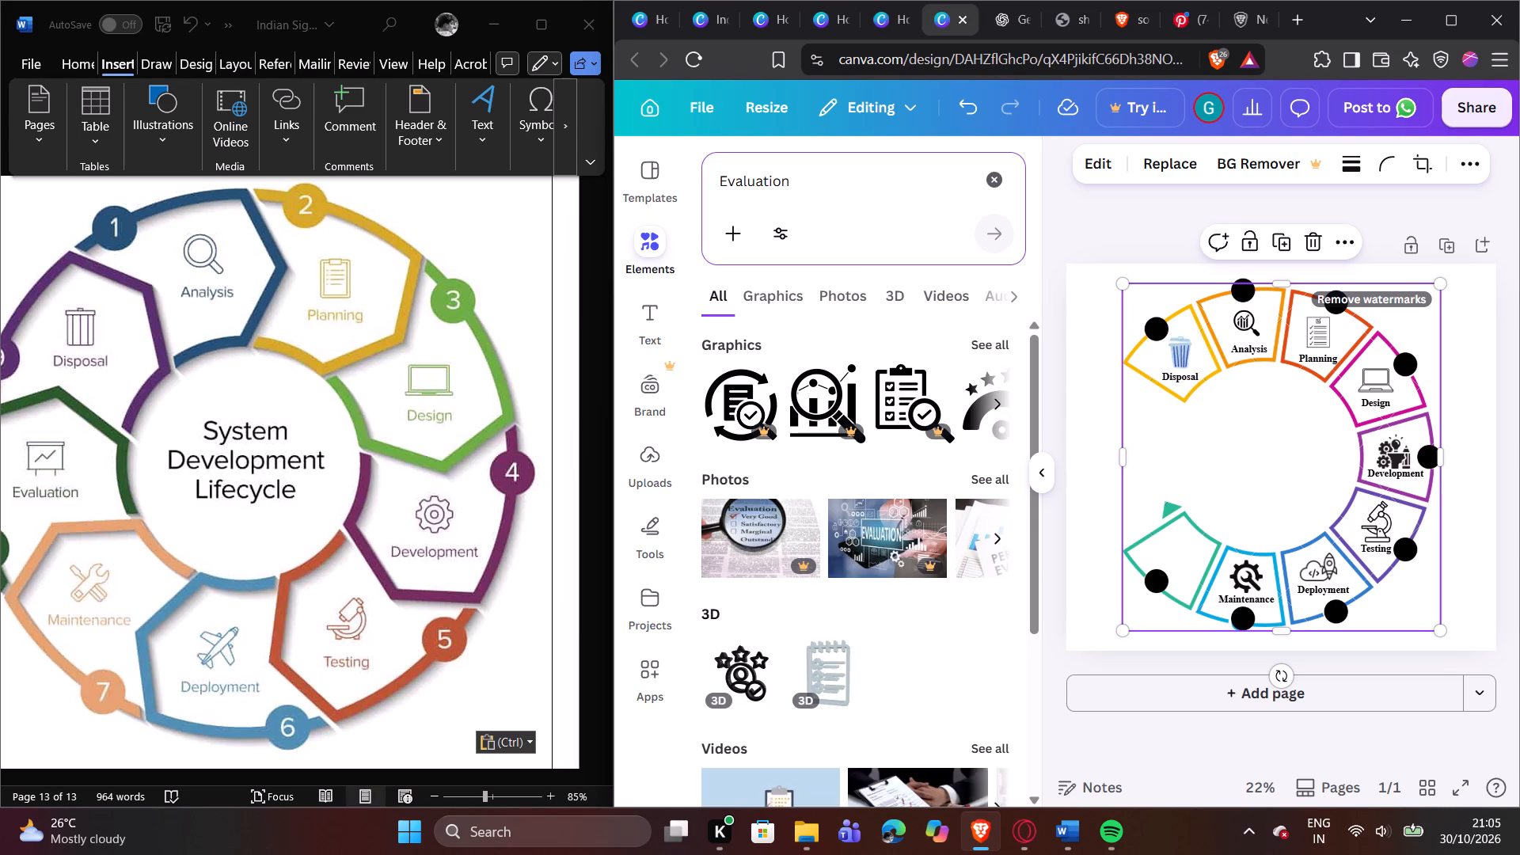
{"action": "left_click", "coordinate": [800, 291]}
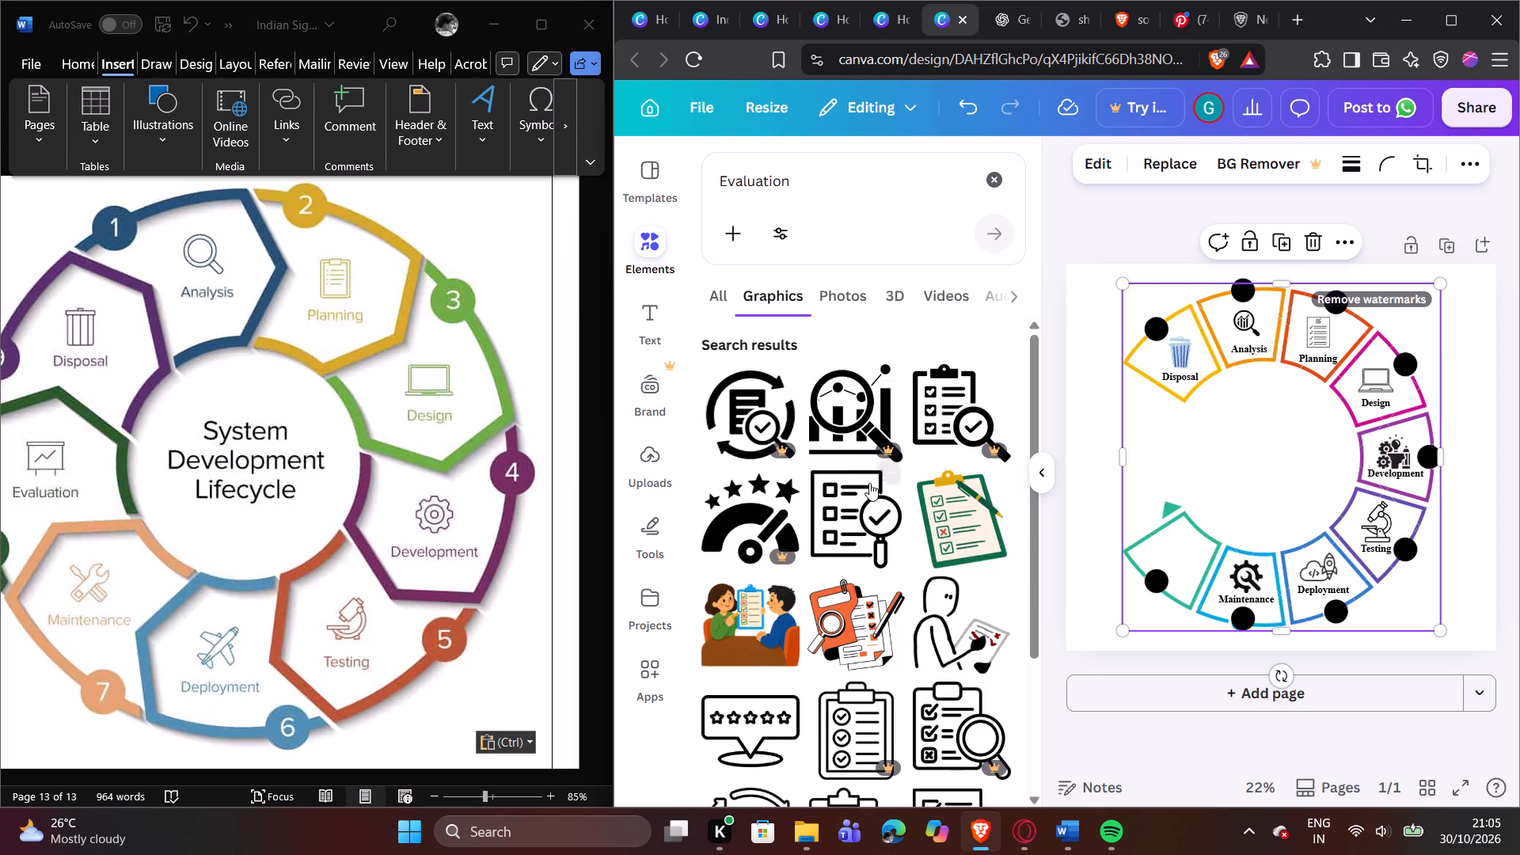
{"action": "scroll", "coordinate": [869, 490], "scroll_direction": "down", "scroll_amount": 3}
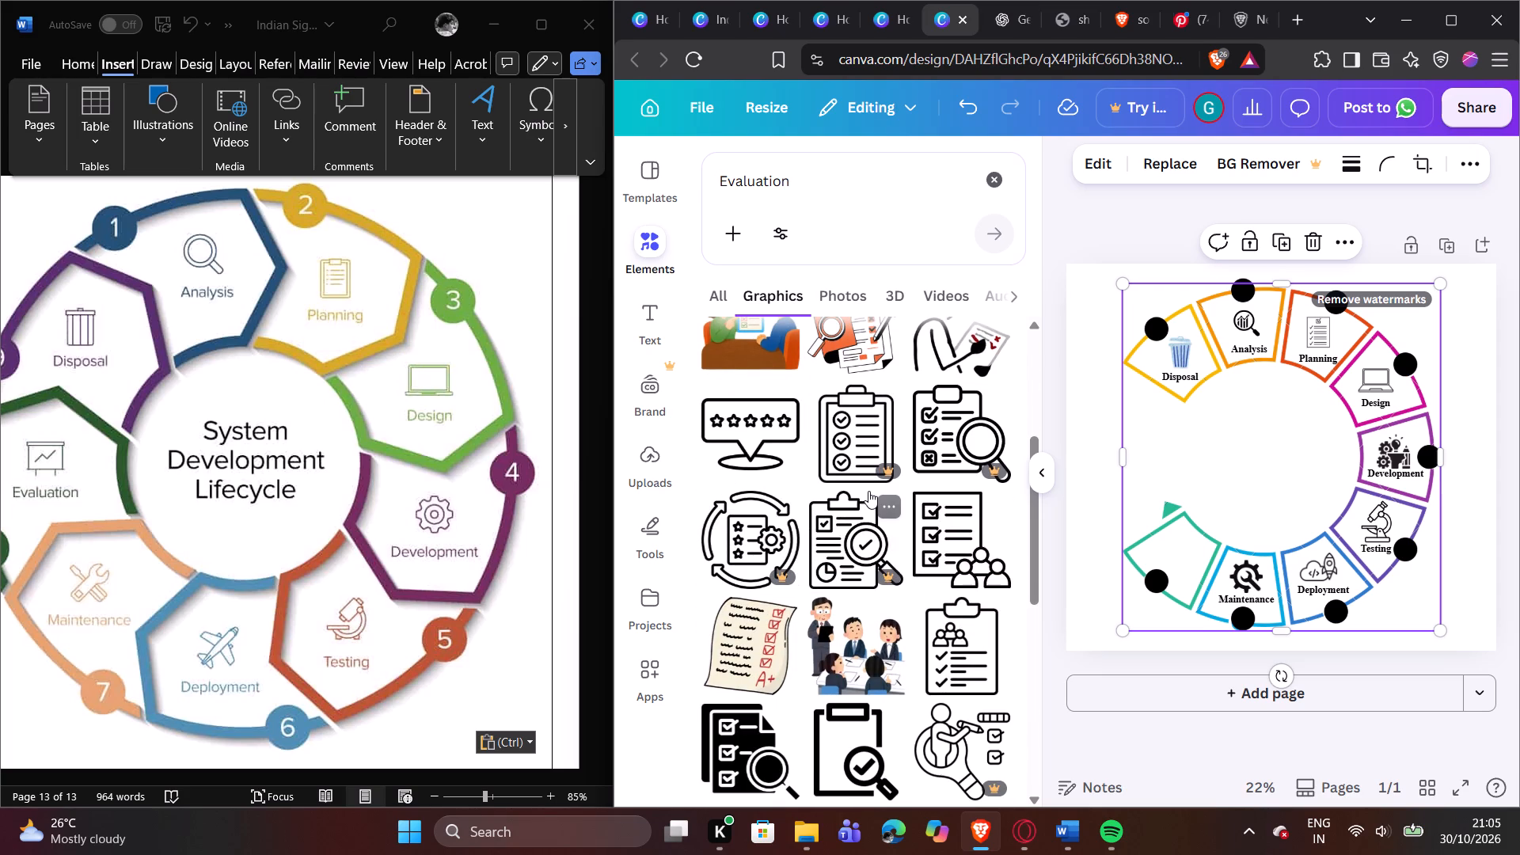
{"action": "scroll", "coordinate": [868, 491], "scroll_direction": "down", "scroll_amount": 4}
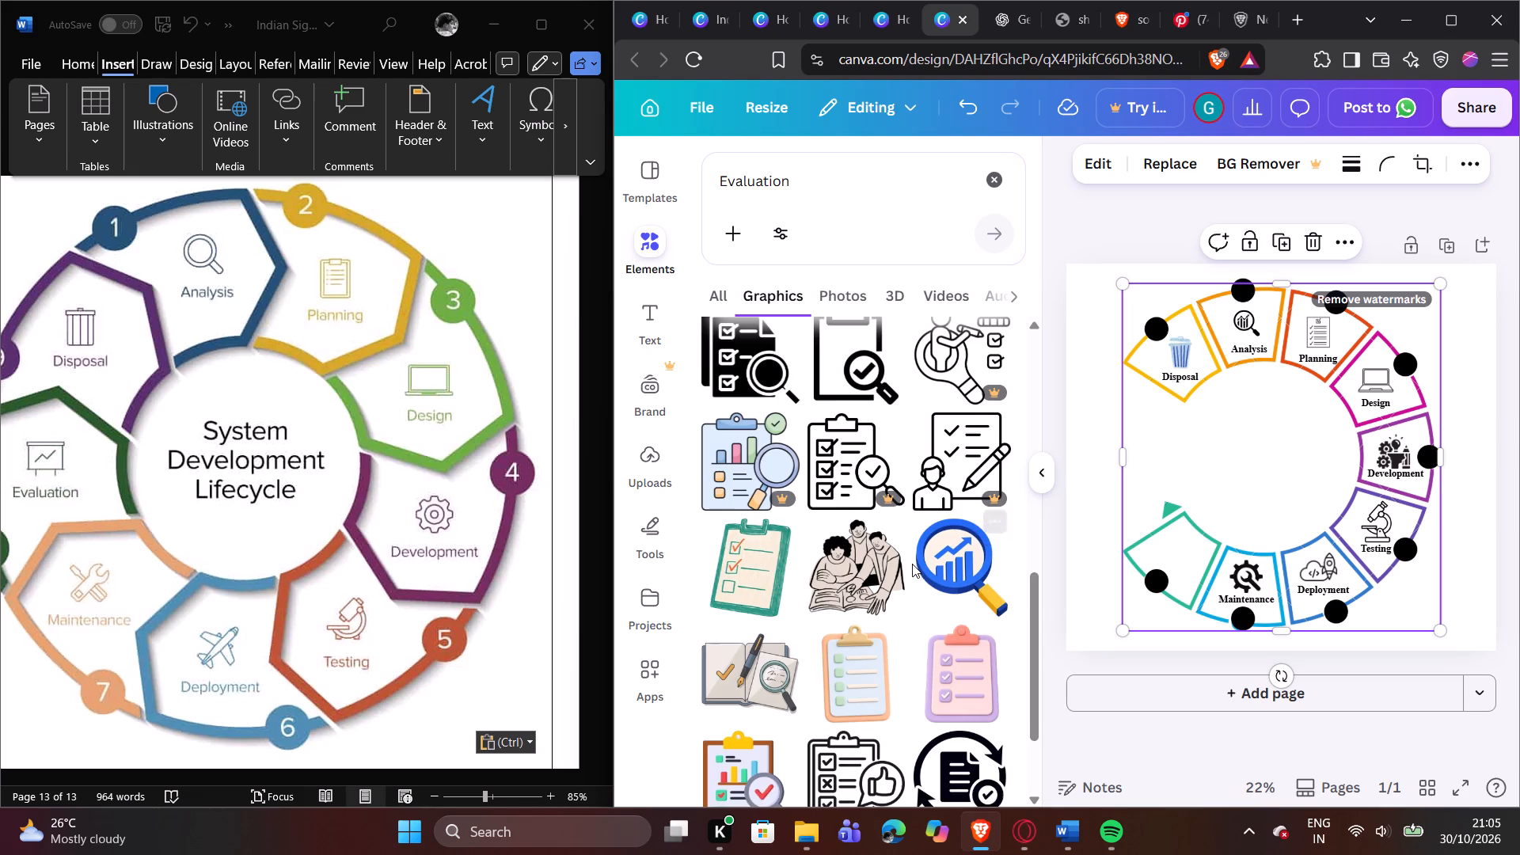
{"action": "scroll", "coordinate": [912, 564], "scroll_direction": "down", "scroll_amount": 6}
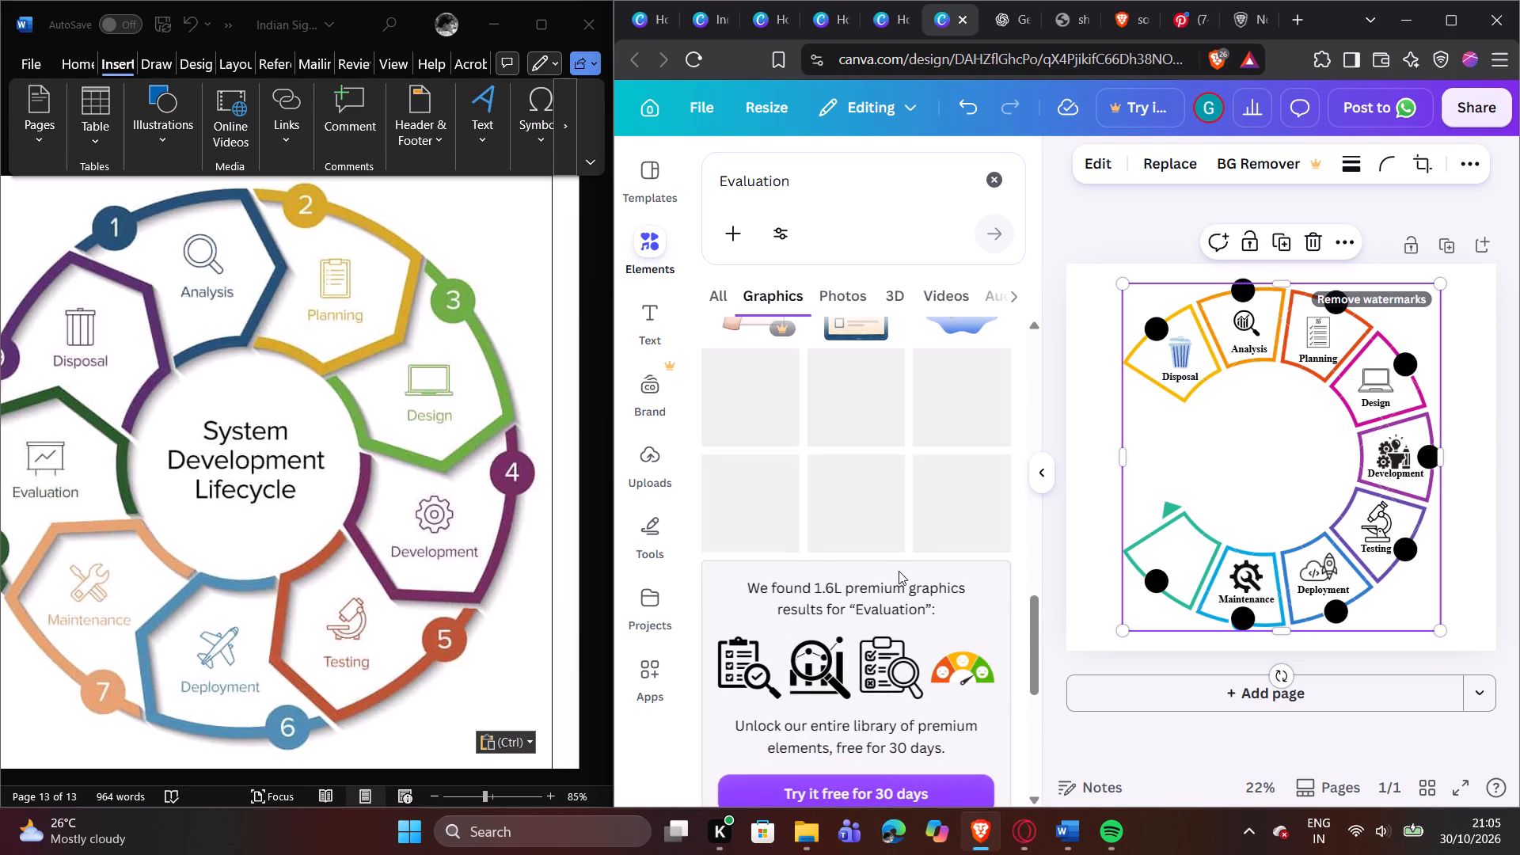
{"action": "left_click", "coordinate": [809, 672]}
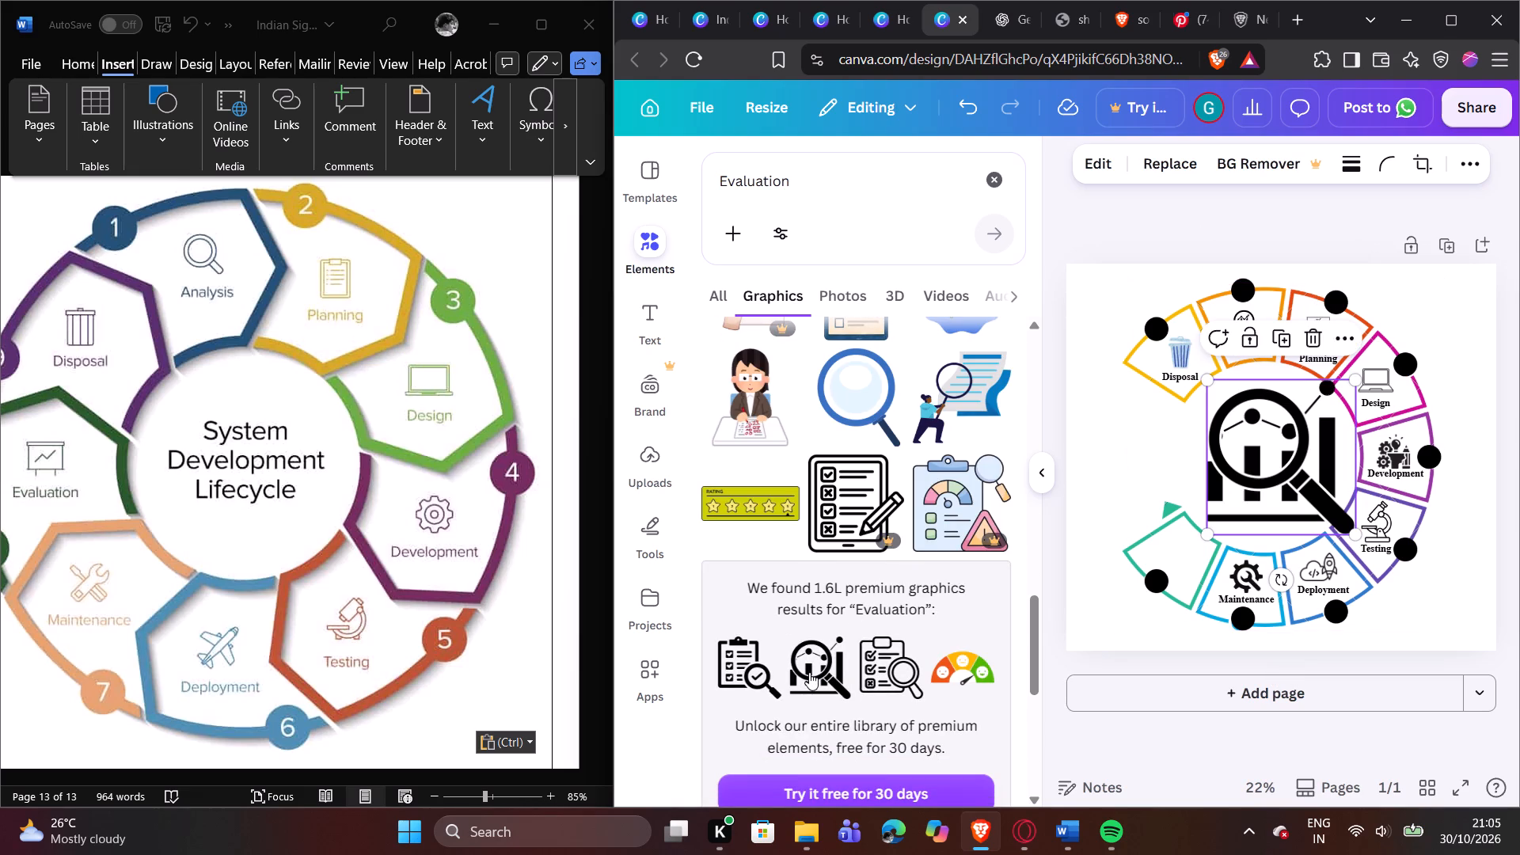
Shrink the magnifying glass and bar chart graphic to a small icon and place it inside the green segment, above its black circle.
{"action": "left_click", "coordinate": [1039, 472]}
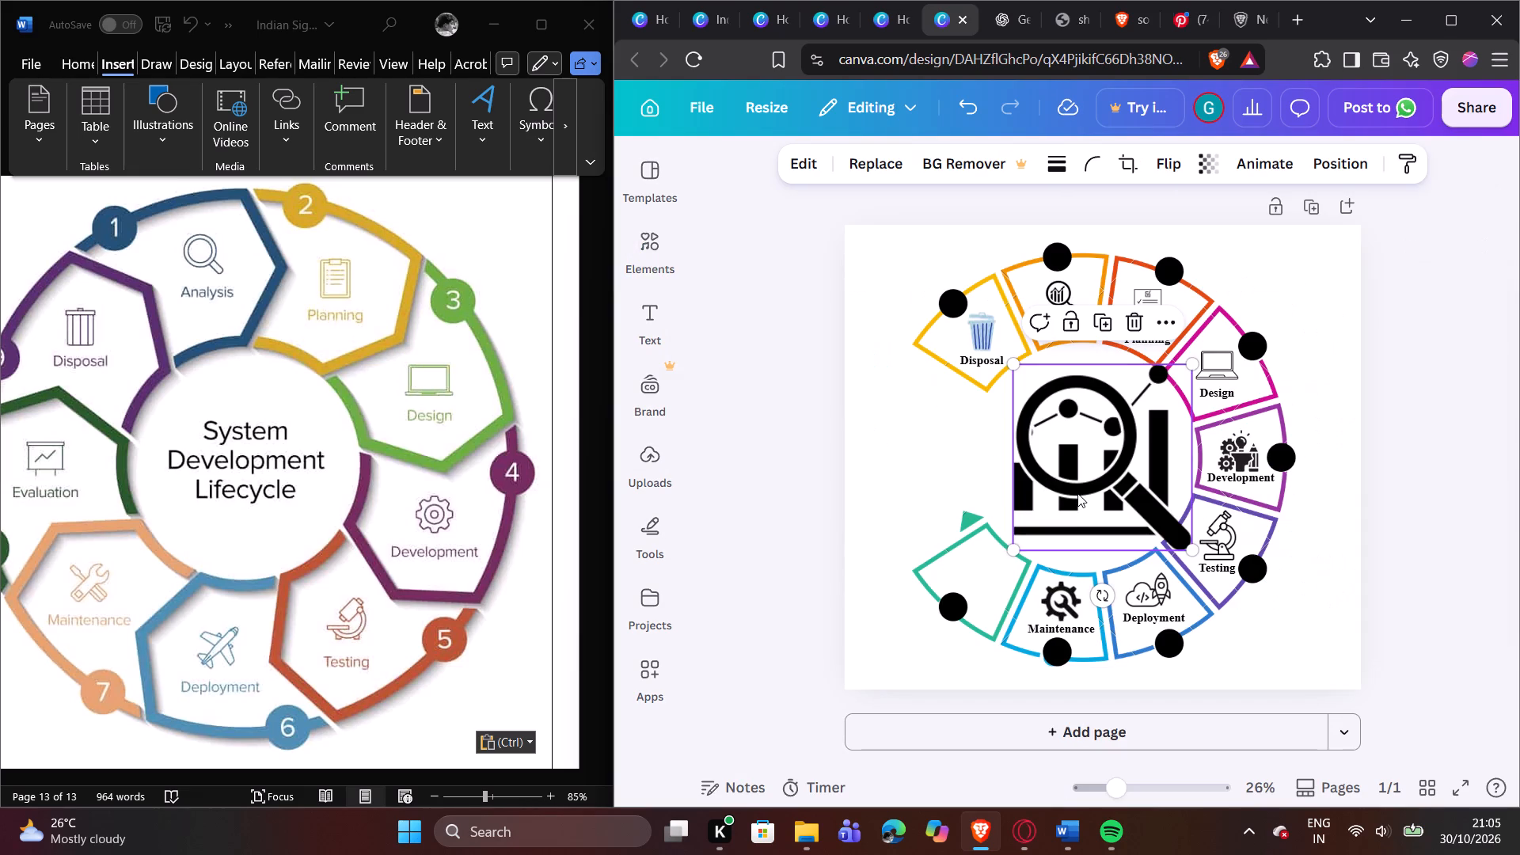
{"action": "left_click_drag", "start_coordinate": [1192, 366], "coordinate": [1084, 510]}
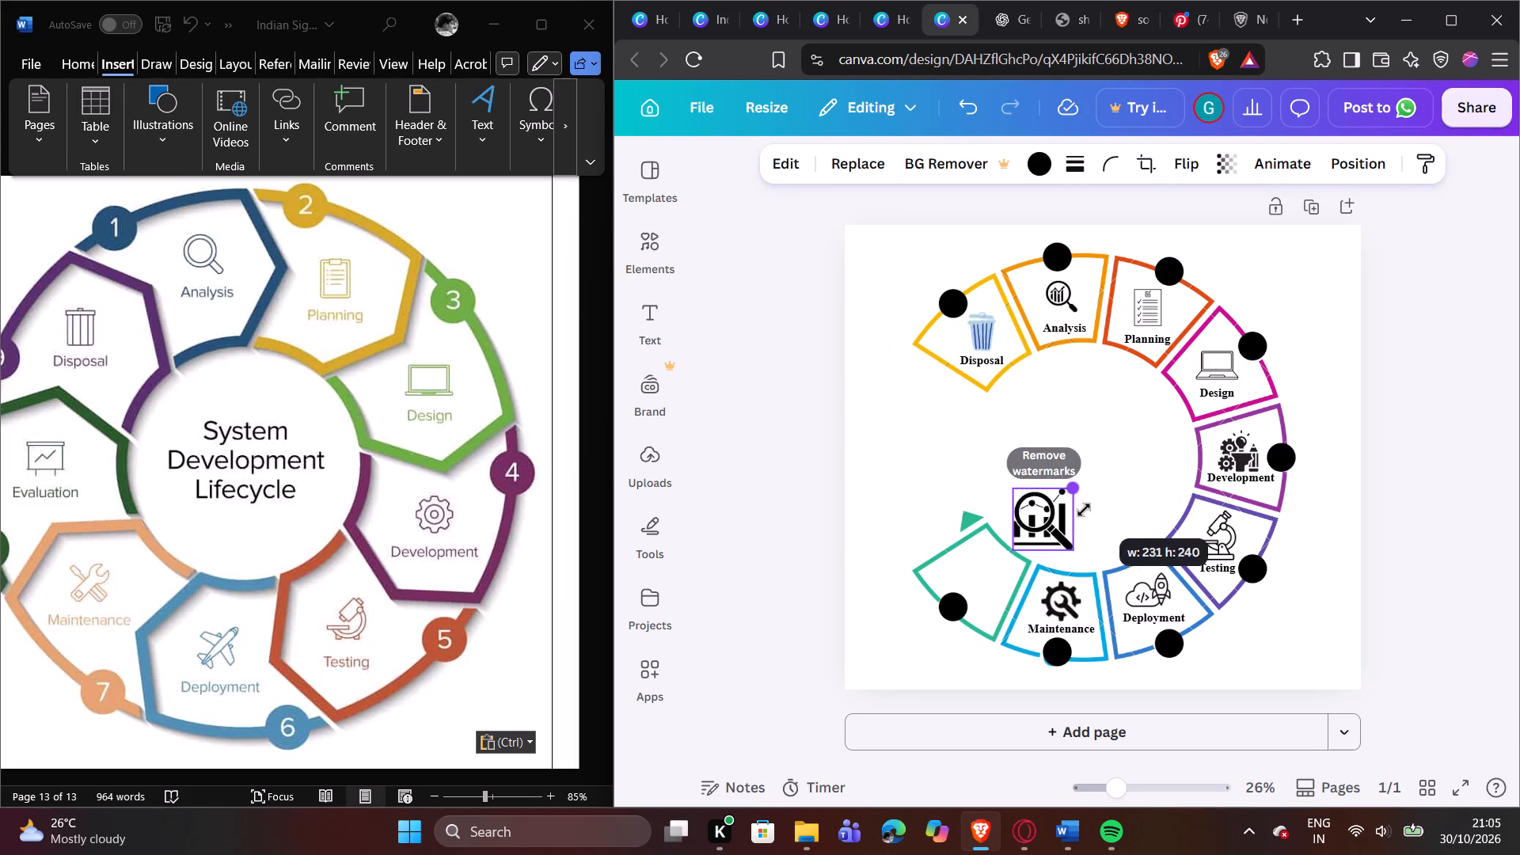
{"action": "left_click_drag", "start_coordinate": [1084, 510], "coordinate": [1066, 530]}
{"action": "left_click", "coordinate": [1077, 519]}
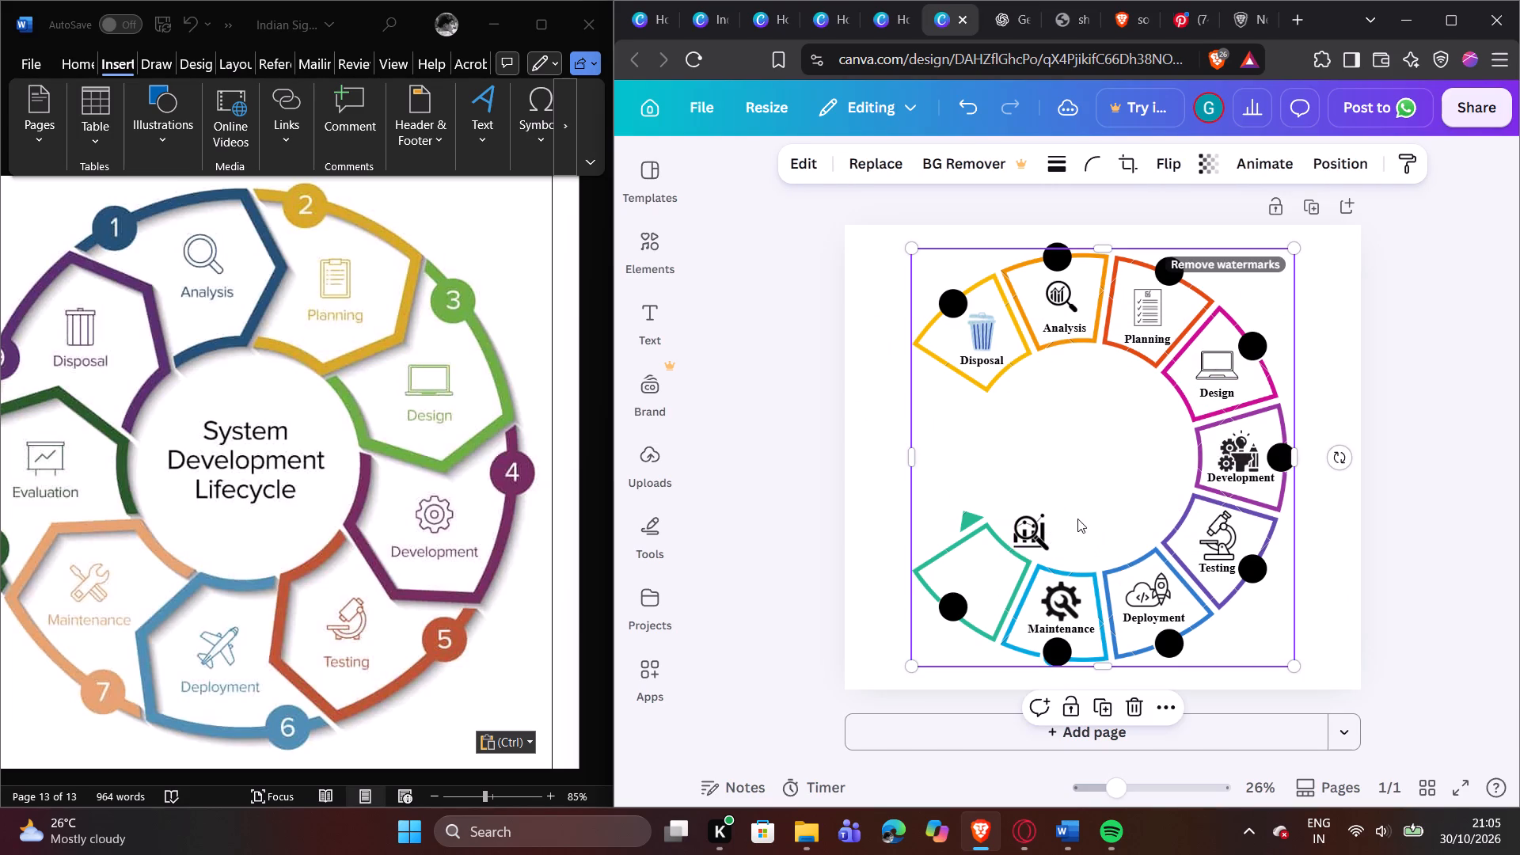
{"action": "left_click_drag", "start_coordinate": [1022, 522], "coordinate": [972, 555]}
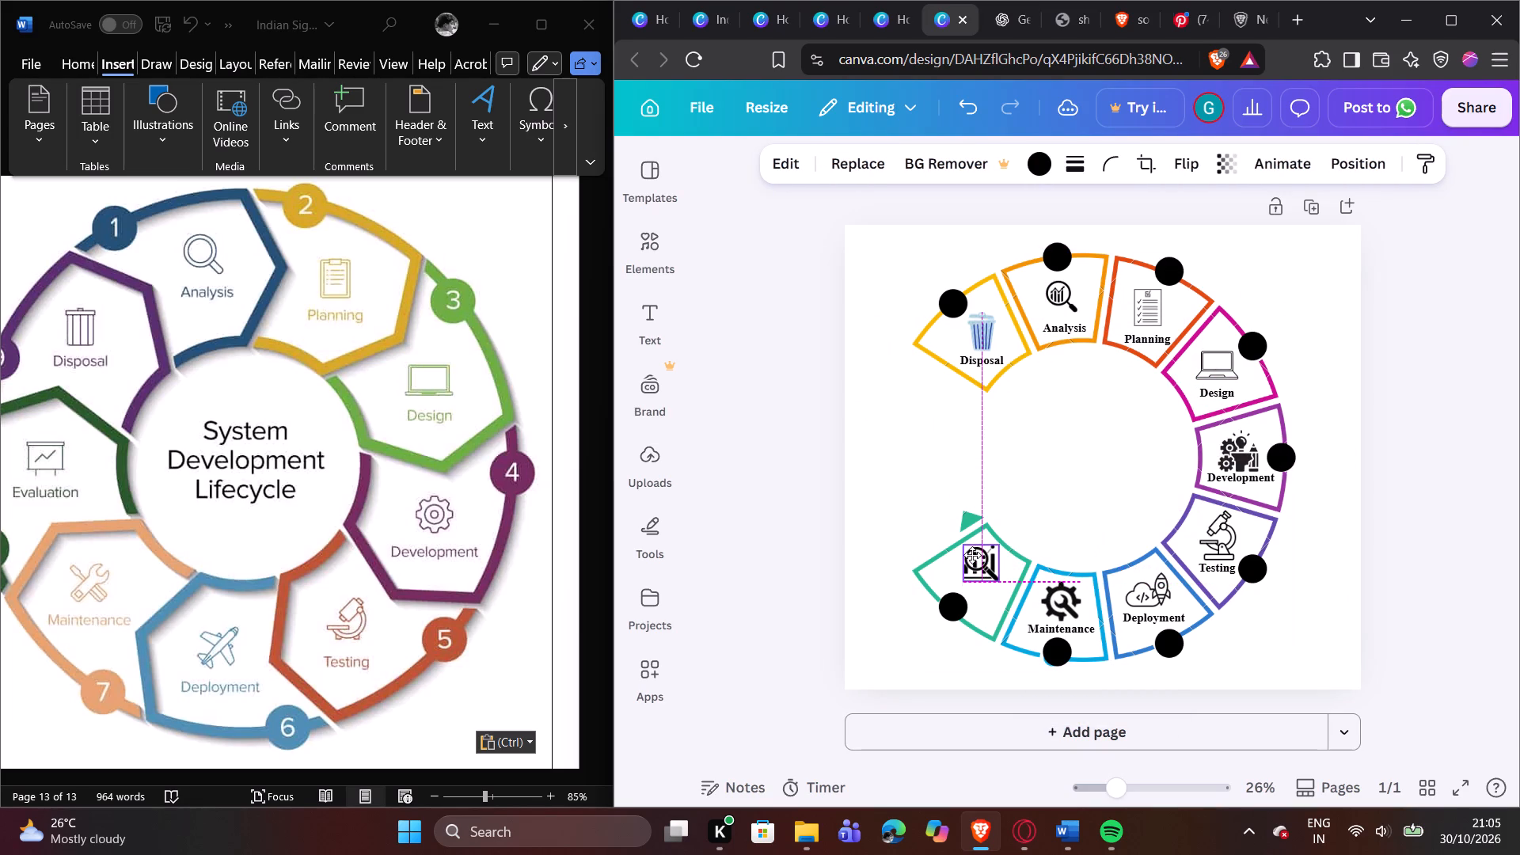
{"action": "left_click_drag", "start_coordinate": [972, 555], "coordinate": [974, 553]}
{"action": "left_click_drag", "start_coordinate": [974, 553], "coordinate": [974, 551]}
{"action": "left_click", "coordinate": [1066, 458]}
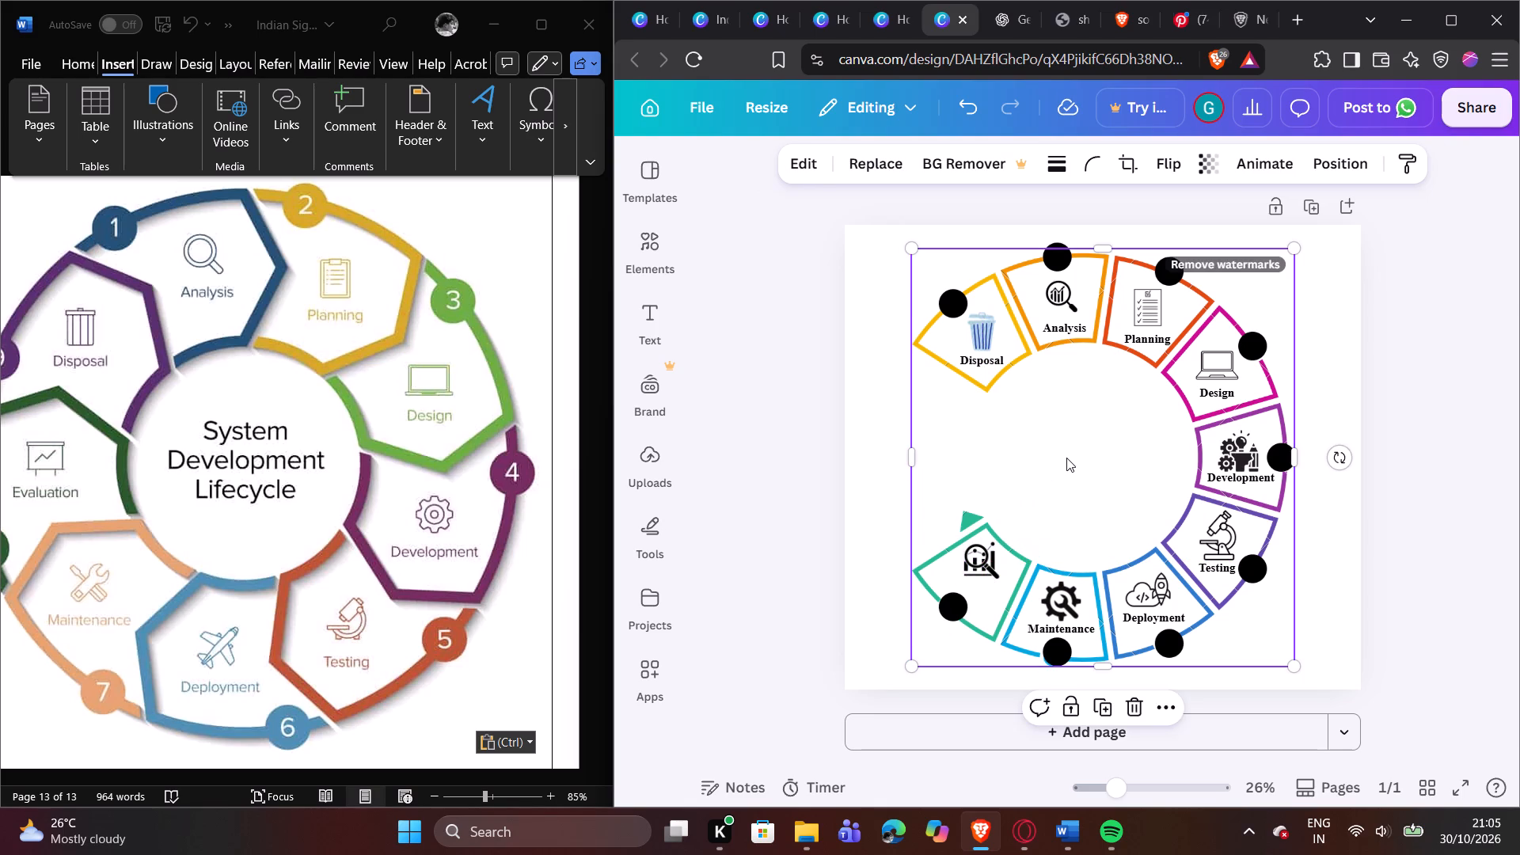
Duplicate the Maintenance caption, place the copy under the chart icon in the green segment, and change its text to "Evaluation".
{"action": "left_click", "coordinate": [1046, 634]}
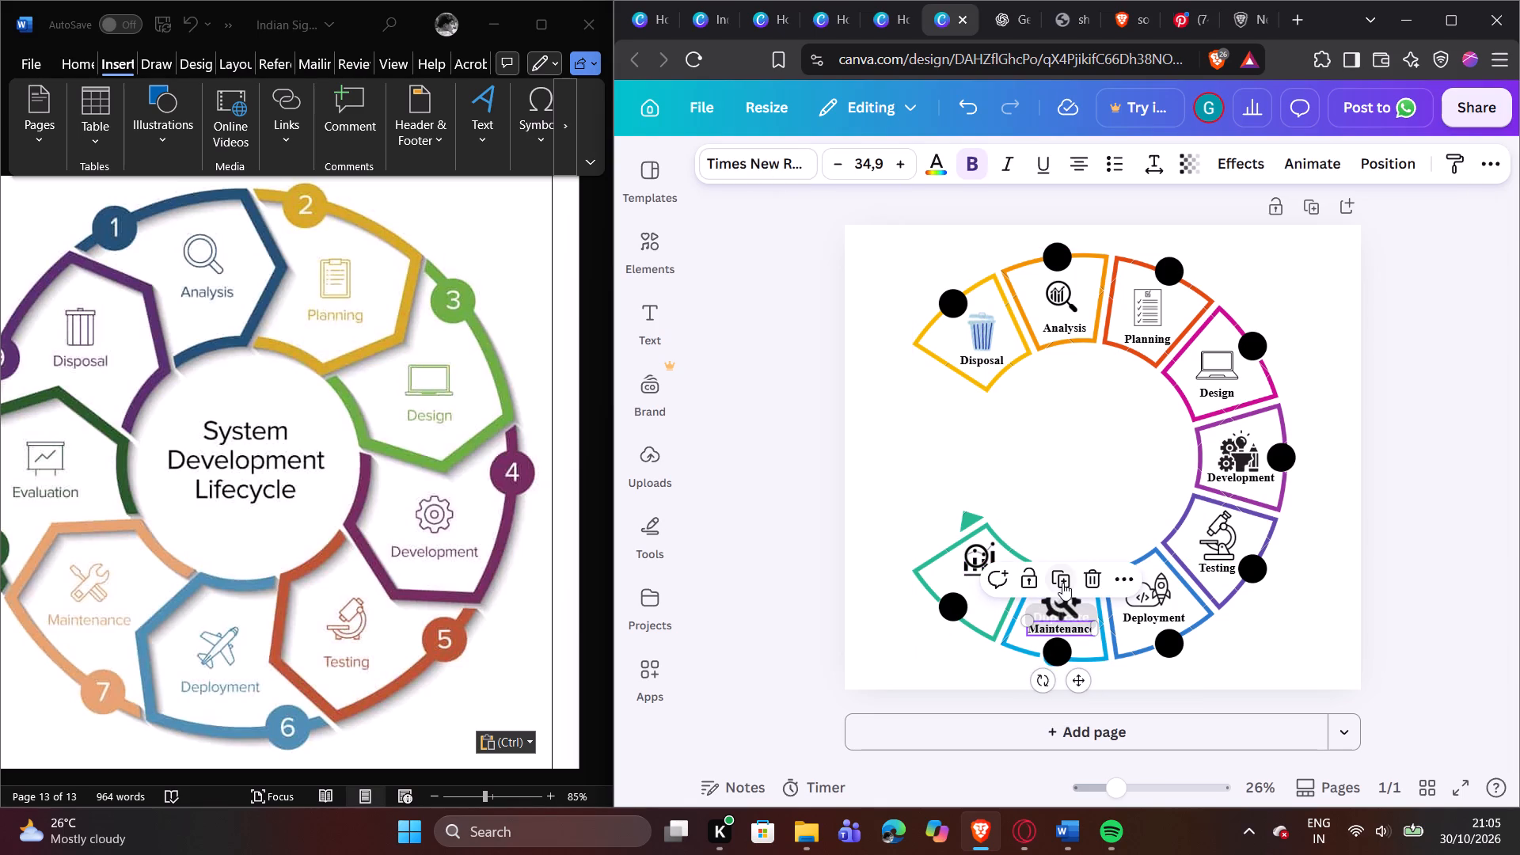
{"action": "left_click", "coordinate": [1062, 583]}
{"action": "left_click_drag", "start_coordinate": [976, 636], "coordinate": [989, 587]}
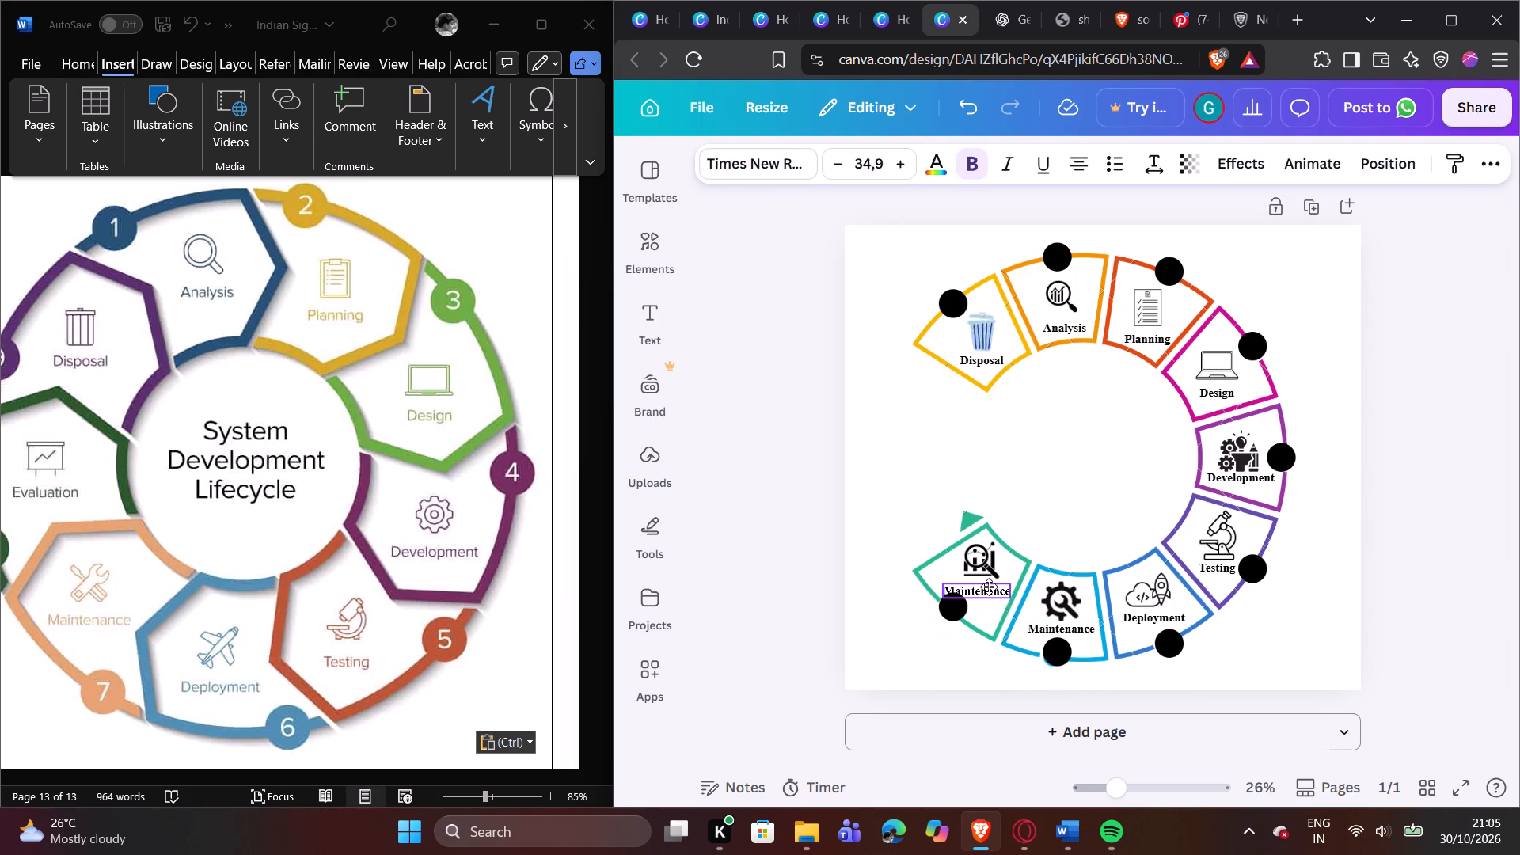
{"action": "left_click_drag", "start_coordinate": [989, 587], "coordinate": [990, 586]}
{"action": "left_click_drag", "start_coordinate": [990, 586], "coordinate": [989, 583]}
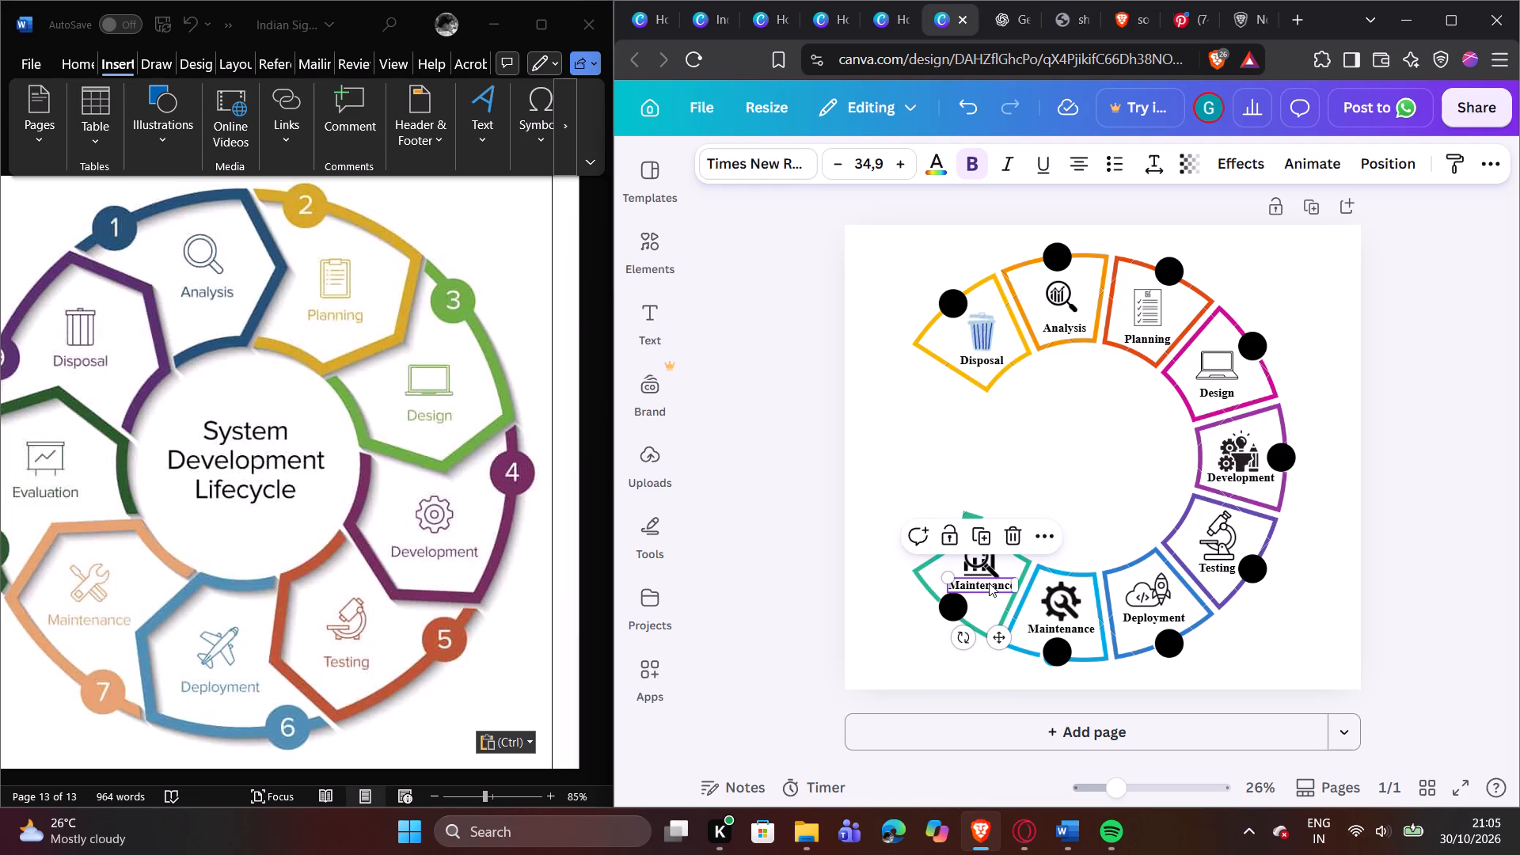
{"action": "left_click", "coordinate": [990, 583]}
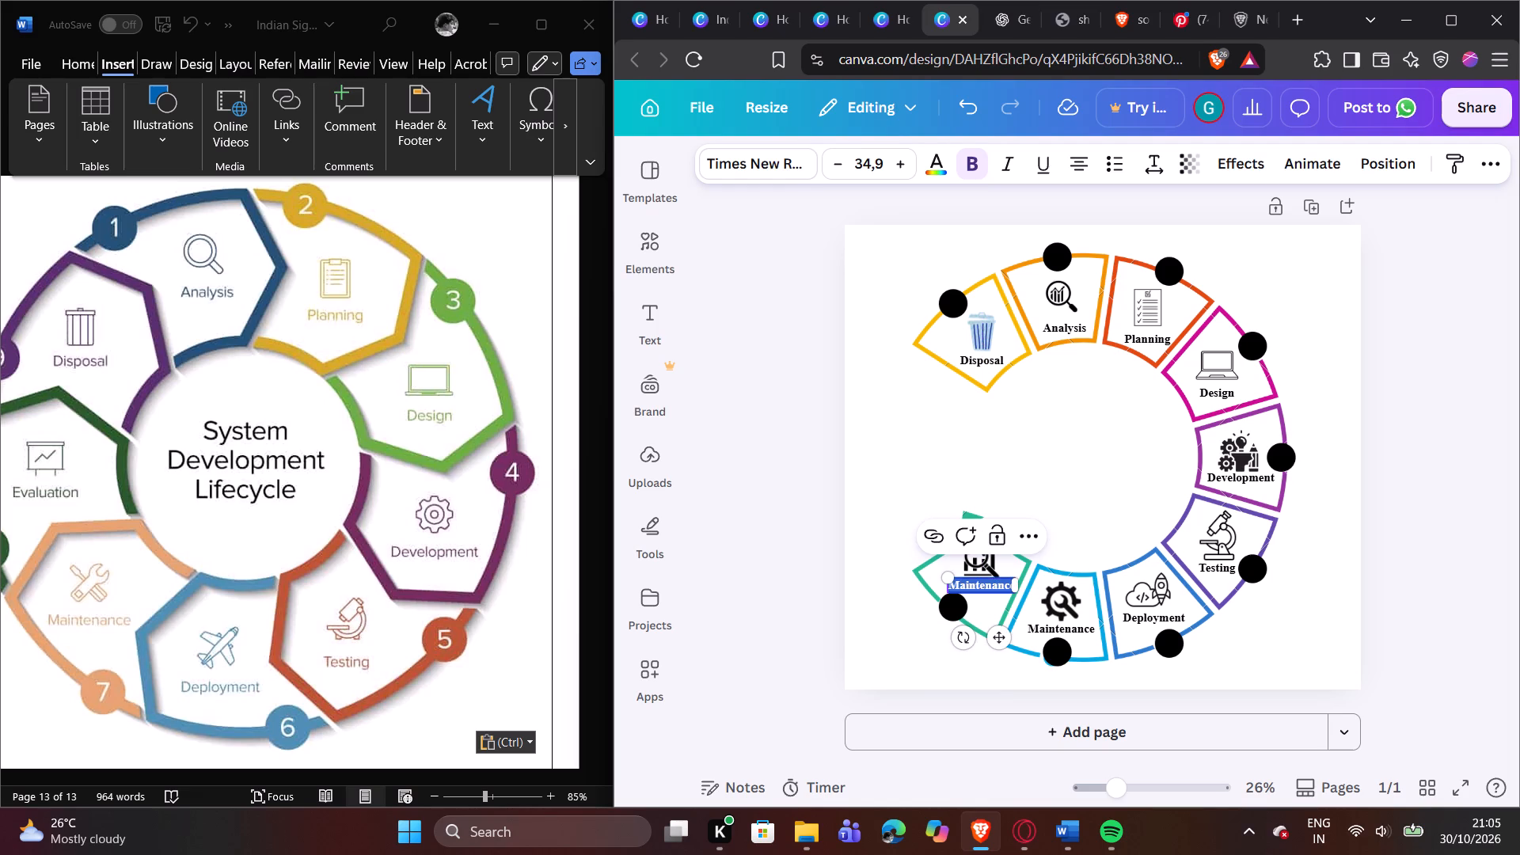
{"action": "key", "text": "shift+e"}
{"action": "key", "text": "v"}
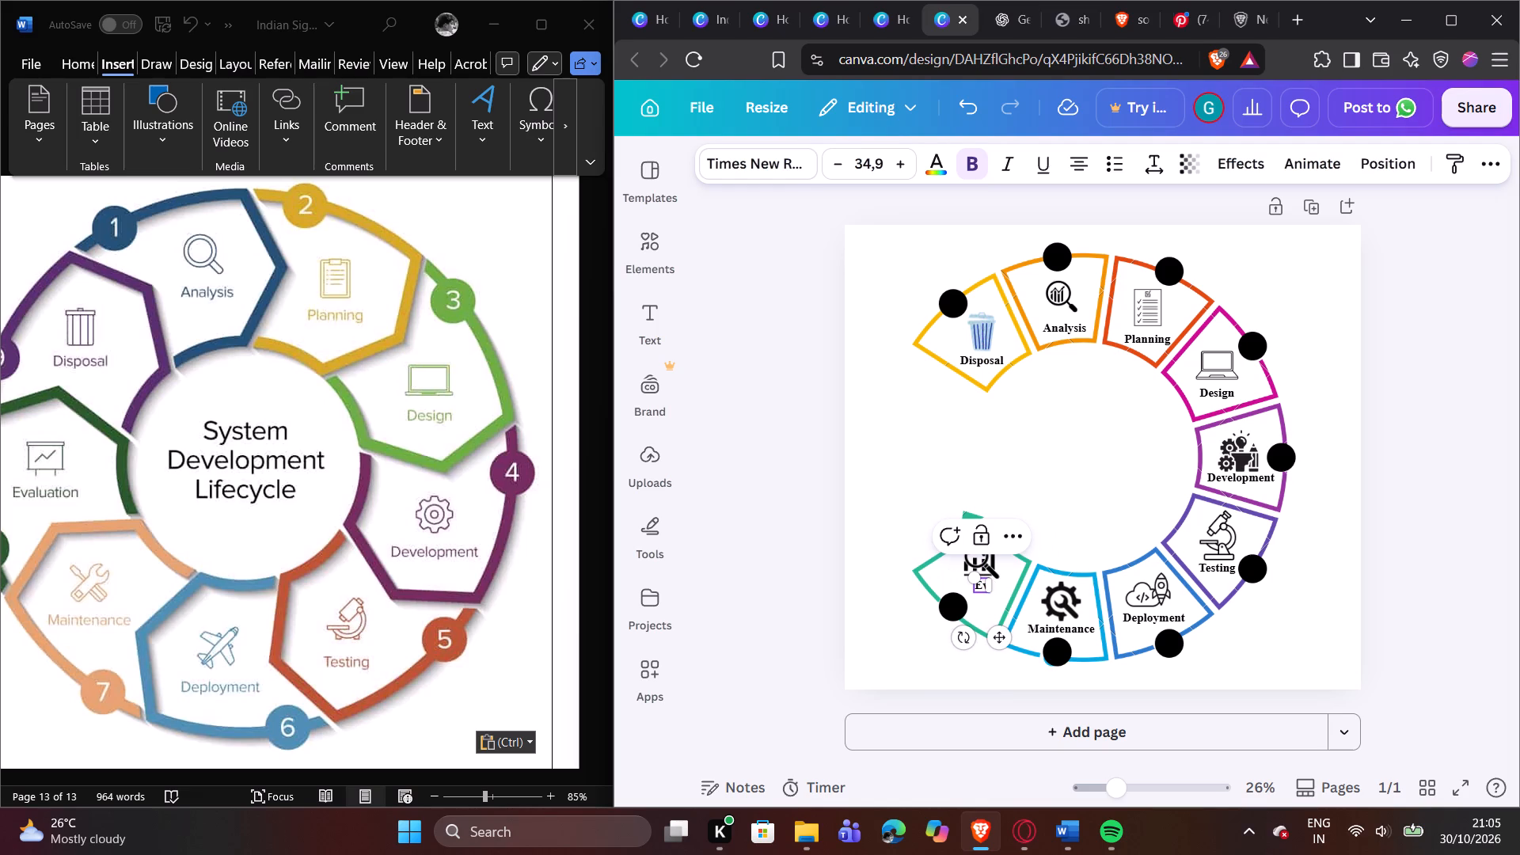
{"action": "type", "text": "alu"}
{"action": "type", "text": "ation"}
{"action": "left_click", "coordinate": [1090, 484]}
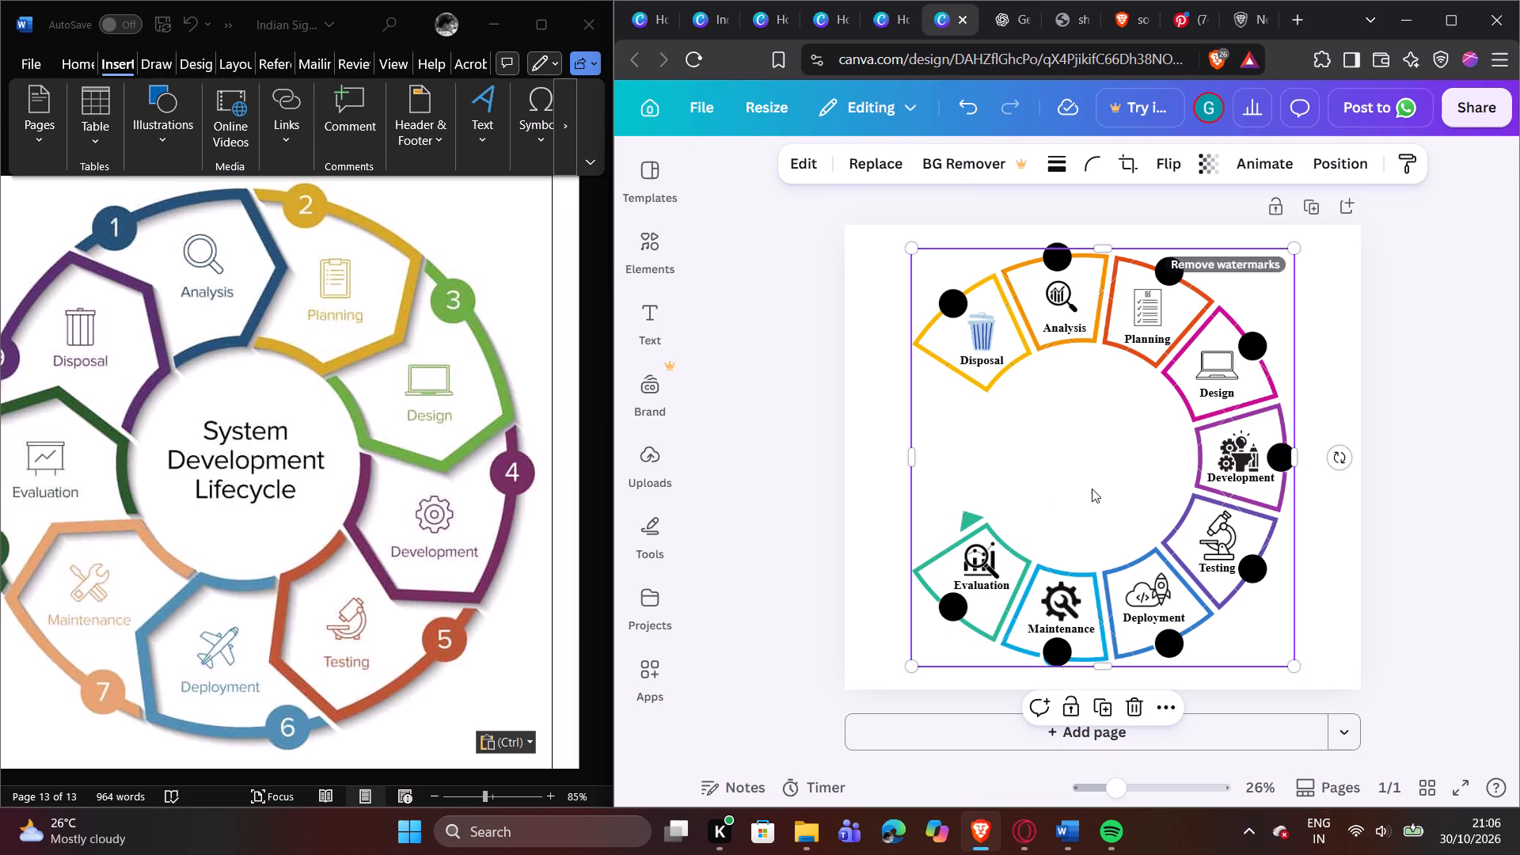
Recolour the black circle on the Disposal segment to the light yellow default solid colour.
{"action": "left_click", "coordinate": [952, 308]}
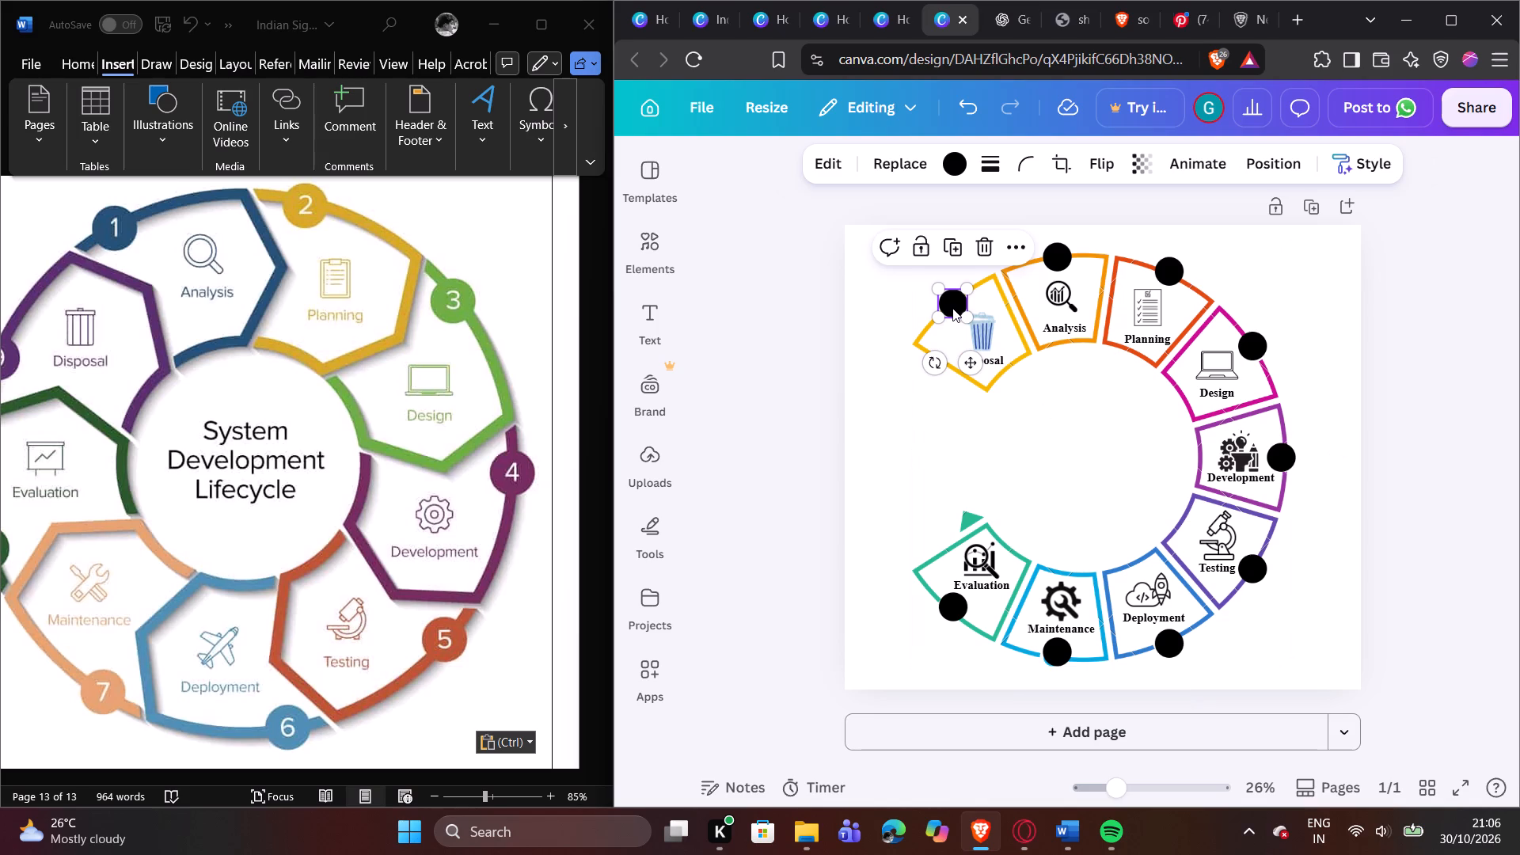
{"action": "left_click", "coordinate": [948, 162]}
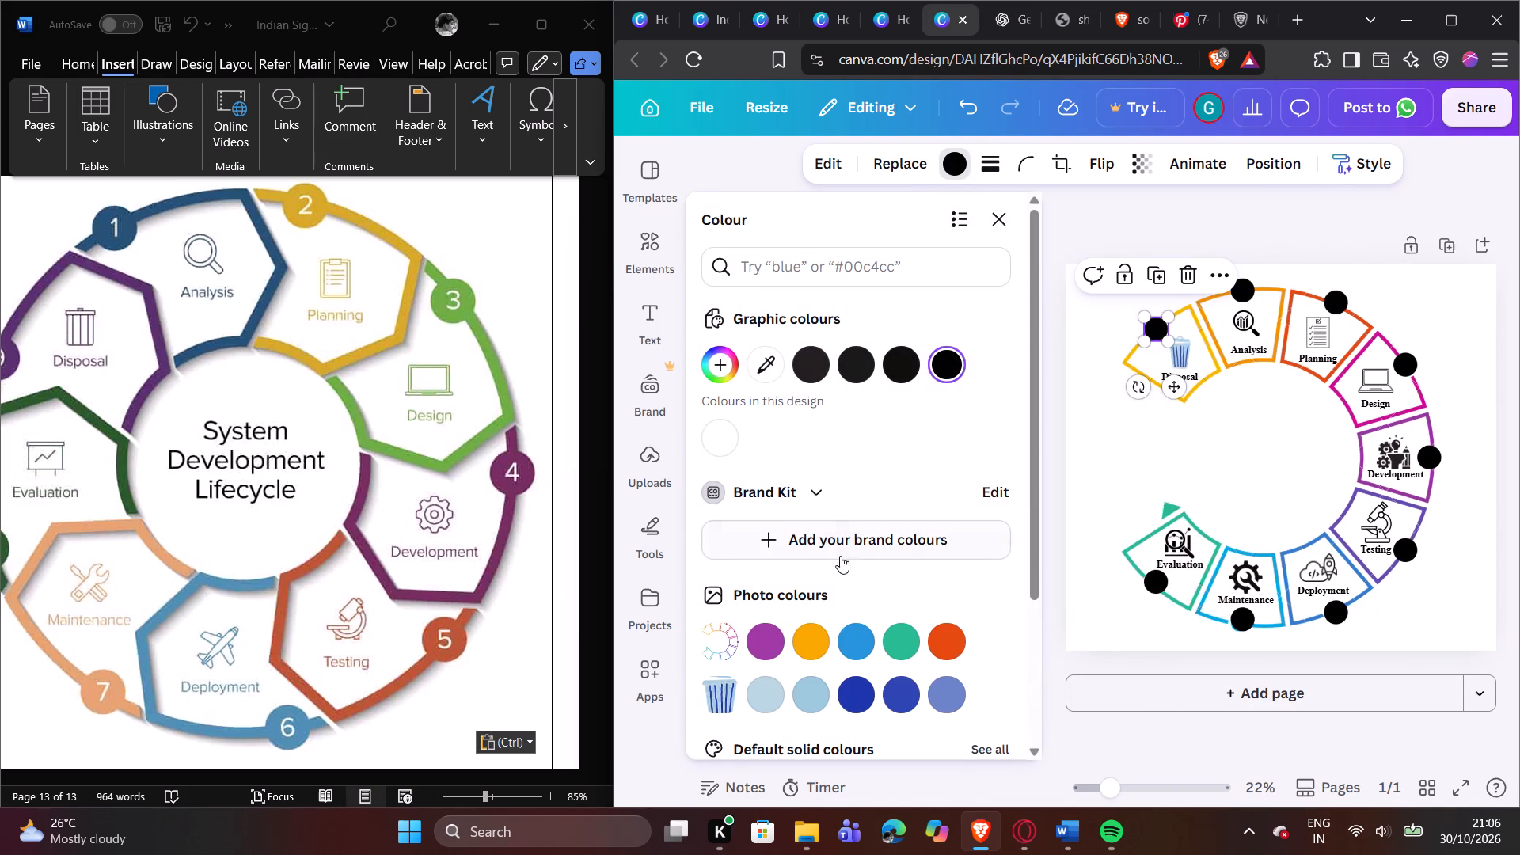
{"action": "left_click", "coordinate": [816, 631]}
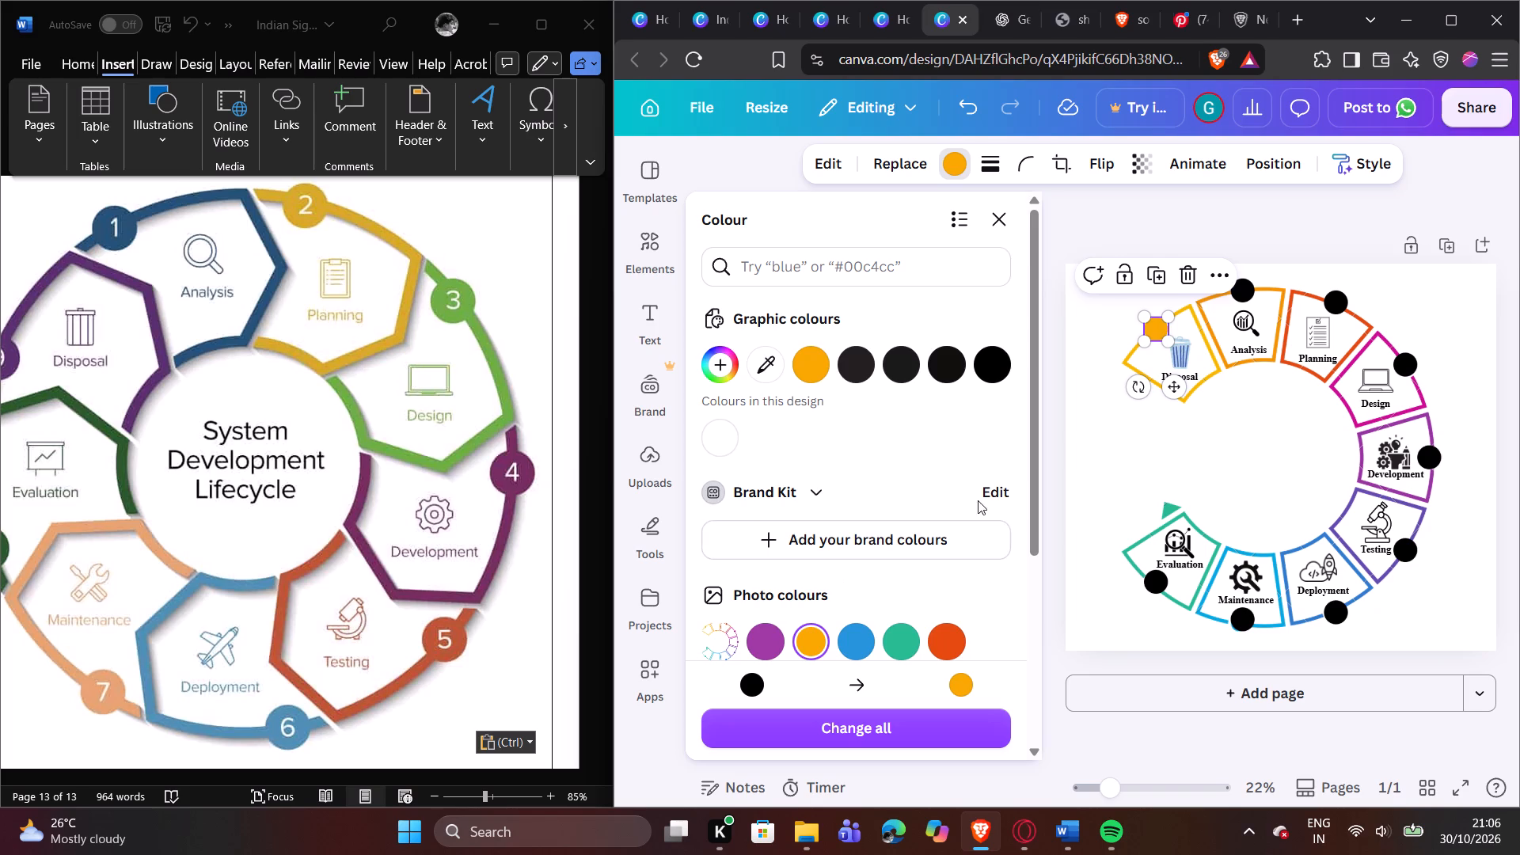
{"action": "scroll", "coordinate": [978, 631], "scroll_direction": "down", "scroll_amount": 4}
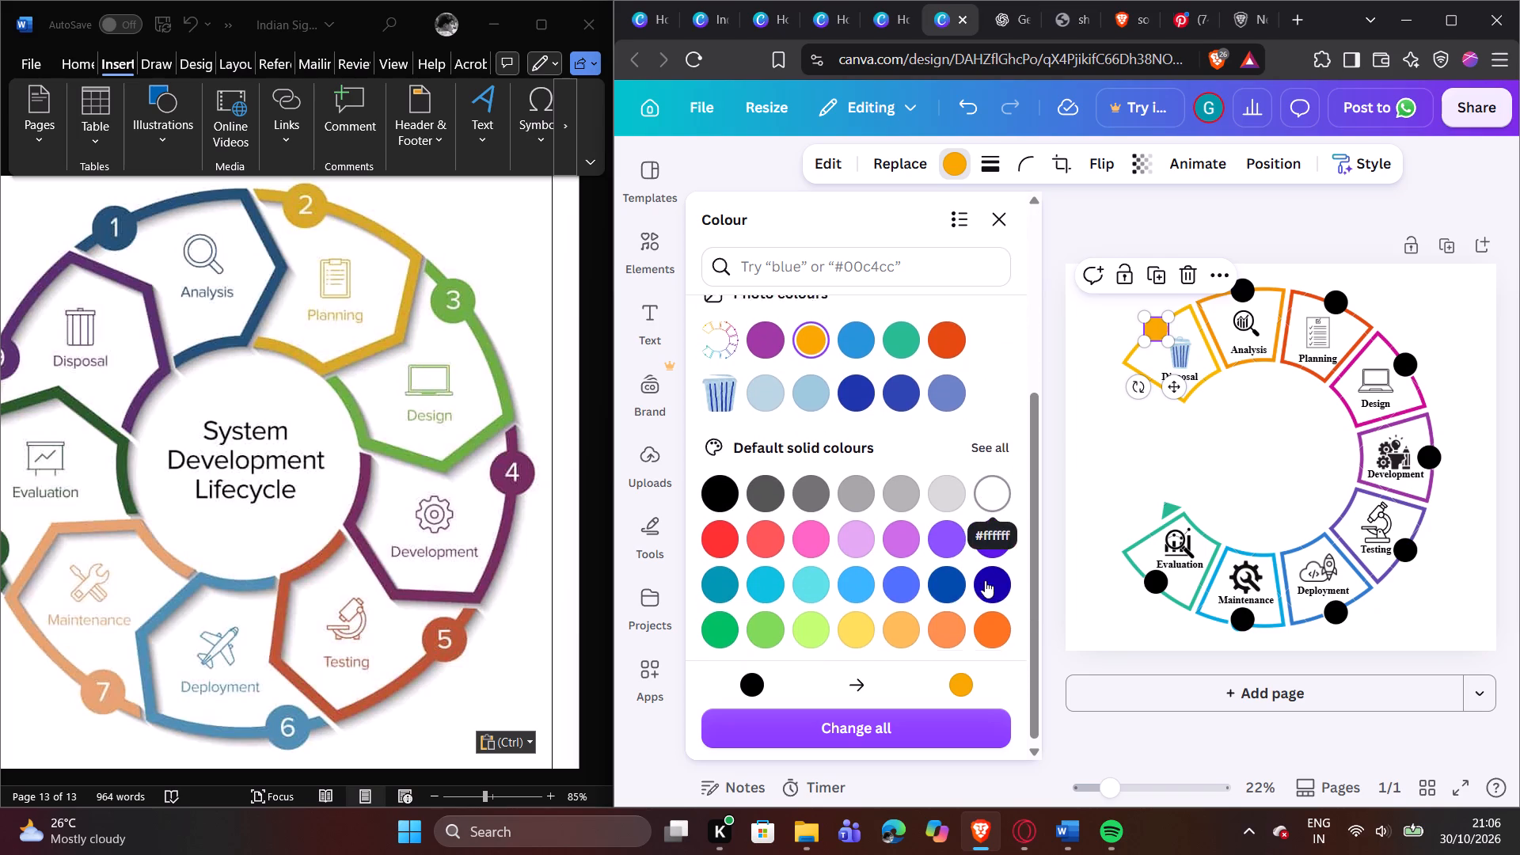
{"action": "left_click", "coordinate": [846, 627]}
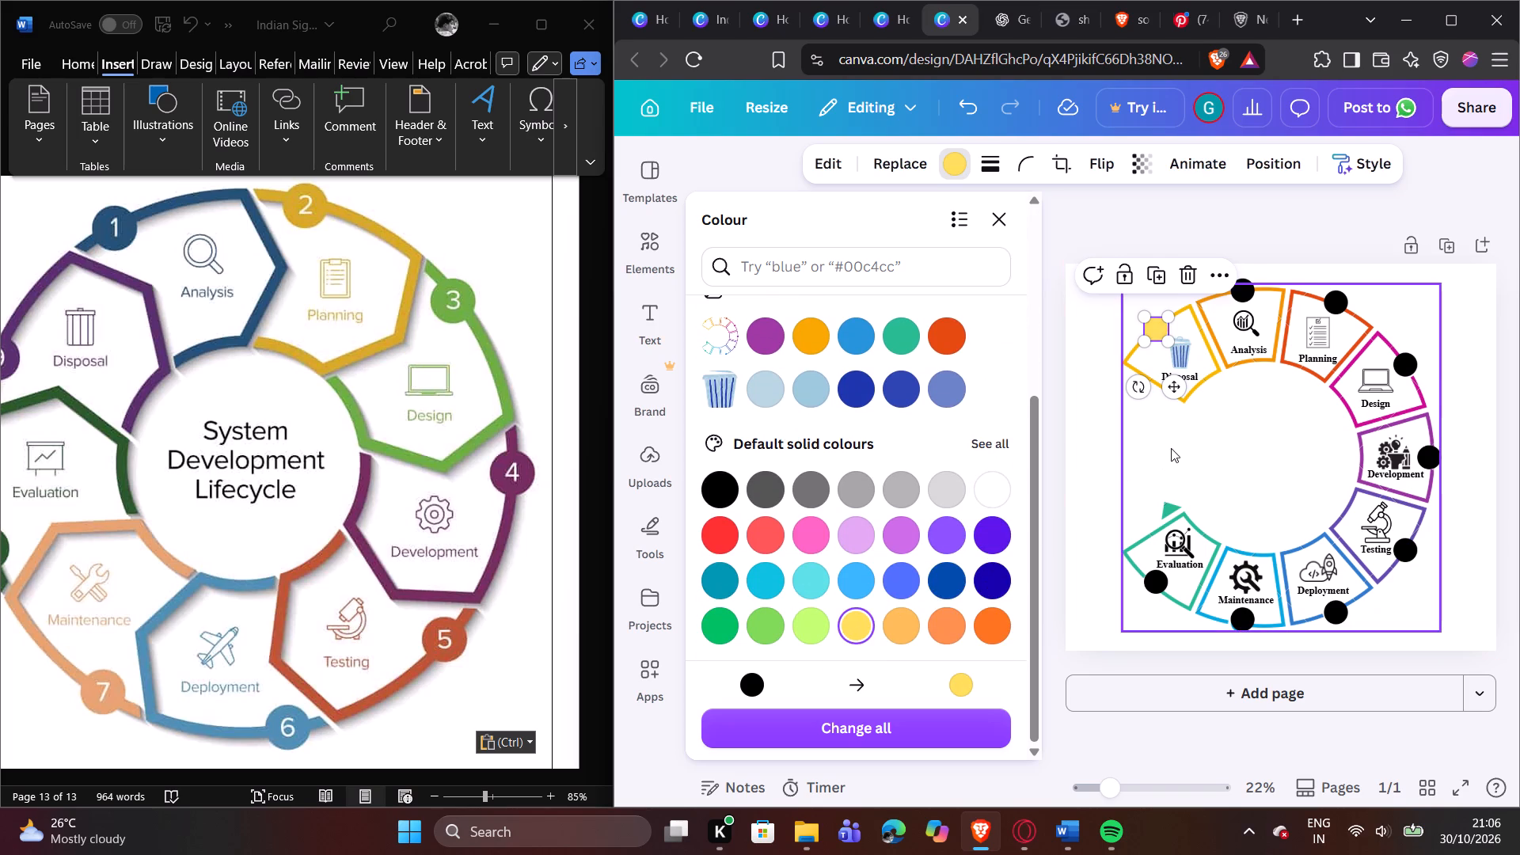
{"action": "left_click", "coordinate": [1171, 448]}
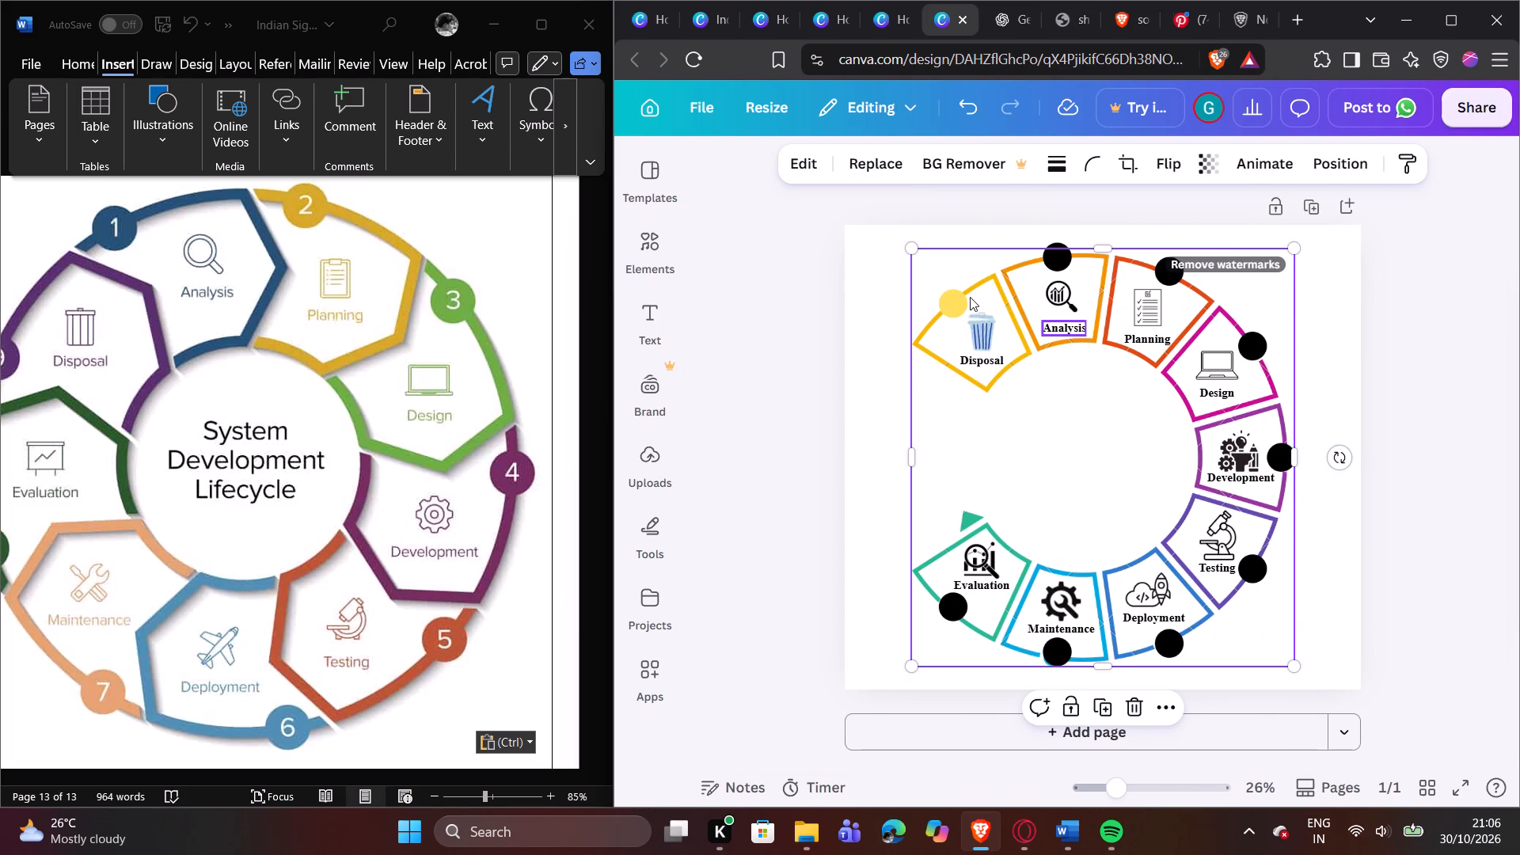
Recolour the black circle on the Analysis segment to the light orange default solid colour #ff914d.
{"action": "left_click", "coordinate": [1065, 258]}
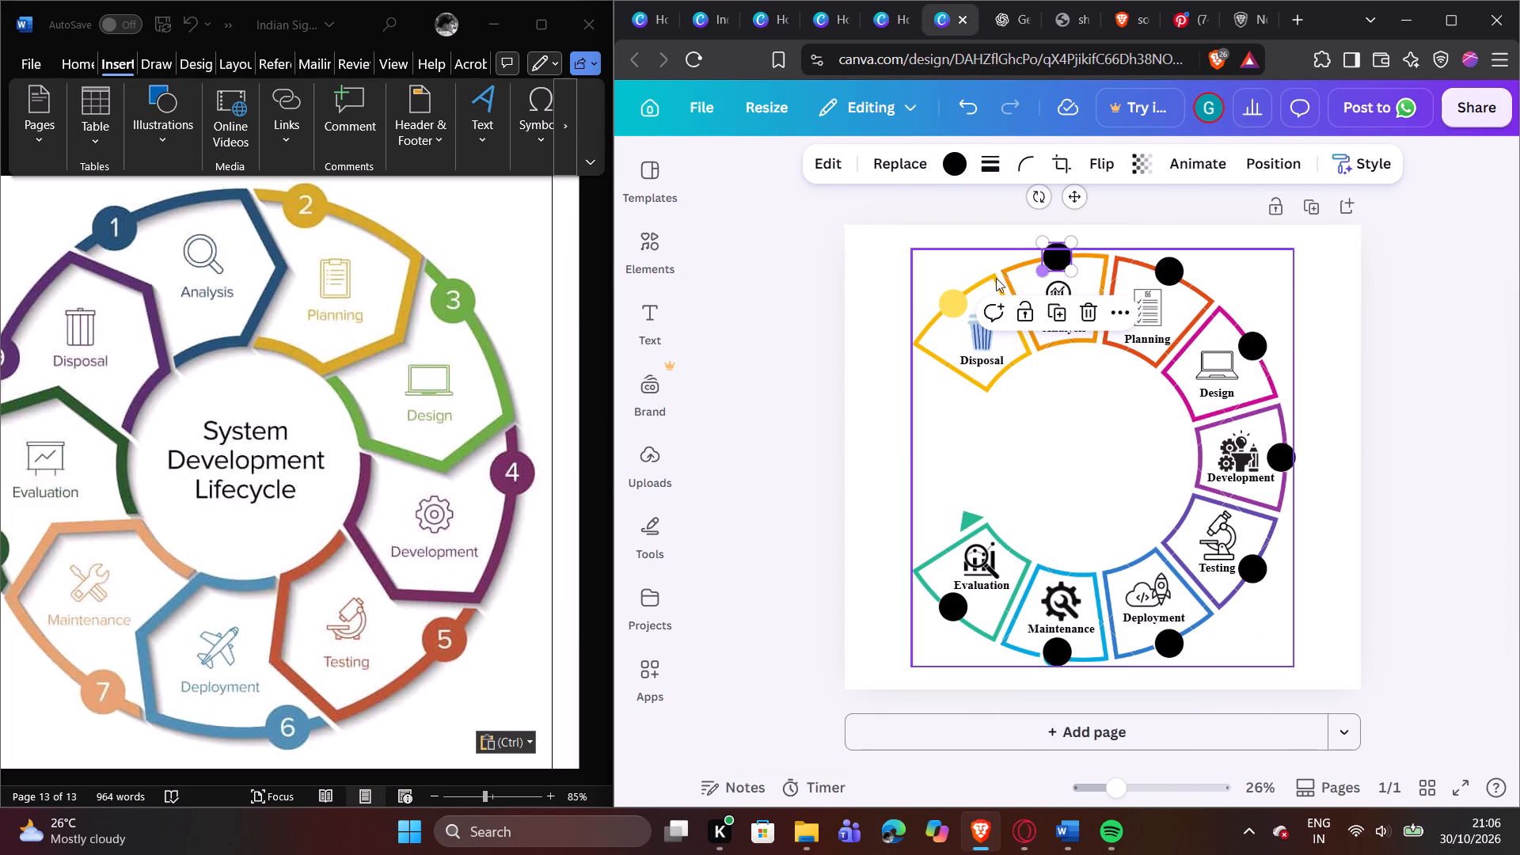
{"action": "left_click", "coordinate": [956, 161]}
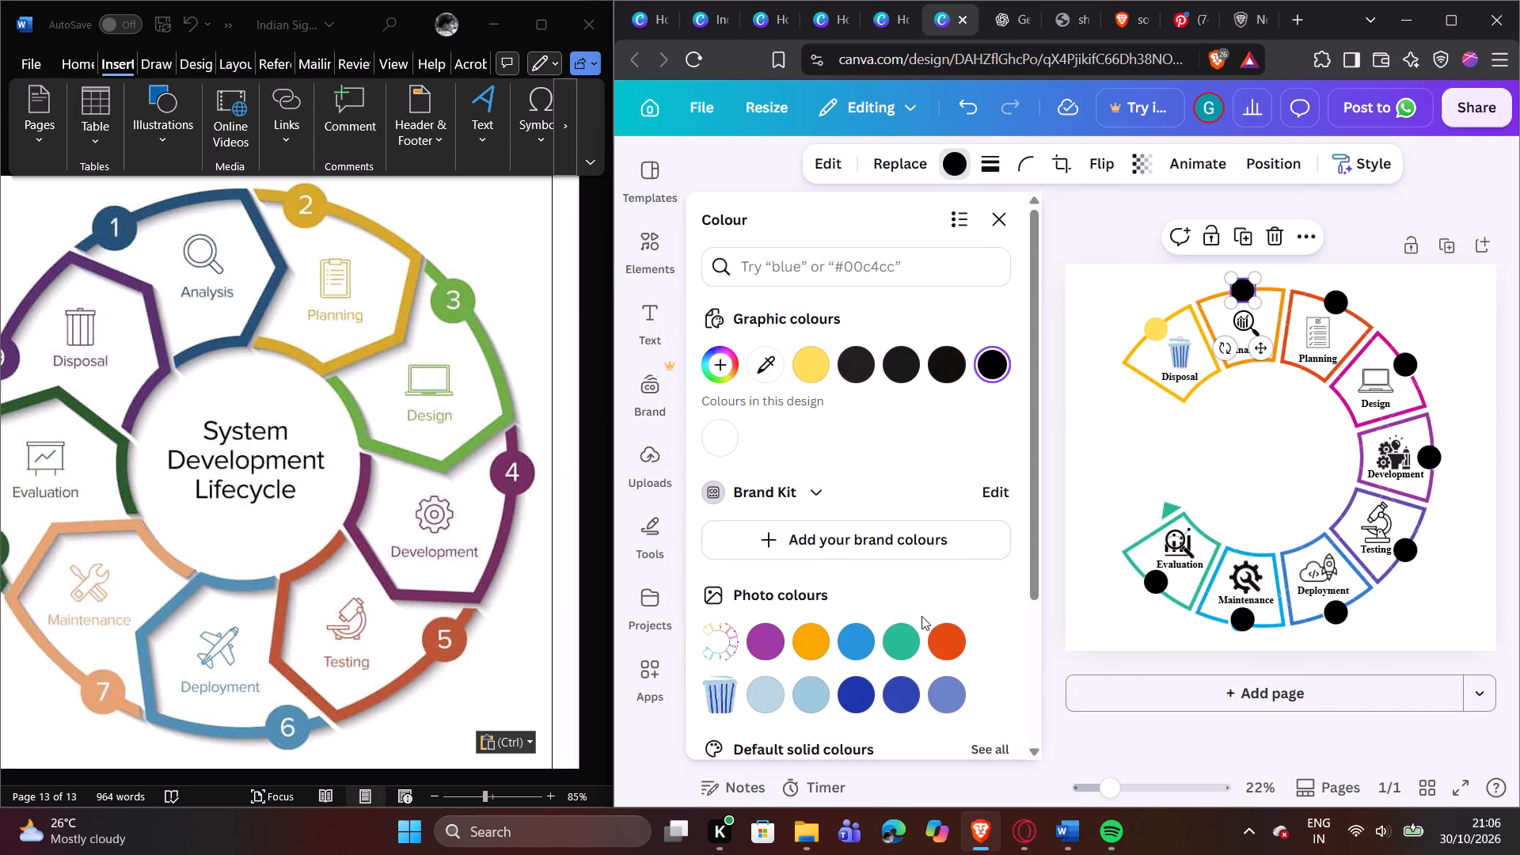
{"action": "left_click", "coordinate": [942, 635]}
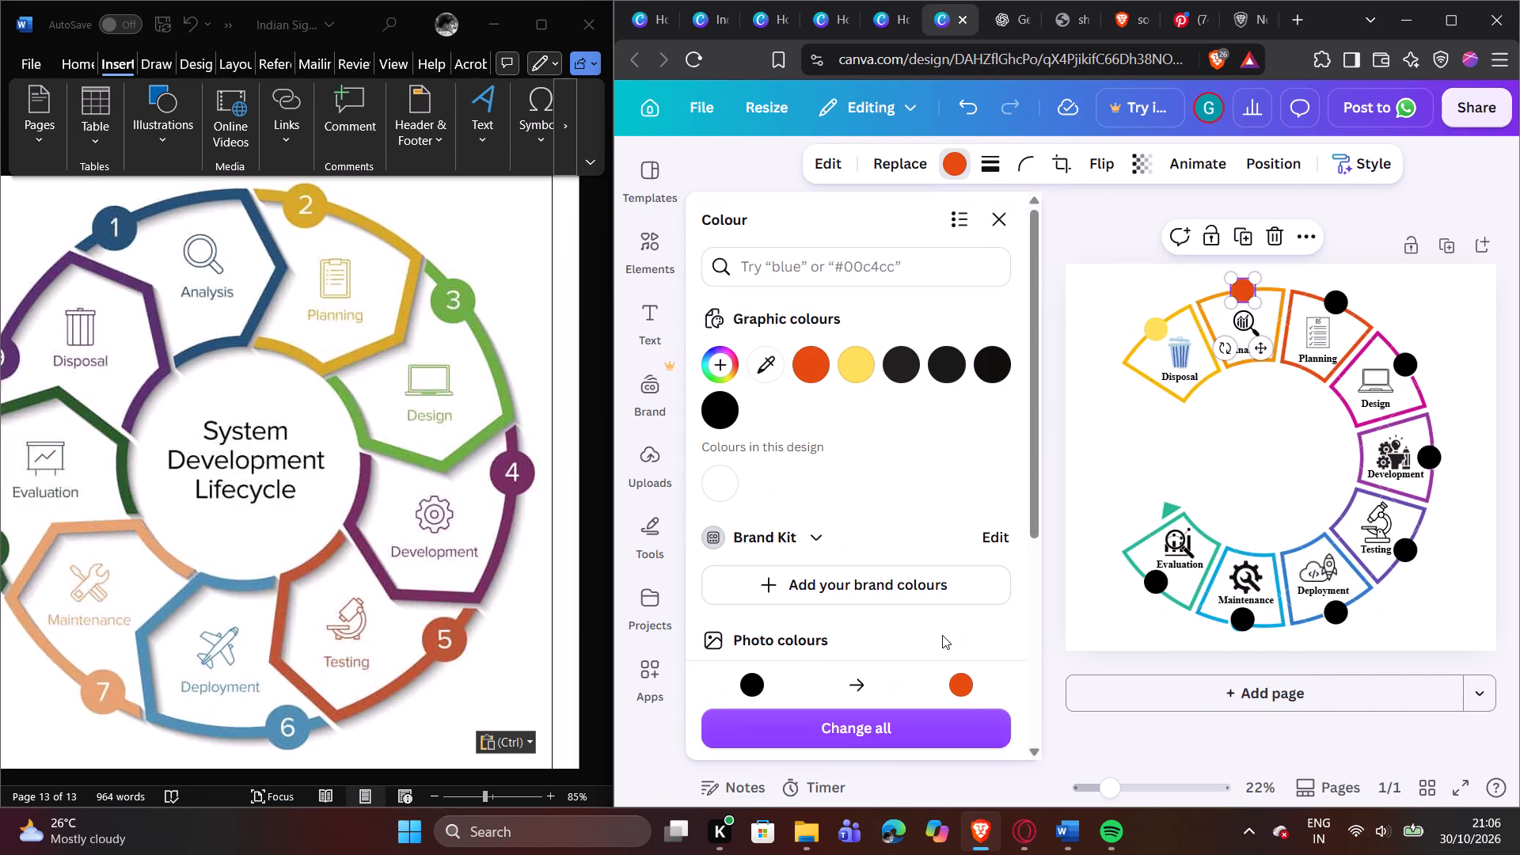
{"action": "scroll", "coordinate": [923, 595], "scroll_direction": "down", "scroll_amount": 5}
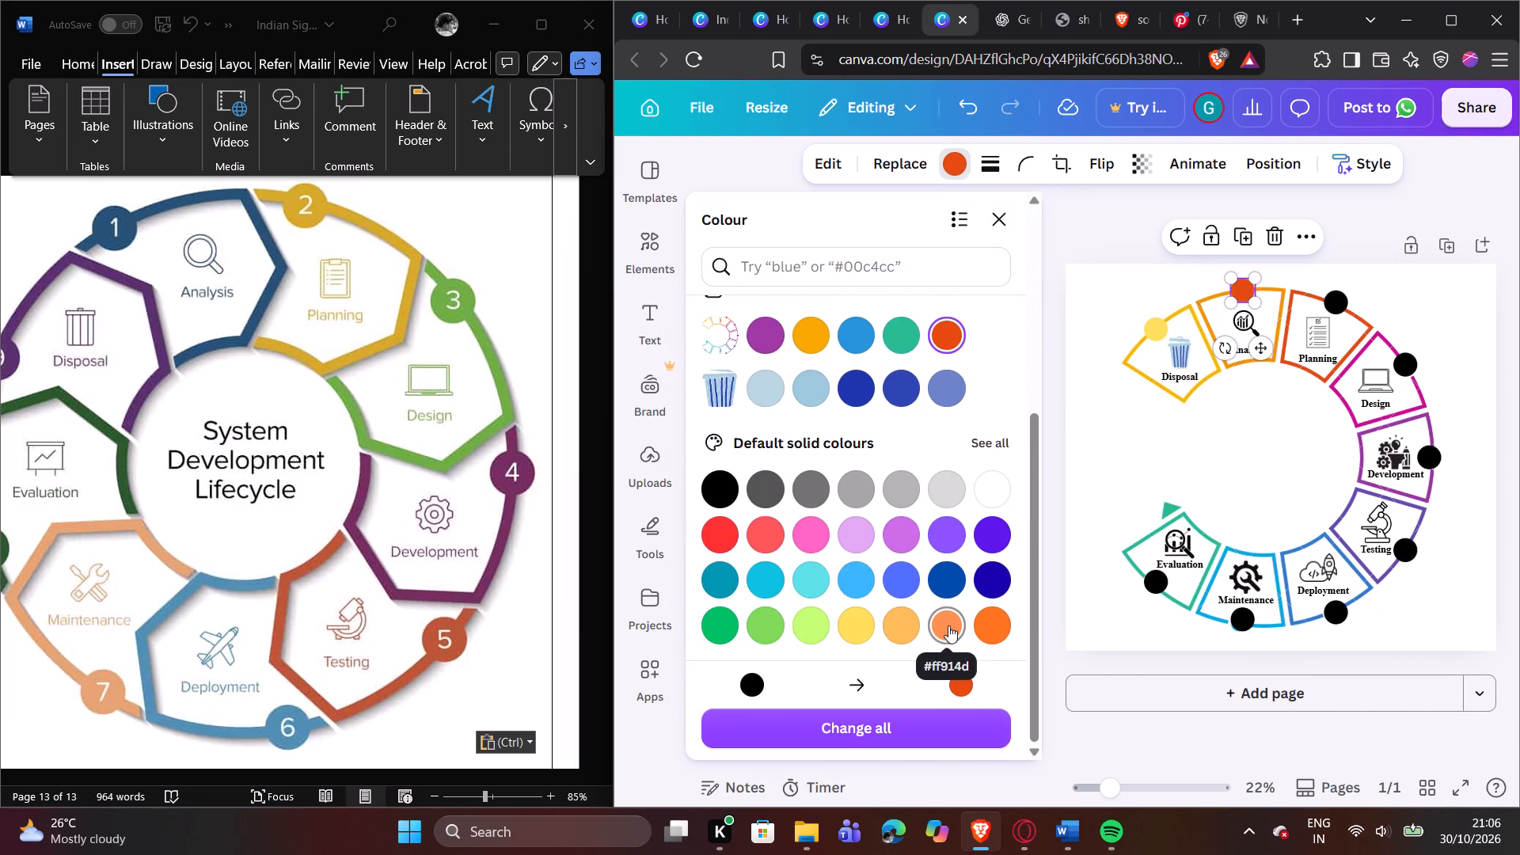
{"action": "left_click", "coordinate": [948, 625]}
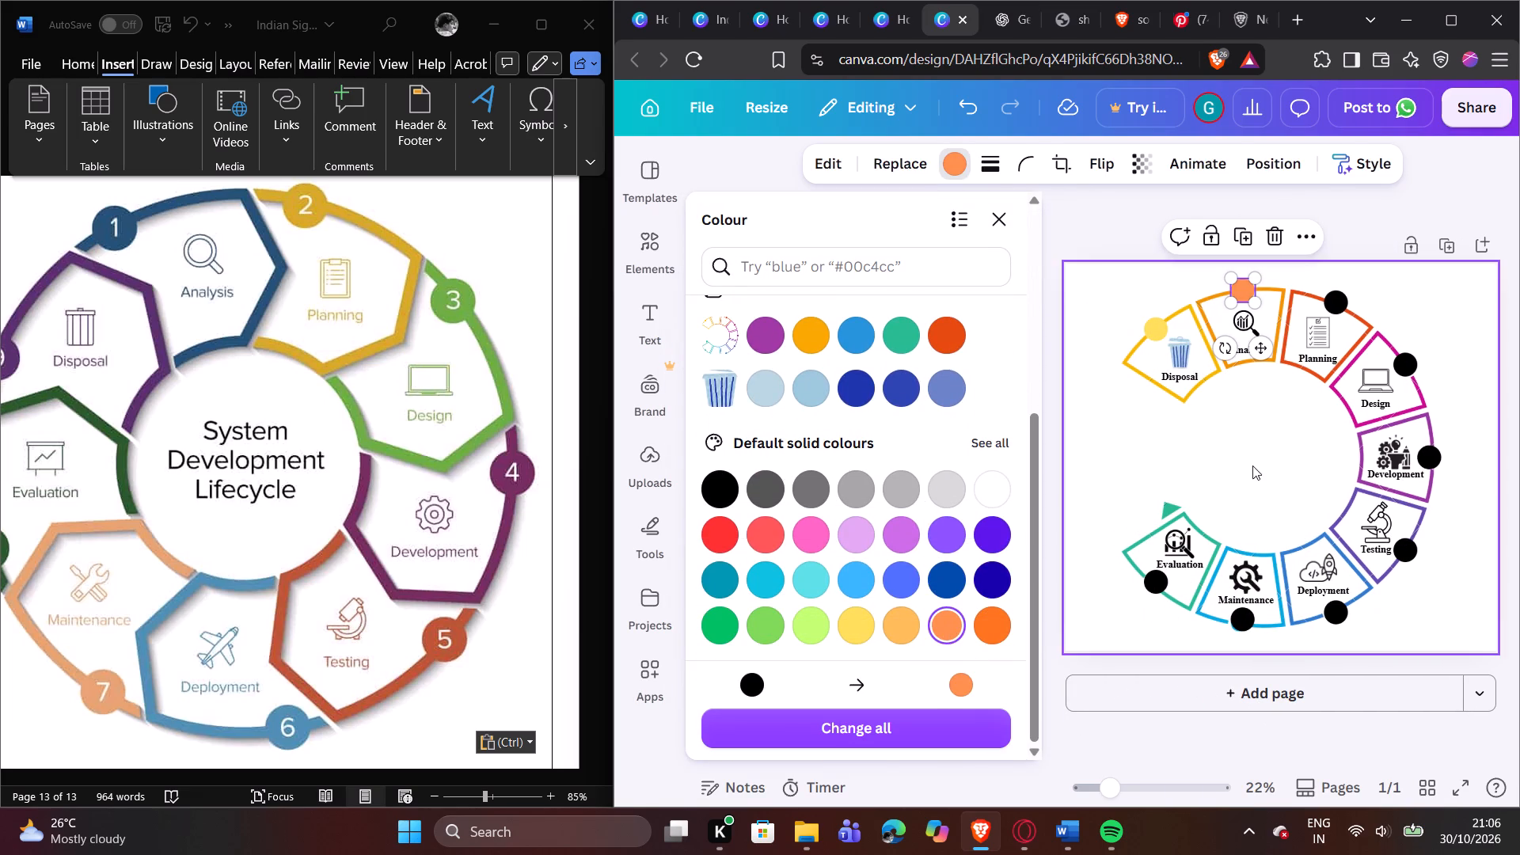
Recolour the black circle on the Planning segment to the orange-red photo colour.
{"action": "left_click", "coordinate": [1253, 465]}
{"action": "left_click", "coordinate": [1252, 462]}
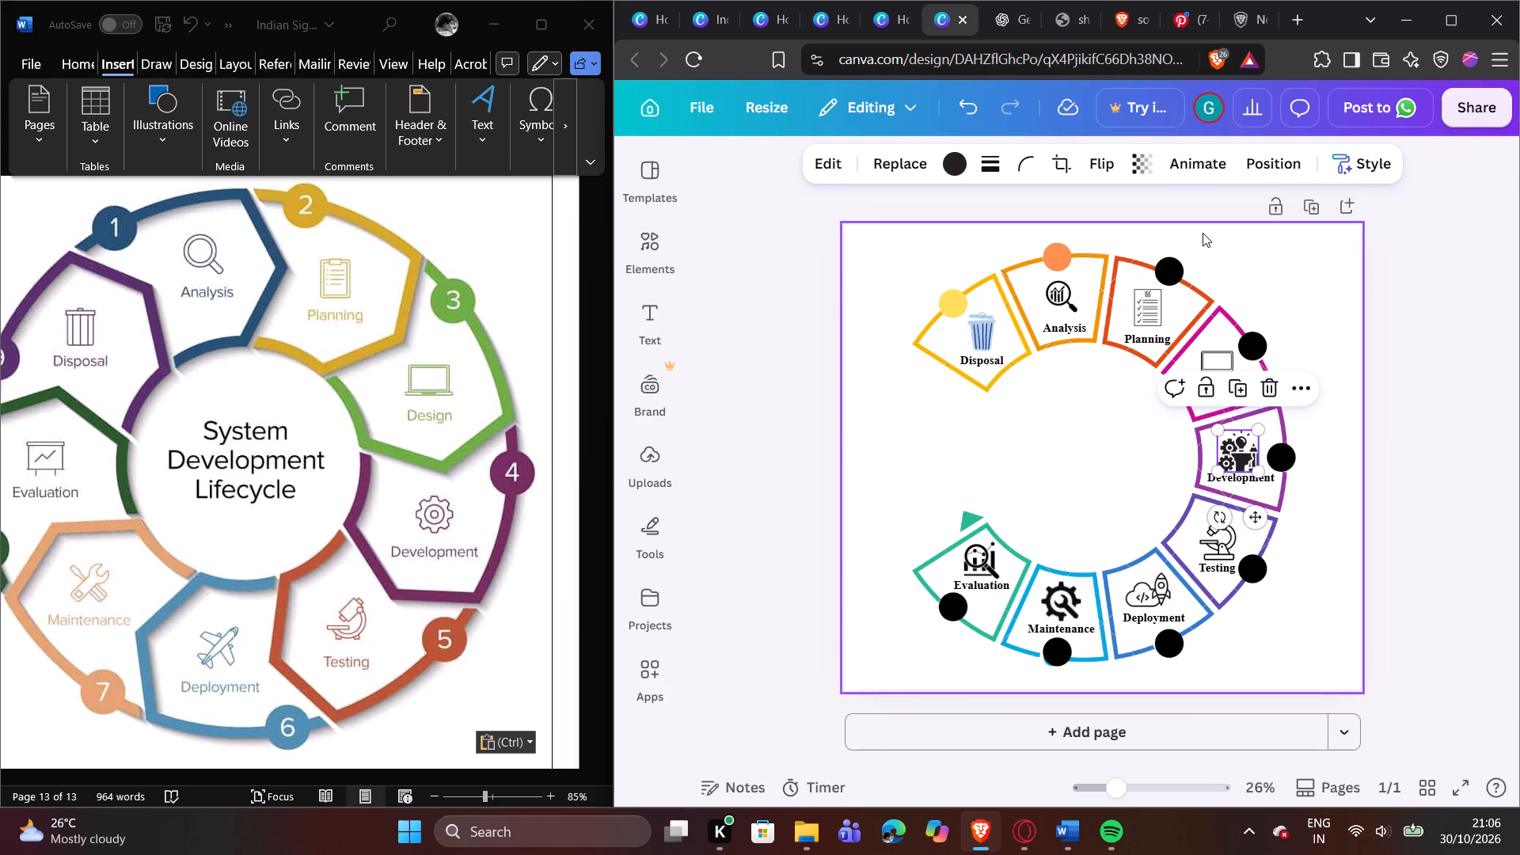
{"action": "left_click", "coordinate": [1174, 269]}
{"action": "left_click", "coordinate": [956, 165]}
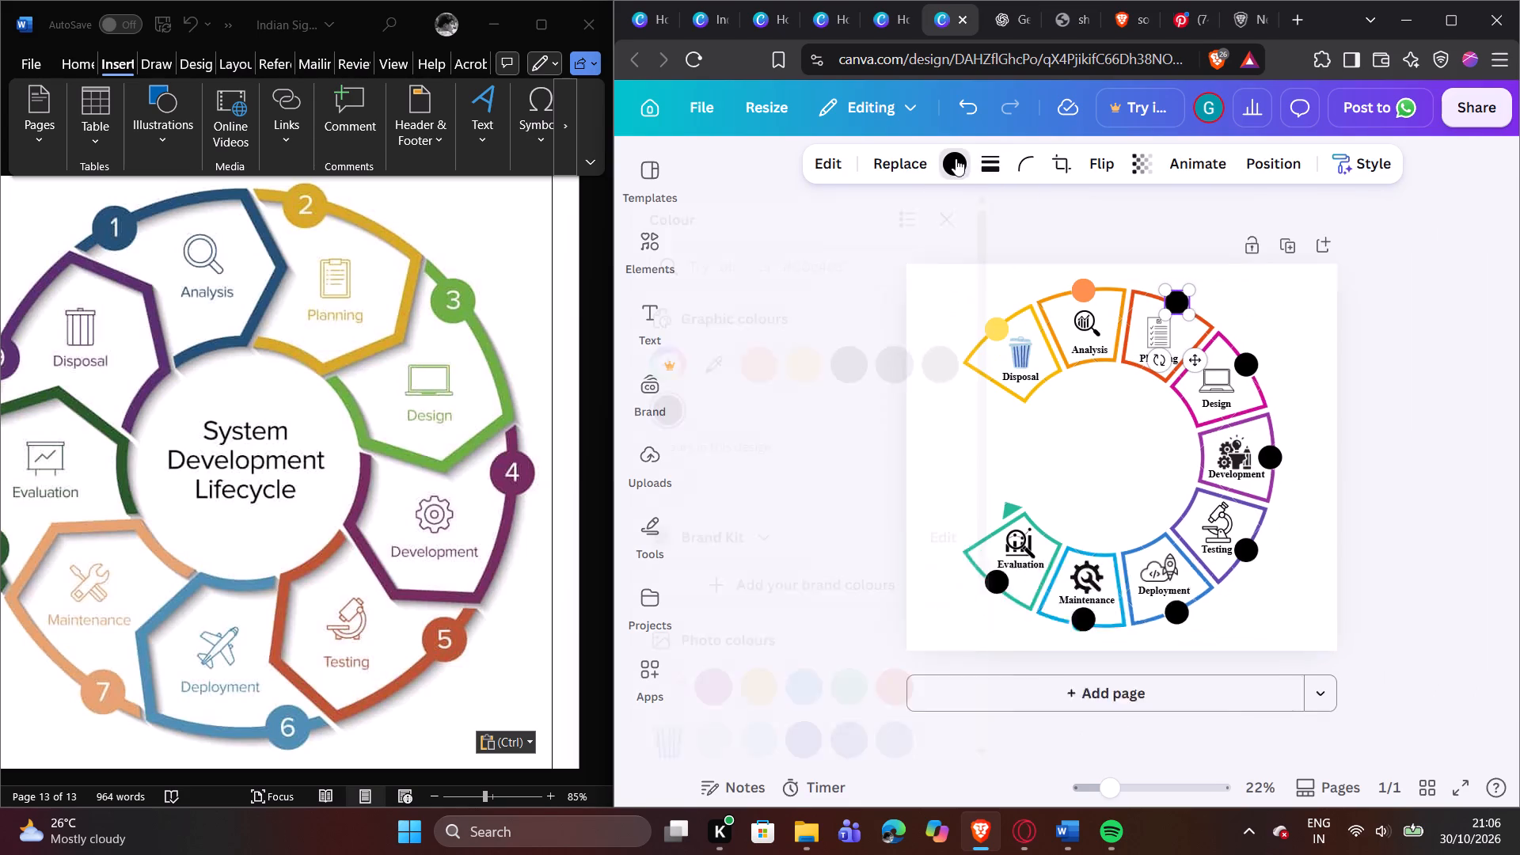
{"action": "left_click", "coordinate": [949, 674]}
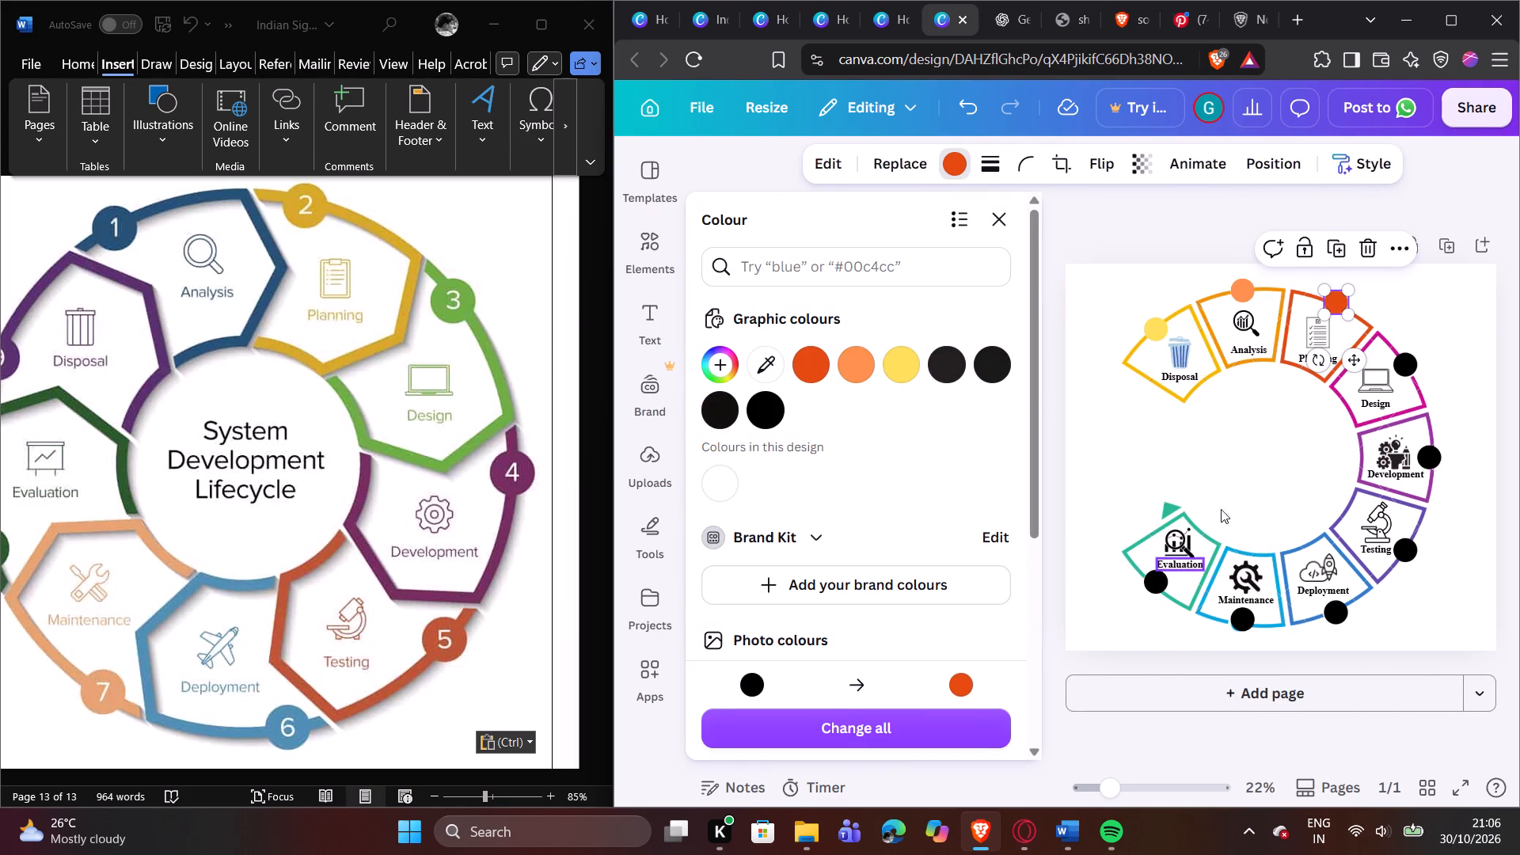
{"action": "left_click", "coordinate": [1238, 483]}
{"action": "left_click", "coordinate": [1400, 306]}
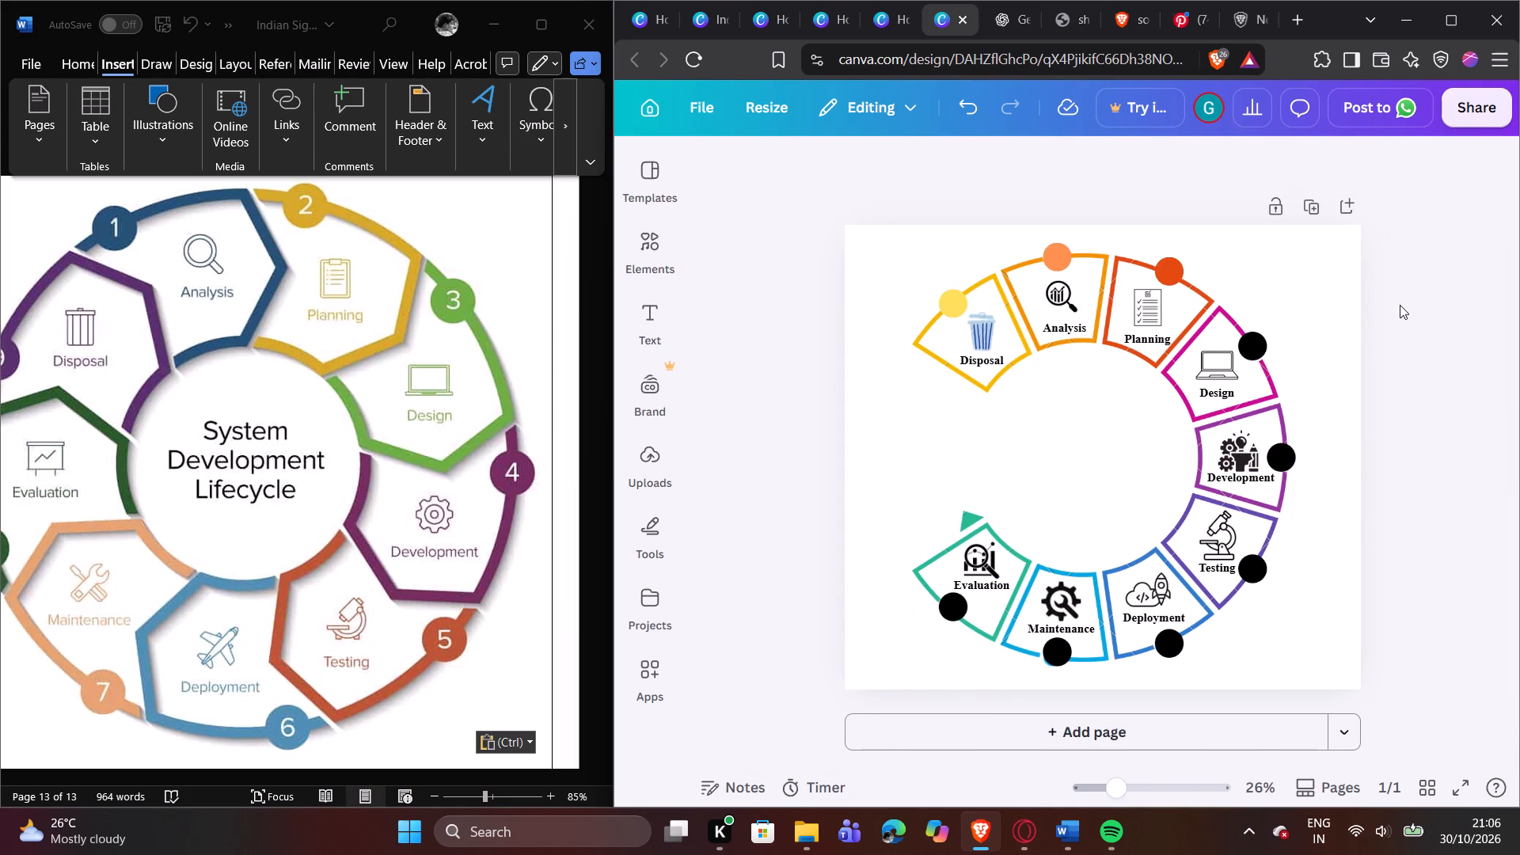
Recolour the black circle on the Design segment to the purple photo colour taken from the ring graphic.
{"action": "left_click", "coordinate": [1255, 344]}
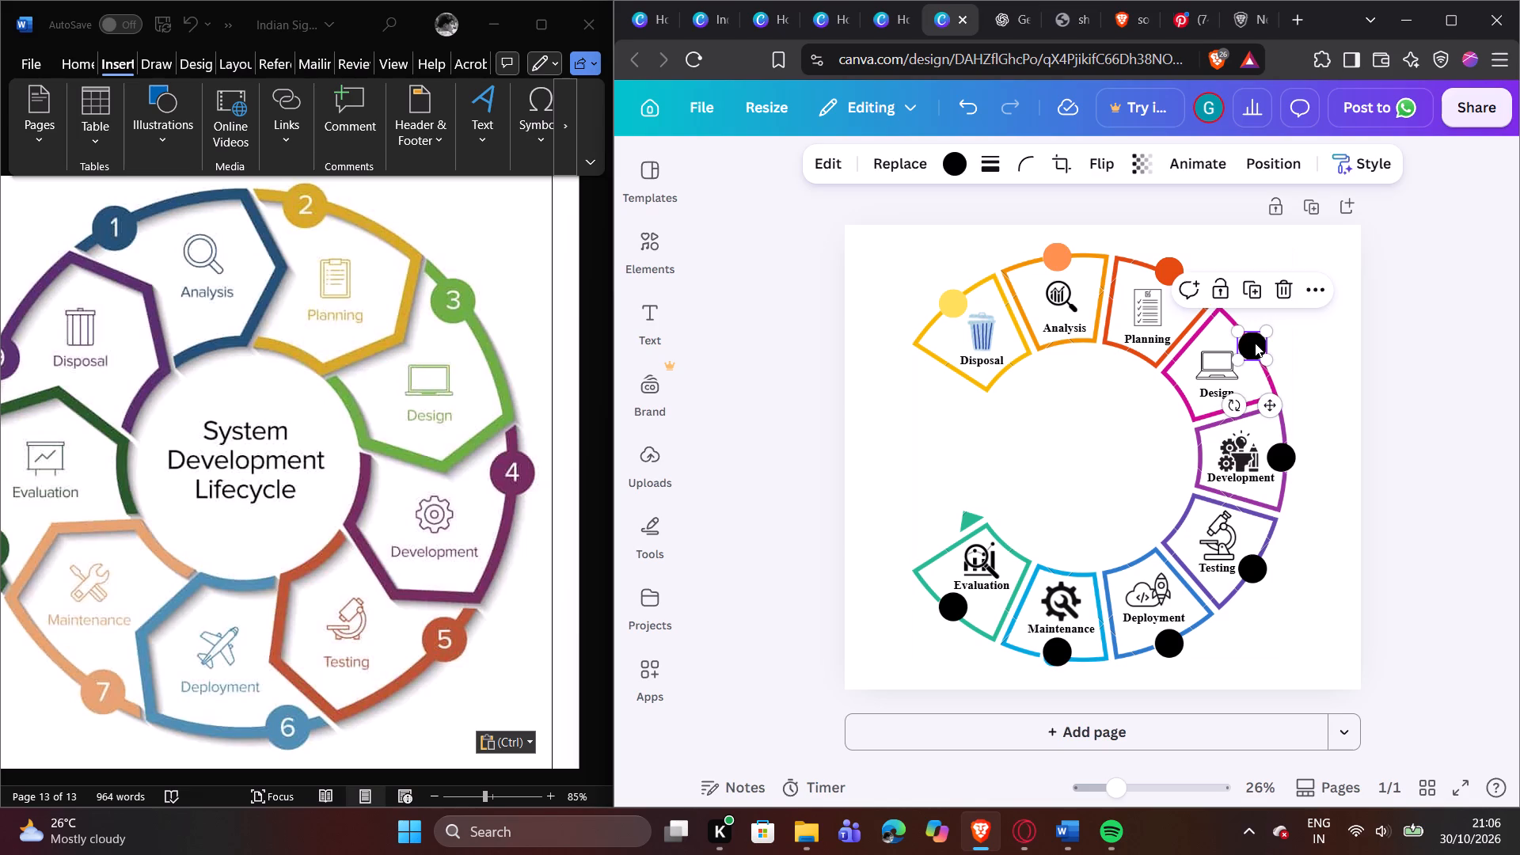
{"action": "left_click", "coordinate": [945, 161]}
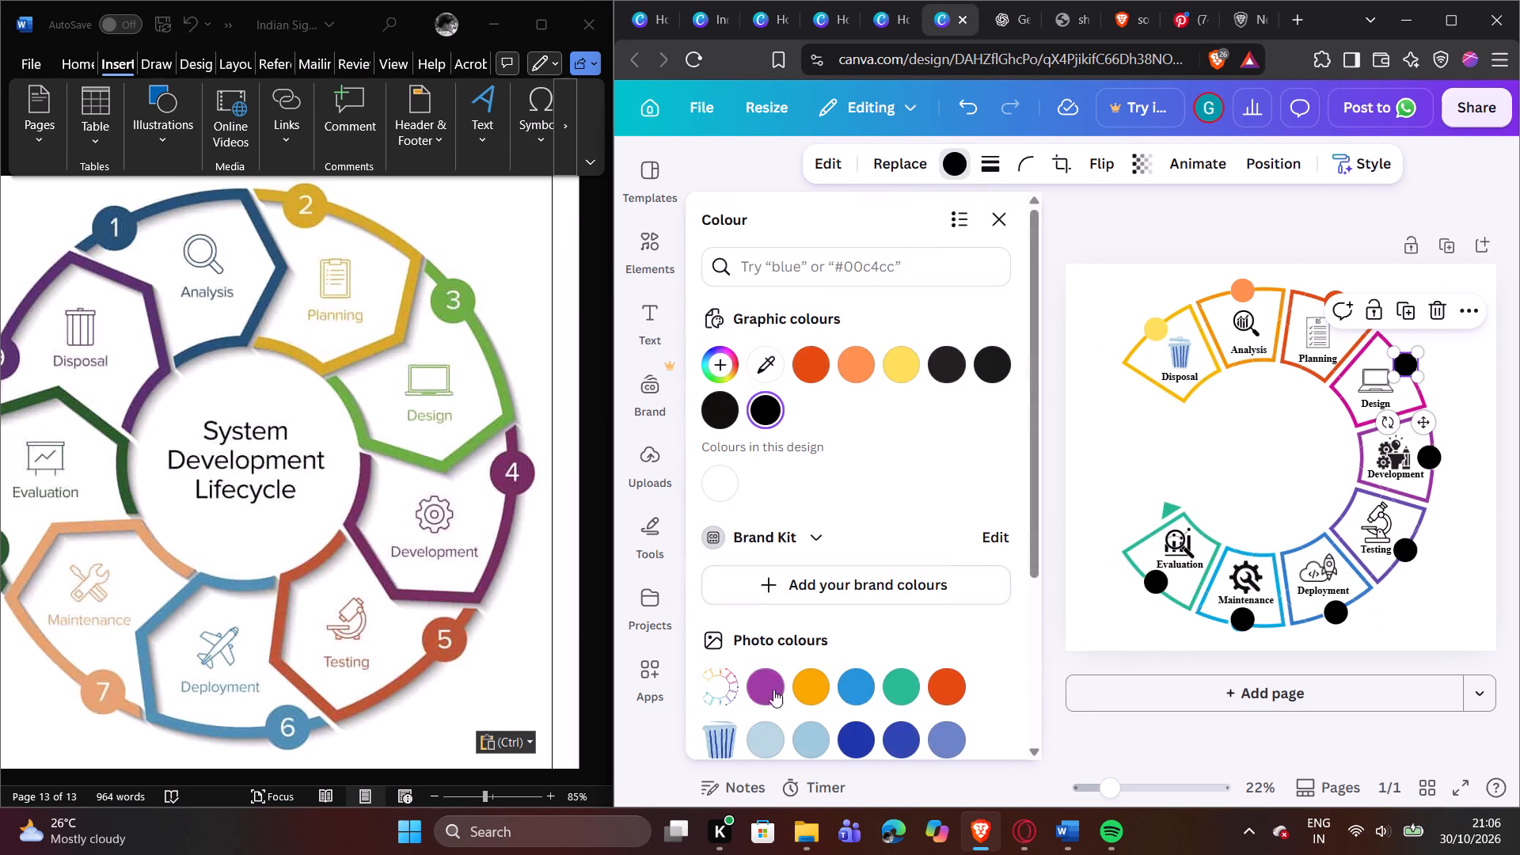
{"action": "scroll", "coordinate": [774, 690], "scroll_direction": "down", "scroll_amount": 2}
{"action": "left_click", "coordinate": [771, 481]}
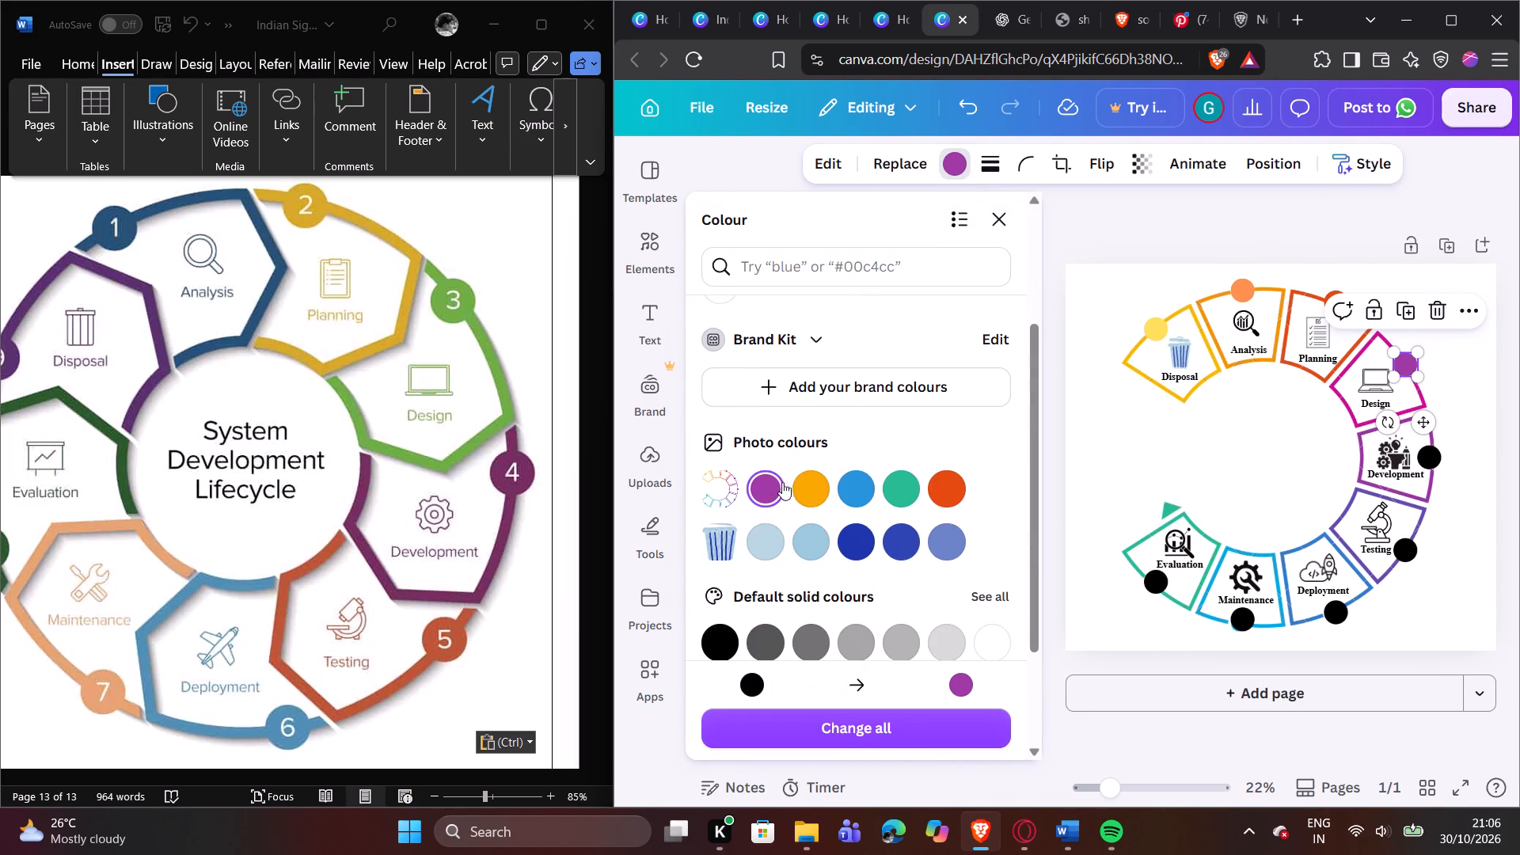
{"action": "left_click", "coordinate": [1233, 451]}
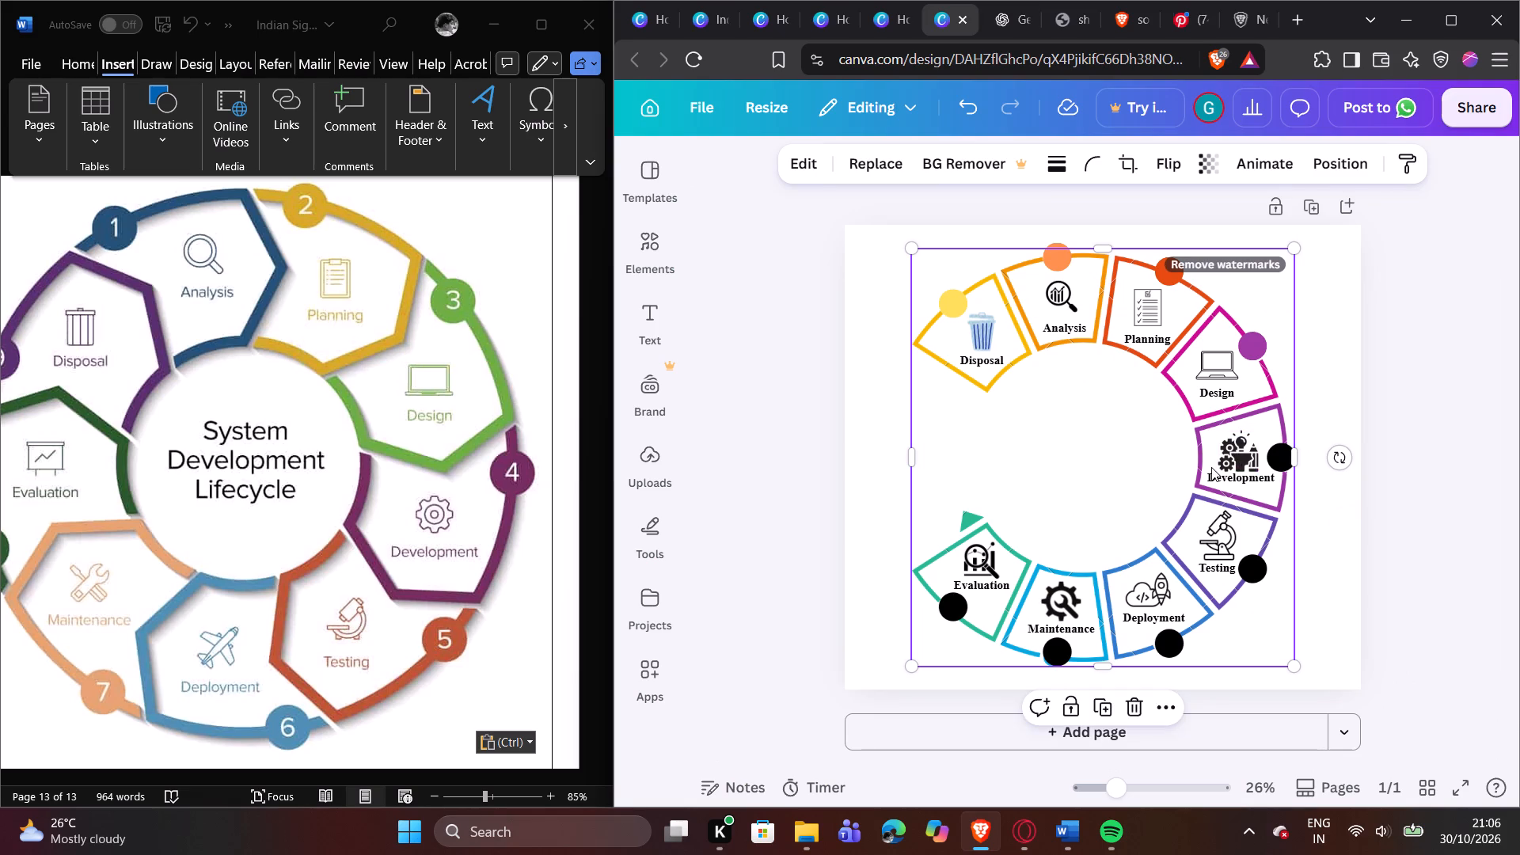
Recolour the black circle on the Development segment to a dark violet from the full set of default solid colours.
{"action": "left_click", "coordinate": [1270, 448]}
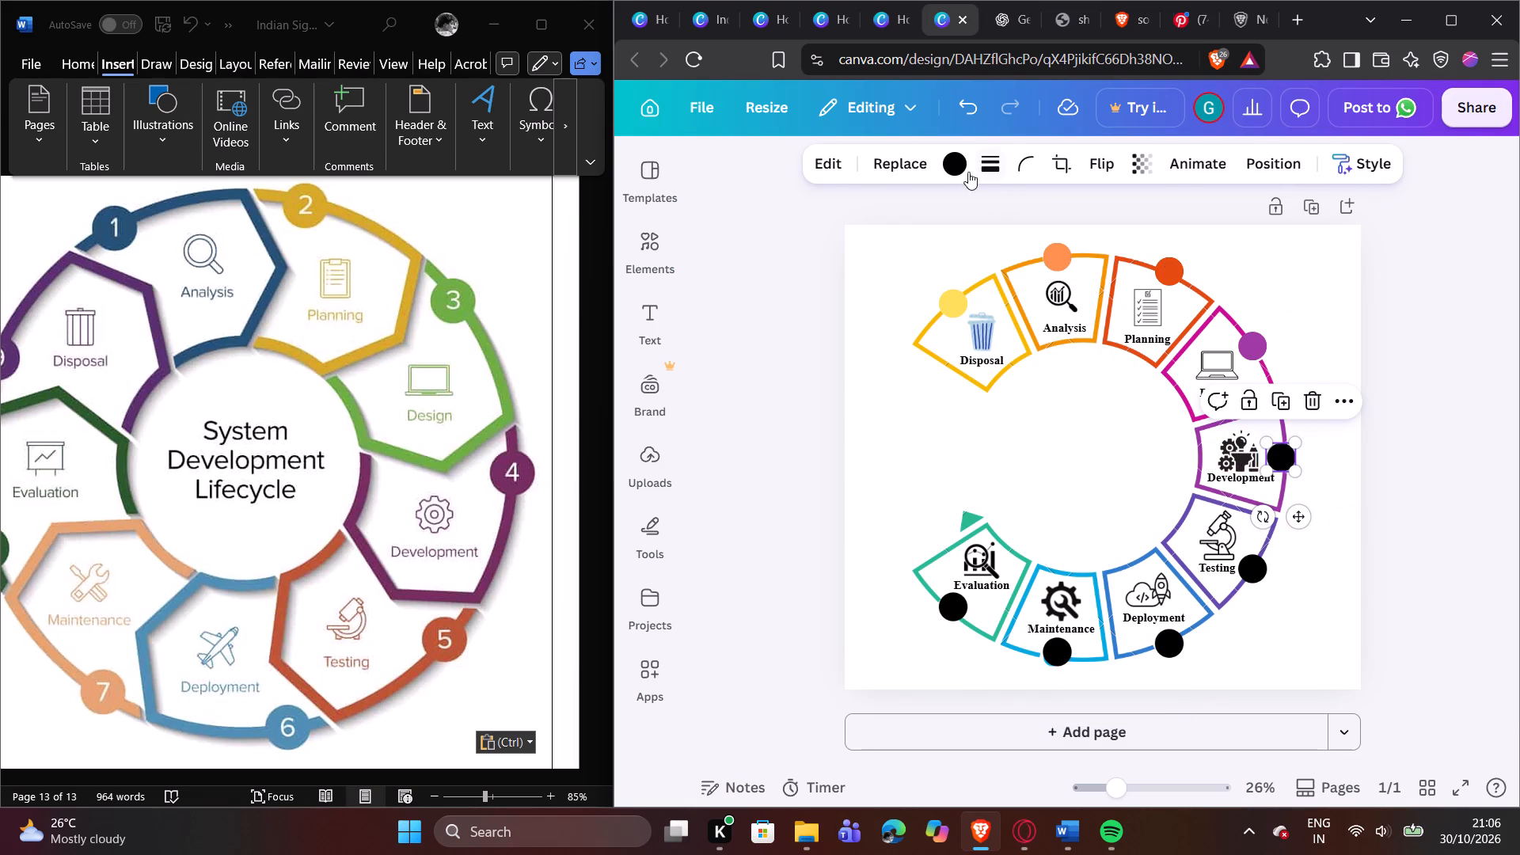
{"action": "left_click", "coordinate": [959, 167]}
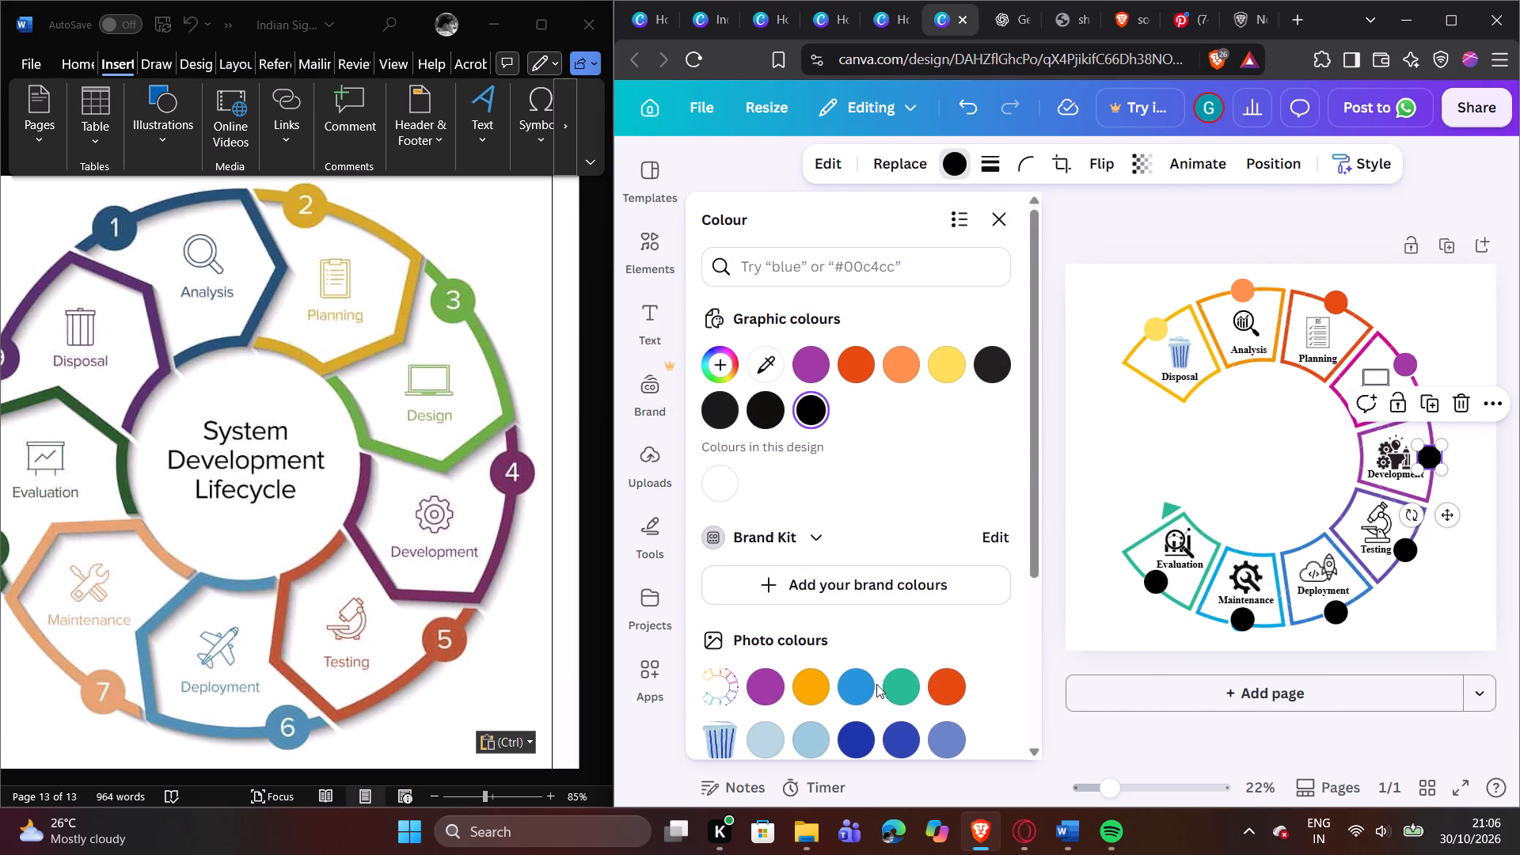
{"action": "left_click", "coordinate": [760, 682]}
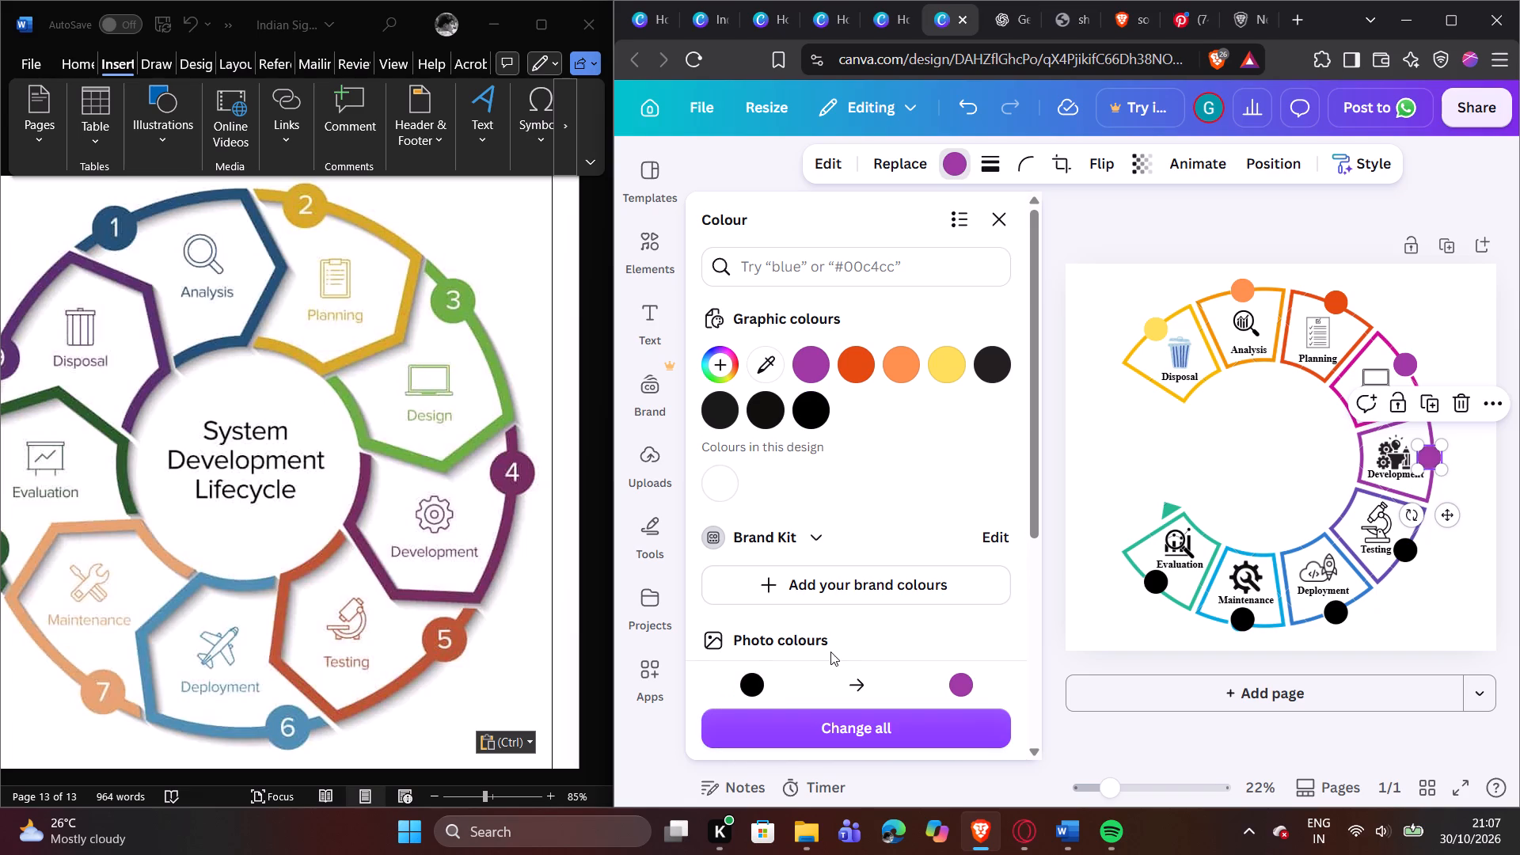
{"action": "scroll", "coordinate": [831, 651], "scroll_direction": "down", "scroll_amount": 2}
{"action": "scroll", "coordinate": [853, 598], "scroll_direction": "up", "scroll_amount": 2}
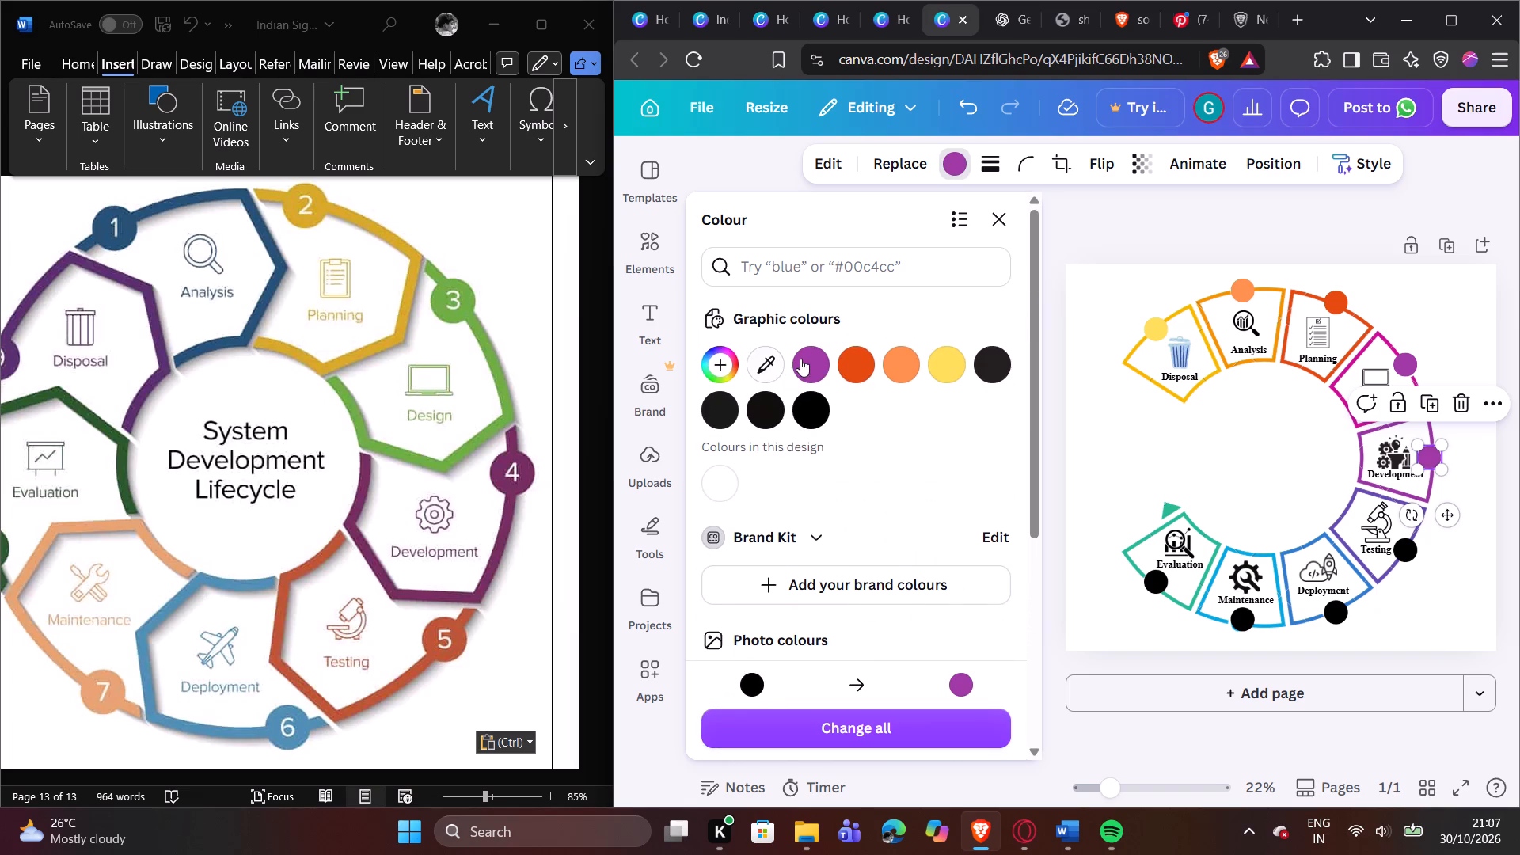
{"action": "left_click", "coordinate": [803, 357]}
{"action": "scroll", "coordinate": [913, 527], "scroll_direction": "down", "scroll_amount": 1}
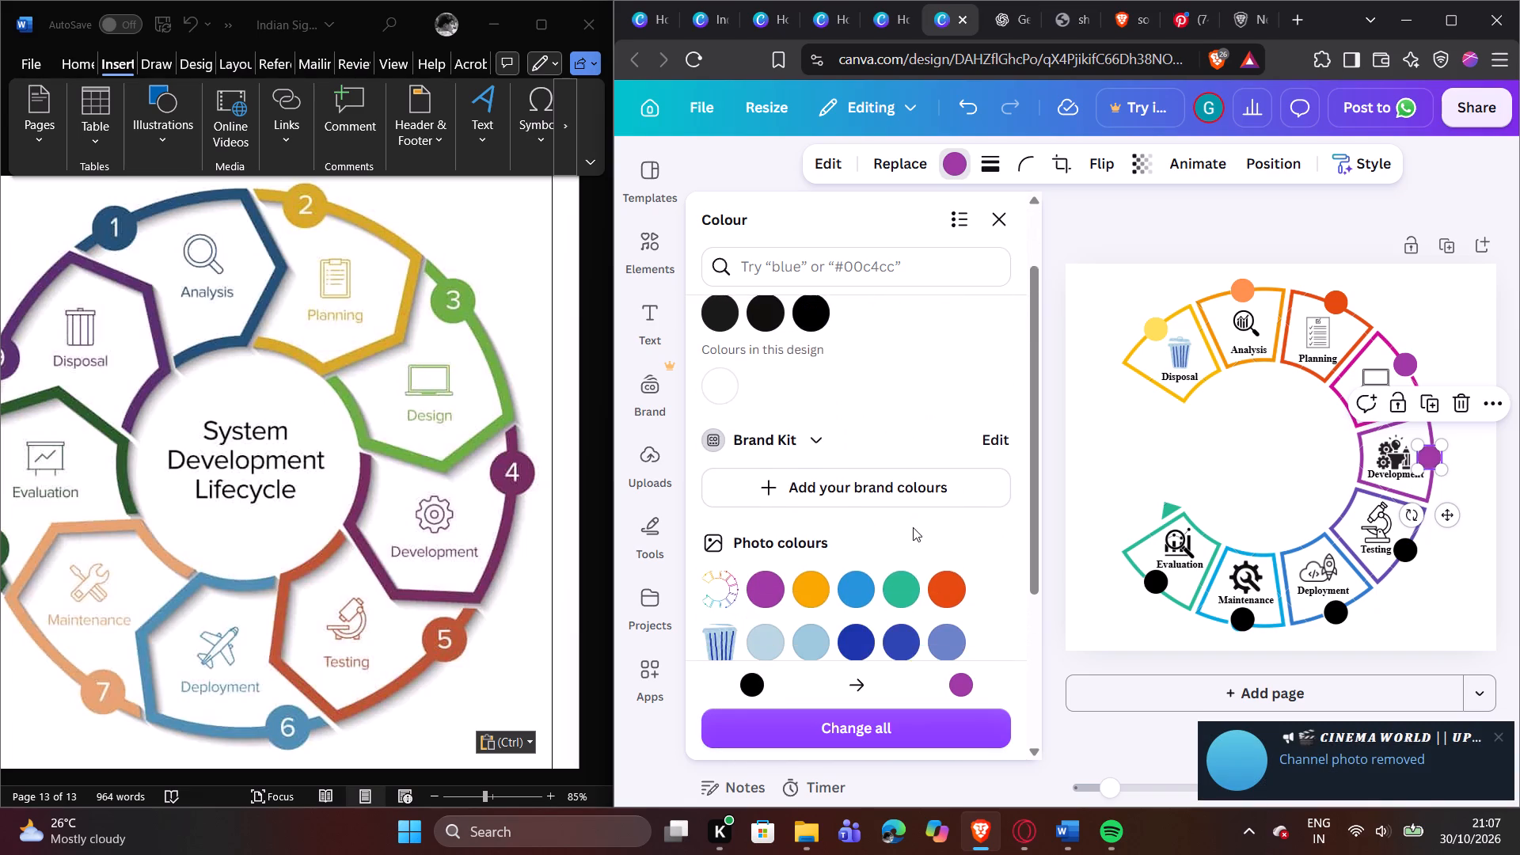
{"action": "scroll", "coordinate": [913, 527], "scroll_direction": "down", "scroll_amount": 3}
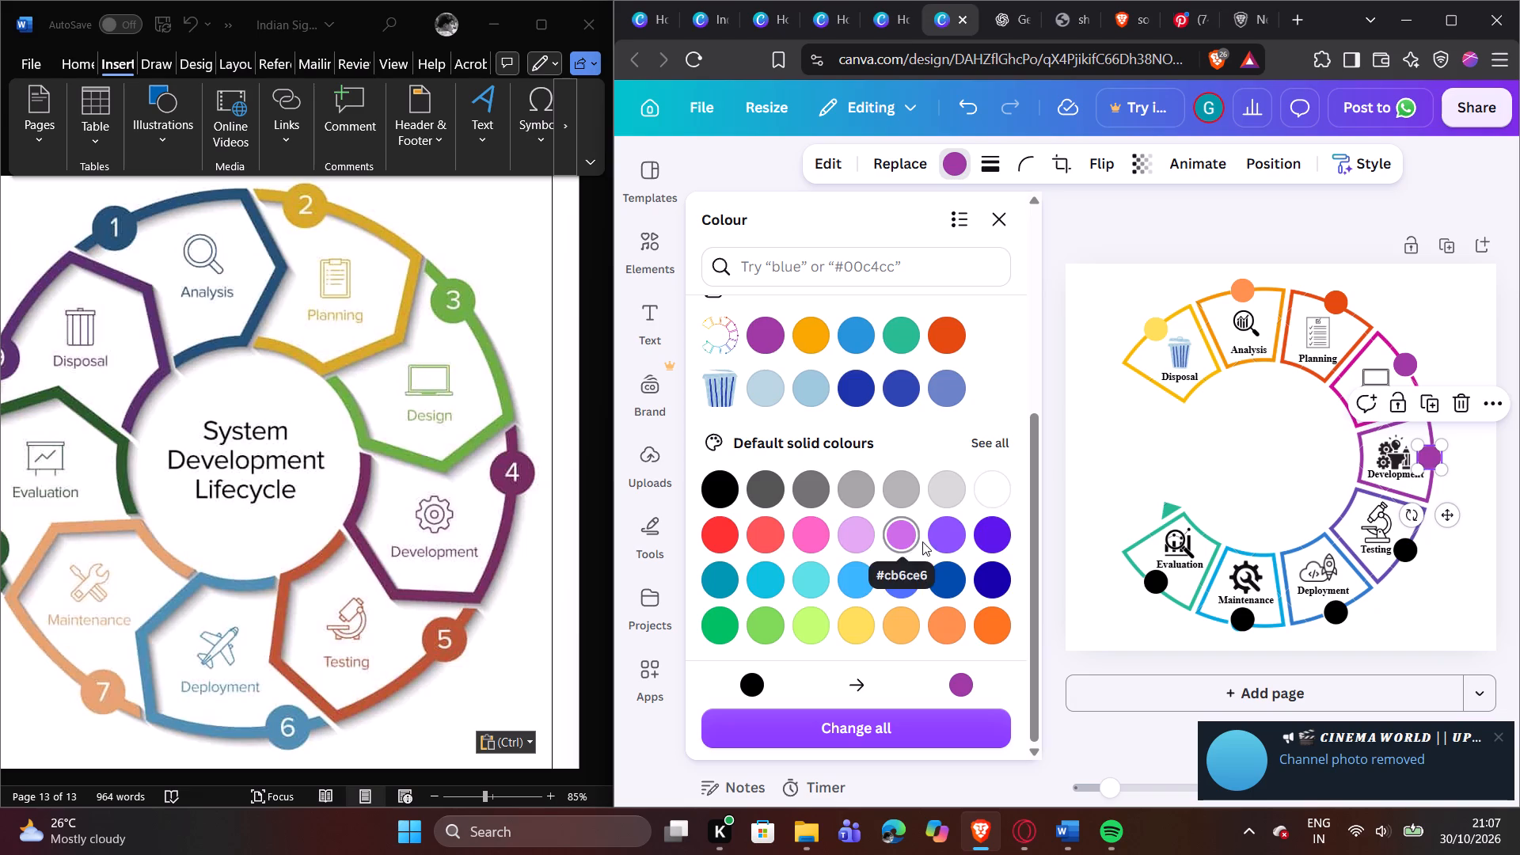
{"action": "scroll", "coordinate": [922, 541], "scroll_direction": "up", "scroll_amount": 5}
{"action": "scroll", "coordinate": [922, 525], "scroll_direction": "down", "scroll_amount": 3}
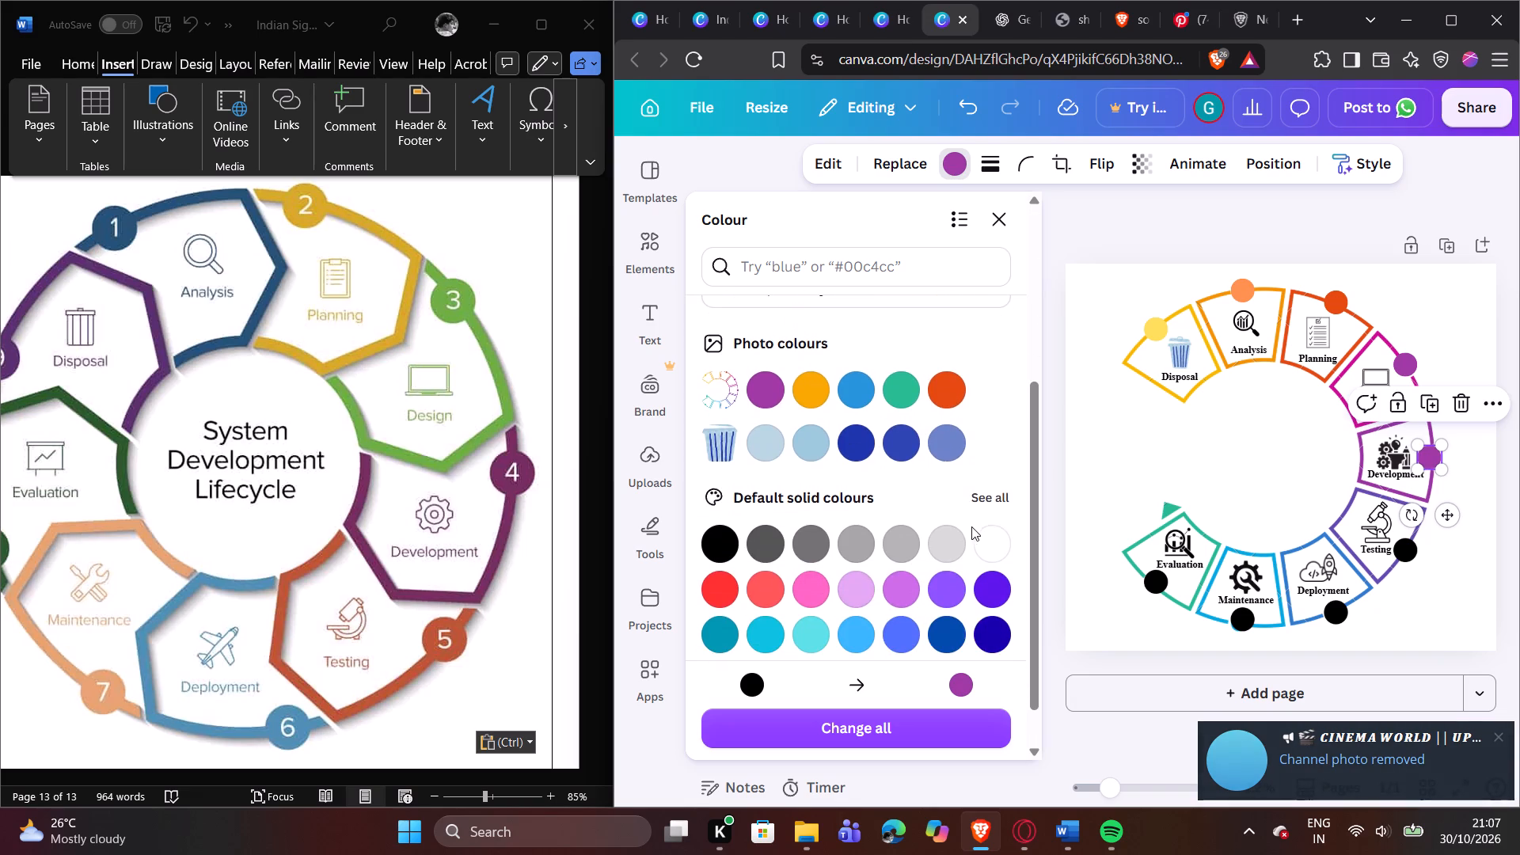
{"action": "left_click", "coordinate": [999, 486]}
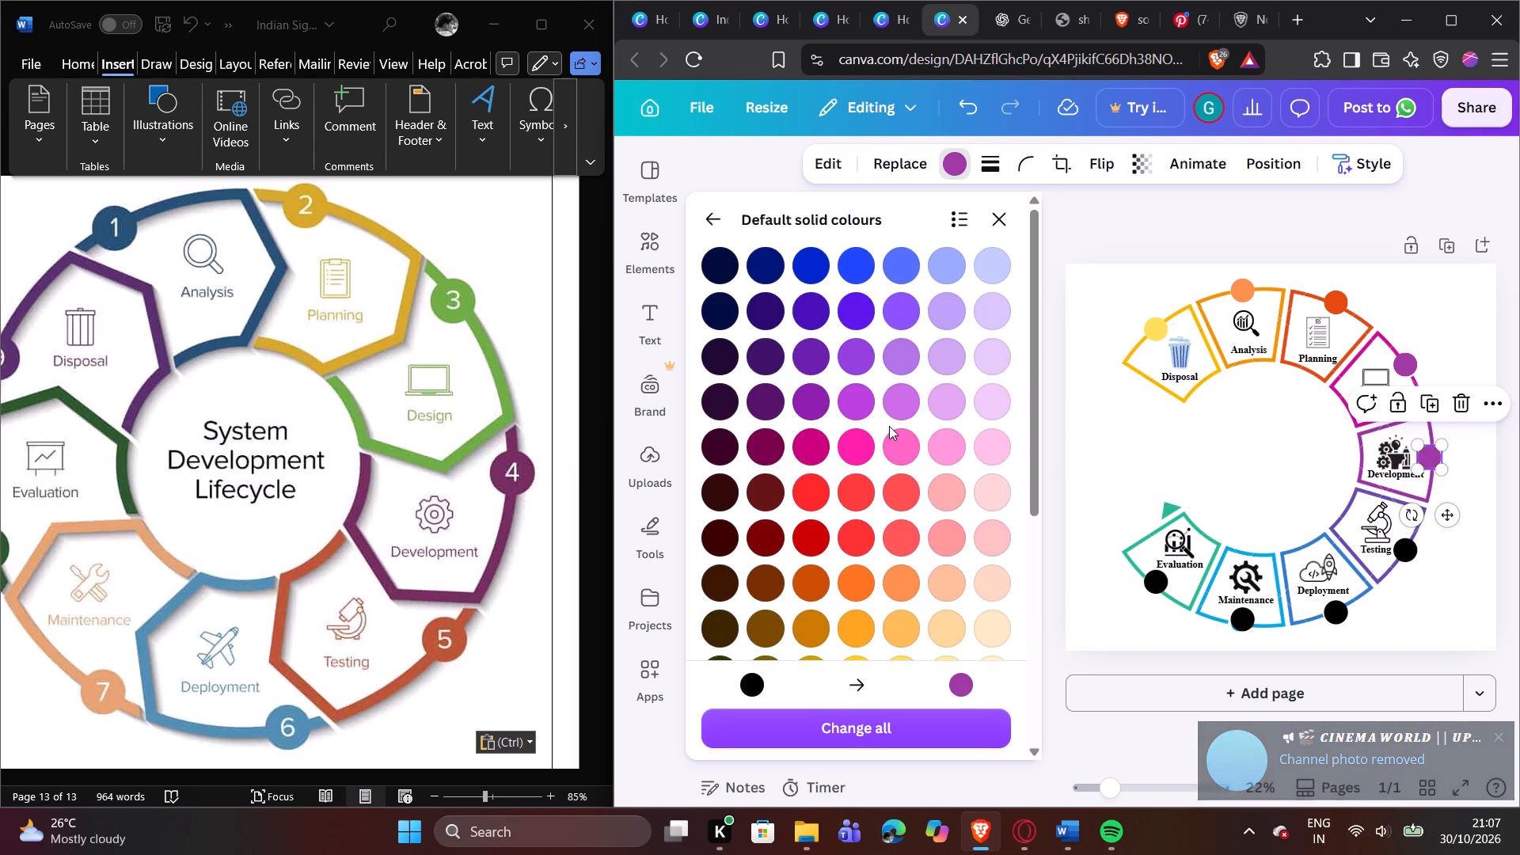
{"action": "left_click", "coordinate": [813, 356]}
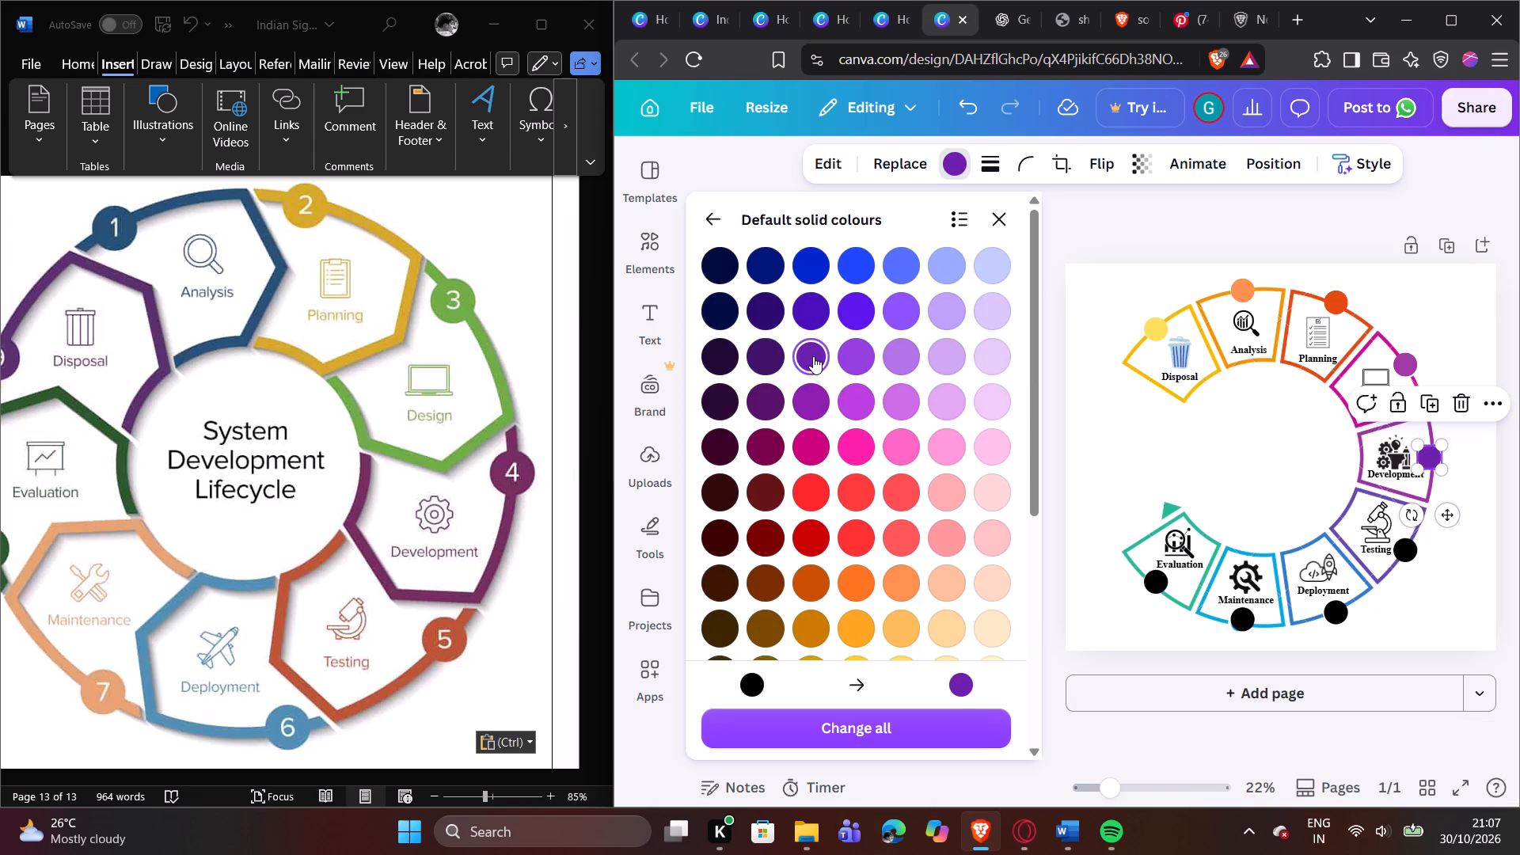
{"action": "left_click", "coordinate": [1405, 332]}
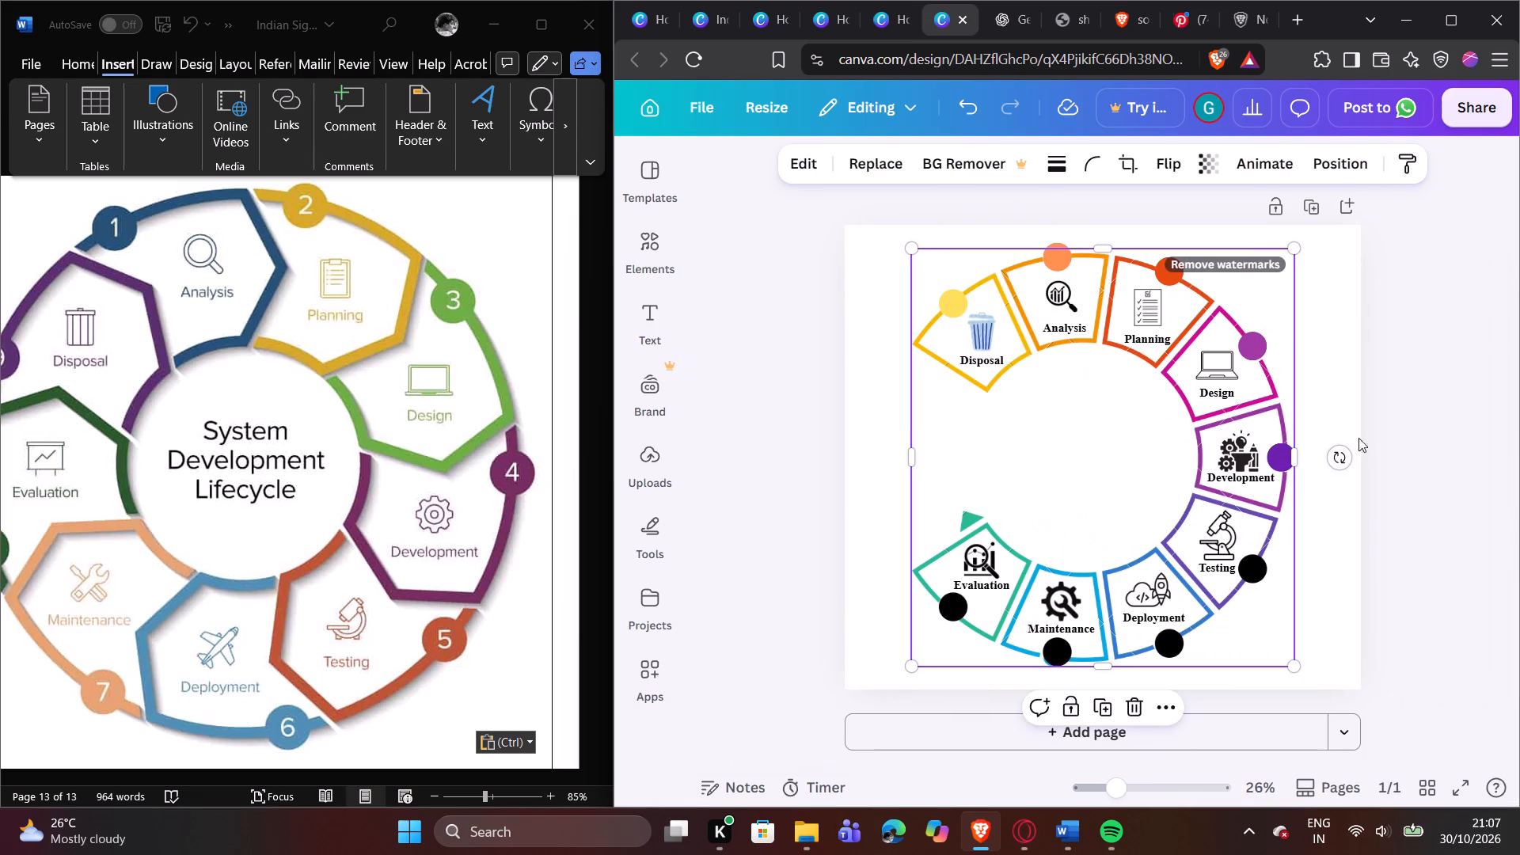
Recolour the black circle on the Testing segment to a very dark purple from the full set of default solid colours.
{"action": "left_click", "coordinate": [1254, 572]}
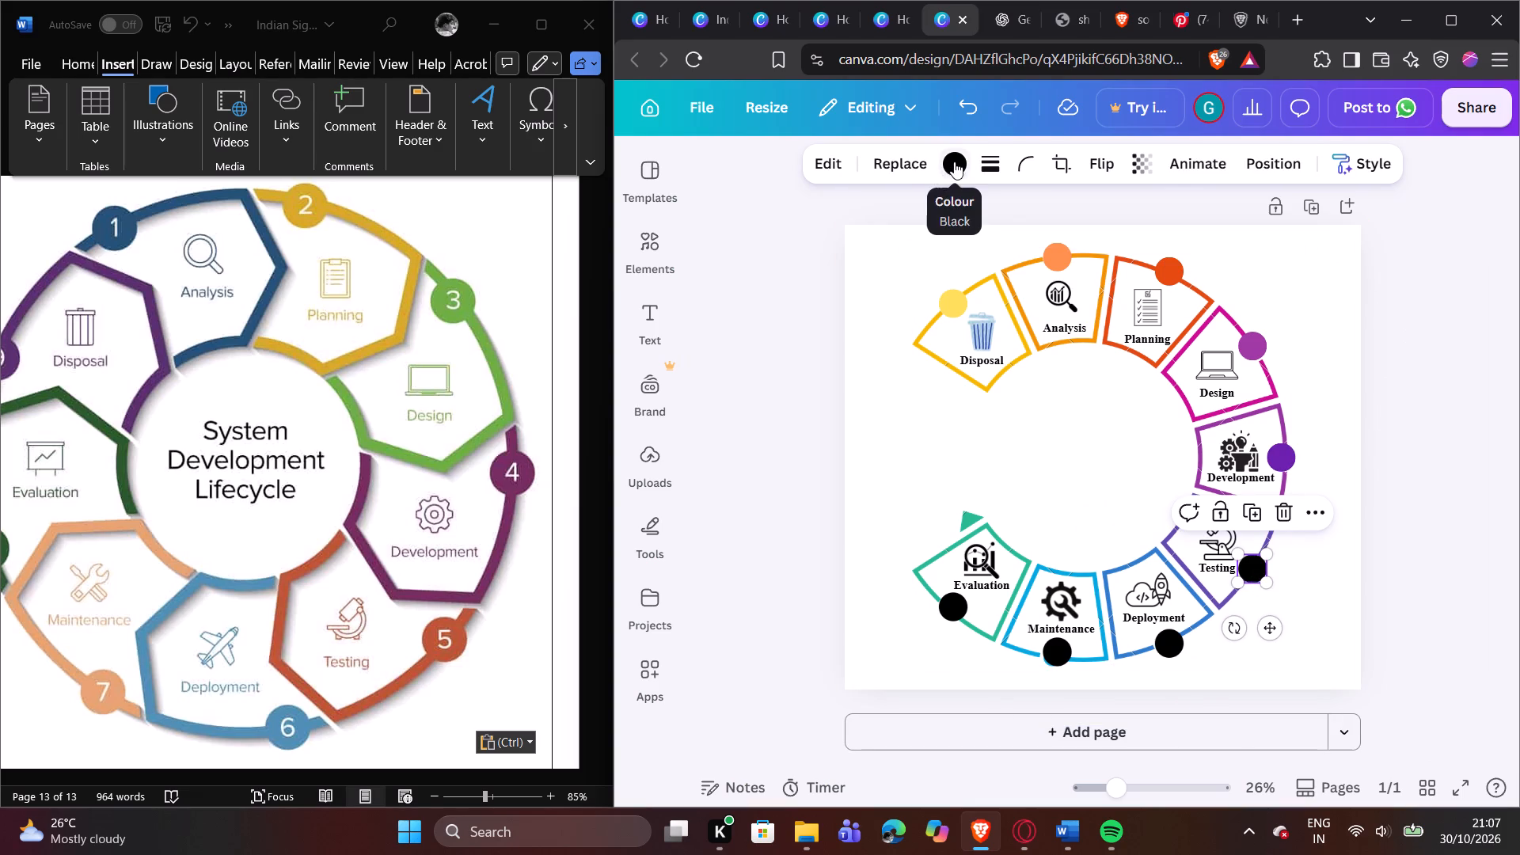
{"action": "left_click", "coordinate": [956, 161]}
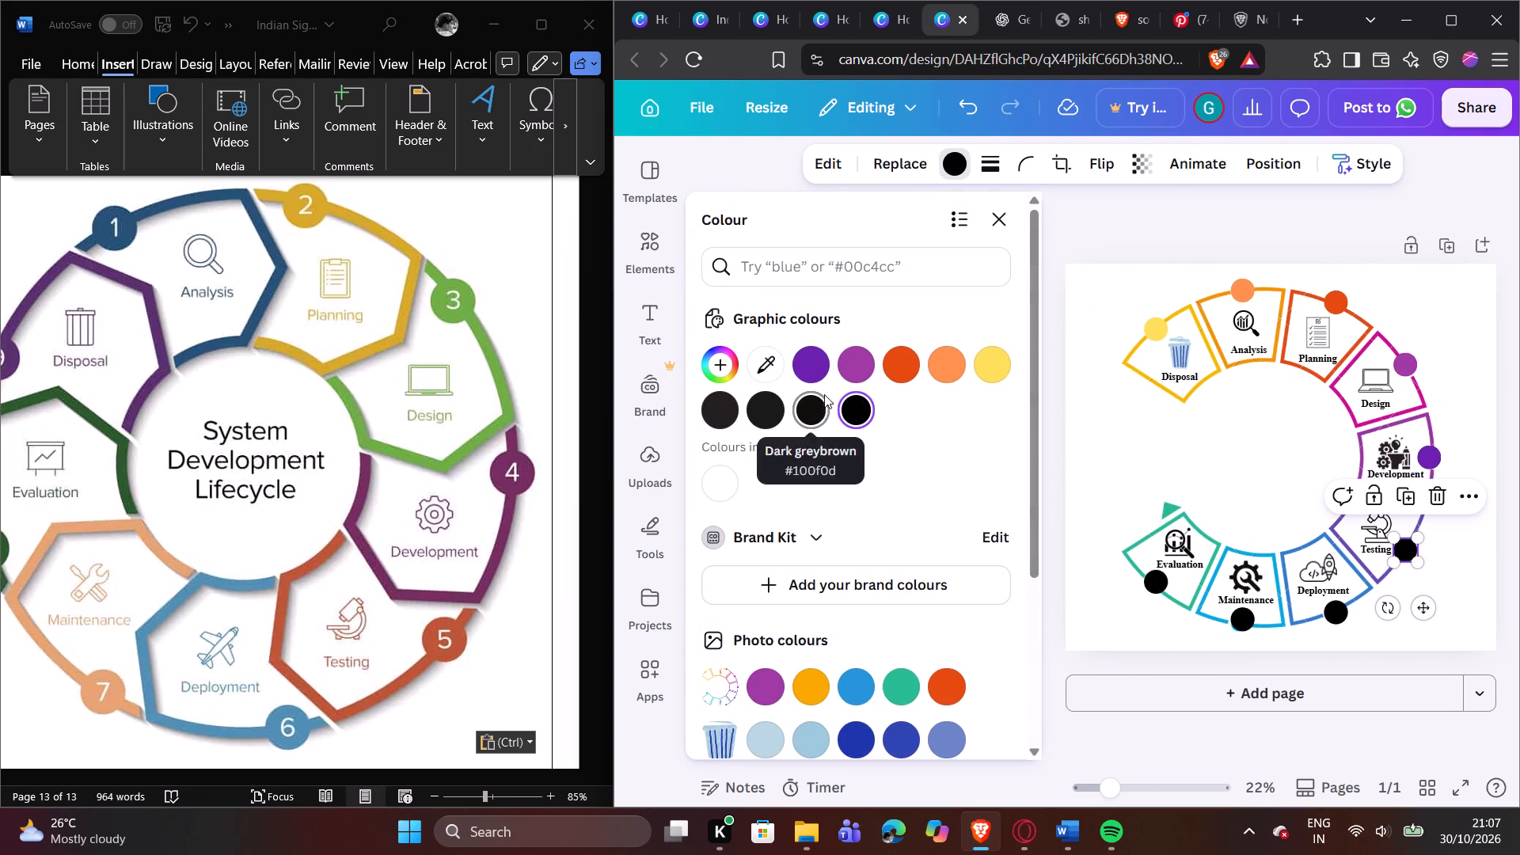
{"action": "scroll", "coordinate": [972, 583], "scroll_direction": "down", "scroll_amount": 2}
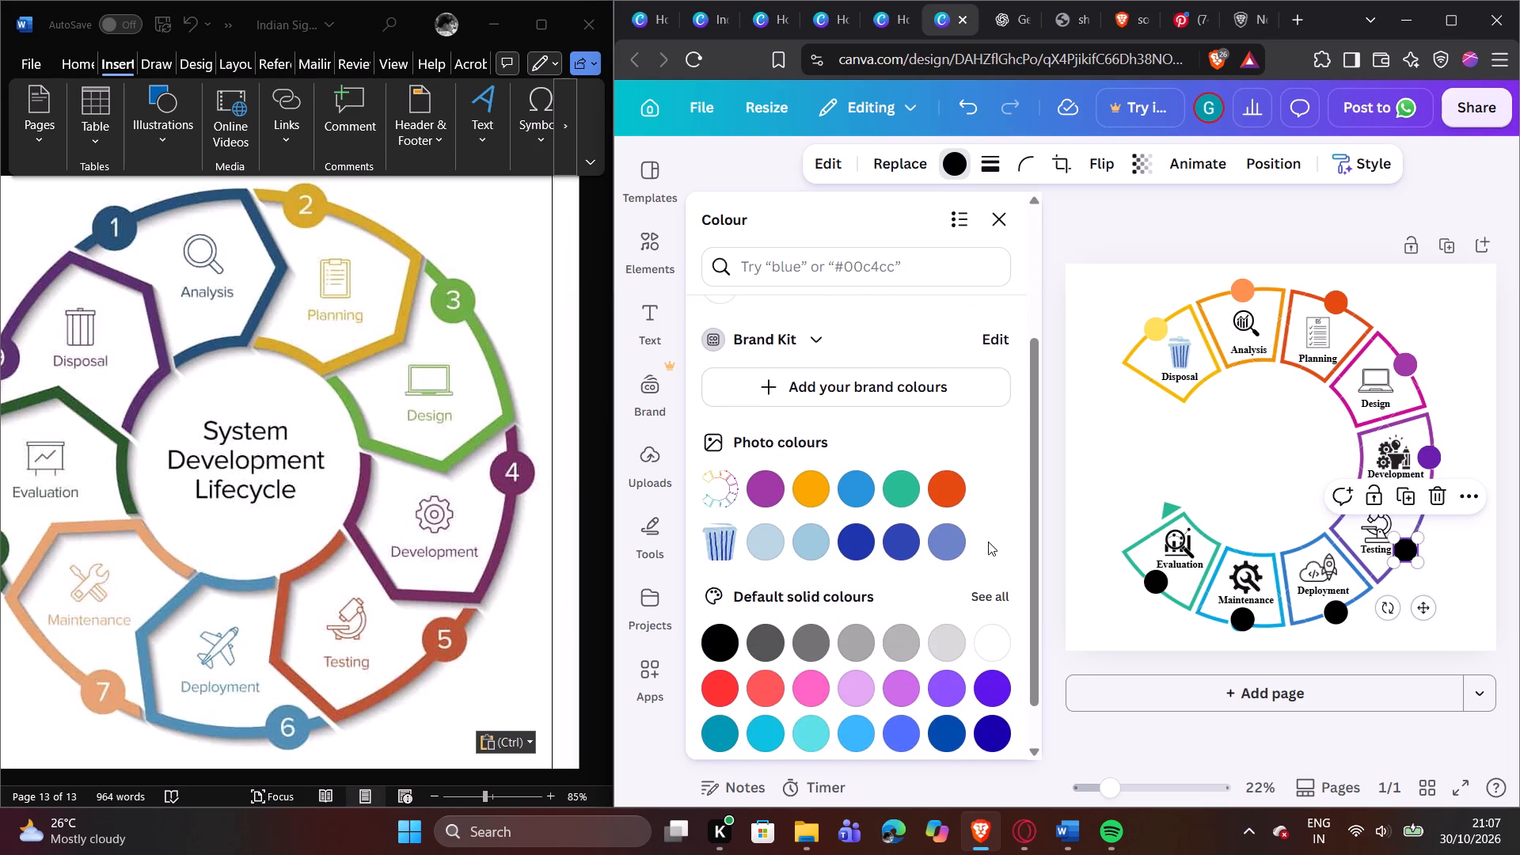
{"action": "left_click", "coordinate": [994, 588]}
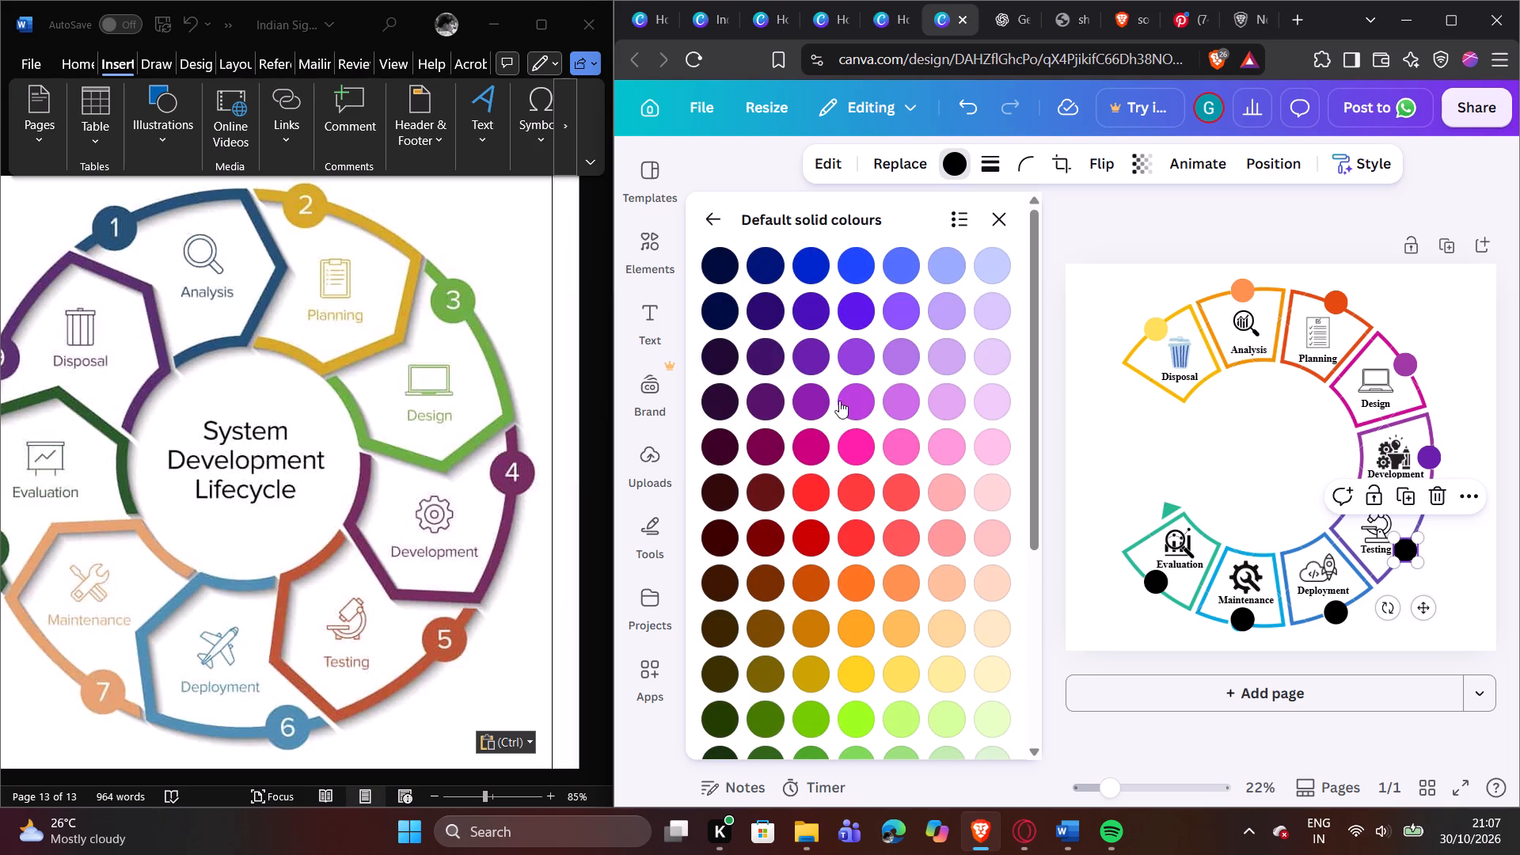
{"action": "left_click", "coordinate": [776, 353]}
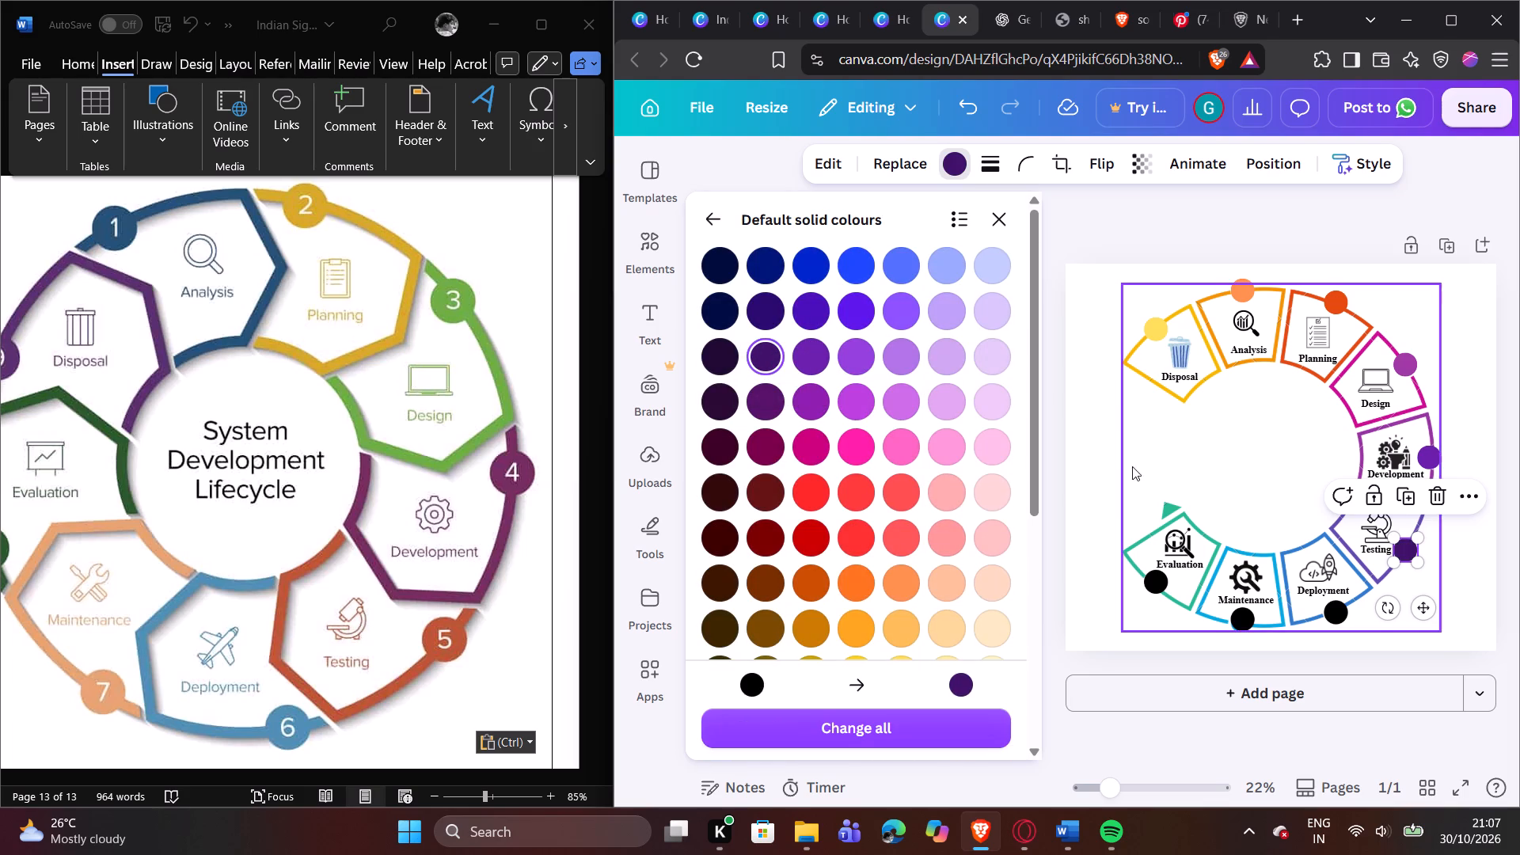
{"action": "left_click", "coordinate": [1180, 468]}
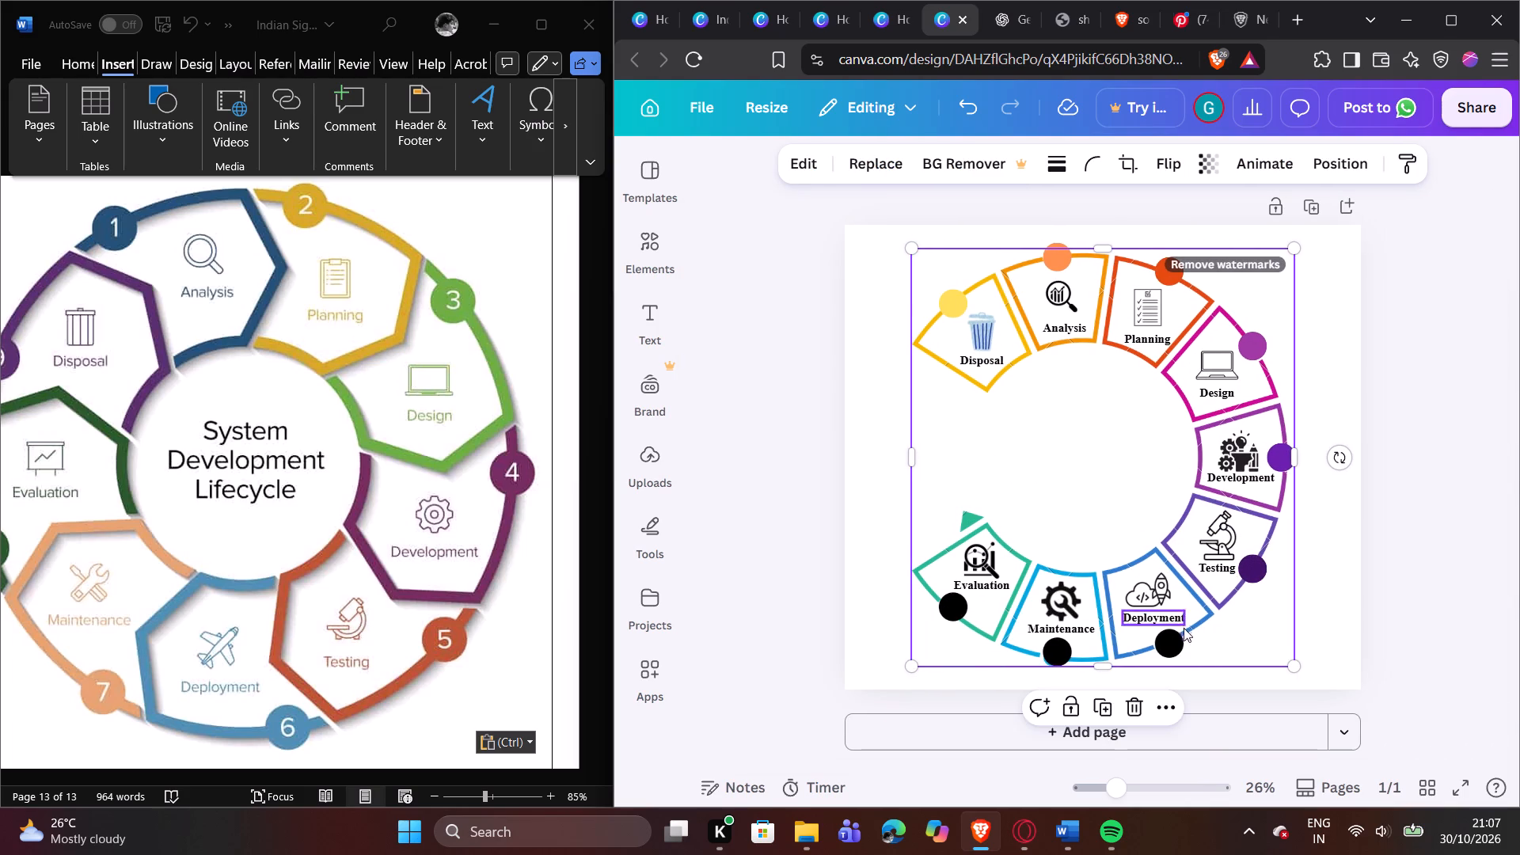
Recolour the black circle on the Deployment segment to the dark blue photo colour taken from the dustbin image.
{"action": "left_click", "coordinate": [1179, 640]}
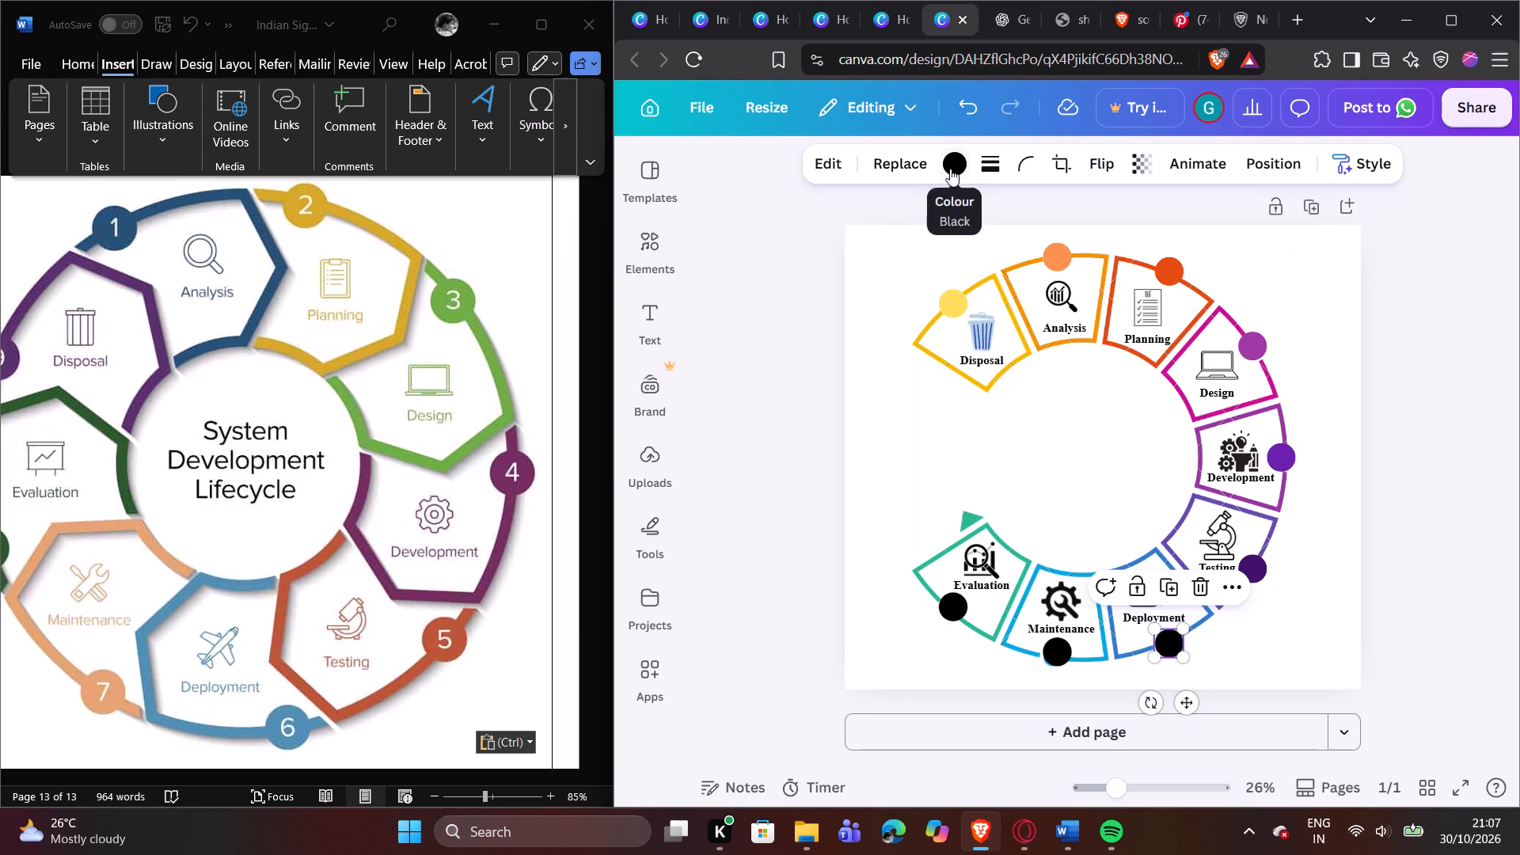
{"action": "left_click", "coordinate": [952, 168]}
{"action": "scroll", "coordinate": [935, 531], "scroll_direction": "down", "scroll_amount": 1}
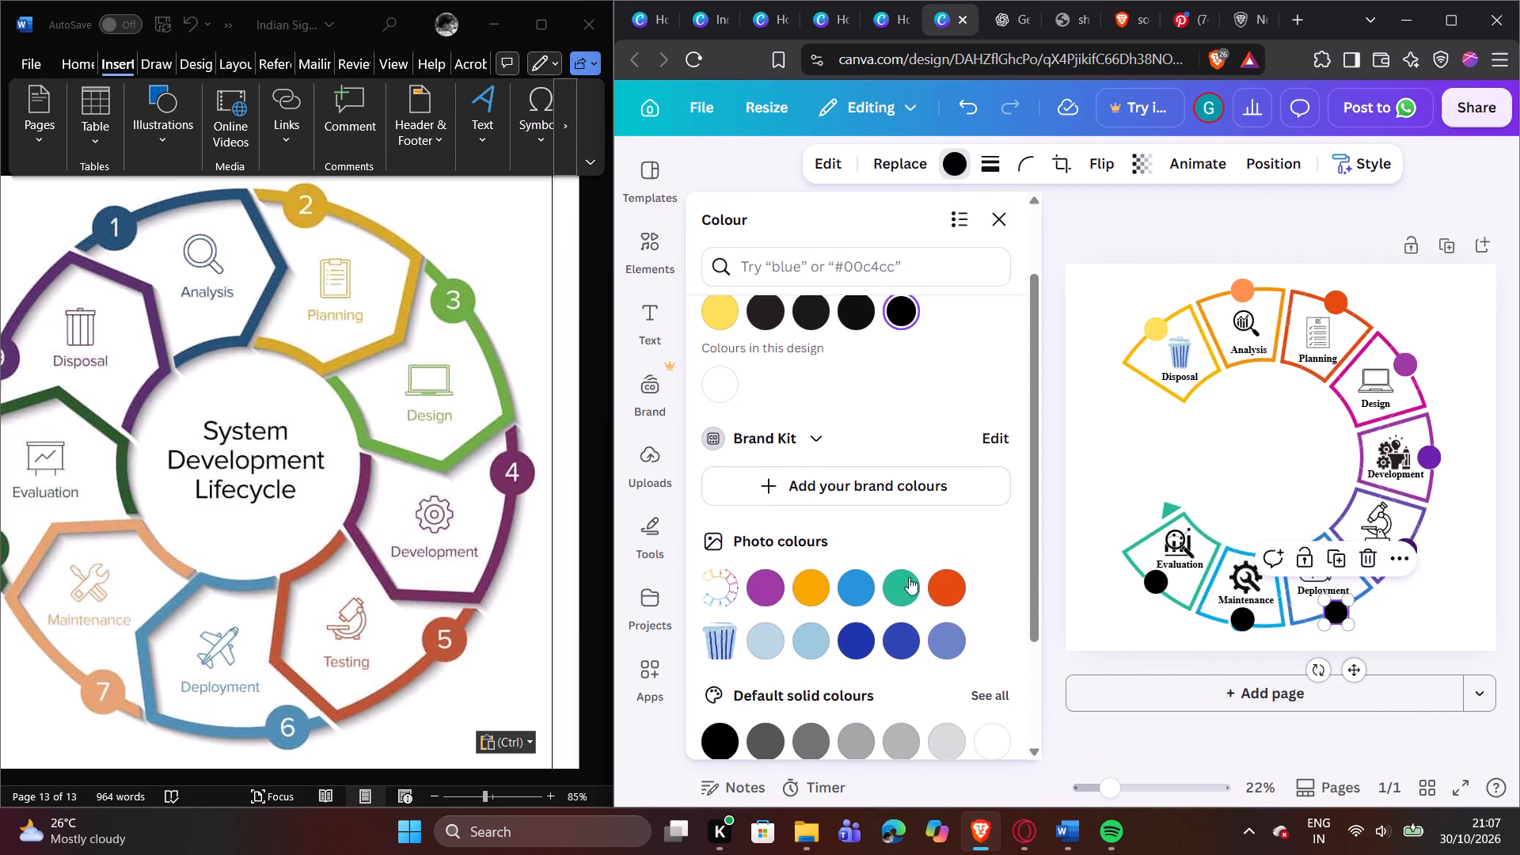
{"action": "left_click", "coordinate": [861, 636]}
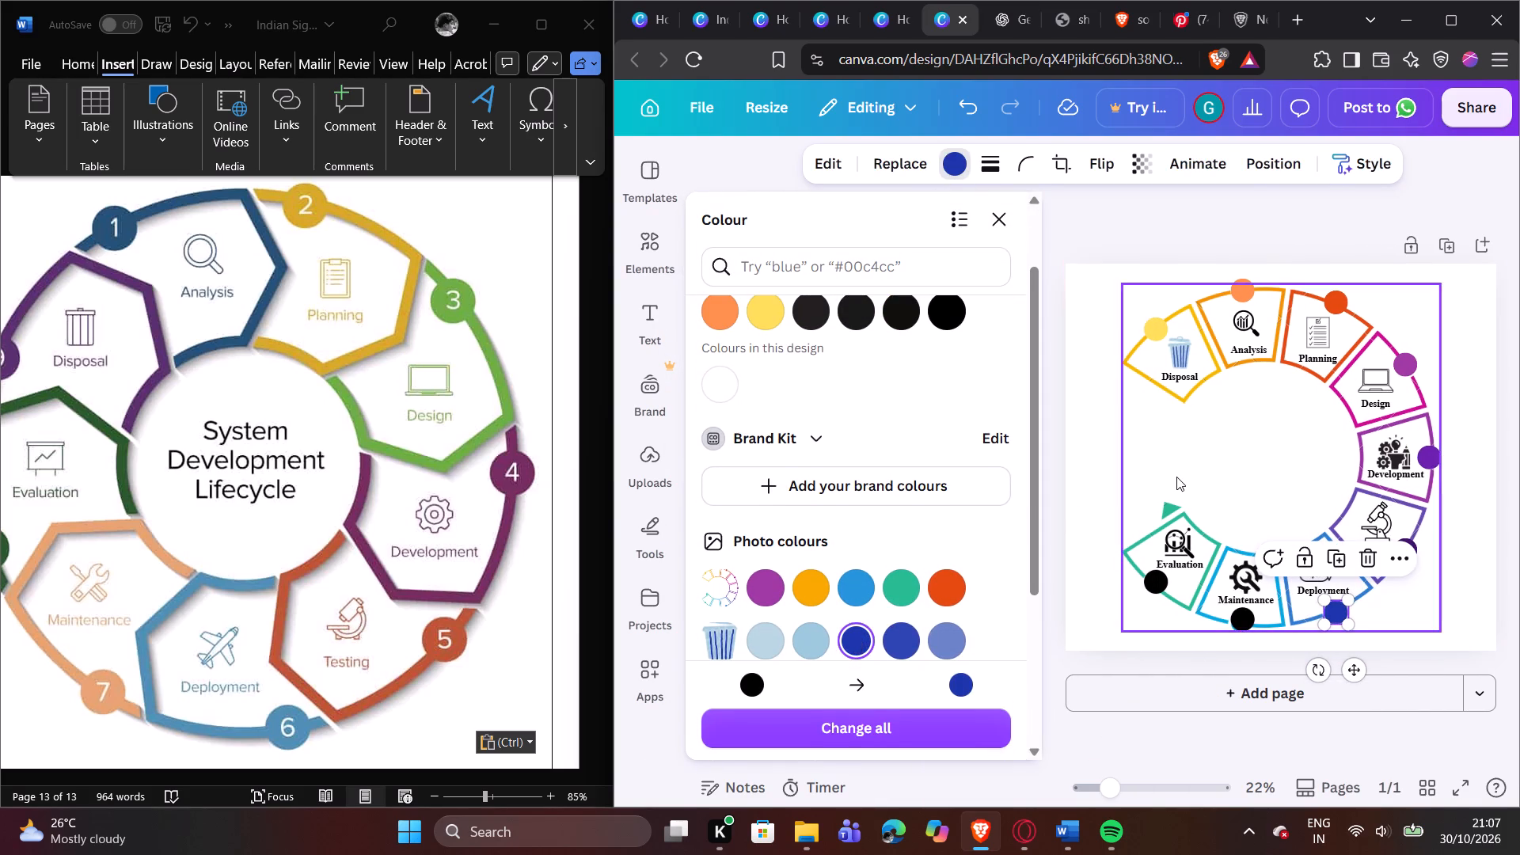
{"action": "left_click", "coordinate": [1176, 477]}
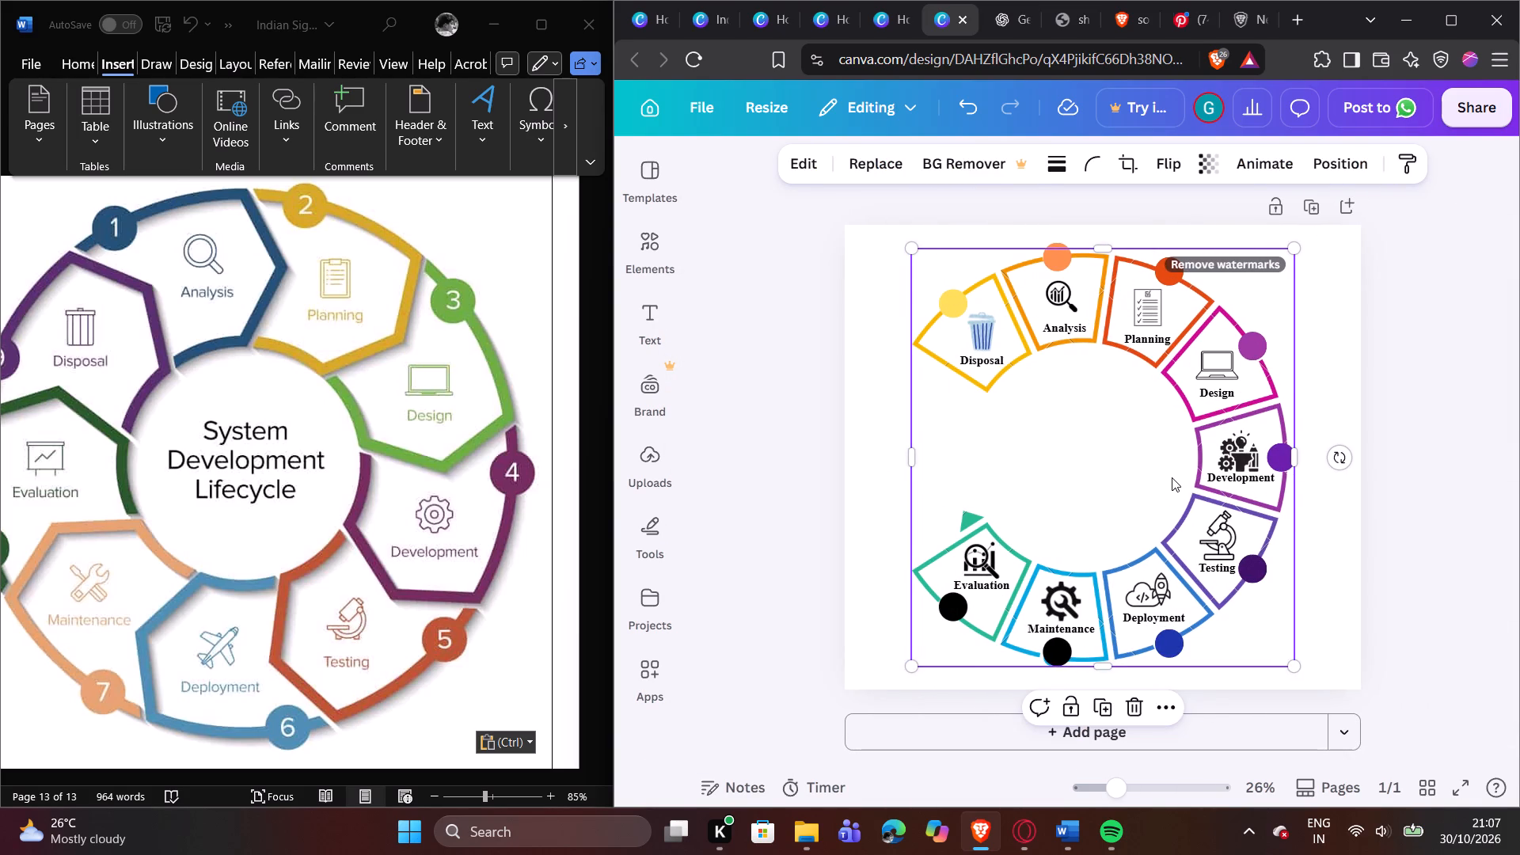
Recolour the black circle on the Maintenance segment to the bright blue photo colour taken from the ring graphic.
{"action": "left_click", "coordinate": [1054, 650]}
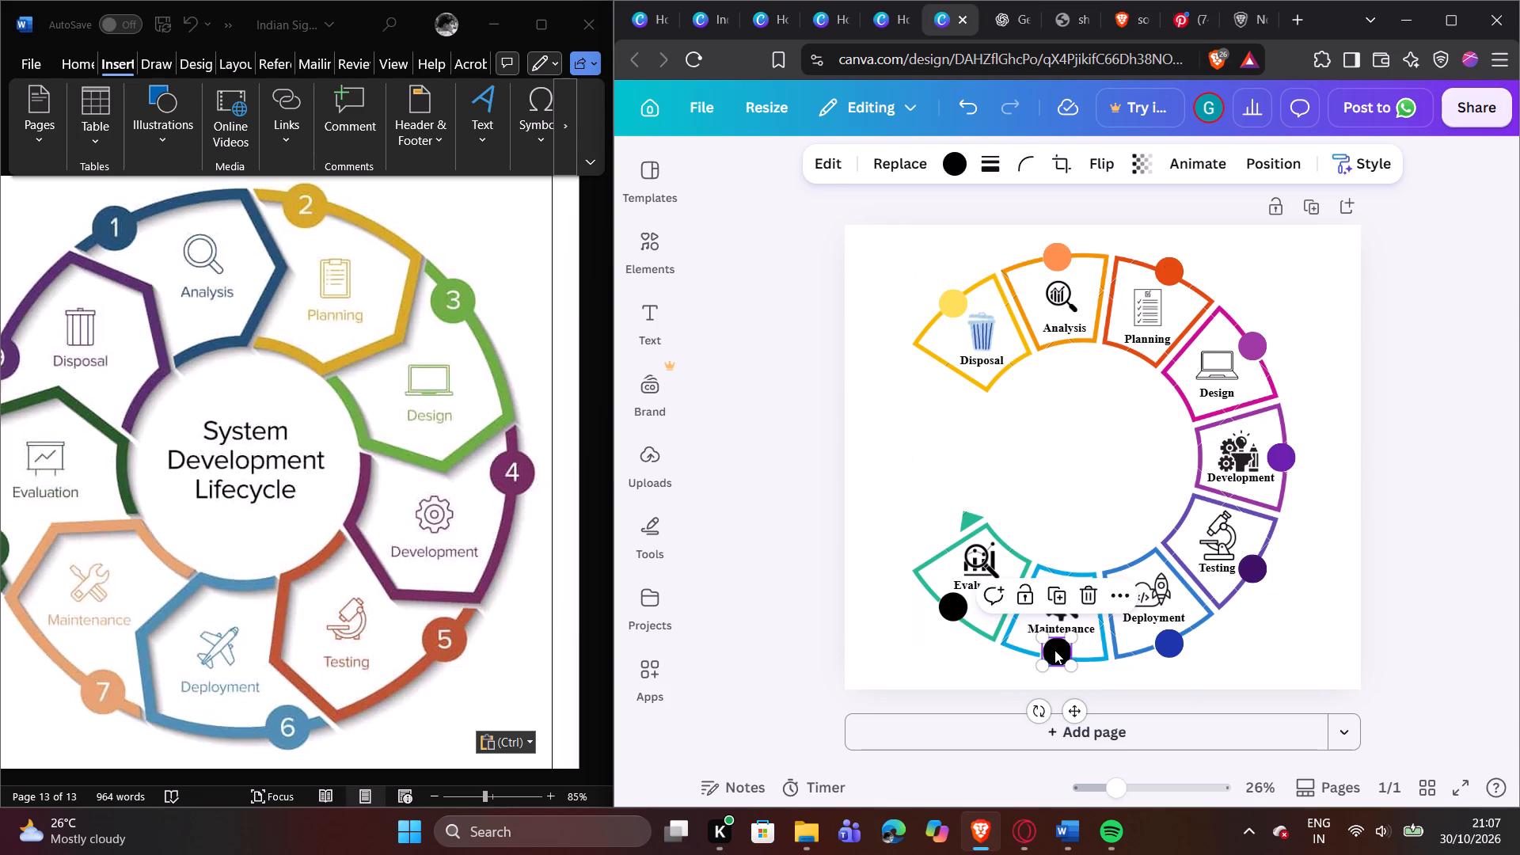
{"action": "left_click", "coordinate": [961, 158]}
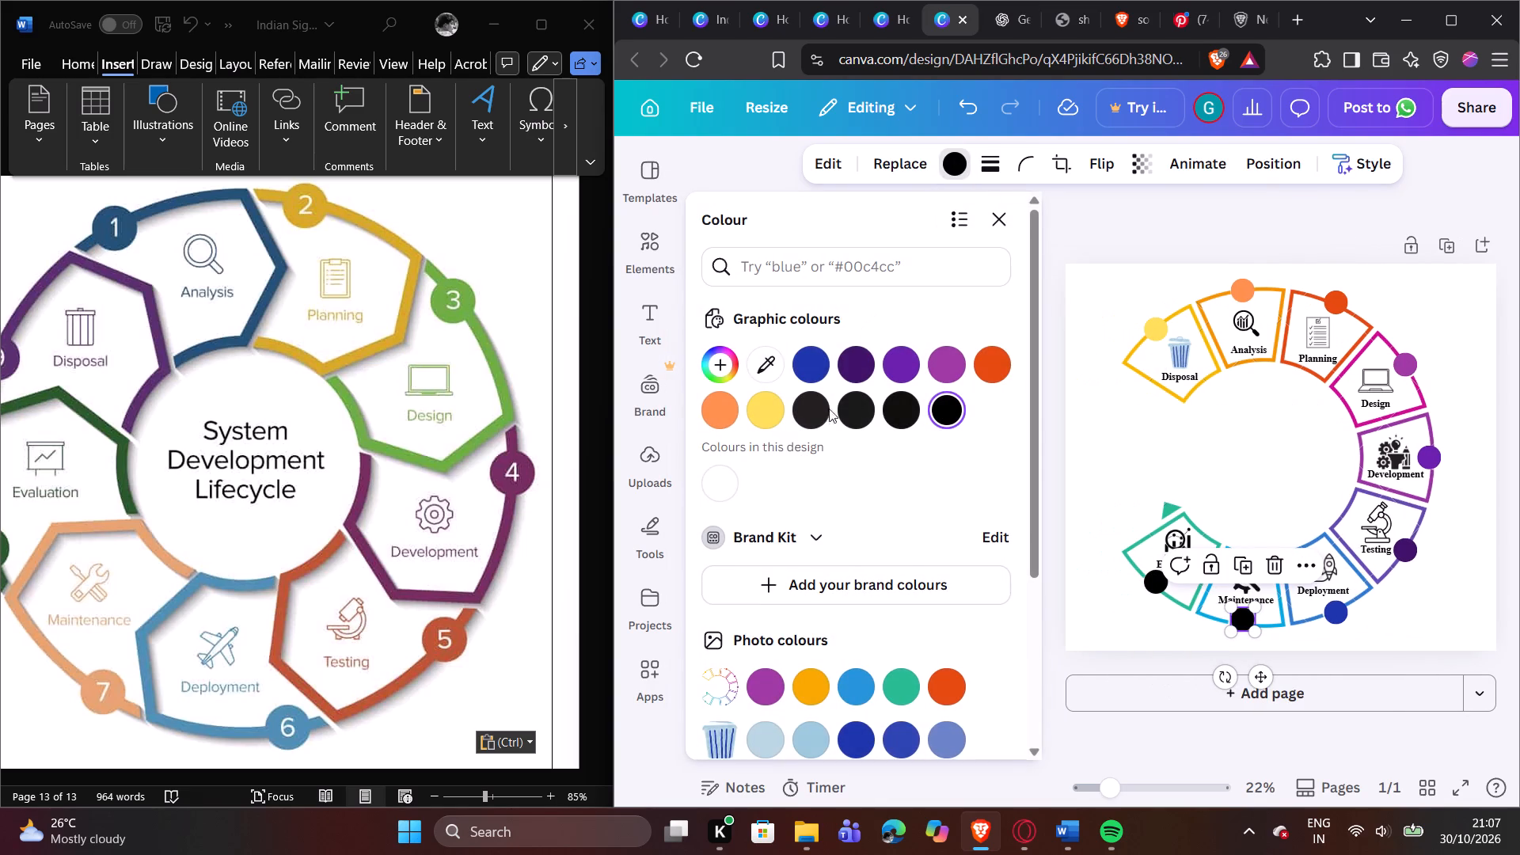
{"action": "scroll", "coordinate": [842, 526], "scroll_direction": "down", "scroll_amount": 1}
{"action": "left_click", "coordinate": [847, 592]}
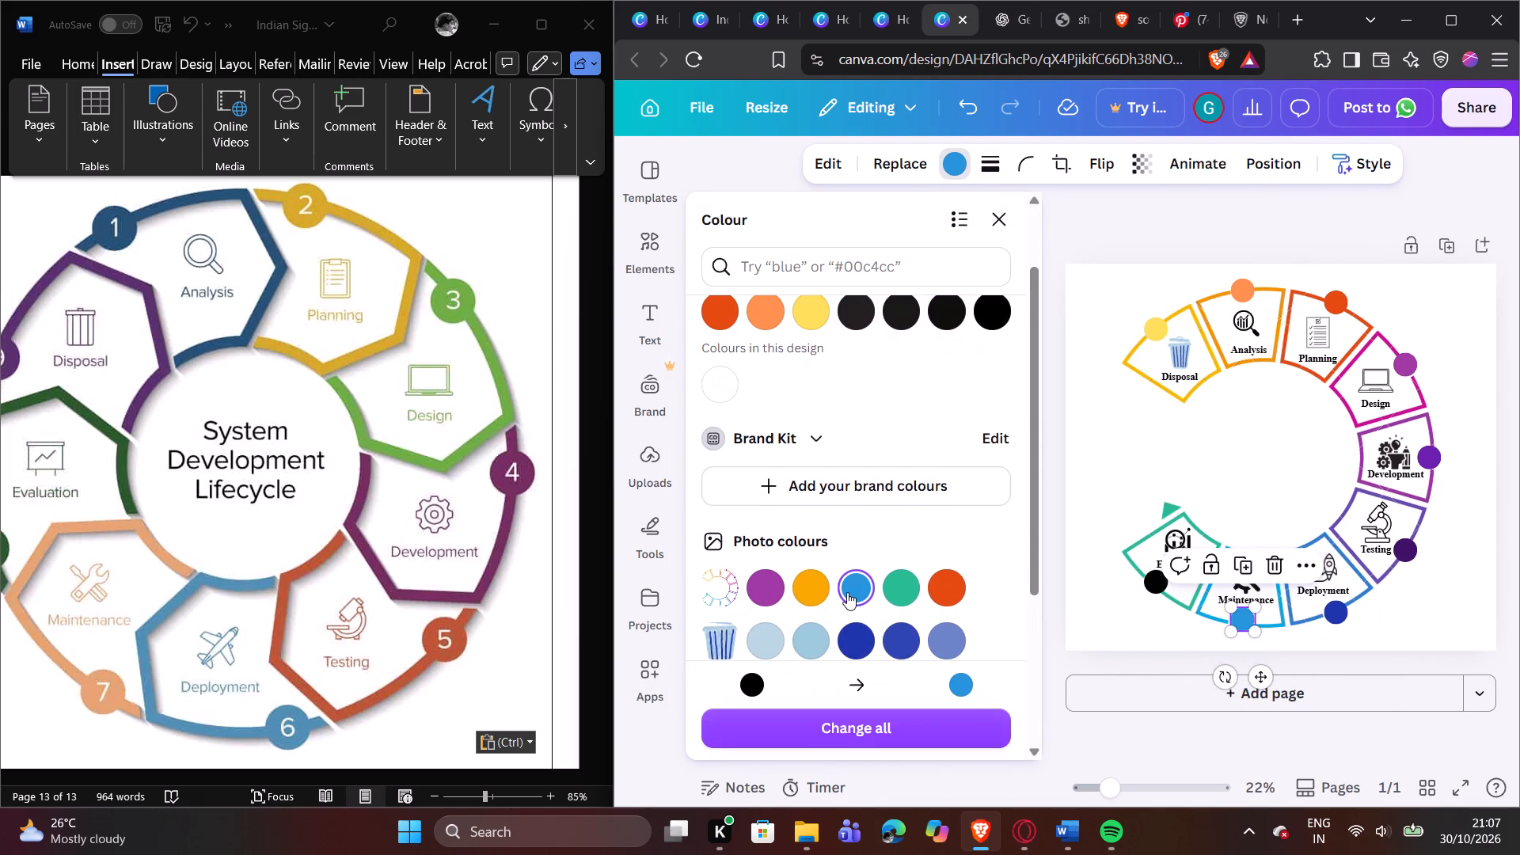
Recolour the black circle on the Evaluation segment to the green photo colour taken from the ring graphic.
{"action": "left_click", "coordinate": [1149, 580]}
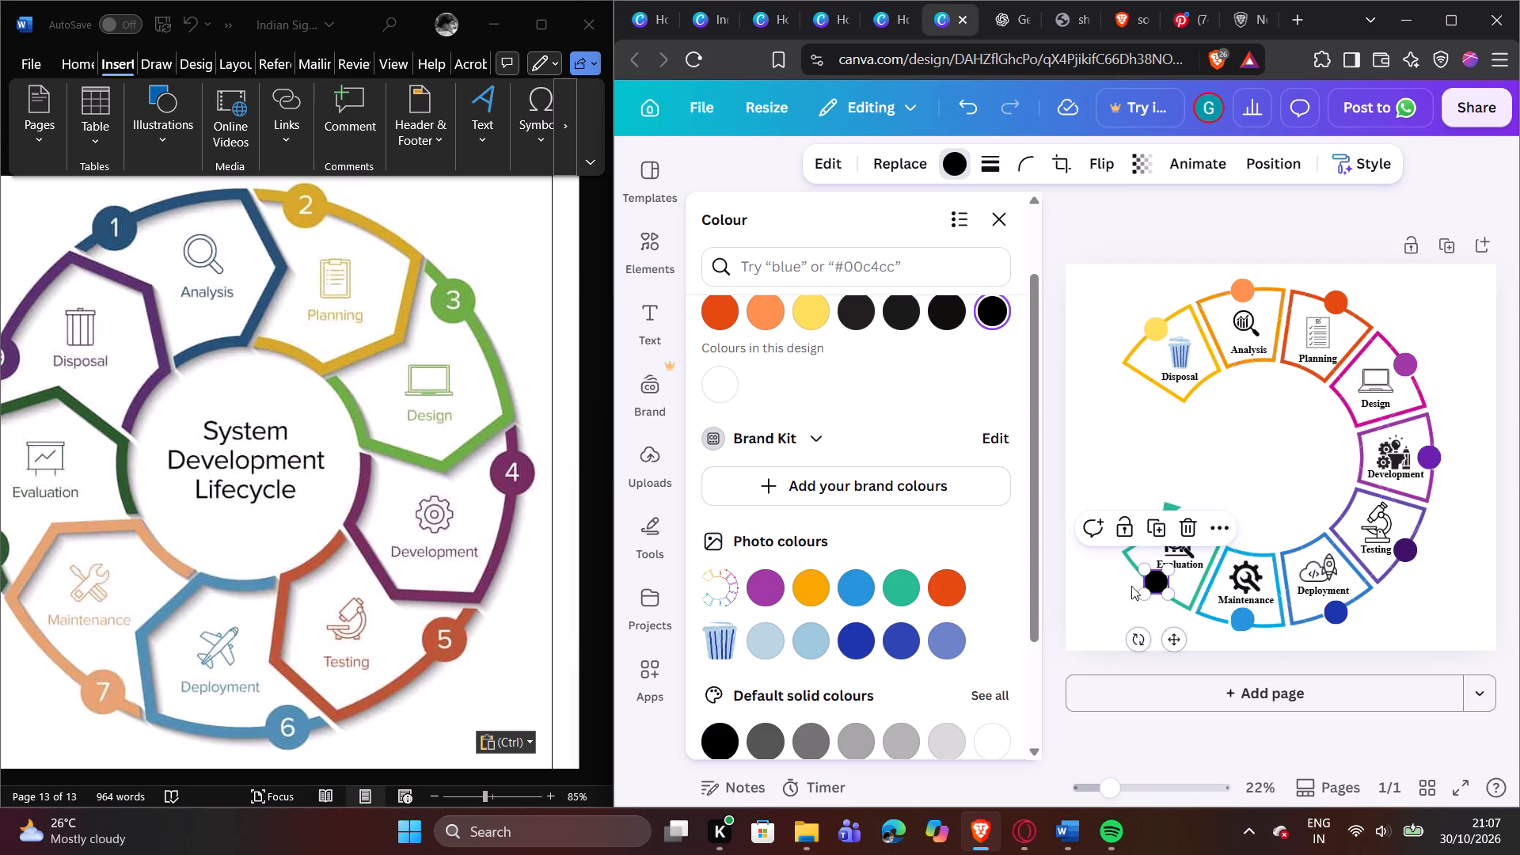
{"action": "left_click", "coordinate": [891, 583]}
{"action": "left_click", "coordinate": [1226, 450]}
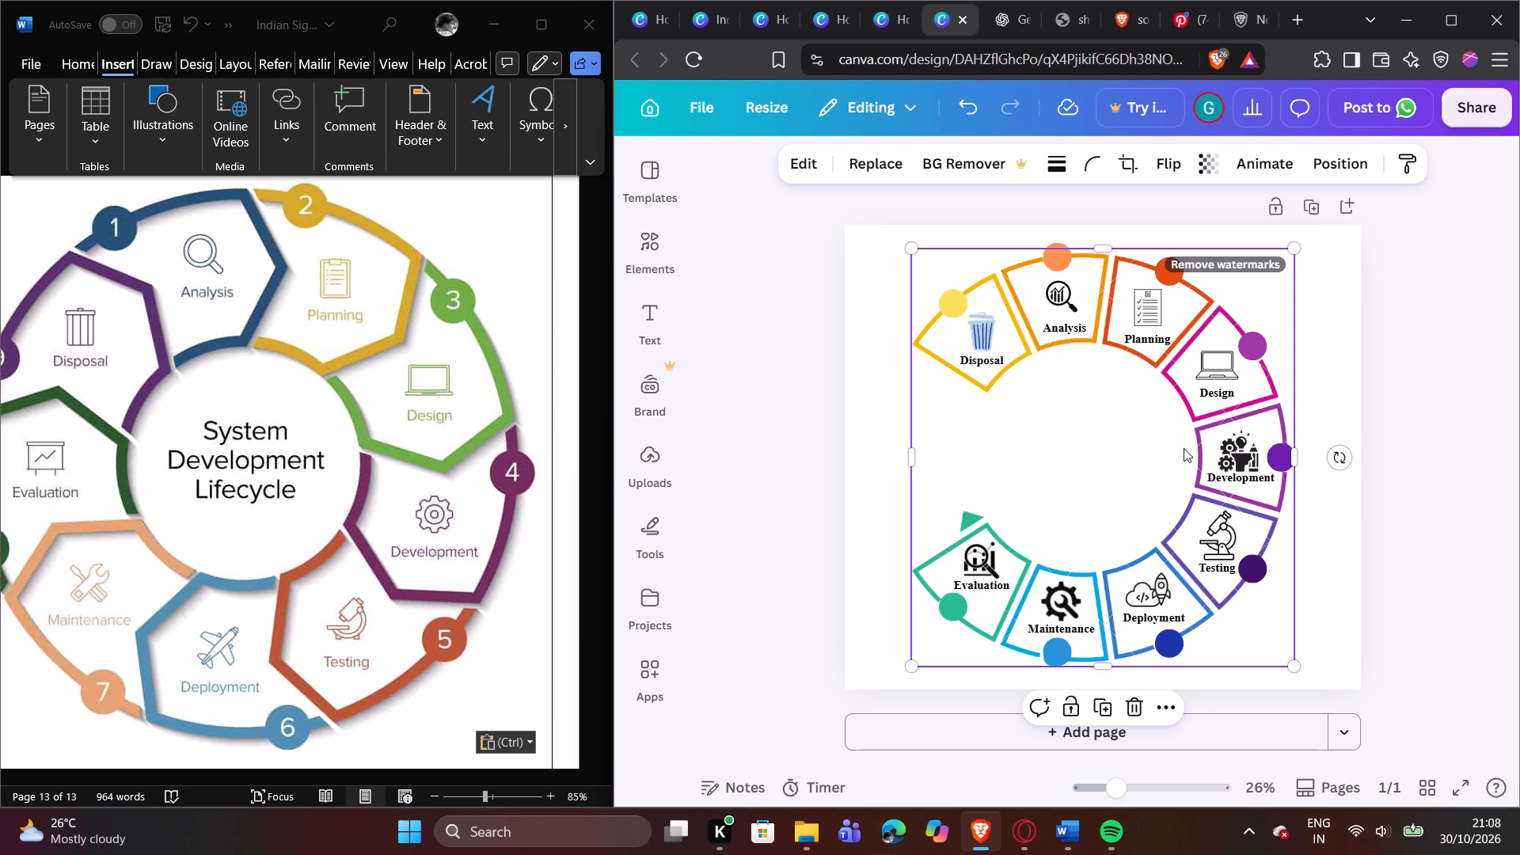
{"action": "left_click", "coordinate": [1101, 443]}
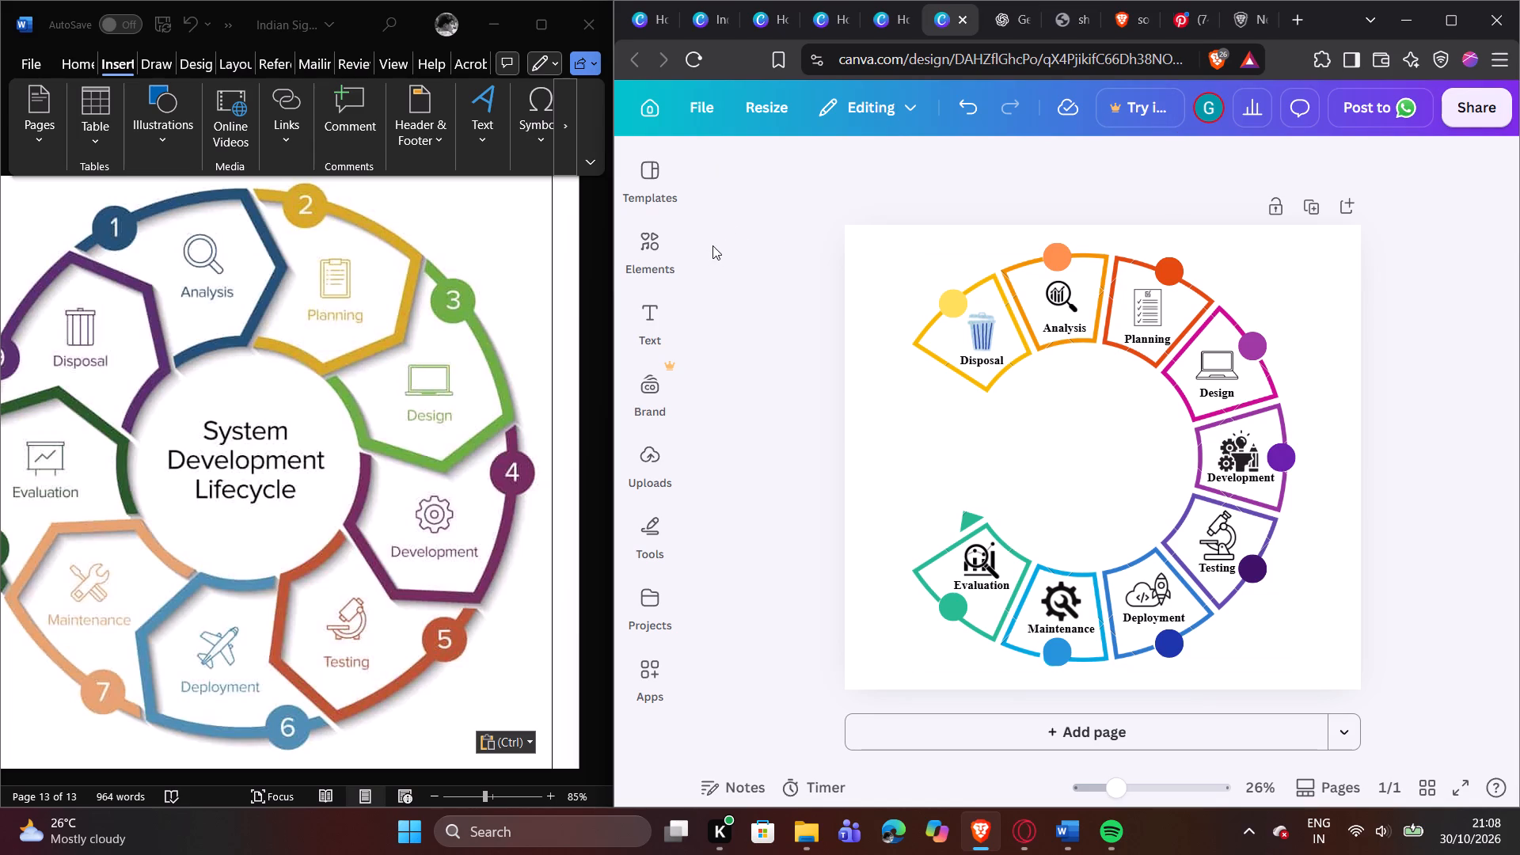
Add a heading text box containing the numeral 1 to the page.
{"action": "left_click", "coordinate": [663, 253]}
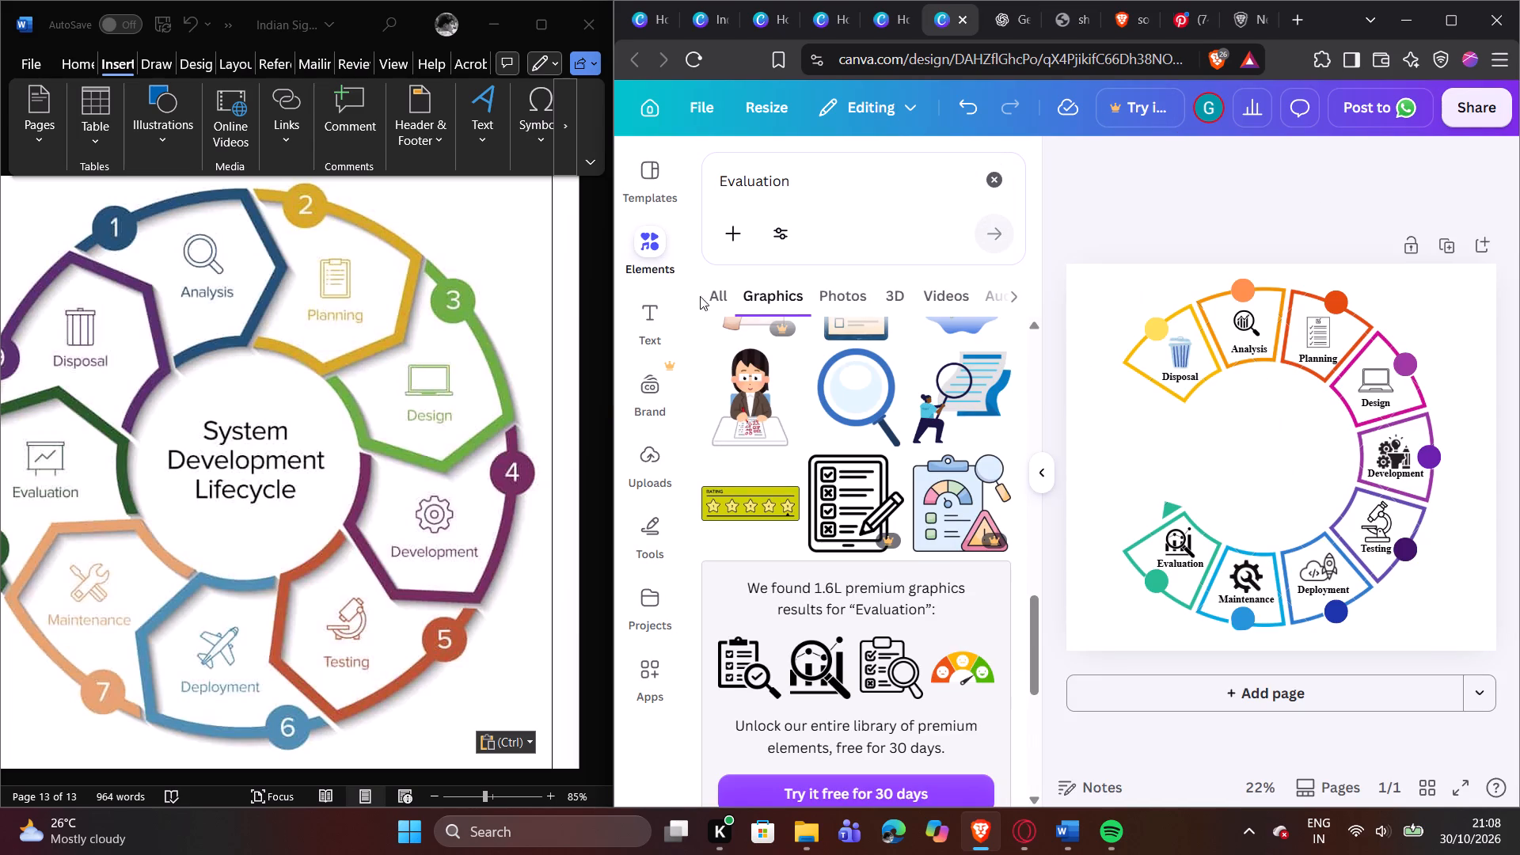
{"action": "left_click", "coordinate": [633, 309]}
{"action": "left_click", "coordinate": [743, 474]}
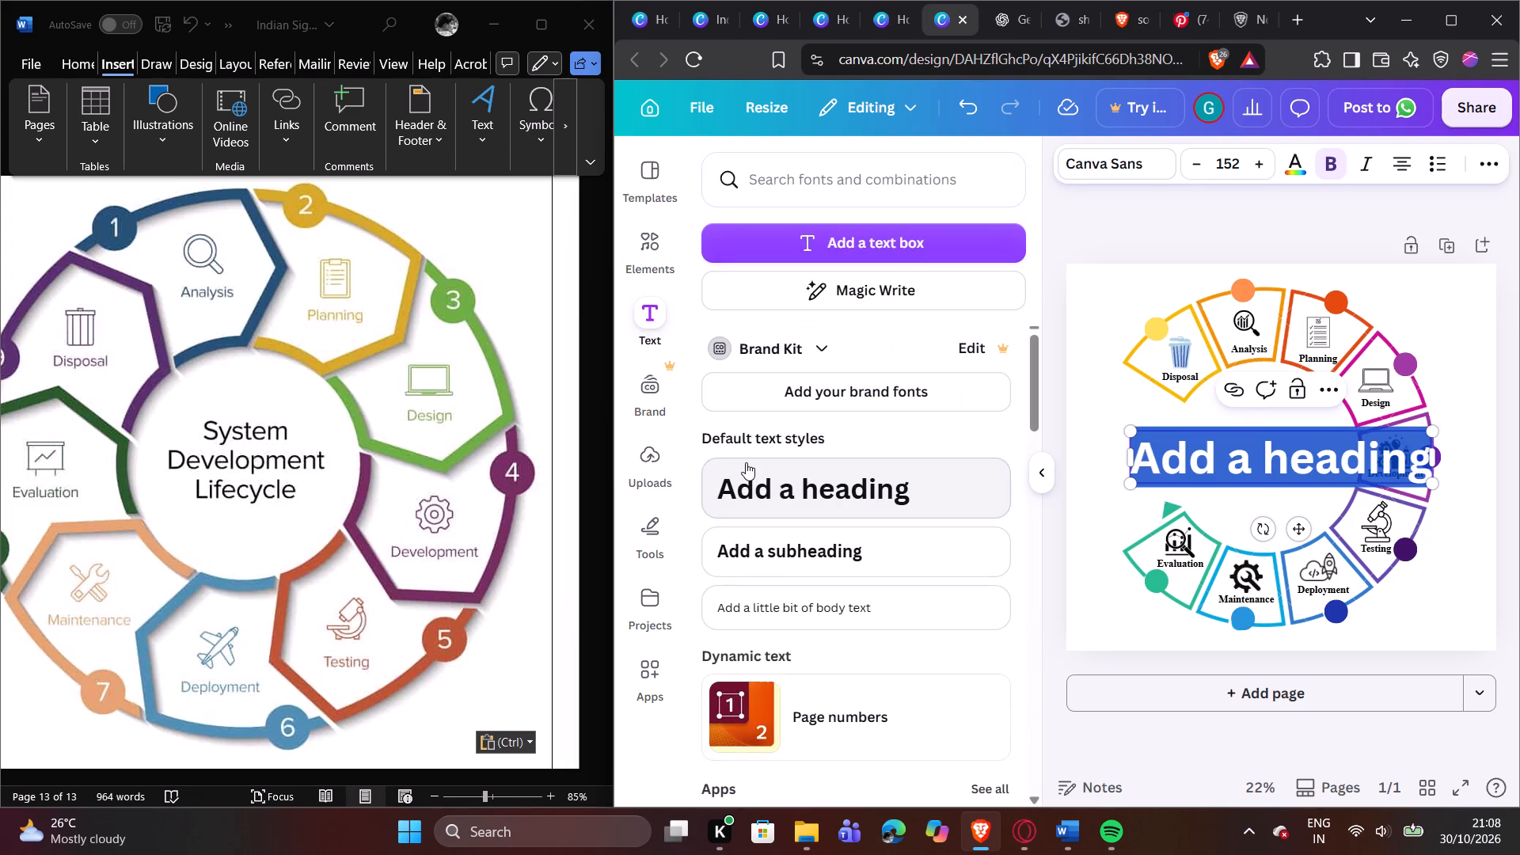
{"action": "key", "text": "1"}
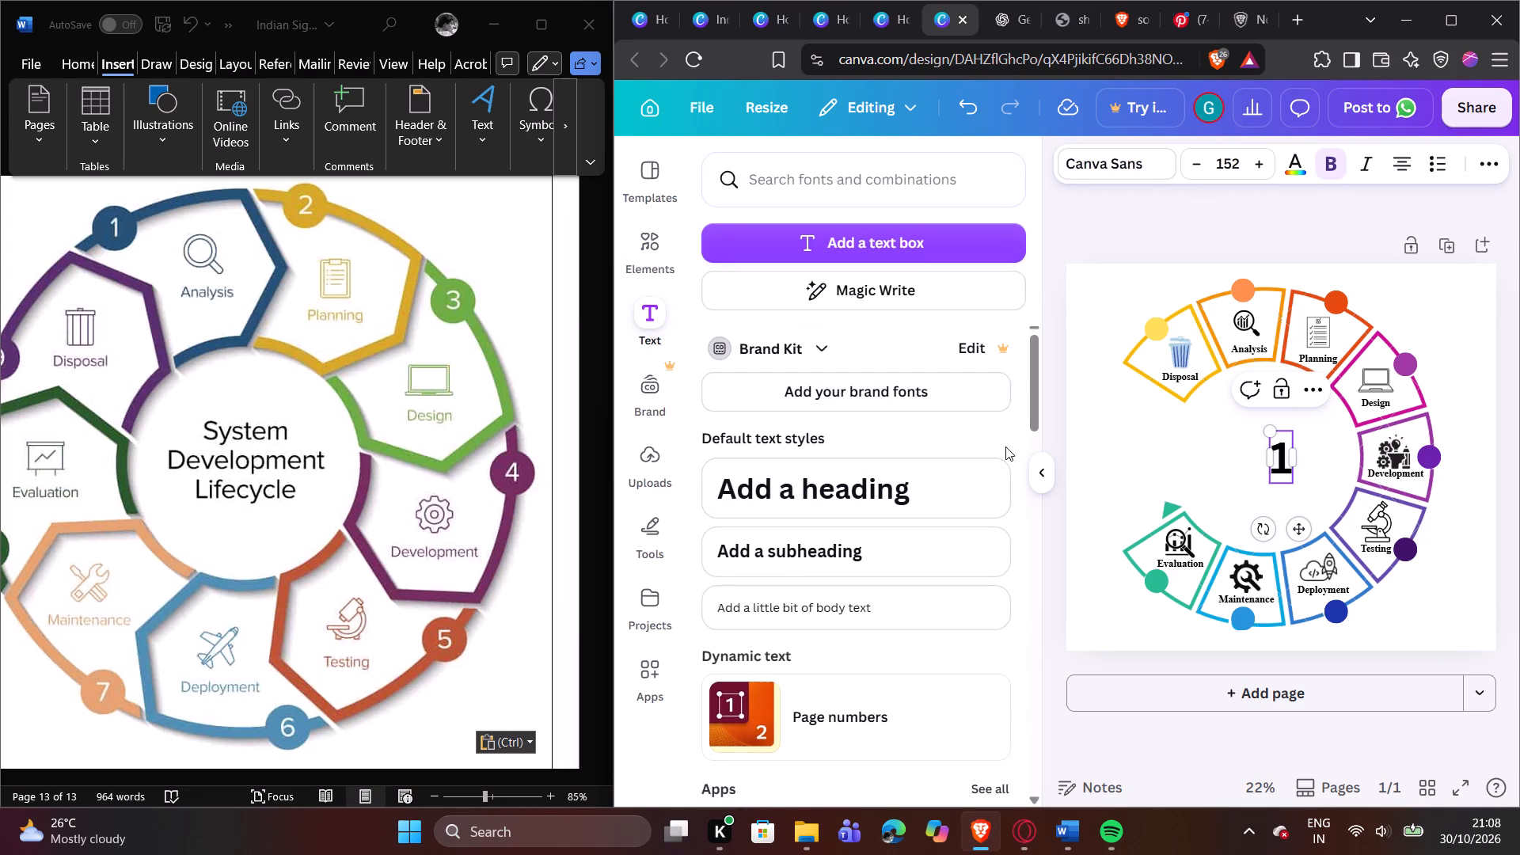
{"action": "left_click", "coordinate": [1136, 420]}
Recolour the numeral 1 to the white already used in this design.
{"action": "left_click", "coordinate": [1287, 459]}
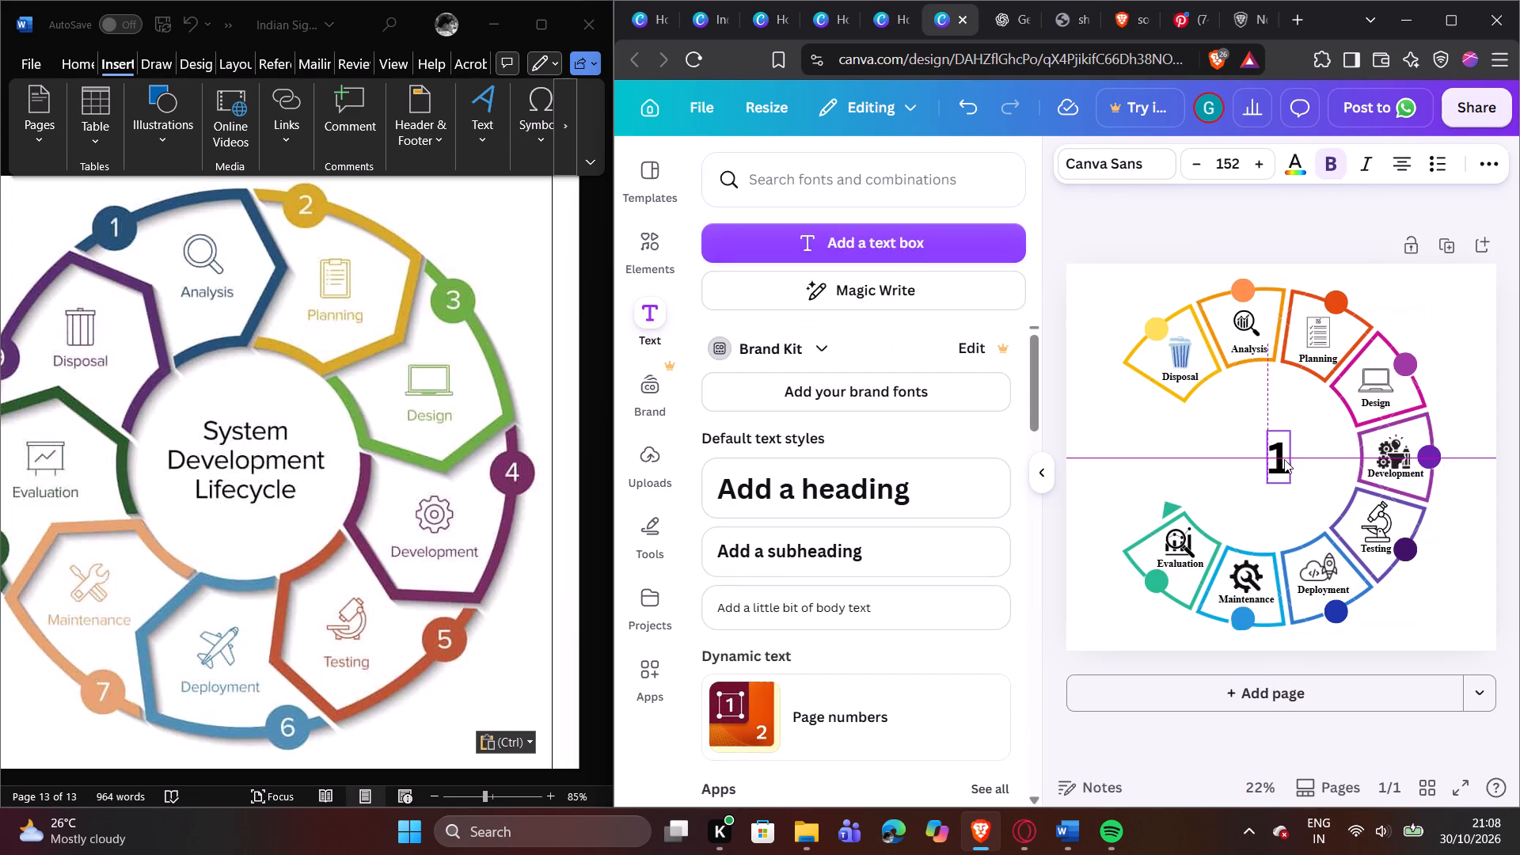
{"action": "left_click", "coordinate": [1307, 169]}
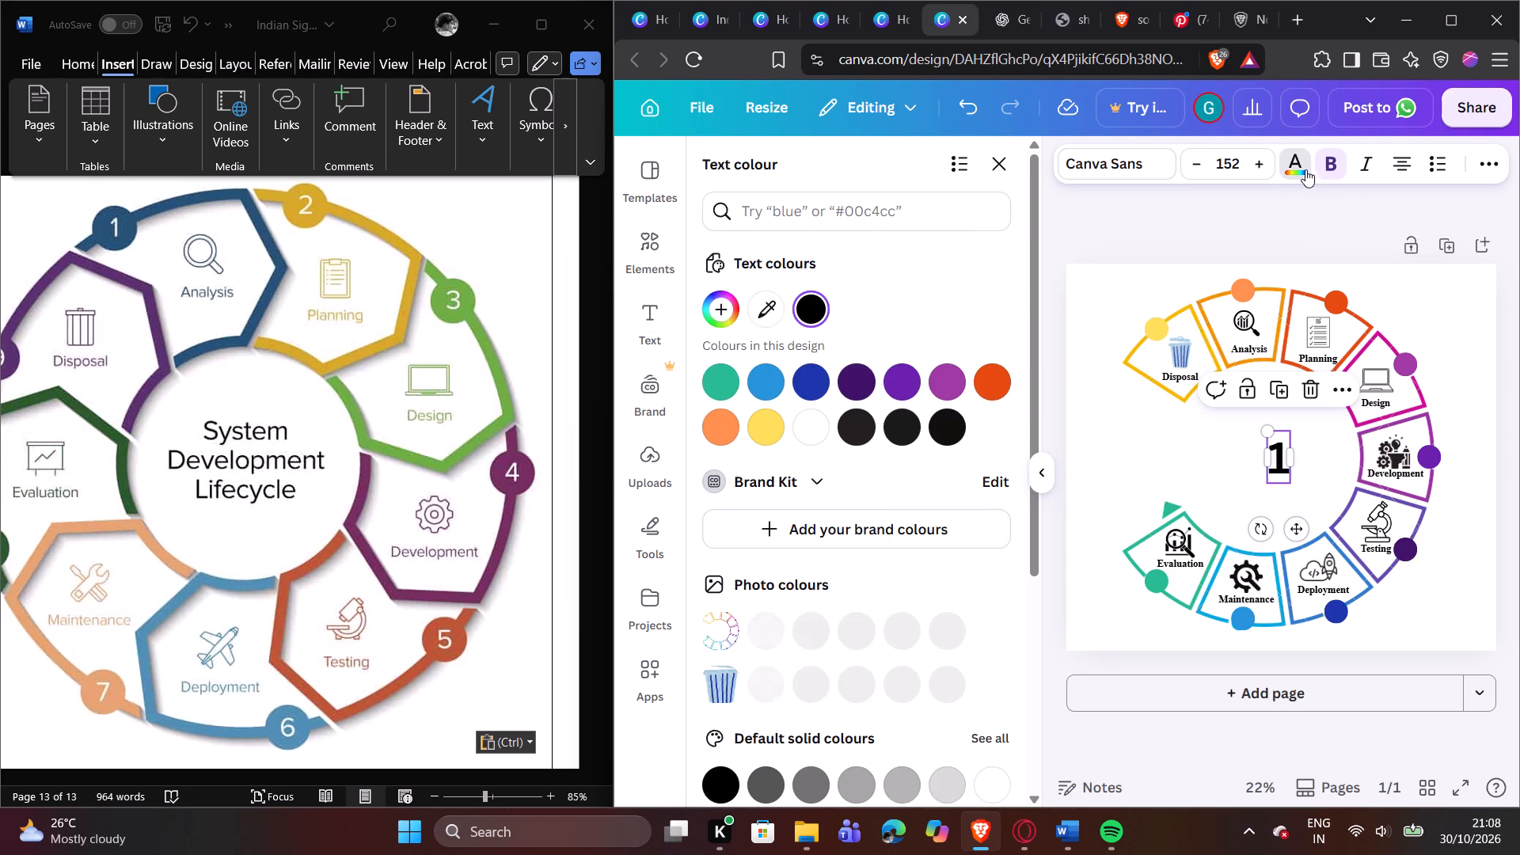
{"action": "left_click", "coordinate": [808, 417]}
{"action": "left_click", "coordinate": [1195, 440]}
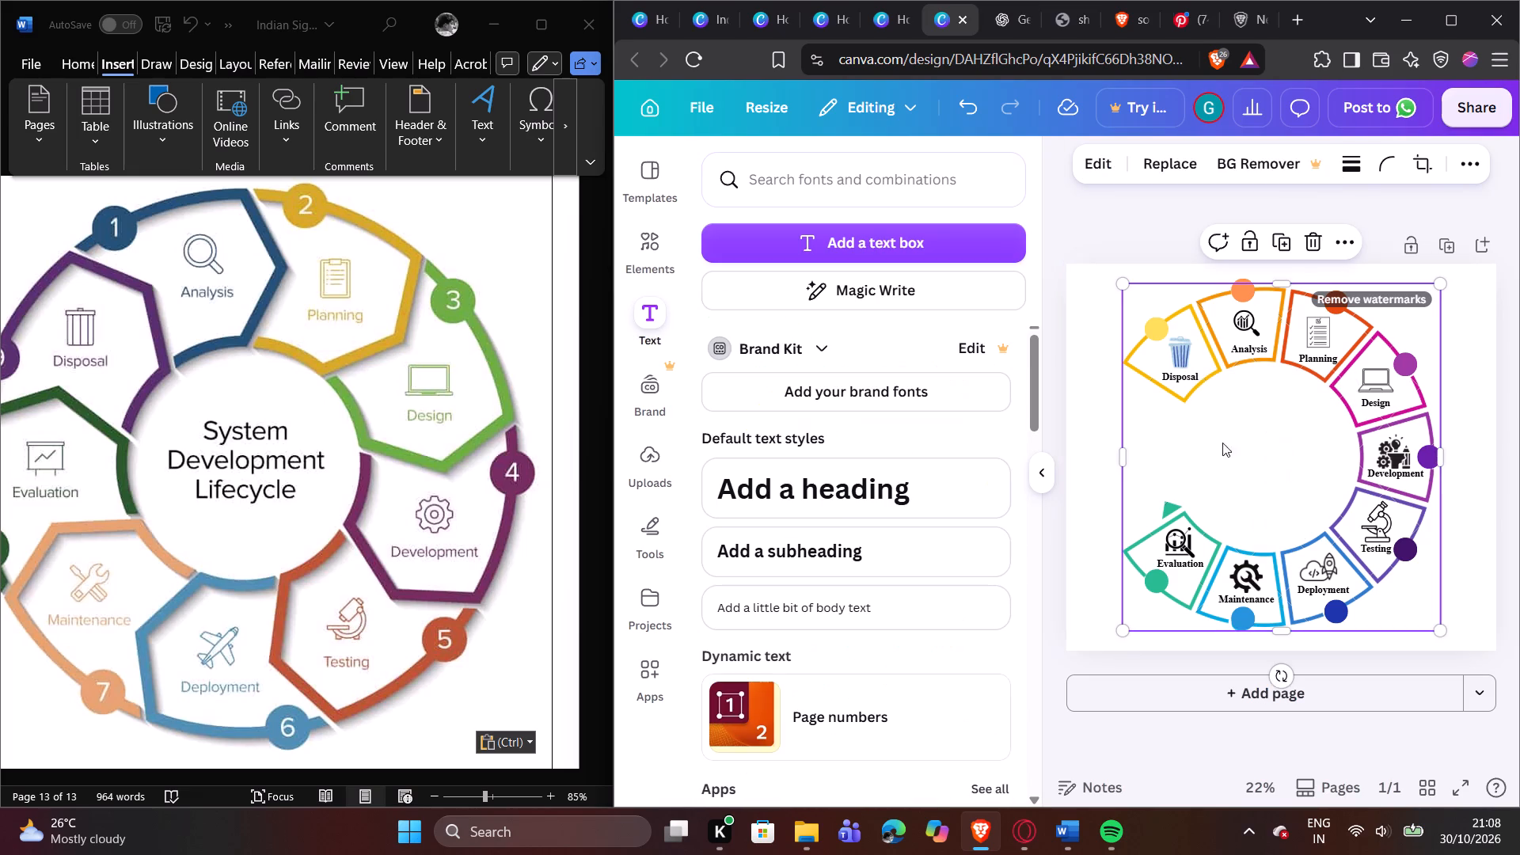
Shrink the numeral 1 to font size 52.5 and centre it on the yellow circle of the Disposal segment.
{"action": "left_click_drag", "start_coordinate": [1279, 454], "coordinate": [1161, 322]}
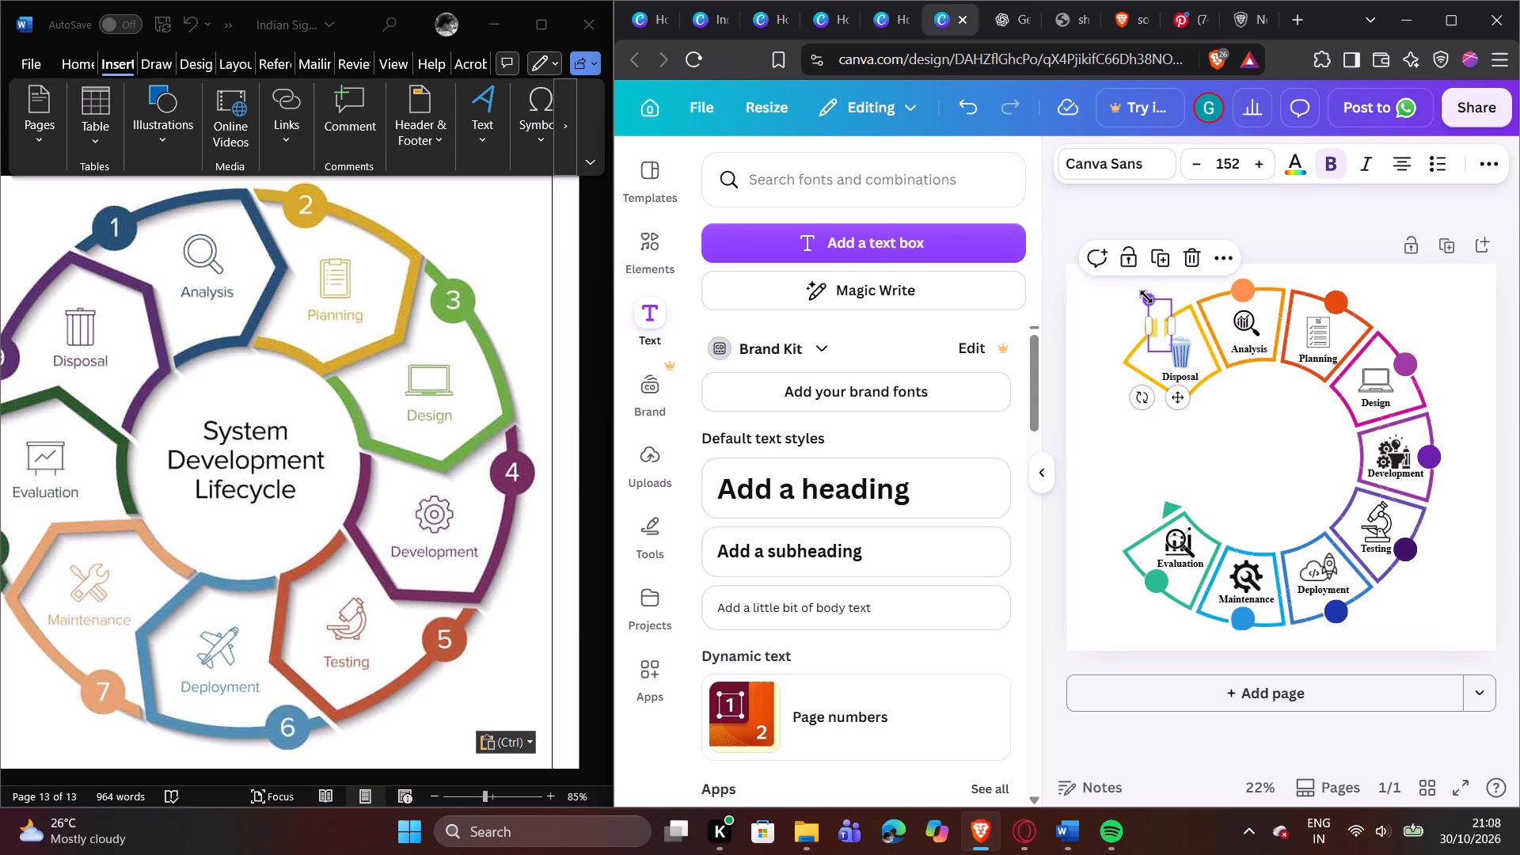
{"action": "left_click_drag", "start_coordinate": [1146, 297], "coordinate": [1175, 330]}
{"action": "left_click", "coordinate": [1191, 330]}
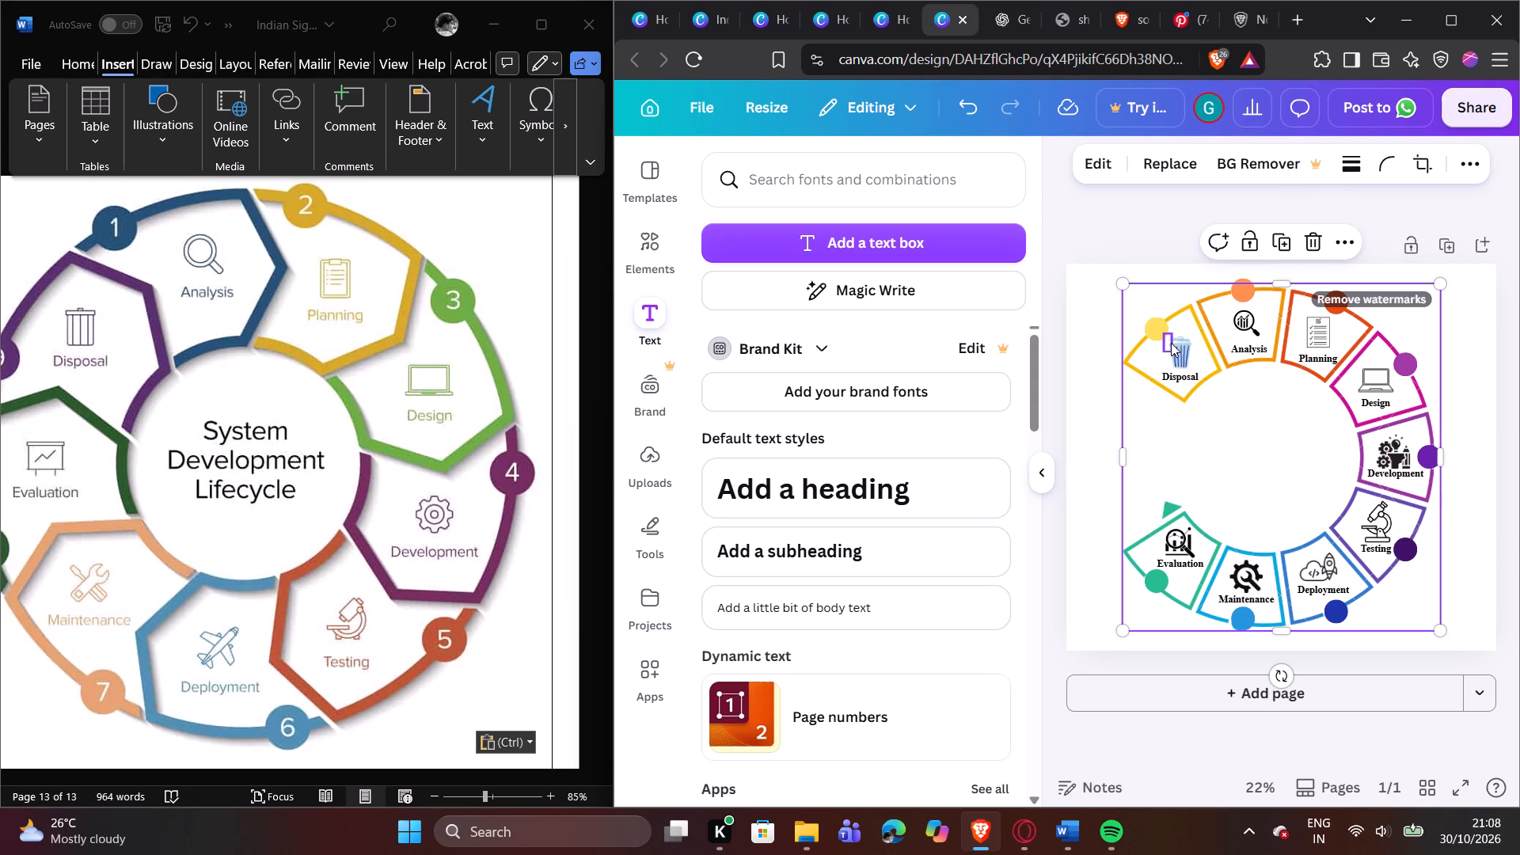
{"action": "left_click_drag", "start_coordinate": [1166, 343], "coordinate": [1154, 335]}
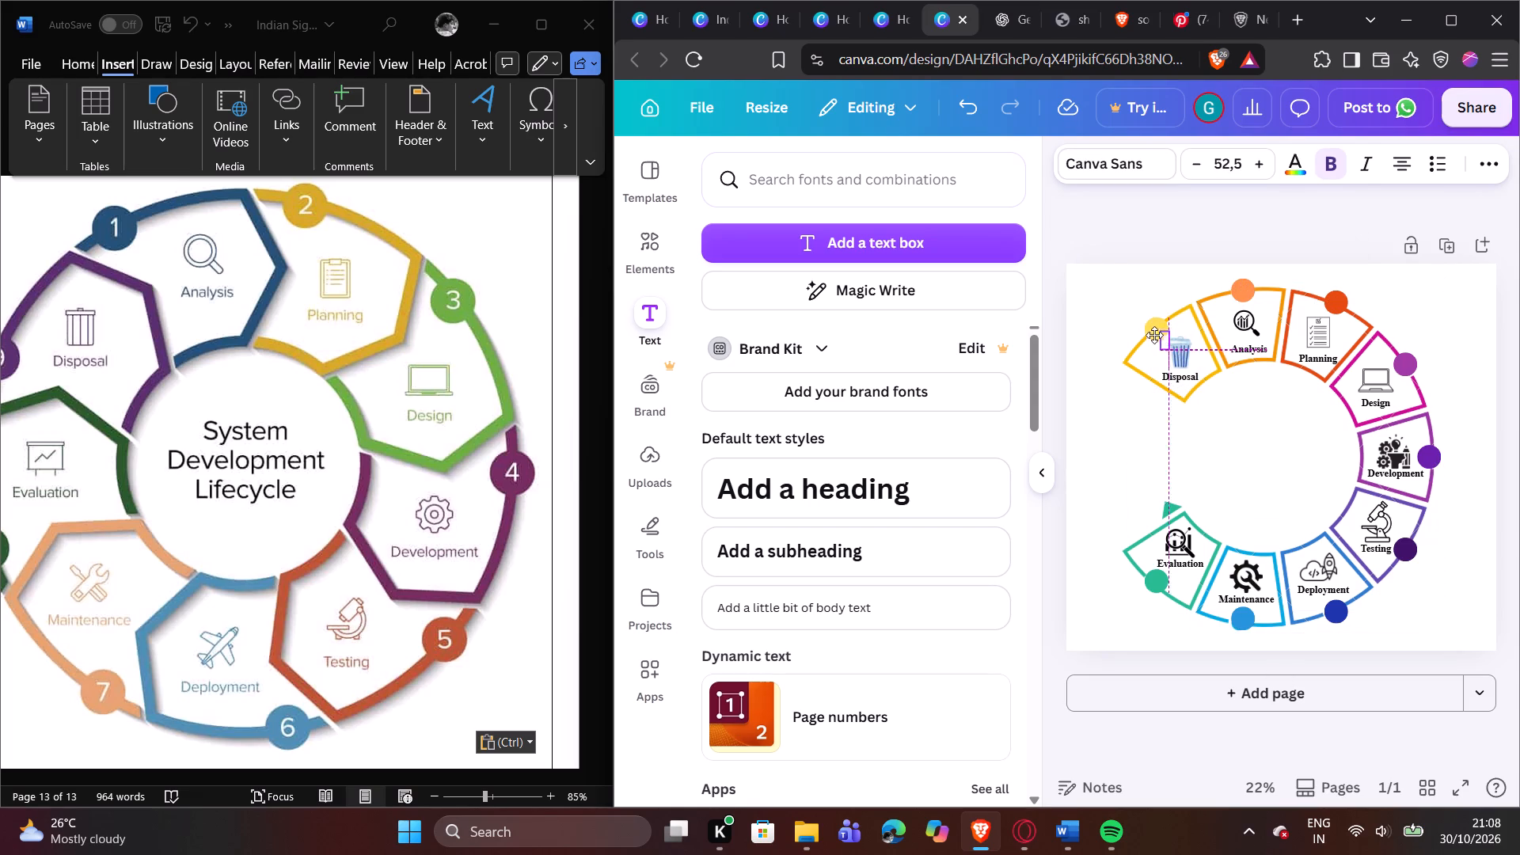
{"action": "left_click_drag", "start_coordinate": [1154, 335], "coordinate": [1152, 332]}
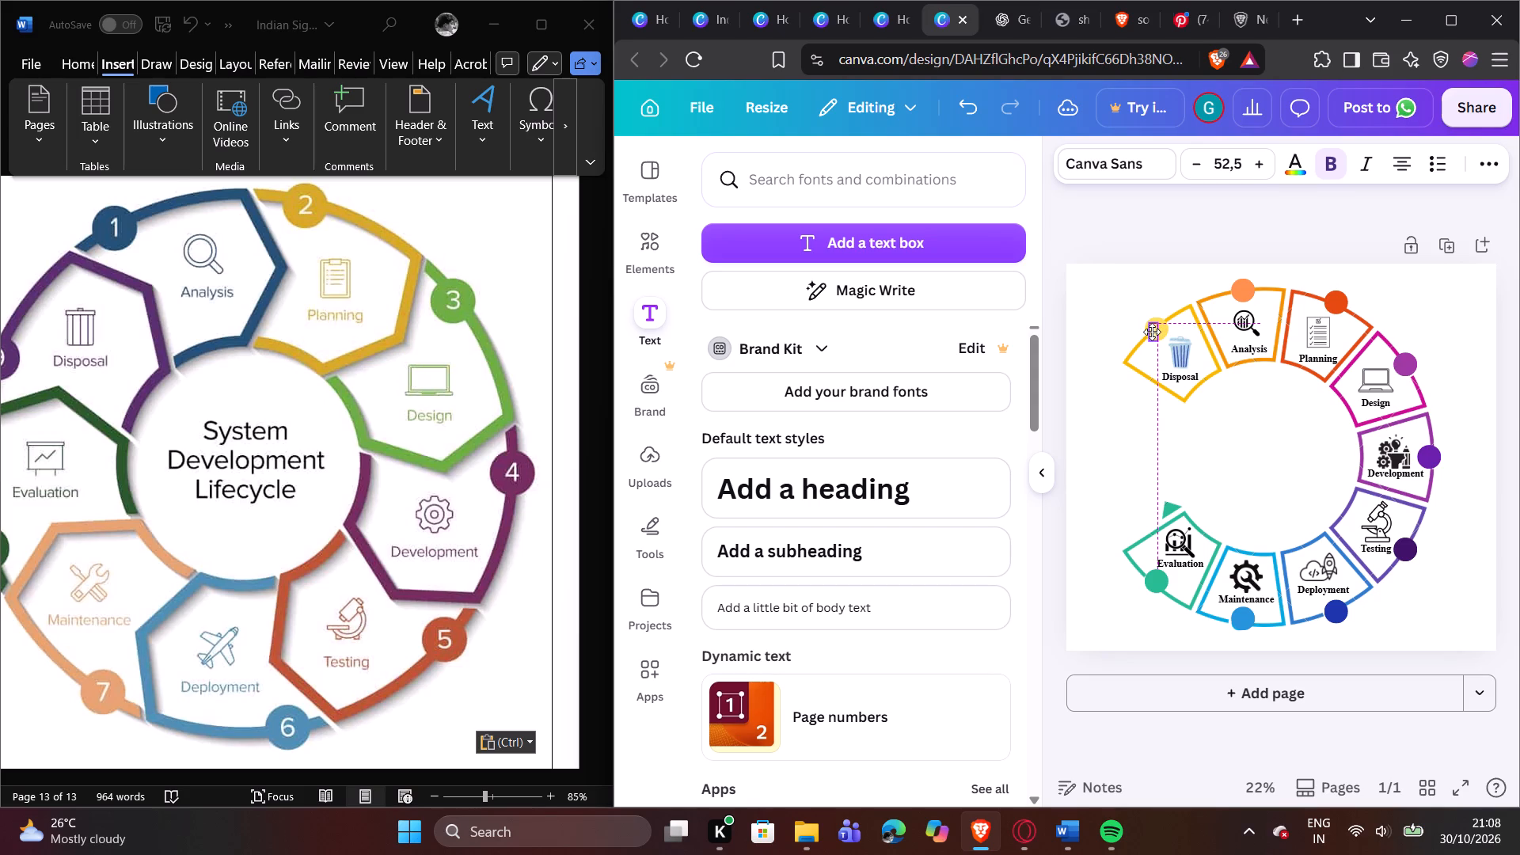
{"action": "left_click_drag", "start_coordinate": [1152, 332], "coordinate": [1151, 325]}
{"action": "left_click_drag", "start_coordinate": [1151, 325], "coordinate": [1153, 326]}
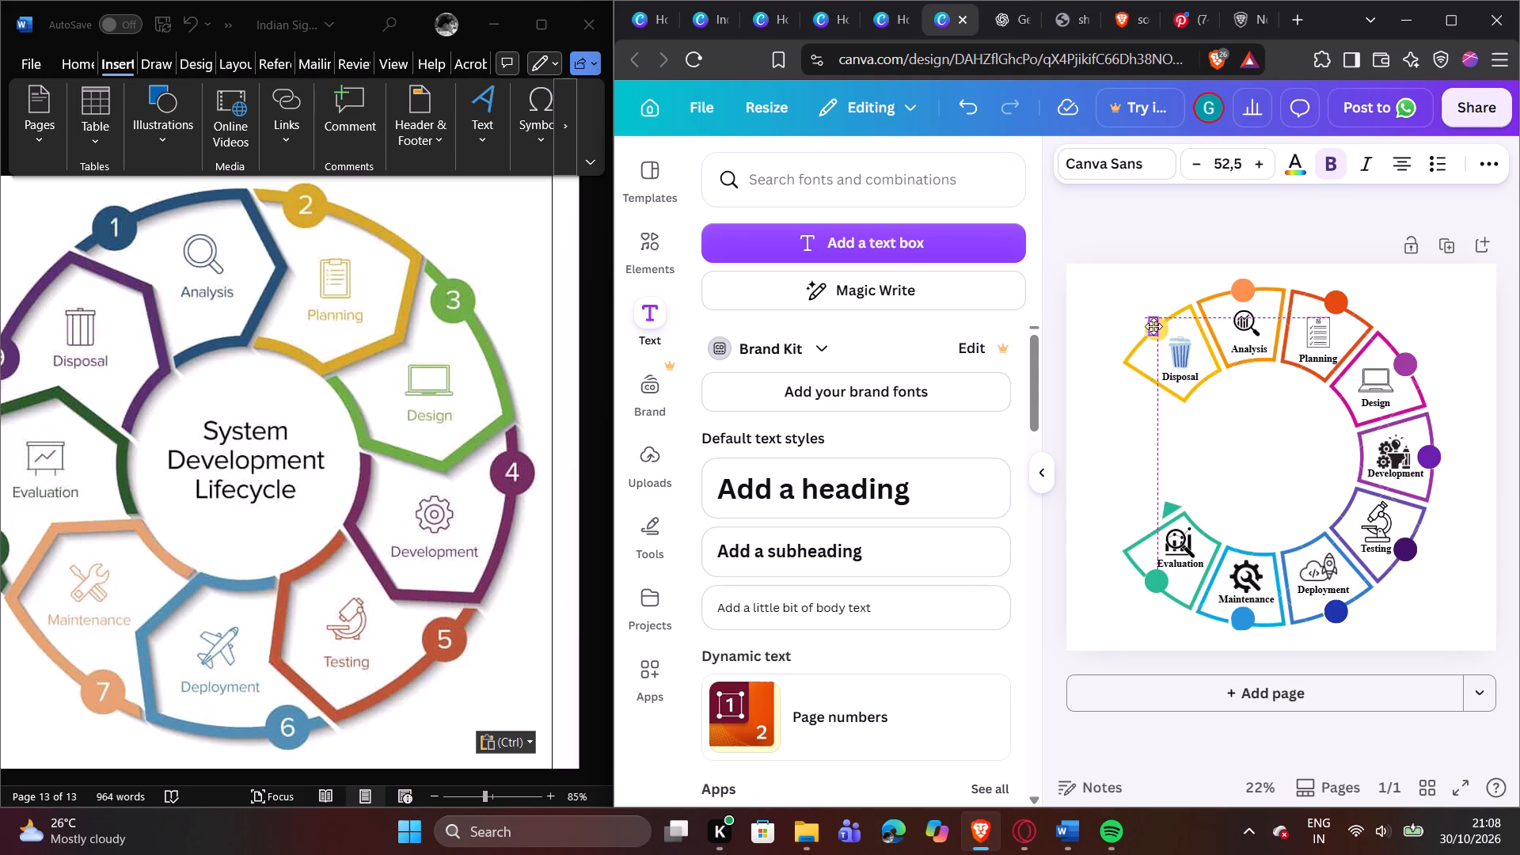
{"action": "left_click_drag", "start_coordinate": [1153, 326], "coordinate": [1151, 331]}
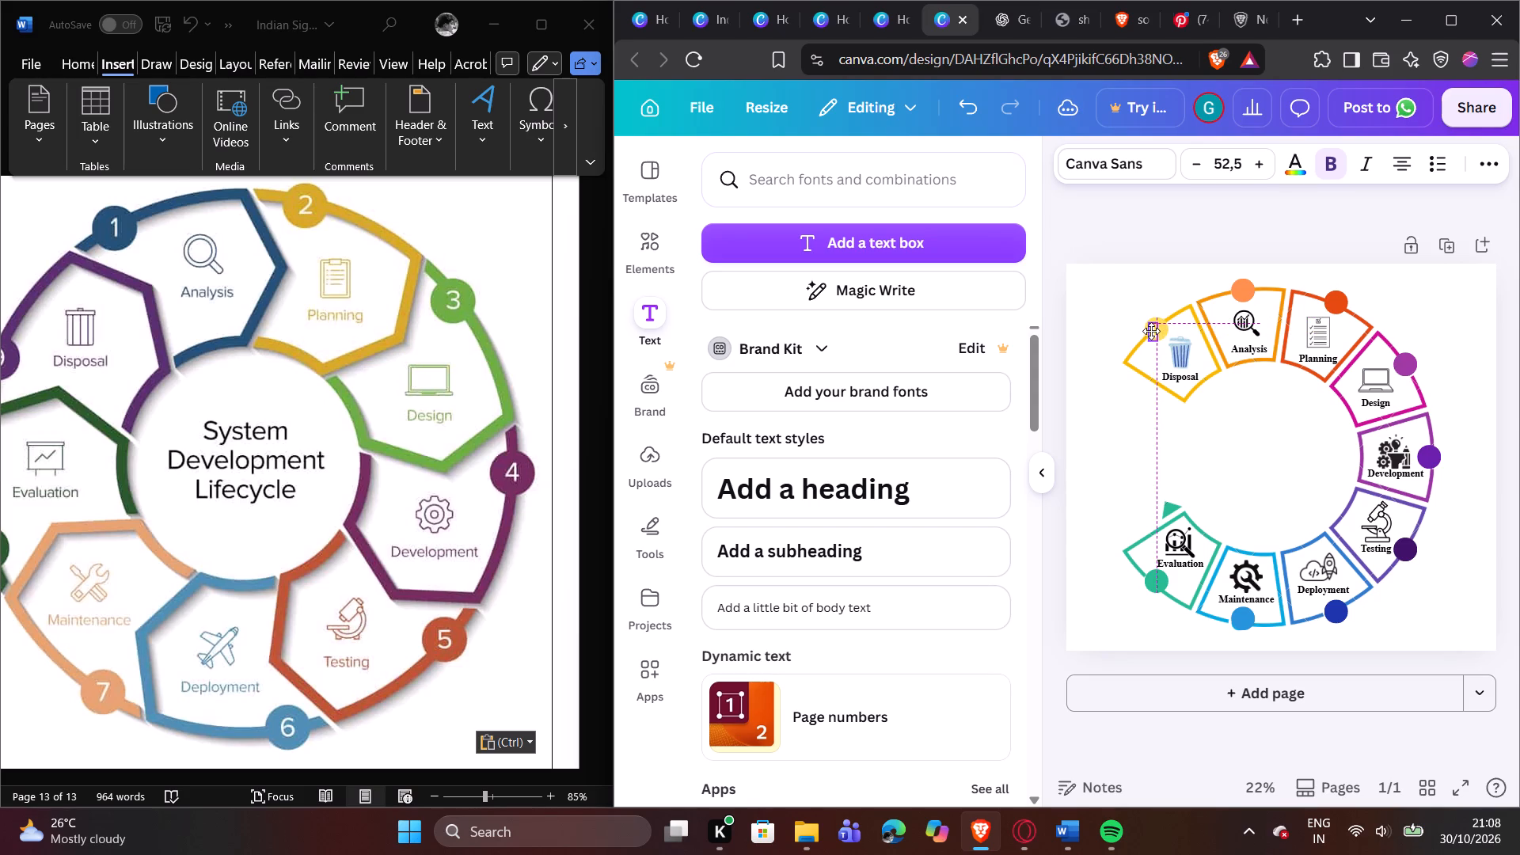
{"action": "left_click_drag", "start_coordinate": [1151, 331], "coordinate": [1155, 329]}
{"action": "left_click_drag", "start_coordinate": [1155, 329], "coordinate": [1153, 329]}
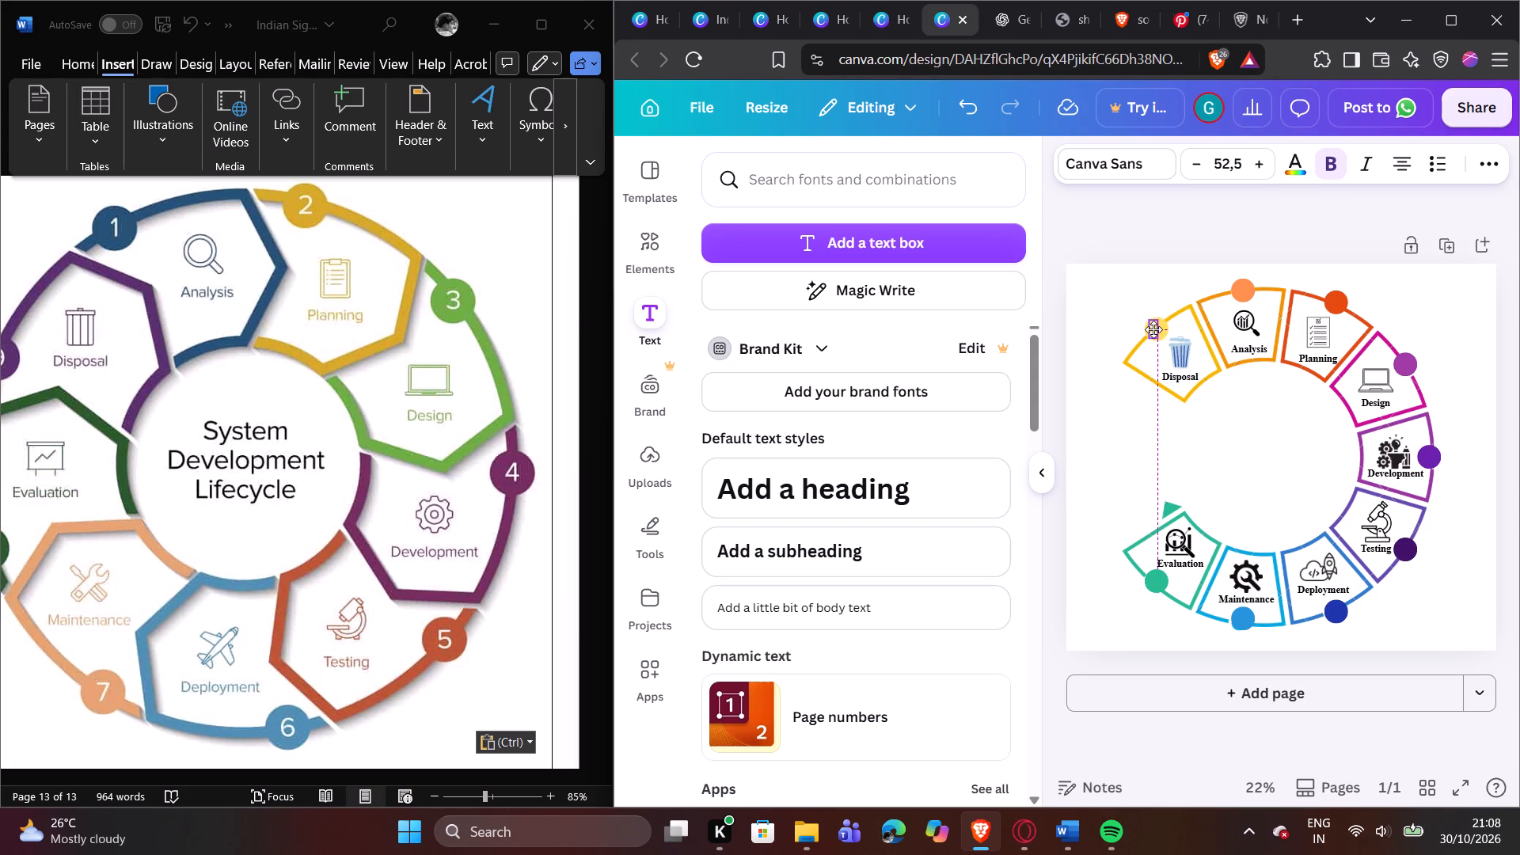
{"action": "left_click_drag", "start_coordinate": [1153, 329], "coordinate": [1154, 329]}
{"action": "left_click", "coordinate": [1138, 298]}
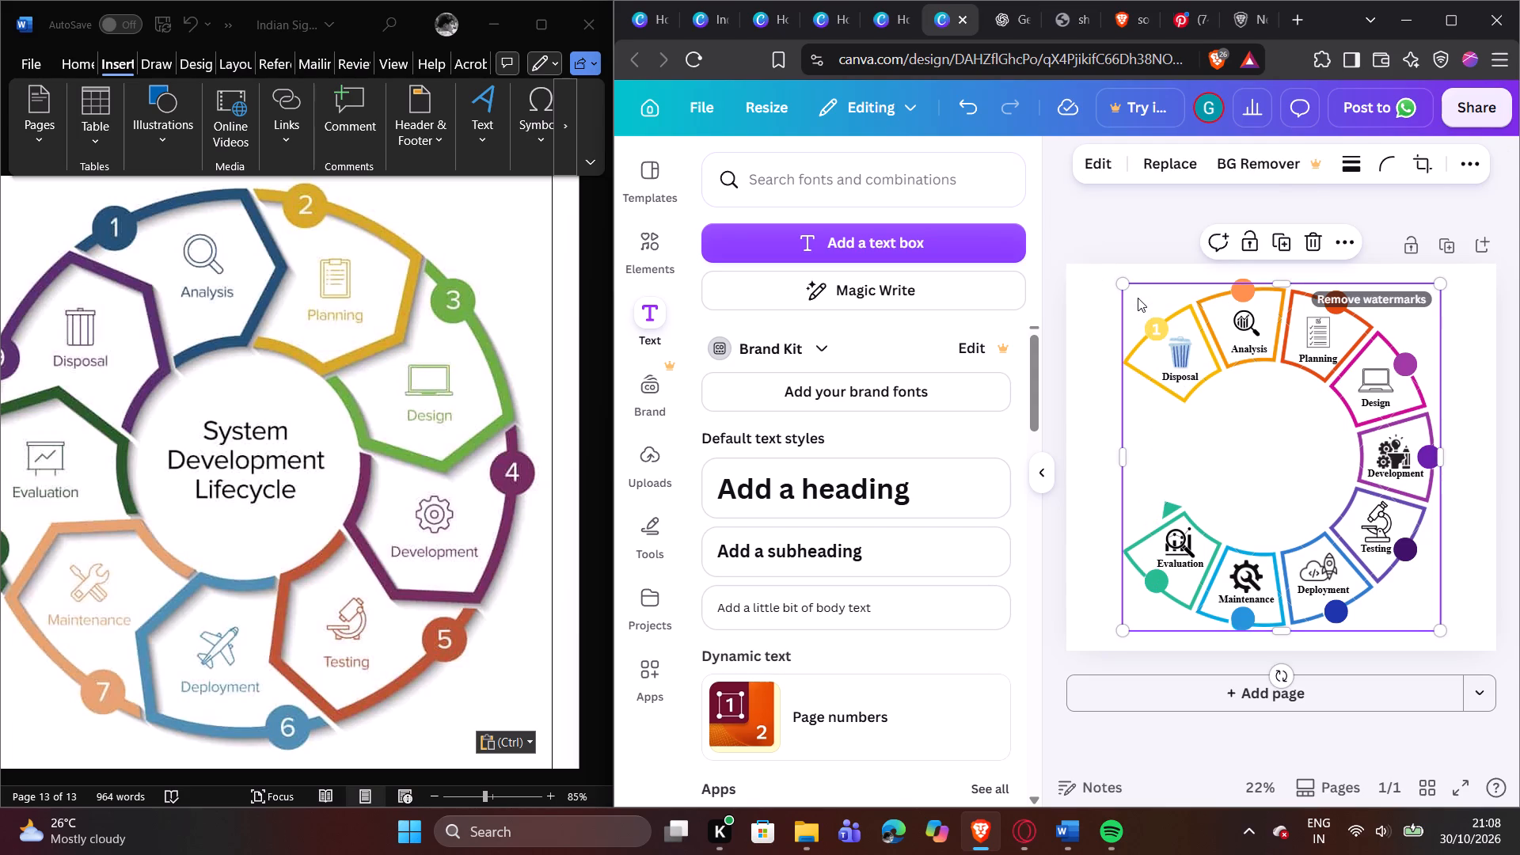
Duplicate the numeral 1, centre the copy on the light orange circle of the Analysis segment and change it to 2.
{"action": "left_click", "coordinate": [1157, 326]}
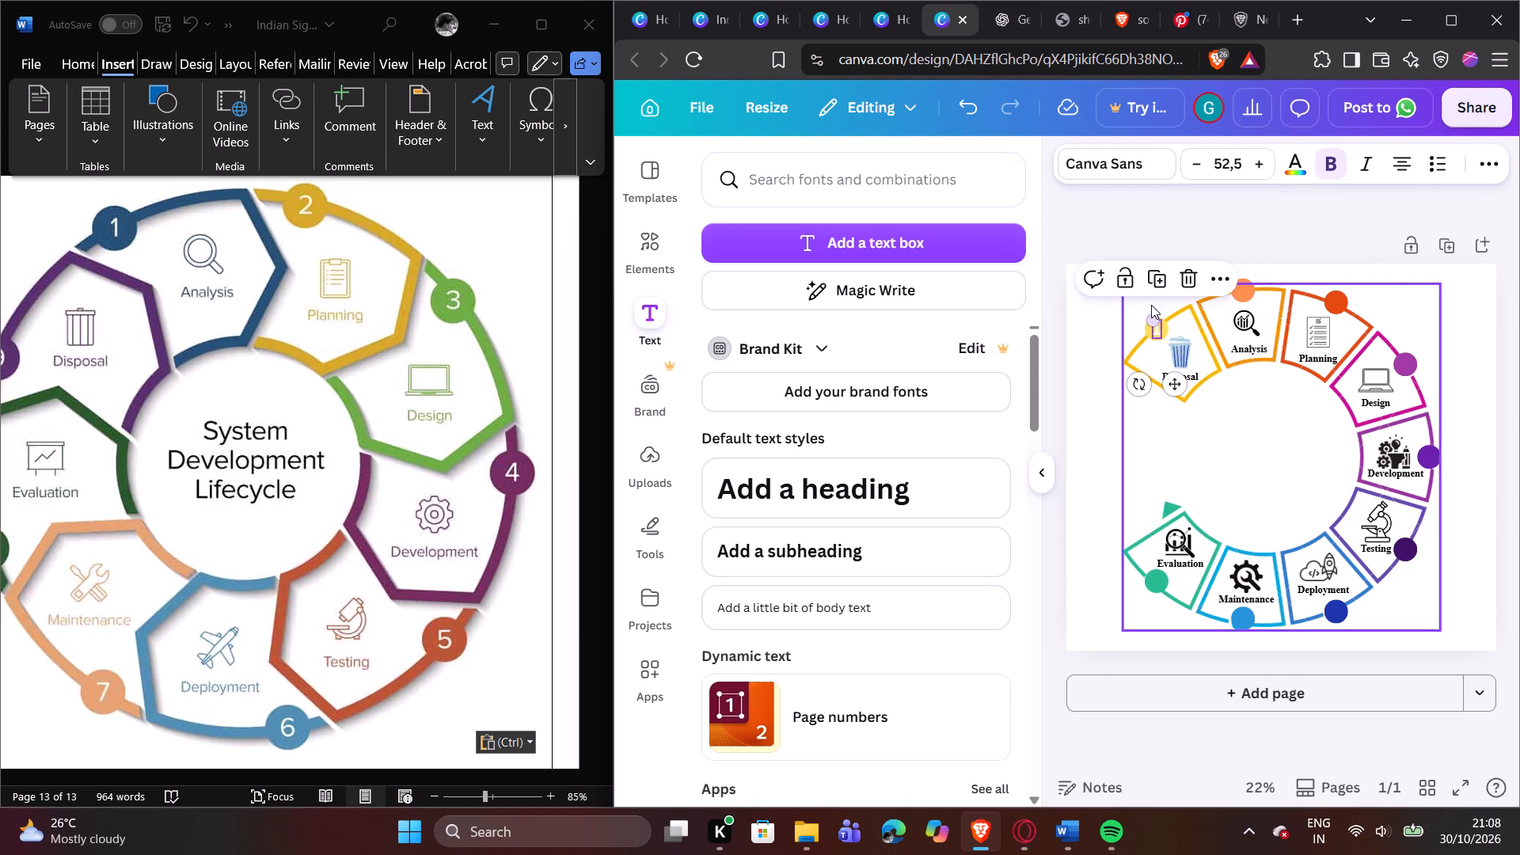
{"action": "left_click", "coordinate": [1163, 276]}
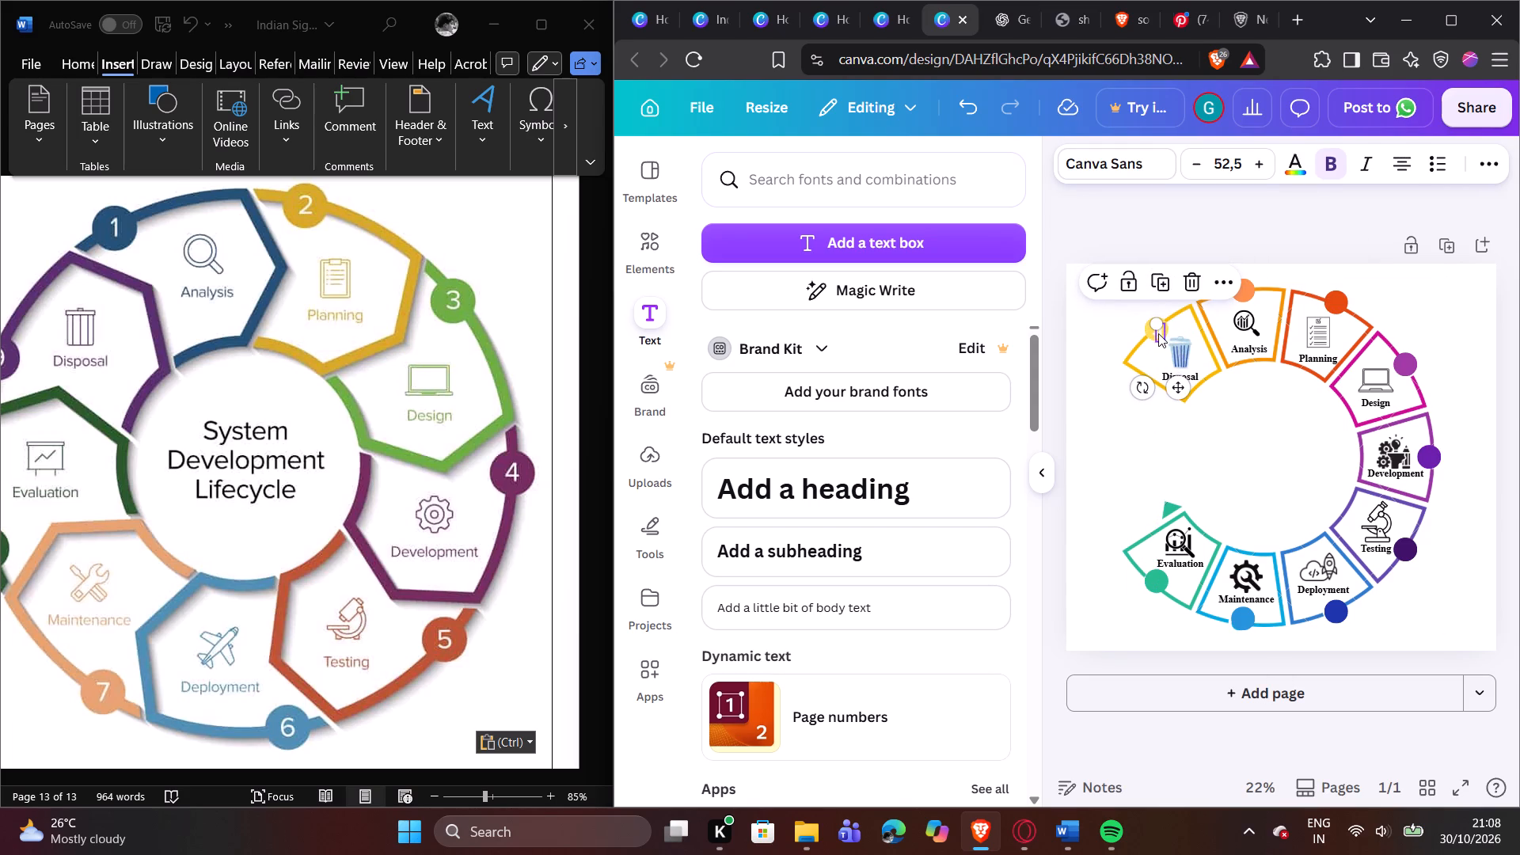
{"action": "left_click_drag", "start_coordinate": [1158, 333], "coordinate": [1244, 290]}
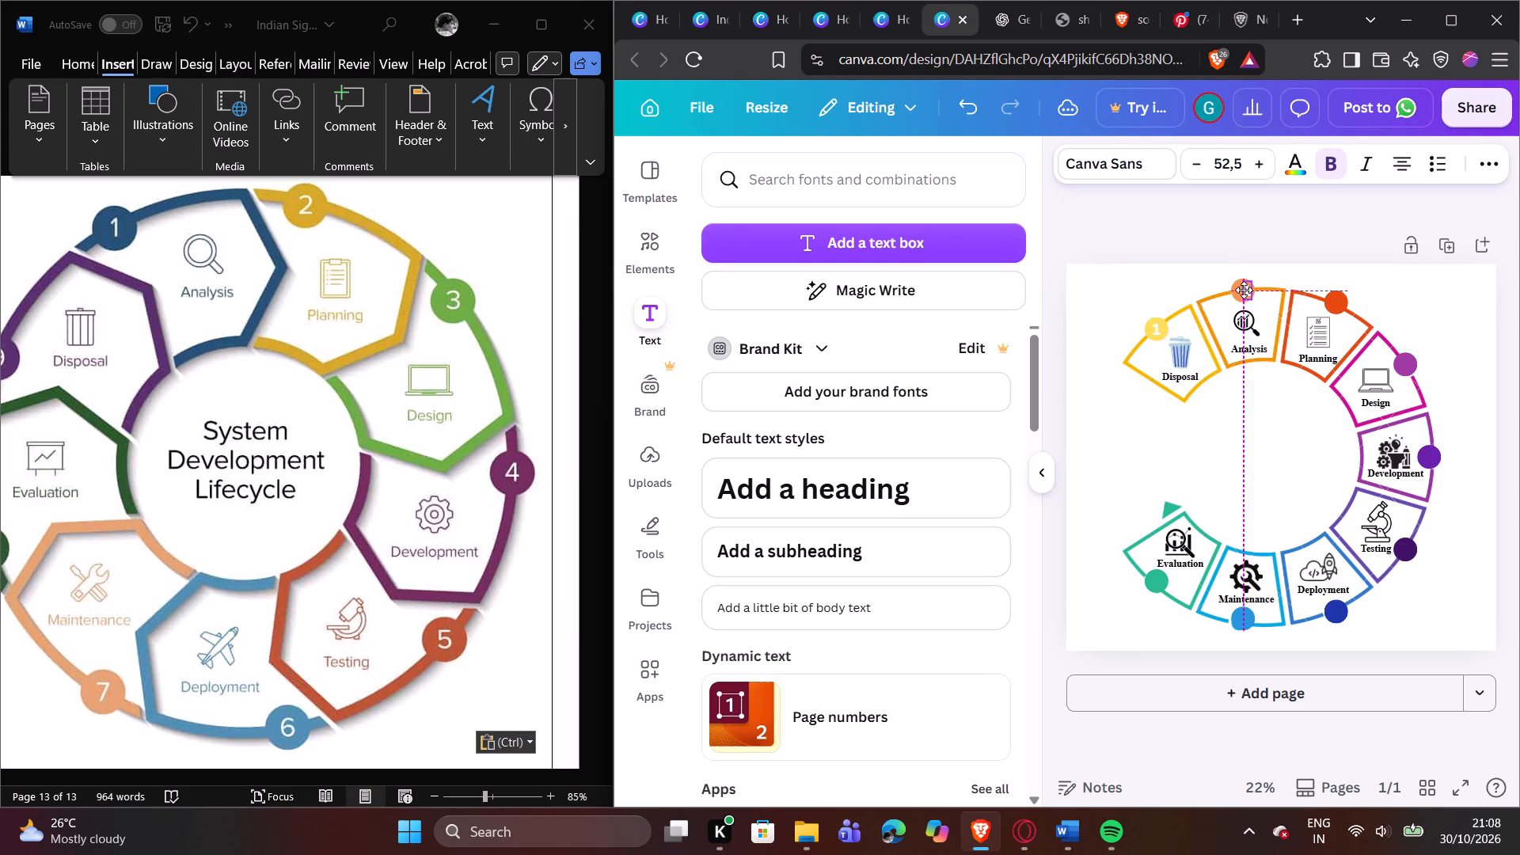
{"action": "left_click_drag", "start_coordinate": [1244, 290], "coordinate": [1237, 290]}
{"action": "left_click_drag", "start_coordinate": [1237, 290], "coordinate": [1243, 290]}
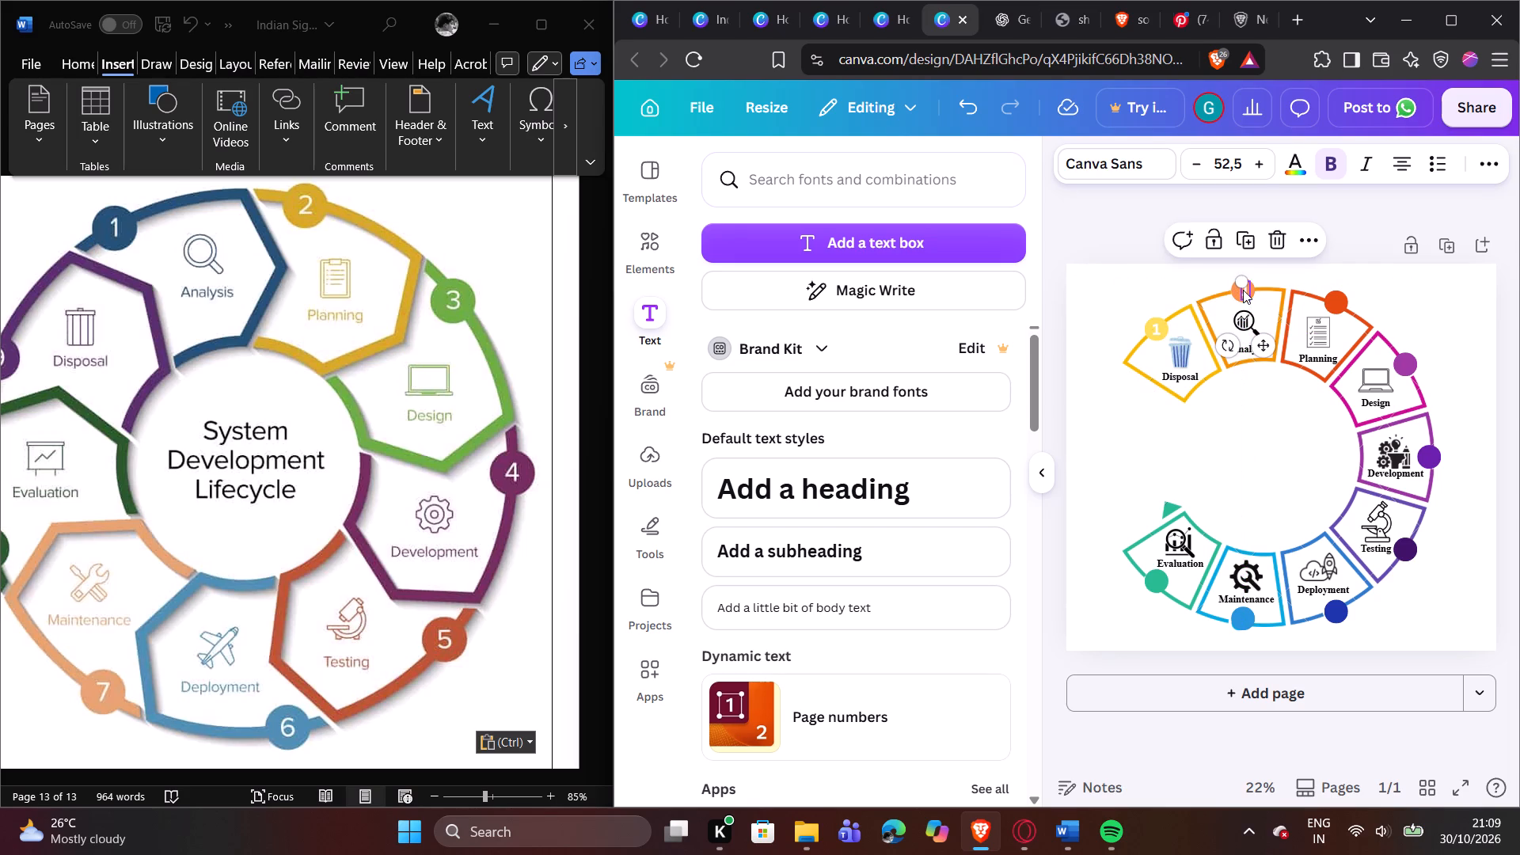
{"action": "left_click", "coordinate": [1243, 290]}
{"action": "key", "text": "2"}
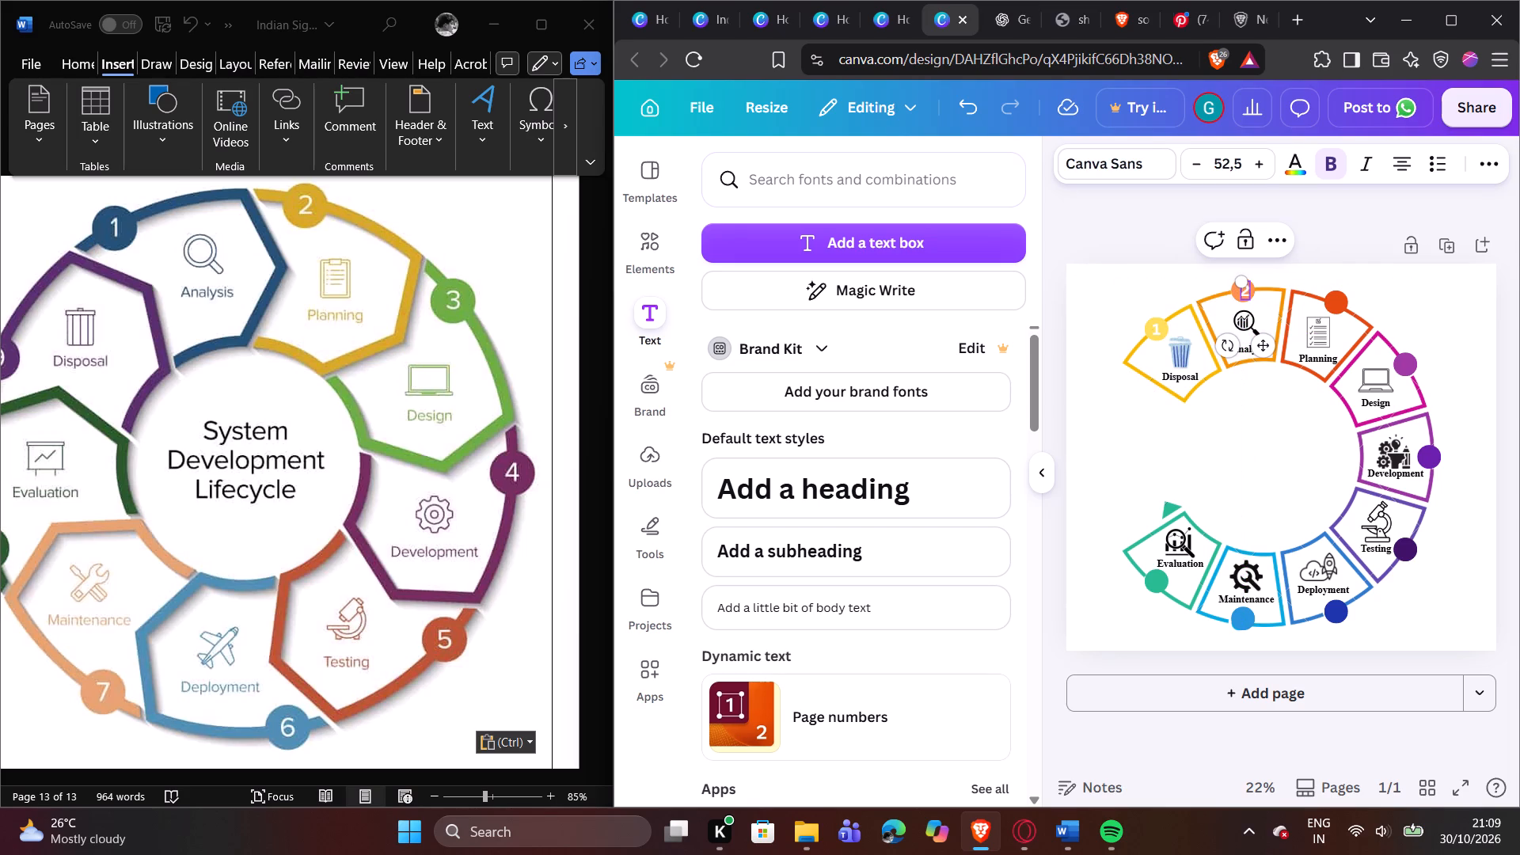
{"action": "left_click", "coordinate": [1298, 269]}
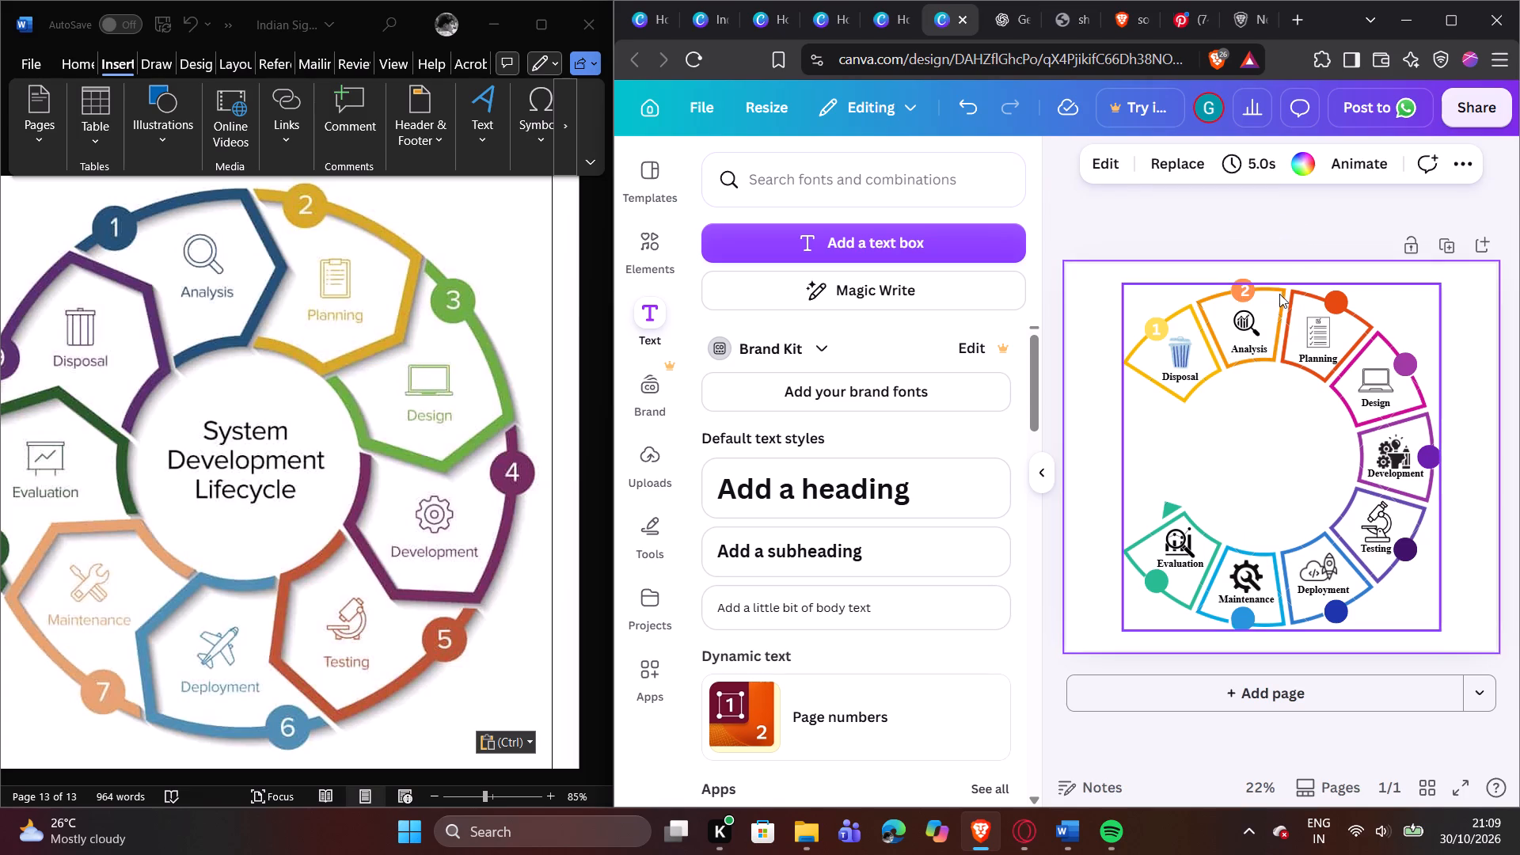
{"action": "left_click", "coordinate": [1248, 291]}
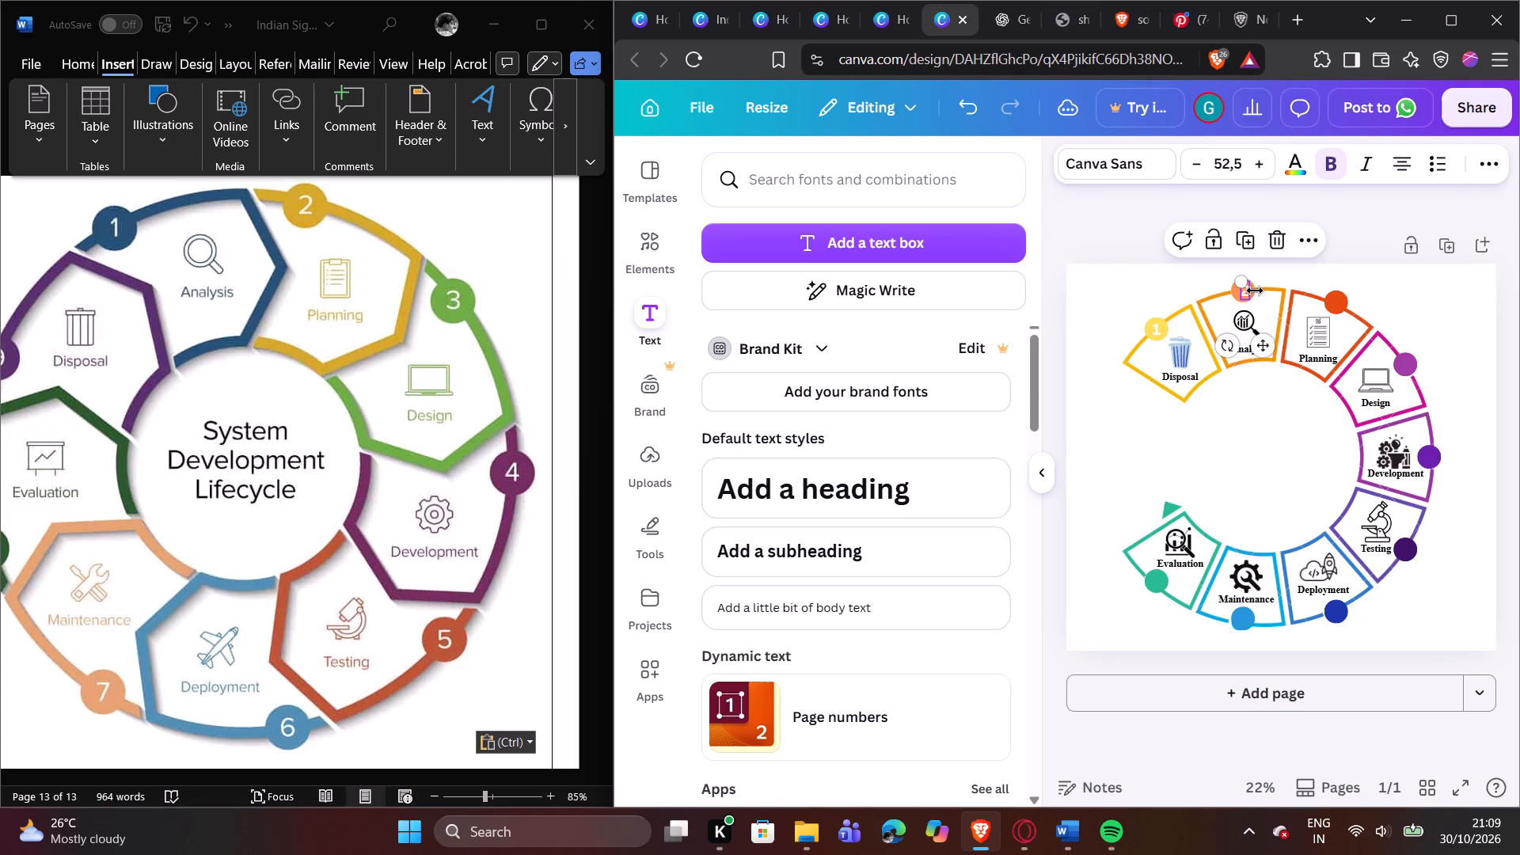
{"action": "left_click", "coordinate": [1265, 281]}
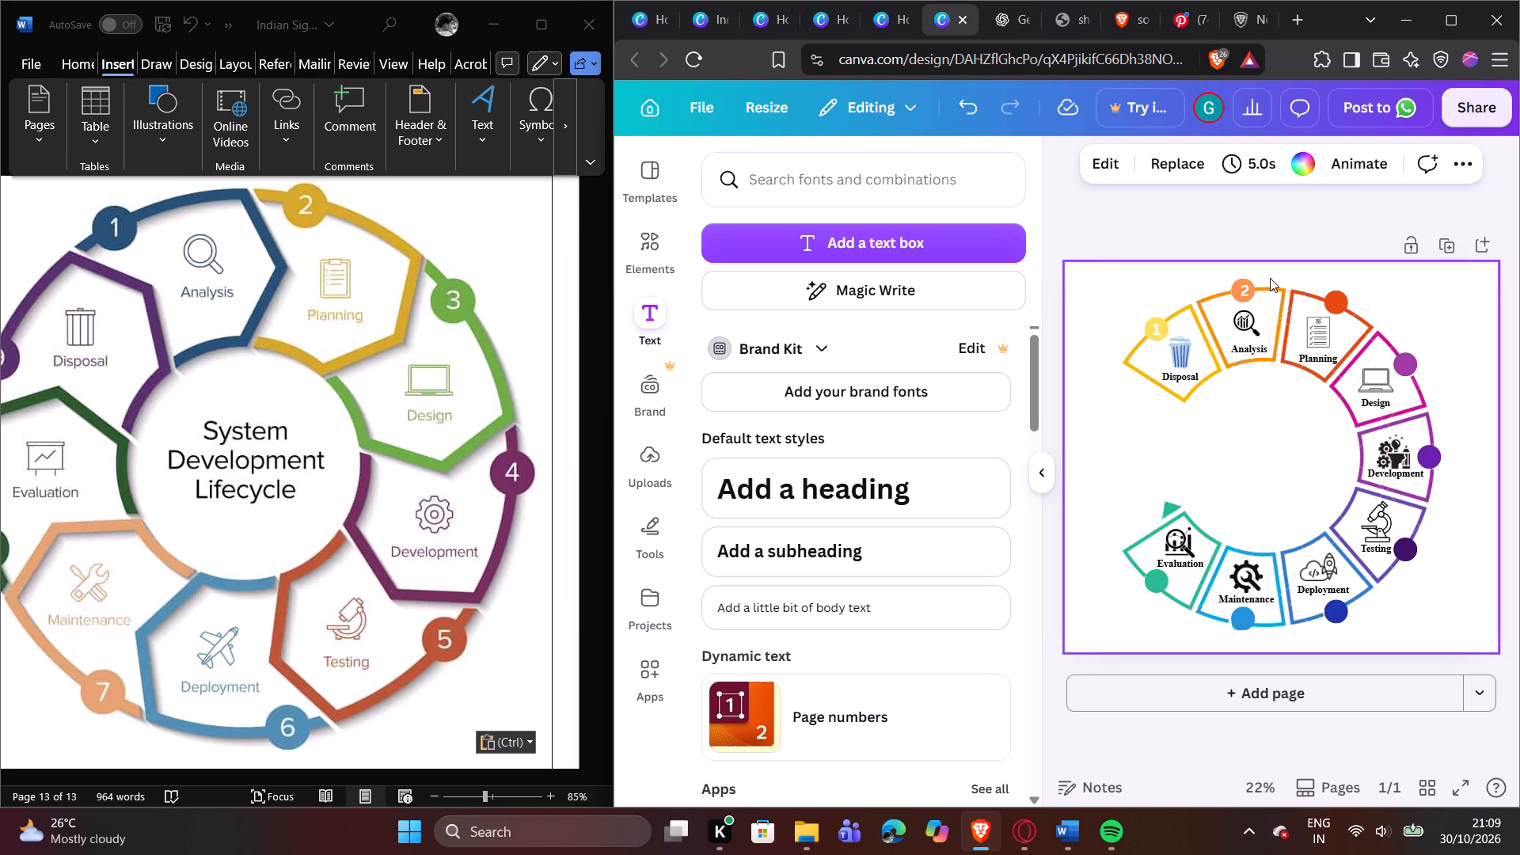
Duplicate the numeral 2, centre the copy on the red-orange circle of the Planning segment and change it to 3.
{"action": "left_click", "coordinate": [1243, 287]}
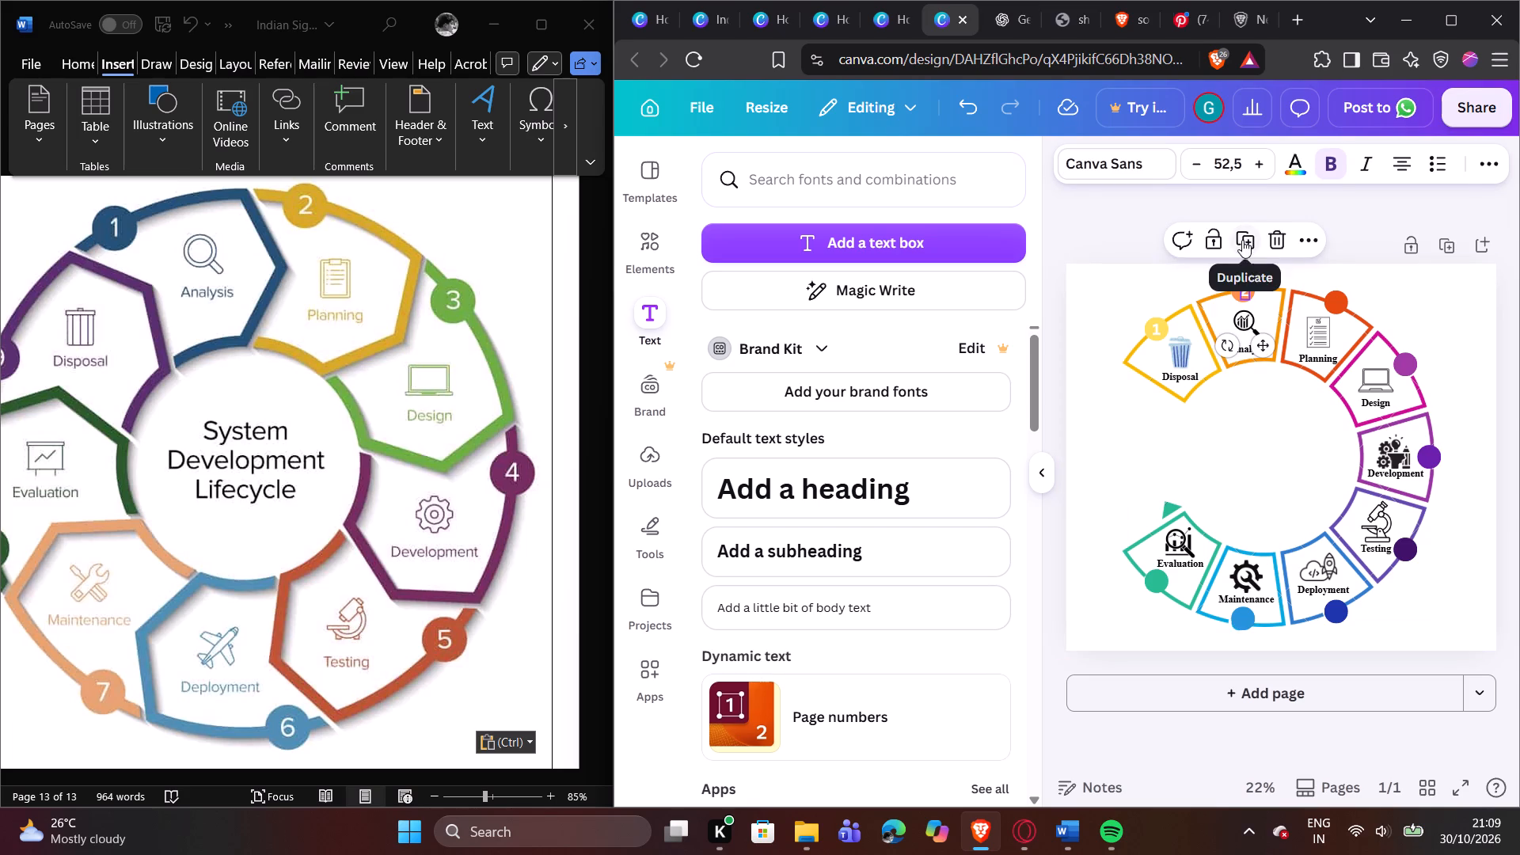
{"action": "left_click", "coordinate": [1242, 240]}
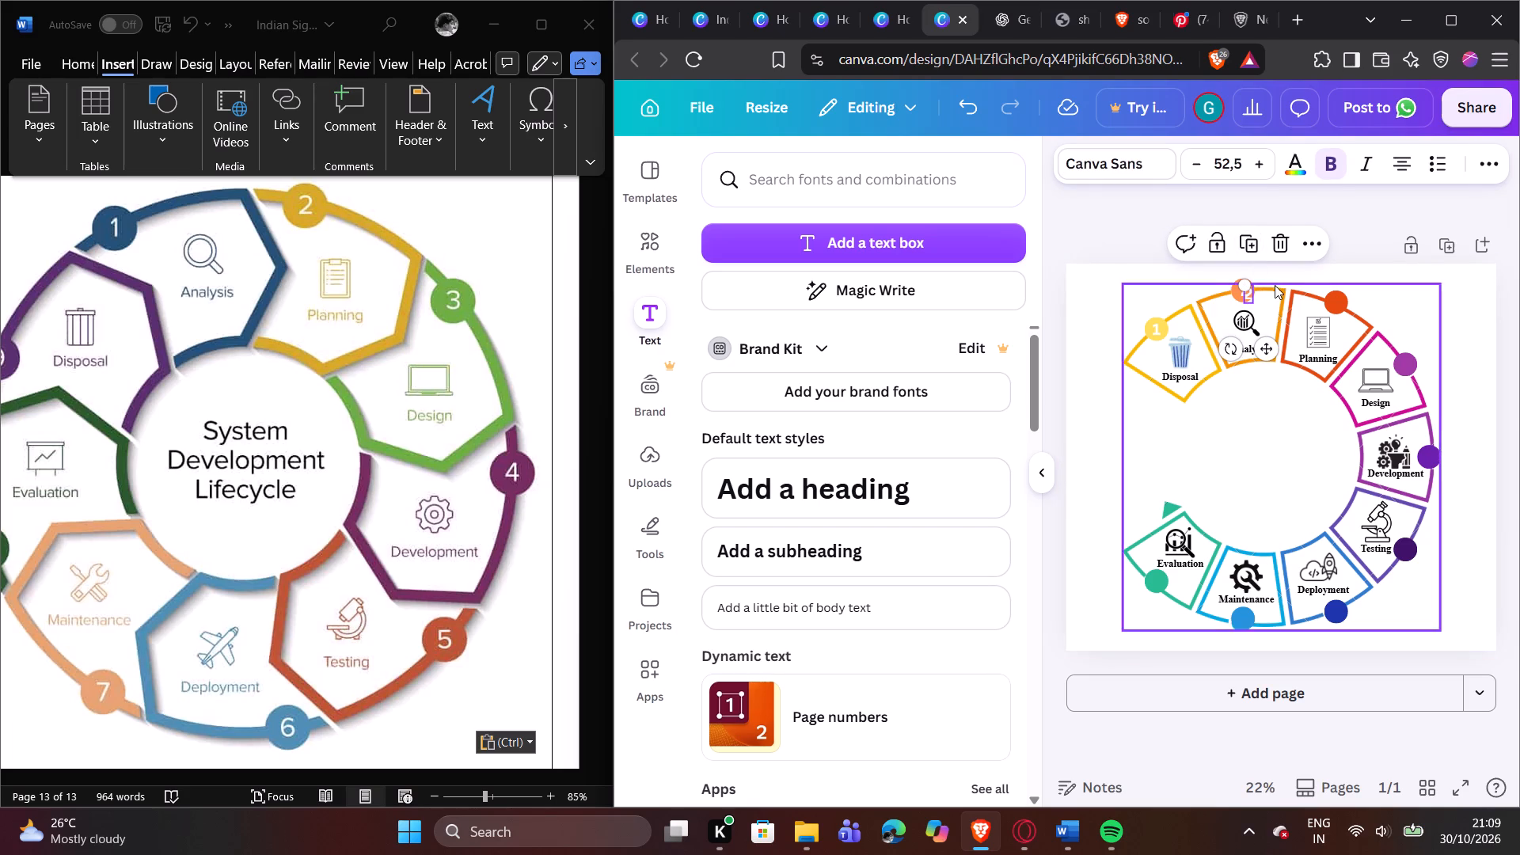
{"action": "left_click", "coordinate": [1277, 275]}
{"action": "left_click_drag", "start_coordinate": [1247, 295], "coordinate": [1337, 305]}
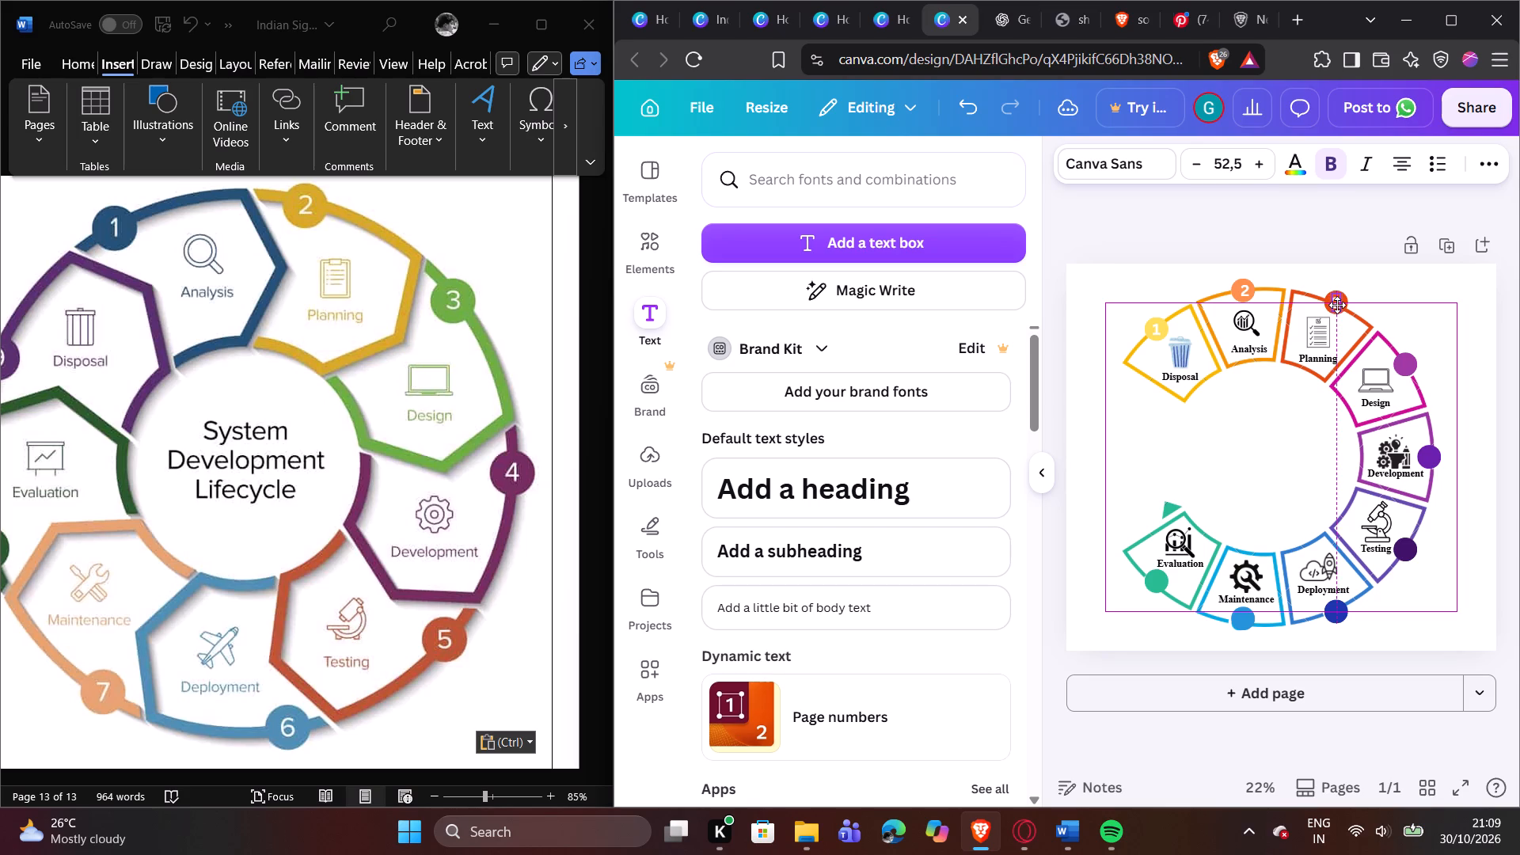
{"action": "left_click_drag", "start_coordinate": [1337, 305], "coordinate": [1337, 303]}
{"action": "left_click_drag", "start_coordinate": [1337, 303], "coordinate": [1333, 302]}
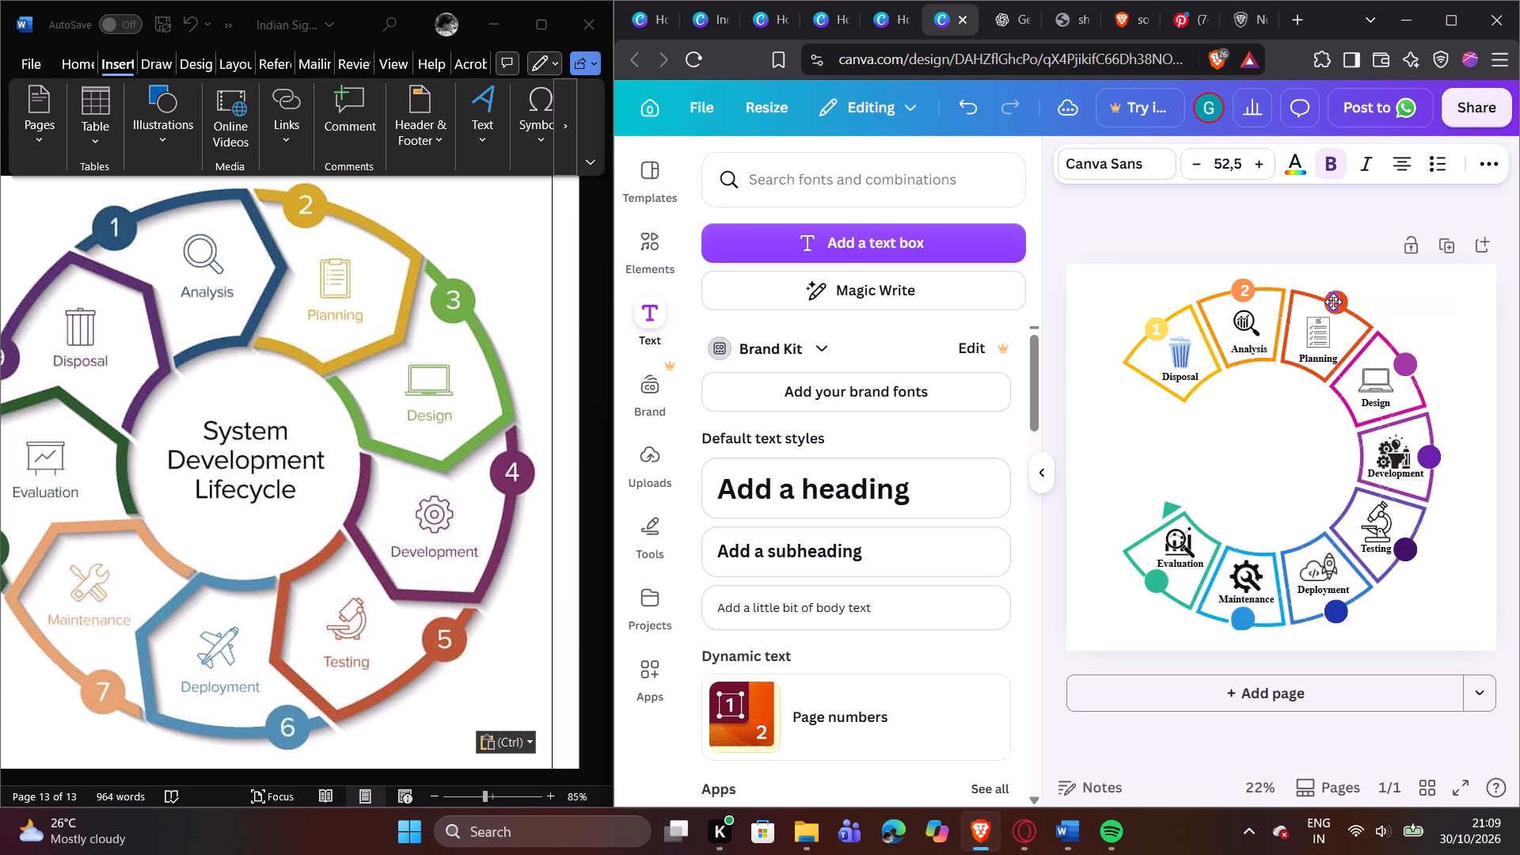
{"action": "left_click_drag", "start_coordinate": [1333, 302], "coordinate": [1336, 302]}
{"action": "left_click", "coordinate": [1336, 302]}
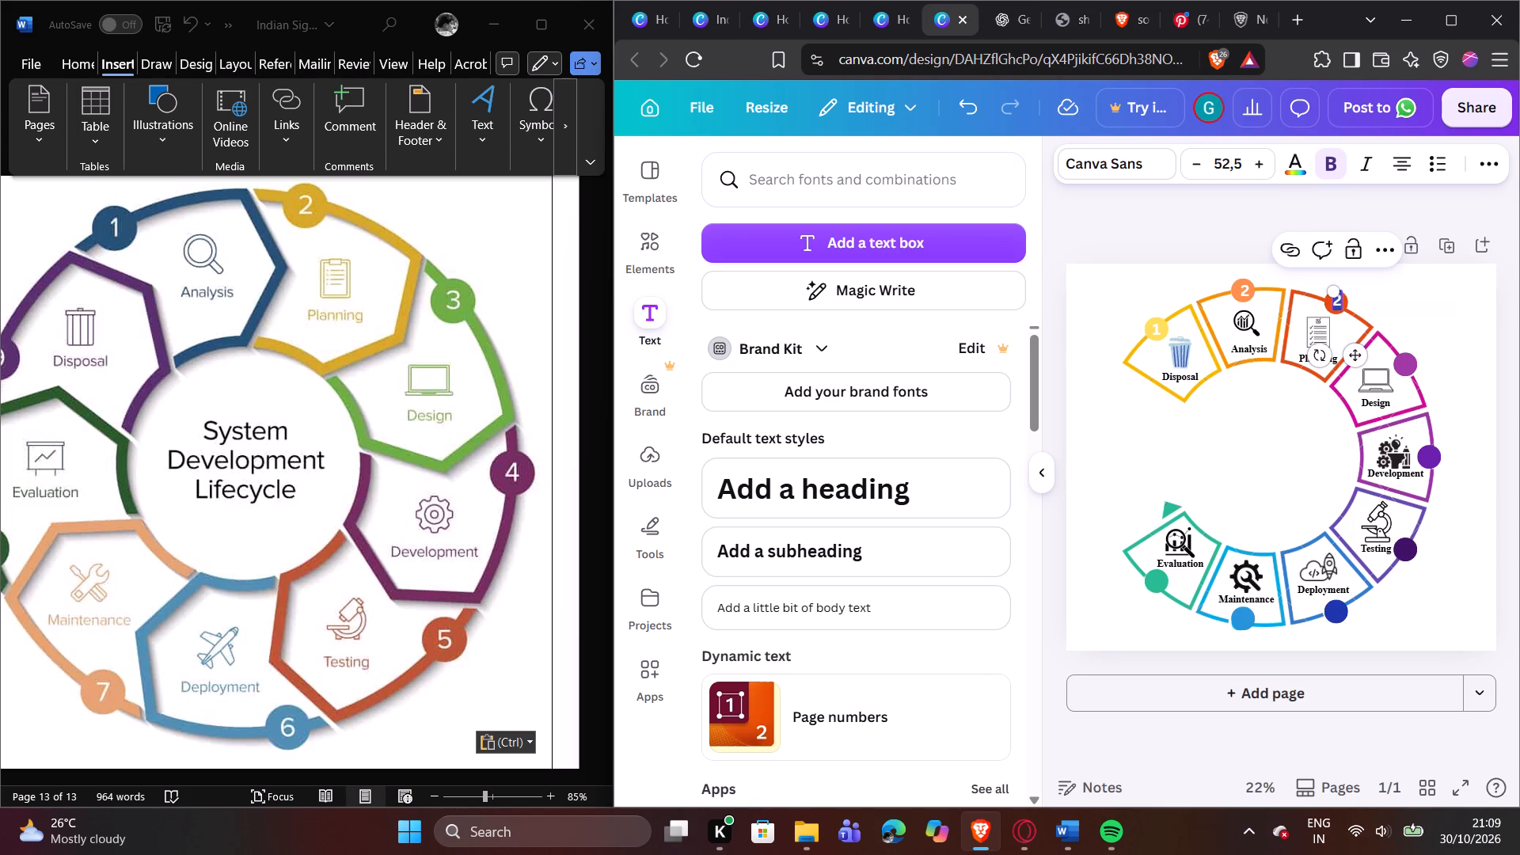
{"action": "key", "text": "3"}
{"action": "left_click", "coordinate": [1382, 297]}
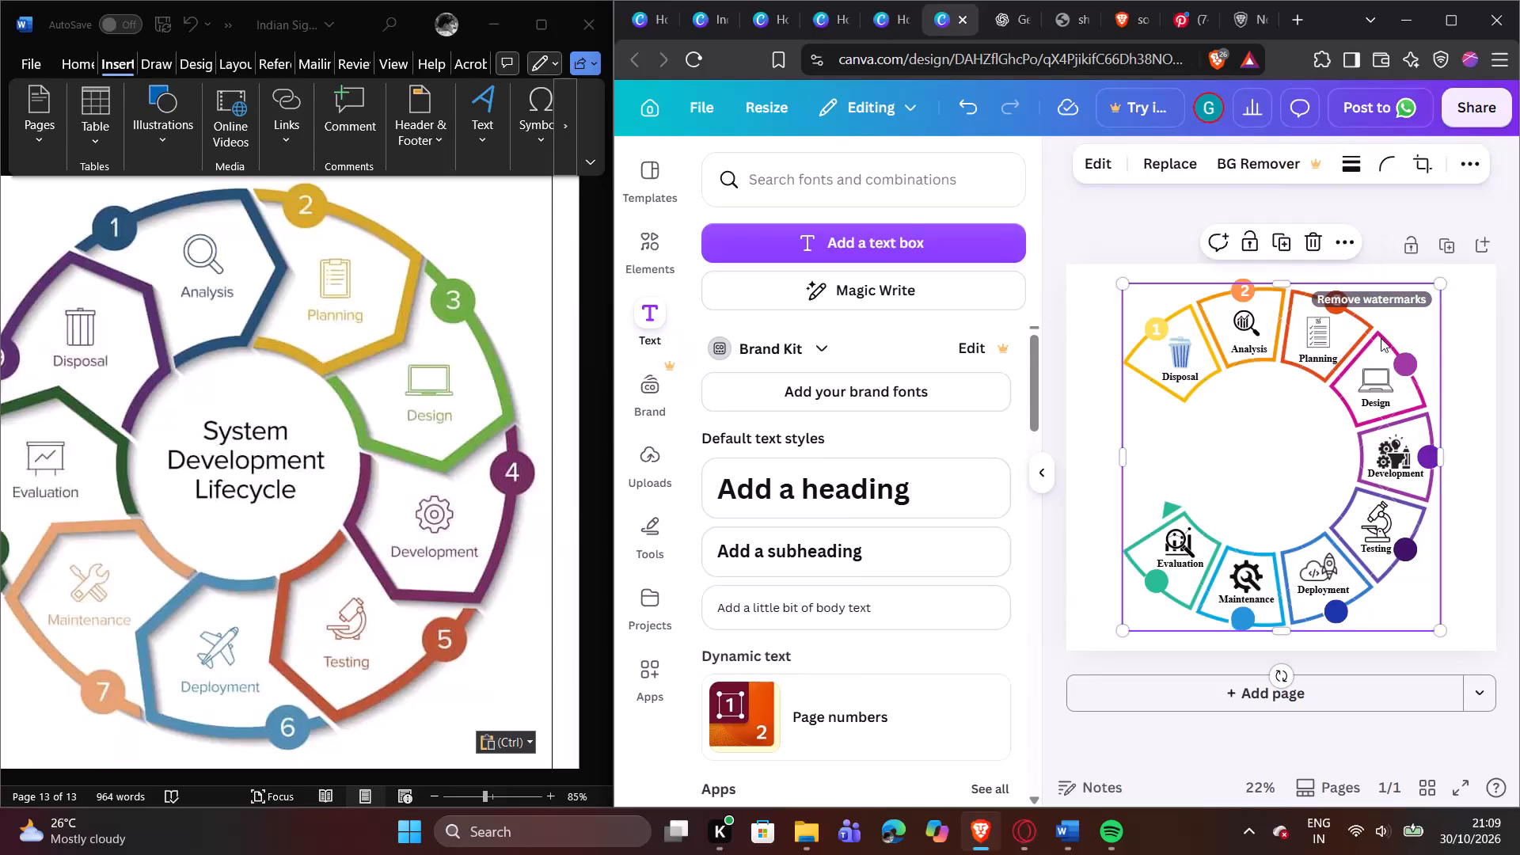
{"action": "left_click", "coordinate": [1404, 317]}
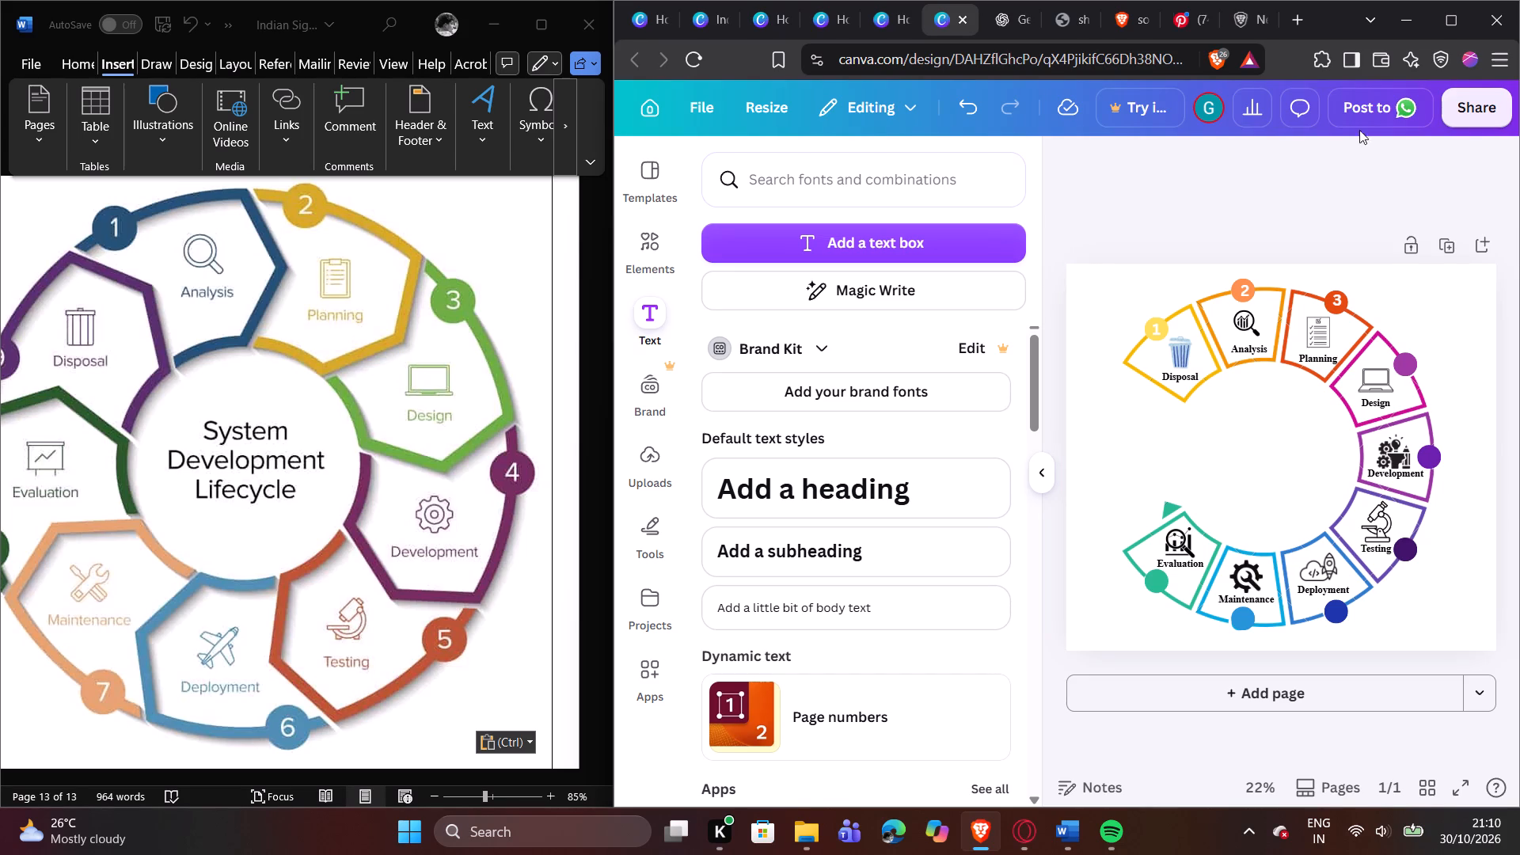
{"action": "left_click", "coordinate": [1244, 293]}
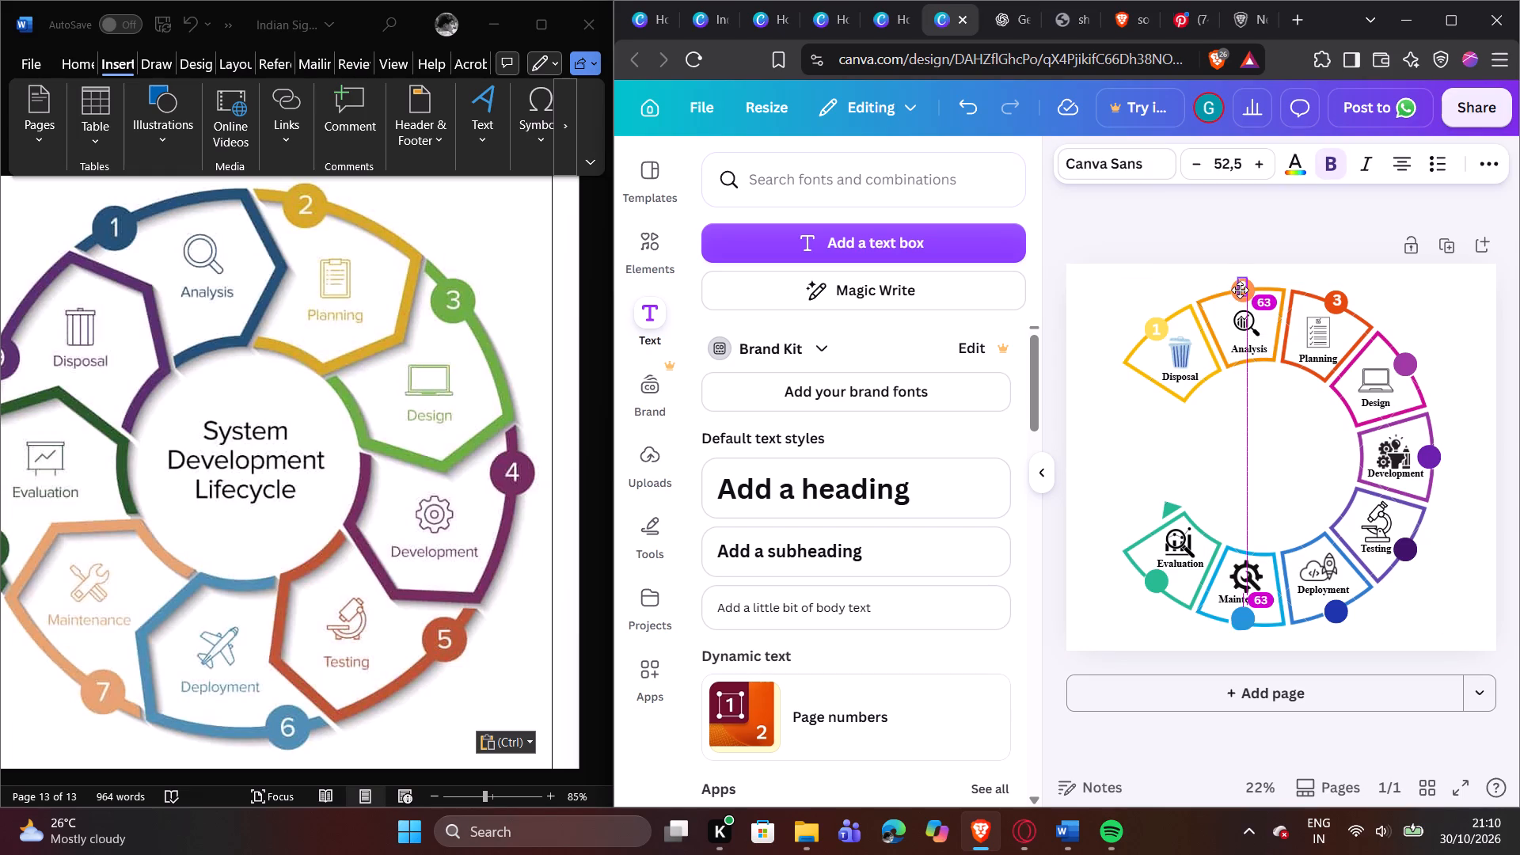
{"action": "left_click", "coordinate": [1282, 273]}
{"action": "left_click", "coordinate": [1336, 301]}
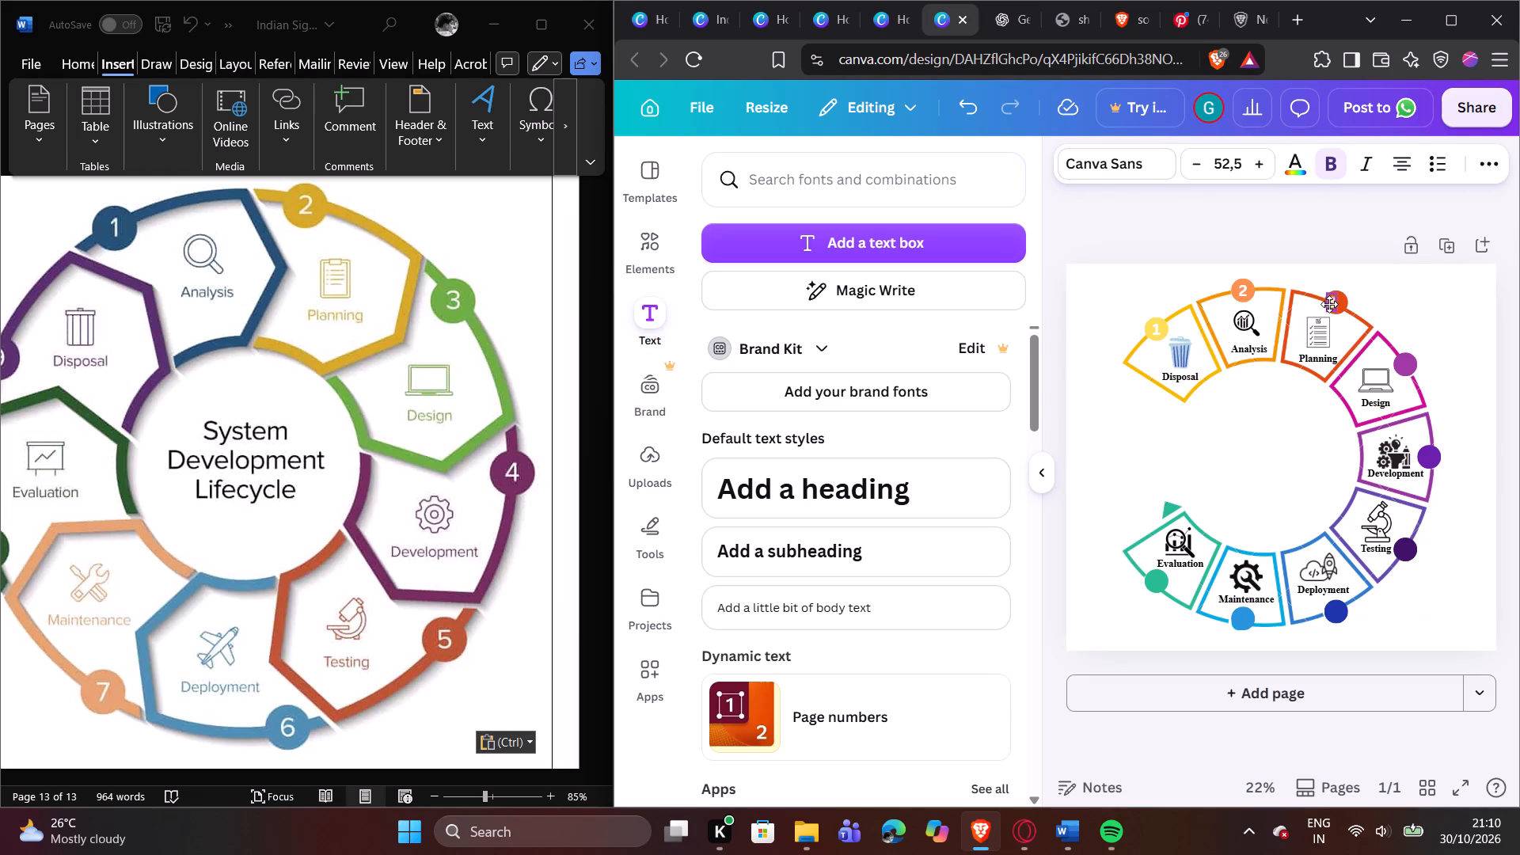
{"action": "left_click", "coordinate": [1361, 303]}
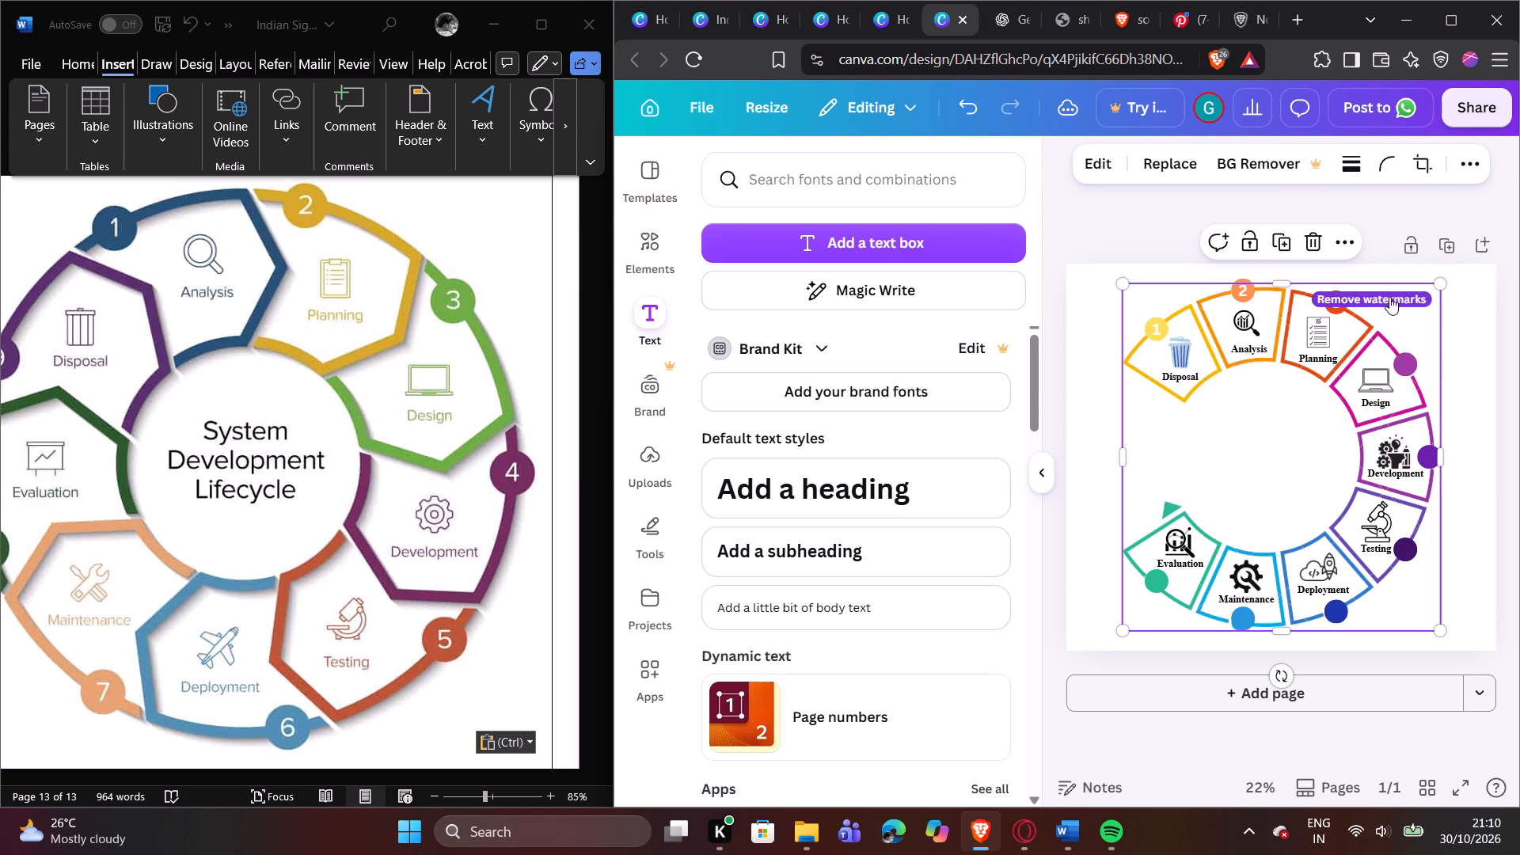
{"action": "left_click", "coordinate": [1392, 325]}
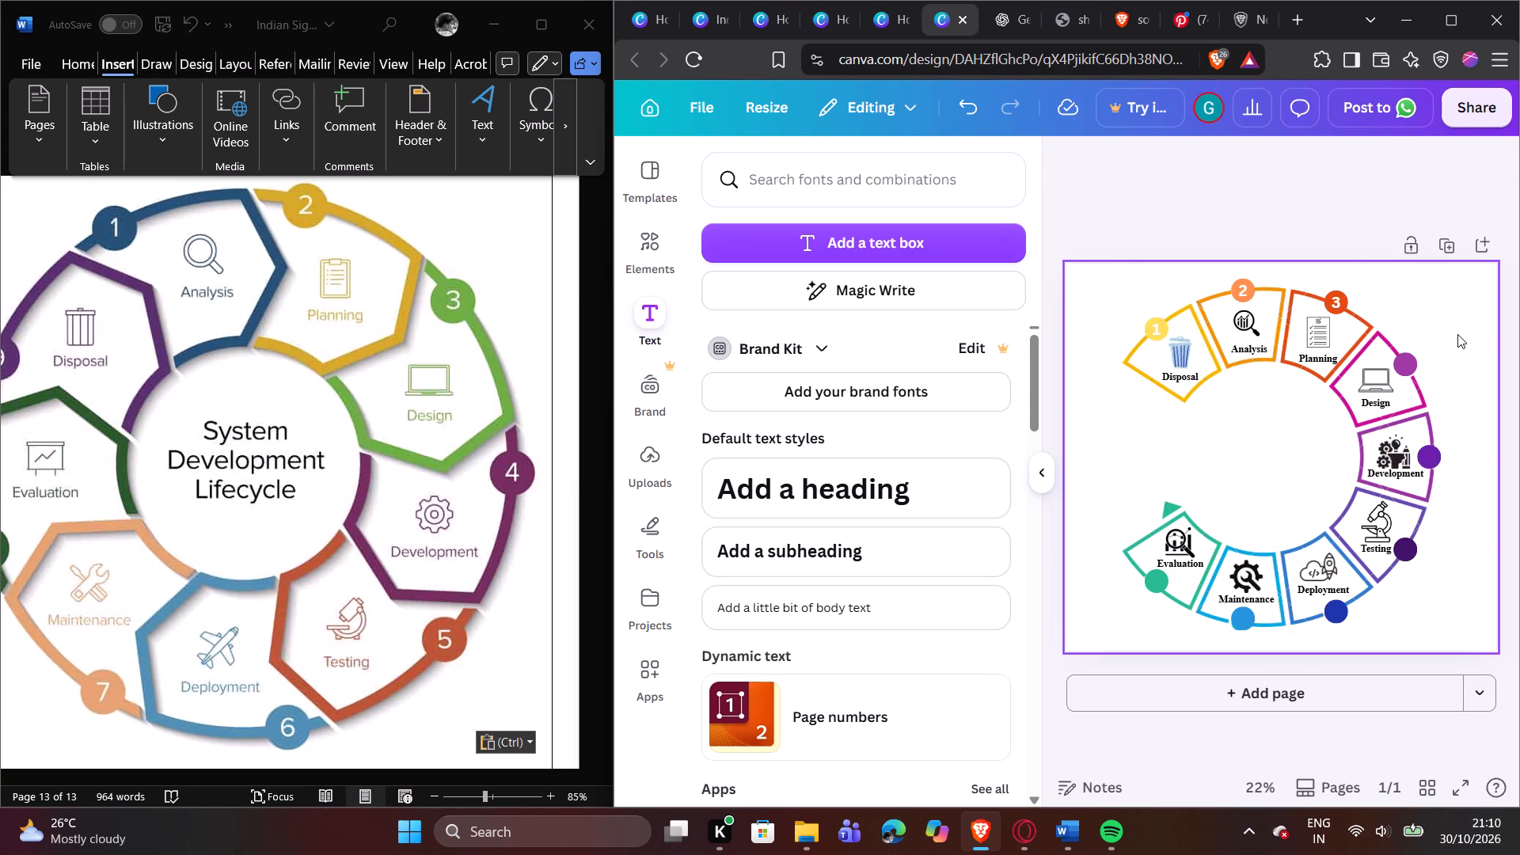
Duplicate the numeral 3, centre the copy on the light purple circle of the Design segment and change it to 4.
{"action": "left_click", "coordinate": [1336, 299]}
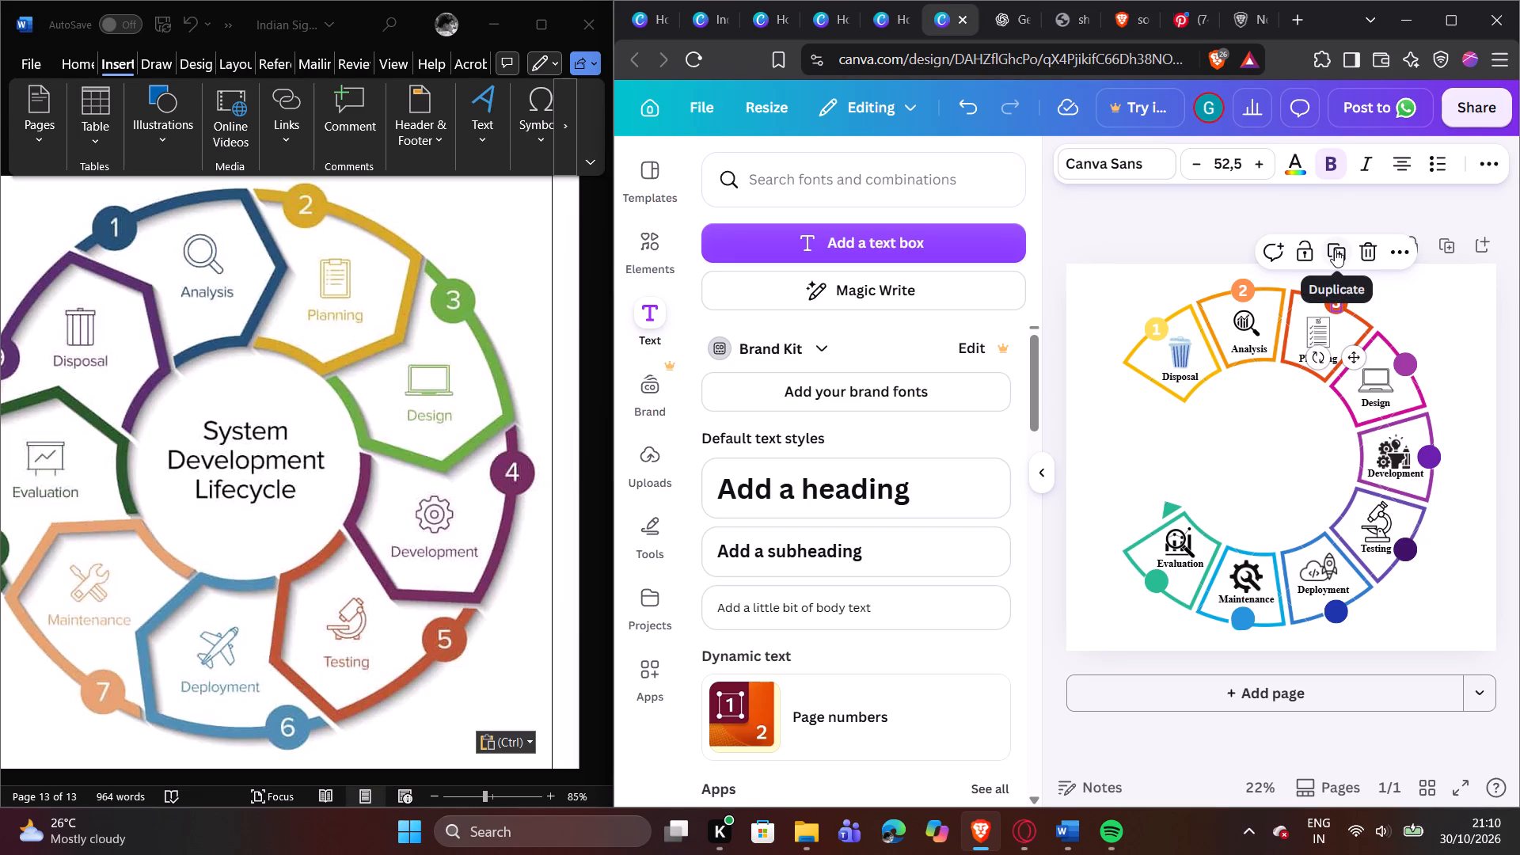
{"action": "left_click", "coordinate": [1335, 249]}
{"action": "left_click", "coordinate": [1375, 302]}
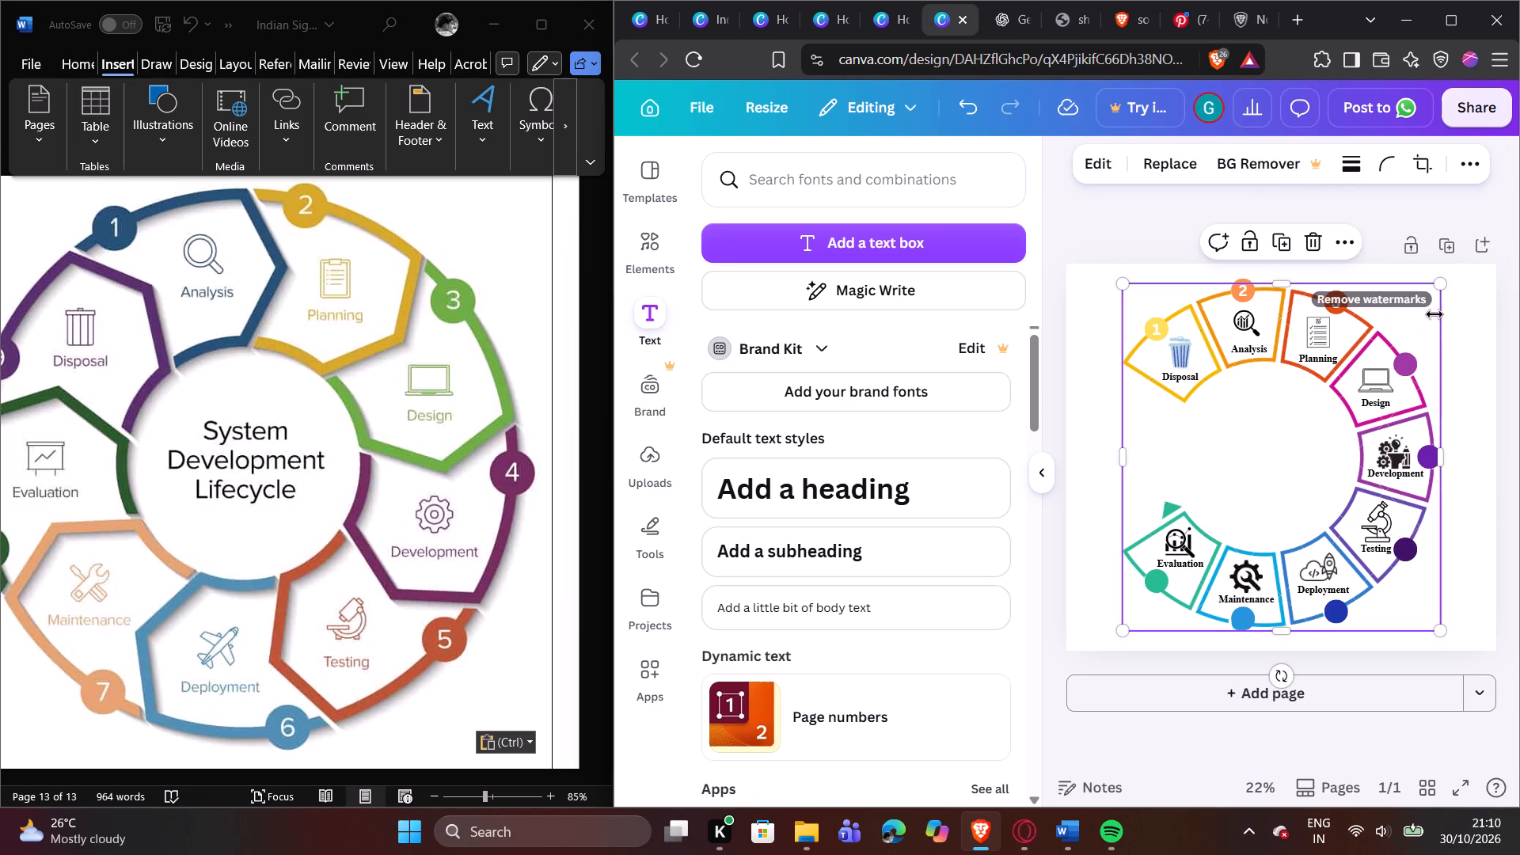
{"action": "left_click", "coordinate": [1430, 314]}
{"action": "left_click_drag", "start_coordinate": [1430, 313], "coordinate": [1419, 331]}
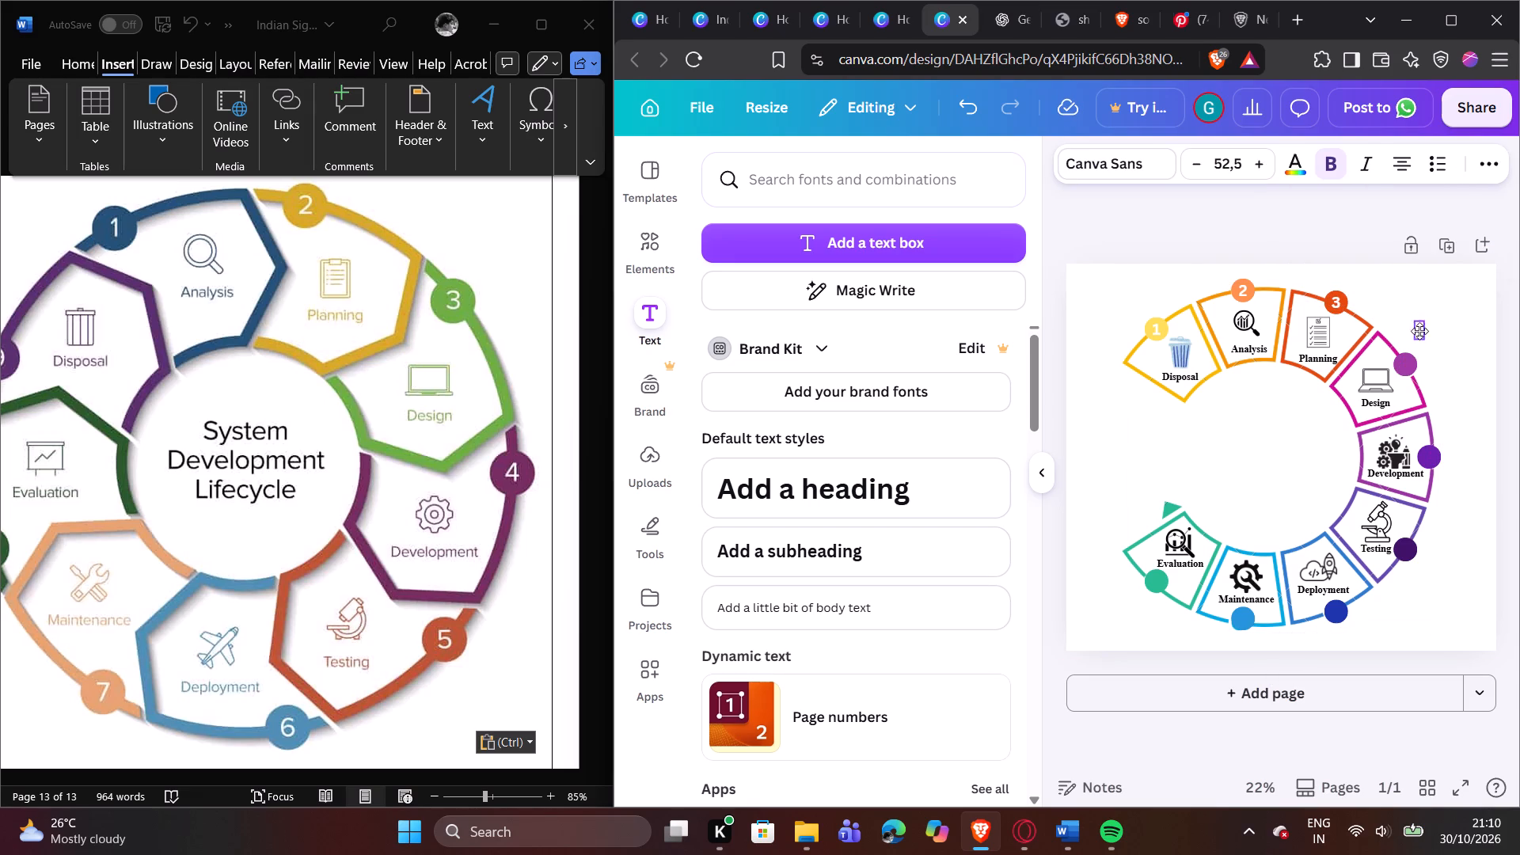
{"action": "left_click_drag", "start_coordinate": [1419, 331], "coordinate": [1408, 363]}
{"action": "left_click_drag", "start_coordinate": [1408, 363], "coordinate": [1404, 362]}
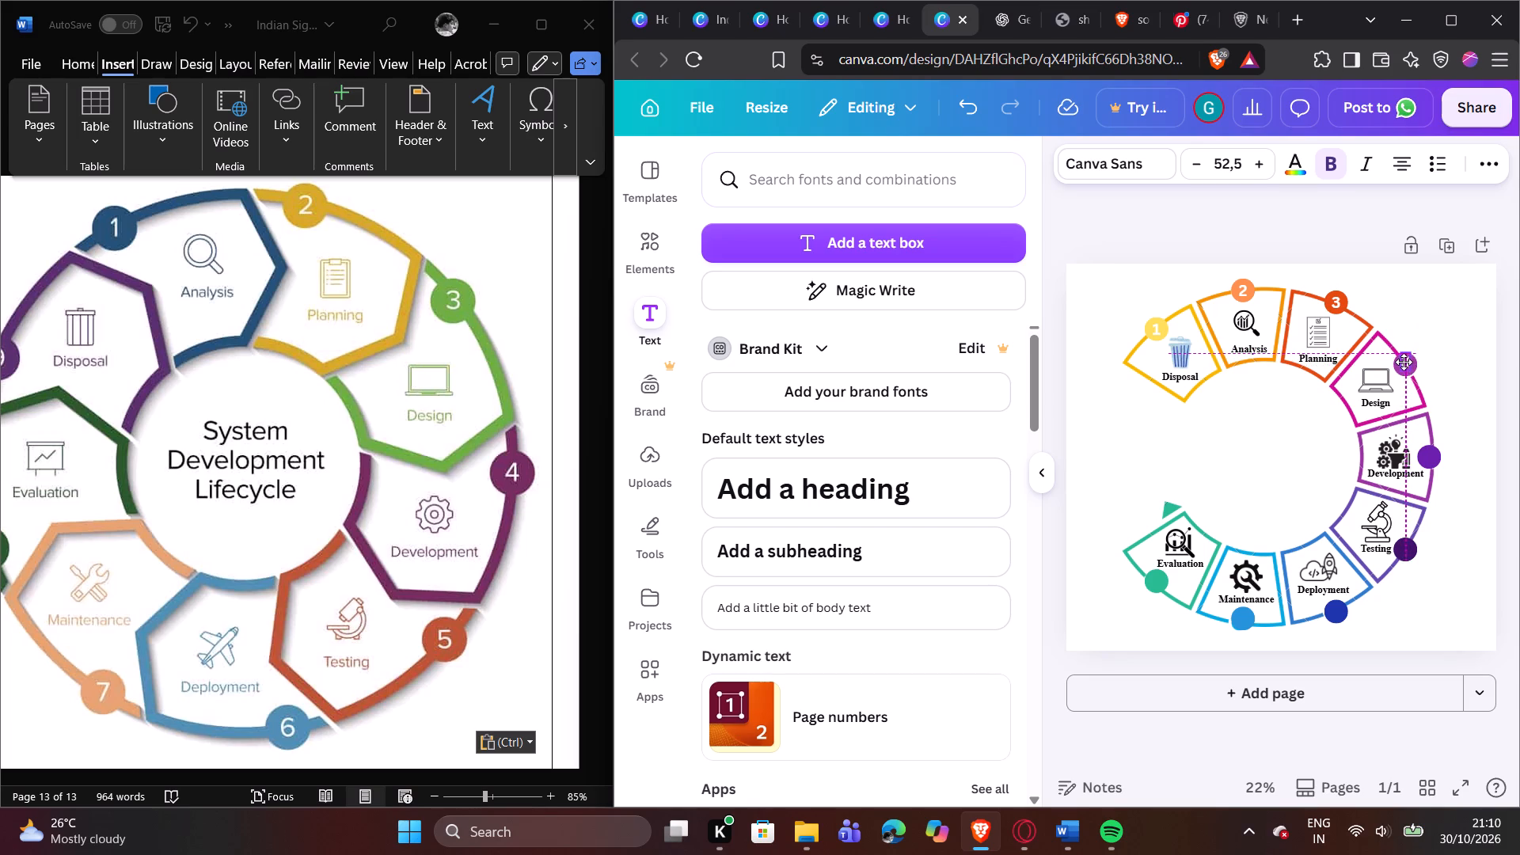
{"action": "left_click_drag", "start_coordinate": [1404, 362], "coordinate": [1404, 363]}
{"action": "left_click", "coordinate": [1405, 363]}
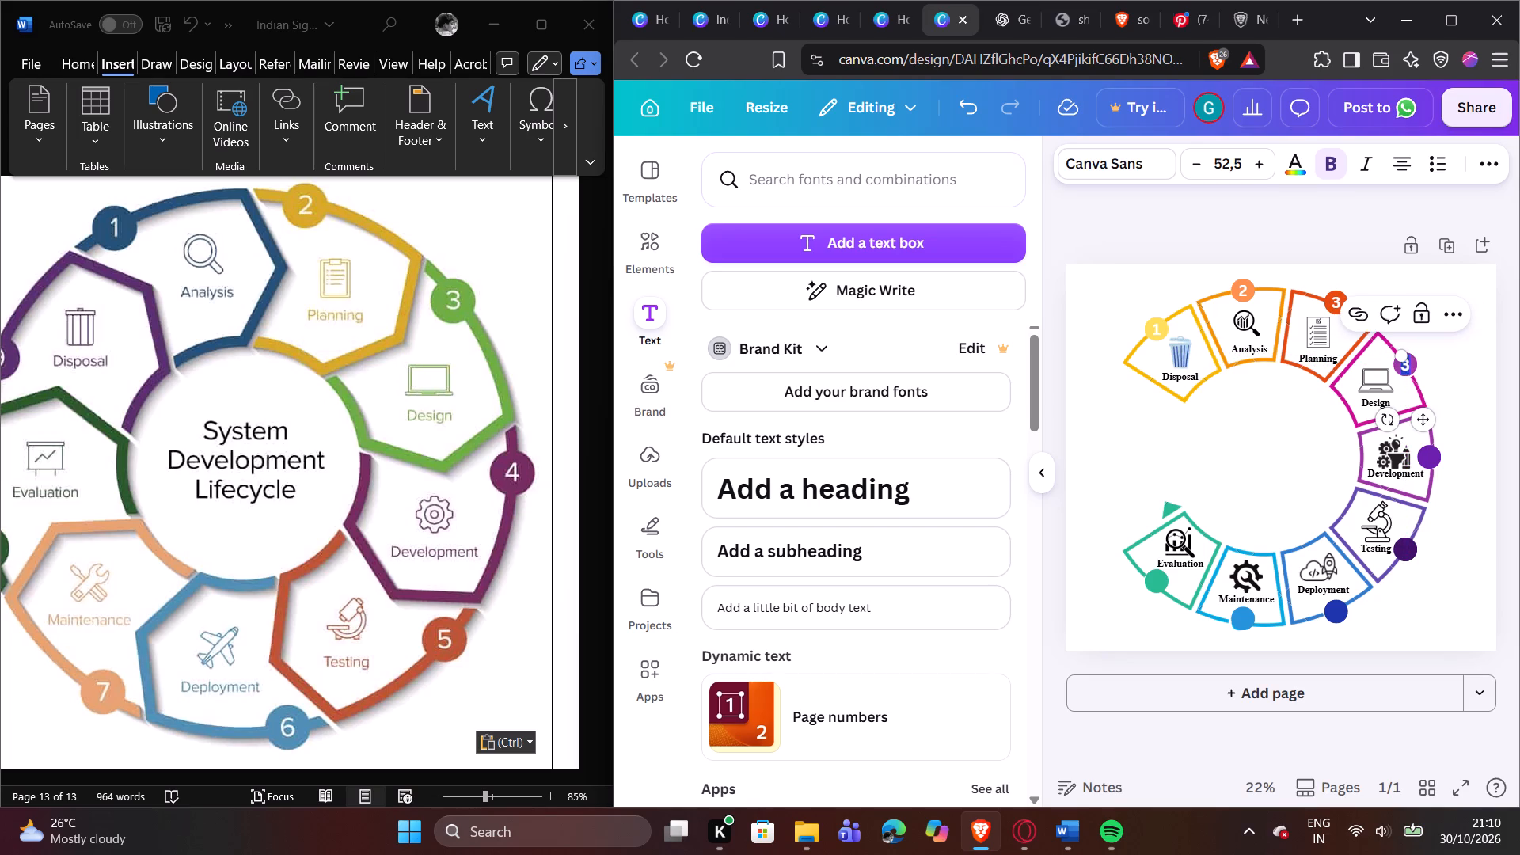
{"action": "key", "text": "4"}
{"action": "left_click", "coordinate": [1456, 357]}
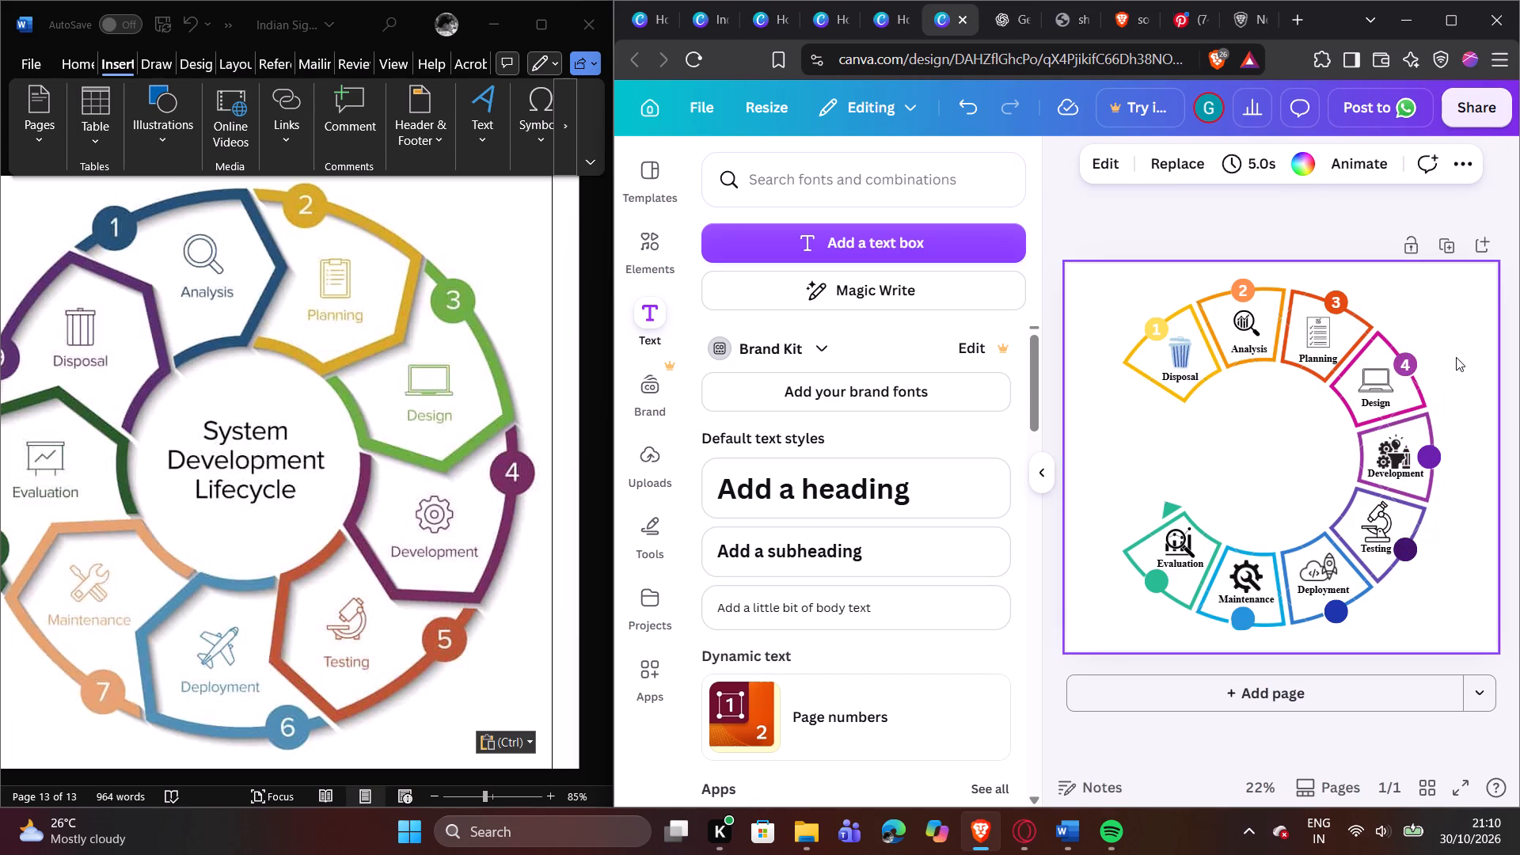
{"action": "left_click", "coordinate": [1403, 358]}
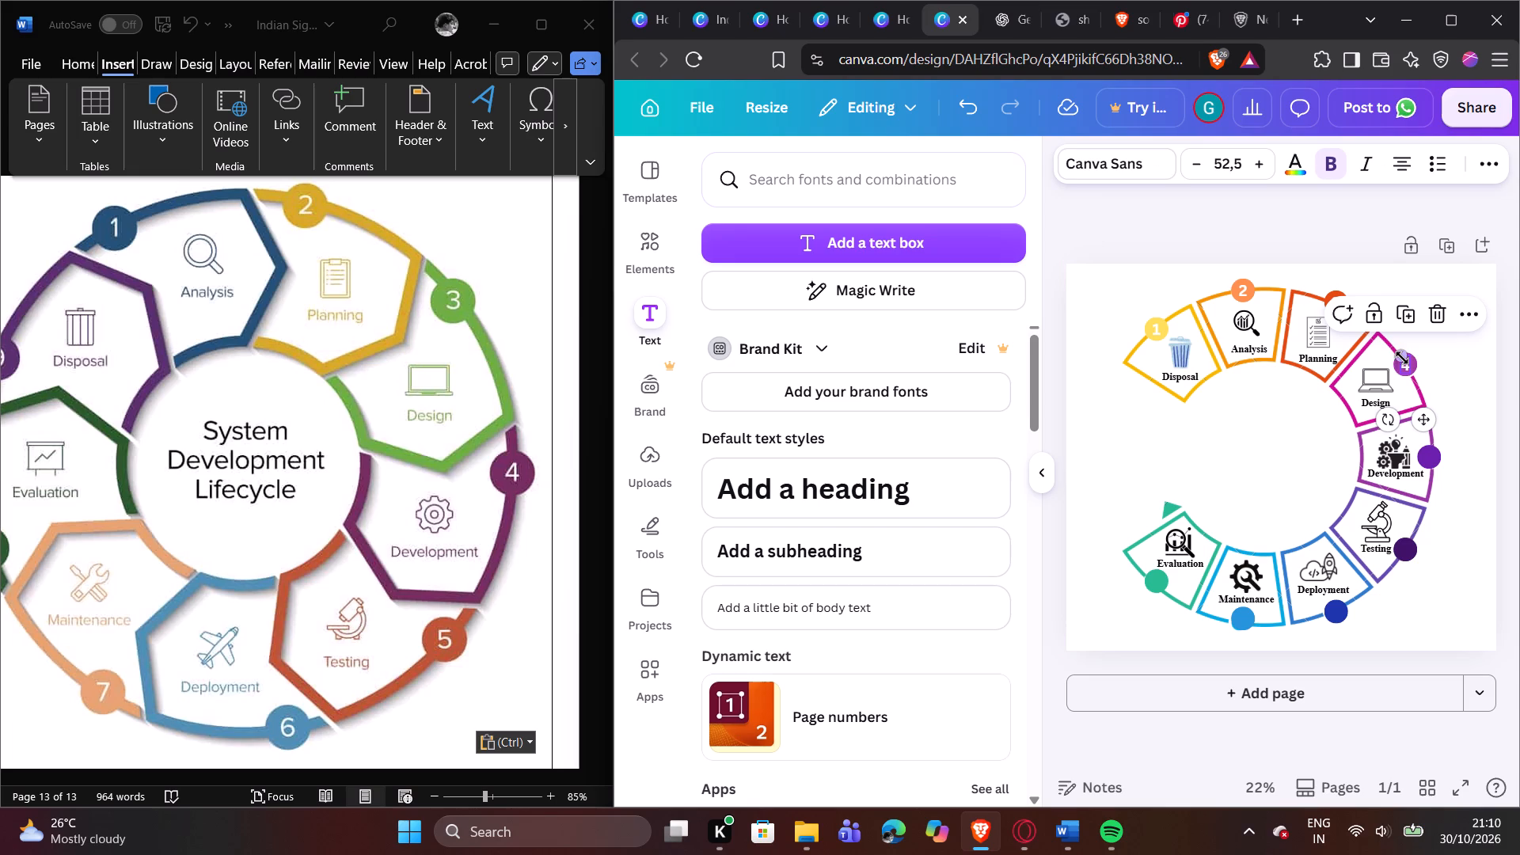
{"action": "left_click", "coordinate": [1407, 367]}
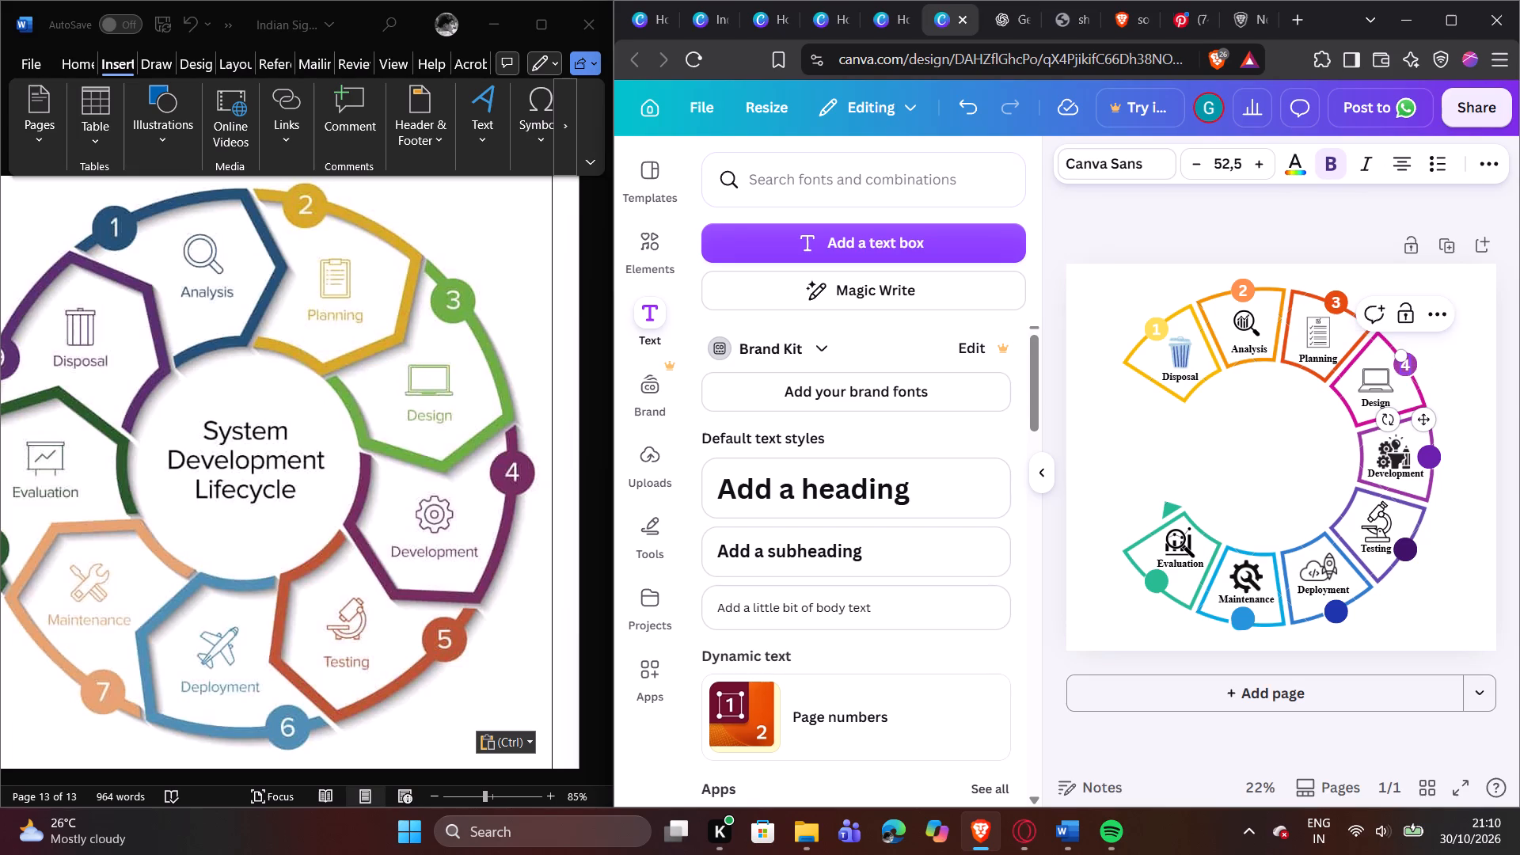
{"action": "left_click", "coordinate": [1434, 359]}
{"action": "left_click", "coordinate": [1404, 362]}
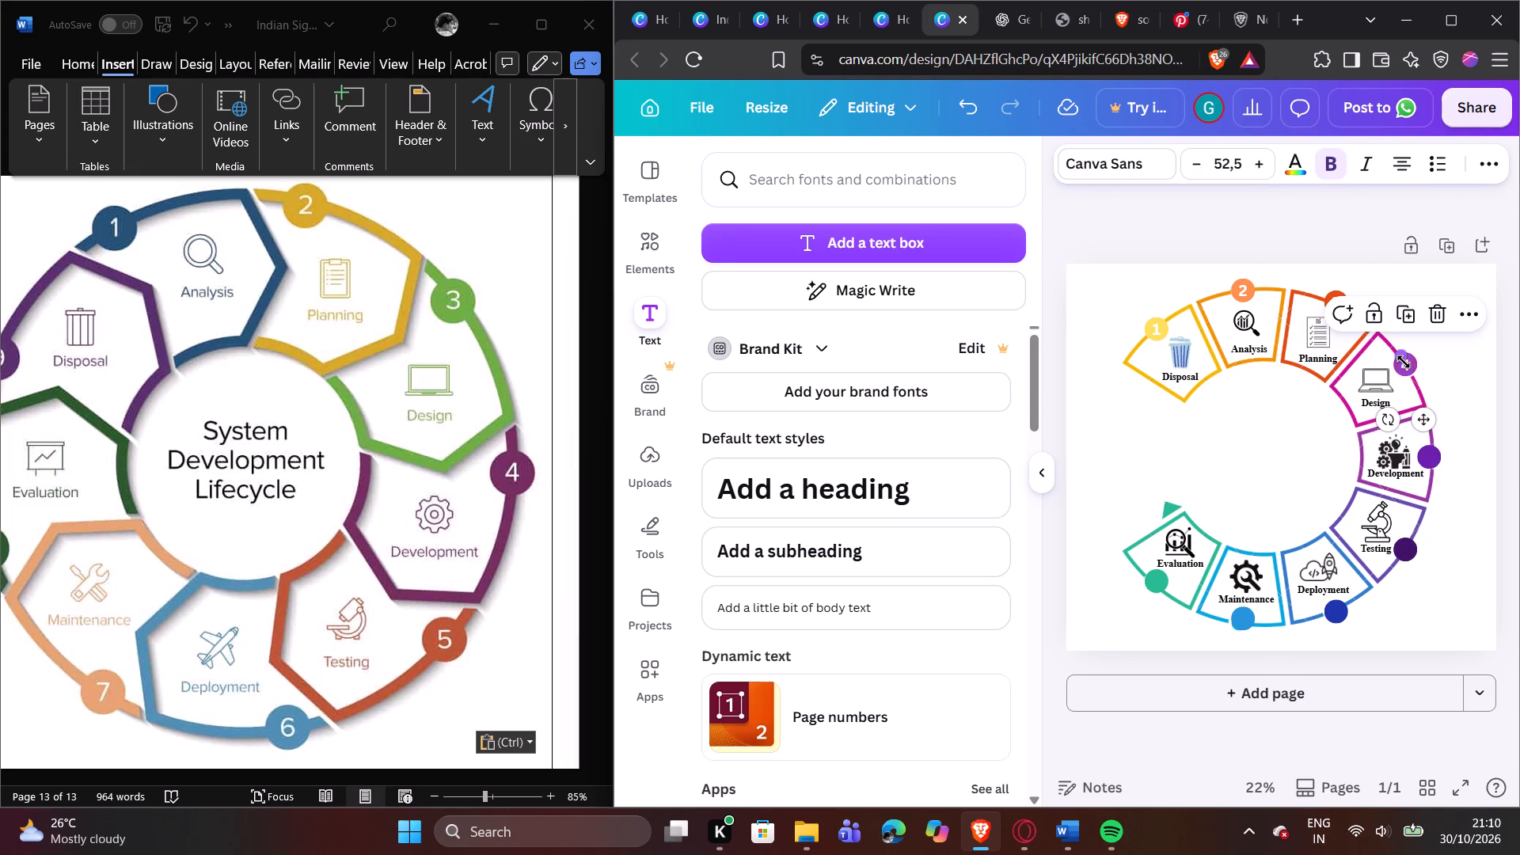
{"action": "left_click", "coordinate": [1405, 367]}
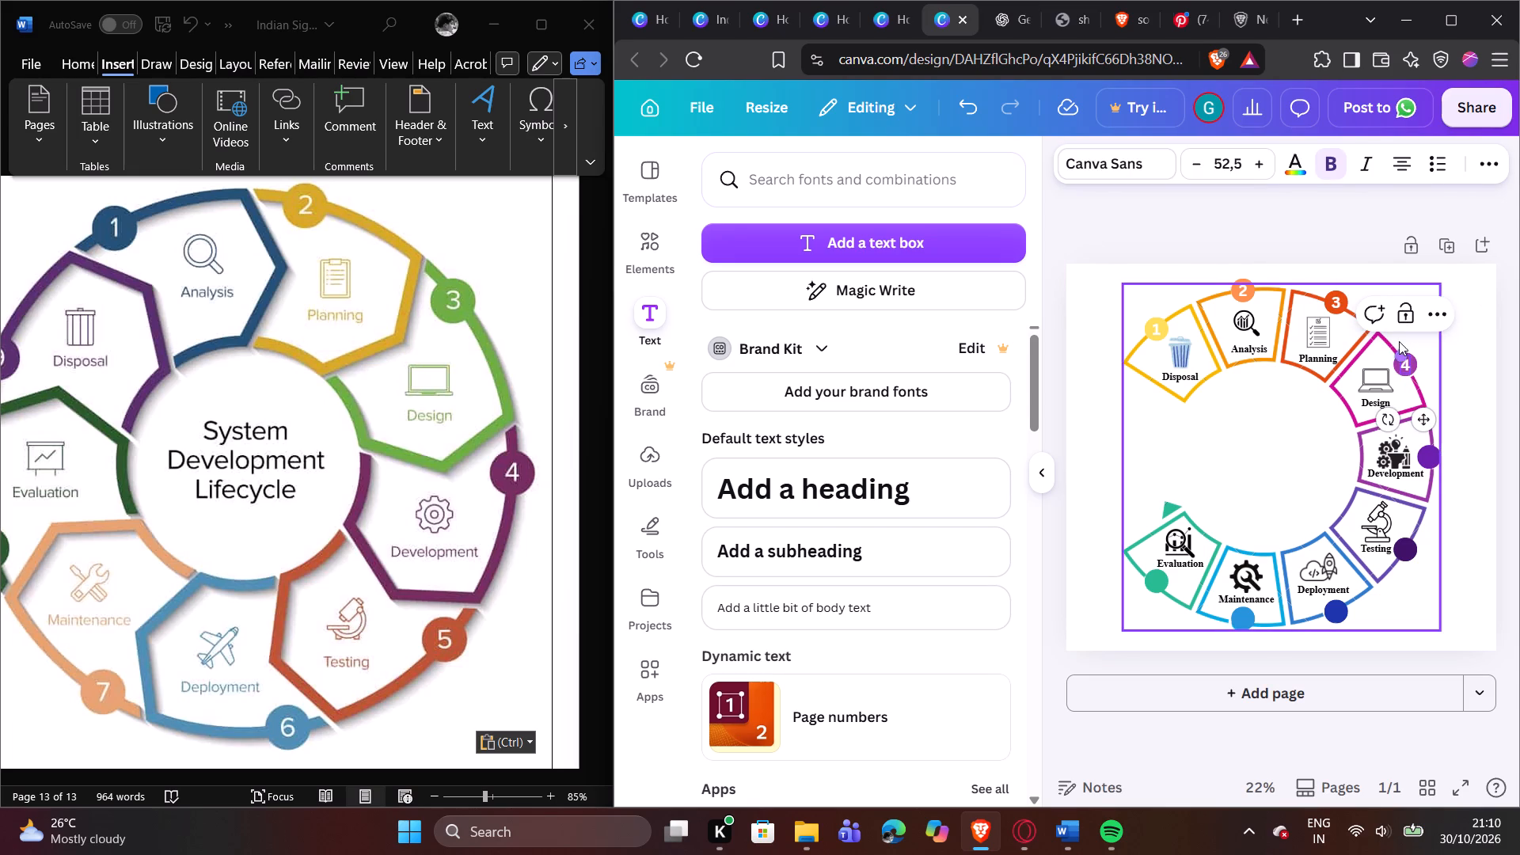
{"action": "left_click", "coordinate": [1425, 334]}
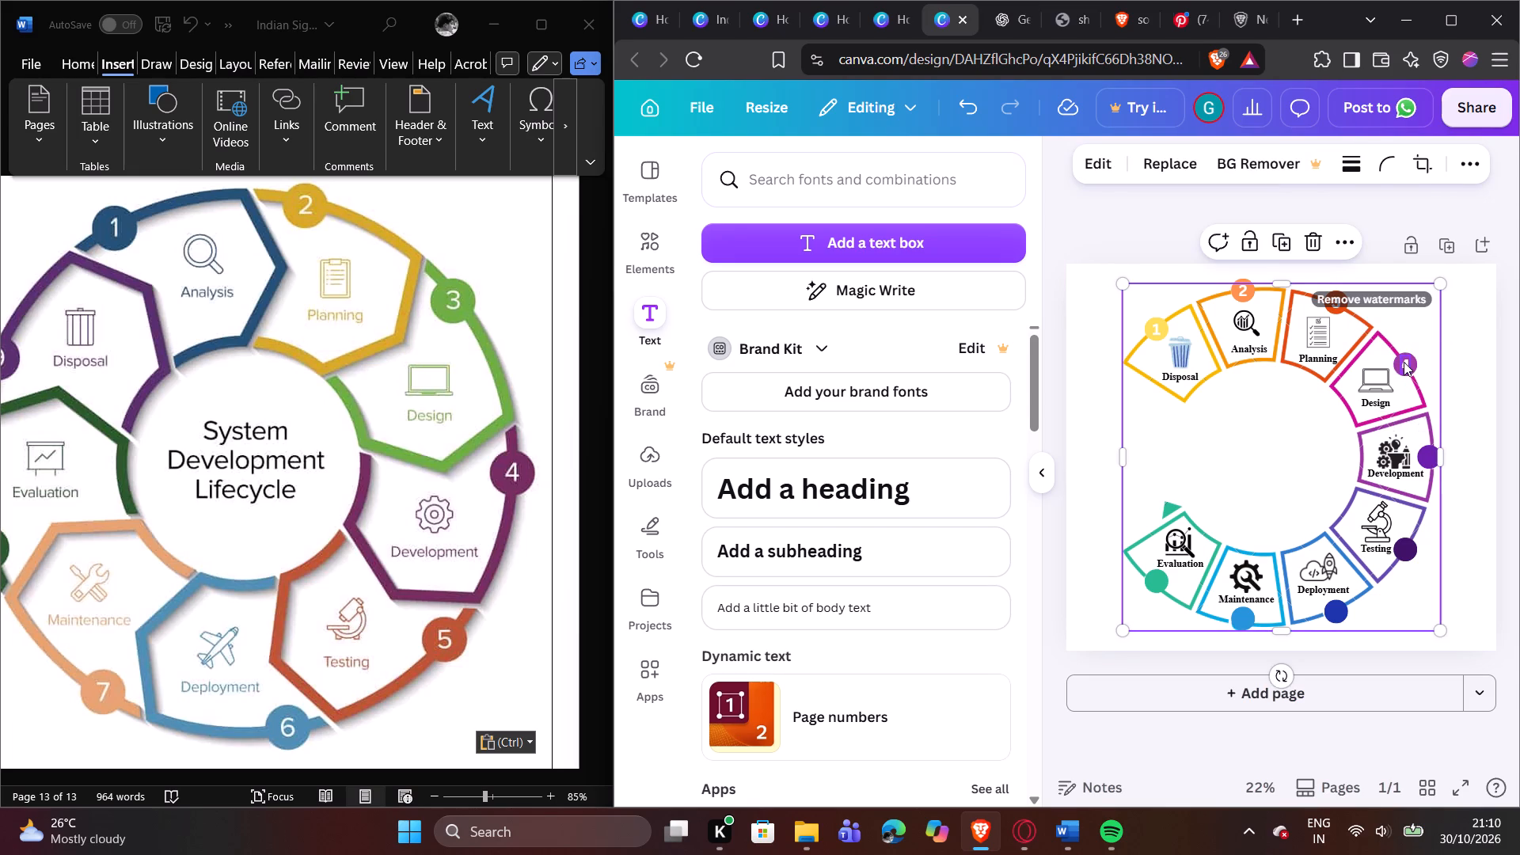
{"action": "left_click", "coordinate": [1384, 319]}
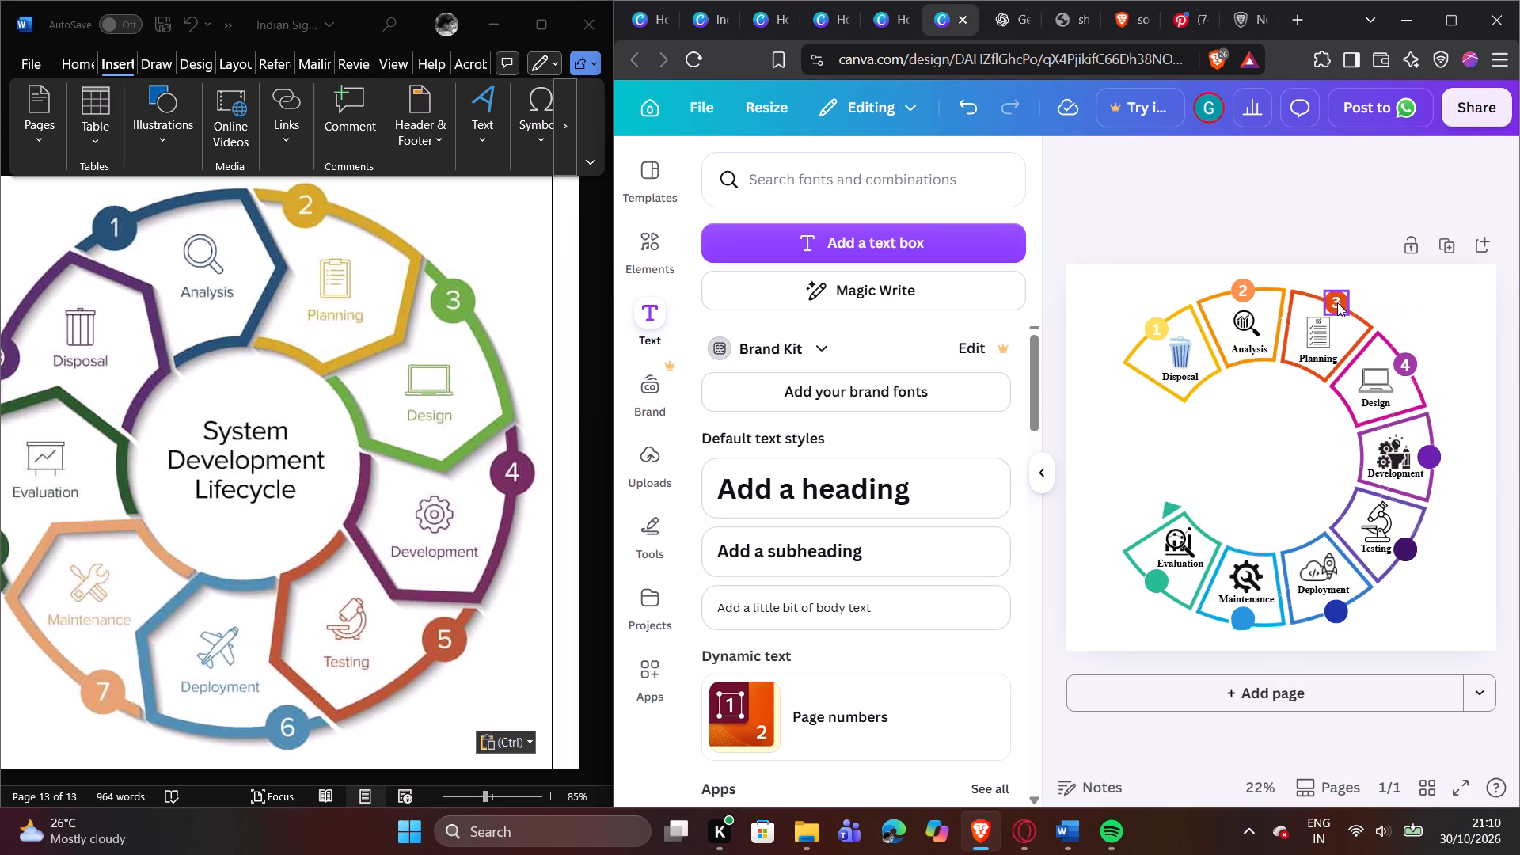
Duplicate the numeral 3, centre the copy on the purple circle of the Development segment and change it to 5.
{"action": "left_click", "coordinate": [1336, 300]}
{"action": "left_click", "coordinate": [1338, 250]}
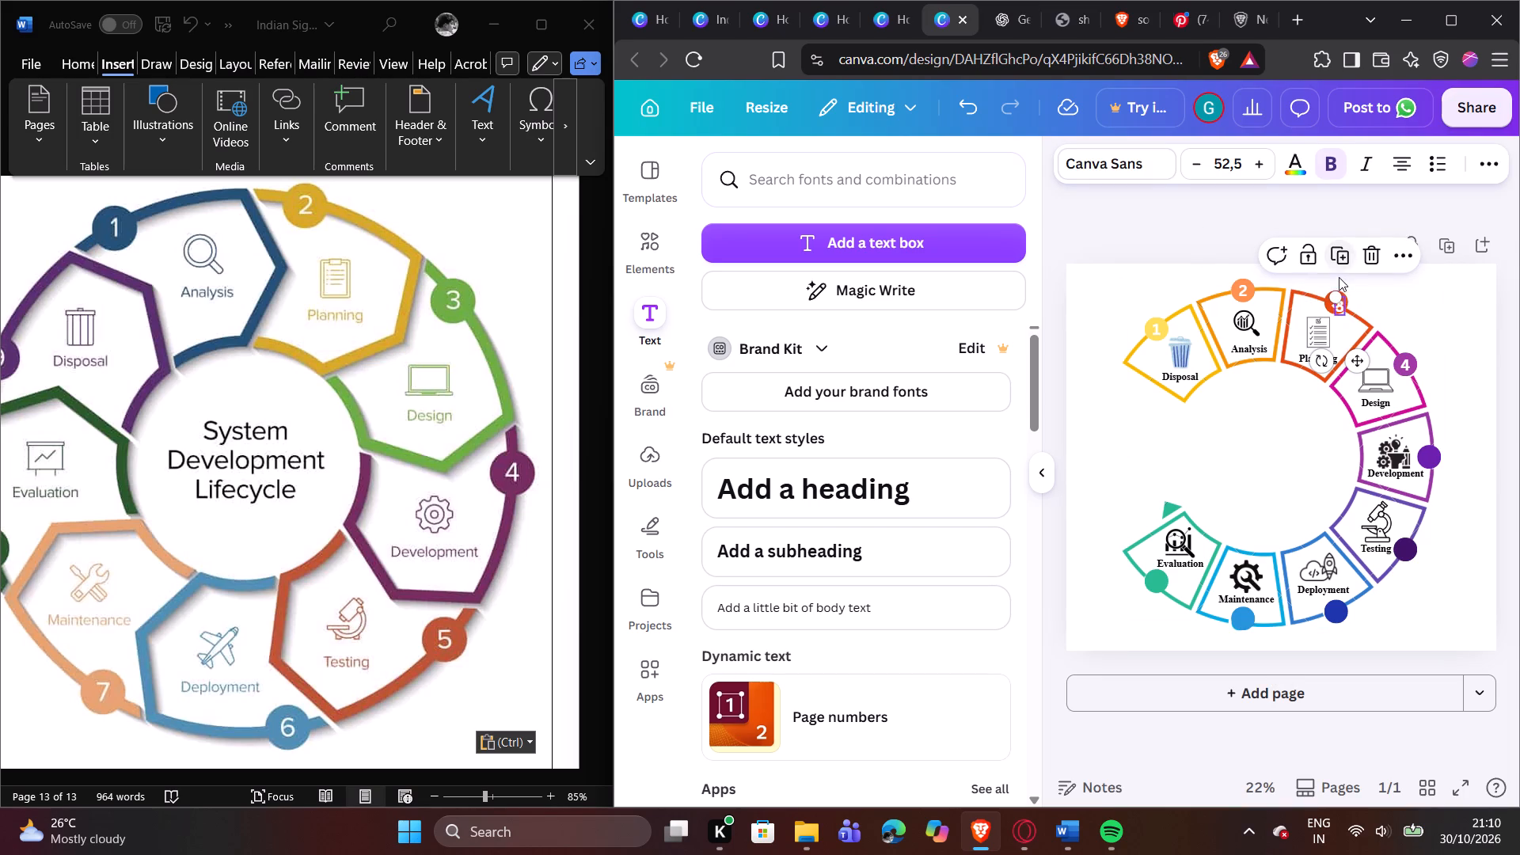
{"action": "left_click_drag", "start_coordinate": [1340, 308], "coordinate": [1414, 386]}
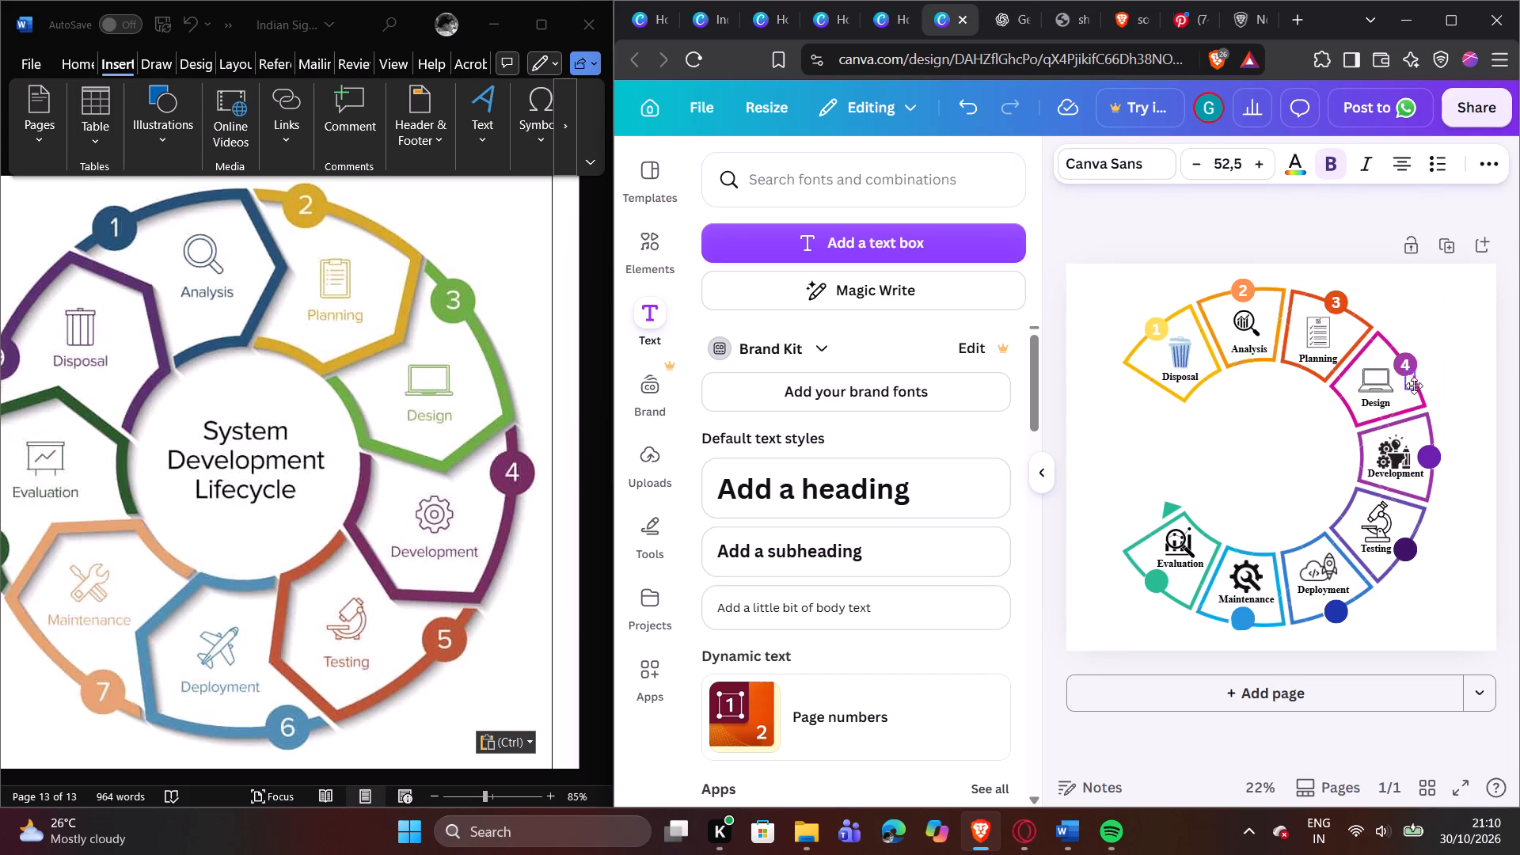
{"action": "left_click_drag", "start_coordinate": [1414, 386], "coordinate": [1430, 458]}
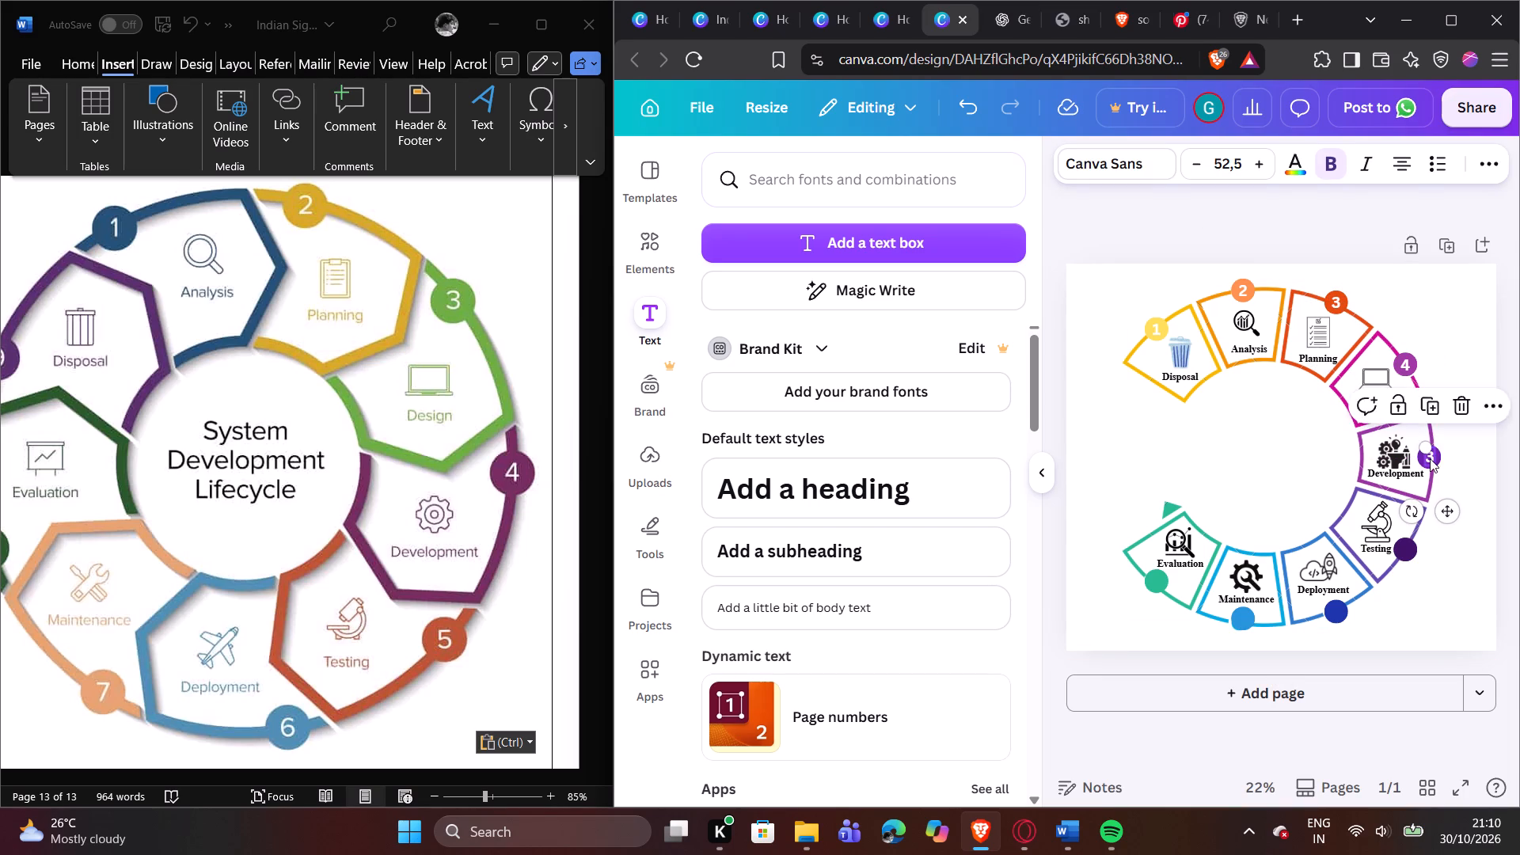
{"action": "left_click", "coordinate": [1430, 458]}
{"action": "key", "text": "5"}
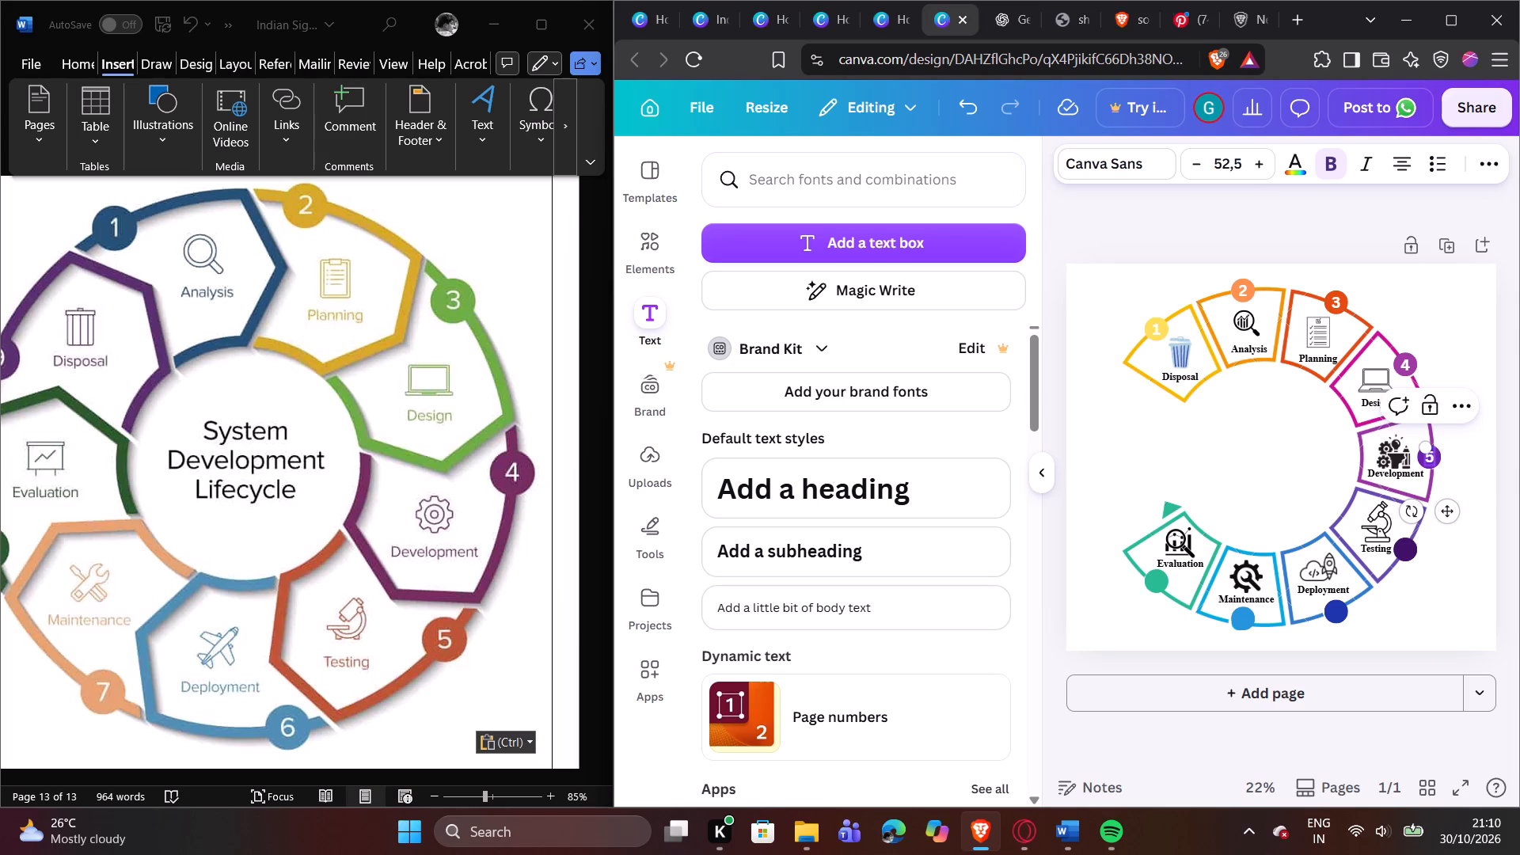
{"action": "left_click", "coordinate": [1458, 455]}
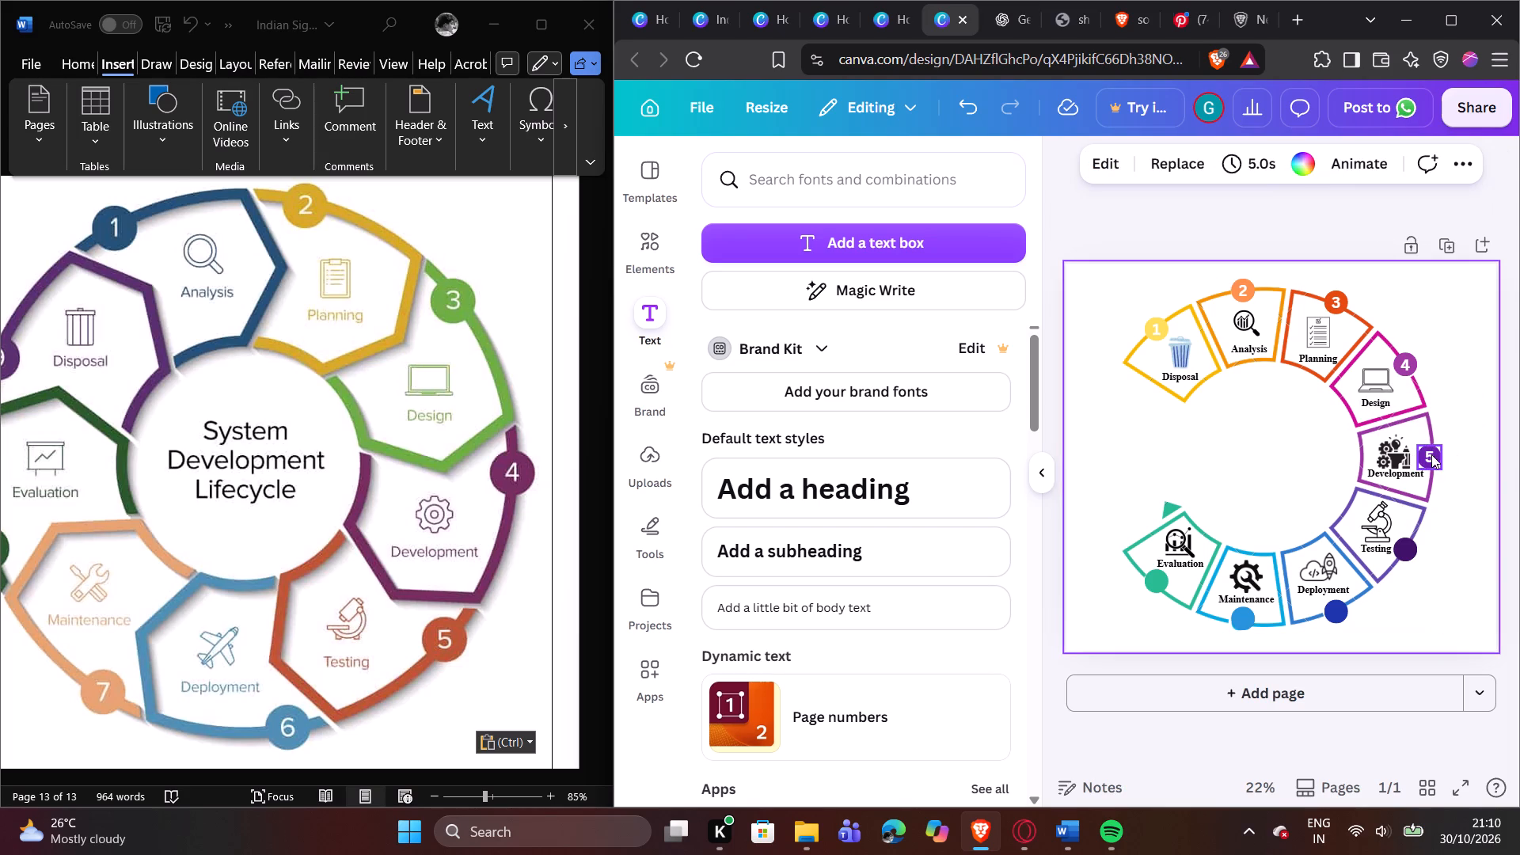
Duplicate the numeral 3, centre the copy on the dark purple circle of the Testing segment and change it to 6.
{"action": "left_click", "coordinate": [1427, 452]}
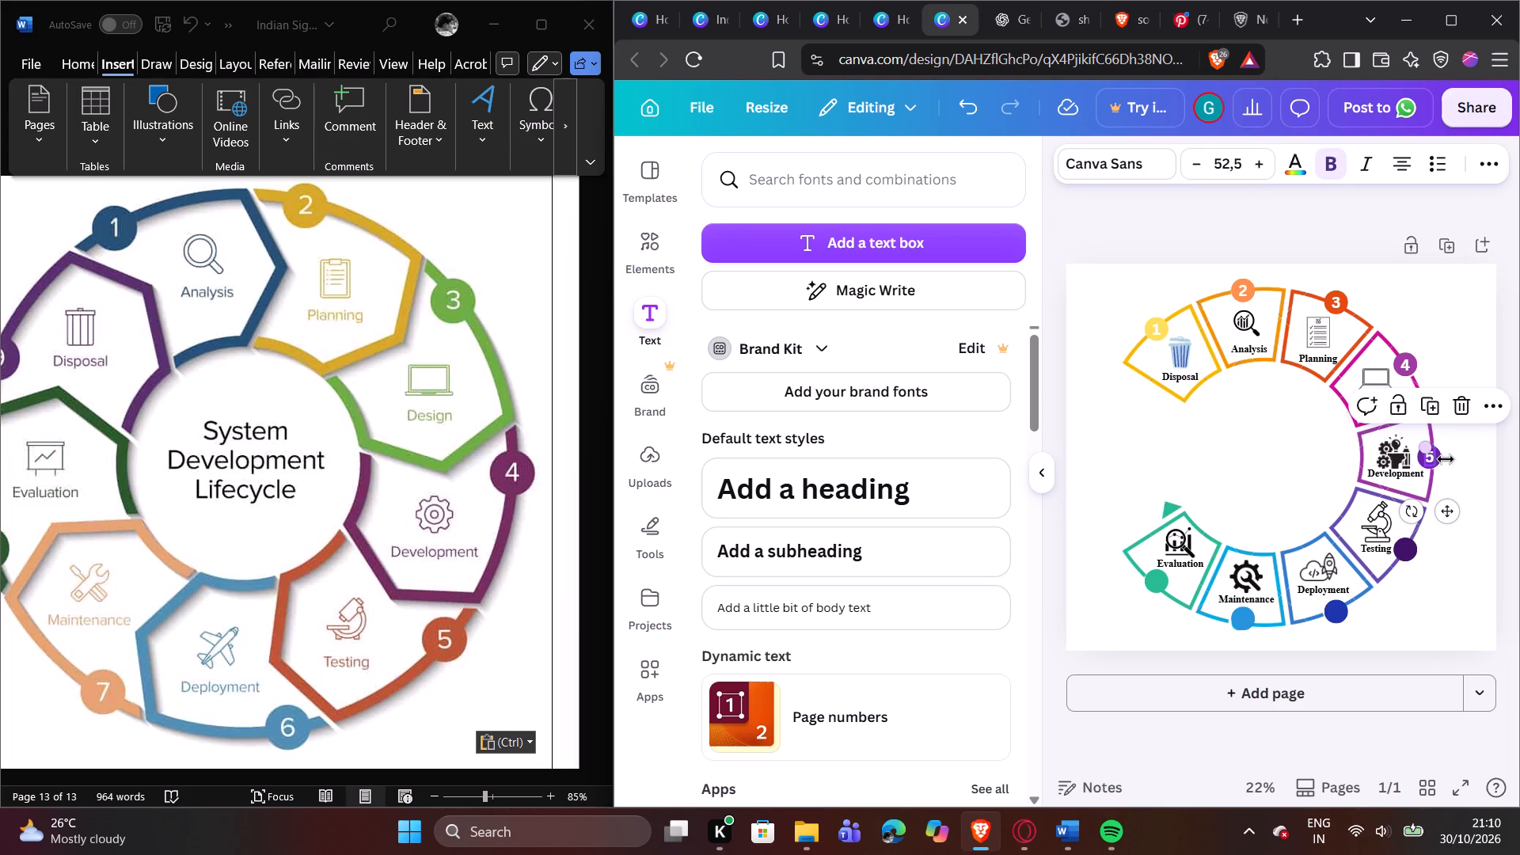
{"action": "left_click", "coordinate": [1455, 461]}
{"action": "left_click", "coordinate": [1429, 454]}
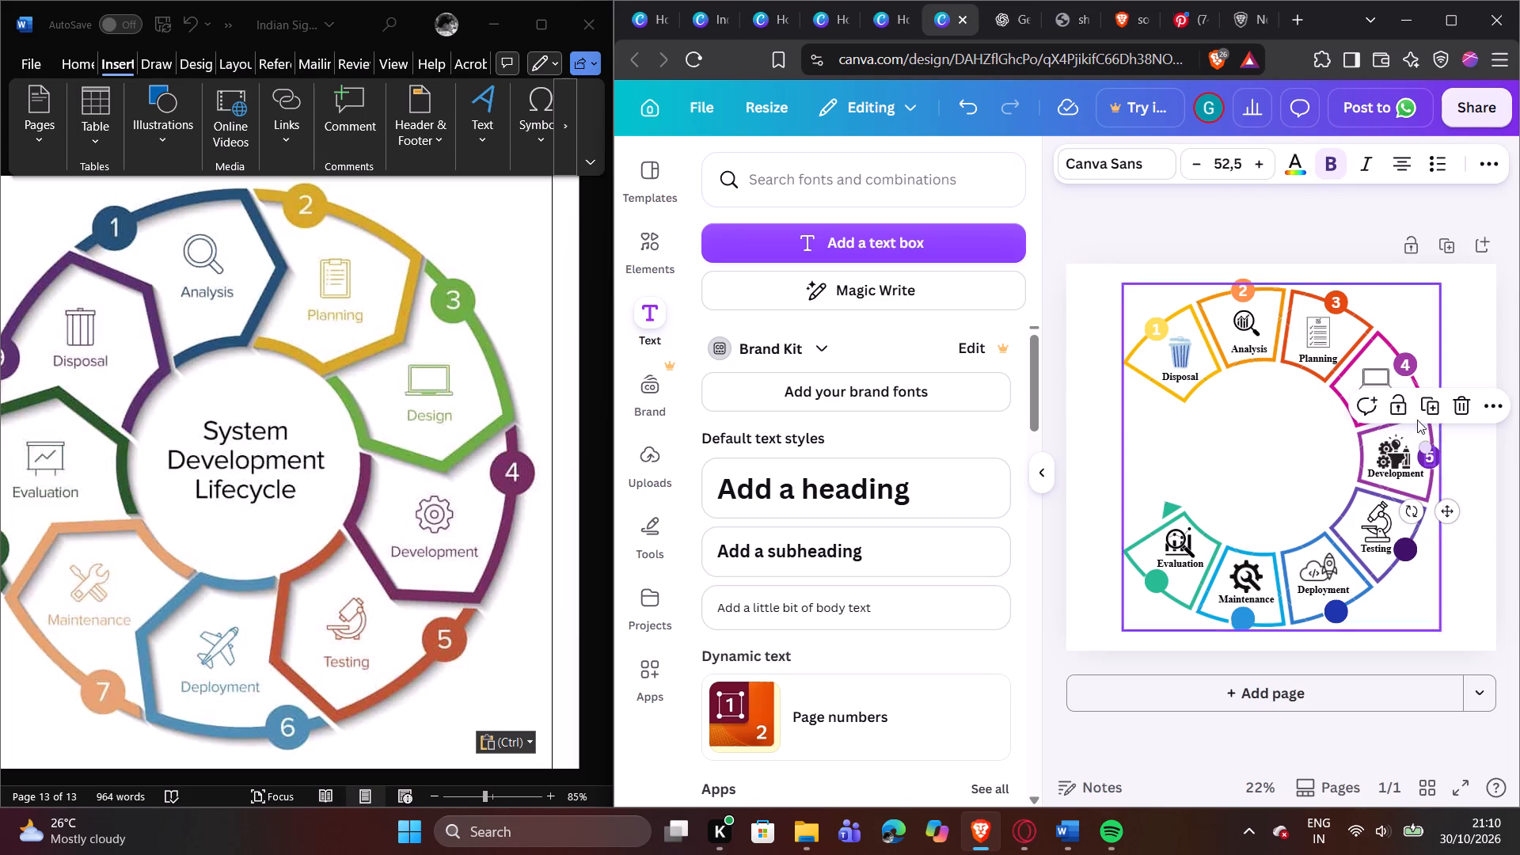
{"action": "left_click", "coordinate": [1338, 298]}
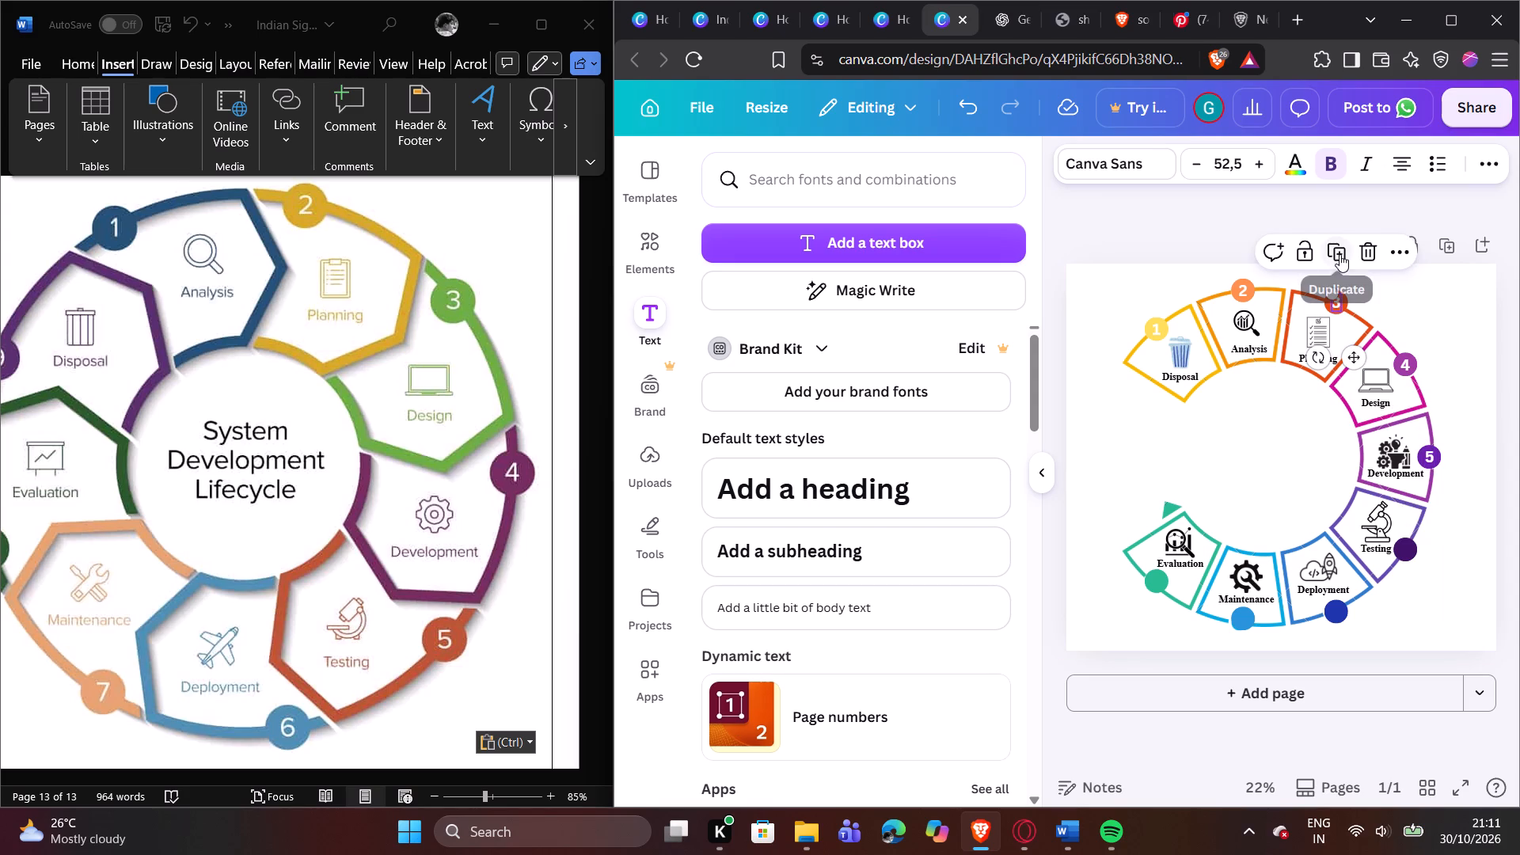
{"action": "left_click", "coordinate": [1339, 253]}
{"action": "left_click", "coordinate": [1364, 306]}
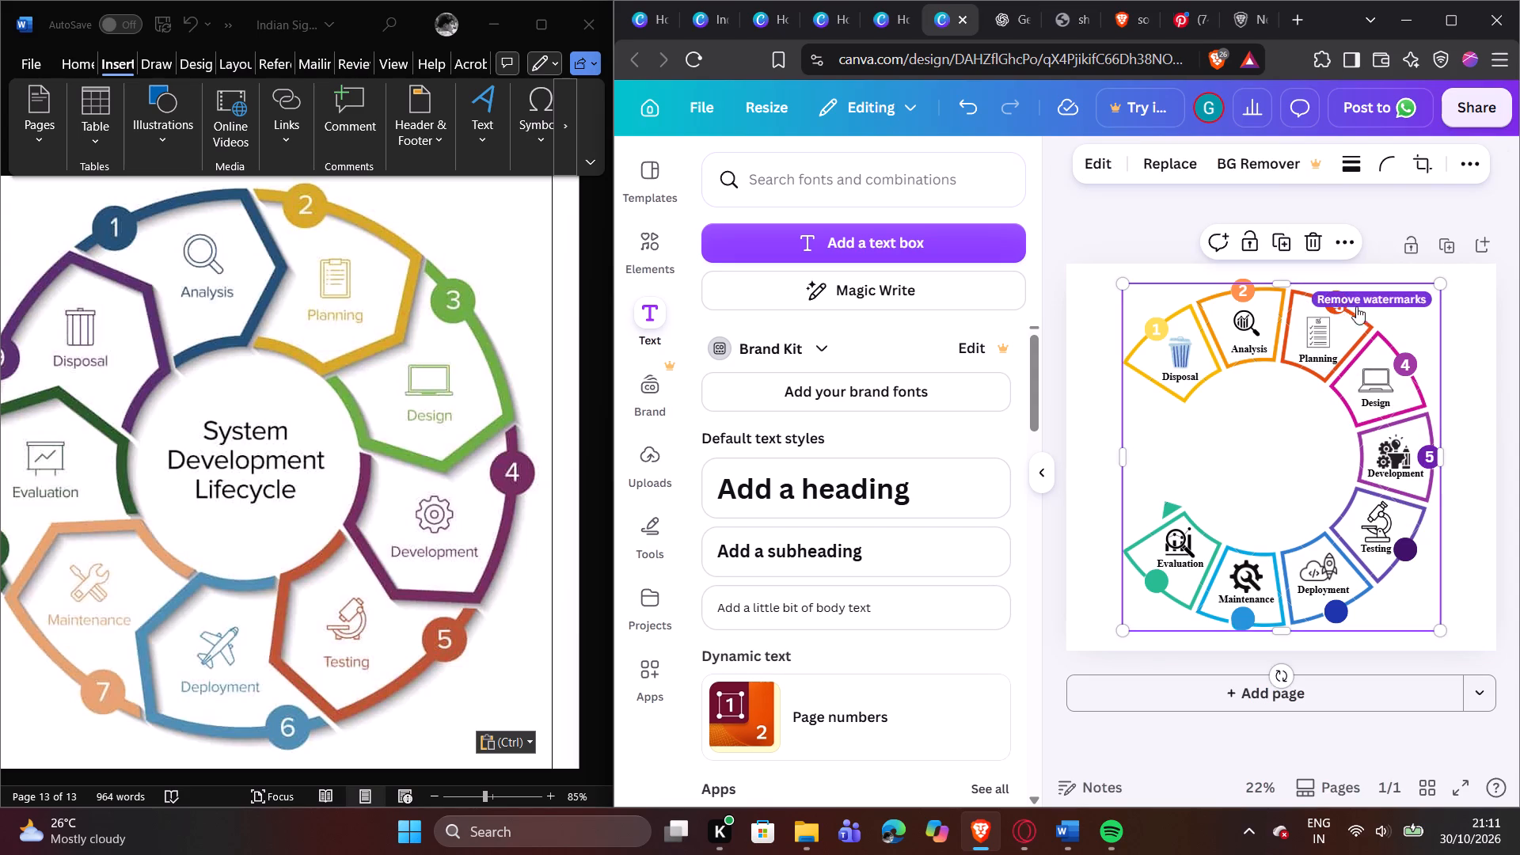
{"action": "left_click", "coordinate": [1461, 324]}
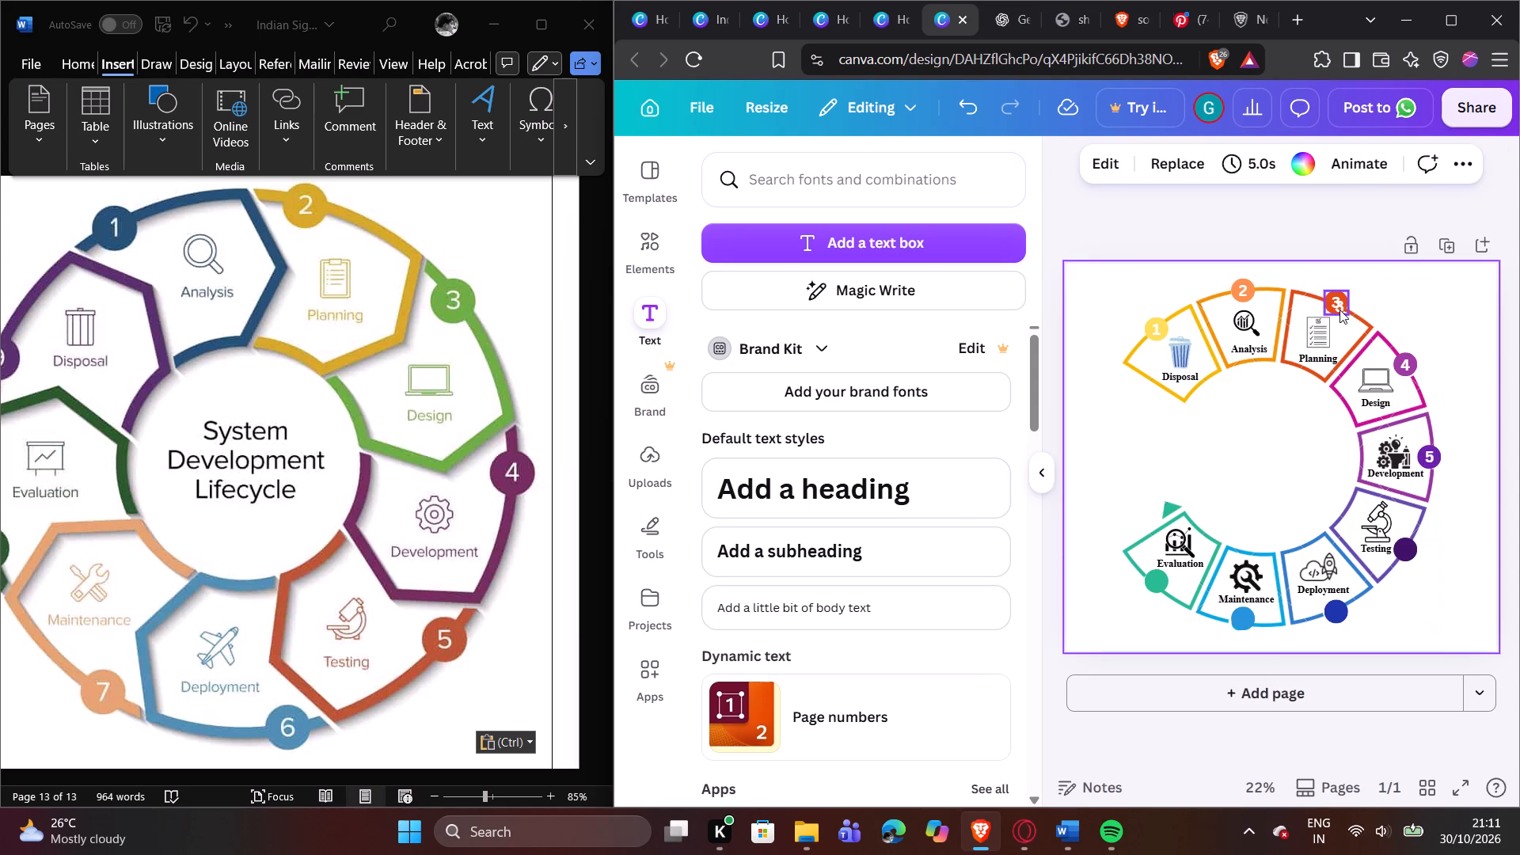
{"action": "left_click_drag", "start_coordinate": [1338, 305], "coordinate": [1400, 548]}
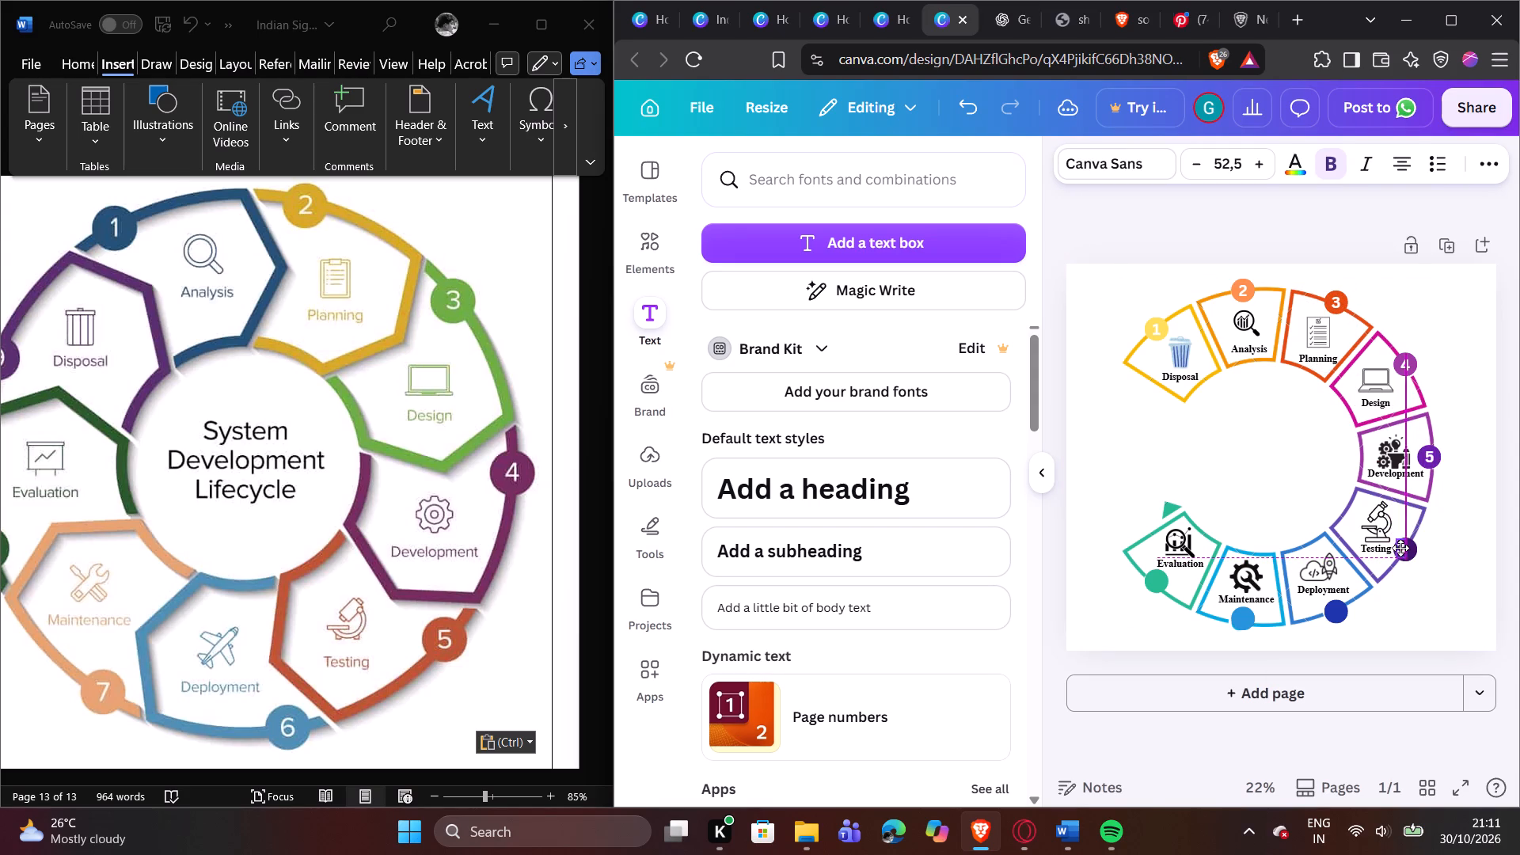
{"action": "left_click_drag", "start_coordinate": [1400, 548], "coordinate": [1404, 548]}
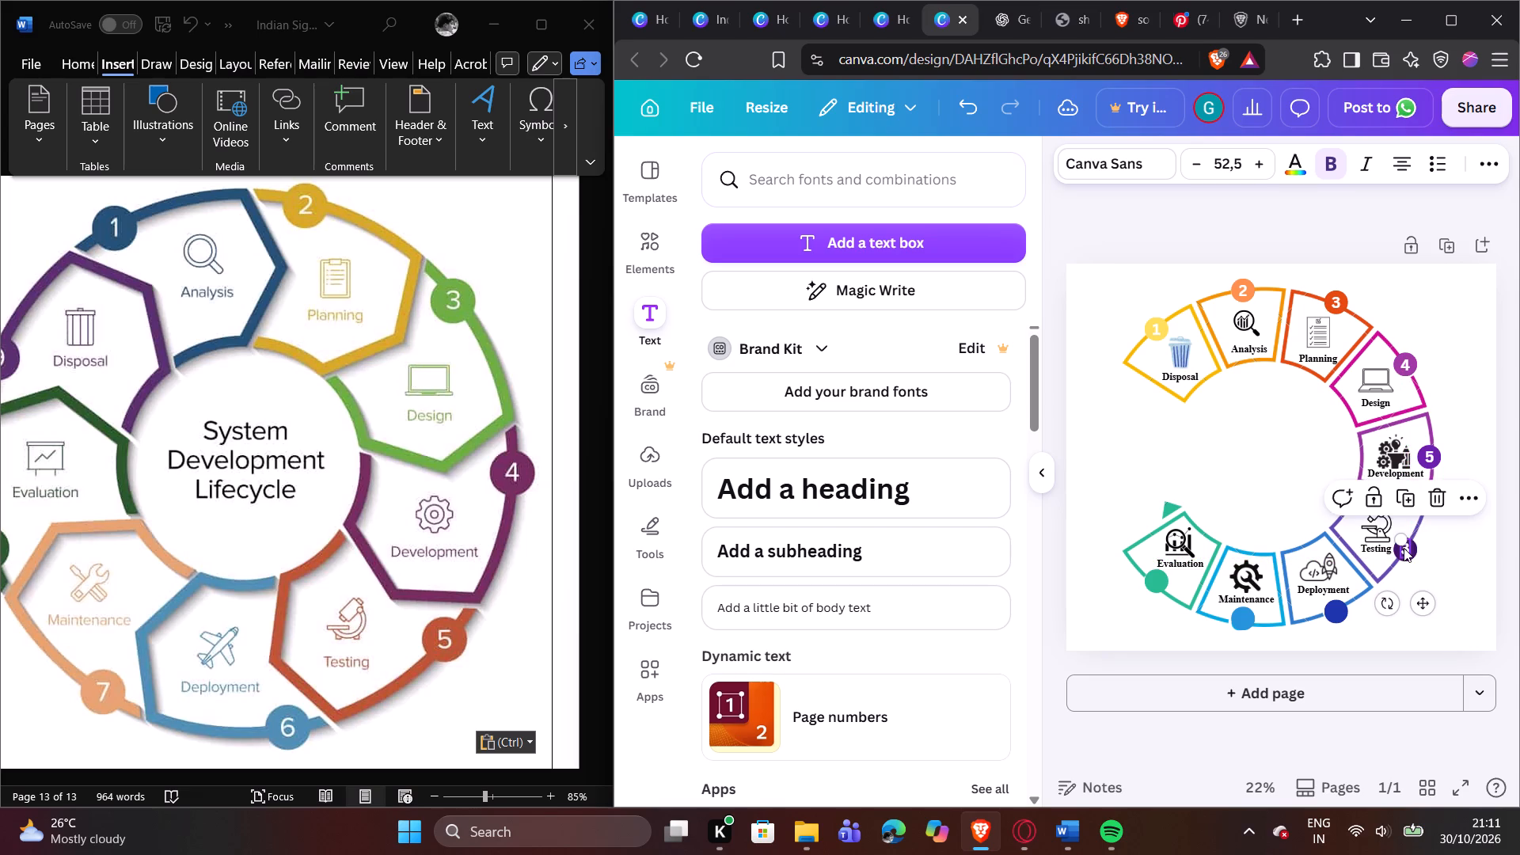
{"action": "left_click", "coordinate": [1404, 548]}
{"action": "key", "text": "6"}
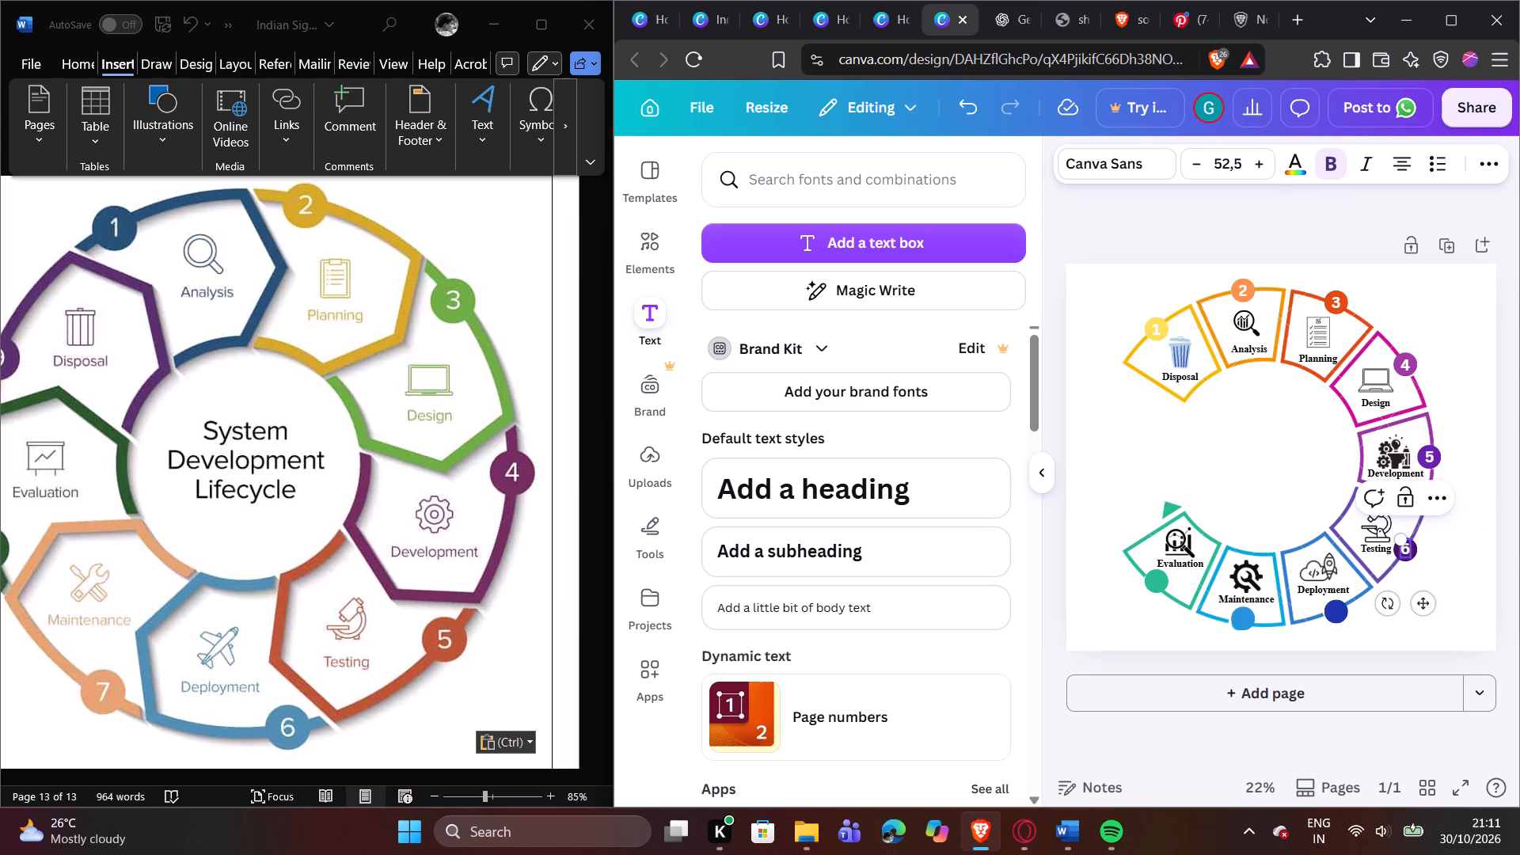
{"action": "left_click", "coordinate": [1433, 538]}
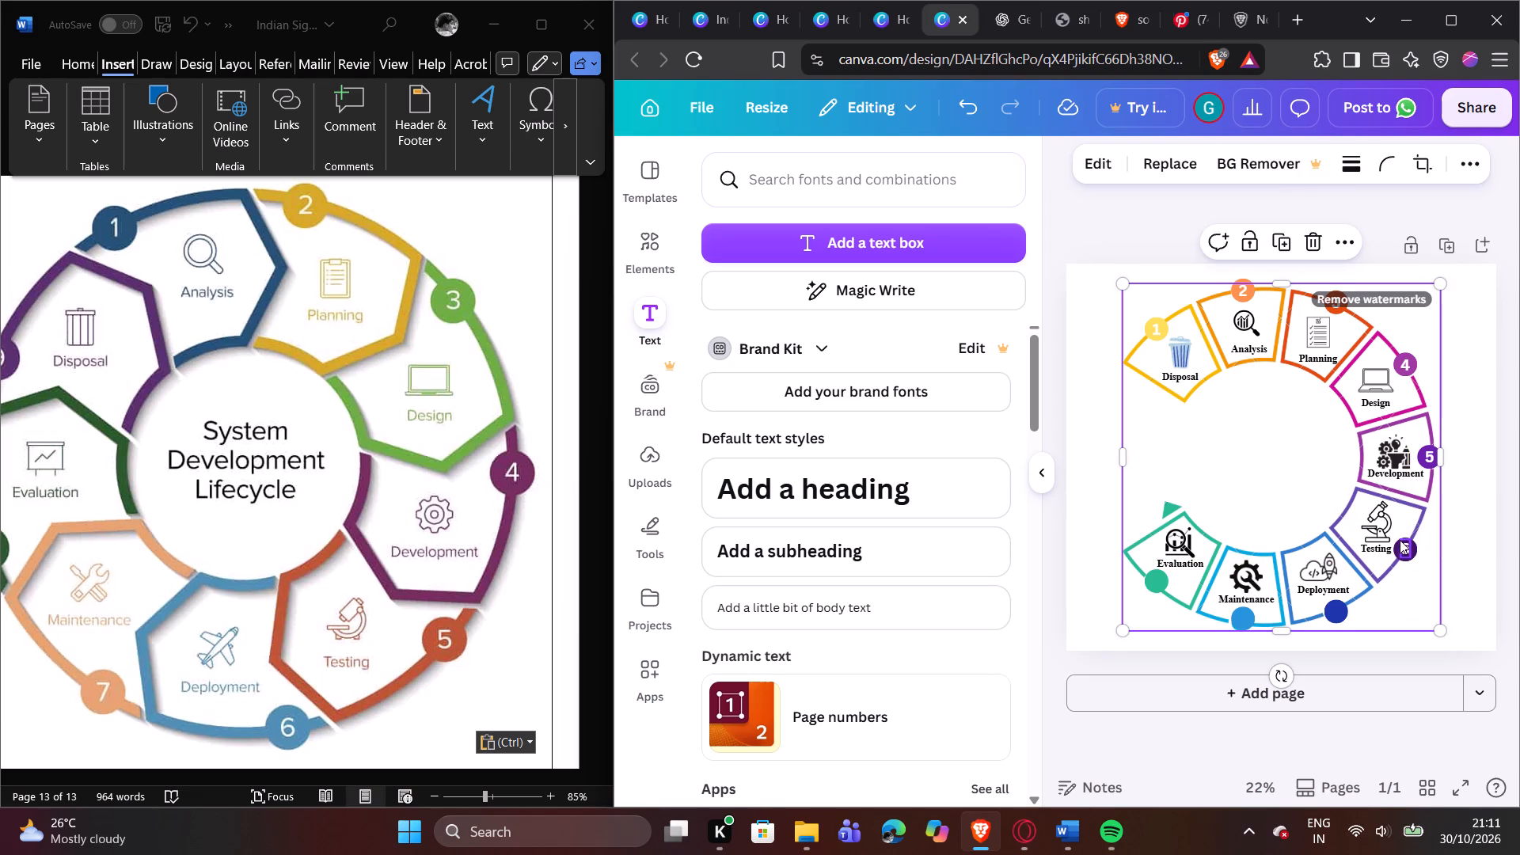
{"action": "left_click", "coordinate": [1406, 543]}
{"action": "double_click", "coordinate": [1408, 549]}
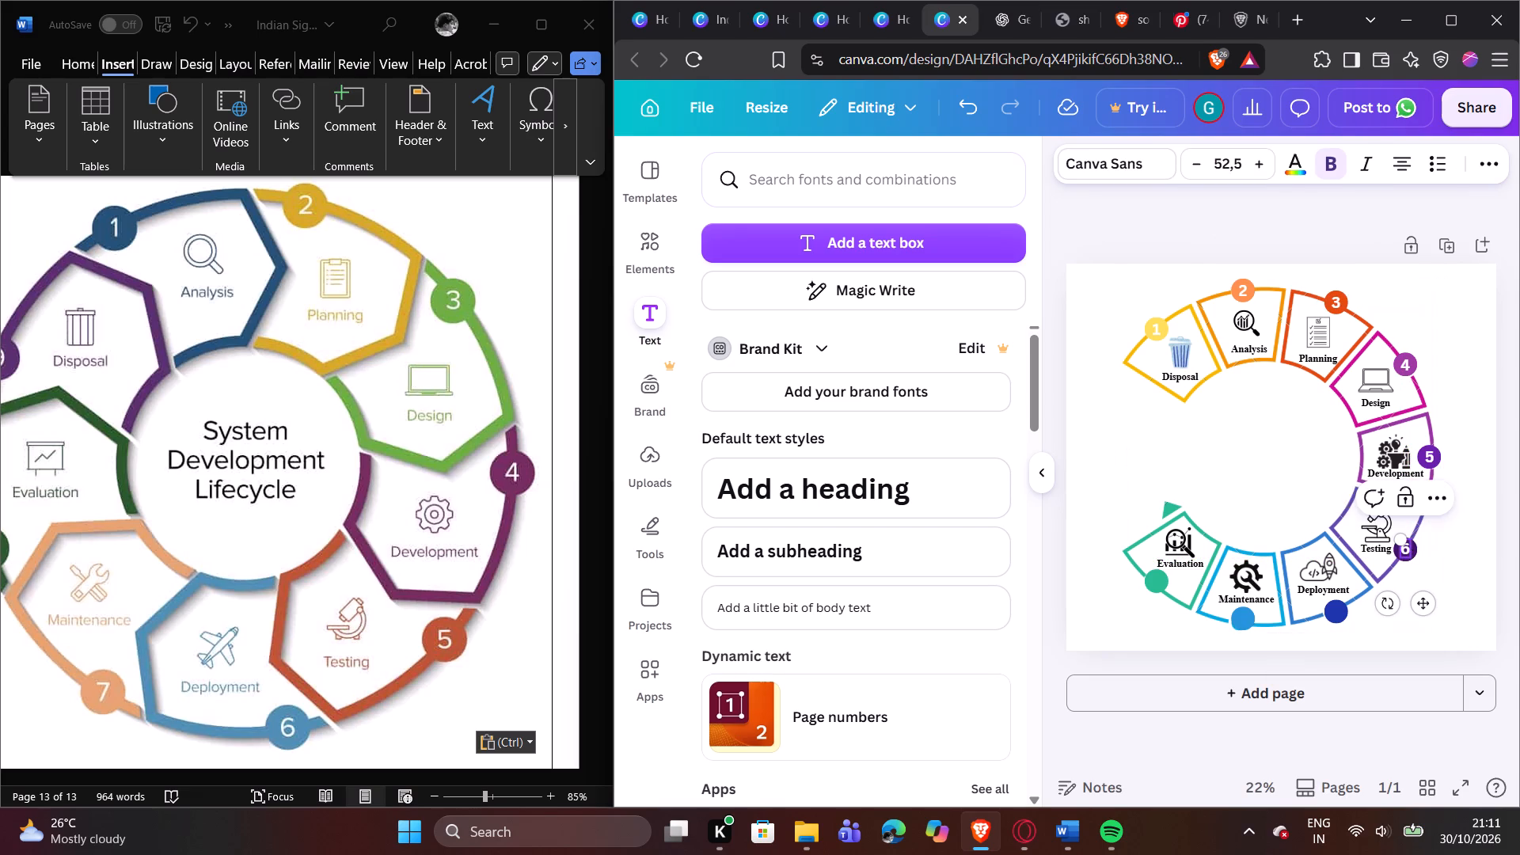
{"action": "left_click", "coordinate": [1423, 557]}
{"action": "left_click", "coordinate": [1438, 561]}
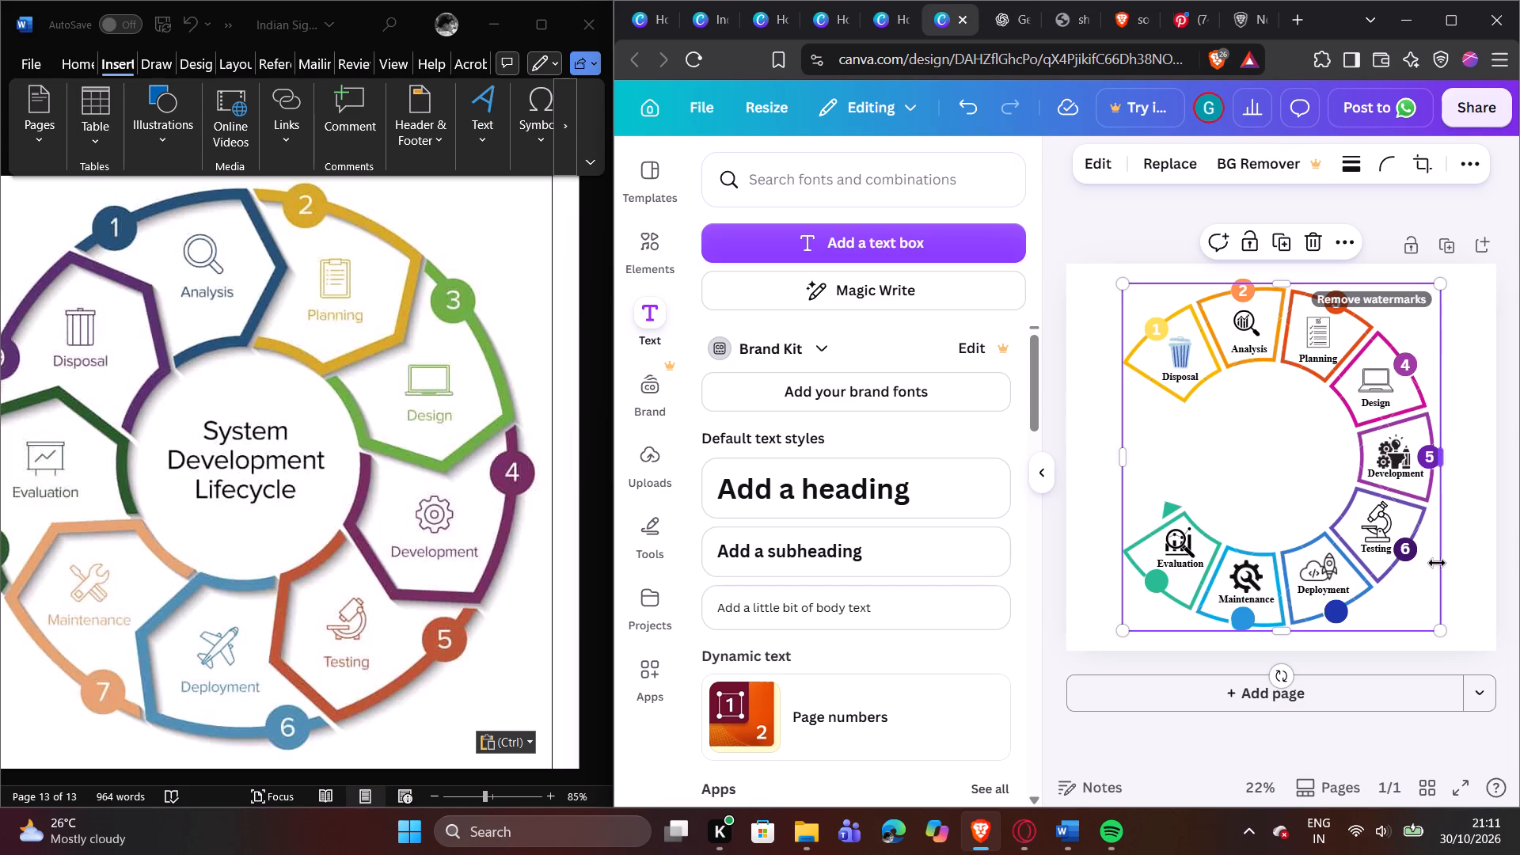
Duplicate the numeral 3 of the Planning segment and centre the copy on the dark blue circle of the Deployment segment.
{"action": "left_click", "coordinate": [1416, 320]}
{"action": "left_click", "coordinate": [1469, 338]}
{"action": "left_click", "coordinate": [1334, 305]}
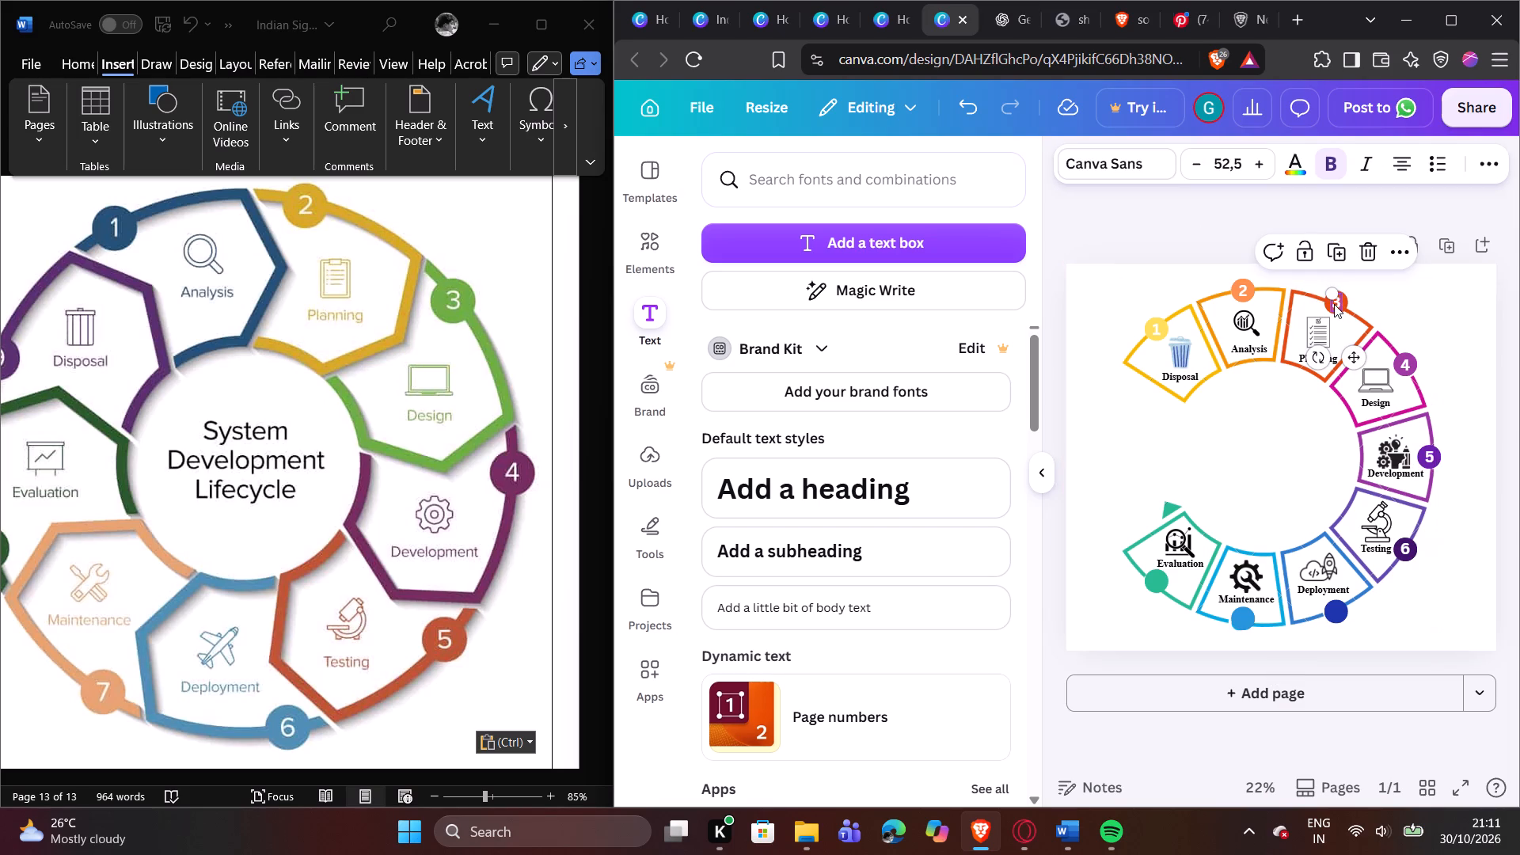
{"action": "left_click", "coordinate": [1338, 250]}
{"action": "left_click", "coordinate": [1394, 298]}
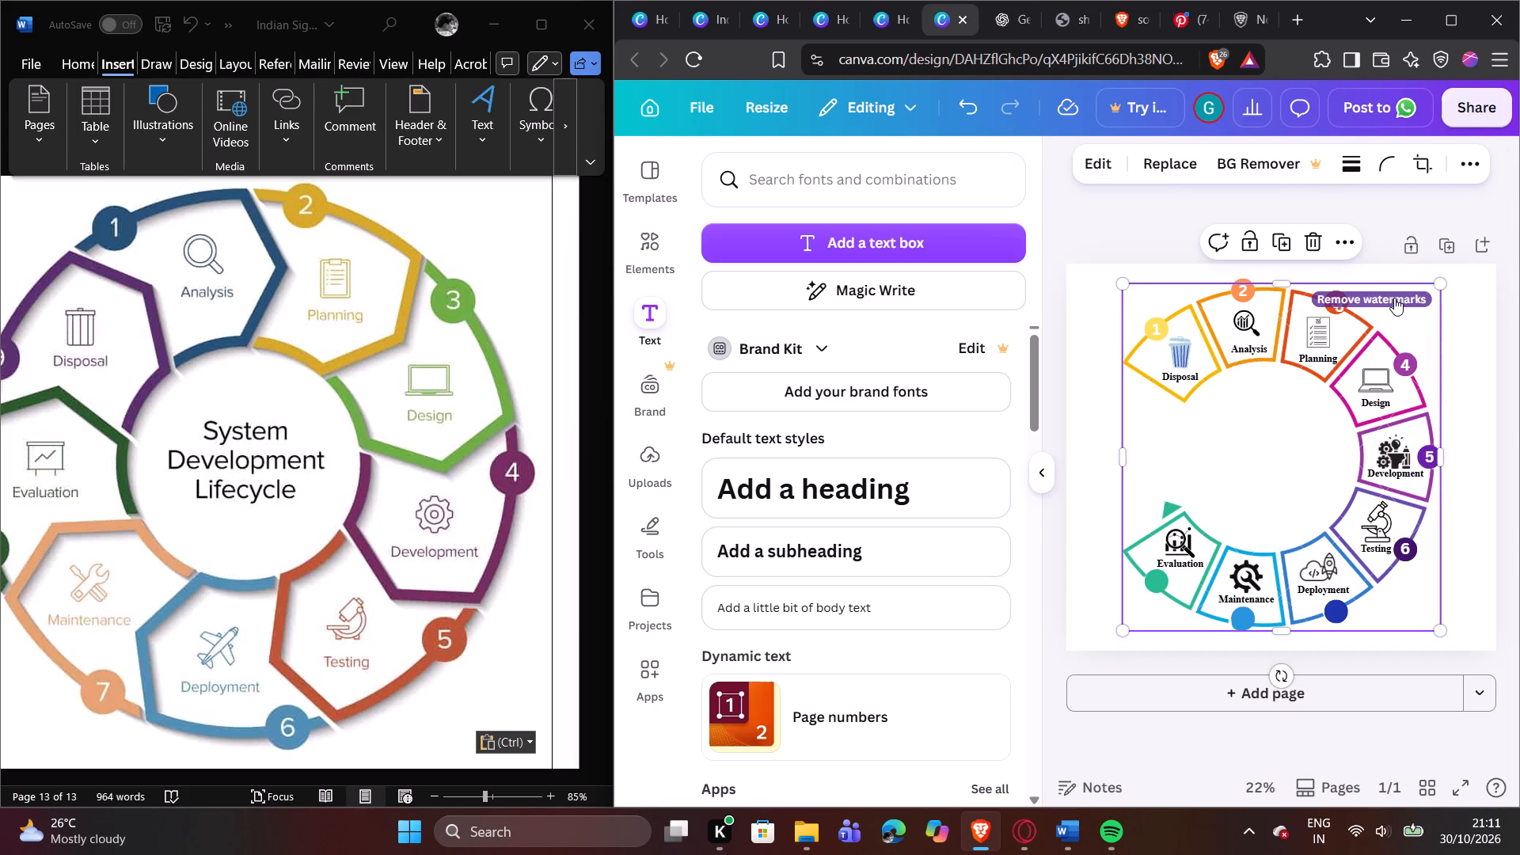
{"action": "left_click", "coordinate": [1444, 307]}
{"action": "left_click", "coordinate": [1457, 311]}
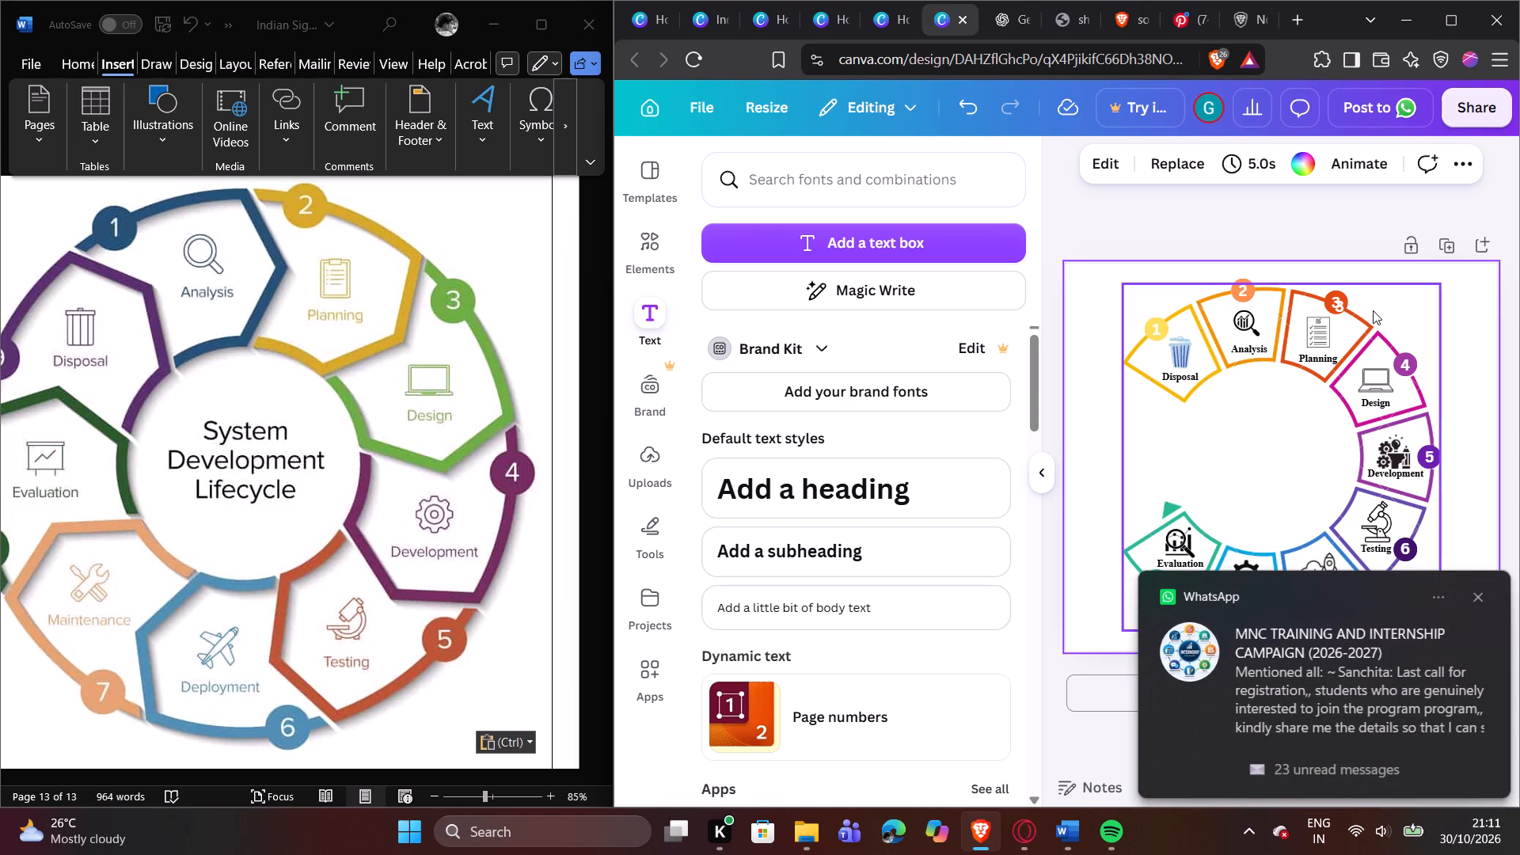
{"action": "left_click_drag", "start_coordinate": [1339, 306], "coordinate": [1364, 390]}
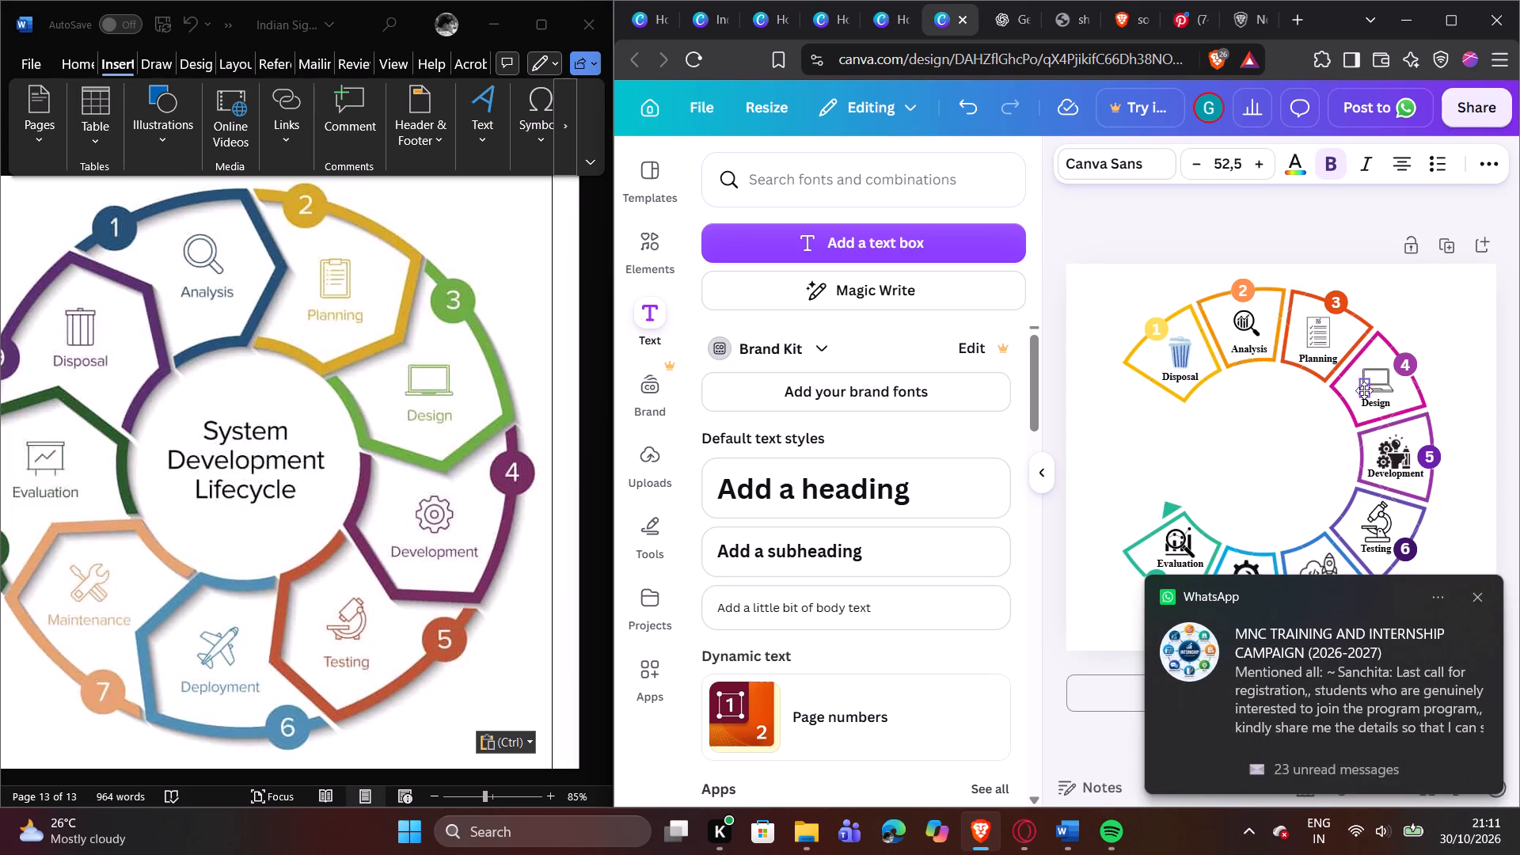
{"action": "left_click_drag", "start_coordinate": [1364, 390], "coordinate": [1317, 545]}
{"action": "left_click_drag", "start_coordinate": [1317, 545], "coordinate": [1334, 608]}
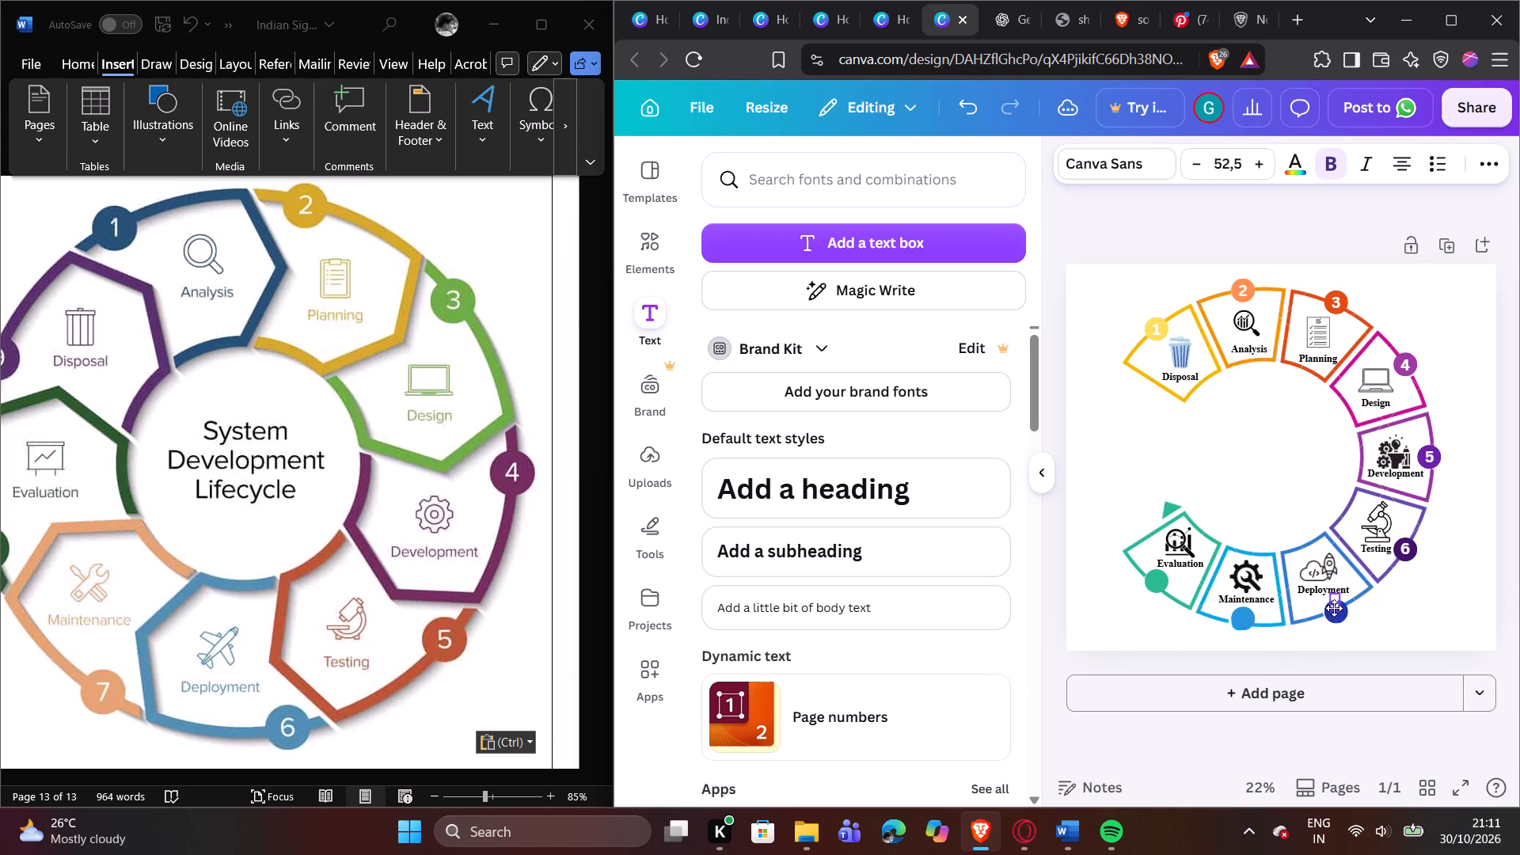
{"action": "left_click_drag", "start_coordinate": [1334, 608], "coordinate": [1335, 613]}
{"action": "left_click", "coordinate": [1370, 611]}
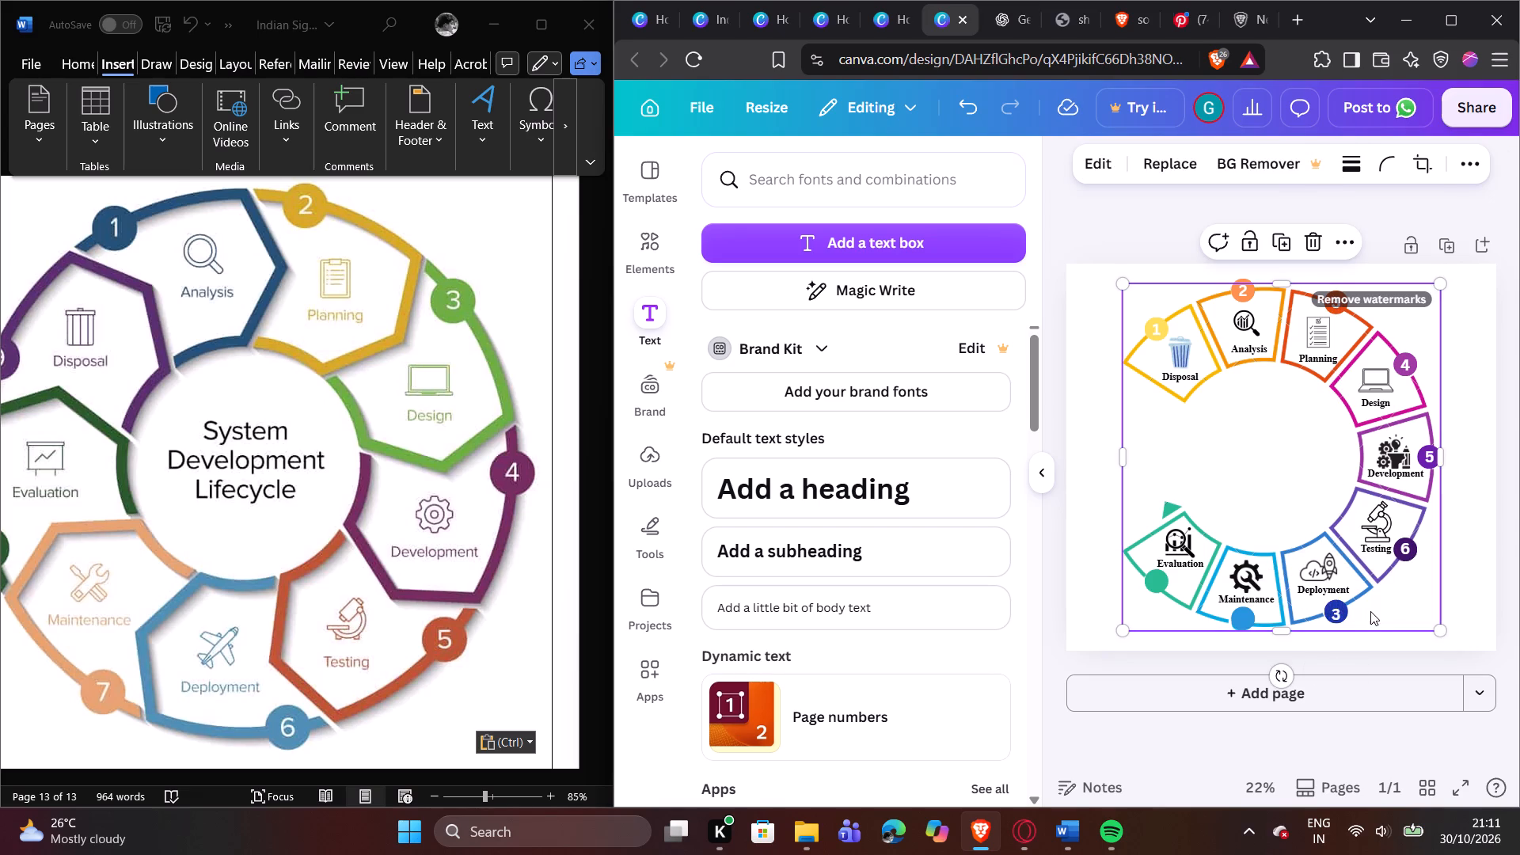
{"action": "left_click", "coordinate": [1335, 610]}
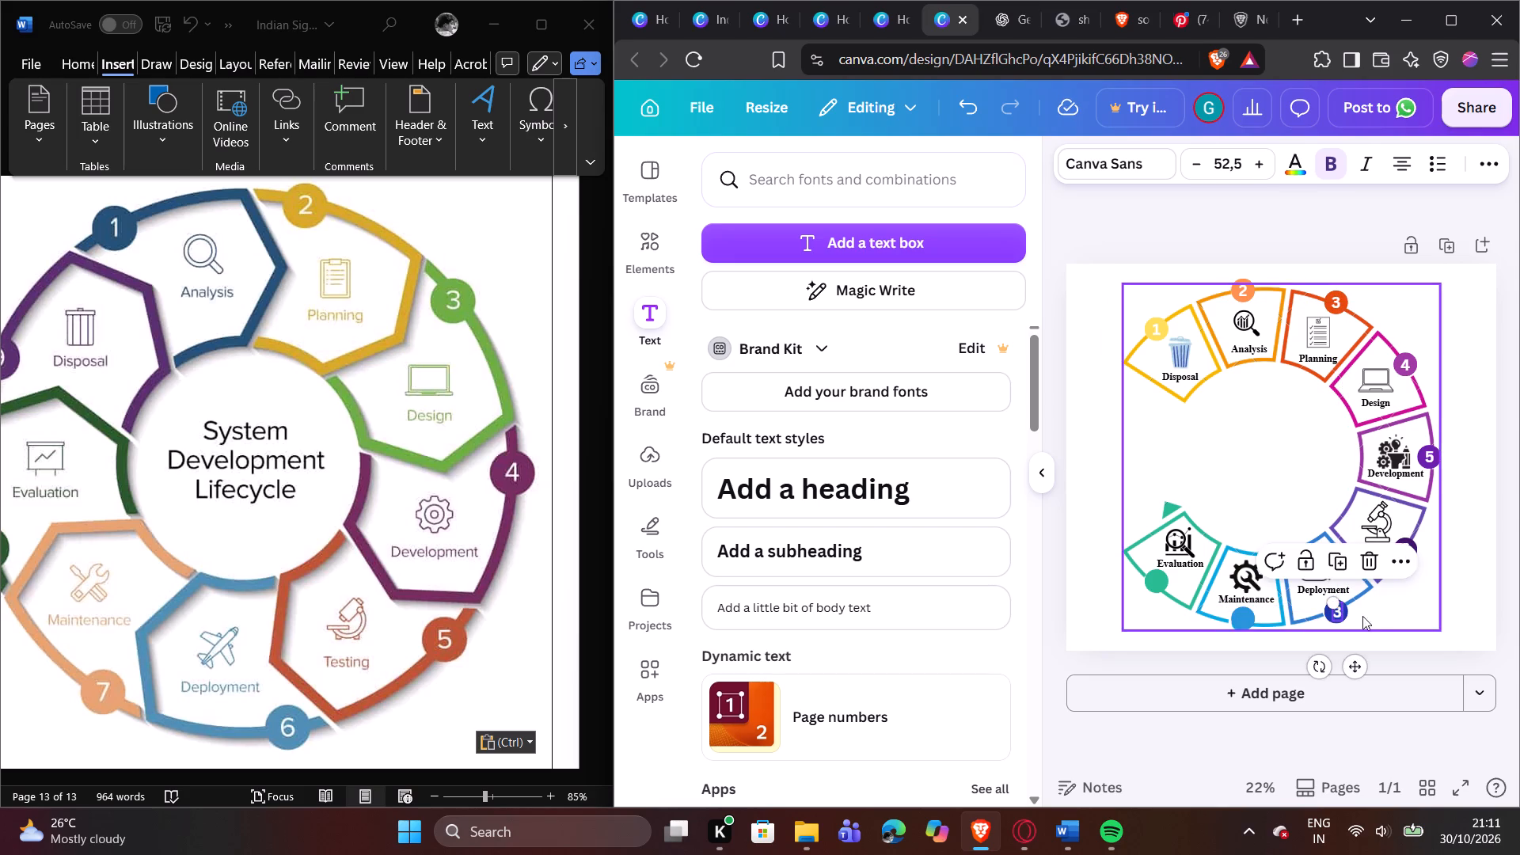
{"action": "left_click", "coordinate": [1393, 611]}
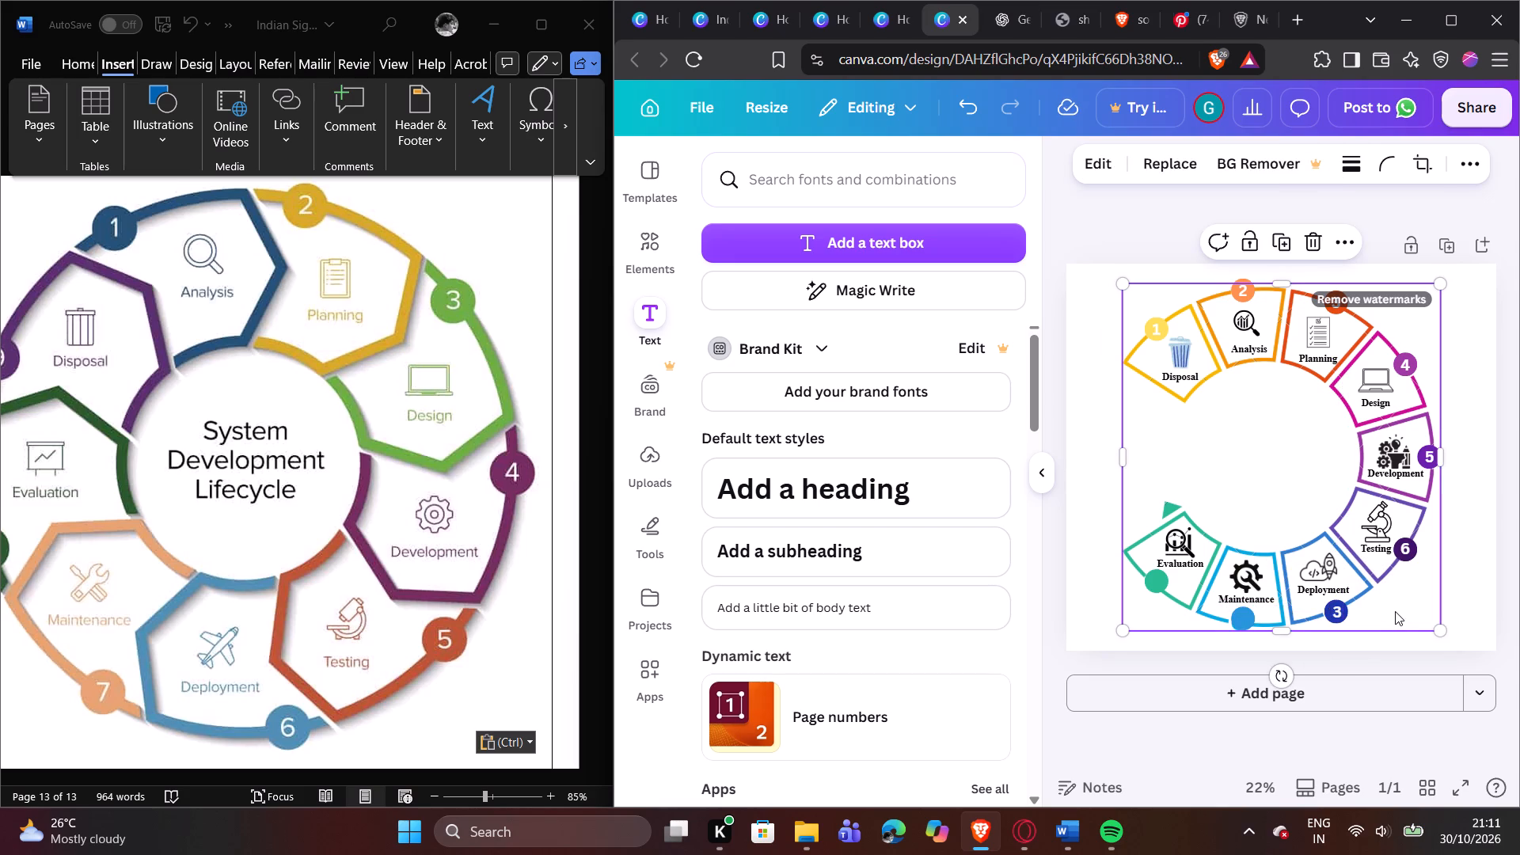
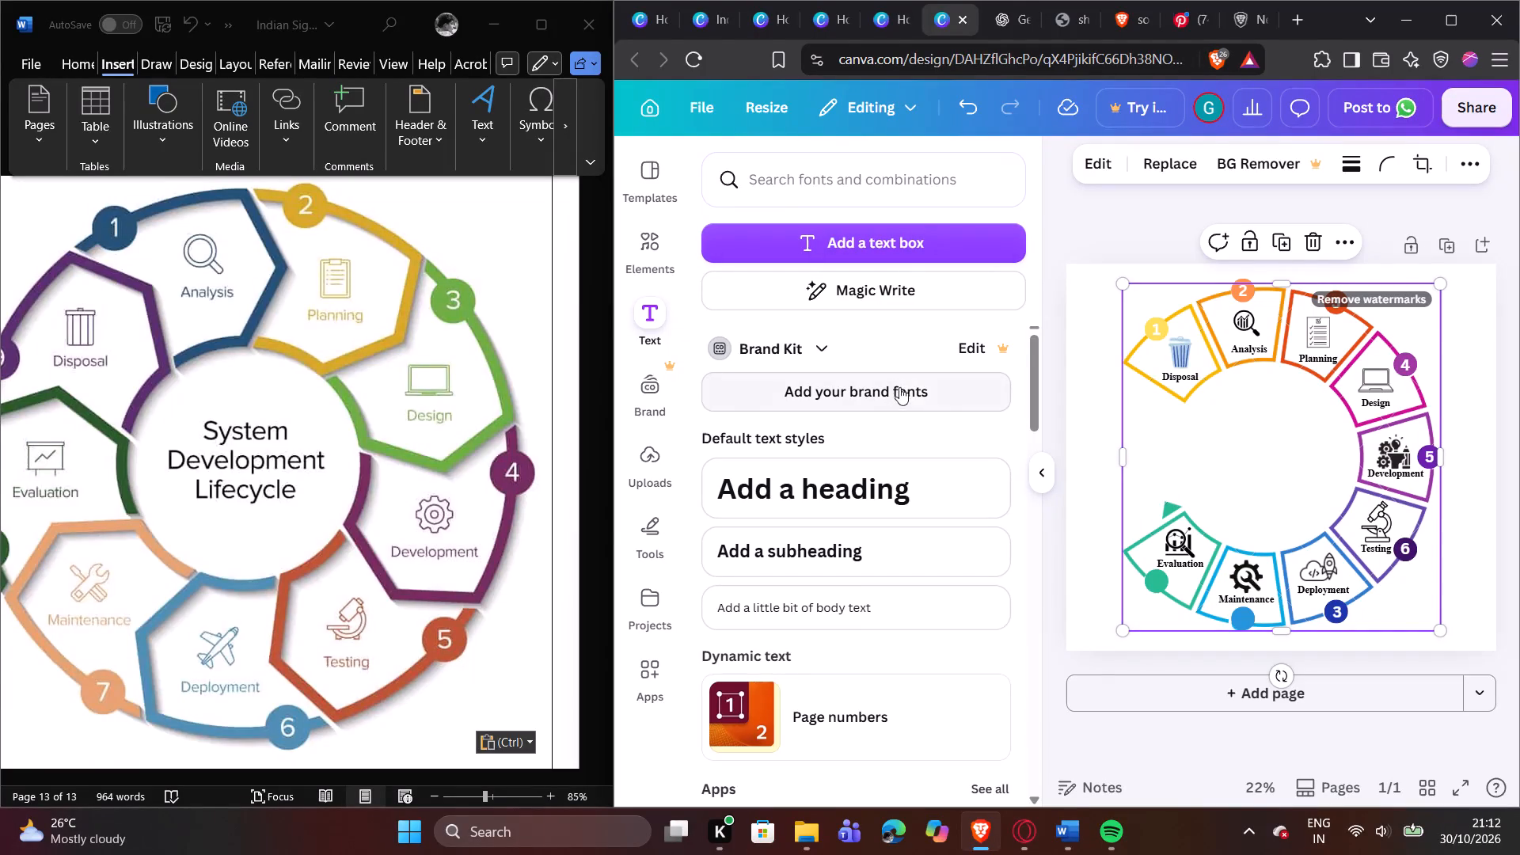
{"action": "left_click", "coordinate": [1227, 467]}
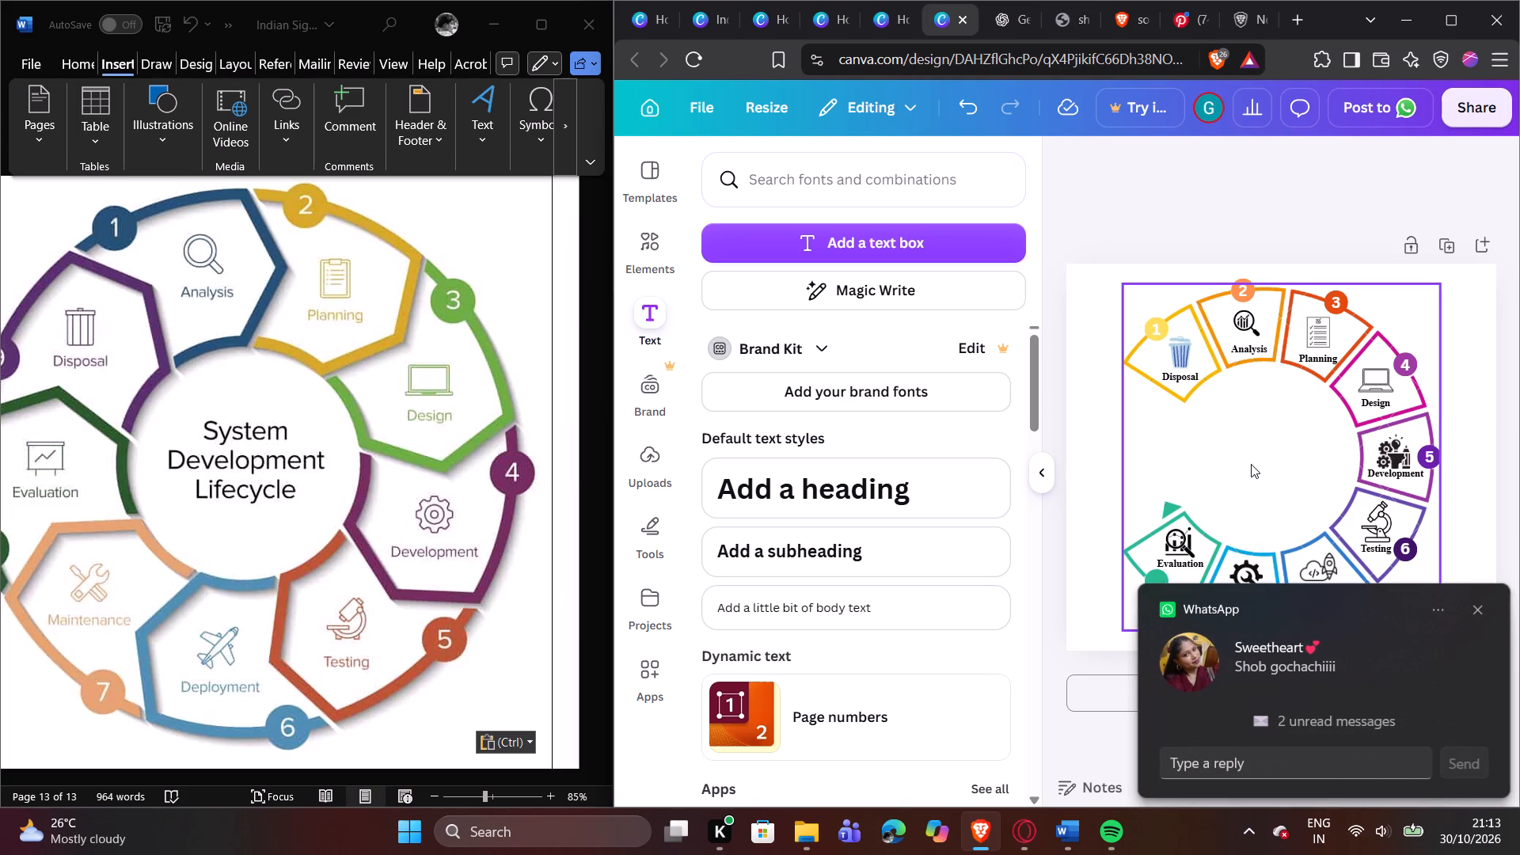
Clear all notifications in the Windows notification centre.
{"action": "left_click", "coordinate": [1470, 853]}
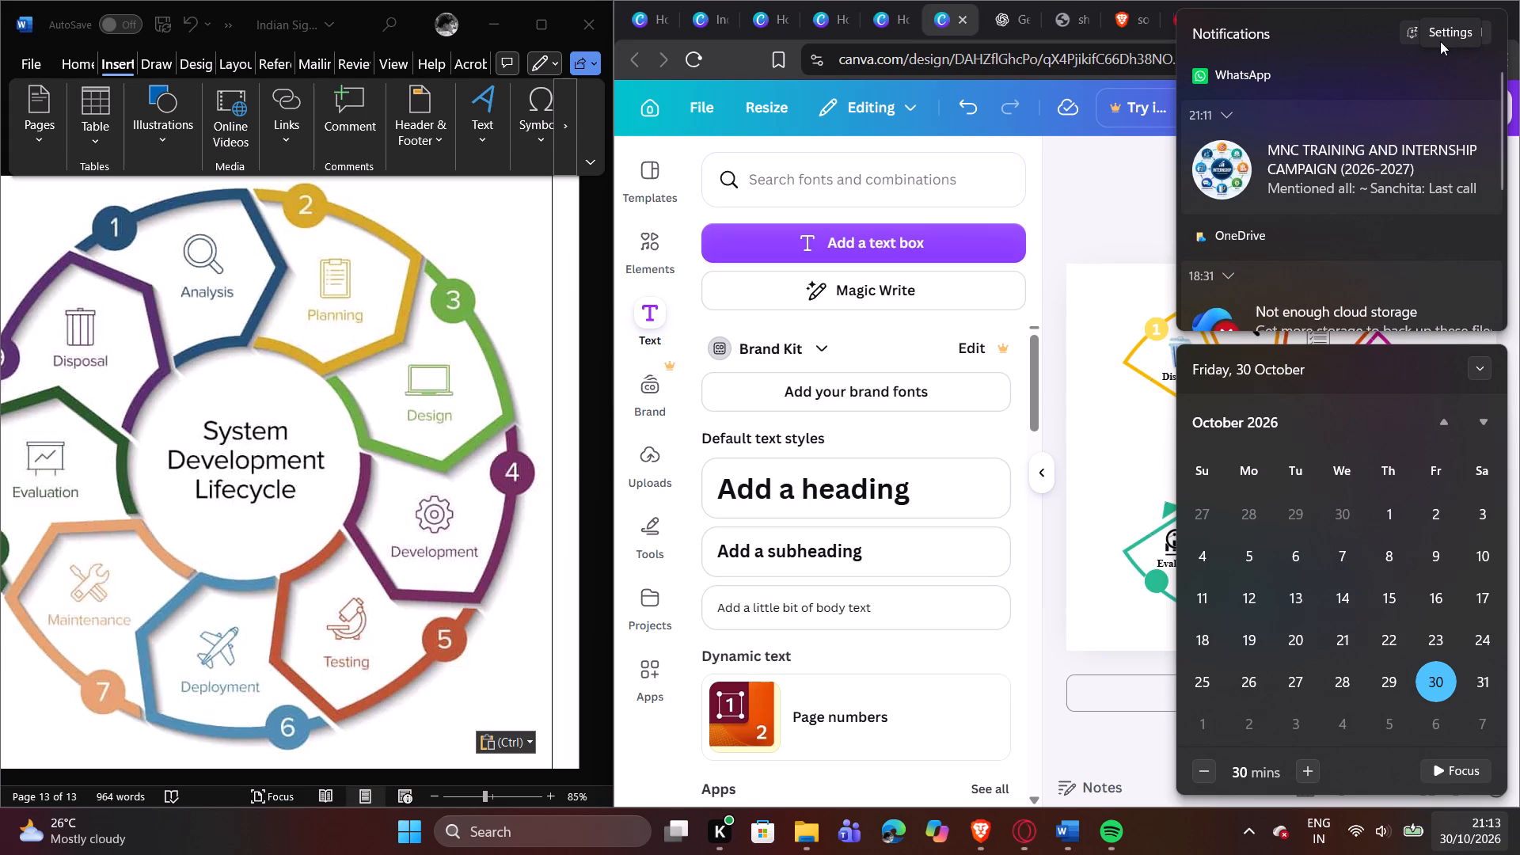
{"action": "left_click", "coordinate": [1503, 36]}
{"action": "left_click", "coordinate": [1473, 29]}
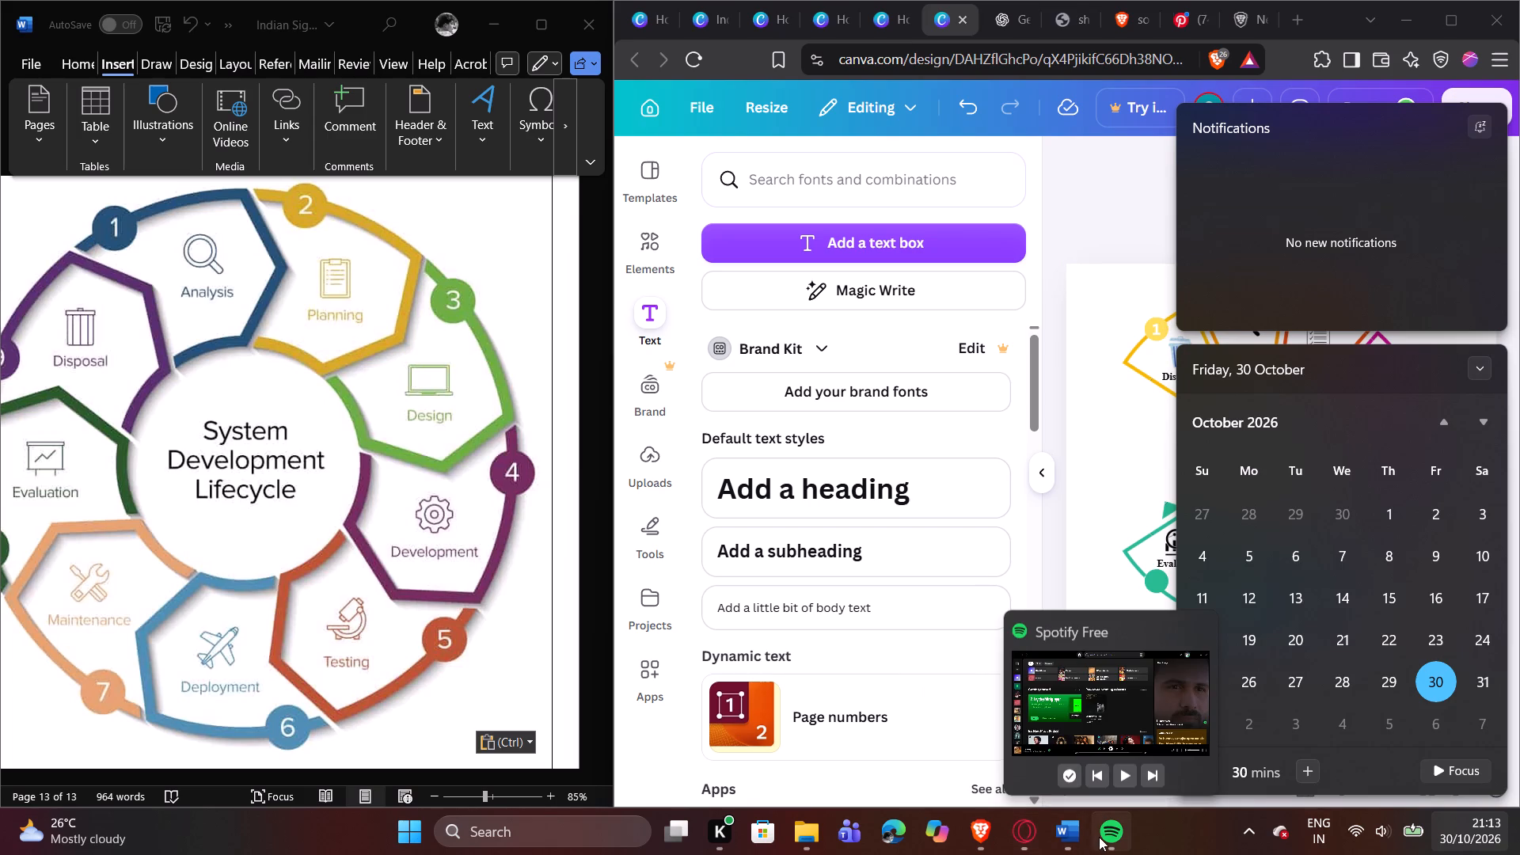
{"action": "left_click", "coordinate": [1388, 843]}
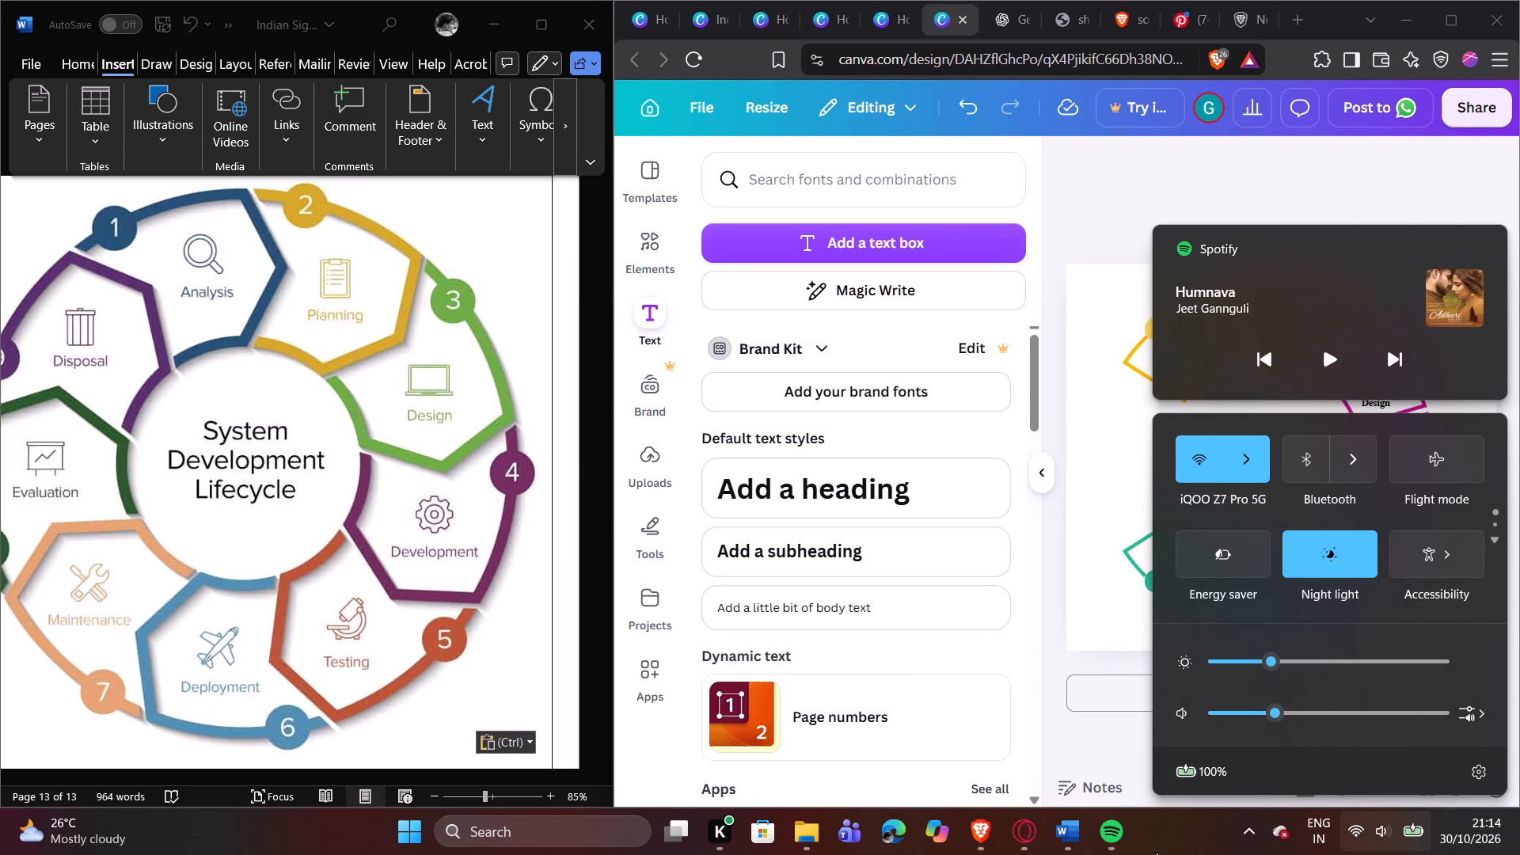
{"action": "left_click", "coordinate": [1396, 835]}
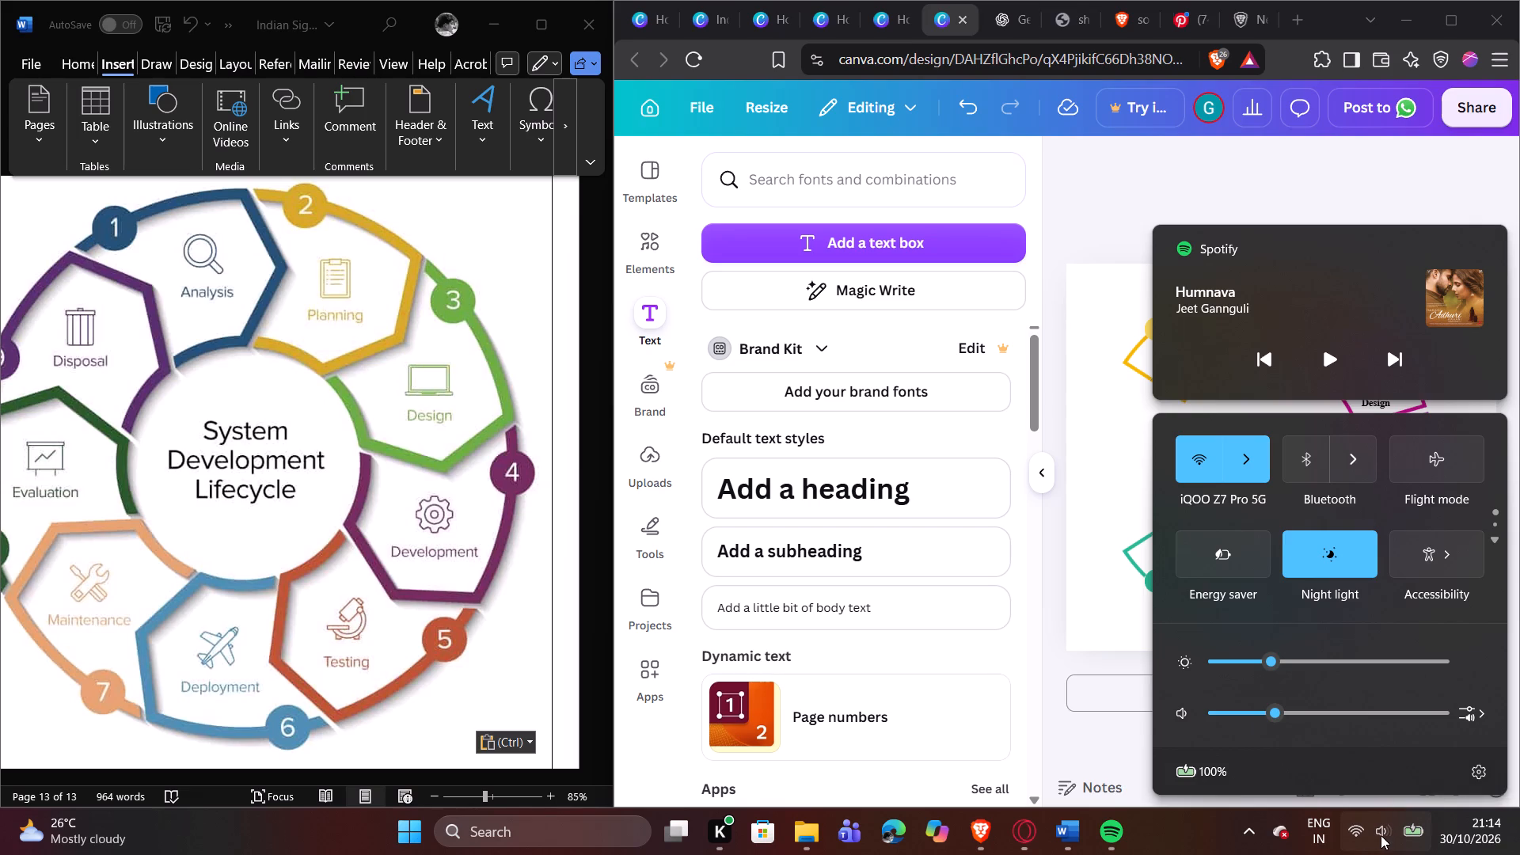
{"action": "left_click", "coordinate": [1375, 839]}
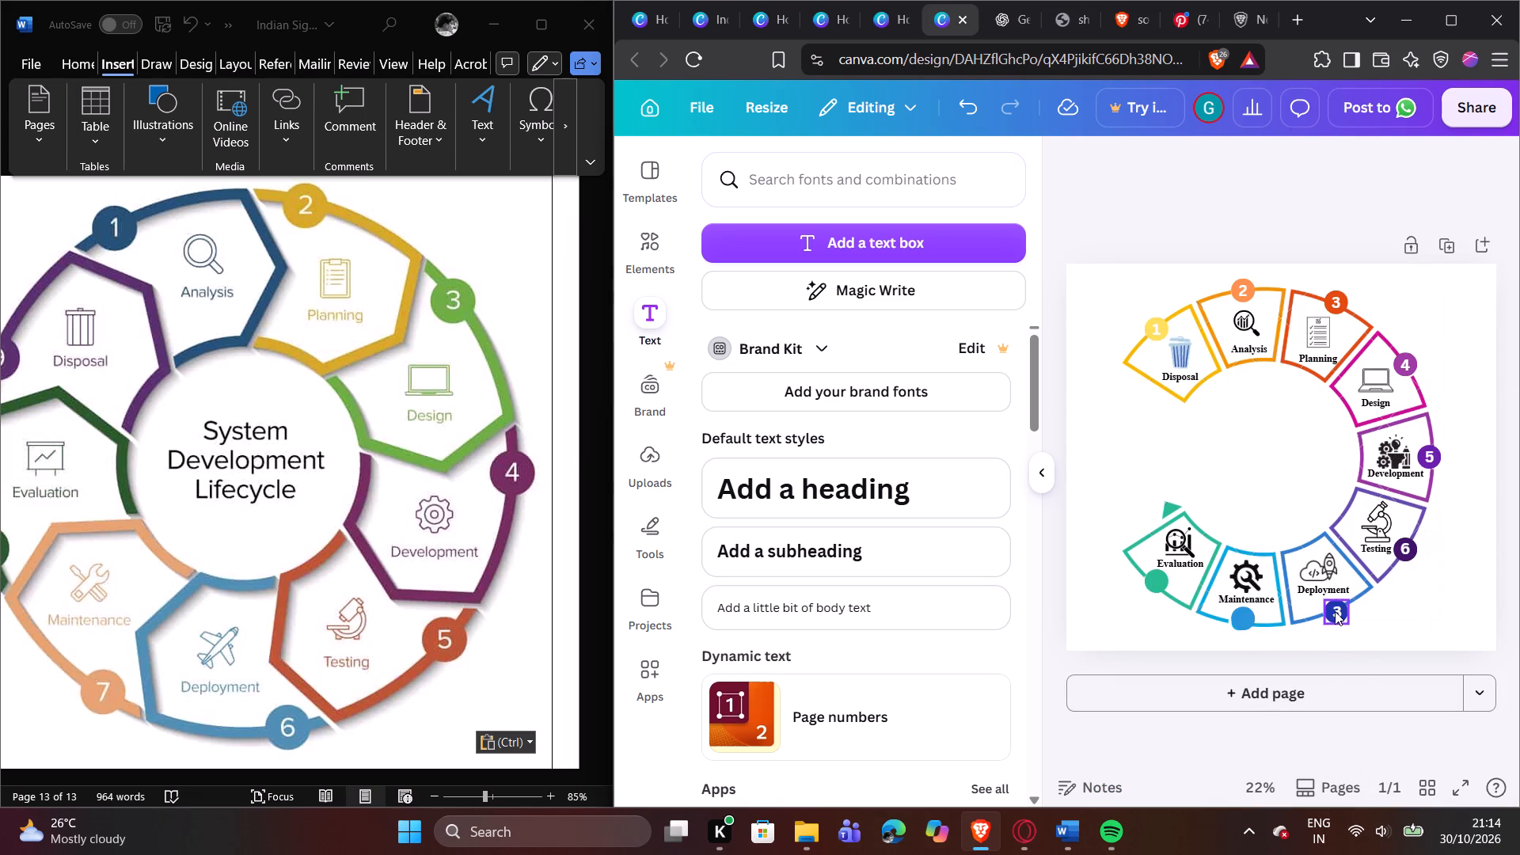
Duplicate the numeral 3 on the Deployment segment's circle and centre the copy on the blue circle of the Maintenance segment.
{"action": "left_click", "coordinate": [1334, 610]}
{"action": "left_click", "coordinate": [1334, 561]}
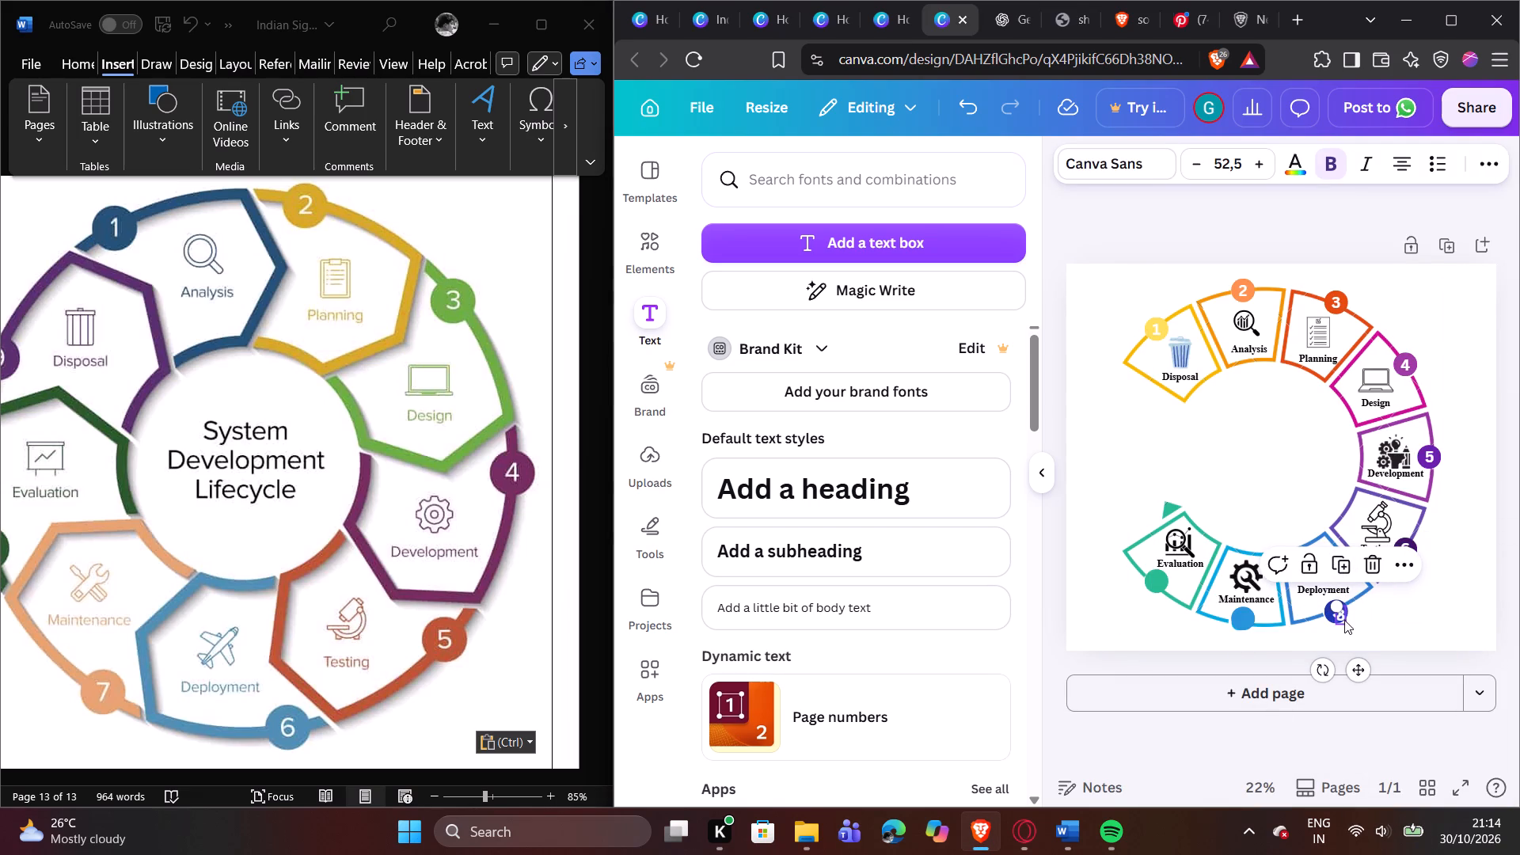
{"action": "left_click_drag", "start_coordinate": [1340, 617], "coordinate": [1259, 623]}
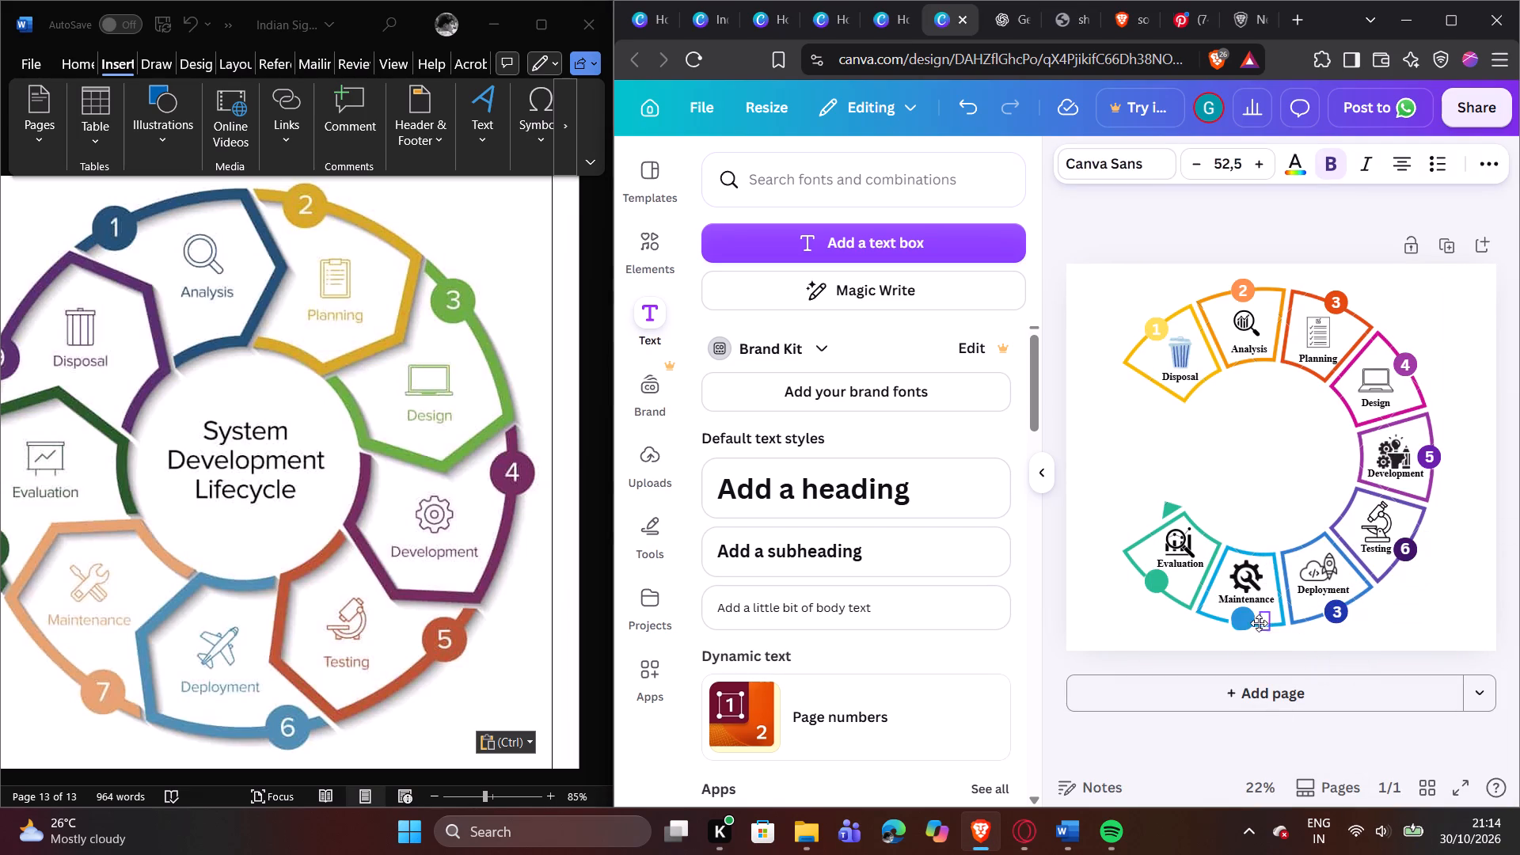
{"action": "left_click_drag", "start_coordinate": [1259, 623], "coordinate": [1244, 621]}
Centre the copied numeral 3 on the light blue circle of the Maintenance segment and change it to 2.
{"action": "left_click_drag", "start_coordinate": [1244, 621], "coordinate": [1243, 618]}
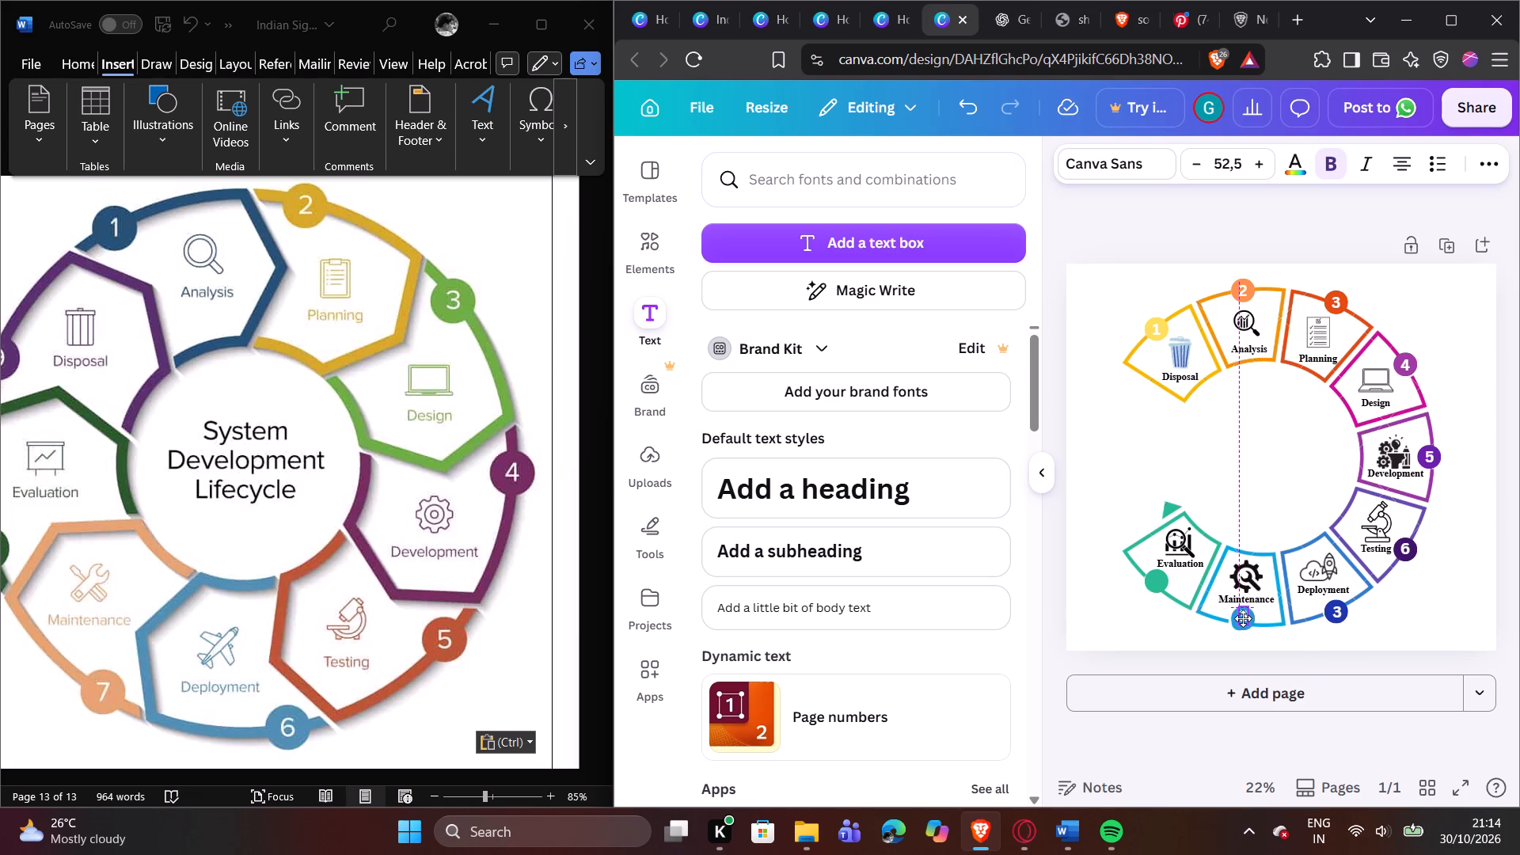
{"action": "left_click_drag", "start_coordinate": [1243, 618], "coordinate": [1241, 621]}
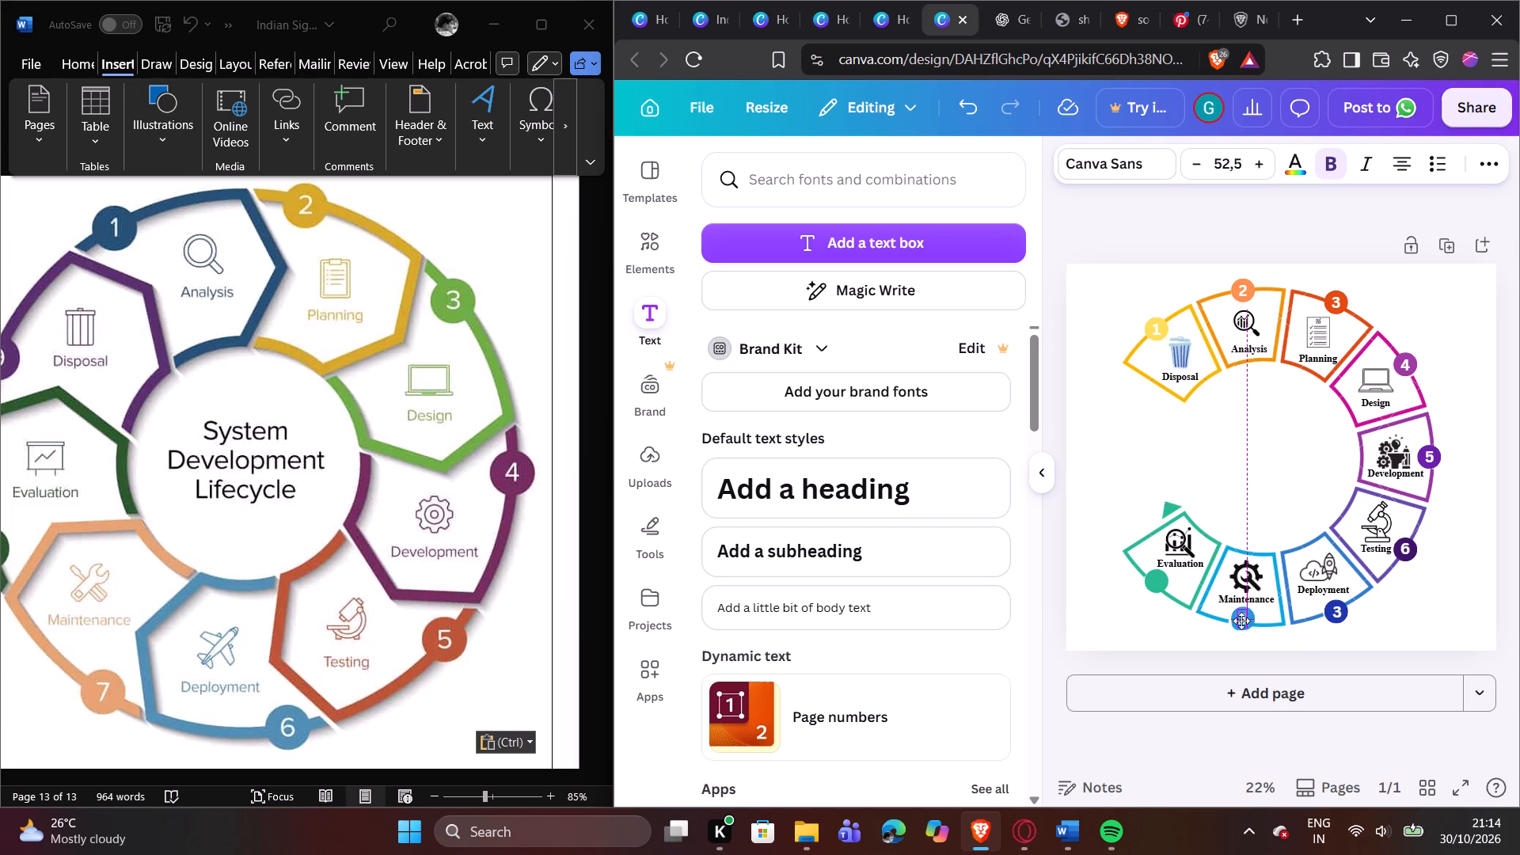
{"action": "left_click_drag", "start_coordinate": [1241, 621], "coordinate": [1243, 619]}
{"action": "left_click", "coordinate": [1243, 619]}
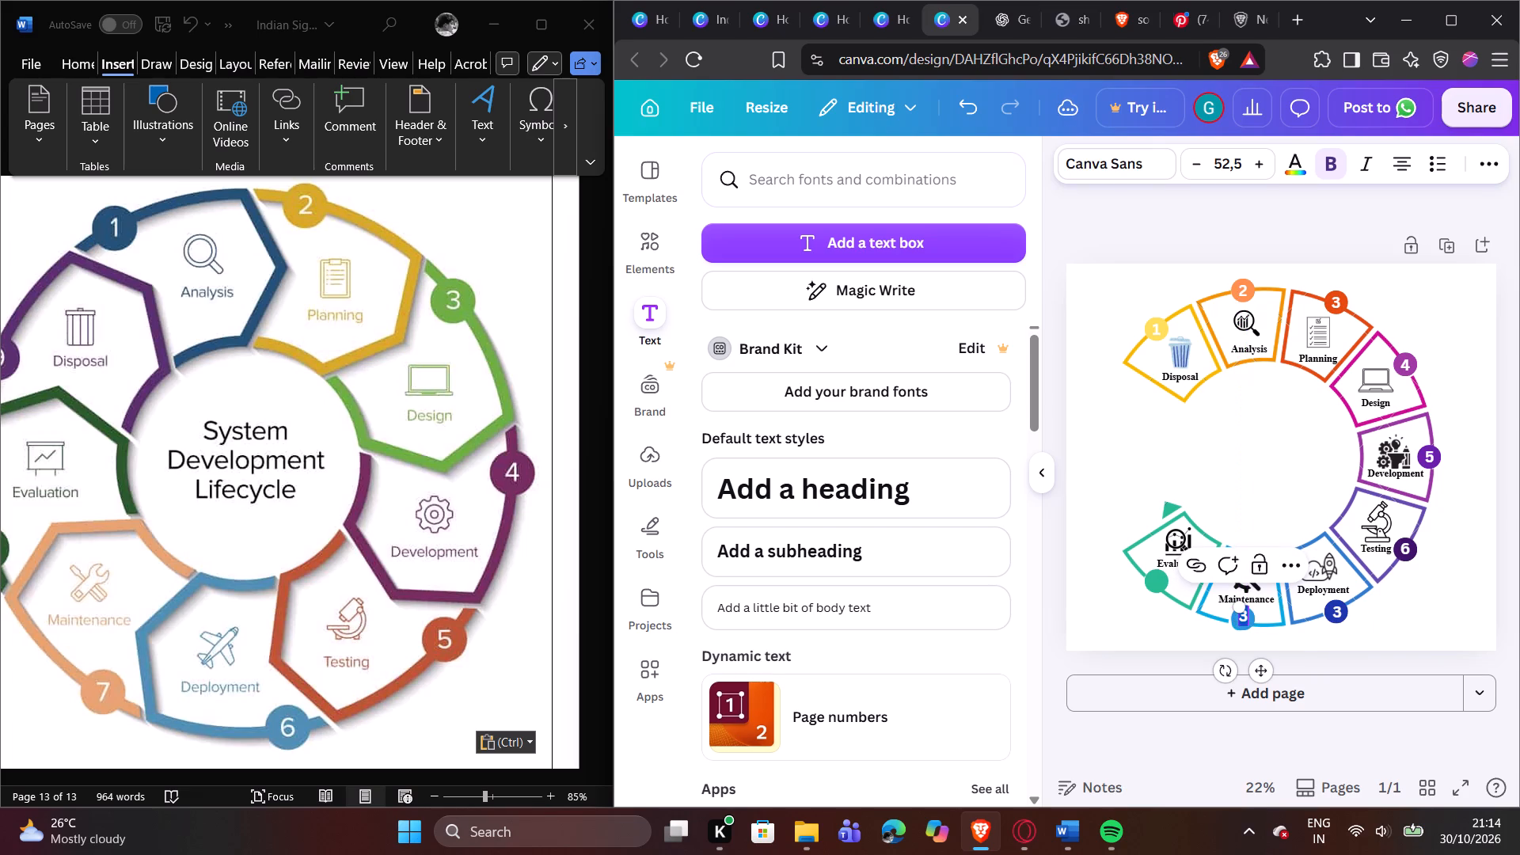
{"action": "key", "text": "2"}
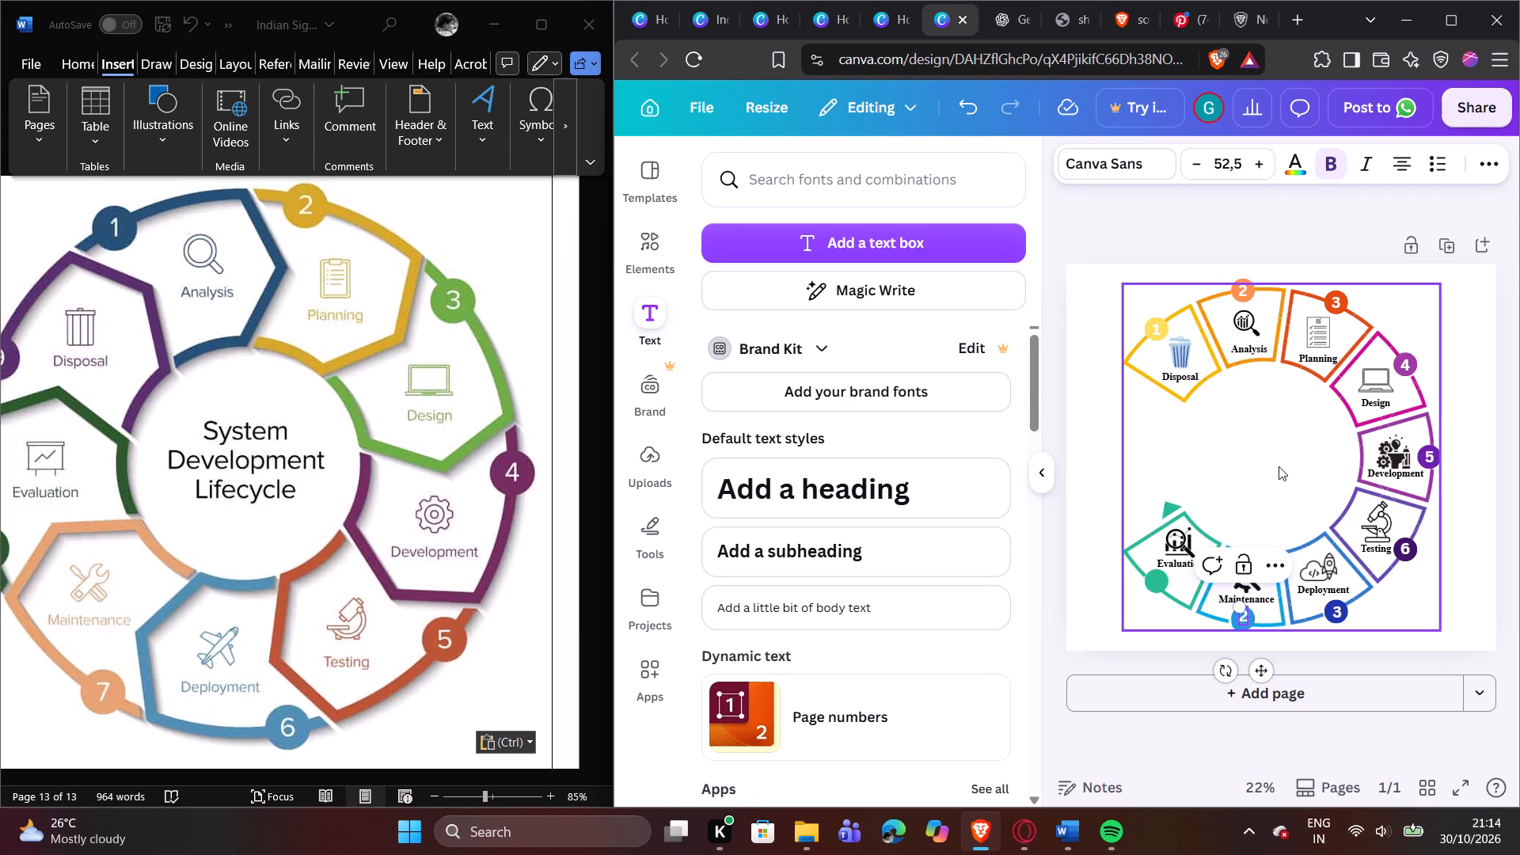
{"action": "left_click", "coordinate": [1279, 466]}
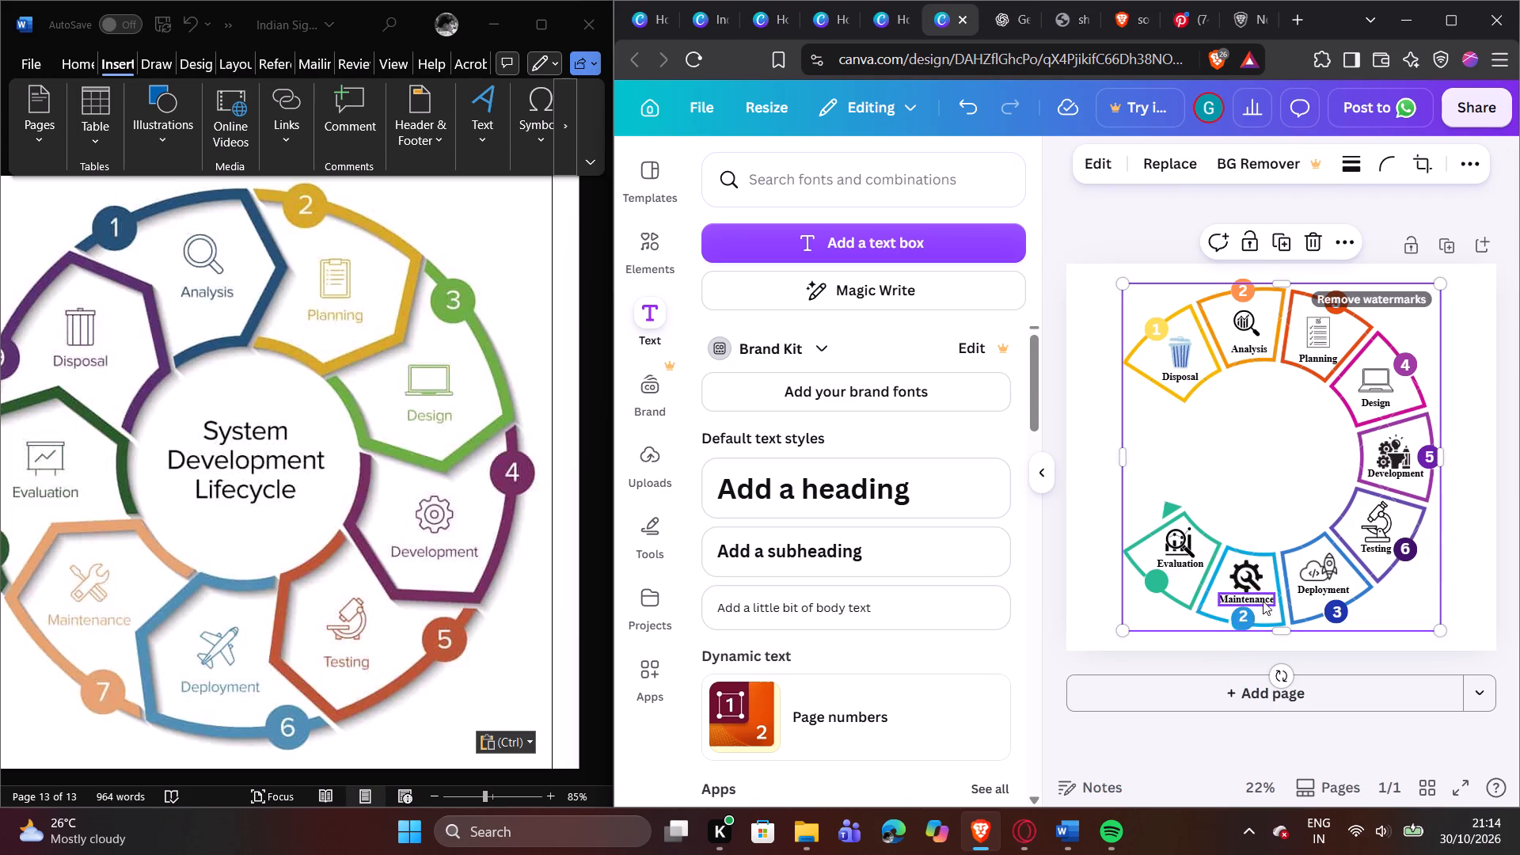
Duplicate the Maintenance numeral 2, centre the copy on the green circle of the Evaluation segment and change it to 1.
{"action": "left_click", "coordinate": [1244, 613]}
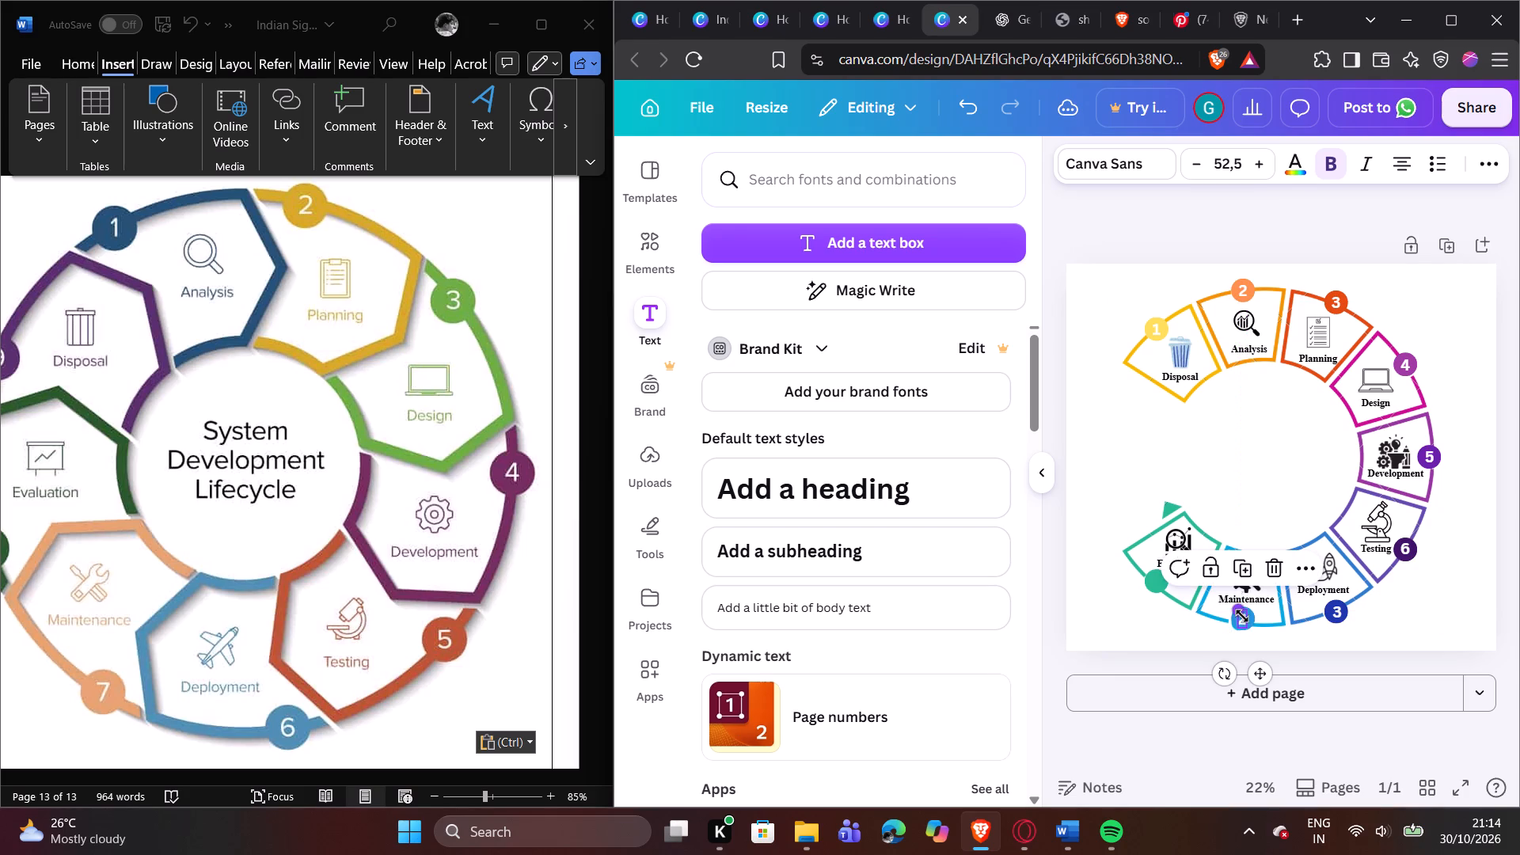
{"action": "left_click", "coordinate": [1233, 464]}
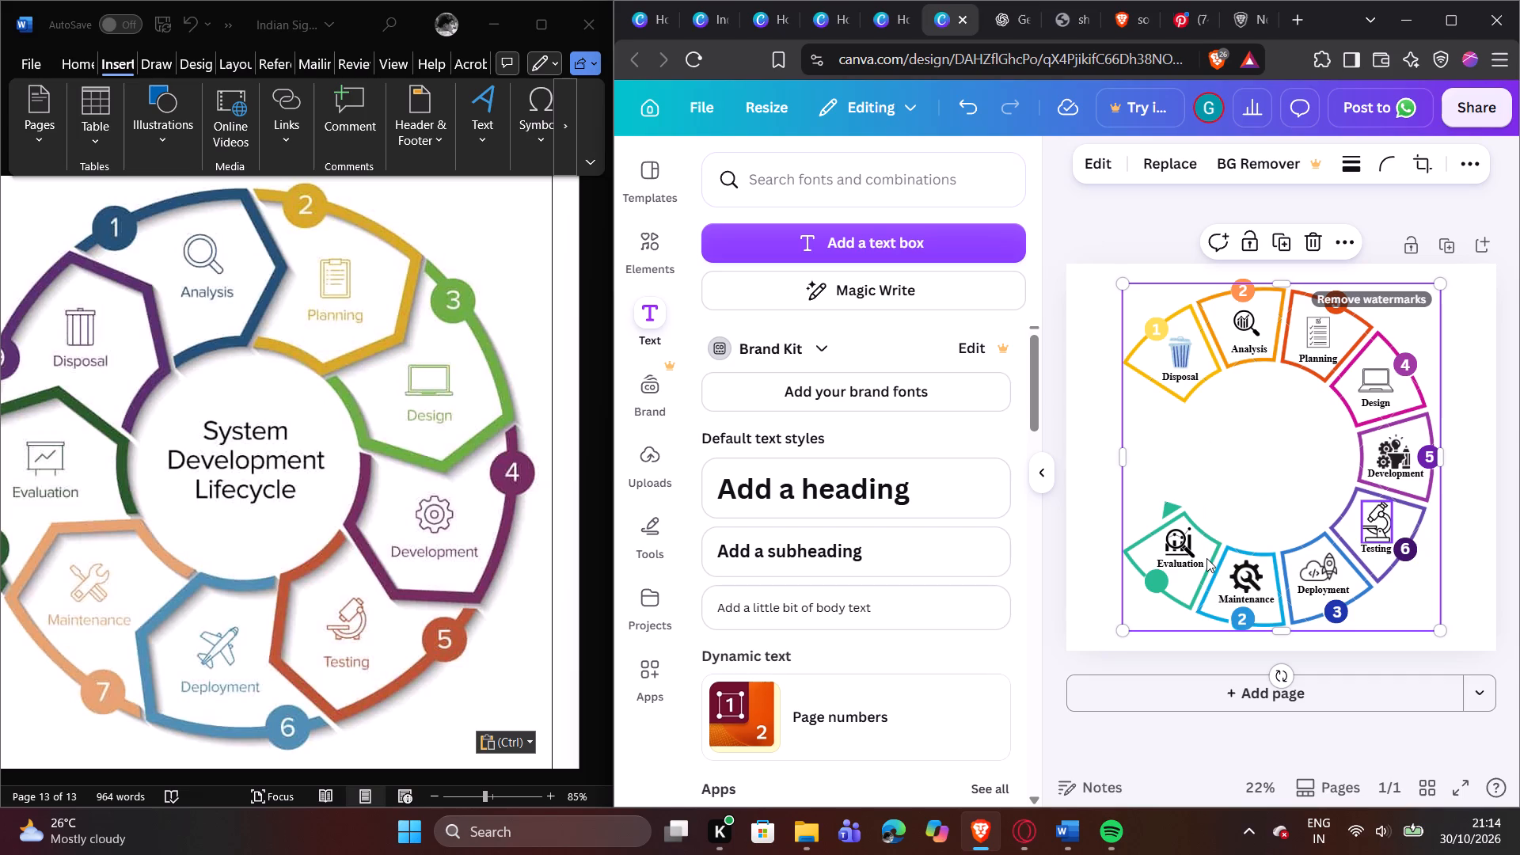
{"action": "left_click", "coordinate": [1242, 612]}
{"action": "left_click", "coordinate": [1242, 569]}
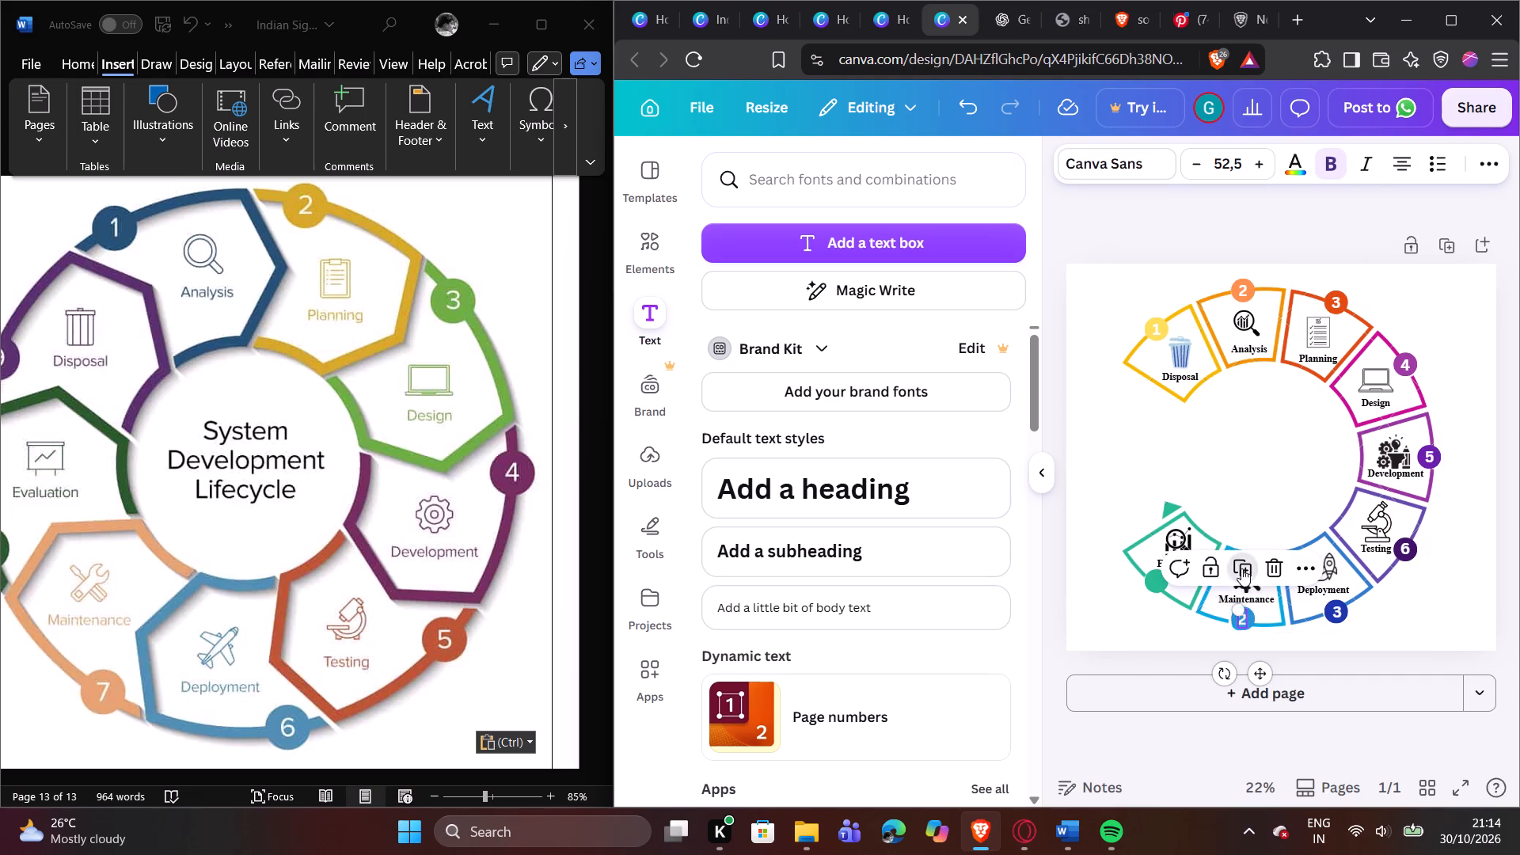
{"action": "left_click_drag", "start_coordinate": [1146, 626], "coordinate": [1151, 625]}
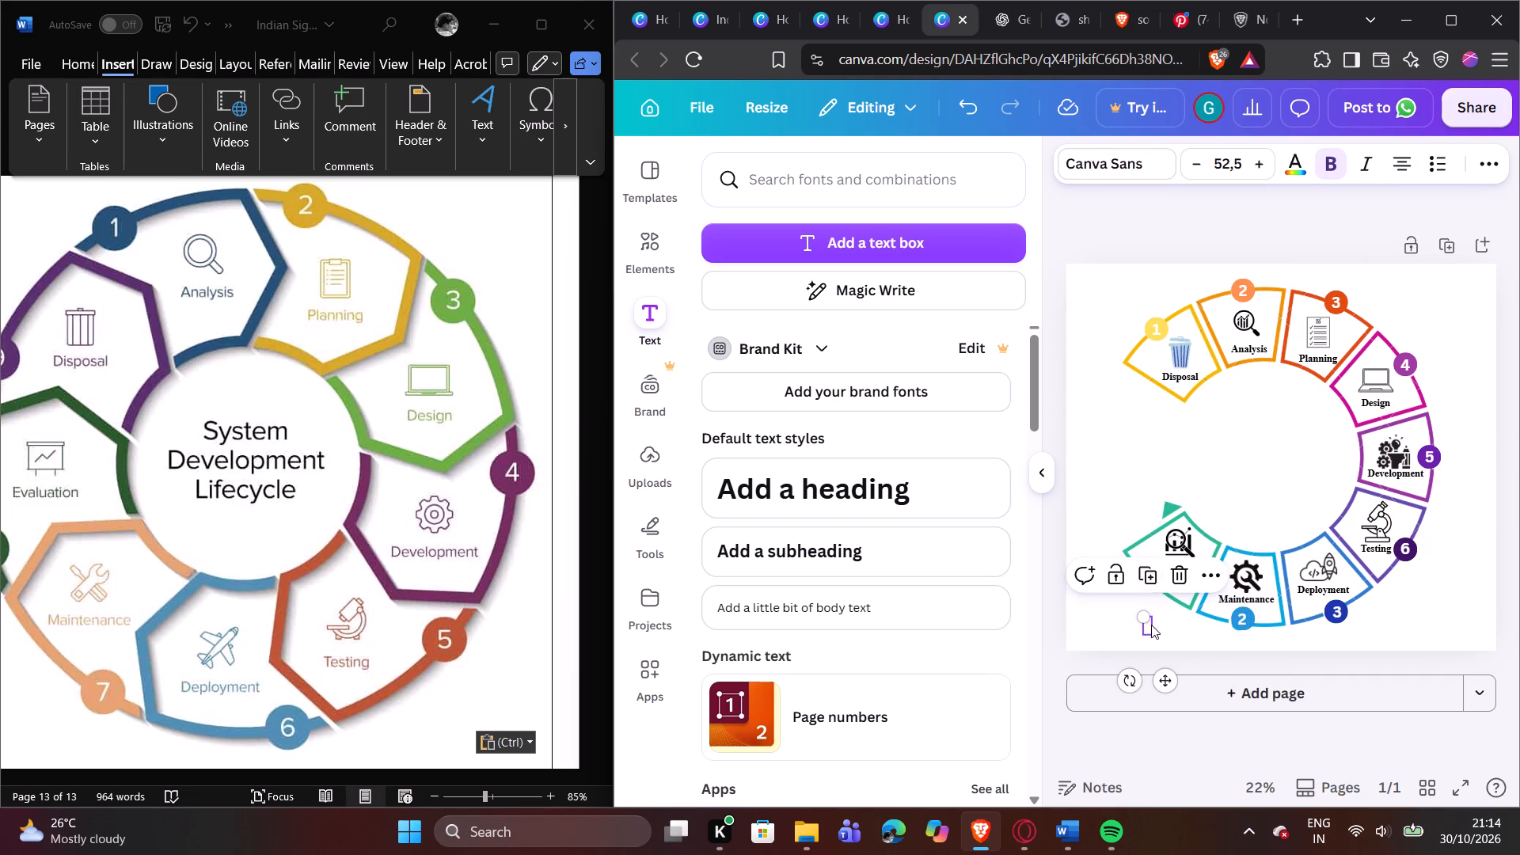
{"action": "left_click_drag", "start_coordinate": [1151, 625], "coordinate": [1155, 581]}
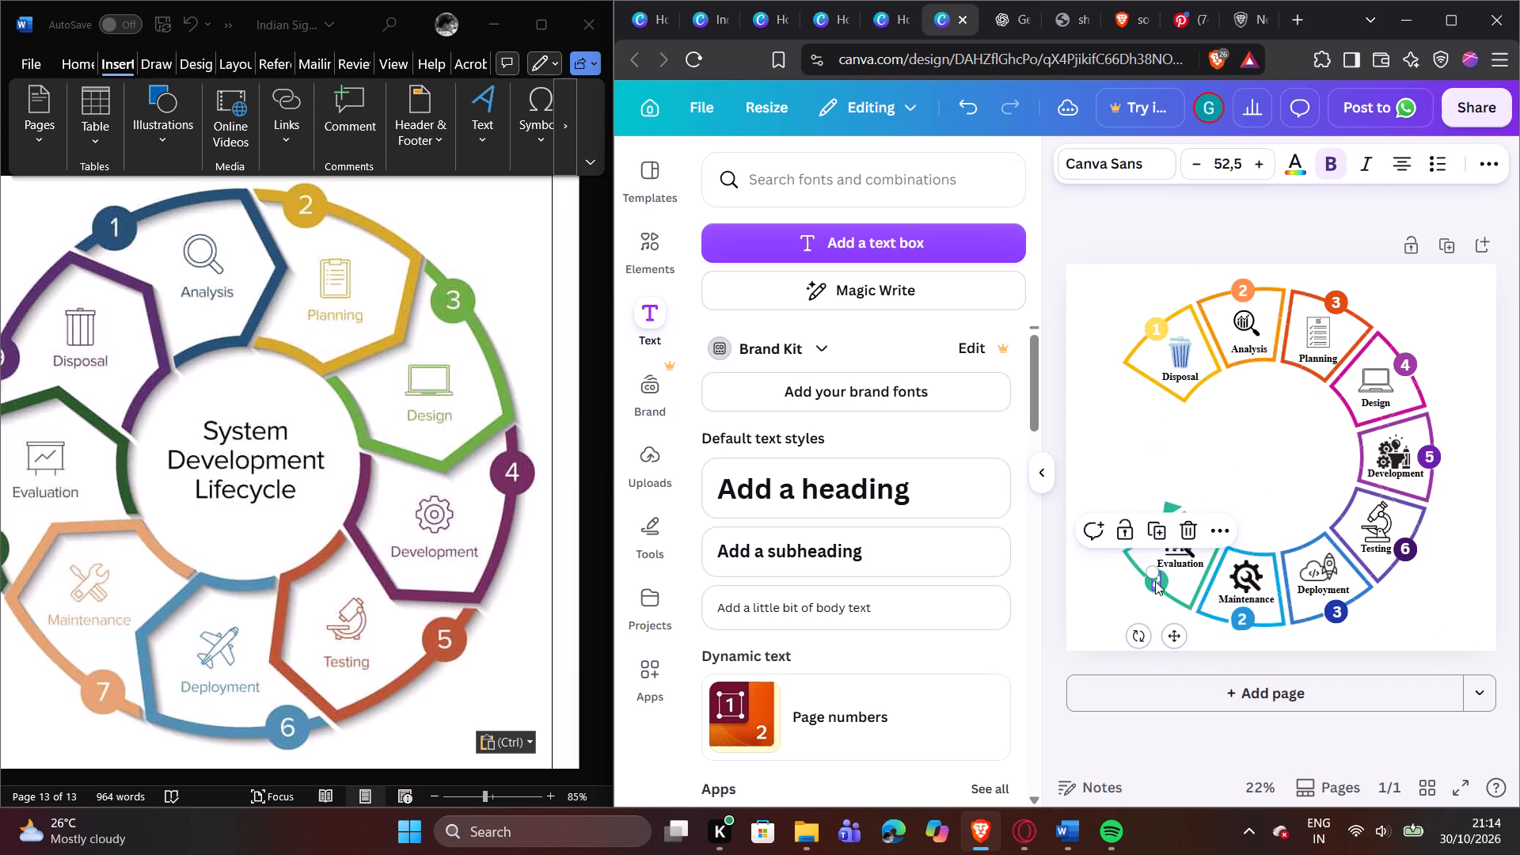
{"action": "left_click", "coordinate": [1155, 581]}
{"action": "key", "text": "1"}
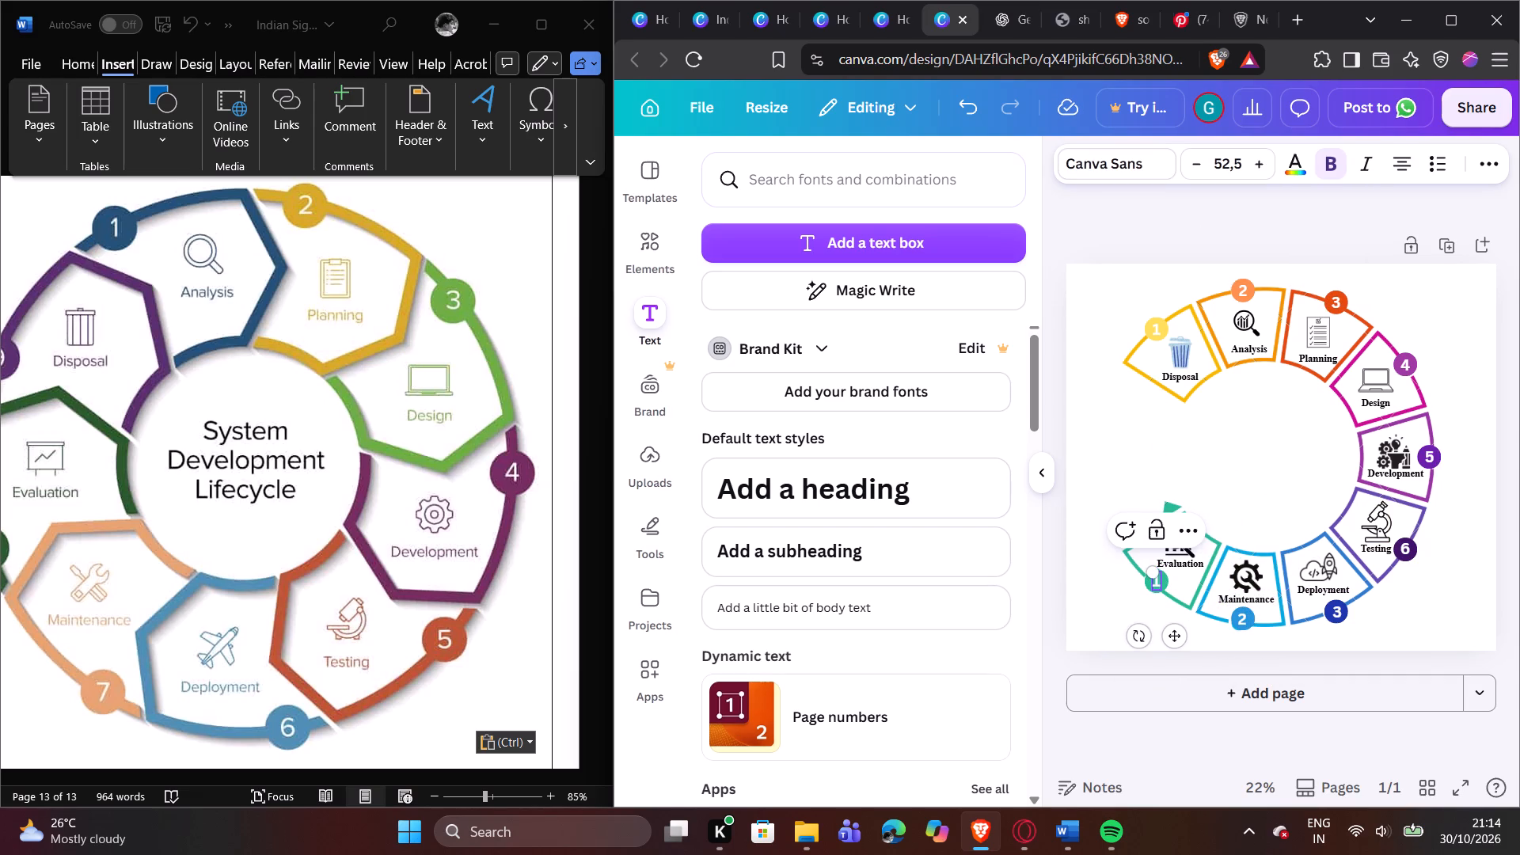
{"action": "left_click", "coordinate": [1233, 494]}
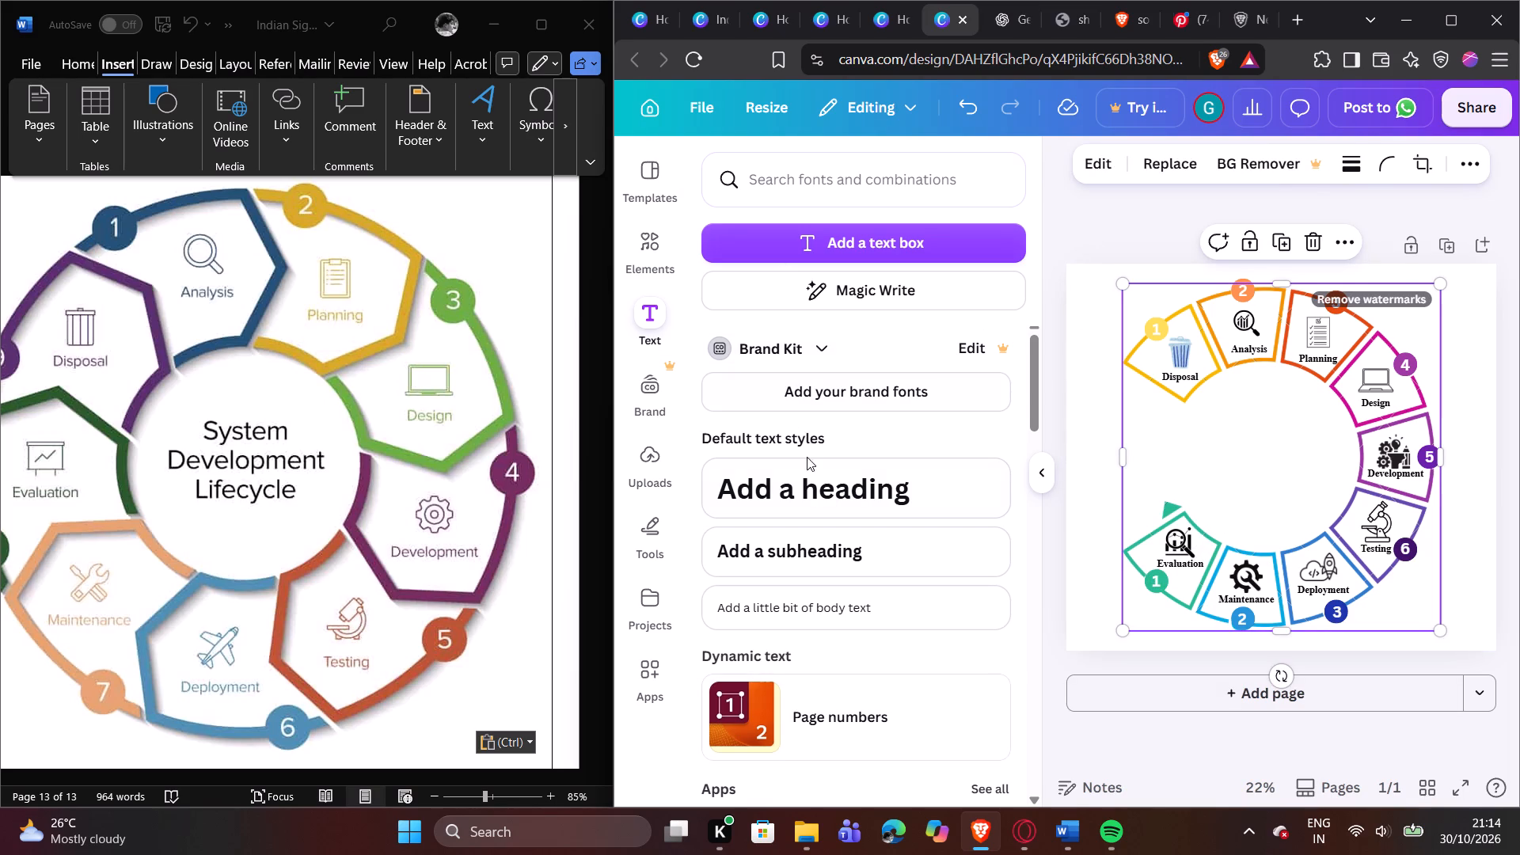
Add a heading reading "System Development Lifecycle", with each word on its own line.
{"action": "left_click", "coordinate": [815, 488]}
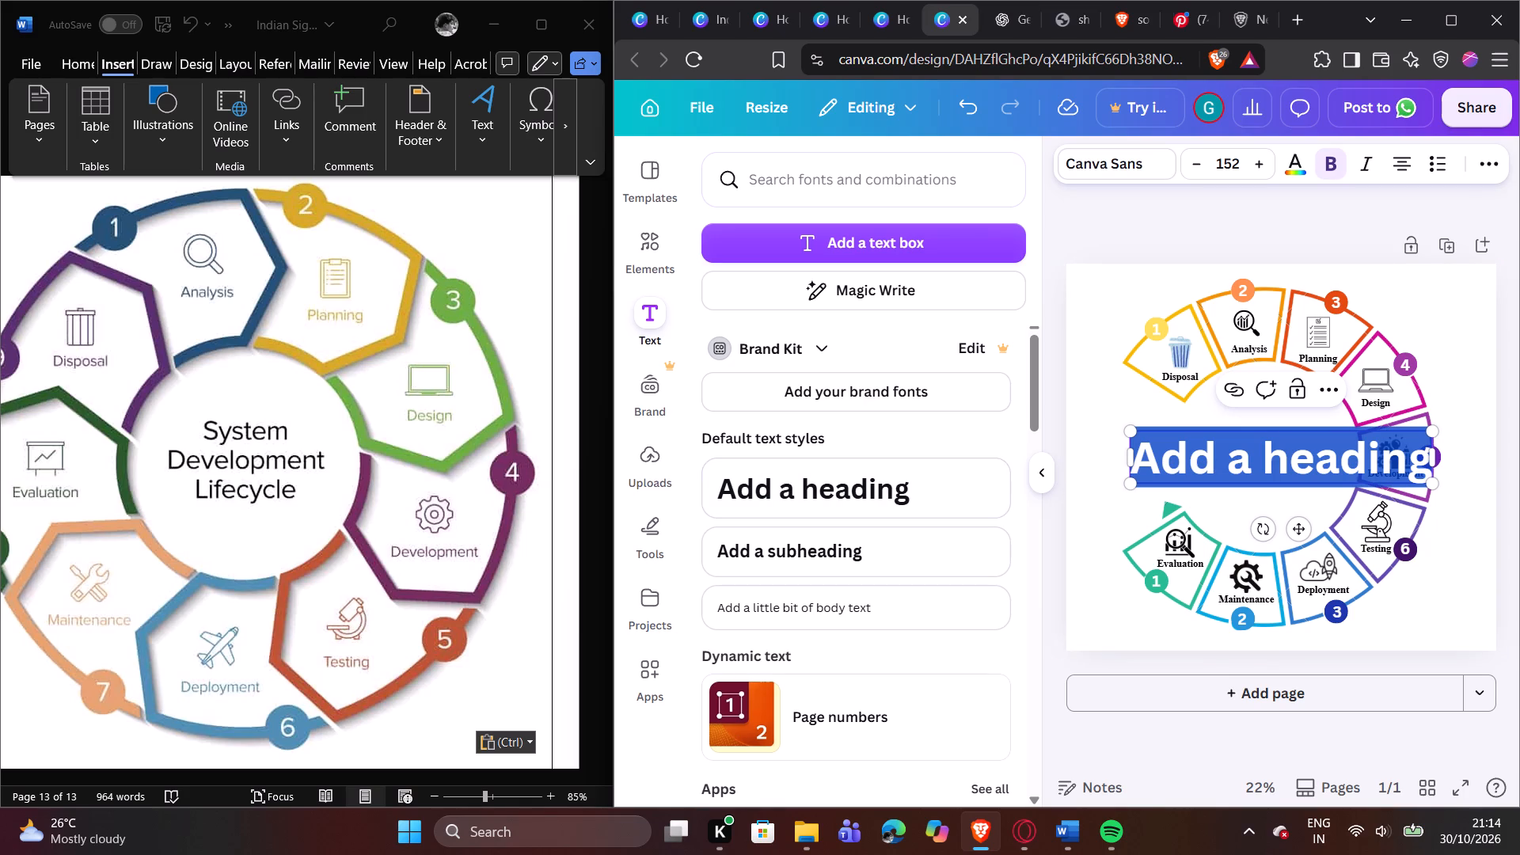
{"action": "type", "text": "Sys"}
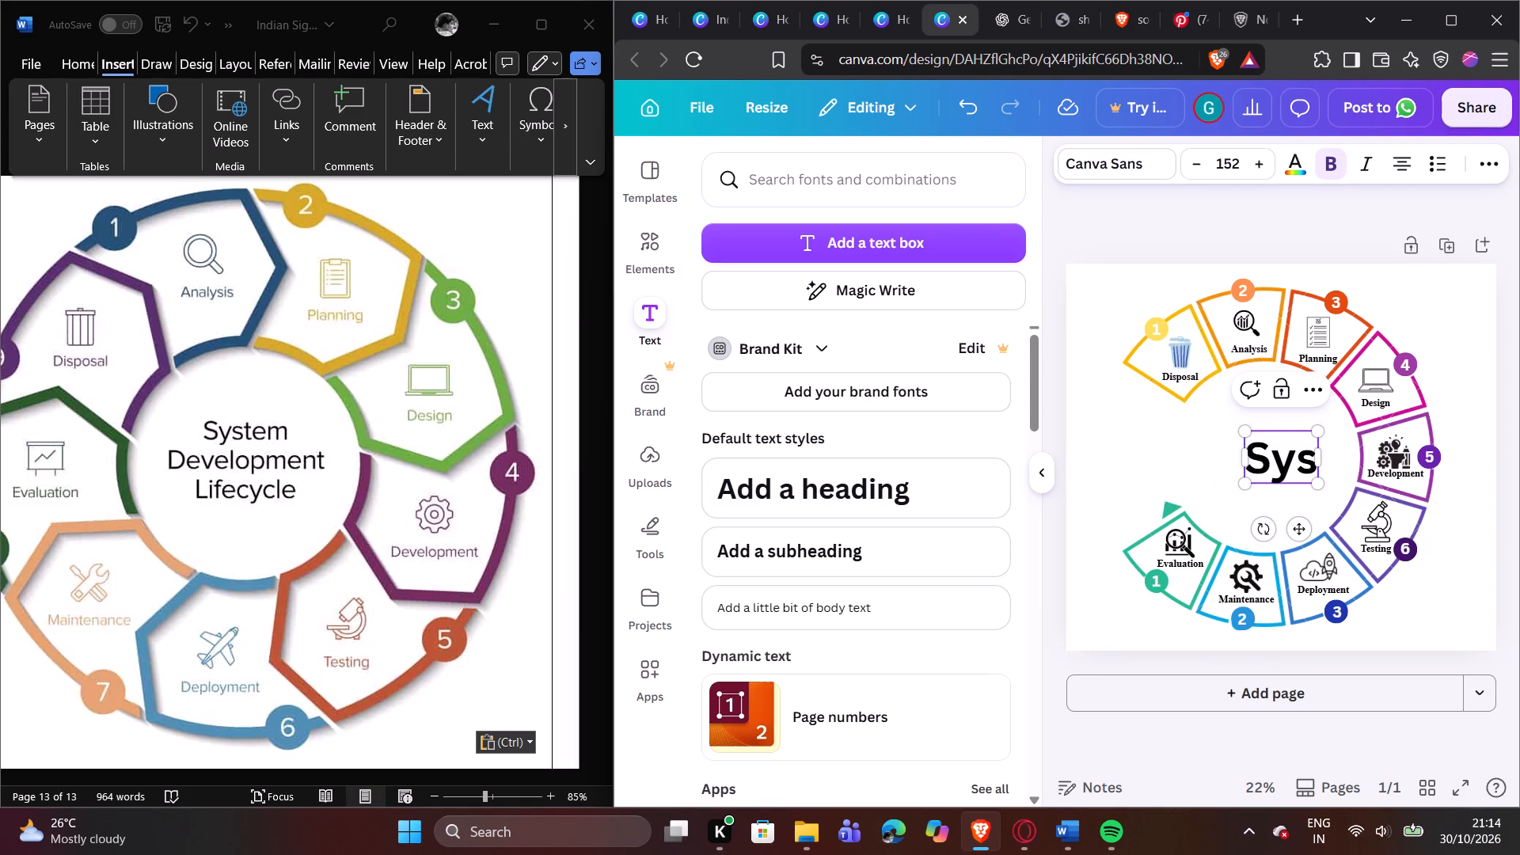
{"action": "type", "text": "tem"}
{"action": "key", "text": "Return"}
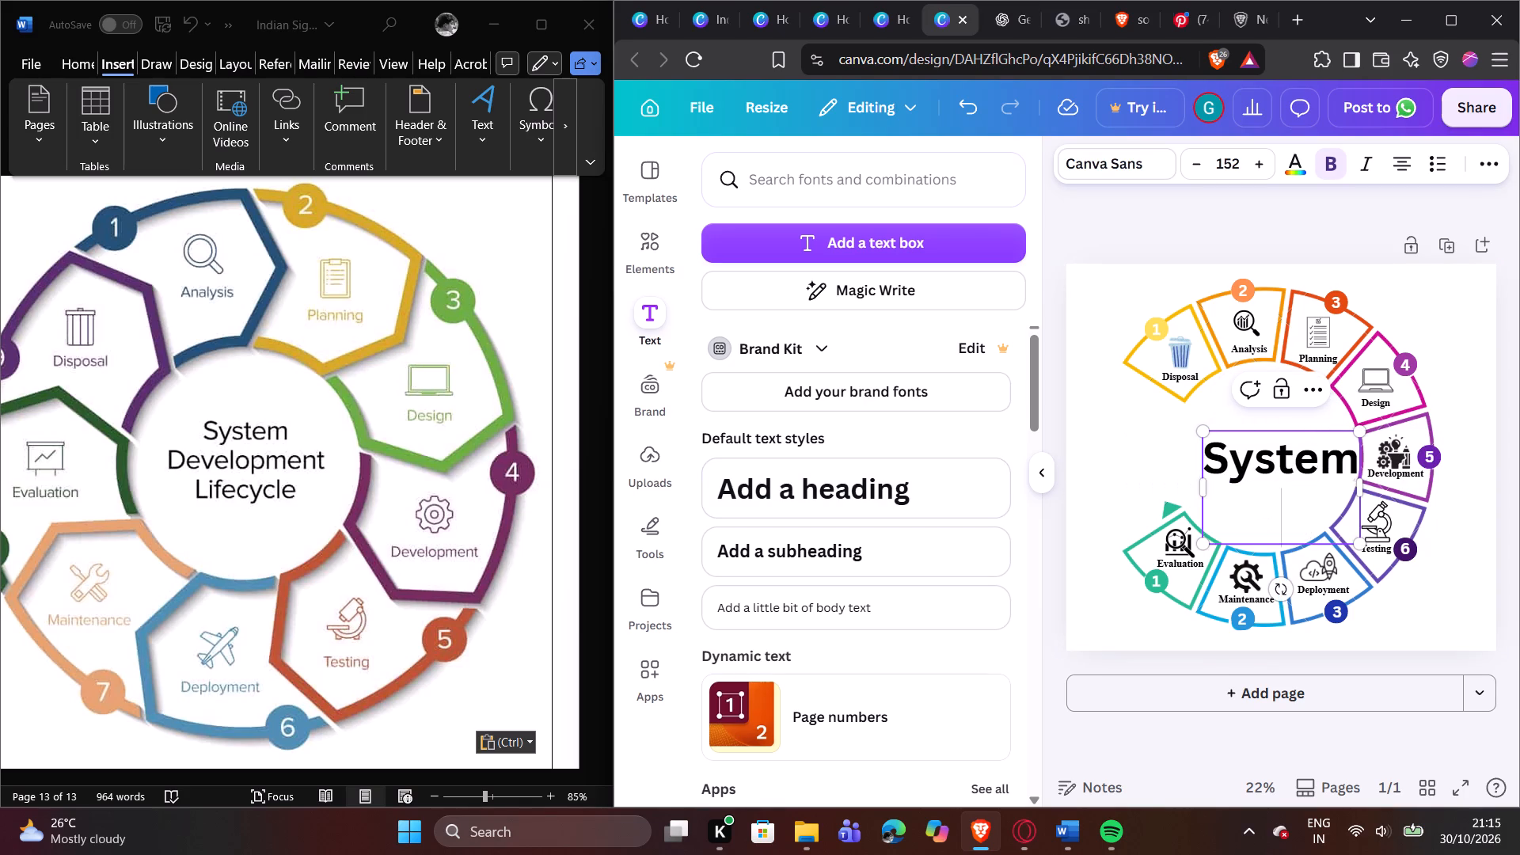
{"action": "key", "text": "shift+d"}
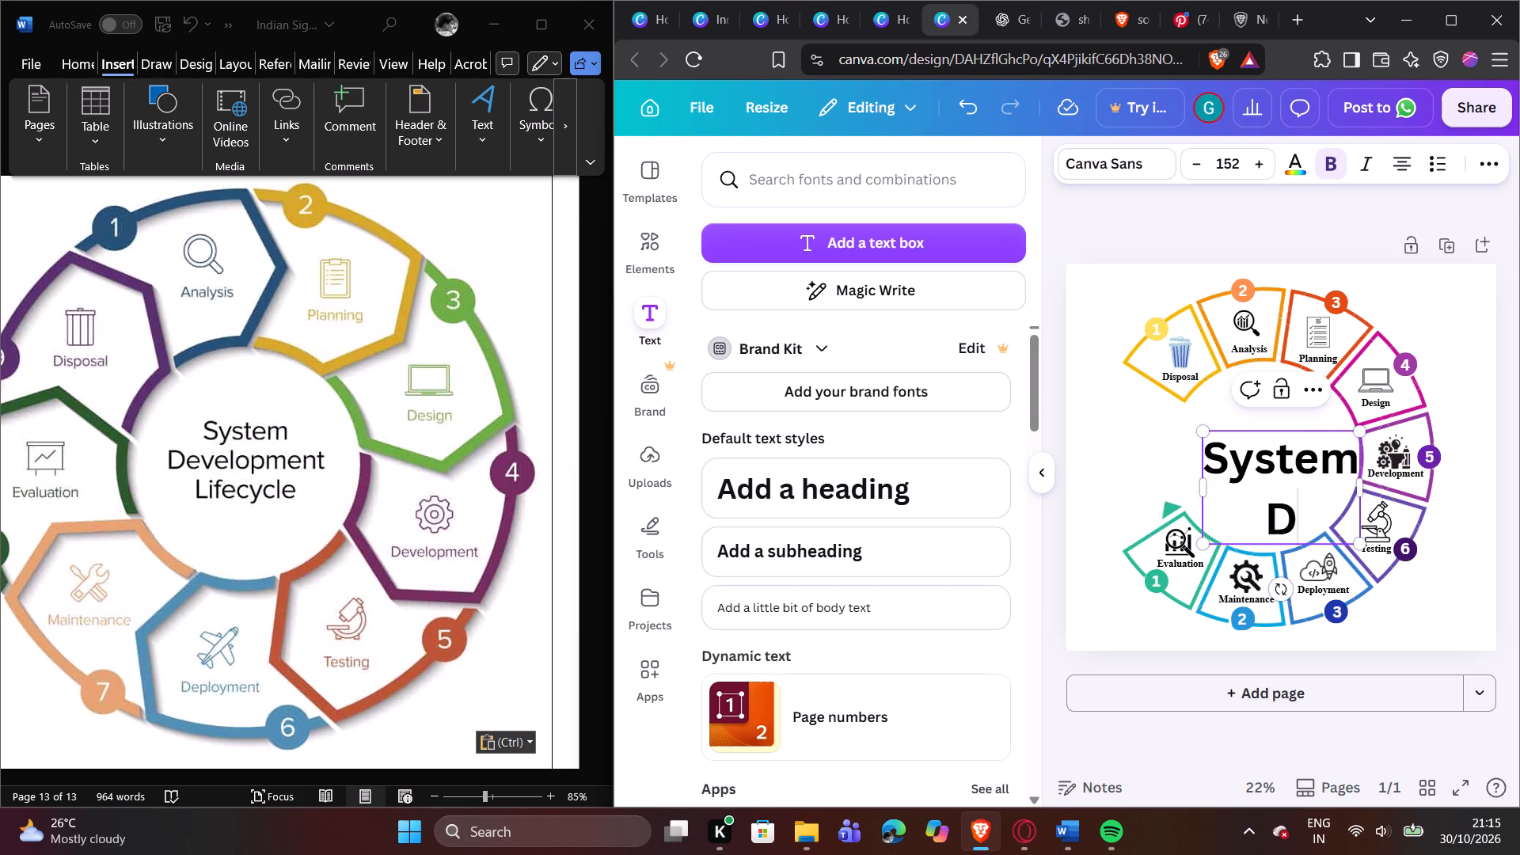
{"action": "type", "text": "ev"}
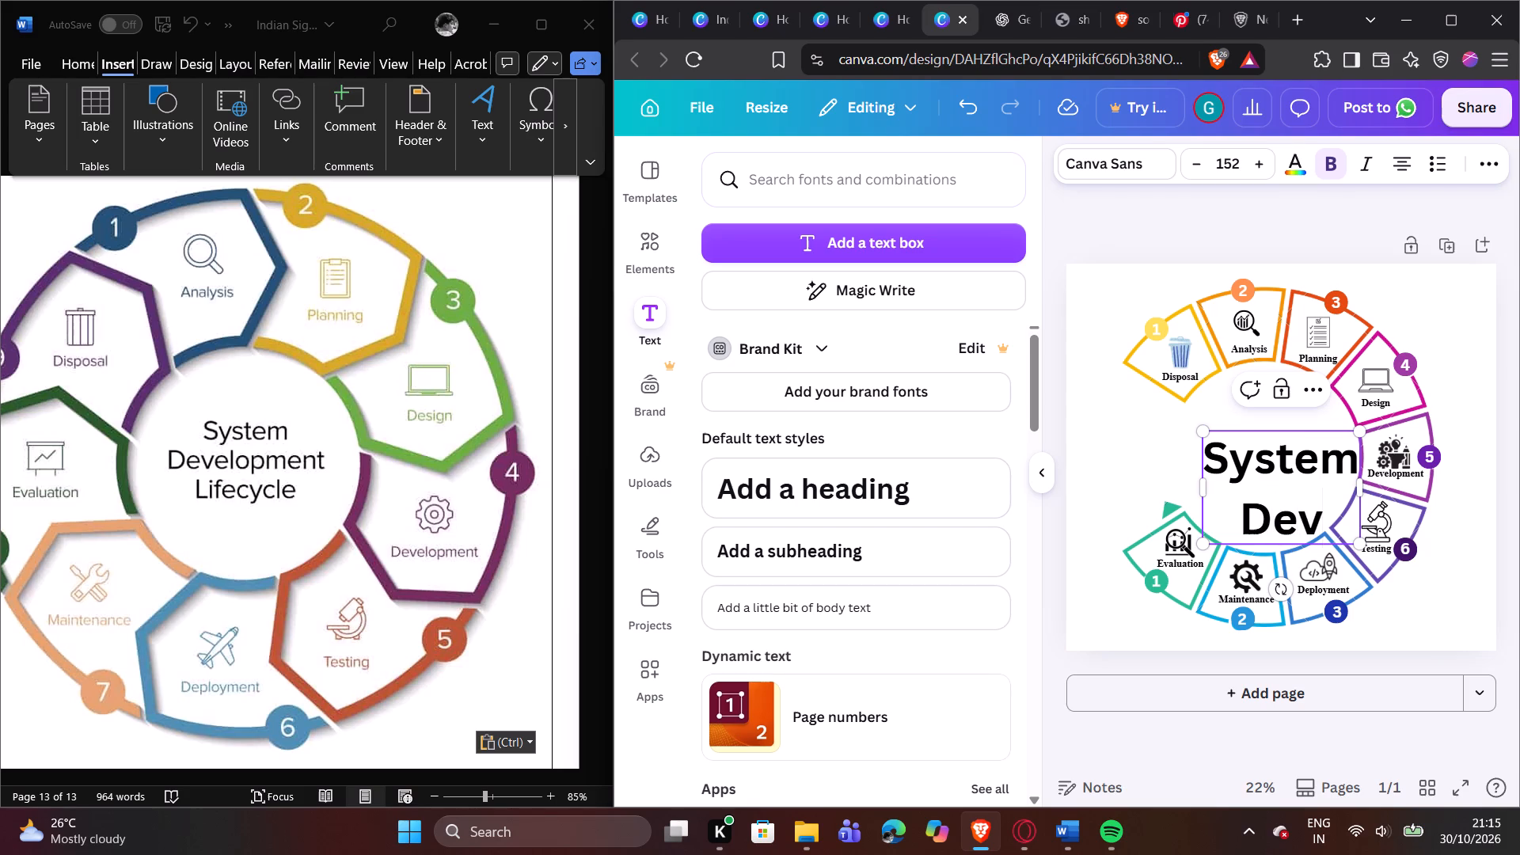
{"action": "type", "text": "elopment"}
{"action": "key", "text": "Return"}
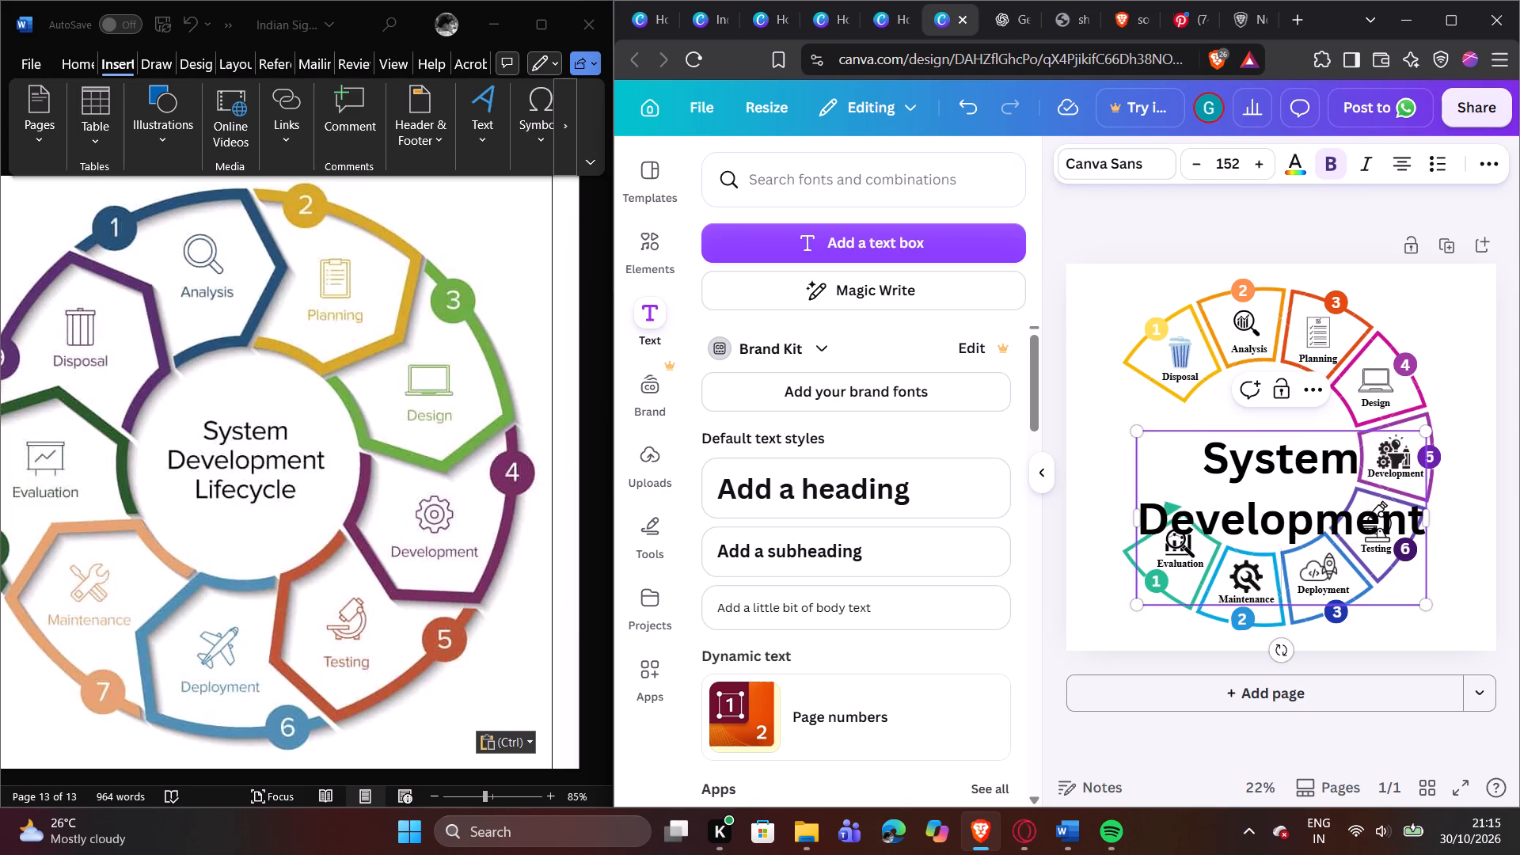
{"action": "type", "text": "Life"}
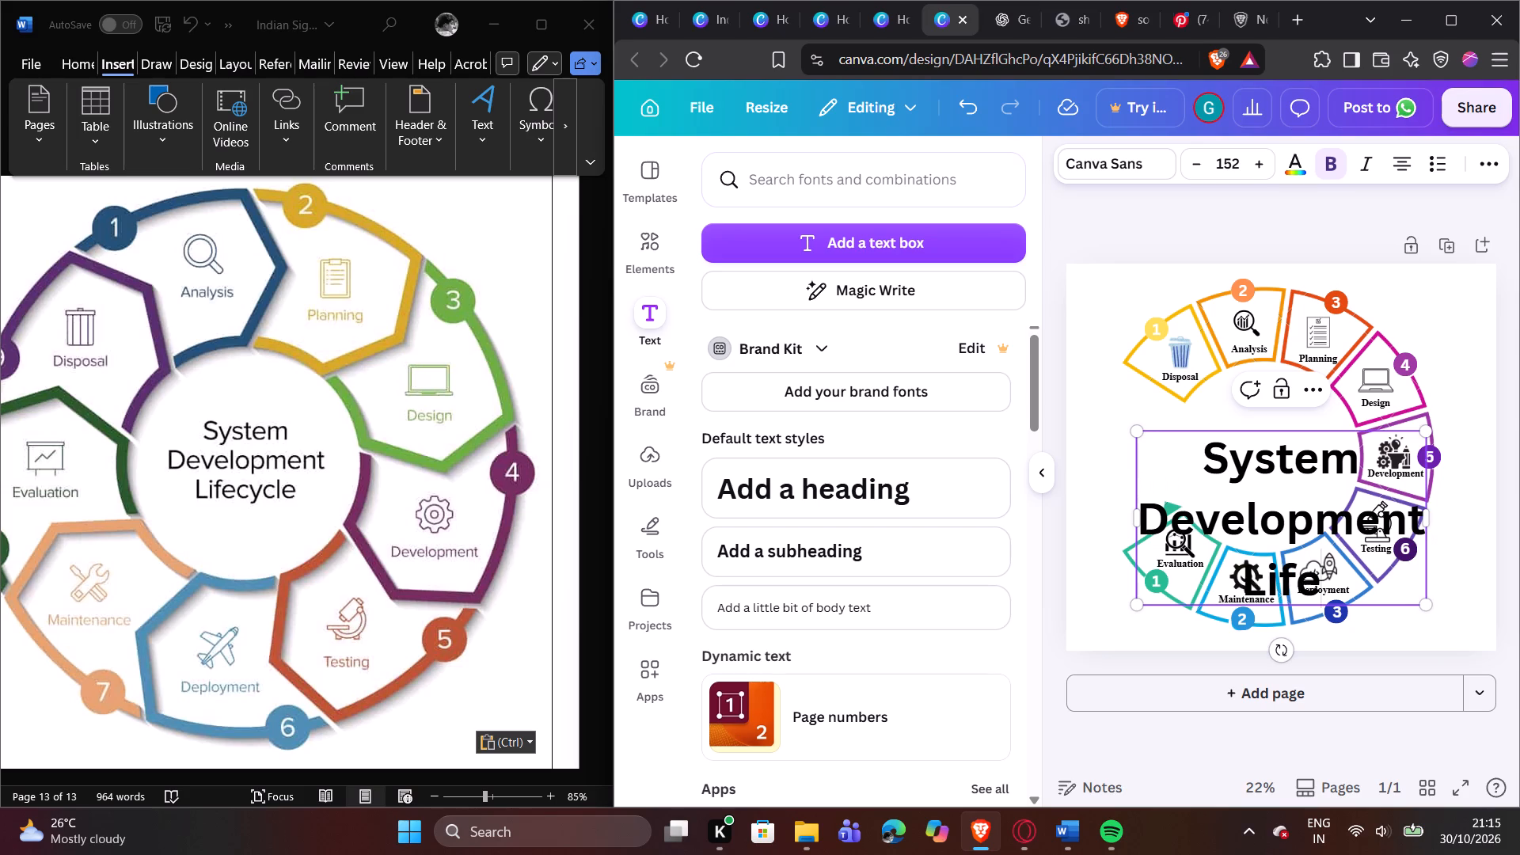
{"action": "key", "text": "c"}
{"action": "type", "text": "yc"}
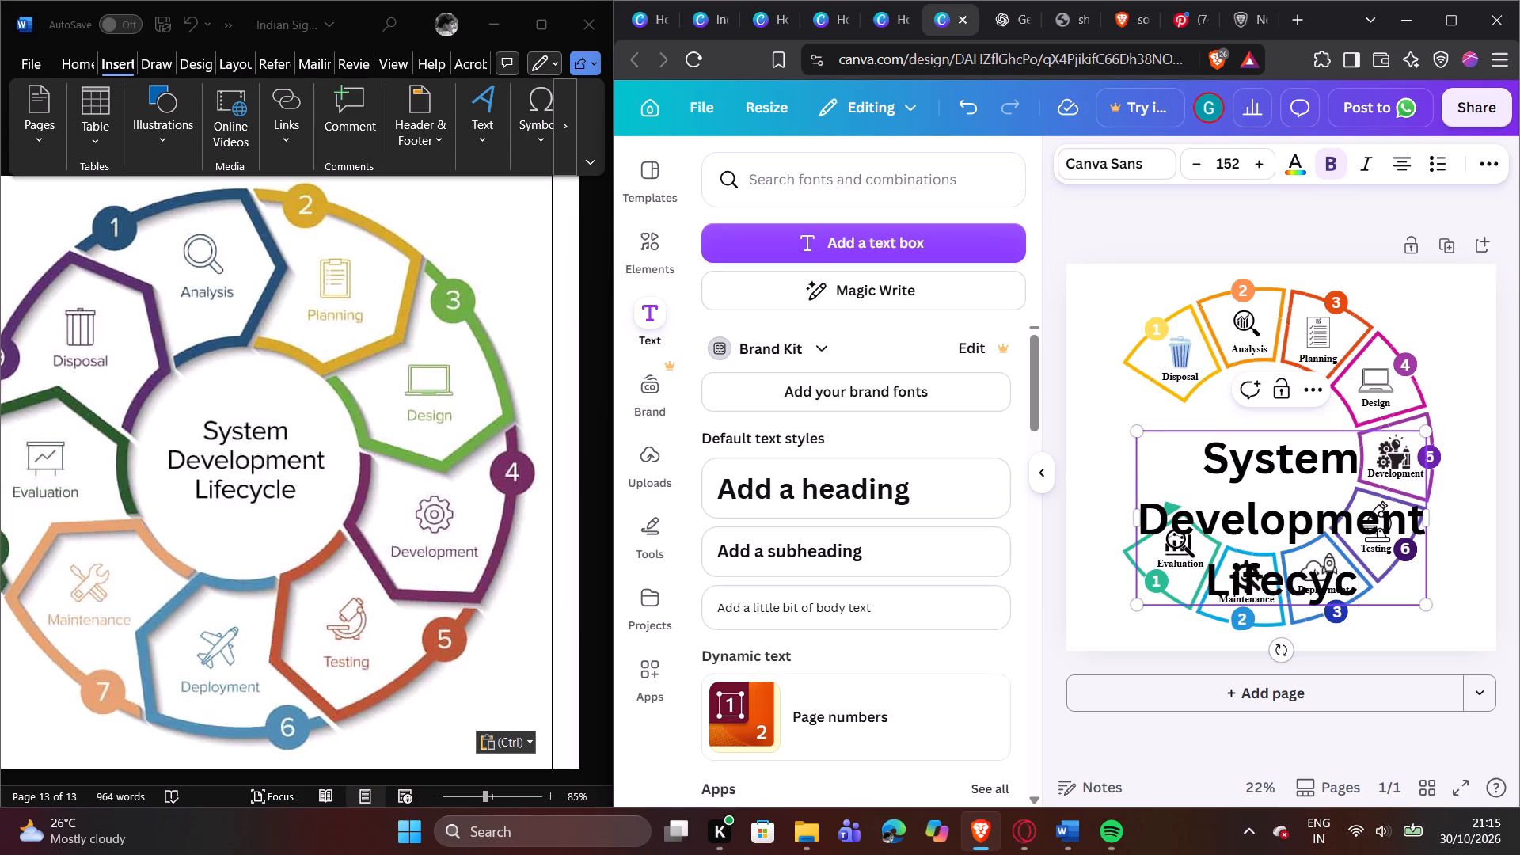
{"action": "key", "text": "l"}
{"action": "key", "text": "e"}
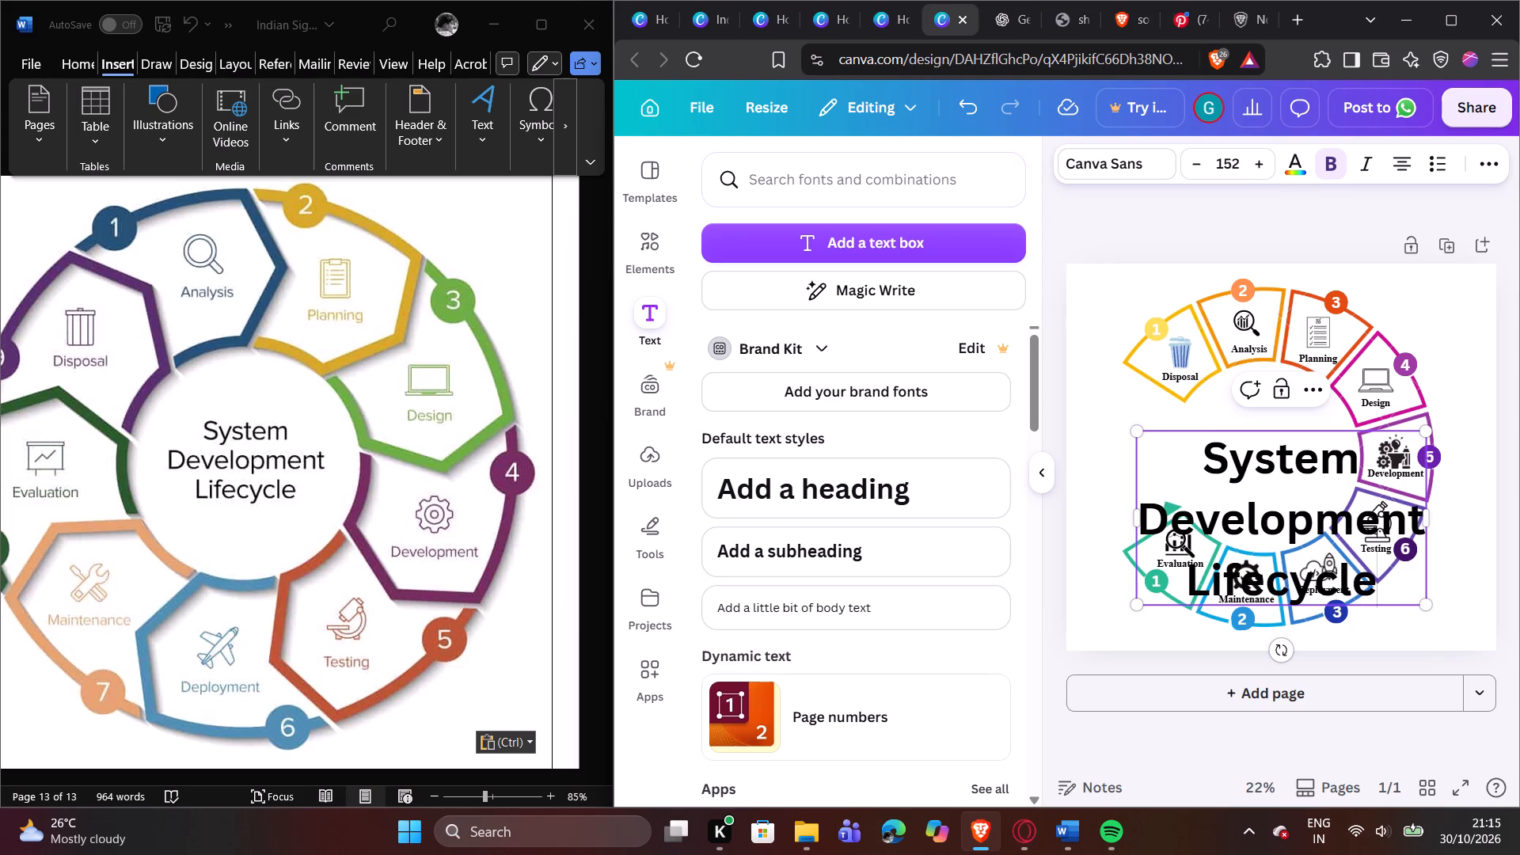
Scale the System Development Lifecycle heading down to font size 73 and move it into the empty centre of the ring.
{"action": "left_click_drag", "start_coordinate": [1424, 605], "coordinate": [1304, 465]}
{"action": "left_click", "coordinate": [1380, 310]}
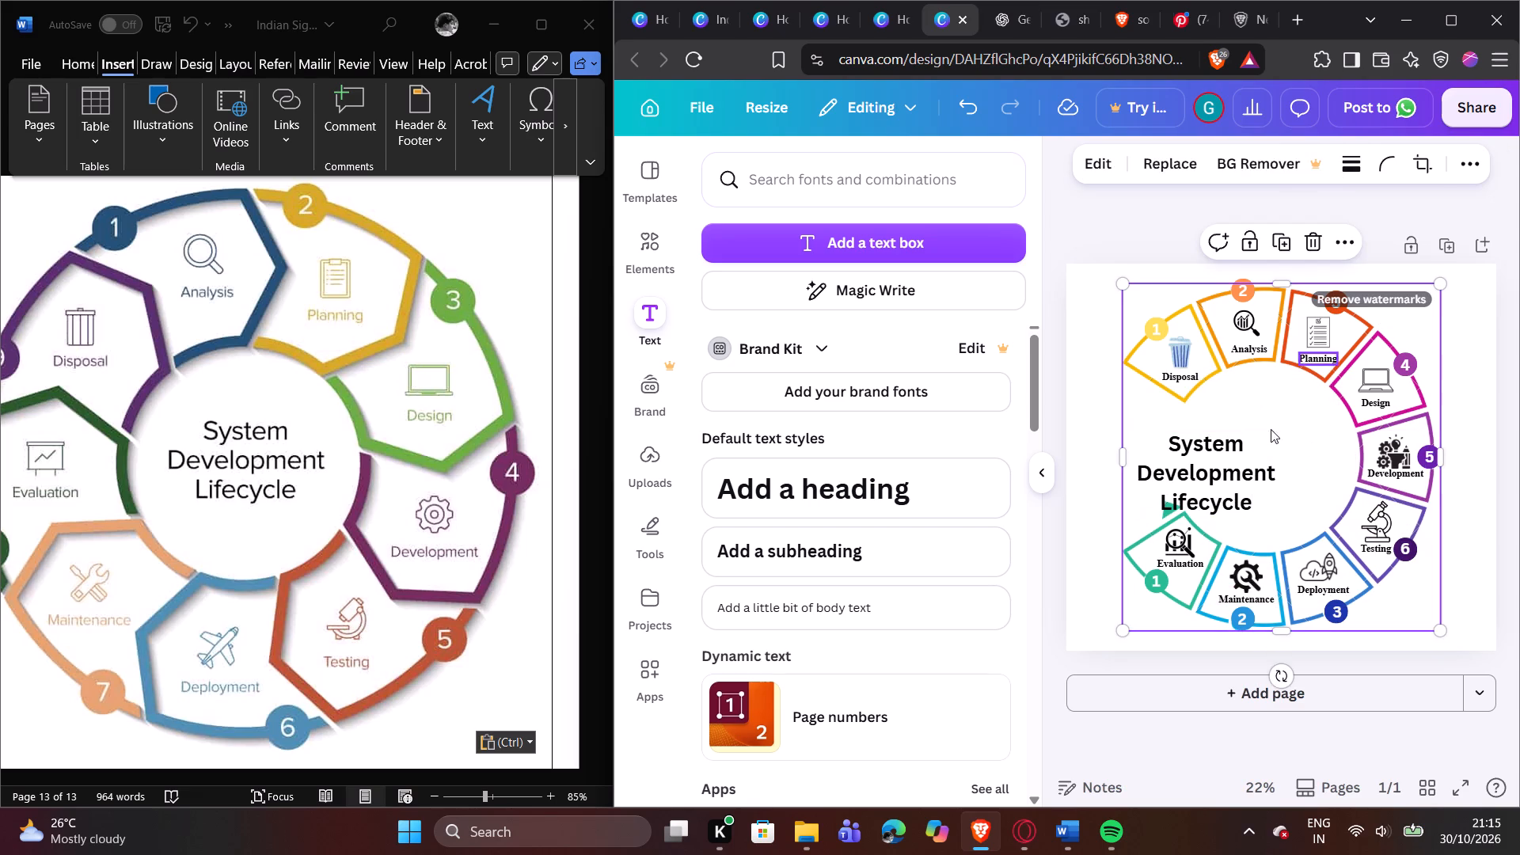
{"action": "left_click_drag", "start_coordinate": [1221, 476], "coordinate": [1271, 460]}
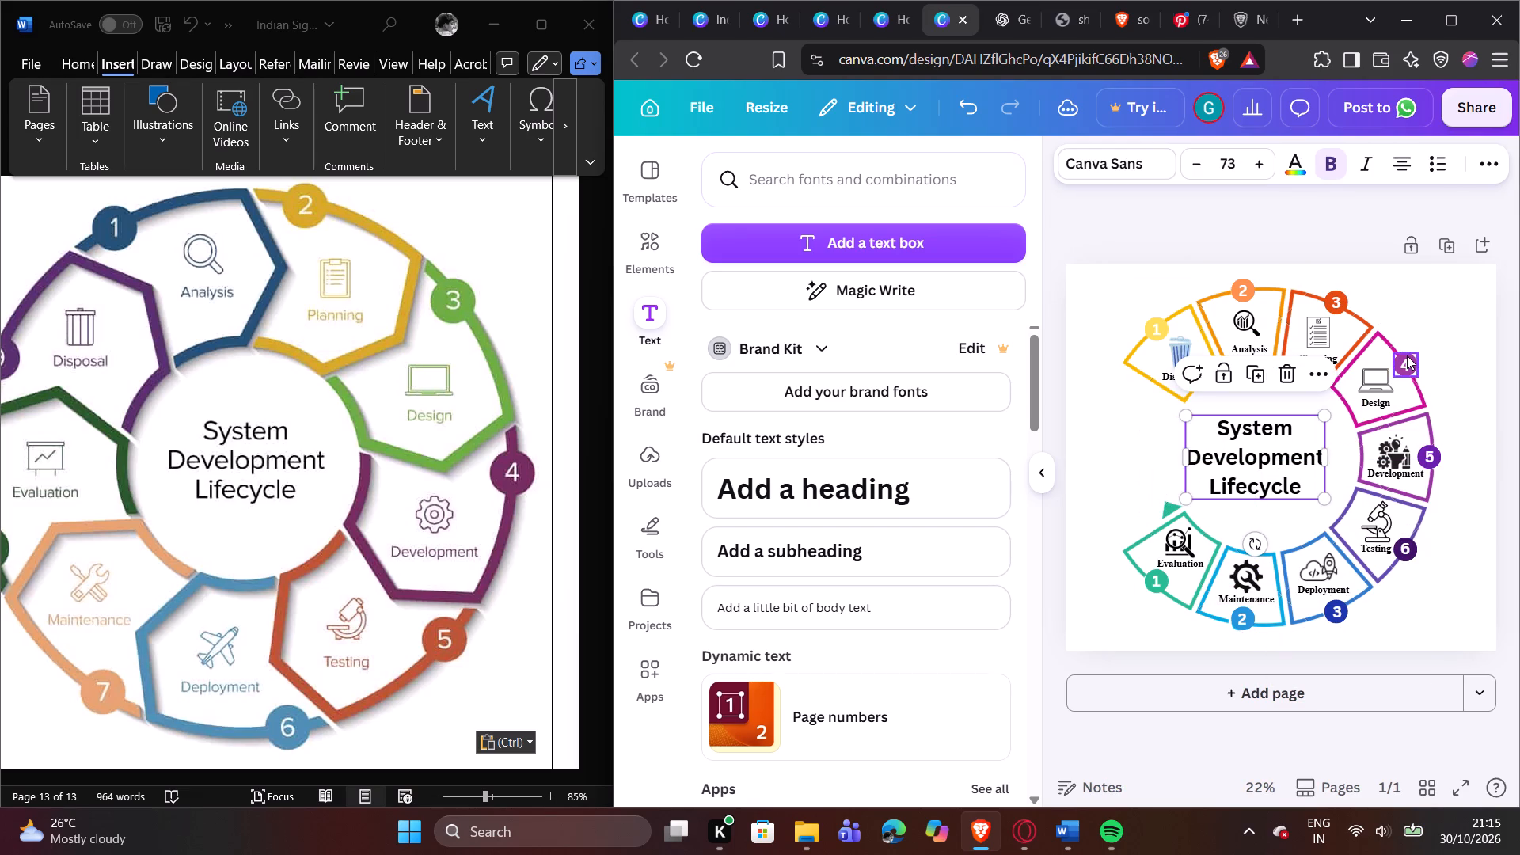
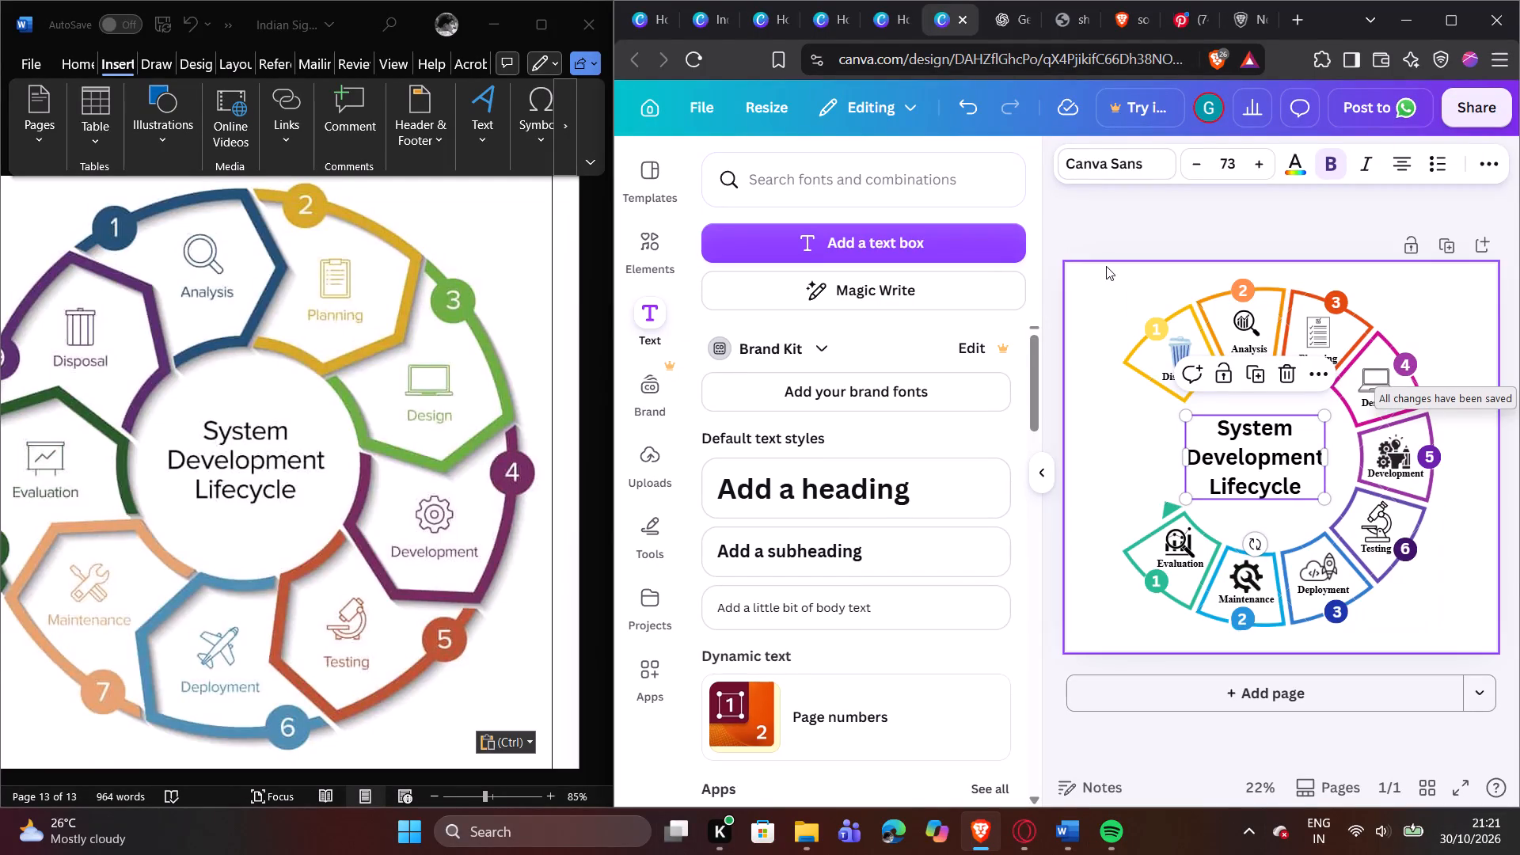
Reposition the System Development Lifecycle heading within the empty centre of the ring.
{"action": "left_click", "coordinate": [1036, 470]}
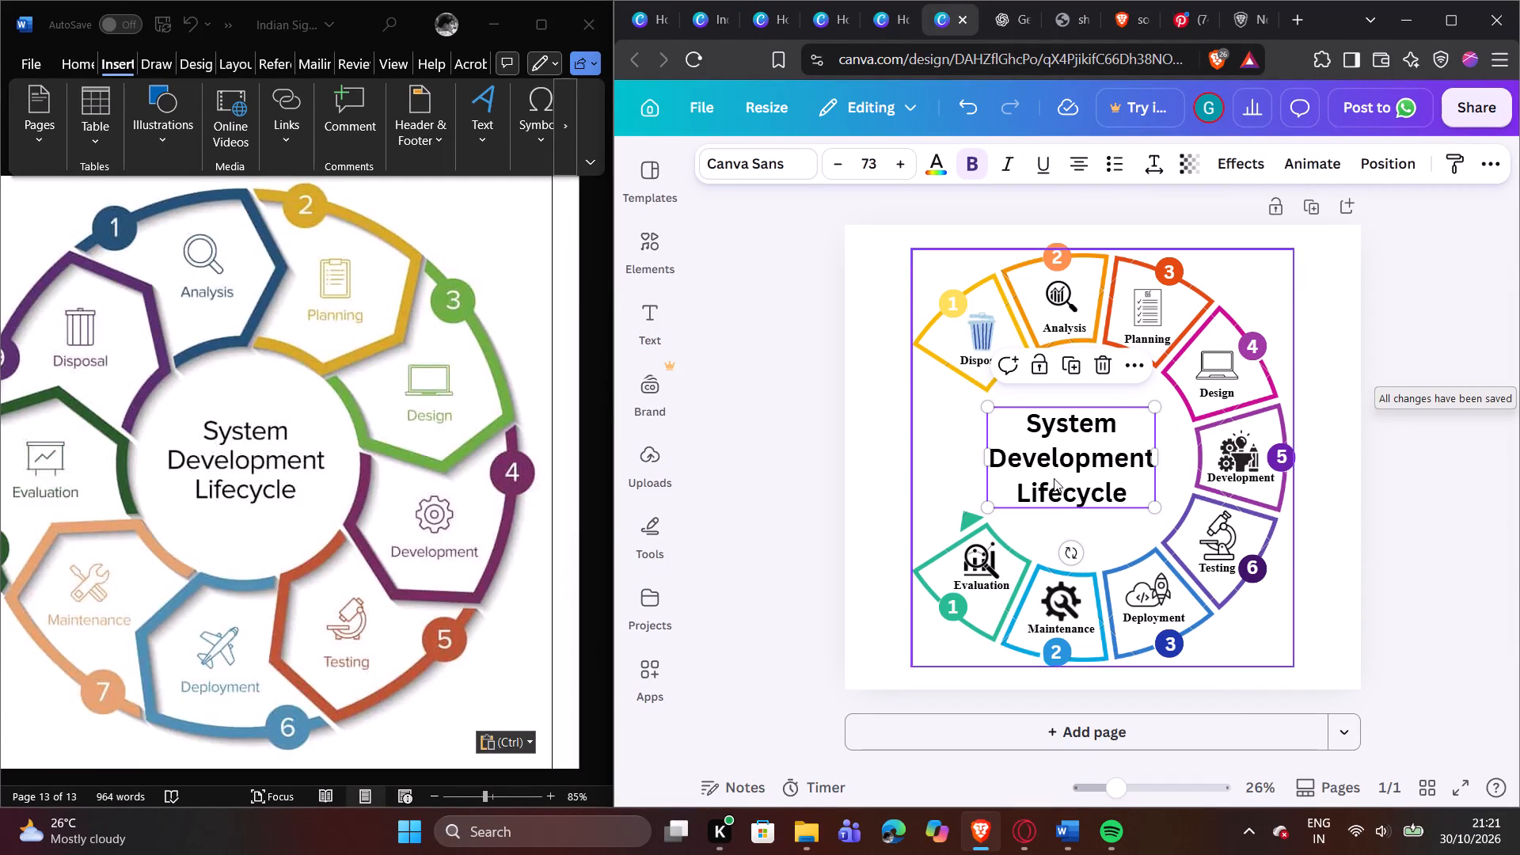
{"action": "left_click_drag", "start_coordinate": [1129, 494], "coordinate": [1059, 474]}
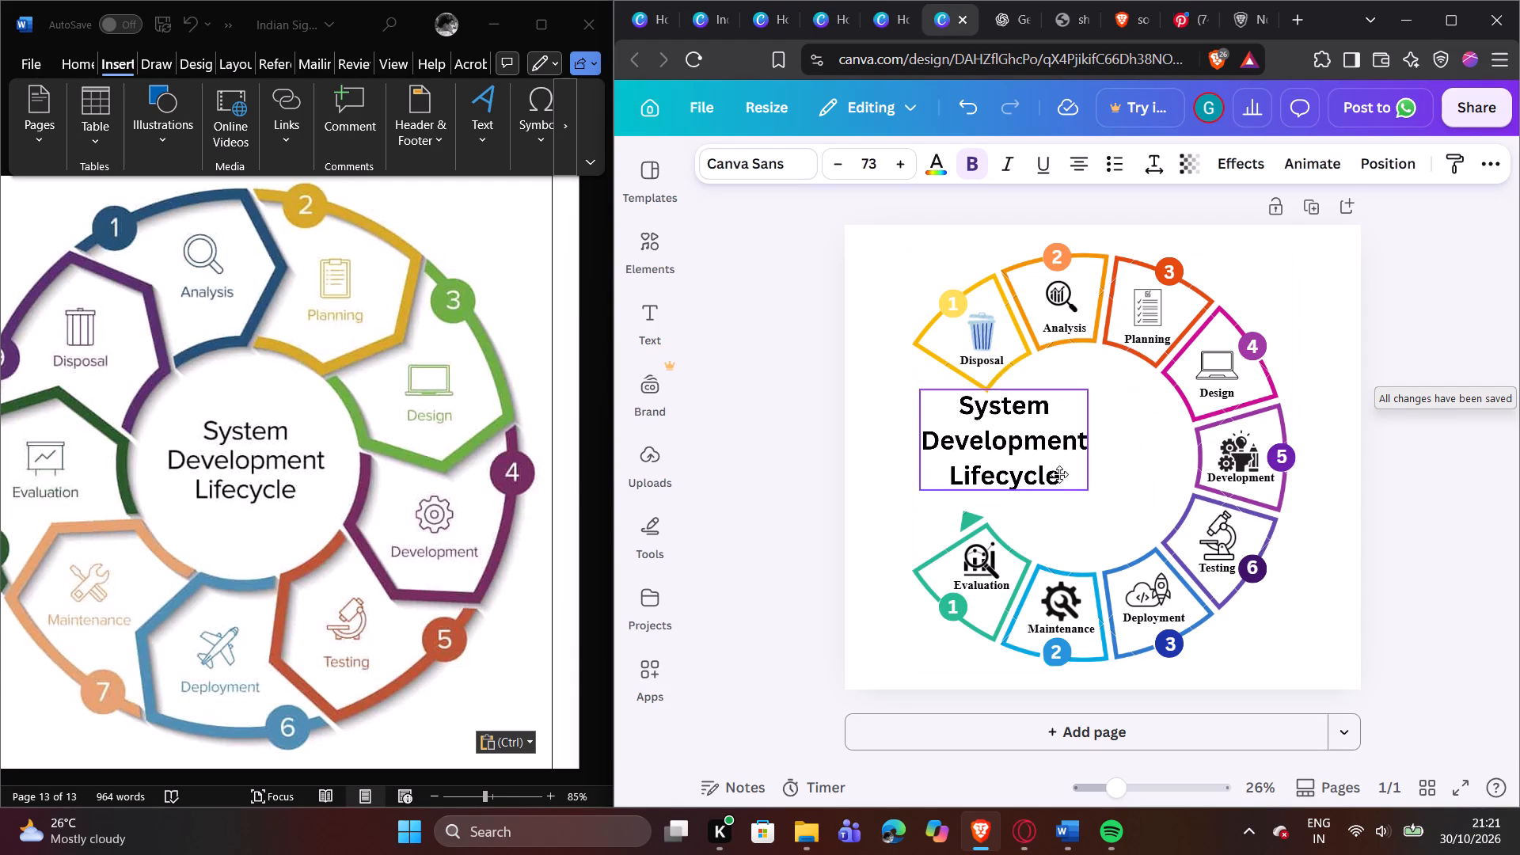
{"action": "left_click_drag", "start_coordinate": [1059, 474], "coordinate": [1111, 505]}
Try Times New Roman MT on all three lines of the central heading, and set its font to Montserrat.
{"action": "triple_click", "coordinate": [1111, 505]}
{"action": "left_click", "coordinate": [1111, 505]}
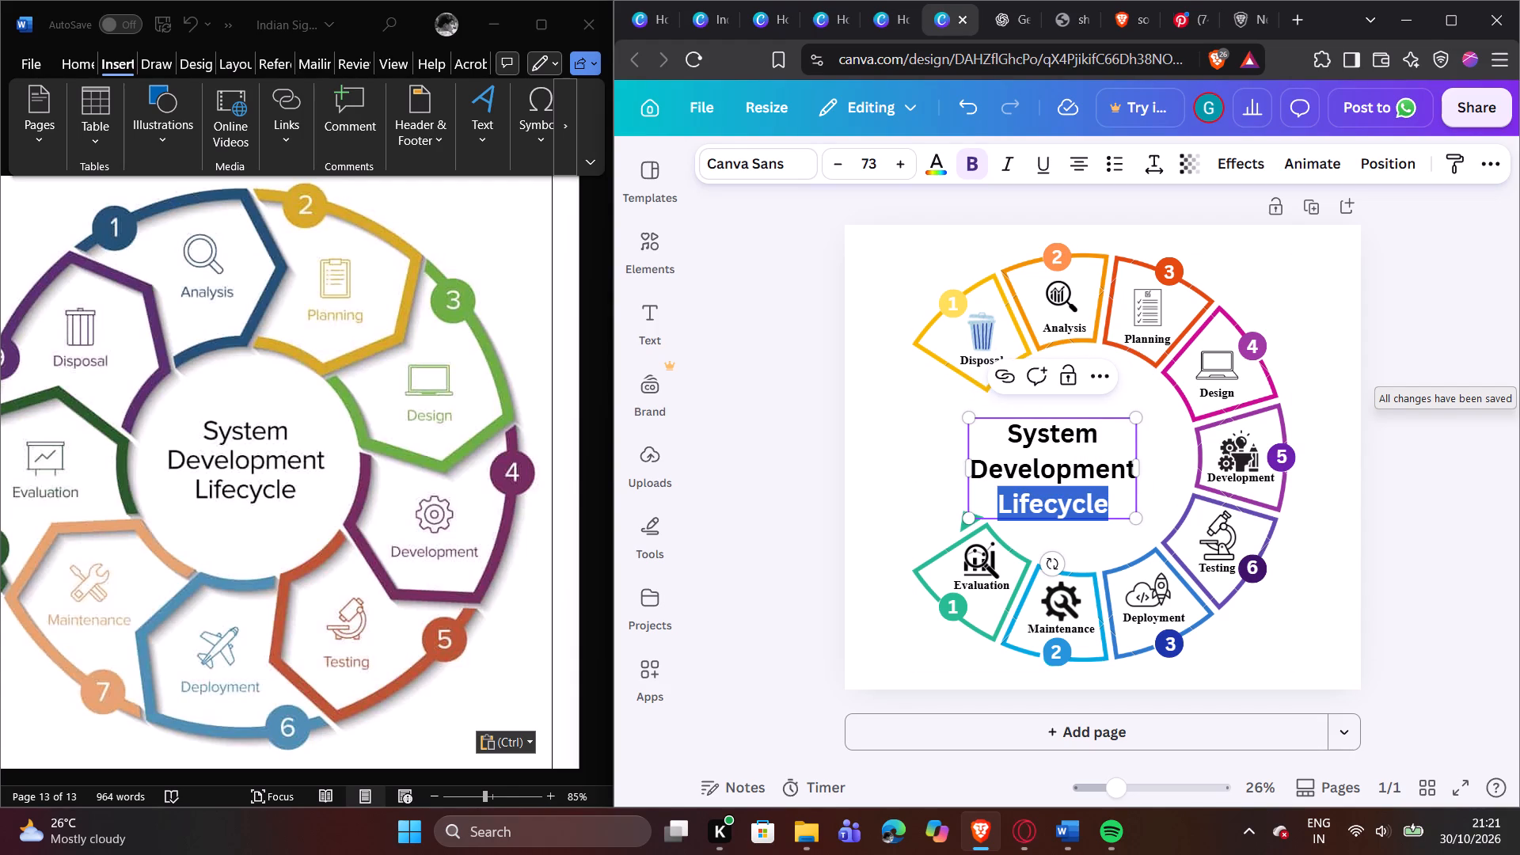
{"action": "left_click", "coordinate": [1111, 505]}
{"action": "left_click_drag", "start_coordinate": [1111, 505], "coordinate": [1001, 442]}
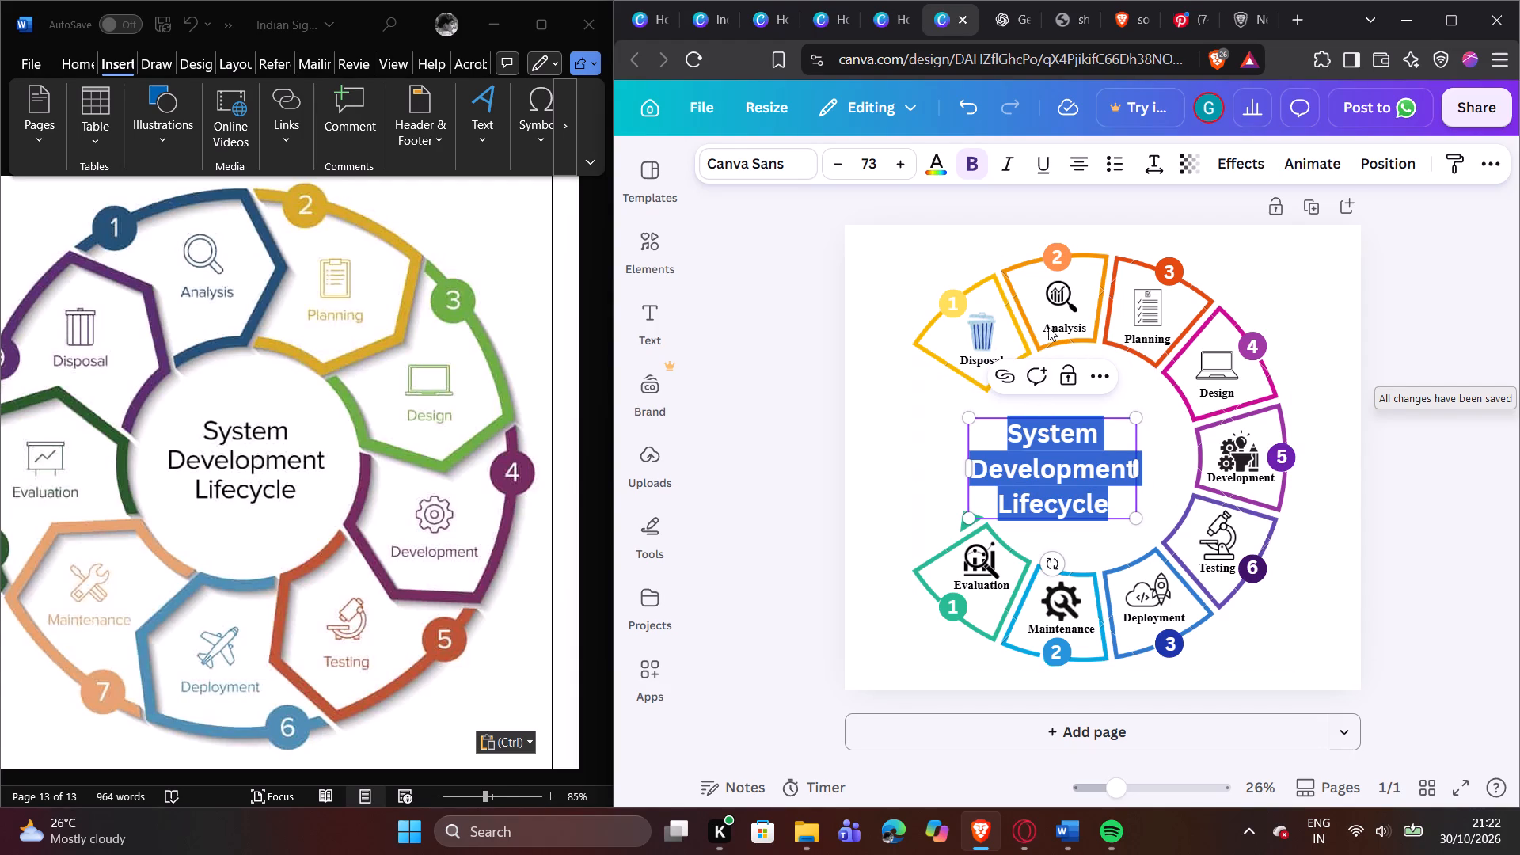
{"action": "left_click", "coordinate": [768, 156]}
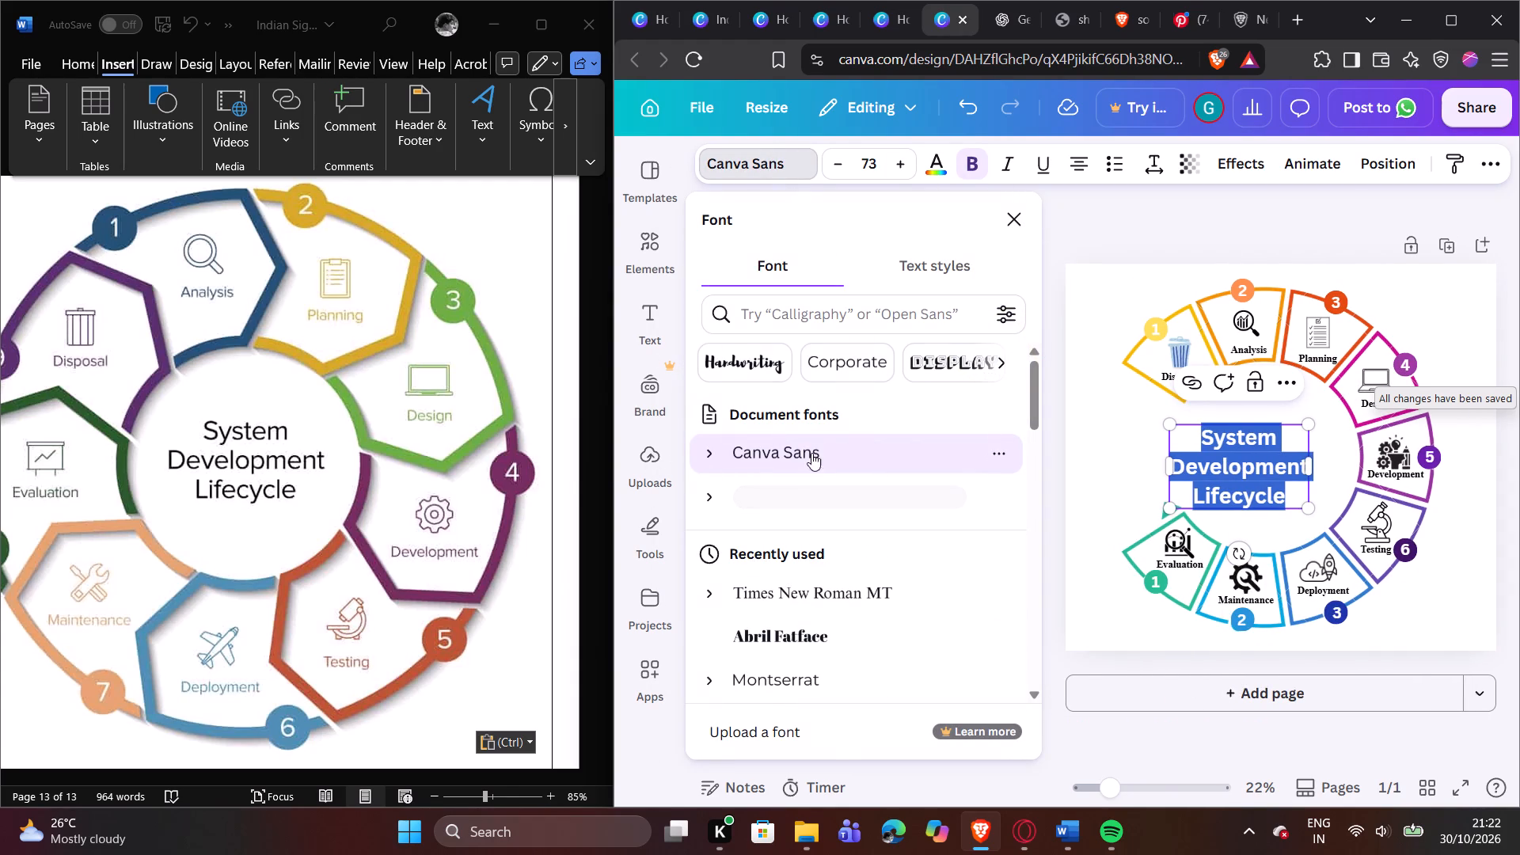
{"action": "left_click", "coordinate": [828, 588]}
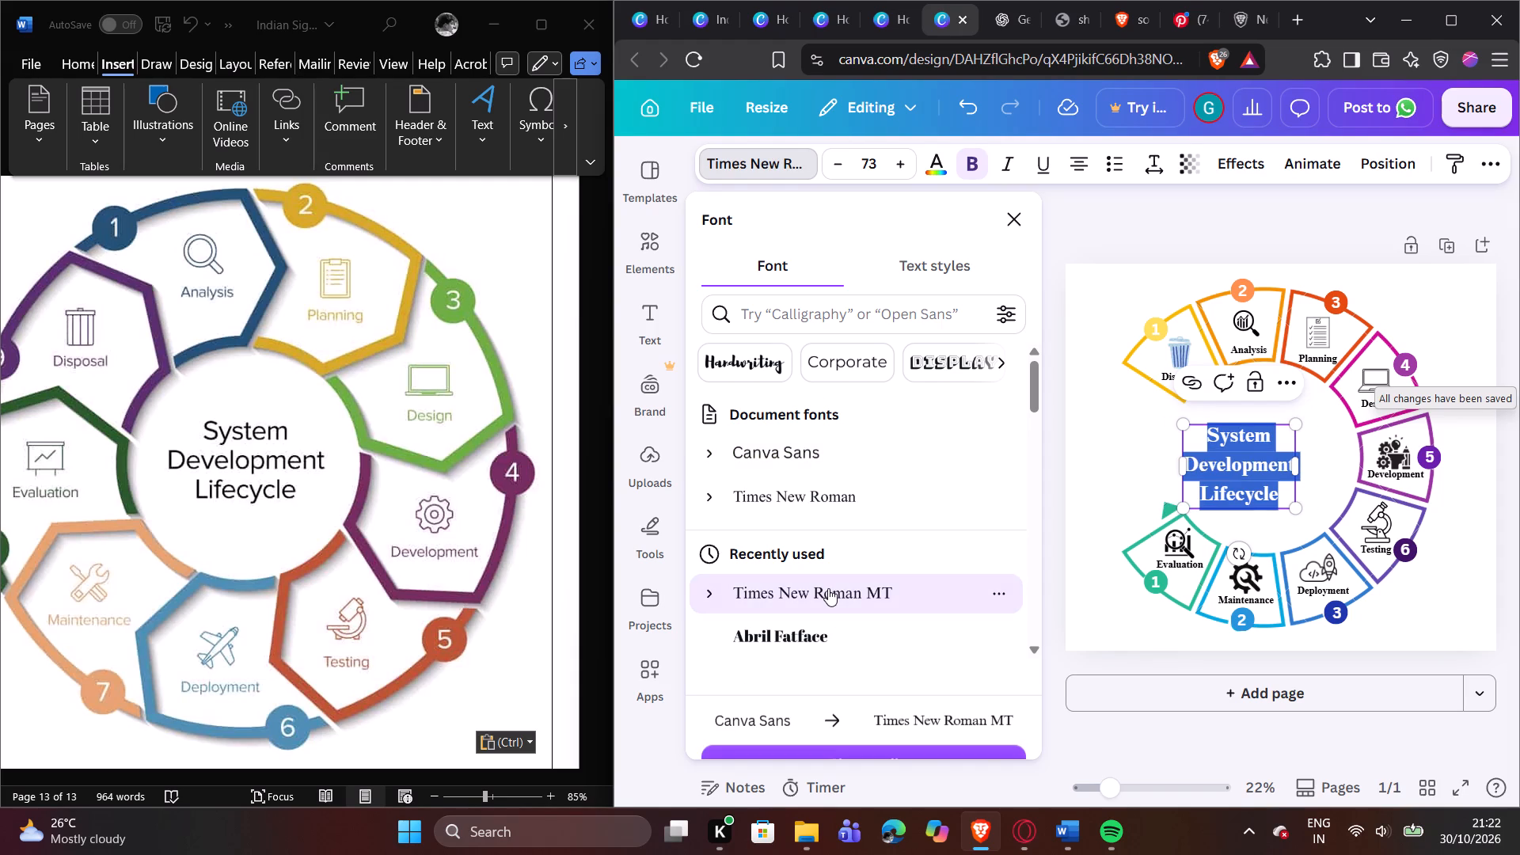
{"action": "scroll", "coordinate": [829, 588], "scroll_direction": "down", "scroll_amount": 2}
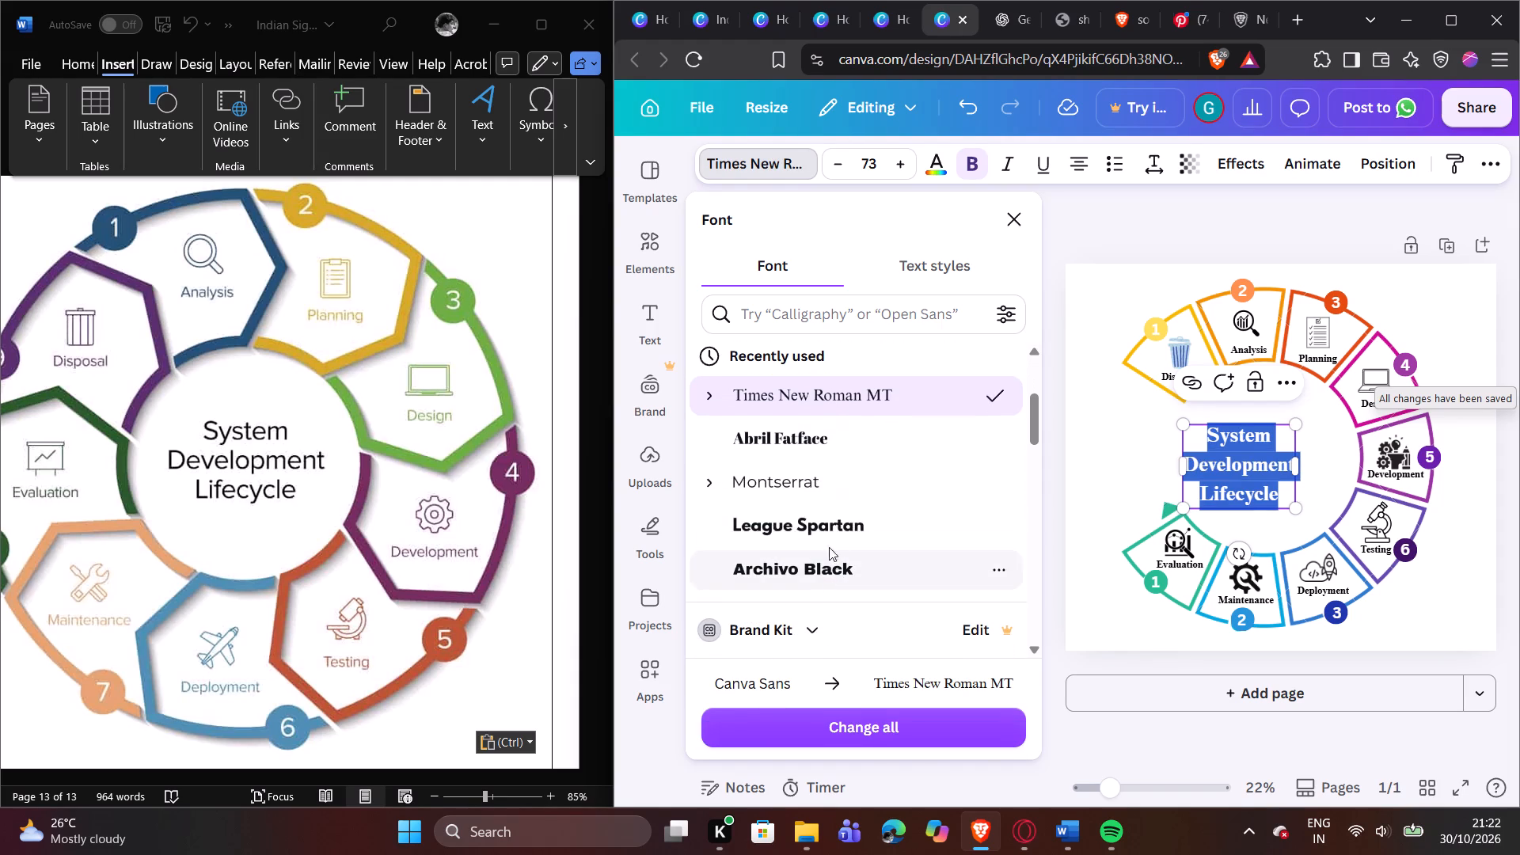
{"action": "left_click", "coordinate": [819, 479]}
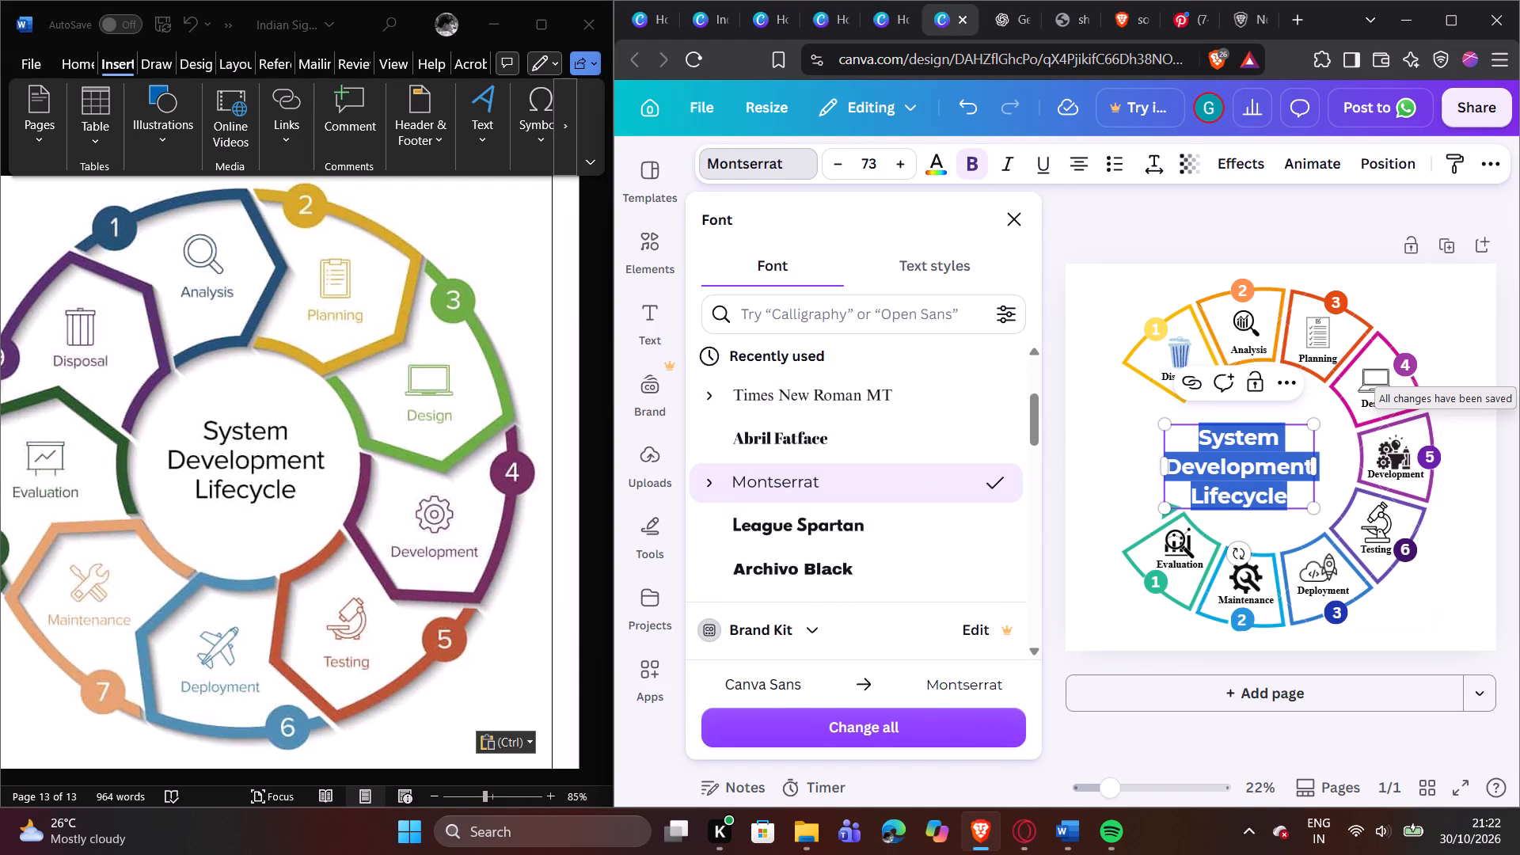
Enlarge the Montserrat heading to font size 84.5 and move it back into the centre of the ring.
{"action": "left_click_drag", "start_coordinate": [1318, 505], "coordinate": [1339, 527]}
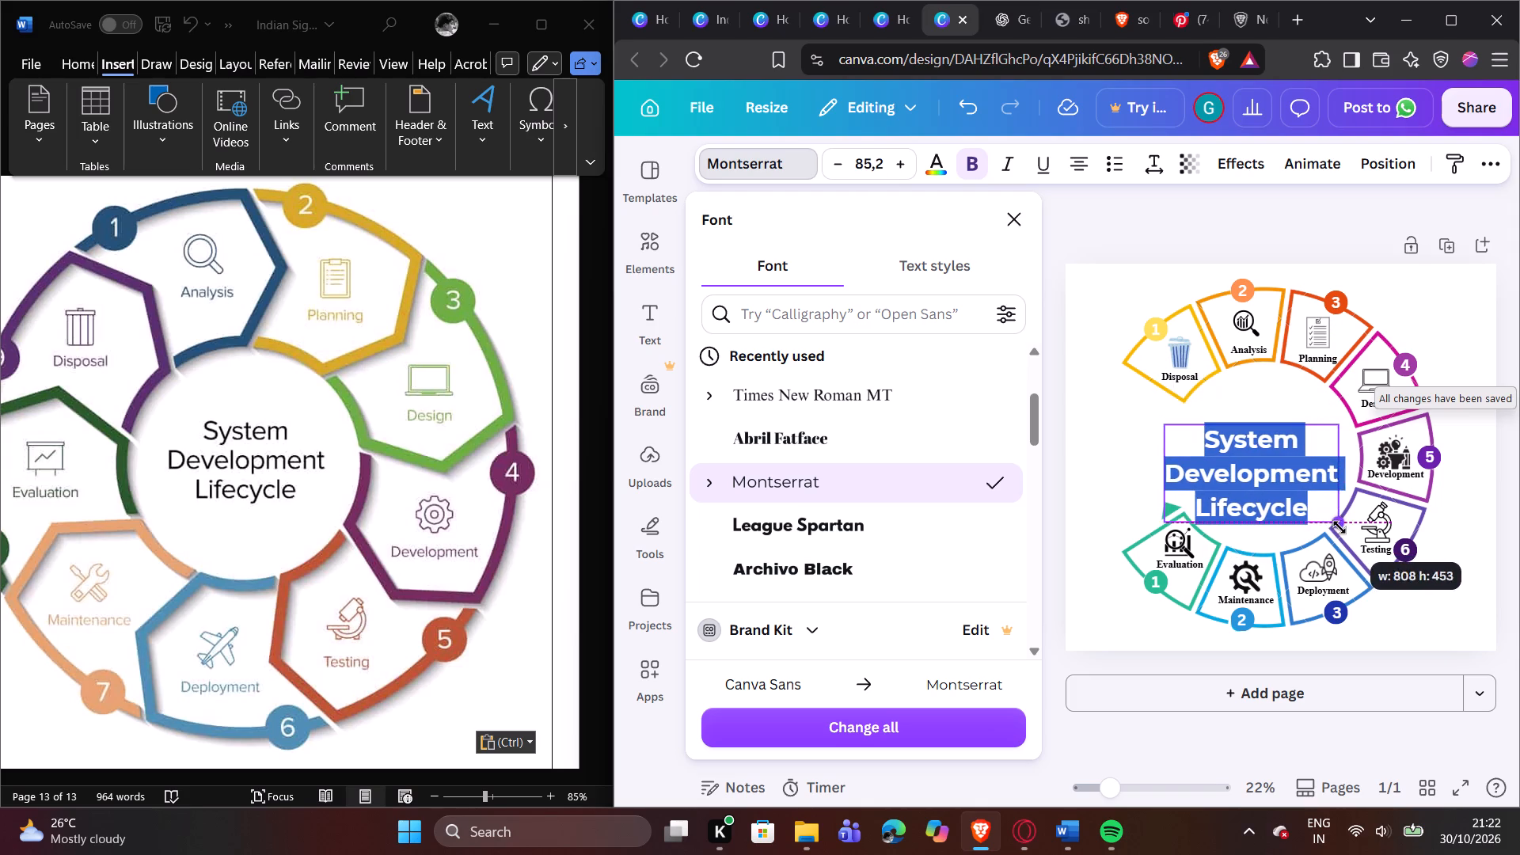
{"action": "left_click_drag", "start_coordinate": [1339, 527], "coordinate": [1337, 528]}
{"action": "left_click", "coordinate": [1108, 436]}
{"action": "left_click_drag", "start_coordinate": [1123, 473], "coordinate": [1128, 450]}
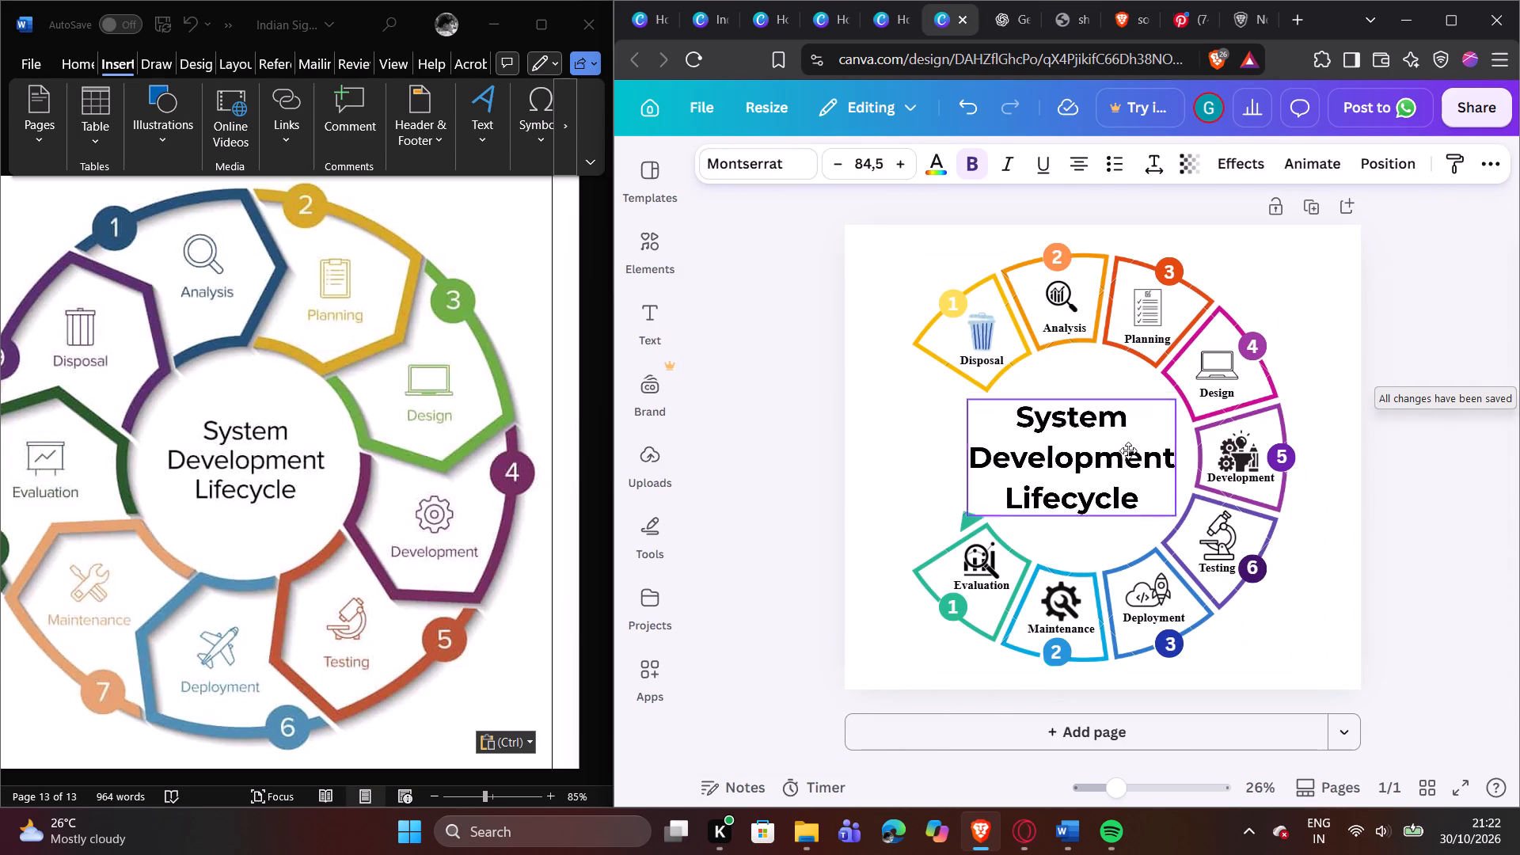
{"action": "left_click_drag", "start_coordinate": [1128, 450], "coordinate": [1142, 446]}
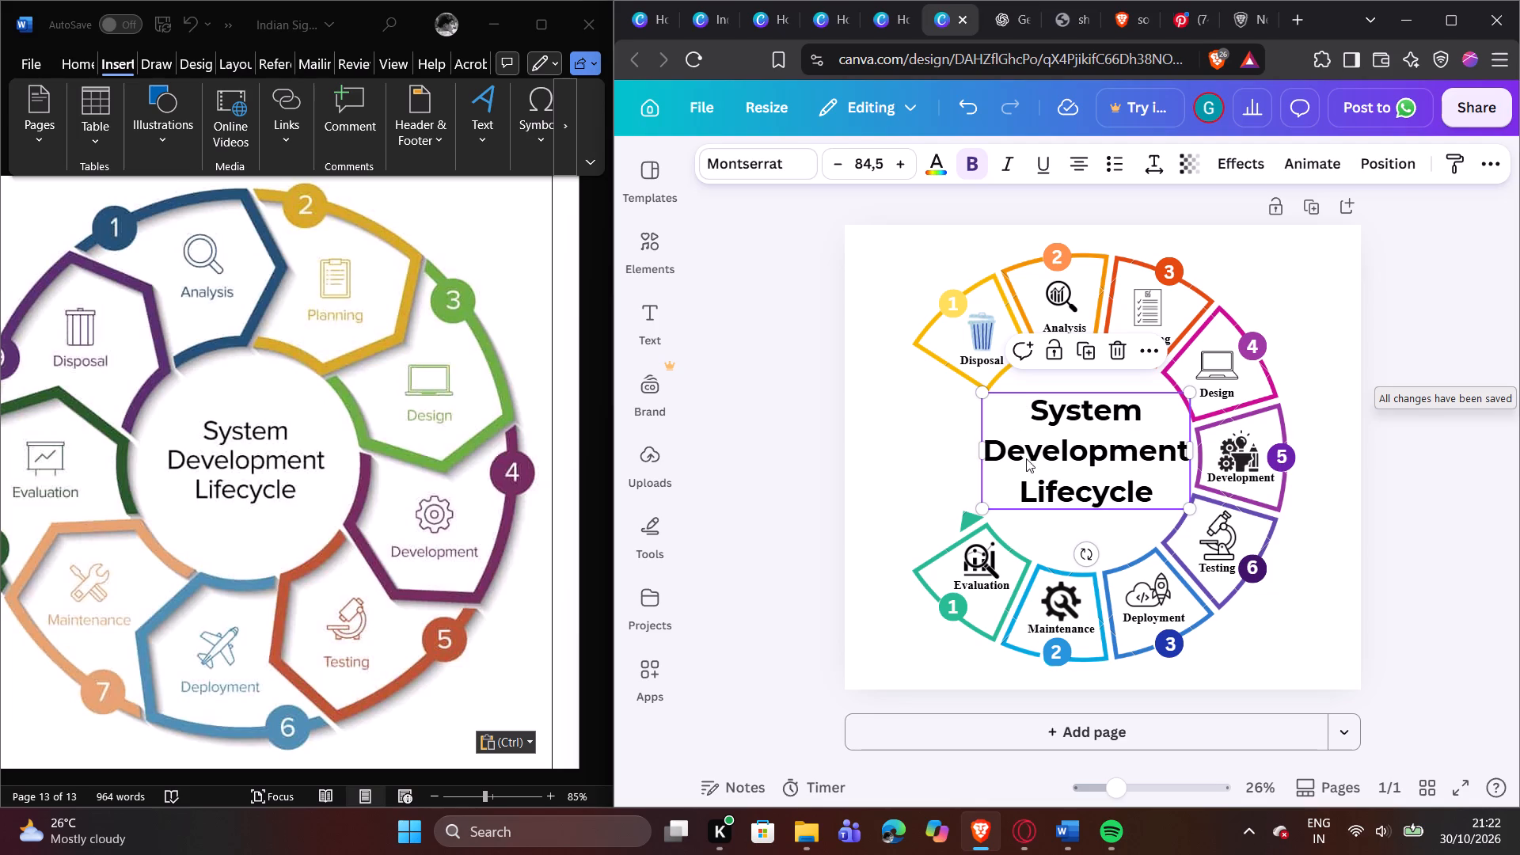
Nudge the central heading and scale it down slightly so it clears the green arrow tip above the Evaluation segment.
{"action": "left_click", "coordinate": [946, 461]}
{"action": "left_click", "coordinate": [1063, 466]}
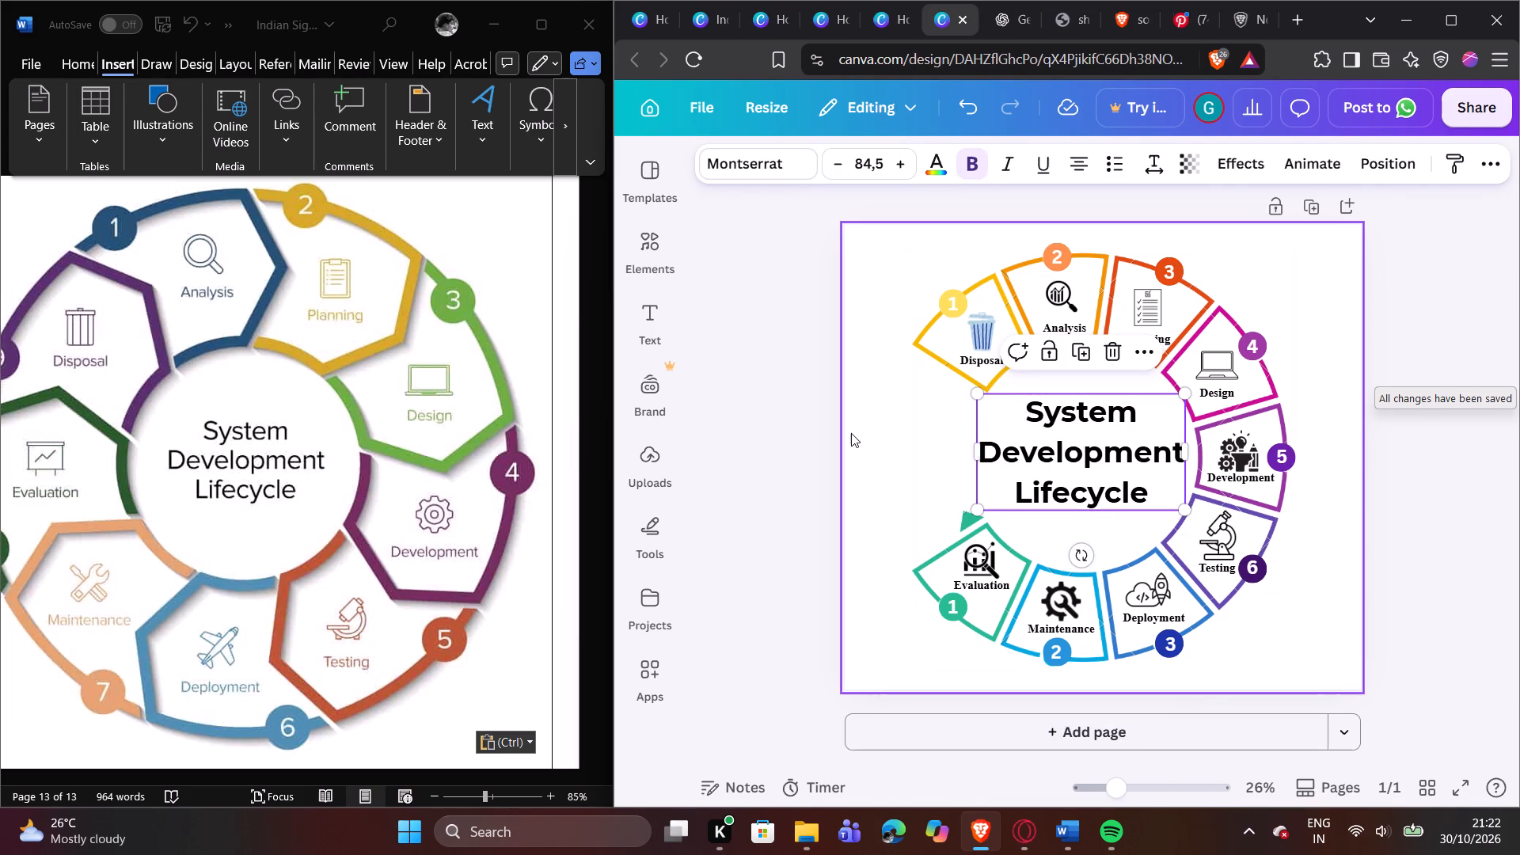
{"action": "left_click_drag", "start_coordinate": [972, 511], "coordinate": [977, 511]}
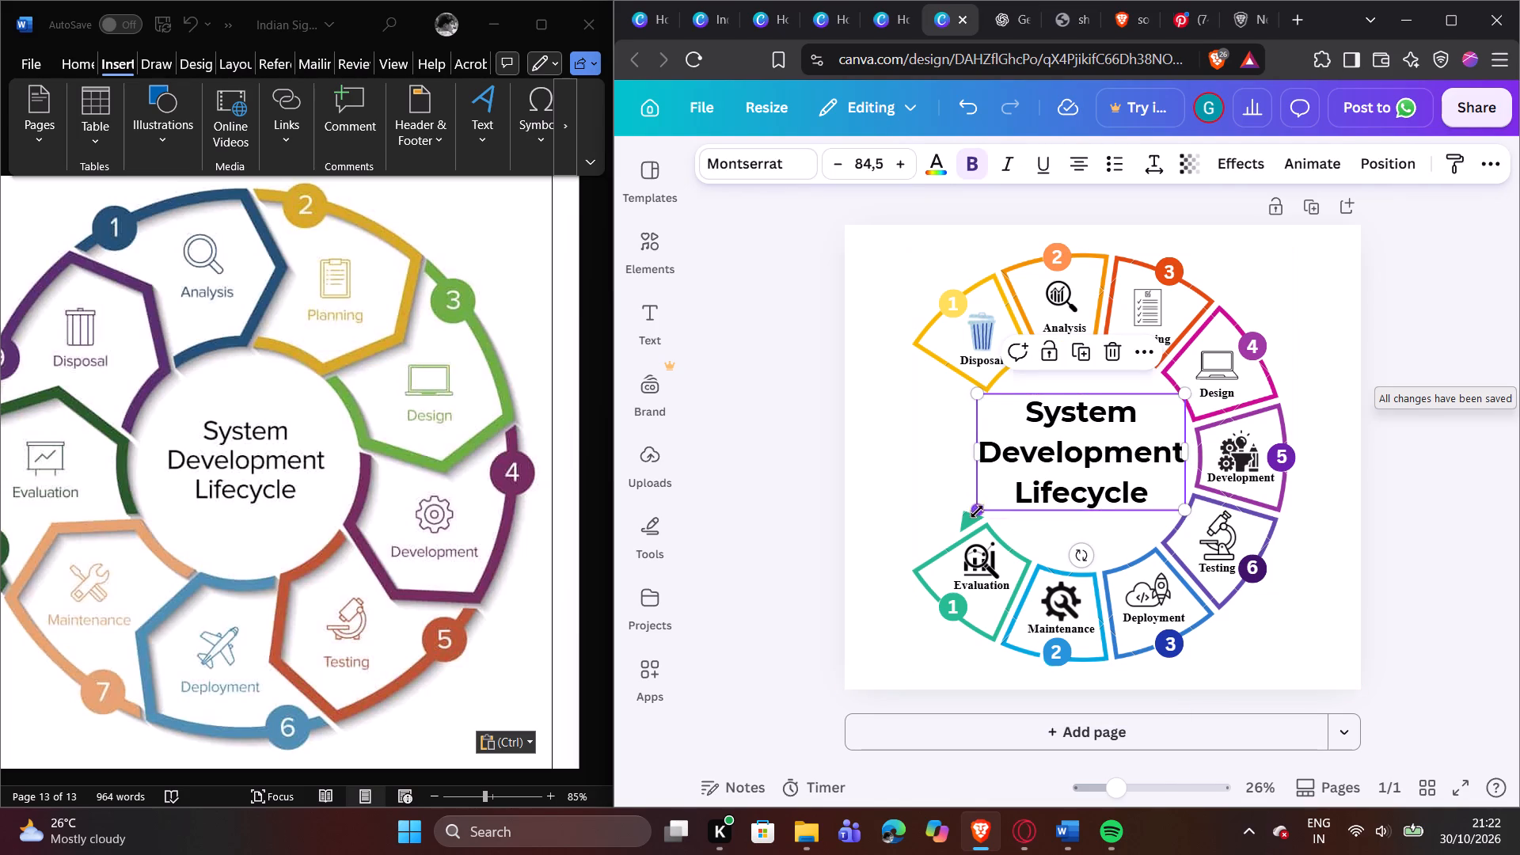
{"action": "left_click_drag", "start_coordinate": [977, 511], "coordinate": [986, 508]}
{"action": "left_click", "coordinate": [932, 492]}
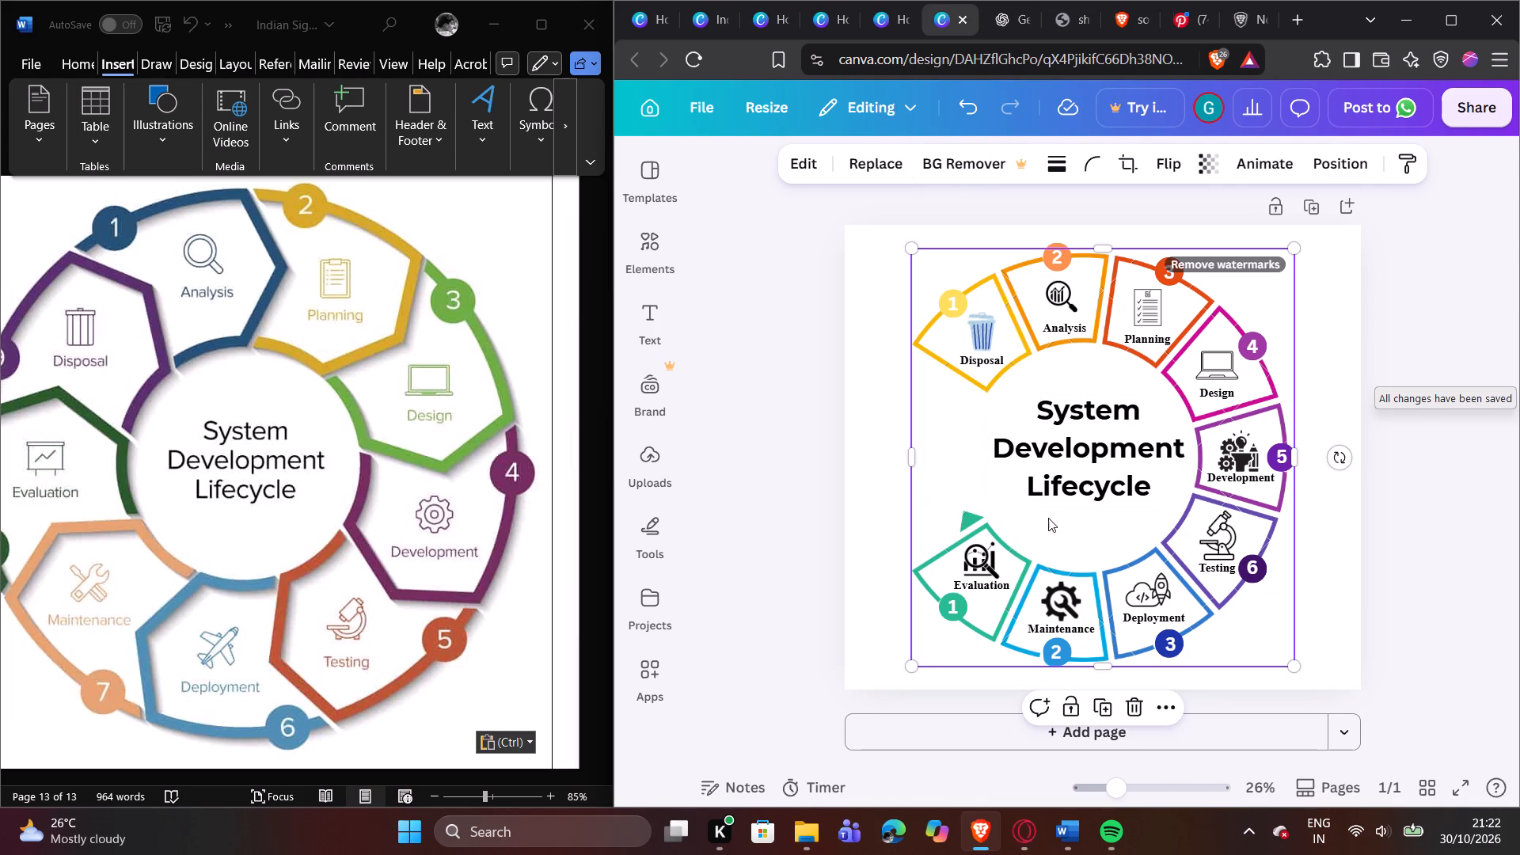
{"action": "left_click", "coordinate": [1371, 251]}
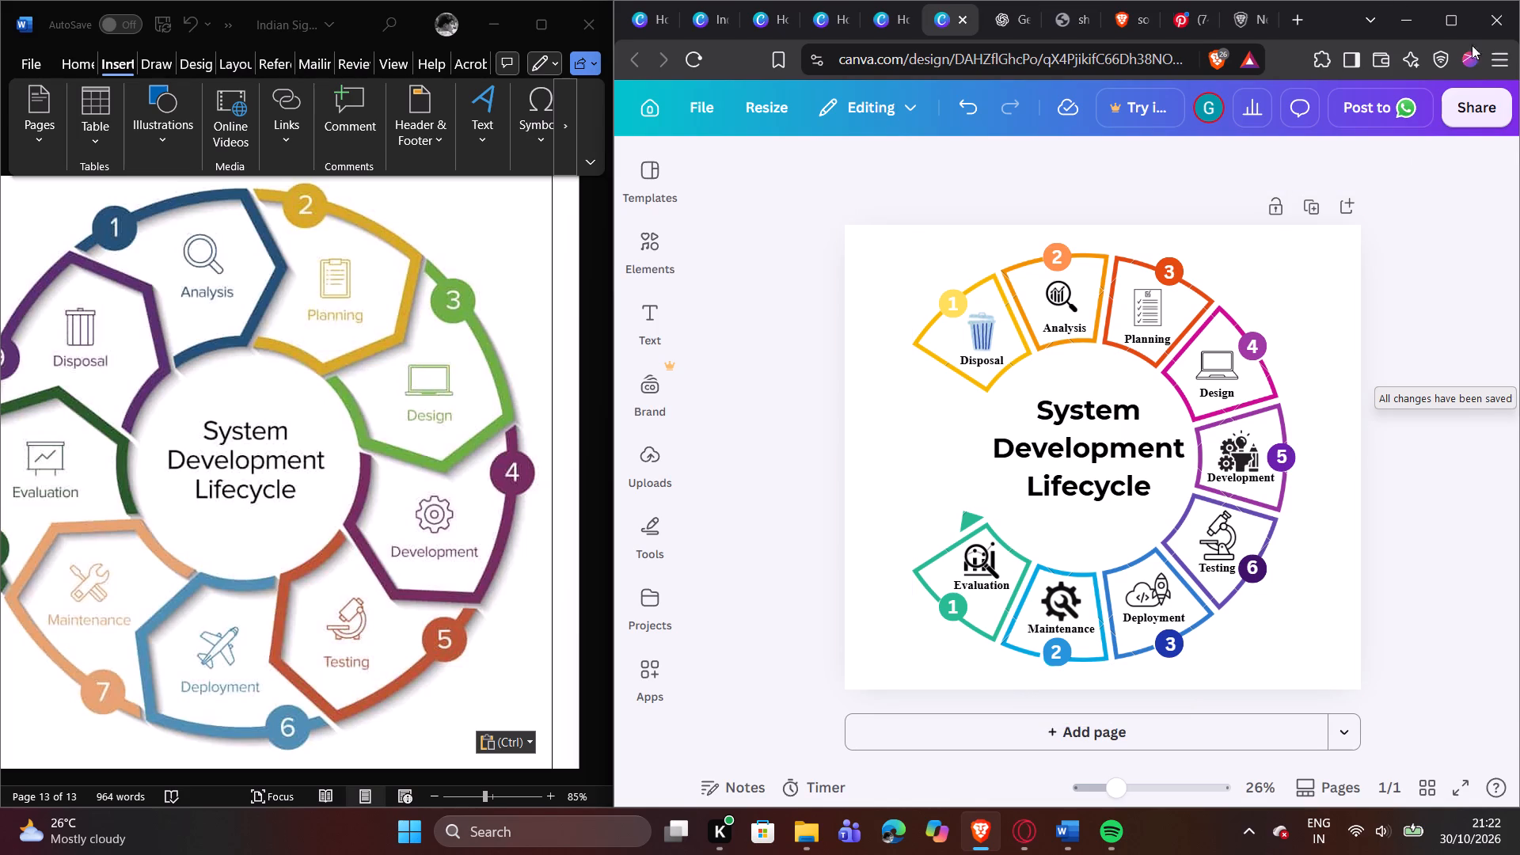
Lock the diagram page.
{"action": "left_click", "coordinate": [1280, 204]}
{"action": "left_click", "coordinate": [1370, 181]}
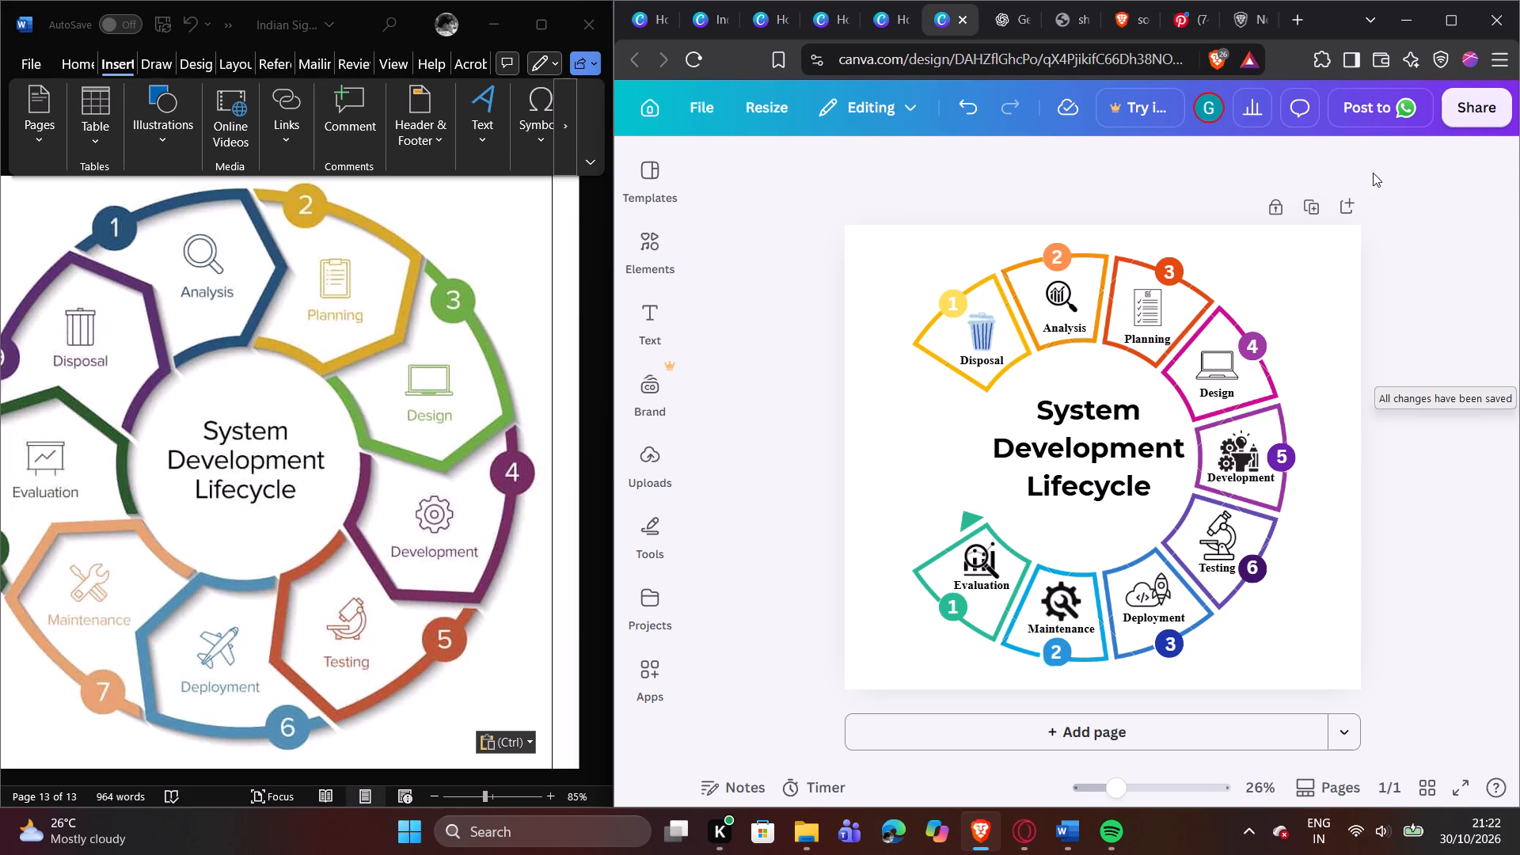
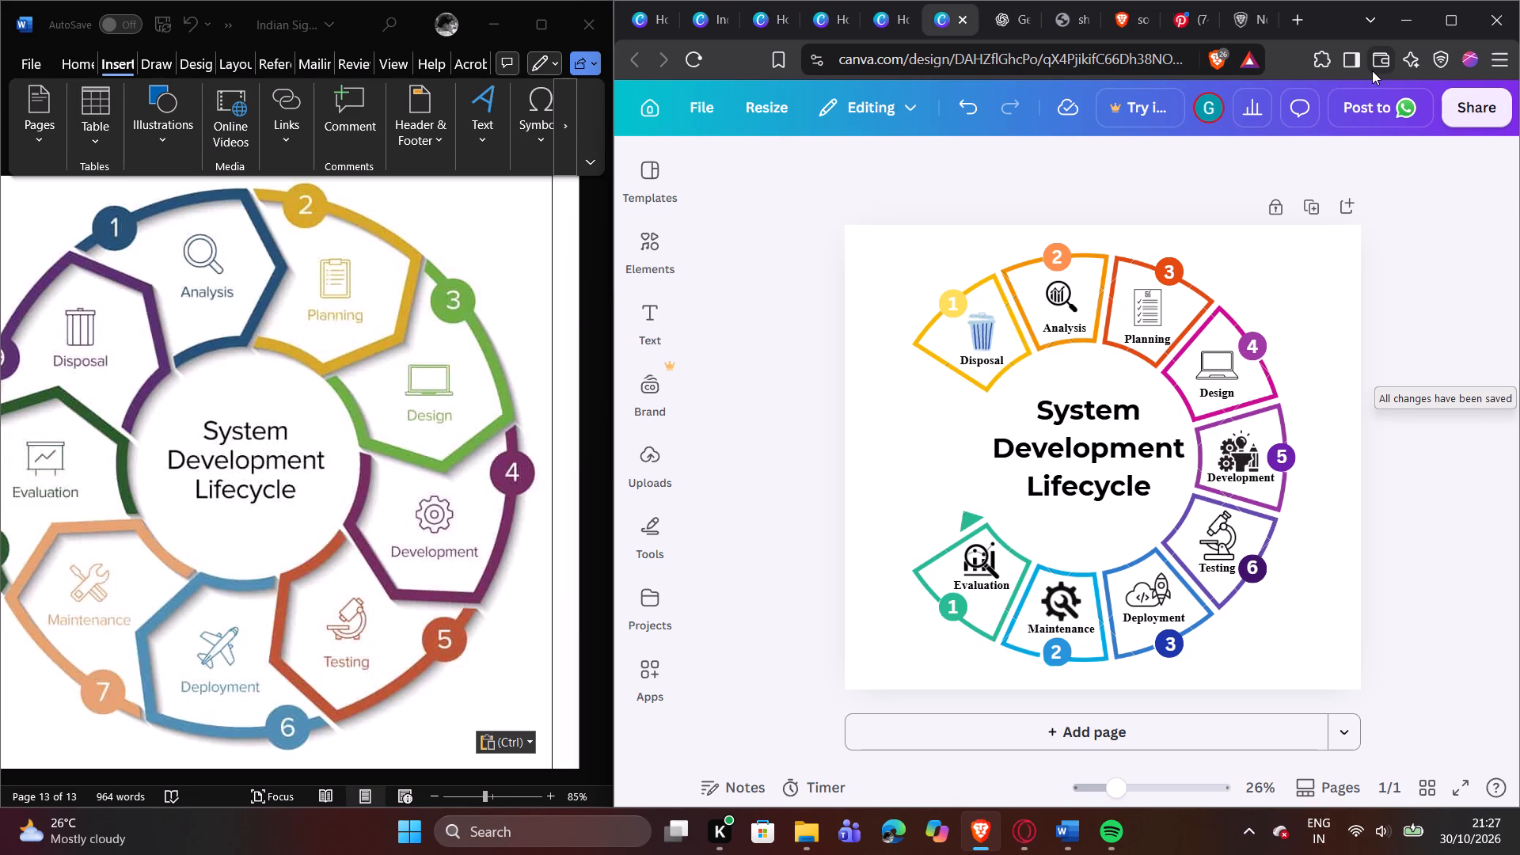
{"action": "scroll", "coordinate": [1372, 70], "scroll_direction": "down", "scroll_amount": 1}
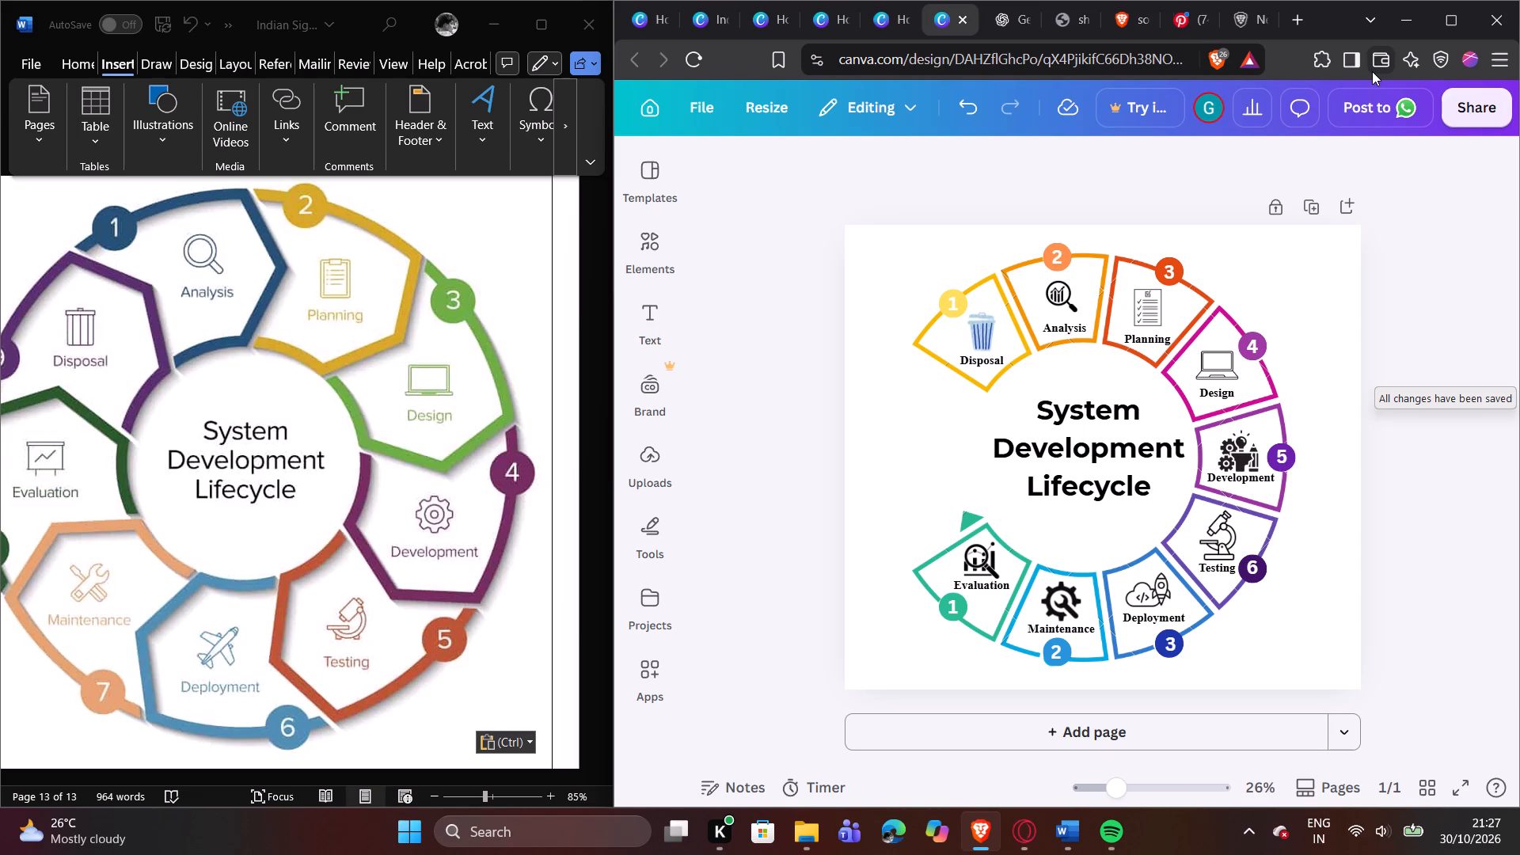
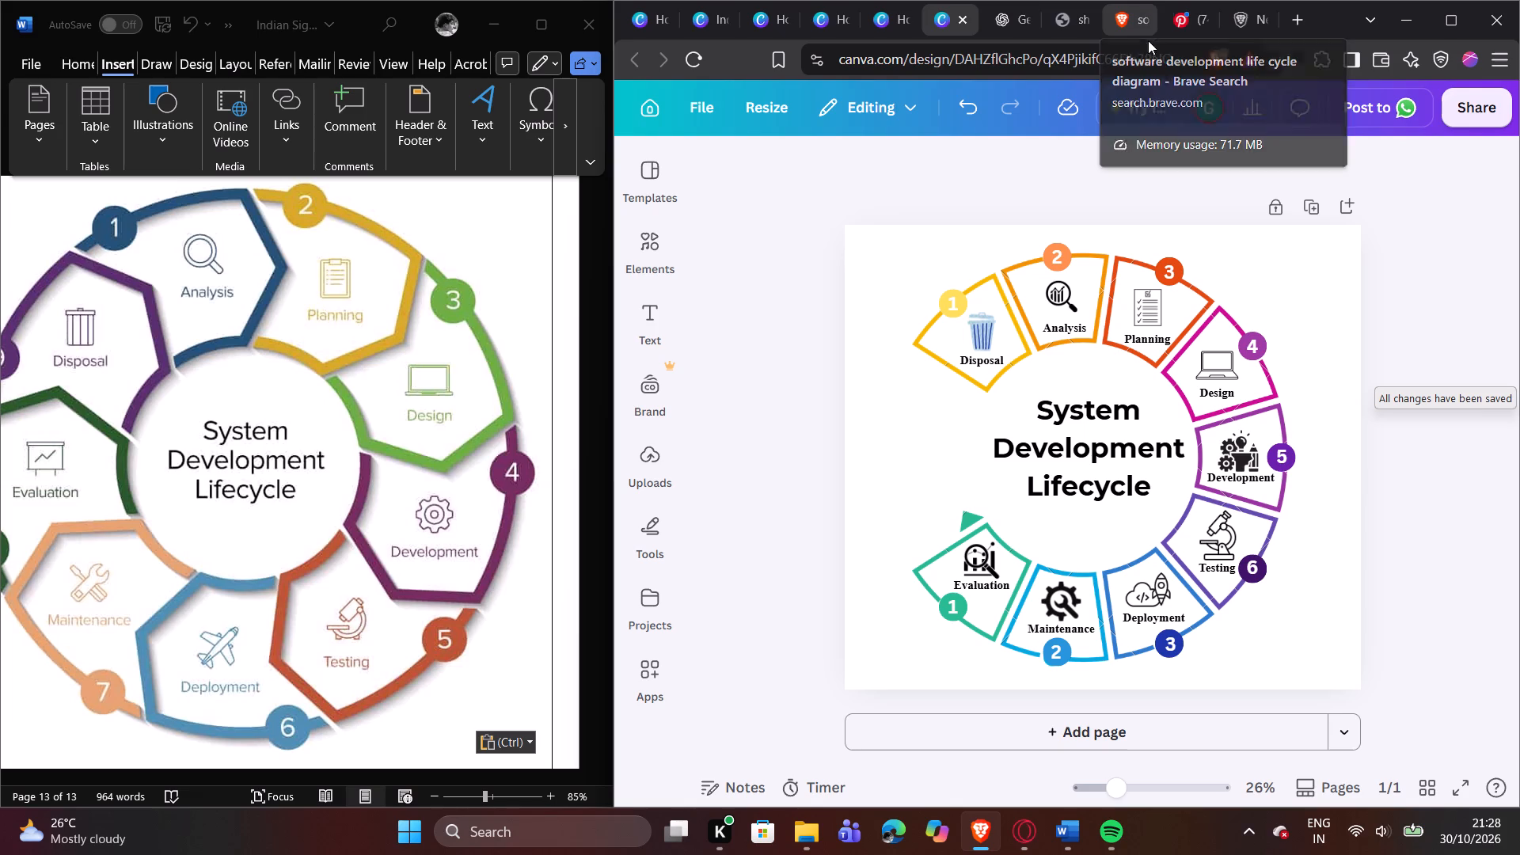
Find smartdraw.com's circular Systems Development Life Cycle example in the software development life cycle image results and copy the image.
{"action": "left_click", "coordinate": [1136, 27]}
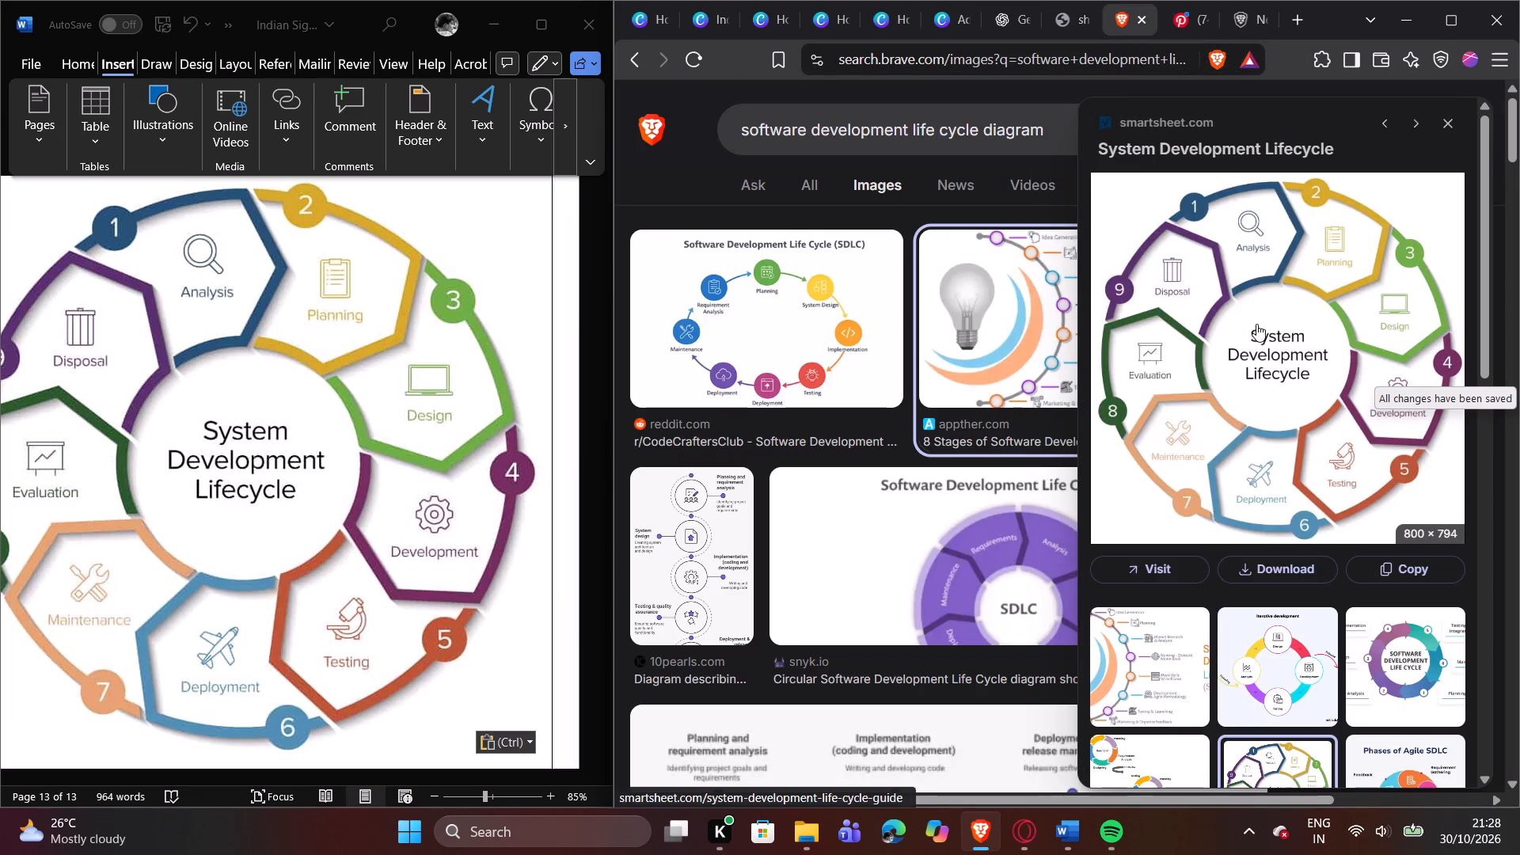
{"action": "left_click", "coordinate": [1451, 123]}
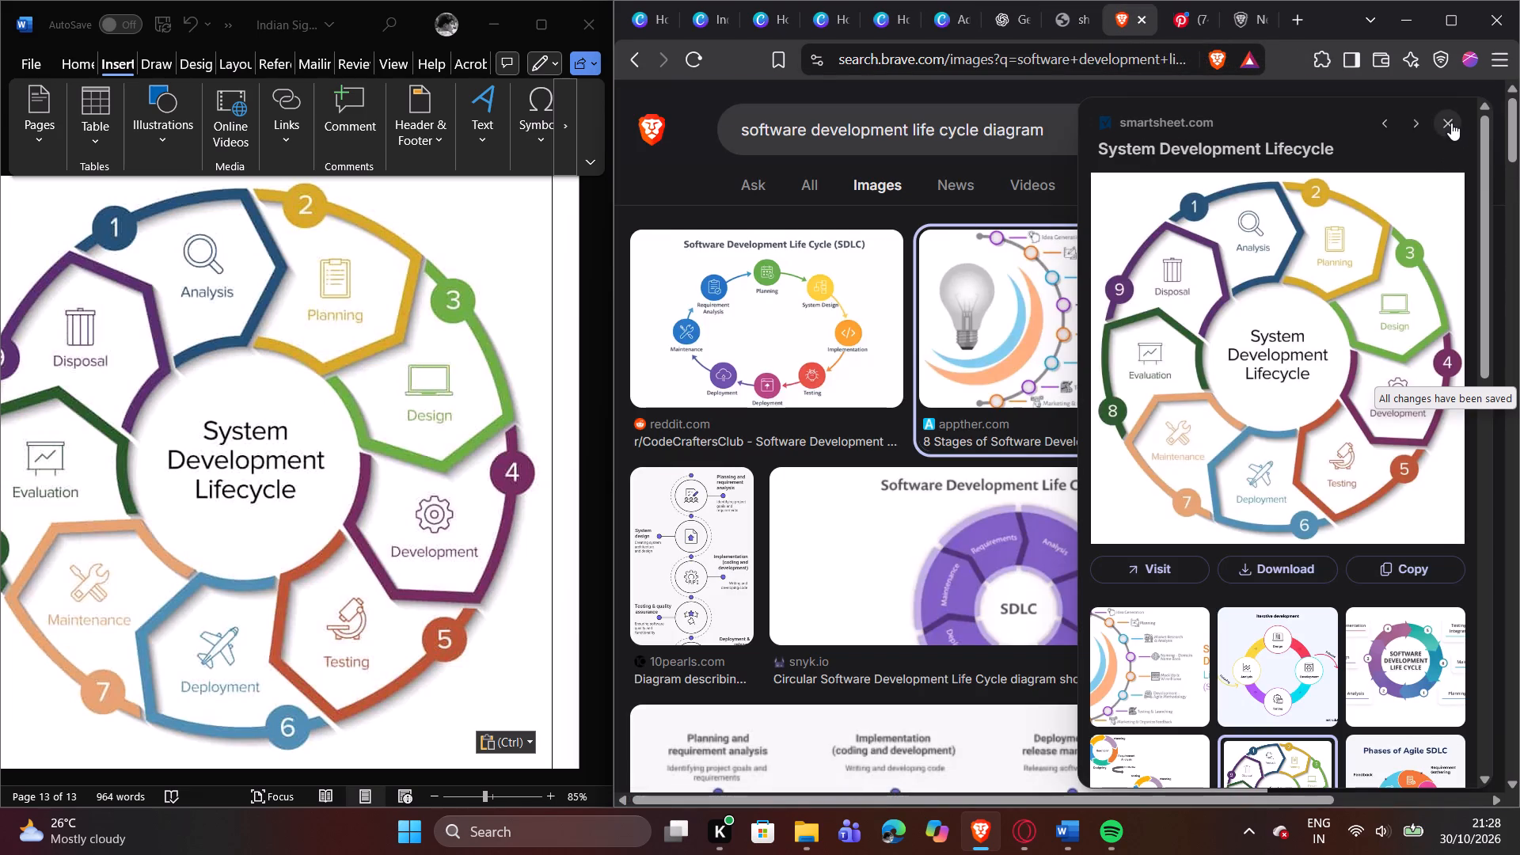
{"action": "scroll", "coordinate": [1207, 419], "scroll_direction": "down", "scroll_amount": 5}
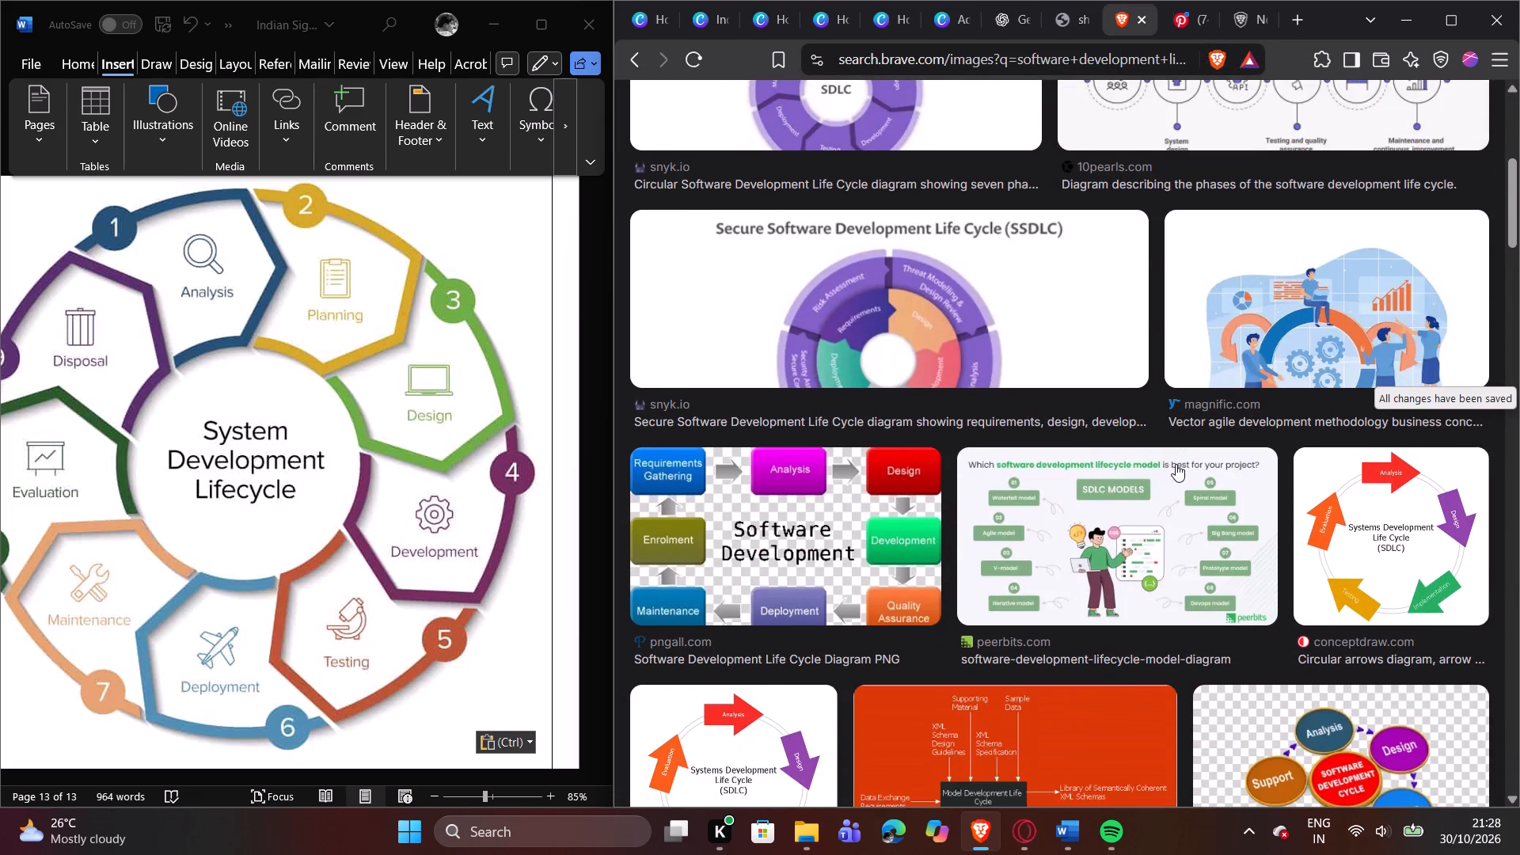
{"action": "scroll", "coordinate": [1176, 464], "scroll_direction": "down", "scroll_amount": 6}
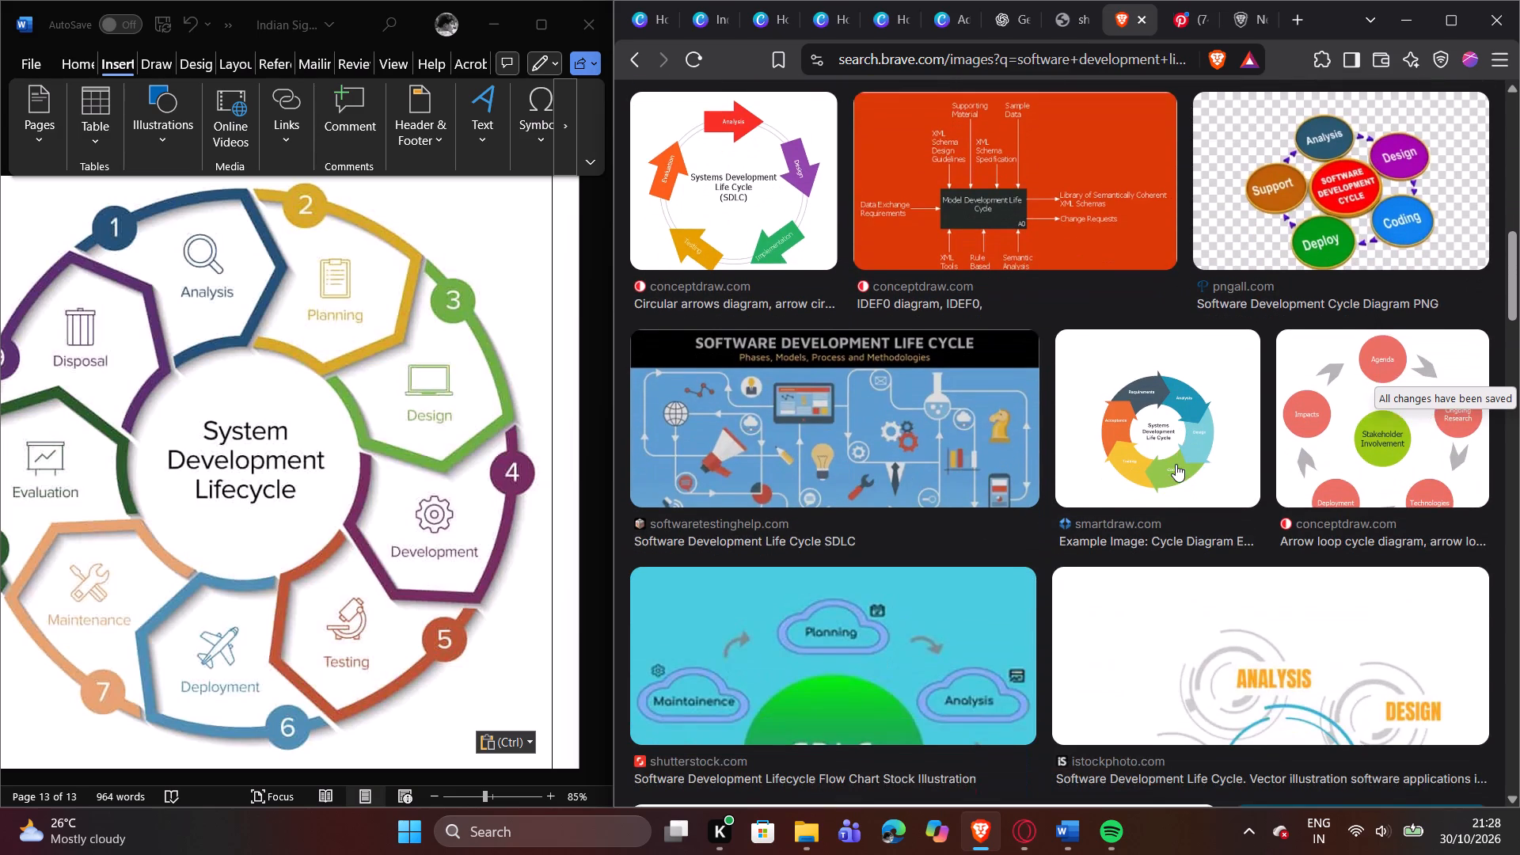
{"action": "left_click", "coordinate": [1213, 428]}
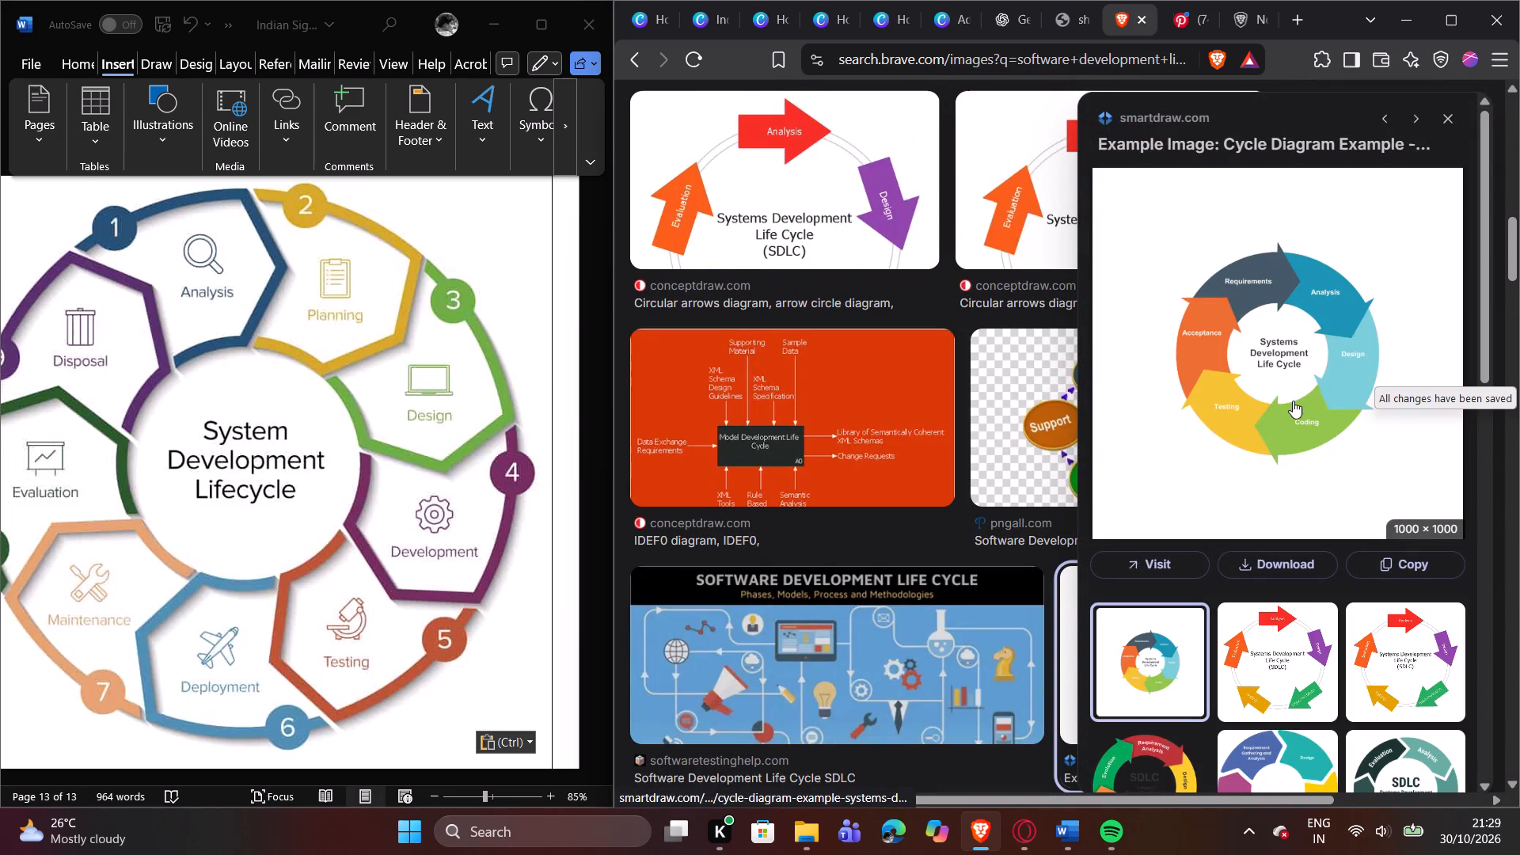
{"action": "right_click", "coordinate": [1290, 399]}
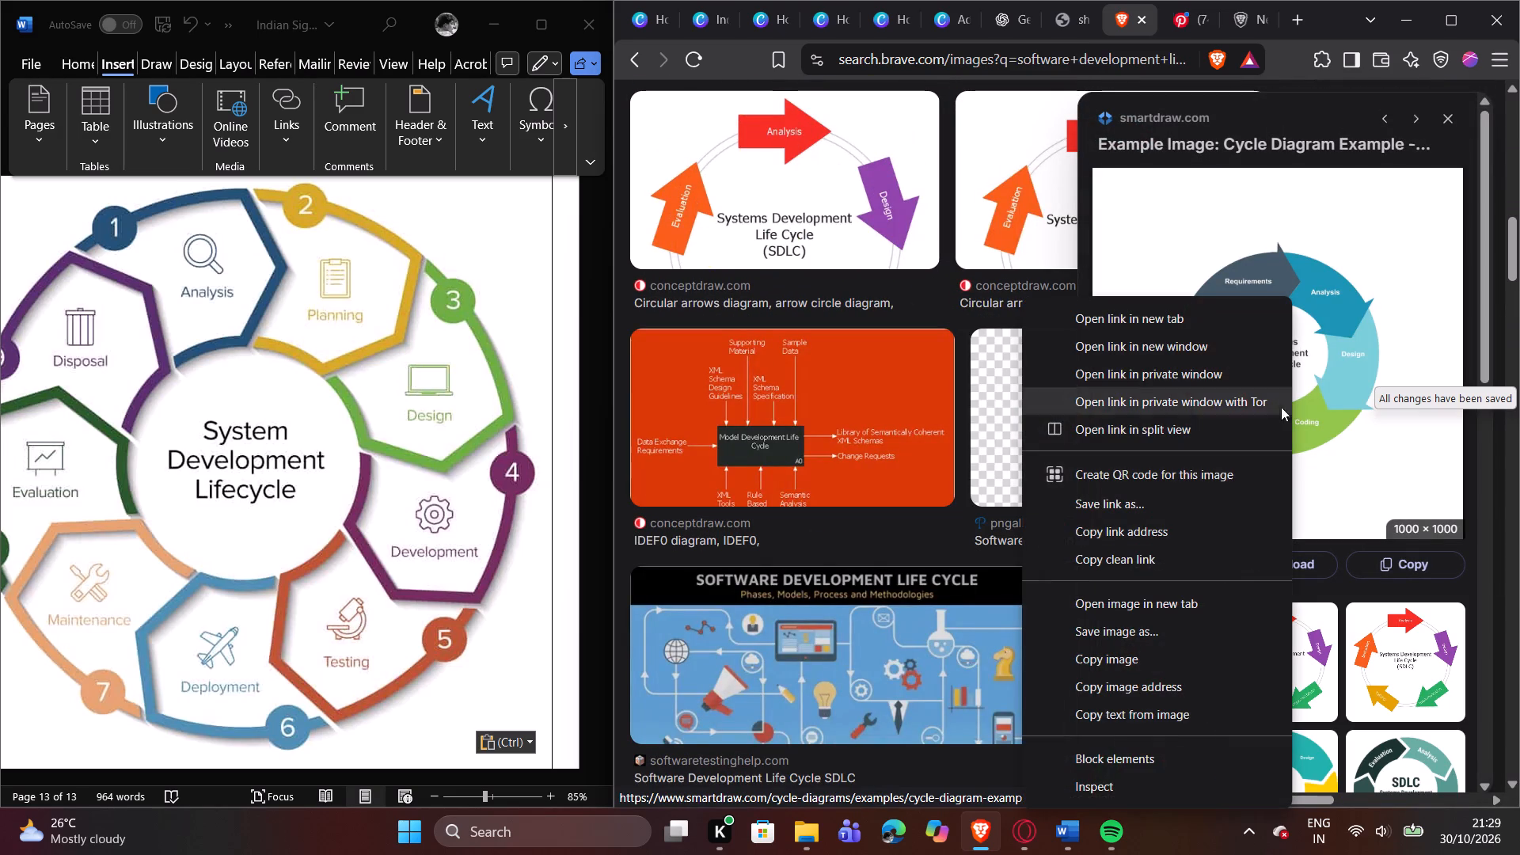
{"action": "left_click", "coordinate": [1099, 658]}
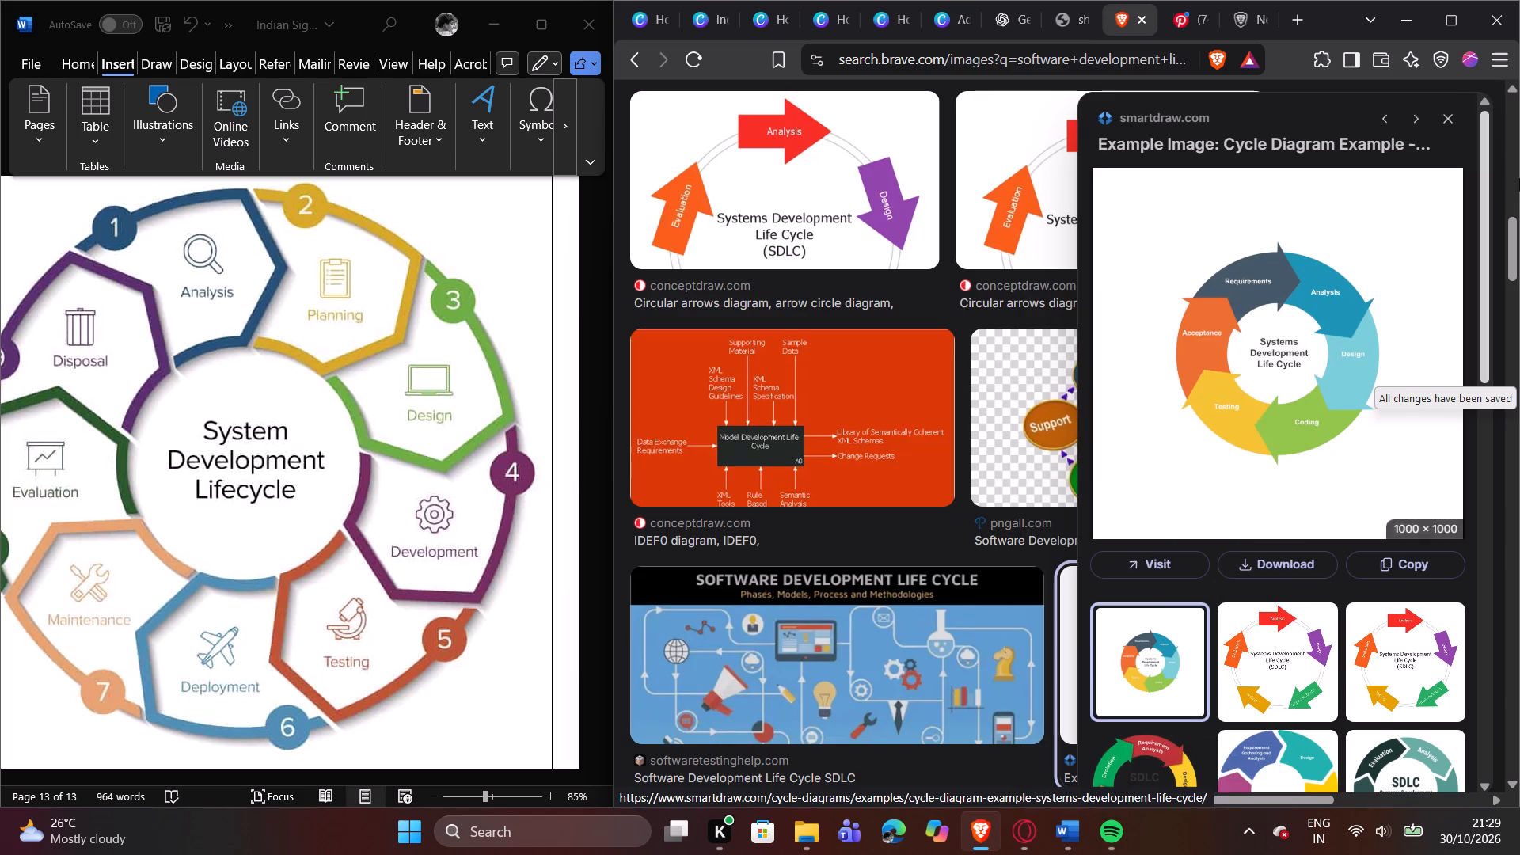
{"action": "left_click", "coordinate": [1450, 116]}
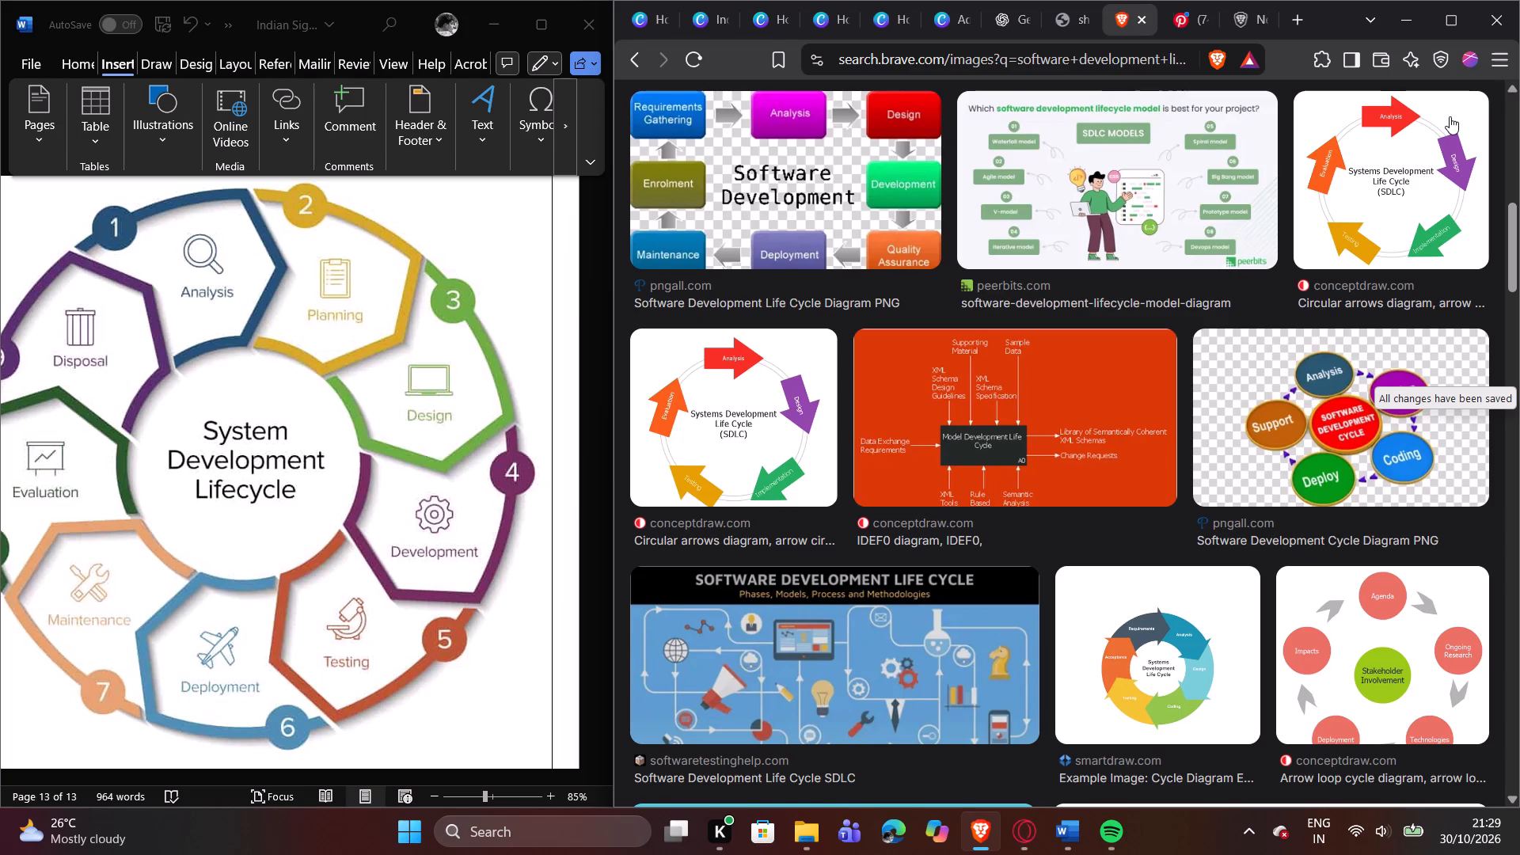
In Word, replace the nine-stage System Development Lifecycle picture with the copied Systems Development Life Cycle image.
{"action": "left_click", "coordinate": [344, 478]}
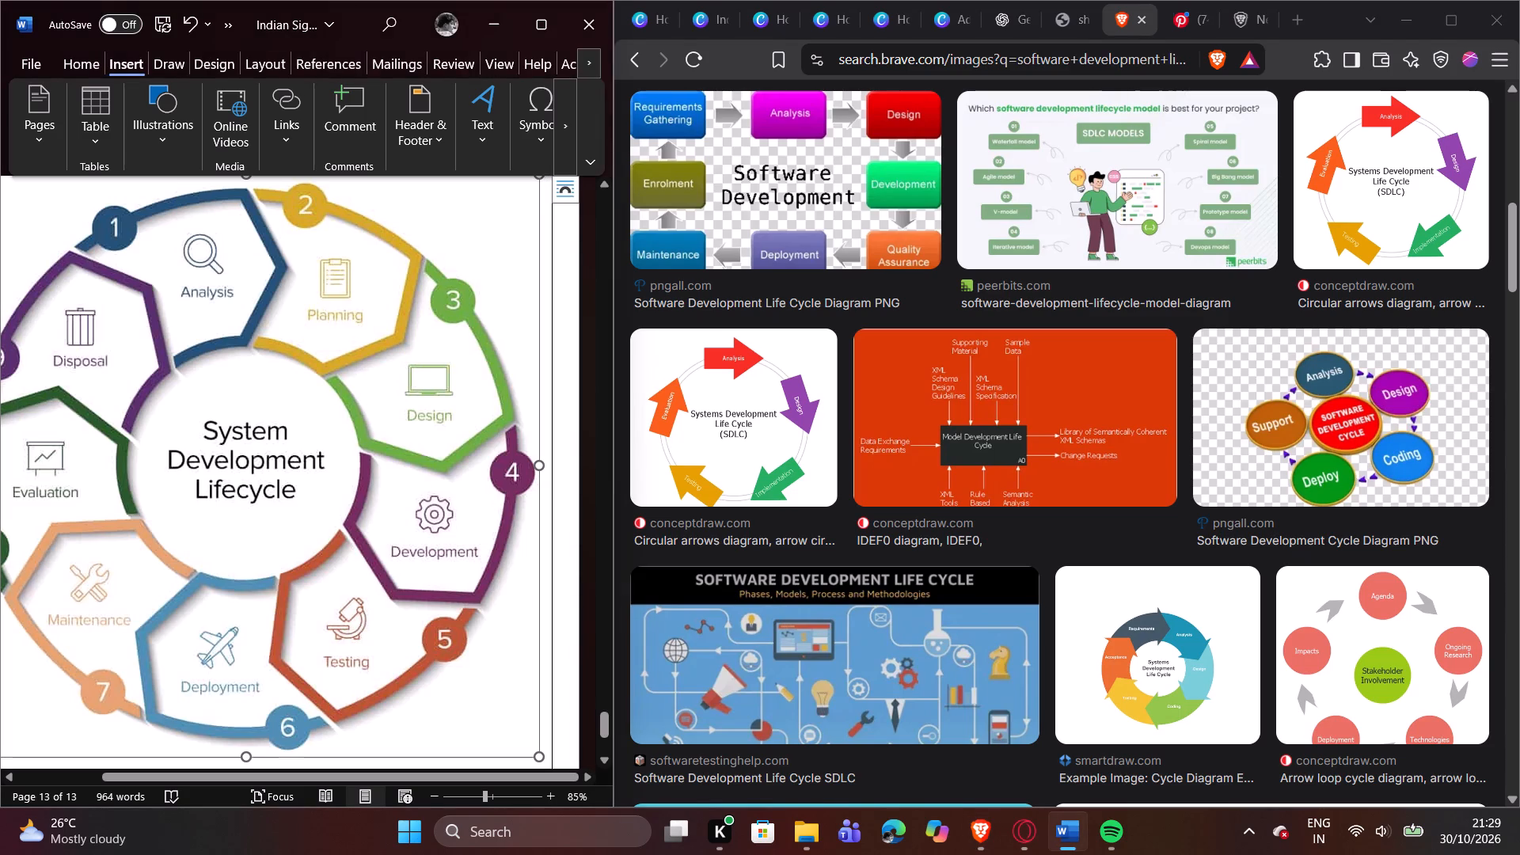
{"action": "key", "text": "BackSpace"}
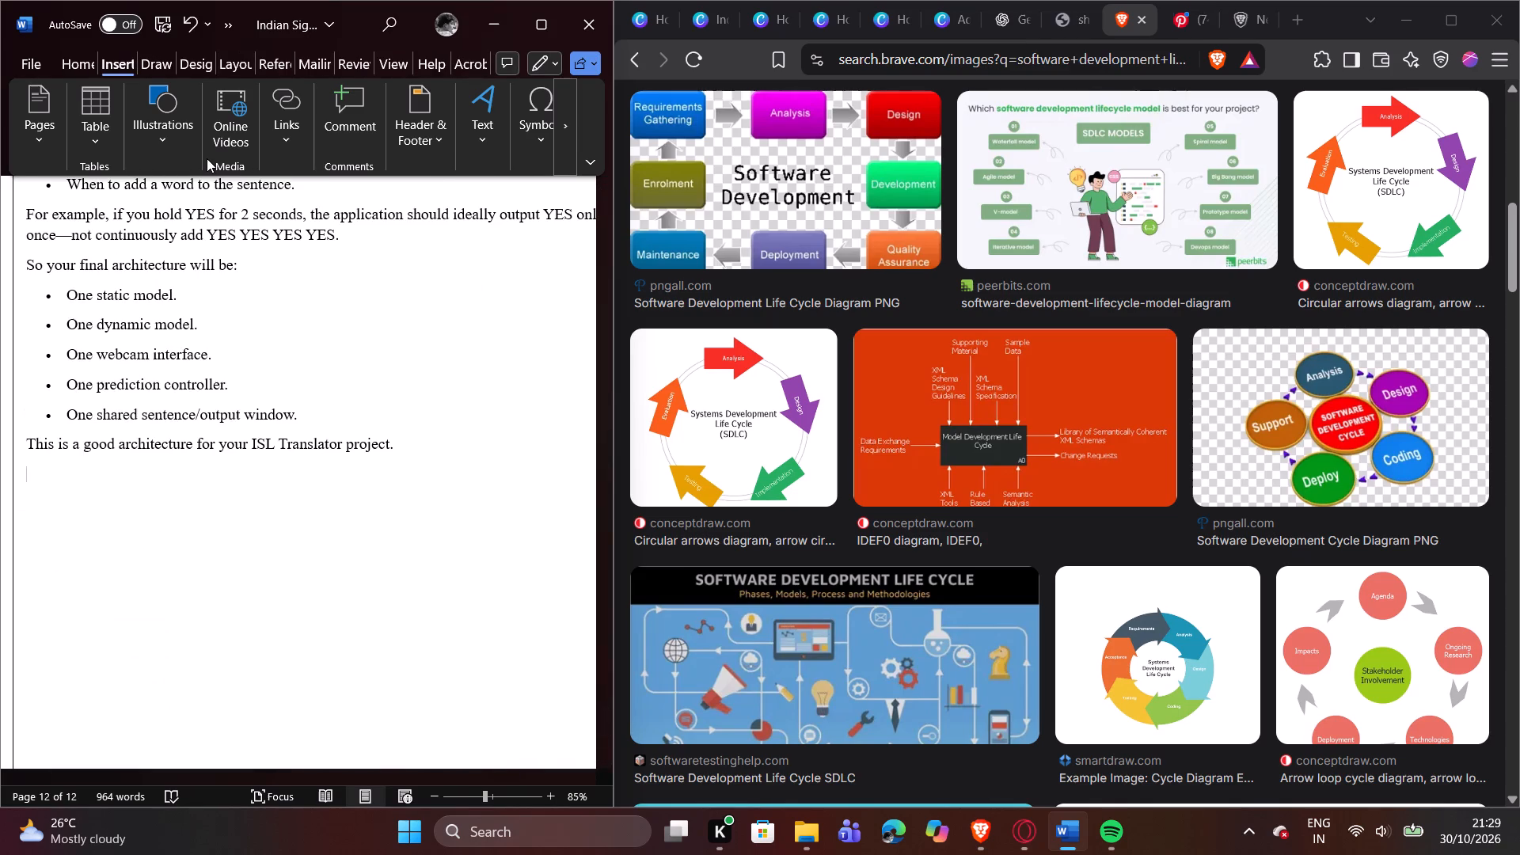
{"action": "key", "text": "ctrl+v"}
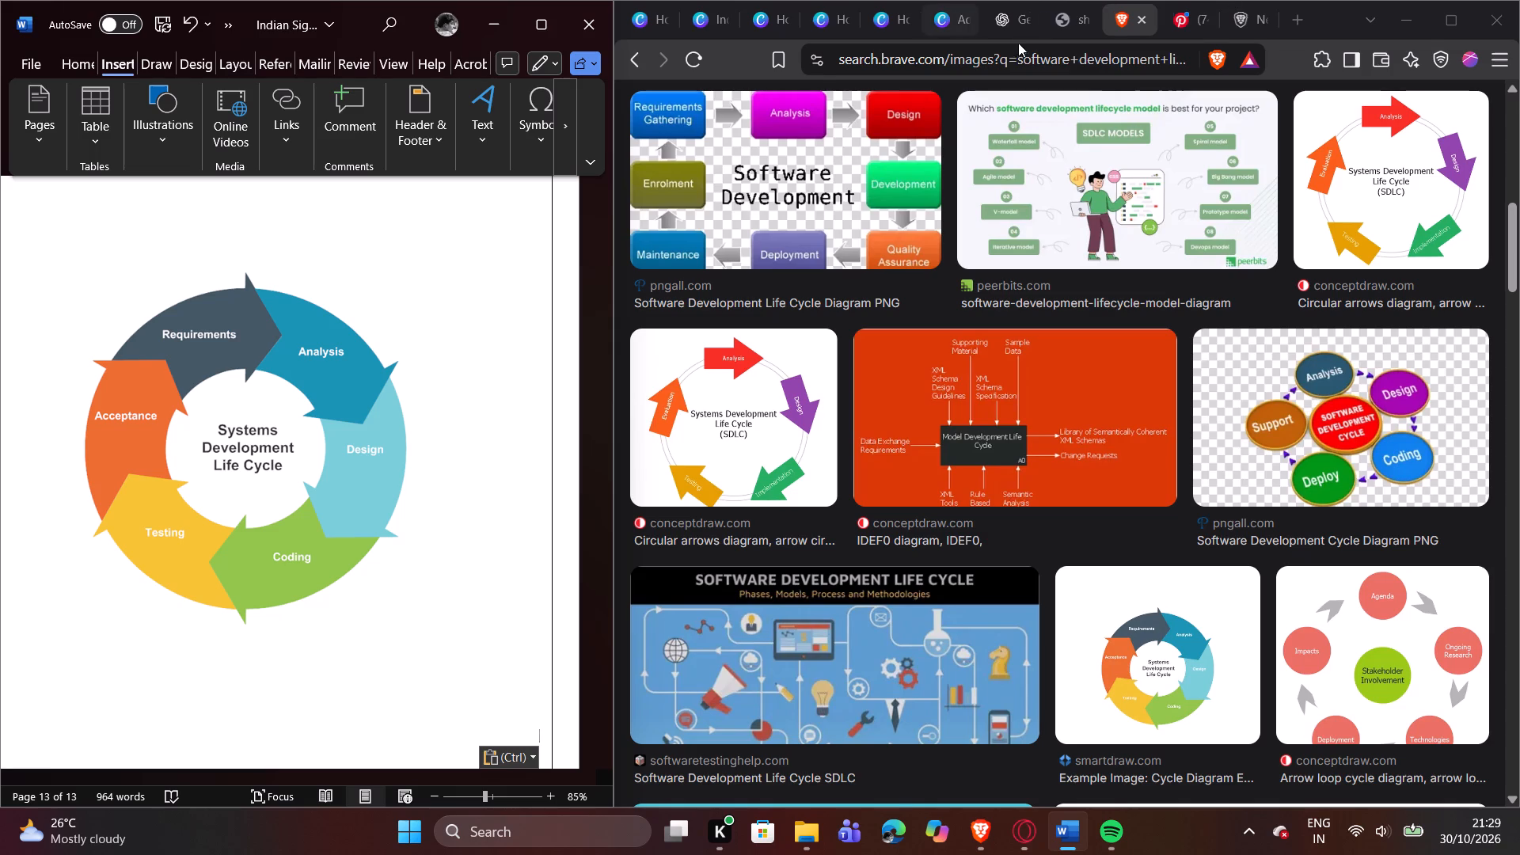
Return to Canva's home page and move the blank 2000 x 1800 px Untitled Design to the trash.
{"action": "left_click", "coordinate": [947, 16]}
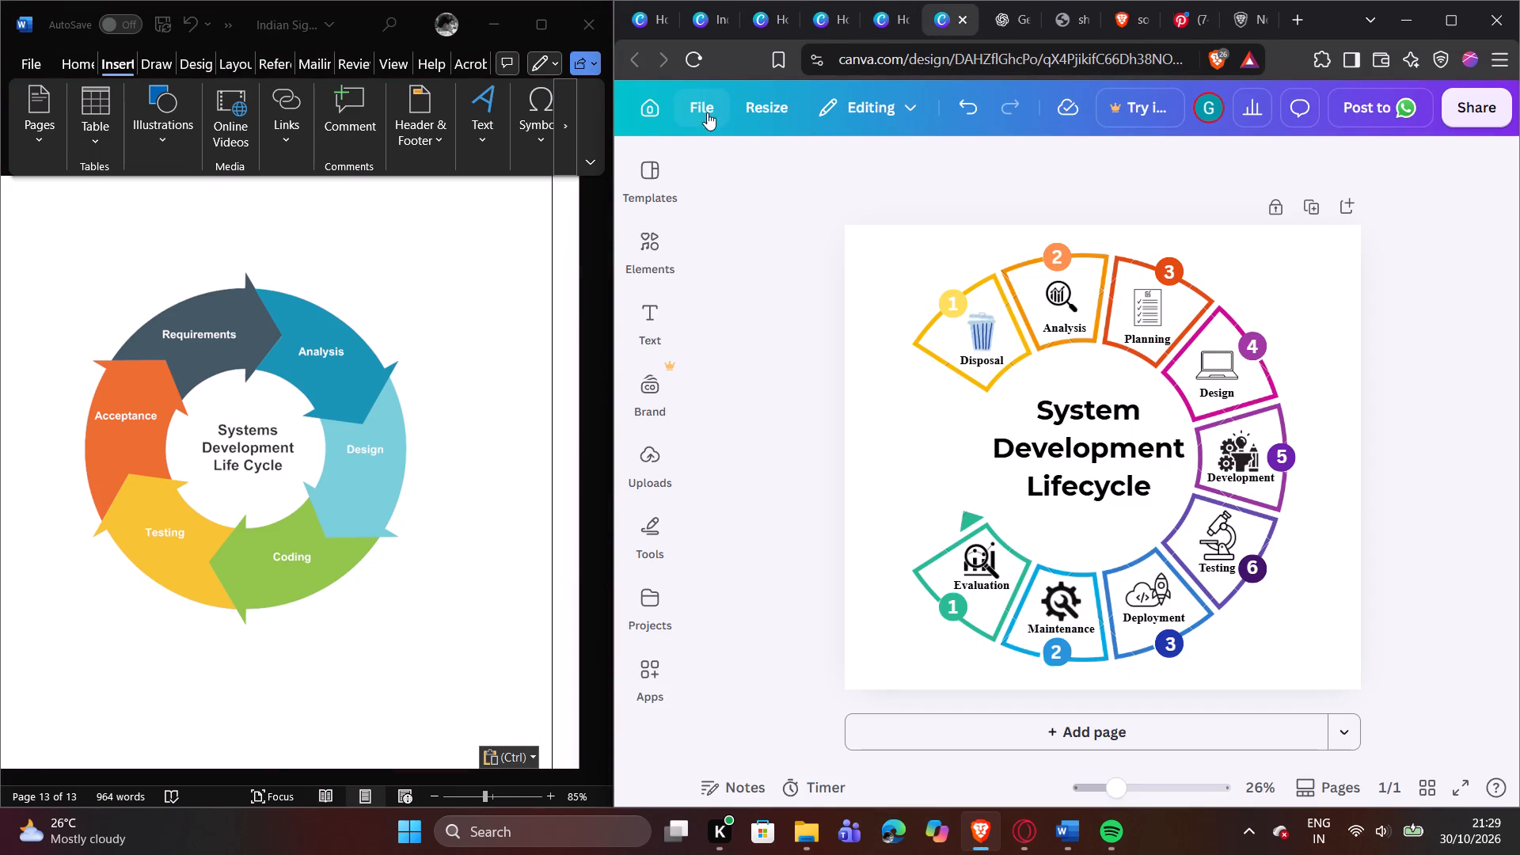
{"action": "left_click", "coordinate": [650, 95]}
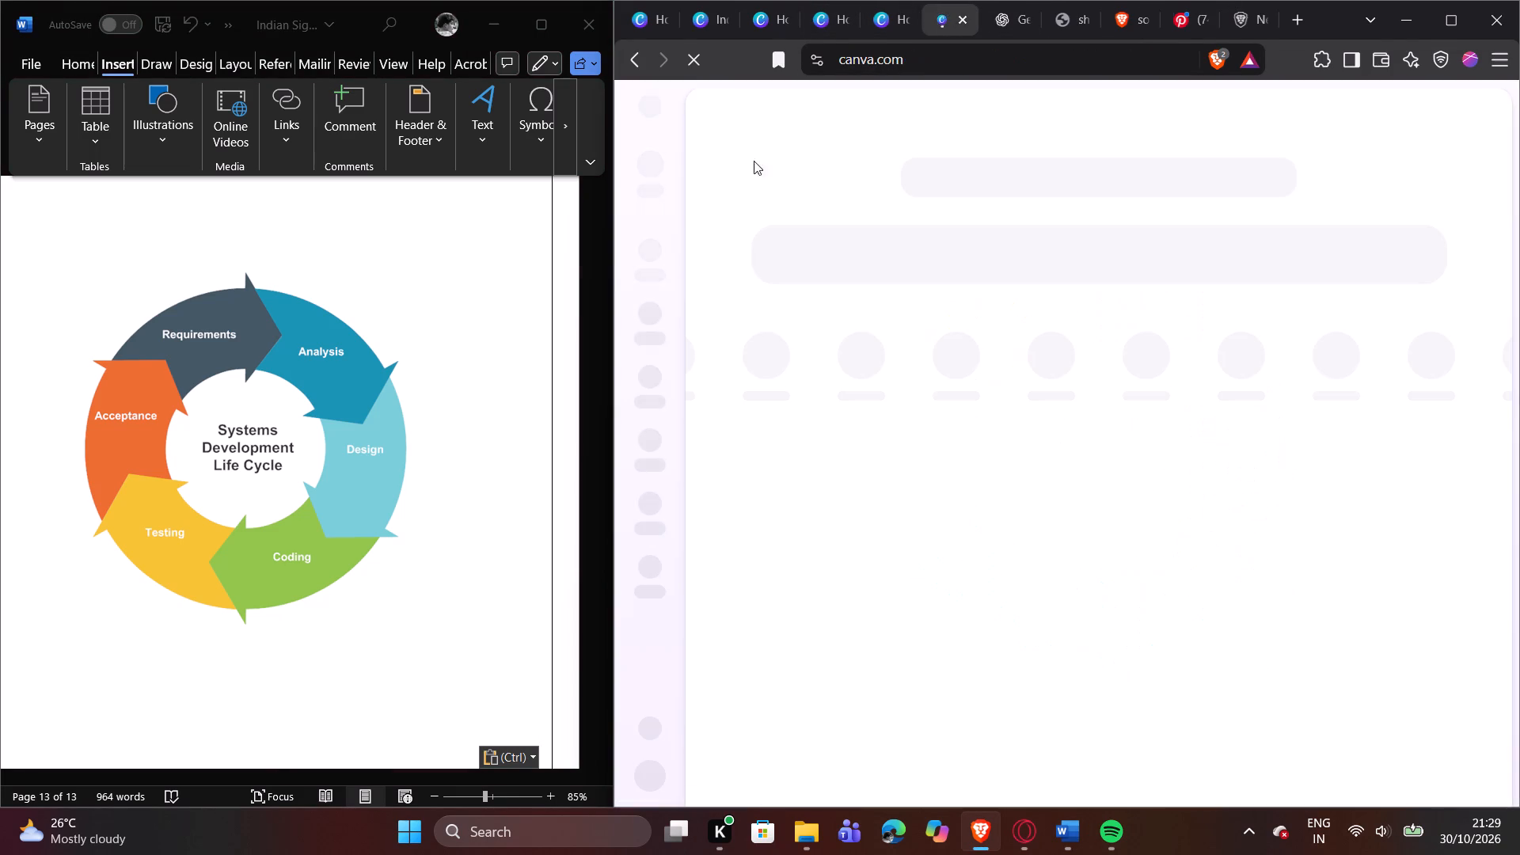
{"action": "scroll", "coordinate": [1123, 545], "scroll_direction": "down", "scroll_amount": 1}
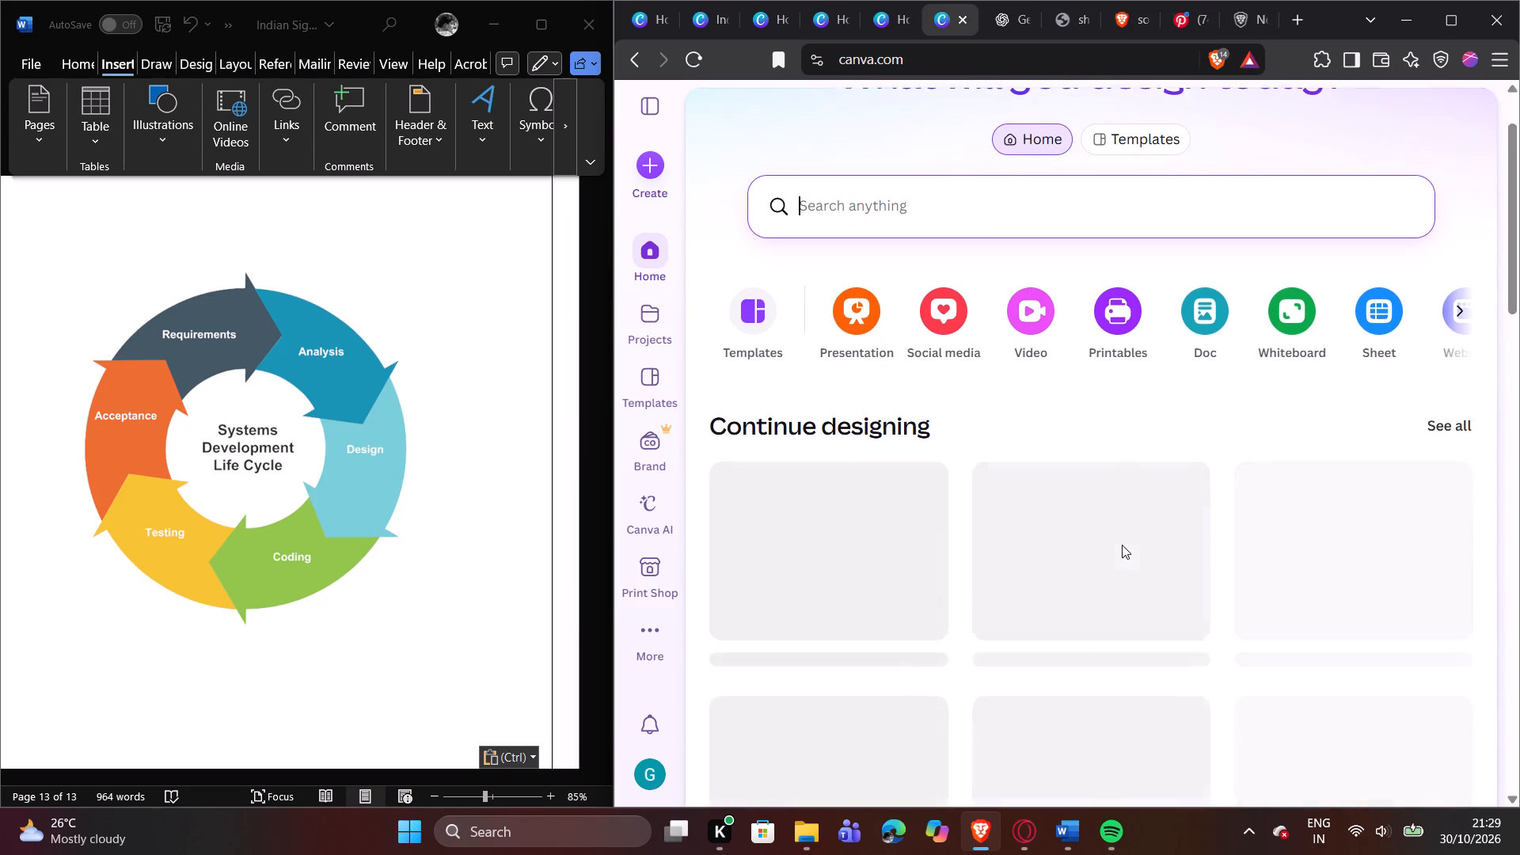
{"action": "scroll", "coordinate": [1122, 545], "scroll_direction": "down", "scroll_amount": 2}
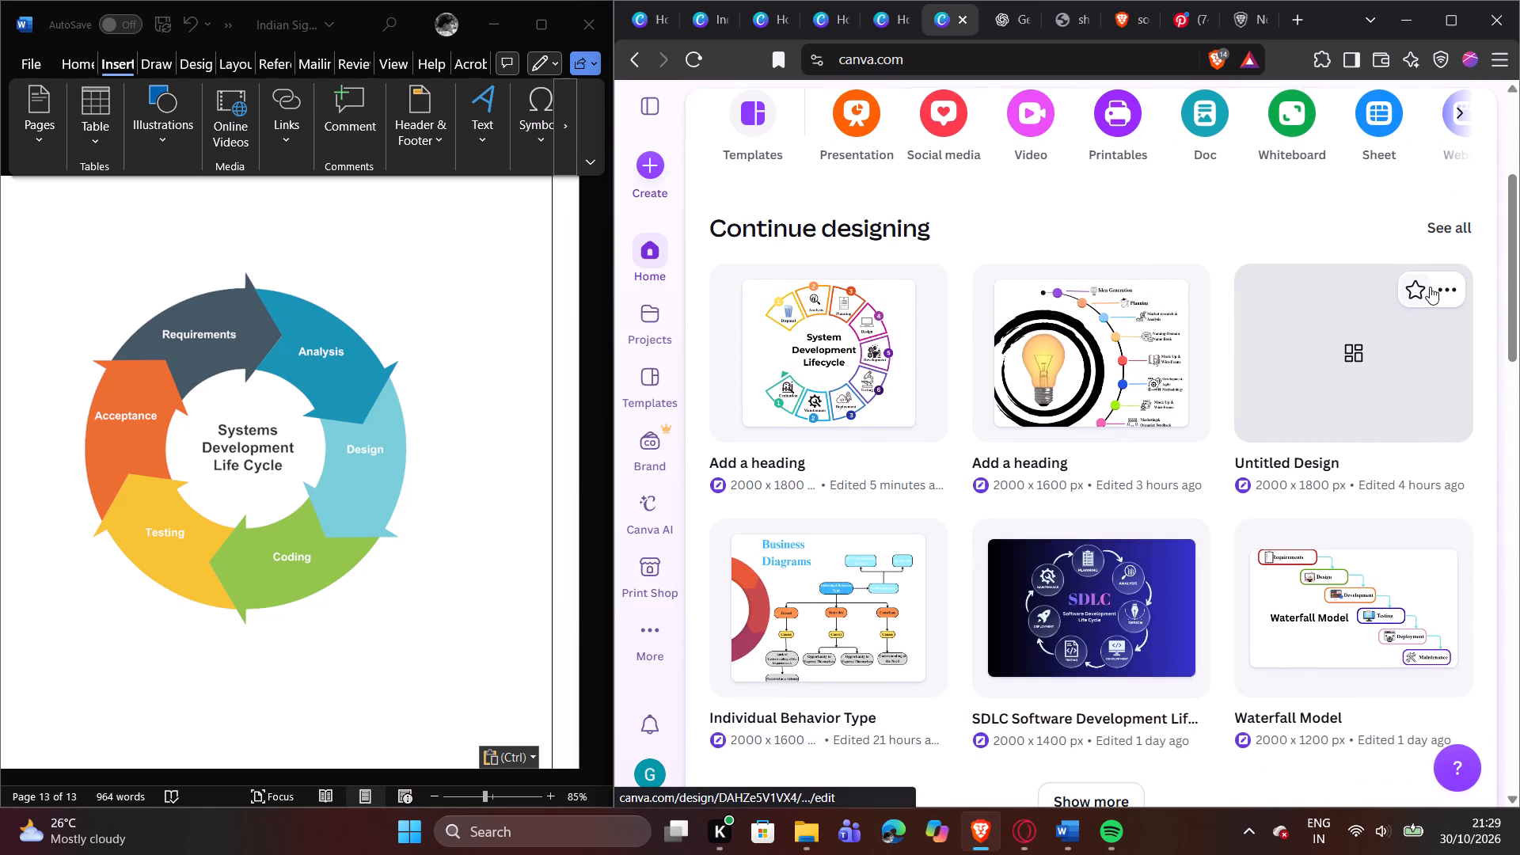
{"action": "left_click", "coordinate": [1446, 289]}
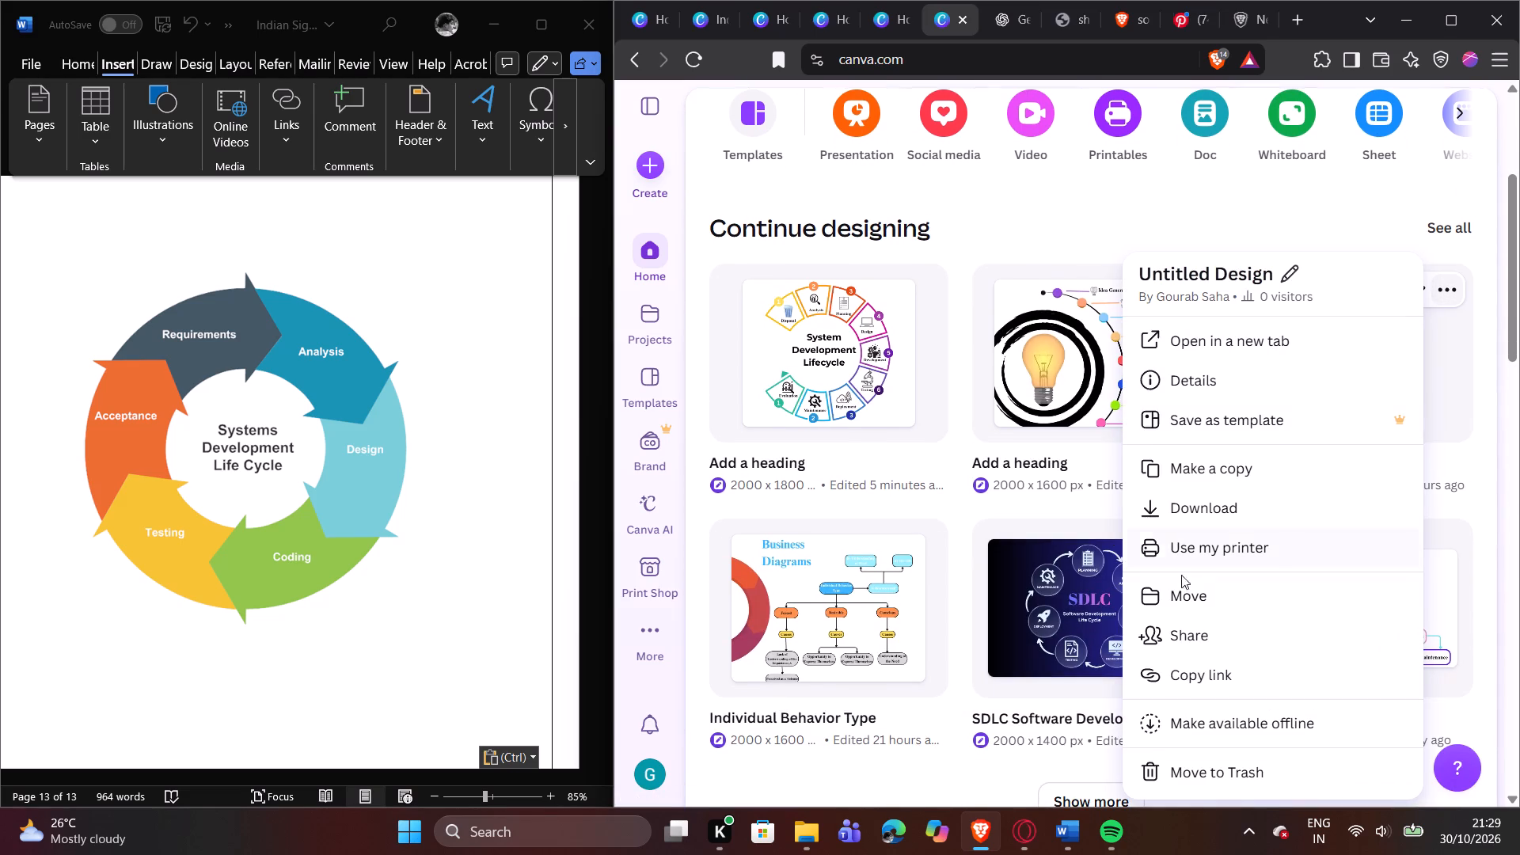
{"action": "left_click", "coordinate": [1232, 758]}
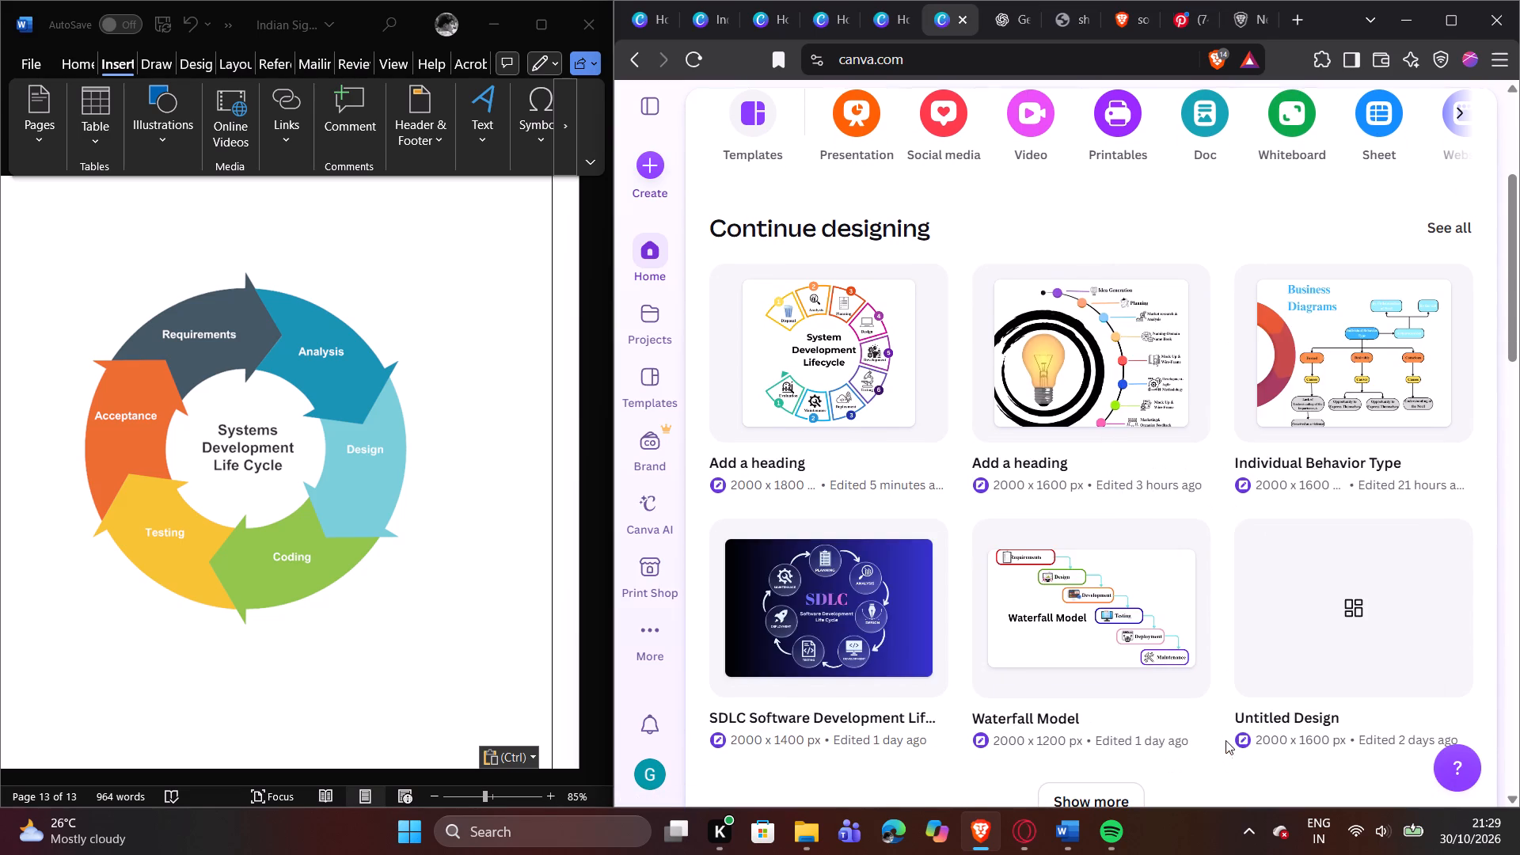
Create a new custom-size design 2000 px wide and 1800 px high.
{"action": "left_click", "coordinate": [655, 154]}
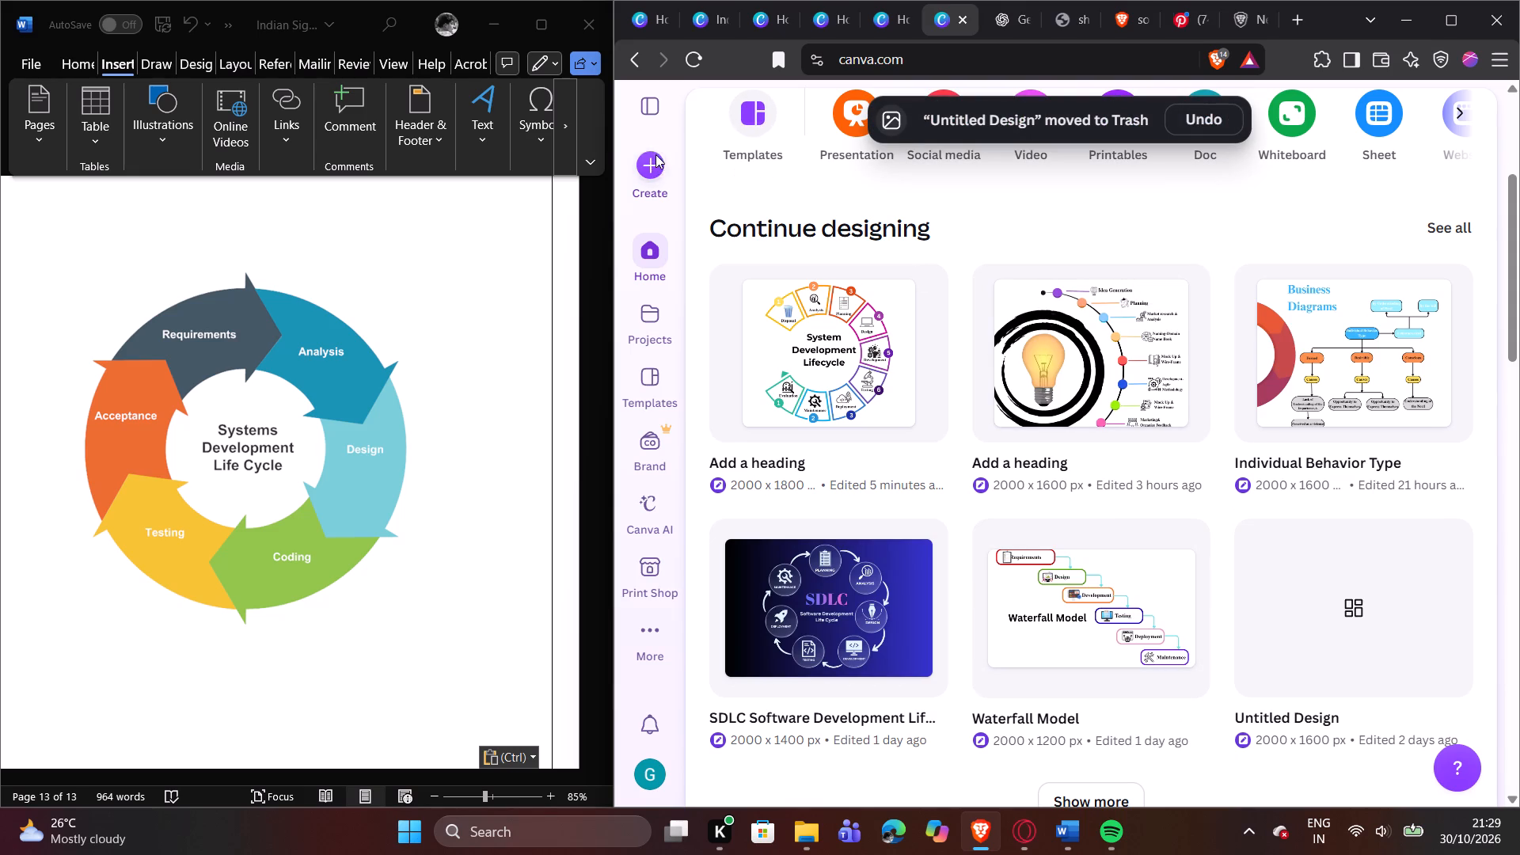
{"action": "left_click", "coordinate": [795, 650]}
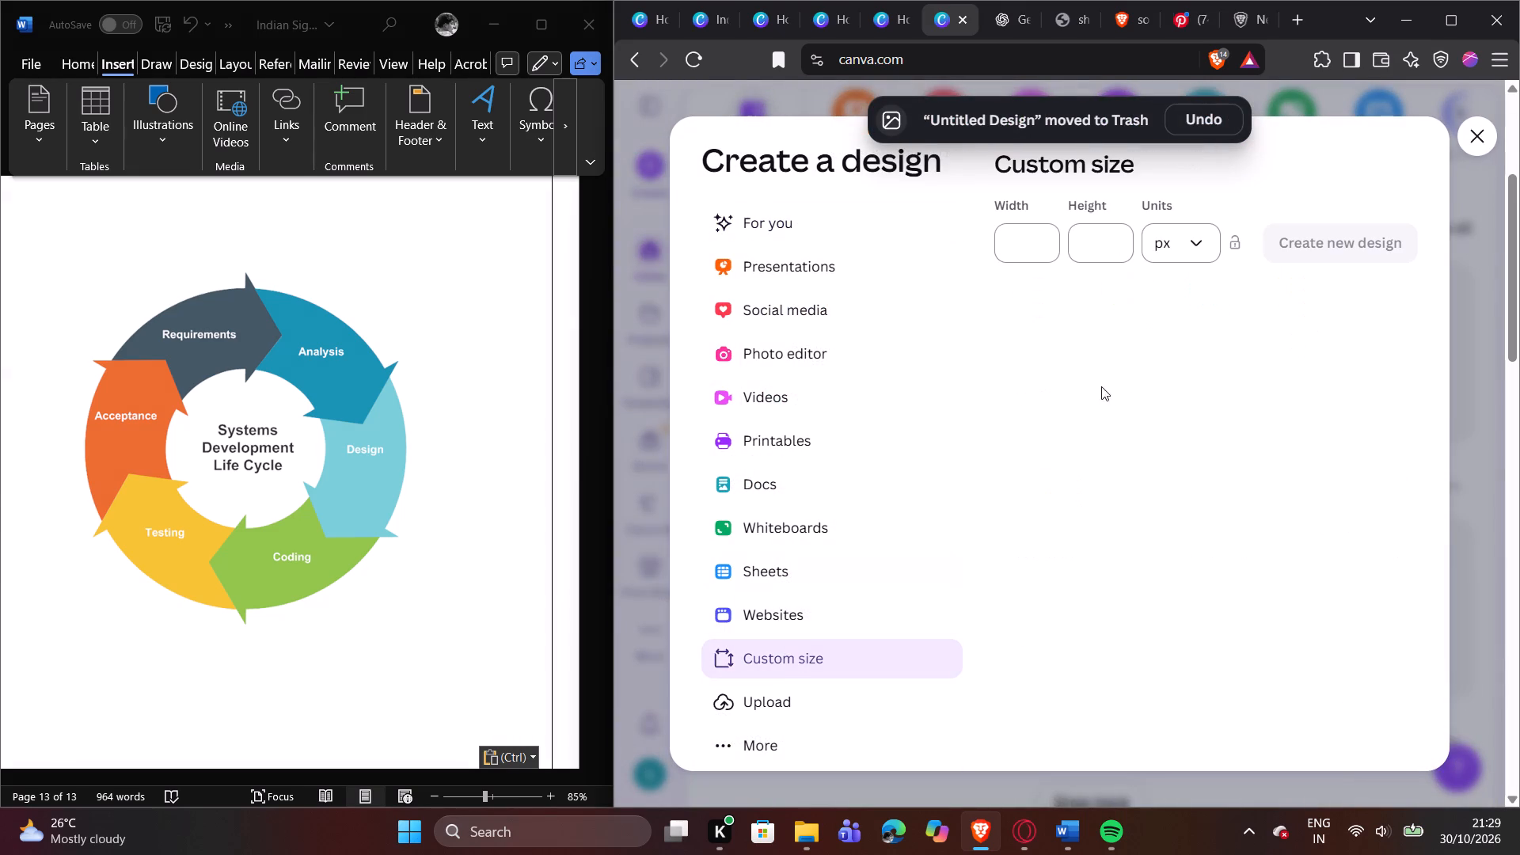
{"action": "left_click", "coordinate": [1028, 248]}
{"action": "type", "text": "2000"}
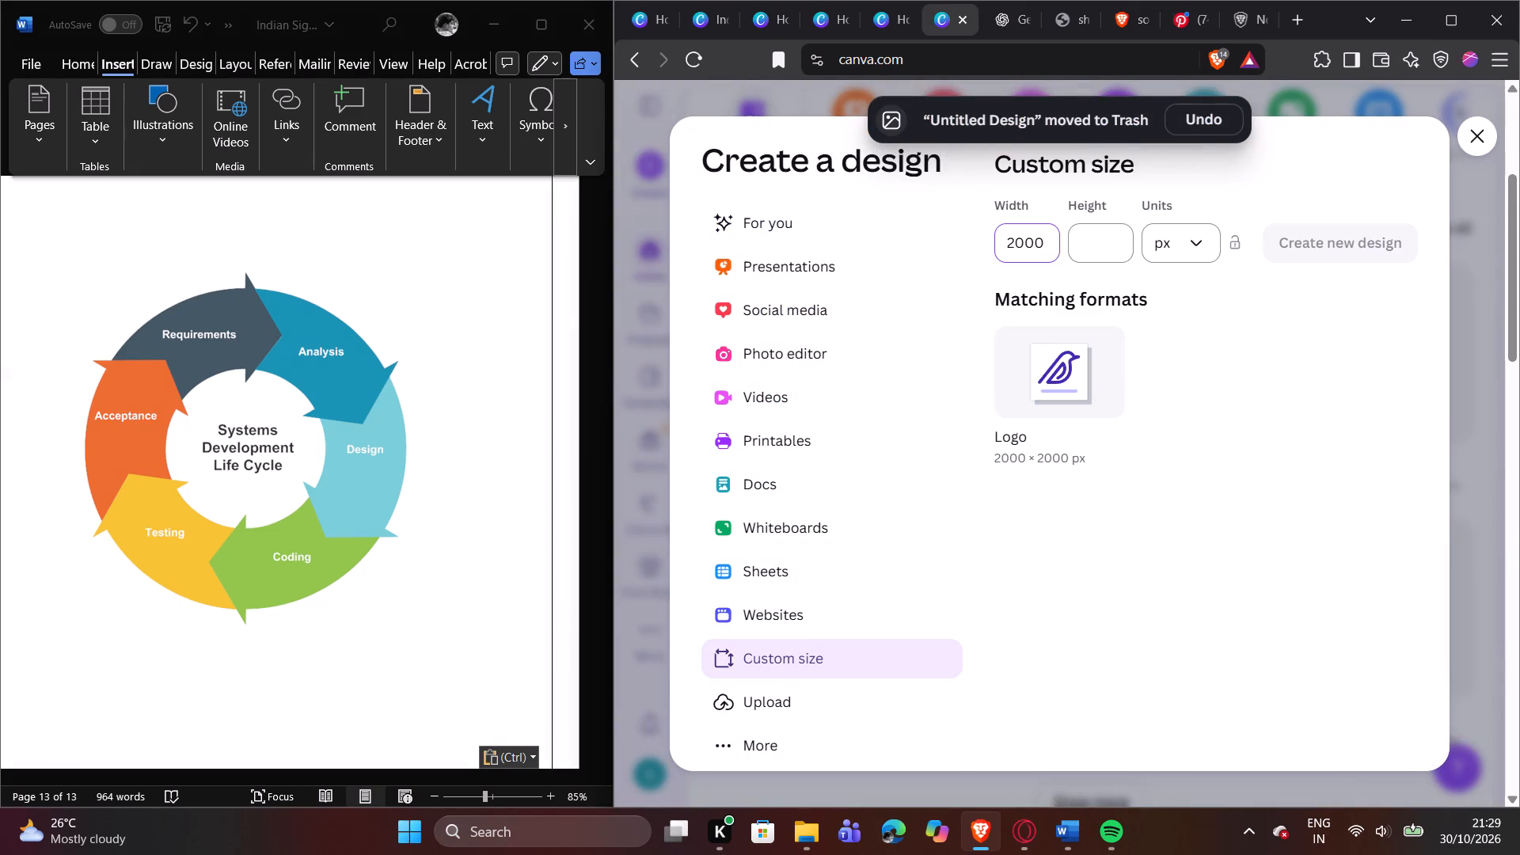
{"action": "key", "text": "Tab"}
{"action": "key", "text": "1"}
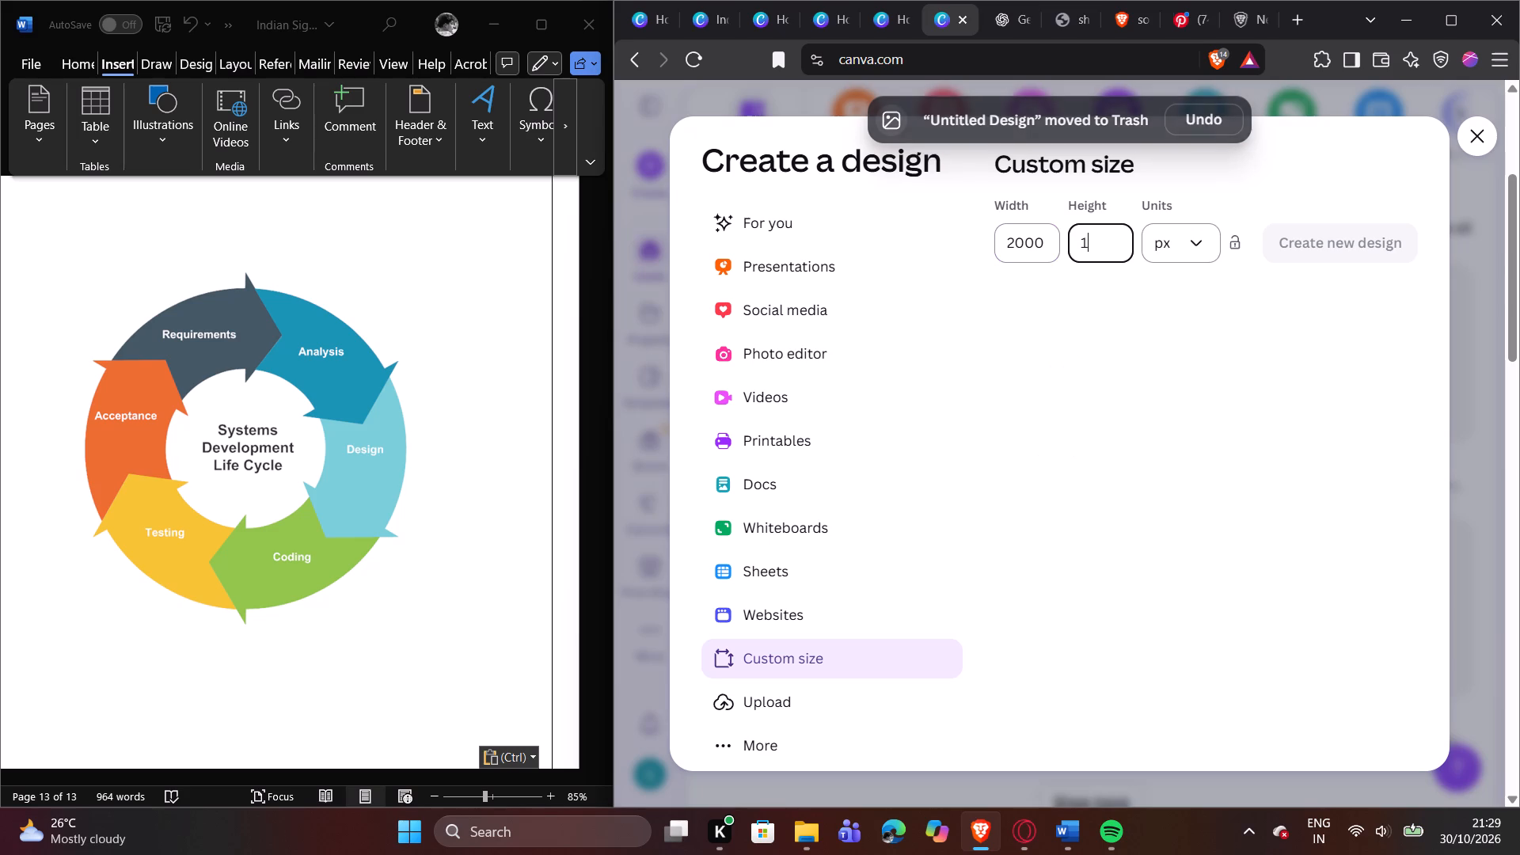
{"action": "type", "text": "800"}
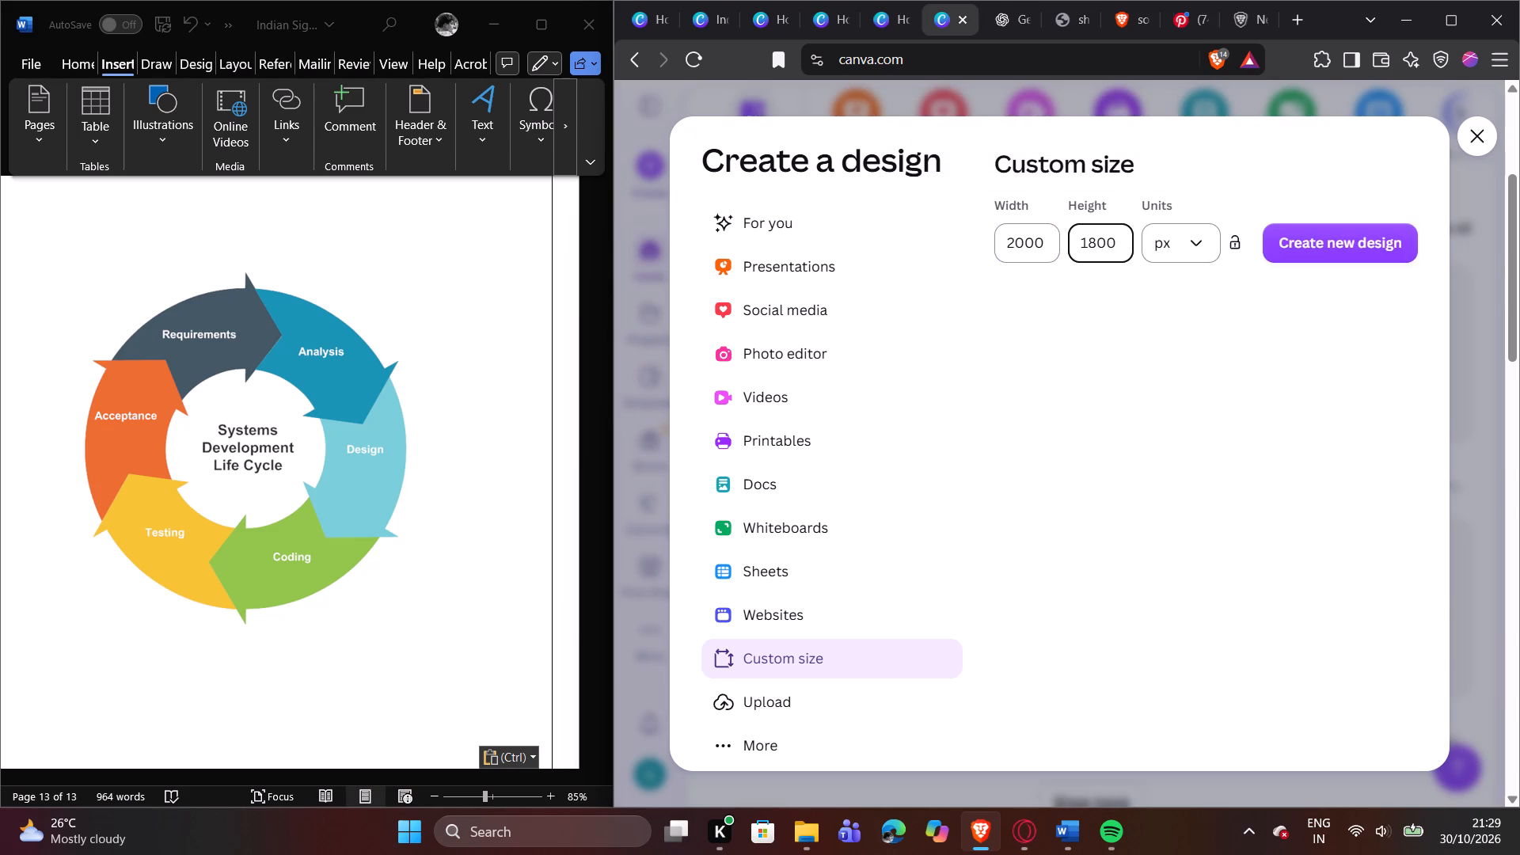
{"action": "key", "text": "Return"}
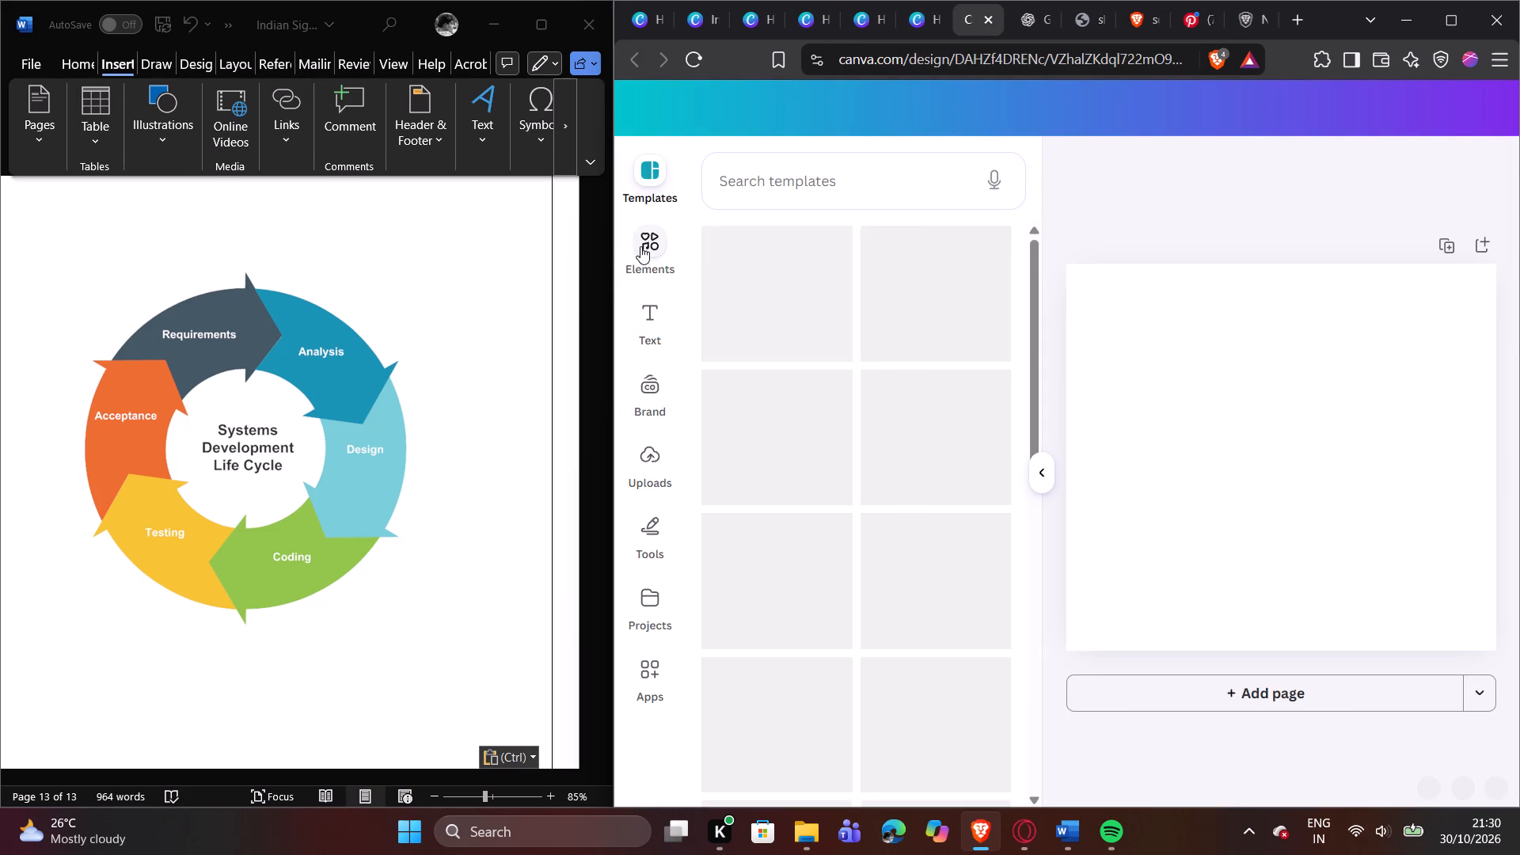
Search the elements for "9 part cylender" and look through the graphics results for a segmented ring.
{"action": "left_click", "coordinate": [641, 247]}
{"action": "left_click", "coordinate": [786, 159]}
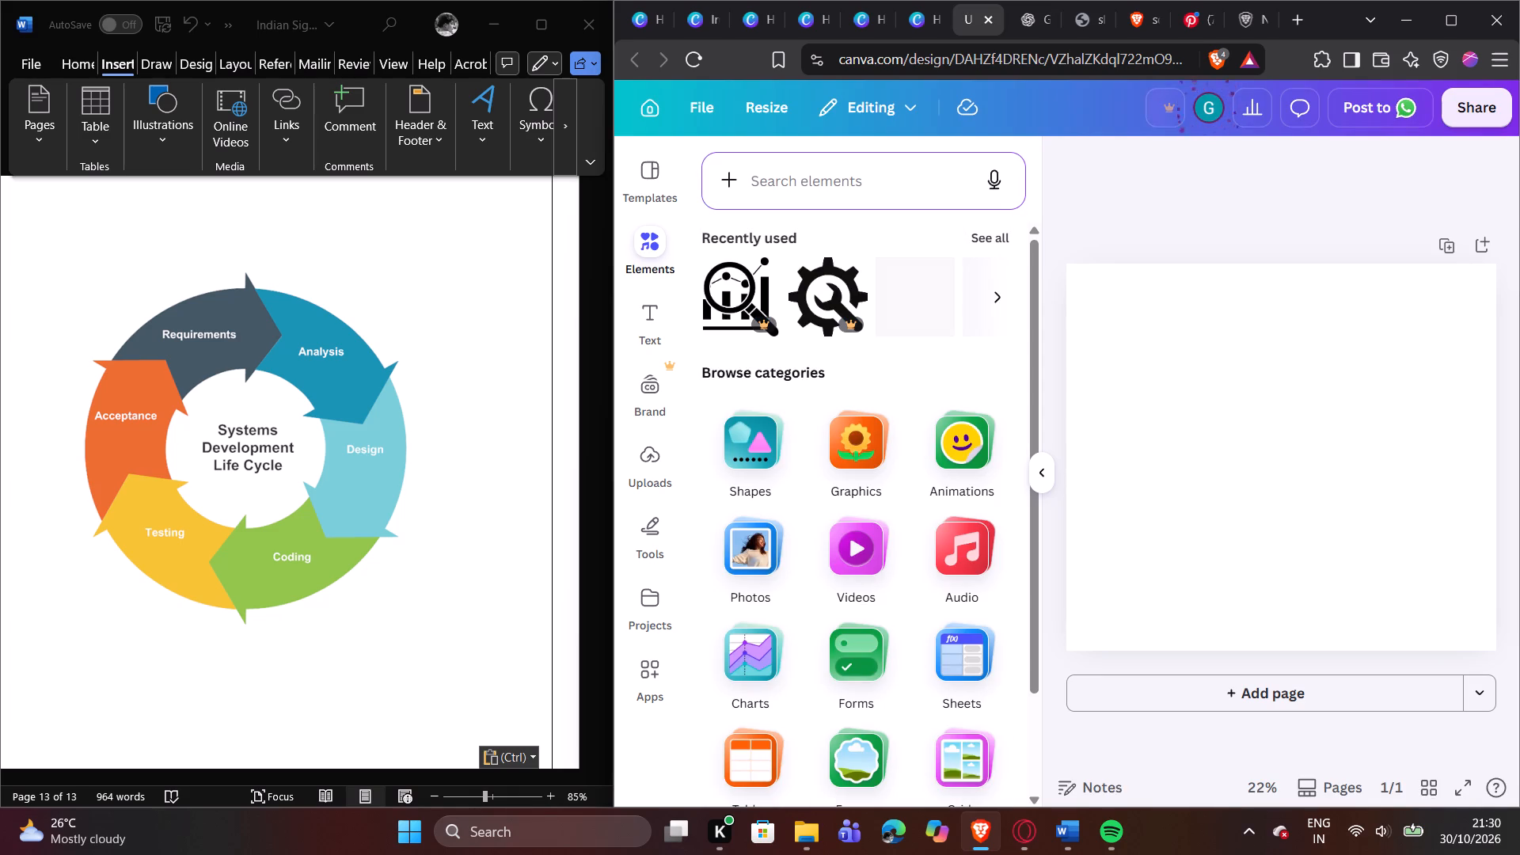
{"action": "left_click", "coordinate": [759, 193]}
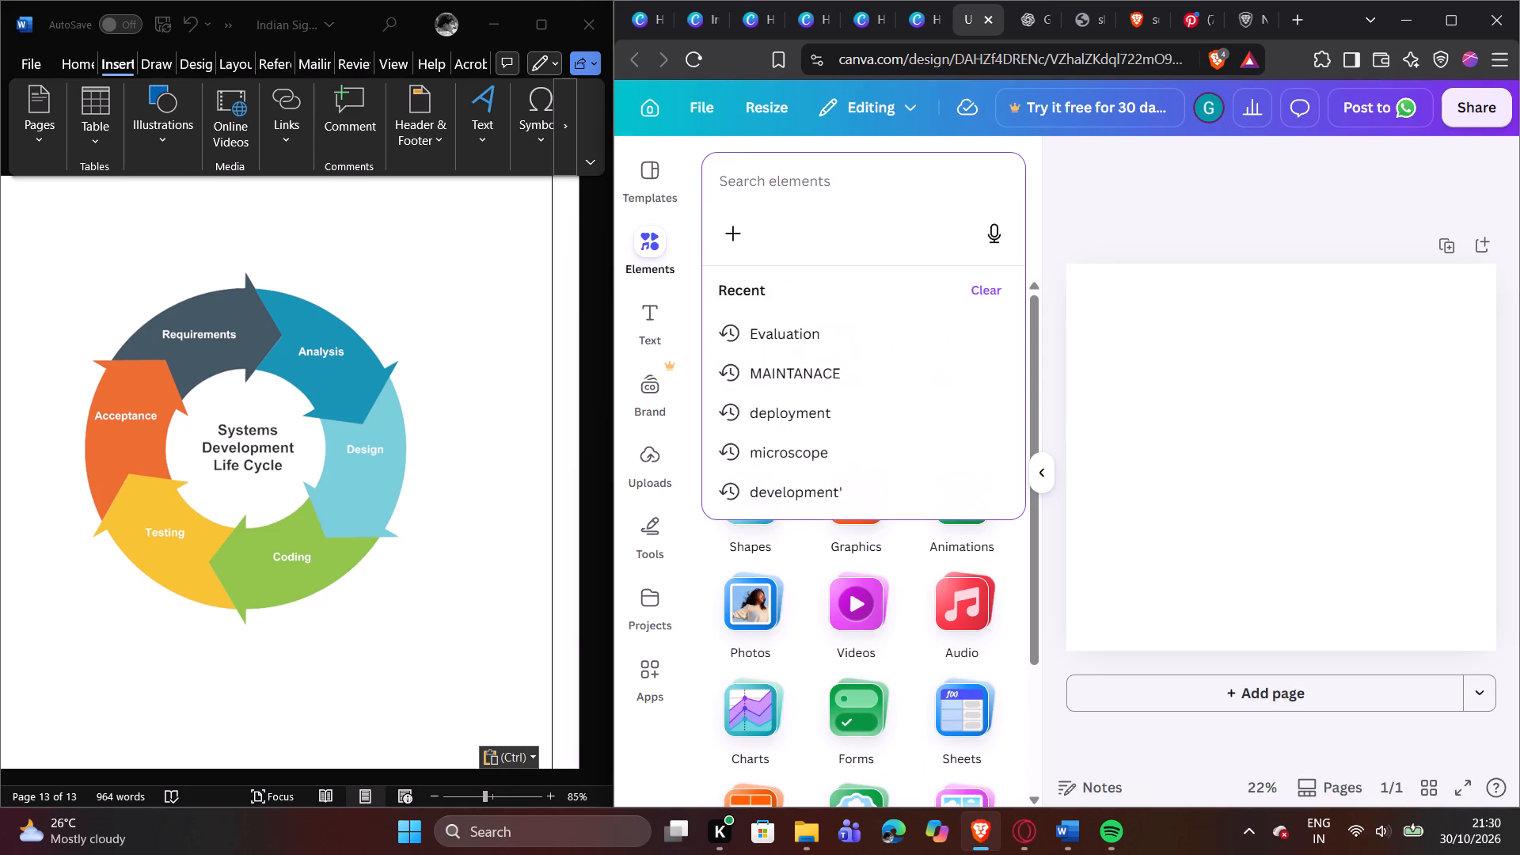
{"action": "scroll", "coordinate": [789, 389], "scroll_direction": "down", "scroll_amount": 2}
{"action": "type", "text": "9 part"}
{"action": "key", "text": "space"}
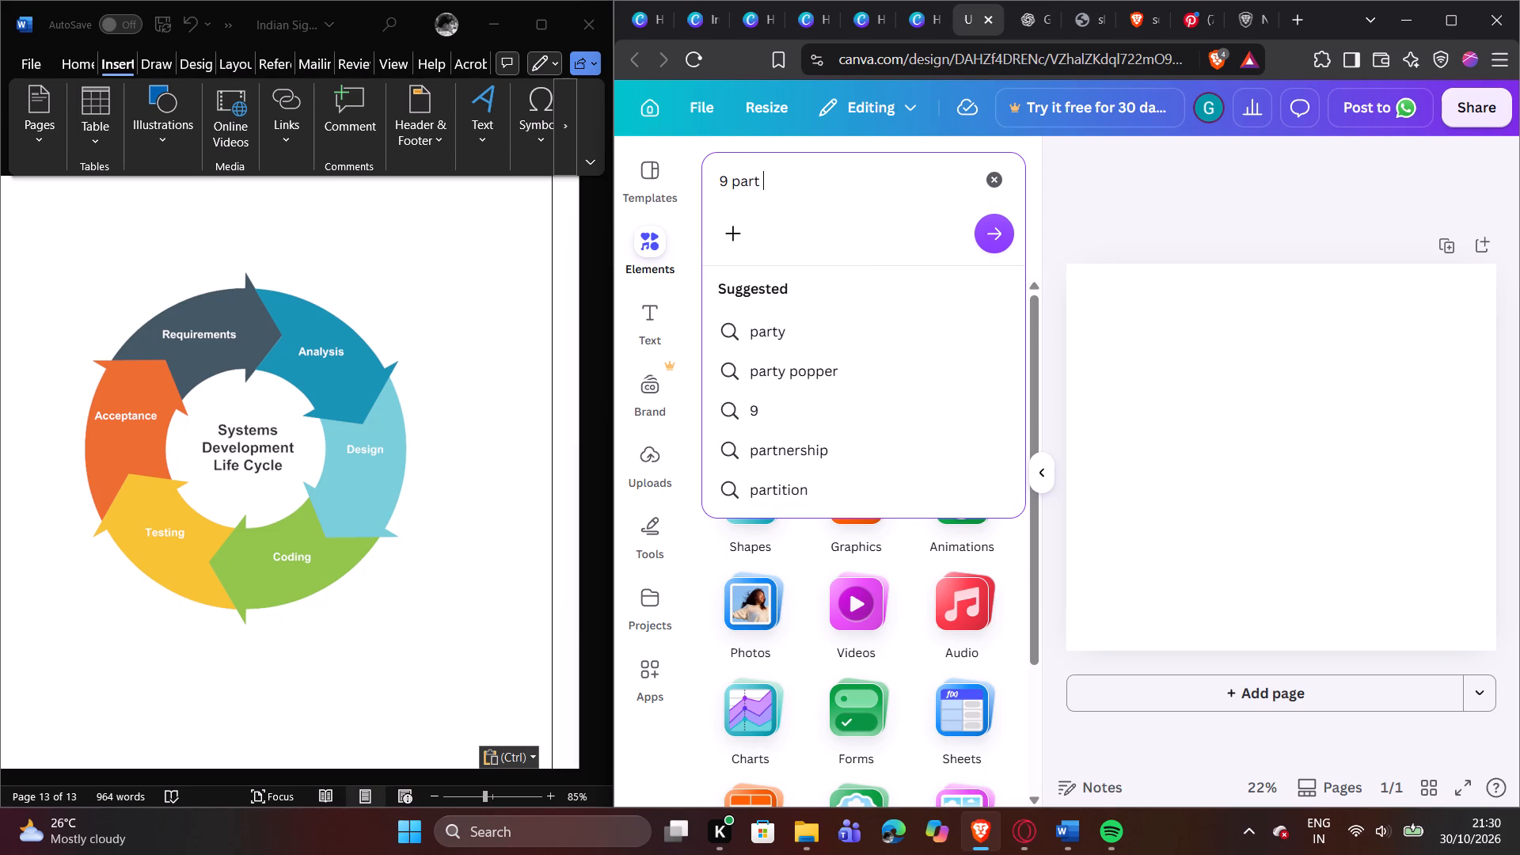
{"action": "type", "text": "cy"}
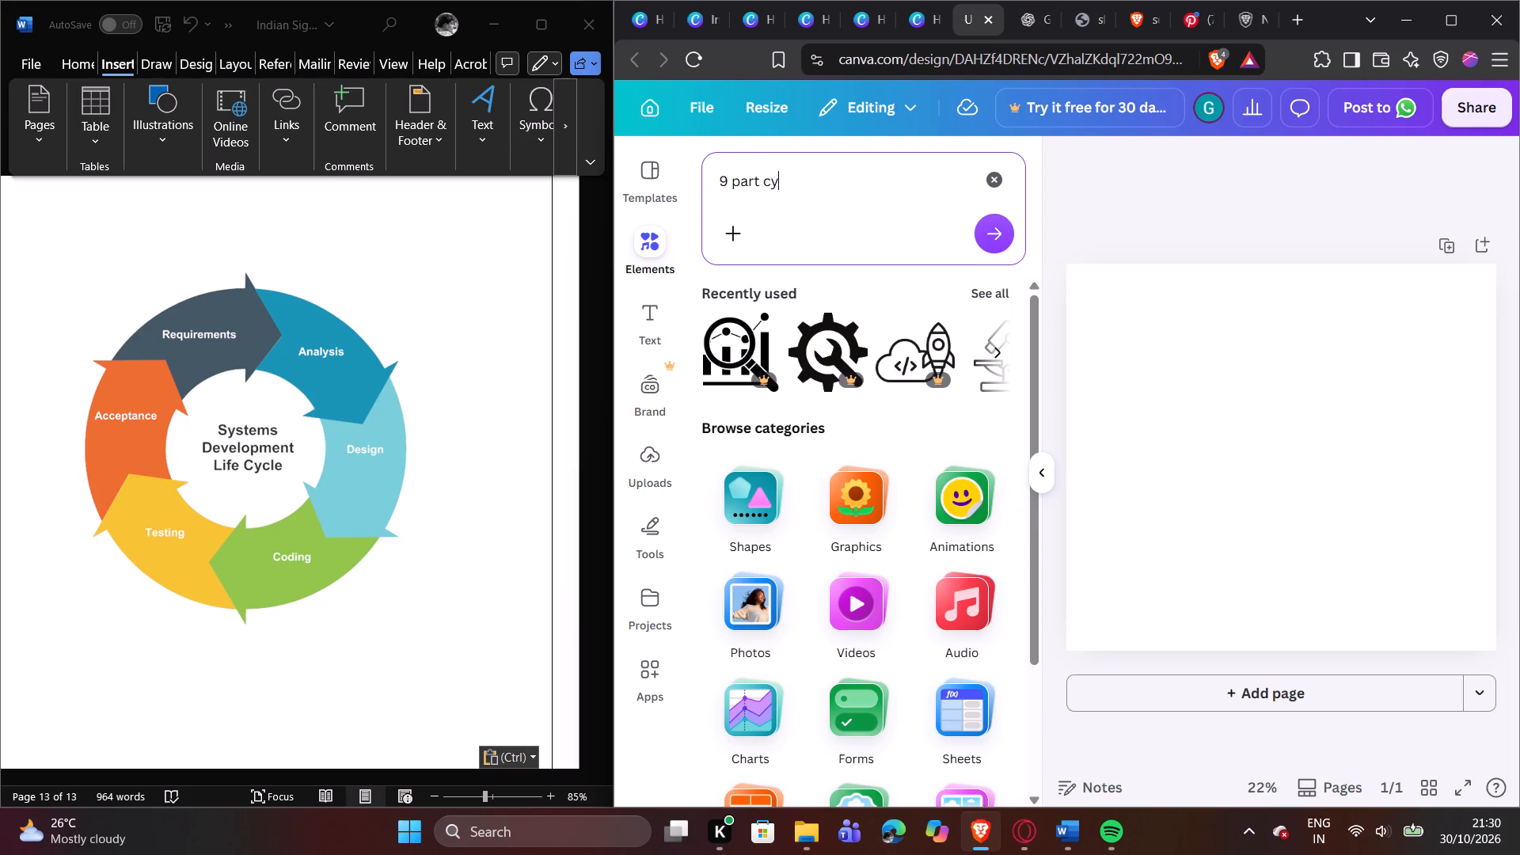
{"action": "type", "text": "le"}
{"action": "key", "text": "n"}
{"action": "type", "text": "de"}
{"action": "key", "text": "r"}
{"action": "key", "text": "Return"}
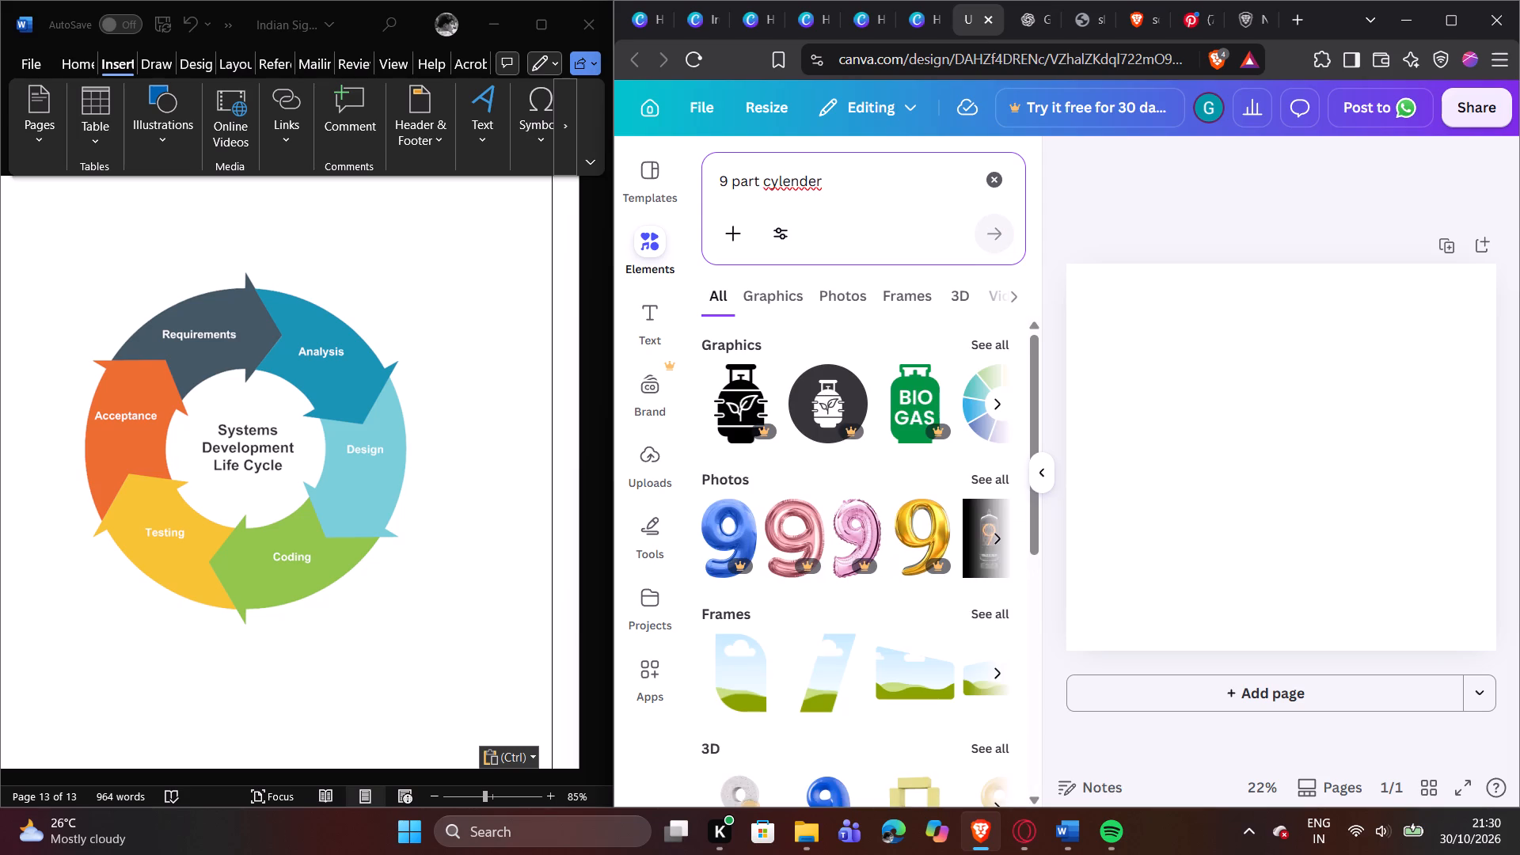
{"action": "left_click", "coordinate": [764, 285]}
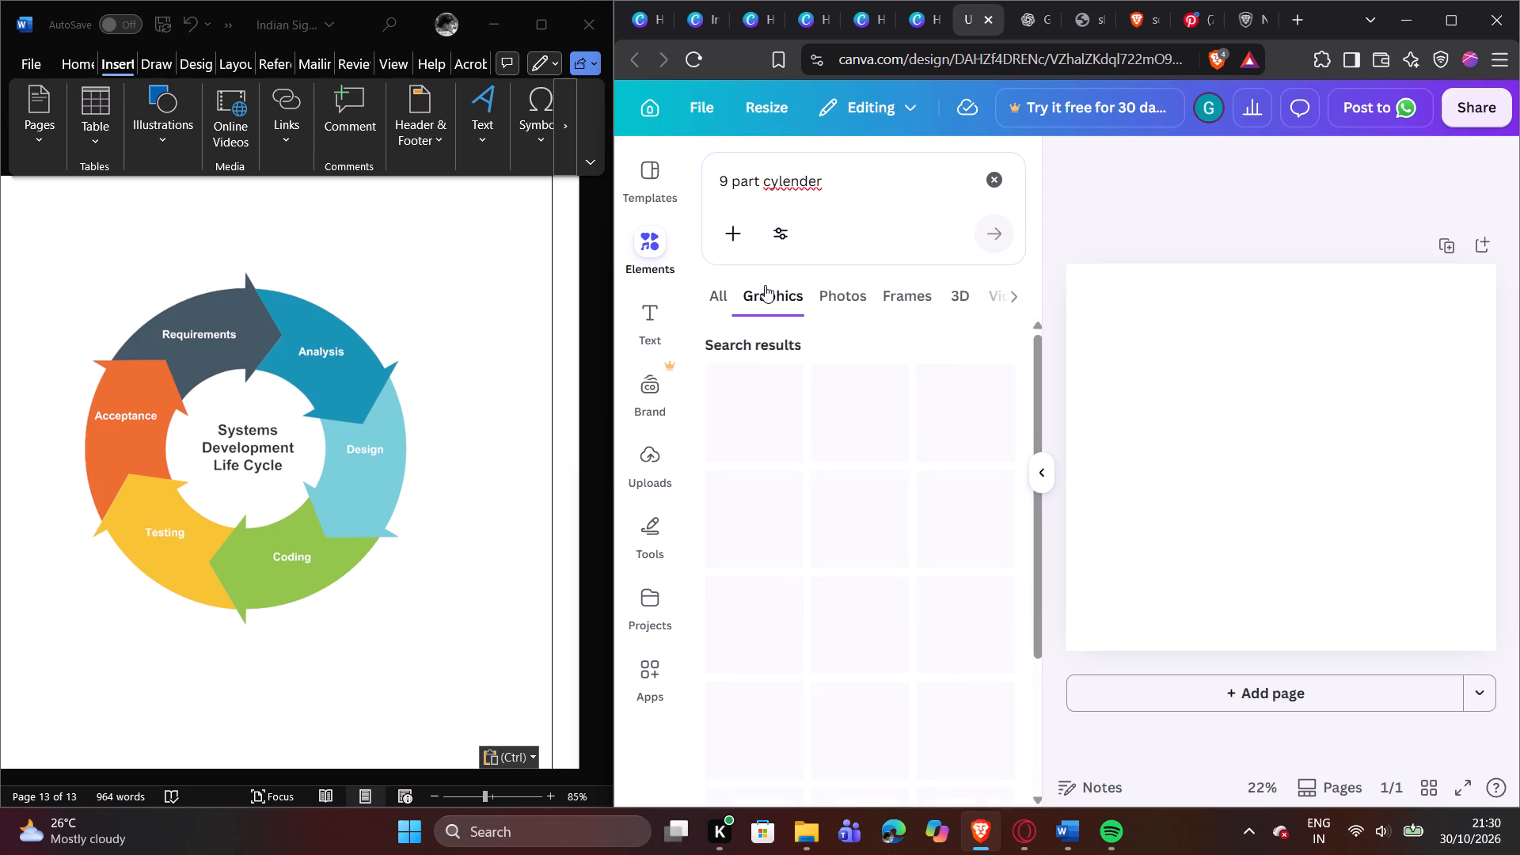
{"action": "scroll", "coordinate": [785, 328], "scroll_direction": "down", "scroll_amount": 2}
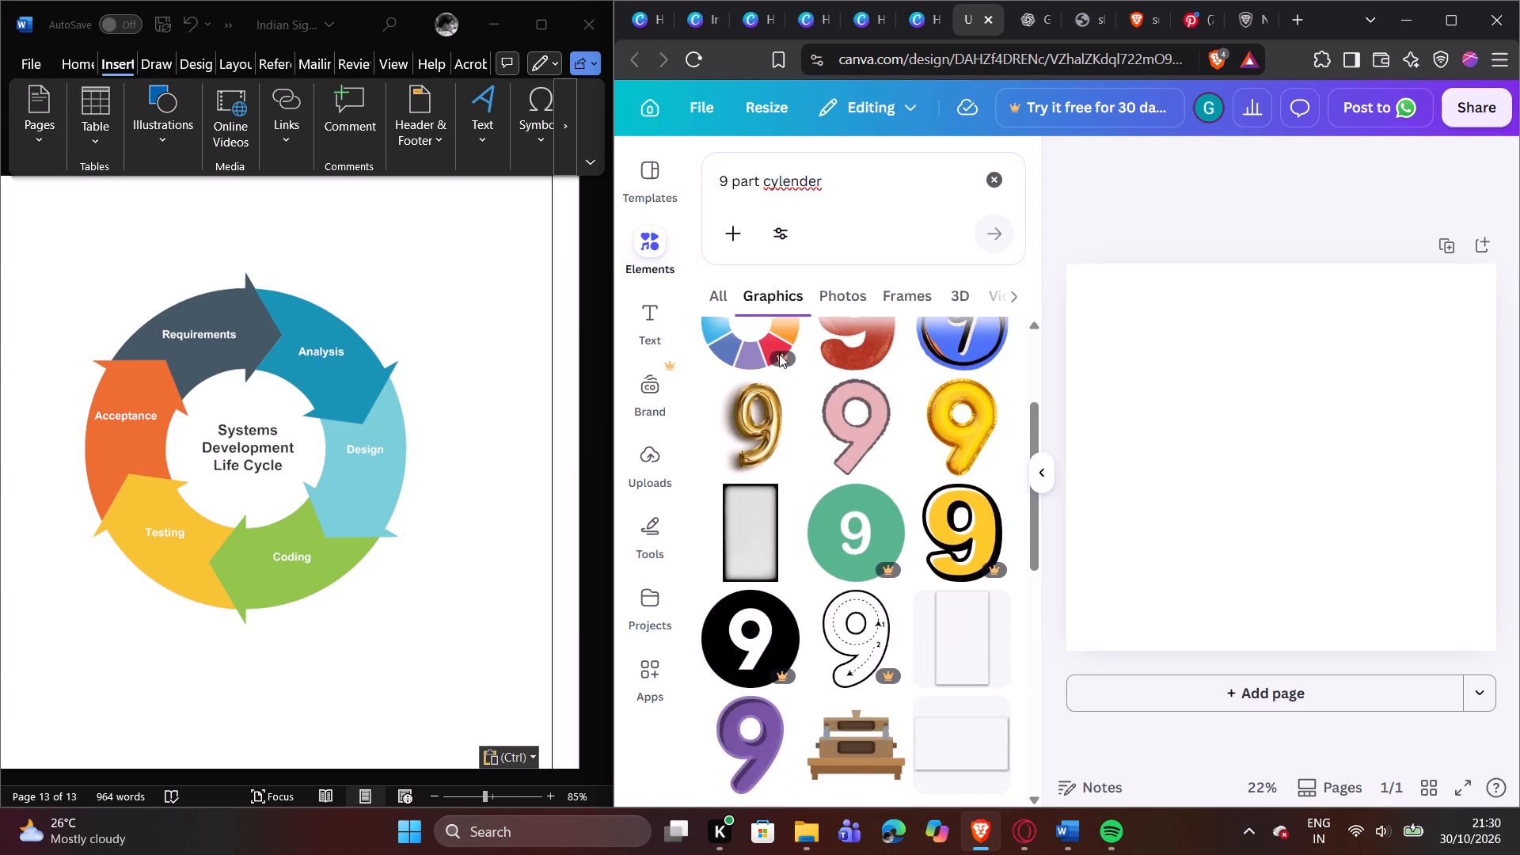
{"action": "scroll", "coordinate": [780, 351], "scroll_direction": "up", "scroll_amount": 3}
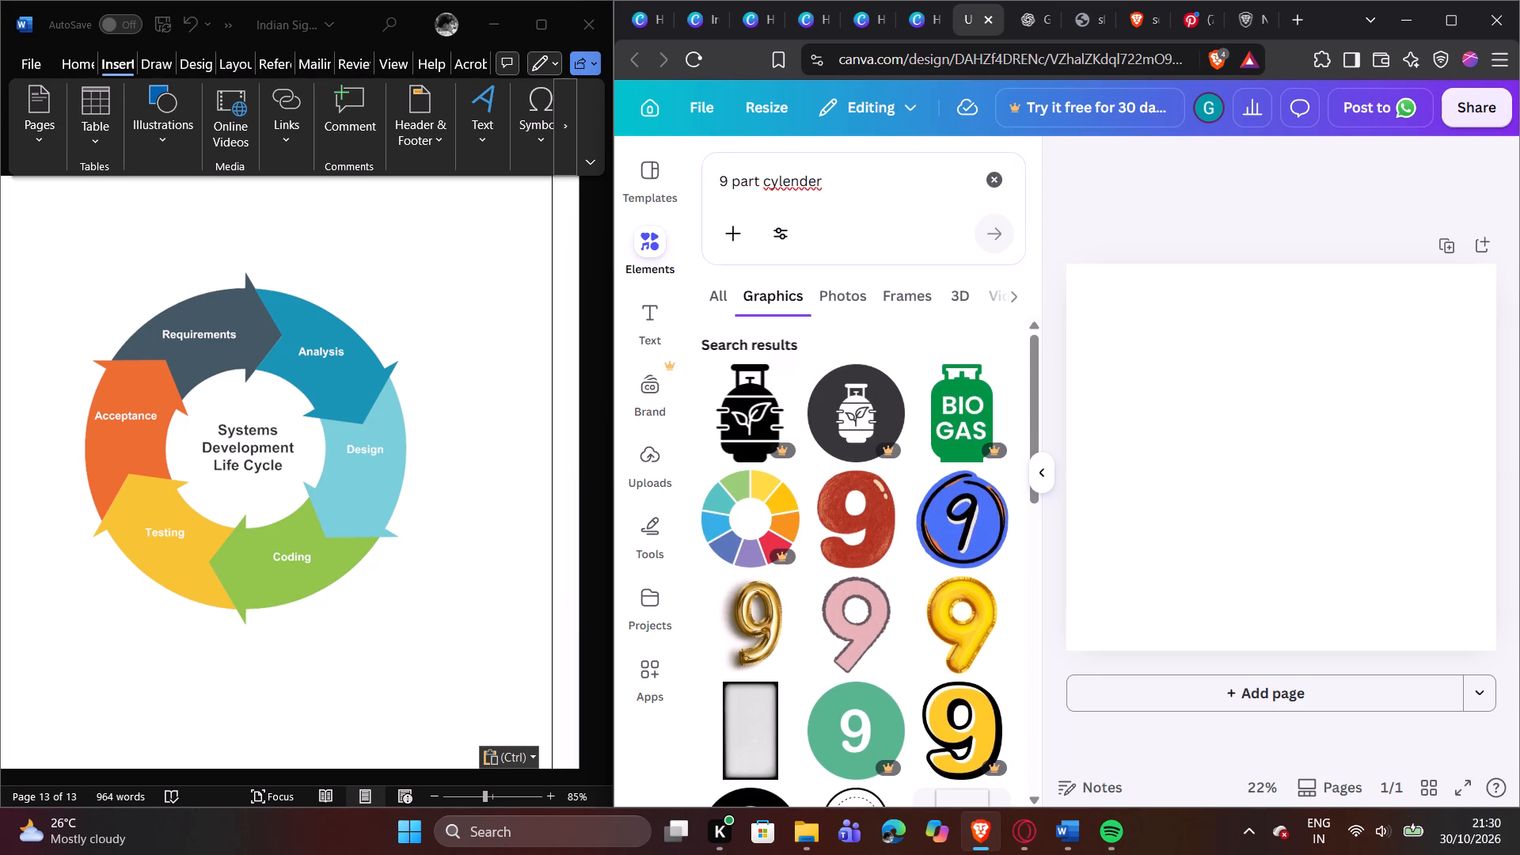
Search the graphics for "9 part cyclic cylender" and look over the results for a segmented arrow ring.
{"action": "left_click", "coordinate": [773, 171]}
{"action": "left_click", "coordinate": [771, 170]}
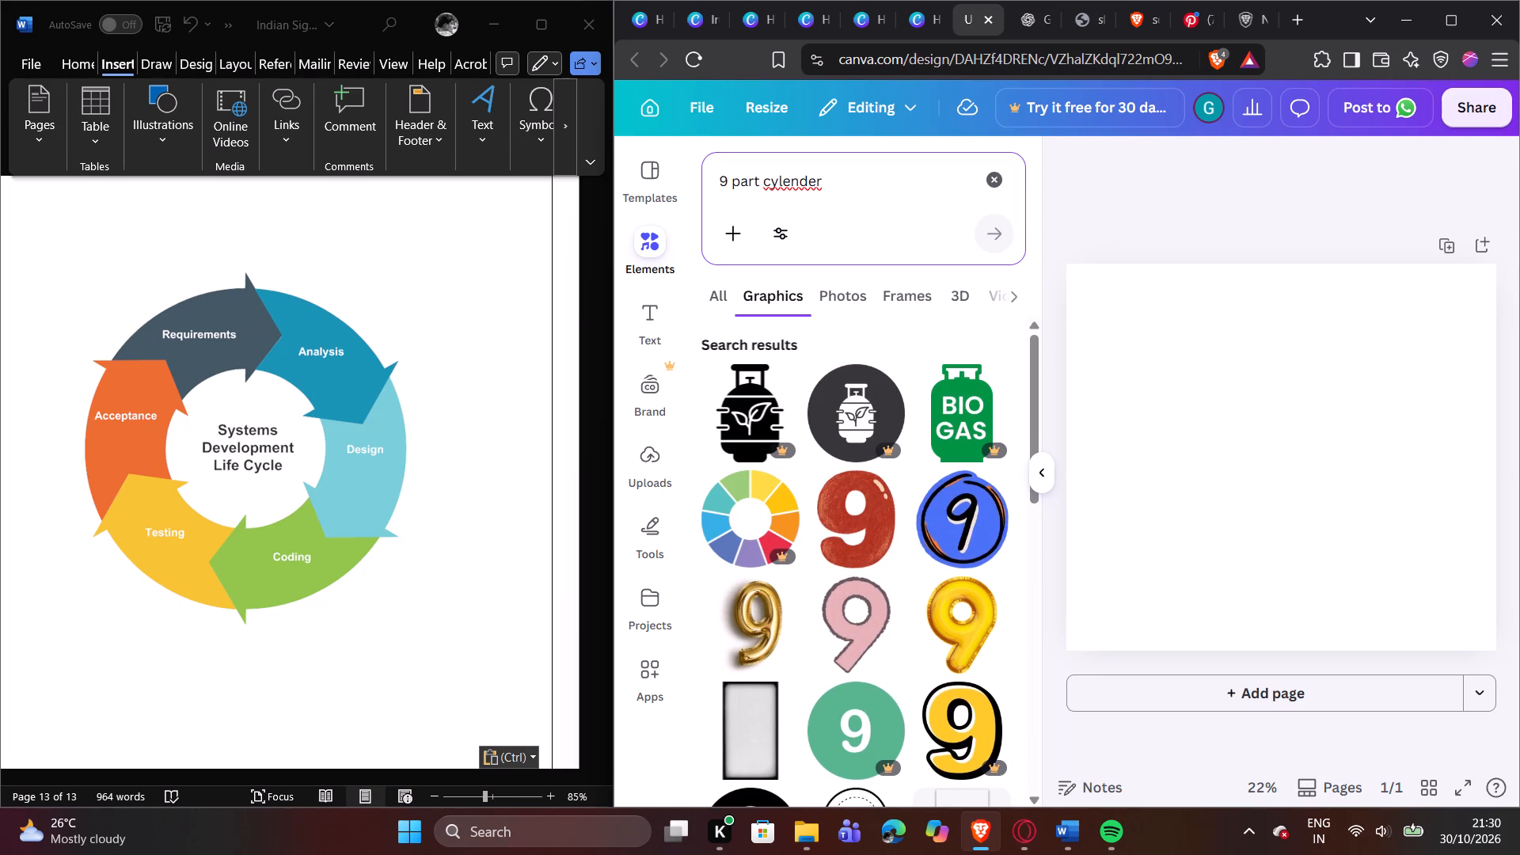
{"action": "left_click", "coordinate": [766, 179]}
{"action": "type", "text": "cyc"}
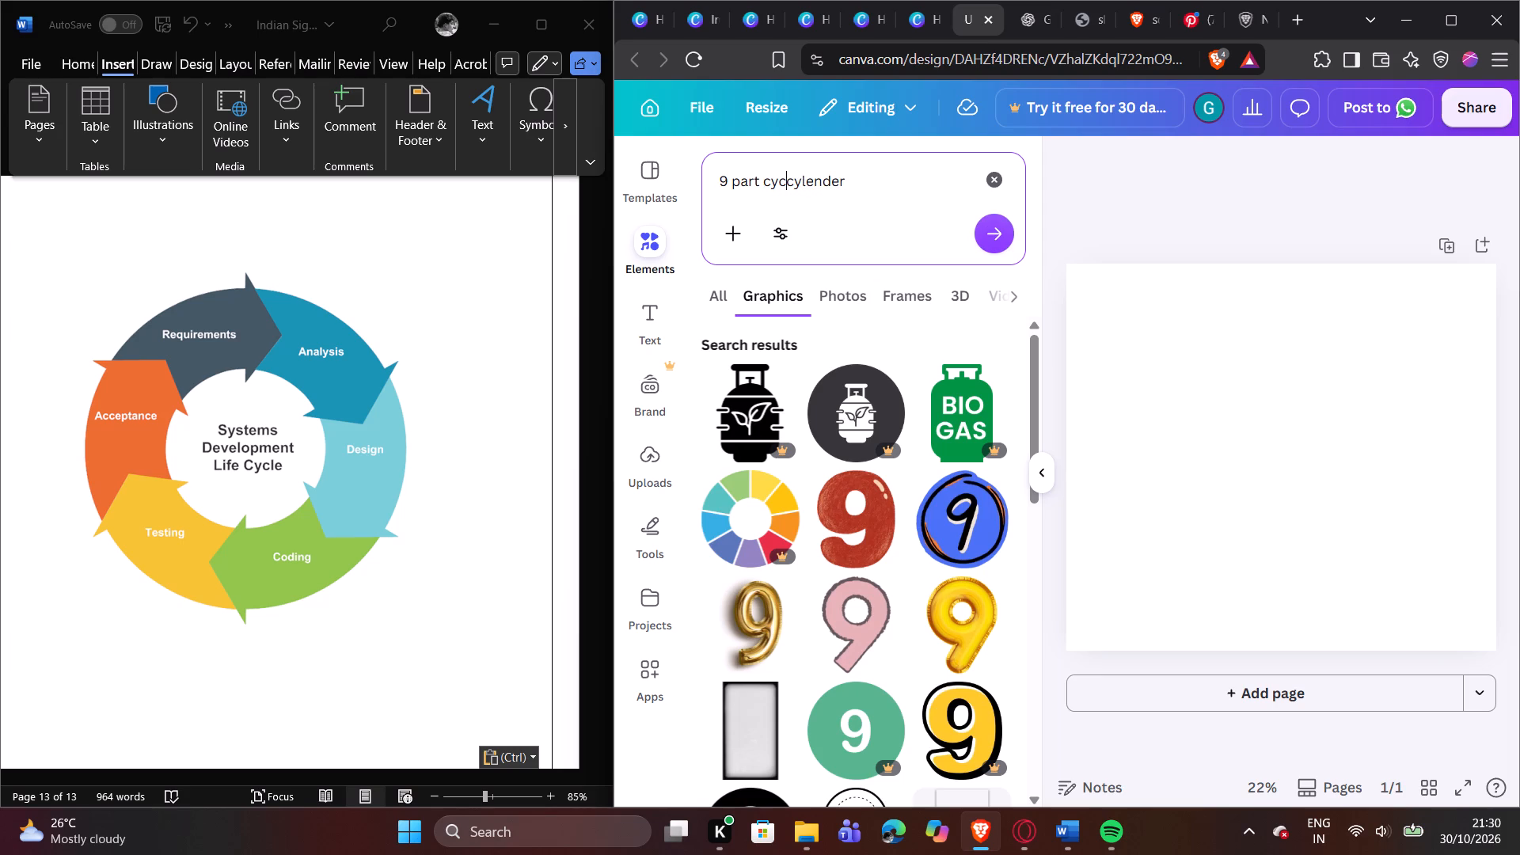
{"action": "type", "text": "lic"}
{"action": "key", "text": "space"}
{"action": "key", "text": "Return"}
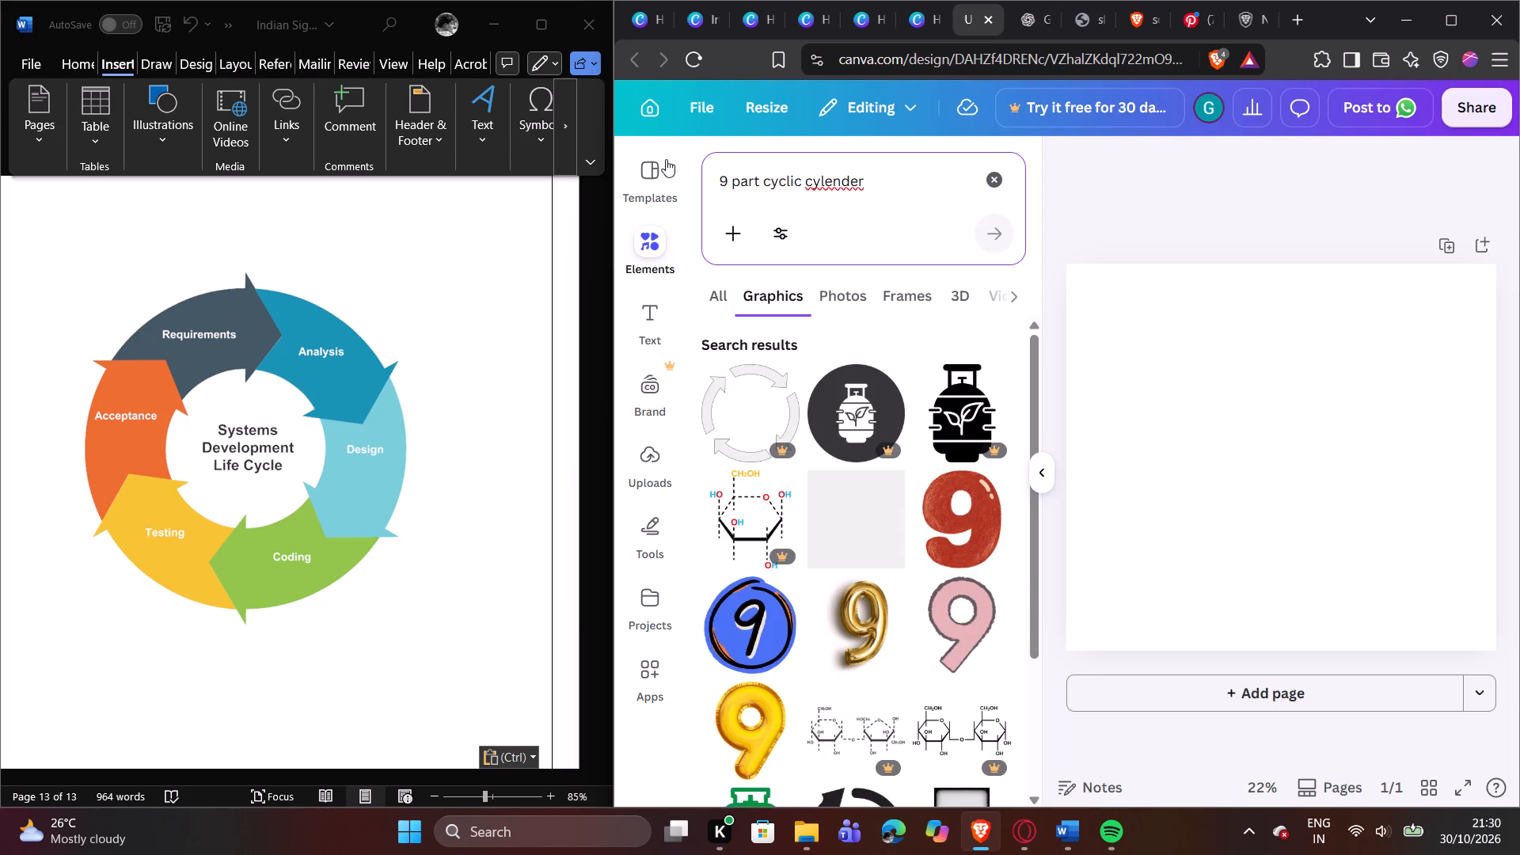
{"action": "scroll", "coordinate": [883, 484], "scroll_direction": "down", "scroll_amount": 2}
{"action": "scroll", "coordinate": [883, 484], "scroll_direction": "up", "scroll_amount": 4}
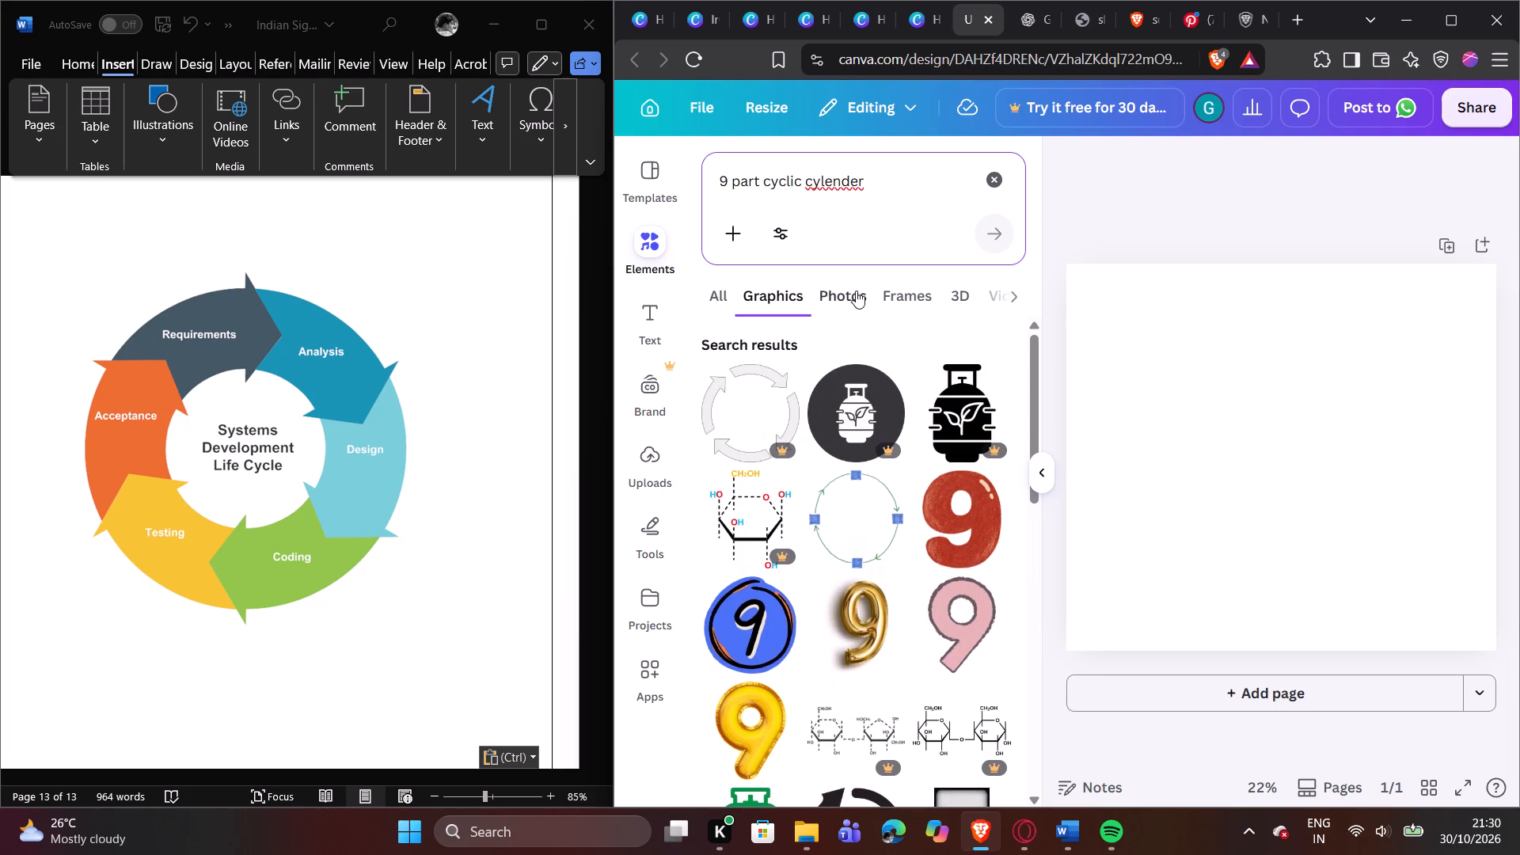
Shorten the graphics search to "9 part cyclic" and look through the results for a ring of arrows.
{"action": "left_click", "coordinate": [870, 156]}
{"action": "left_click", "coordinate": [891, 192]}
{"action": "key", "text": "BackSpace"}
{"action": "key", "text": "BackSpace"}
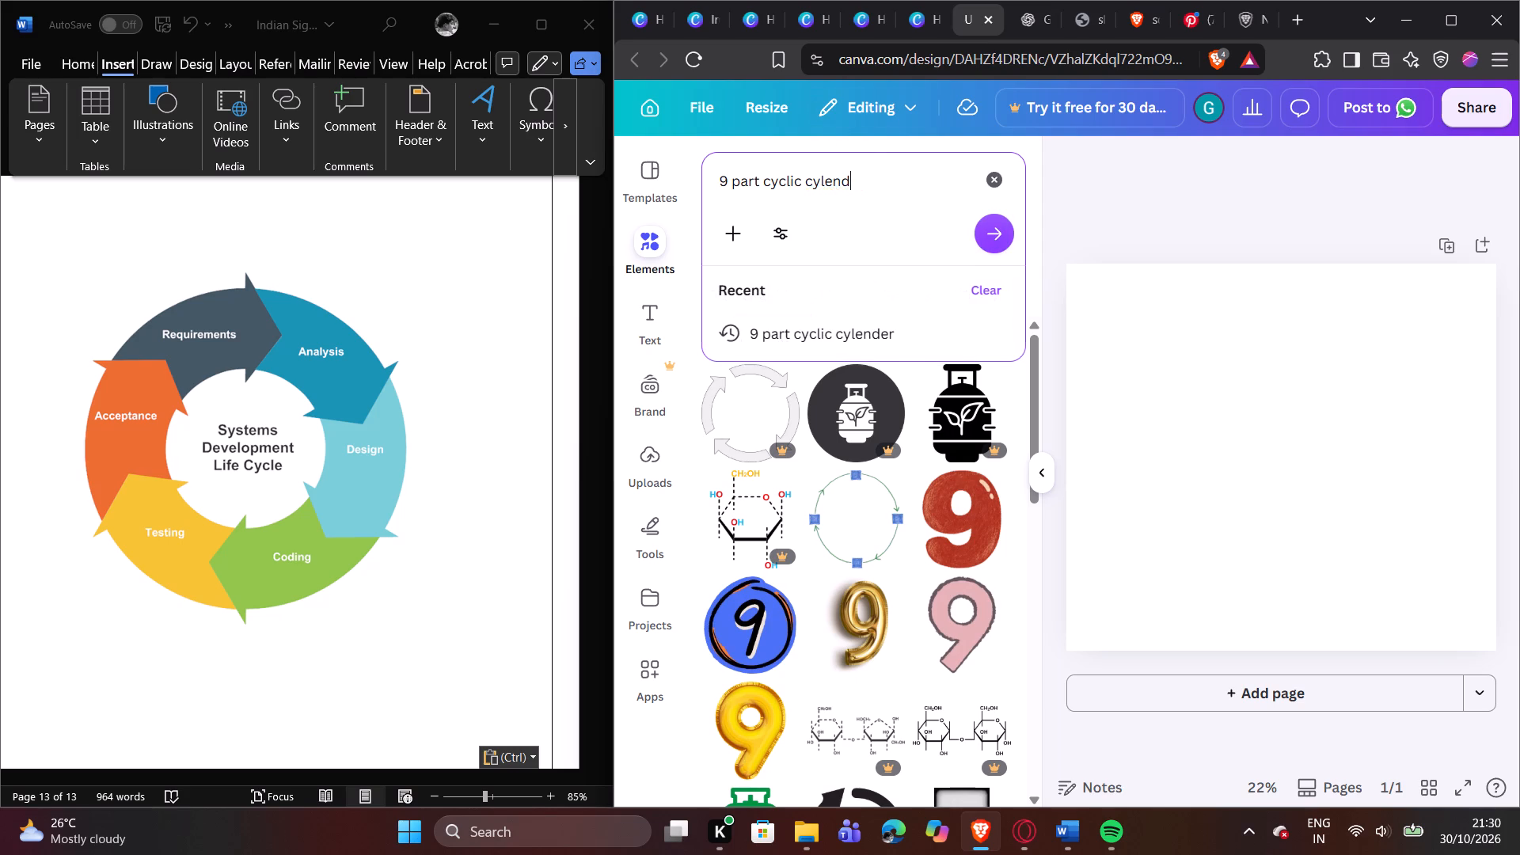
{"action": "key", "text": "BackSpace"}
{"action": "key", "text": "BackSpace"}
{"action": "key", "text": "BackSpace"}
{"action": "key", "text": "BackSpace"}
{"action": "key", "text": "BackSpace"}
{"action": "key", "text": "BackSpace"}
{"action": "key", "text": "Return"}
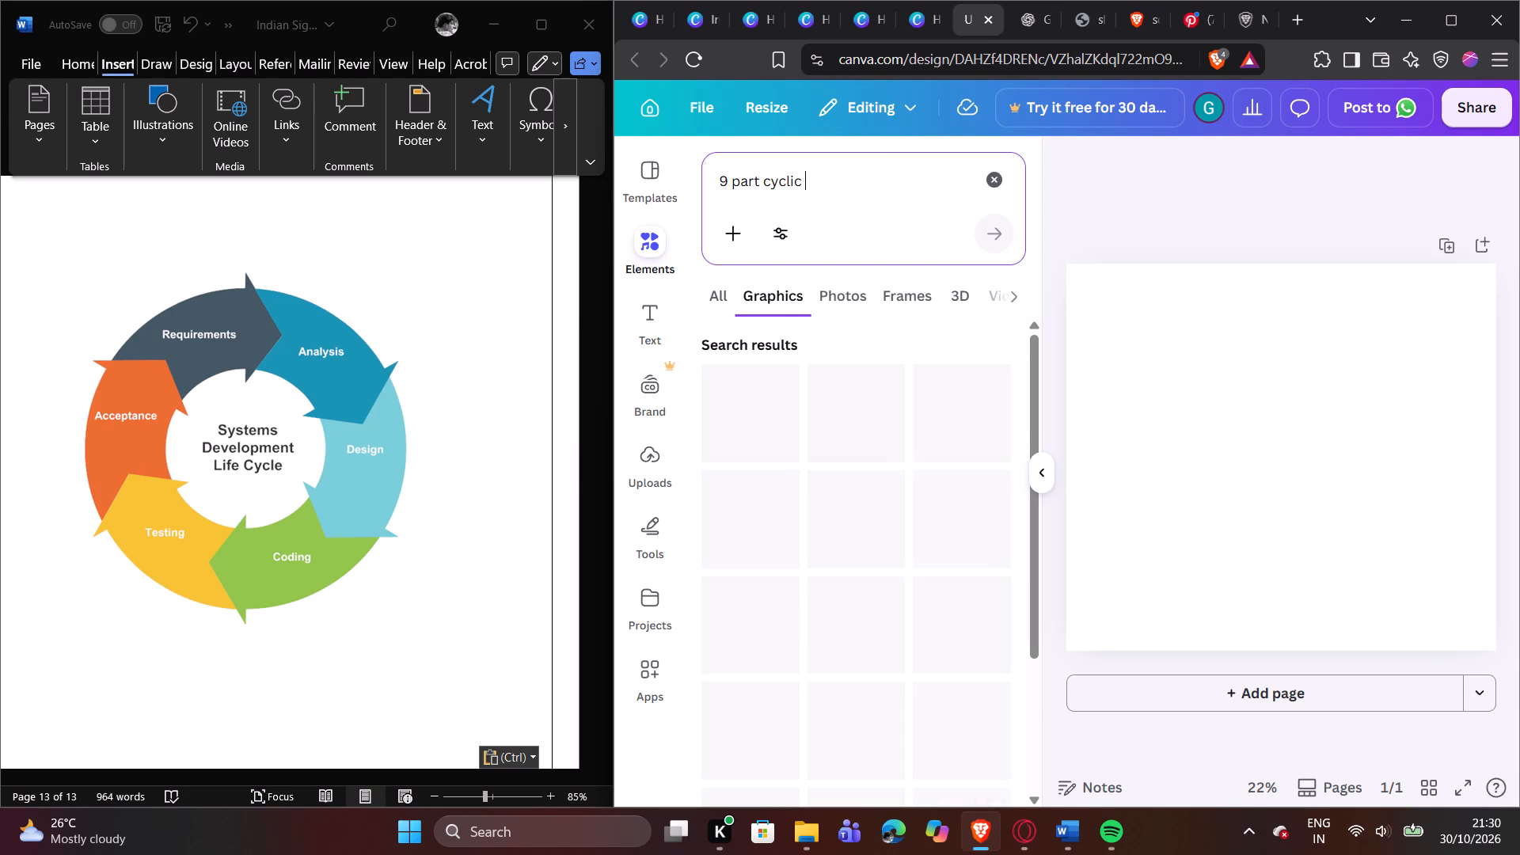
{"action": "scroll", "coordinate": [797, 358], "scroll_direction": "down", "scroll_amount": 5}
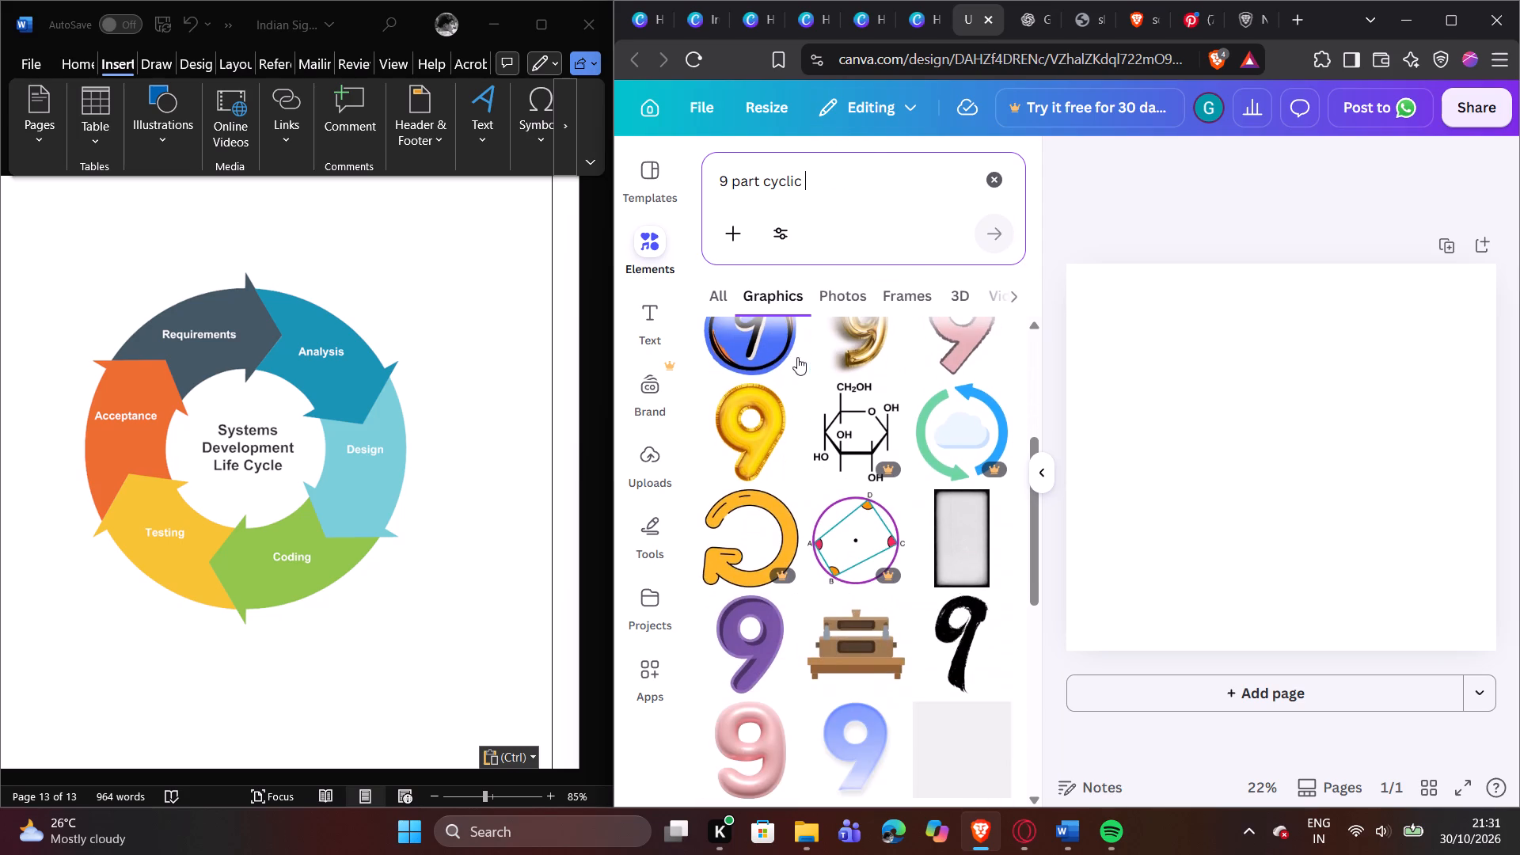
{"action": "scroll", "coordinate": [814, 412], "scroll_direction": "down", "scroll_amount": 6}
{"action": "scroll", "coordinate": [815, 414], "scroll_direction": "up", "scroll_amount": 2}
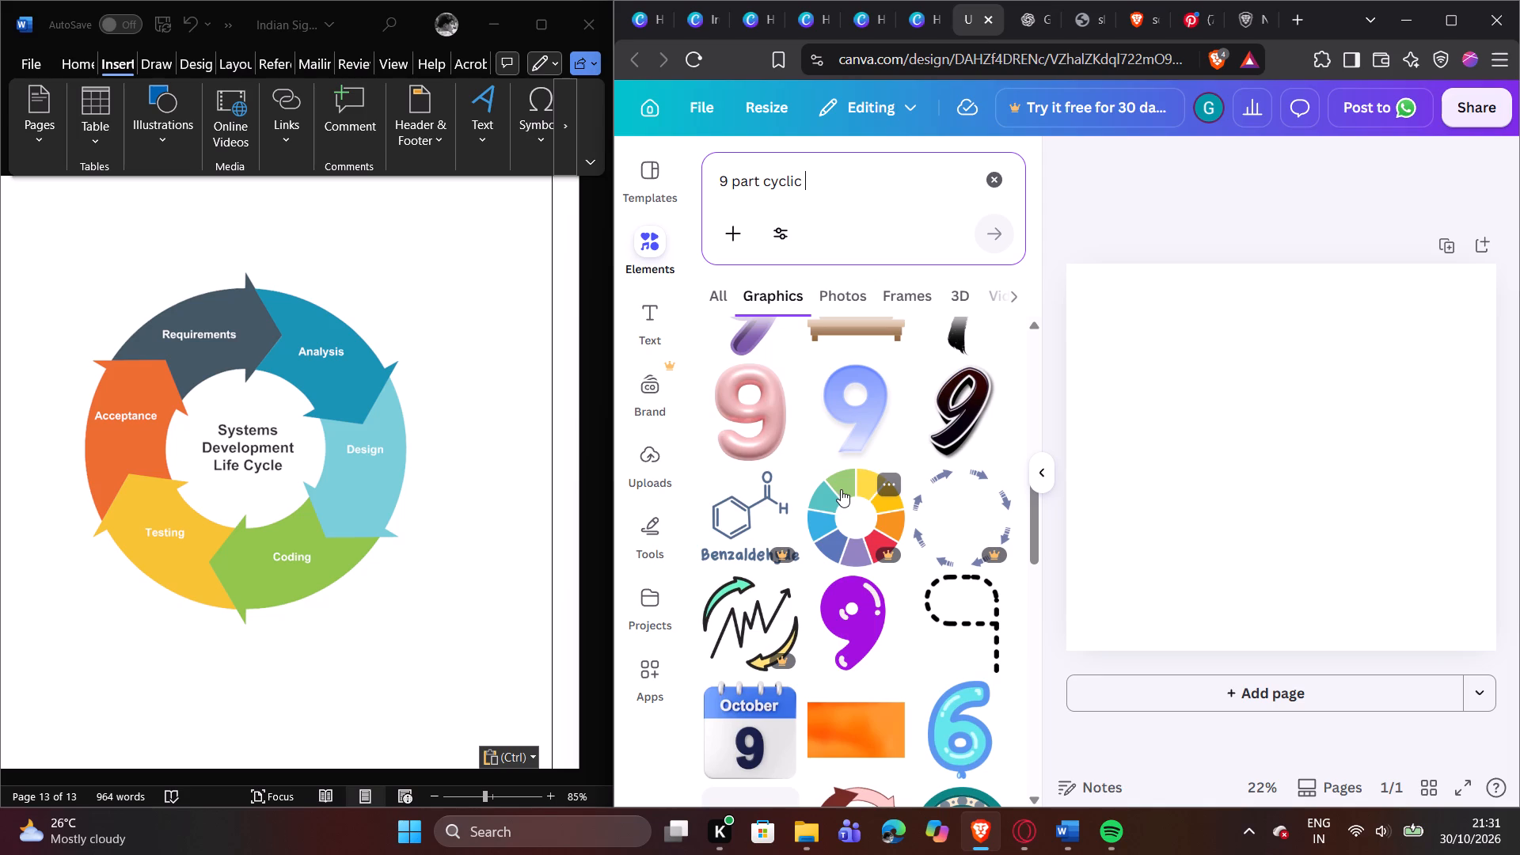
{"action": "scroll", "coordinate": [844, 489], "scroll_direction": "down", "scroll_amount": 2}
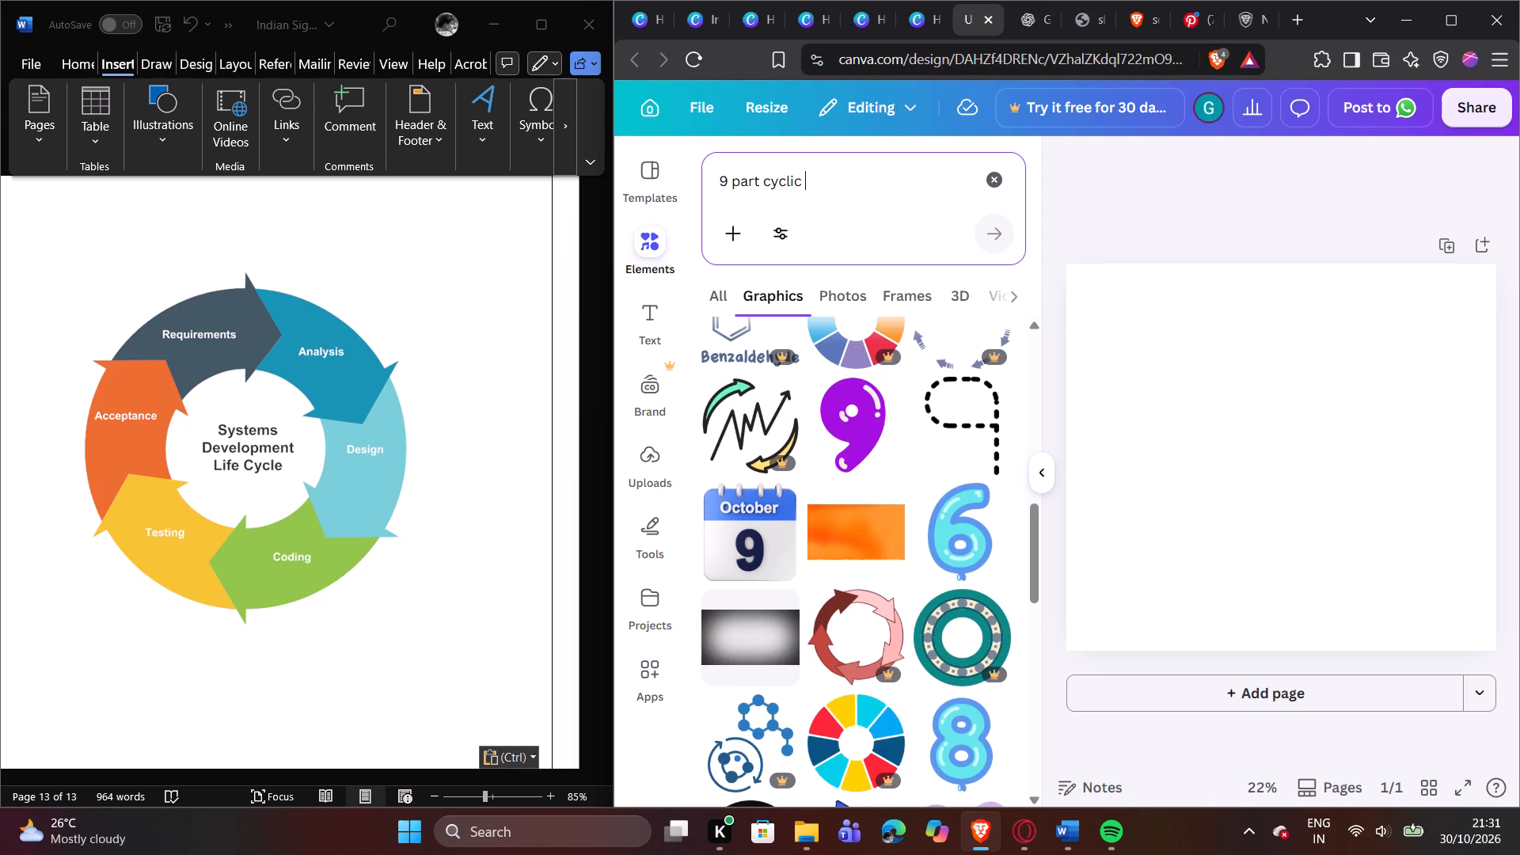
Search the graphics for "9 part cyclic with arrow" and add the green, blue and yellow segmented arrow ring to the page.
{"action": "type", "text": "with arrow"}
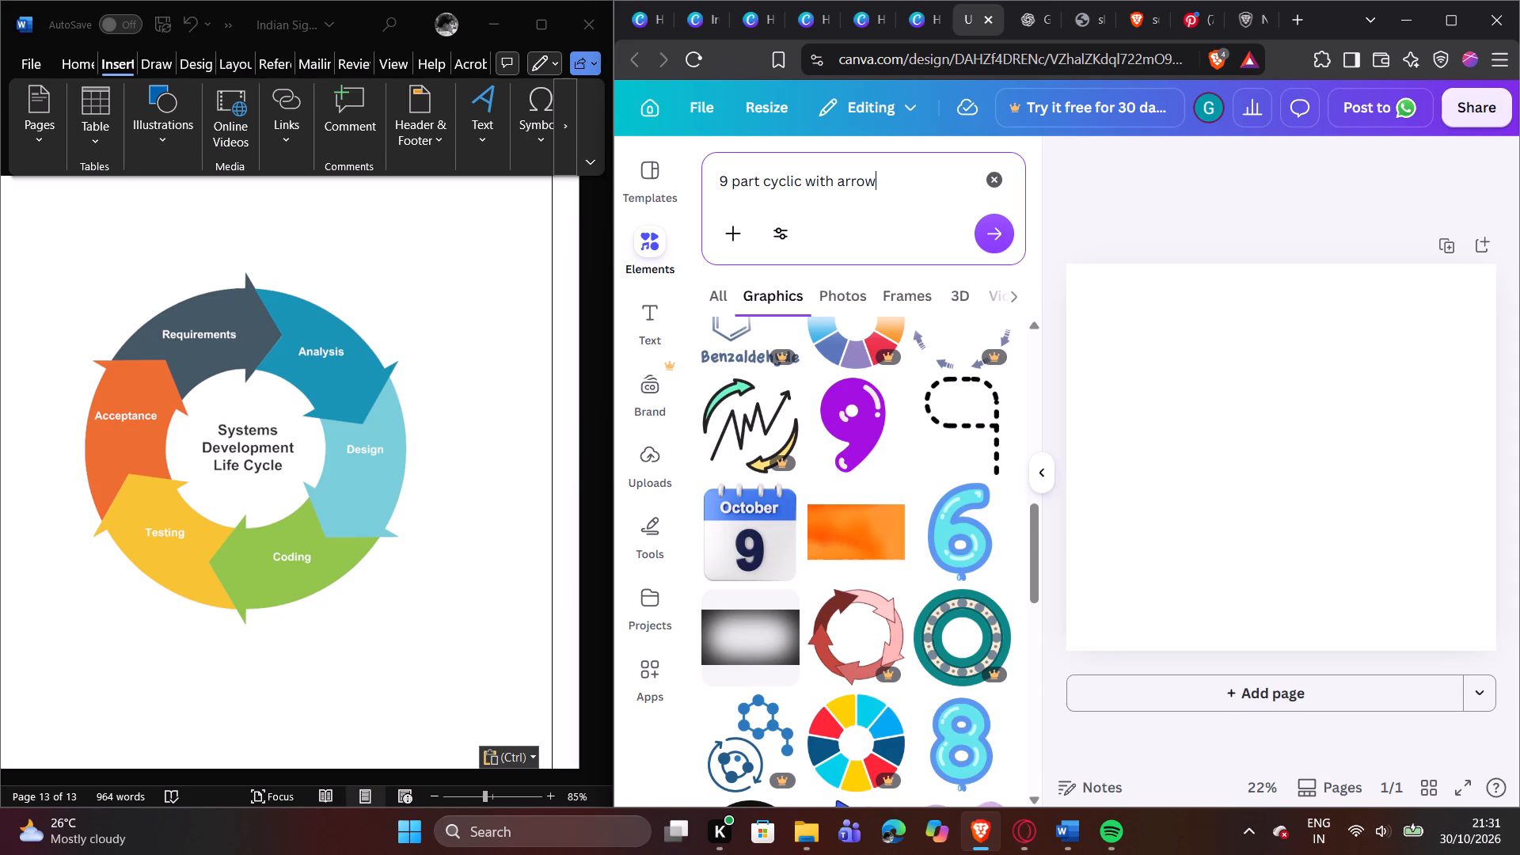
{"action": "key", "text": "Return"}
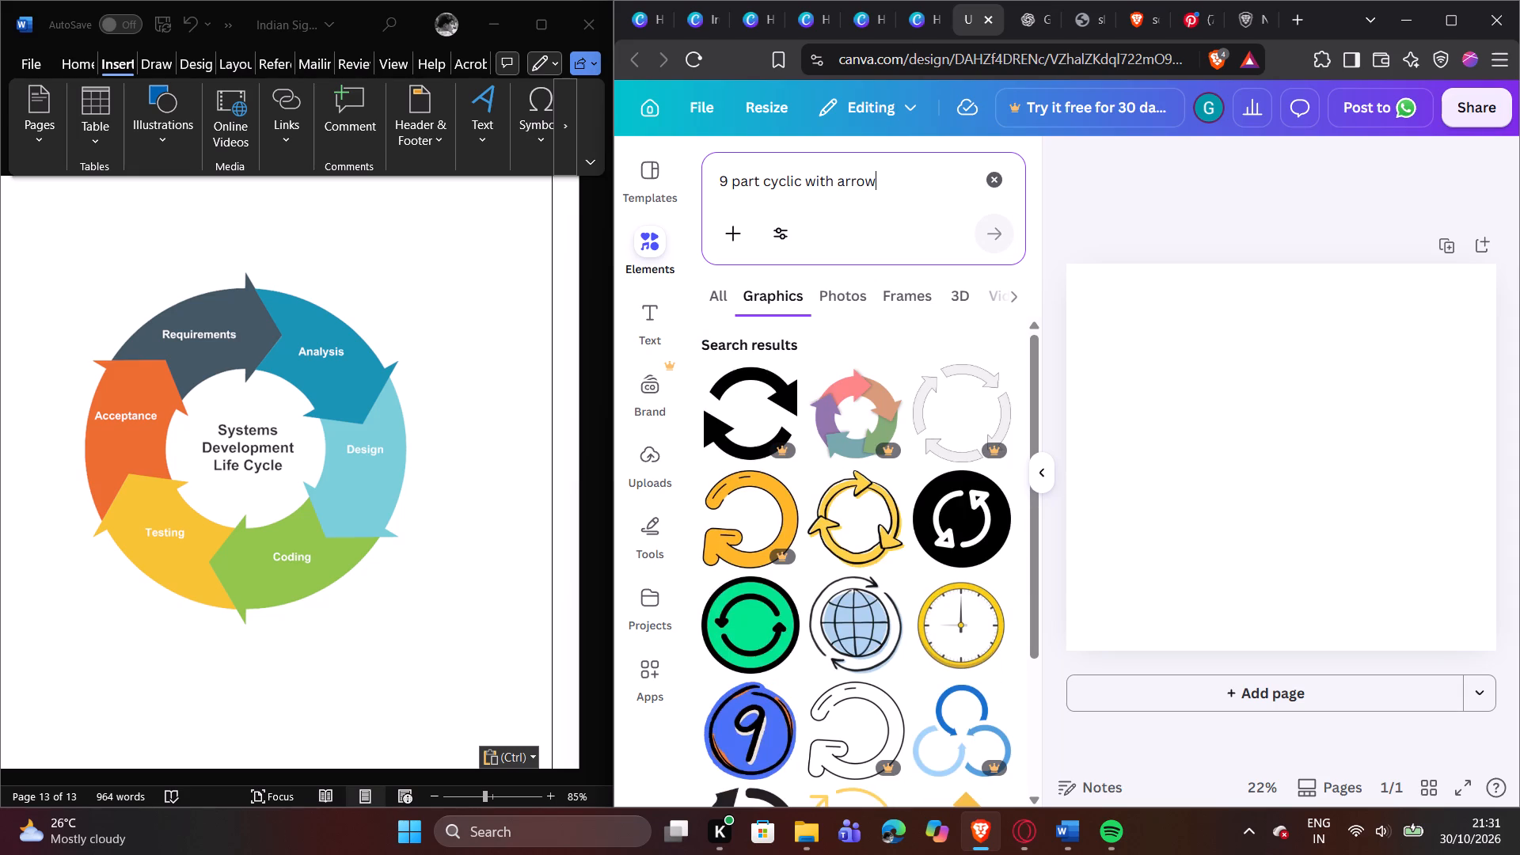
{"action": "scroll", "coordinate": [858, 435], "scroll_direction": "down", "scroll_amount": 1}
{"action": "scroll", "coordinate": [871, 386], "scroll_direction": "up", "scroll_amount": 1}
{"action": "scroll", "coordinate": [871, 386], "scroll_direction": "down", "scroll_amount": 8}
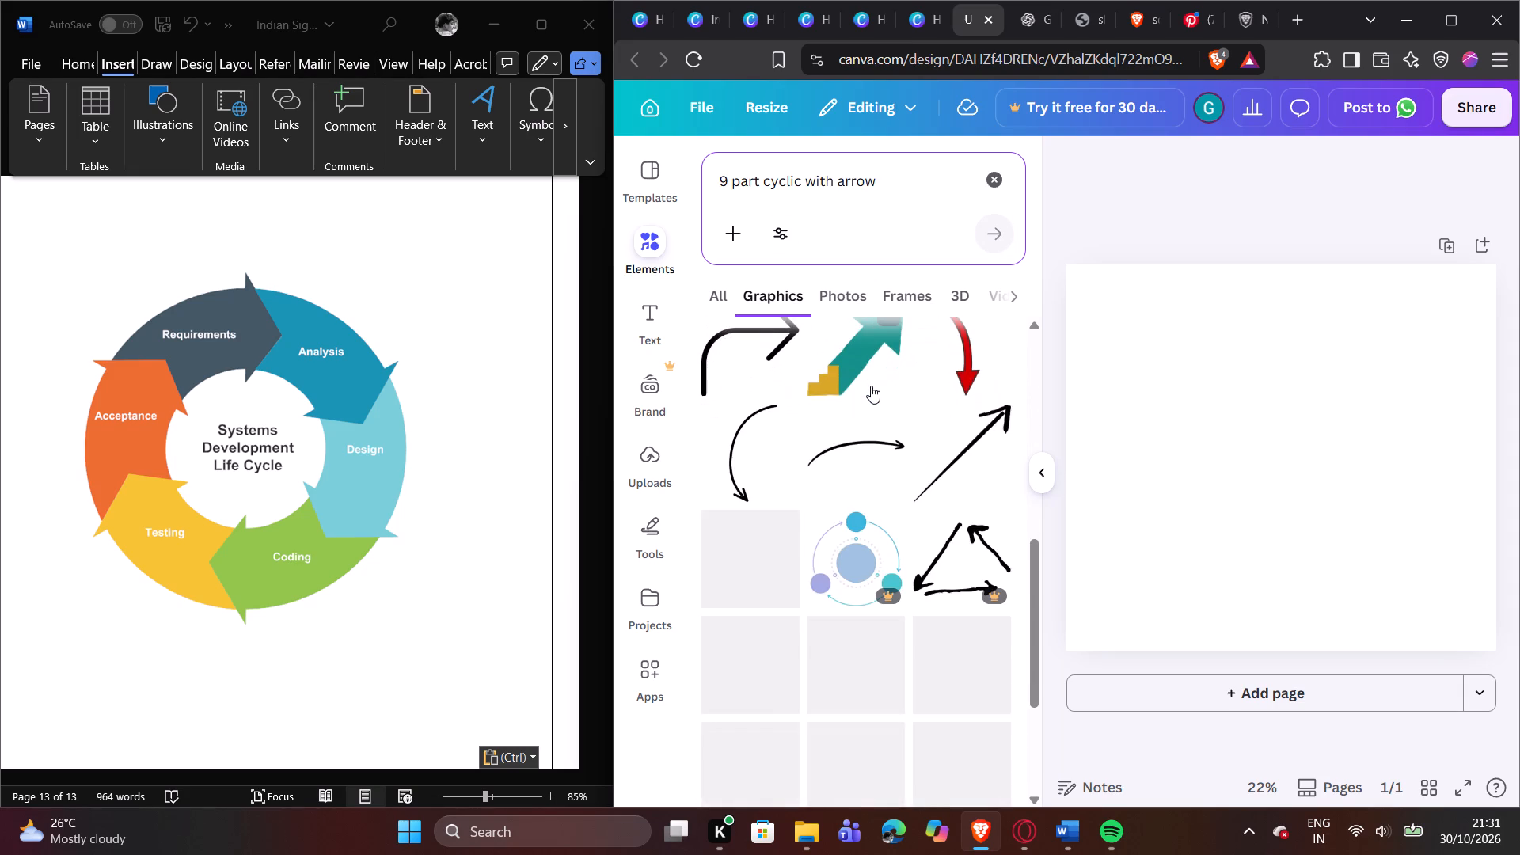
{"action": "scroll", "coordinate": [871, 386], "scroll_direction": "down", "scroll_amount": 7}
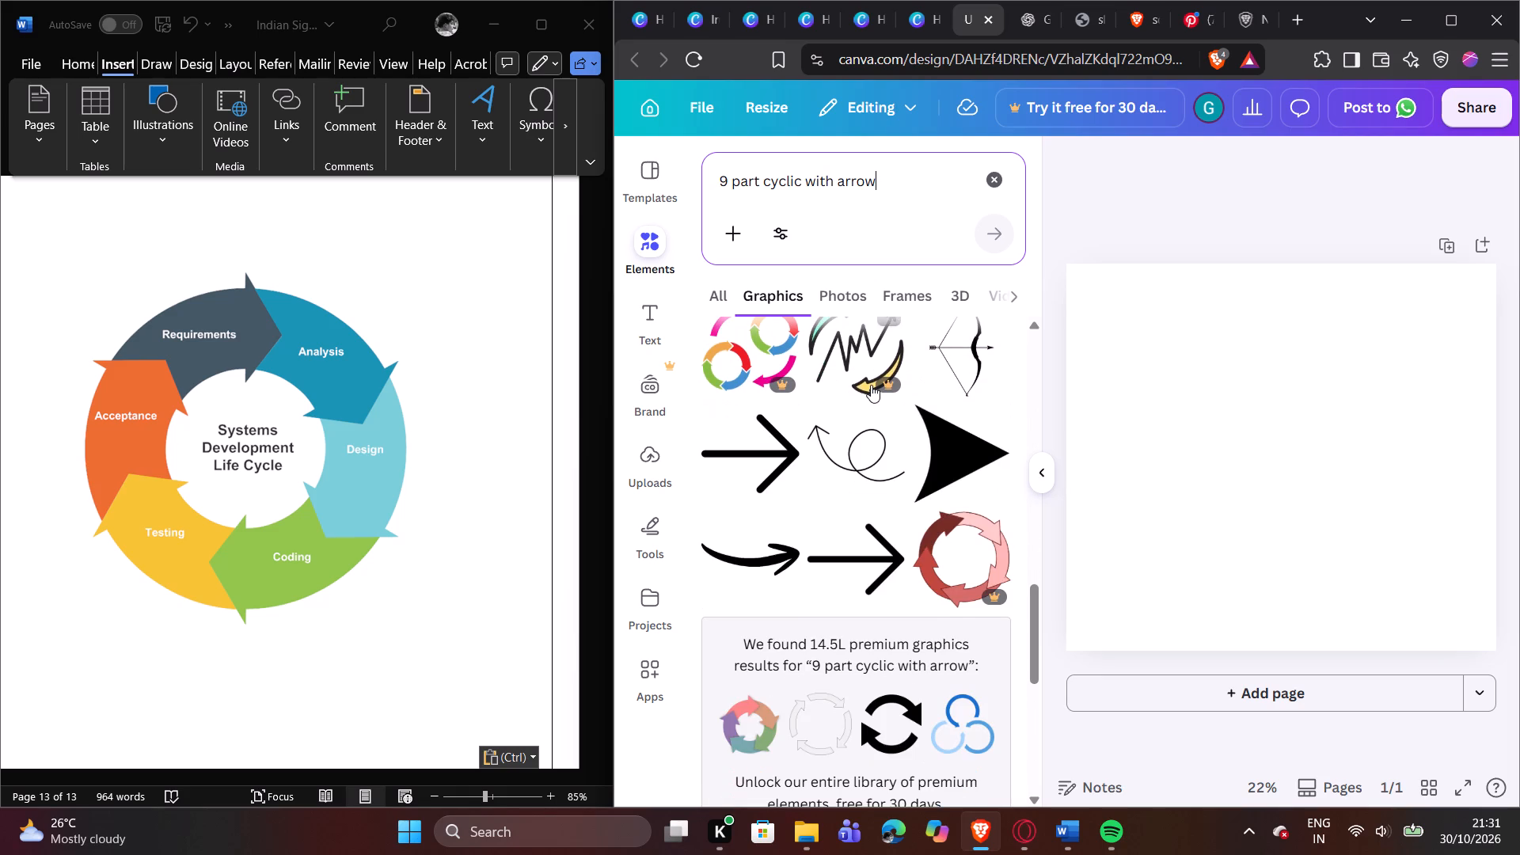
{"action": "scroll", "coordinate": [871, 385], "scroll_direction": "down", "scroll_amount": 1}
{"action": "scroll", "coordinate": [870, 567], "scroll_direction": "down", "scroll_amount": 3}
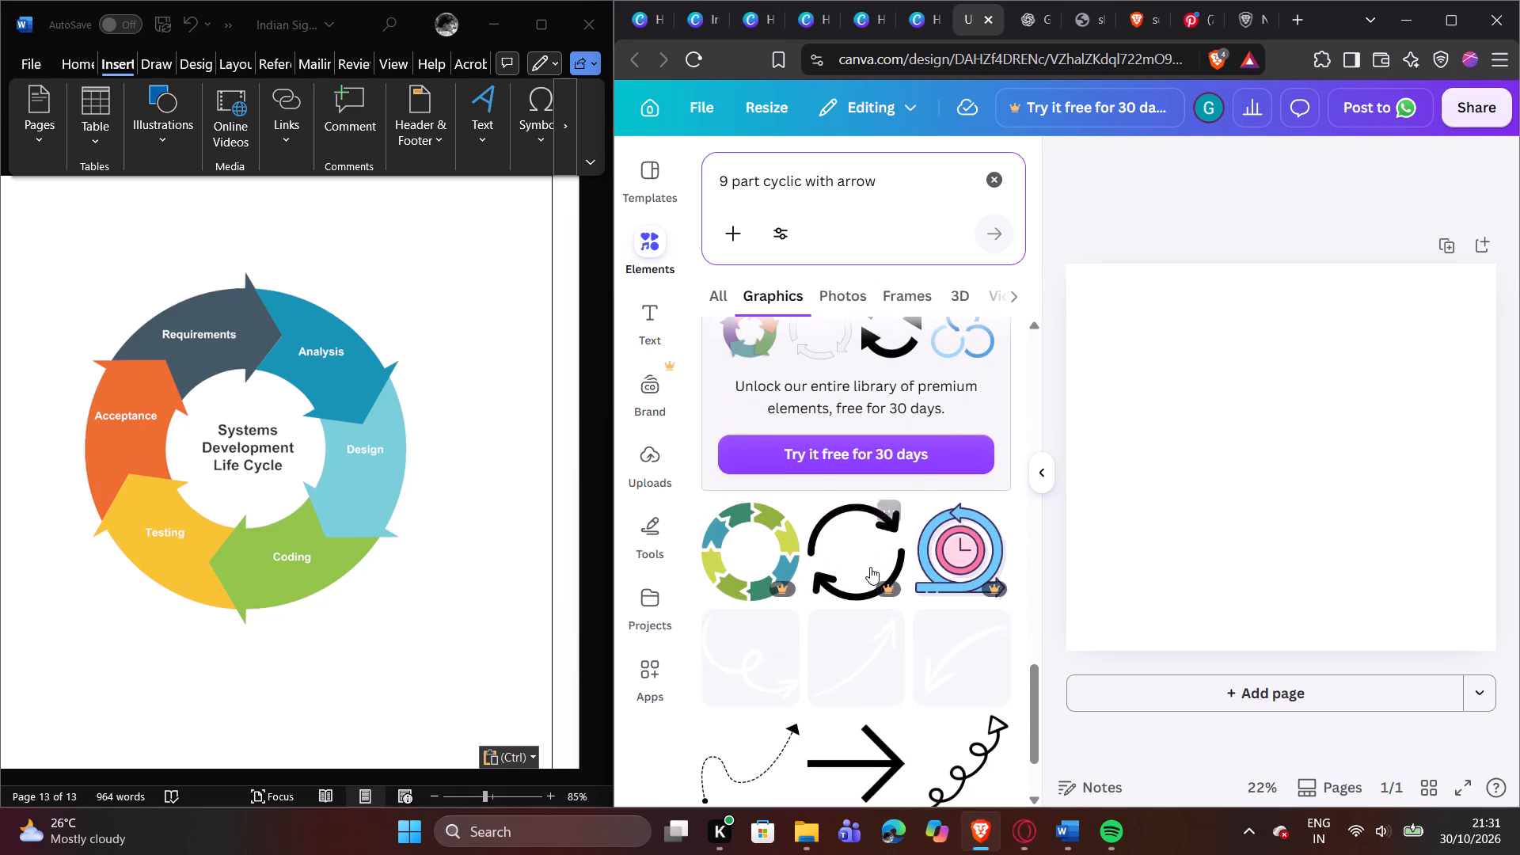
{"action": "left_click", "coordinate": [769, 538]}
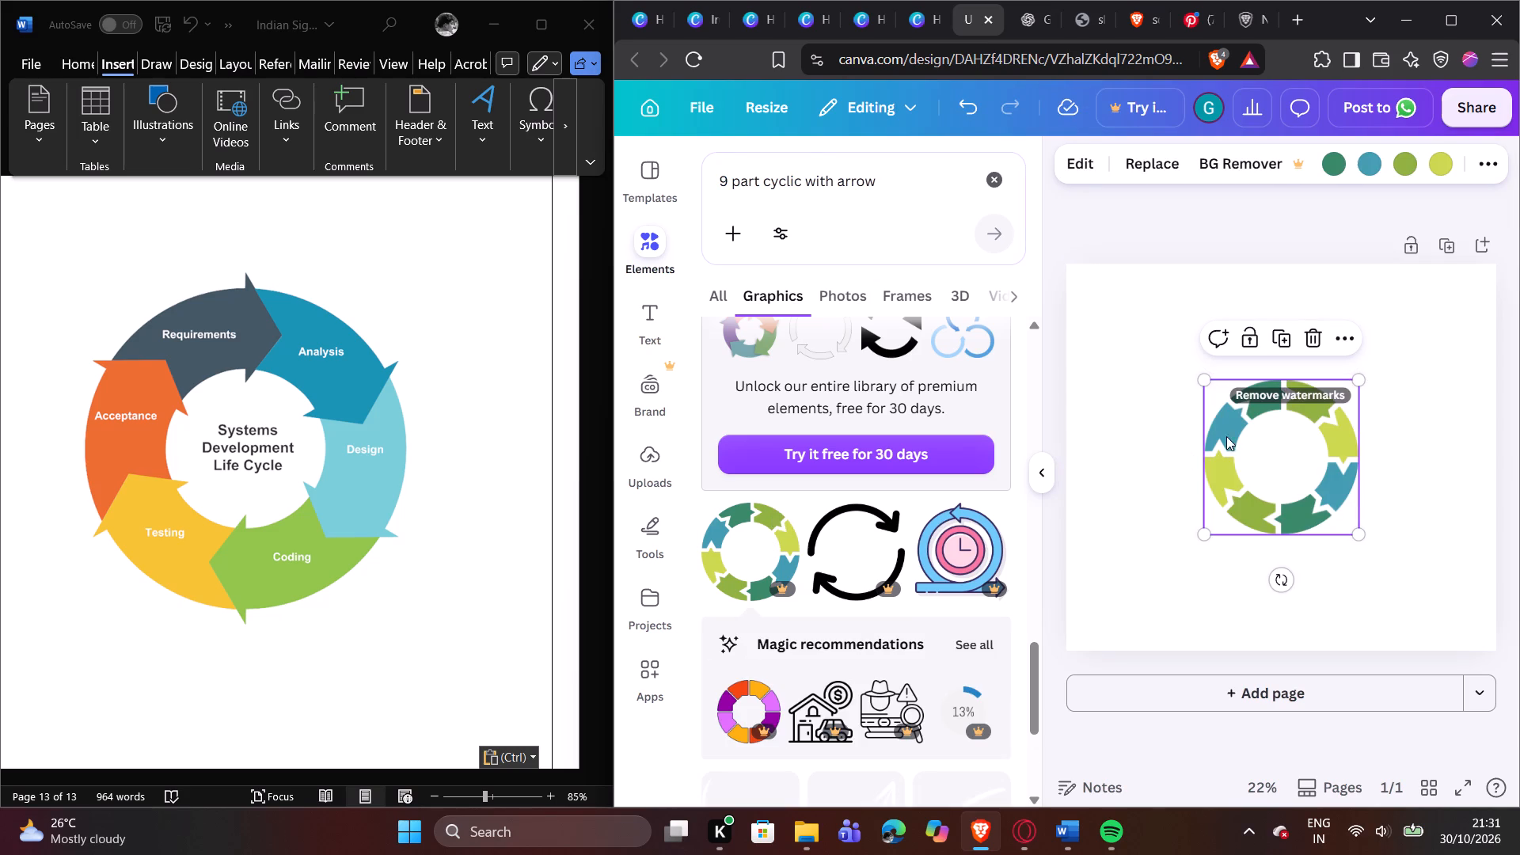
Open the dark green colour of the added arrow ring to view its graphic colour options.
{"action": "left_click", "coordinate": [1249, 405]}
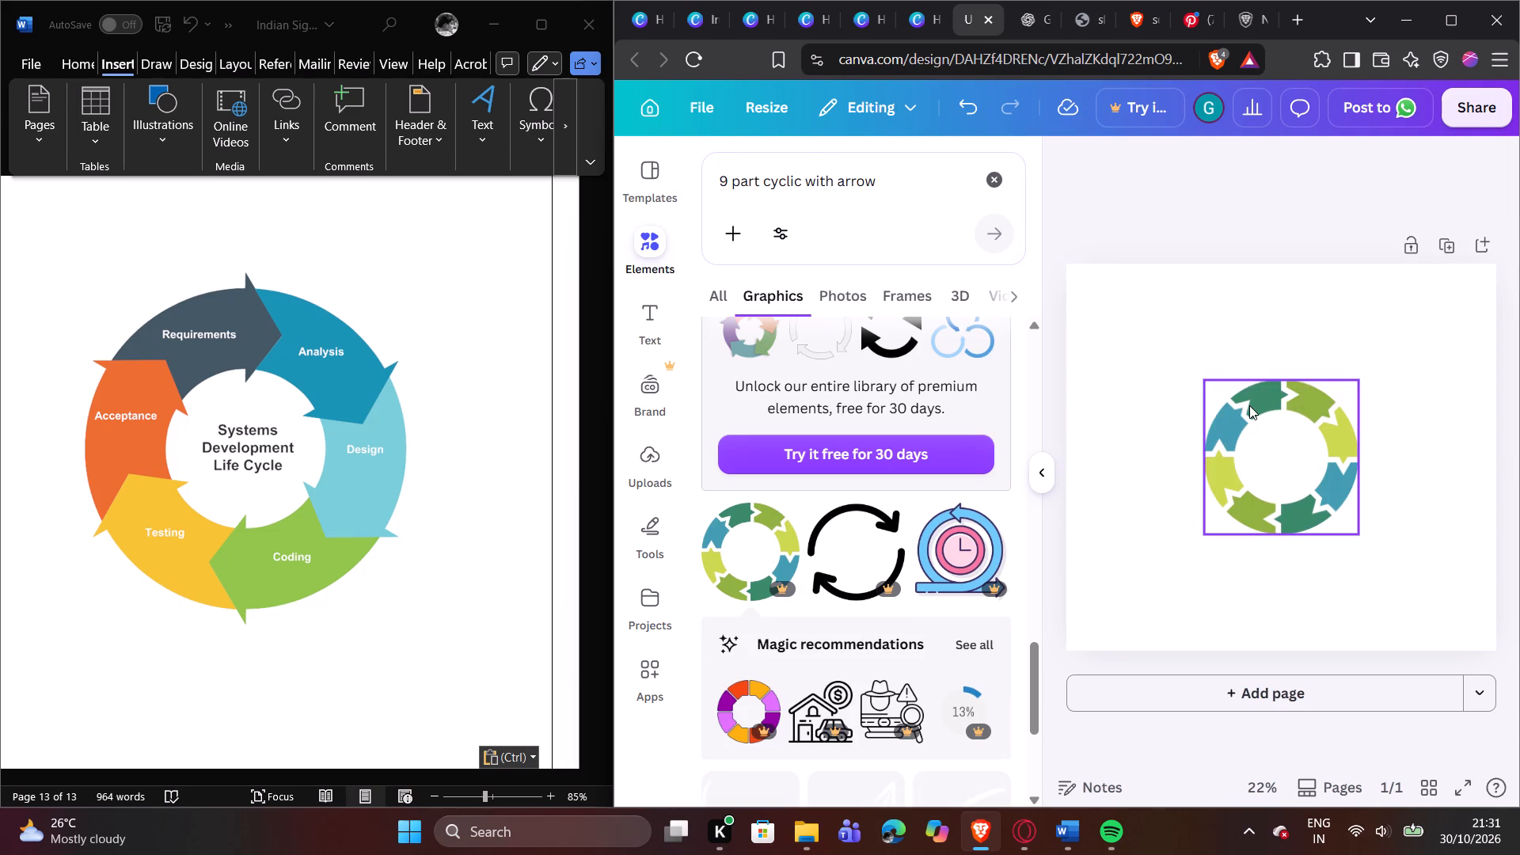
{"action": "left_click", "coordinate": [1249, 405]}
{"action": "left_click", "coordinate": [1324, 150]}
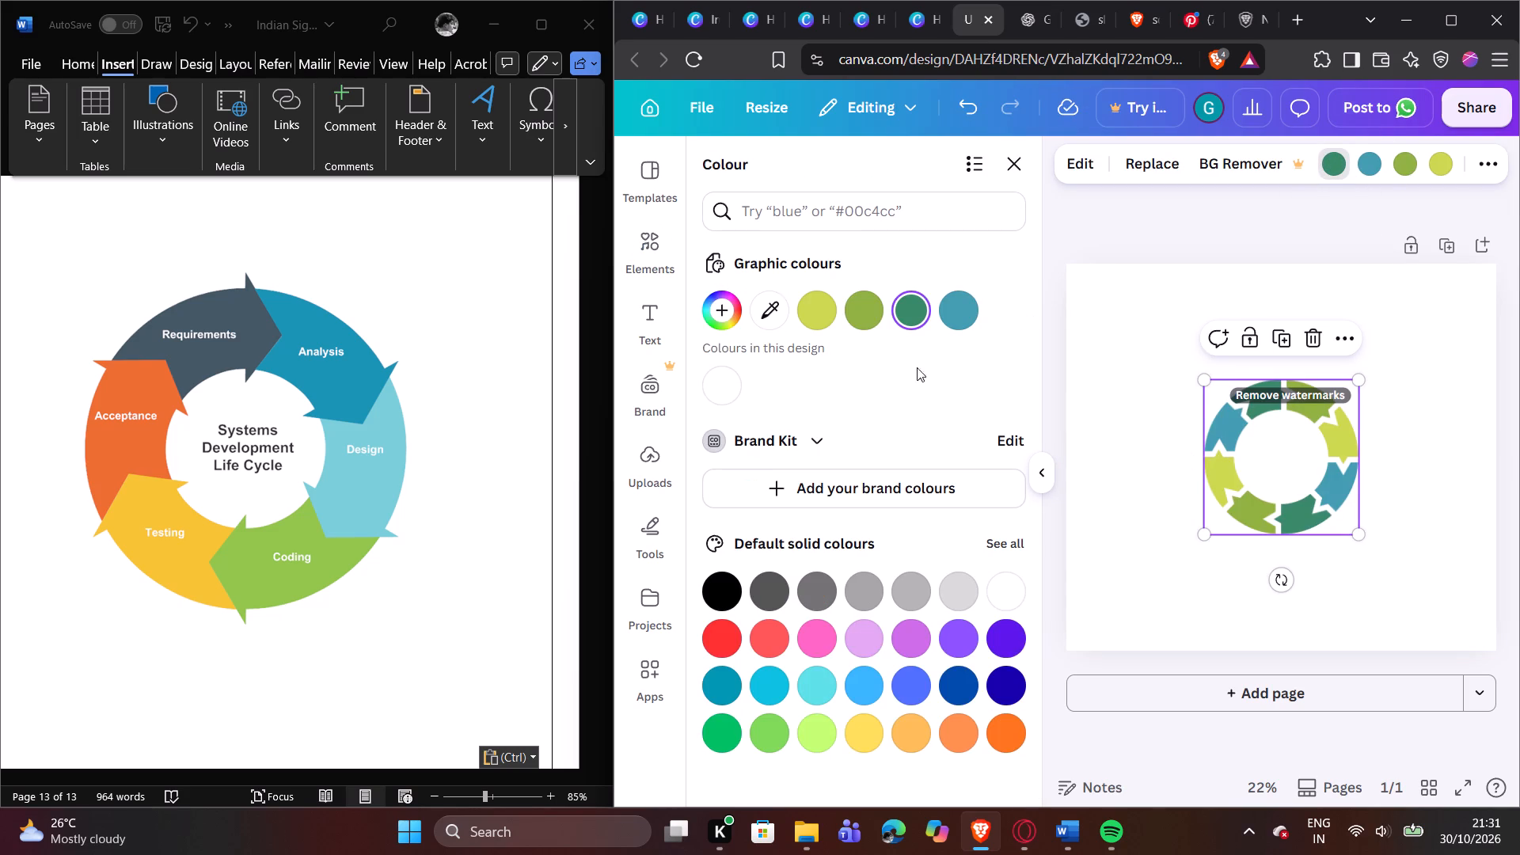
{"action": "left_click", "coordinate": [1039, 457]}
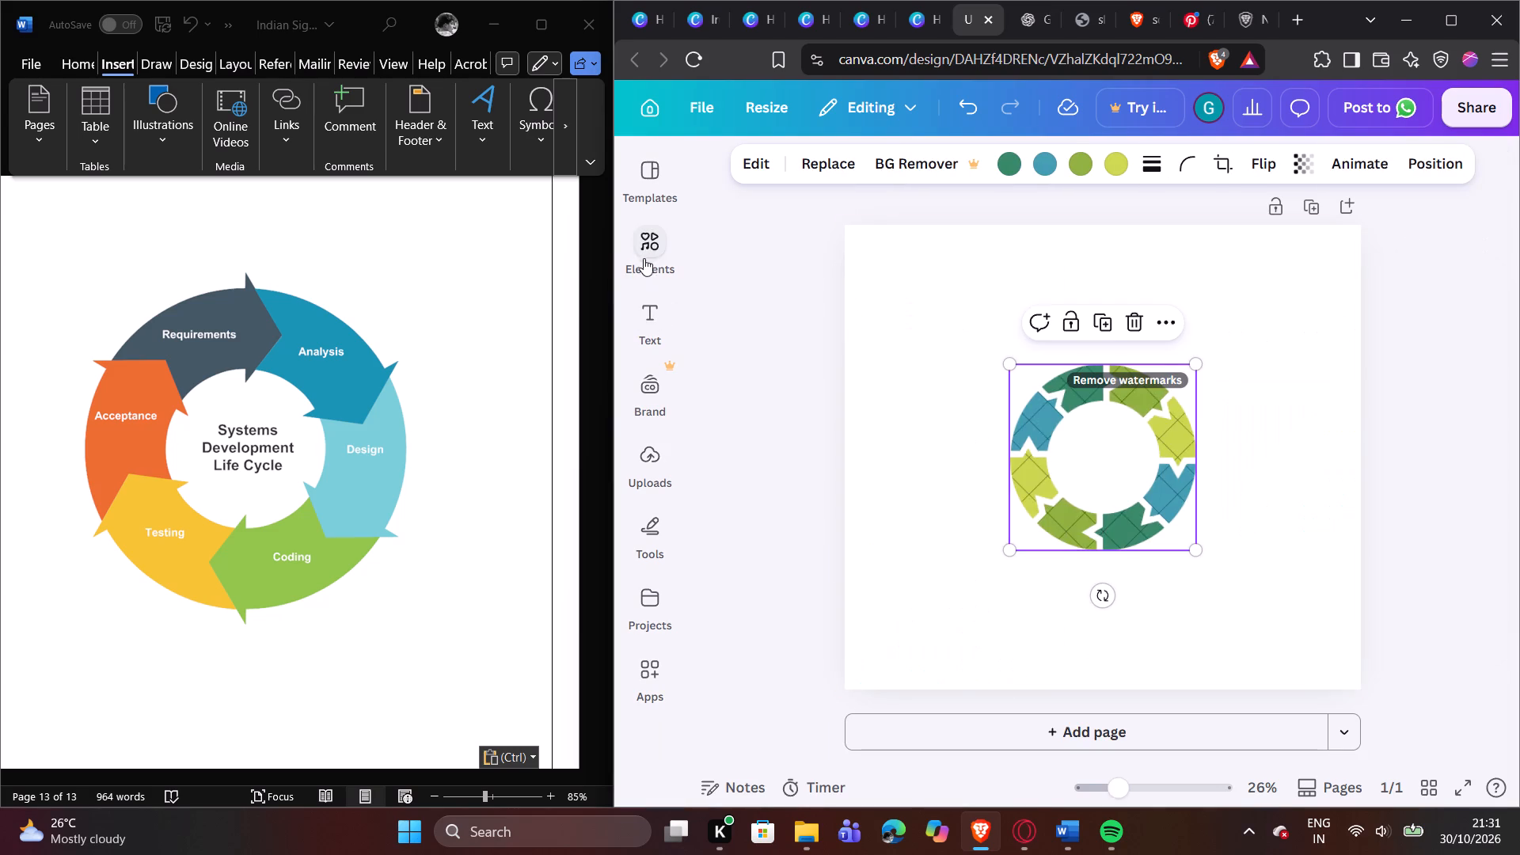
Return to the elements results and view the details of the recommended multicoloured Circular 8 Steps Infographic Process graphic.
{"action": "left_click", "coordinate": [661, 237]}
{"action": "scroll", "coordinate": [868, 522], "scroll_direction": "down", "scroll_amount": 1}
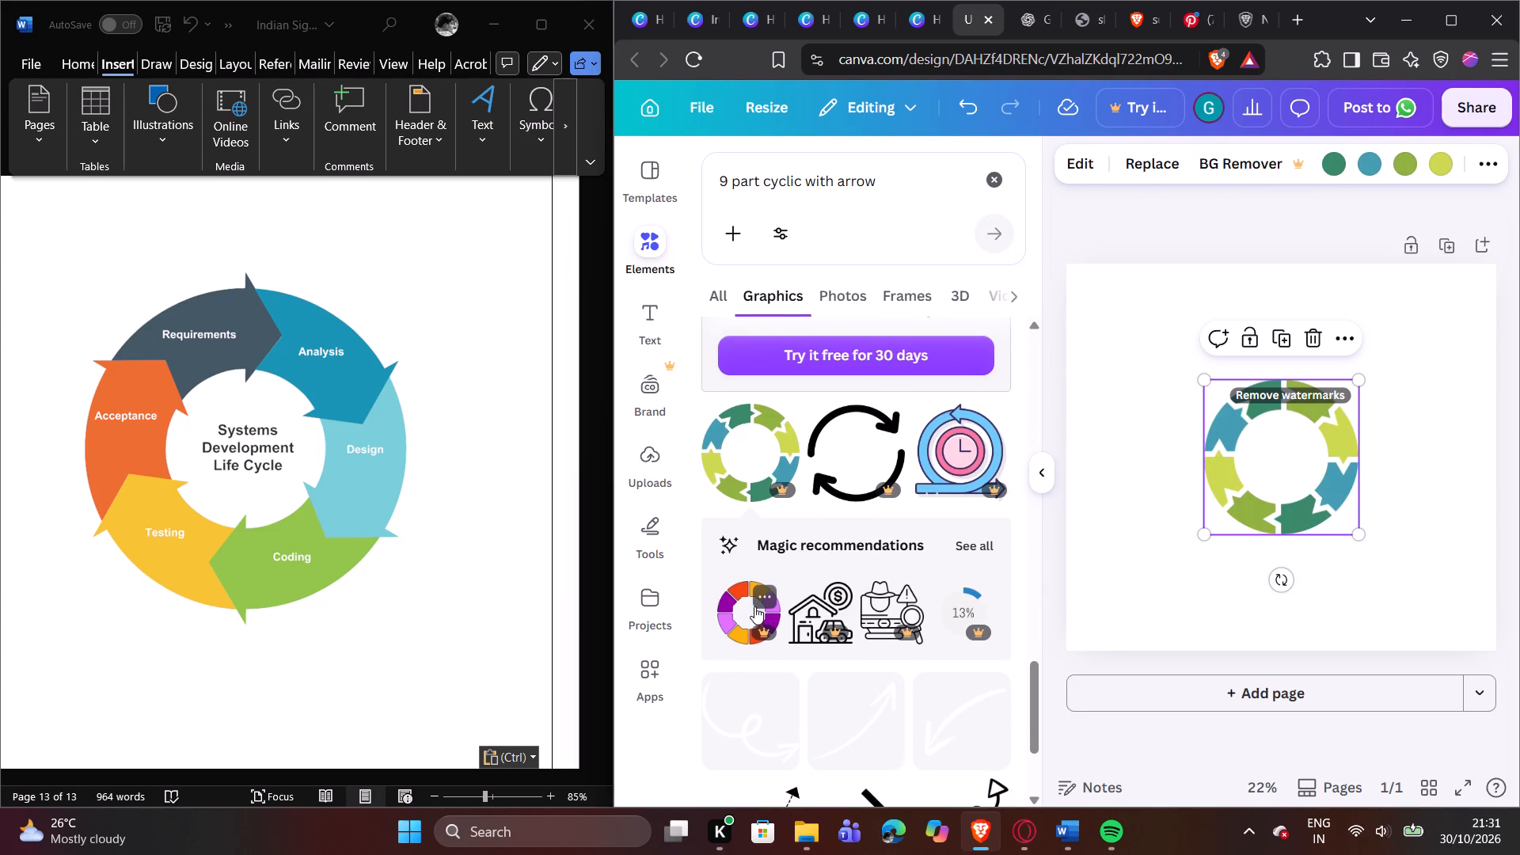
{"action": "scroll", "coordinate": [754, 606], "scroll_direction": "down", "scroll_amount": 1}
{"action": "left_click", "coordinate": [758, 509]}
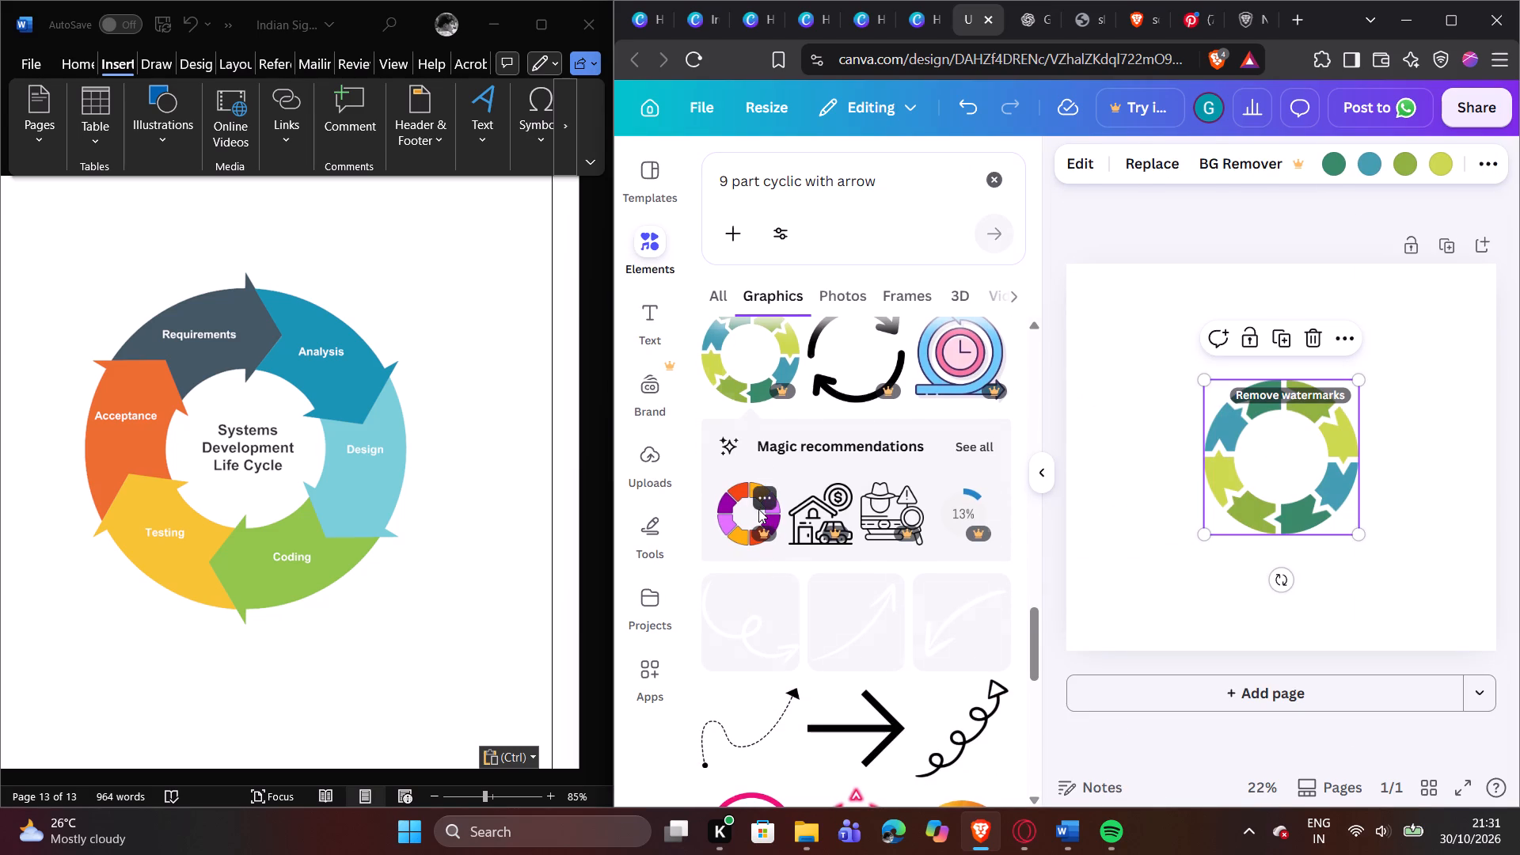
{"action": "left_click", "coordinate": [1078, 469]}
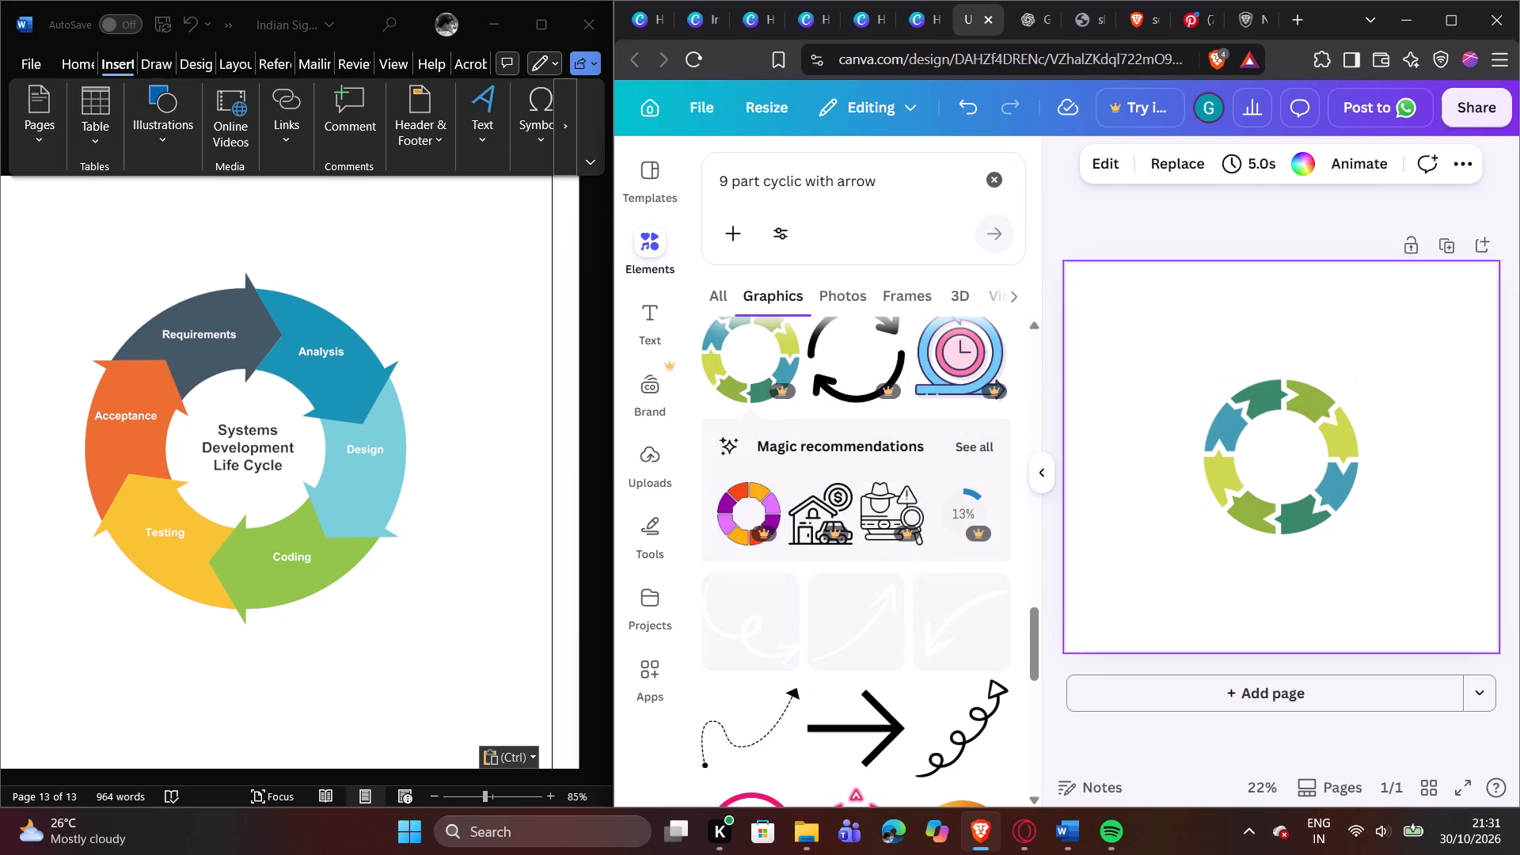
Extend the graphics search to "9 part cyclic crcular with arrow" and run it.
{"action": "left_click", "coordinate": [800, 180]}
{"action": "key", "text": "space"}
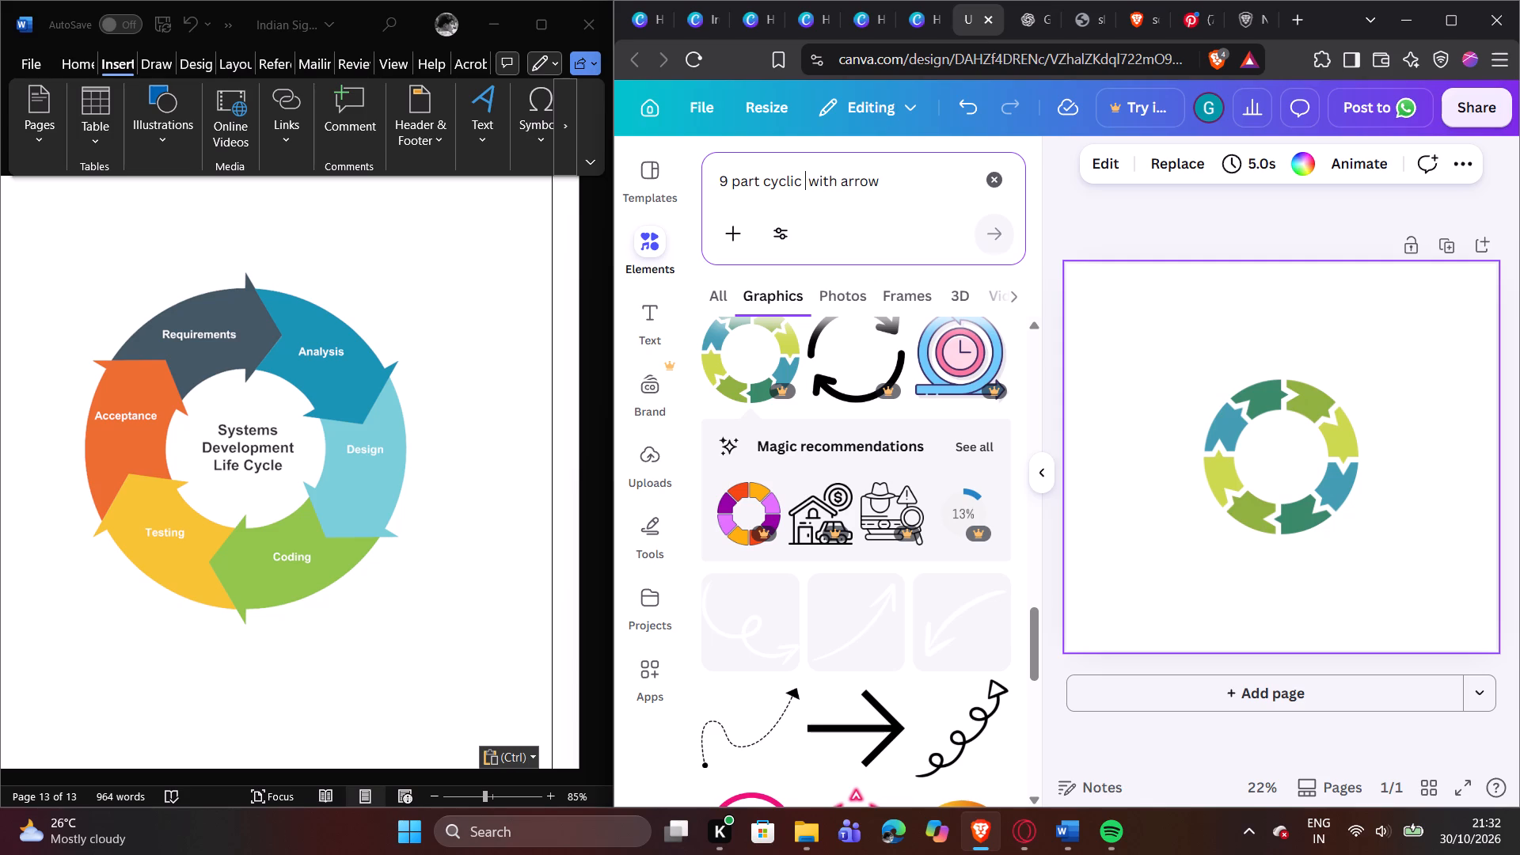
{"action": "key", "text": "c"}
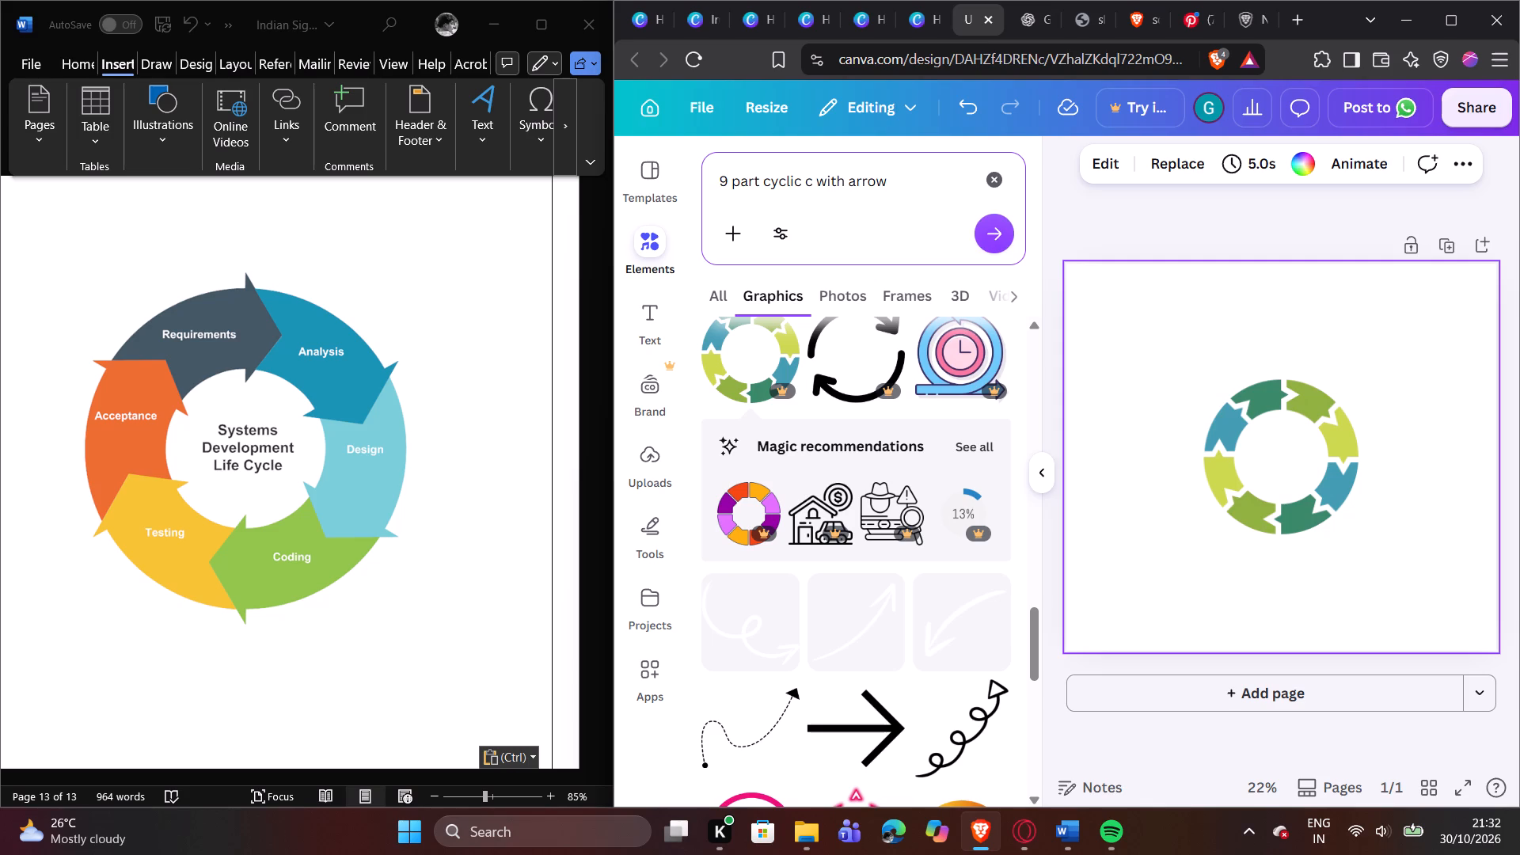
{"action": "type", "text": "rcular"}
{"action": "key", "text": "Return"}
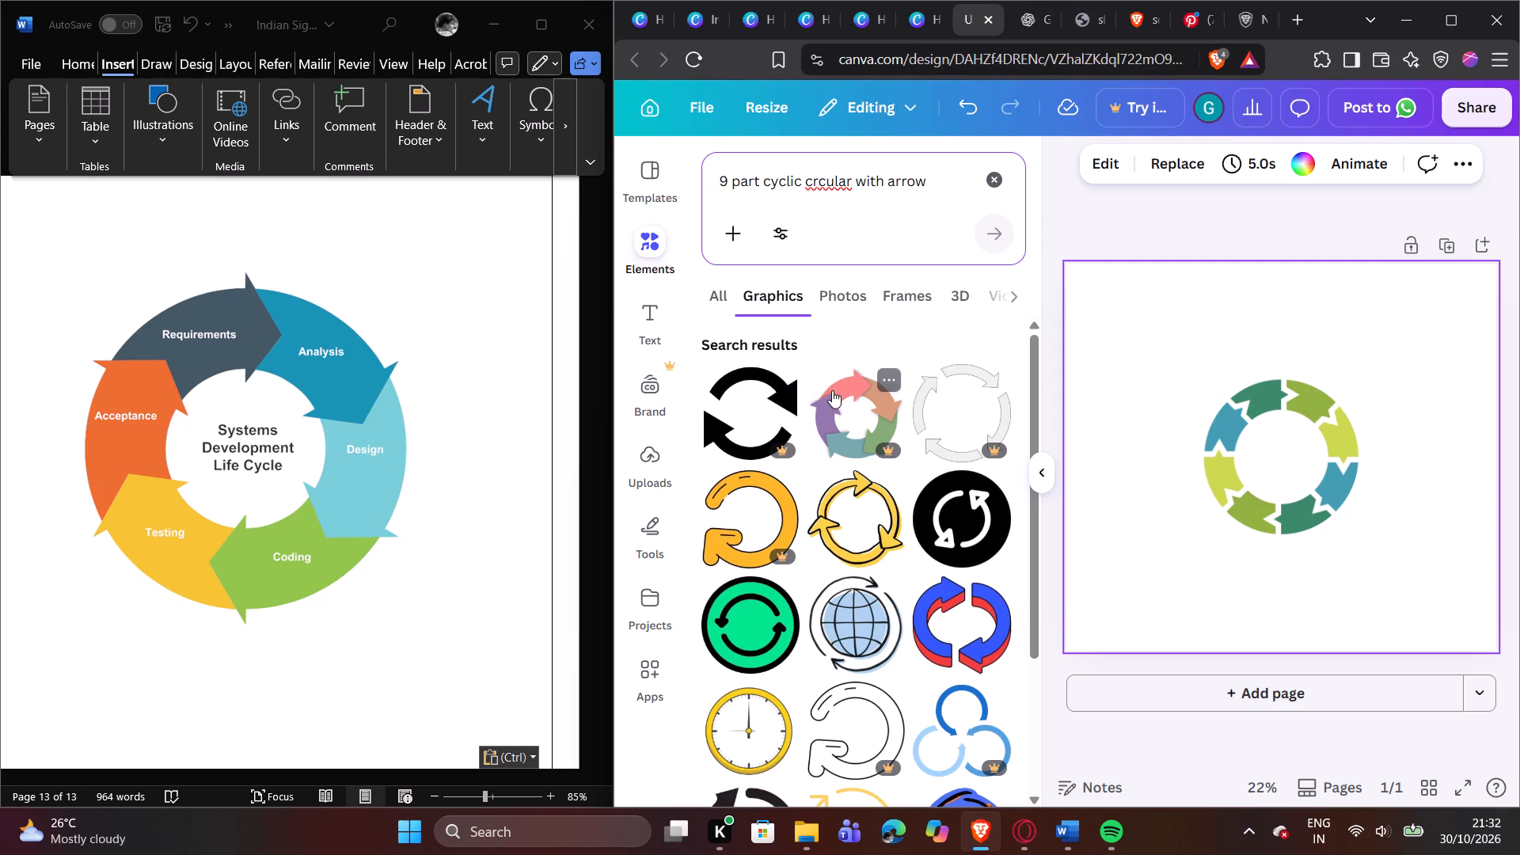
Look through the graphics results for a ring of arrows matching the six-stage reference cycle.
{"action": "scroll", "coordinate": [833, 390], "scroll_direction": "down", "scroll_amount": 13}
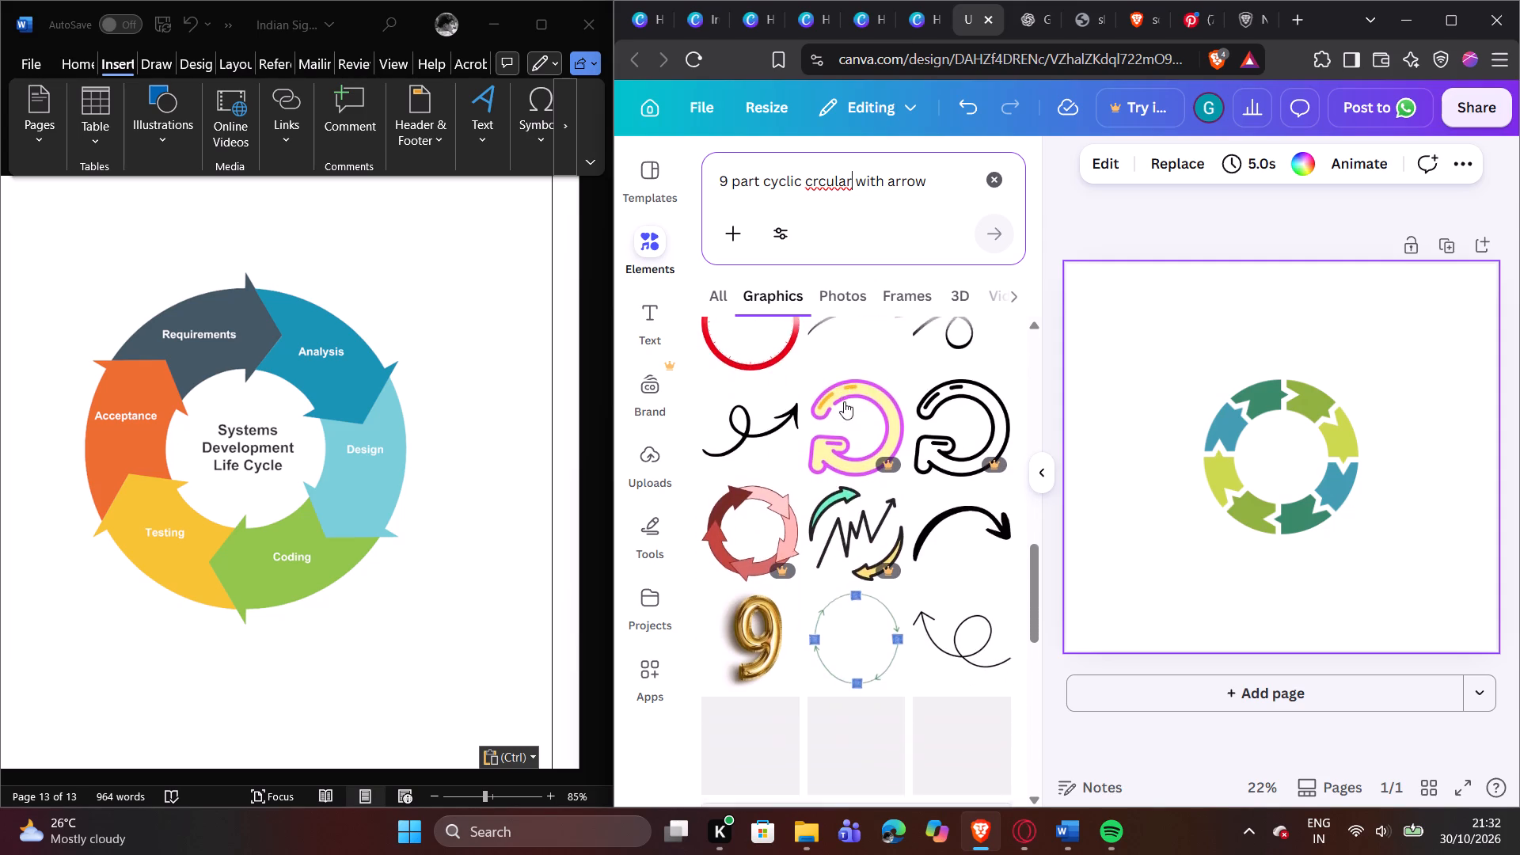
{"action": "scroll", "coordinate": [845, 399], "scroll_direction": "down", "scroll_amount": 3}
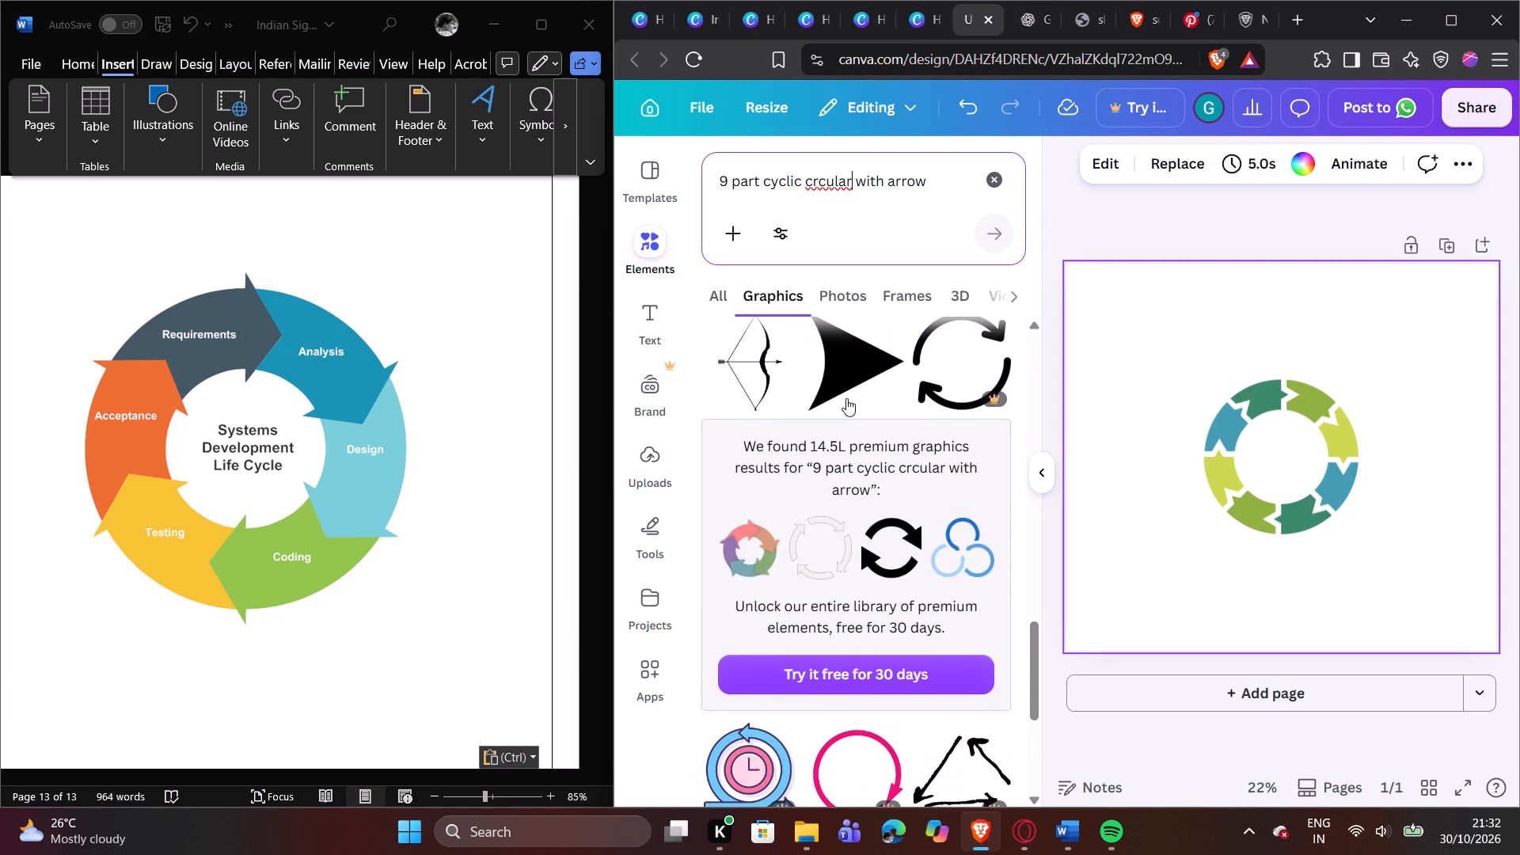
{"action": "scroll", "coordinate": [846, 397], "scroll_direction": "down", "scroll_amount": 2}
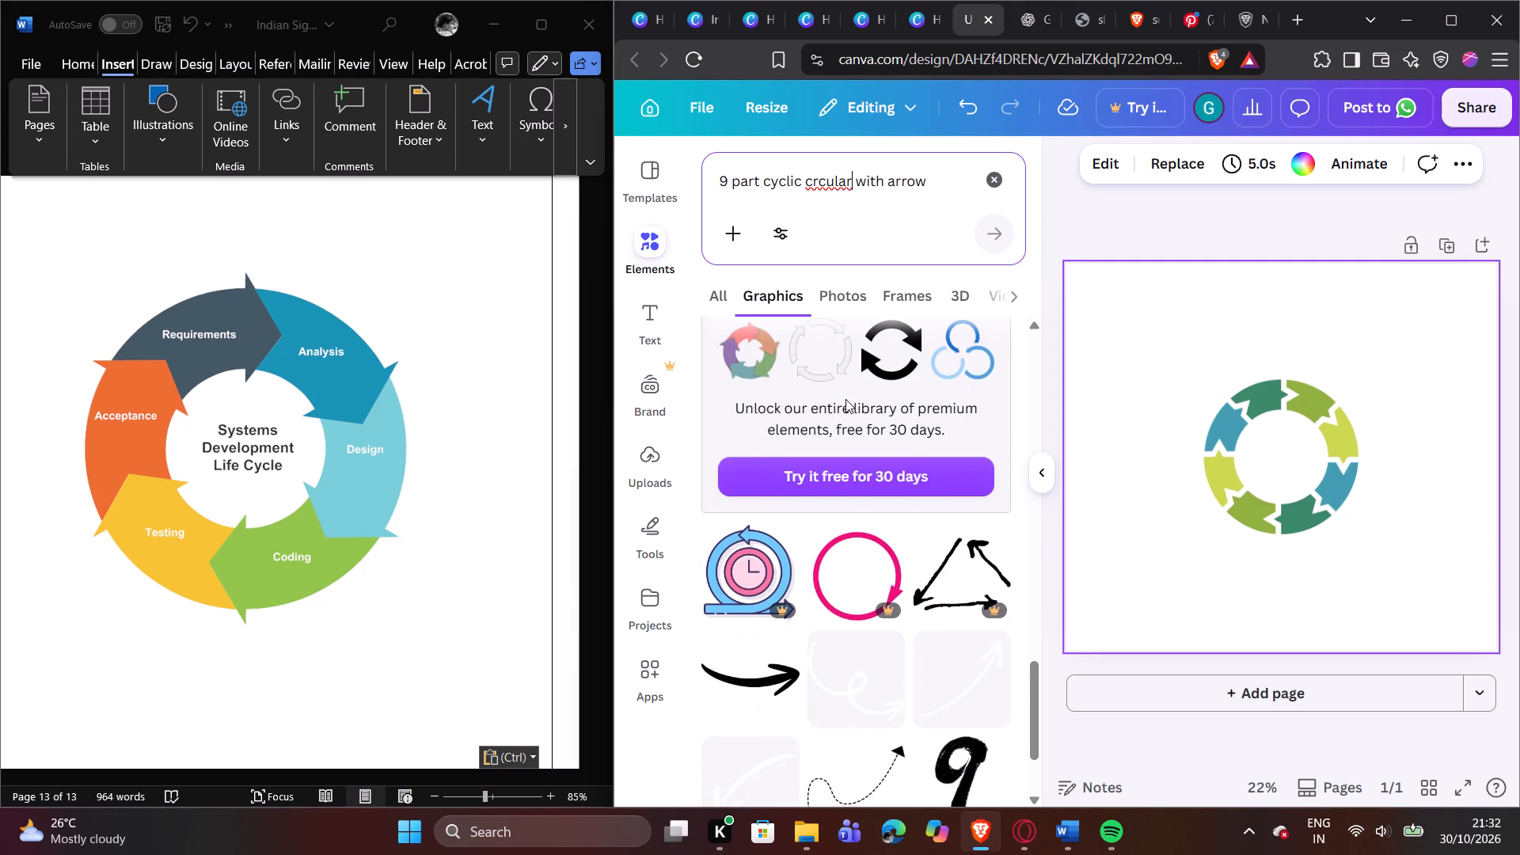
{"action": "scroll", "coordinate": [845, 399], "scroll_direction": "down", "scroll_amount": 6}
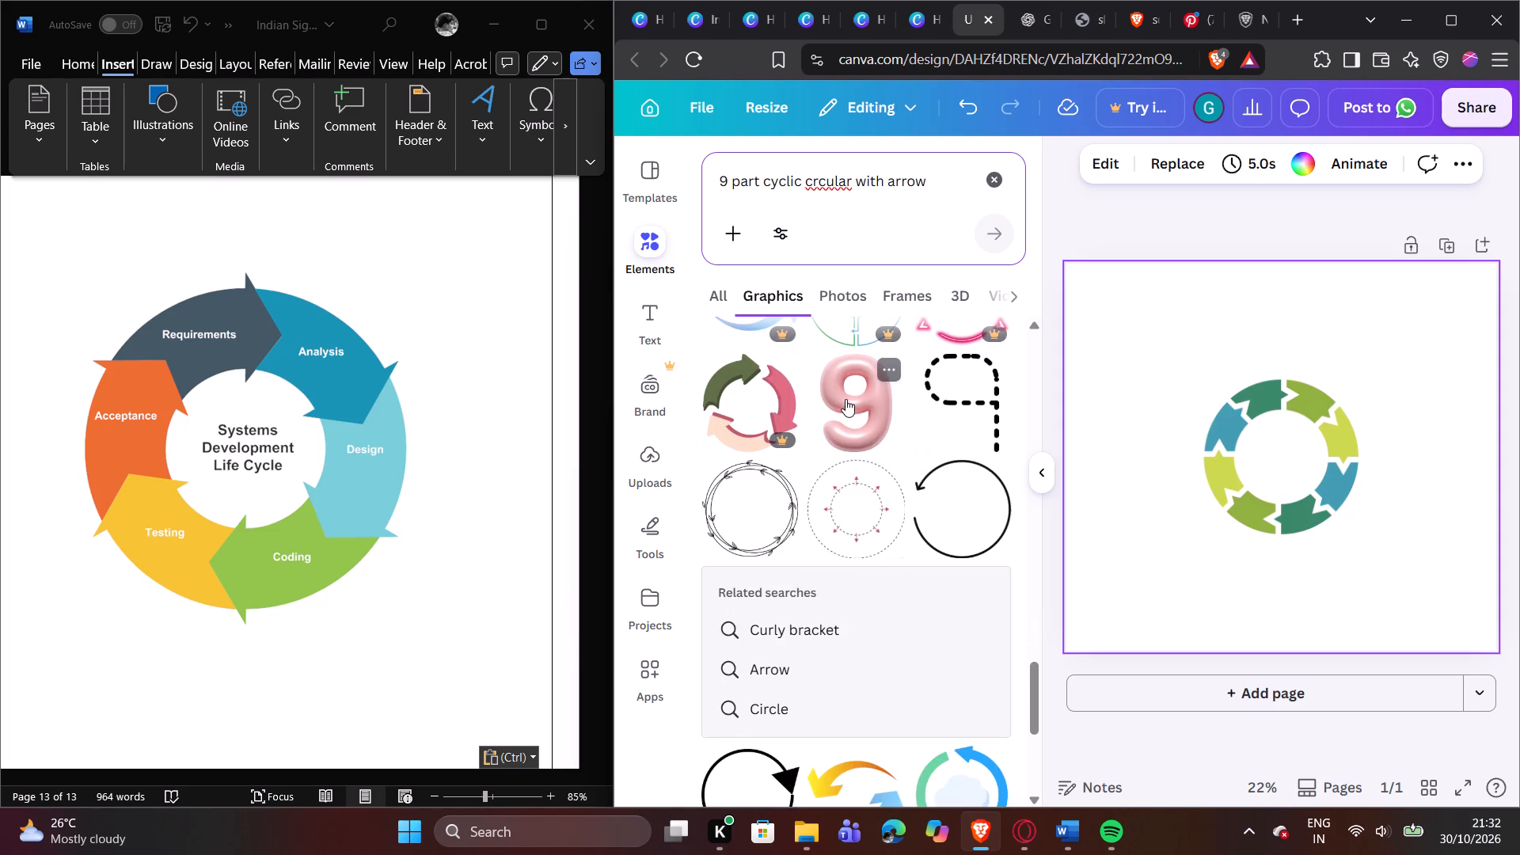
{"action": "scroll", "coordinate": [845, 399], "scroll_direction": "up", "scroll_amount": 1}
{"action": "scroll", "coordinate": [845, 399], "scroll_direction": "down", "scroll_amount": 6}
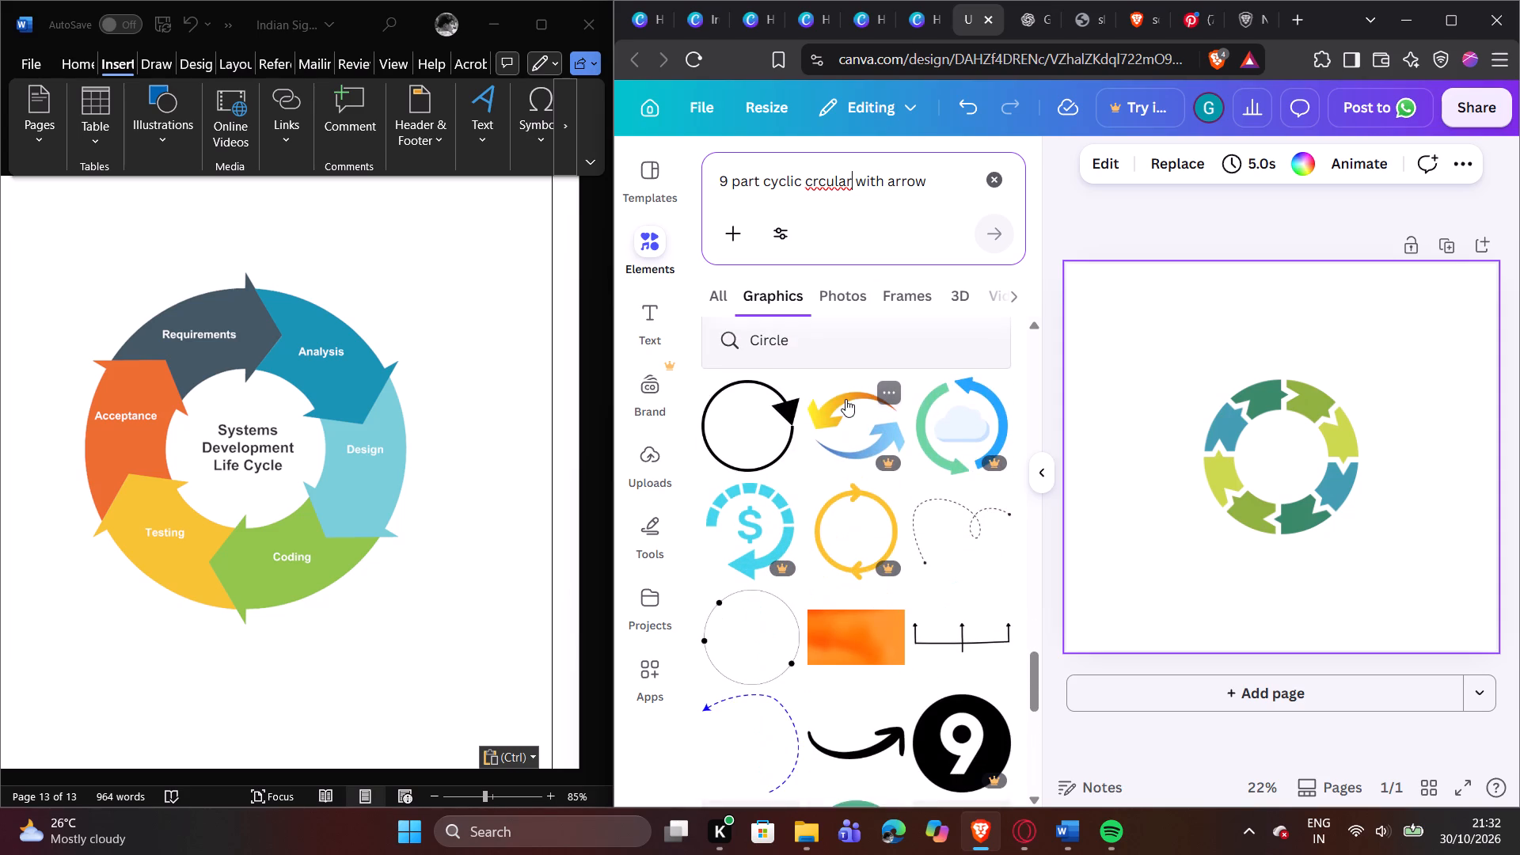
{"action": "scroll", "coordinate": [845, 399], "scroll_direction": "down", "scroll_amount": 6}
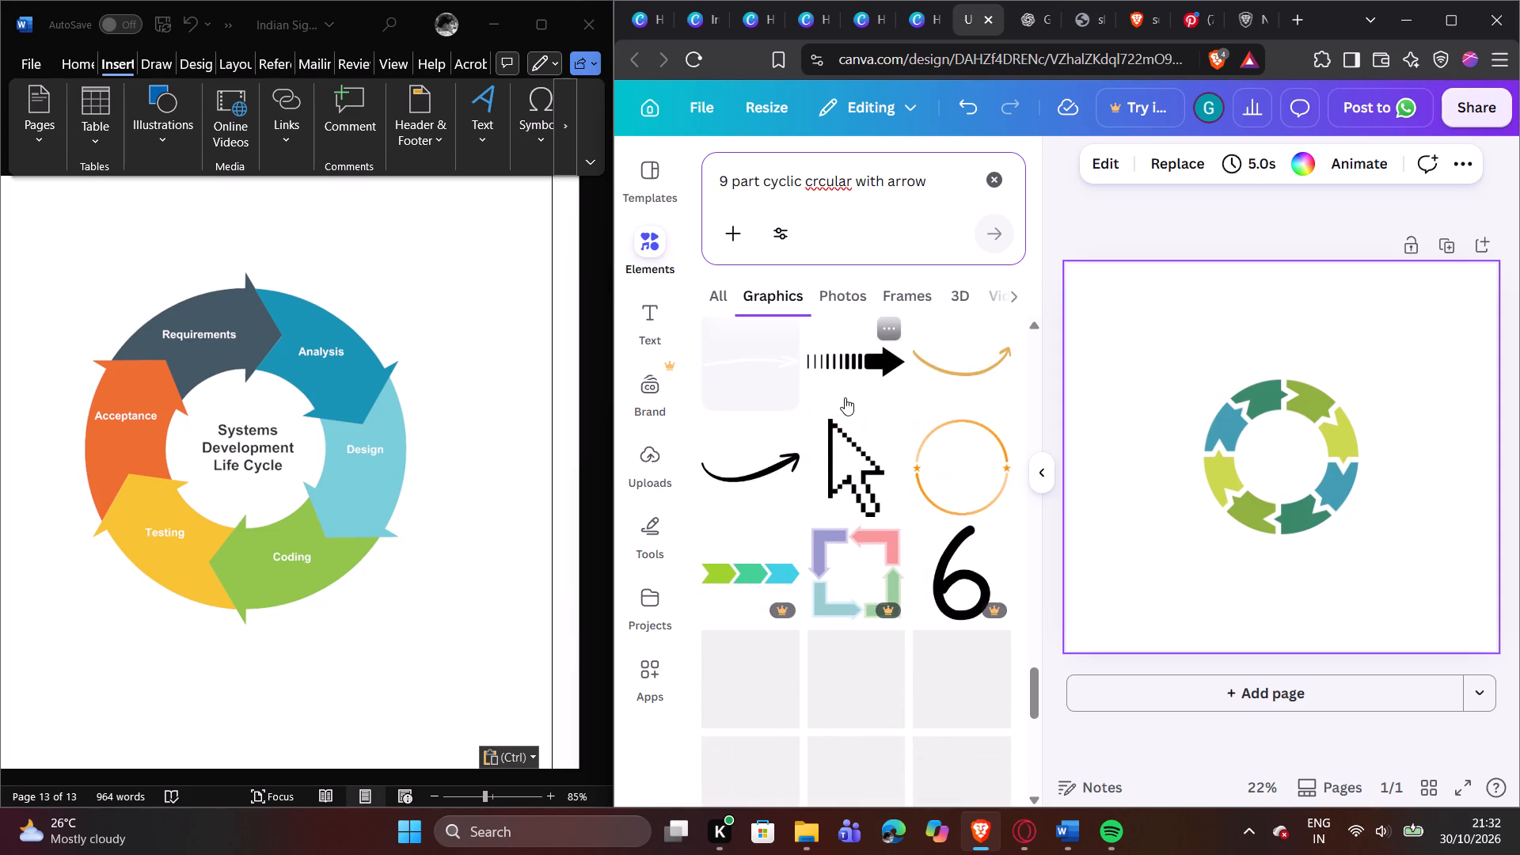
{"action": "scroll", "coordinate": [845, 397], "scroll_direction": "down", "scroll_amount": 5}
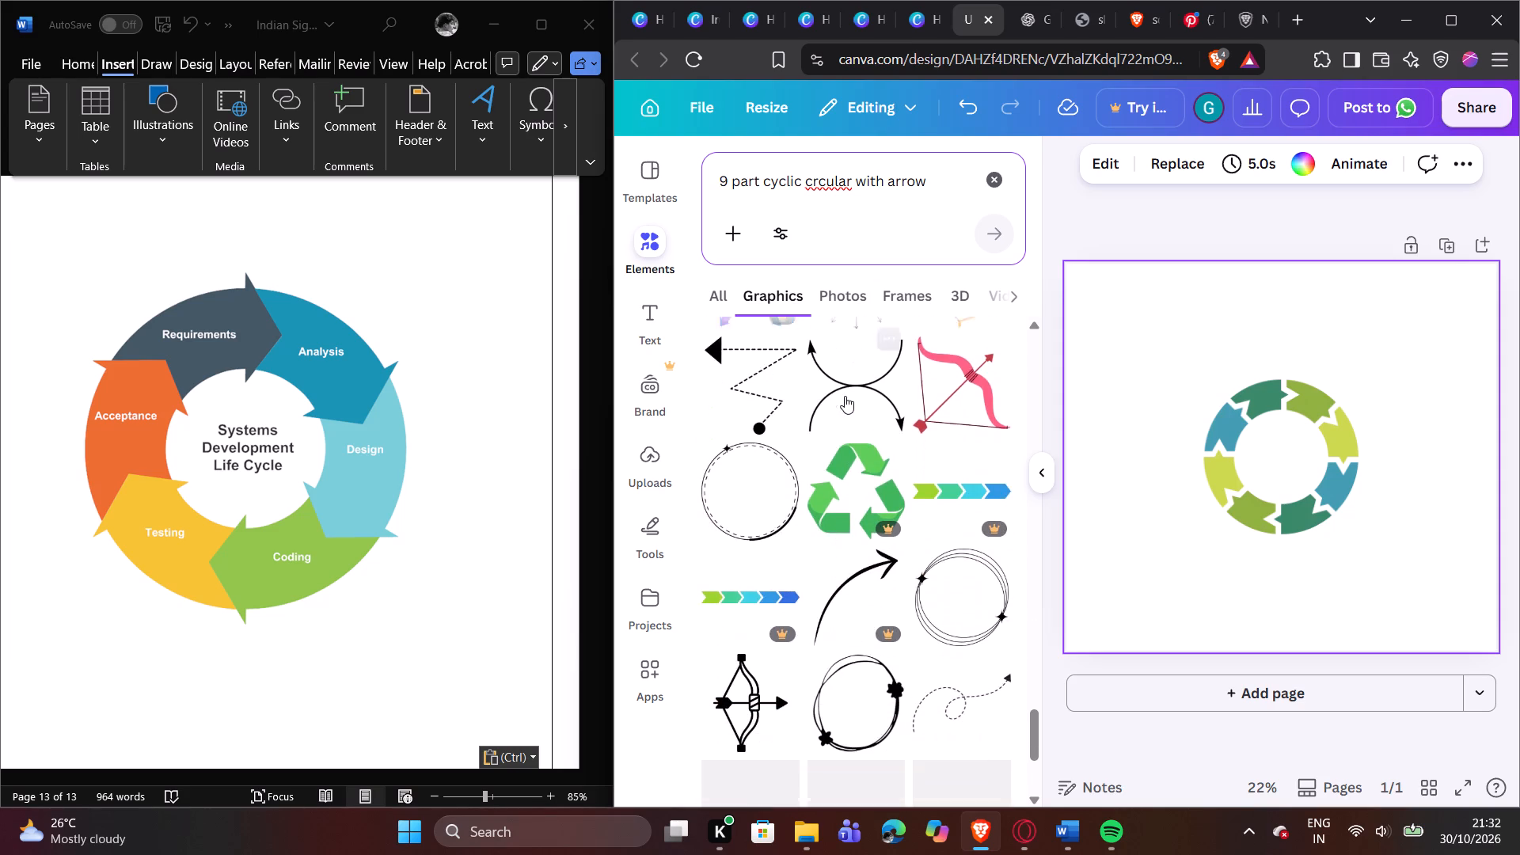
{"action": "scroll", "coordinate": [845, 396], "scroll_direction": "down", "scroll_amount": 1}
{"action": "scroll", "coordinate": [845, 396], "scroll_direction": "up", "scroll_amount": 6}
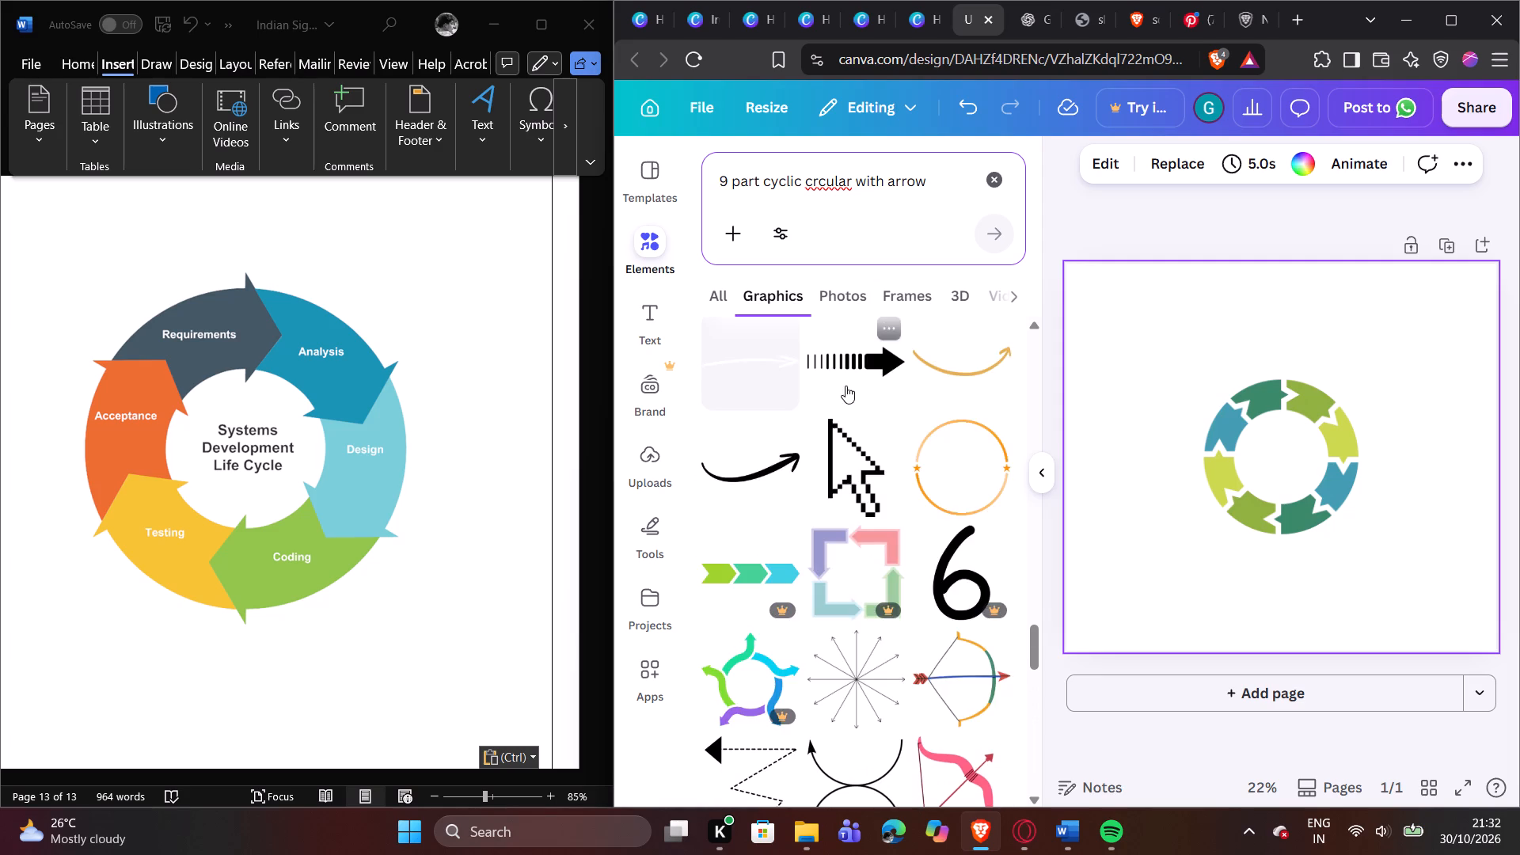
{"action": "scroll", "coordinate": [845, 385], "scroll_direction": "up", "scroll_amount": 16}
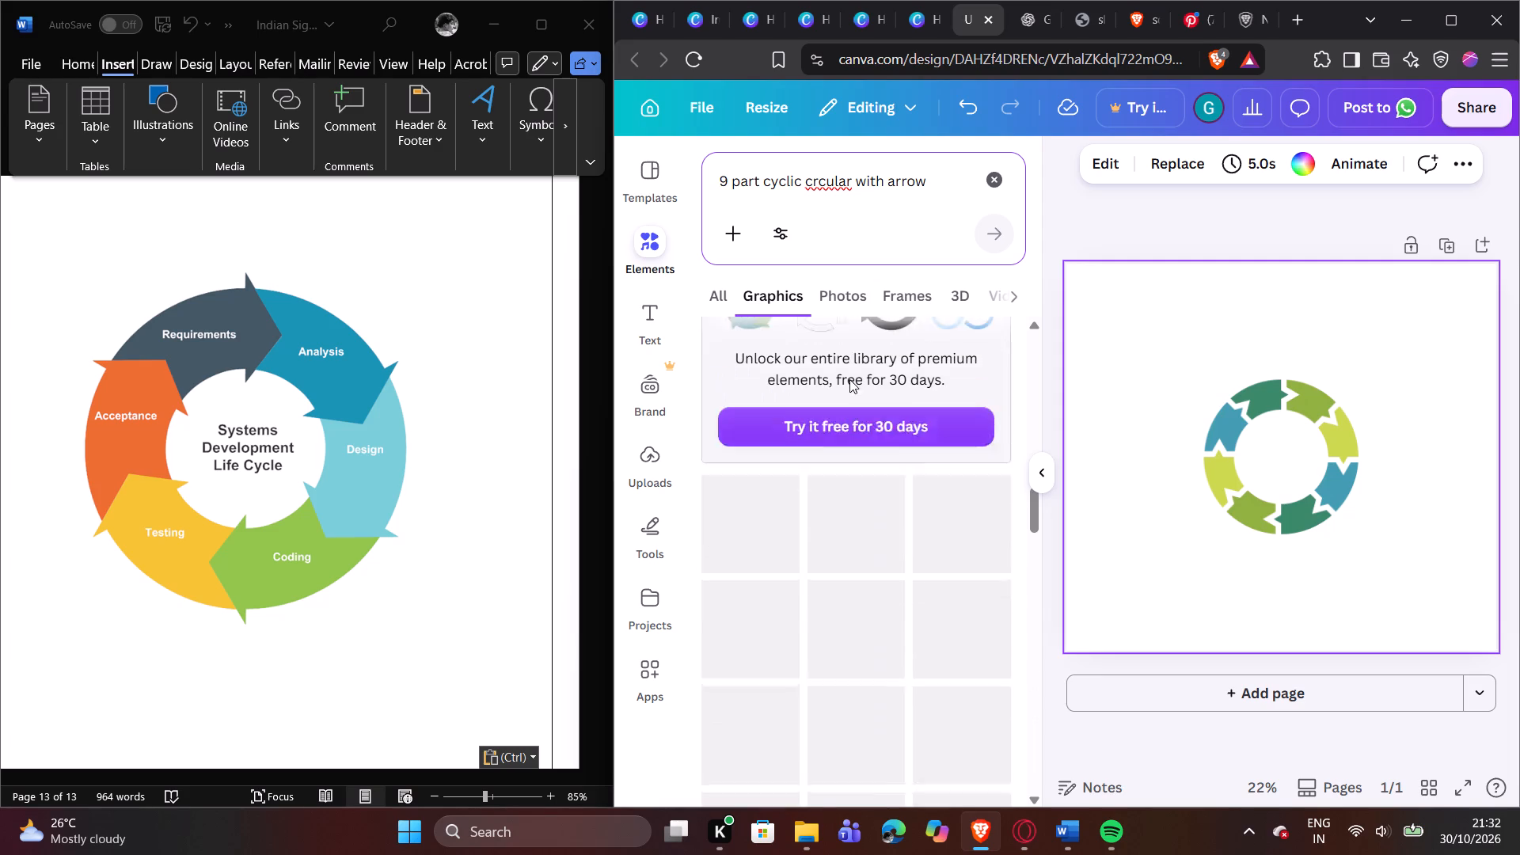
{"action": "scroll", "coordinate": [853, 374], "scroll_direction": "up", "scroll_amount": 2}
{"action": "scroll", "coordinate": [853, 373], "scroll_direction": "down", "scroll_amount": 1}
{"action": "scroll", "coordinate": [854, 372], "scroll_direction": "up", "scroll_amount": 1}
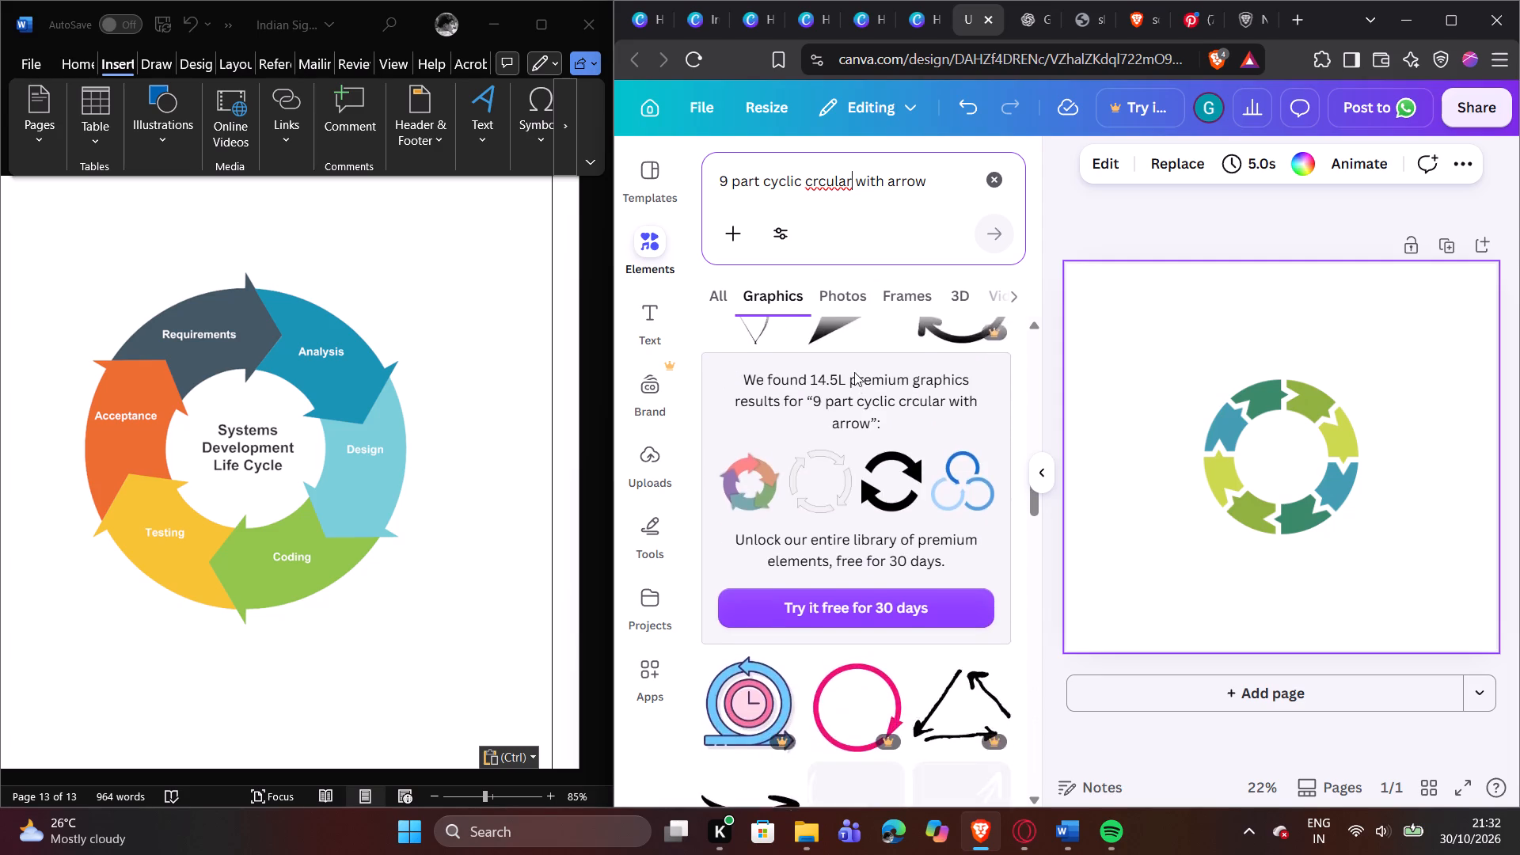
{"action": "scroll", "coordinate": [854, 372], "scroll_direction": "up", "scroll_amount": 7}
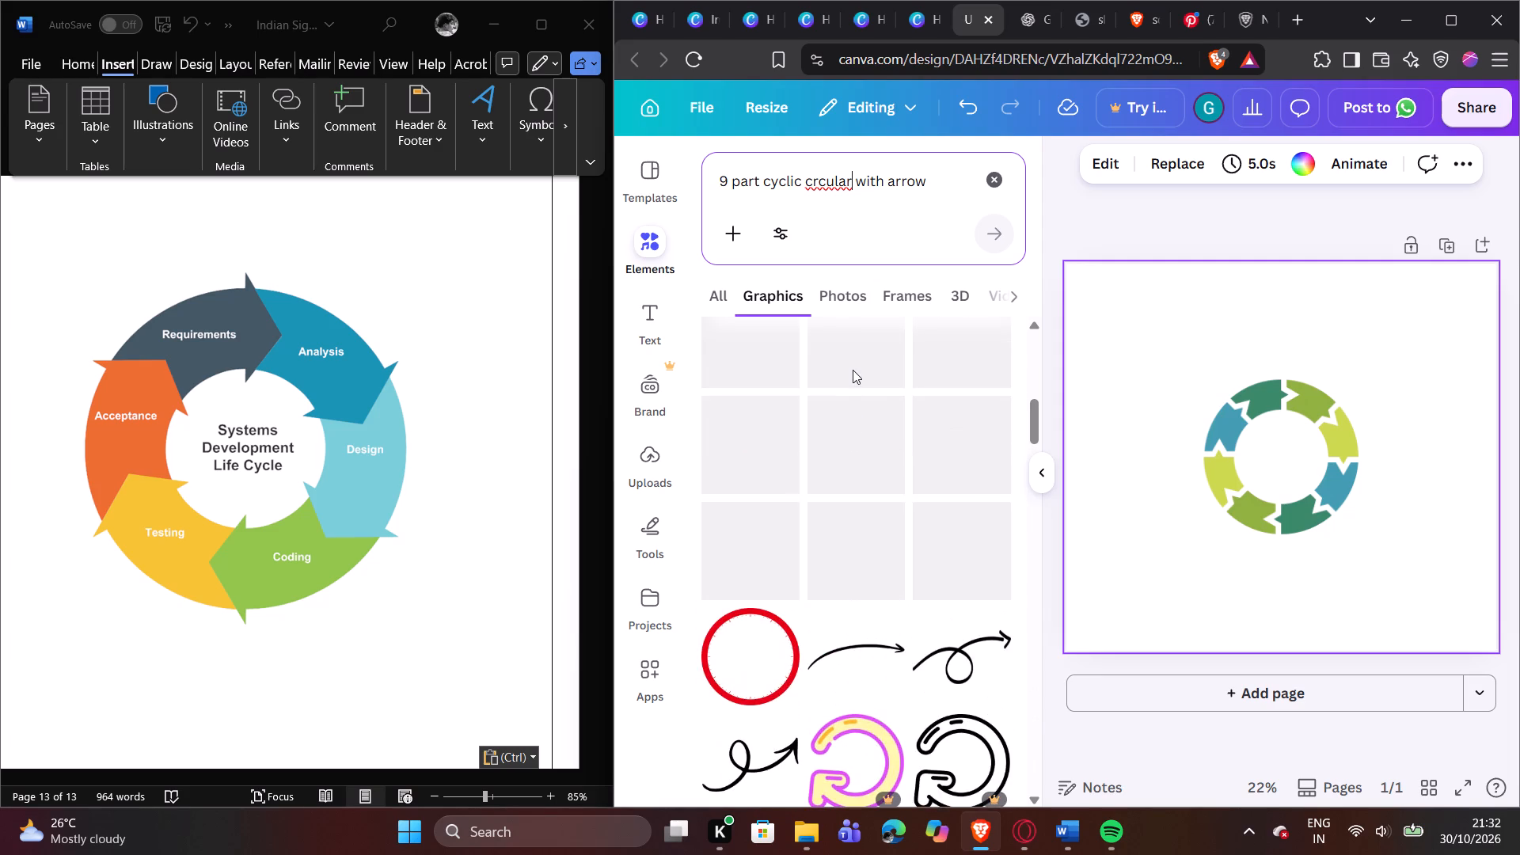
{"action": "scroll", "coordinate": [853, 367], "scroll_direction": "up", "scroll_amount": 6}
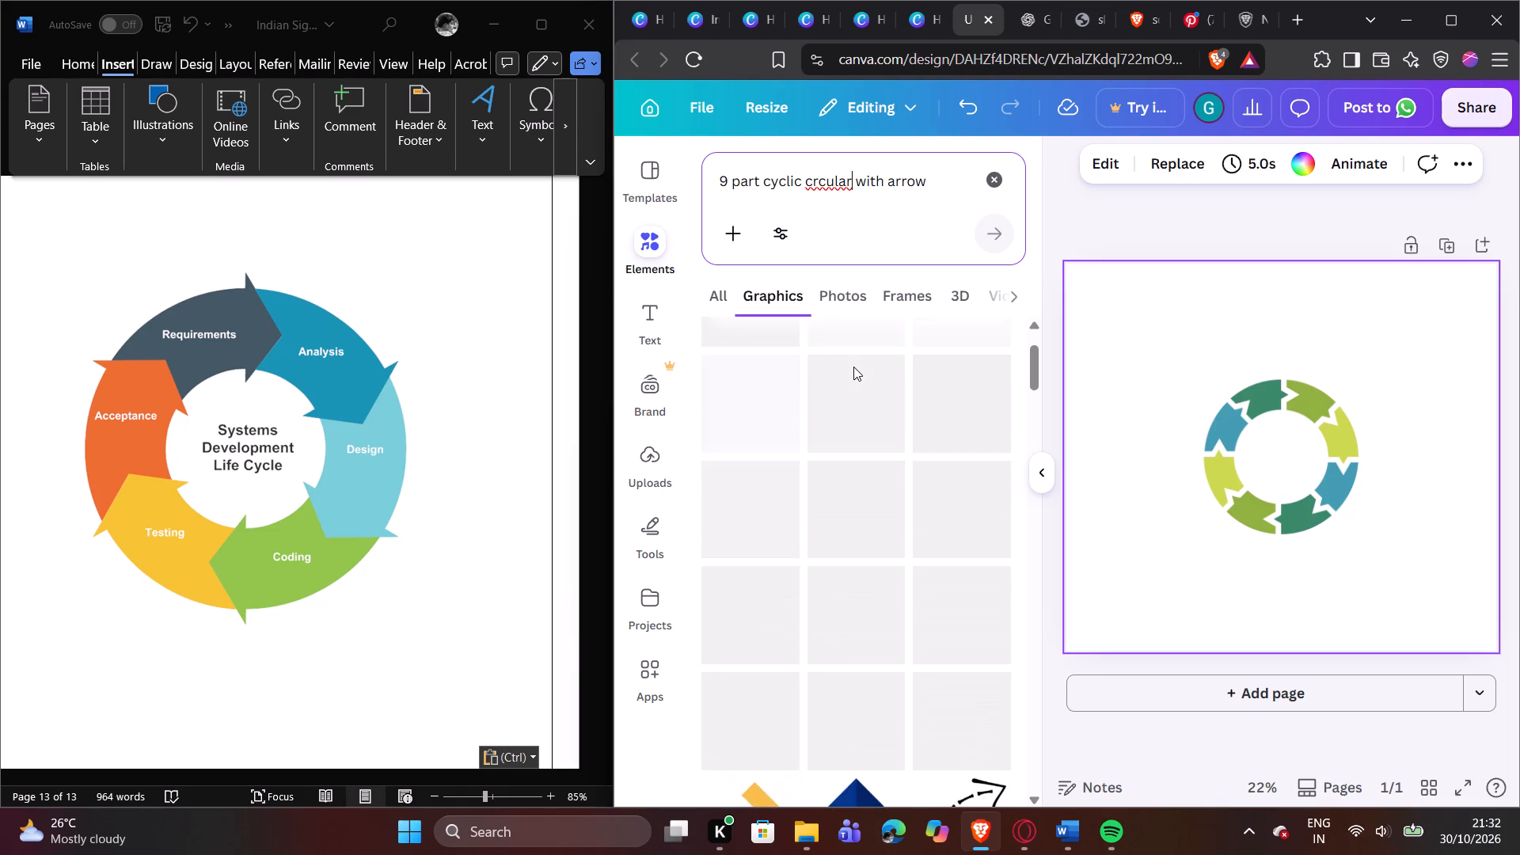
{"action": "scroll", "coordinate": [853, 367], "scroll_direction": "up", "scroll_amount": 2}
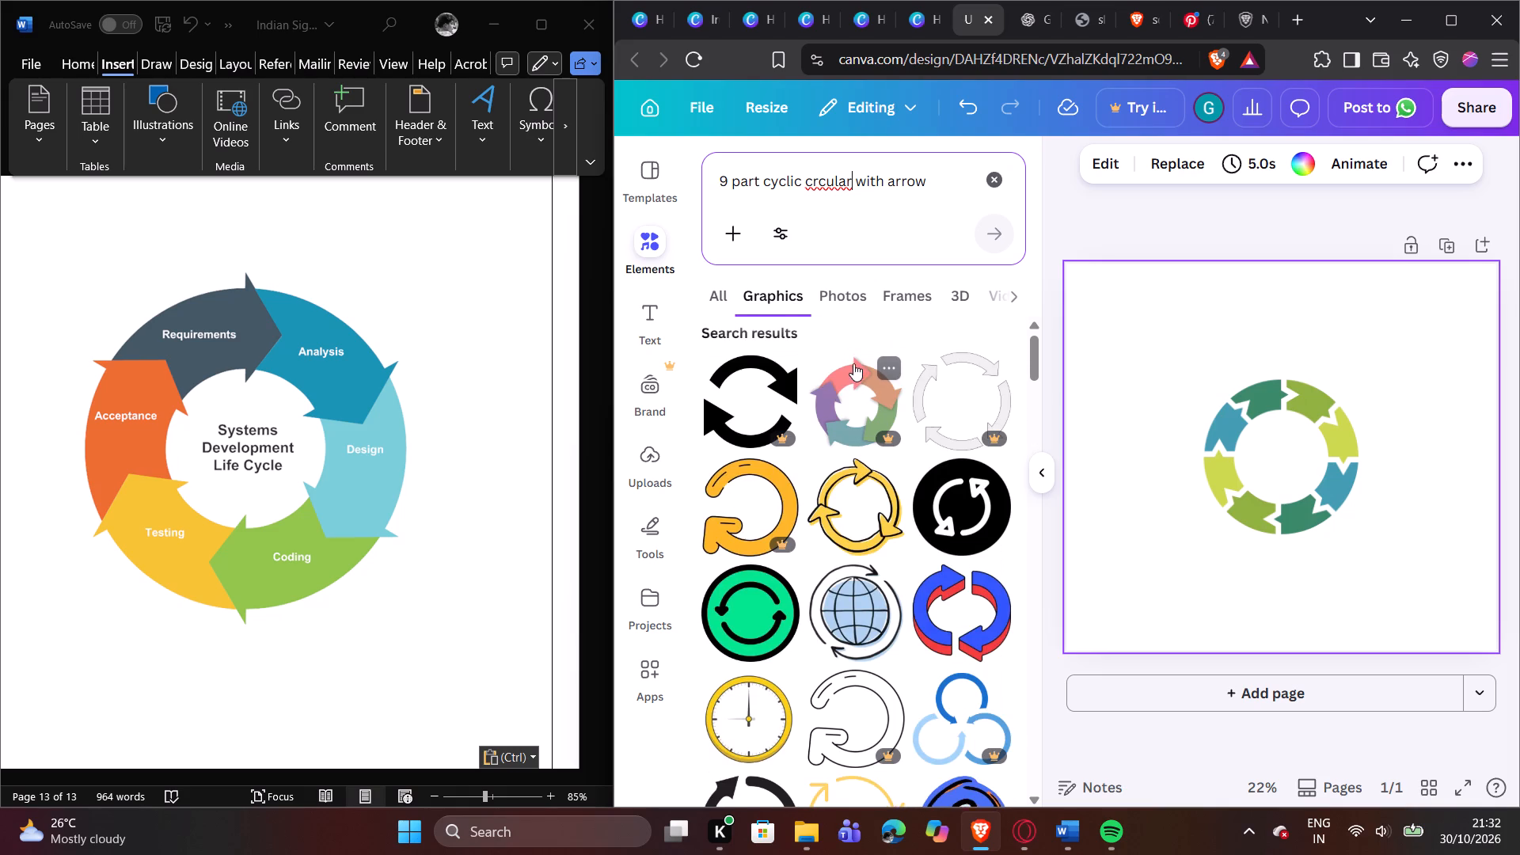
{"action": "scroll", "coordinate": [853, 363], "scroll_direction": "up", "scroll_amount": 2}
{"action": "scroll", "coordinate": [855, 363], "scroll_direction": "down", "scroll_amount": 2}
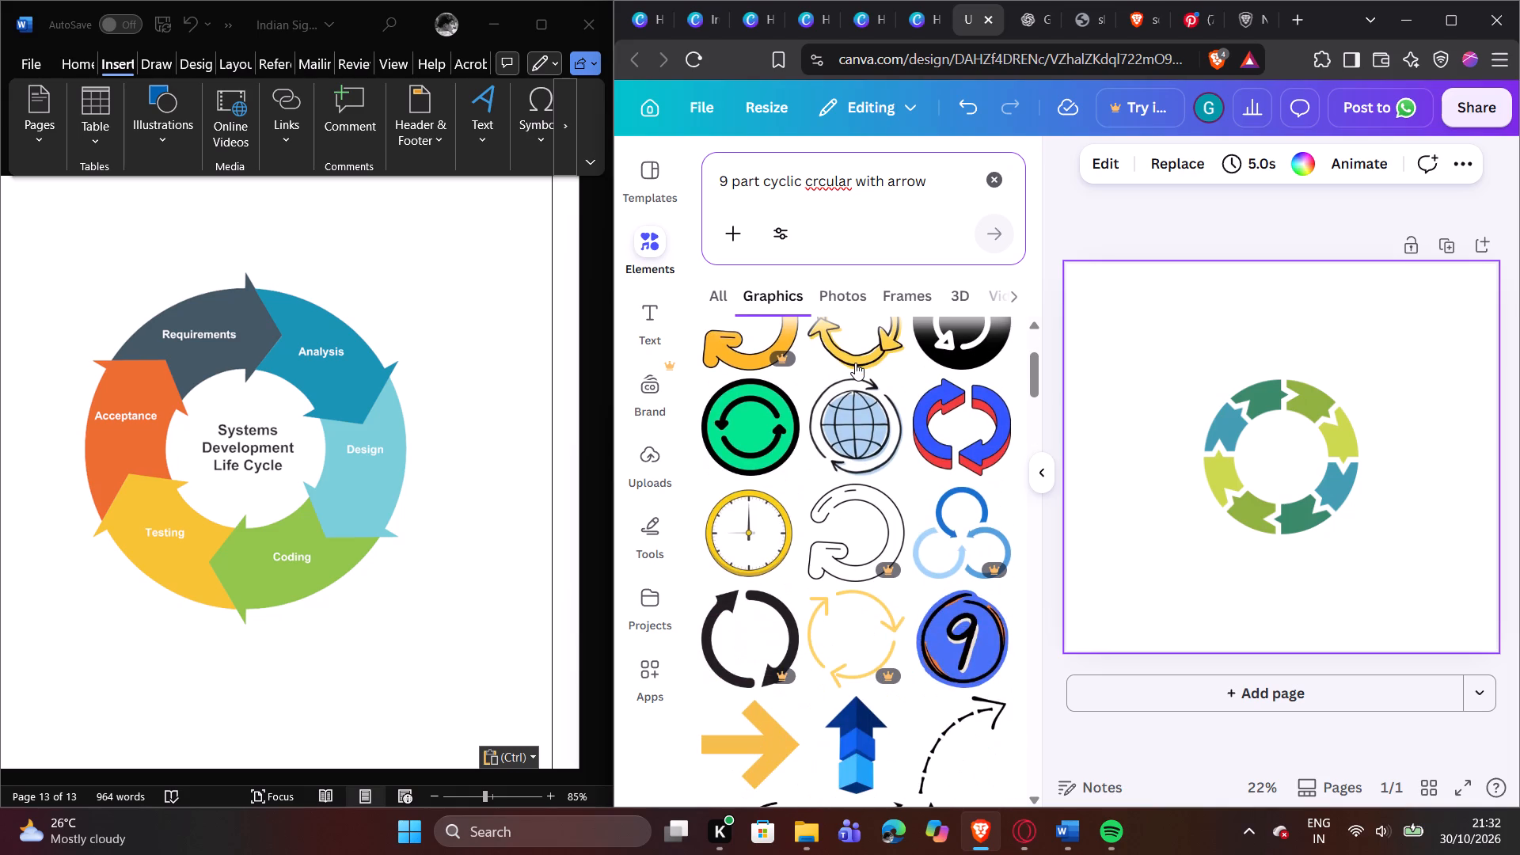
{"action": "scroll", "coordinate": [855, 363], "scroll_direction": "down", "scroll_amount": 1}
{"action": "scroll", "coordinate": [855, 362], "scroll_direction": "up", "scroll_amount": 3}
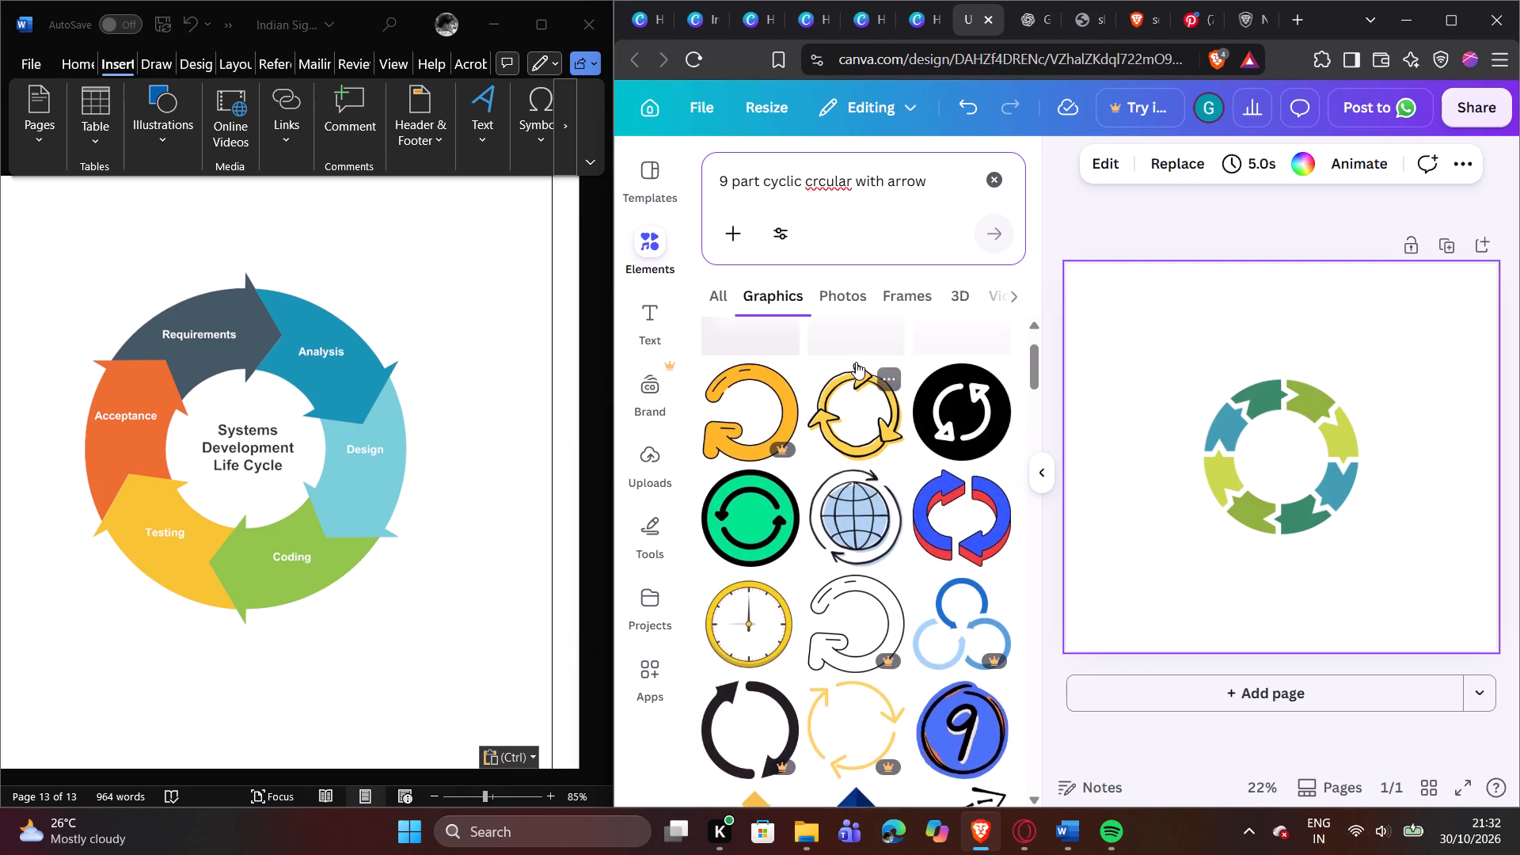
Remove the word "crcular" and search the graphics for "9 part cyclic with arrow" again.
{"action": "key", "text": "BackSpace"}
{"action": "key", "text": "BackSpace"}
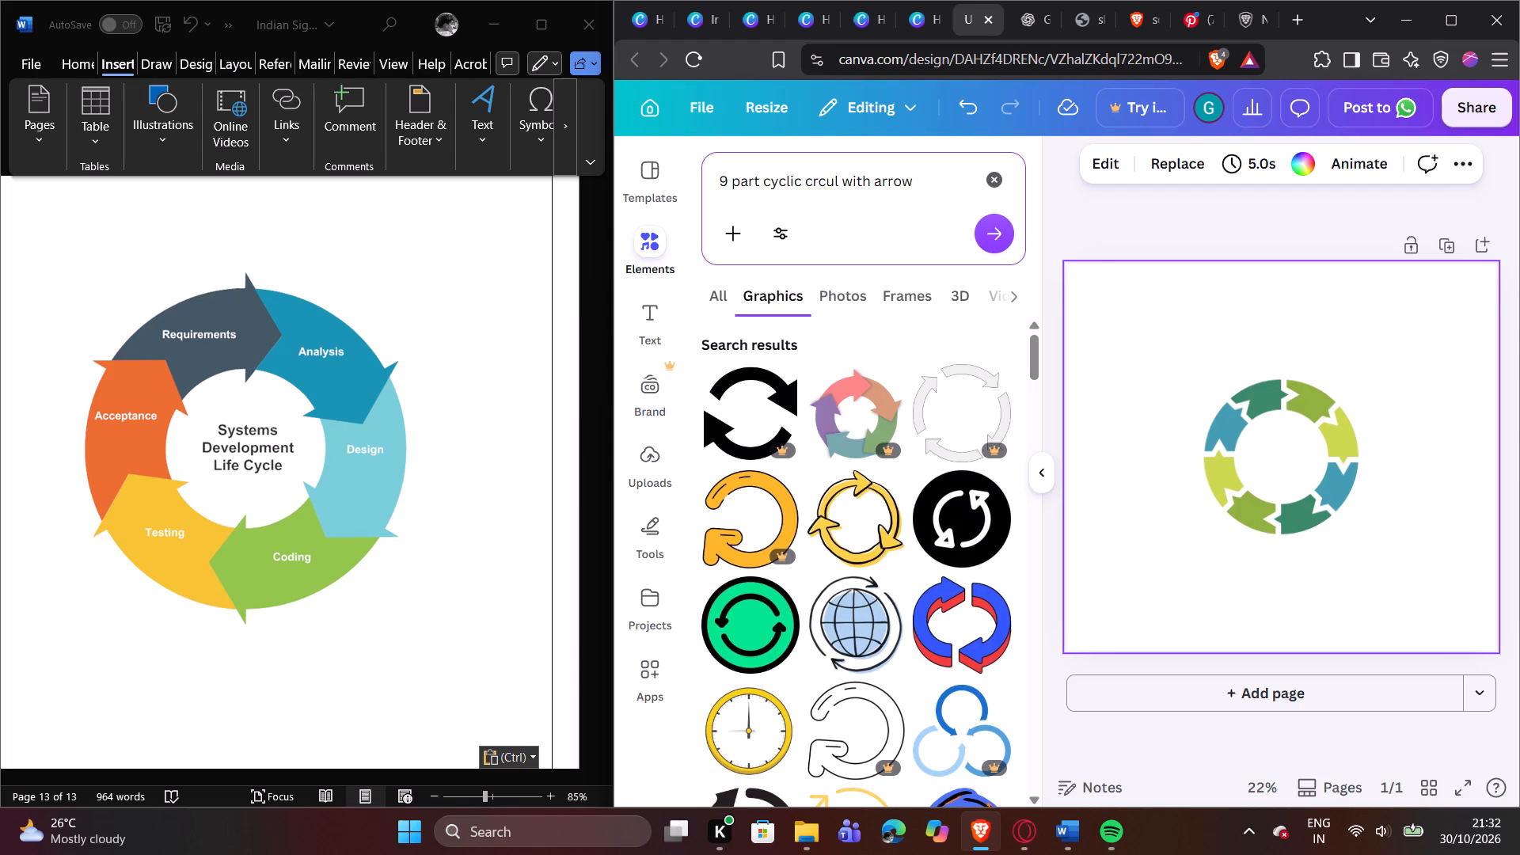
{"action": "key", "text": "BackSpace"}
{"action": "key", "text": "BackSpace"}
{"action": "key", "text": "BackSpace"}
{"action": "key", "text": "BackSpace"}
{"action": "key", "text": "BackSpace"}
{"action": "key", "text": "Return"}
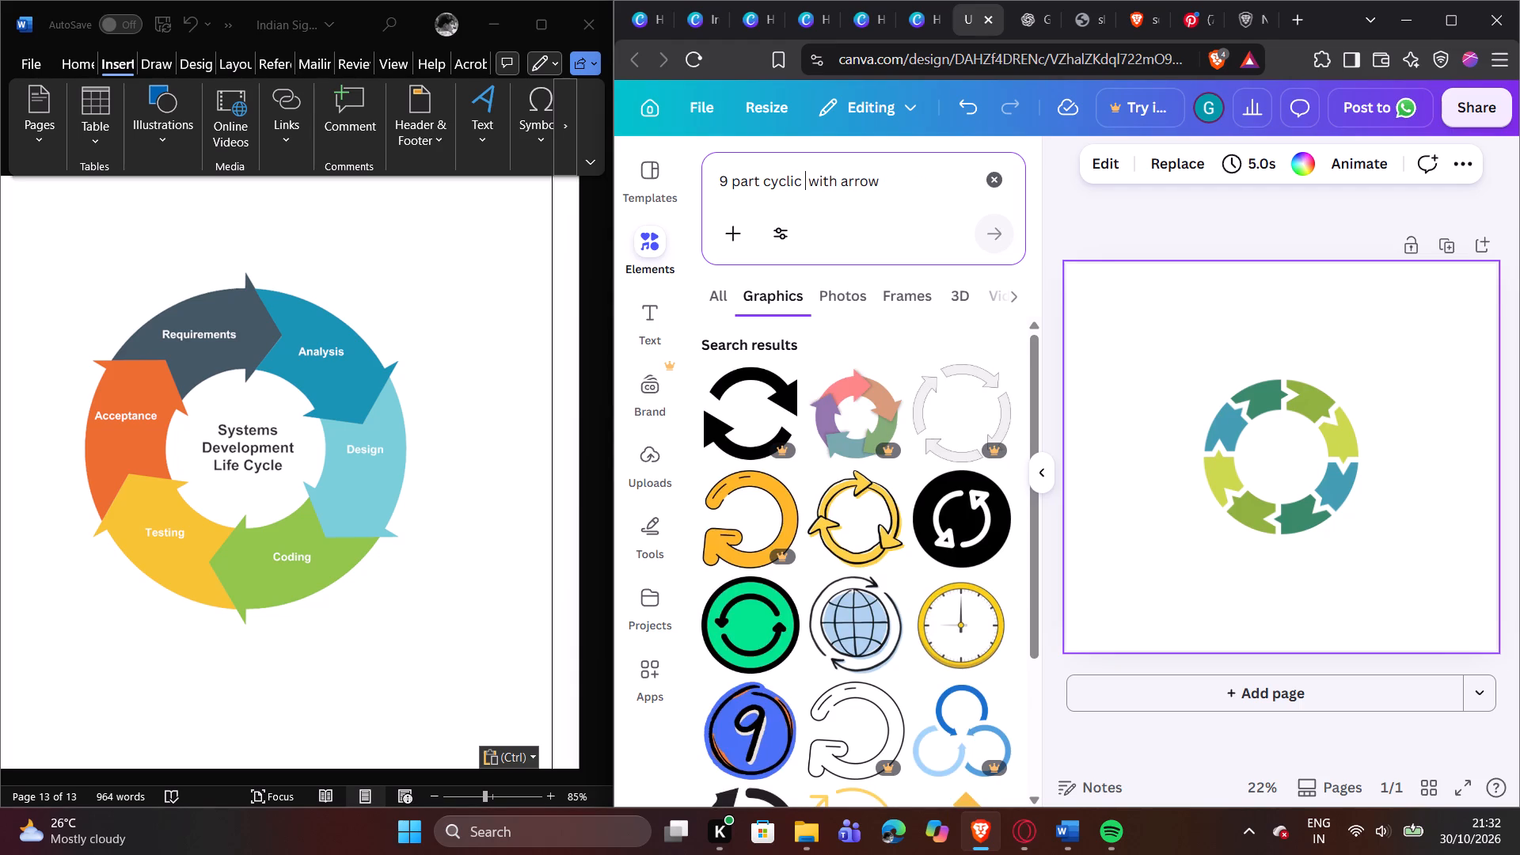
Examine the "9 part cyclic with arrow" graphics results for a segmented arrow ring resembling the reference.
{"action": "scroll", "coordinate": [808, 351], "scroll_direction": "up", "scroll_amount": 1}
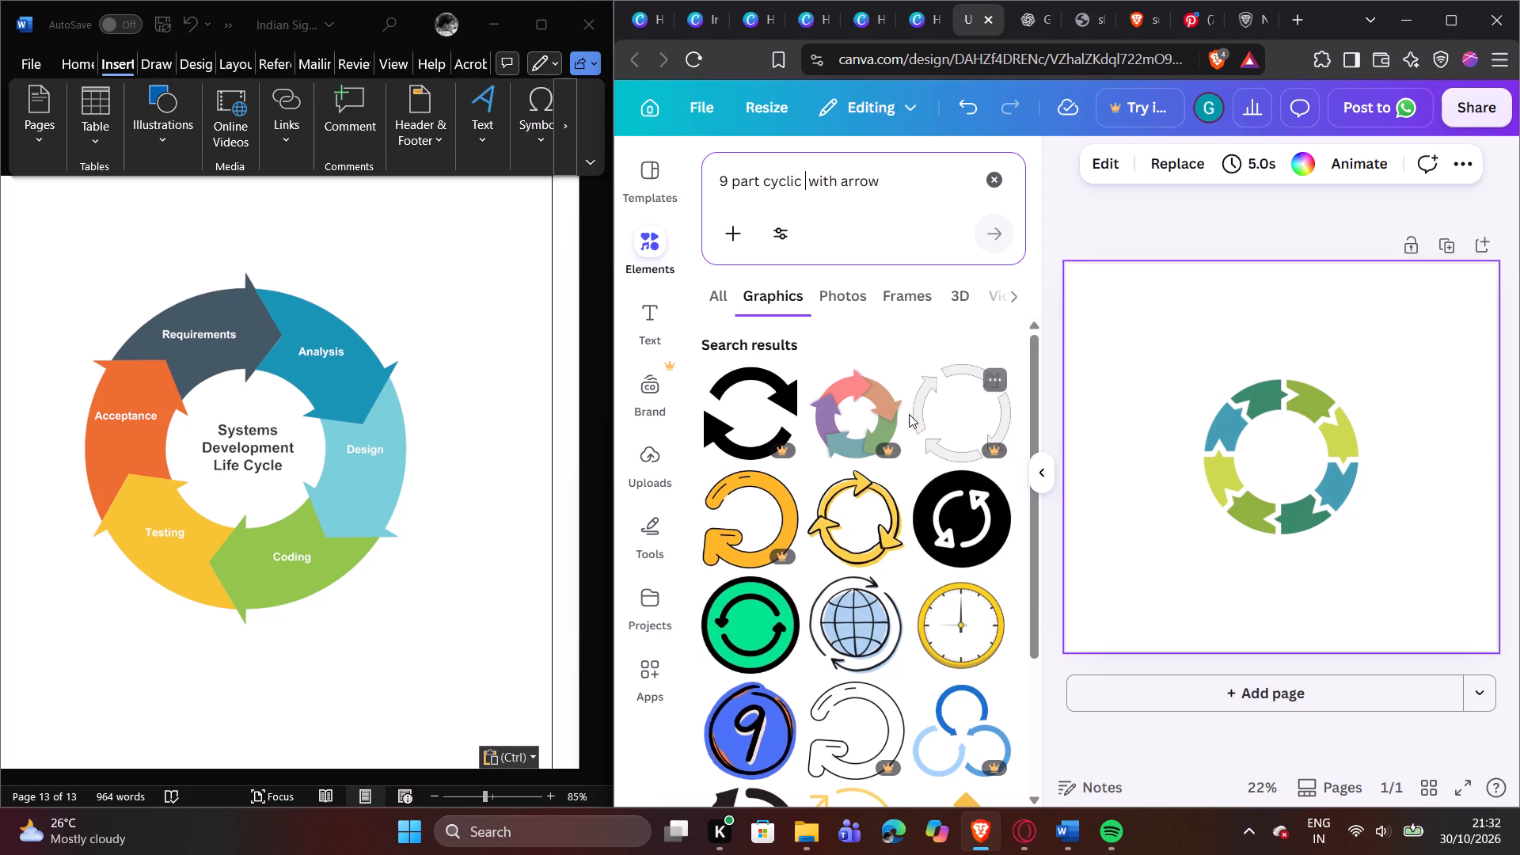
{"action": "scroll", "coordinate": [901, 408], "scroll_direction": "down", "scroll_amount": 10}
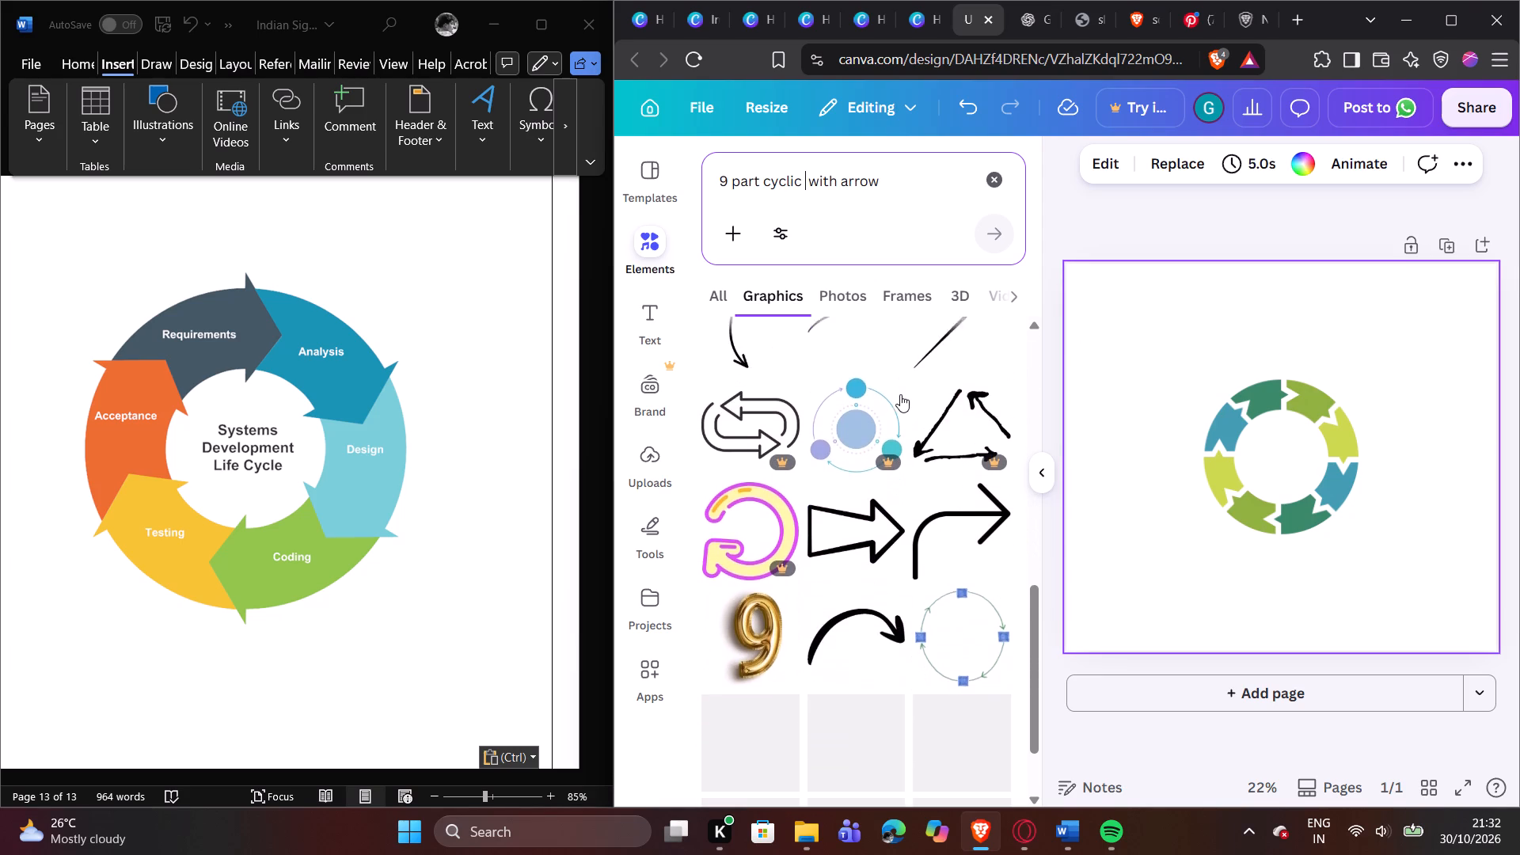
{"action": "scroll", "coordinate": [900, 394], "scroll_direction": "down", "scroll_amount": 3}
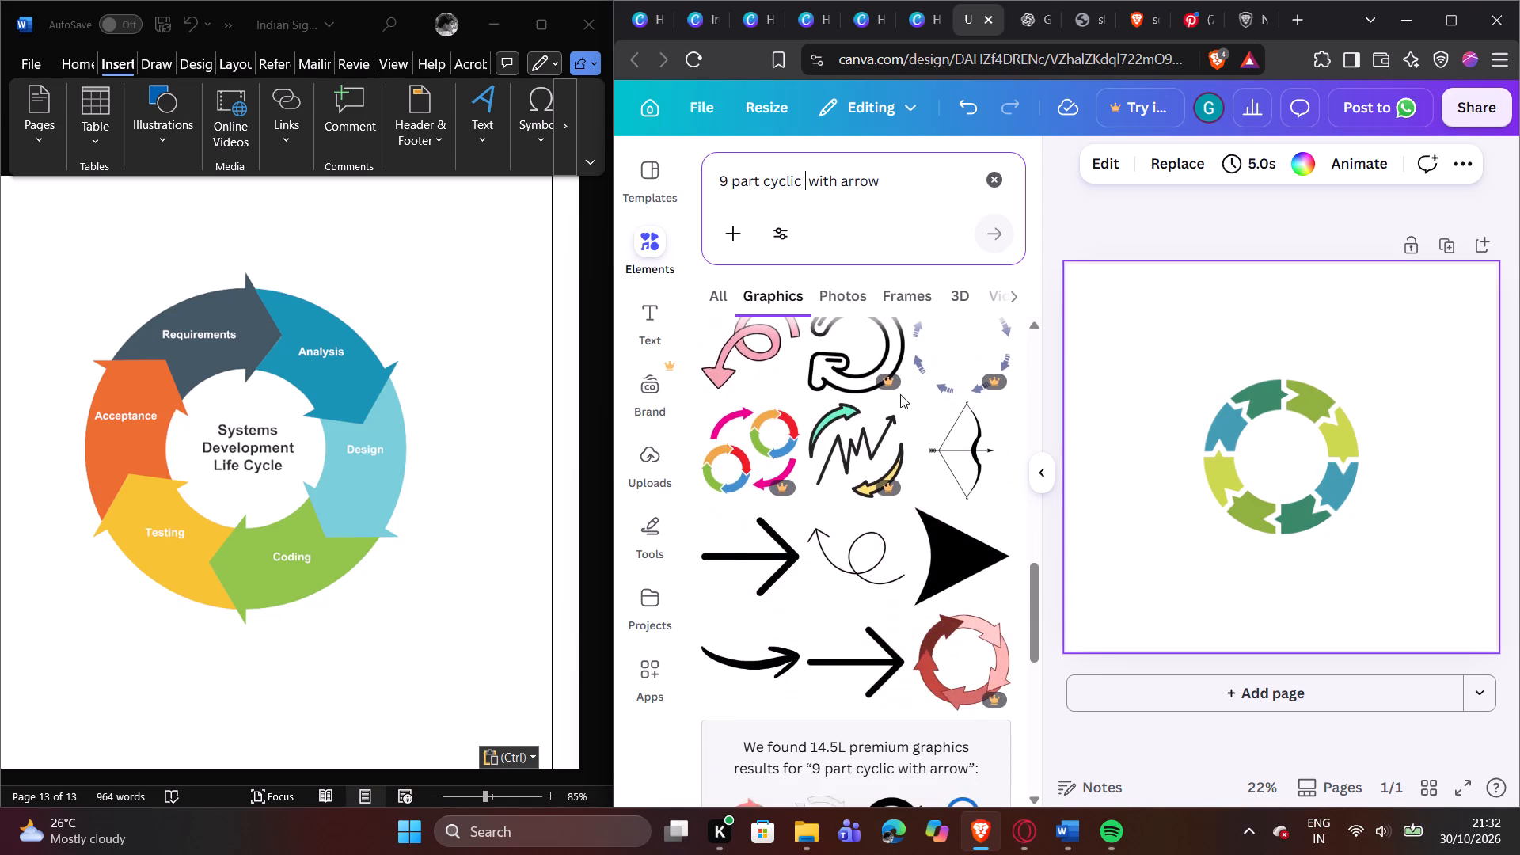
{"action": "scroll", "coordinate": [900, 394], "scroll_direction": "down", "scroll_amount": 3}
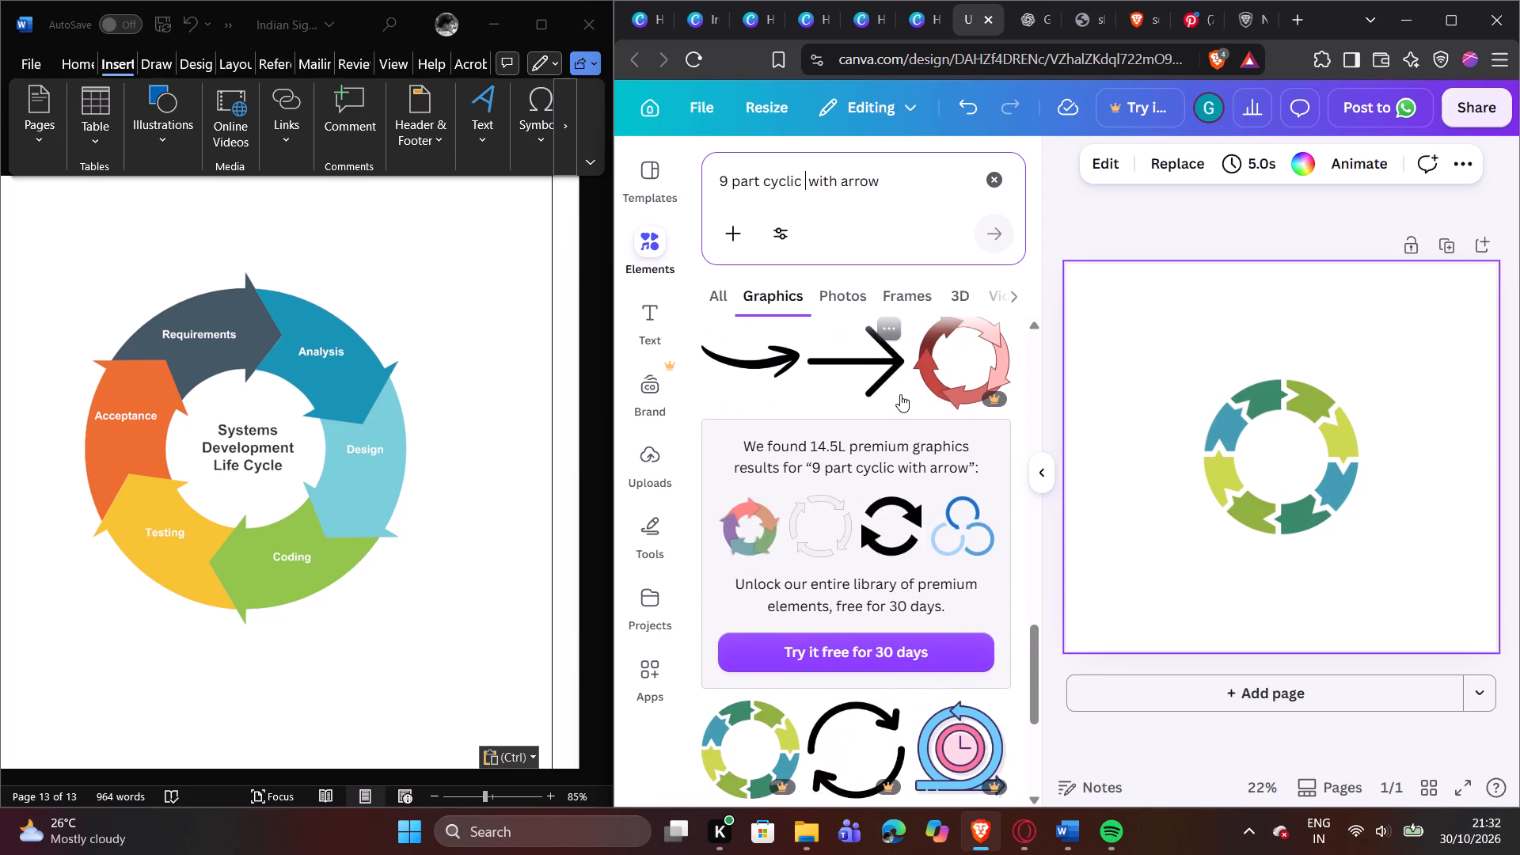
{"action": "scroll", "coordinate": [900, 394], "scroll_direction": "down", "scroll_amount": 5}
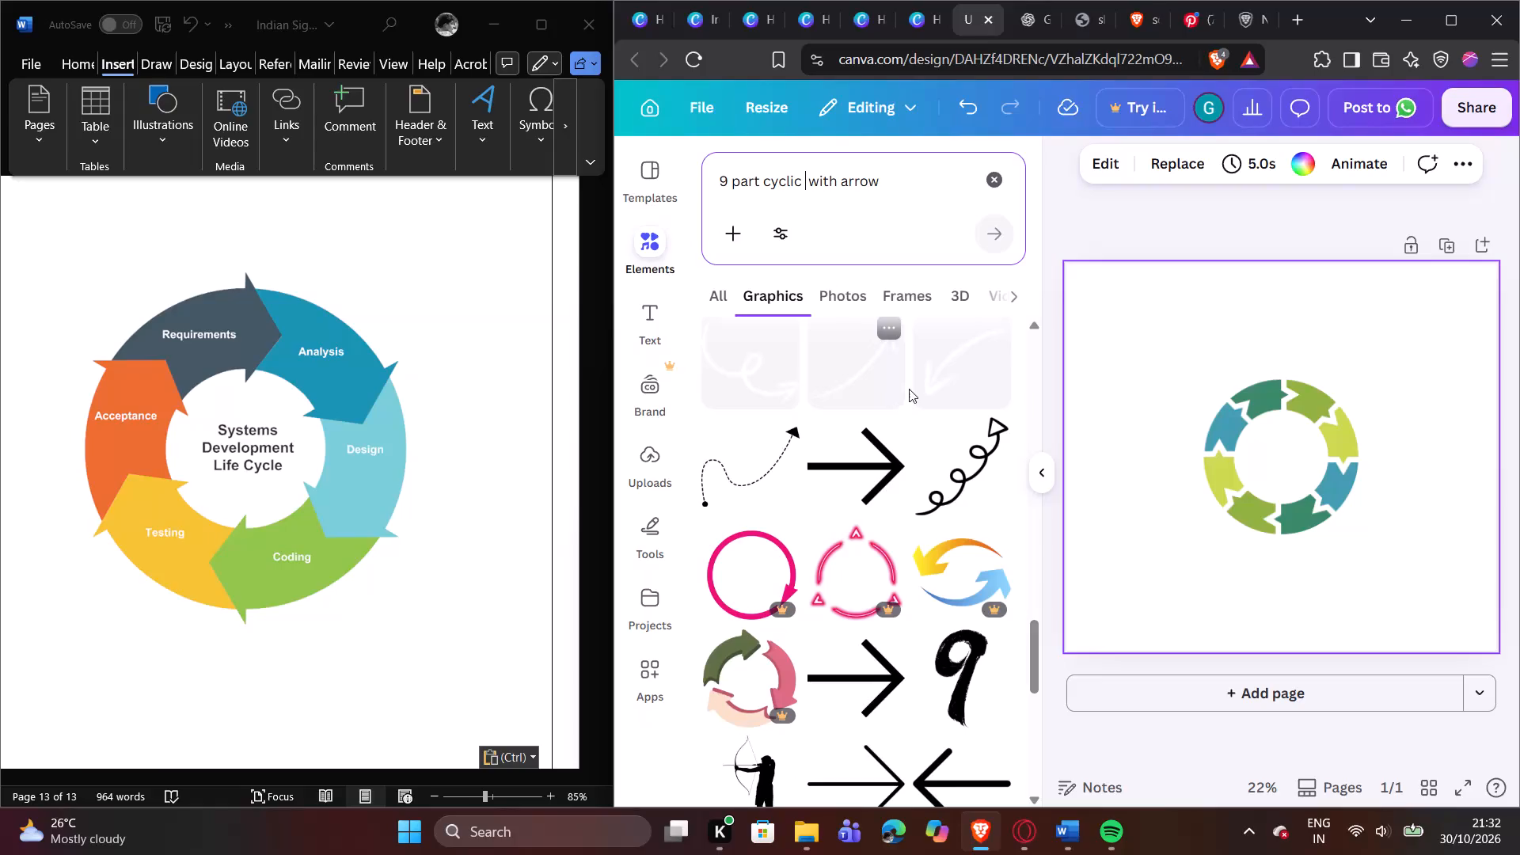
{"action": "scroll", "coordinate": [910, 383], "scroll_direction": "down", "scroll_amount": 2}
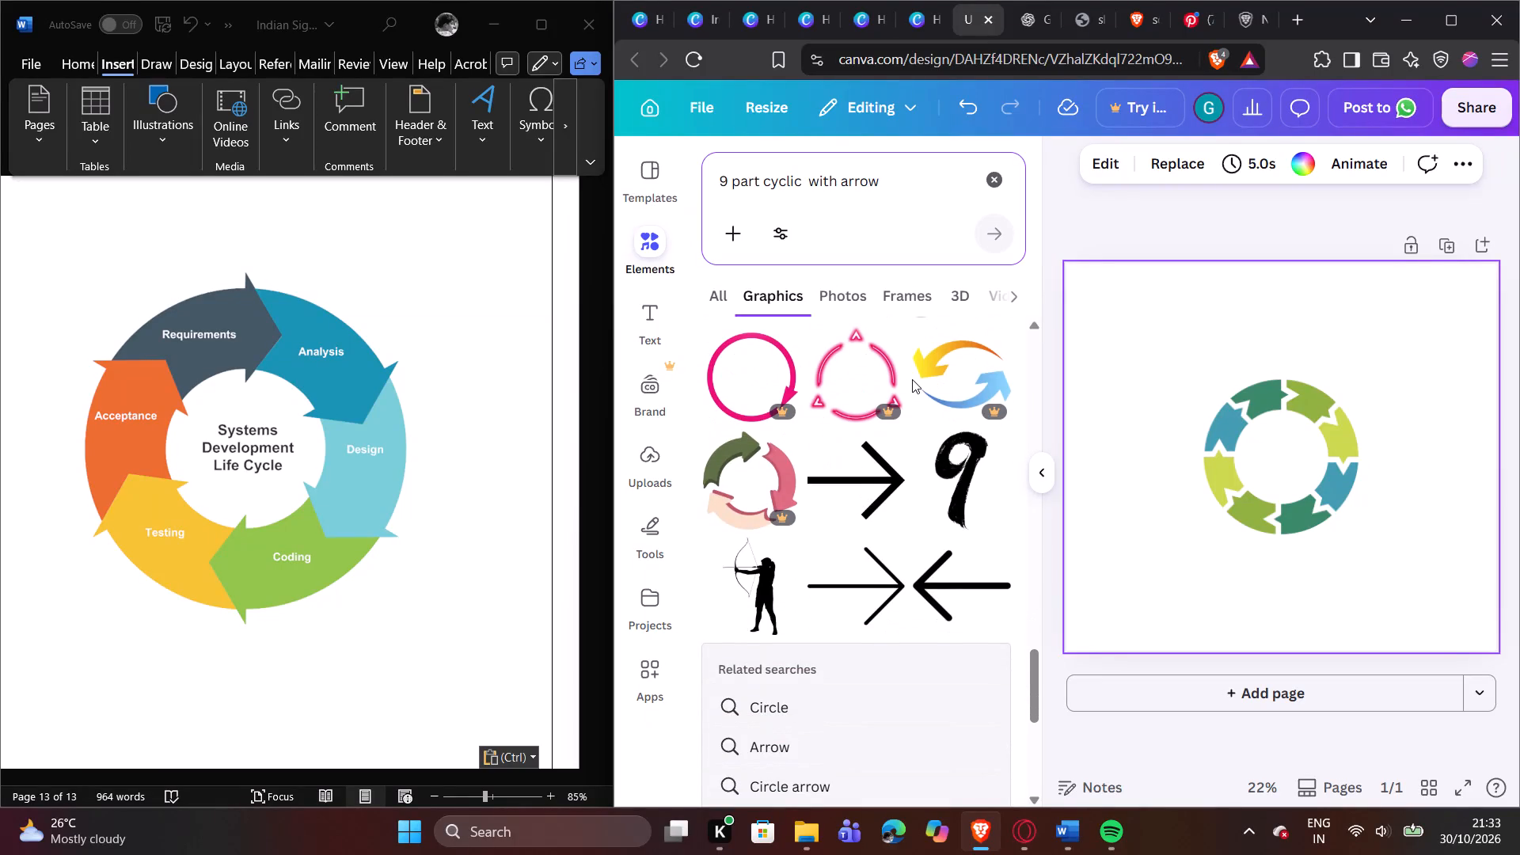
{"action": "scroll", "coordinate": [912, 379], "scroll_direction": "down", "scroll_amount": 2}
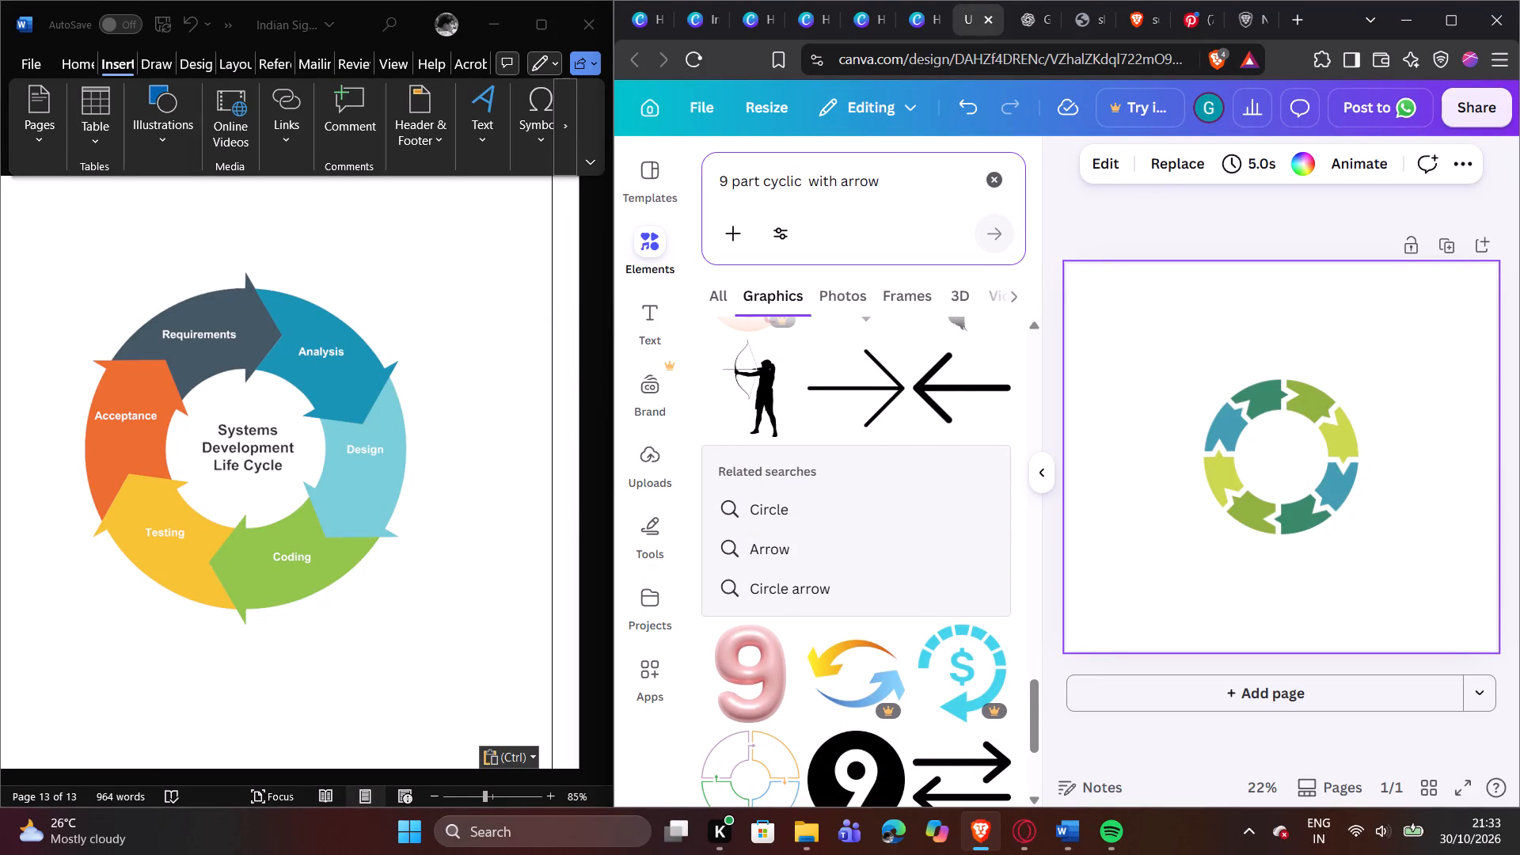
Shorten the graphics search to "9 part cyclic" and run it.
{"action": "left_click", "coordinate": [913, 188]}
{"action": "key", "text": "BackSpace"}
{"action": "key", "text": "BackSpace"}
{"action": "key", "text": "BackSpace"}
{"action": "key", "text": "BackSpace"}
{"action": "key", "text": "BackSpace"}
{"action": "key", "text": "BackSpace"}
{"action": "key", "text": "BackSpace"}
{"action": "key", "text": "BackSpace"}
{"action": "key", "text": "BackSpace"}
{"action": "key", "text": "BackSpace"}
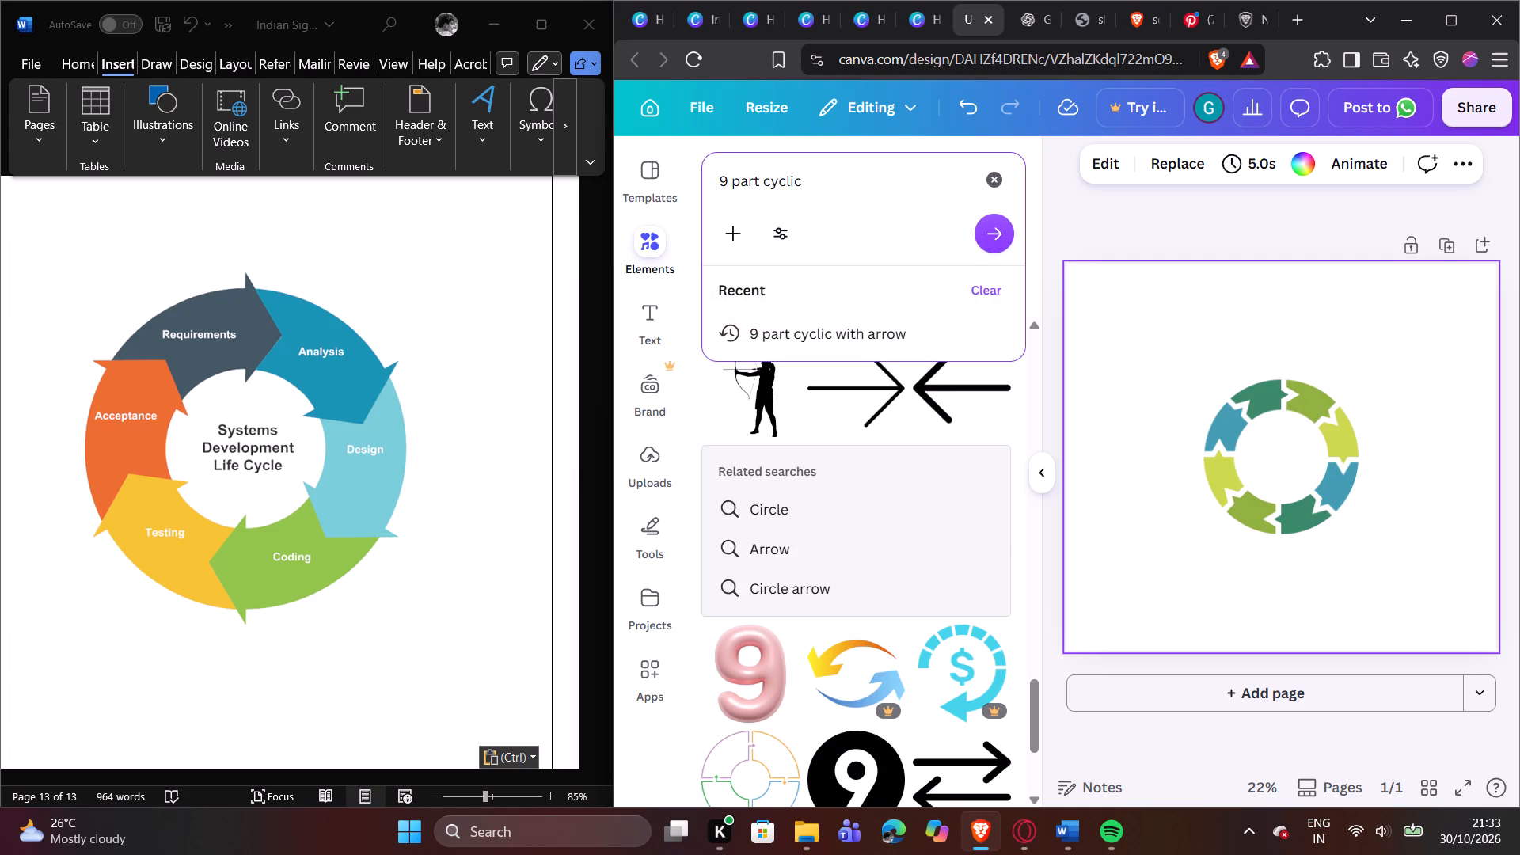
{"action": "key", "text": "BackSpace"}
{"action": "key", "text": "Return"}
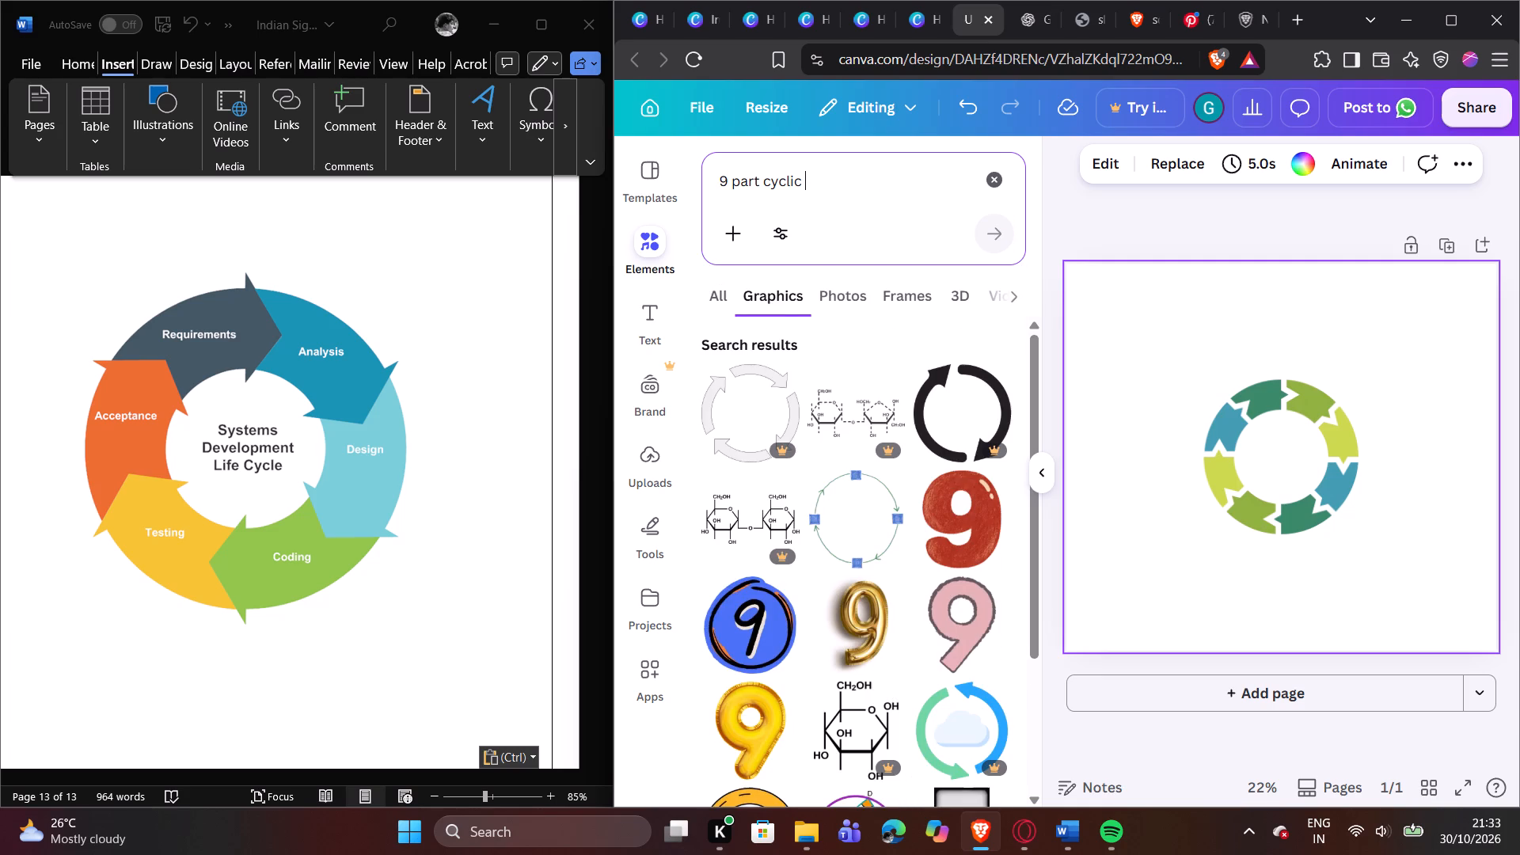
Rerun the recent graphics search for "9 part cyclic with arrow".
{"action": "left_click", "coordinate": [849, 167]}
{"action": "left_click", "coordinate": [840, 202]}
{"action": "left_click", "coordinate": [815, 176]}
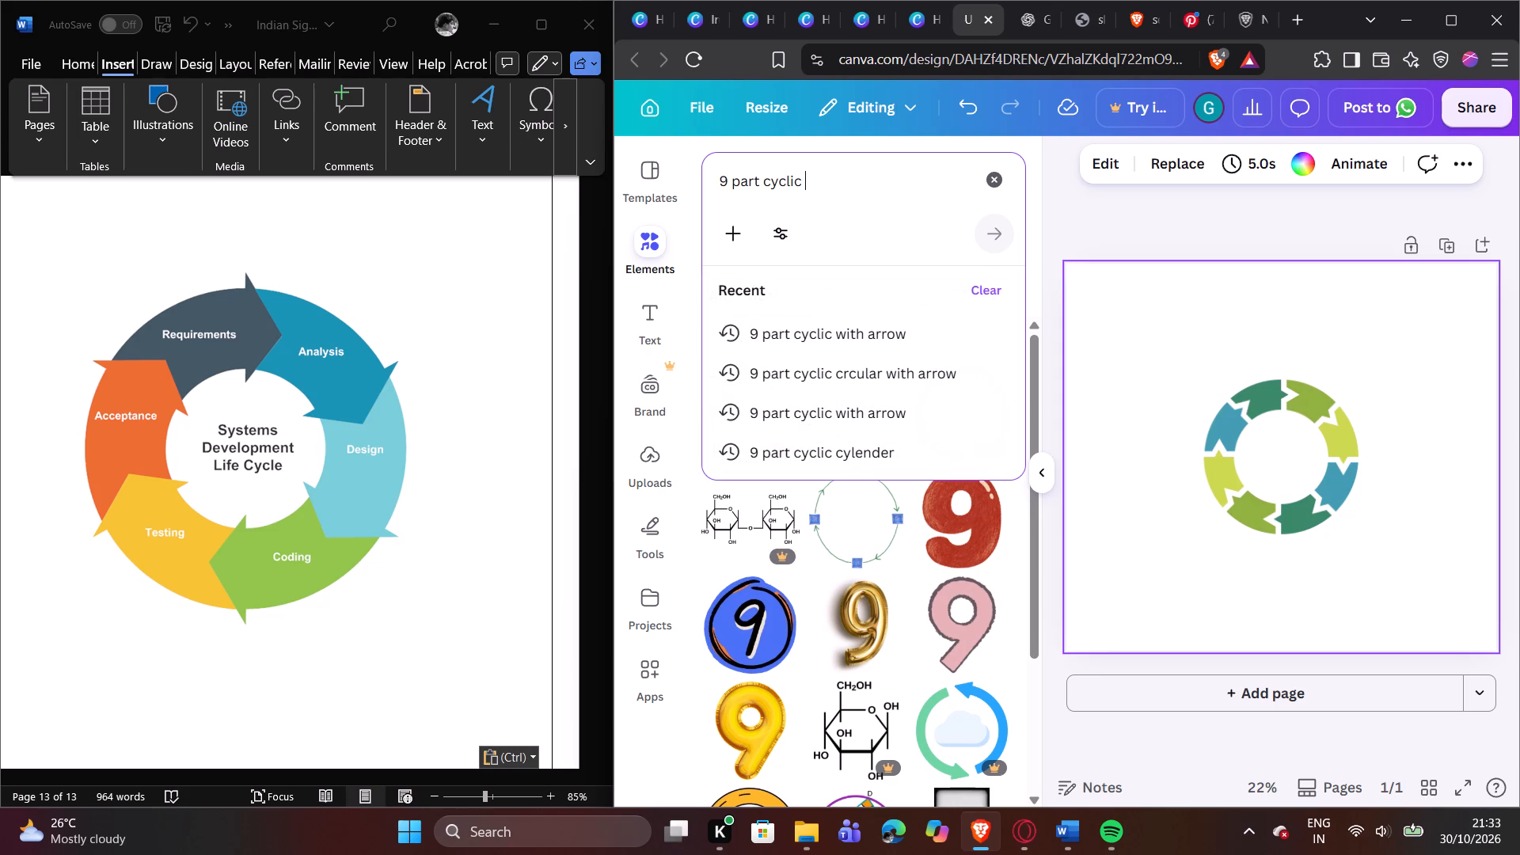
{"action": "key", "text": "Return"}
{"action": "left_click", "coordinate": [781, 327]}
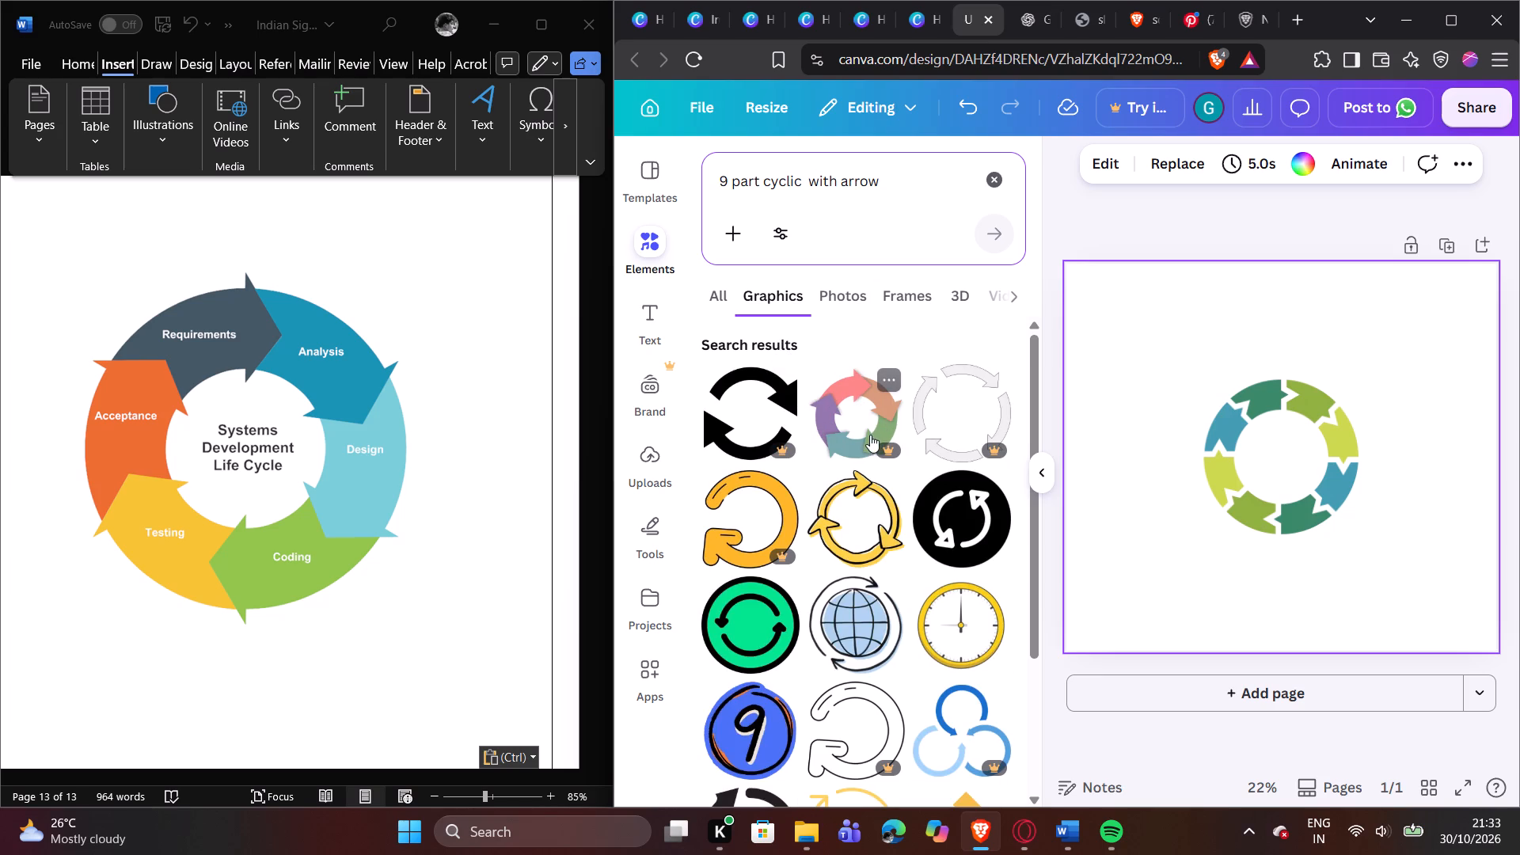
Examine the "9 part cyclic with arrow" graphics results for an arrow ring resembling the six-stage reference cycle.
{"action": "scroll", "coordinate": [856, 426], "scroll_direction": "down", "scroll_amount": 3}
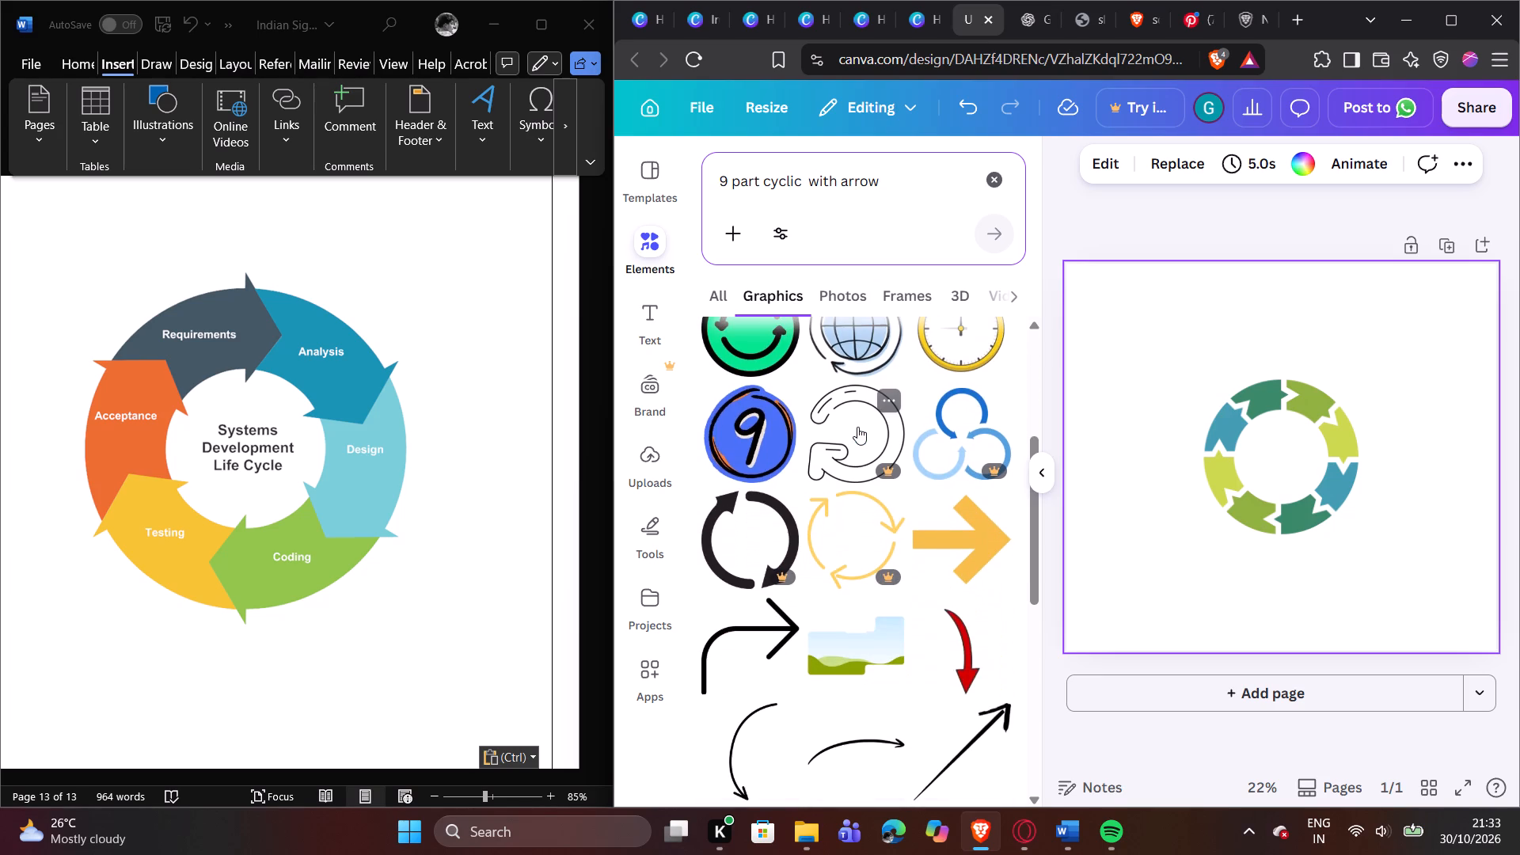
{"action": "scroll", "coordinate": [858, 426], "scroll_direction": "down", "scroll_amount": 4}
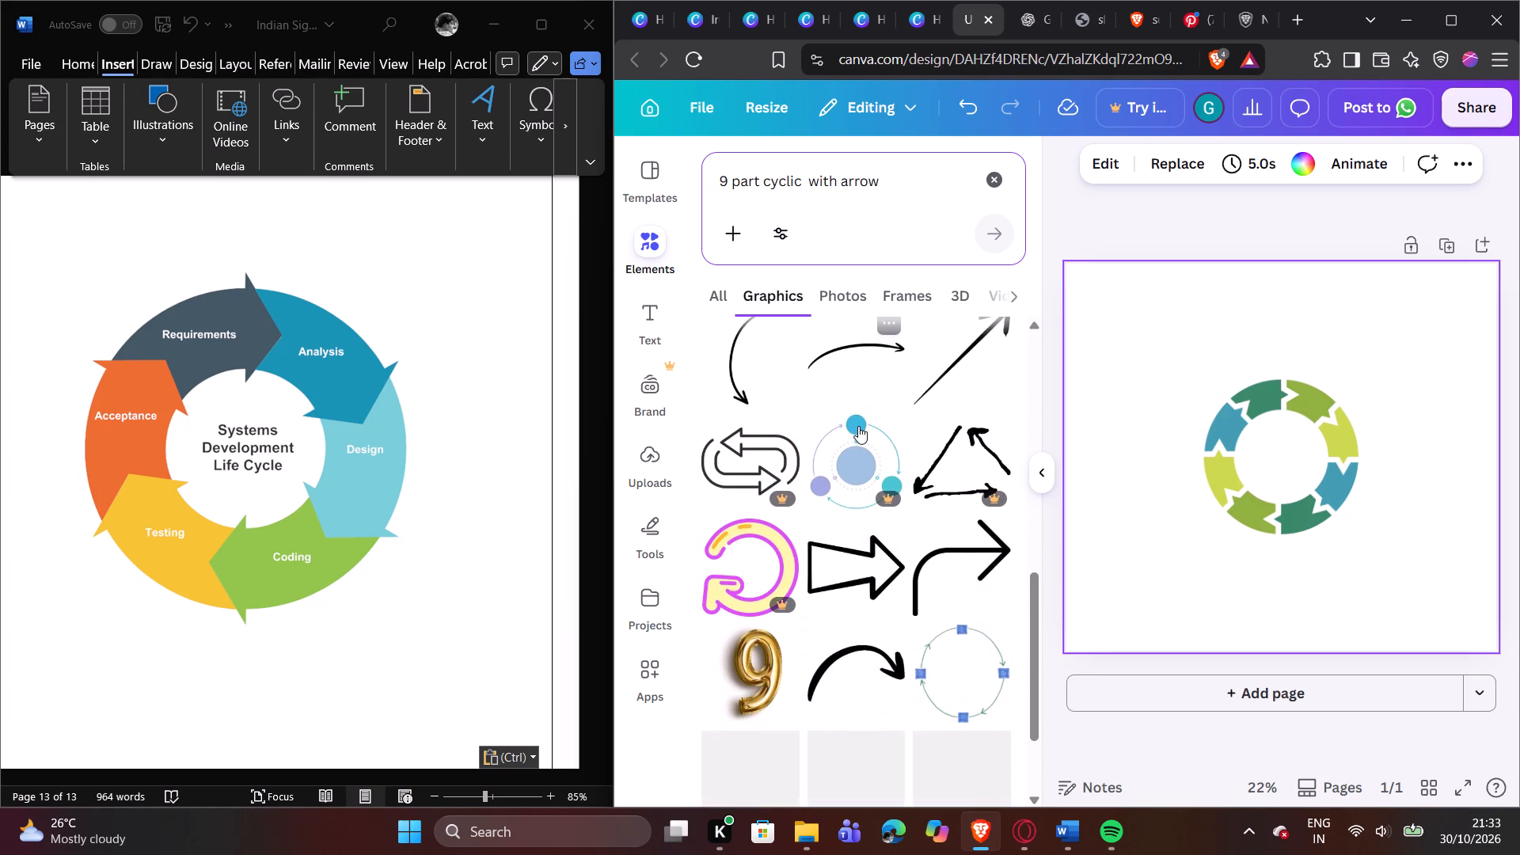
{"action": "scroll", "coordinate": [858, 424], "scroll_direction": "down", "scroll_amount": 8}
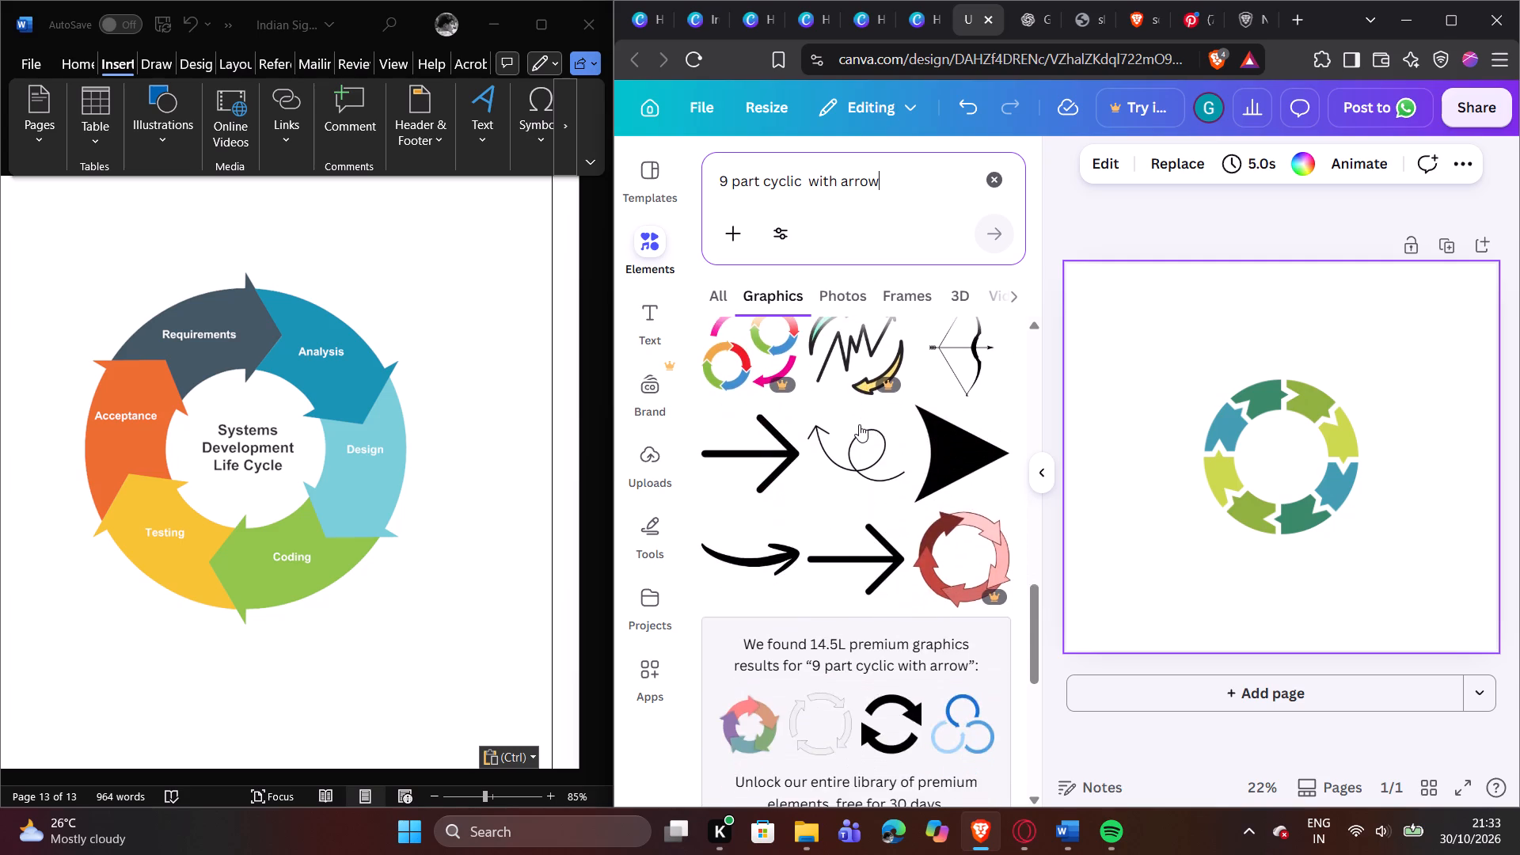
{"action": "scroll", "coordinate": [859, 424], "scroll_direction": "down", "scroll_amount": 3}
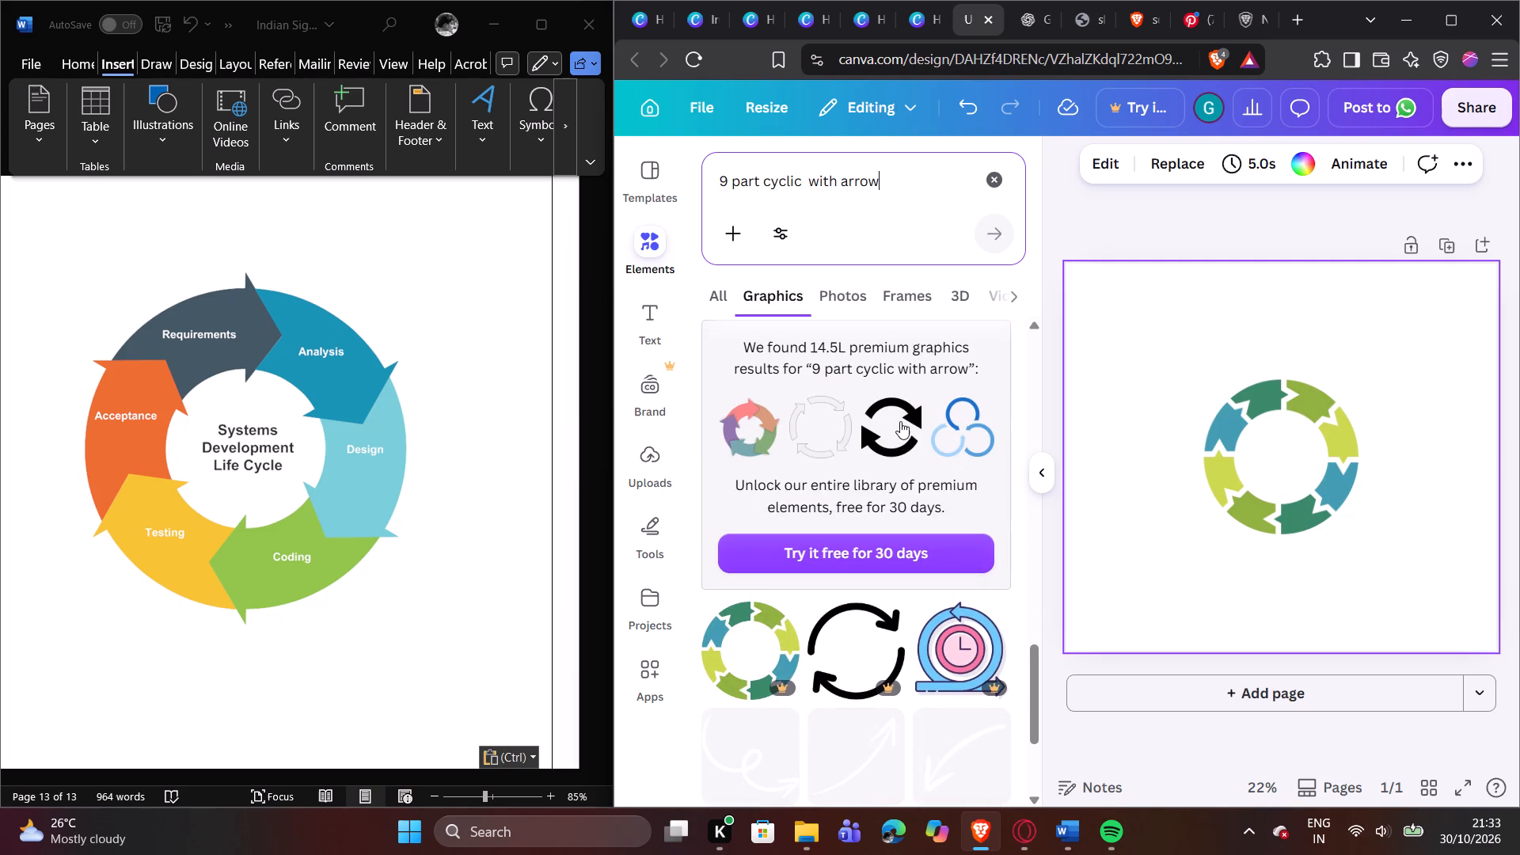
{"action": "scroll", "coordinate": [900, 421], "scroll_direction": "down", "scroll_amount": 6}
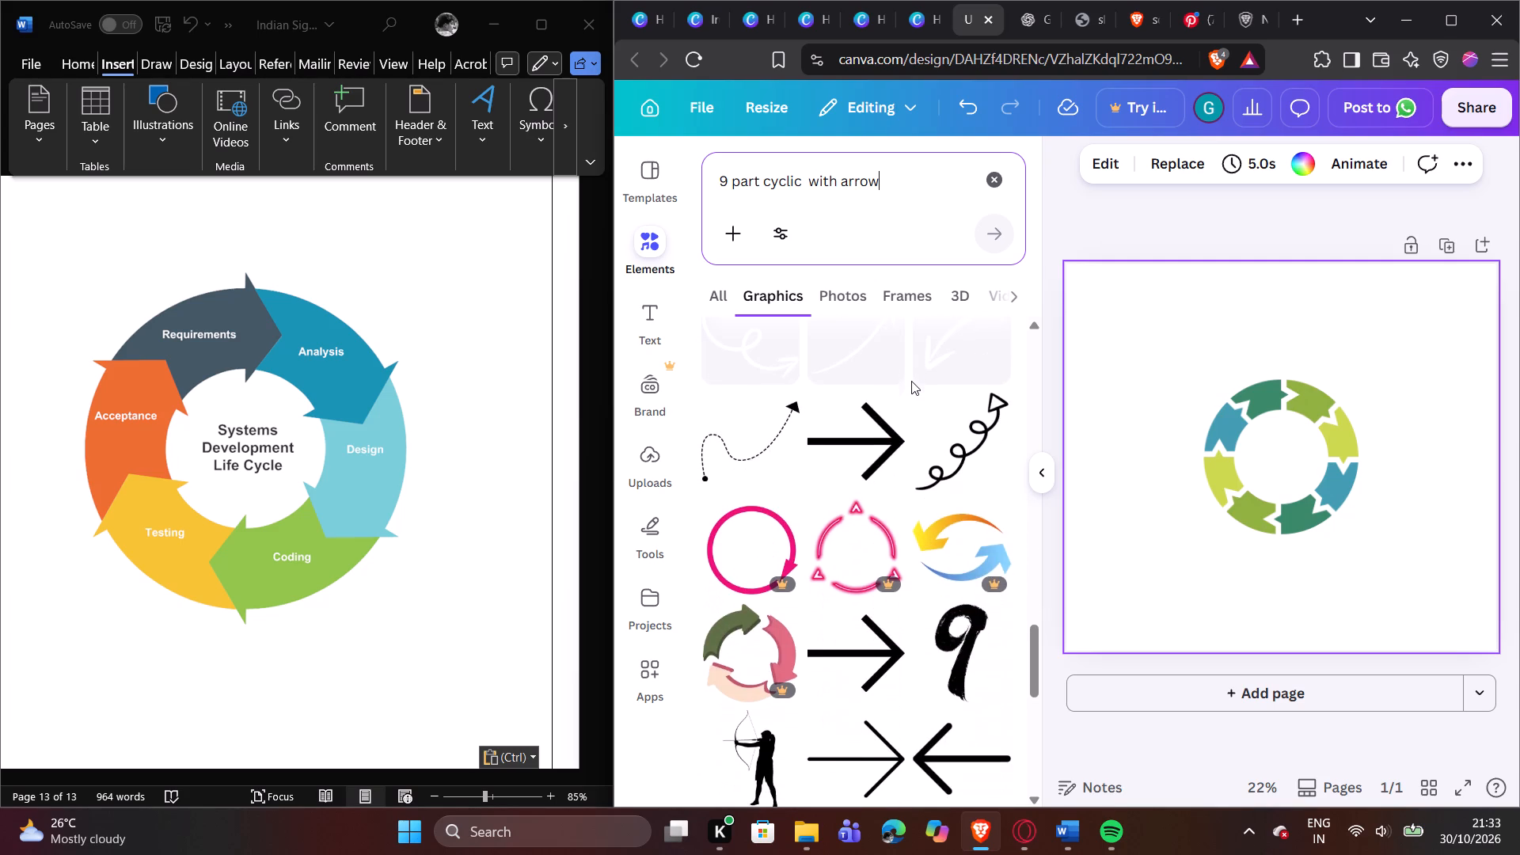
{"action": "scroll", "coordinate": [911, 381], "scroll_direction": "down", "scroll_amount": 8}
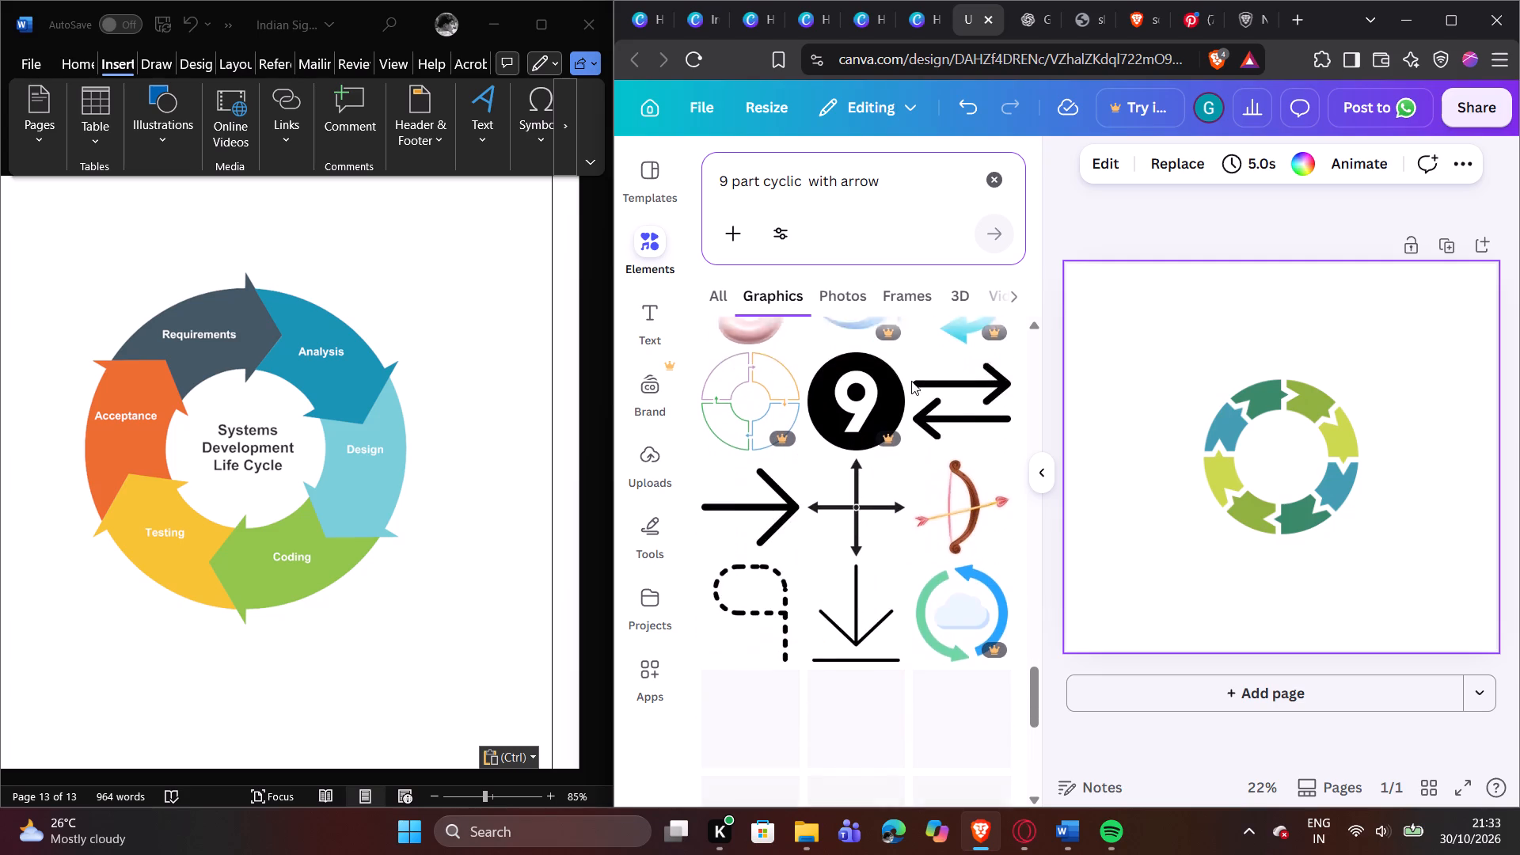
{"action": "scroll", "coordinate": [911, 381], "scroll_direction": "down", "scroll_amount": 2}
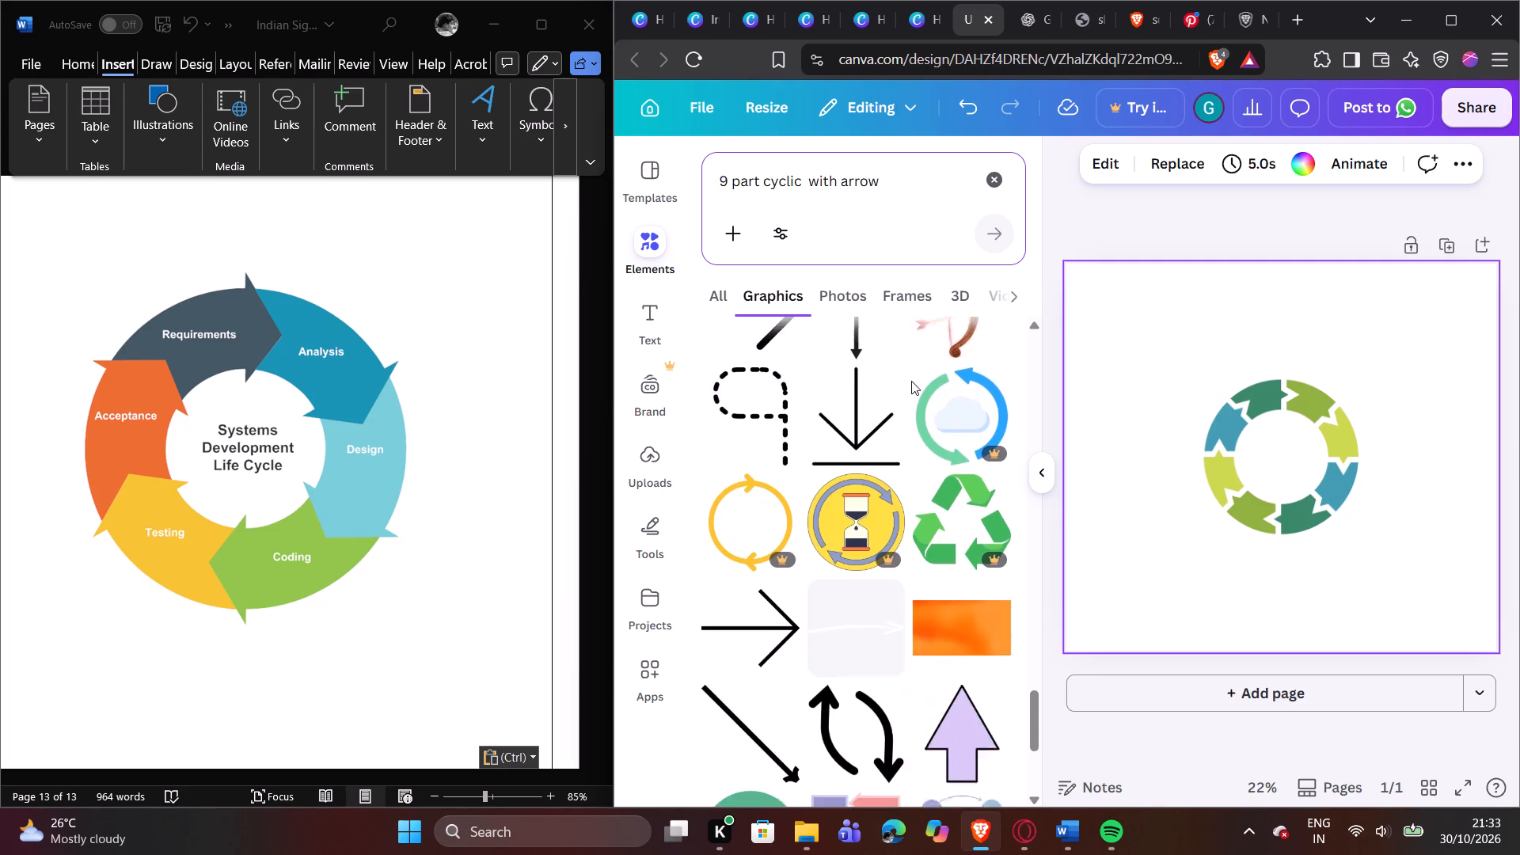
{"action": "scroll", "coordinate": [911, 381], "scroll_direction": "down", "scroll_amount": 2}
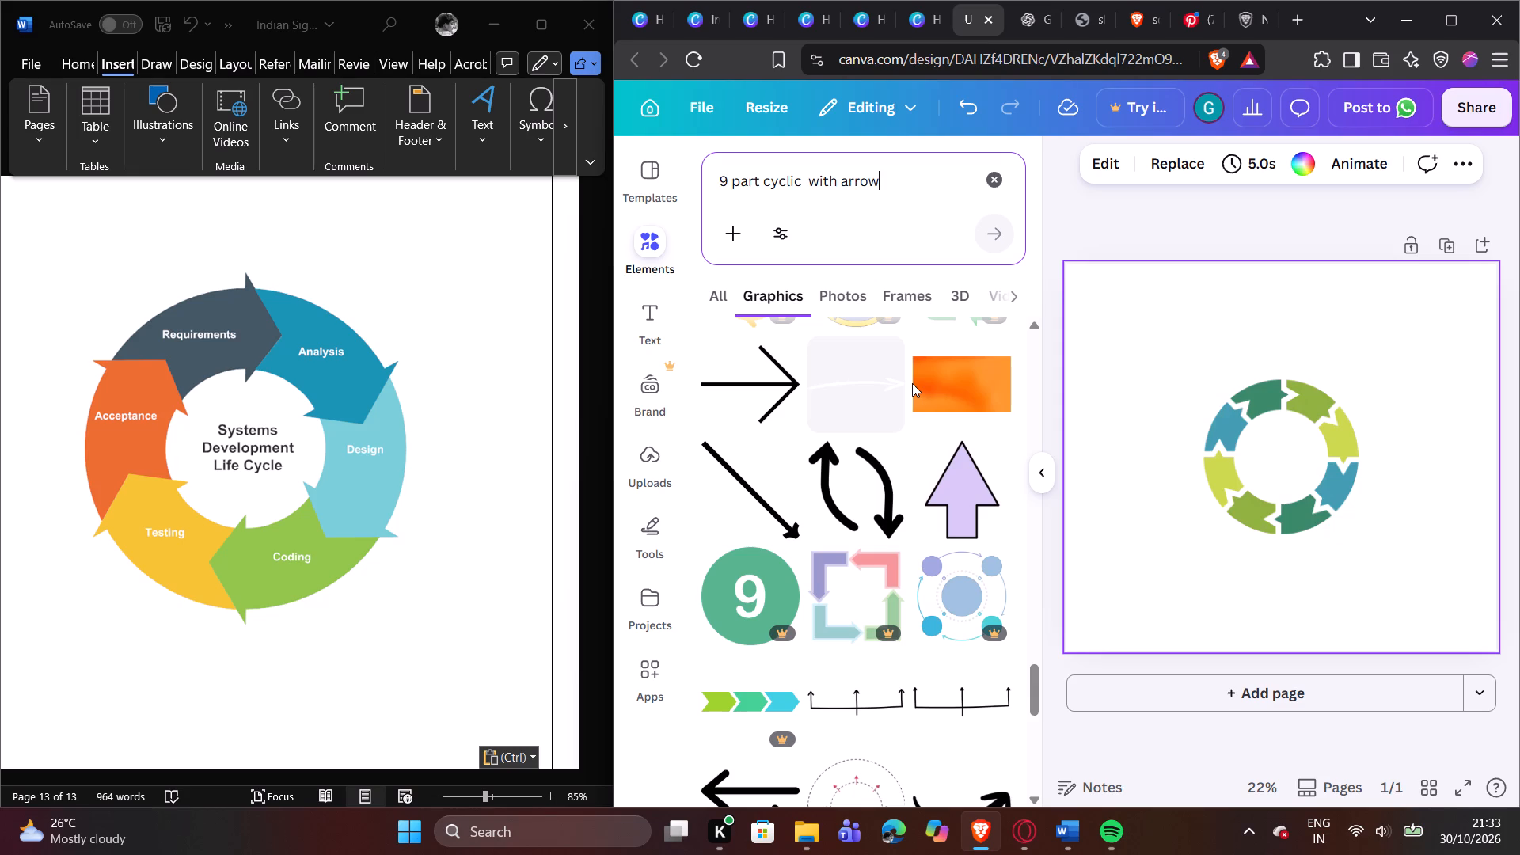
{"action": "scroll", "coordinate": [890, 538], "scroll_direction": "down", "scroll_amount": 2}
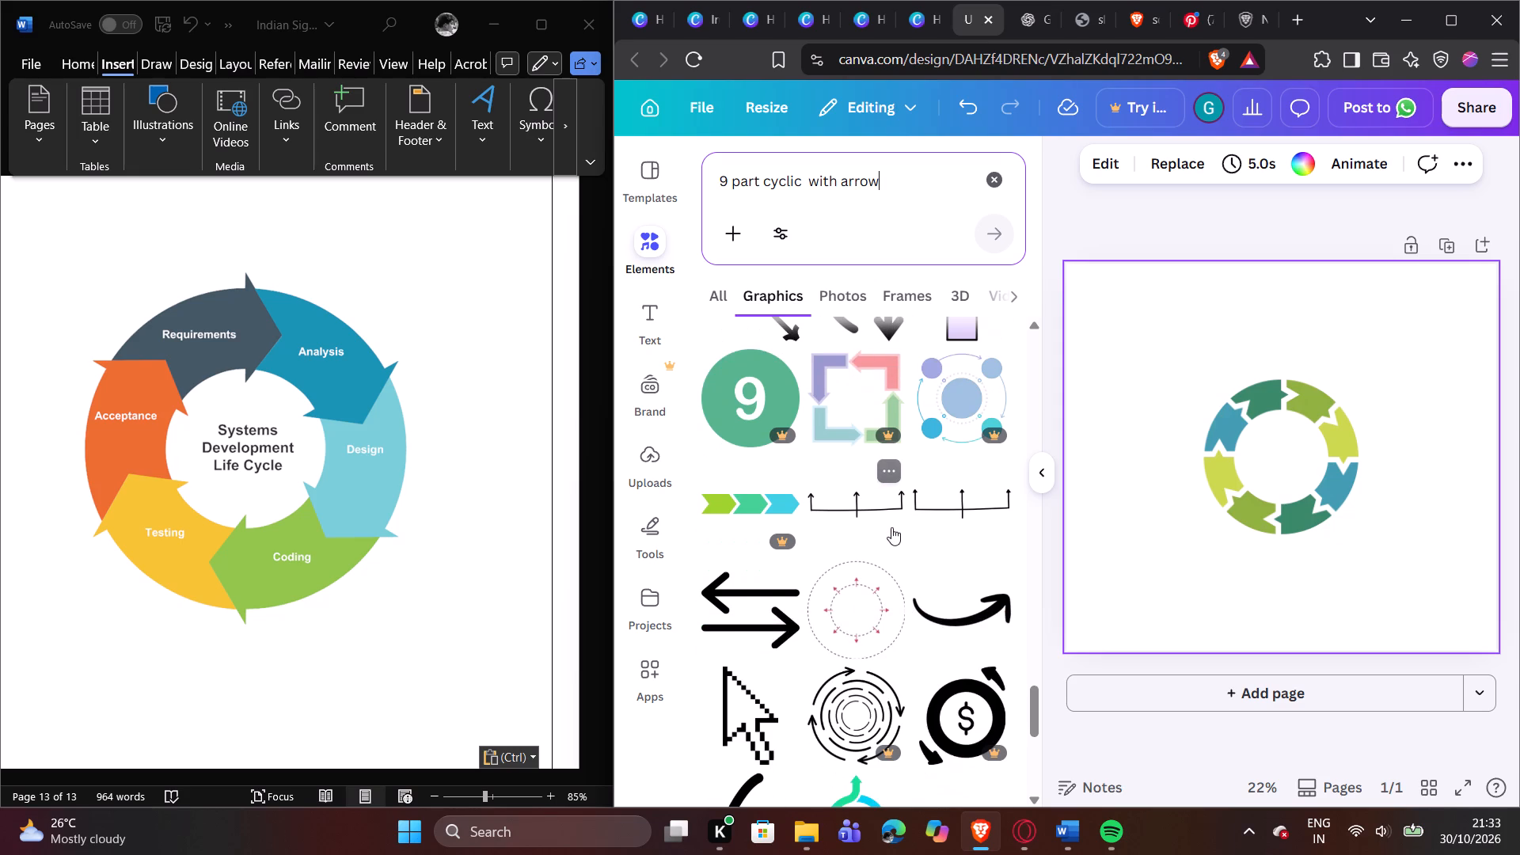
{"action": "scroll", "coordinate": [891, 526], "scroll_direction": "down", "scroll_amount": 2}
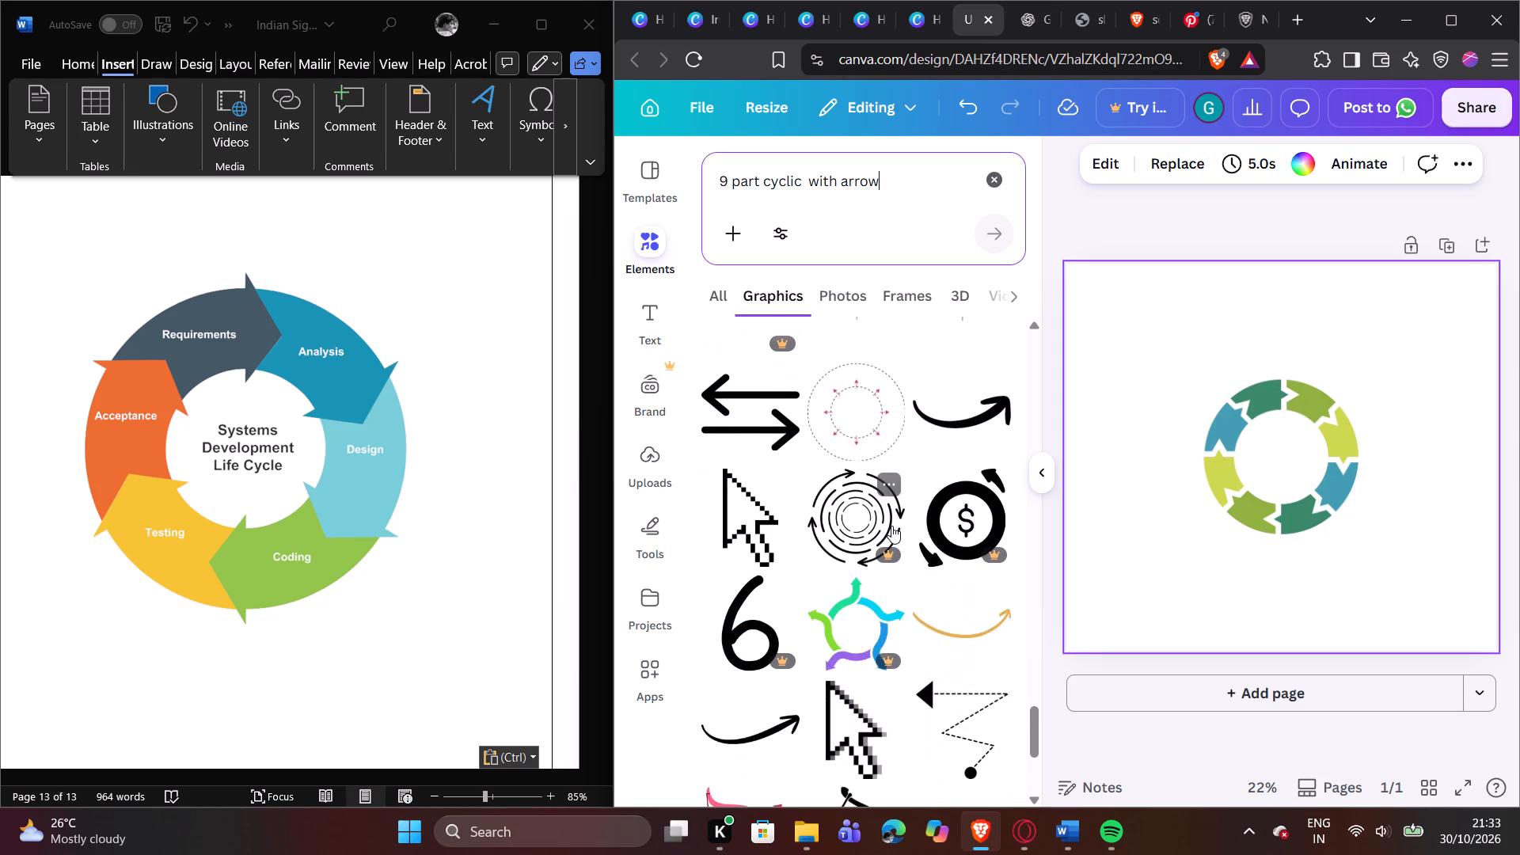
{"action": "scroll", "coordinate": [892, 522], "scroll_direction": "down", "scroll_amount": 6}
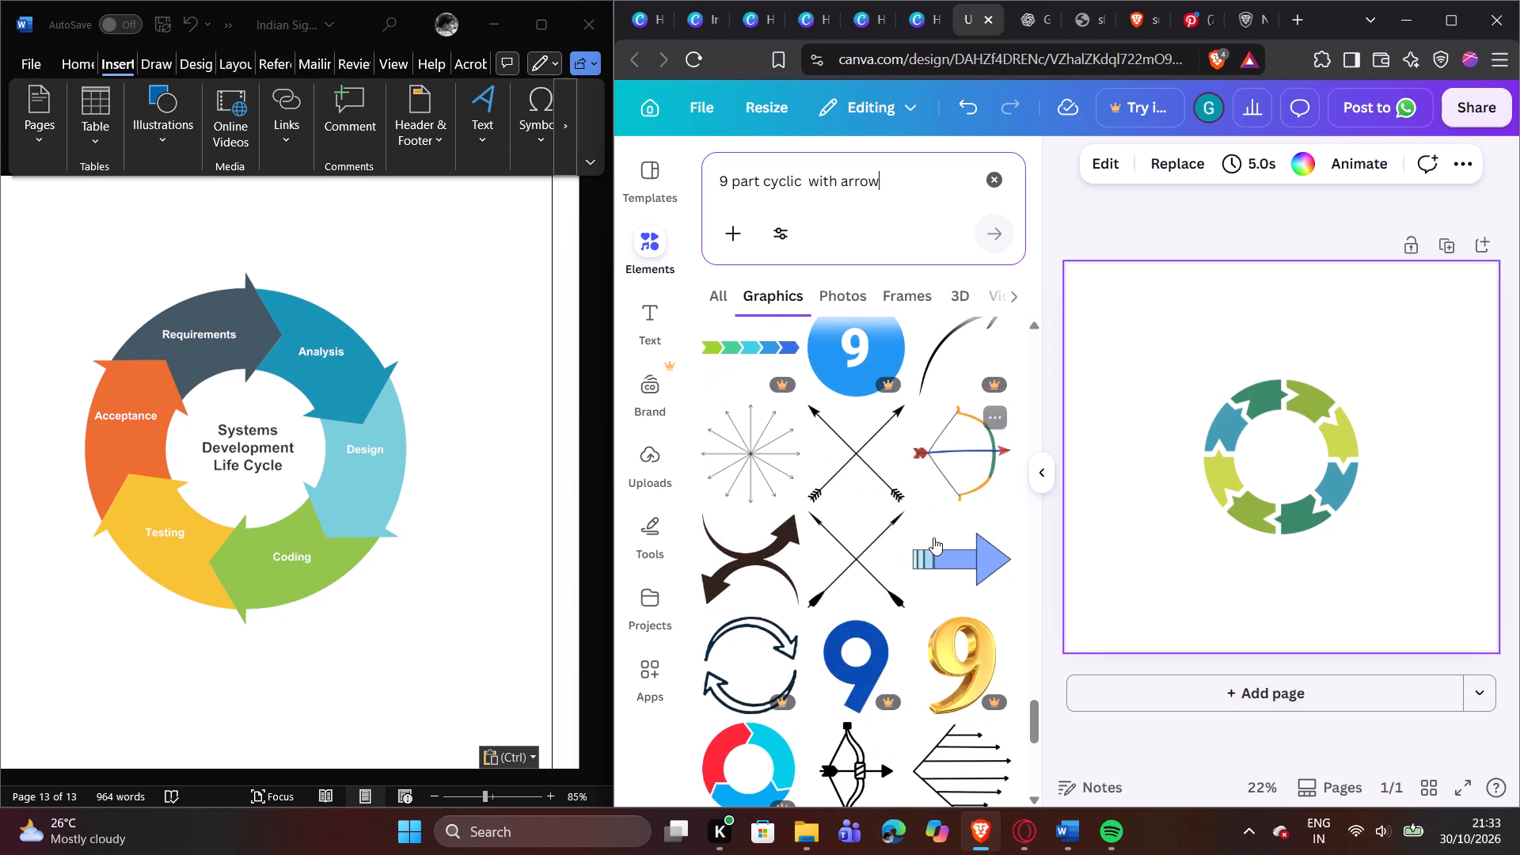
{"action": "scroll", "coordinate": [933, 534], "scroll_direction": "down", "scroll_amount": 6}
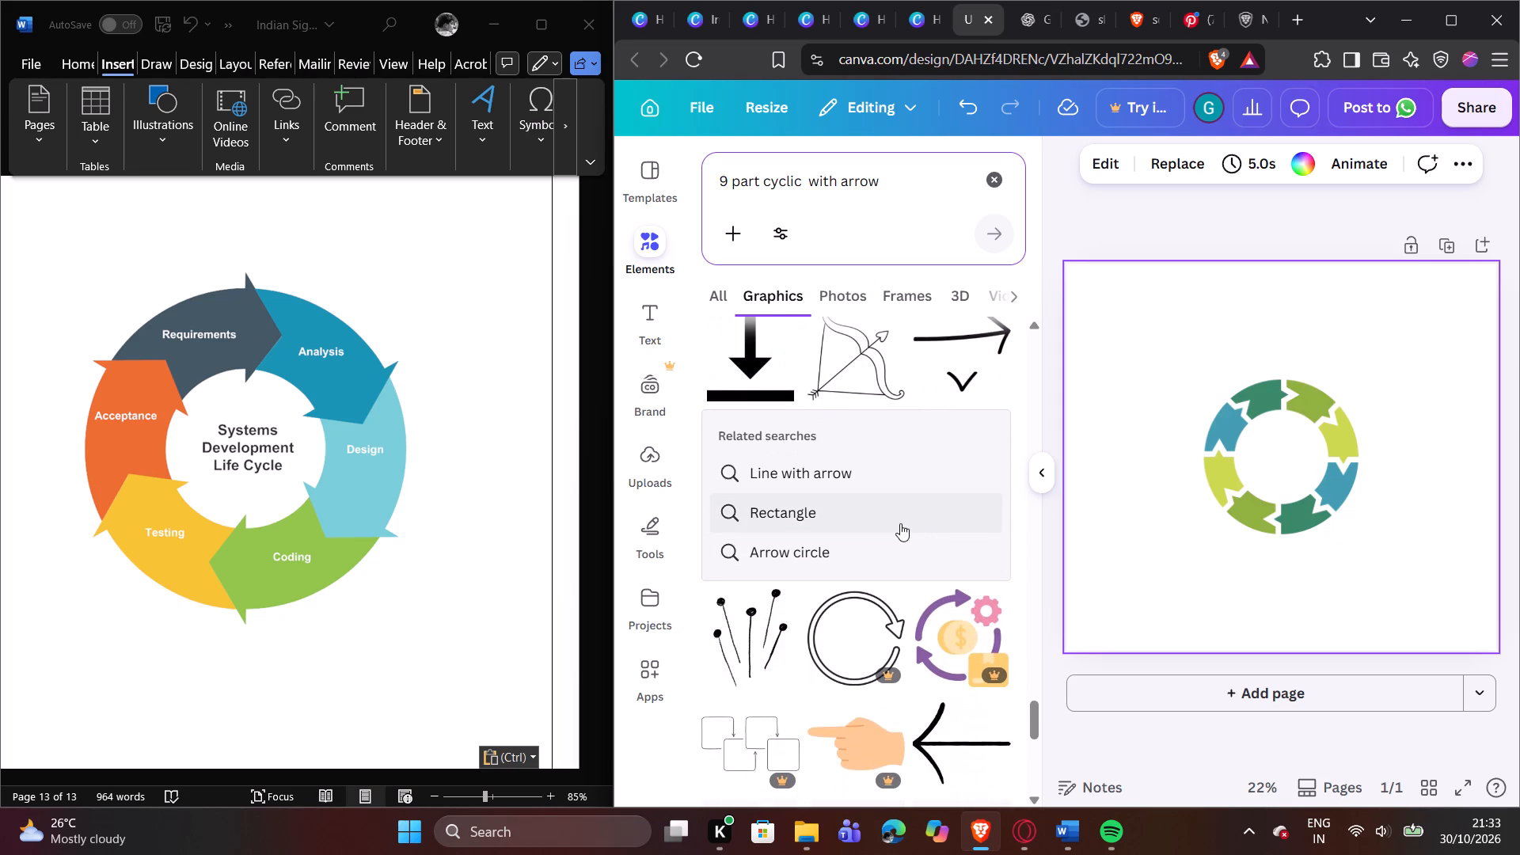
{"action": "scroll", "coordinate": [855, 487], "scroll_direction": "down", "scroll_amount": 6}
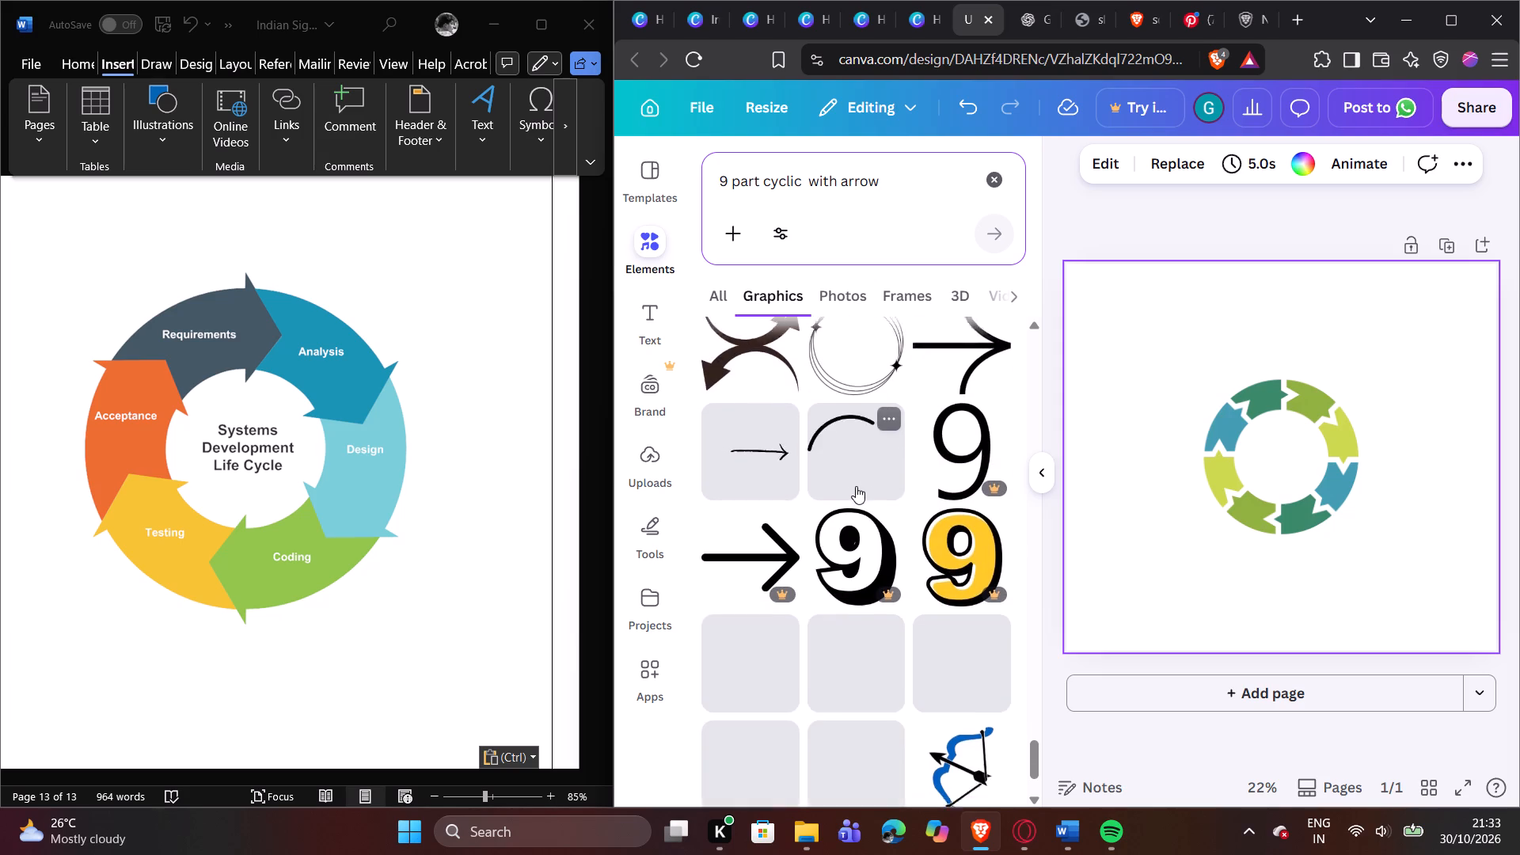
{"action": "scroll", "coordinate": [856, 486], "scroll_direction": "down", "scroll_amount": 2}
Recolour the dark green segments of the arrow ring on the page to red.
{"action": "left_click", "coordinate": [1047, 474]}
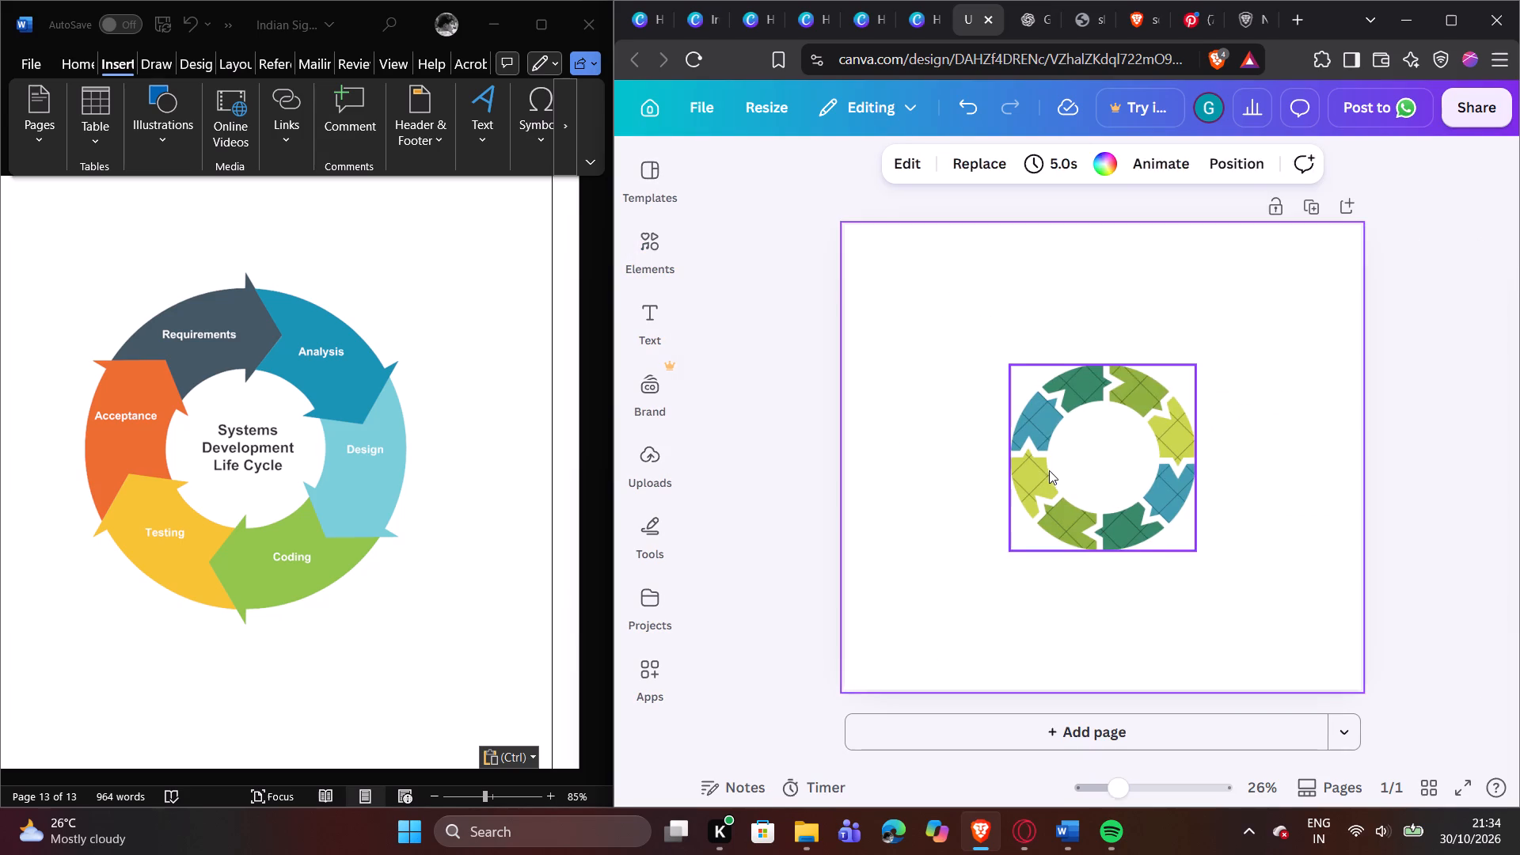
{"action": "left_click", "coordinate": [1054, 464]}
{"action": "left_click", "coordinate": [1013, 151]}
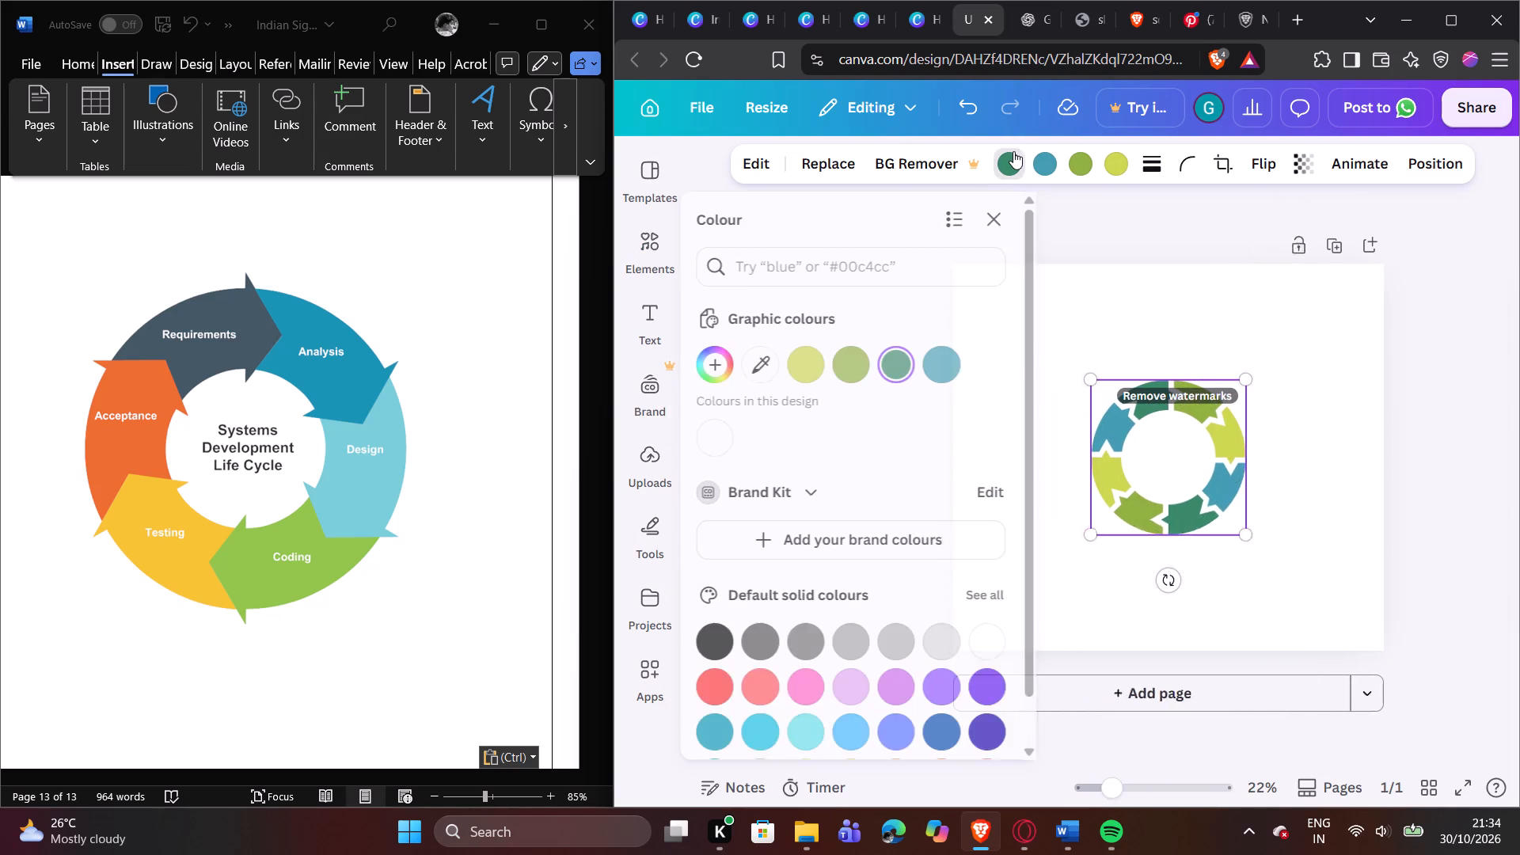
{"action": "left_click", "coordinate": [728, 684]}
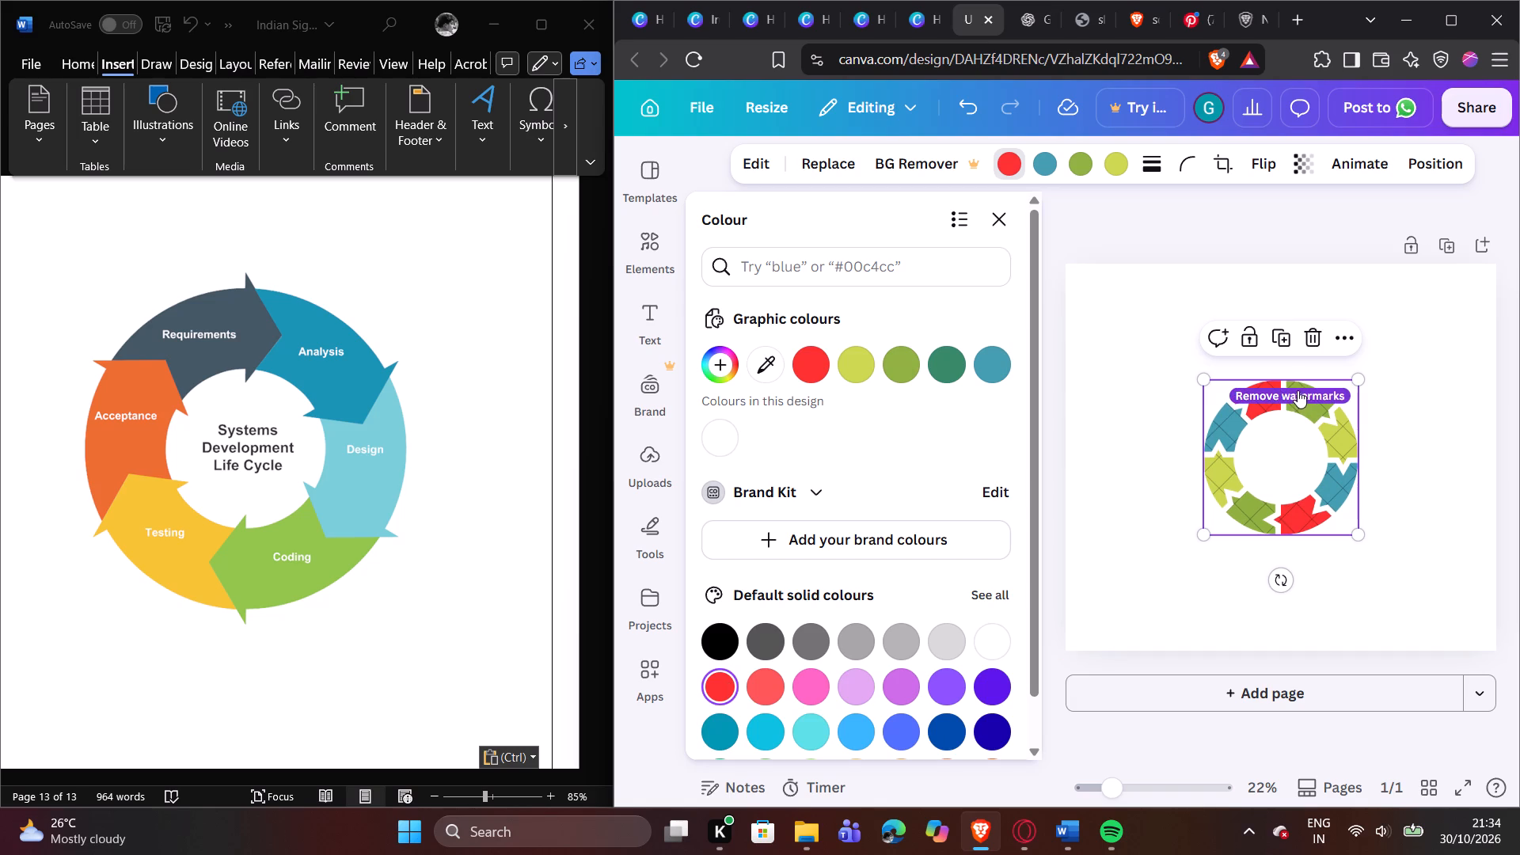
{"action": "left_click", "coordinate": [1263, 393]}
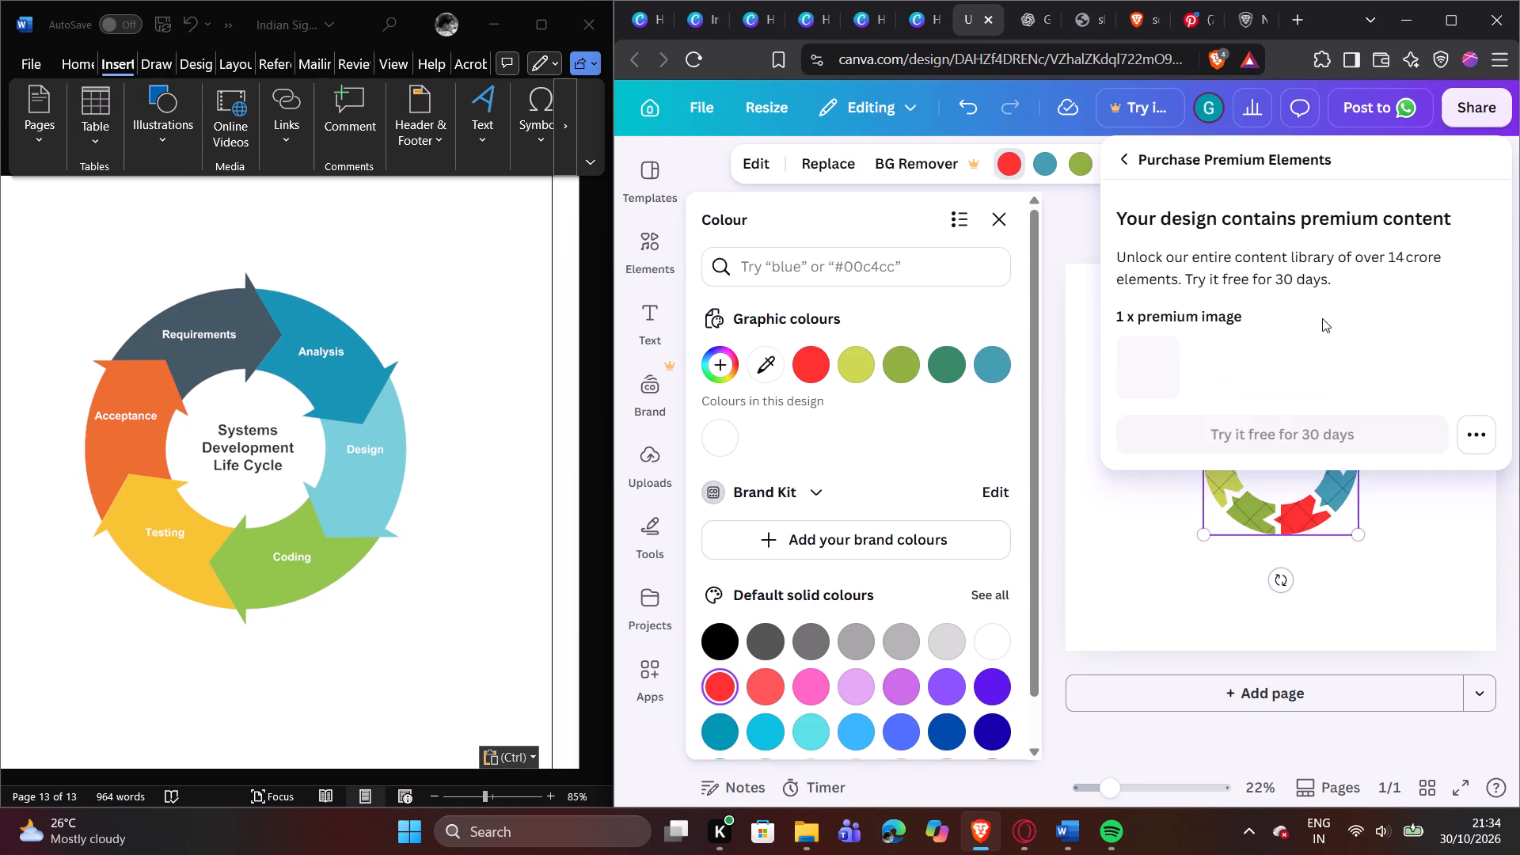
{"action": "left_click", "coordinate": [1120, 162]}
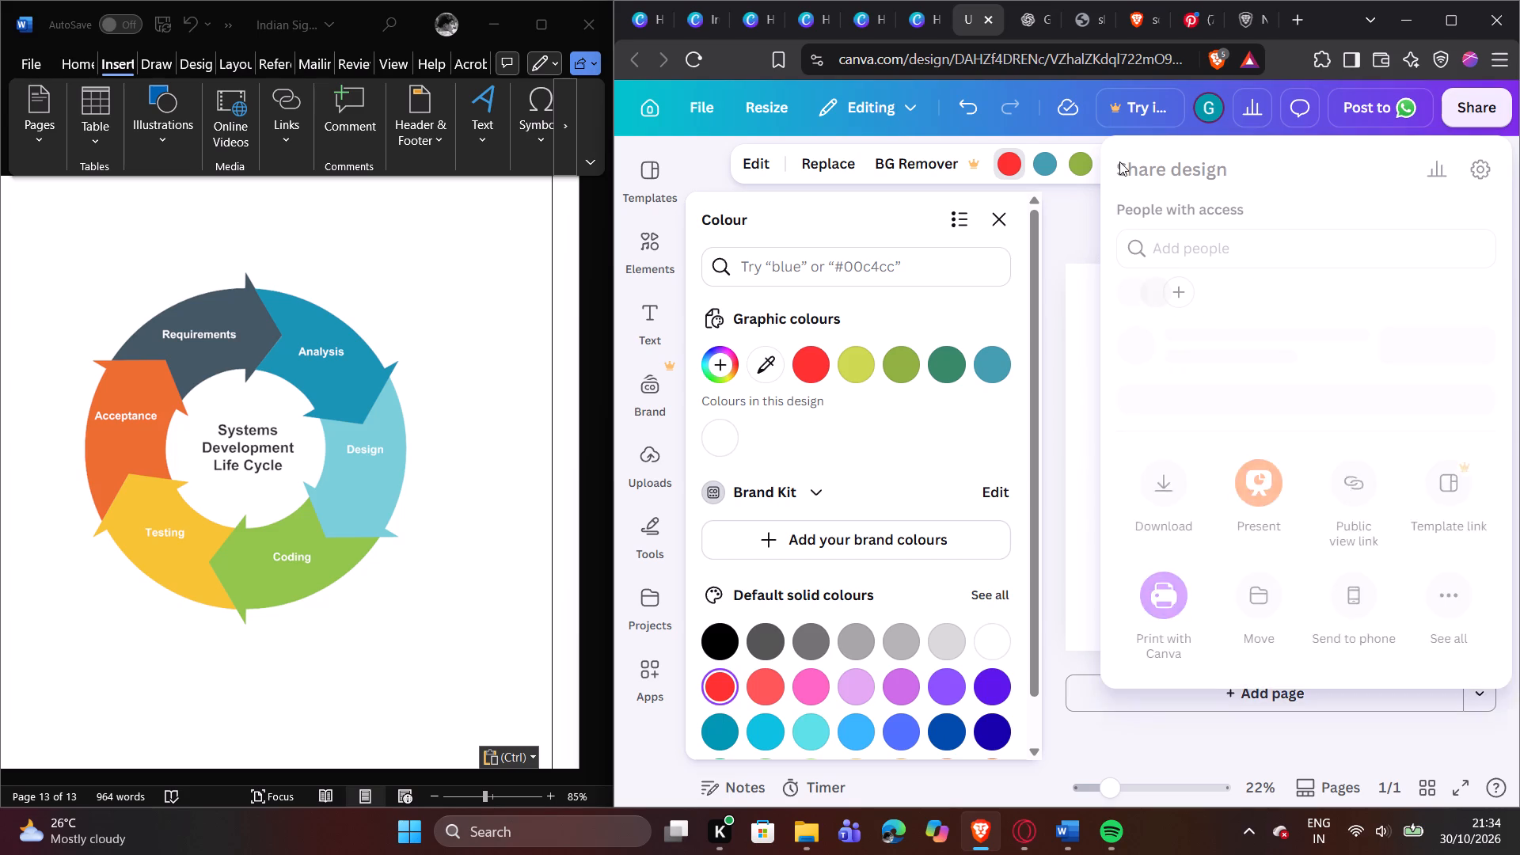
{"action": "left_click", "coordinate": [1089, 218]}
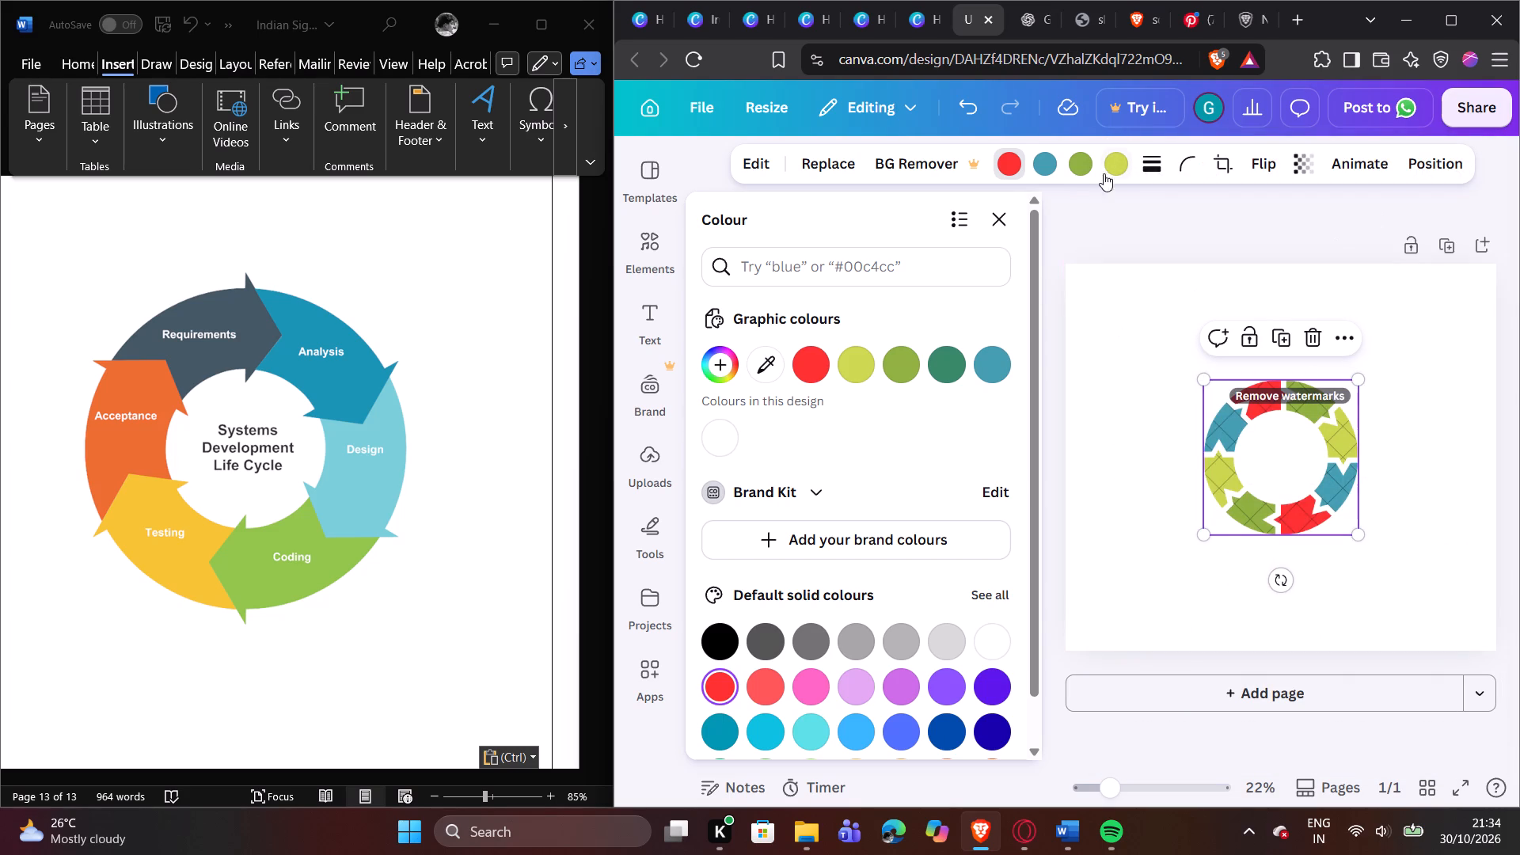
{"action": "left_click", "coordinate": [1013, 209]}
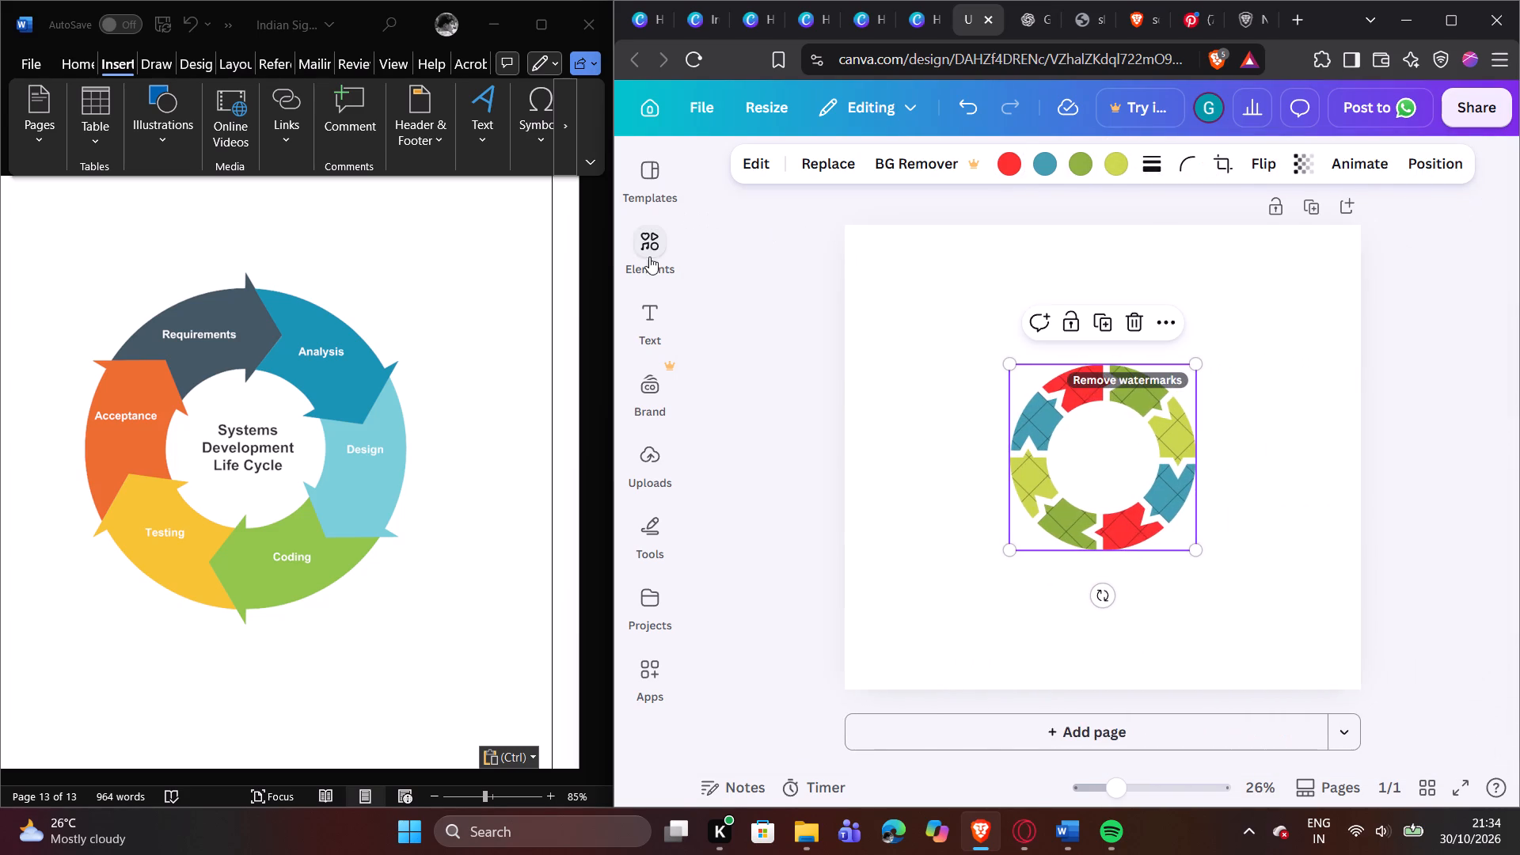
Search the elements for "9 part cyclic cylender" and look through its graphics results for a segmented ring.
{"action": "left_click", "coordinate": [643, 259]}
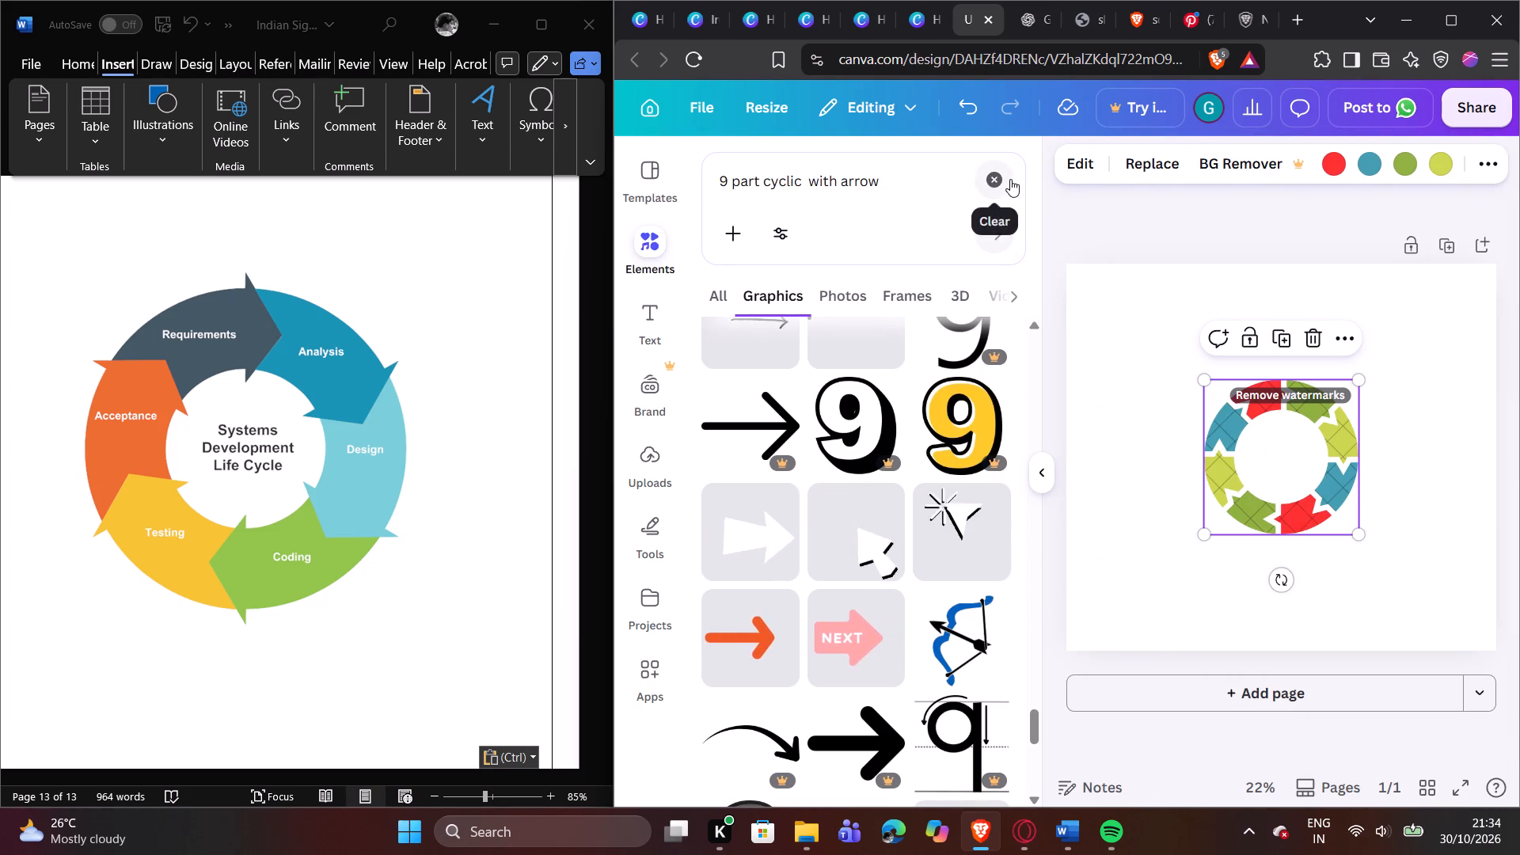
{"action": "left_click", "coordinate": [1010, 178]}
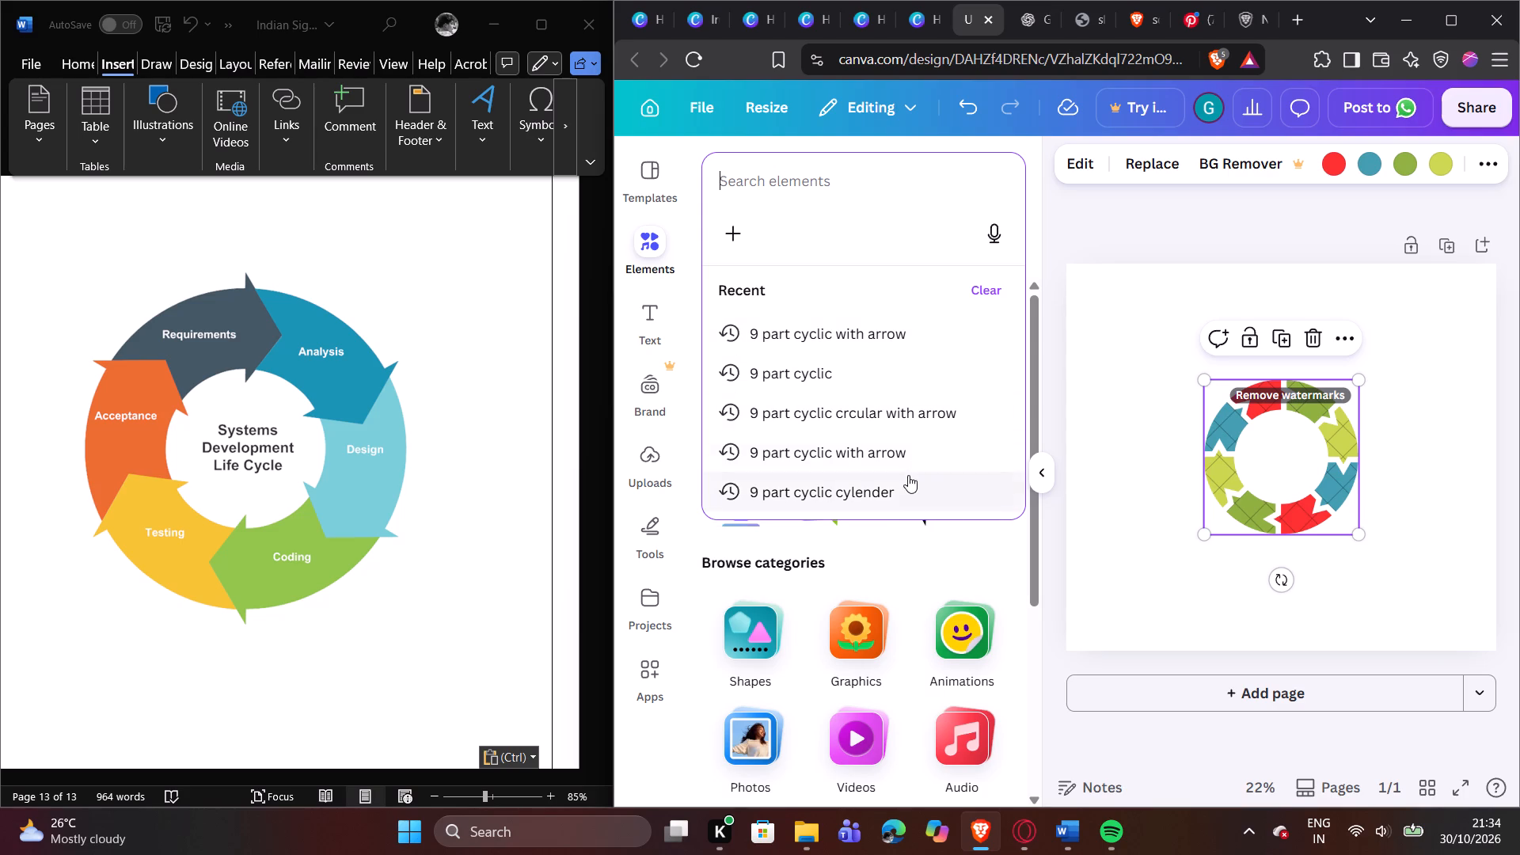
{"action": "left_click", "coordinate": [908, 491]}
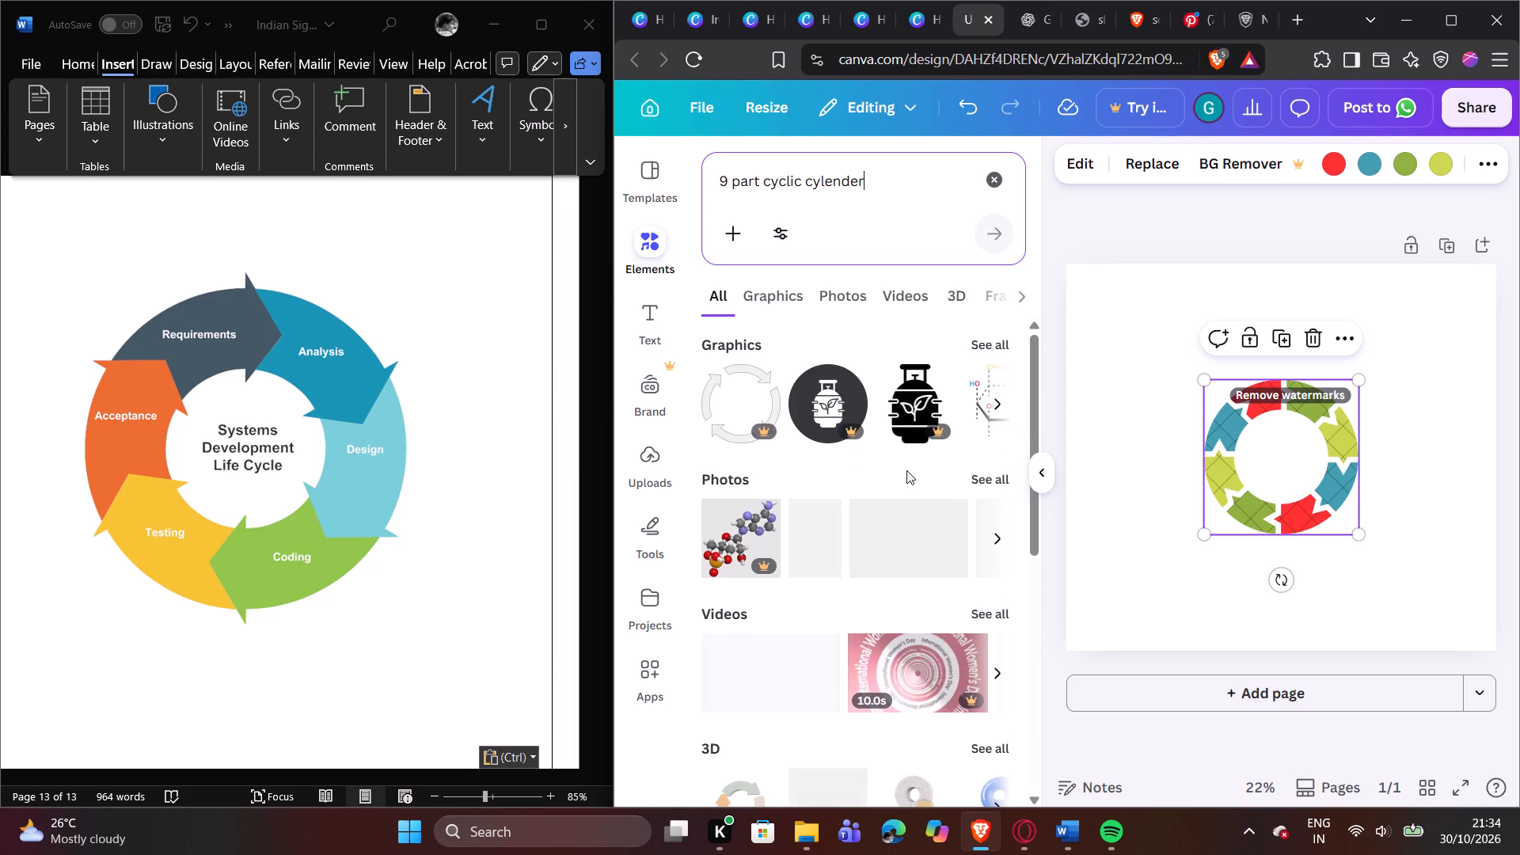
{"action": "scroll", "coordinate": [906, 470], "scroll_direction": "down", "scroll_amount": 2}
{"action": "scroll", "coordinate": [758, 304], "scroll_direction": "up", "scroll_amount": 1}
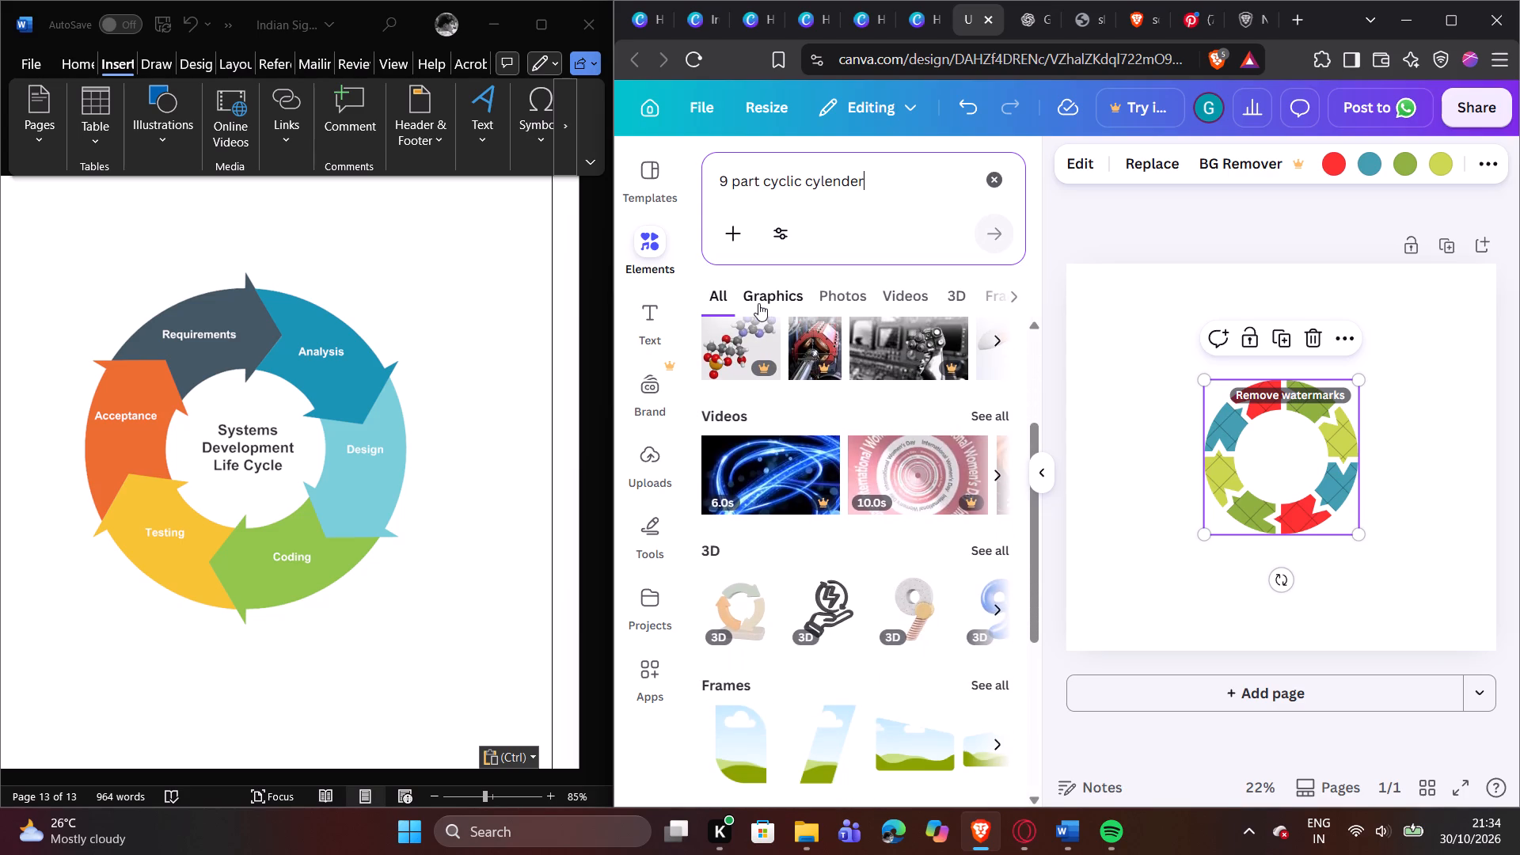
{"action": "left_click", "coordinate": [758, 303]}
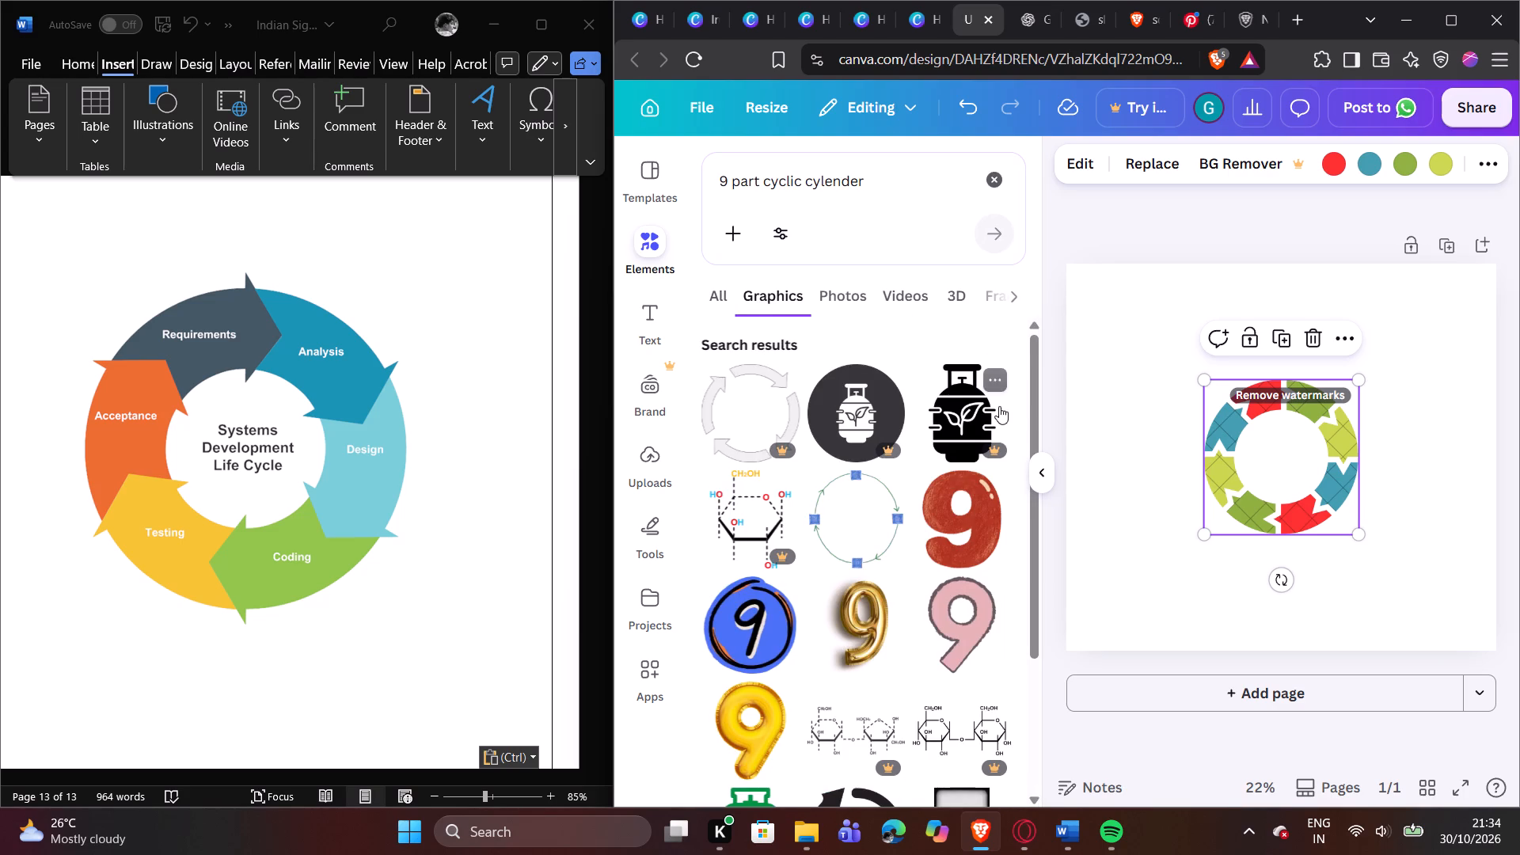
{"action": "scroll", "coordinate": [962, 407], "scroll_direction": "down", "scroll_amount": 6}
{"action": "scroll", "coordinate": [880, 396], "scroll_direction": "down", "scroll_amount": 7}
{"action": "scroll", "coordinate": [880, 396], "scroll_direction": "up", "scroll_amount": 1}
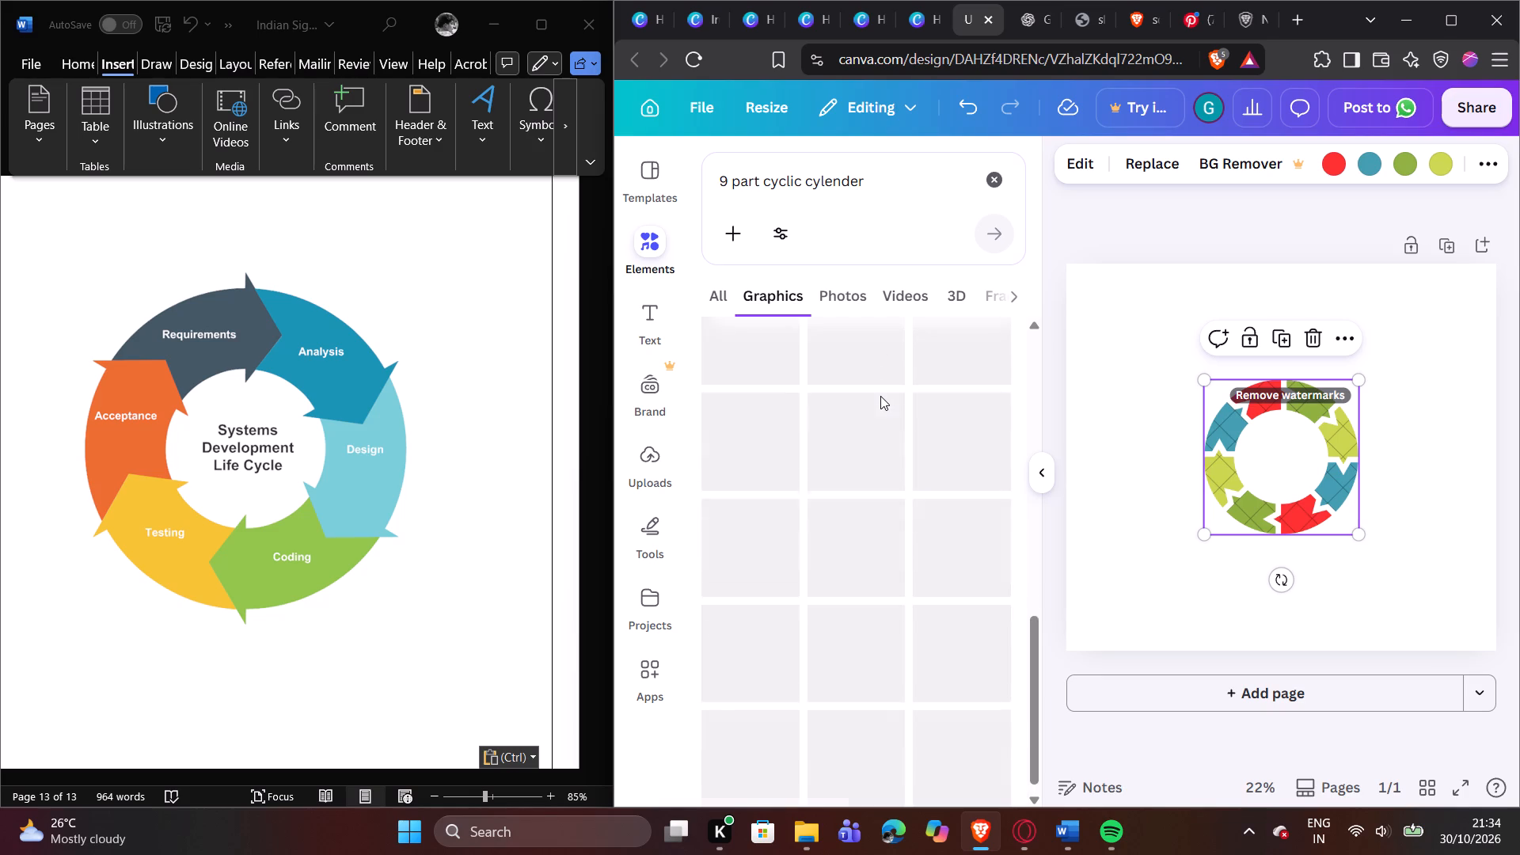
{"action": "scroll", "coordinate": [880, 396], "scroll_direction": "up", "scroll_amount": 2}
{"action": "scroll", "coordinate": [882, 394], "scroll_direction": "down", "scroll_amount": 3}
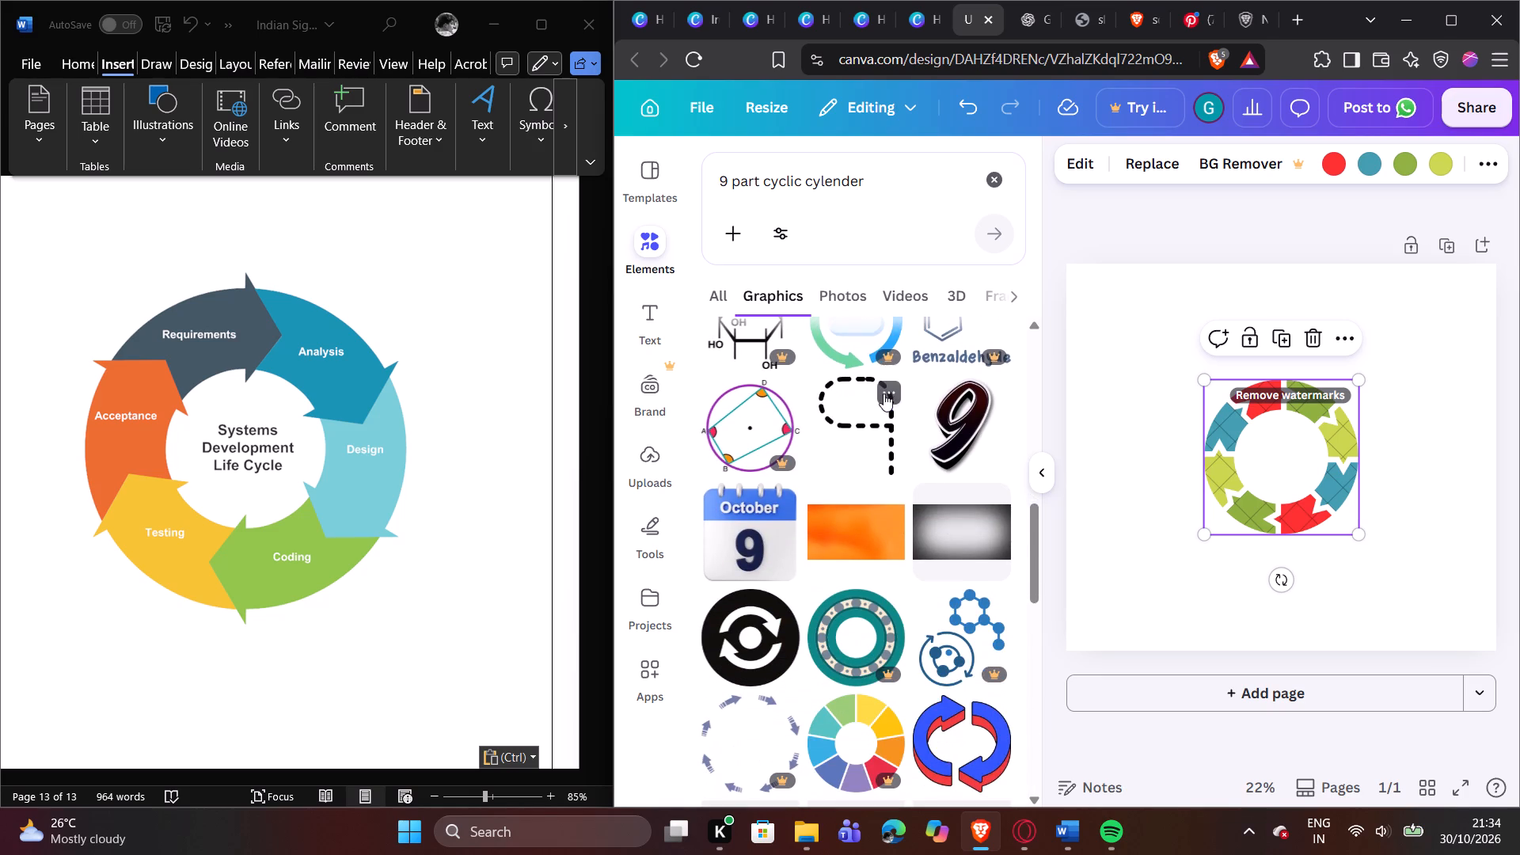
{"action": "scroll", "coordinate": [883, 393], "scroll_direction": "down", "scroll_amount": 2}
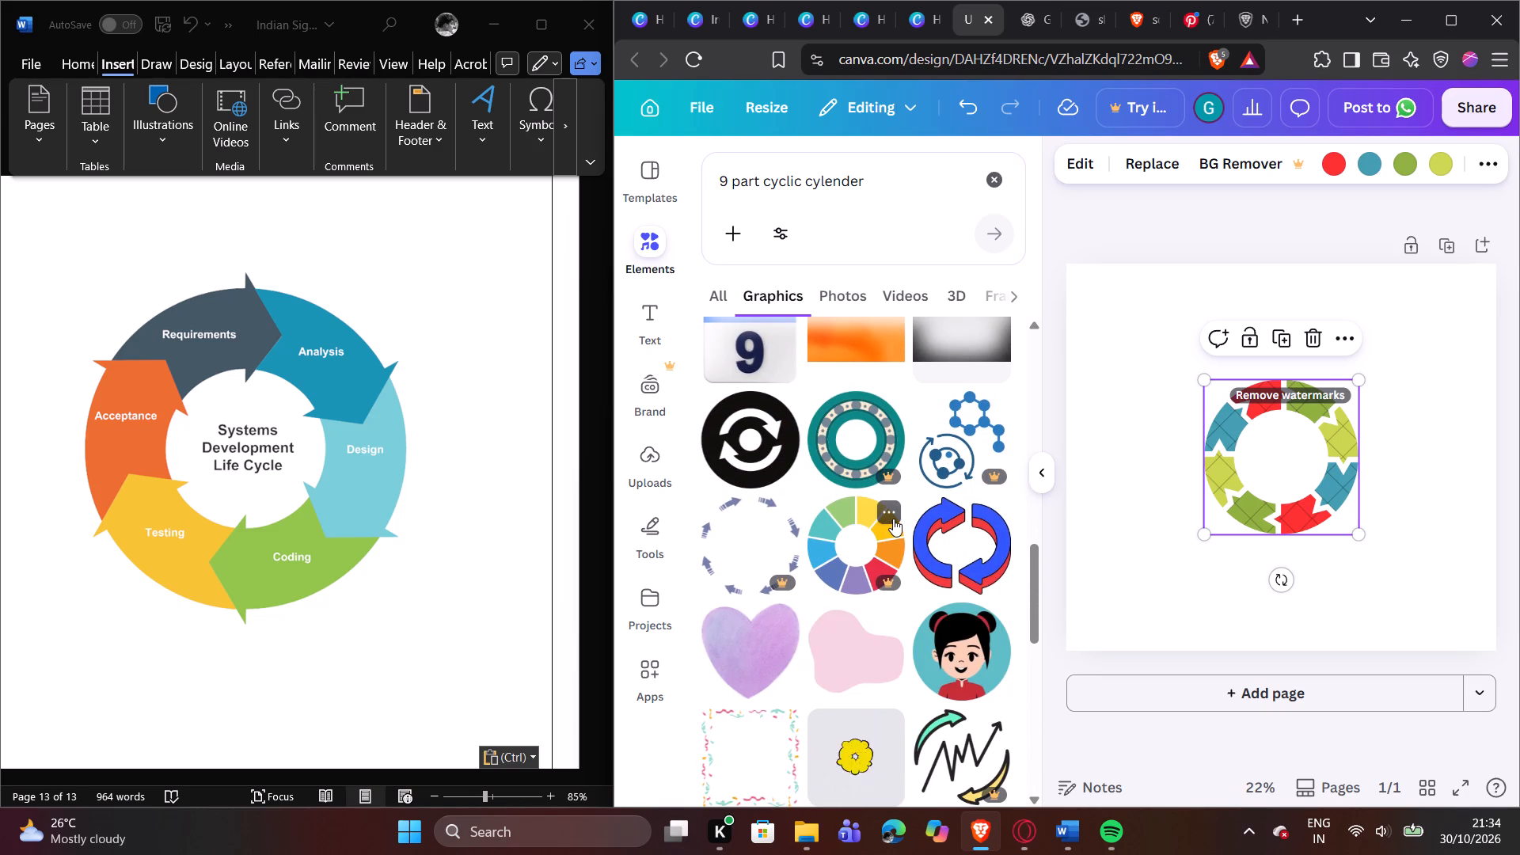
Delete the multicoloured arrow ring from the page.
{"action": "left_click", "coordinate": [1313, 343]}
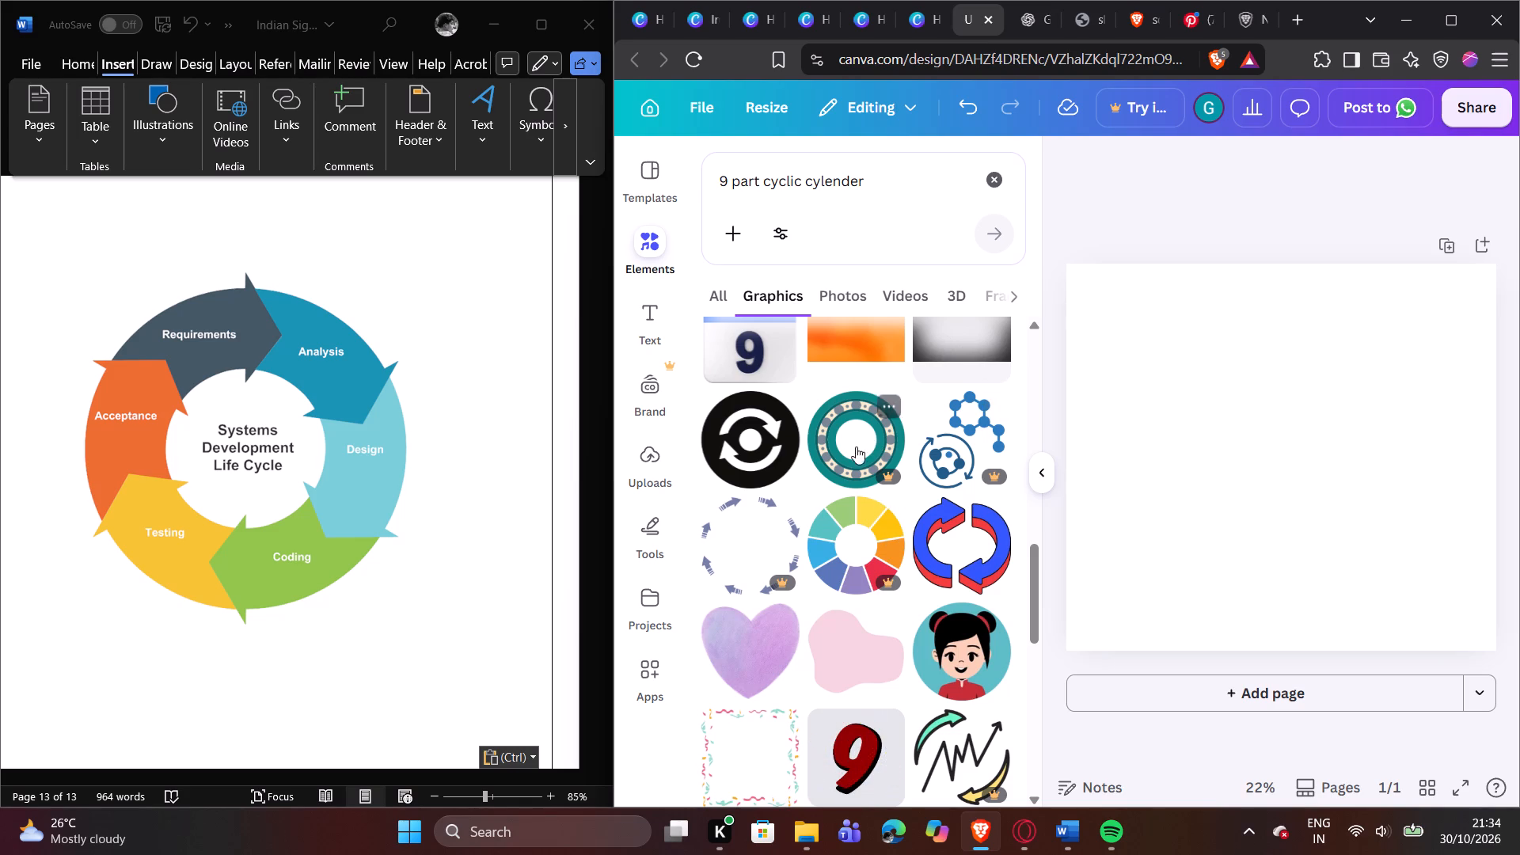
View the details of the graphic with small grey-blue arrows arranged in a circle.
{"action": "right_click", "coordinate": [776, 500]}
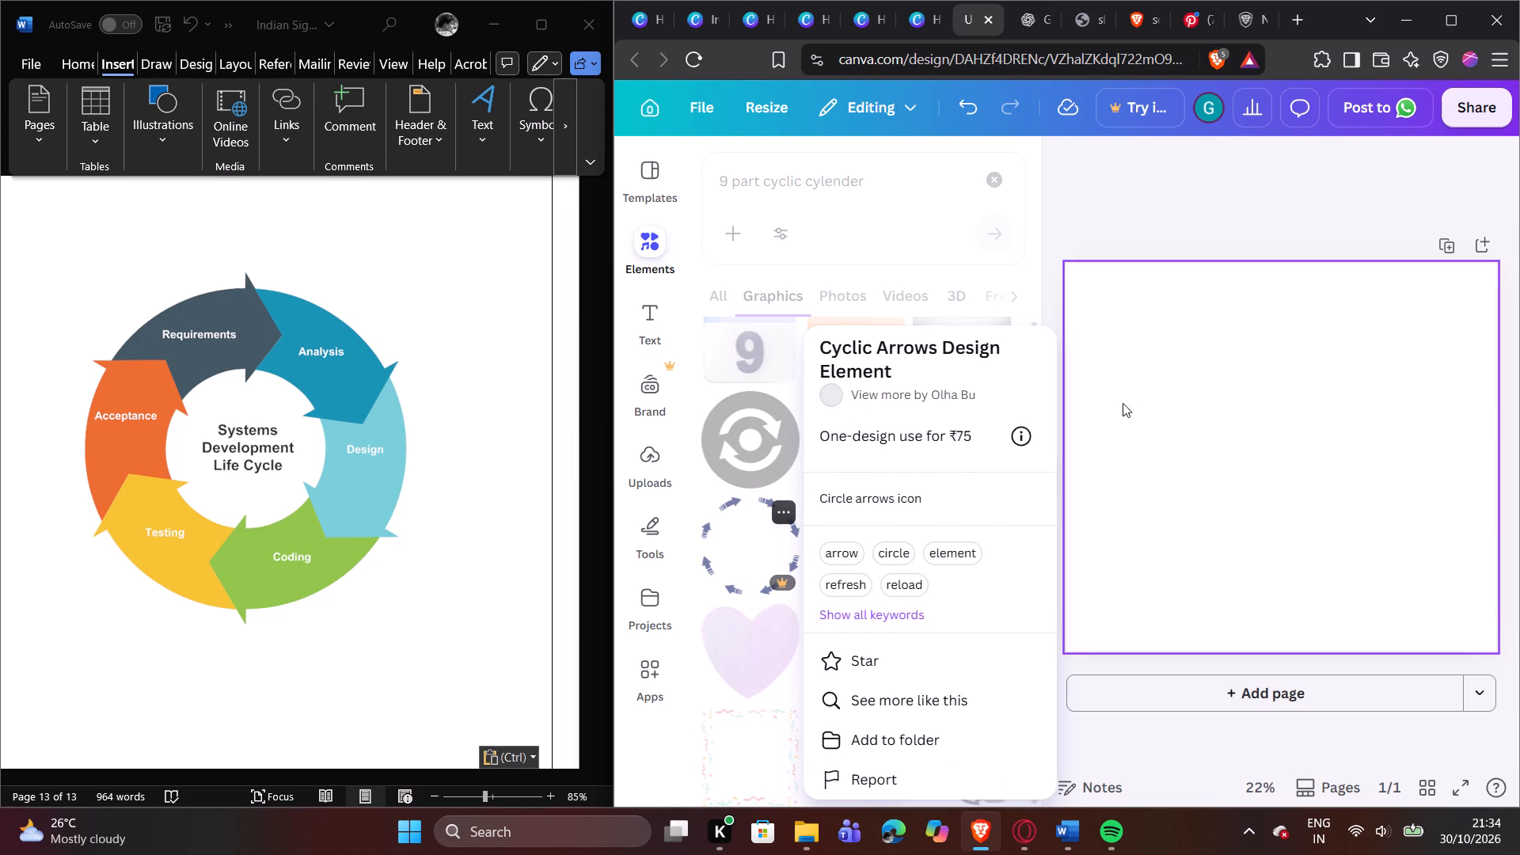
{"action": "right_click", "coordinate": [1149, 189]}
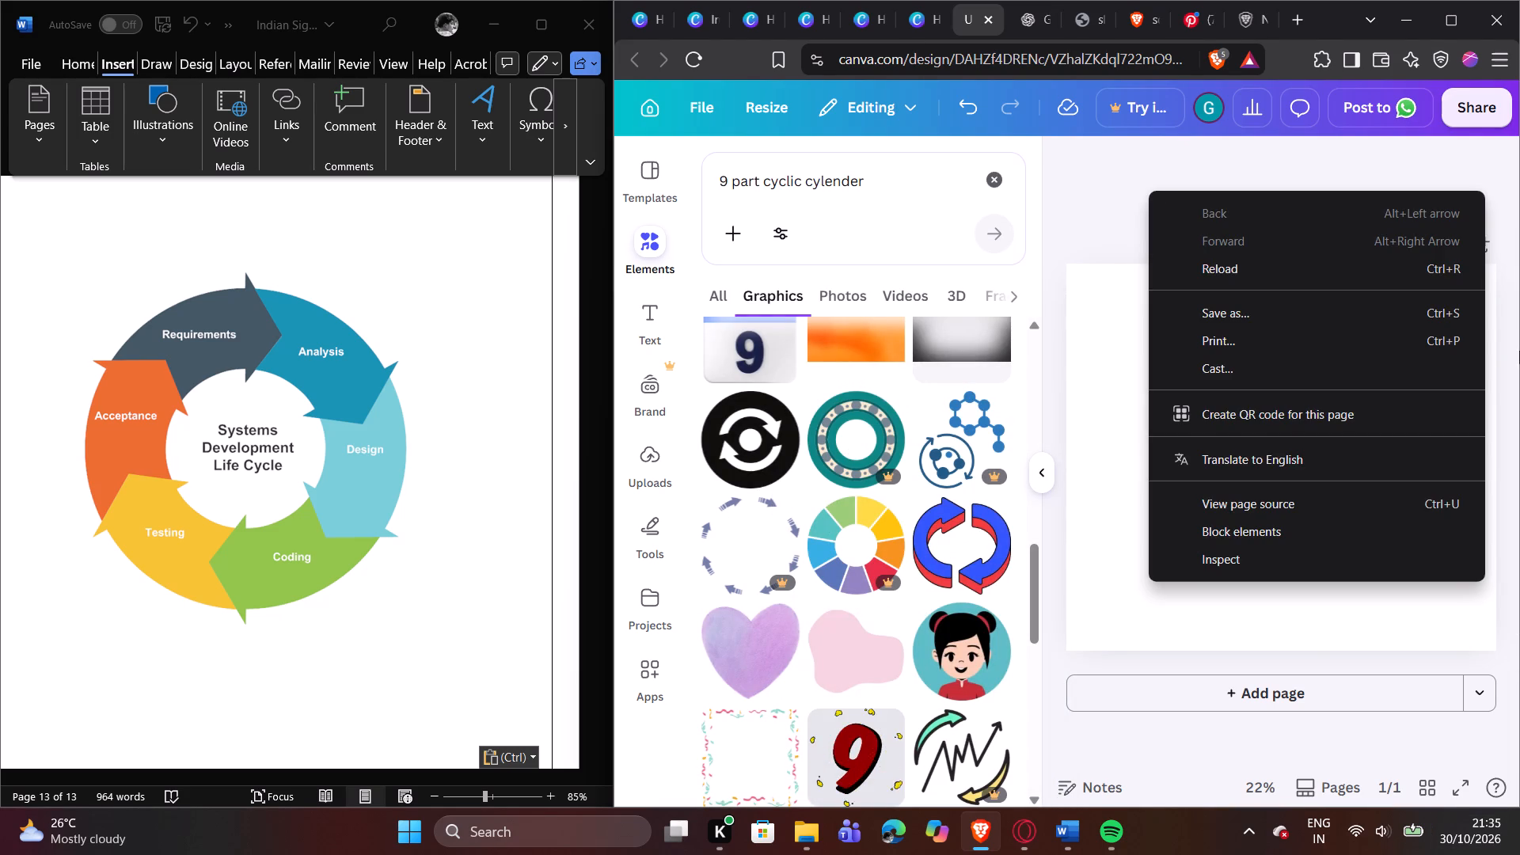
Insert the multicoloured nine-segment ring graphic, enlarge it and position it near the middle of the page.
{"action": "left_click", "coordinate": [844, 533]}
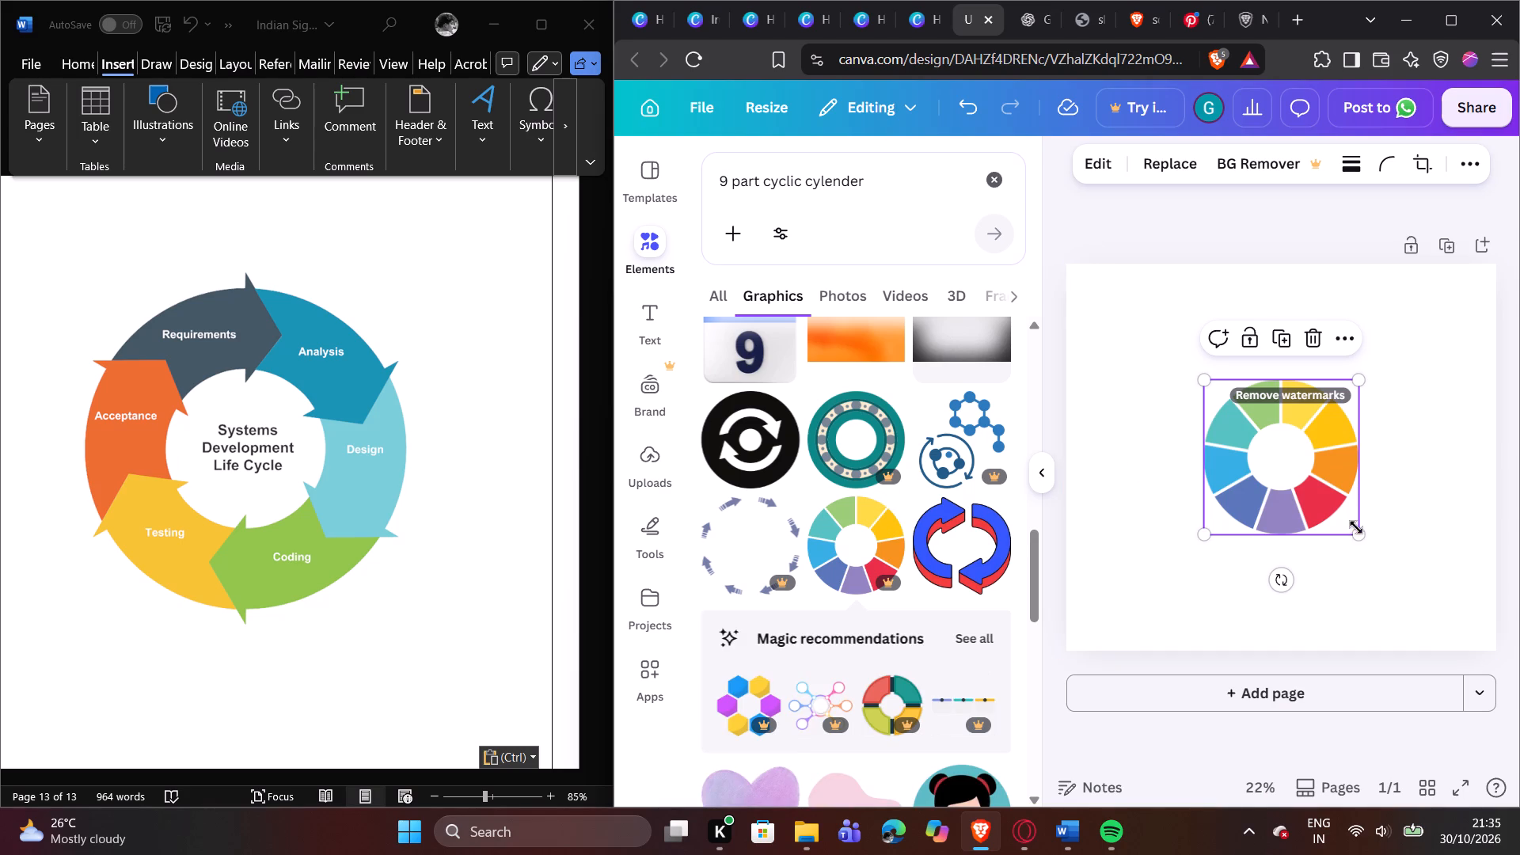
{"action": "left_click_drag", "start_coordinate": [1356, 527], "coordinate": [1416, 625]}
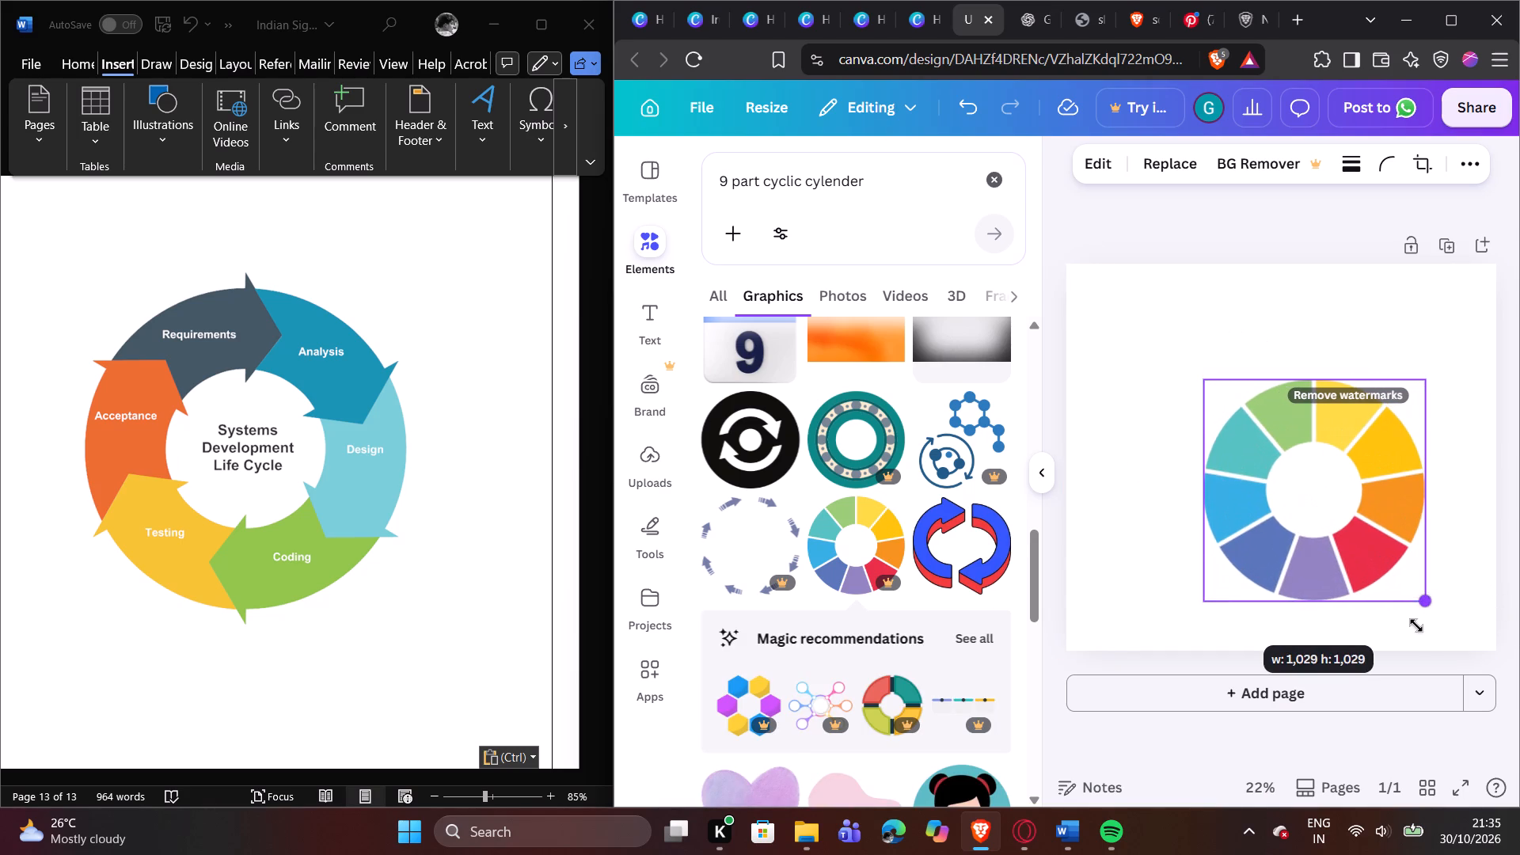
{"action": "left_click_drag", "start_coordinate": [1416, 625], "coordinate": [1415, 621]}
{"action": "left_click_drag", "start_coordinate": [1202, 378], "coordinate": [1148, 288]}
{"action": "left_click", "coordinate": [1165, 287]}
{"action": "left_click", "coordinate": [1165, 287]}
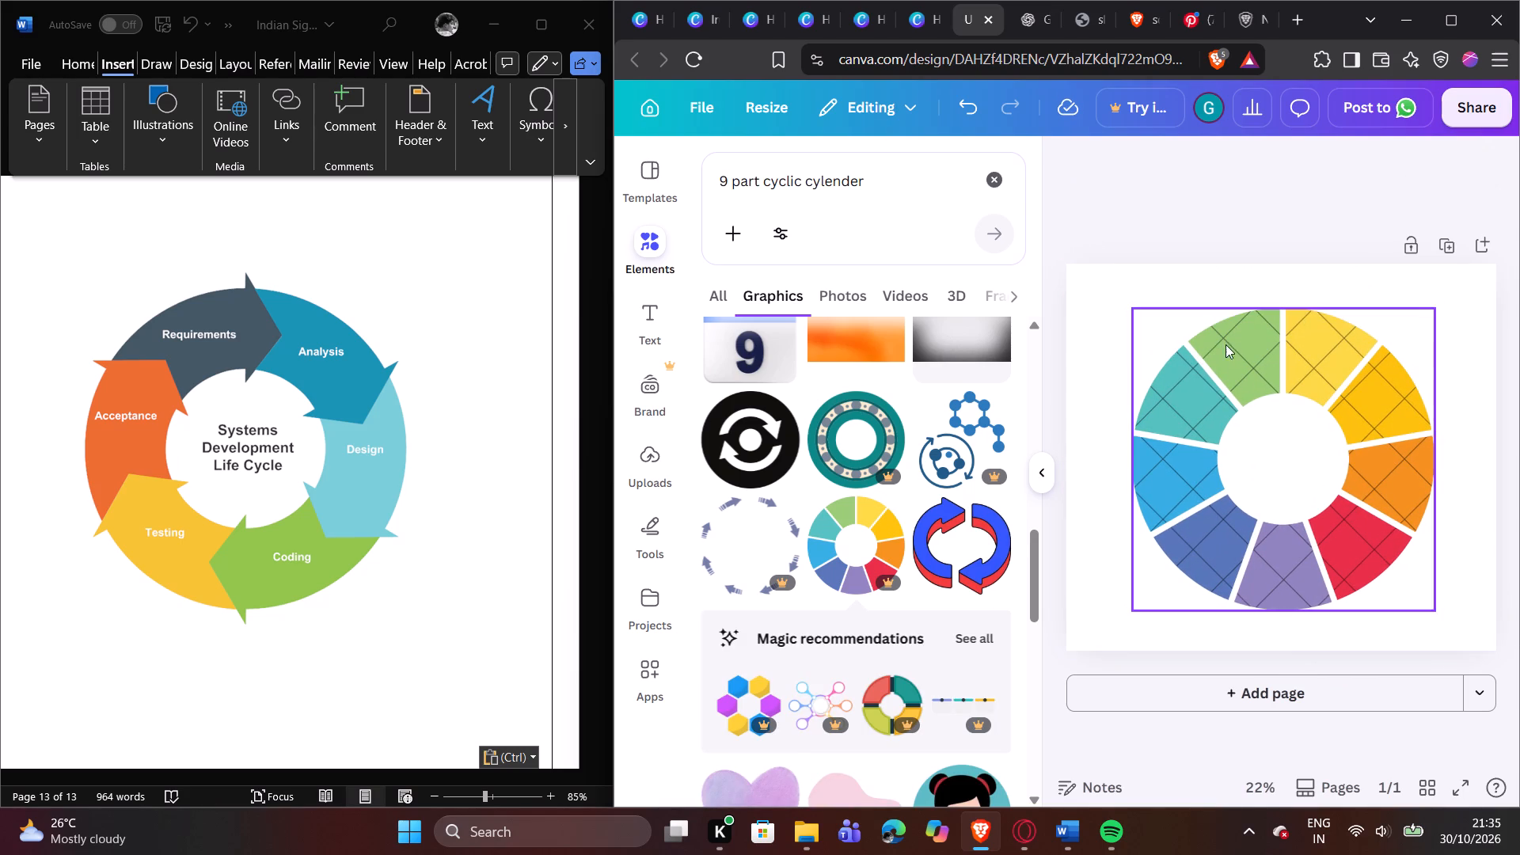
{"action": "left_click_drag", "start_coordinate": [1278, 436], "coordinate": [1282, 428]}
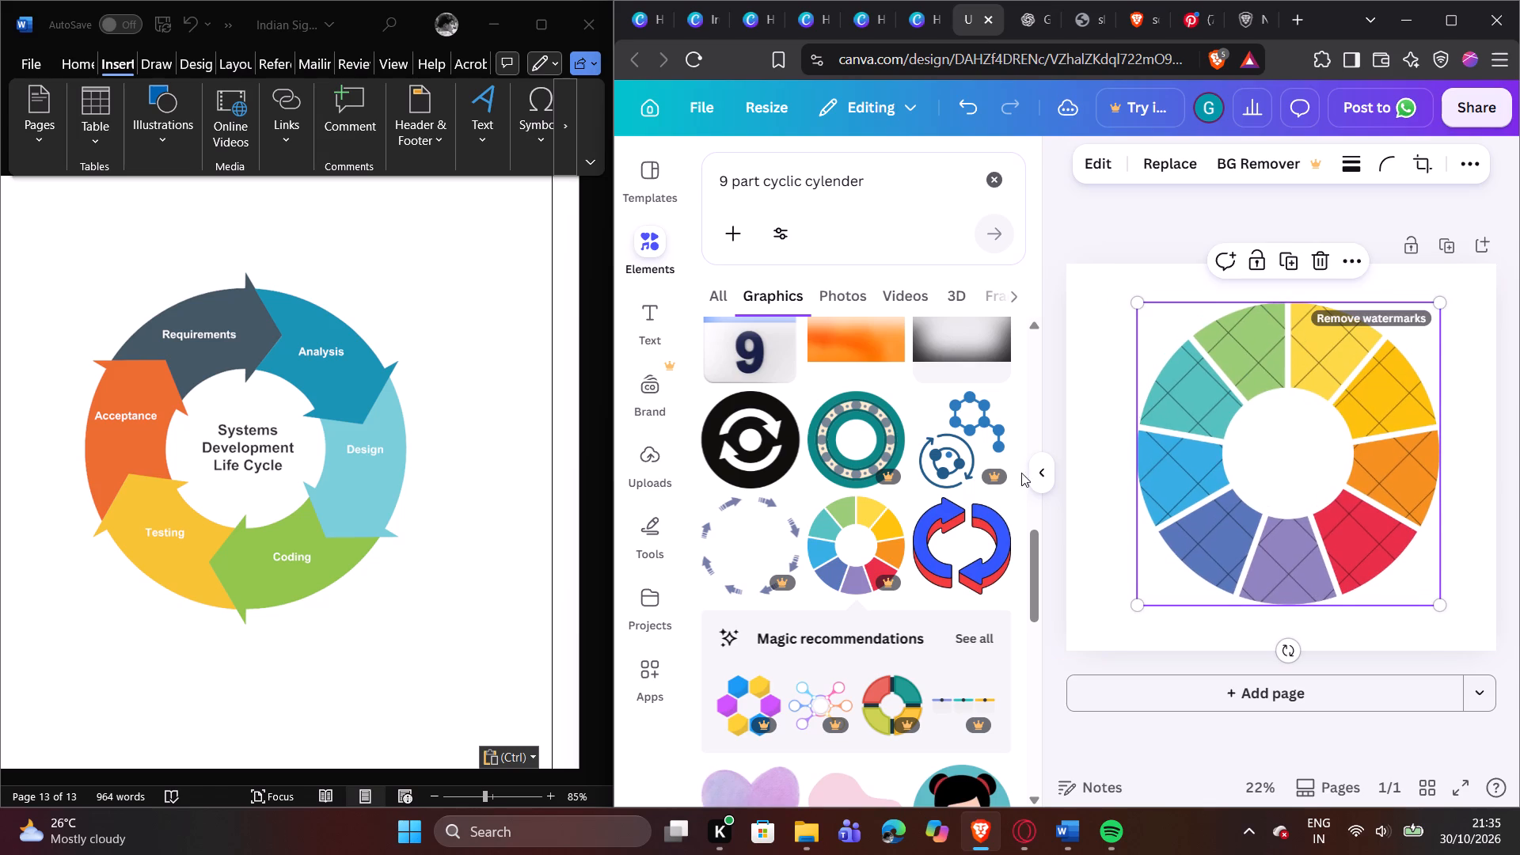
Look through the remaining graphics results and the related search "Cylinder shape" for a suitable ring, and clear the search.
{"action": "scroll", "coordinate": [994, 480], "scroll_direction": "down", "scroll_amount": 6}
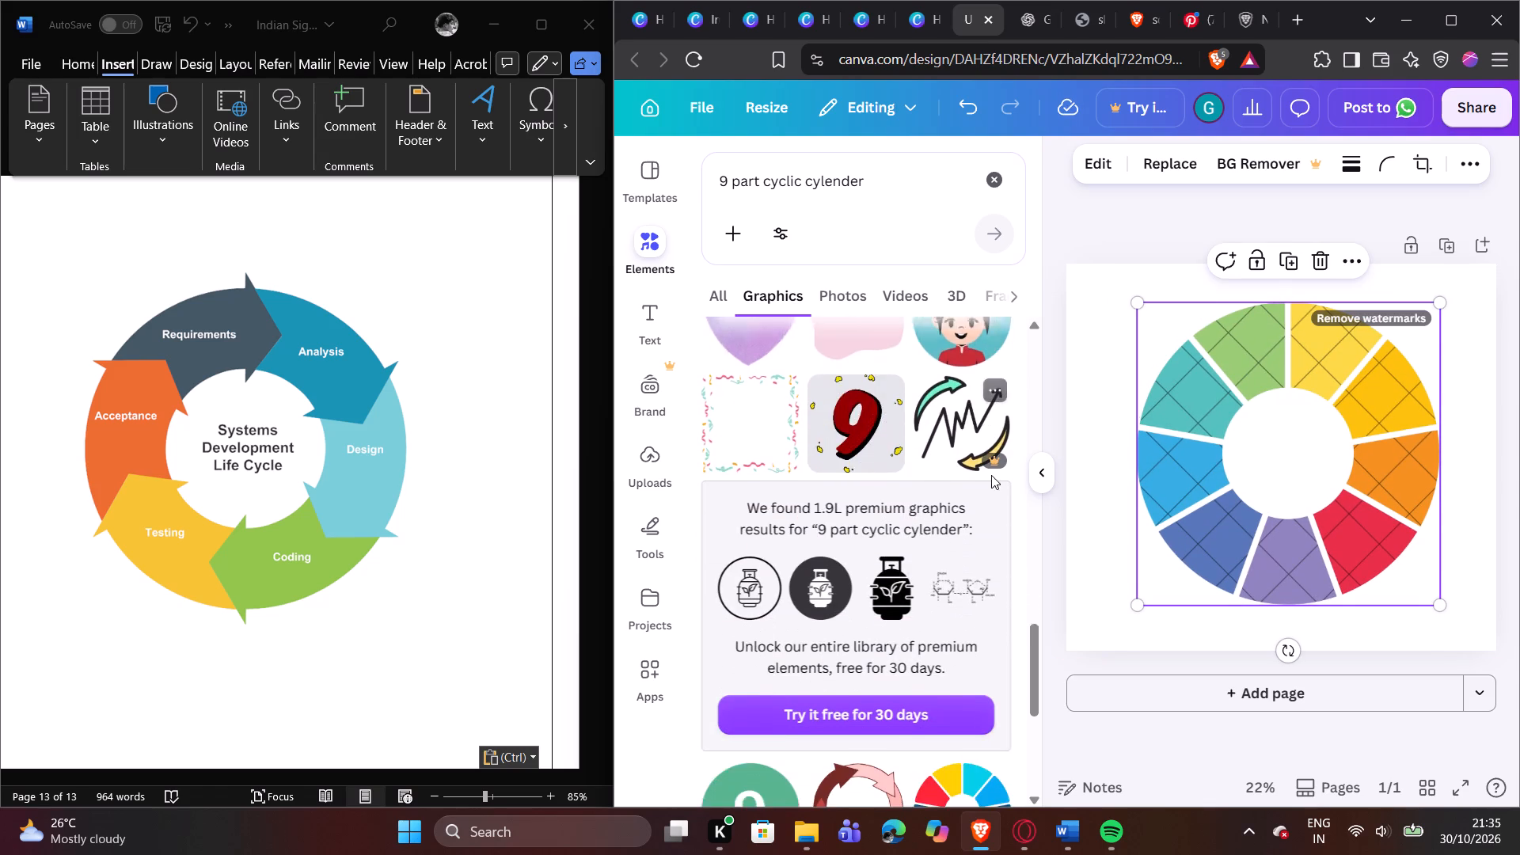
{"action": "scroll", "coordinate": [991, 468], "scroll_direction": "down", "scroll_amount": 3}
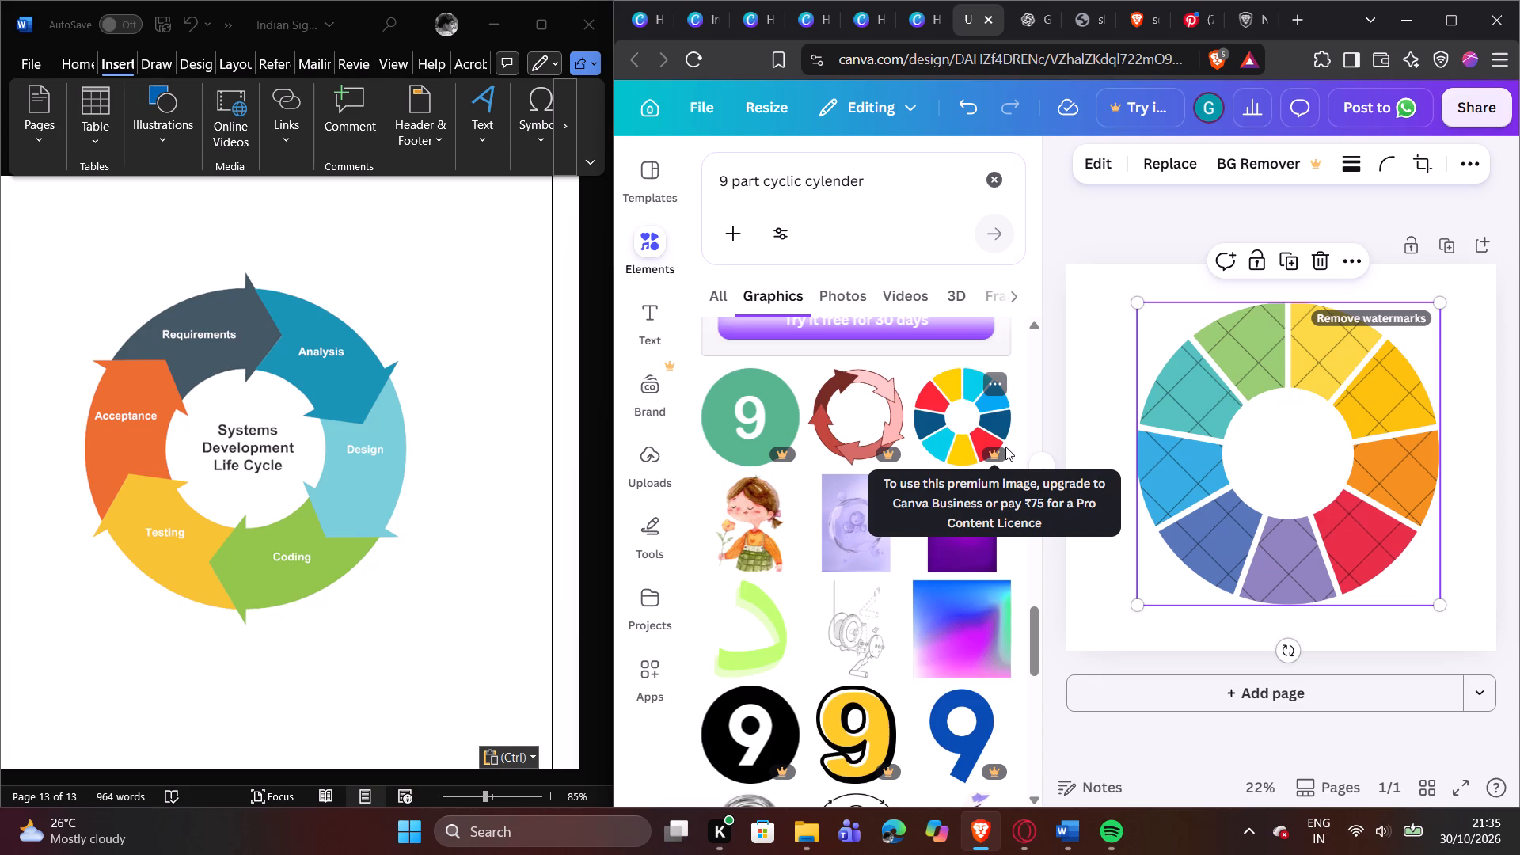
{"action": "scroll", "coordinate": [954, 460], "scroll_direction": "down", "scroll_amount": 5}
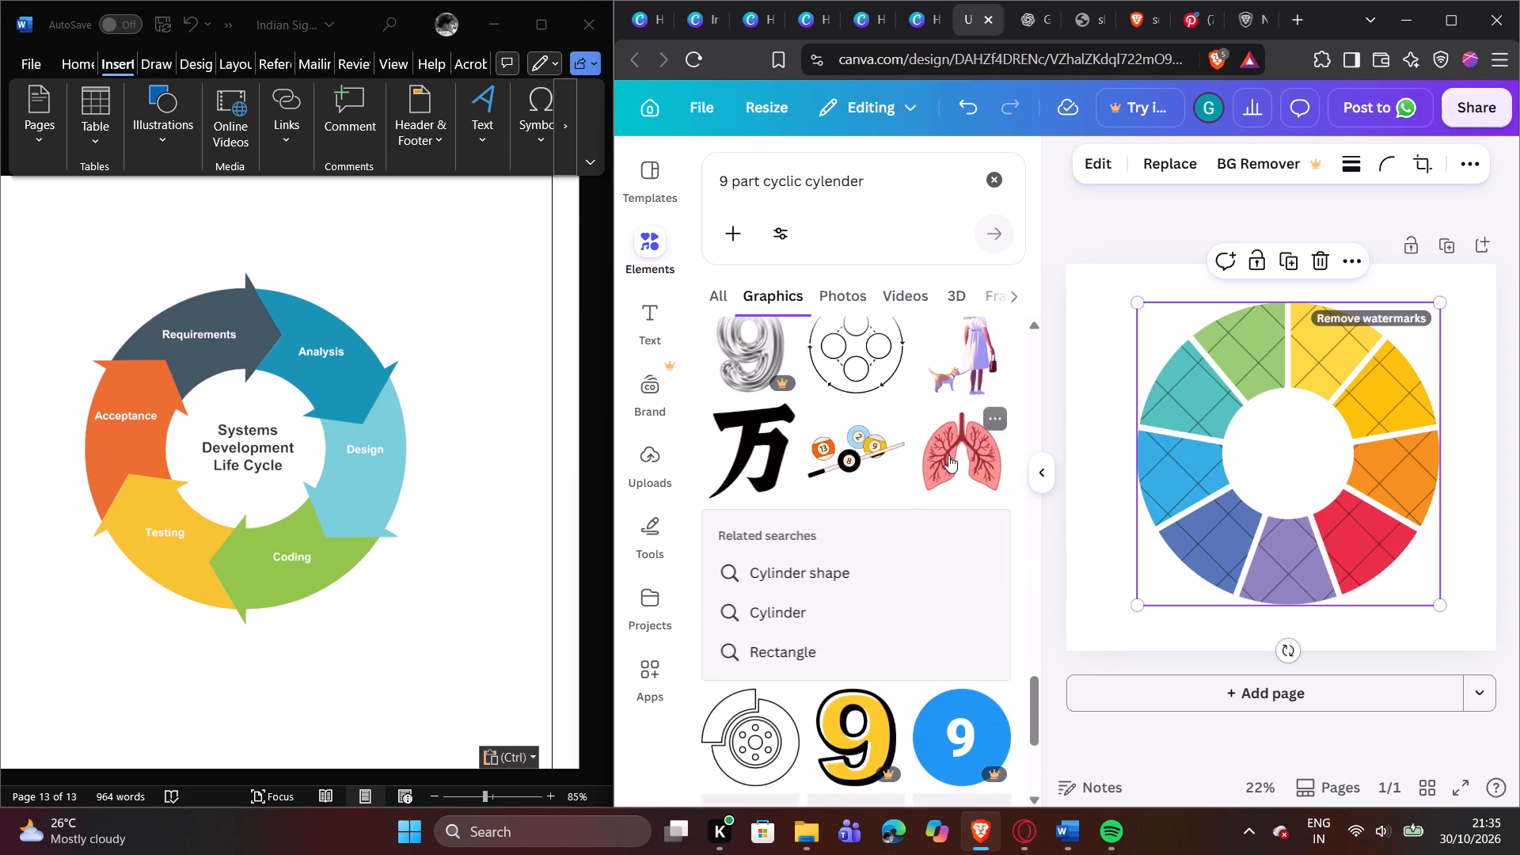
{"action": "scroll", "coordinate": [949, 454], "scroll_direction": "down", "scroll_amount": 1}
{"action": "left_click", "coordinate": [854, 477]}
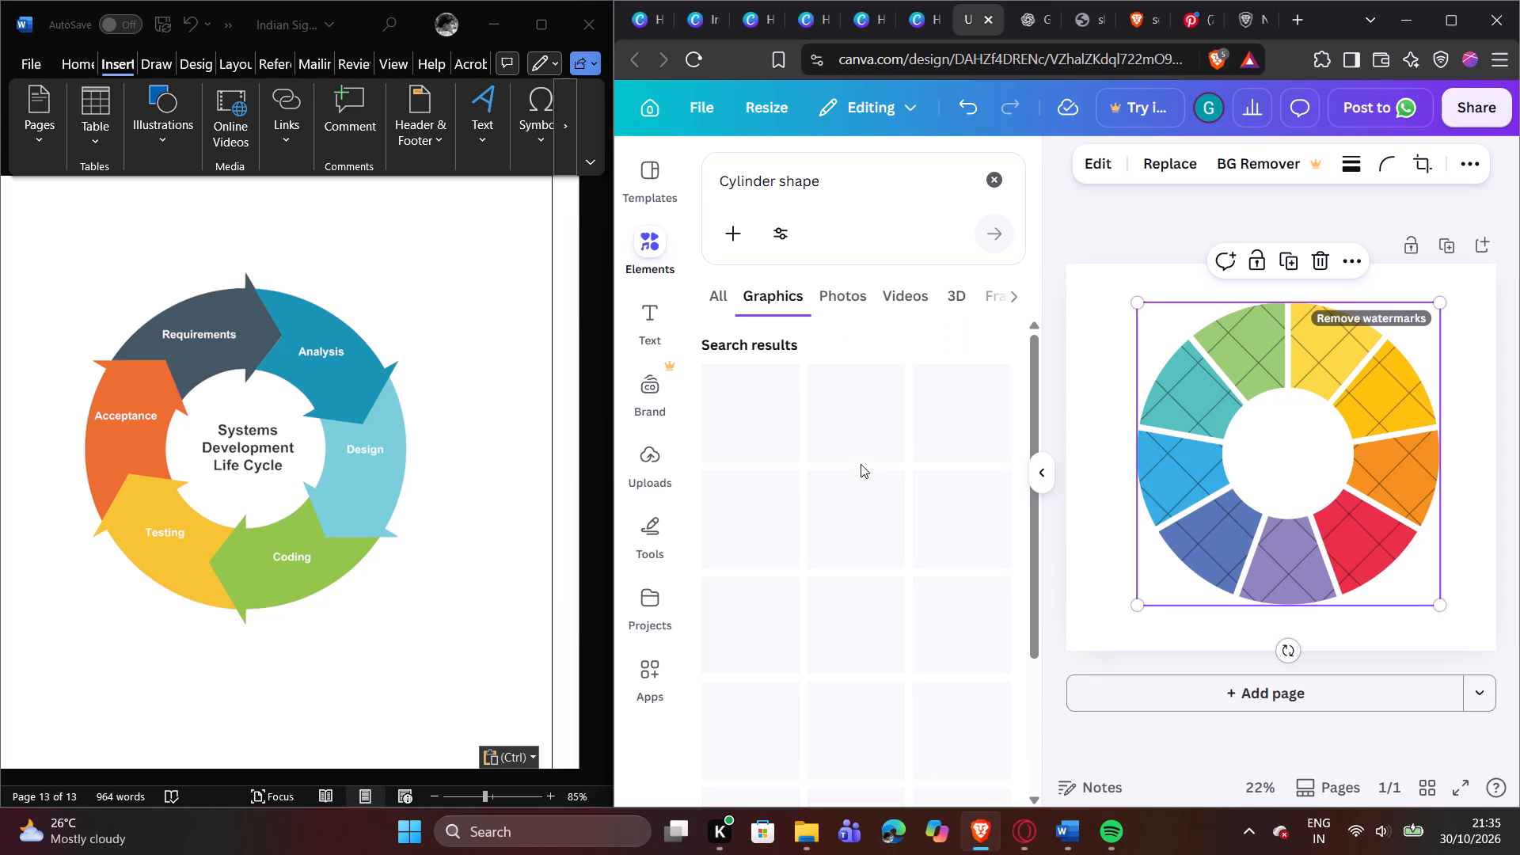
{"action": "left_click", "coordinate": [995, 191]}
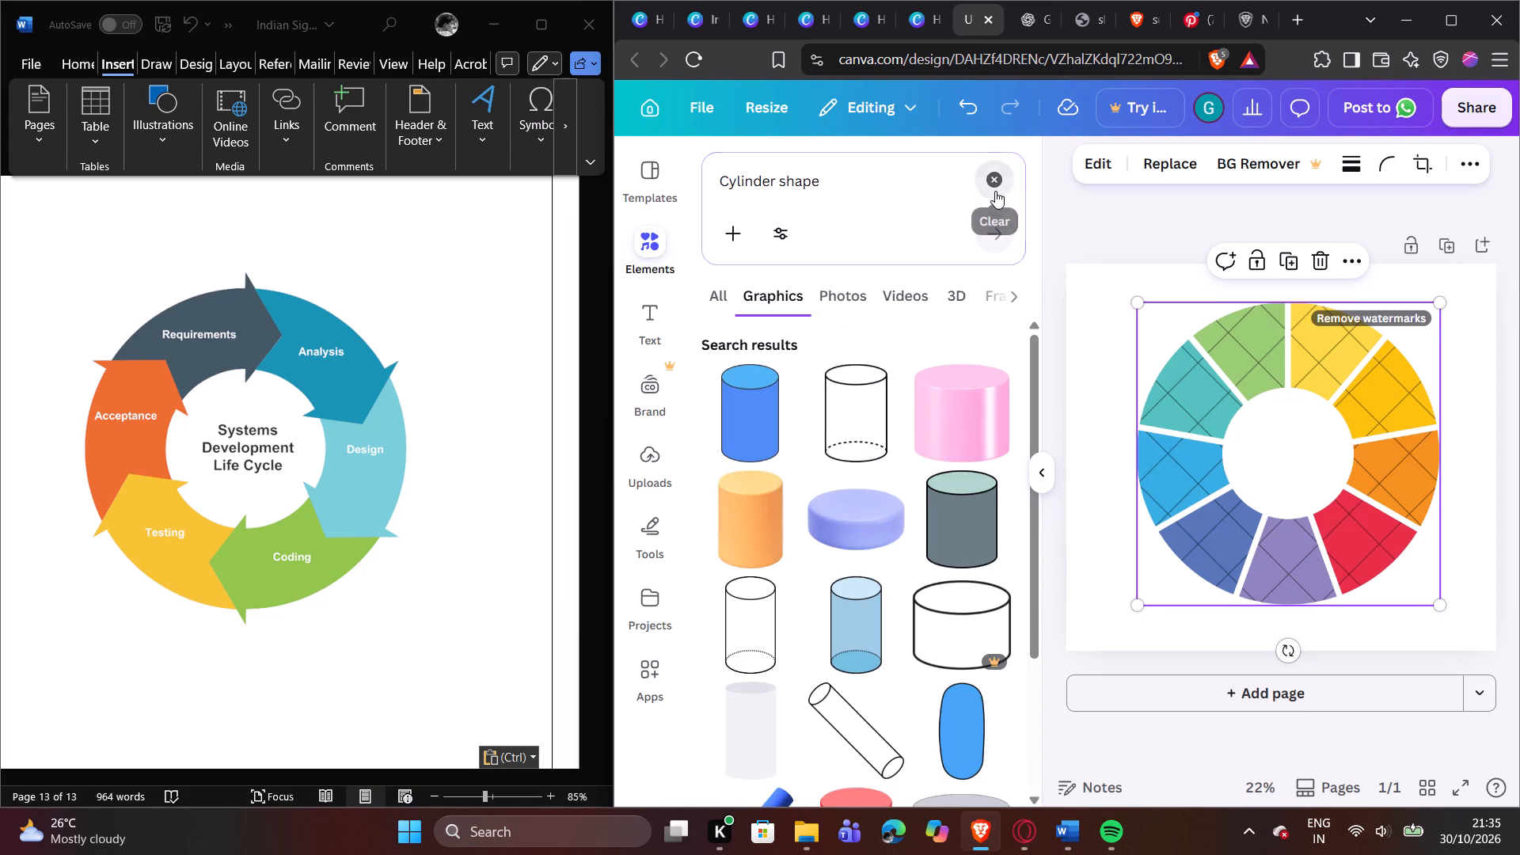
{"action": "left_click", "coordinate": [1080, 200]}
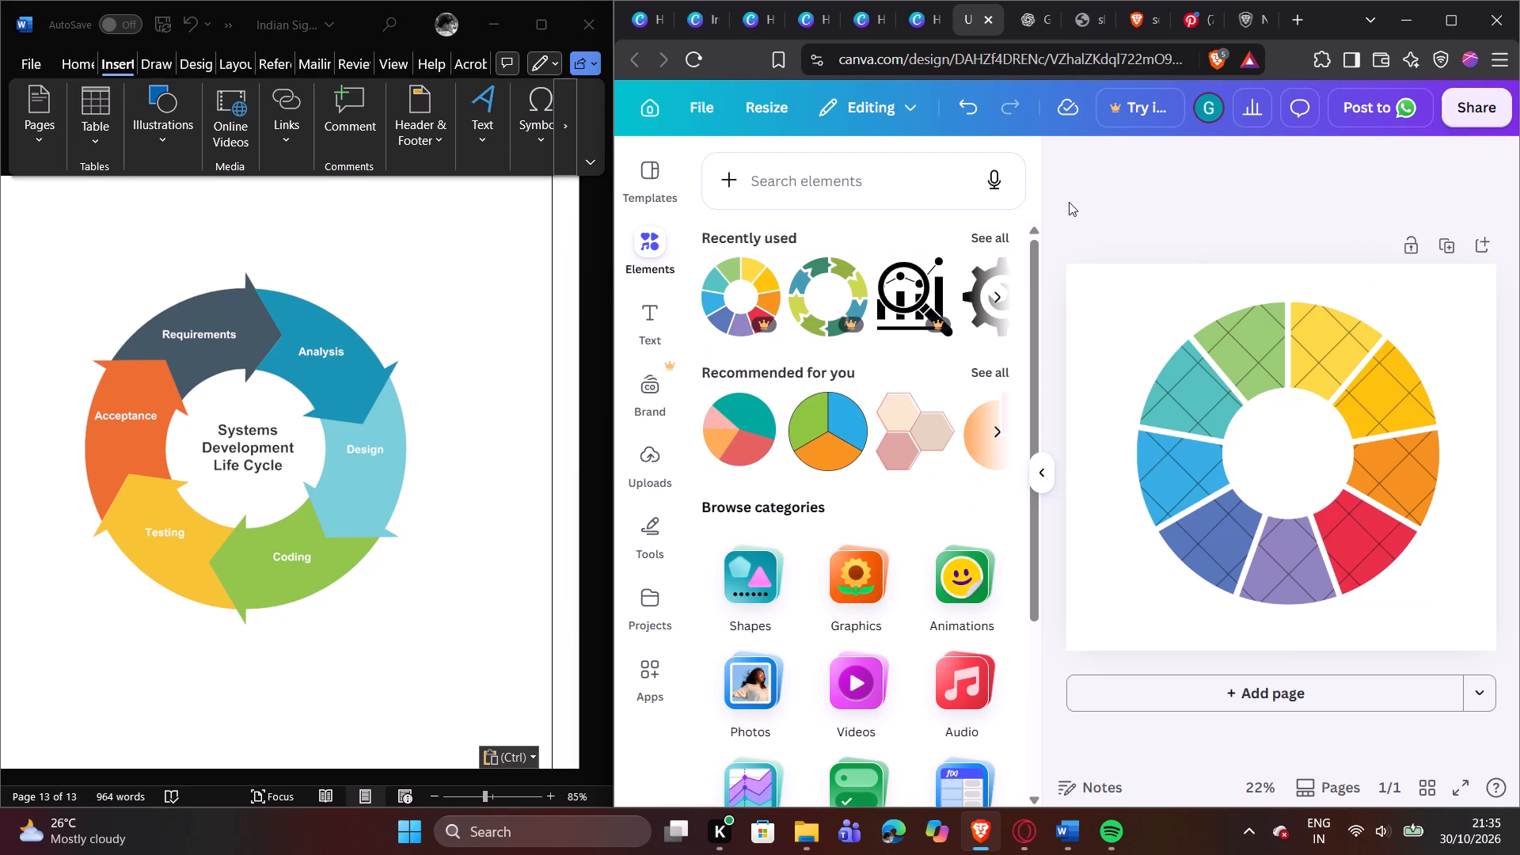
{"action": "left_click", "coordinate": [1068, 202]}
Browse the recommended graphics for a cycle diagram resembling the reference ring.
{"action": "left_click", "coordinate": [996, 427]}
{"action": "left_click", "coordinate": [995, 426]}
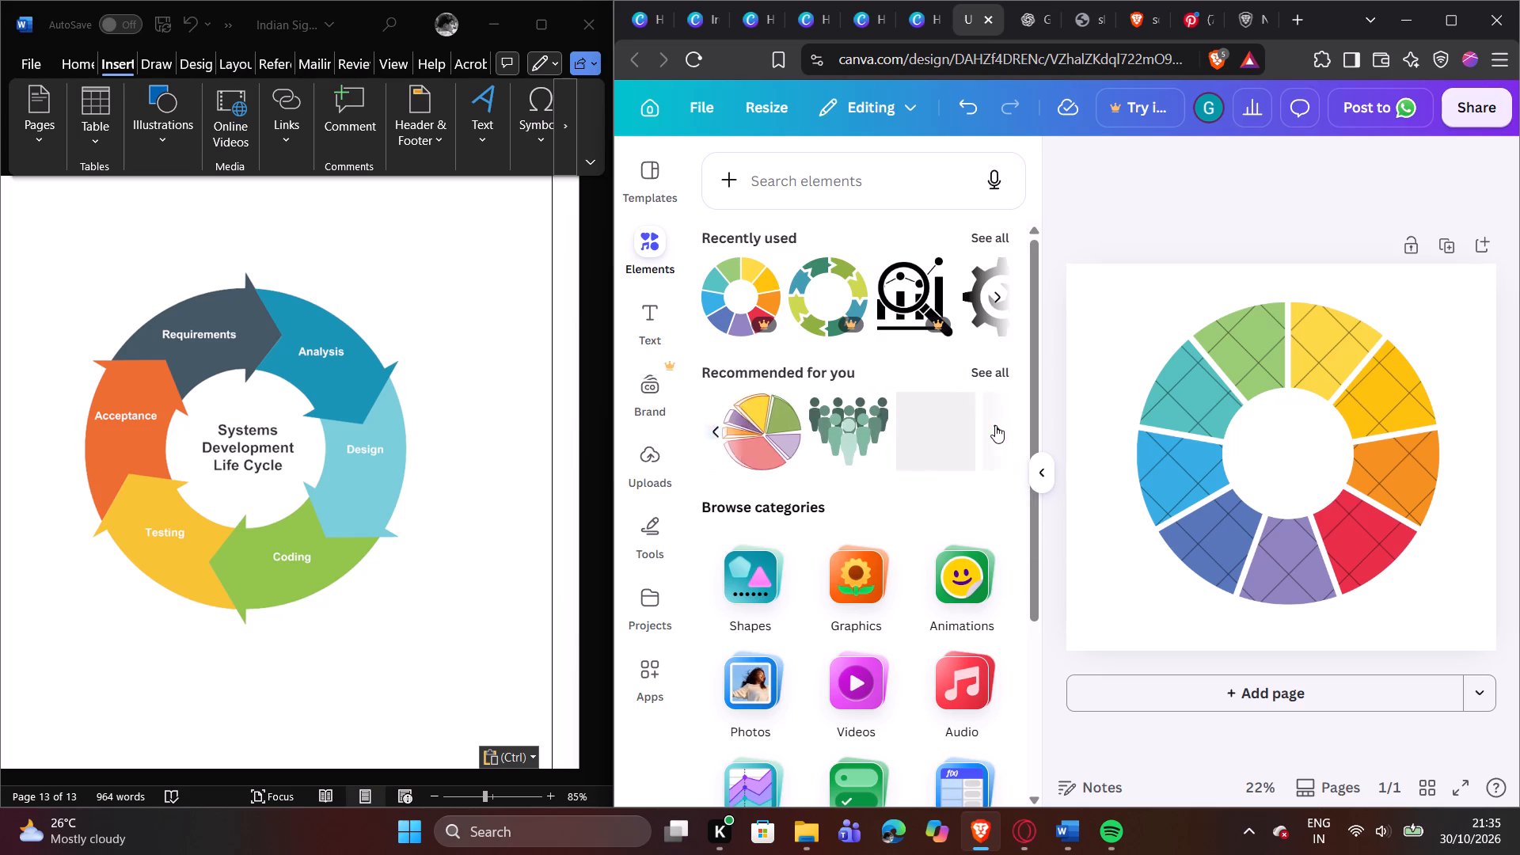
{"action": "left_click", "coordinate": [996, 424]}
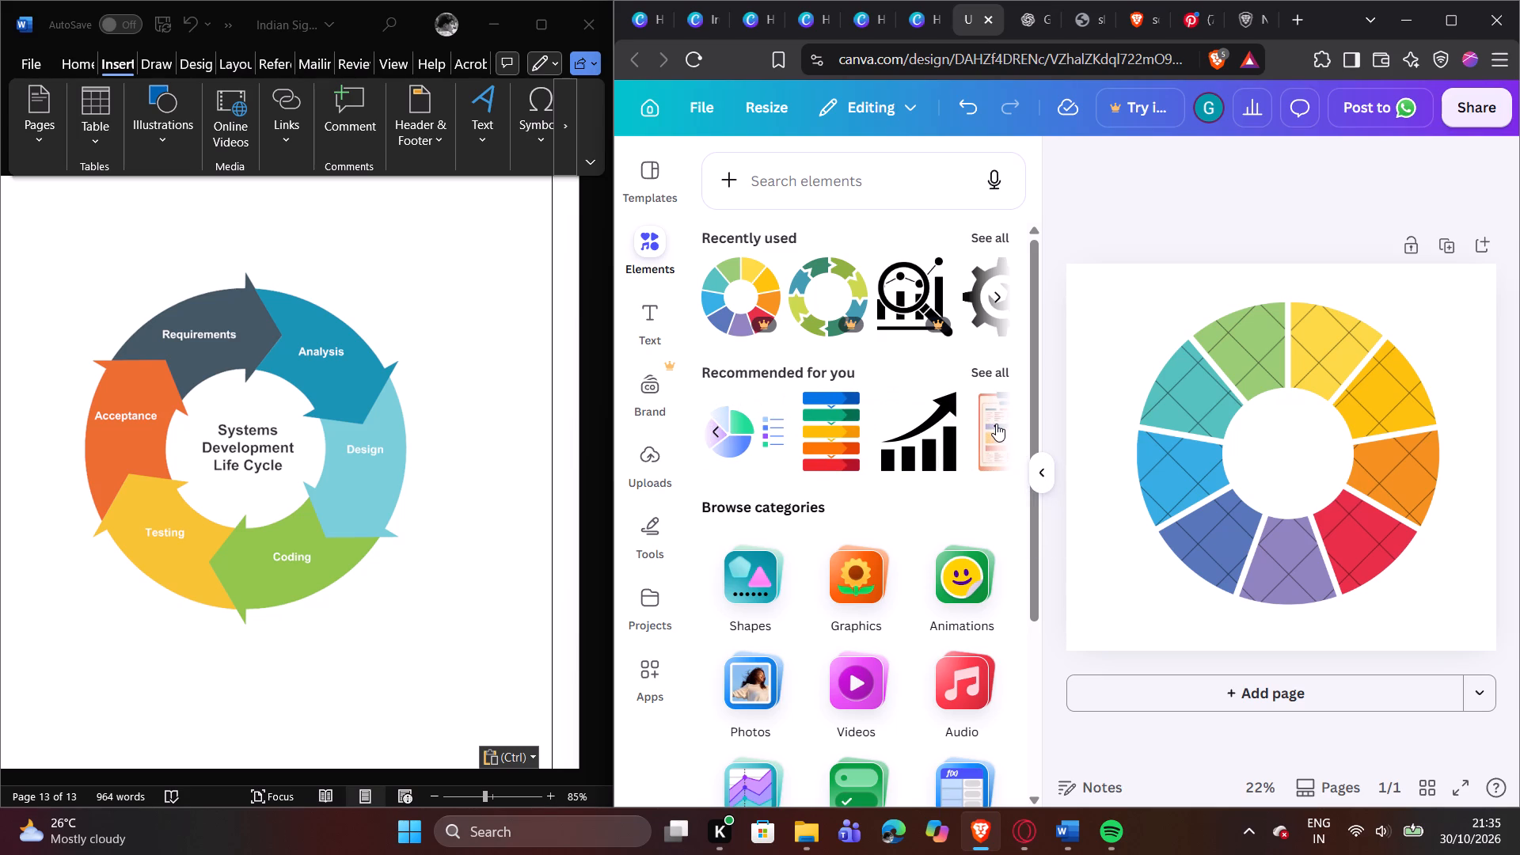
{"action": "left_click", "coordinate": [996, 424]}
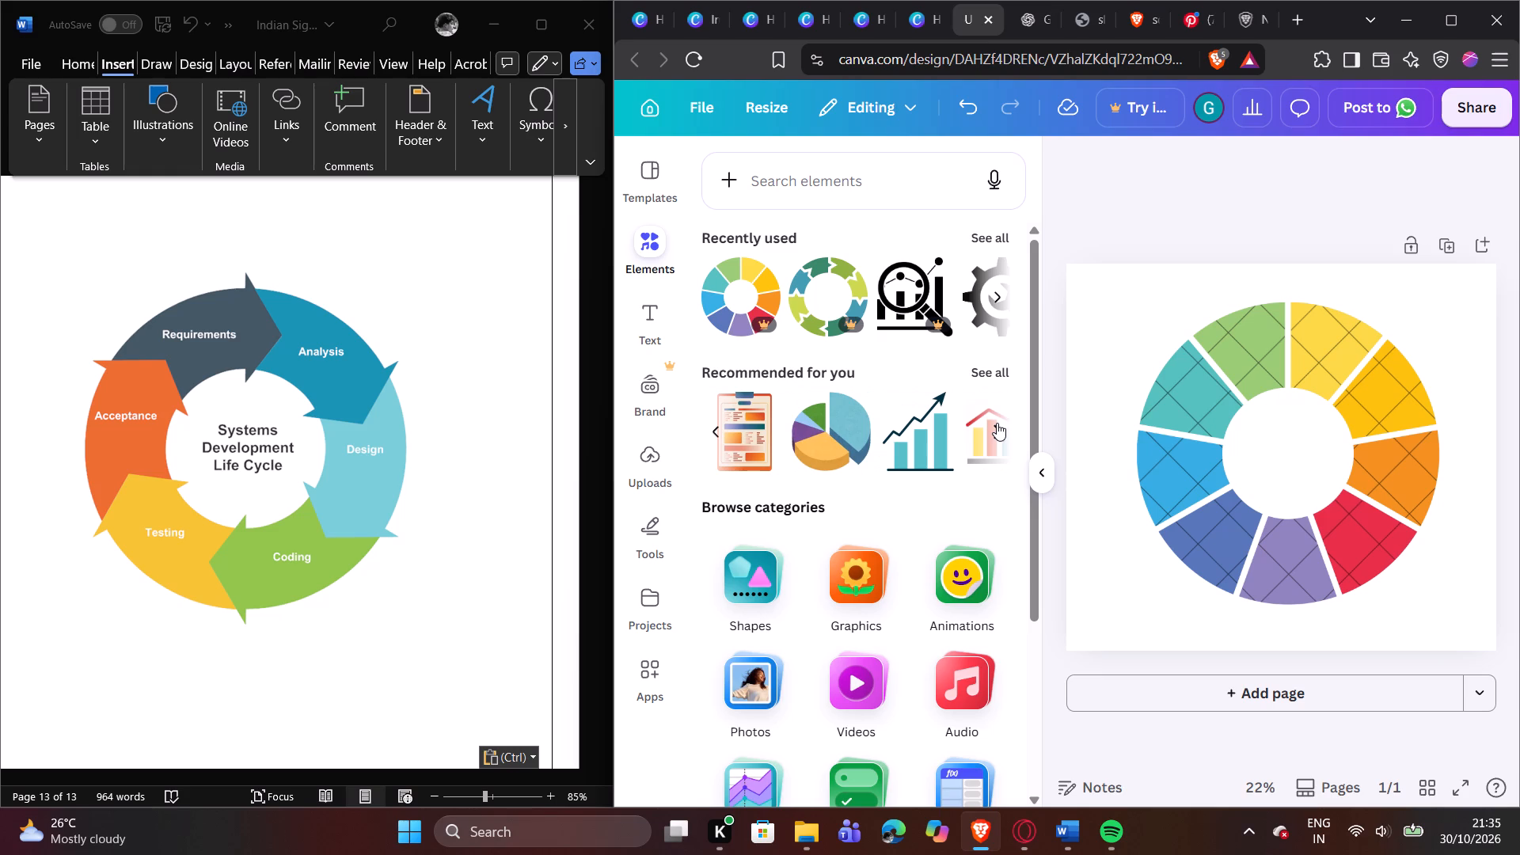
{"action": "left_click", "coordinate": [997, 422]}
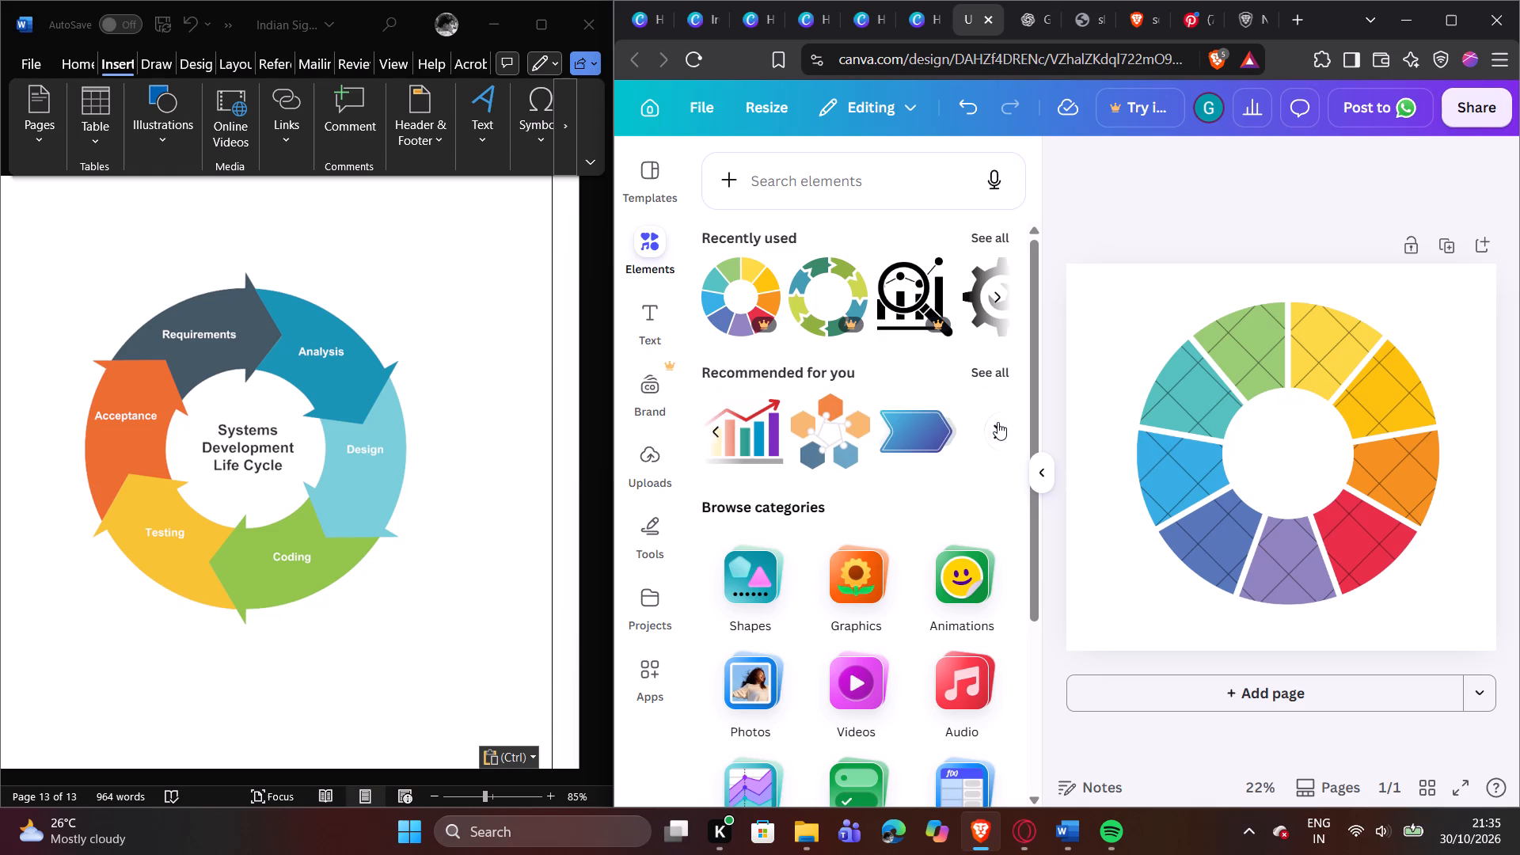
{"action": "left_click", "coordinate": [997, 422]}
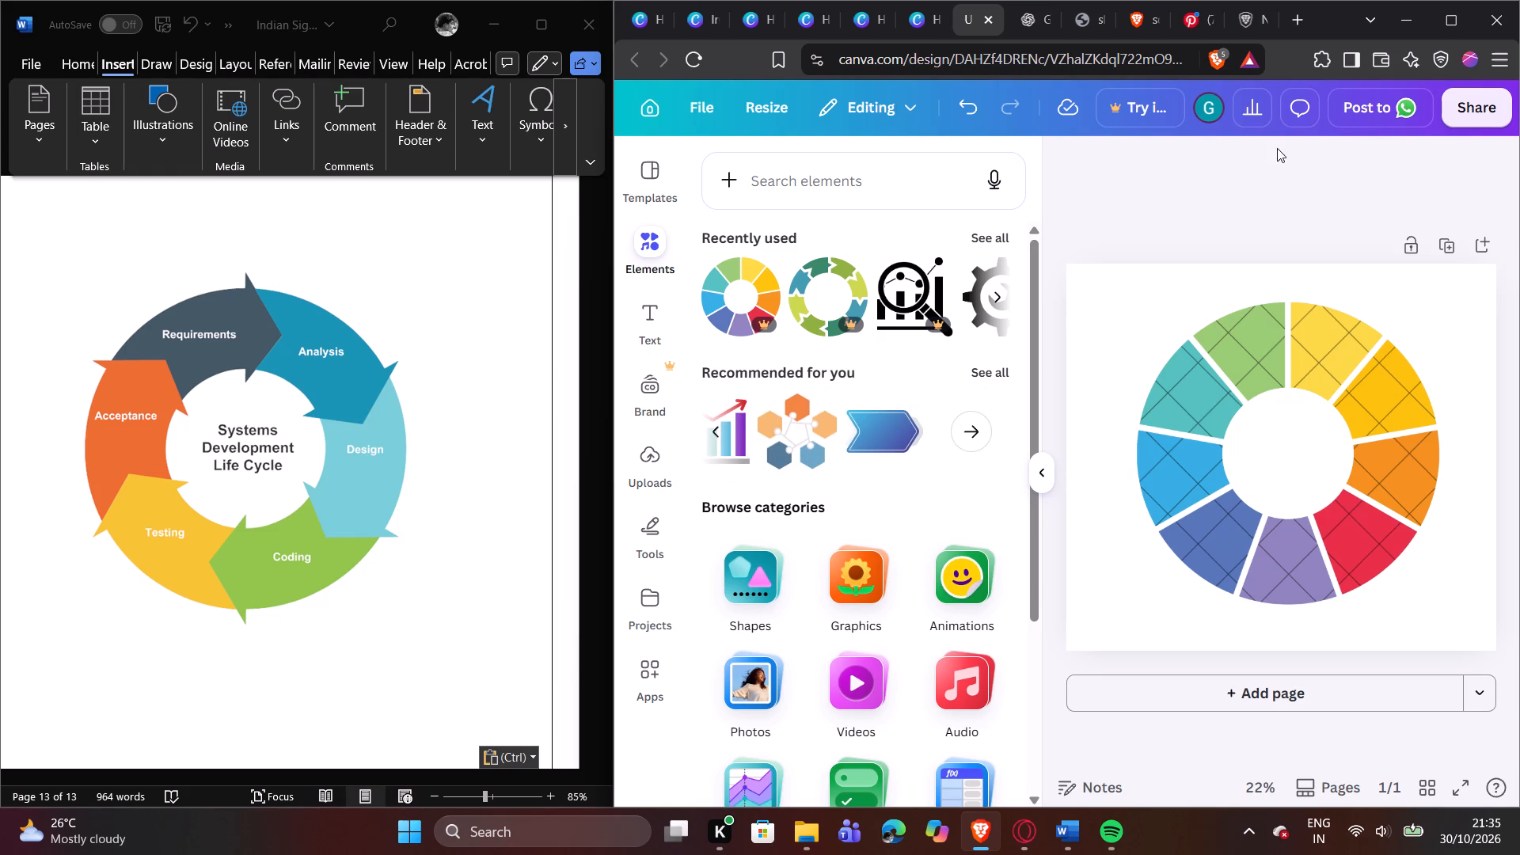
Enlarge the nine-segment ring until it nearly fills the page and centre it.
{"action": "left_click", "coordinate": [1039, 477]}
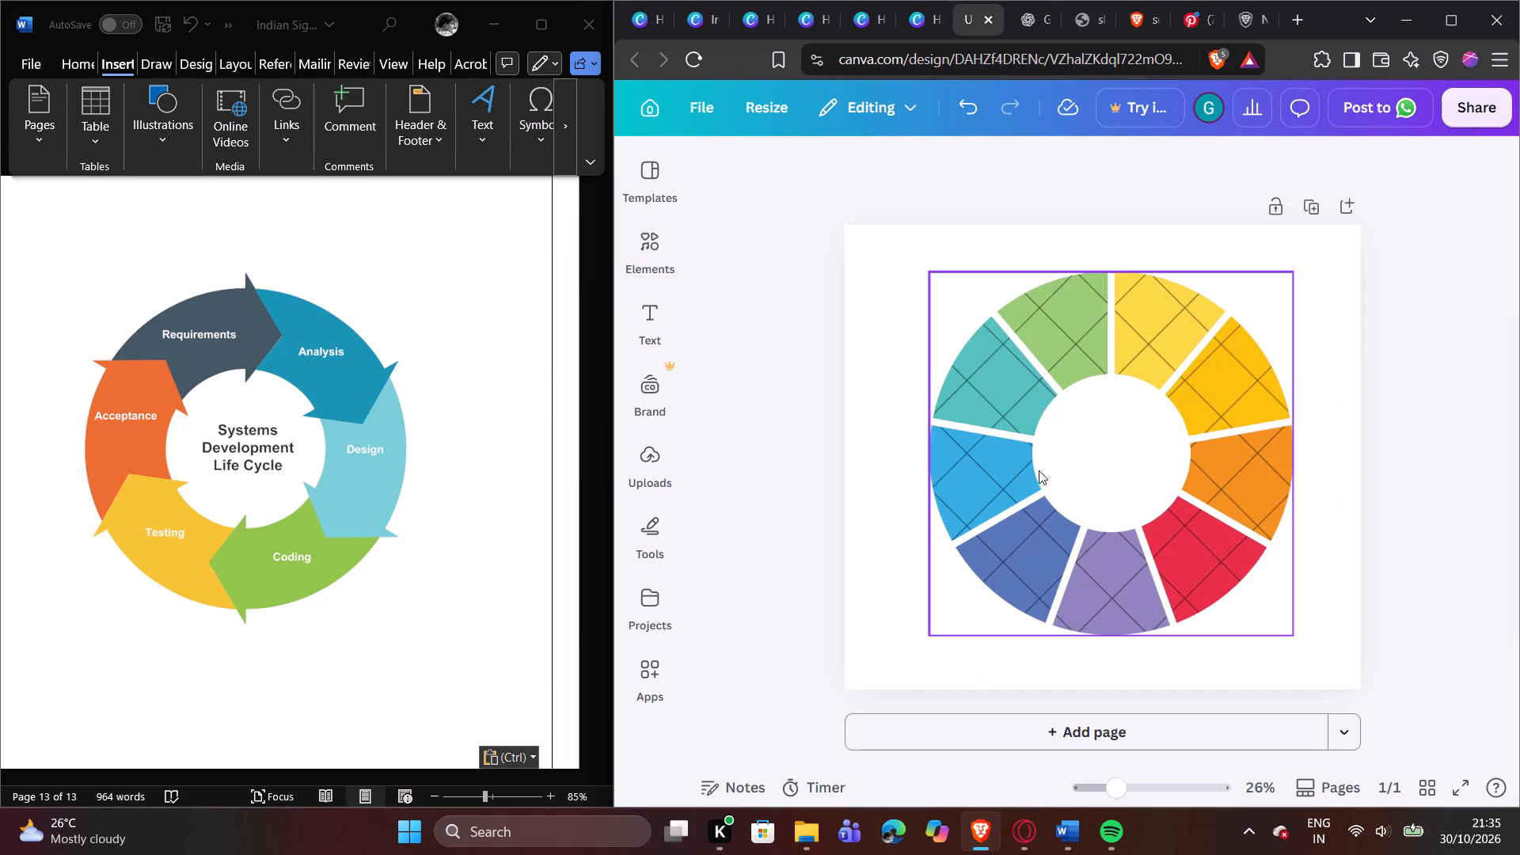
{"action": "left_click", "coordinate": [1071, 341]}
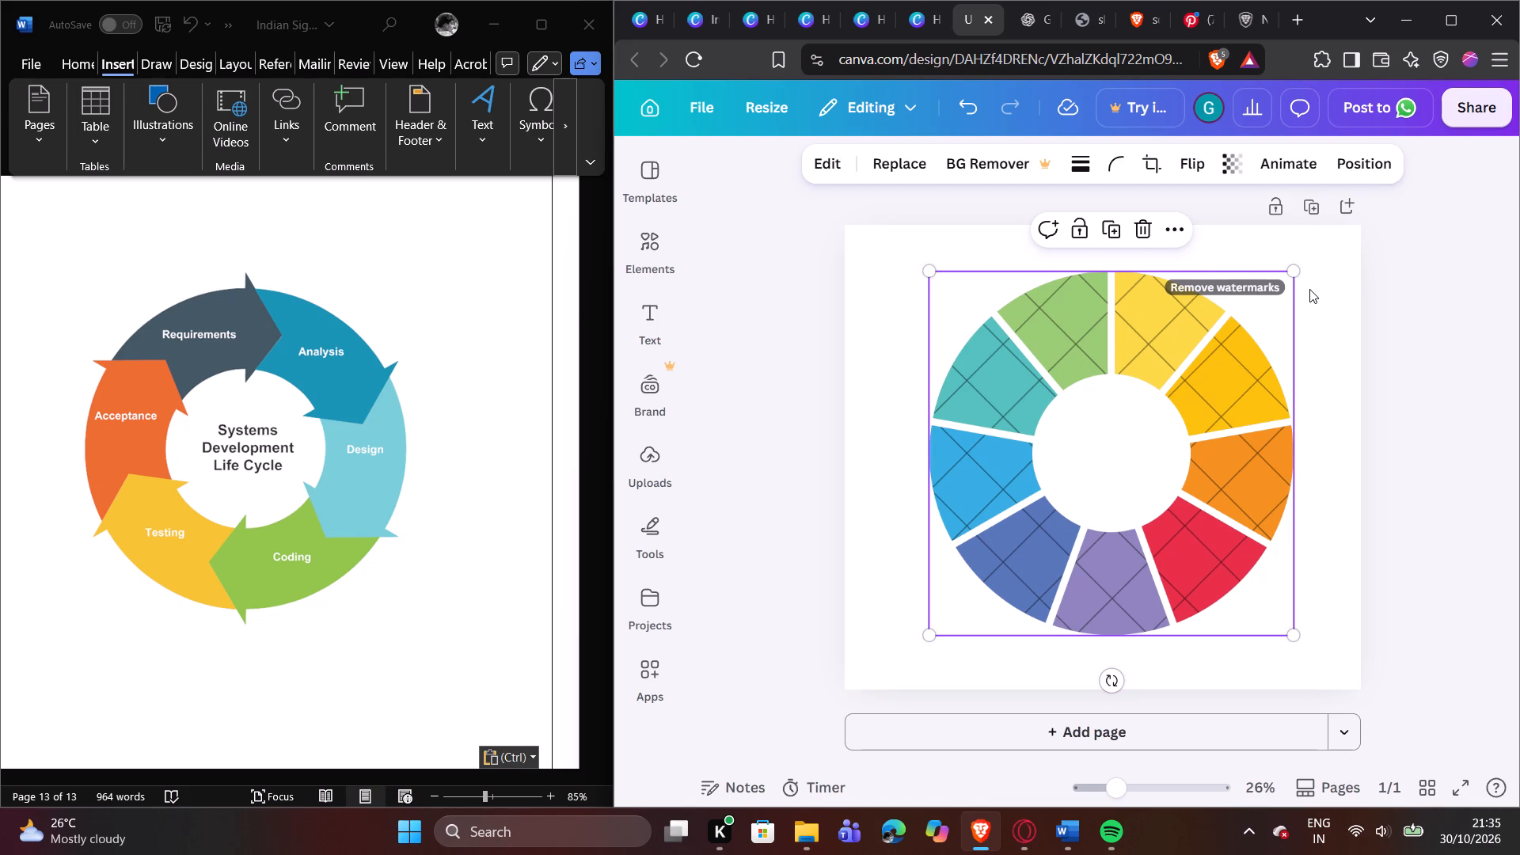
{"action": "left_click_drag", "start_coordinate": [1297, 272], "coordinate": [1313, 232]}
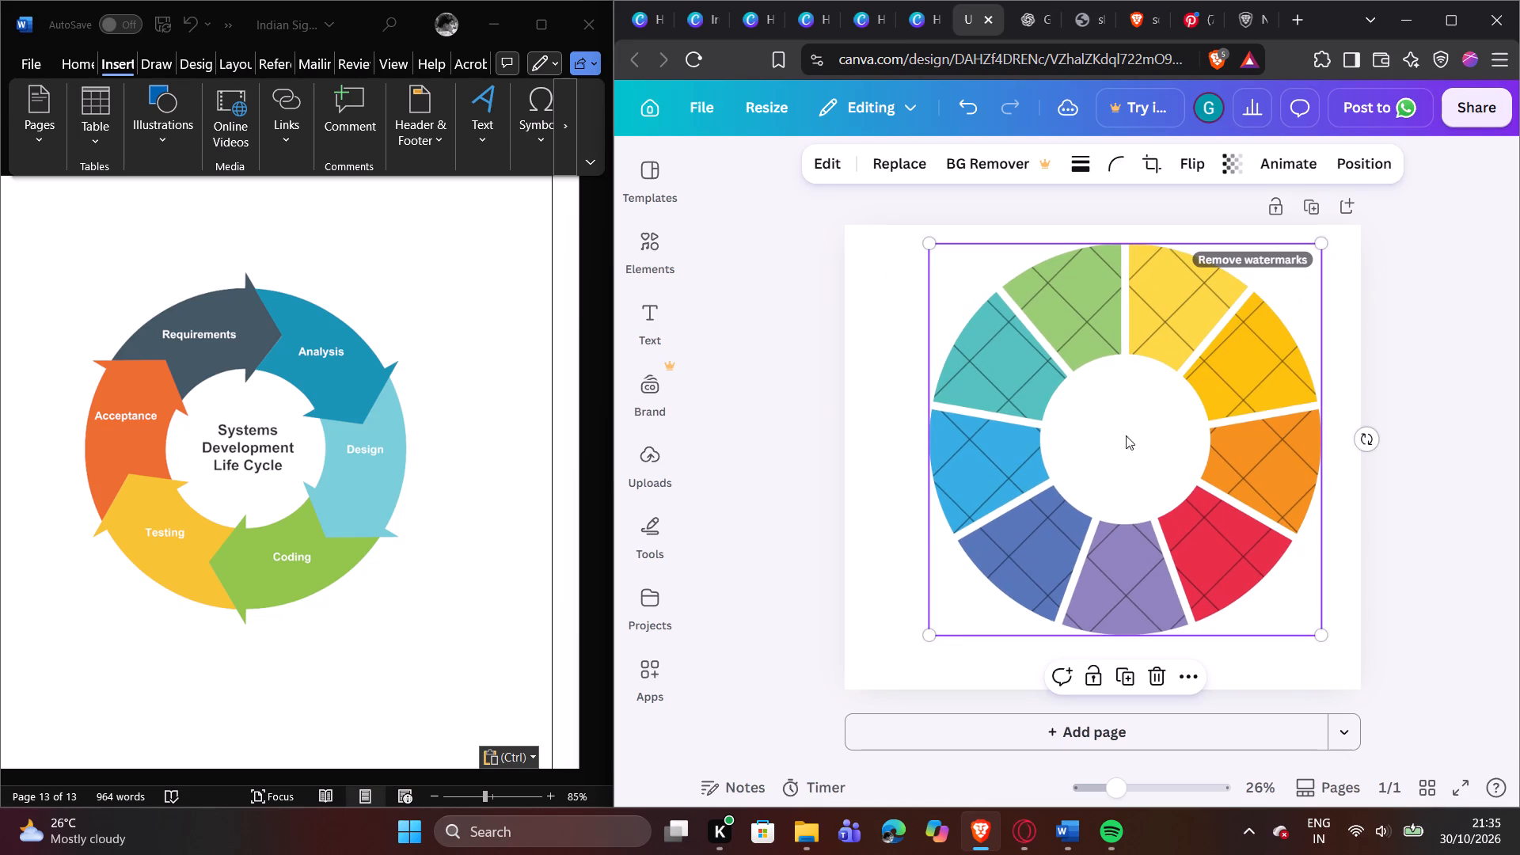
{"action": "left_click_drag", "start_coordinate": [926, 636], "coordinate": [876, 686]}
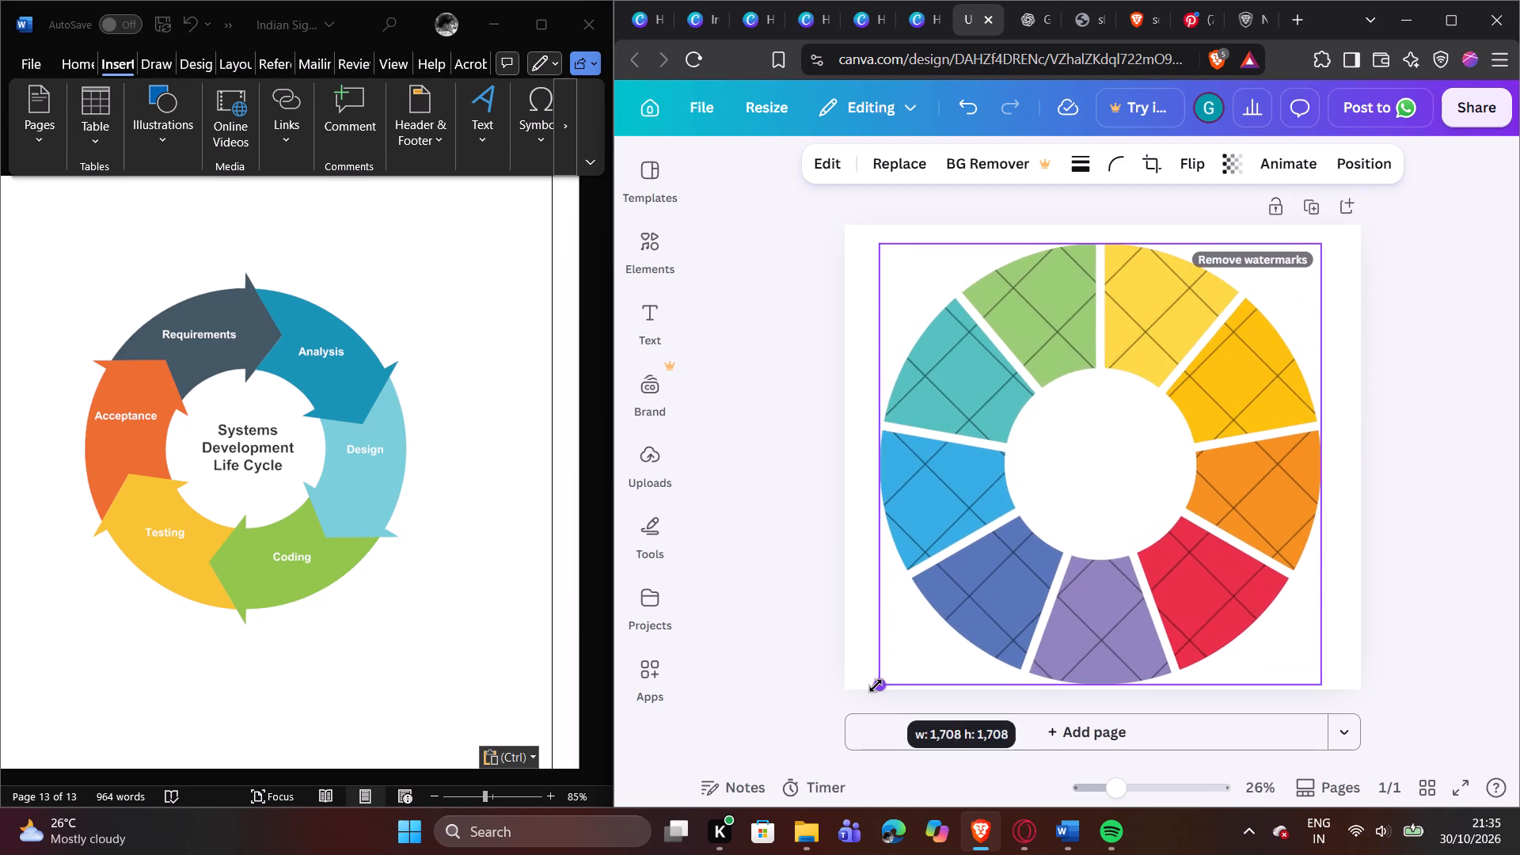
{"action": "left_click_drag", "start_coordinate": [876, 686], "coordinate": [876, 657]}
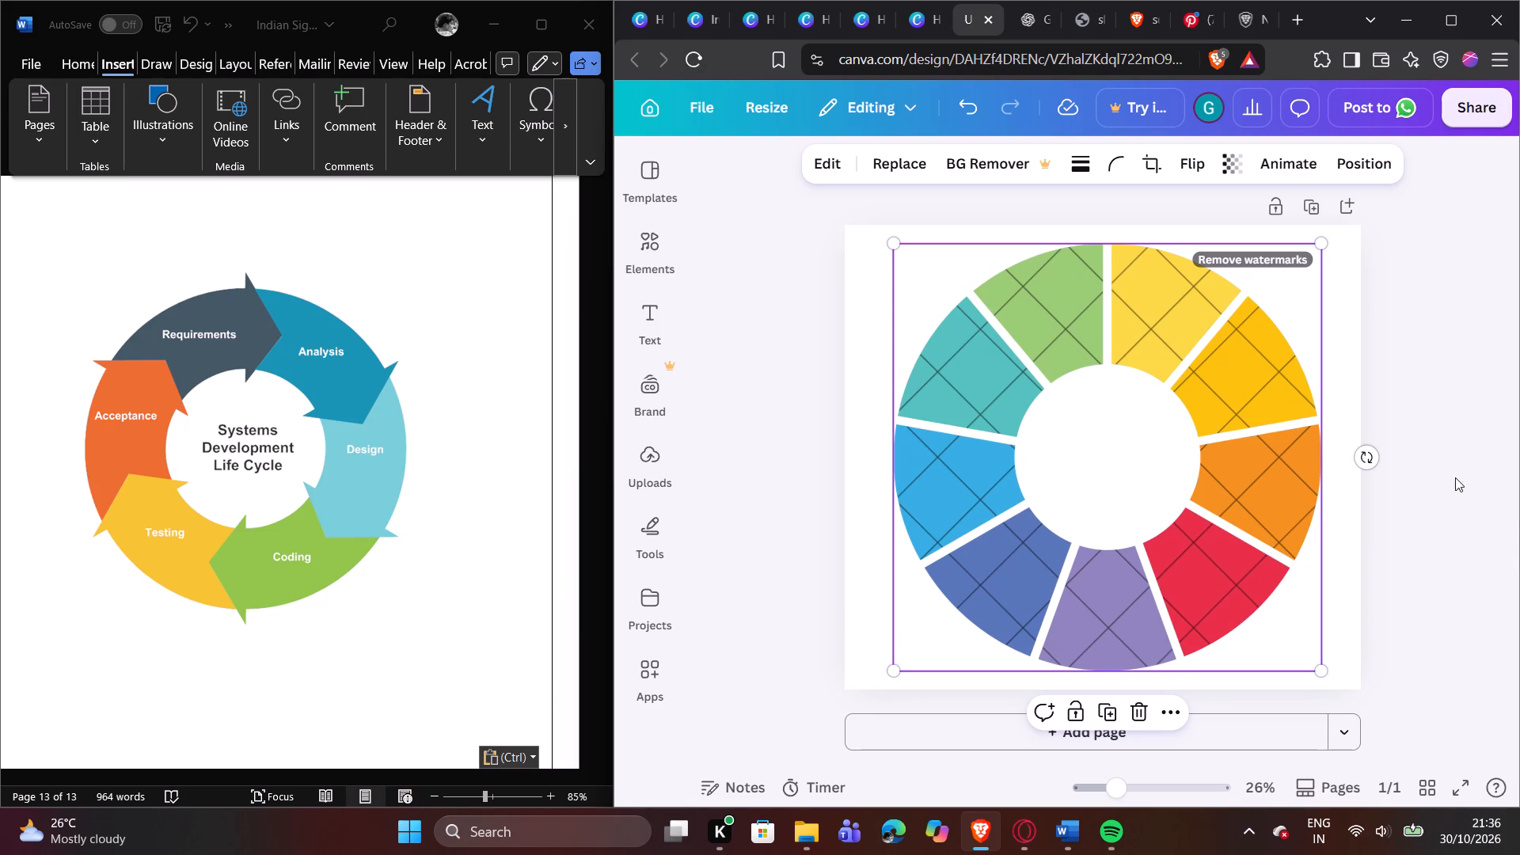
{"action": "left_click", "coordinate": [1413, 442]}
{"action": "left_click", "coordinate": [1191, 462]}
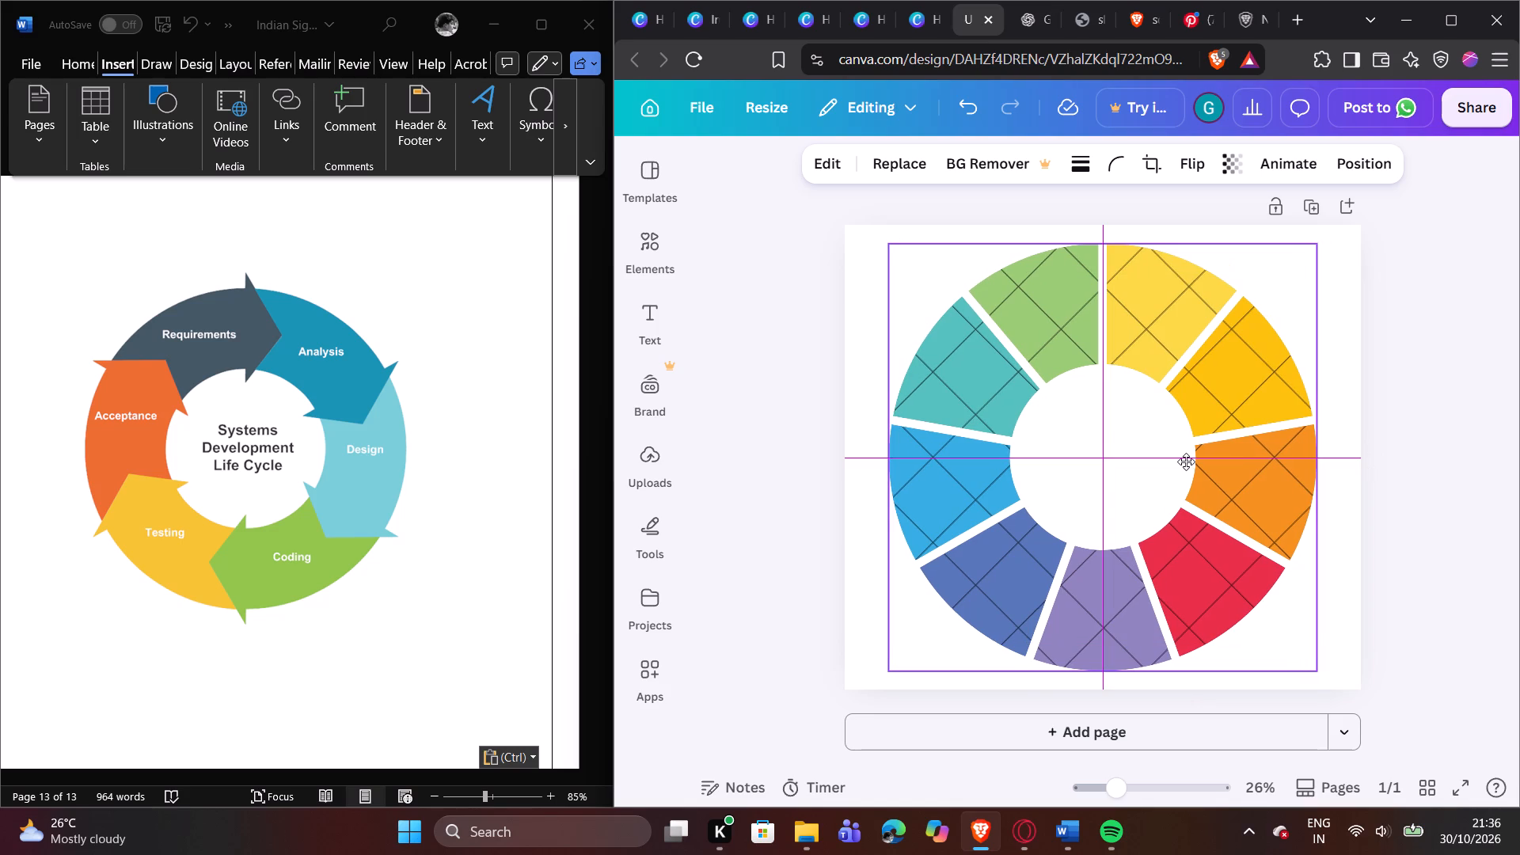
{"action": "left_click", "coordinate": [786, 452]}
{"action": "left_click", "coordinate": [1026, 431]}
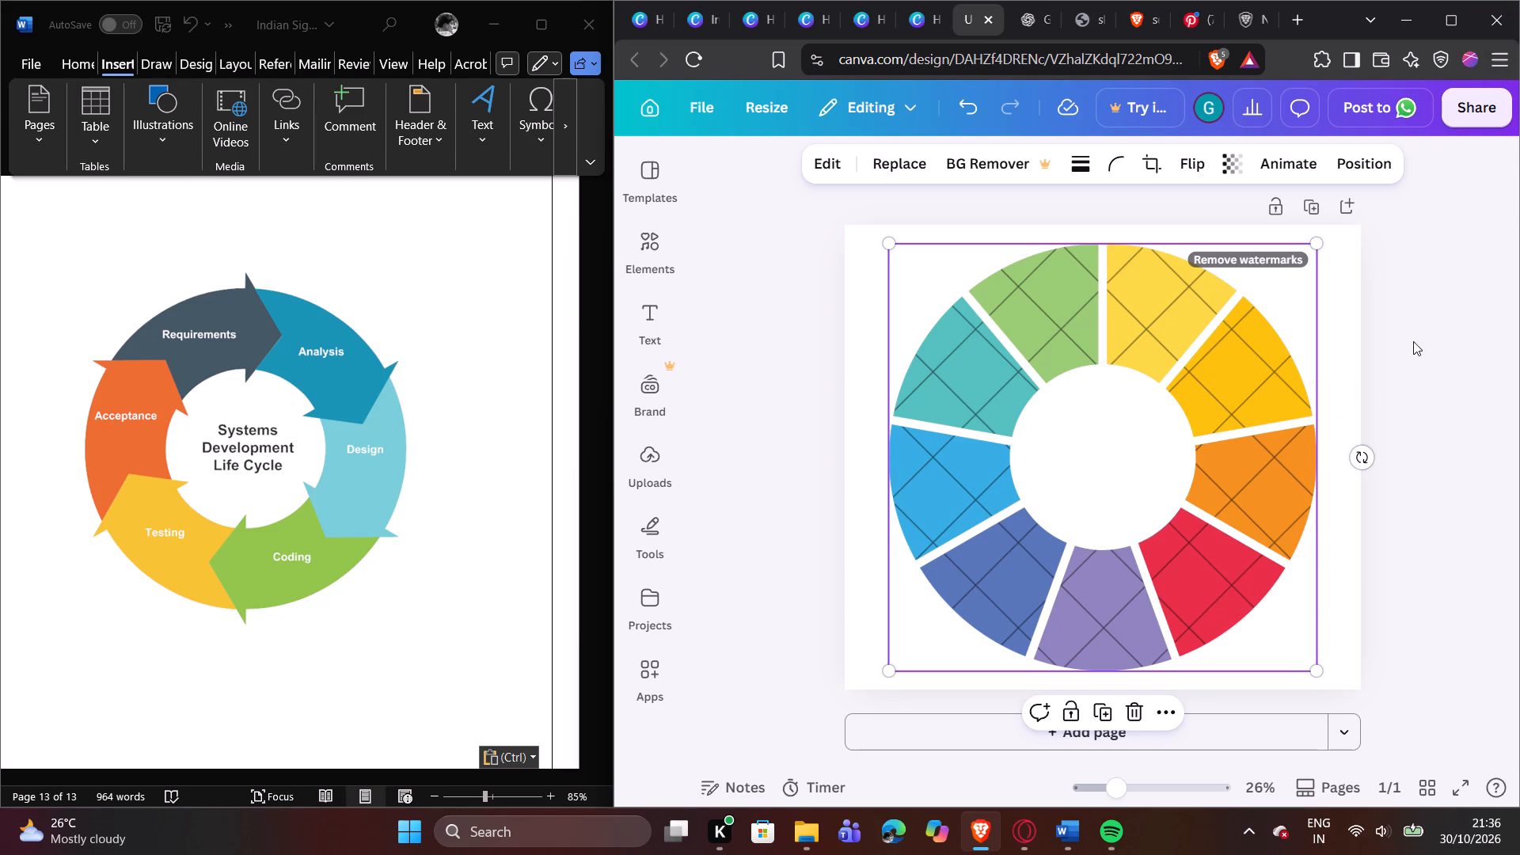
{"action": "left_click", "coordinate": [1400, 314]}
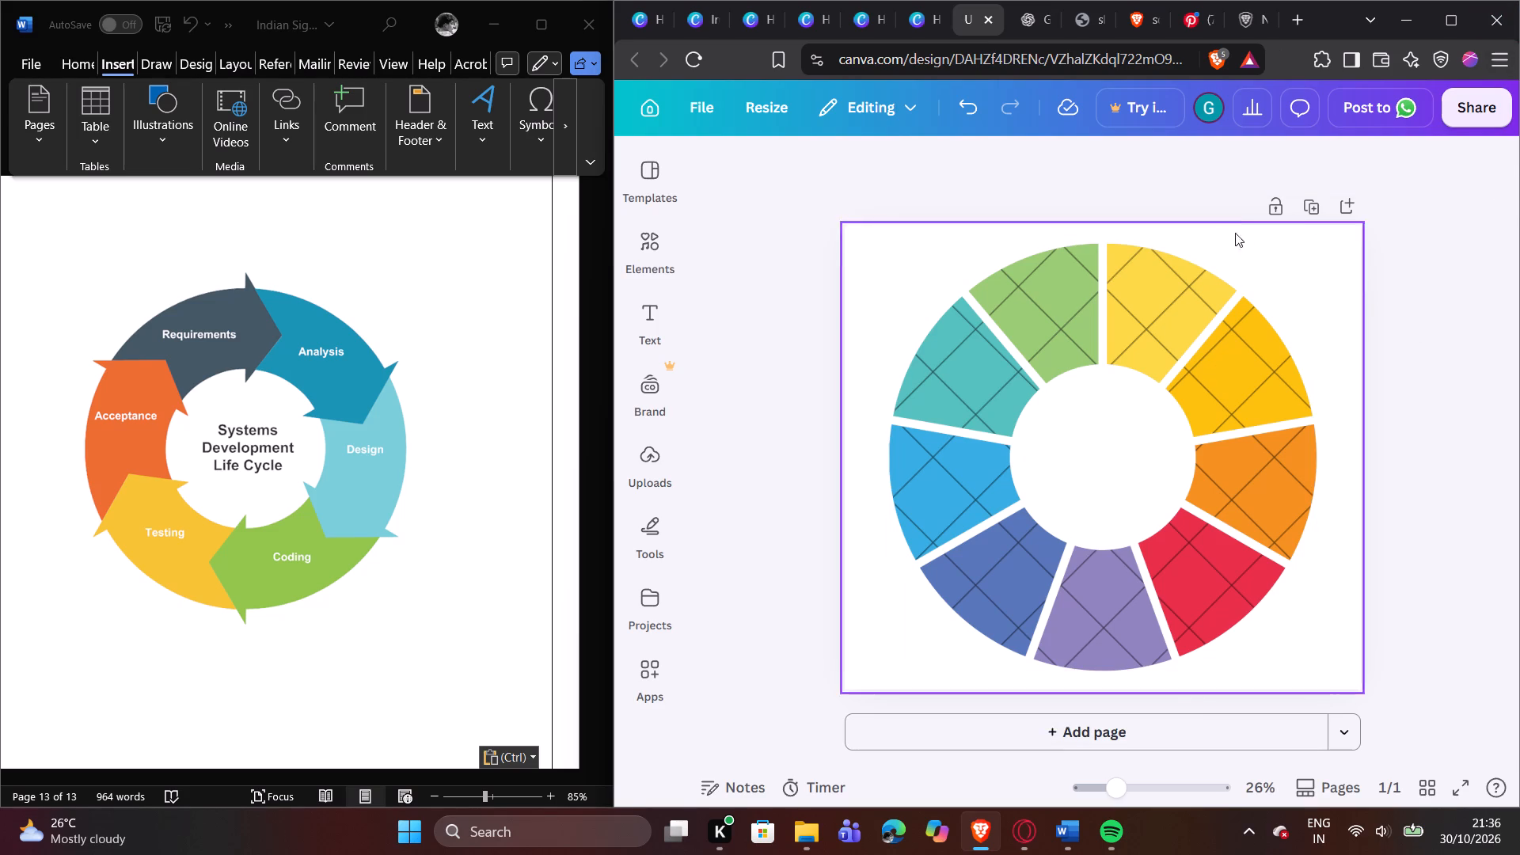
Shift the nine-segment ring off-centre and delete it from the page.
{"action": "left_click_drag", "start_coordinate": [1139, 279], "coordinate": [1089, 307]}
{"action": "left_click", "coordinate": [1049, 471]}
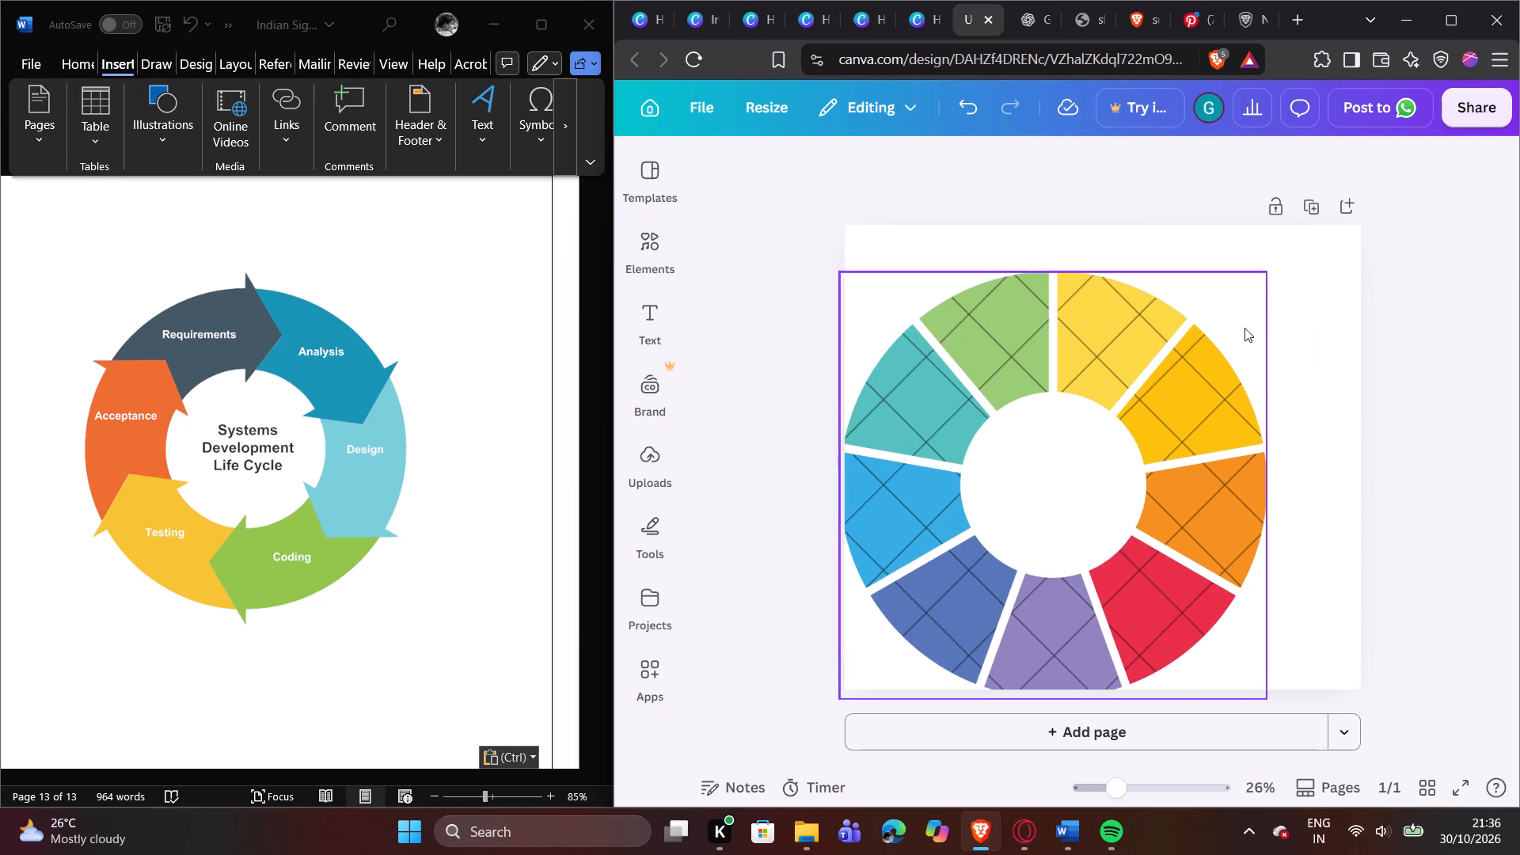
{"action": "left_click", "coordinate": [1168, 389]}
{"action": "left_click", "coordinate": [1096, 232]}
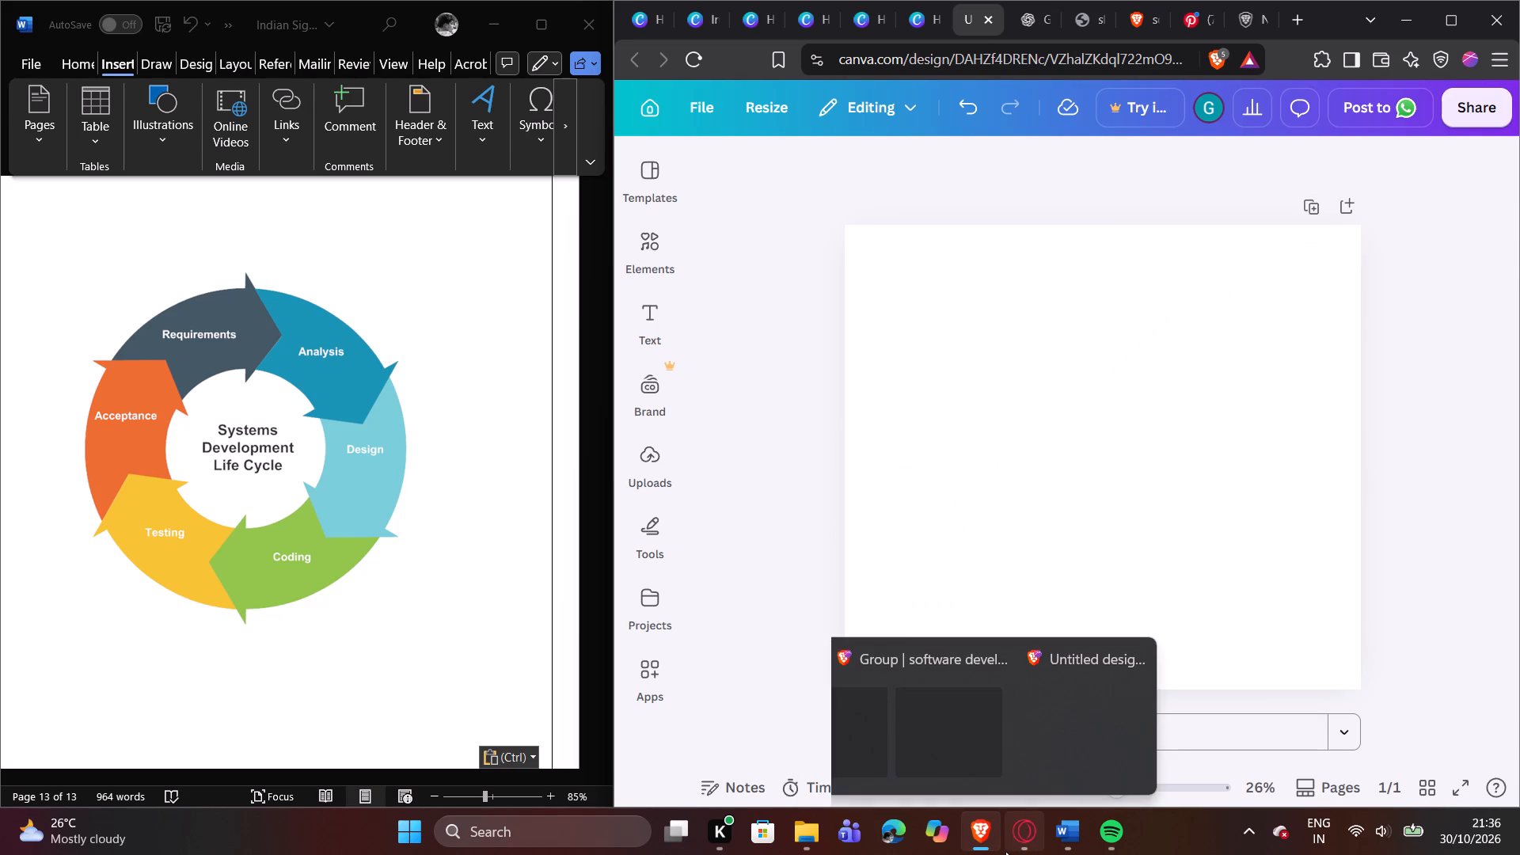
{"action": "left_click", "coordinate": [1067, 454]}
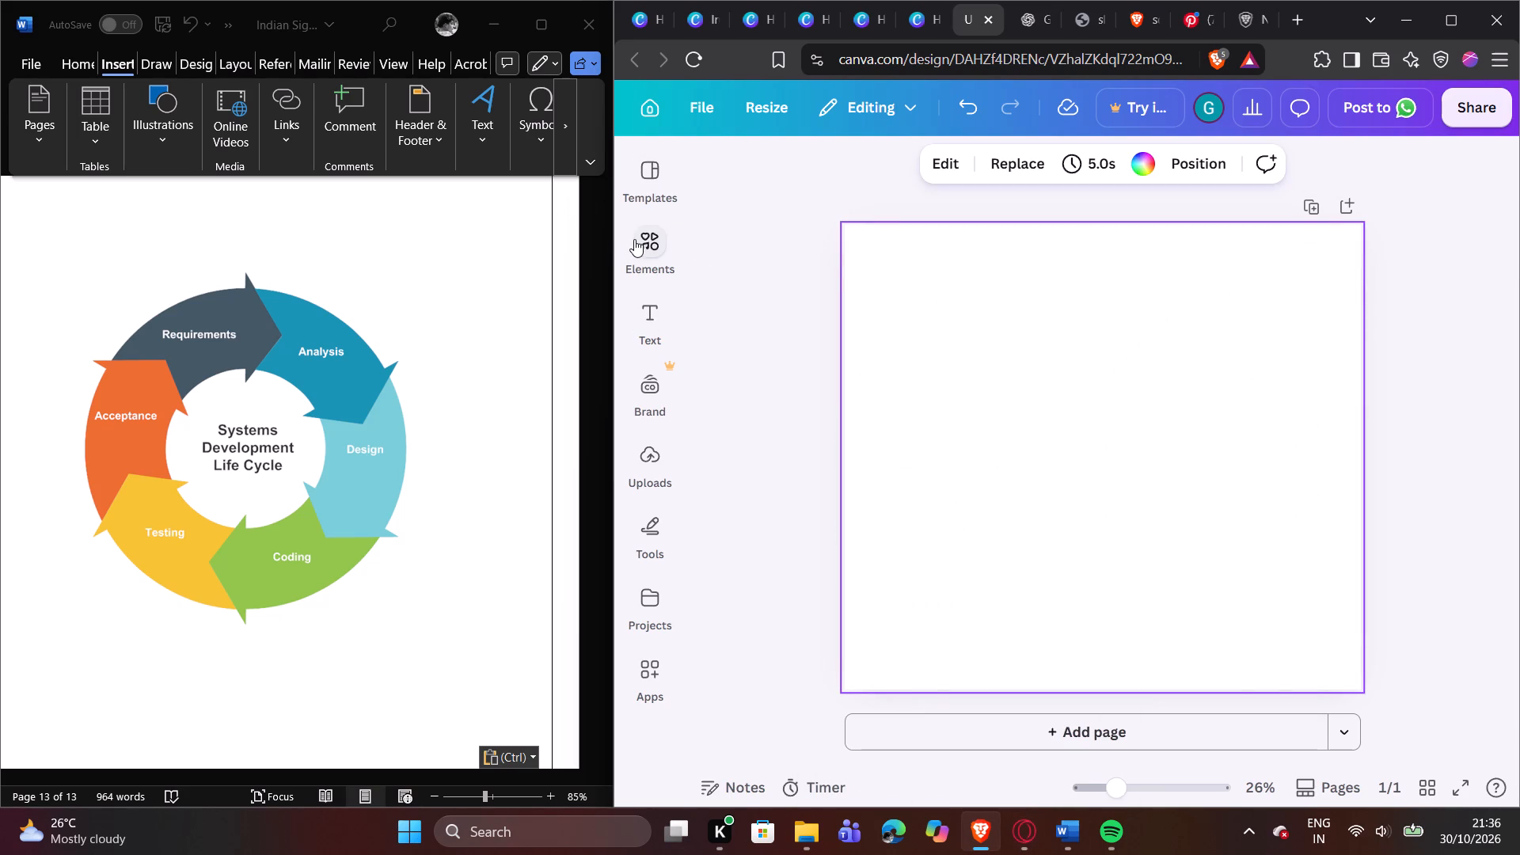
Rerun the recent elements search "9 part cyclic crcular with arrow" and browse its graphics for a ring matching the reference.
{"action": "left_click", "coordinate": [636, 238]}
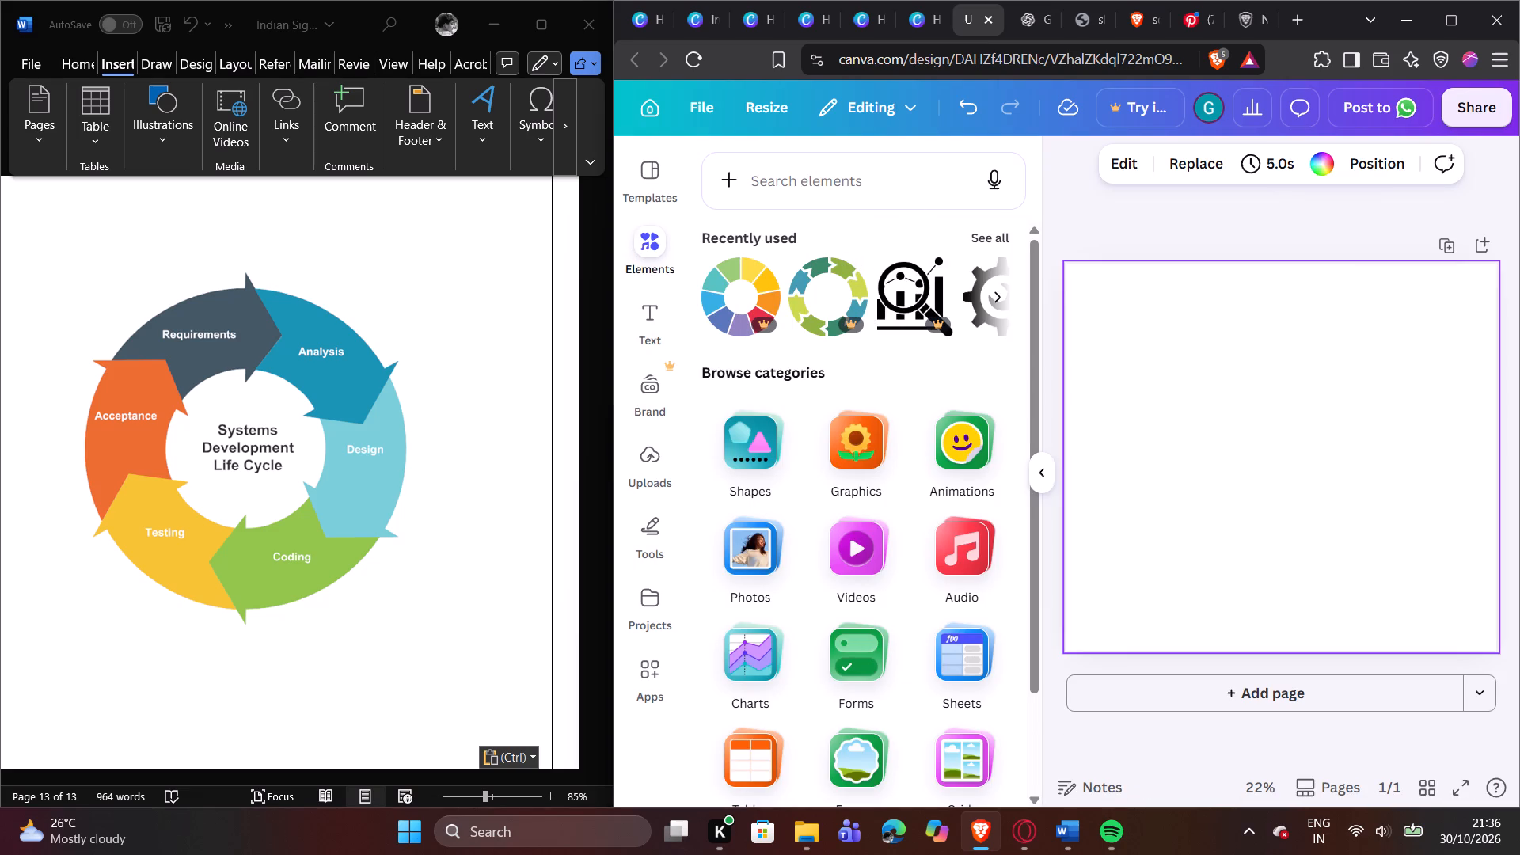
{"action": "scroll", "coordinate": [856, 302], "scroll_direction": "down", "scroll_amount": 4}
{"action": "scroll", "coordinate": [857, 273], "scroll_direction": "up", "scroll_amount": 3}
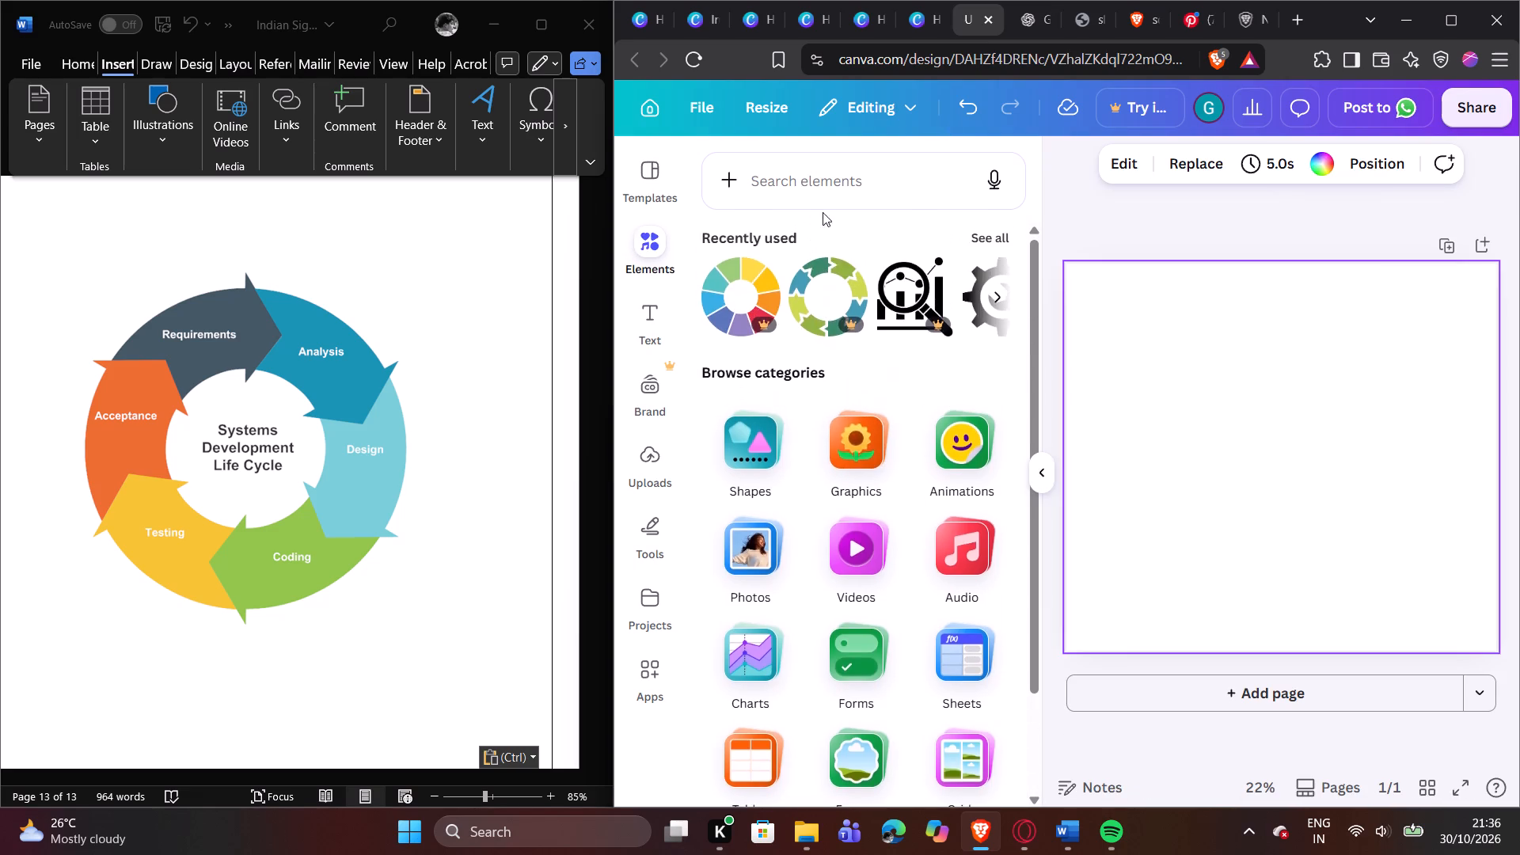
{"action": "left_click", "coordinate": [811, 173]}
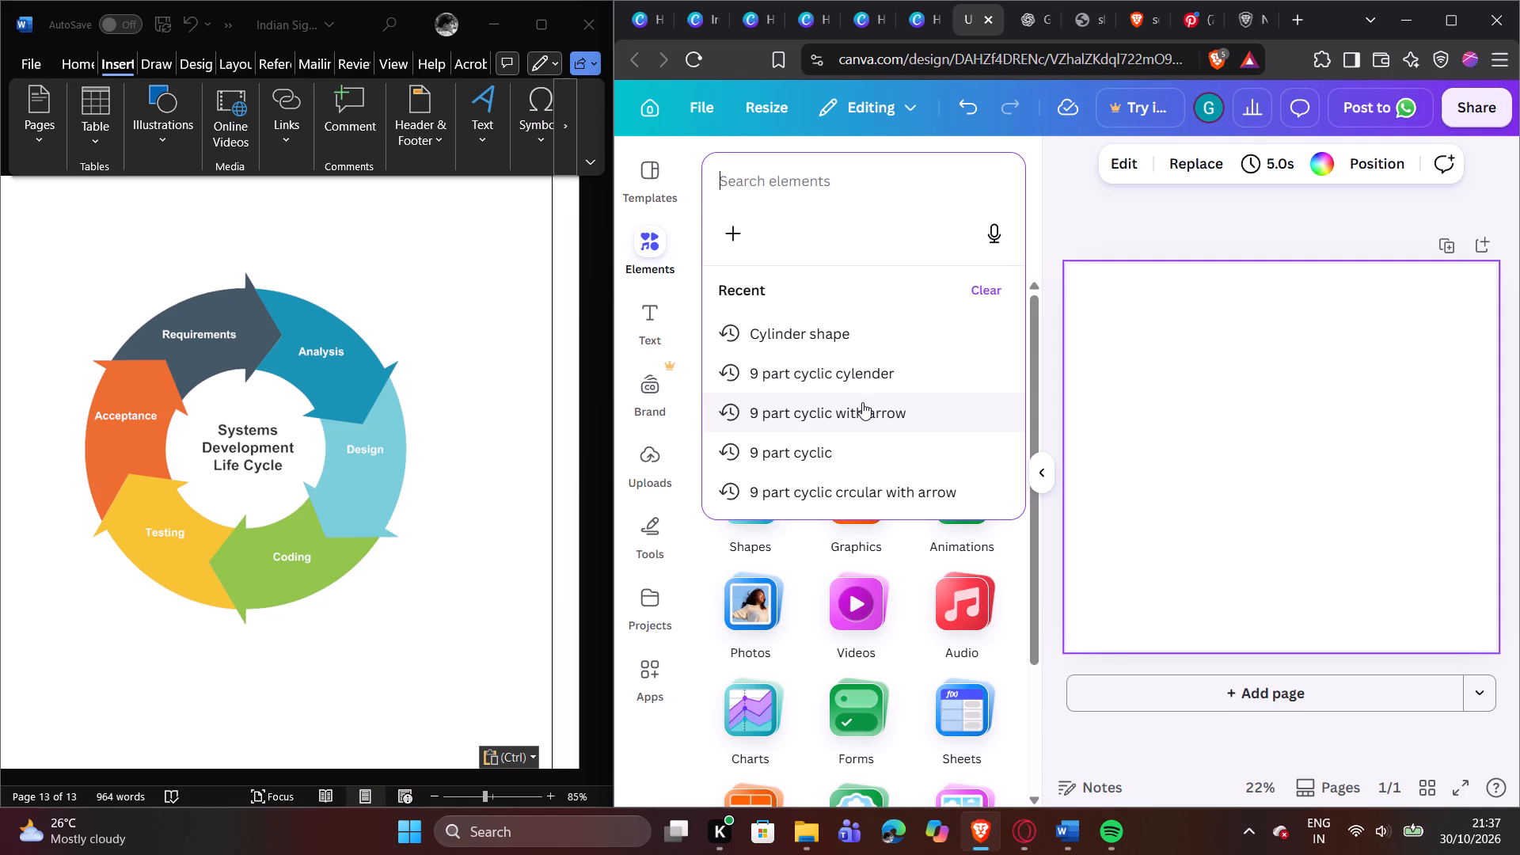
{"action": "left_click", "coordinate": [914, 477]}
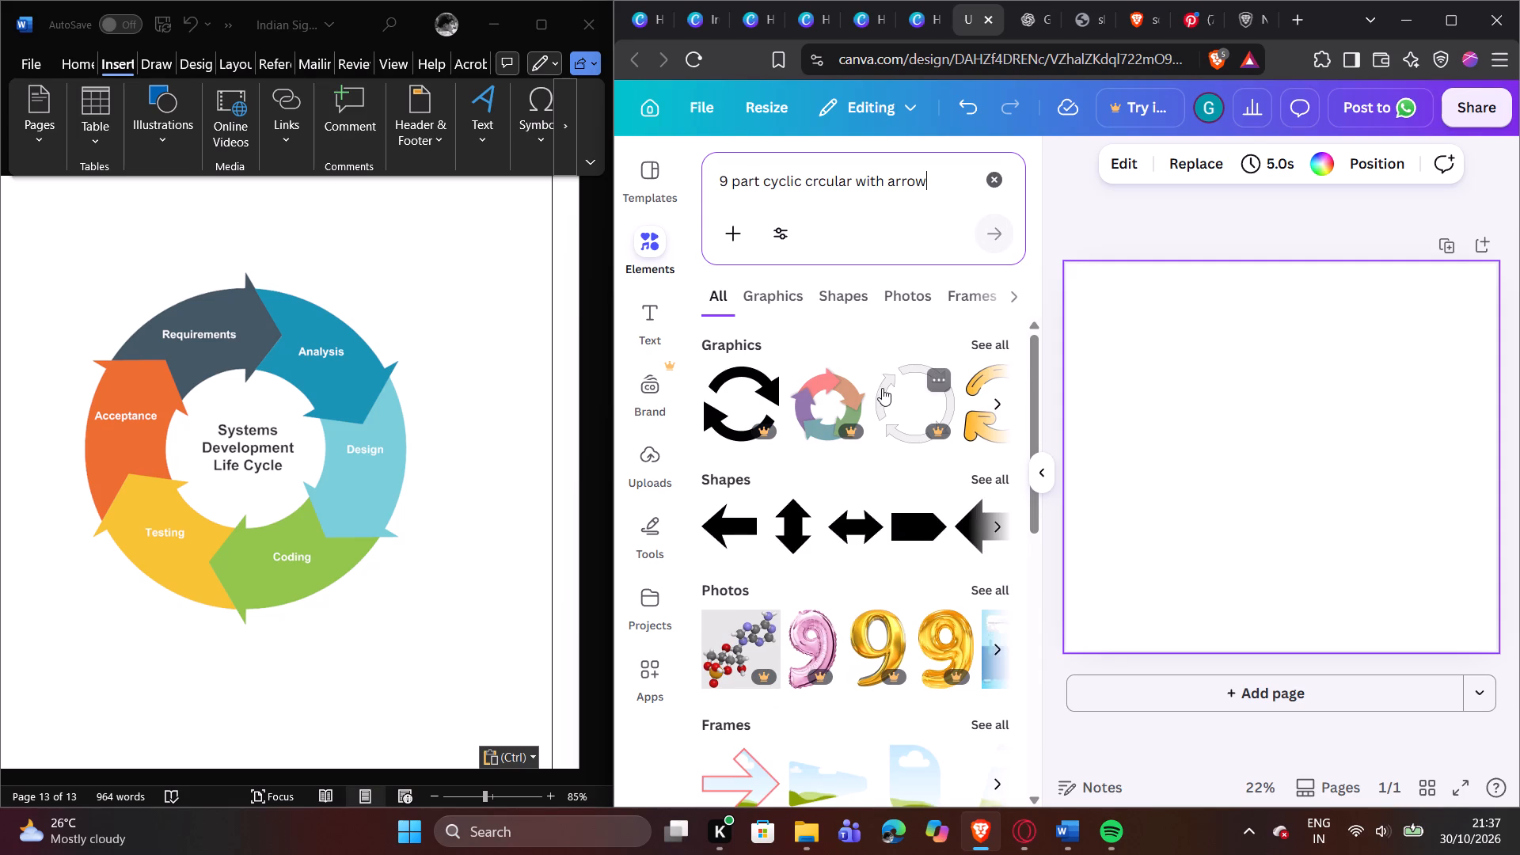
{"action": "scroll", "coordinate": [882, 388], "scroll_direction": "down", "scroll_amount": 1}
{"action": "scroll", "coordinate": [897, 434], "scroll_direction": "up", "scroll_amount": 1}
{"action": "scroll", "coordinate": [897, 434], "scroll_direction": "down", "scroll_amount": 2}
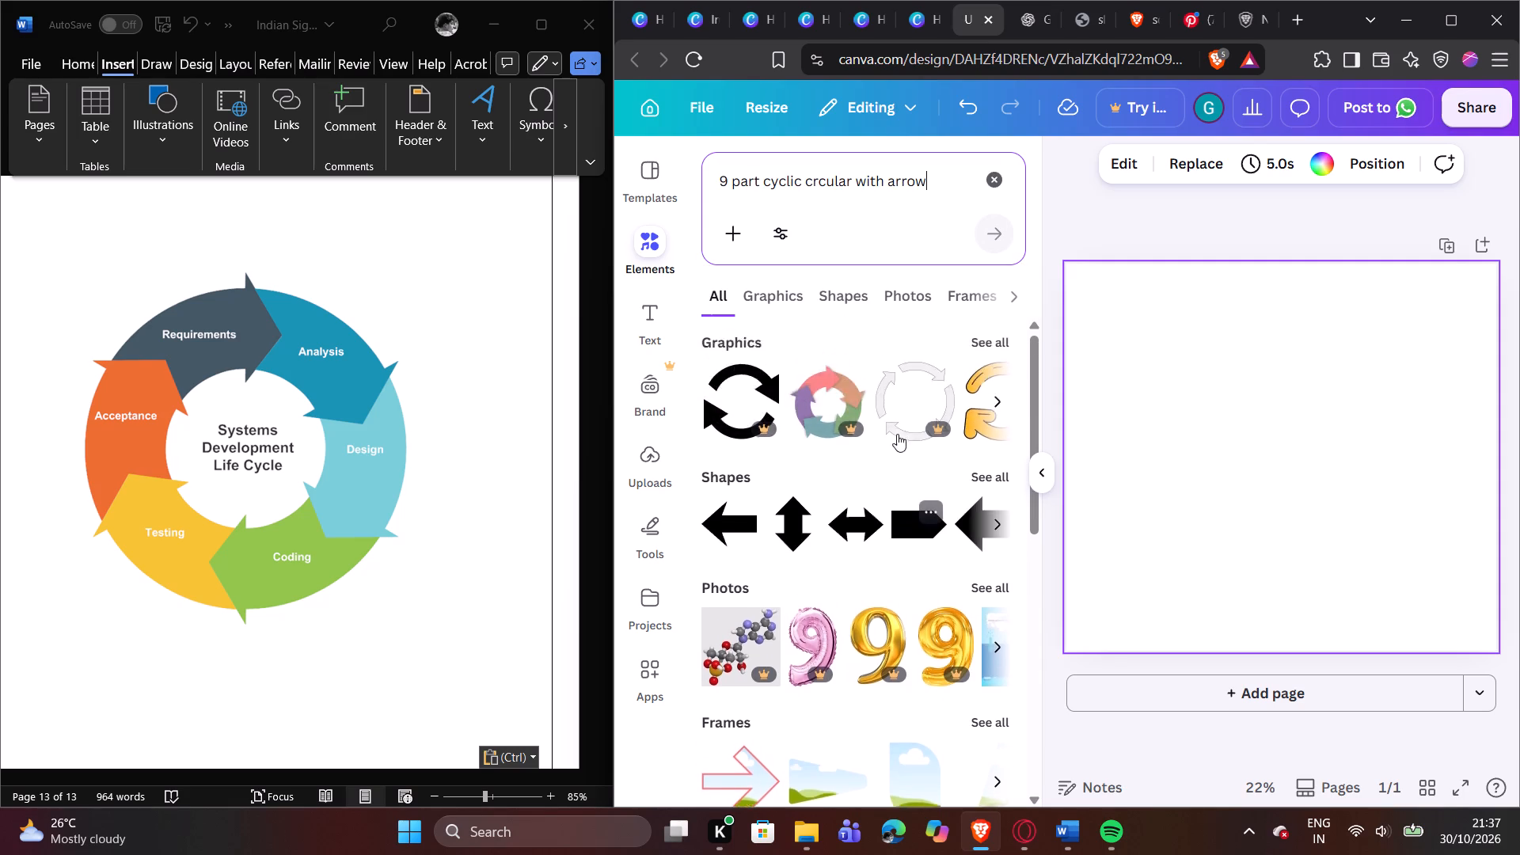
{"action": "scroll", "coordinate": [897, 434], "scroll_direction": "down", "scroll_amount": 8}
{"action": "left_click", "coordinate": [787, 291]}
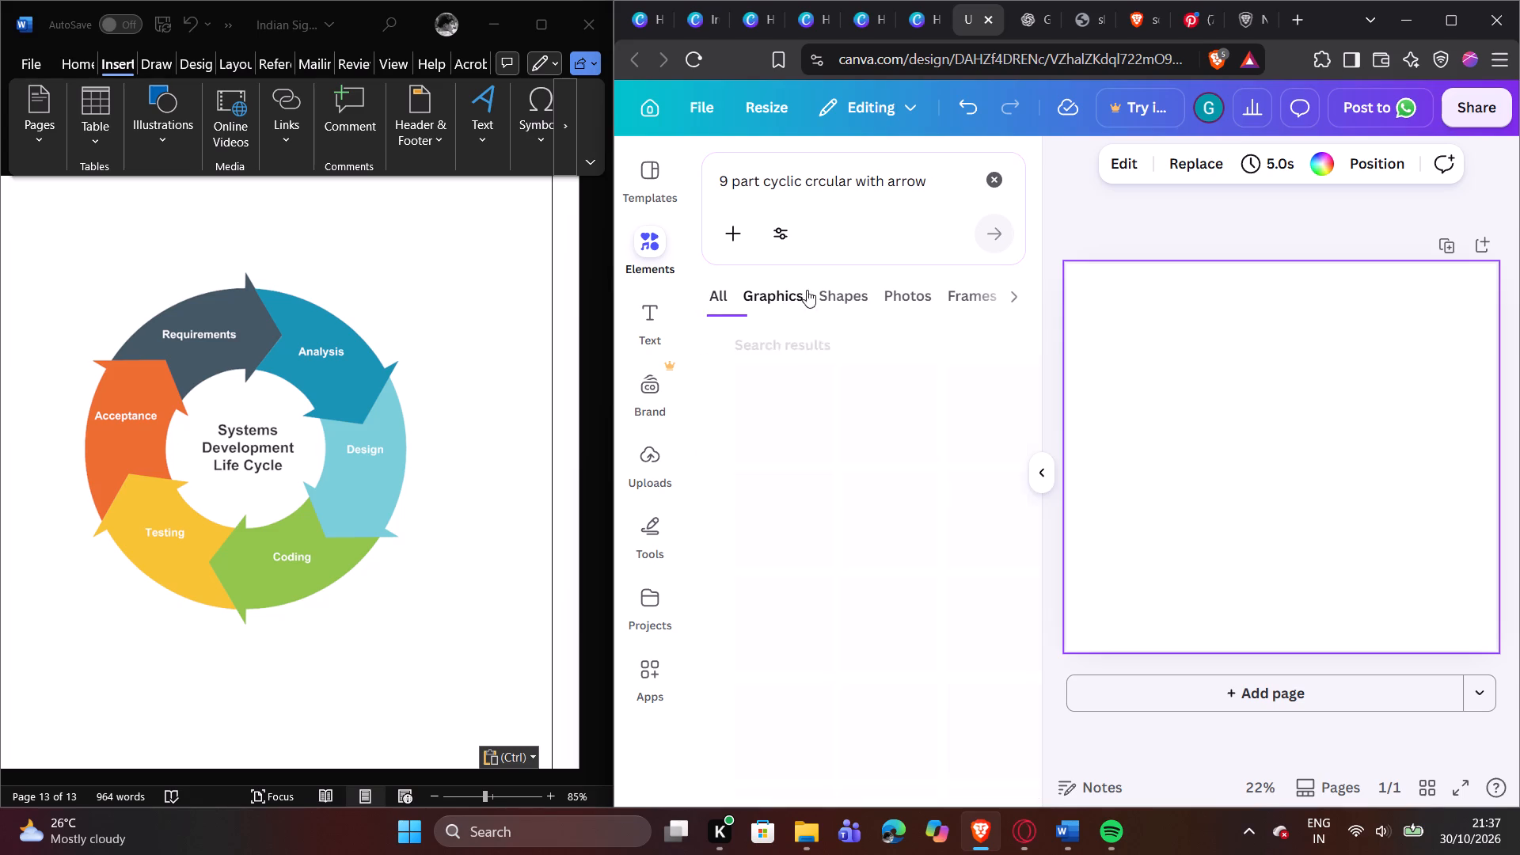
{"action": "scroll", "coordinate": [871, 336], "scroll_direction": "down", "scroll_amount": 3}
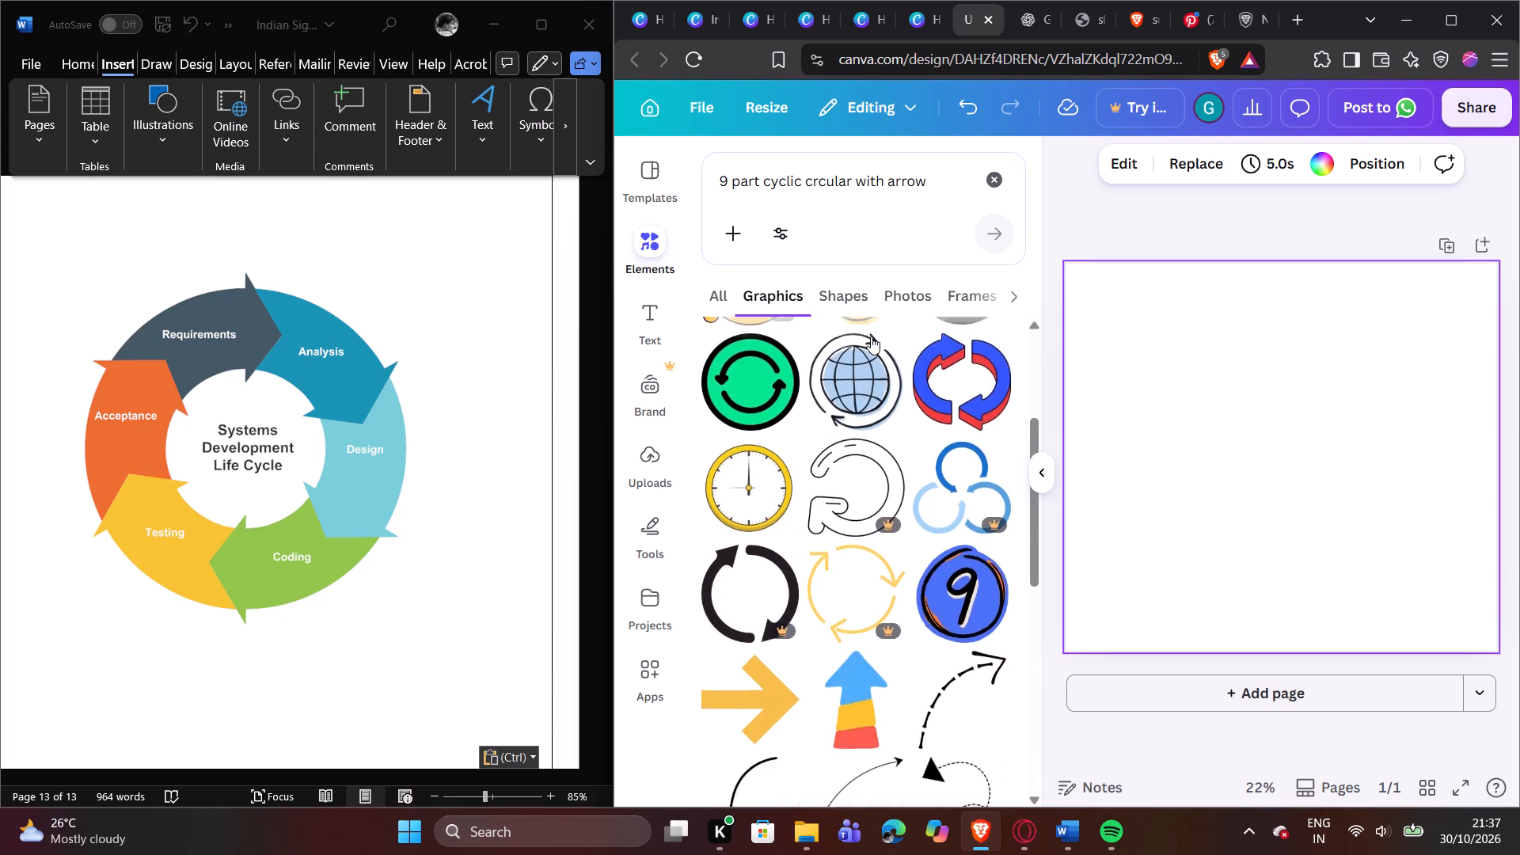
{"action": "scroll", "coordinate": [871, 336], "scroll_direction": "down", "scroll_amount": 5}
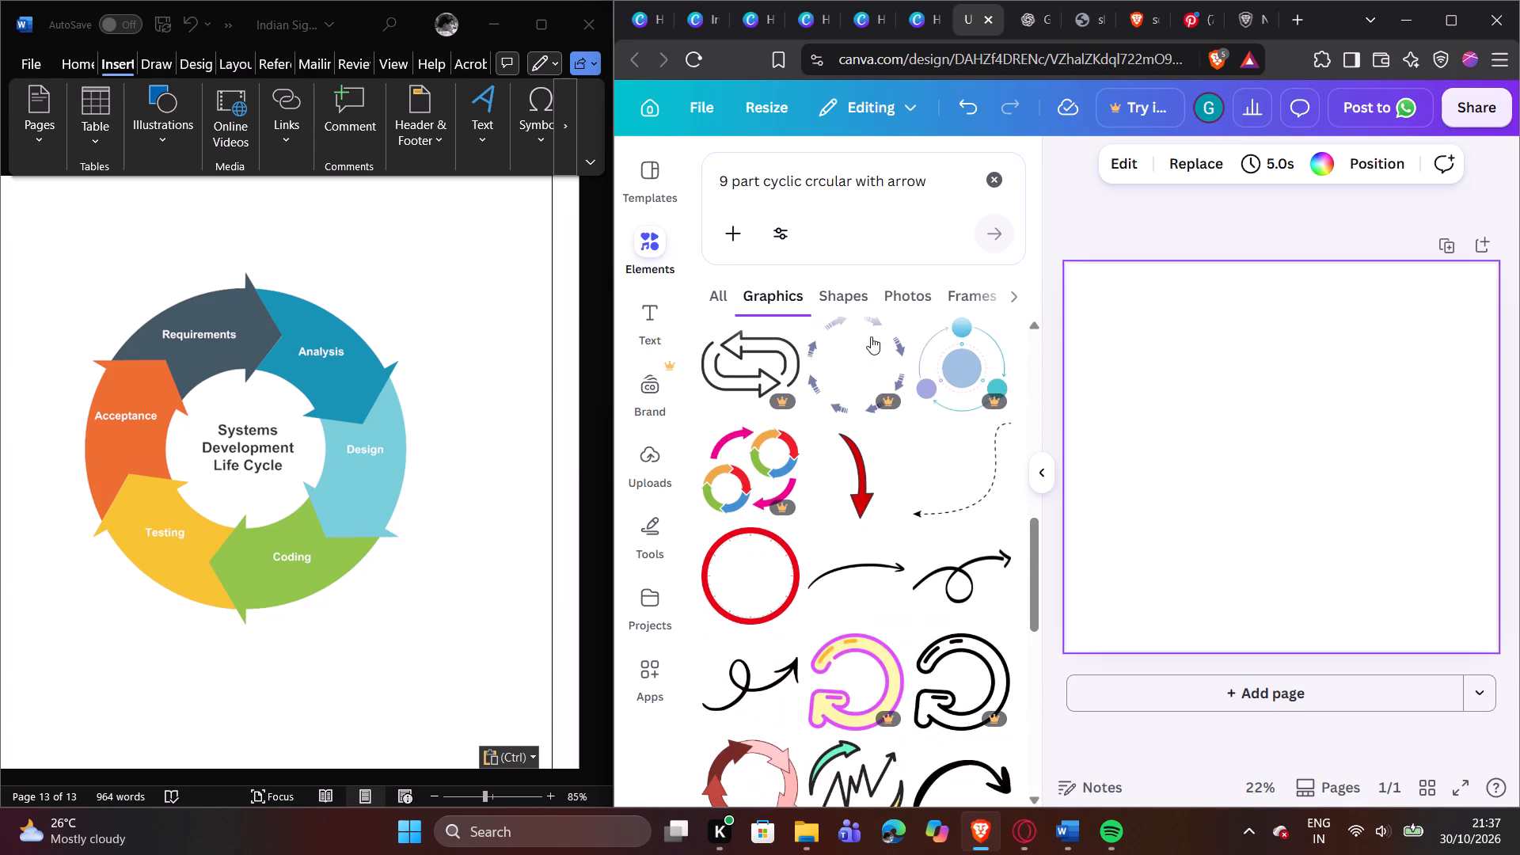
{"action": "scroll", "coordinate": [871, 336], "scroll_direction": "down", "scroll_amount": 1}
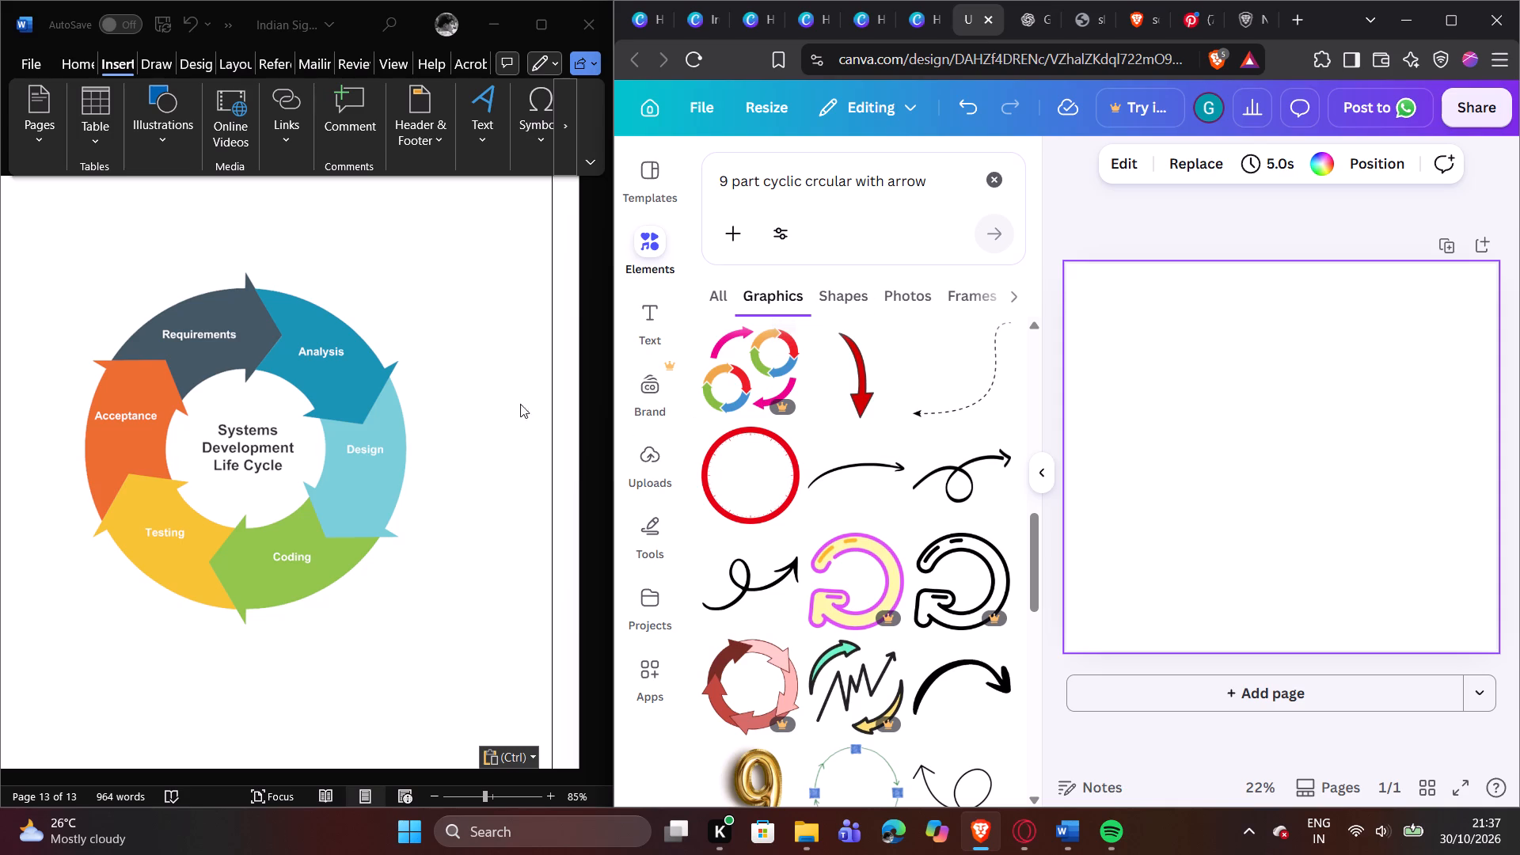
Switch to the web image search for software development life cycle and browse for an alternative reference diagram.
{"action": "left_click", "coordinate": [1191, 13]}
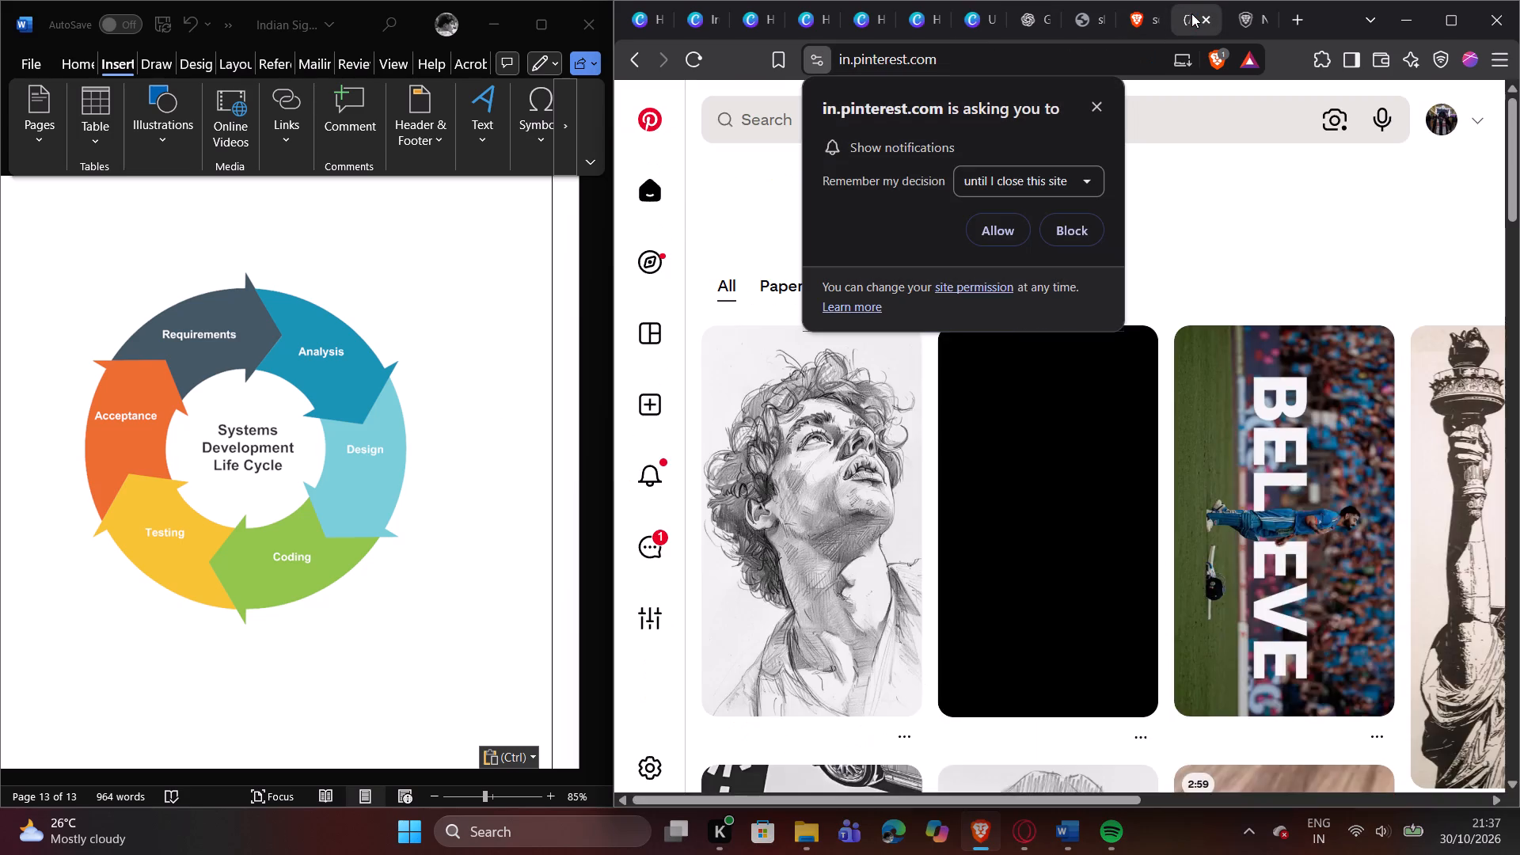
{"action": "left_click", "coordinate": [1141, 20]}
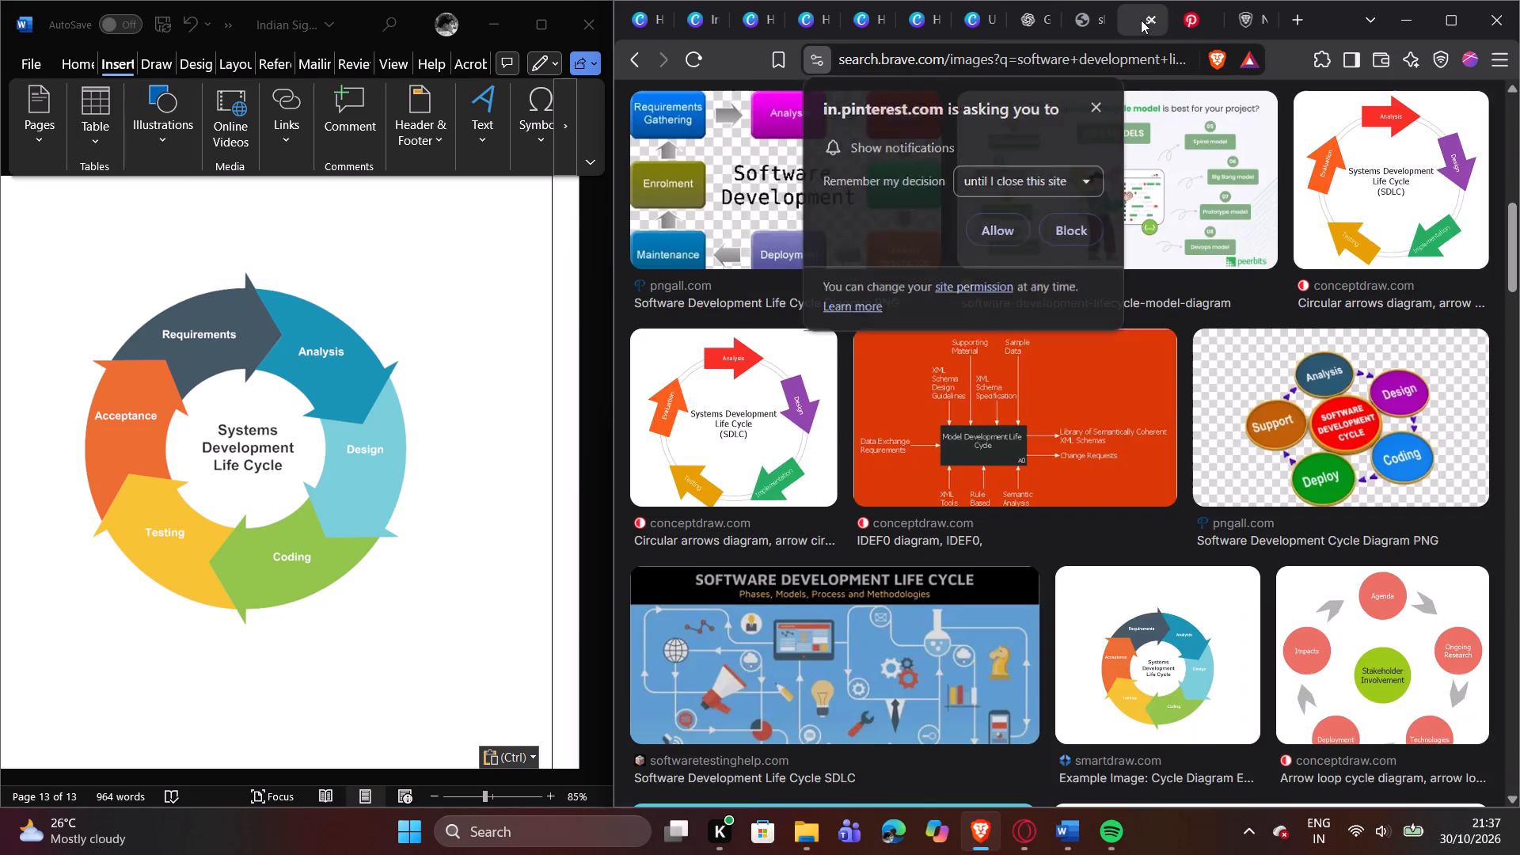
{"action": "scroll", "coordinate": [1336, 412], "scroll_direction": "down", "scroll_amount": 3}
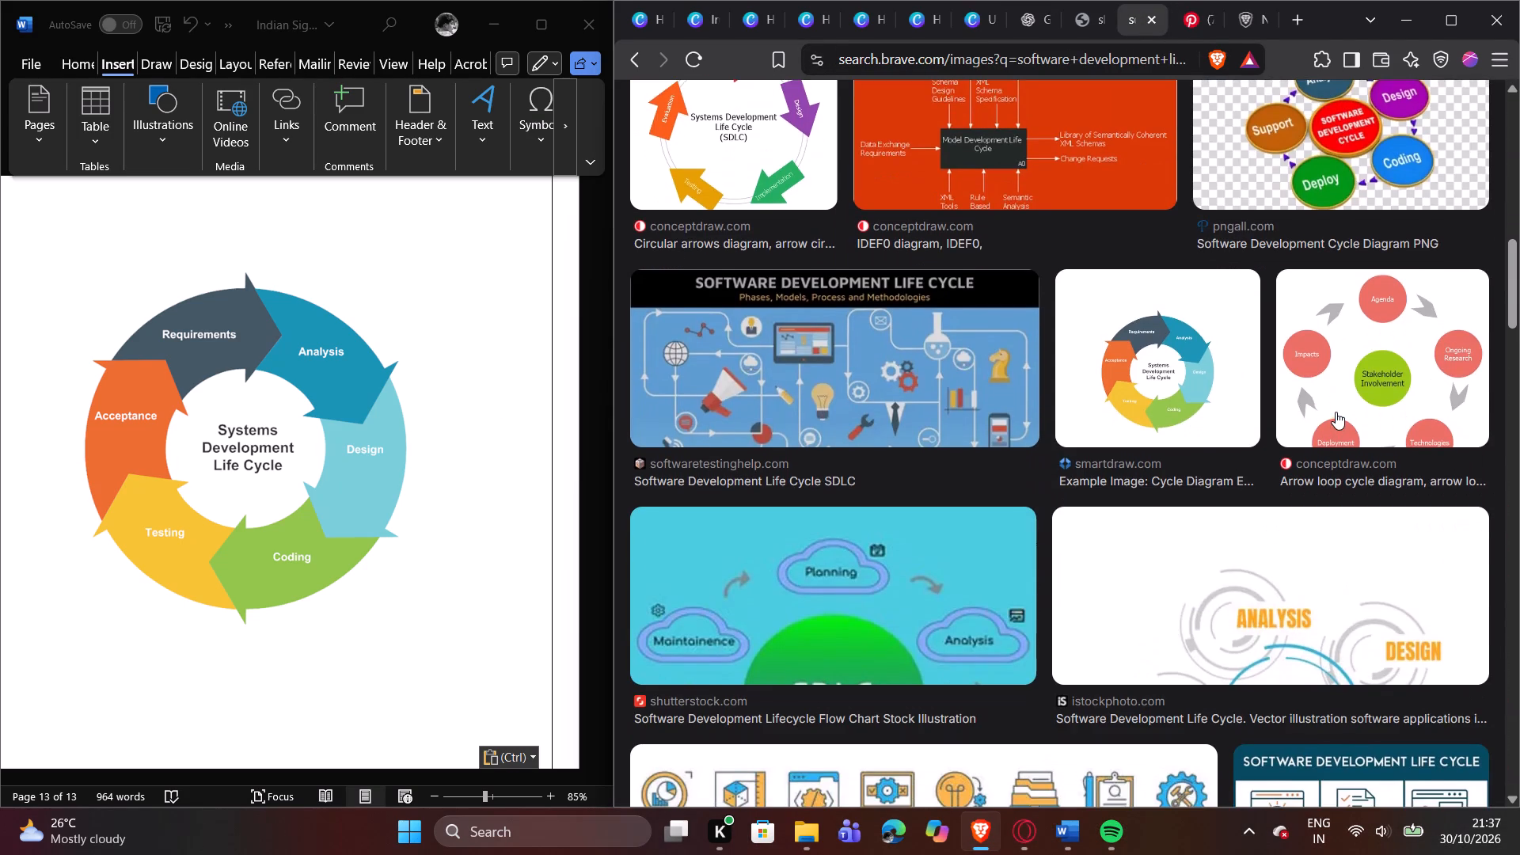
{"action": "scroll", "coordinate": [1336, 412], "scroll_direction": "down", "scroll_amount": 17}
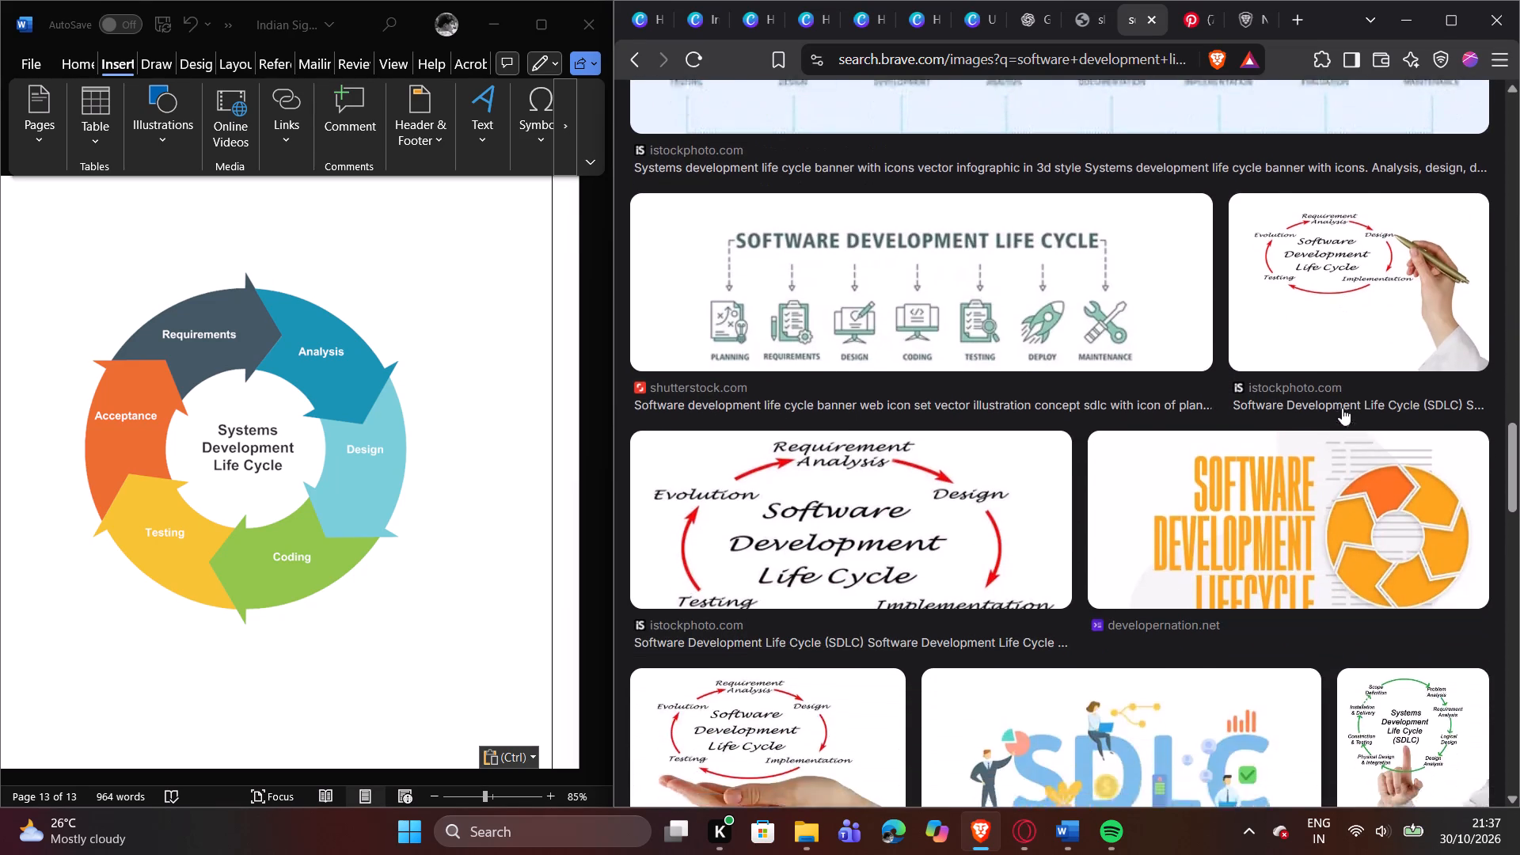
{"action": "scroll", "coordinate": [1342, 408], "scroll_direction": "down", "scroll_amount": 5}
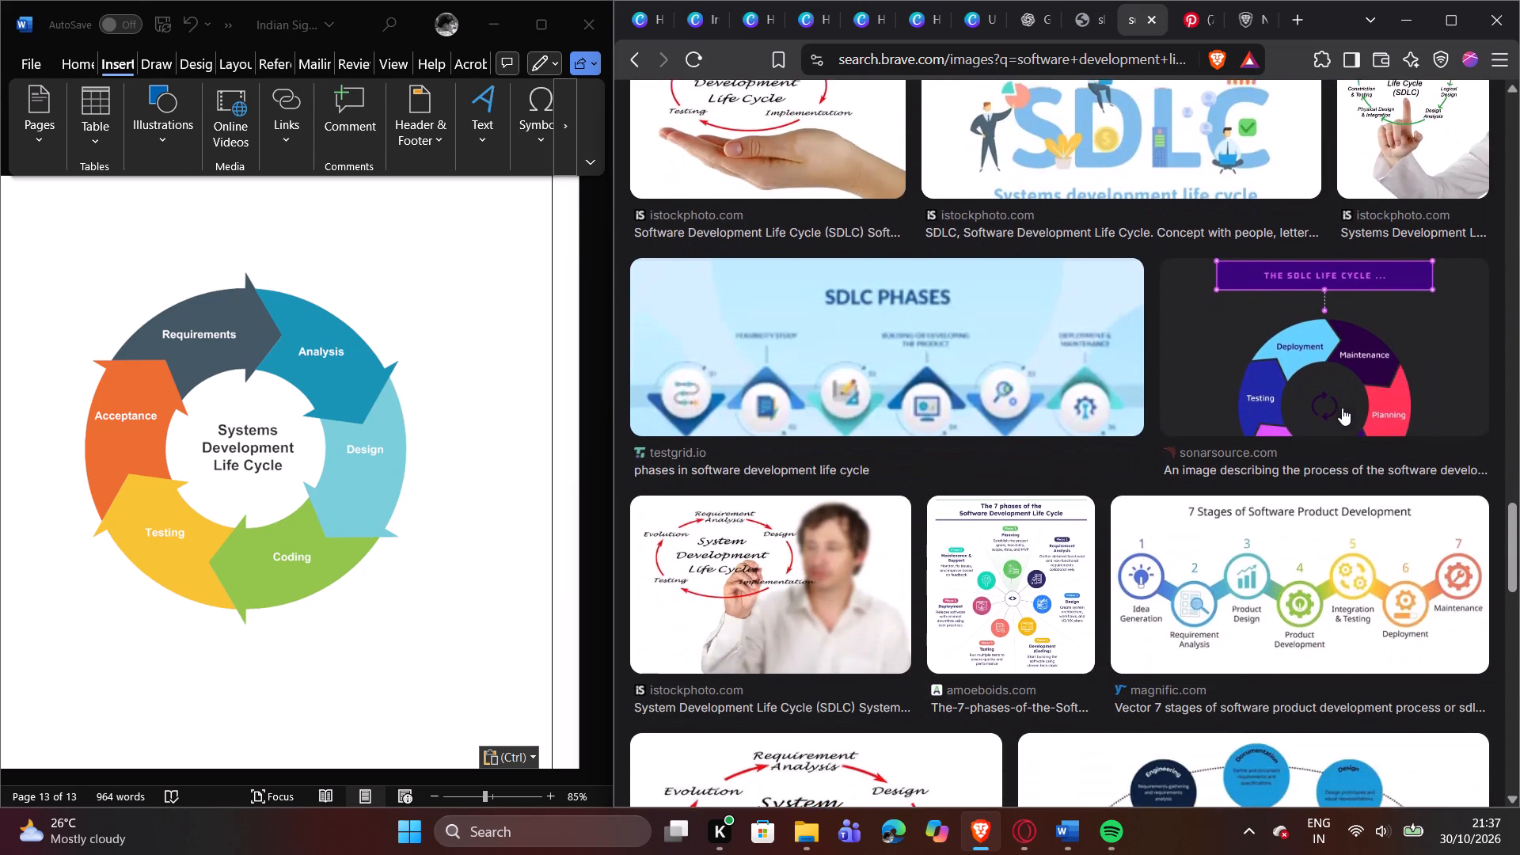
Open the image "The 7 phases of the Software Development Life Cycle" and copy it.
{"action": "left_click", "coordinate": [1022, 538]}
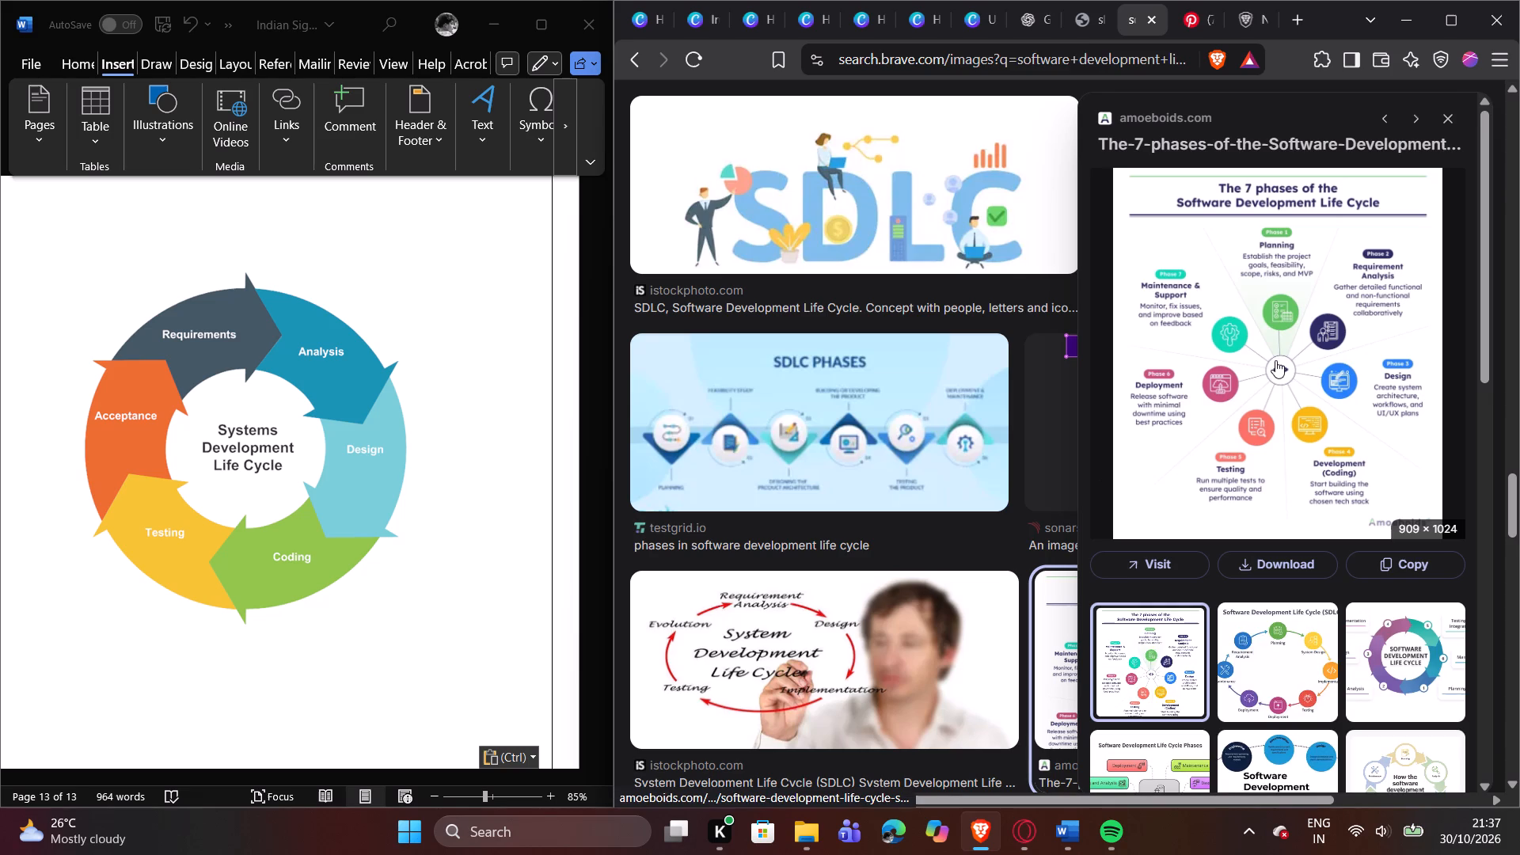
{"action": "right_click", "coordinate": [1275, 360]}
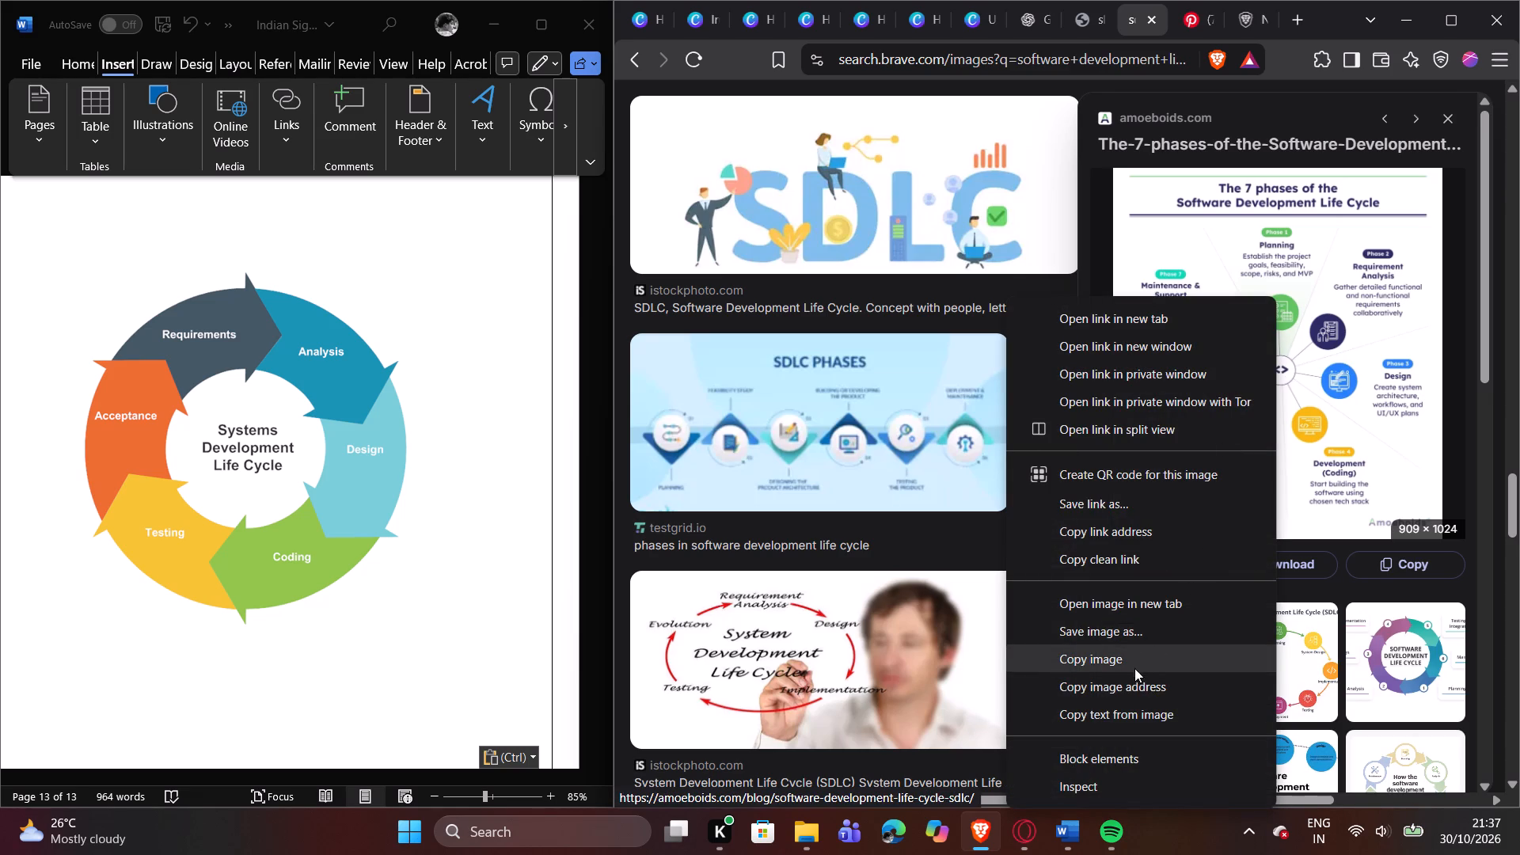
{"action": "left_click", "coordinate": [1138, 664]}
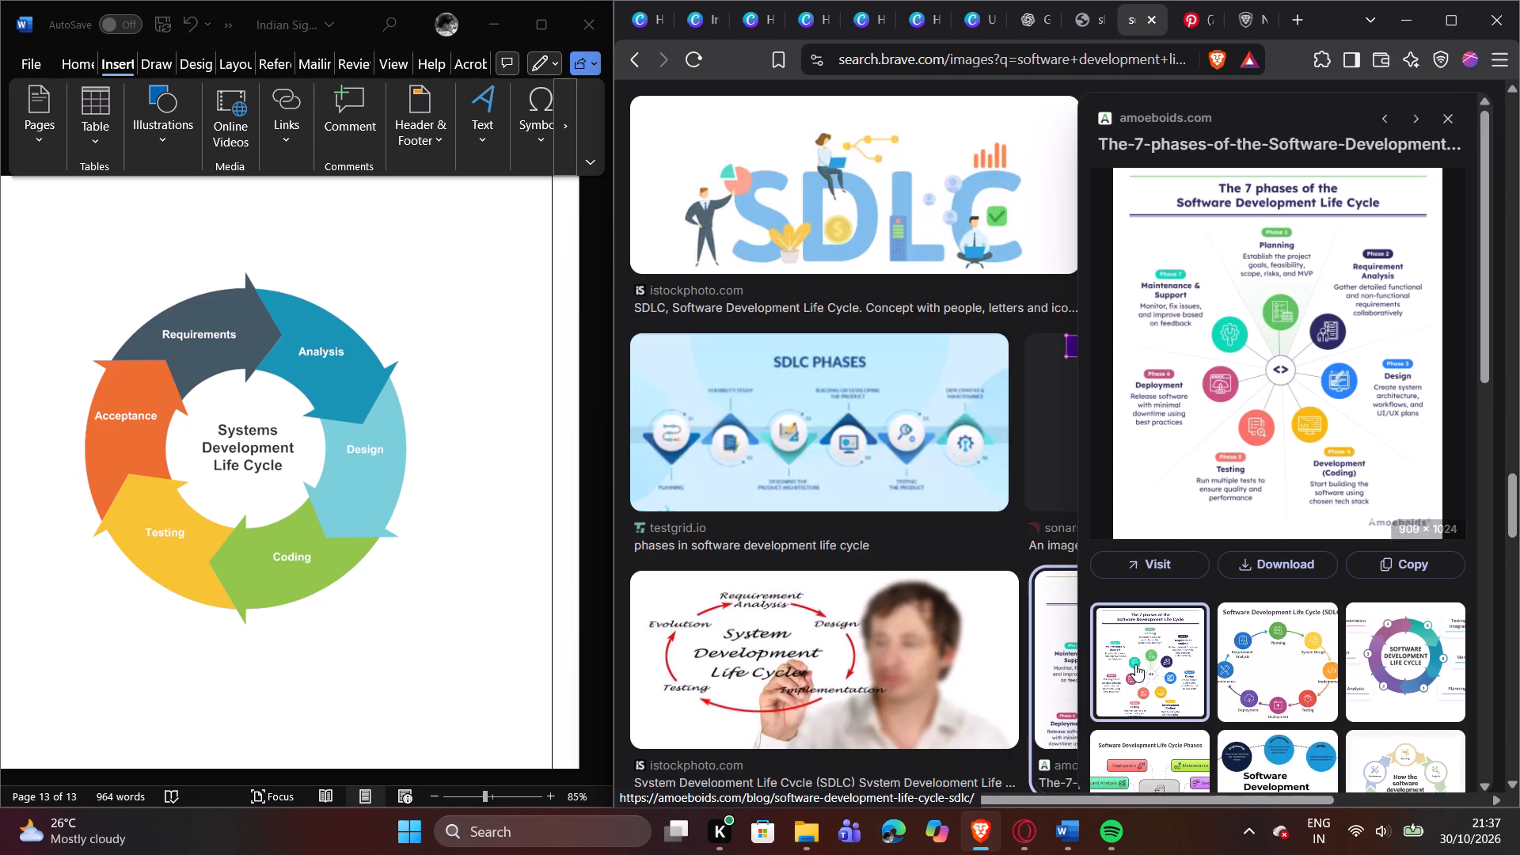
In Word, delete the six-stage Systems Development Life Cycle picture and paste the copied seven-phase diagram in its place.
{"action": "left_click", "coordinate": [407, 446]}
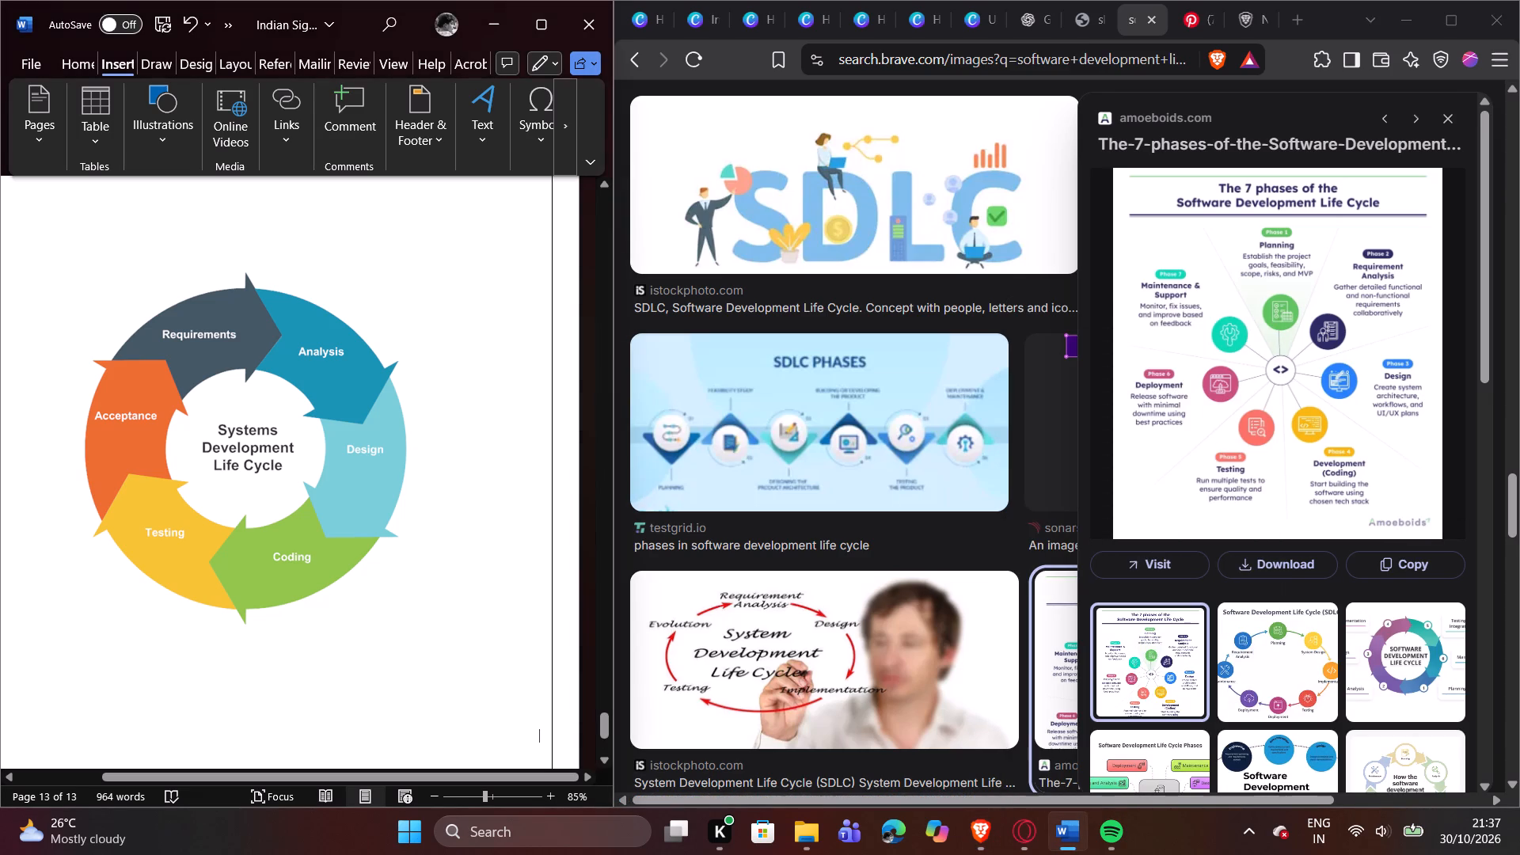
{"action": "key", "text": "BackSpace"}
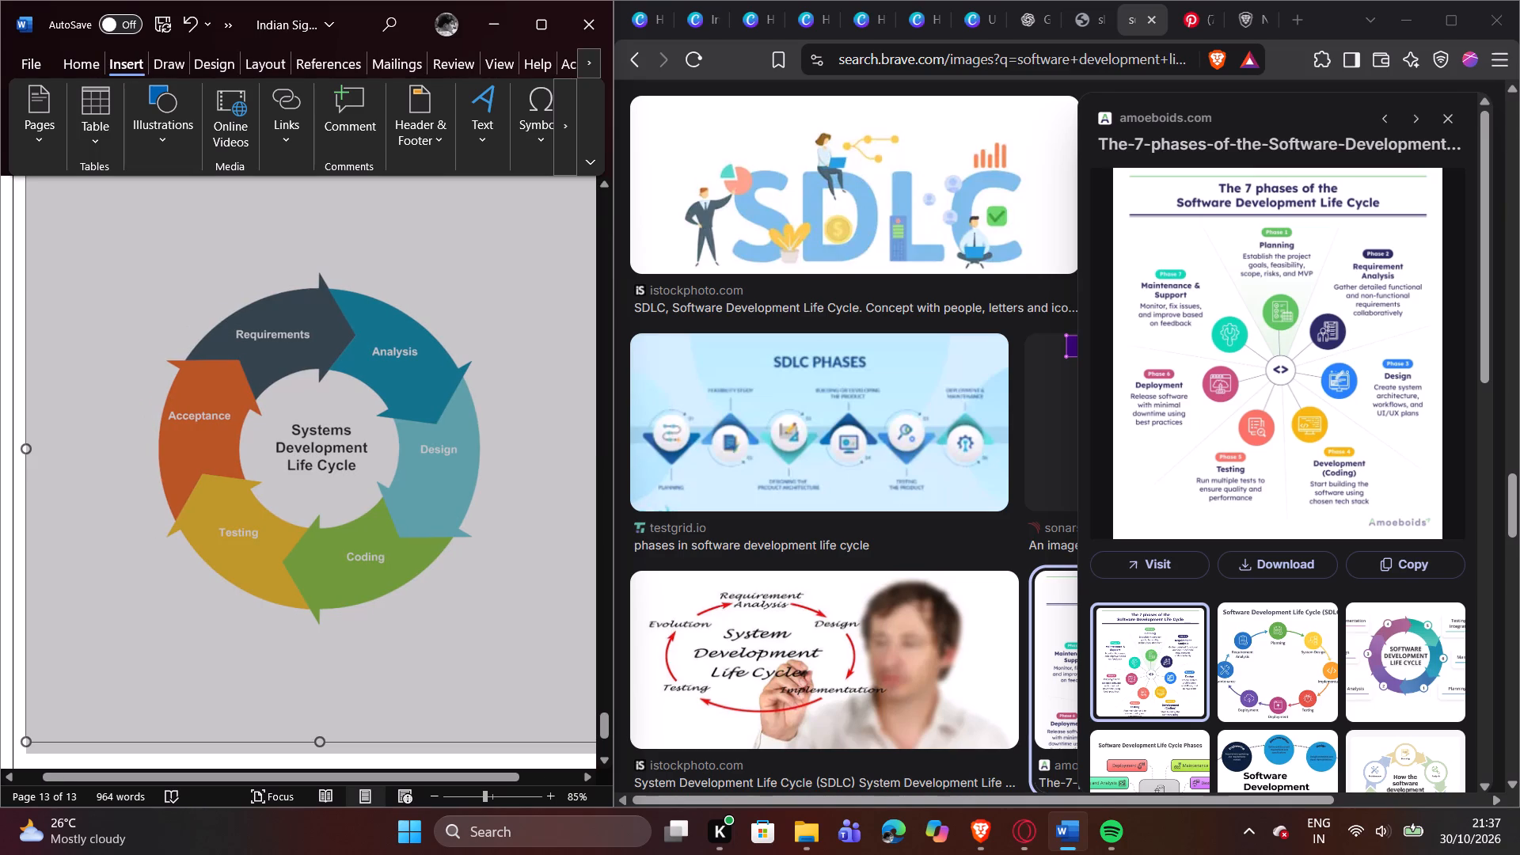
{"action": "left_click", "coordinate": [298, 474]}
{"action": "left_click", "coordinate": [298, 466]}
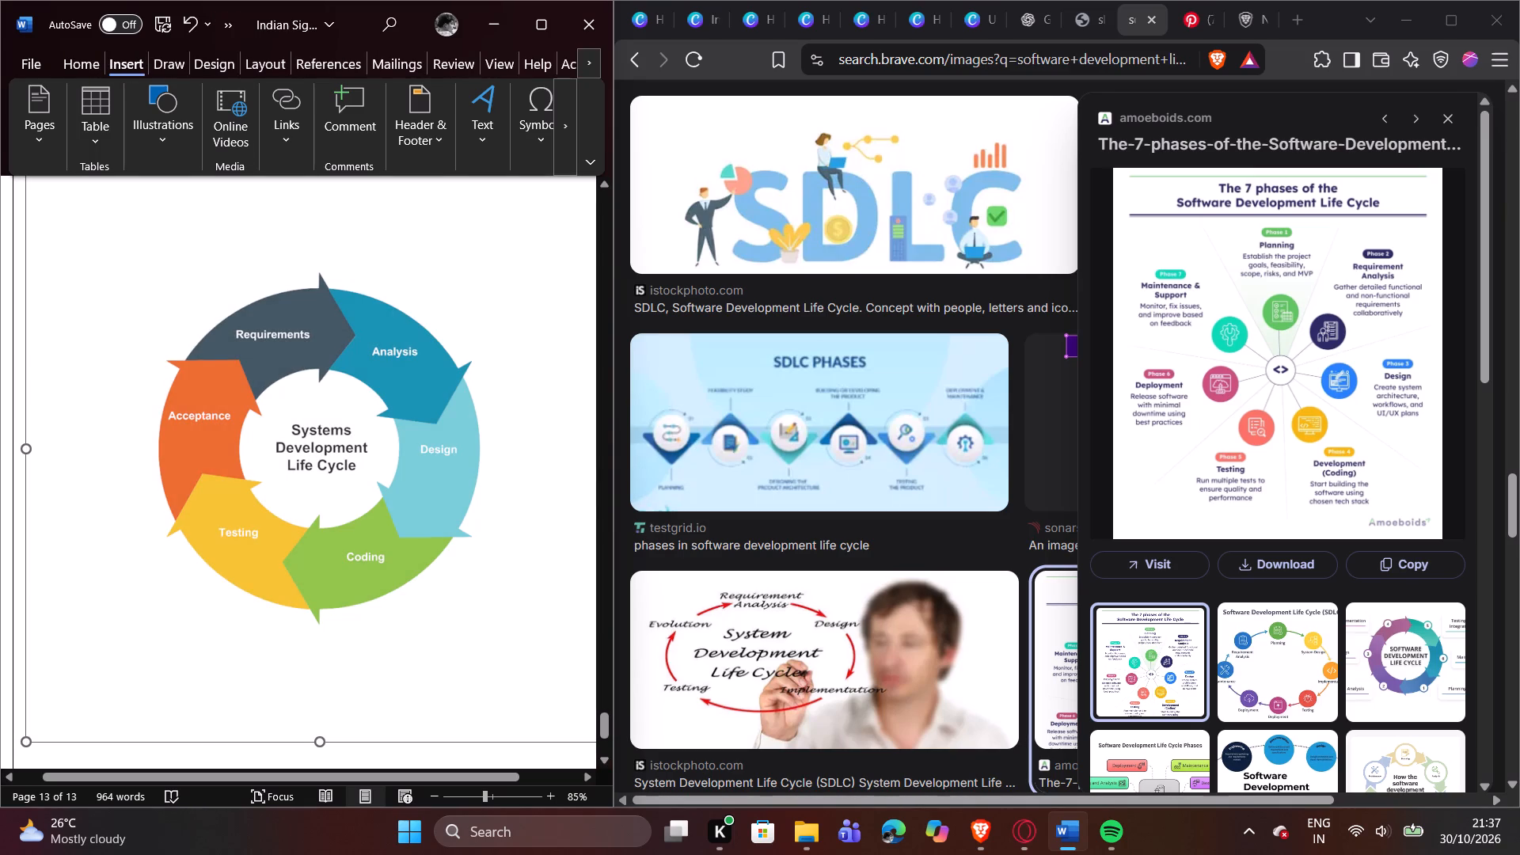
{"action": "key", "text": "BackSpace"}
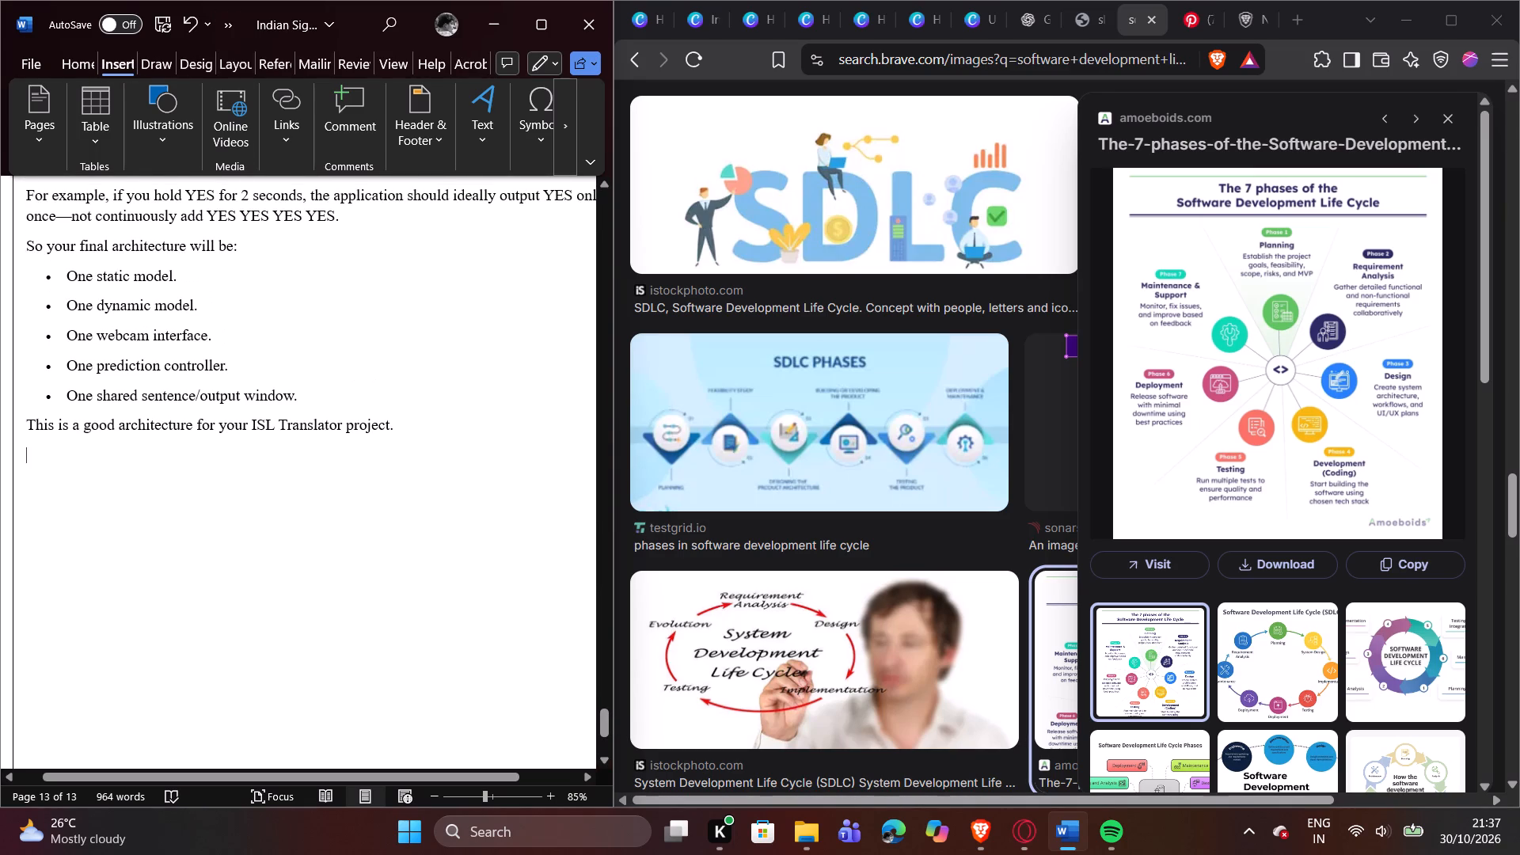
{"action": "key", "text": "ctrl+v"}
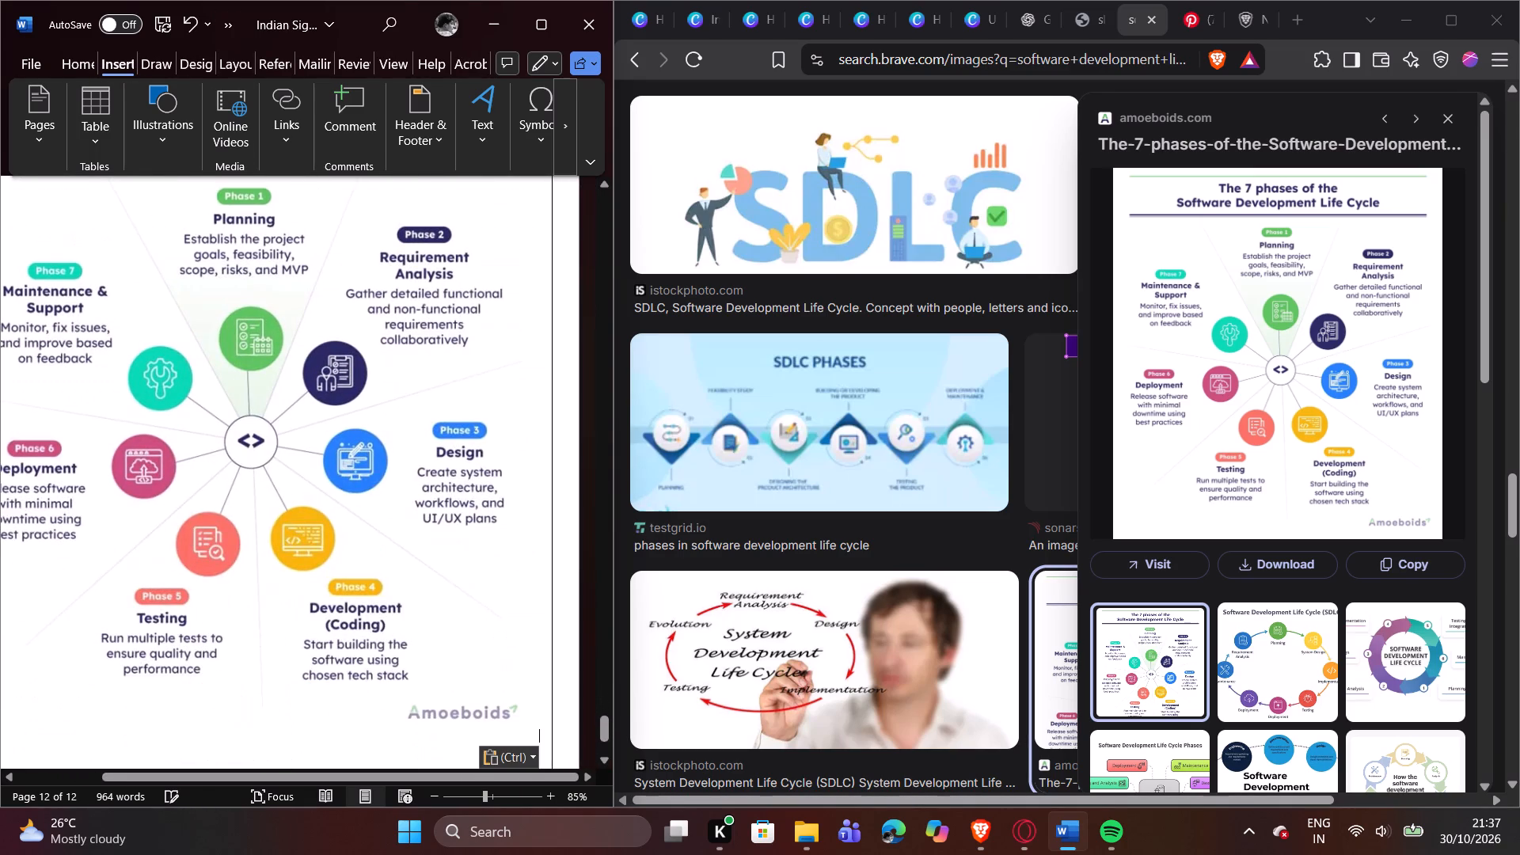
{"action": "scroll", "coordinate": [412, 577], "scroll_direction": "up", "scroll_amount": 1}
{"action": "scroll", "coordinate": [412, 577], "scroll_direction": "down", "scroll_amount": 1}
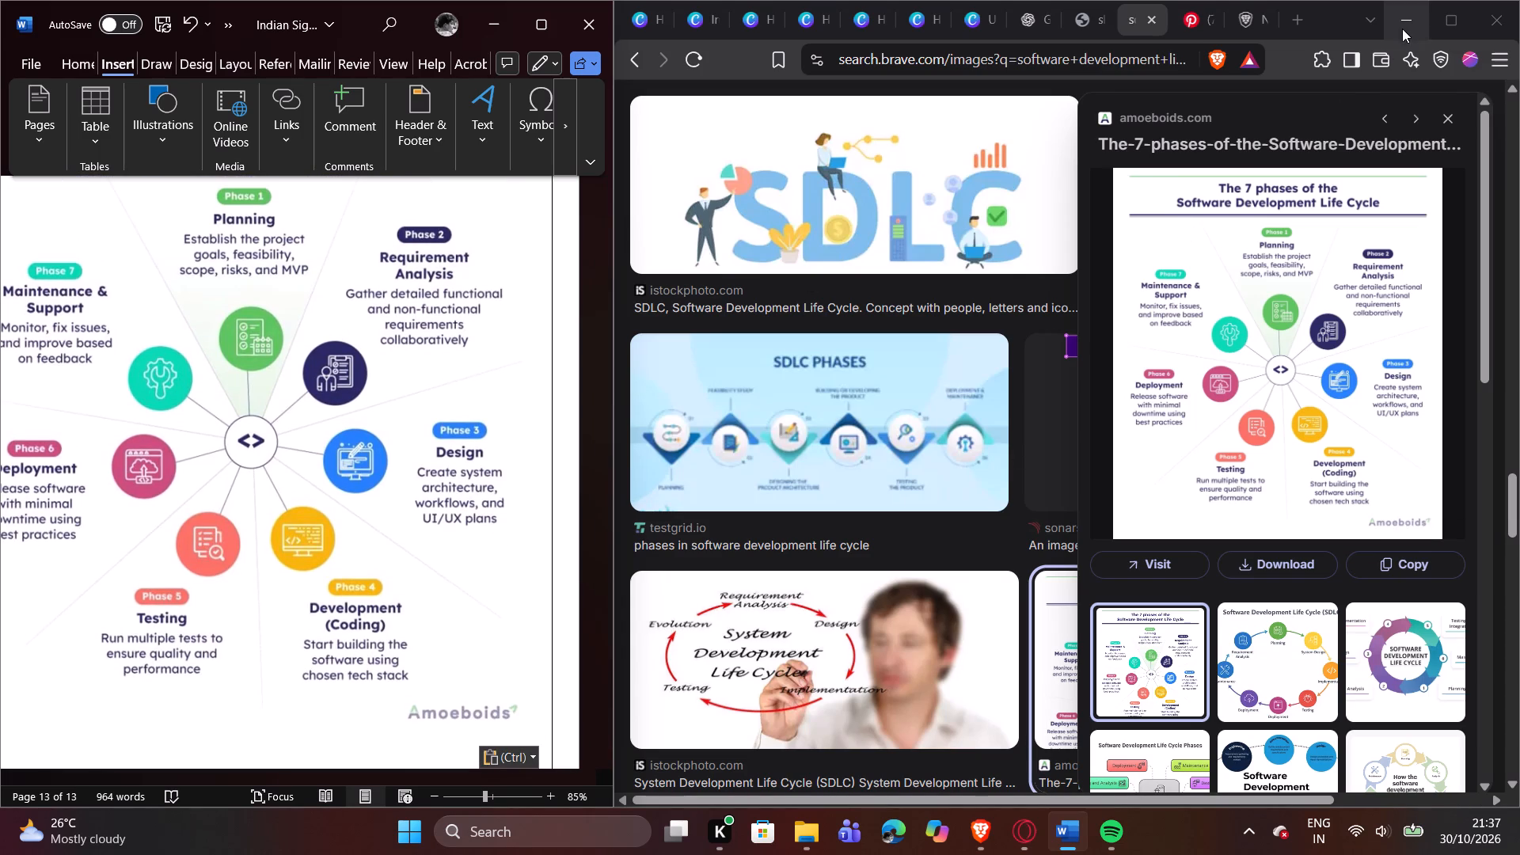
Back in the Canva design, search the elements for "circle" and add the solid circle shape to the page.
{"action": "left_click", "coordinate": [962, 19]}
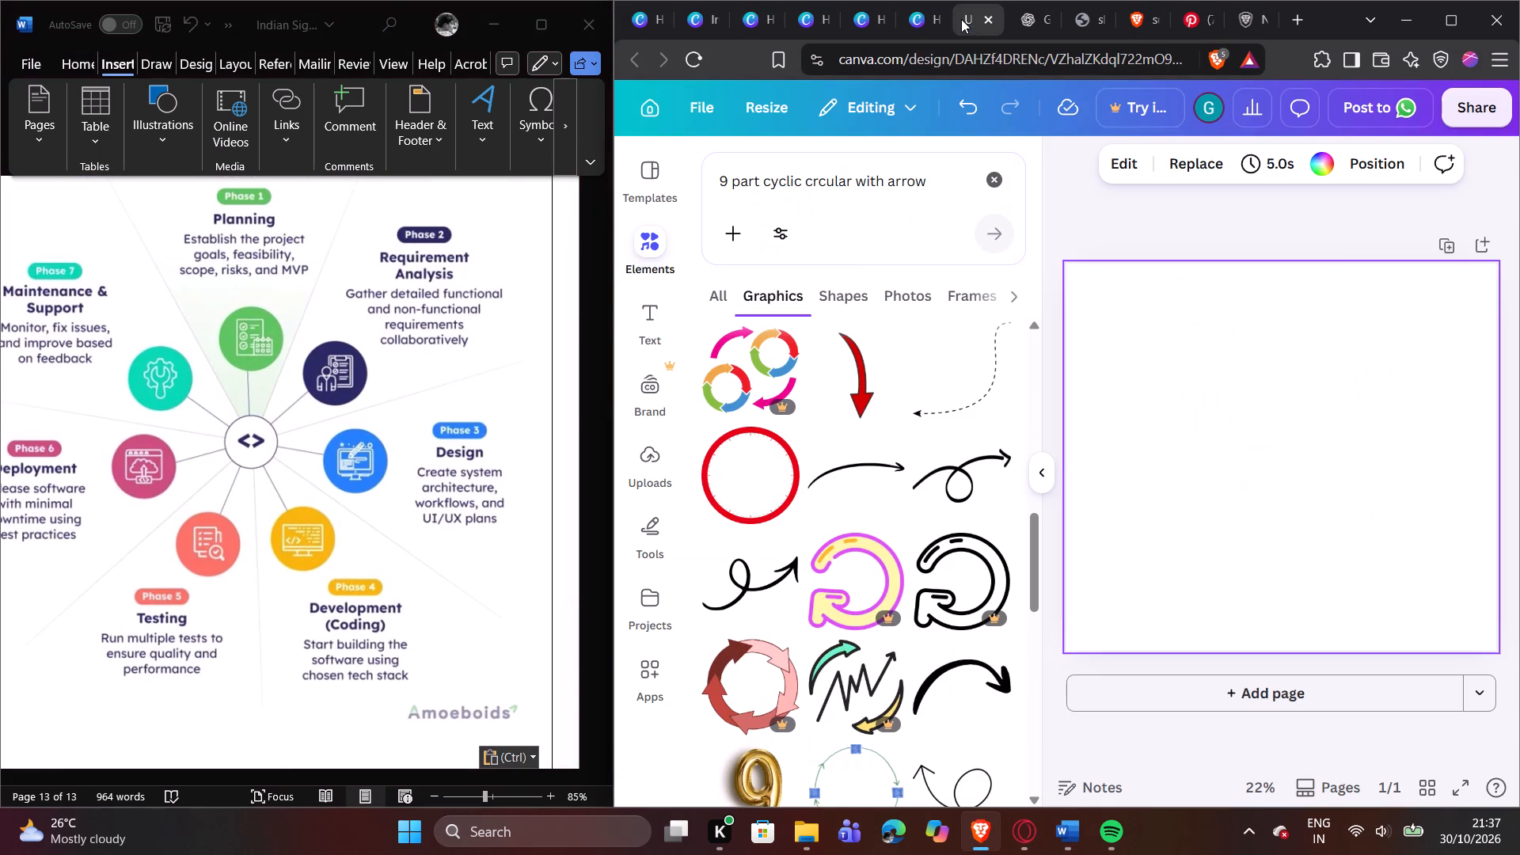
{"action": "left_click", "coordinate": [1039, 470]}
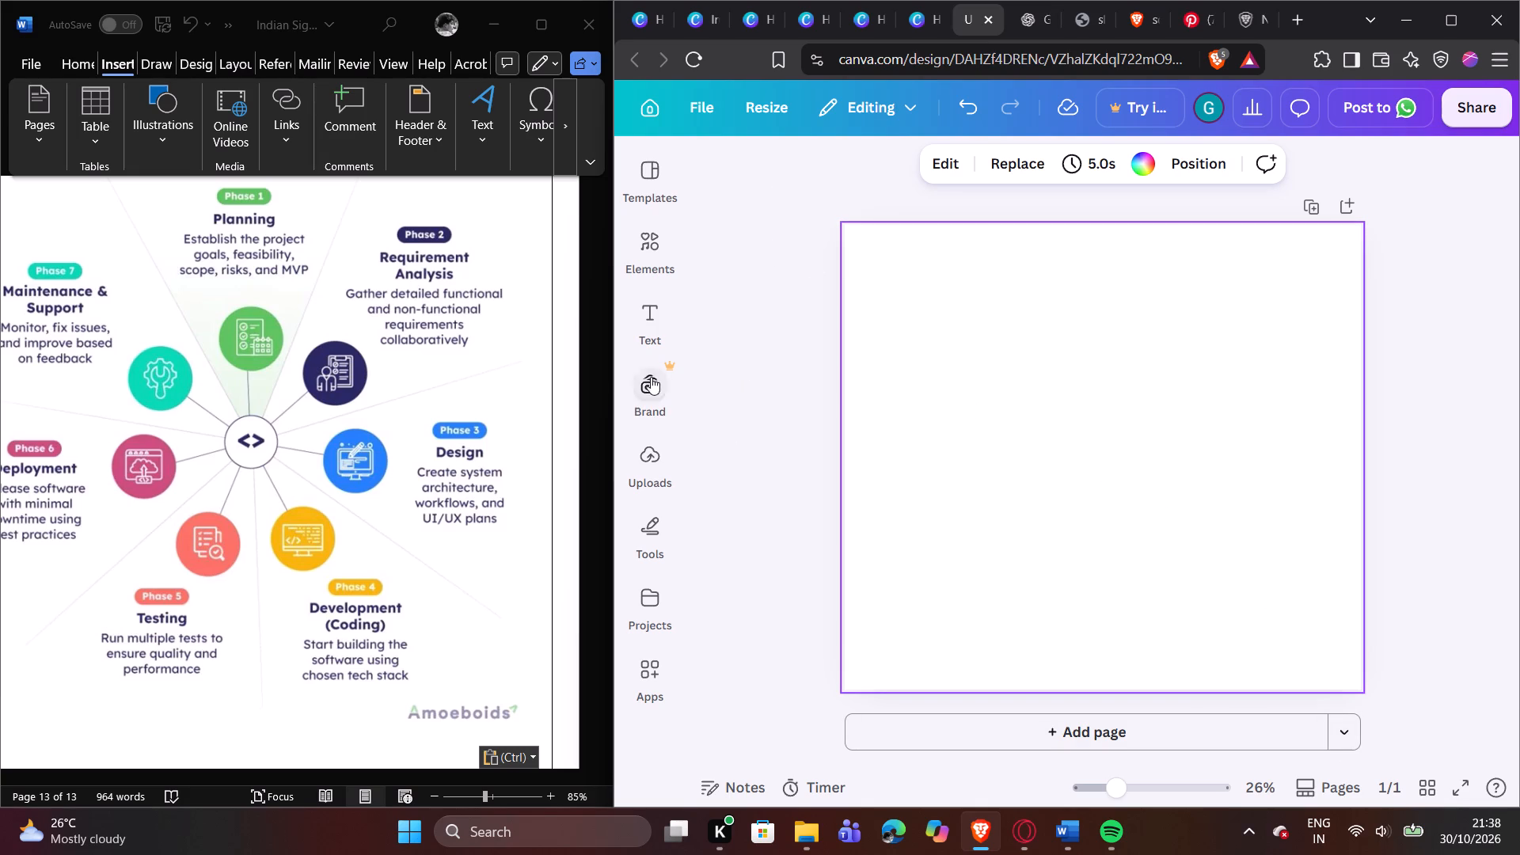
{"action": "left_click", "coordinate": [663, 245]}
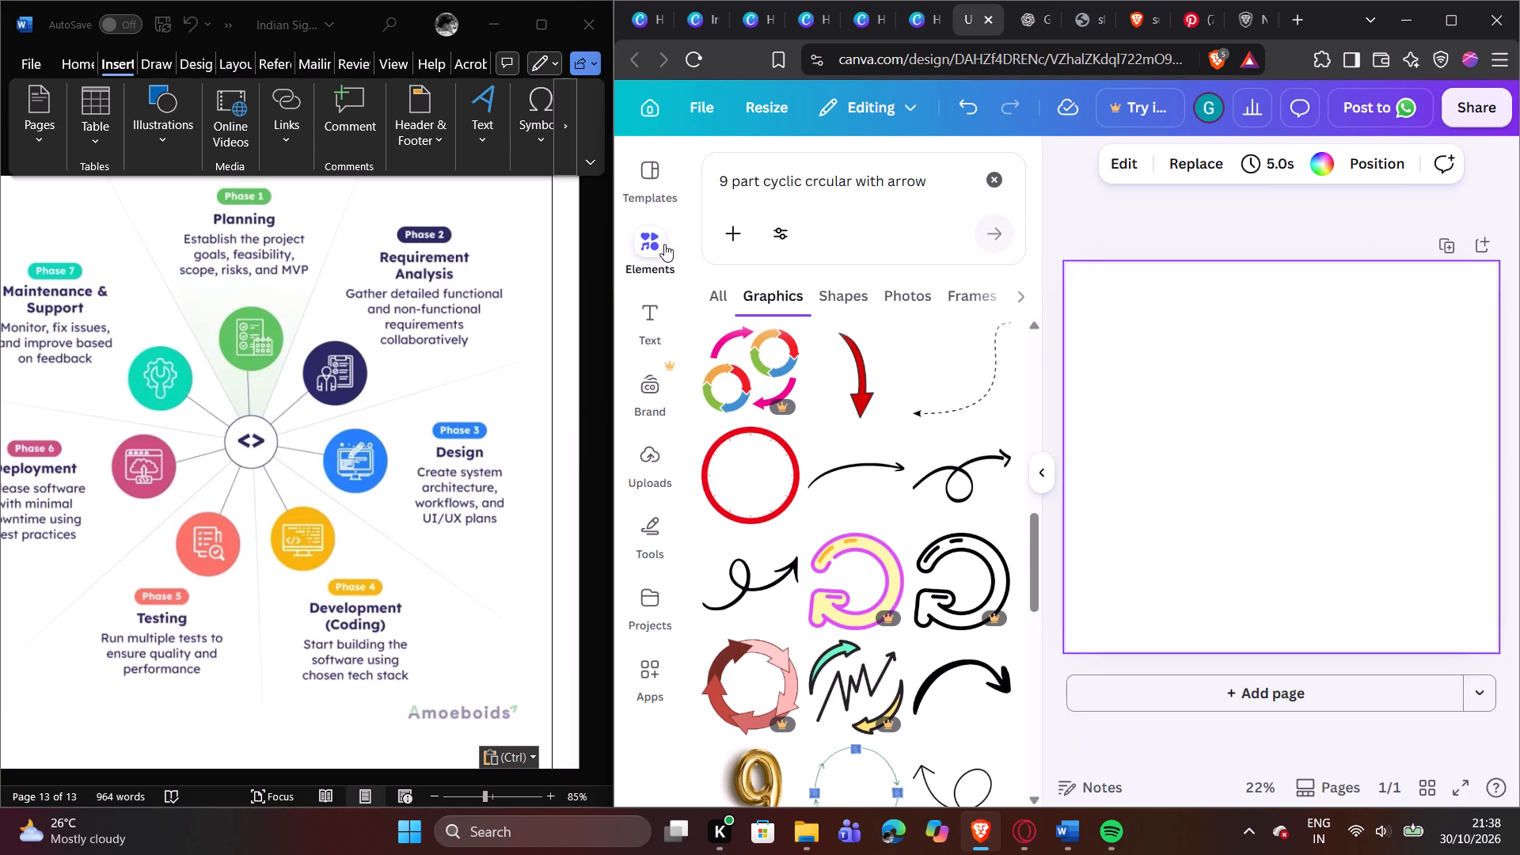
{"action": "left_click", "coordinate": [1001, 173]}
{"action": "type", "text": "circle"}
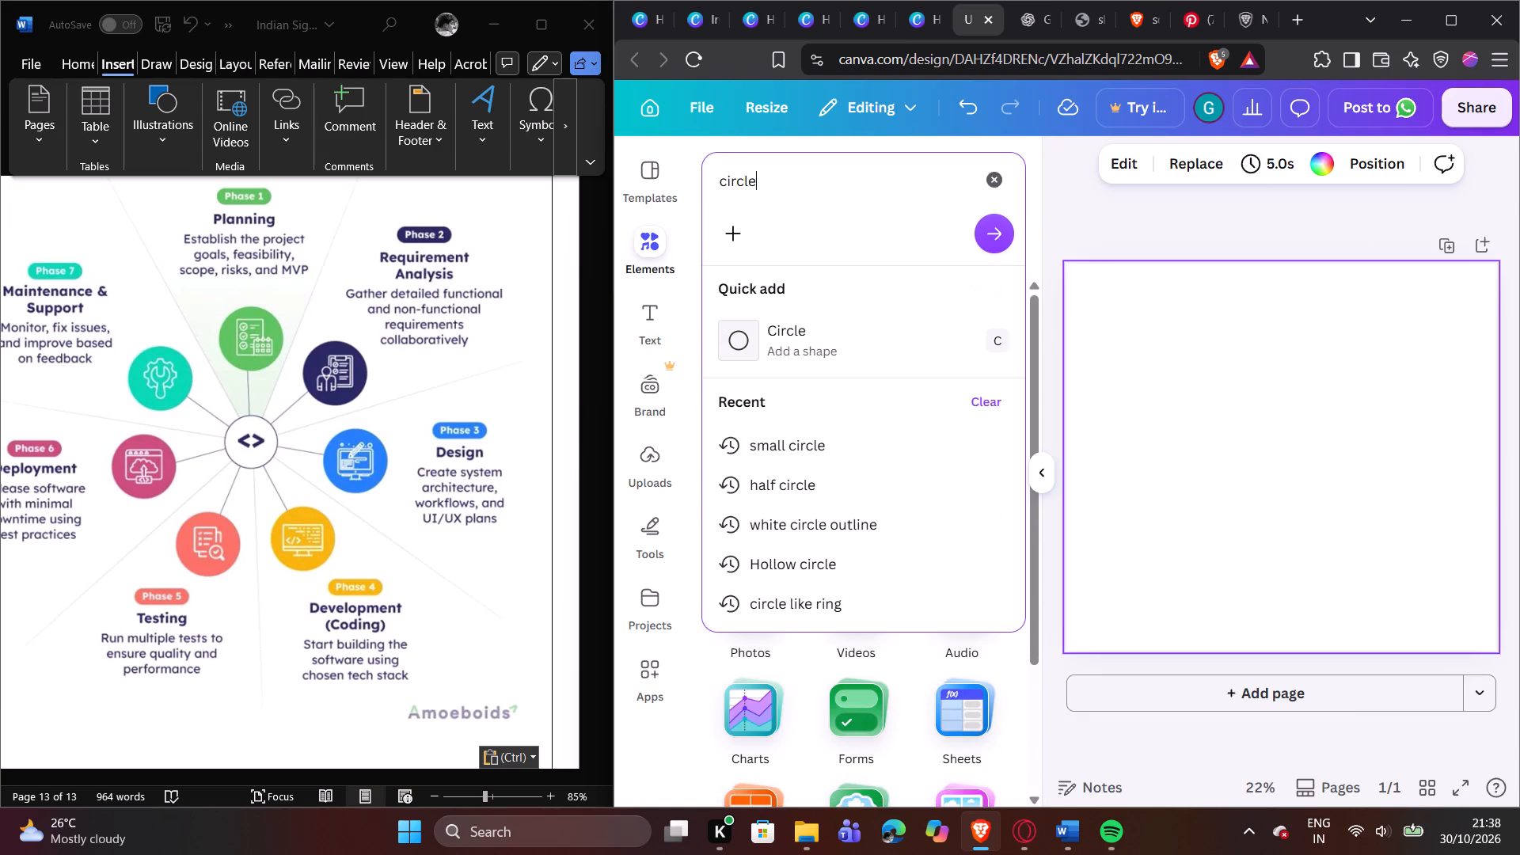
{"action": "key", "text": "Return"}
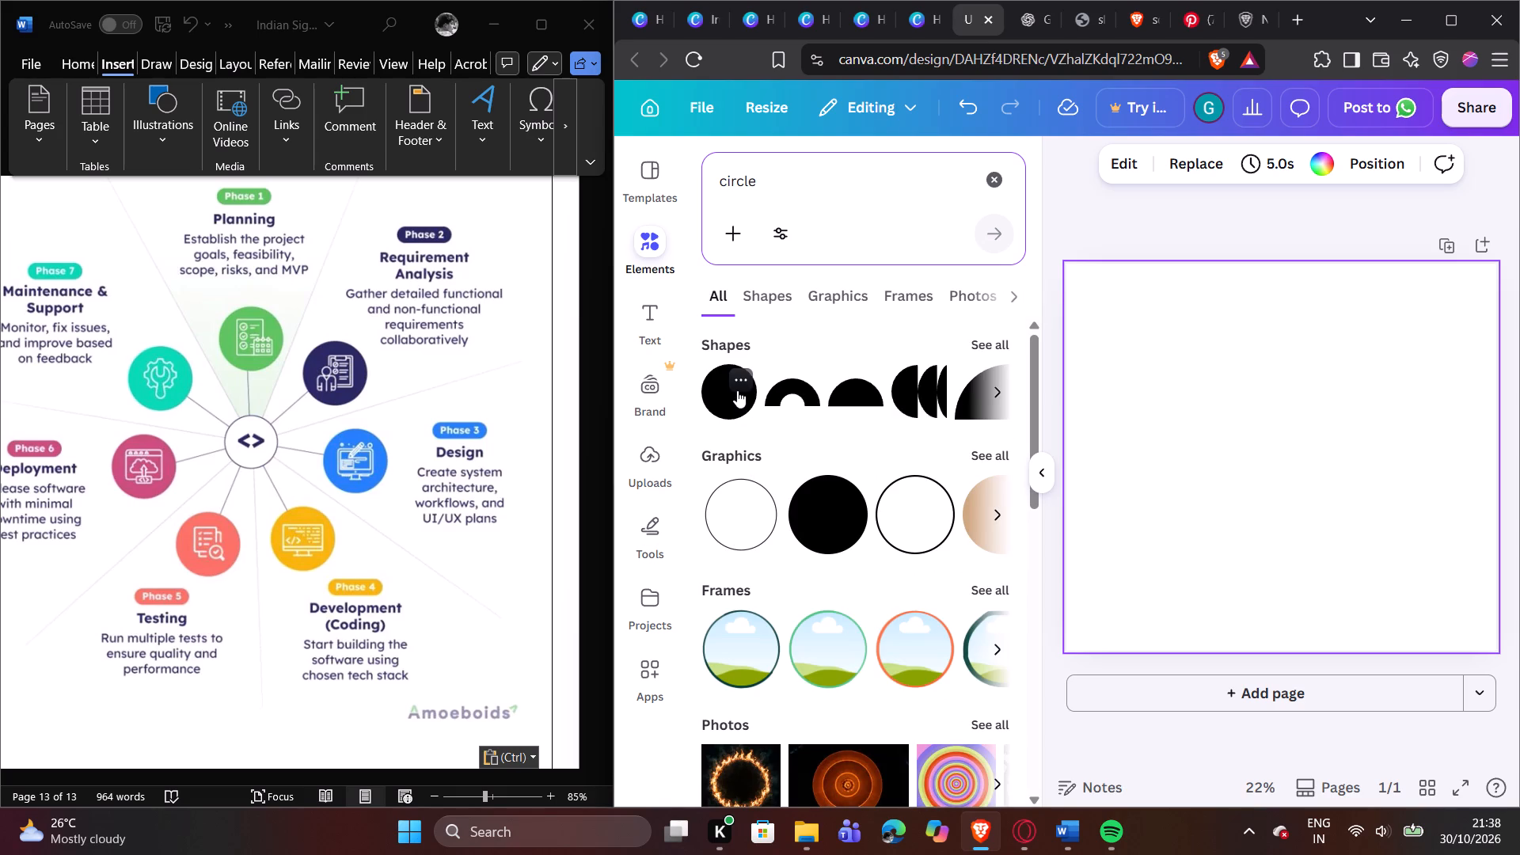
{"action": "left_click", "coordinate": [736, 389]}
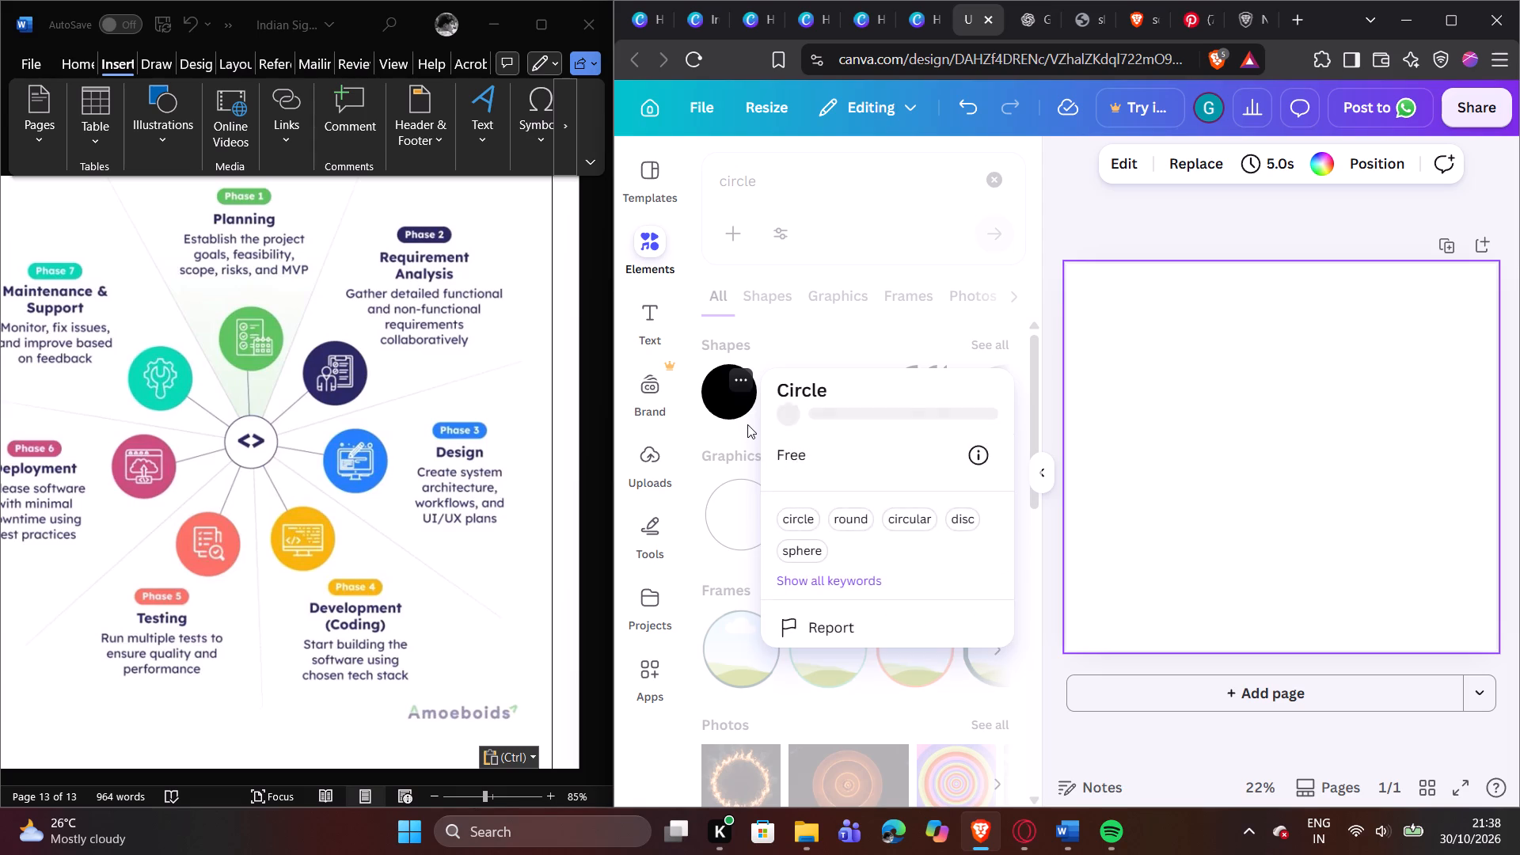
{"action": "left_click", "coordinate": [747, 424]}
{"action": "left_click", "coordinate": [742, 393]}
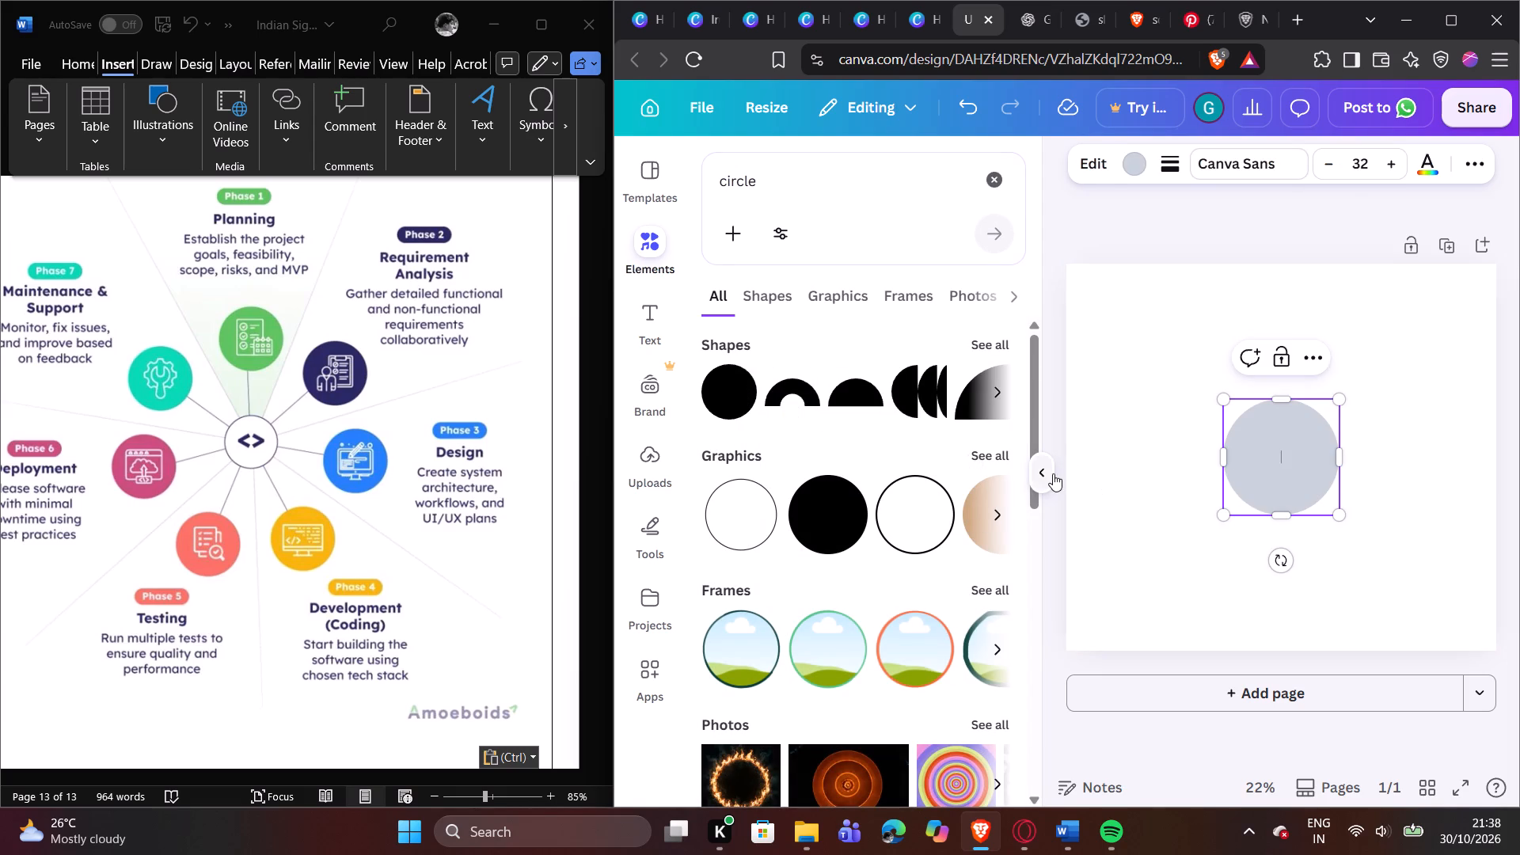
Shrink the circle to about half its size, centre it on the page, and leave it selected.
{"action": "left_click", "coordinate": [1053, 473]}
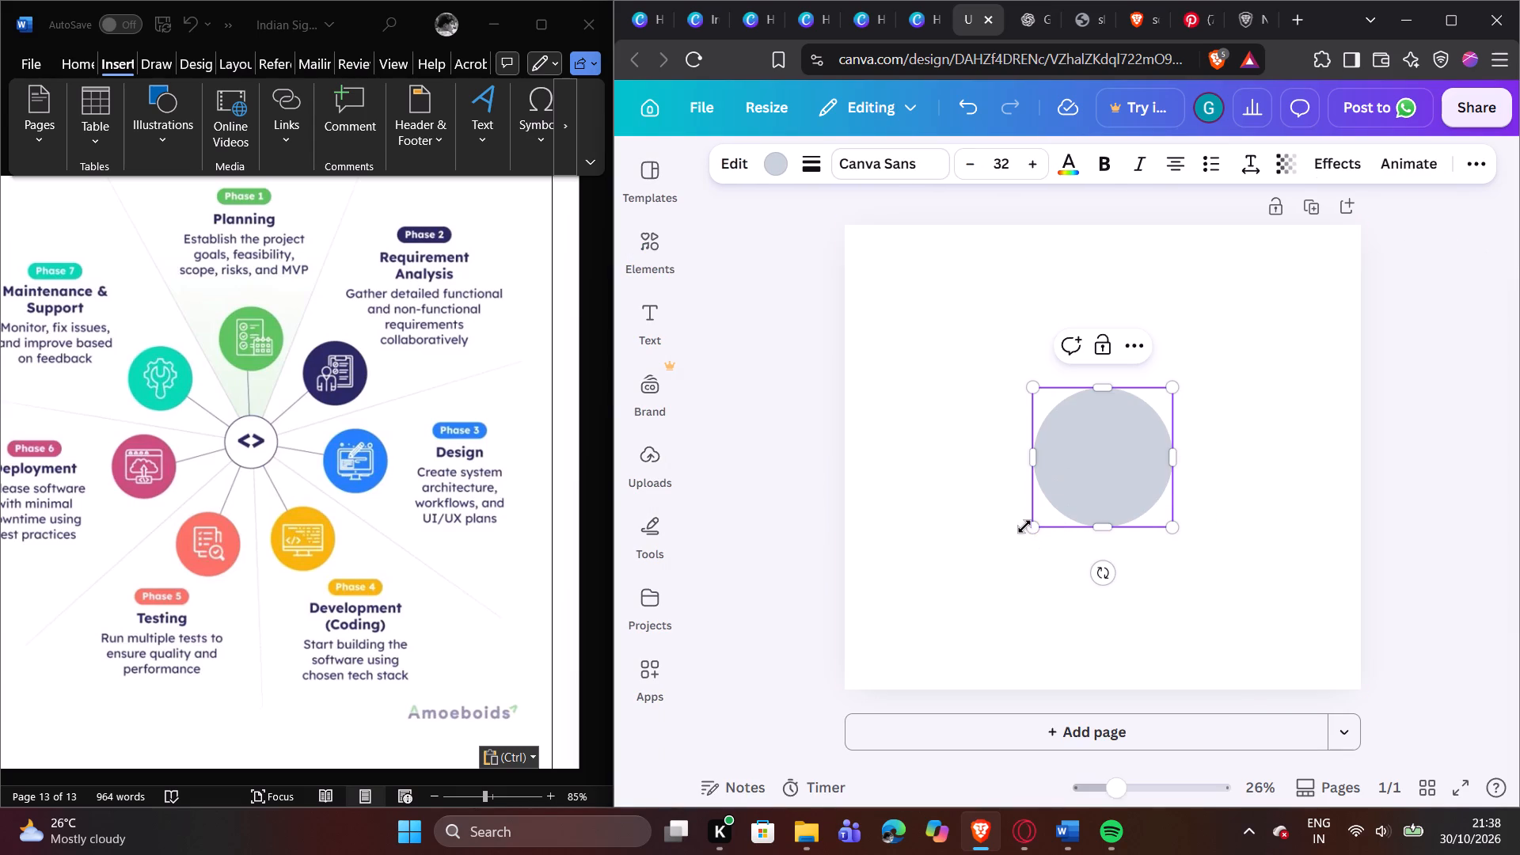
{"action": "left_click_drag", "start_coordinate": [1024, 526], "coordinate": [1090, 444]}
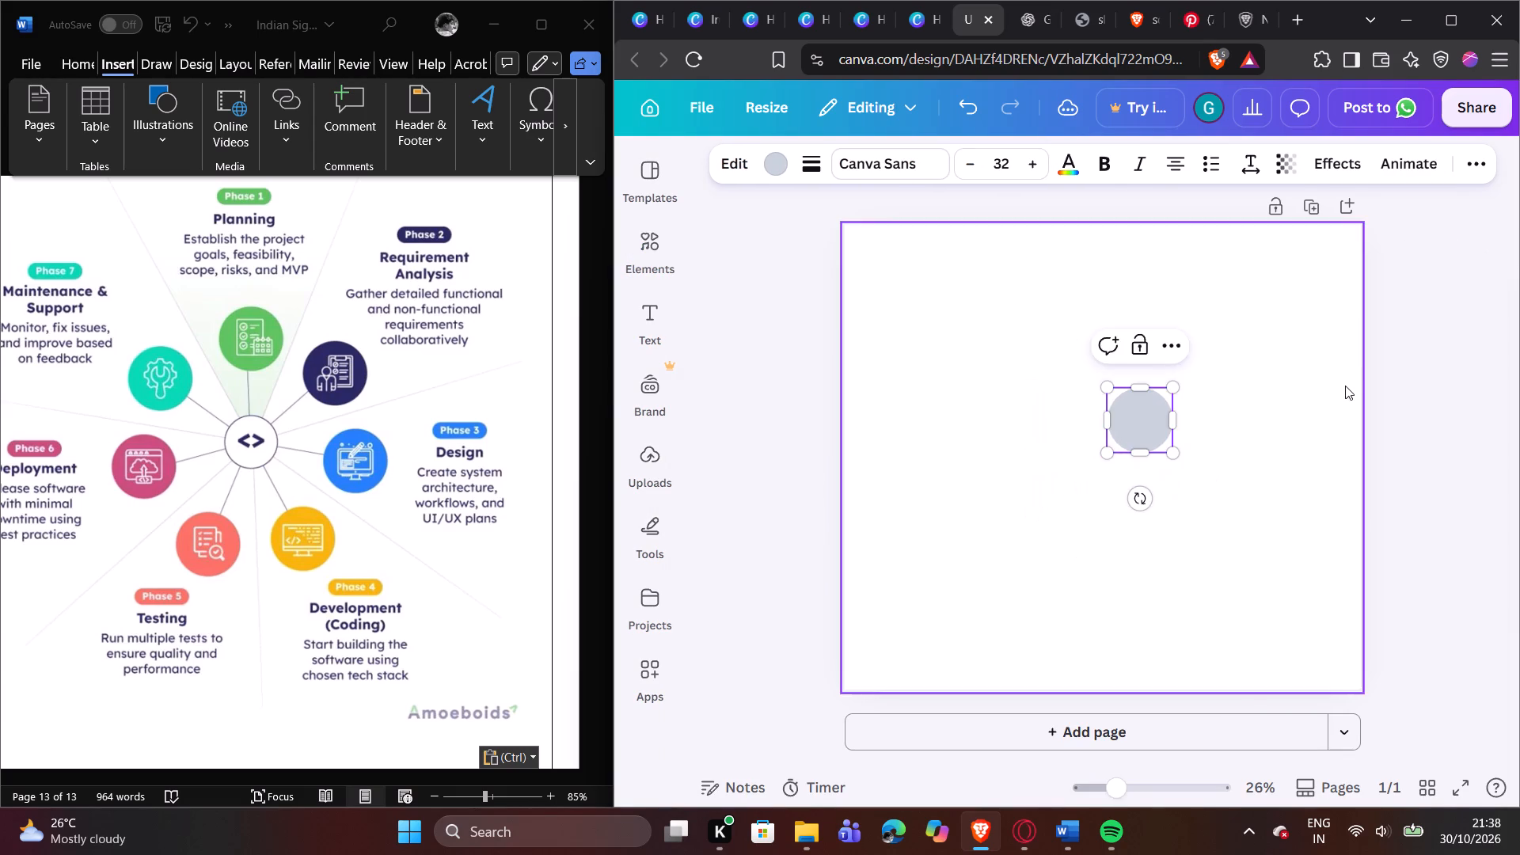
{"action": "left_click_drag", "start_coordinate": [1343, 386], "coordinate": [1336, 389]}
{"action": "left_click_drag", "start_coordinate": [1150, 416], "coordinate": [1111, 456]}
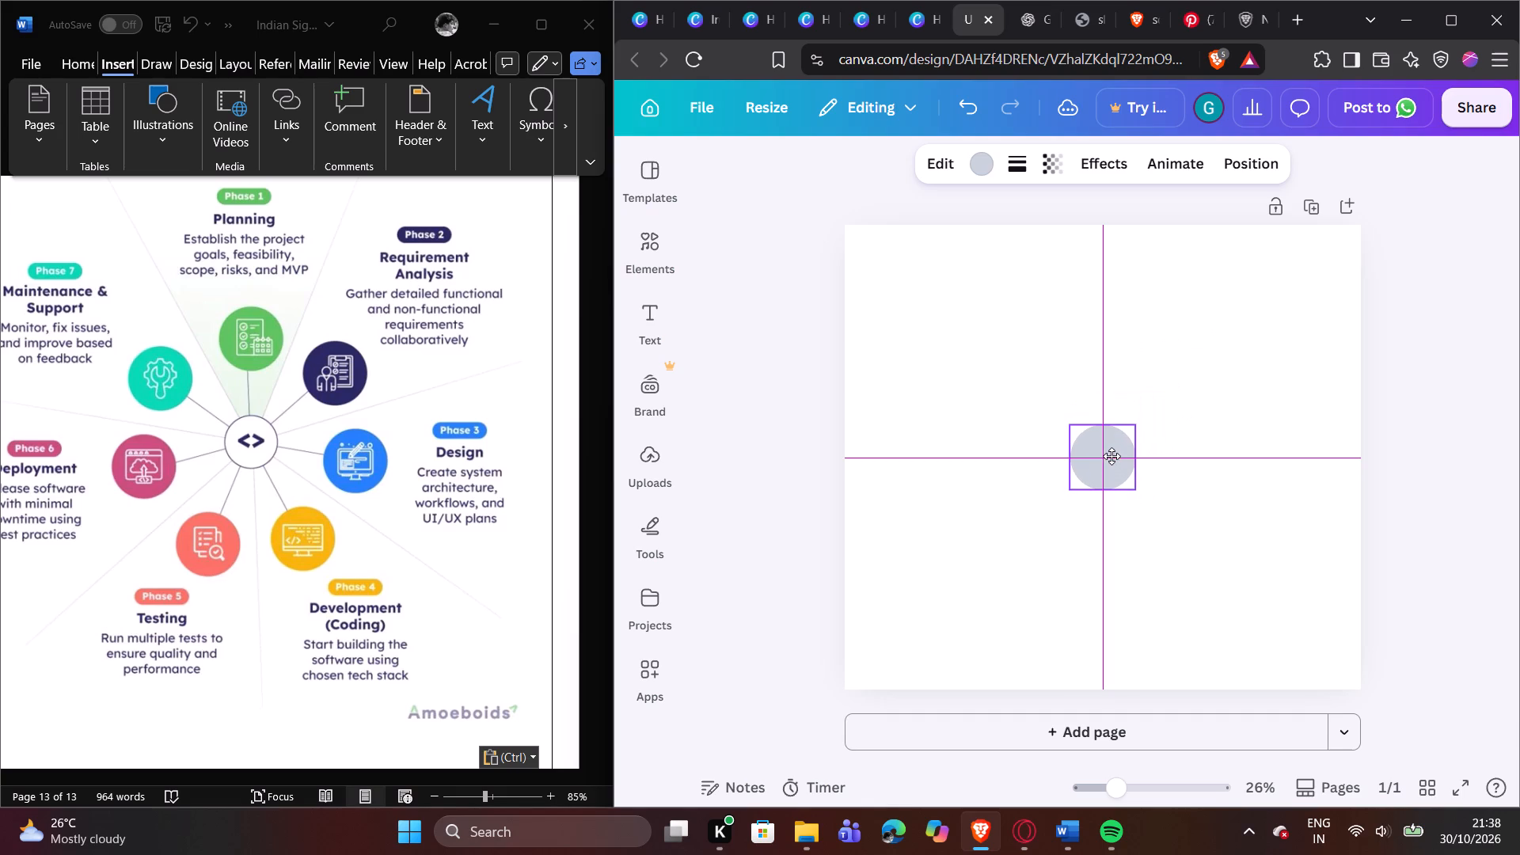
{"action": "left_click_drag", "start_coordinate": [1111, 456], "coordinate": [1110, 448]}
{"action": "left_click", "coordinate": [1186, 448]}
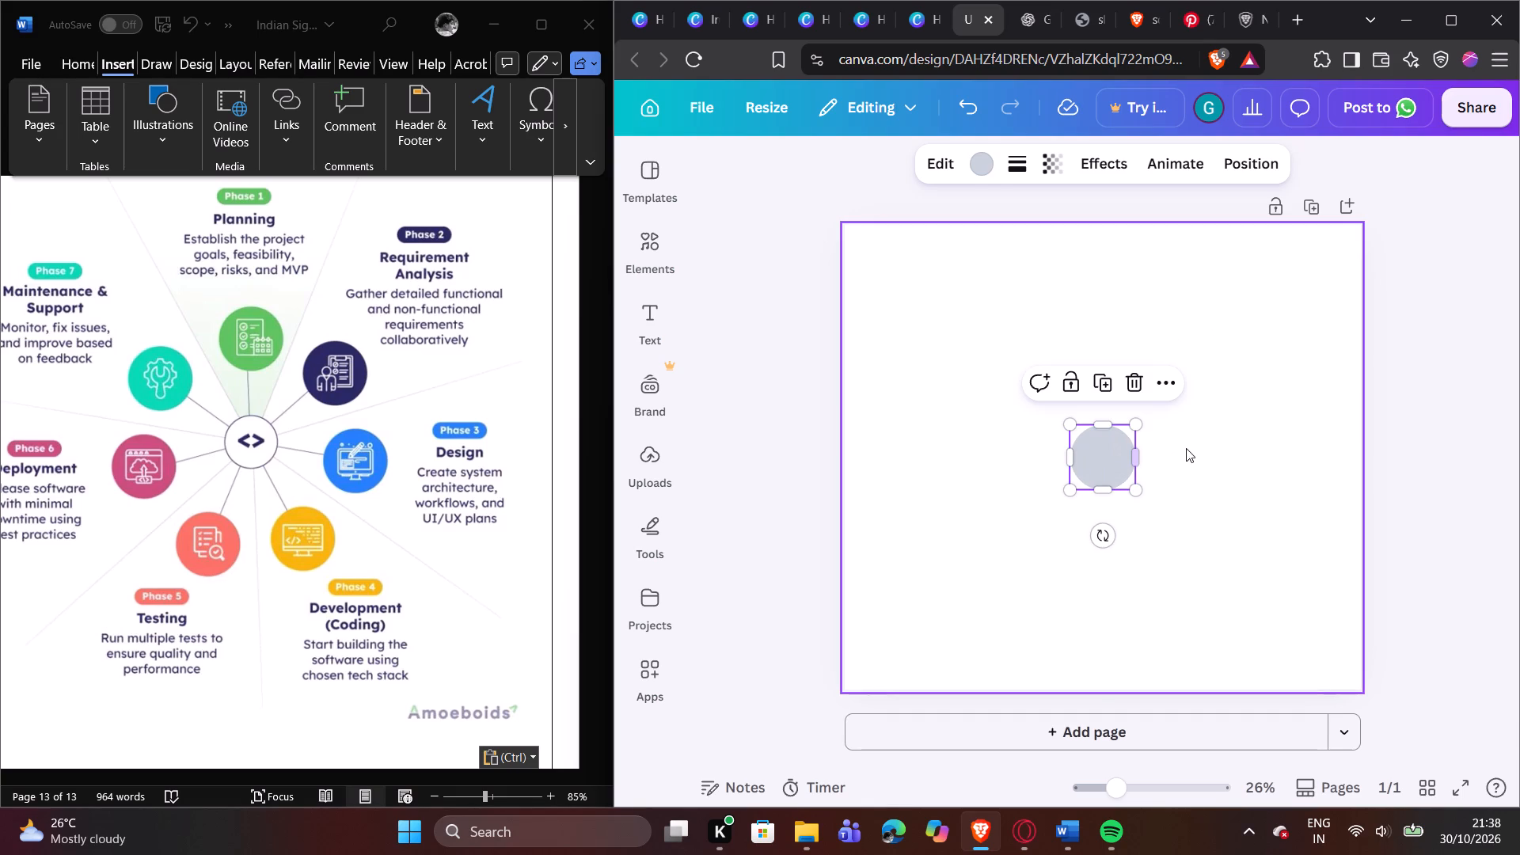
{"action": "left_click", "coordinate": [1090, 449]}
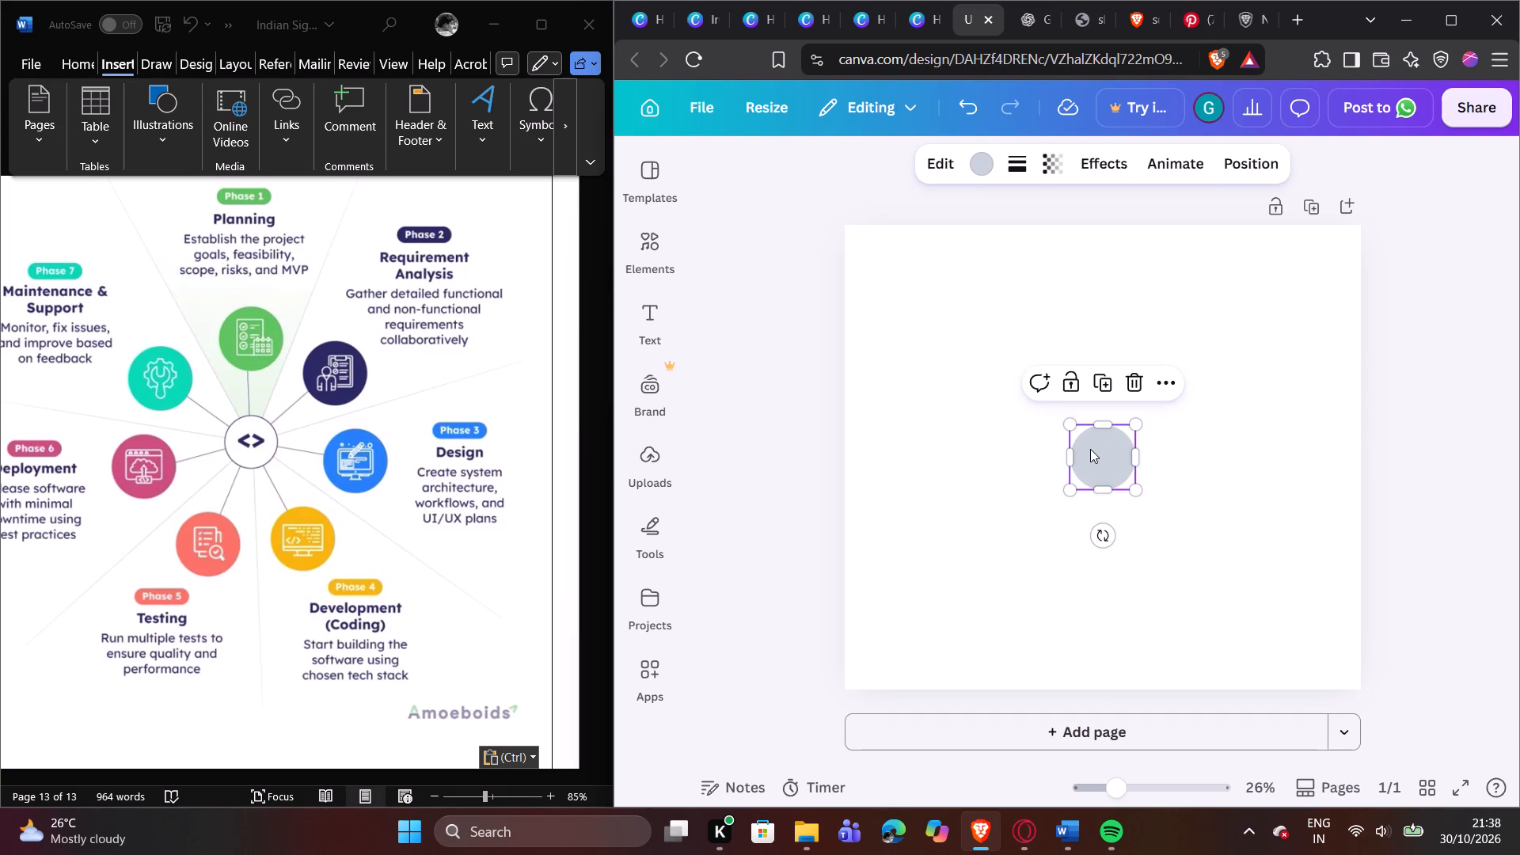
Give the central circle a solid black outline with a stroke weight of 4.
{"action": "left_click", "coordinate": [1014, 169]}
{"action": "left_click", "coordinate": [956, 228]}
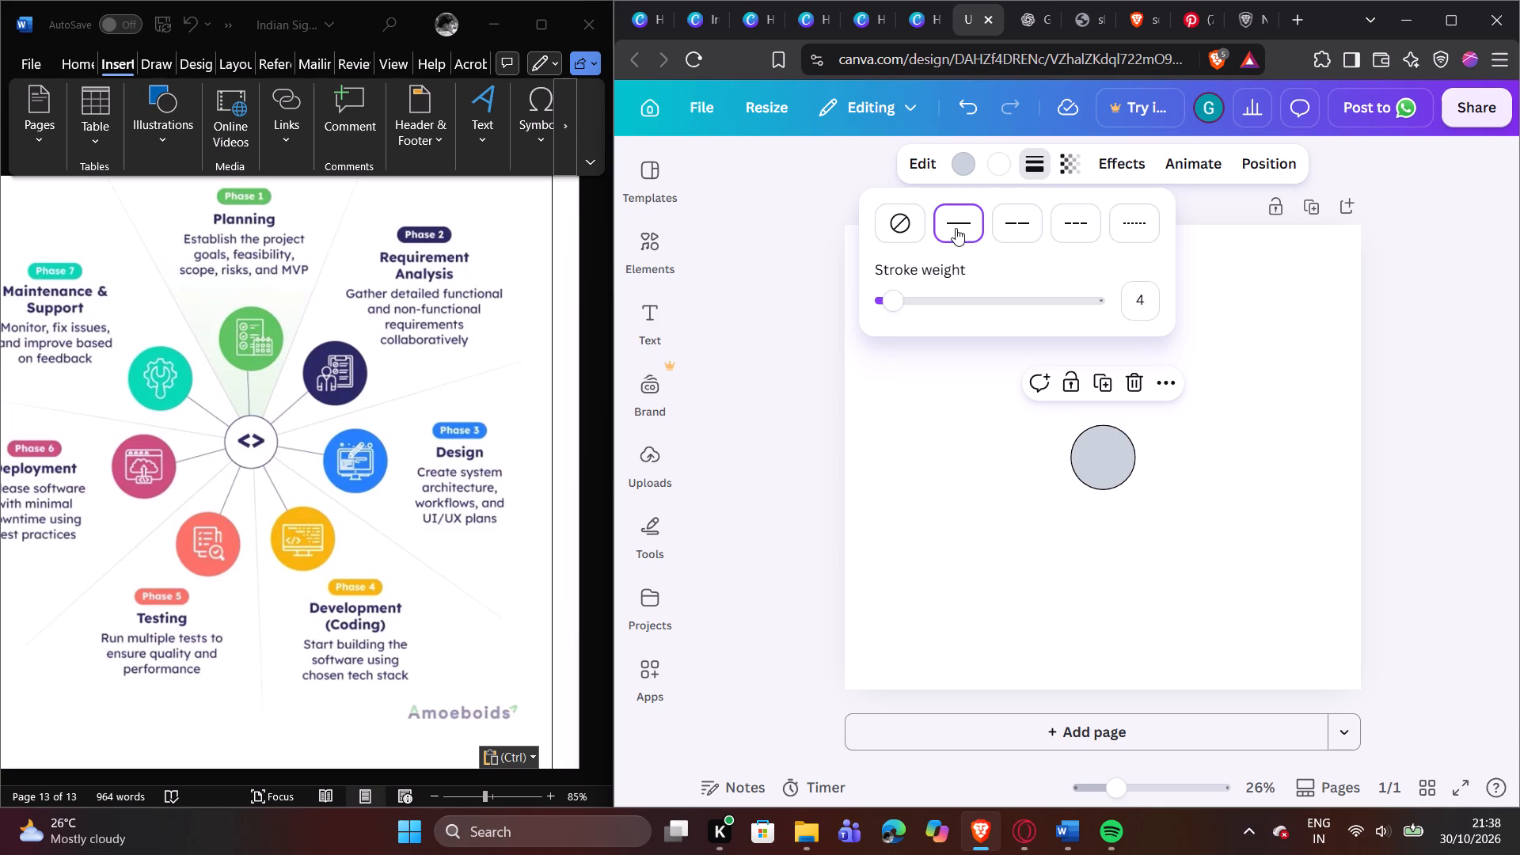
{"action": "left_click", "coordinate": [1213, 381]}
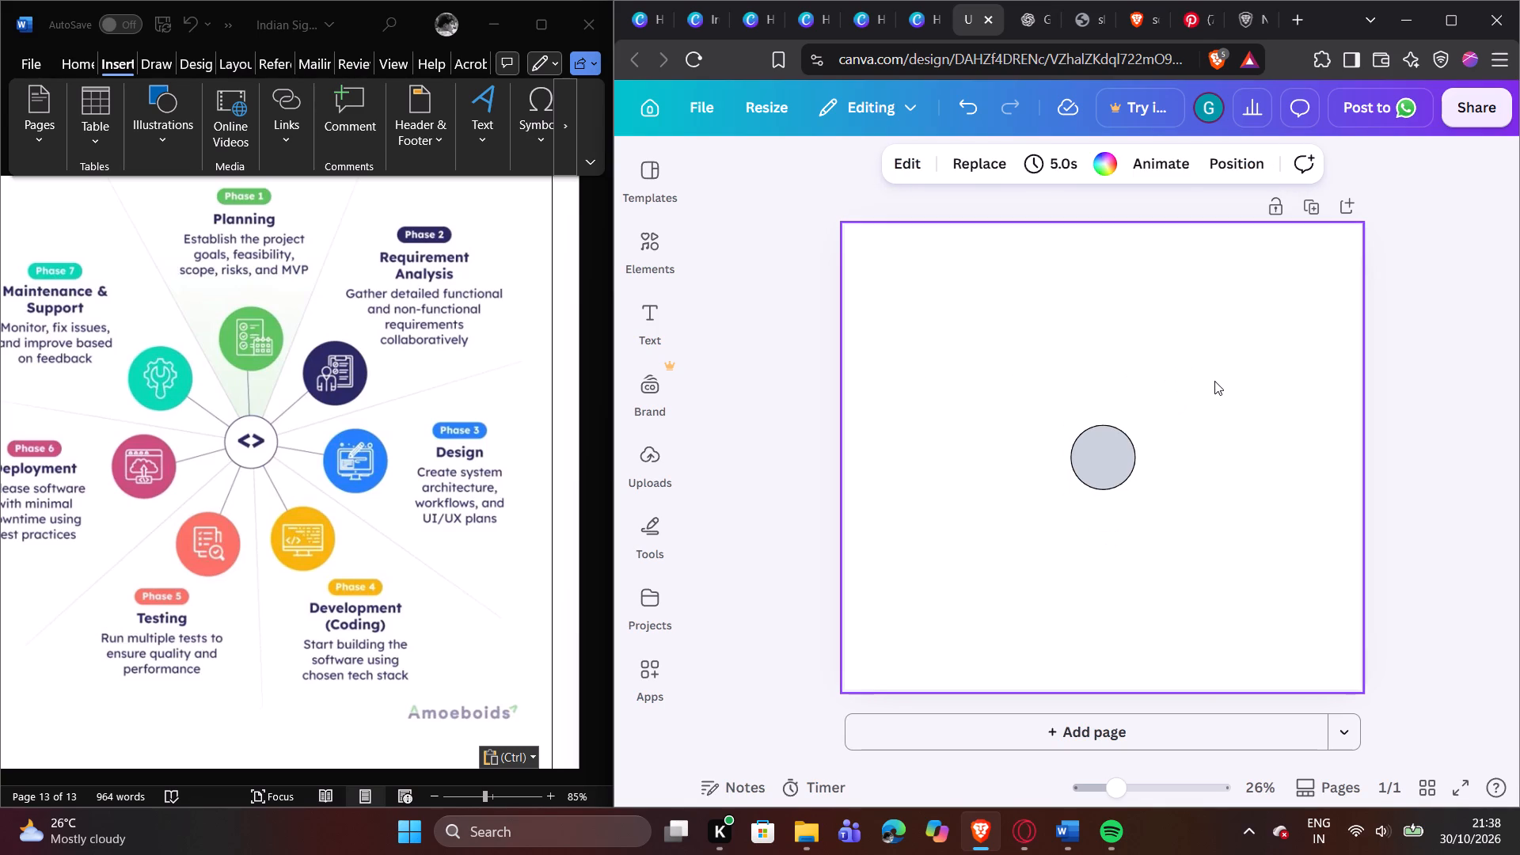
Shrink the central circle to about 193 by 193 and move it back to the page centre.
{"action": "left_click", "coordinate": [1115, 444]}
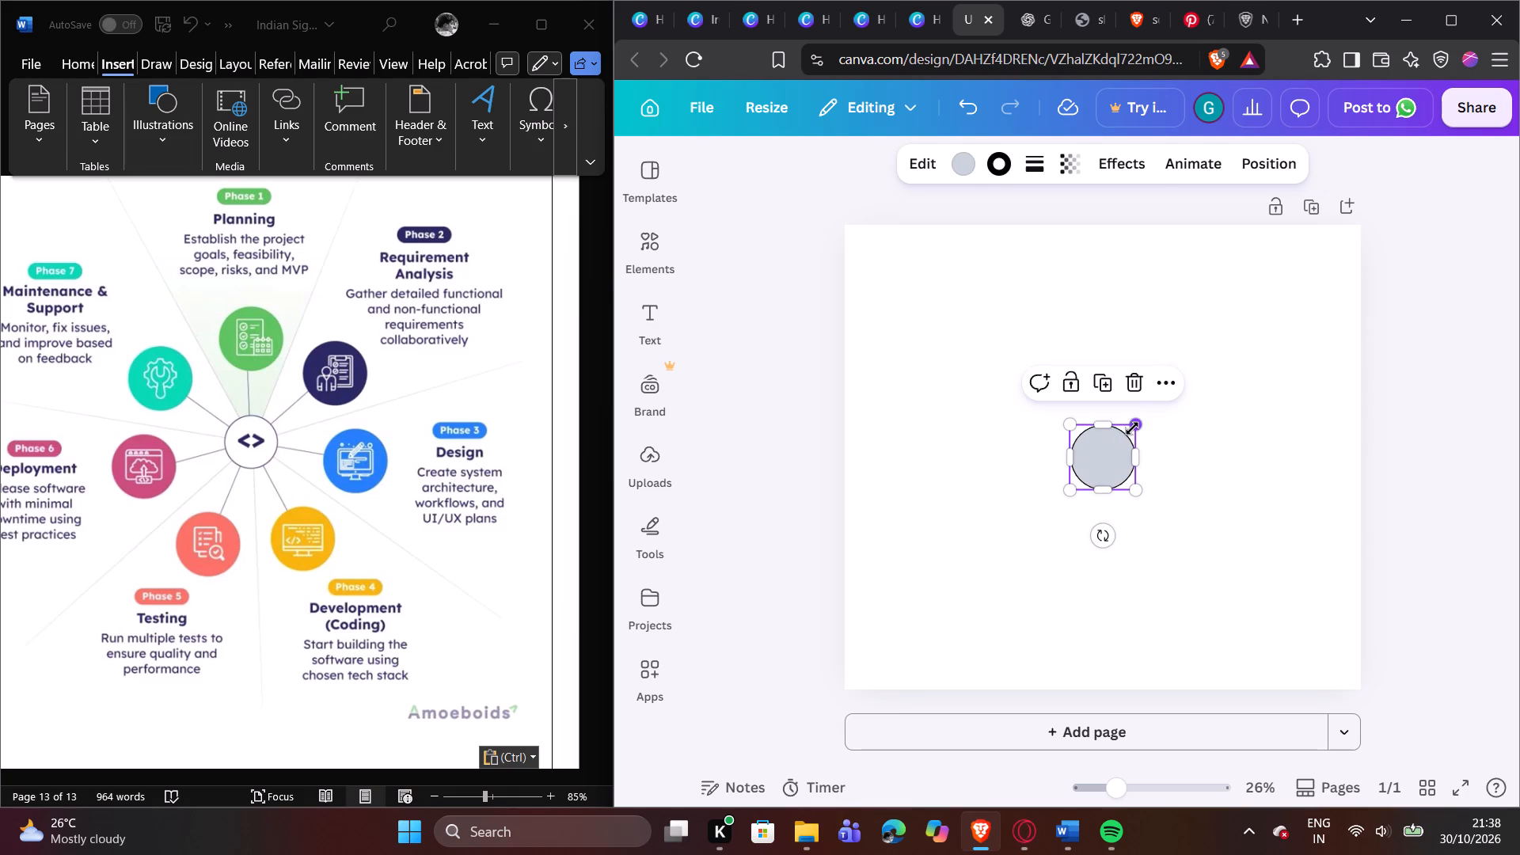
{"action": "left_click_drag", "start_coordinate": [1132, 428], "coordinate": [1115, 443]}
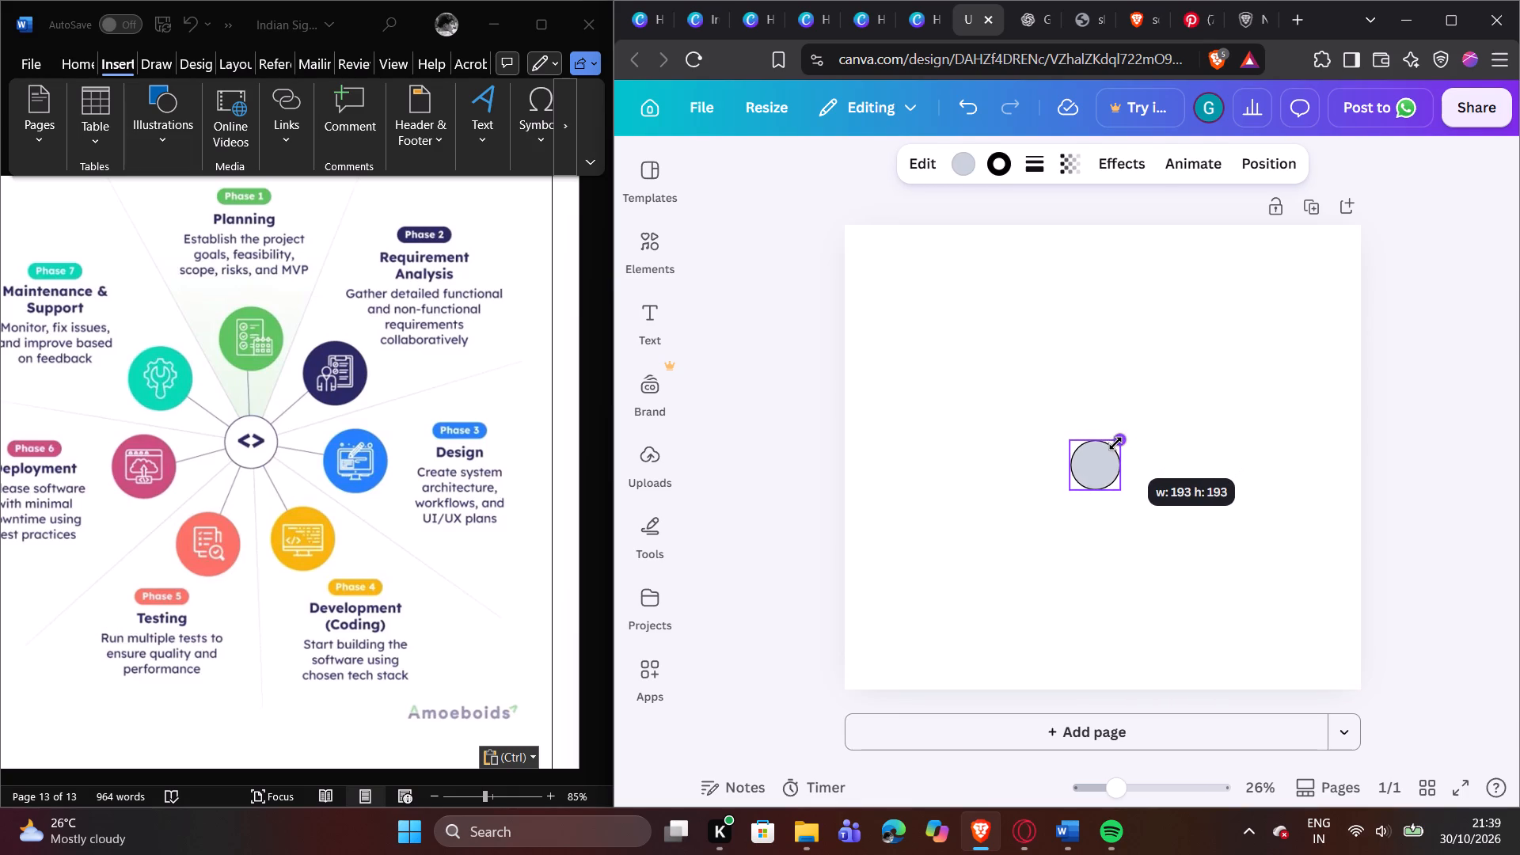
{"action": "left_click_drag", "start_coordinate": [1115, 443], "coordinate": [1115, 444]}
{"action": "left_click", "coordinate": [1150, 456]}
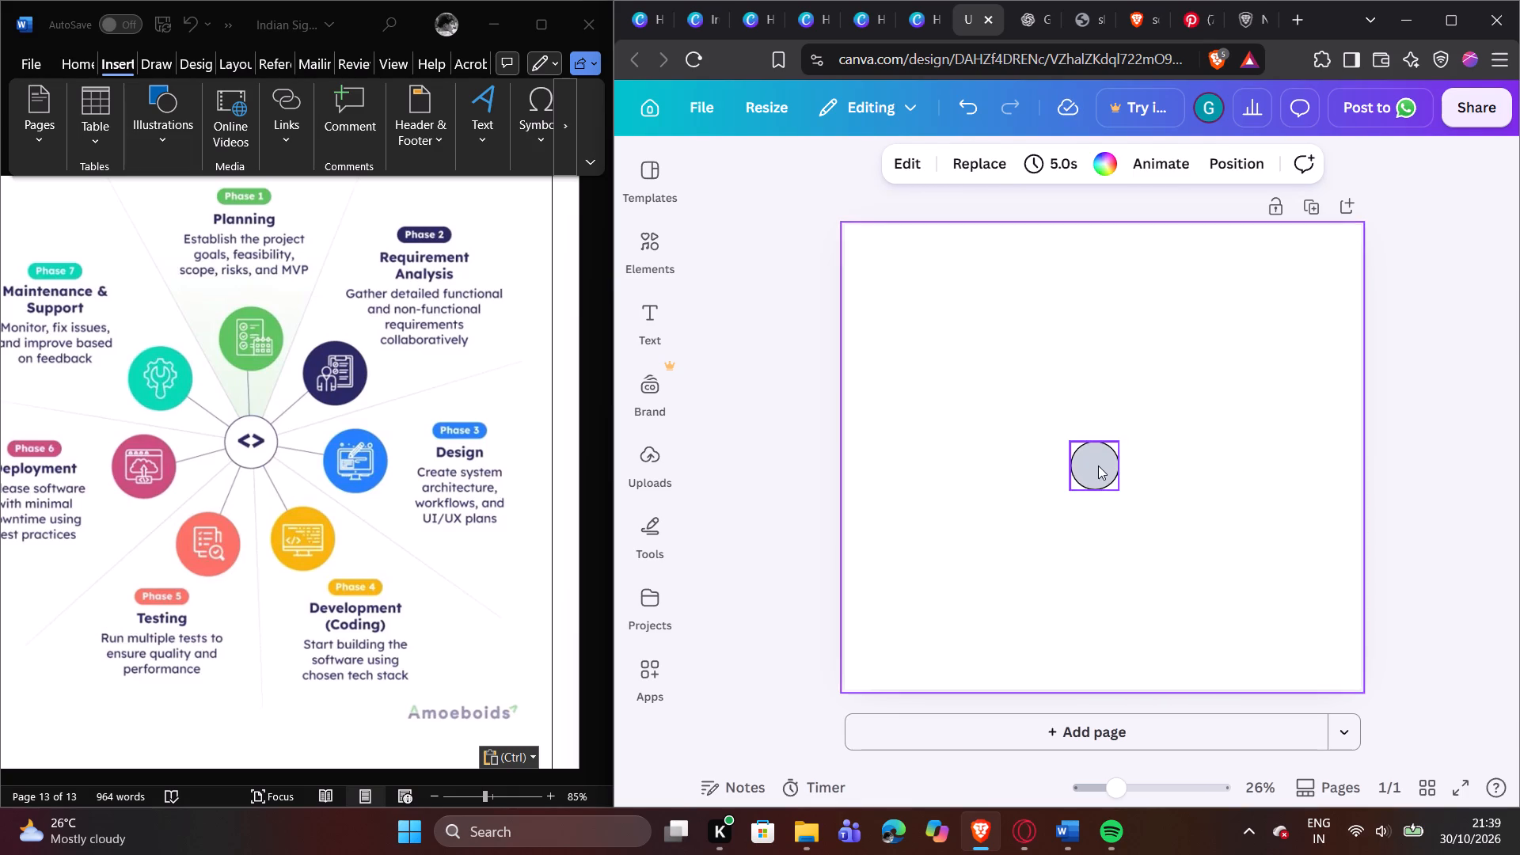
{"action": "left_click_drag", "start_coordinate": [1098, 465], "coordinate": [1109, 461]}
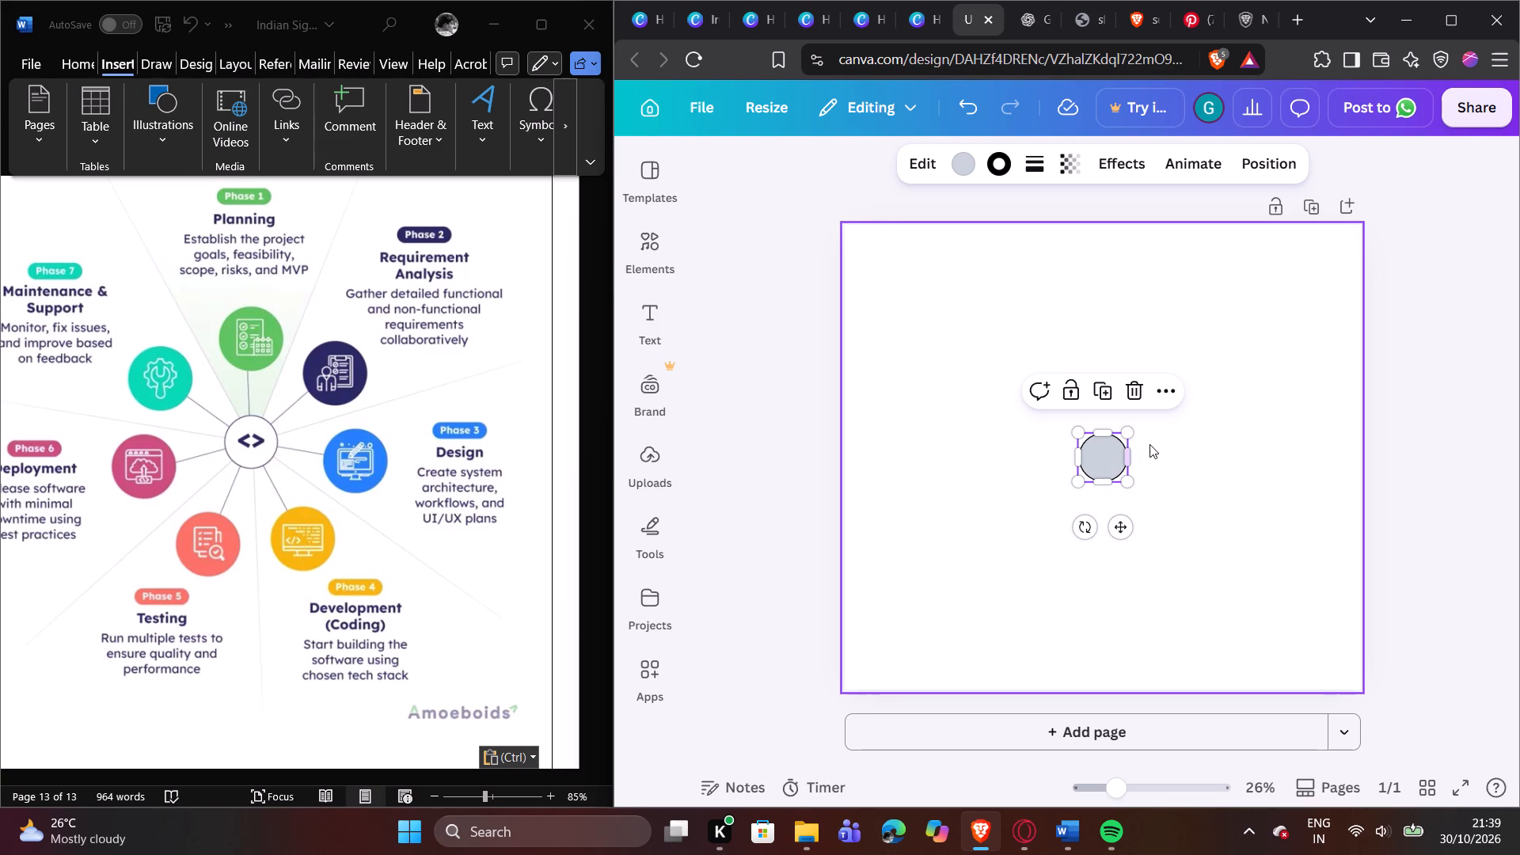
{"action": "left_click", "coordinate": [1149, 444]}
Duplicate the central circle and place the copy directly above it on the page's vertical centreline for Phase 1.
{"action": "left_click", "coordinate": [1102, 446]}
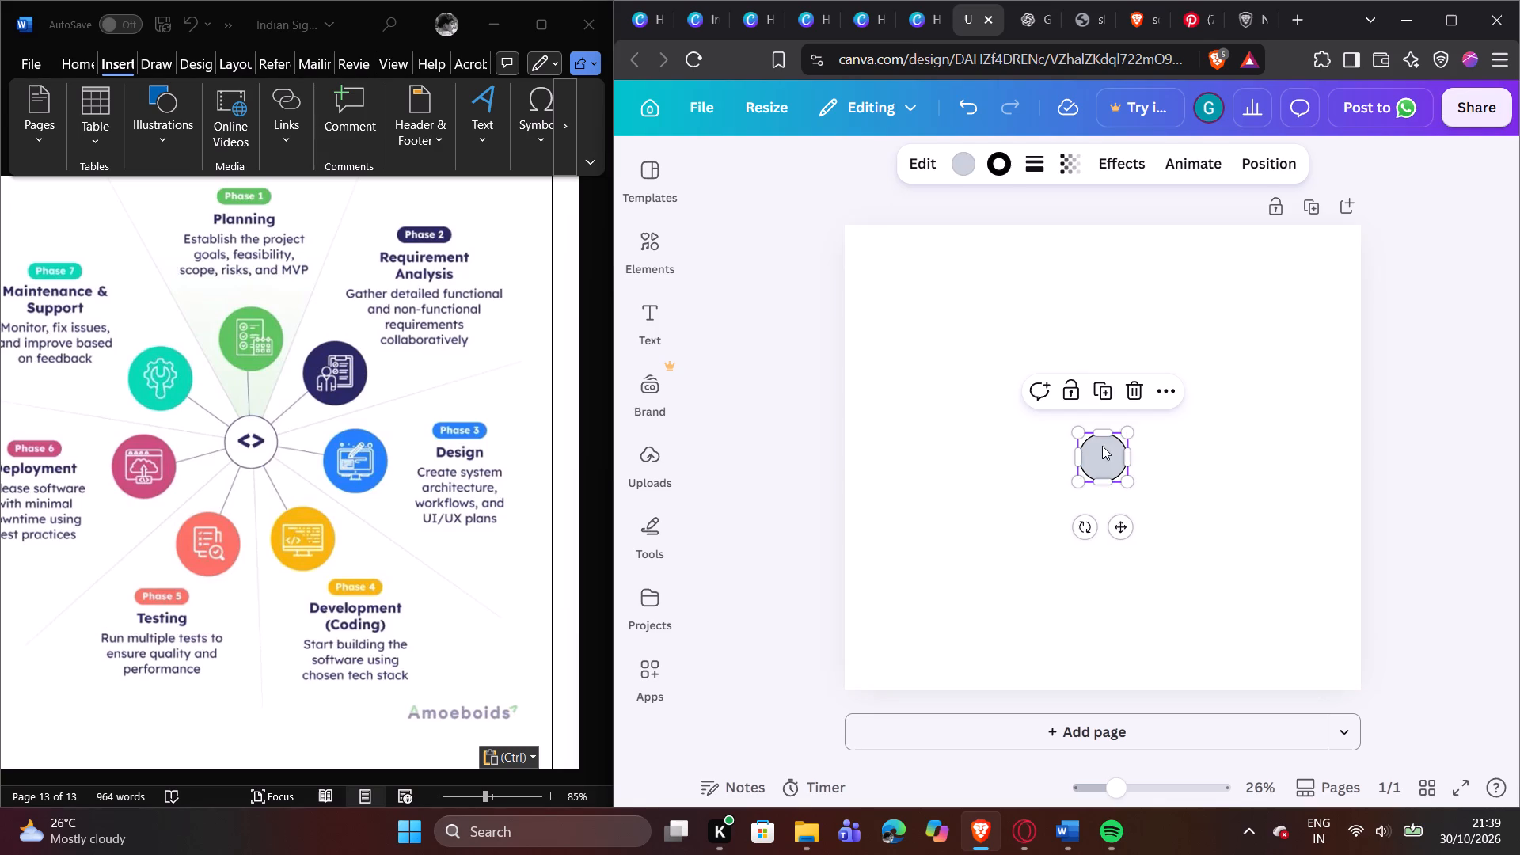
{"action": "left_click", "coordinate": [1103, 384]}
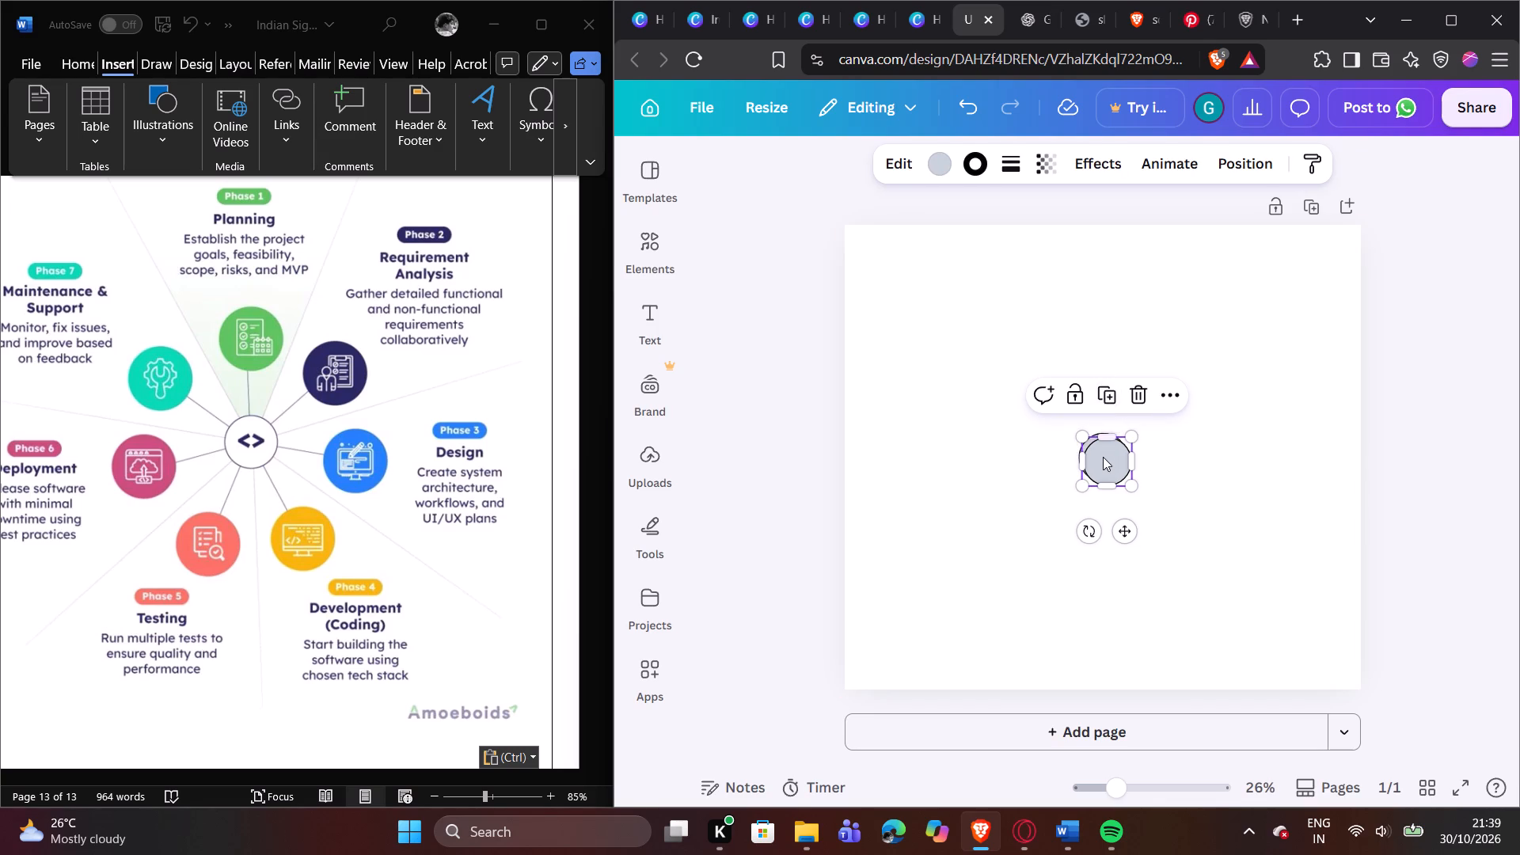
{"action": "left_click_drag", "start_coordinate": [1103, 457], "coordinate": [1097, 362]}
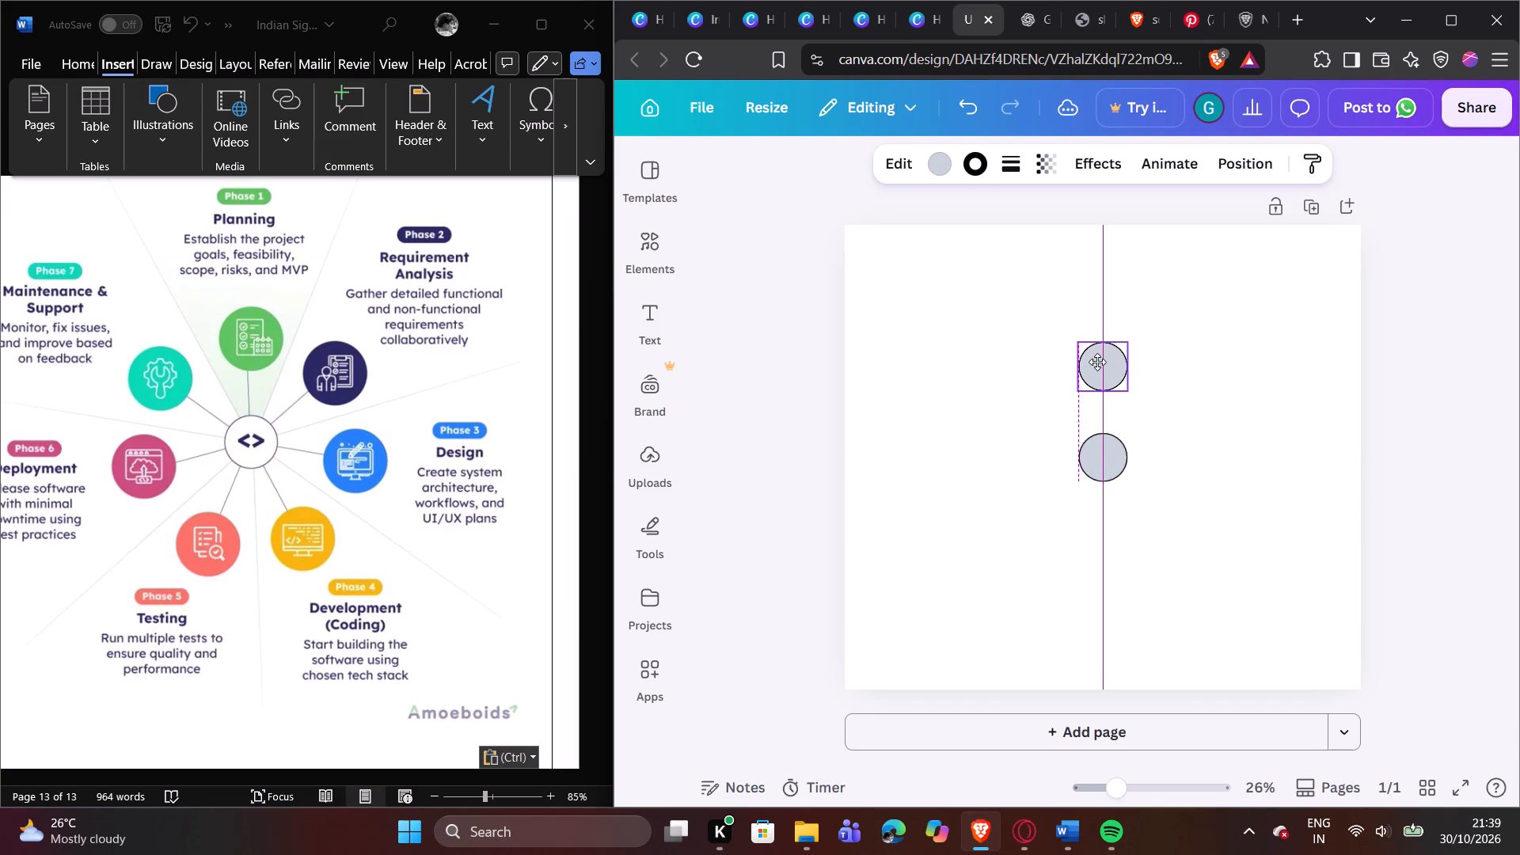
{"action": "left_click_drag", "start_coordinate": [1097, 362], "coordinate": [1098, 362]}
Enlarge the Phase 1 circle slightly beyond the central one, realign it on the vertical centreline and move it slightly higher.
{"action": "left_click_drag", "start_coordinate": [1079, 393], "coordinate": [1078, 393]}
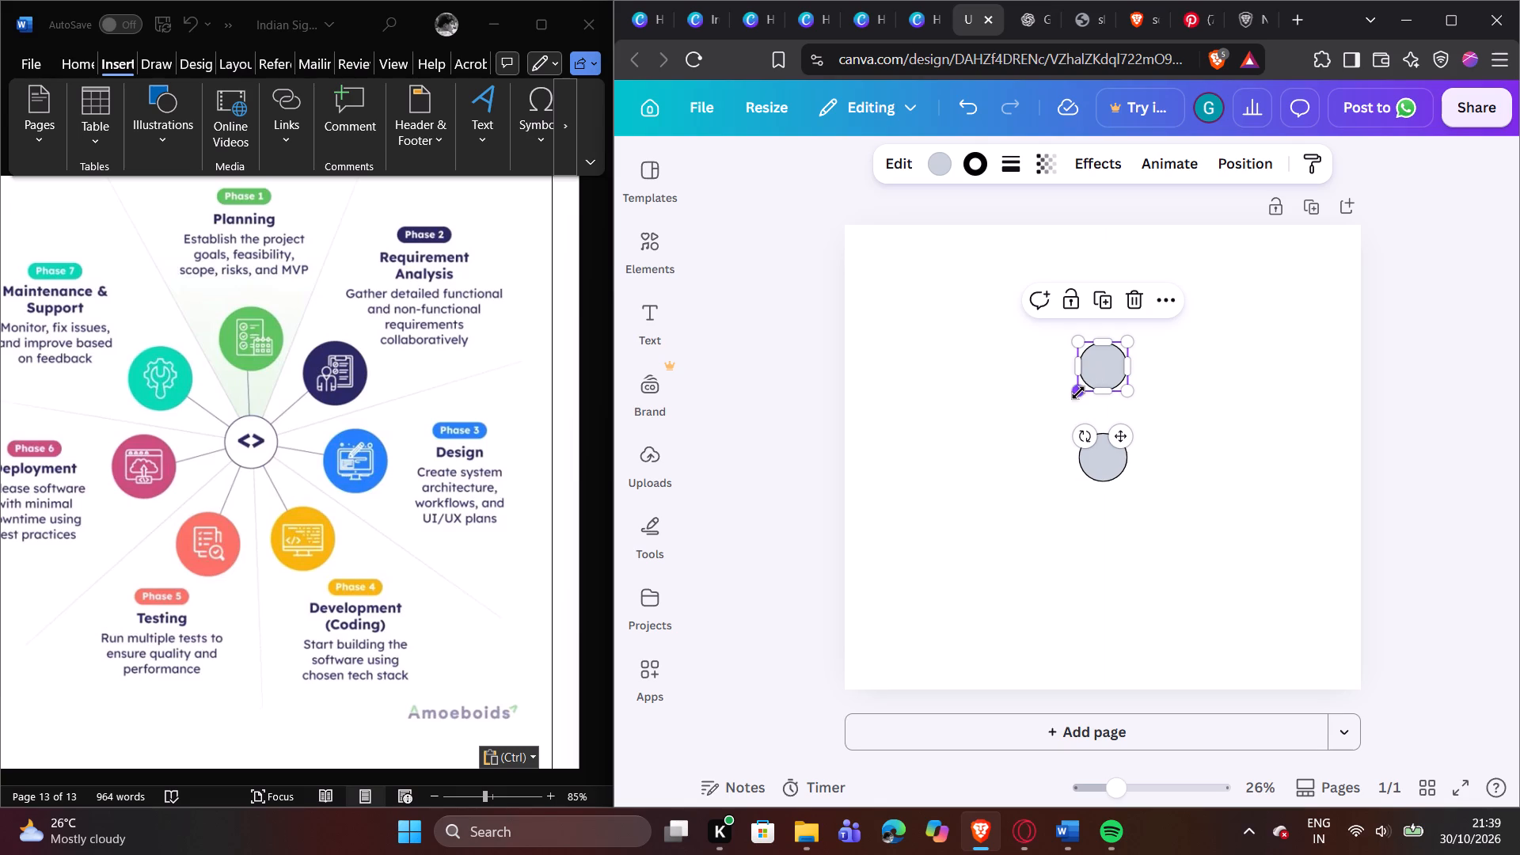
{"action": "left_click_drag", "start_coordinate": [1078, 393], "coordinate": [1069, 402]}
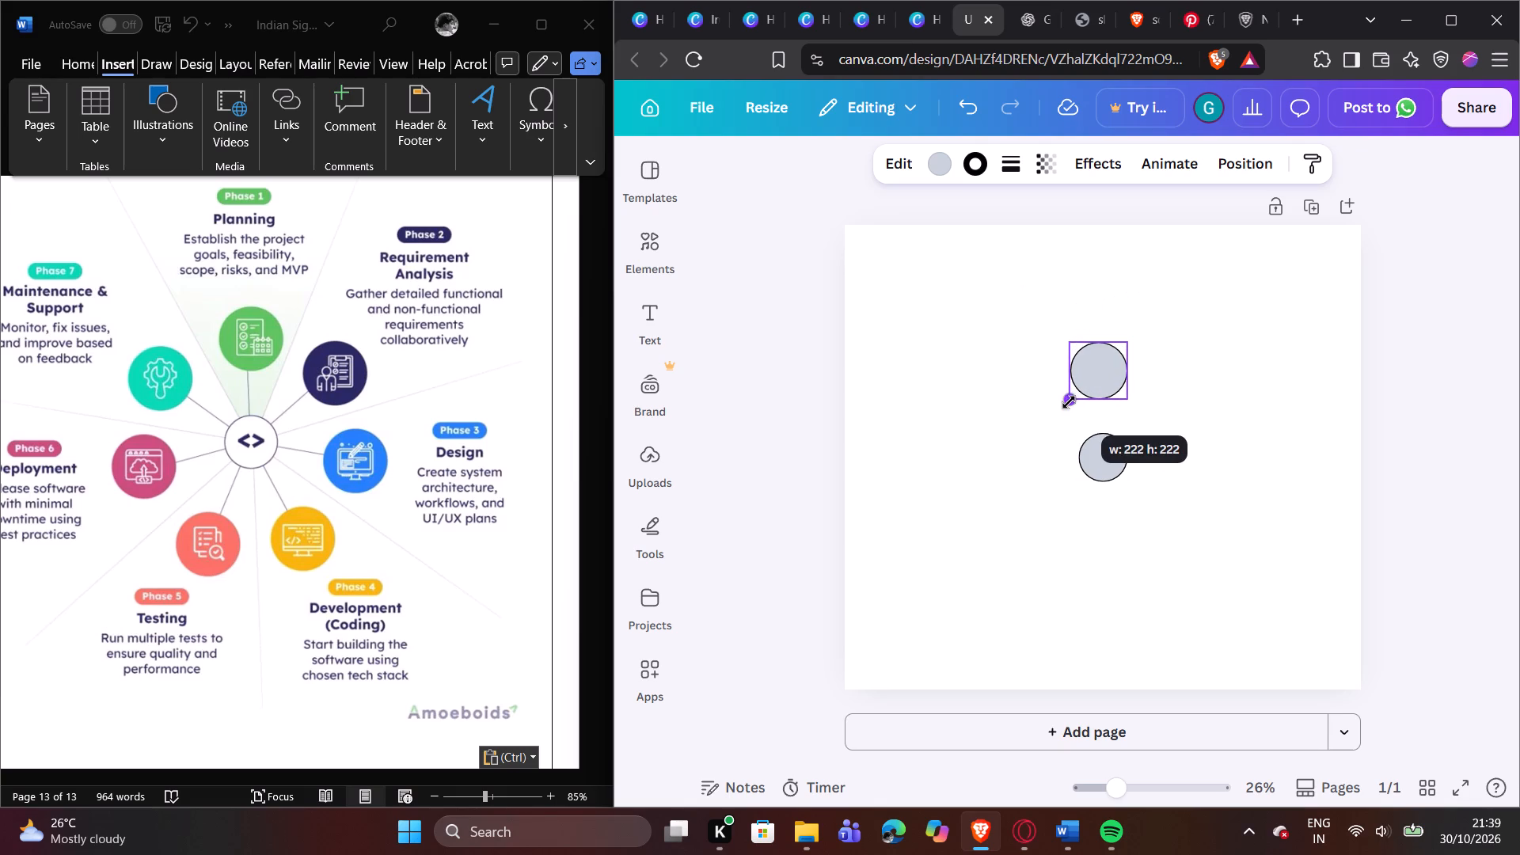
{"action": "left_click_drag", "start_coordinate": [1069, 402], "coordinate": [1065, 402]}
{"action": "left_click", "coordinate": [1153, 415]}
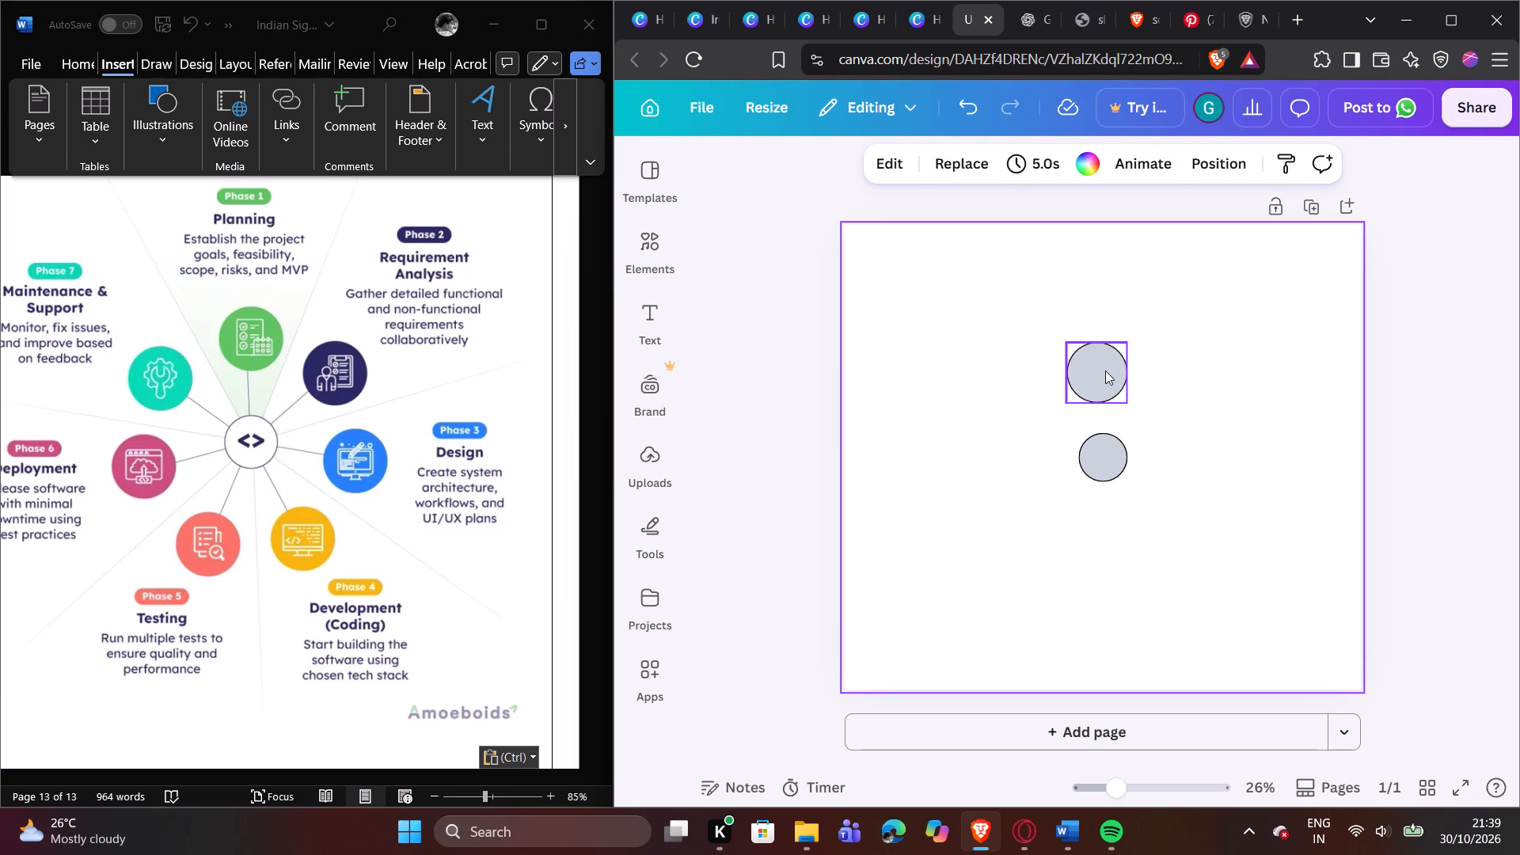
{"action": "left_click", "coordinate": [1115, 371]}
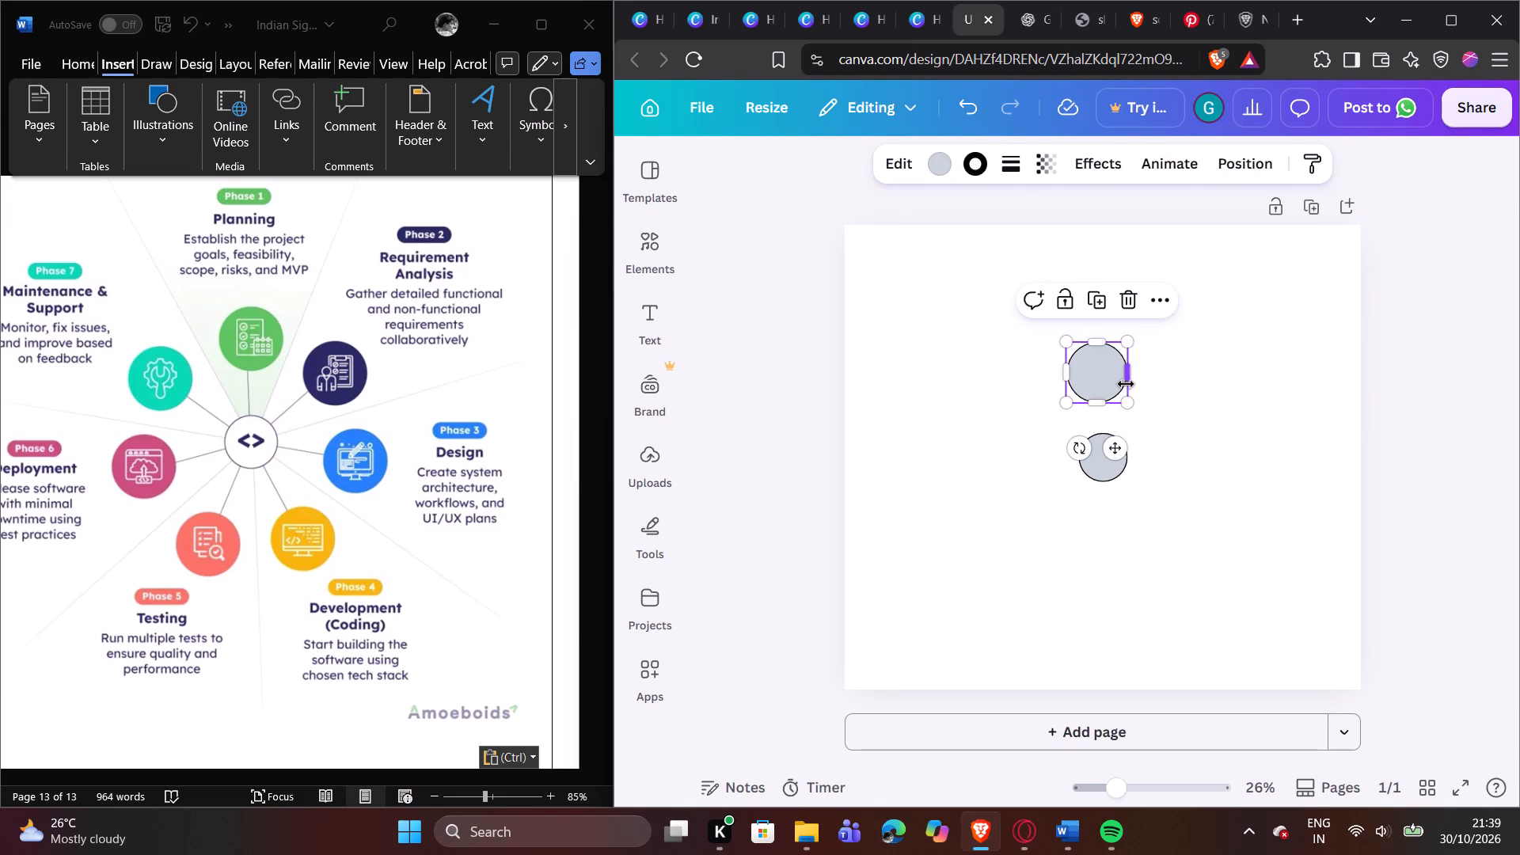
{"action": "left_click_drag", "start_coordinate": [1131, 400], "coordinate": [1139, 401]}
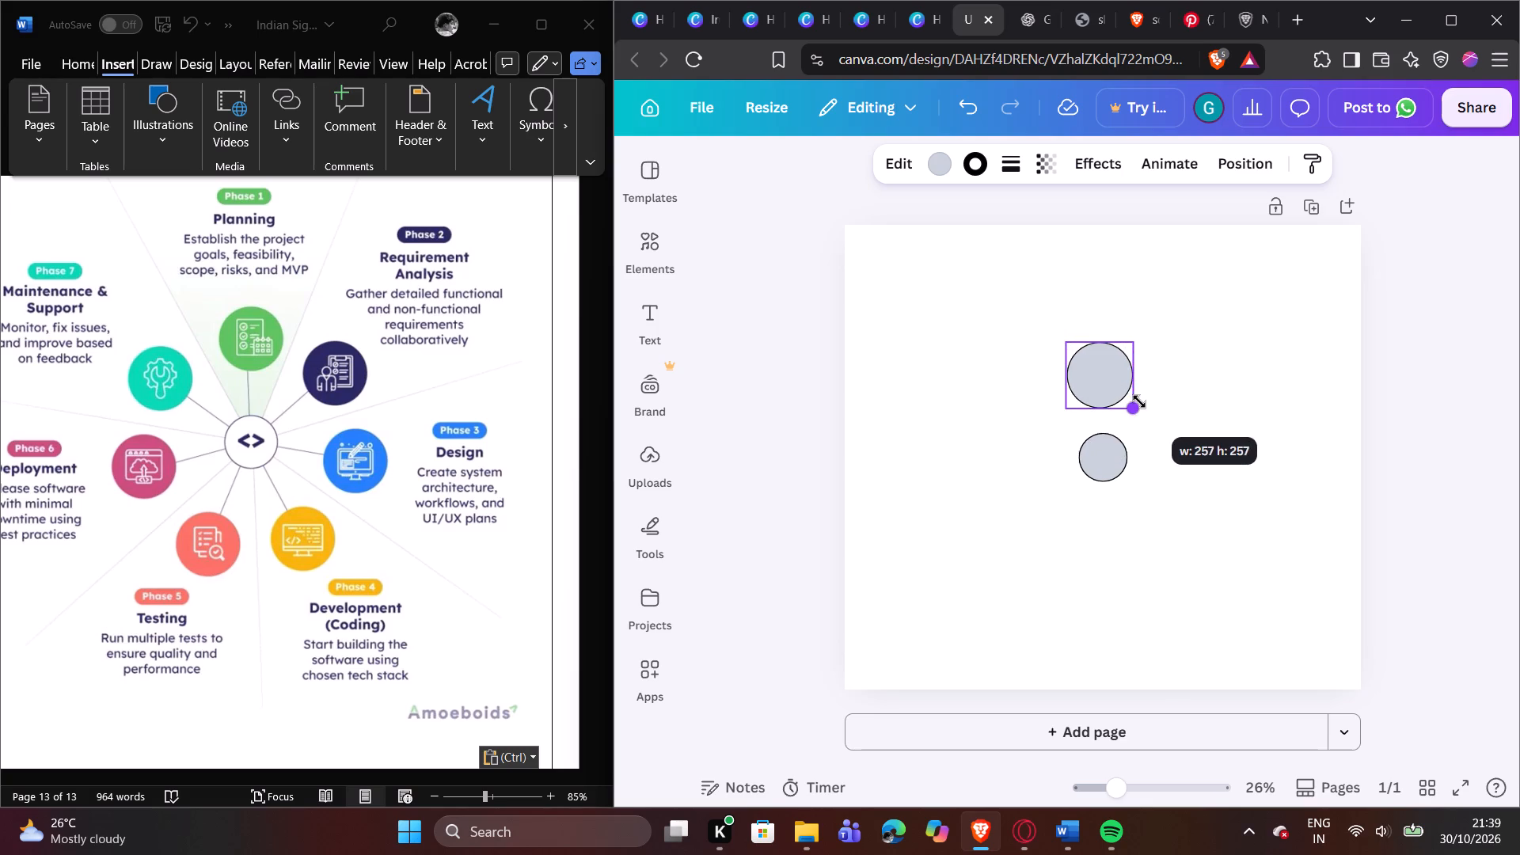
{"action": "left_click_drag", "start_coordinate": [1139, 401], "coordinate": [1138, 400]}
{"action": "left_click", "coordinate": [1150, 397]}
{"action": "left_click", "coordinate": [1098, 371]}
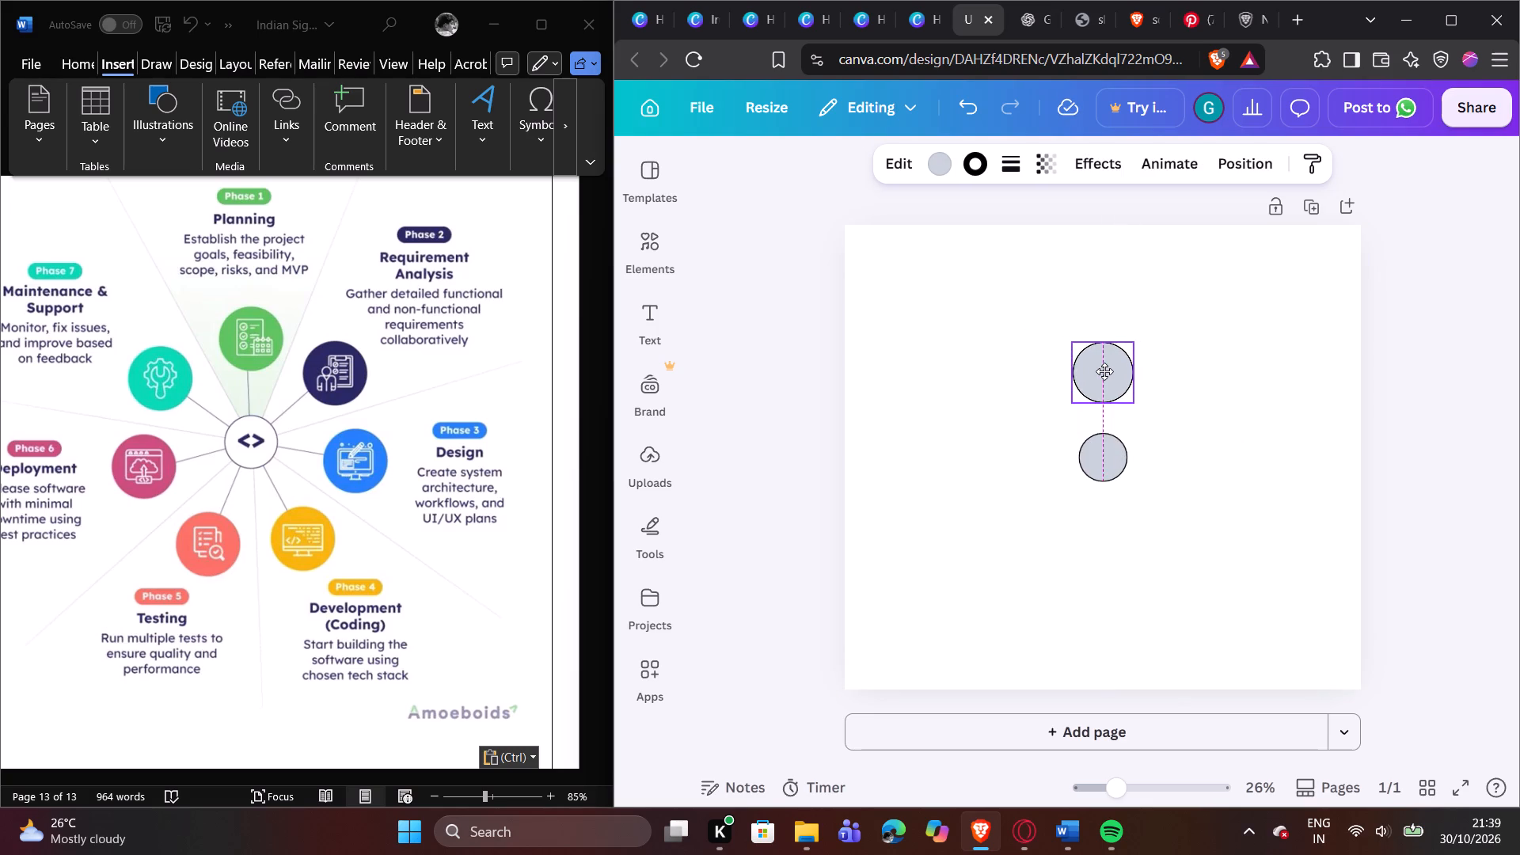
{"action": "left_click", "coordinate": [1103, 370]}
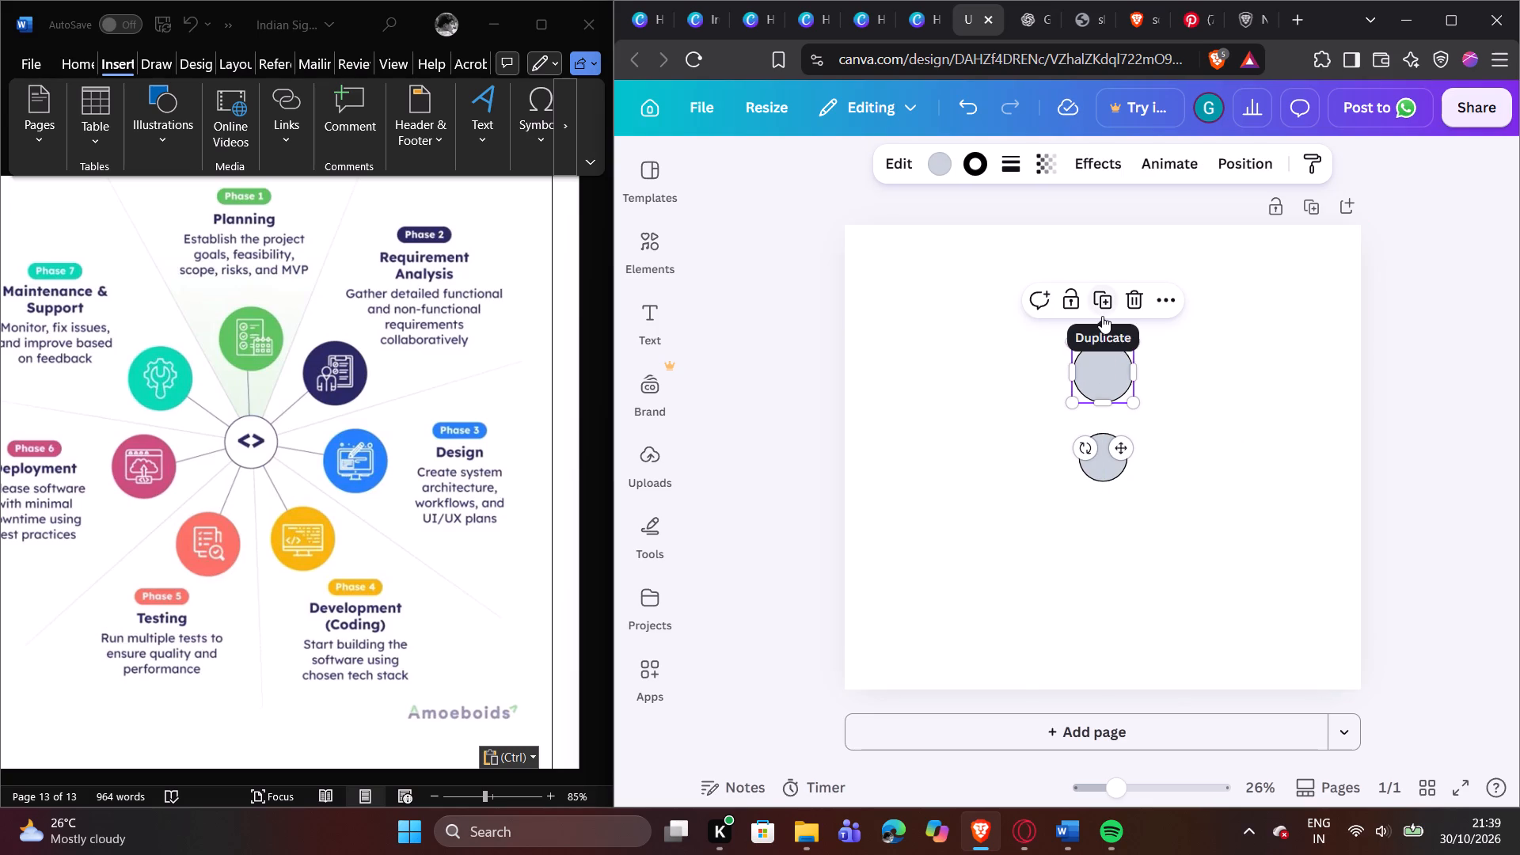
{"action": "left_click", "coordinate": [1165, 393]}
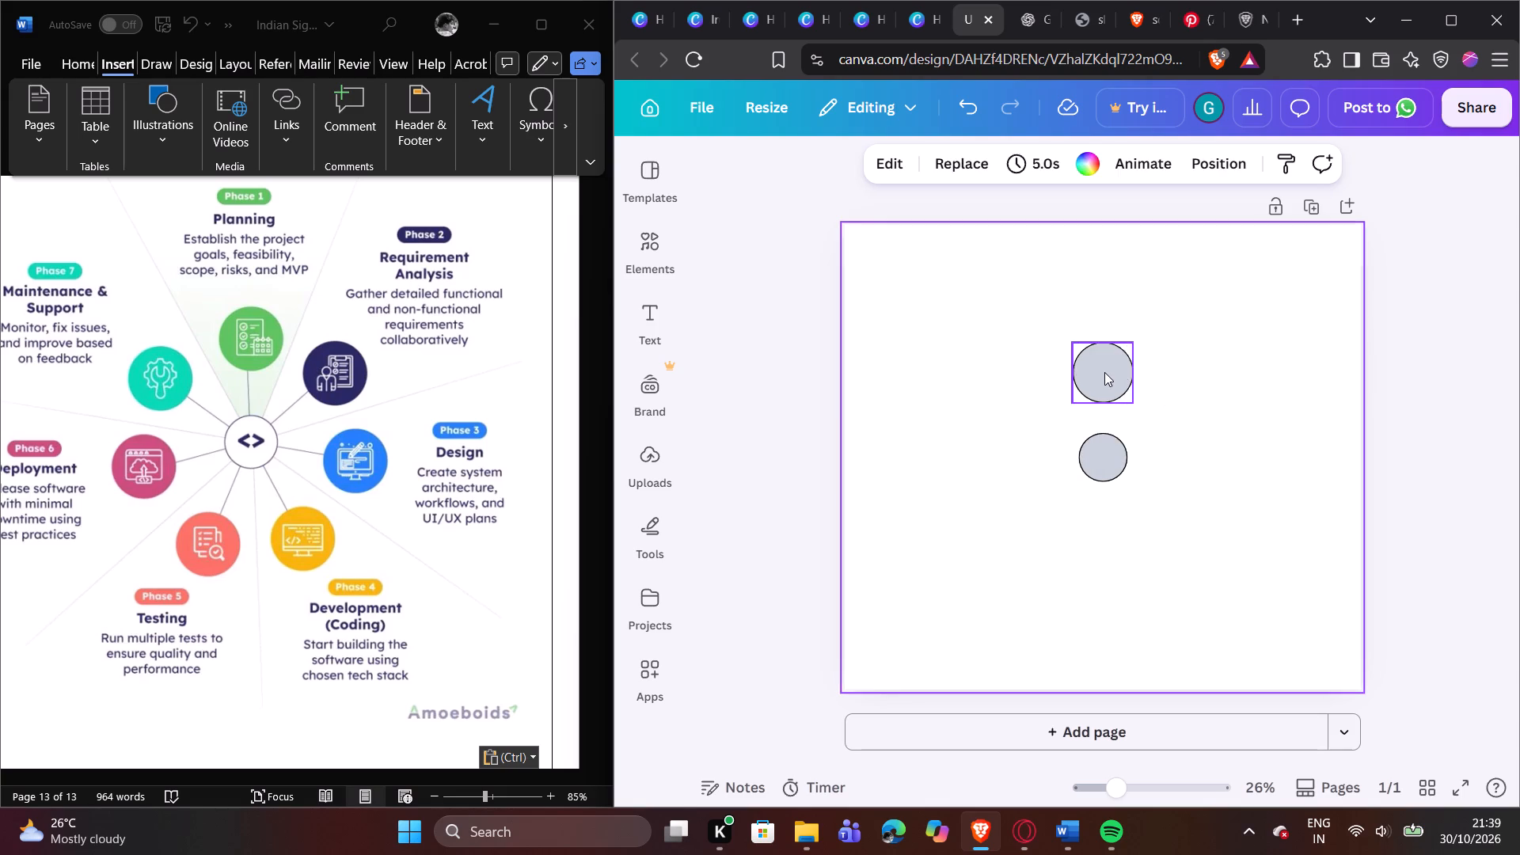
{"action": "left_click_drag", "start_coordinate": [1104, 370], "coordinate": [1104, 363]}
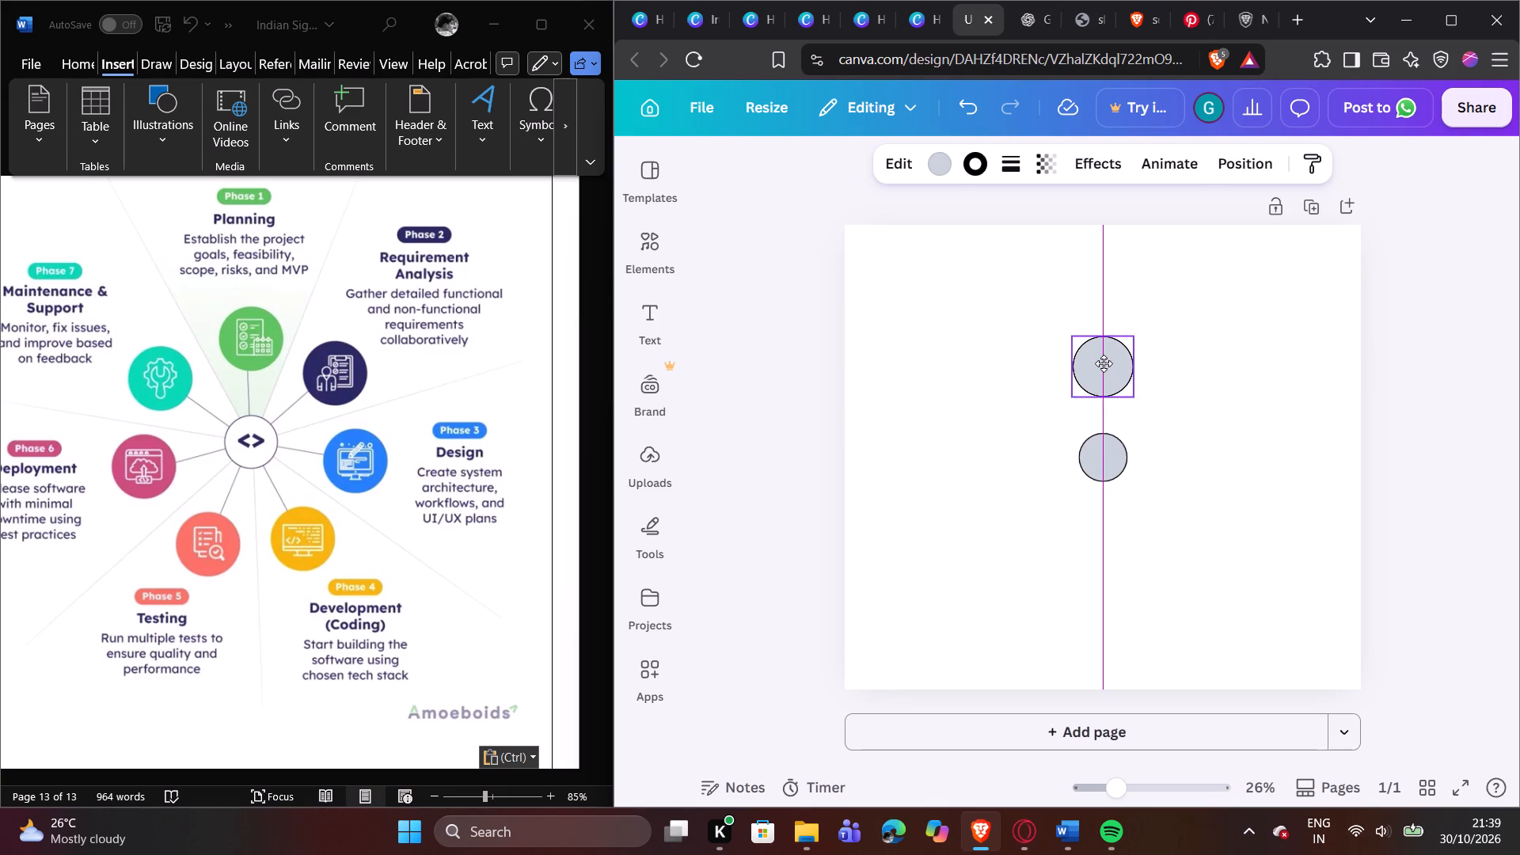
{"action": "left_click_drag", "start_coordinate": [1104, 363], "coordinate": [1105, 359]}
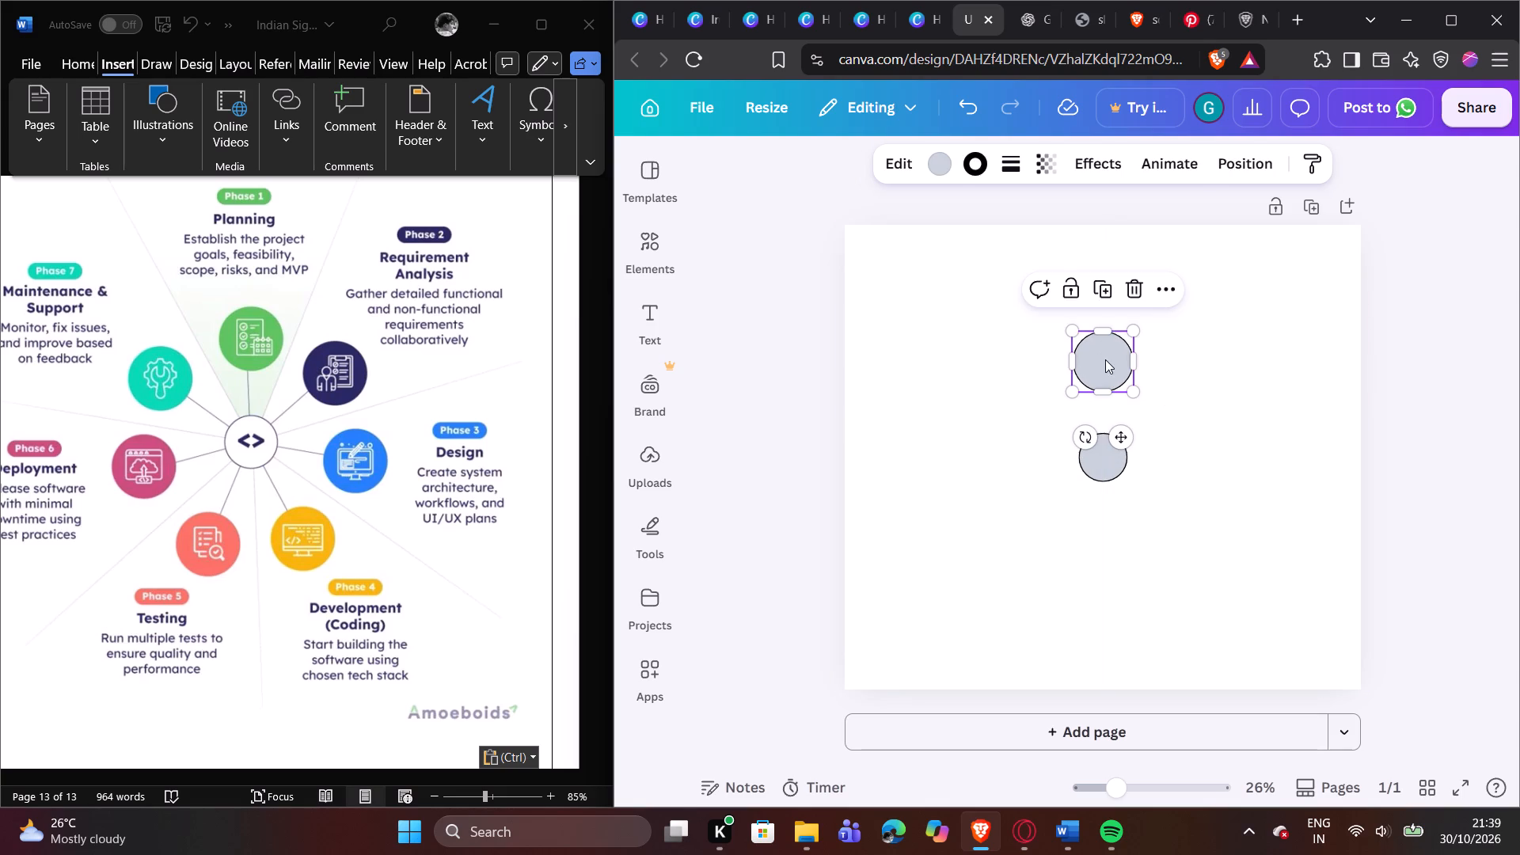
Duplicate the Phase 1 circle and place the copy to the upper right of the central circle for Phase 2.
{"action": "left_click", "coordinate": [1100, 283]}
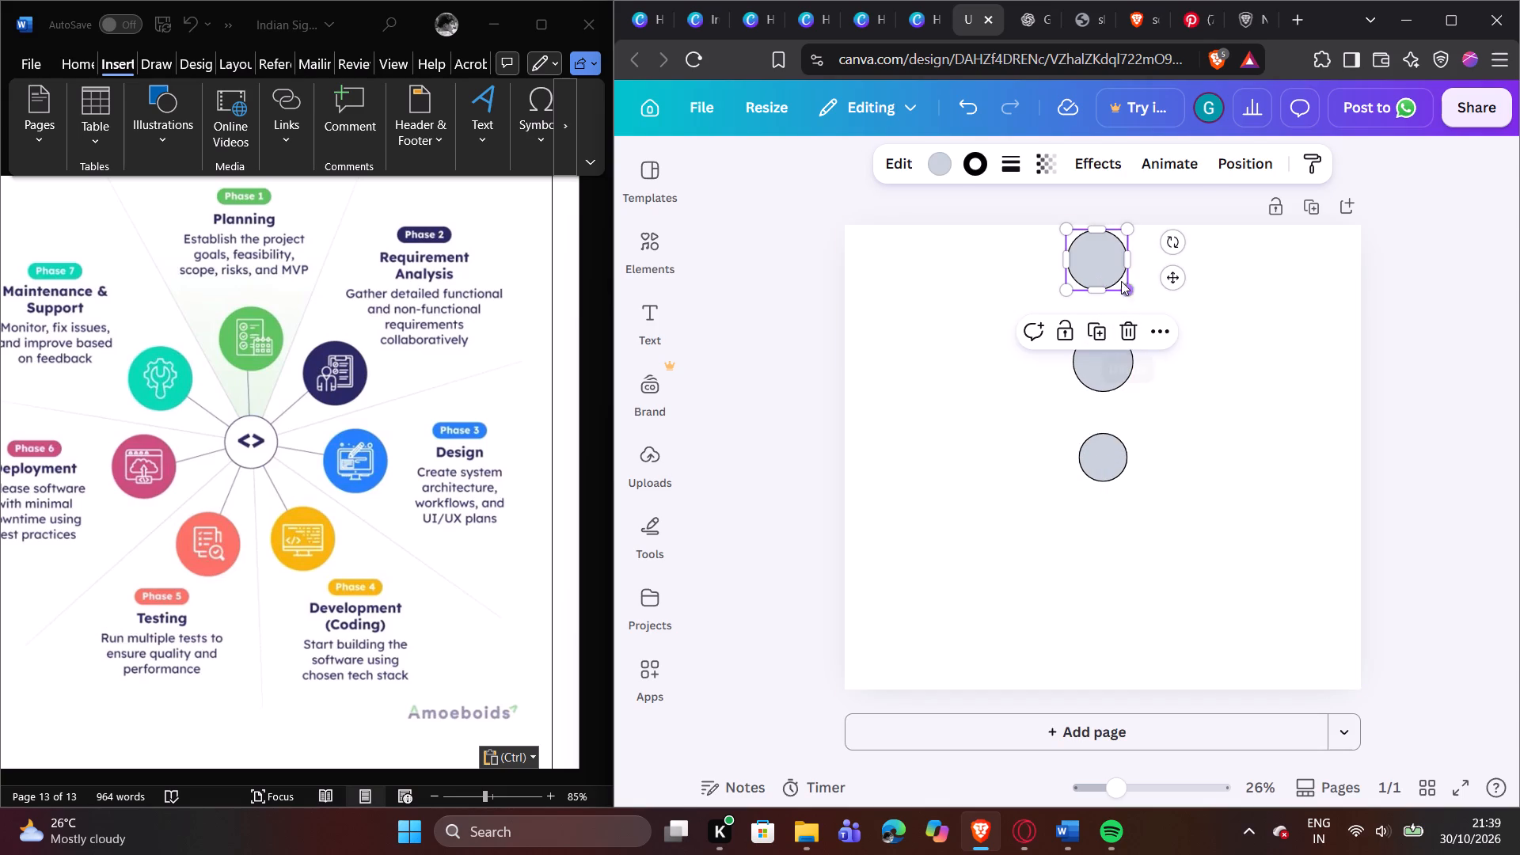
{"action": "left_click_drag", "start_coordinate": [1089, 264], "coordinate": [1166, 424]}
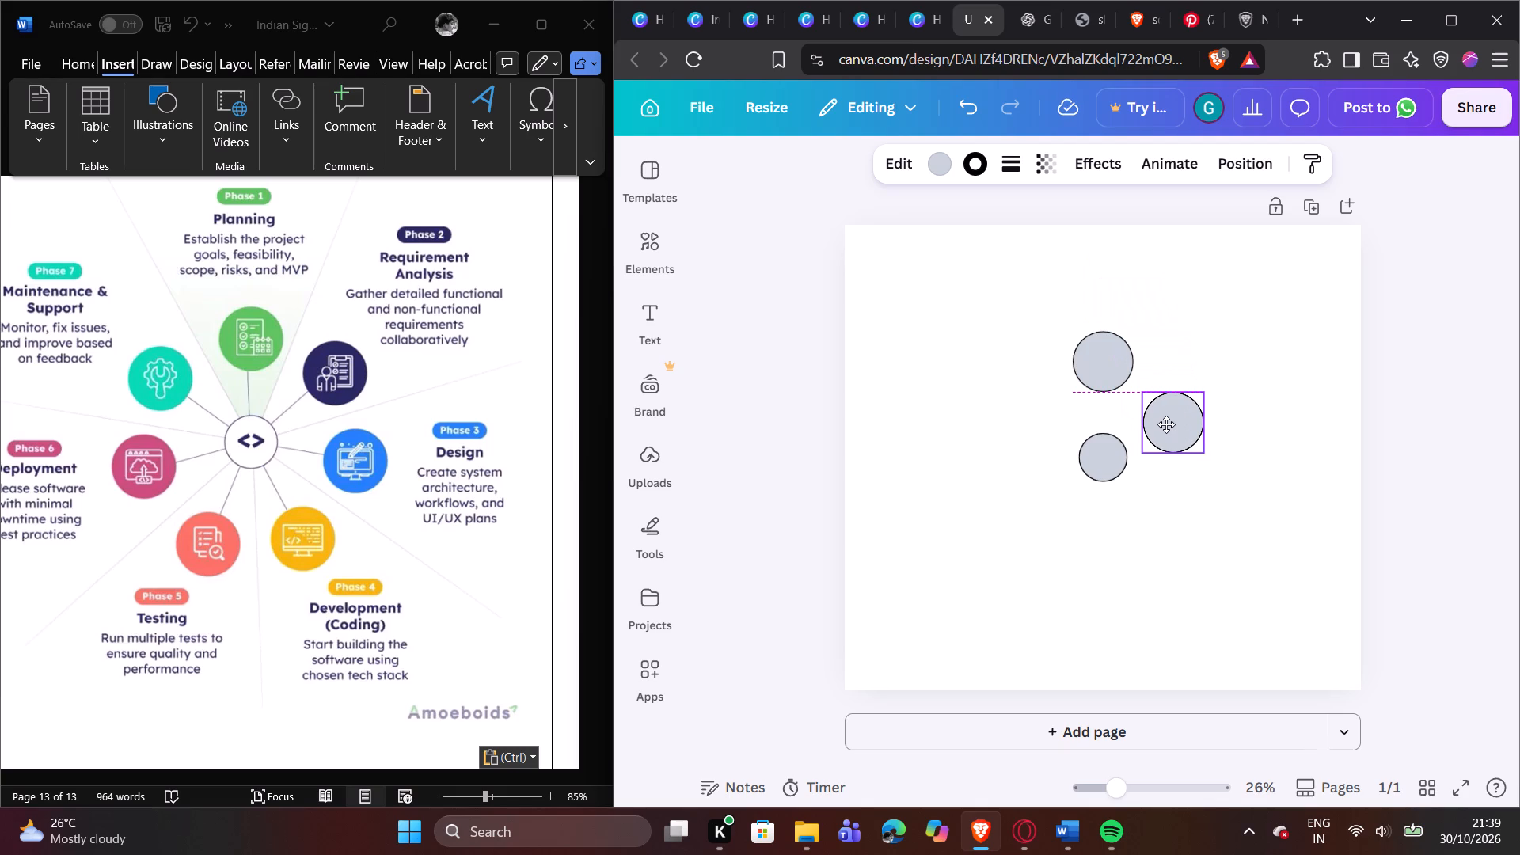
{"action": "left_click_drag", "start_coordinate": [1166, 424], "coordinate": [1170, 408]}
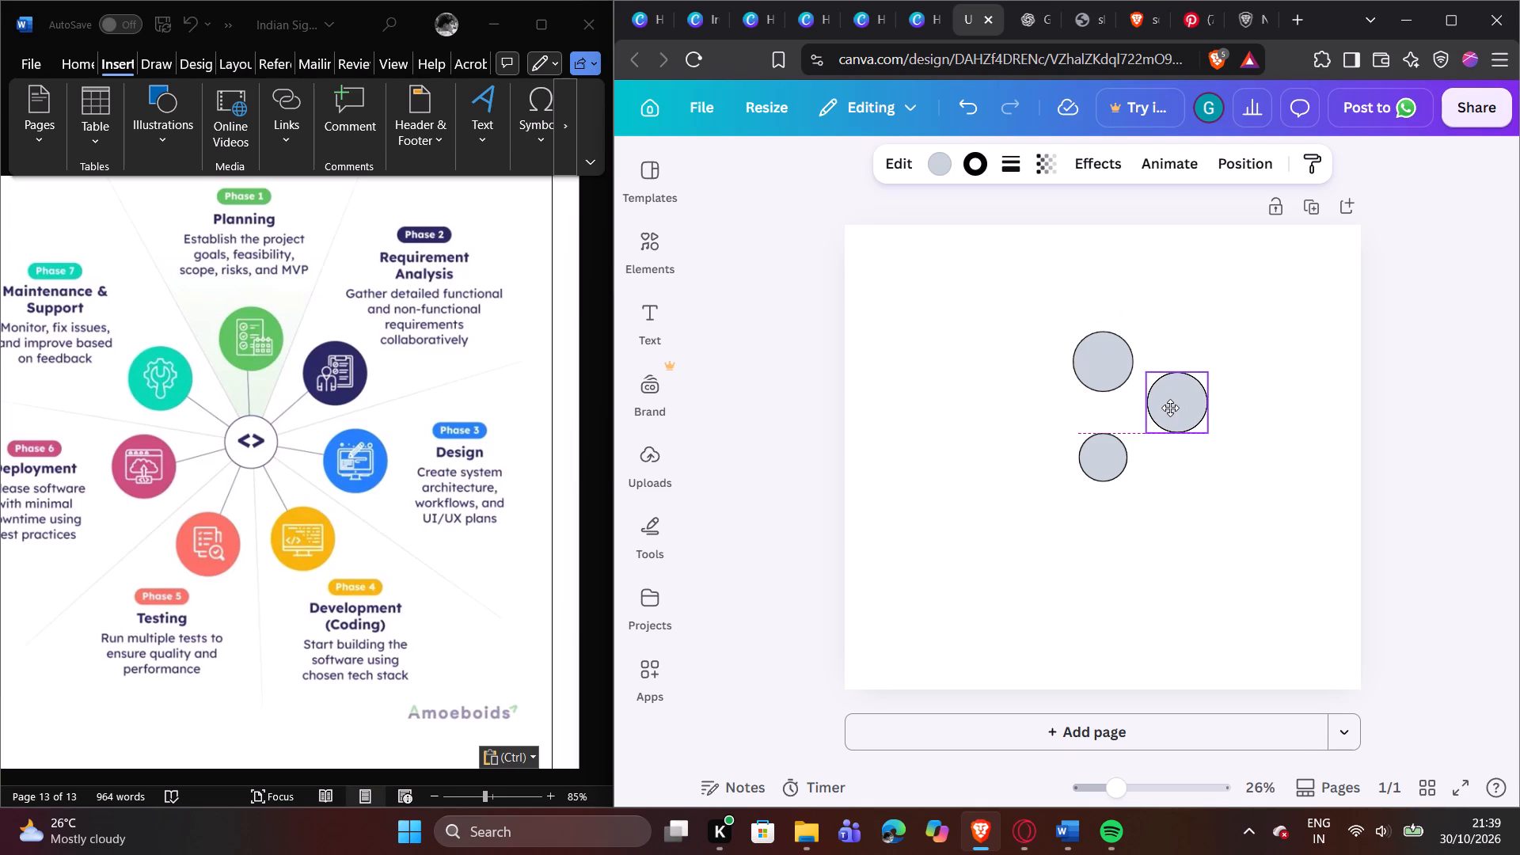
{"action": "left_click_drag", "start_coordinate": [1170, 408], "coordinate": [1170, 406]}
{"action": "left_click_drag", "start_coordinate": [1170, 406], "coordinate": [1174, 405]}
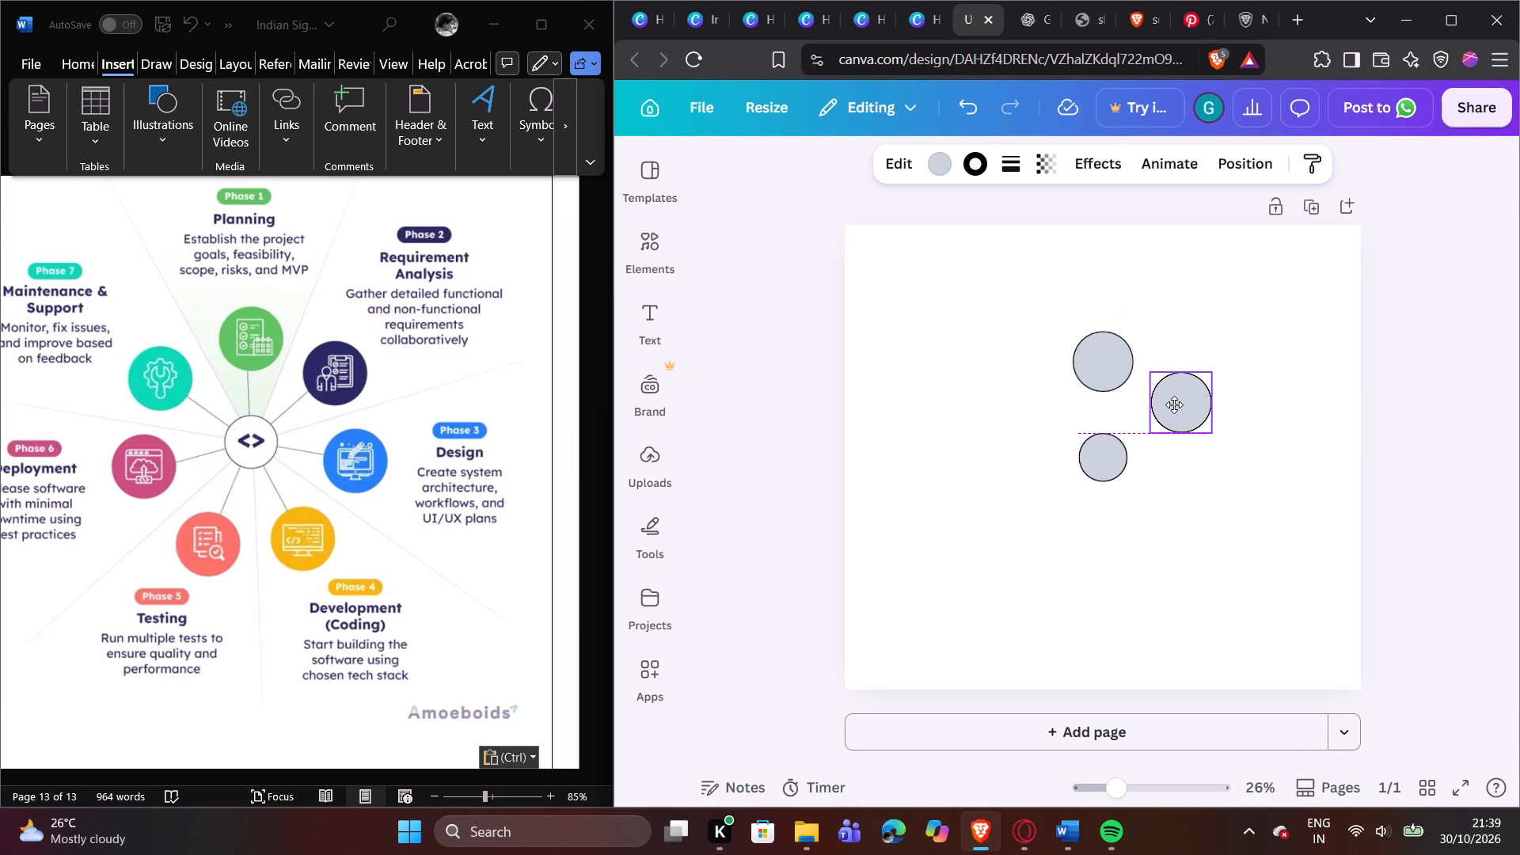
{"action": "left_click_drag", "start_coordinate": [1174, 405], "coordinate": [1168, 408]}
{"action": "left_click", "coordinate": [1212, 582]}
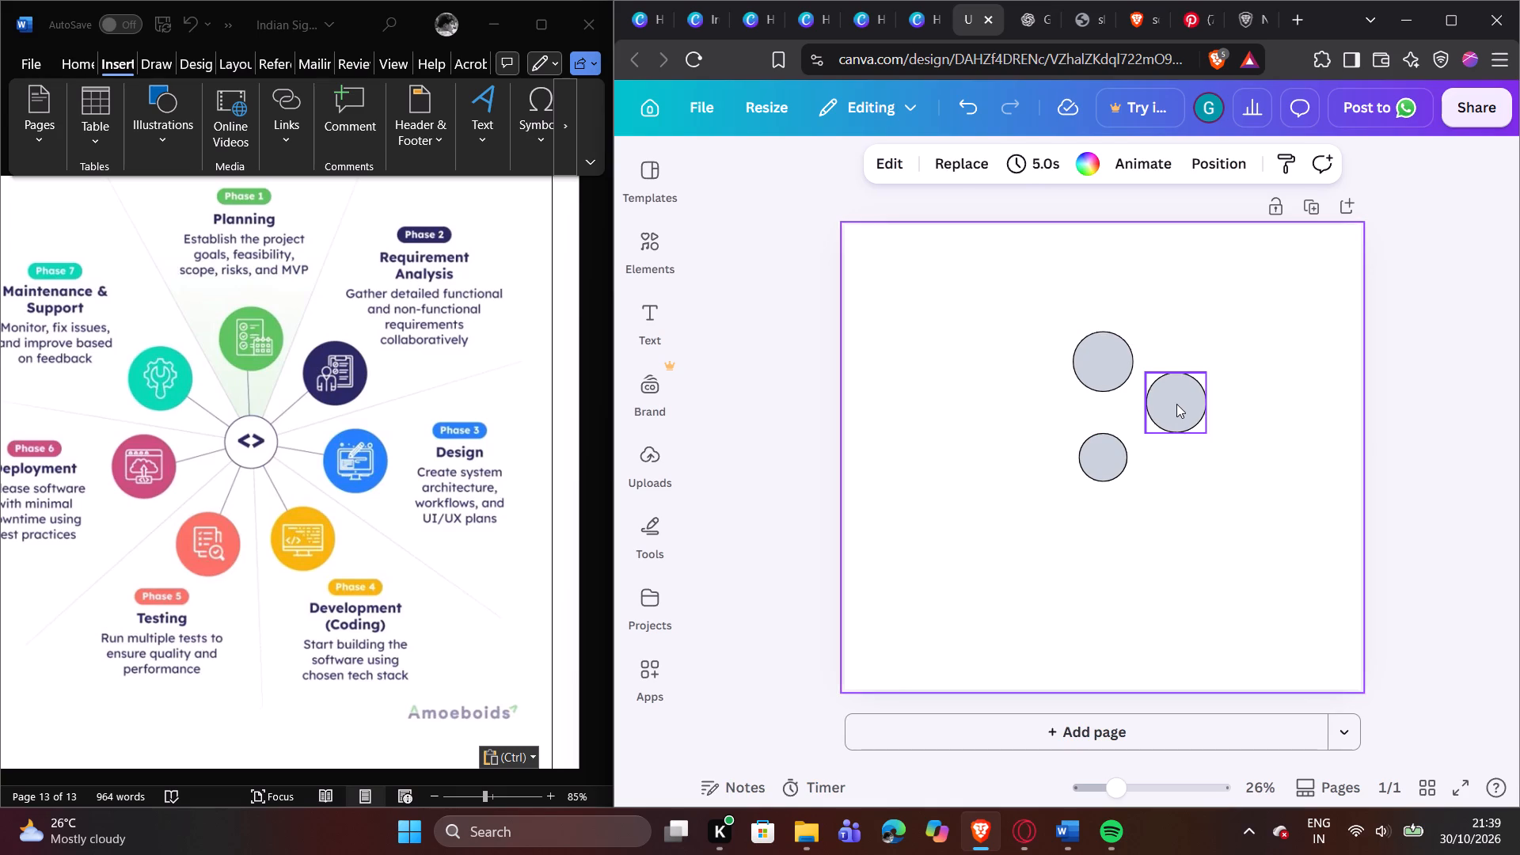
Duplicate the Phase 2 circle and place the copy to the lower right of the central circle for Phase 3.
{"action": "left_click", "coordinate": [1176, 404]}
{"action": "left_click", "coordinate": [1184, 336]}
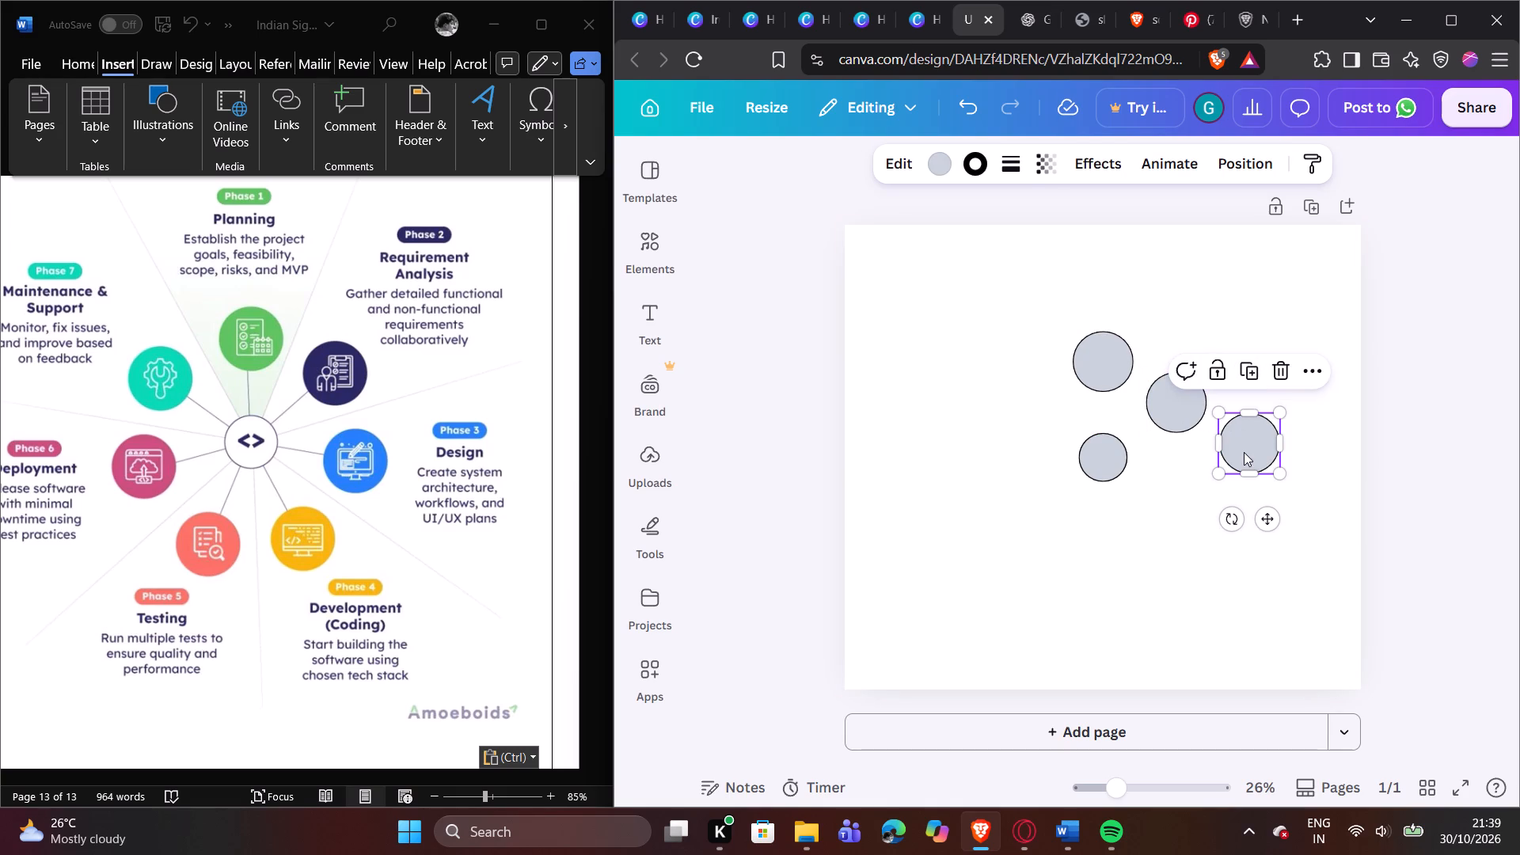
{"action": "left_click_drag", "start_coordinate": [1244, 452], "coordinate": [1199, 492]}
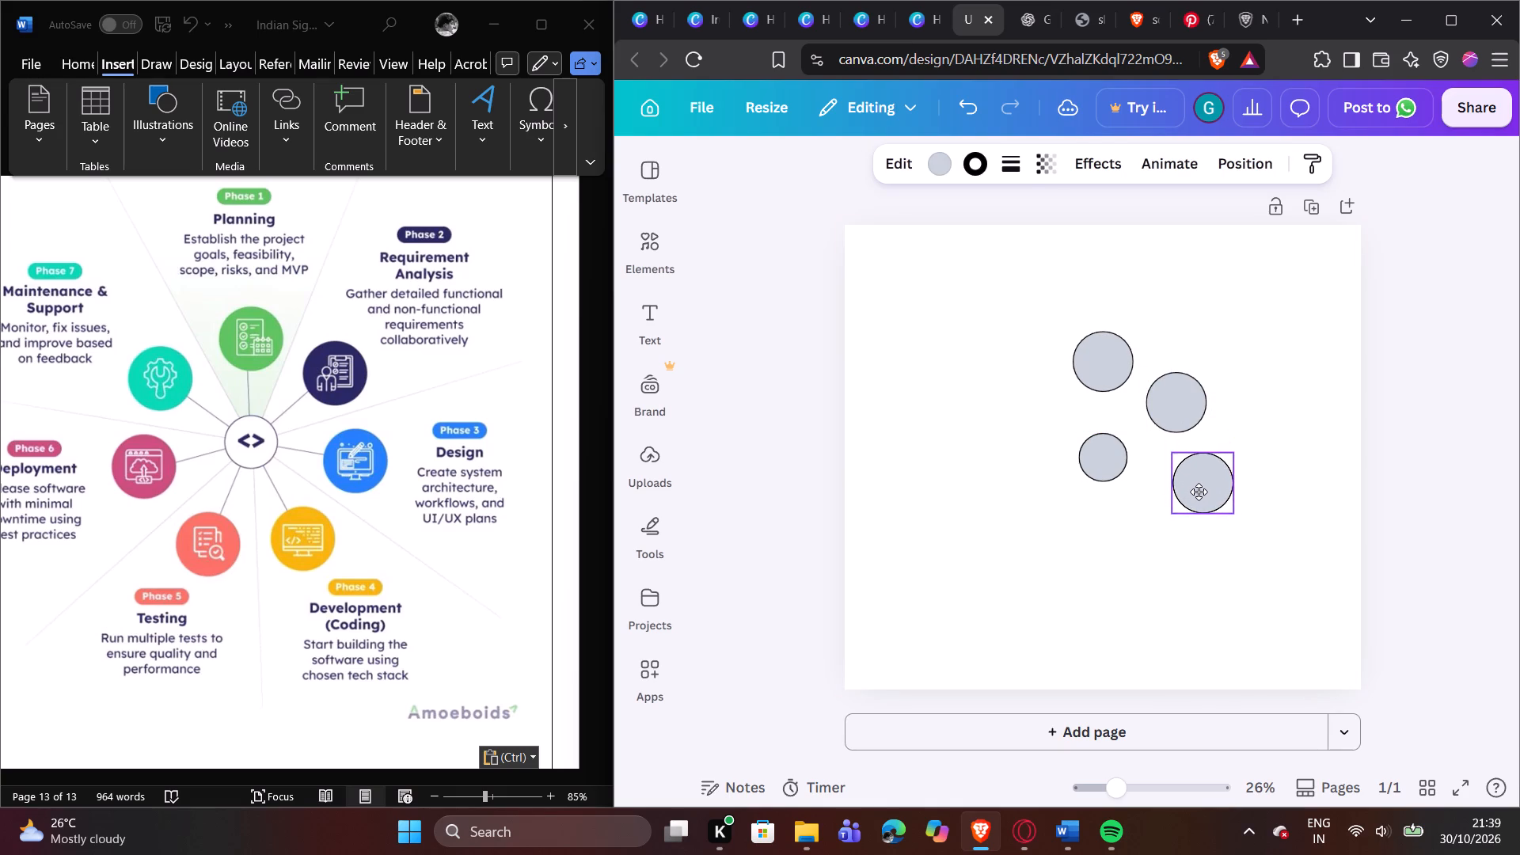
{"action": "left_click_drag", "start_coordinate": [1199, 492], "coordinate": [1195, 486]}
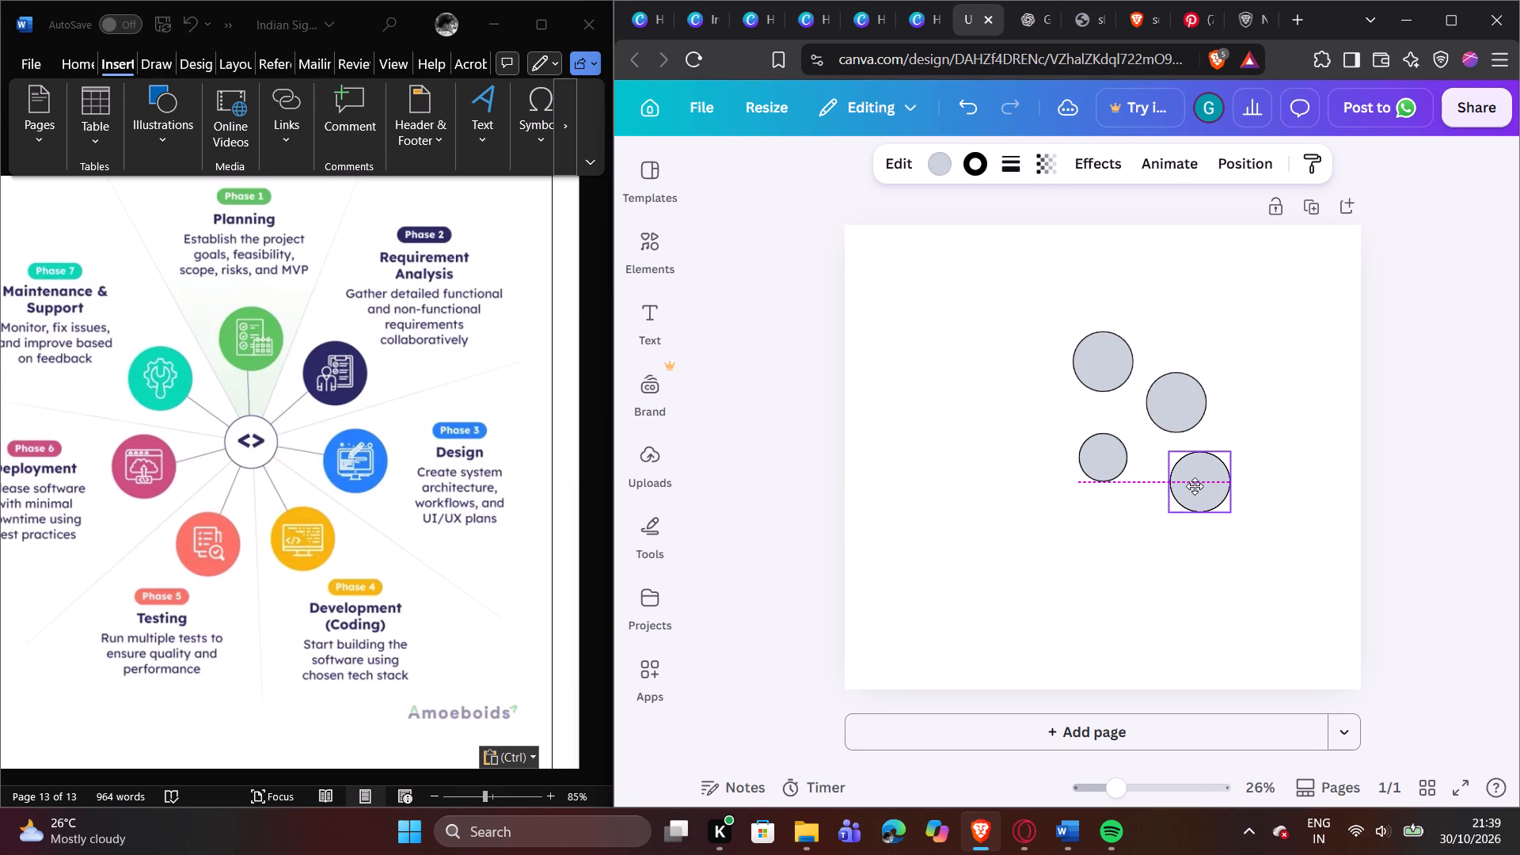
{"action": "left_click_drag", "start_coordinate": [1195, 486], "coordinate": [1195, 489]}
{"action": "left_click", "coordinate": [1134, 557]}
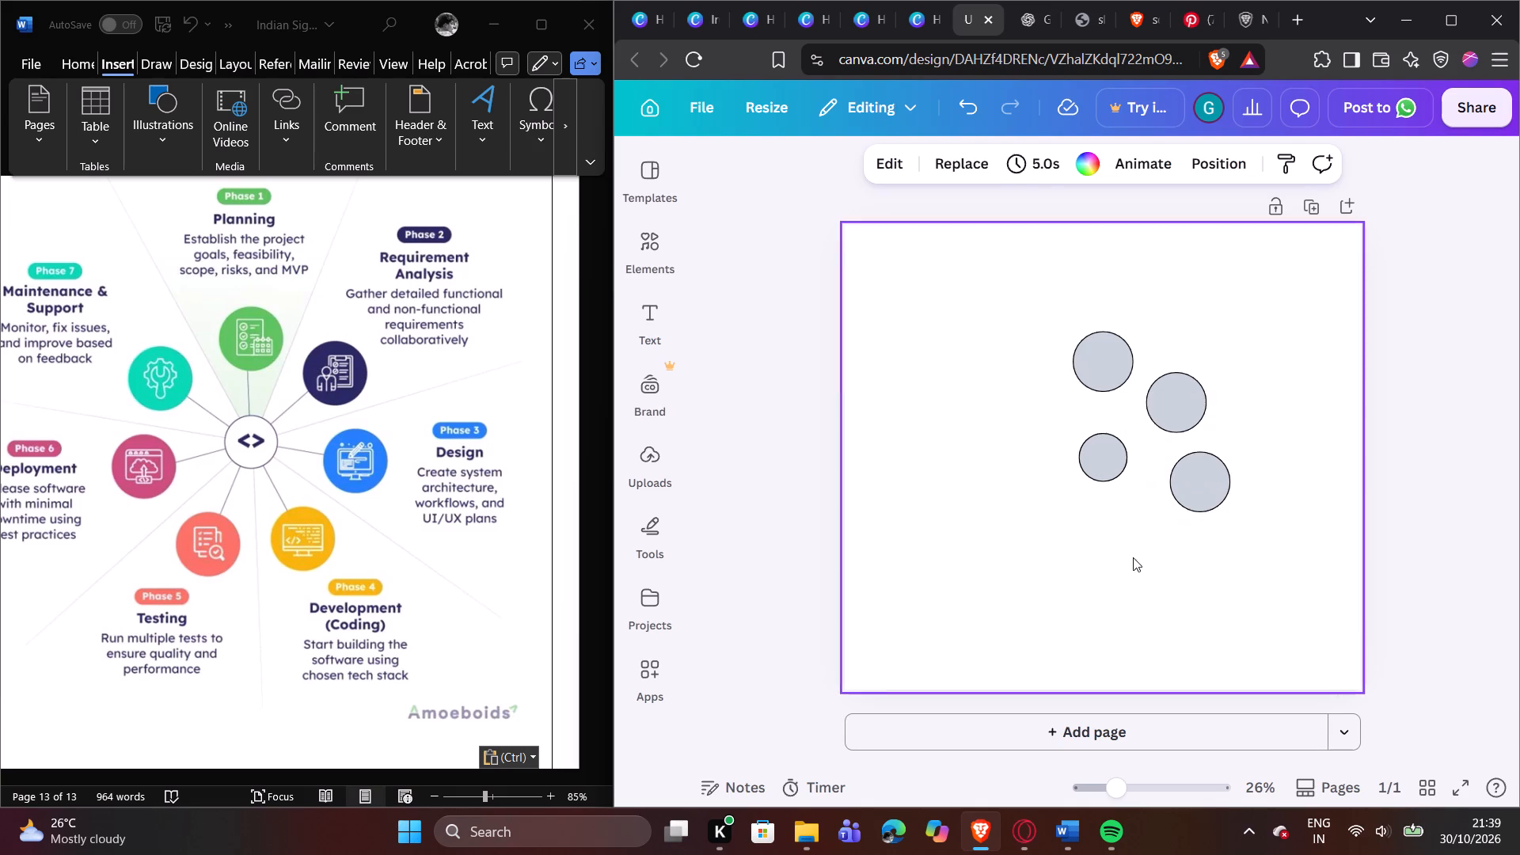
Duplicate the Phase 3 circle and place the copy below and right of the central circle for Phase 4.
{"action": "left_click", "coordinate": [1200, 496]}
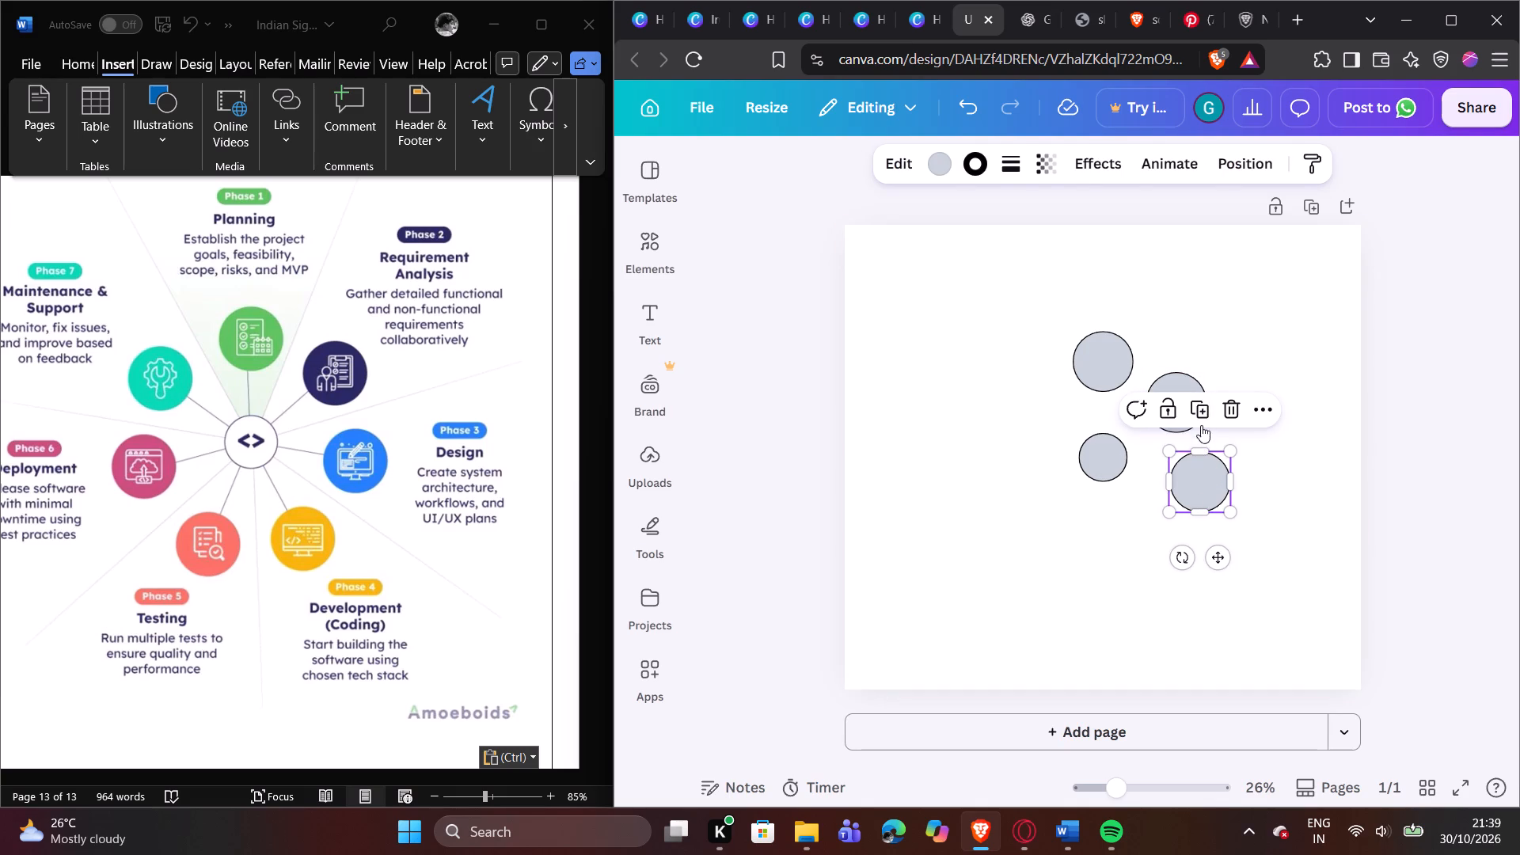
{"action": "left_click", "coordinate": [1204, 416]}
{"action": "left_click_drag", "start_coordinate": [1223, 576], "coordinate": [1123, 564]}
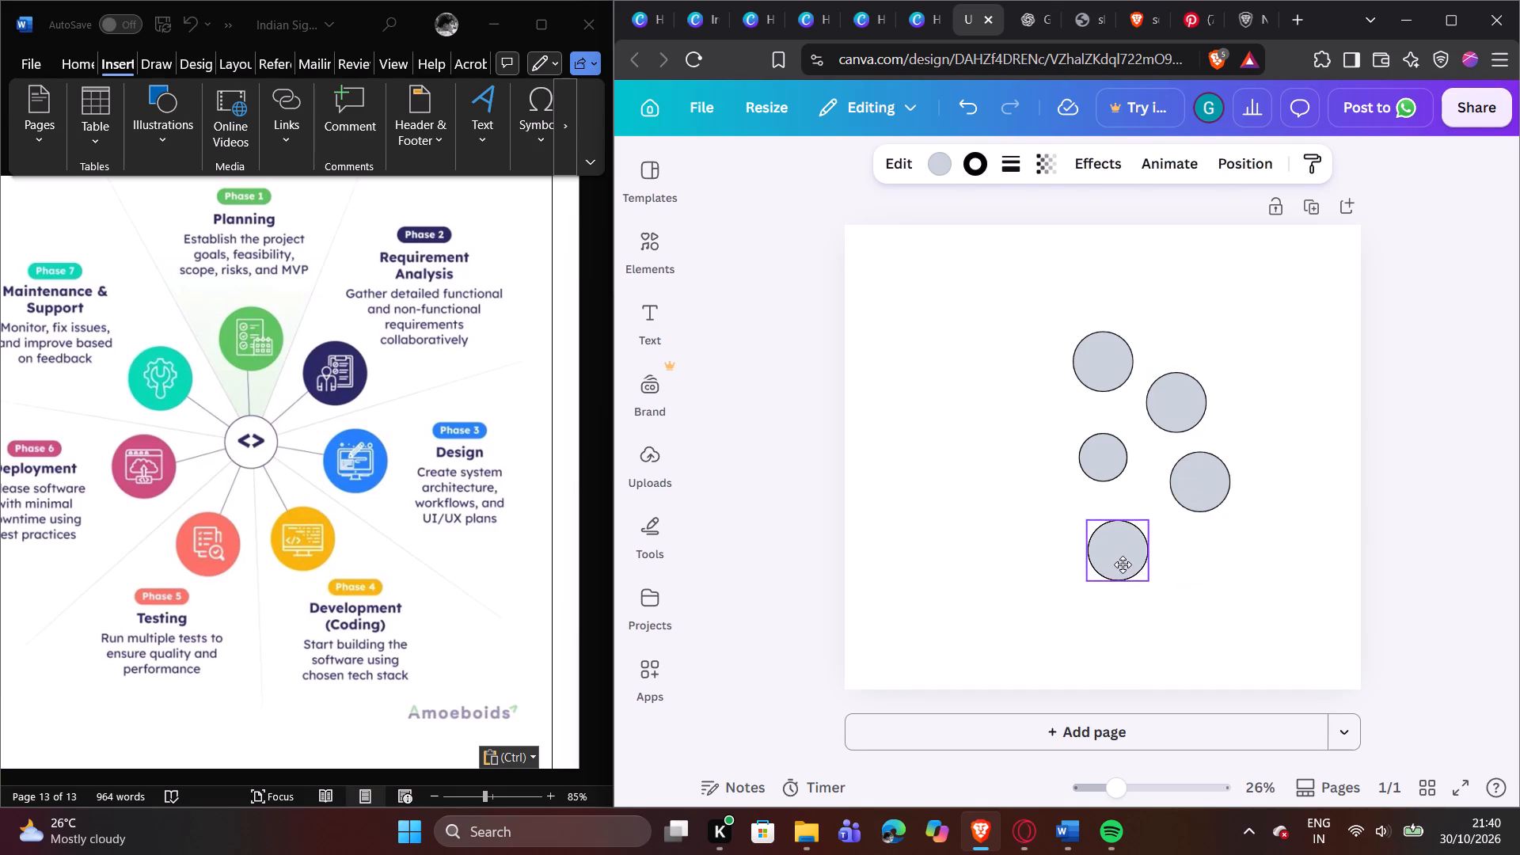
{"action": "left_click_drag", "start_coordinate": [1123, 564], "coordinate": [1157, 555]}
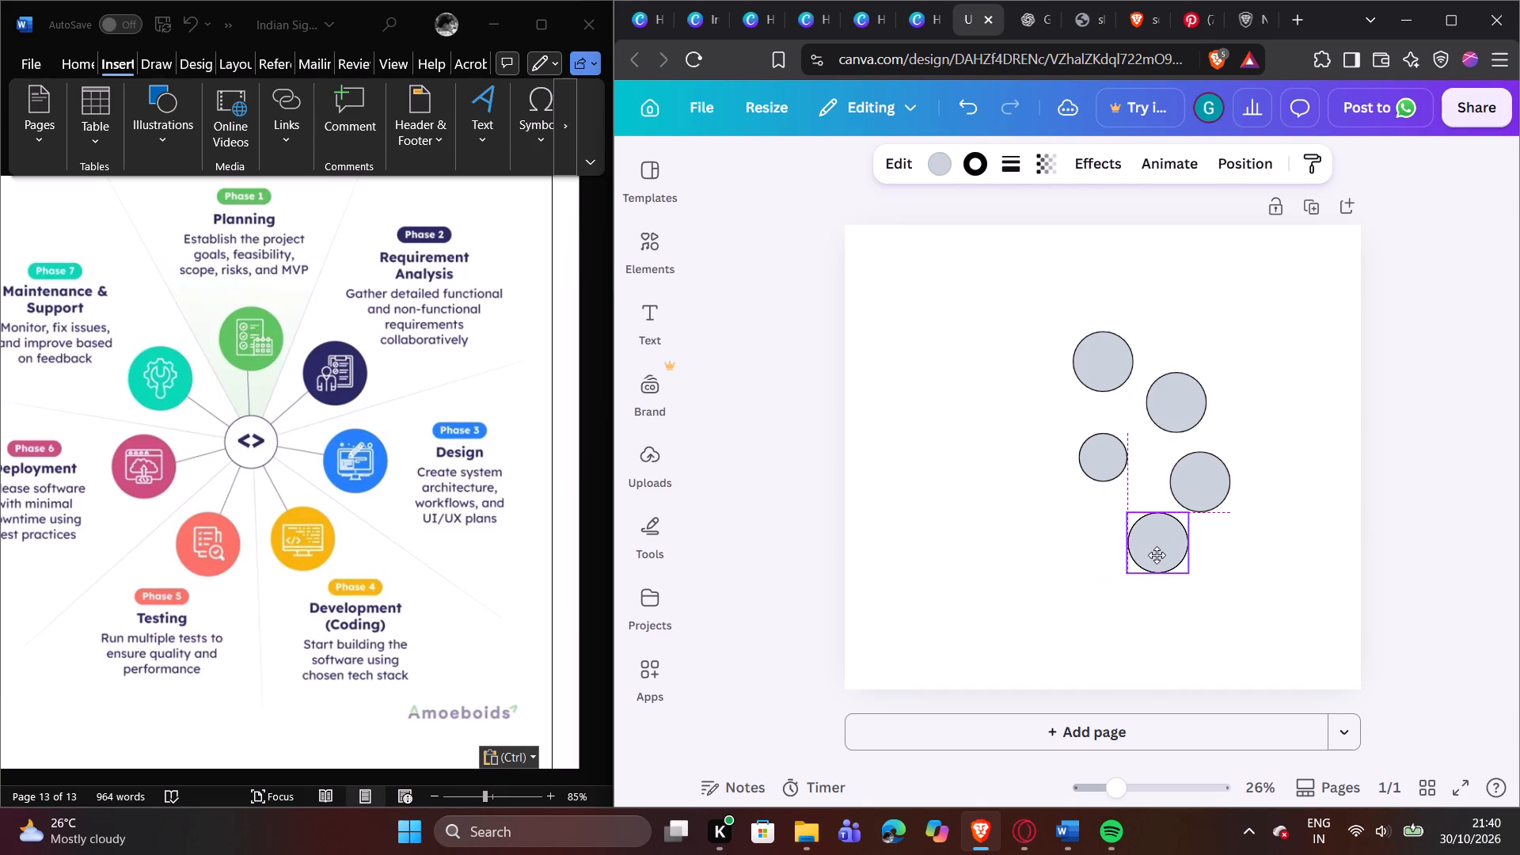
{"action": "left_click_drag", "start_coordinate": [1157, 555], "coordinate": [1164, 558]}
{"action": "left_click", "coordinate": [1248, 535]}
Shift the Phase 3 circle slightly up and outward to even the spacing between Phases 2 and 4.
{"action": "left_click", "coordinate": [1198, 472]}
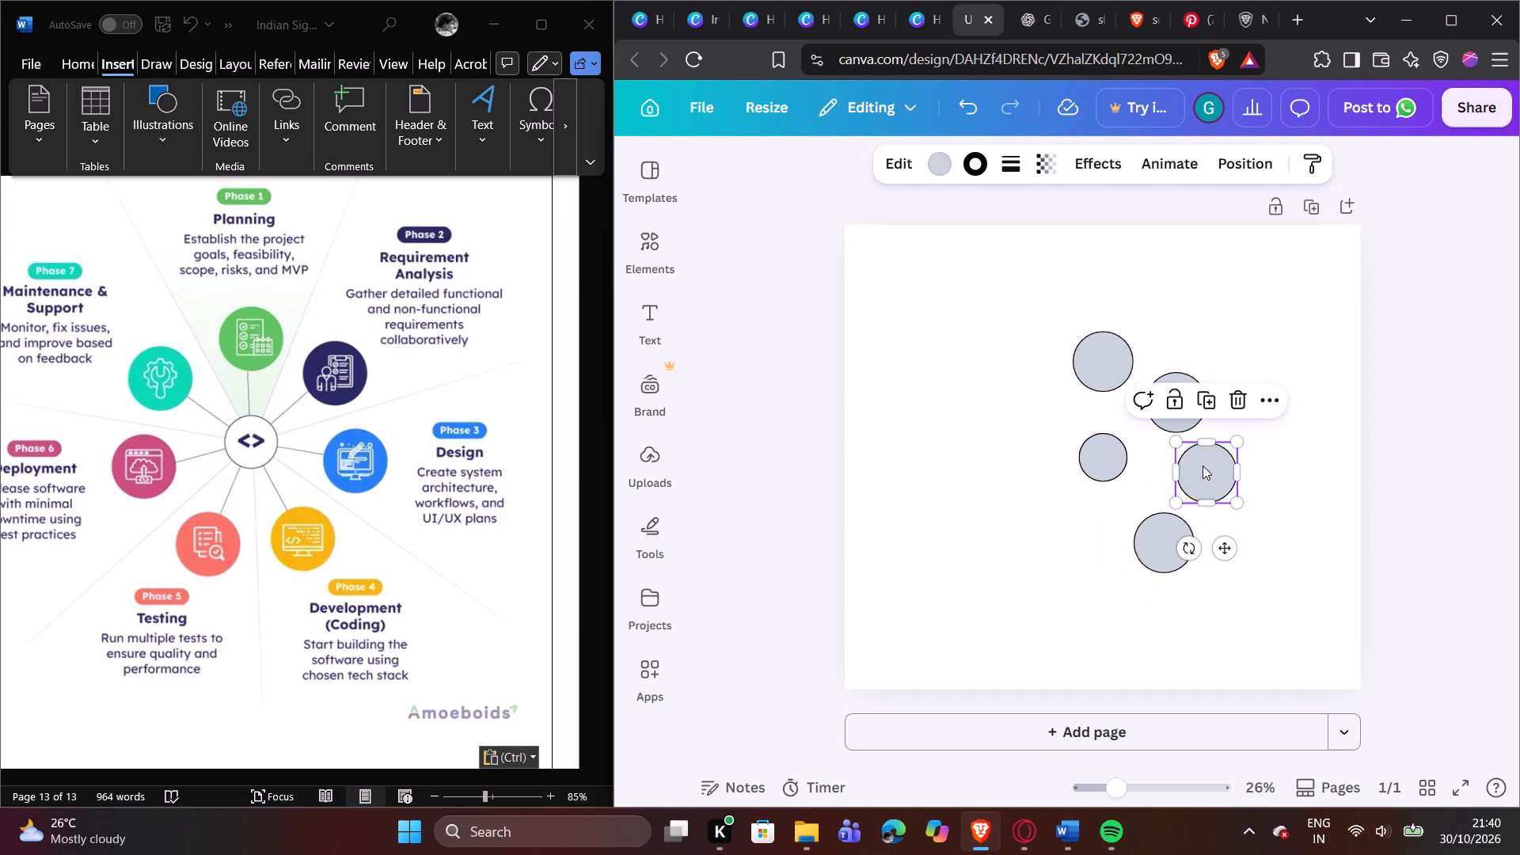
{"action": "left_click", "coordinate": [1282, 481]}
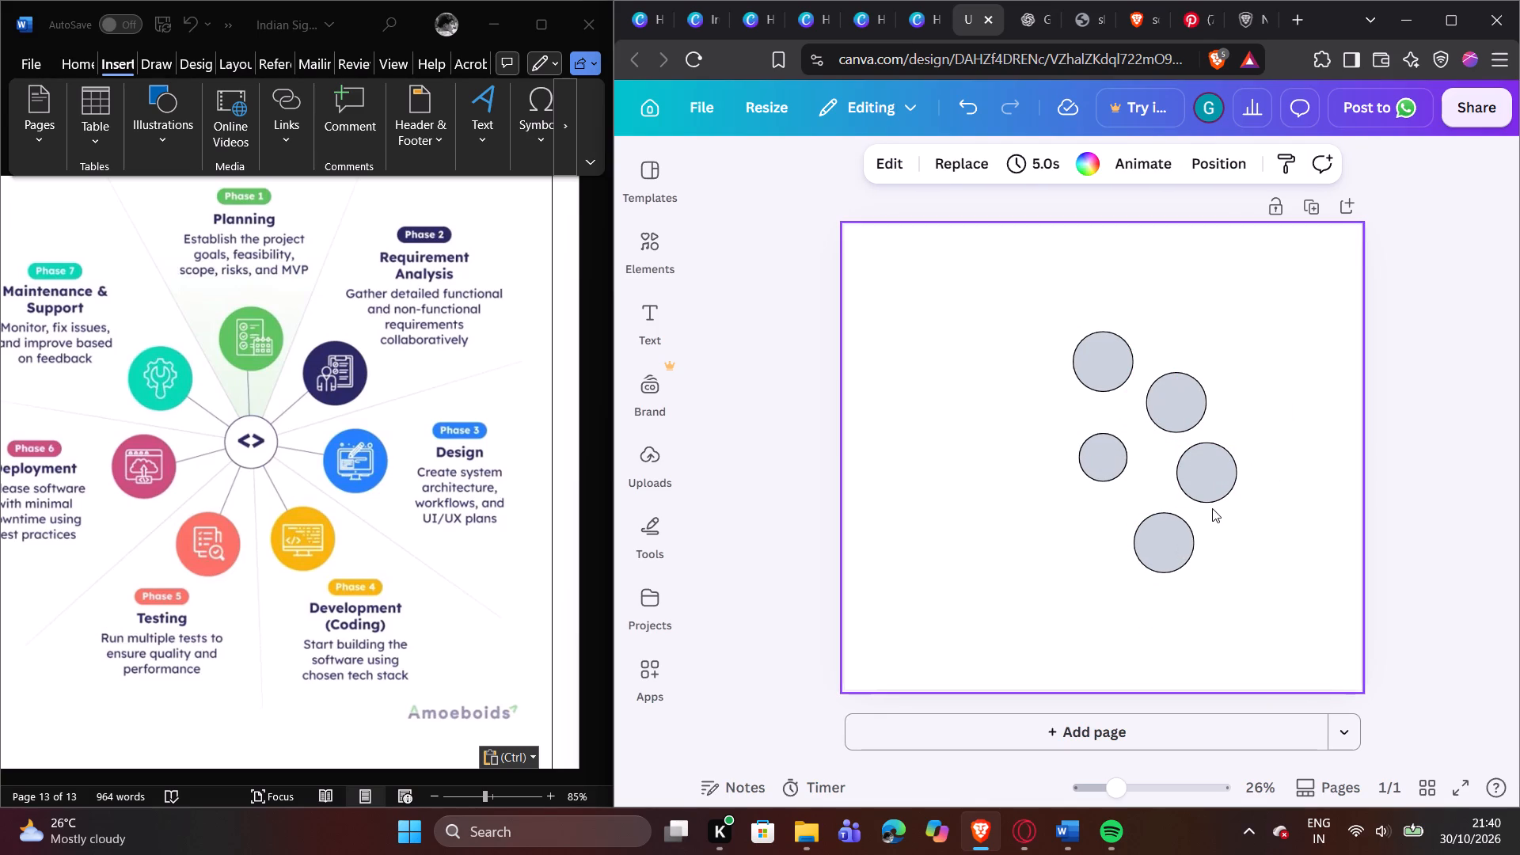
Duplicate the Phase 4 circle and place the copy below and left of the central circle for Phase 5, level with Phase 4.
{"action": "left_click", "coordinate": [1176, 535]}
{"action": "left_click", "coordinate": [1162, 473]}
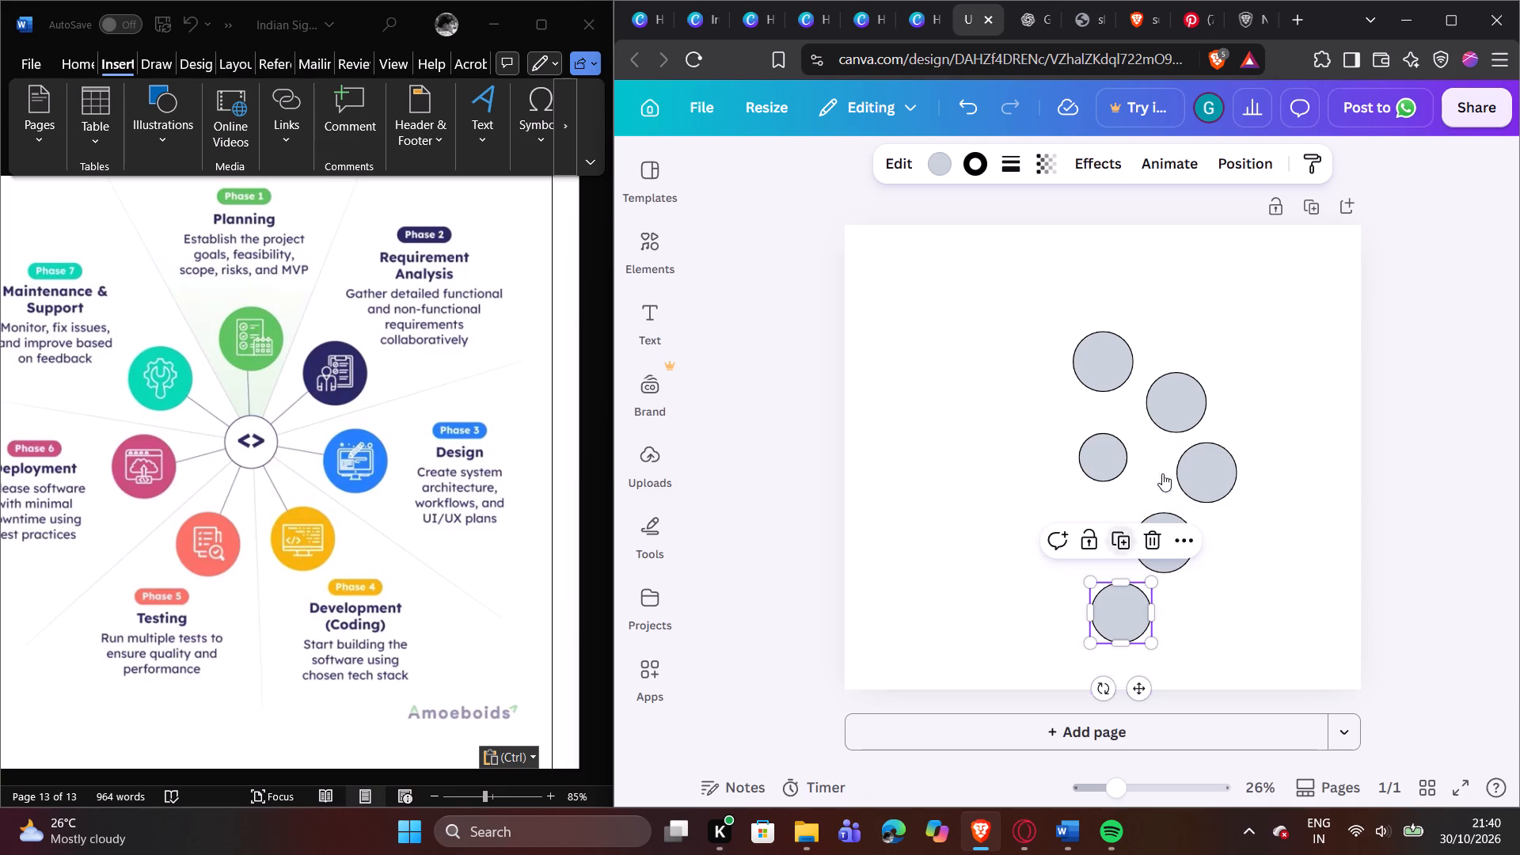
{"action": "left_click_drag", "start_coordinate": [1112, 605], "coordinate": [1067, 530]}
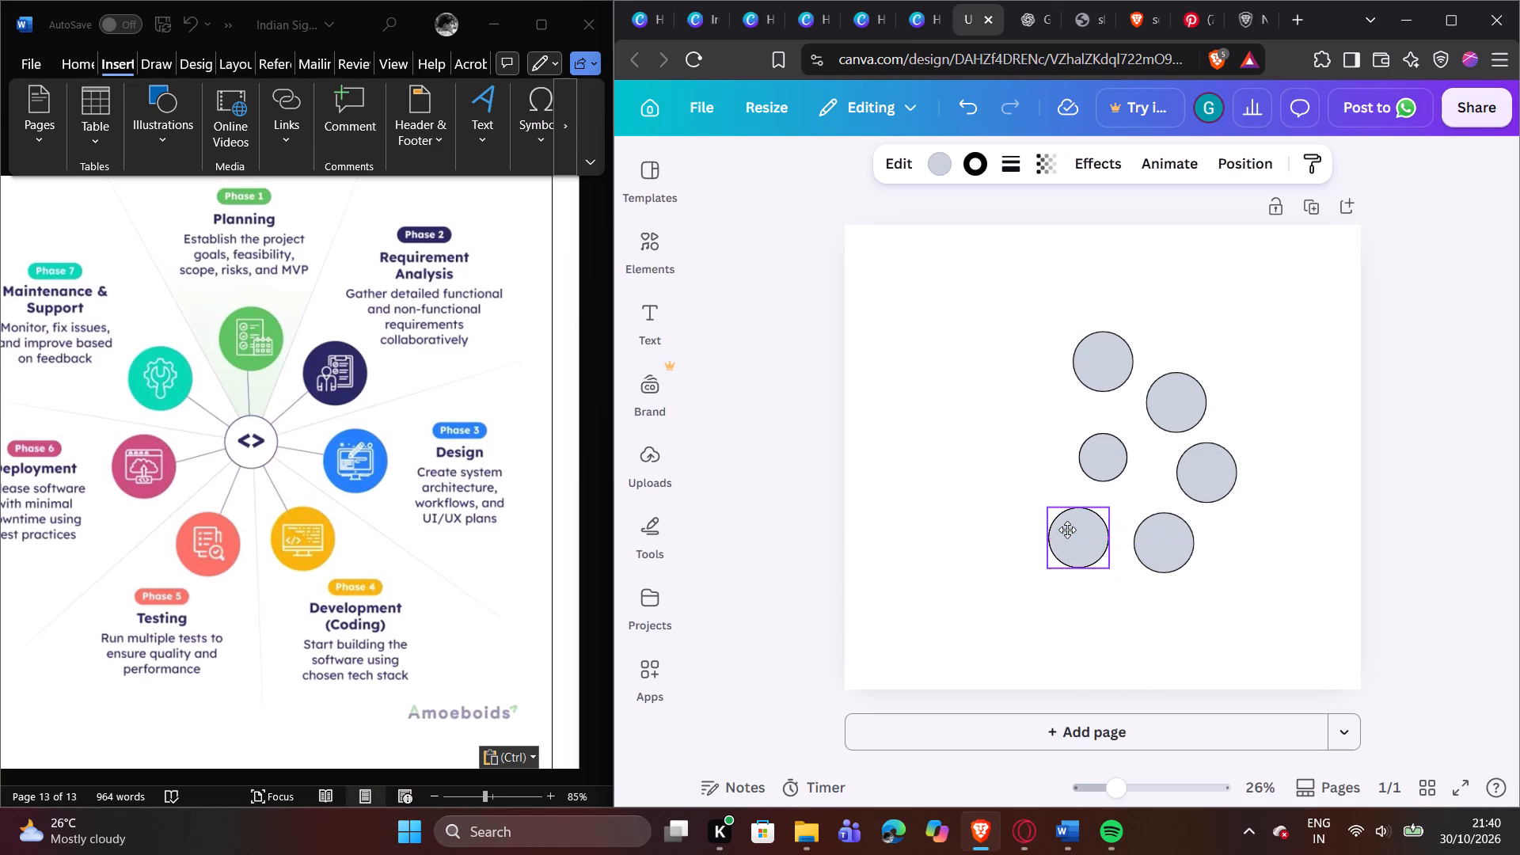
{"action": "left_click_drag", "start_coordinate": [1067, 530], "coordinate": [1056, 529]}
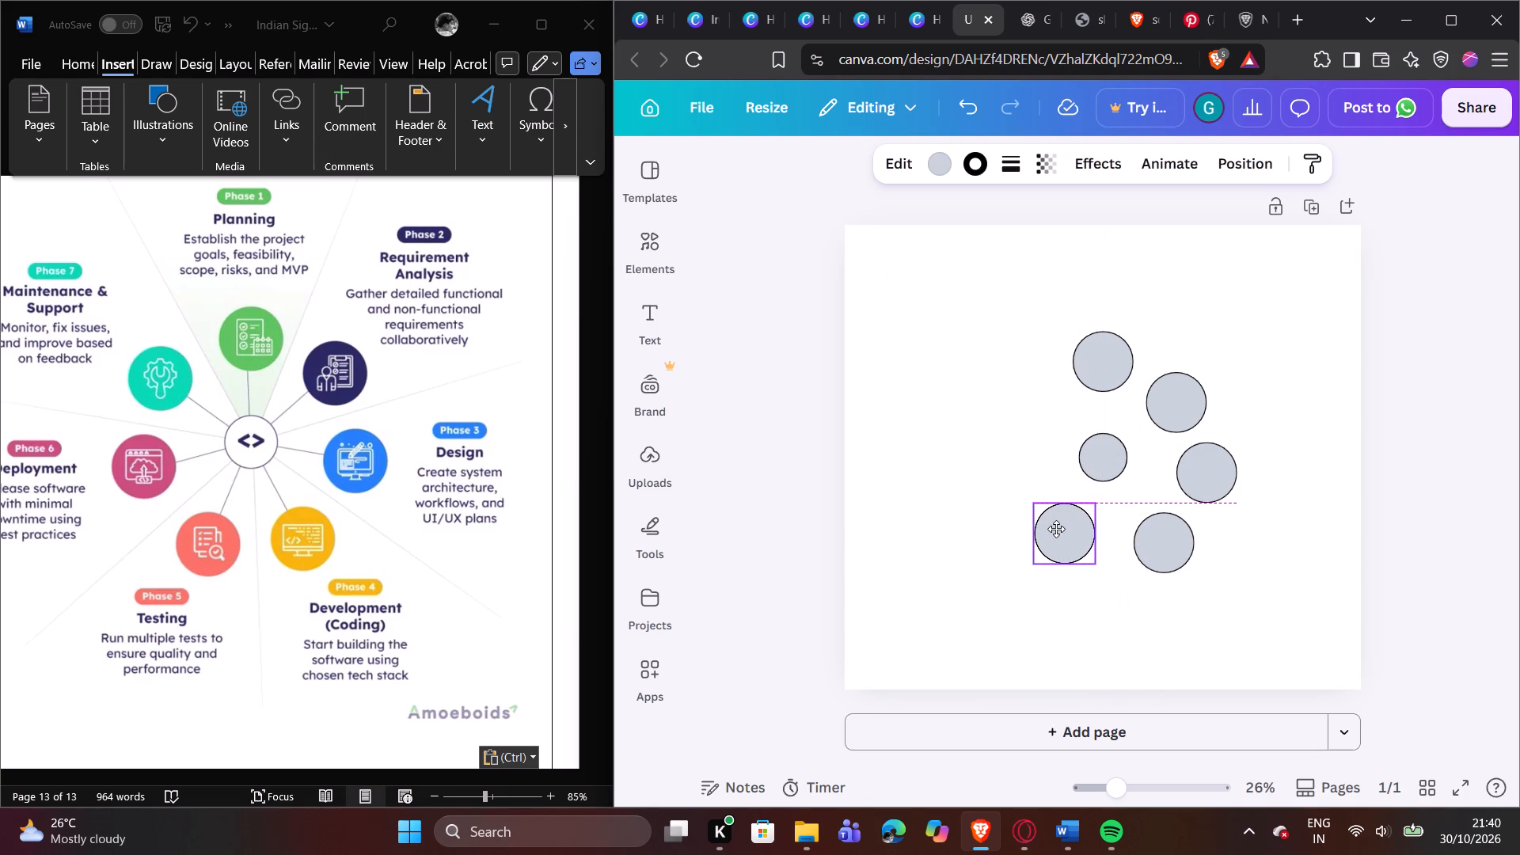
{"action": "left_click_drag", "start_coordinate": [1056, 529], "coordinate": [1061, 537]}
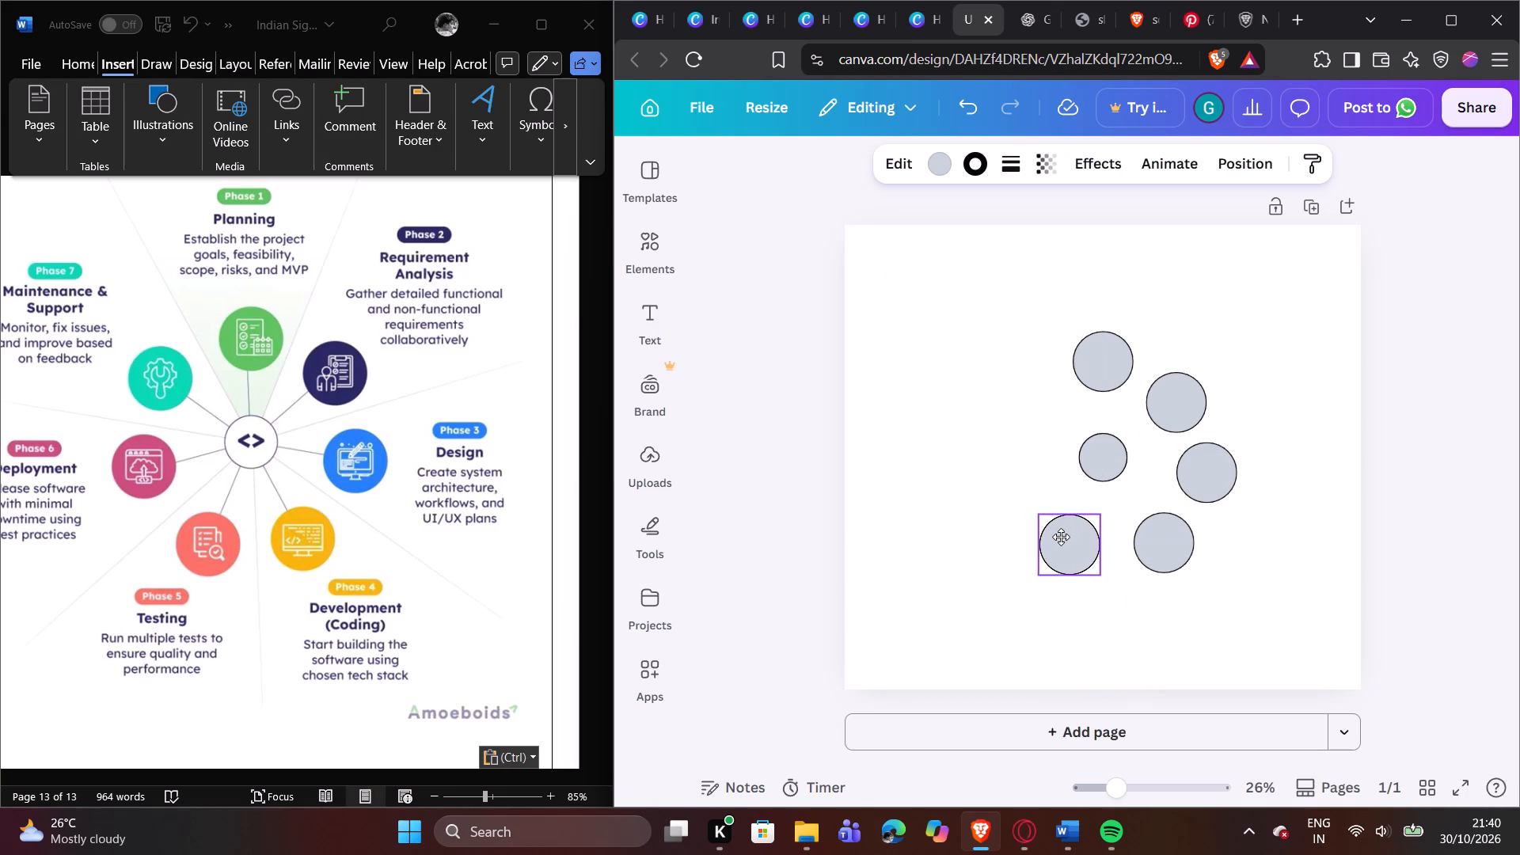
{"action": "left_click_drag", "start_coordinate": [1061, 537], "coordinate": [1061, 534]}
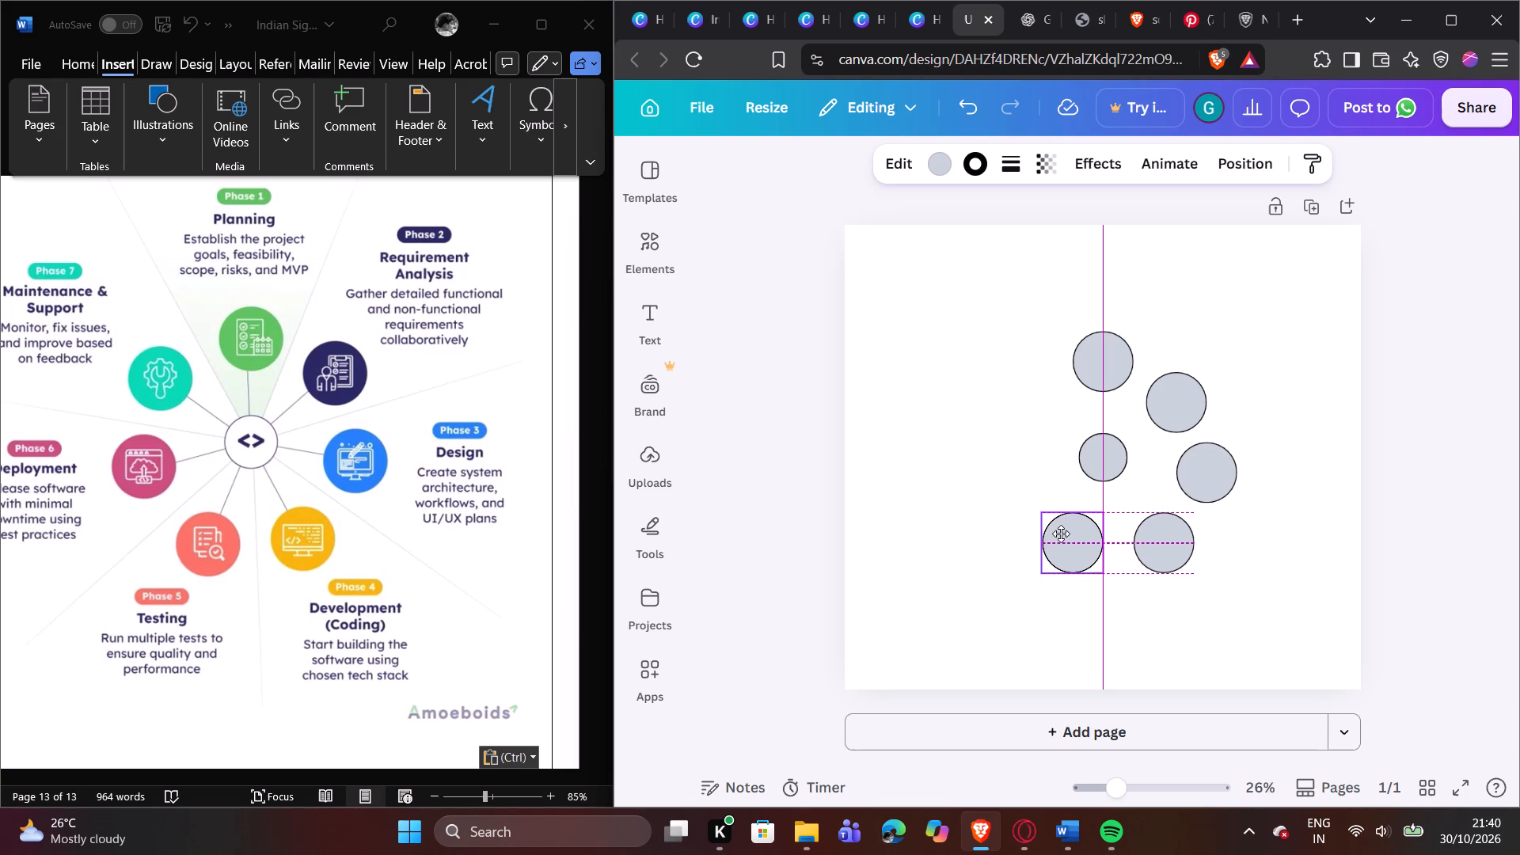
{"action": "left_click_drag", "start_coordinate": [1061, 534], "coordinate": [1058, 534]}
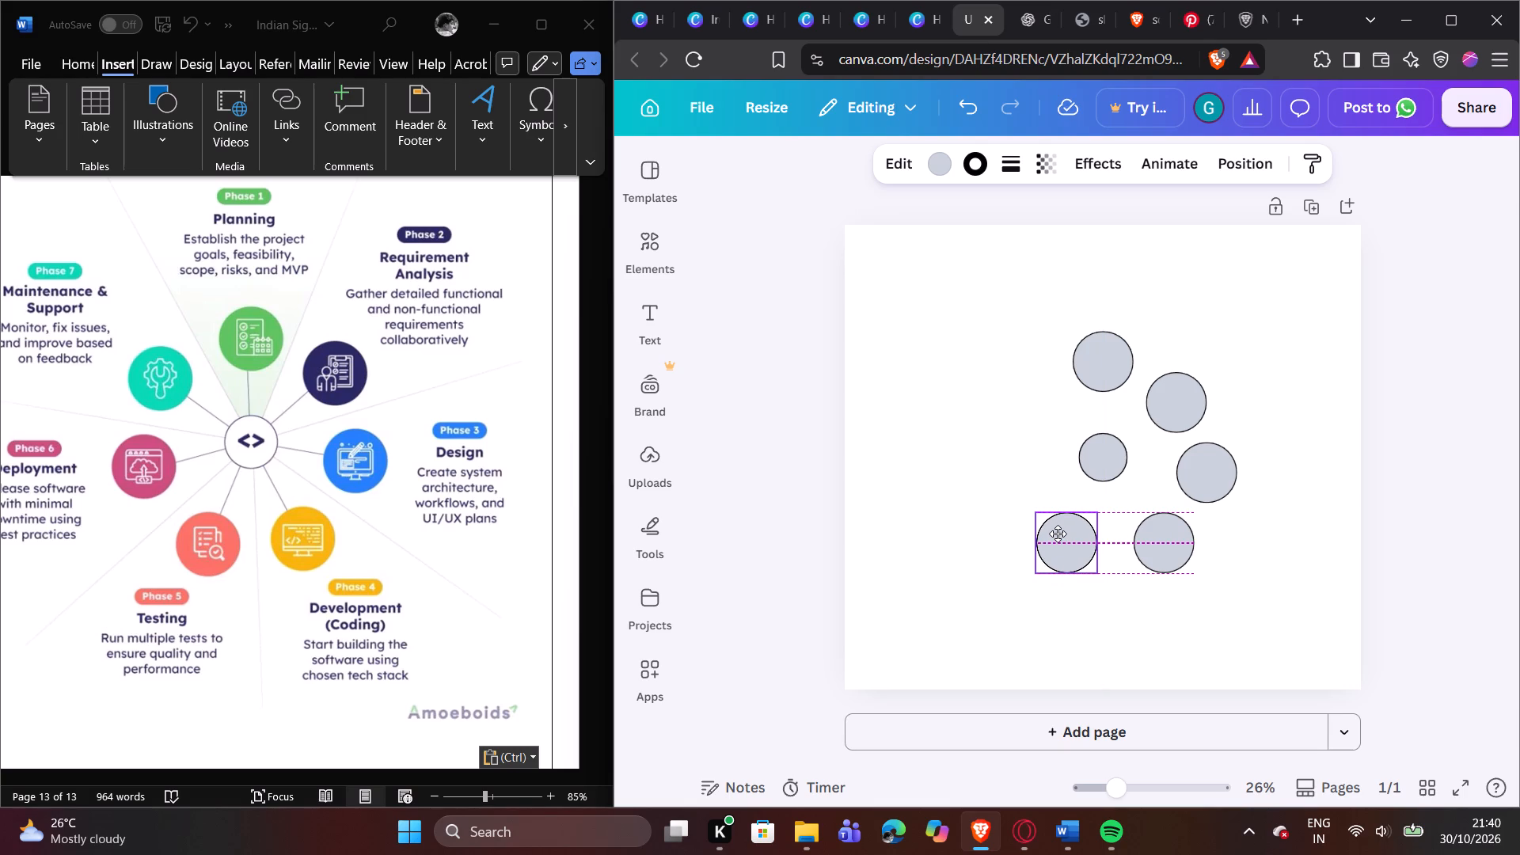
{"action": "left_click_drag", "start_coordinate": [1058, 534], "coordinate": [1058, 534]}
{"action": "left_click", "coordinate": [984, 540]}
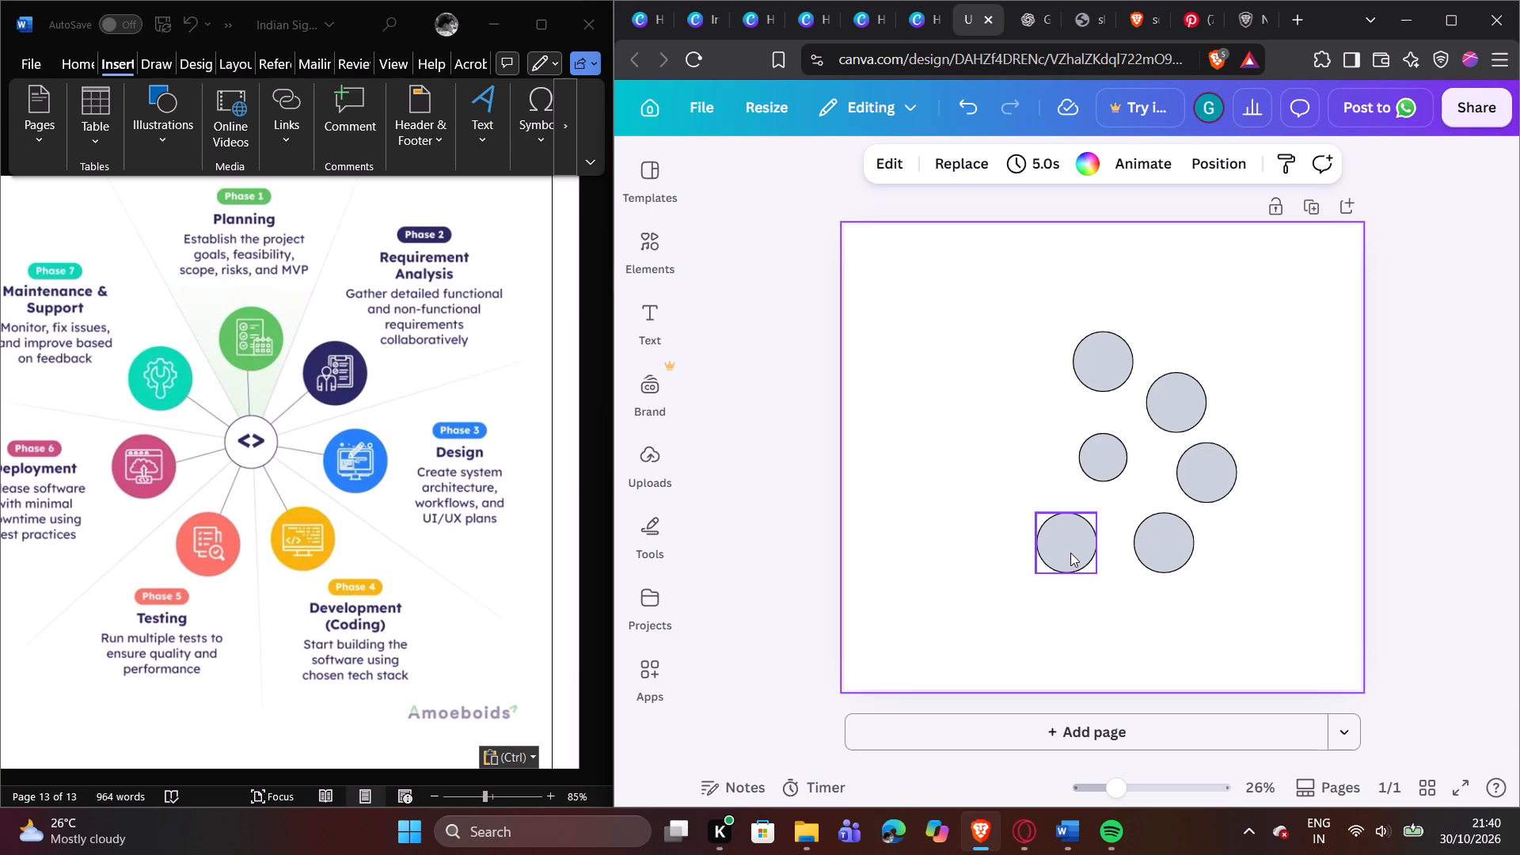
Duplicate the Phase 5 circle and place the copy left of the central circle for Phase 6, level with Phase 3.
{"action": "left_click", "coordinate": [1070, 553]}
{"action": "left_click", "coordinate": [1070, 474]}
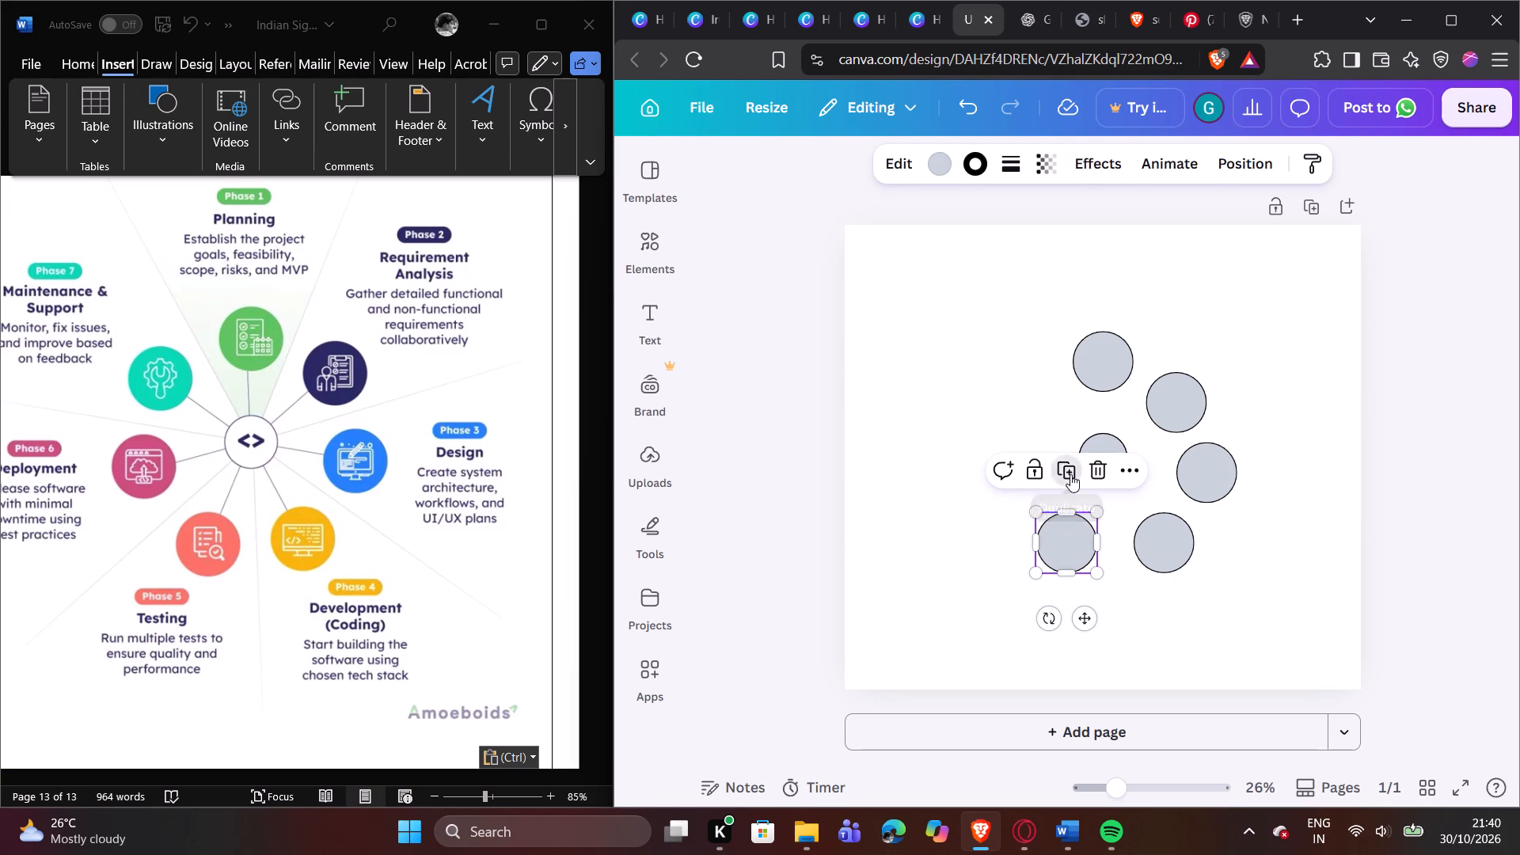
{"action": "left_click_drag", "start_coordinate": [971, 541], "coordinate": [1014, 473]}
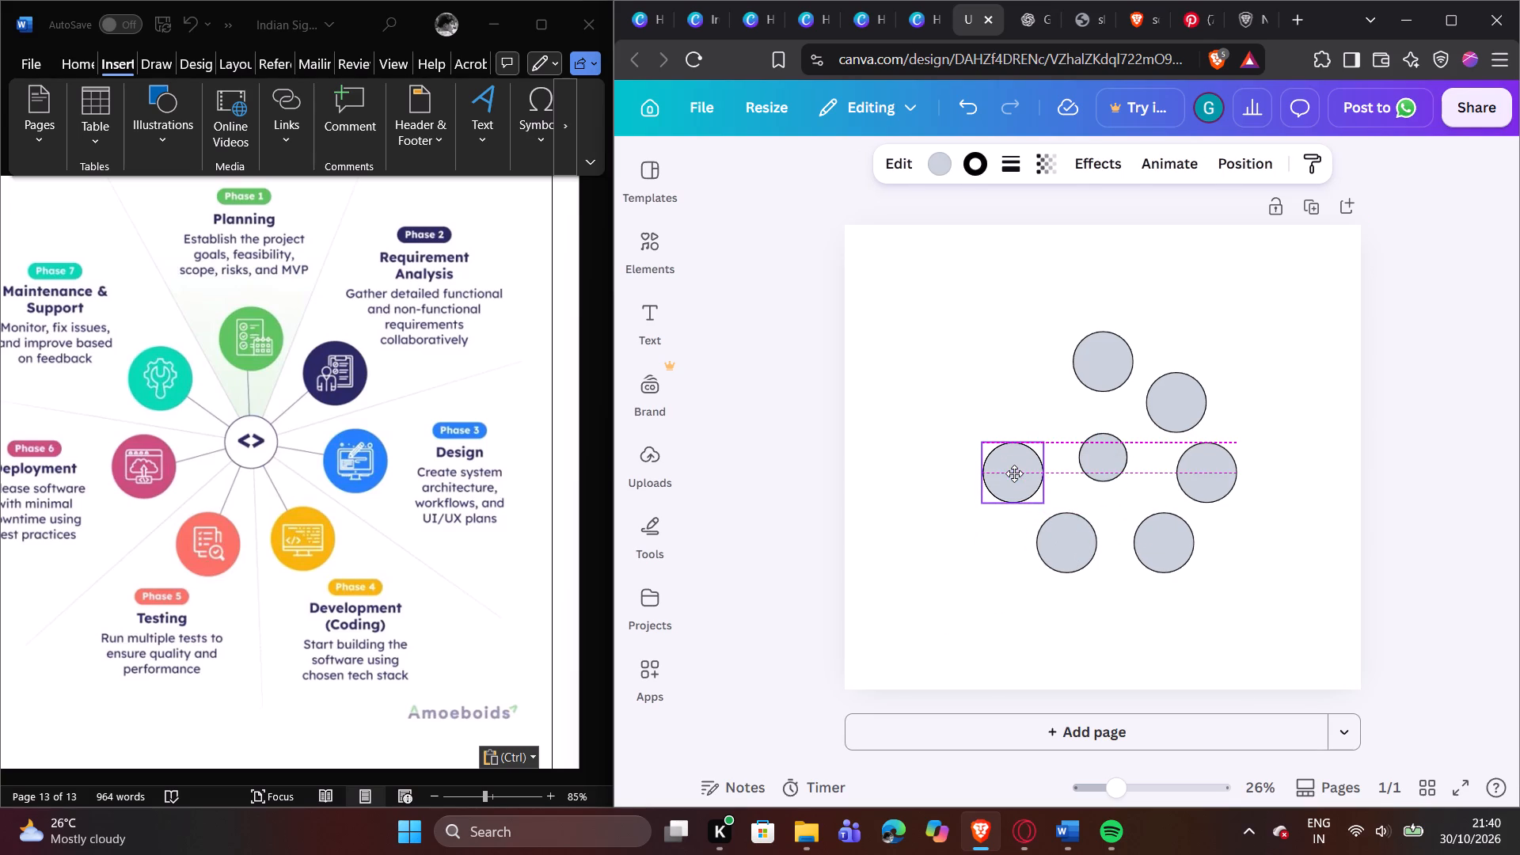
{"action": "left_click_drag", "start_coordinate": [1014, 473], "coordinate": [1014, 470]}
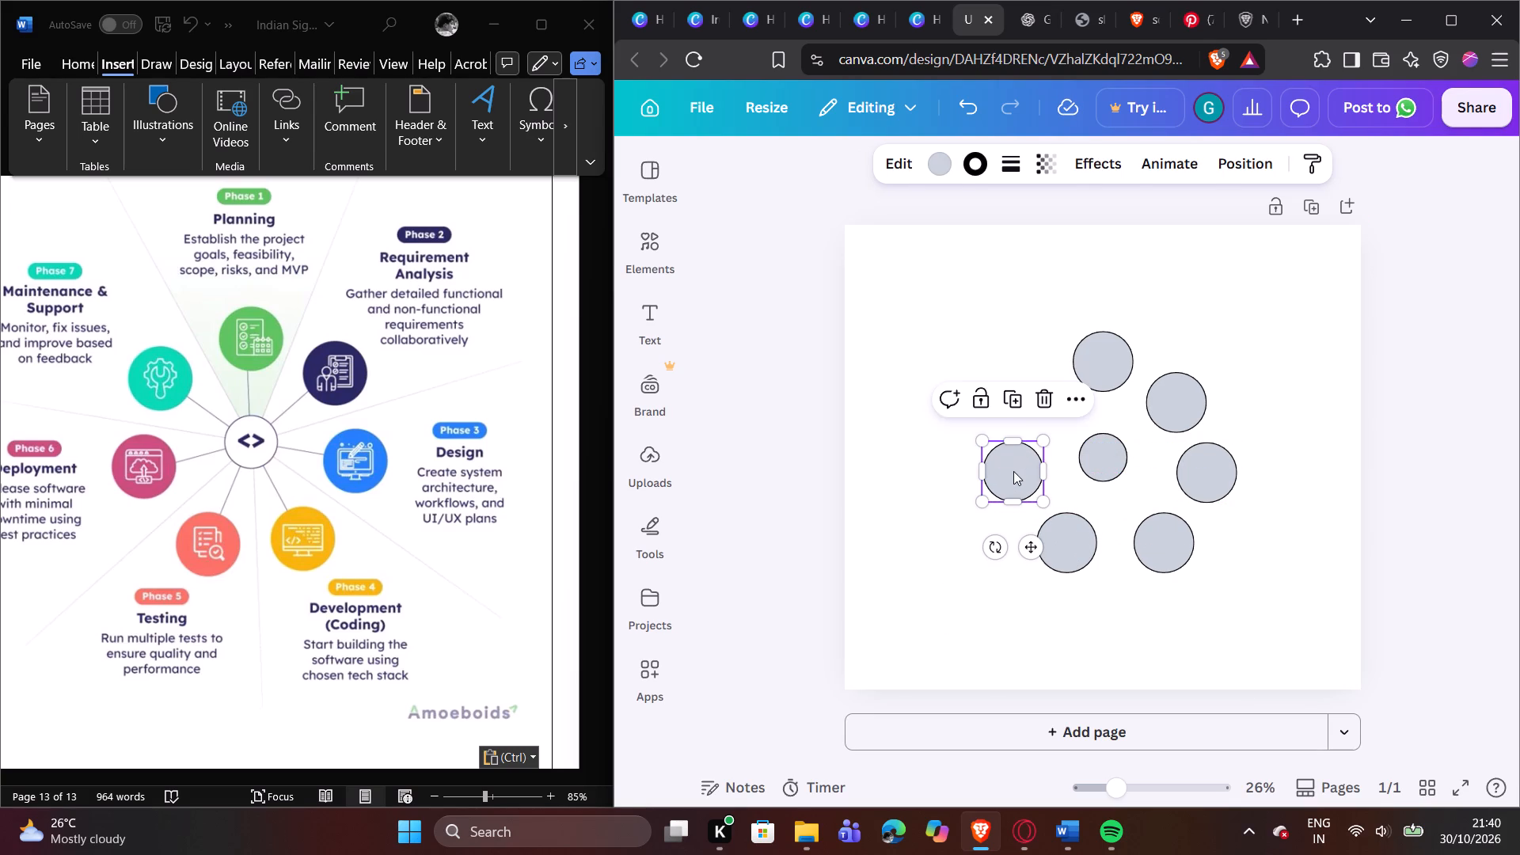
Duplicate the Phase 6 circle and place the copy to the upper left of the central circle for Phase 7.
{"action": "left_click", "coordinate": [1016, 393]}
{"action": "left_click_drag", "start_coordinate": [963, 389], "coordinate": [1014, 389]}
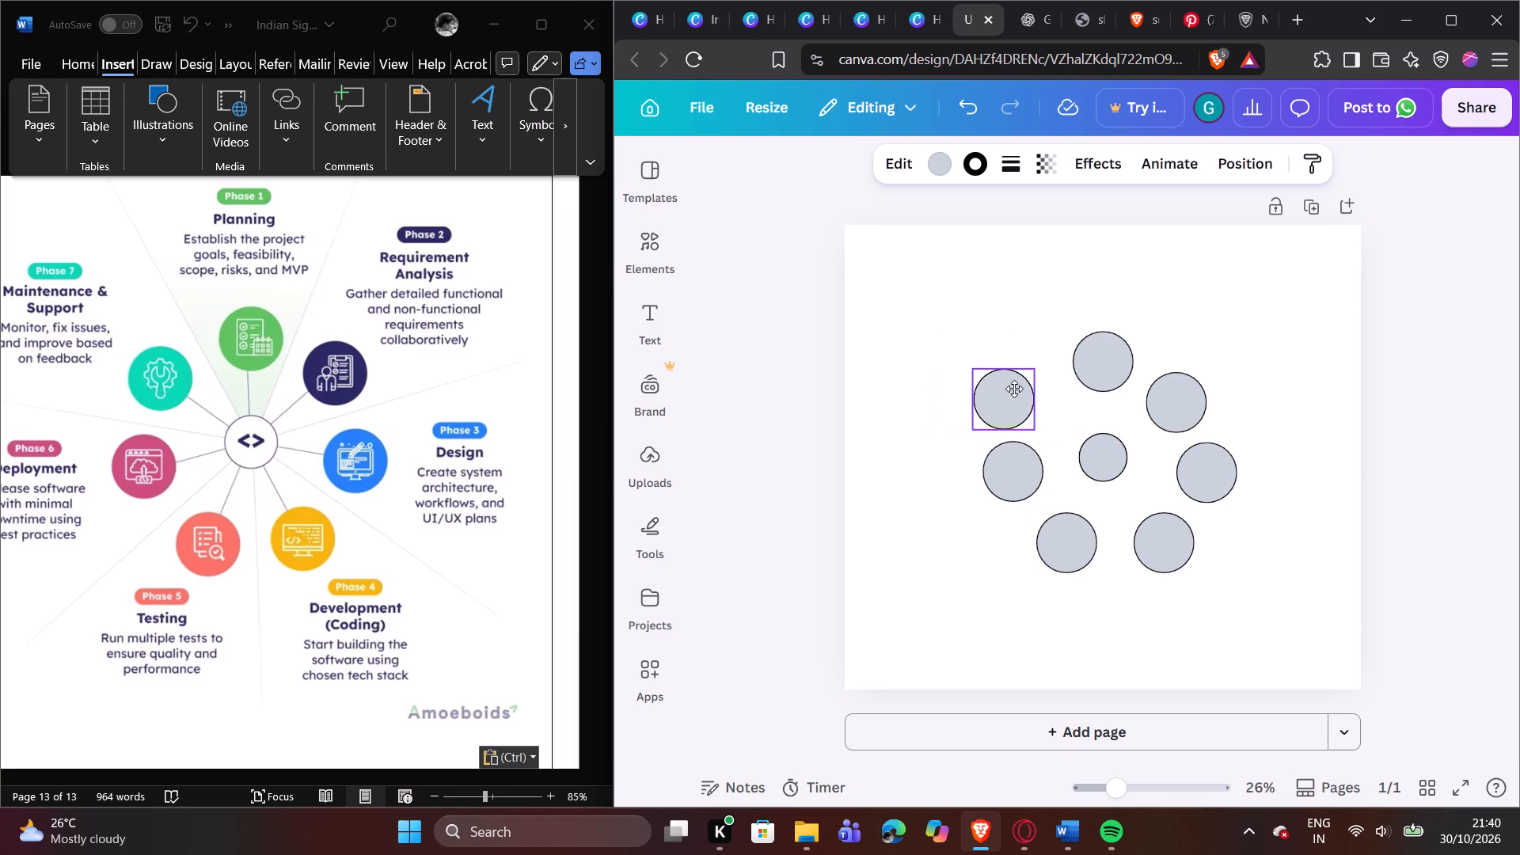
{"action": "left_click_drag", "start_coordinate": [1014, 389], "coordinate": [1029, 386]}
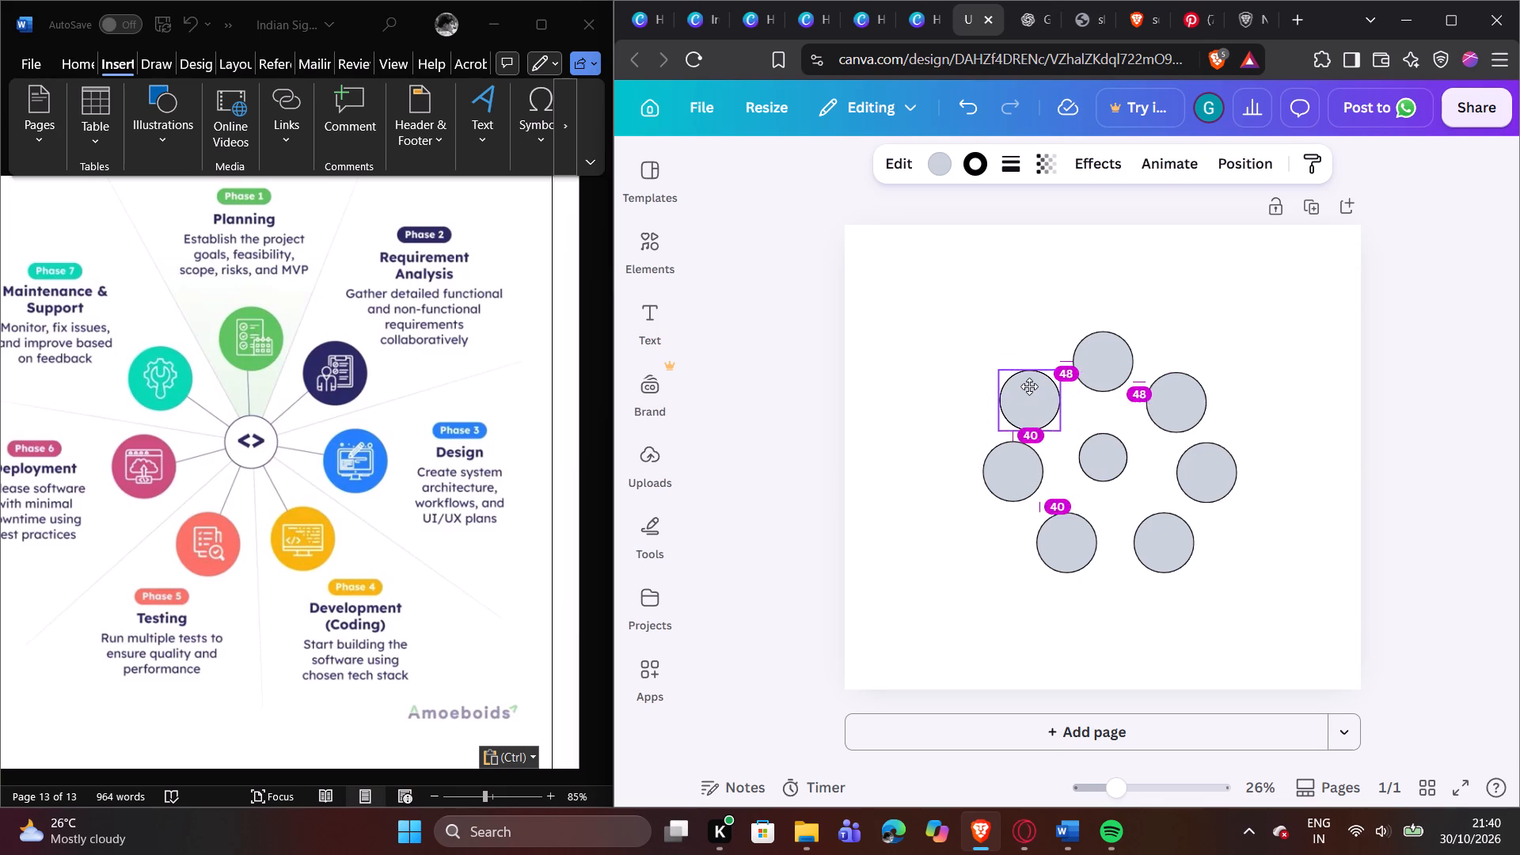
{"action": "left_click_drag", "start_coordinate": [1029, 386], "coordinate": [1028, 386]}
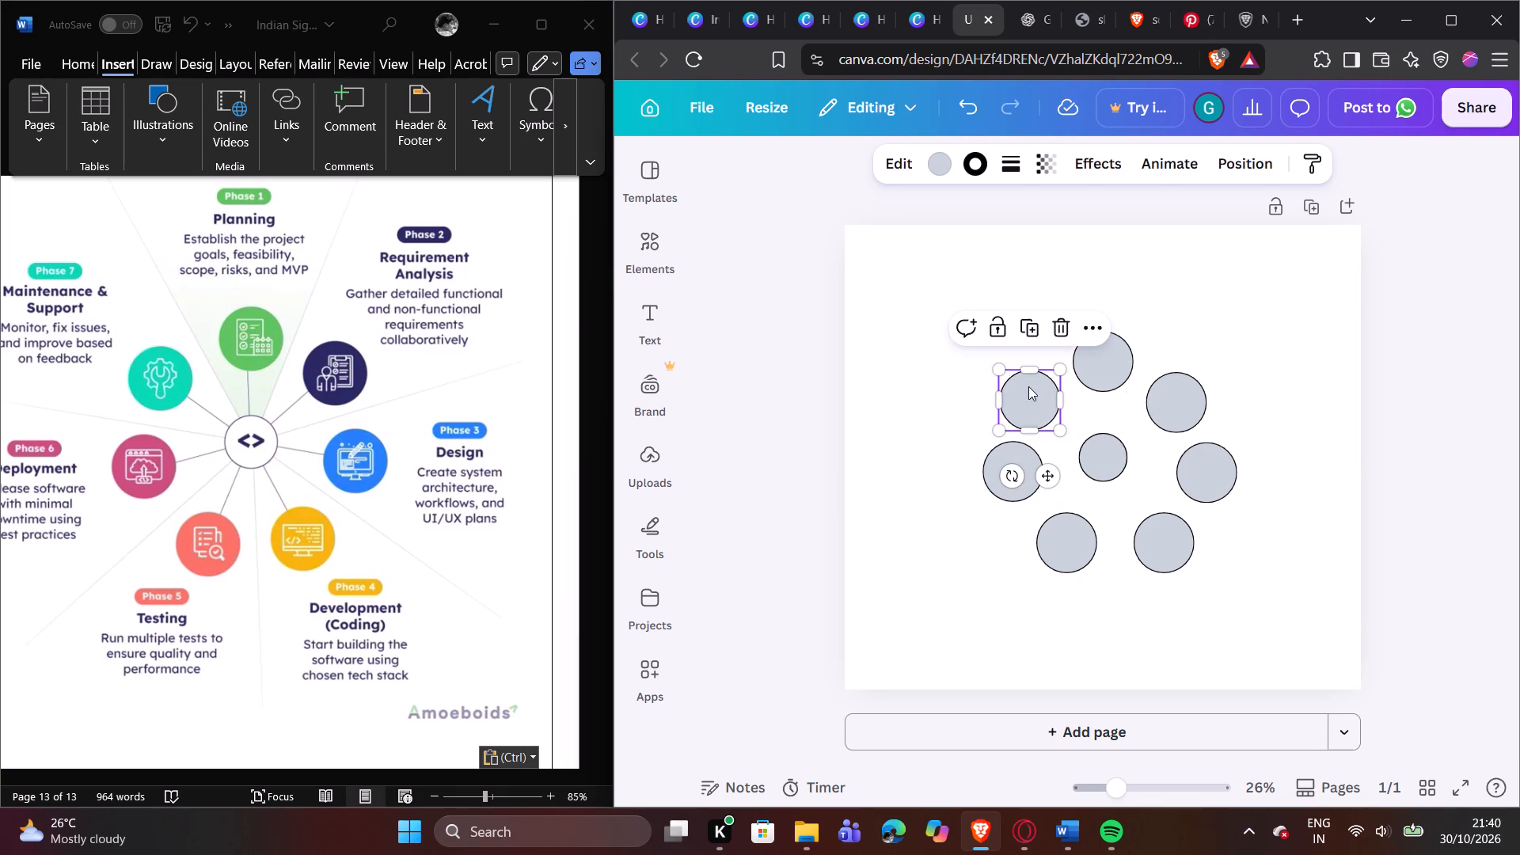
{"action": "left_click", "coordinate": [947, 377]}
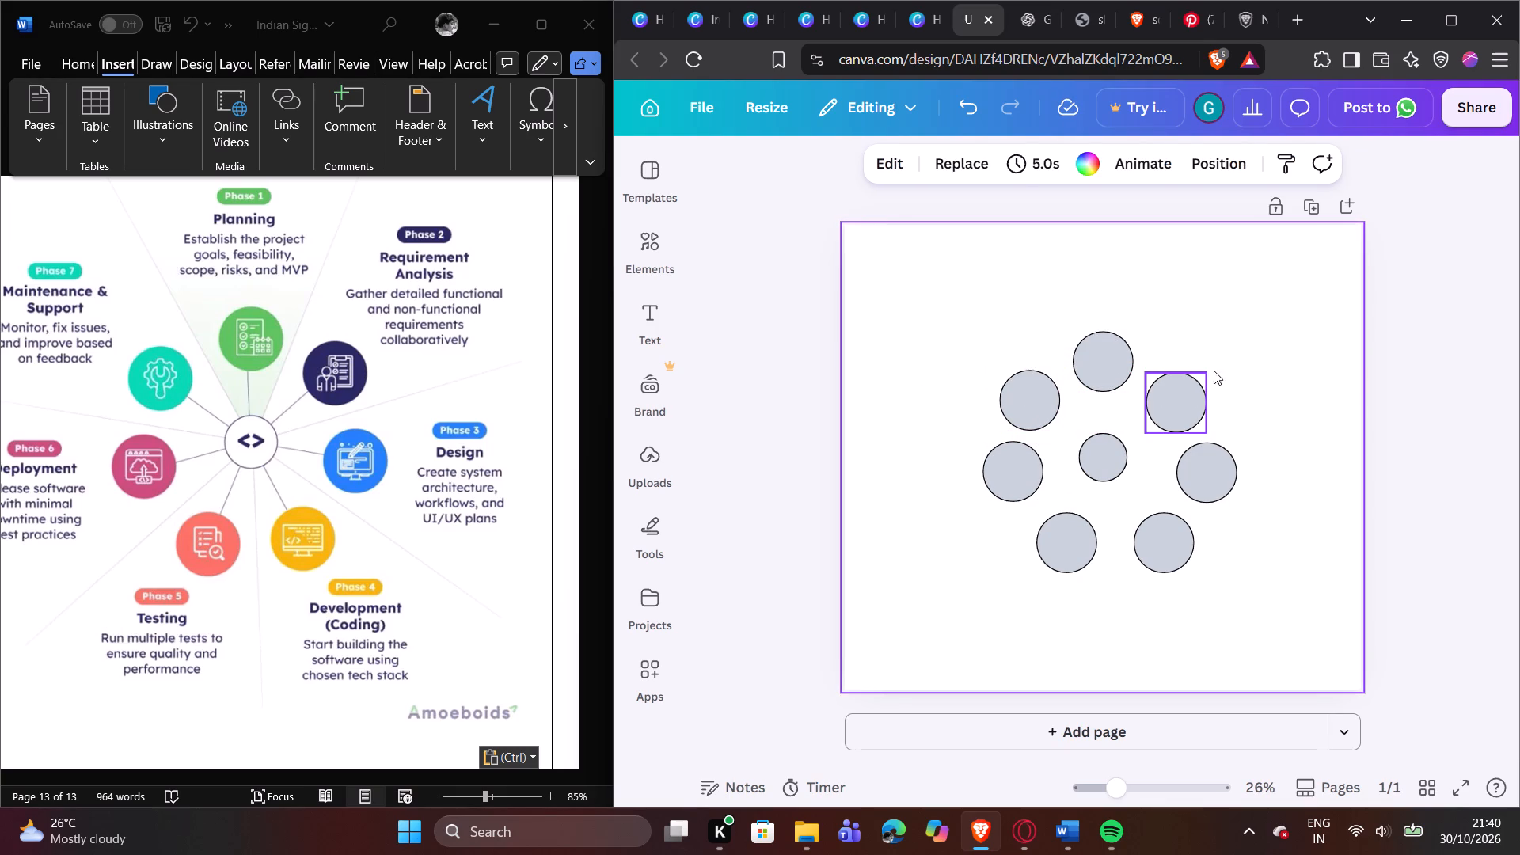
Nudge the Phase 2, 3, 4 and 5 circles so both sides of the ring mirror each other around the central circle.
{"action": "left_click", "coordinate": [1200, 394]}
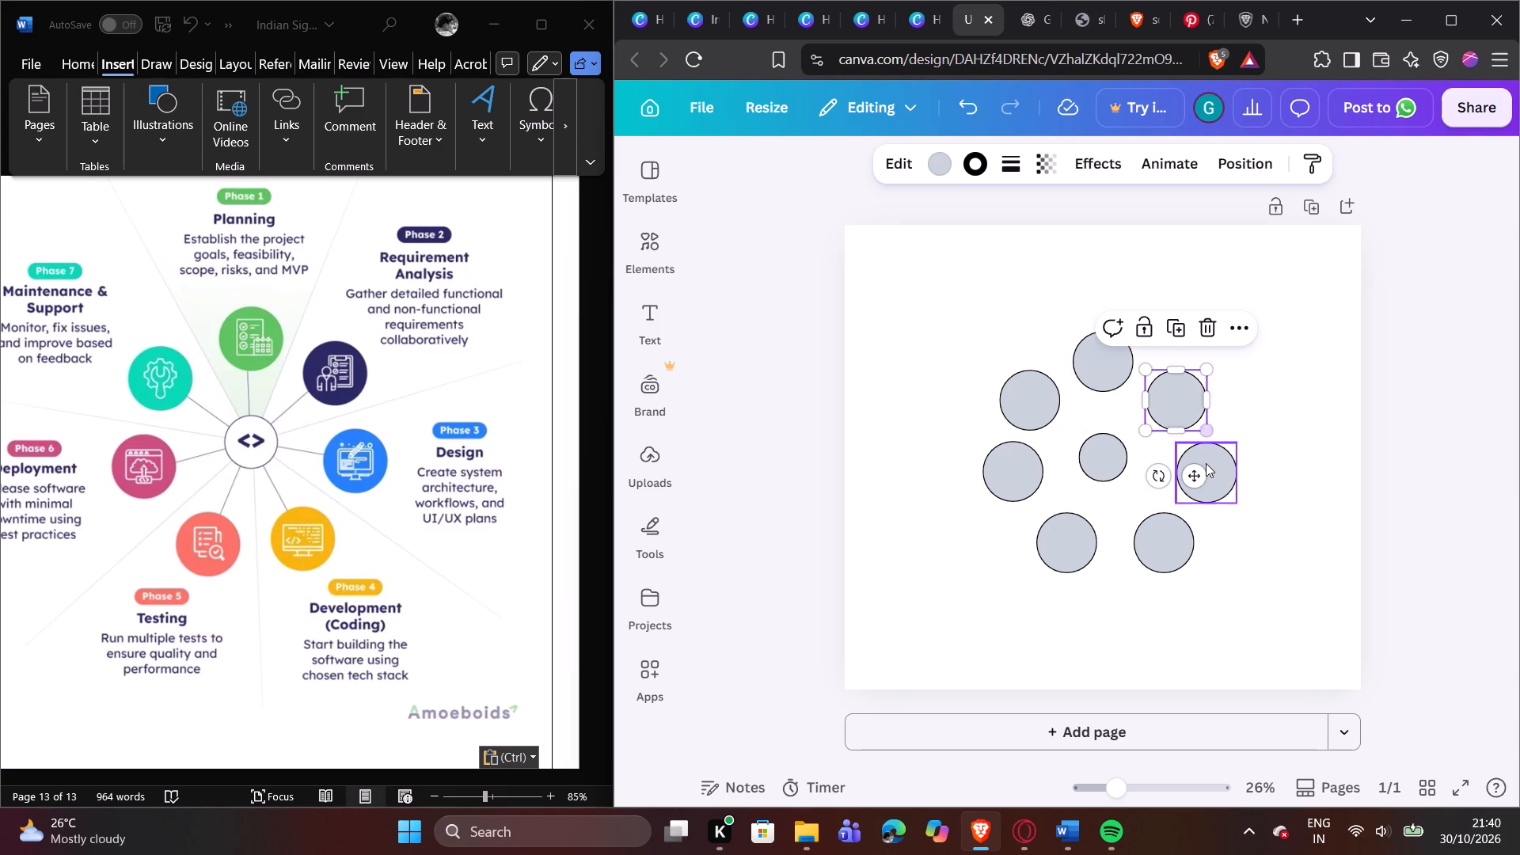
{"action": "left_click_drag", "start_coordinate": [1206, 465], "coordinate": [1198, 460]}
{"action": "left_click", "coordinate": [1264, 450]}
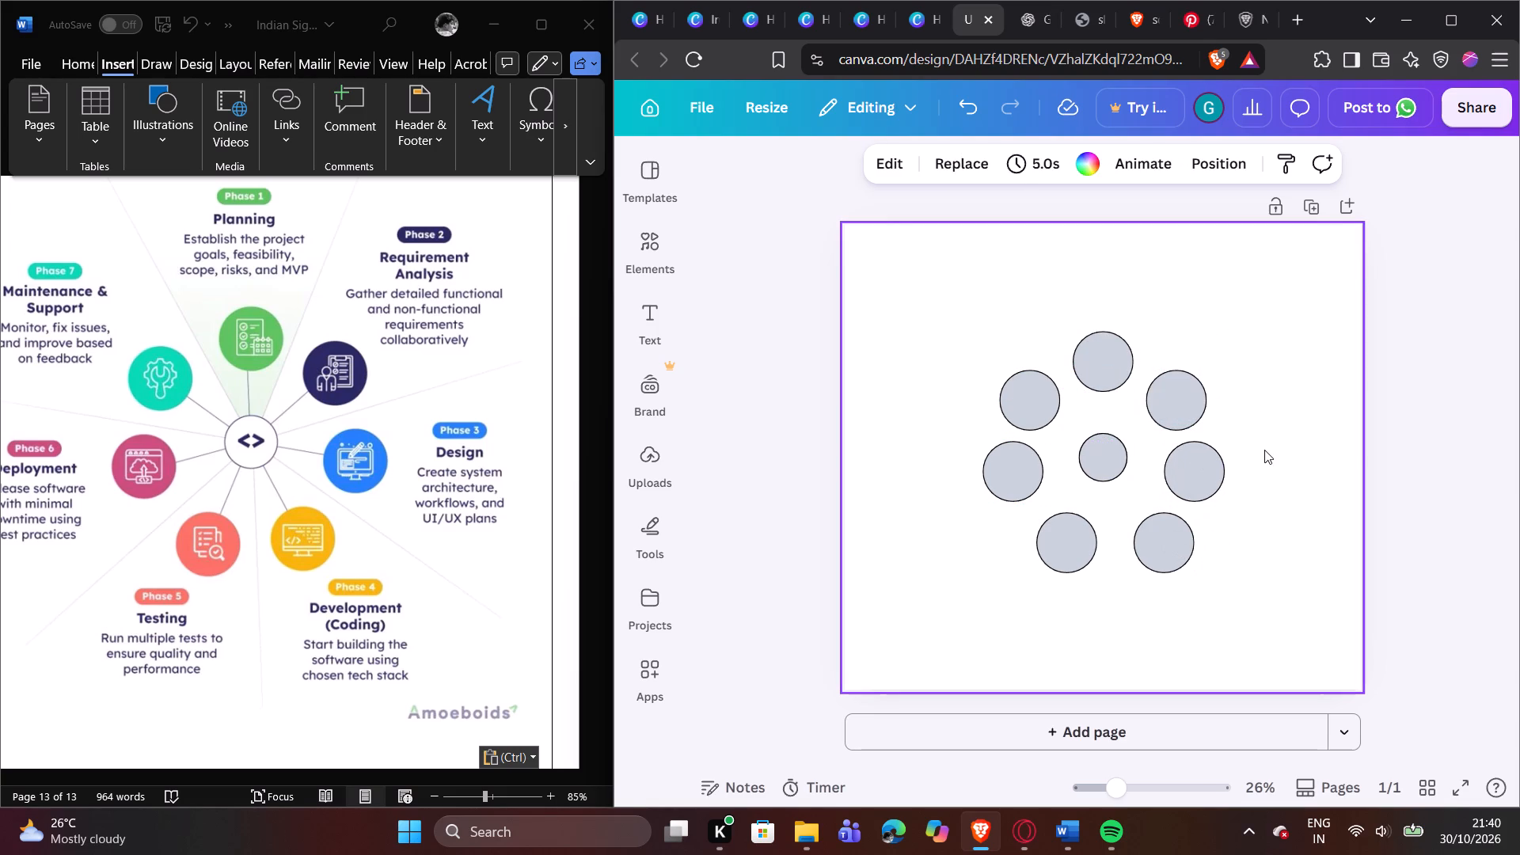
{"action": "left_click", "coordinate": [1178, 528]}
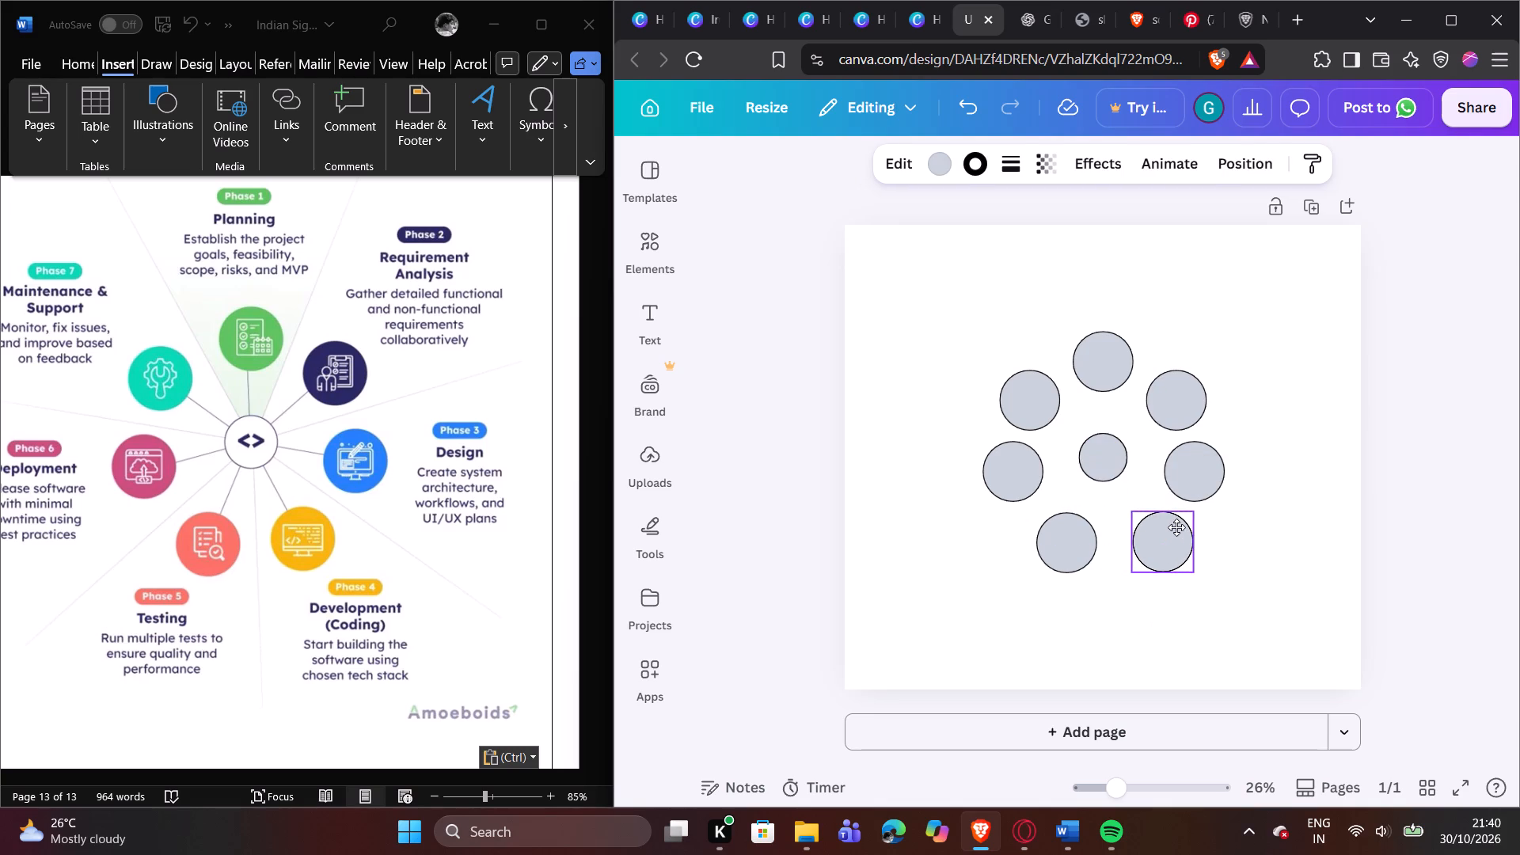
{"action": "left_click", "coordinate": [1257, 529]}
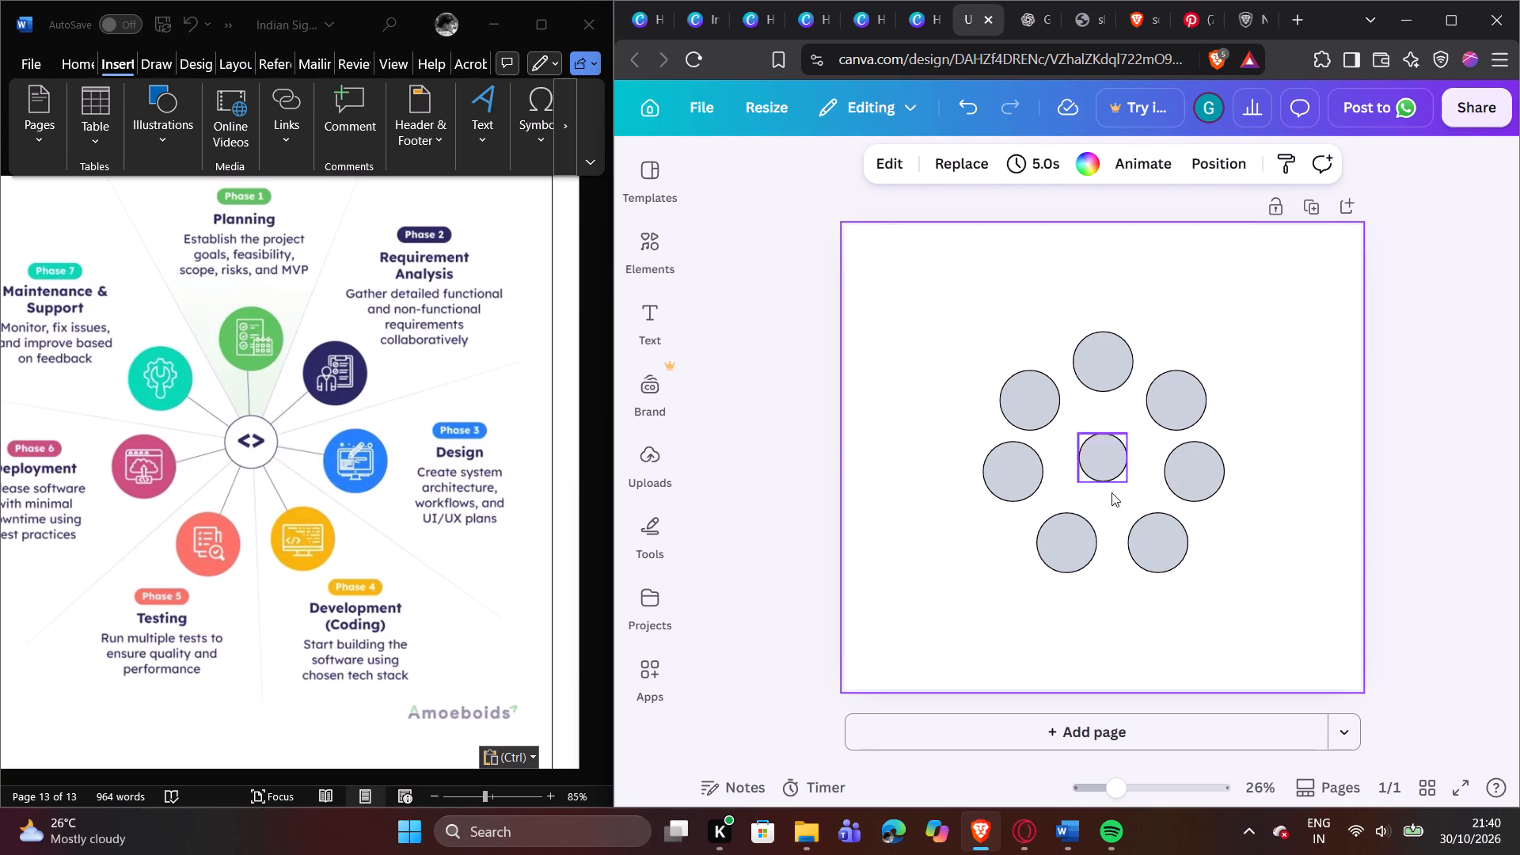
{"action": "left_click", "coordinate": [1072, 551]}
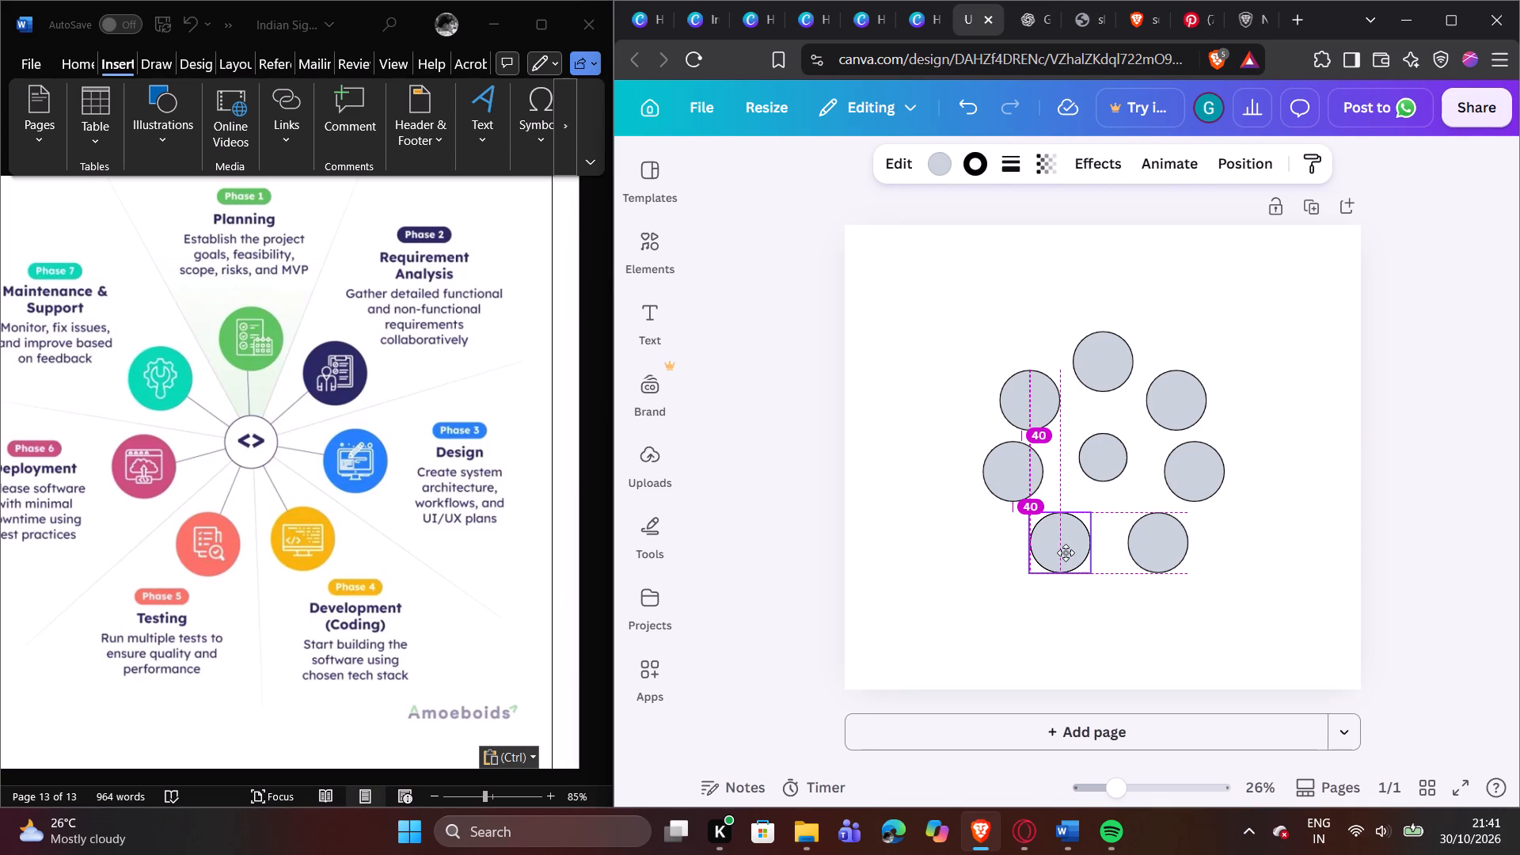
{"action": "left_click", "coordinate": [1149, 614]}
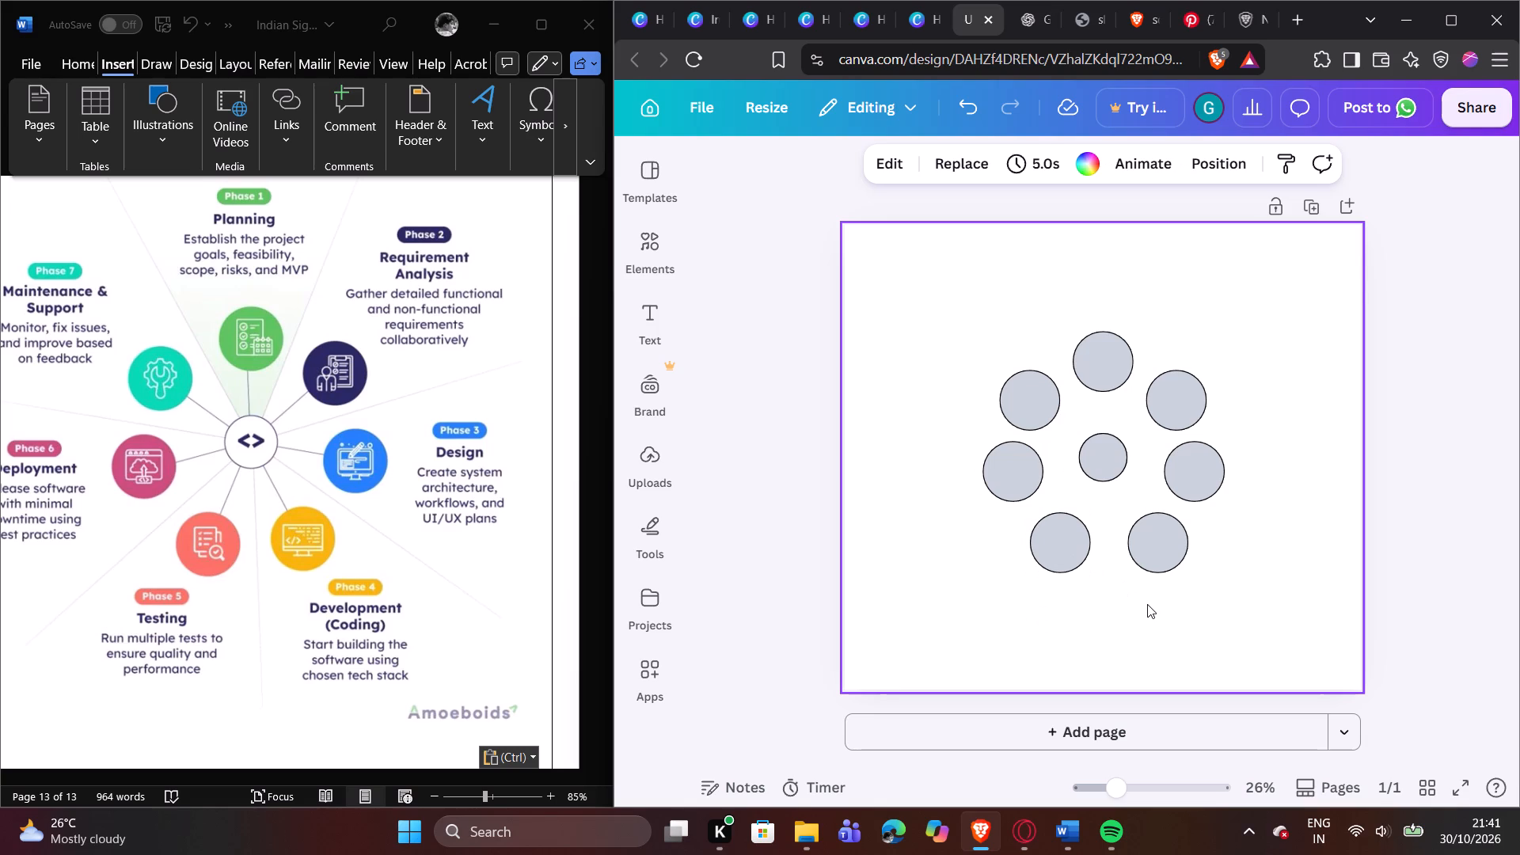
Search the elements for "line" and insert the plain straight line from the shape results into the design.
{"action": "left_click", "coordinate": [655, 237]}
{"action": "left_click", "coordinate": [994, 192]}
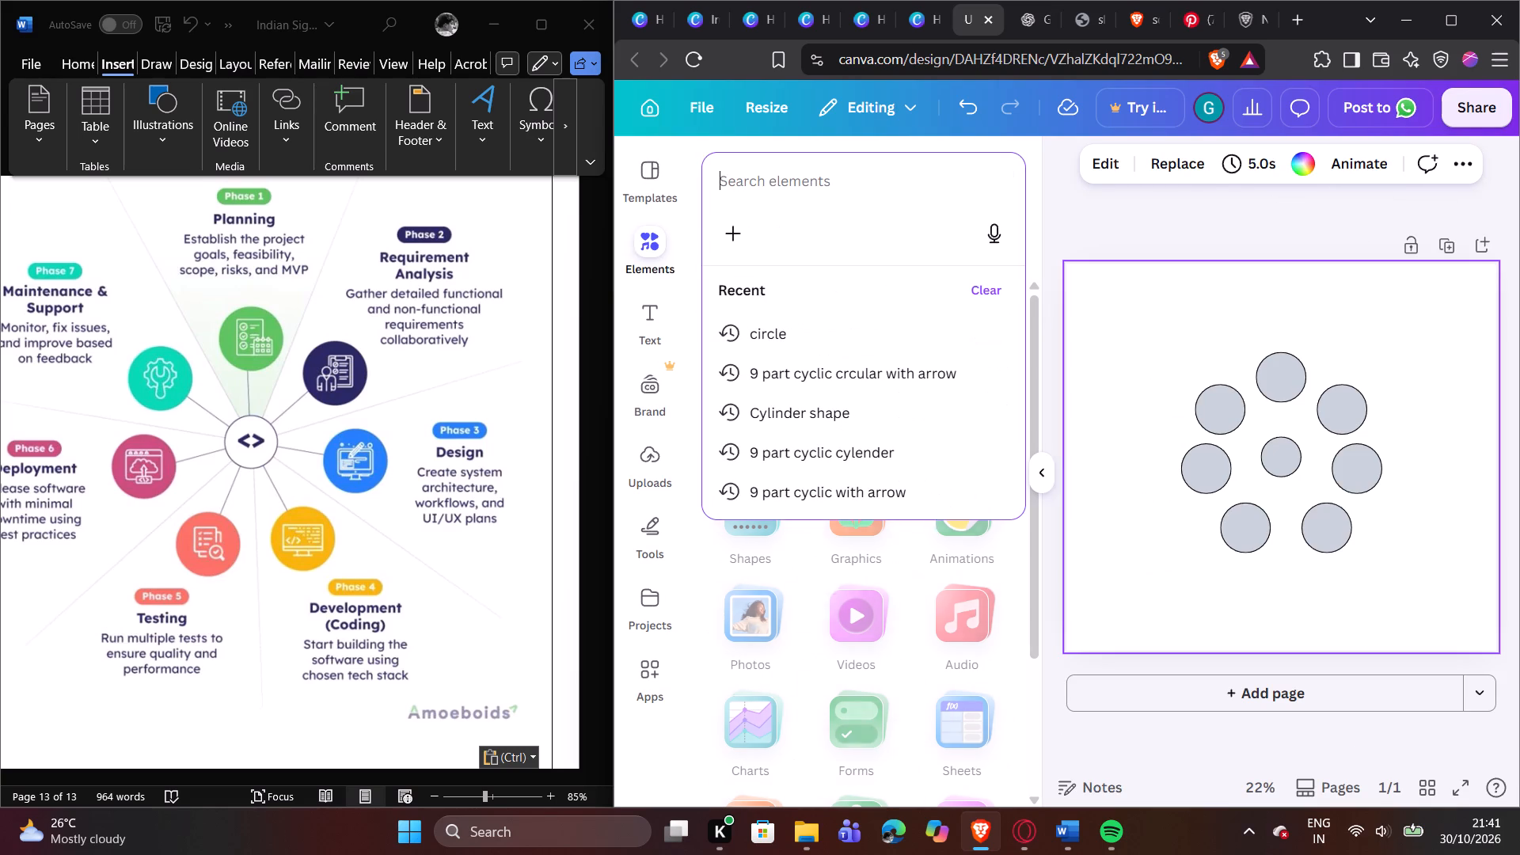
{"action": "type", "text": "line"}
{"action": "key", "text": "Return"}
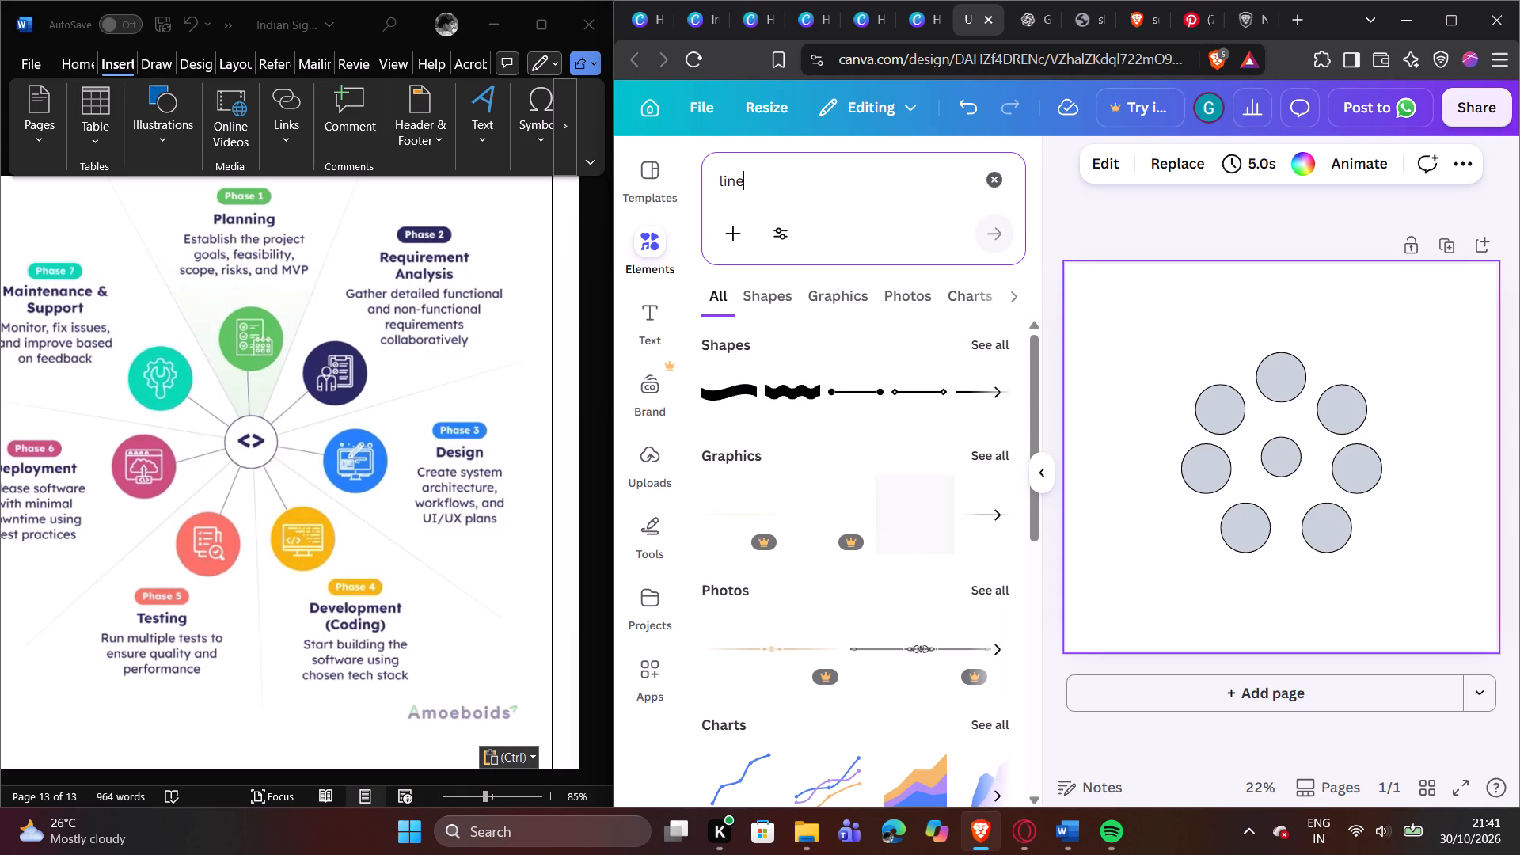
{"action": "left_click", "coordinate": [990, 344]}
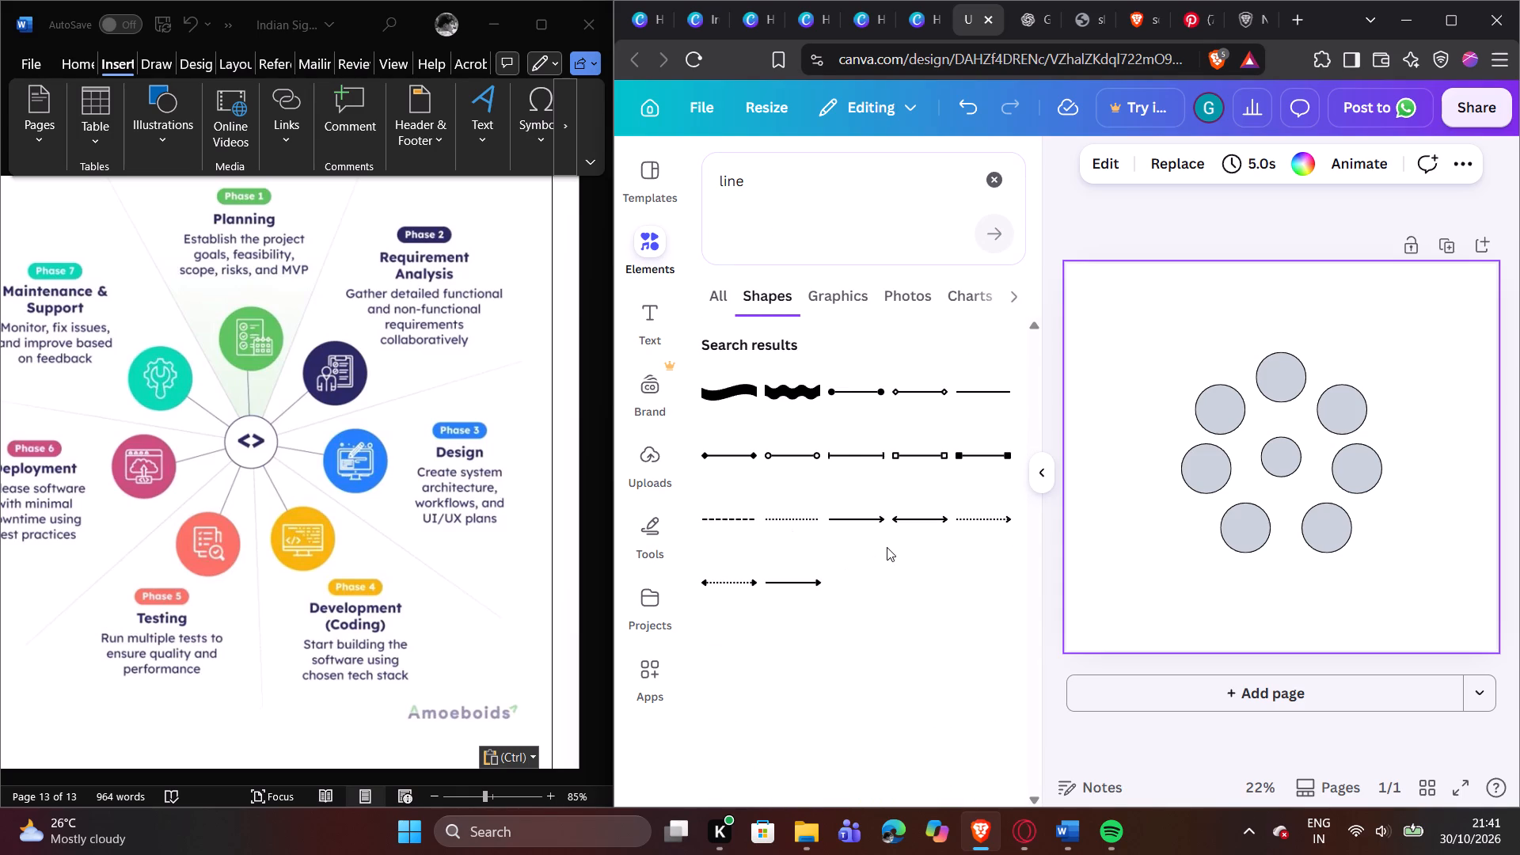
{"action": "left_click", "coordinate": [971, 393]}
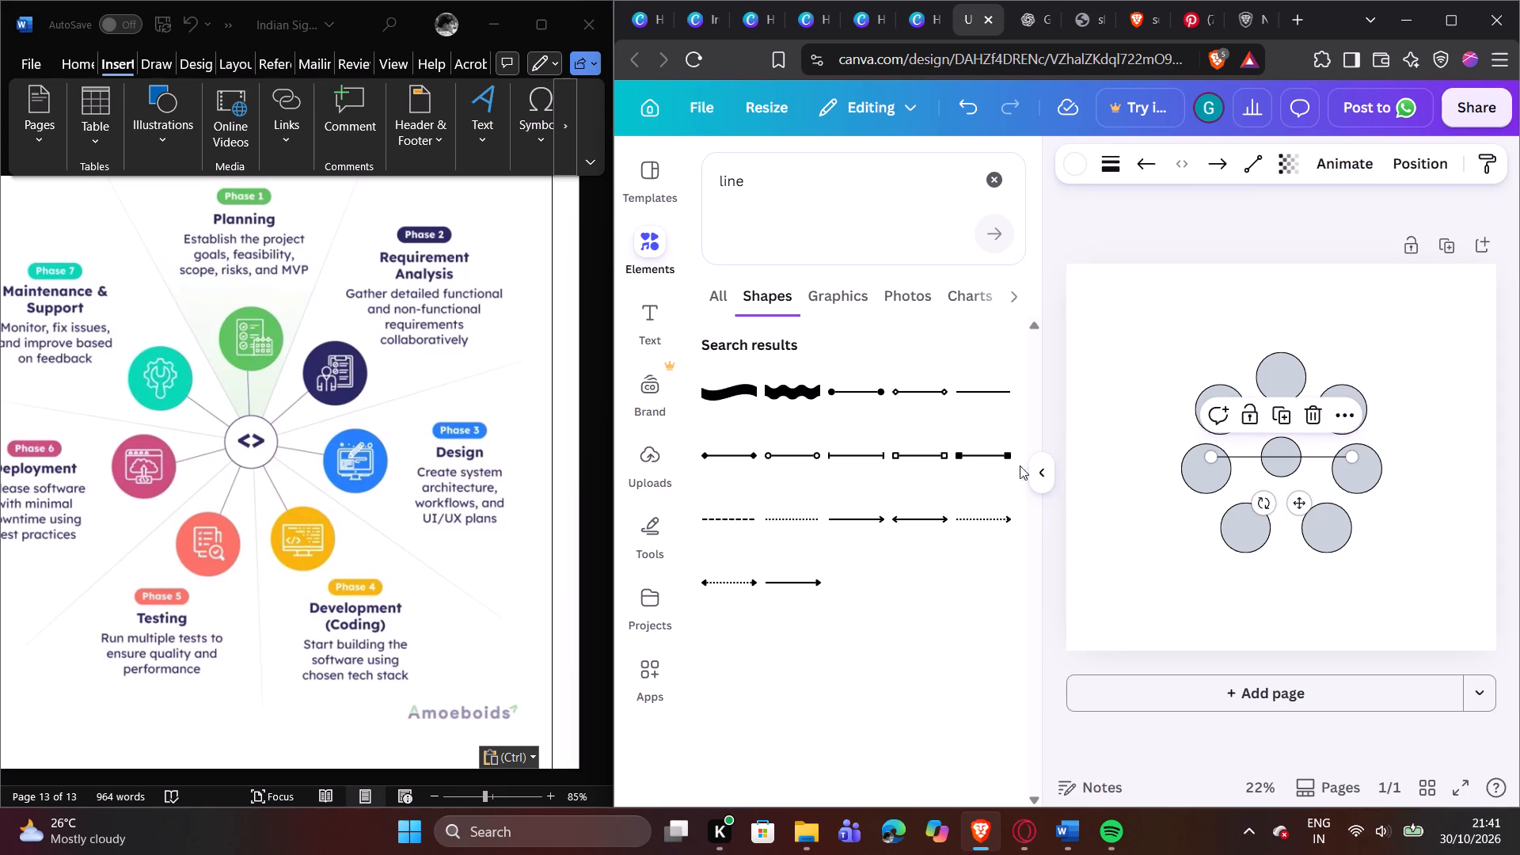
{"action": "left_click", "coordinate": [1048, 468]}
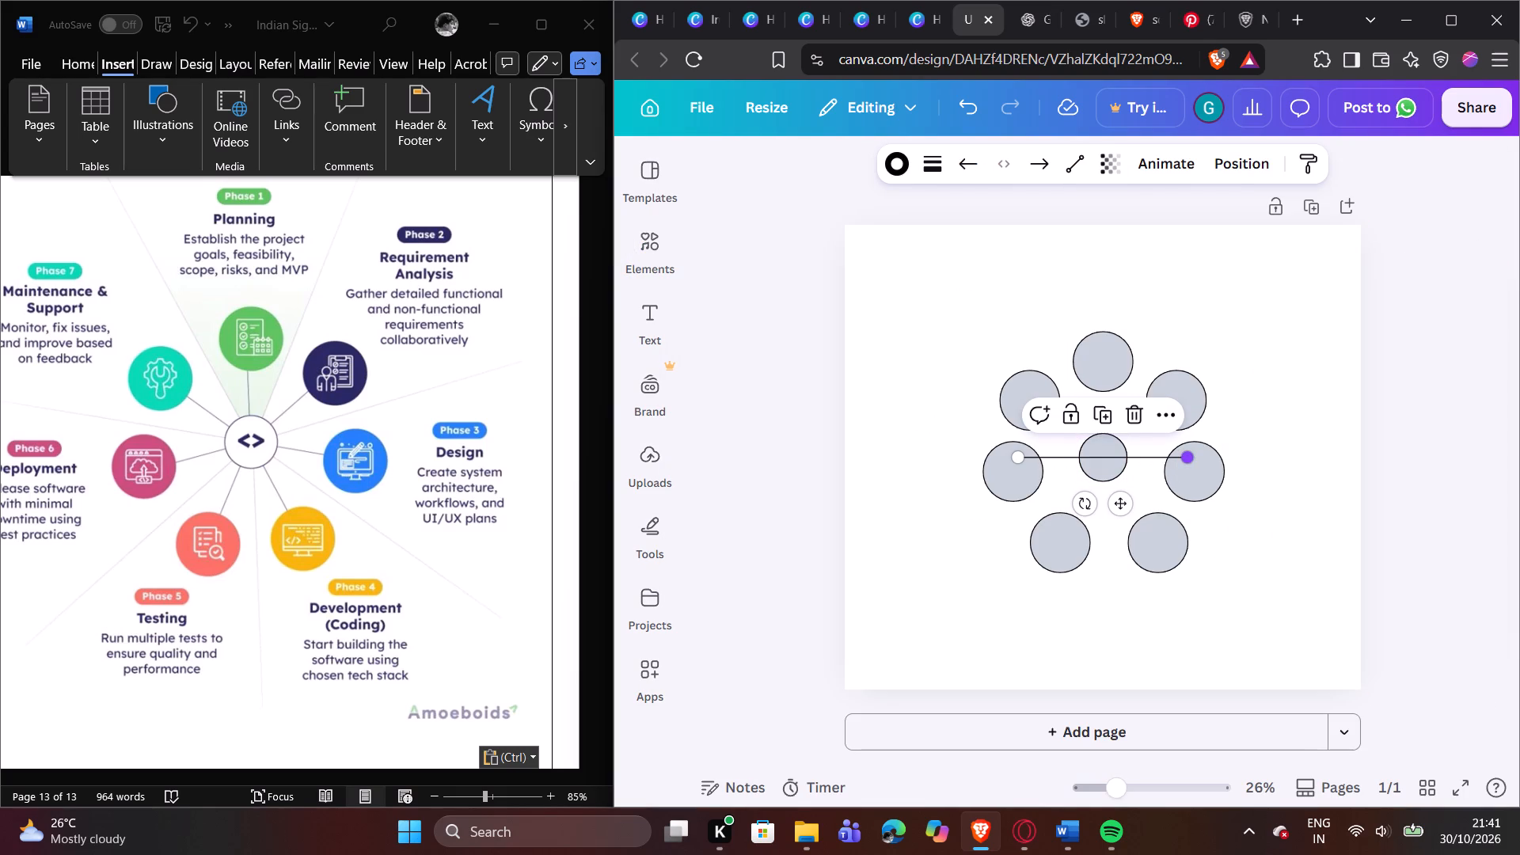
Attach the line's ends to the top of the central circle and the bottom of the Phase 1 circle as a vertical connector.
{"action": "left_click_drag", "start_coordinate": [1187, 458], "coordinate": [1103, 431]}
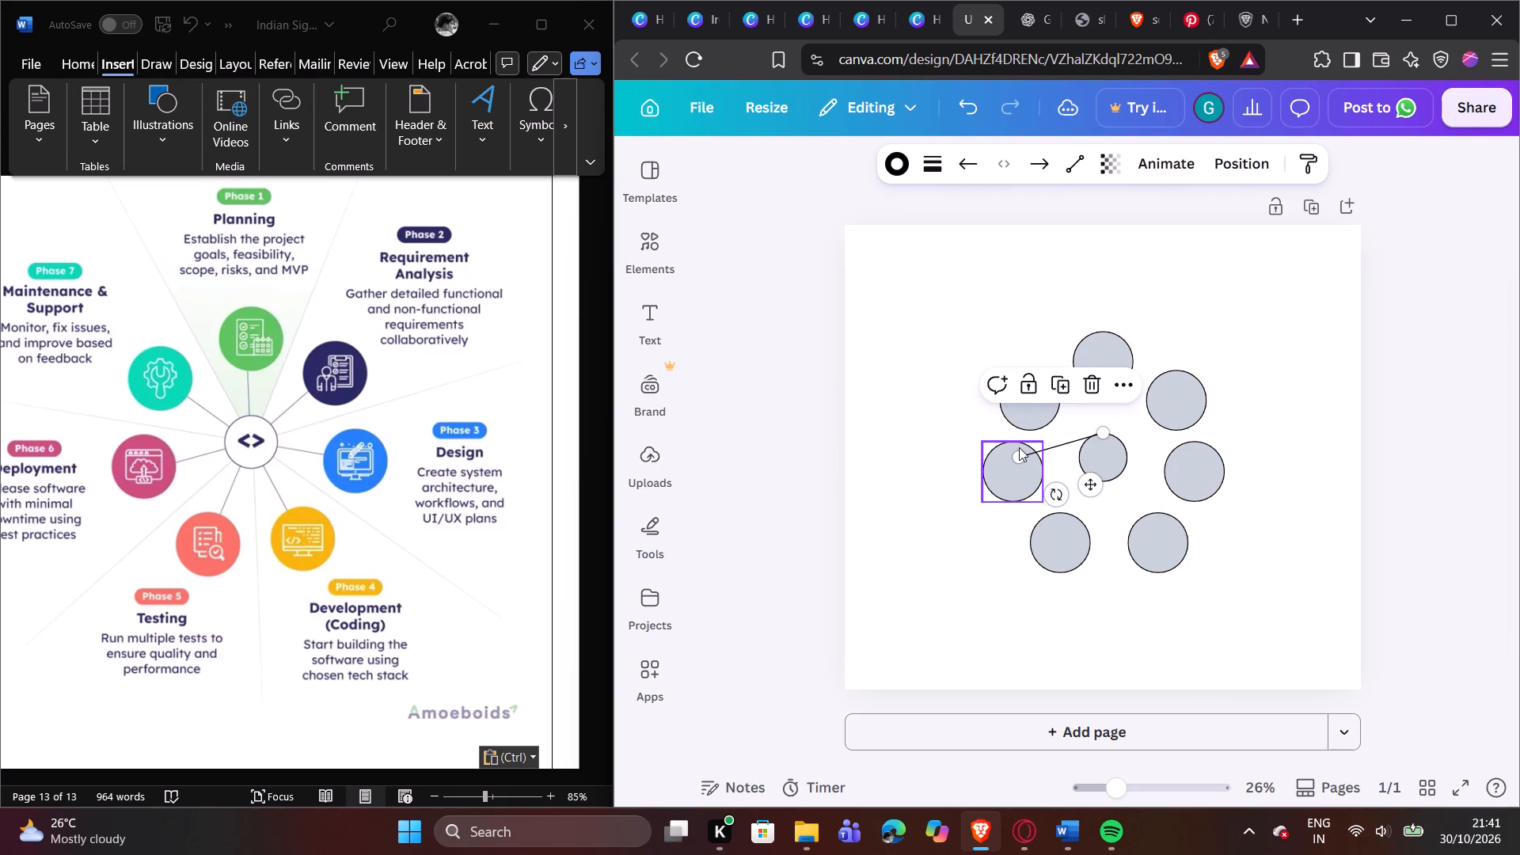
{"action": "left_click_drag", "start_coordinate": [1016, 455], "coordinate": [1099, 405]}
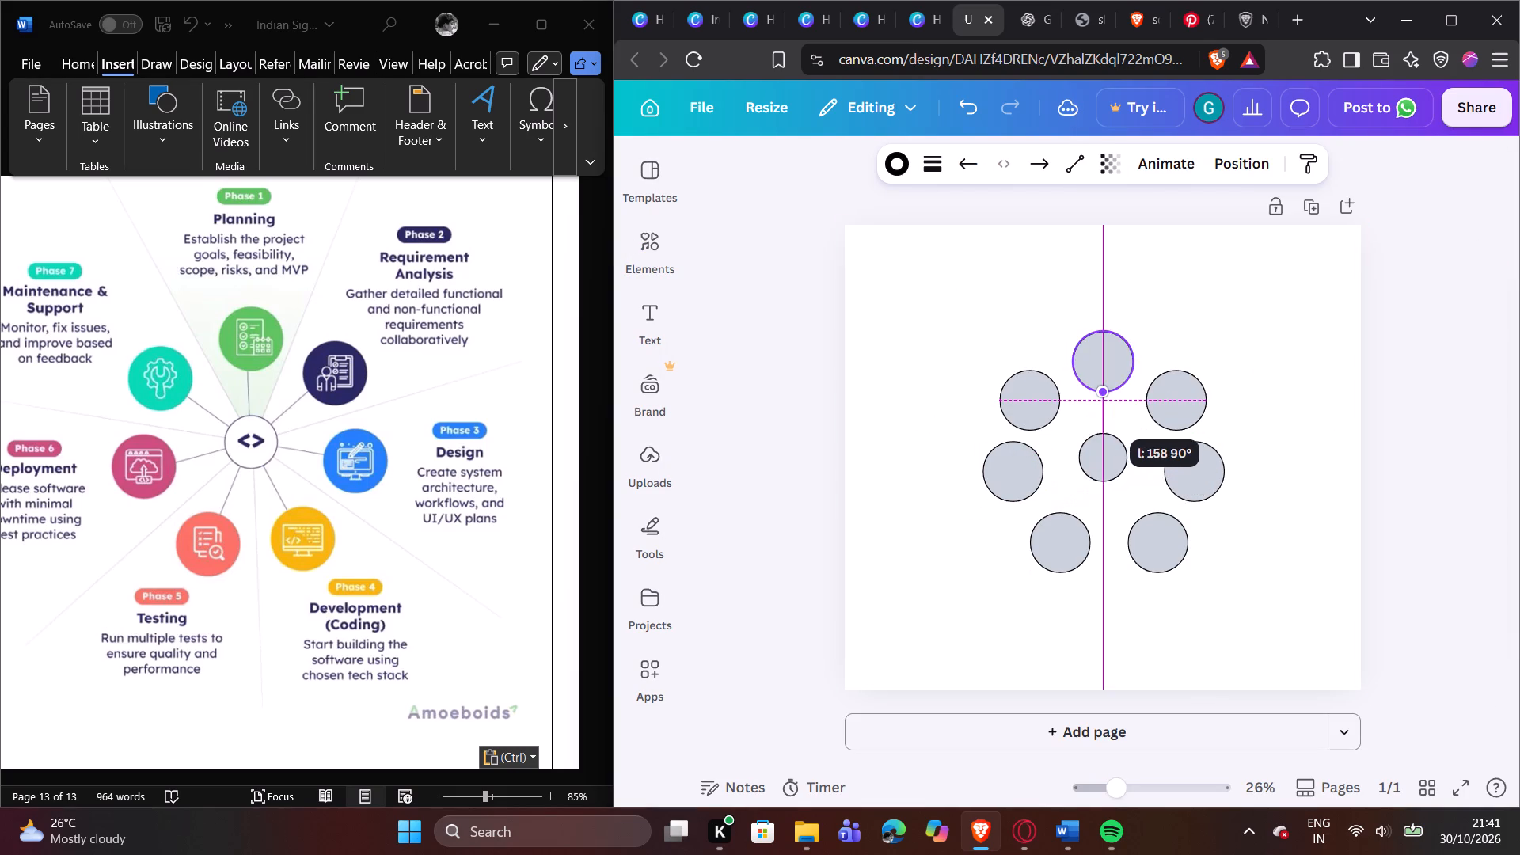
{"action": "left_click_drag", "start_coordinate": [1099, 405], "coordinate": [1100, 404]}
{"action": "left_click_drag", "start_coordinate": [1100, 404], "coordinate": [1106, 395]}
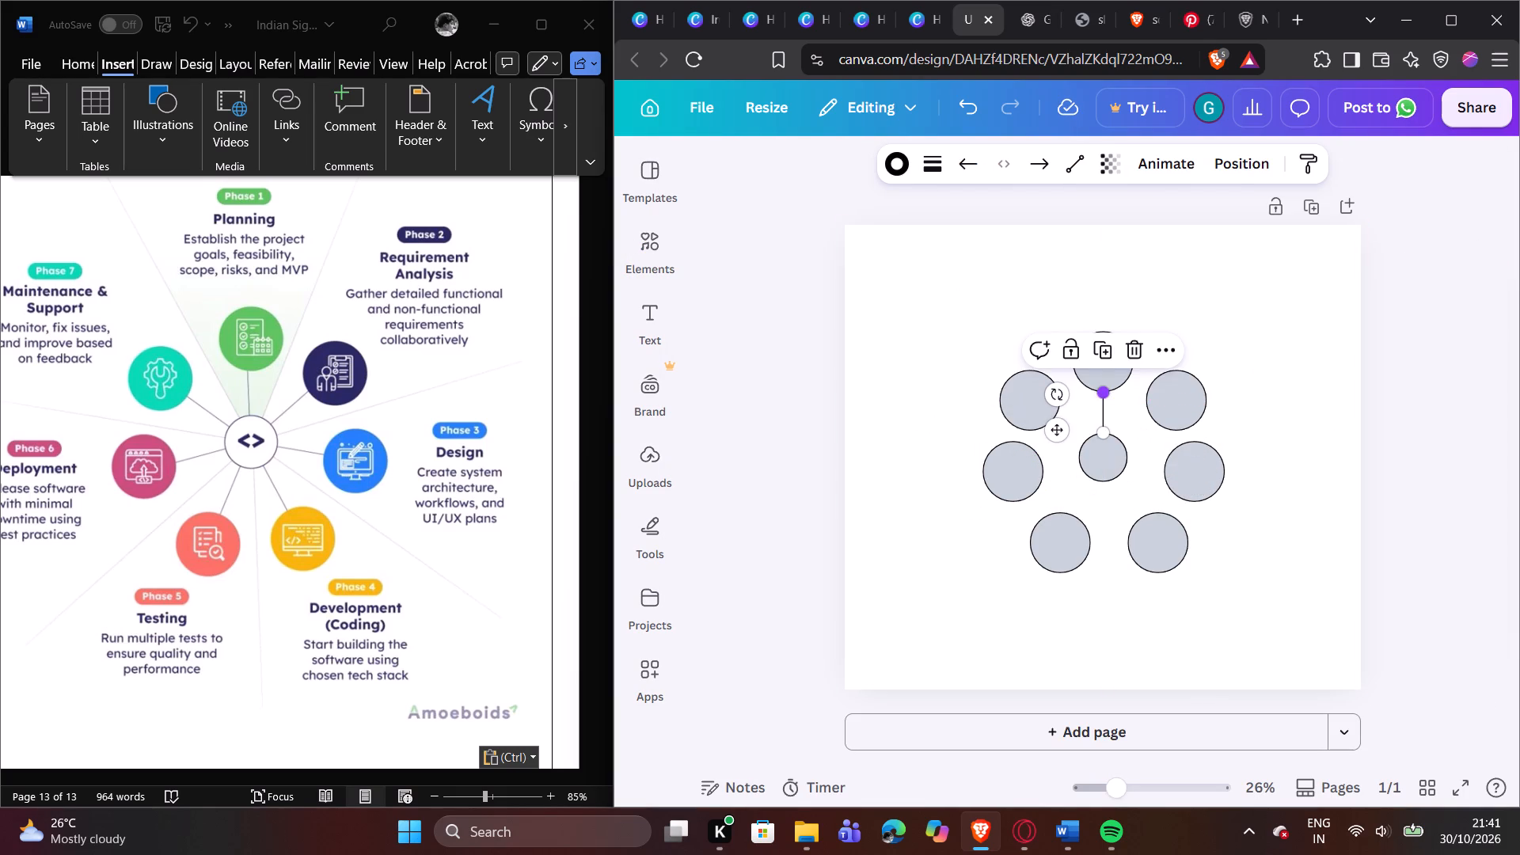
{"action": "left_click", "coordinate": [1117, 406]}
Duplicate the Phase 1 connector line and attach the copy between the central circle's upper right edge and the Phase 2 circle.
{"action": "left_click", "coordinate": [1107, 421]}
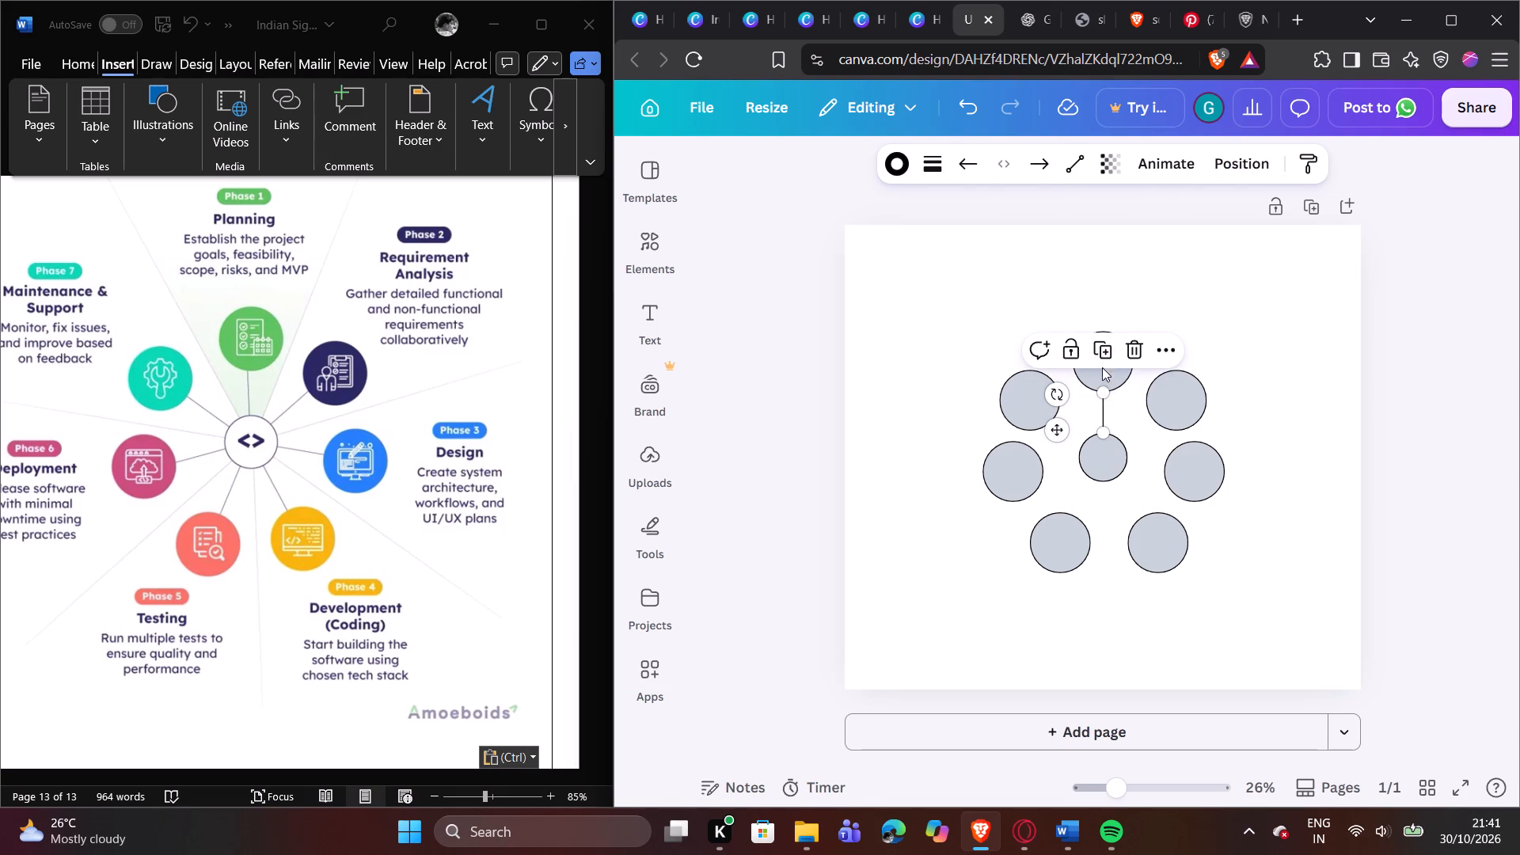
{"action": "left_click", "coordinate": [1102, 356]}
{"action": "left_click_drag", "start_coordinate": [1111, 436], "coordinate": [1123, 439]}
{"action": "left_click_drag", "start_coordinate": [1123, 439], "coordinate": [1126, 431]}
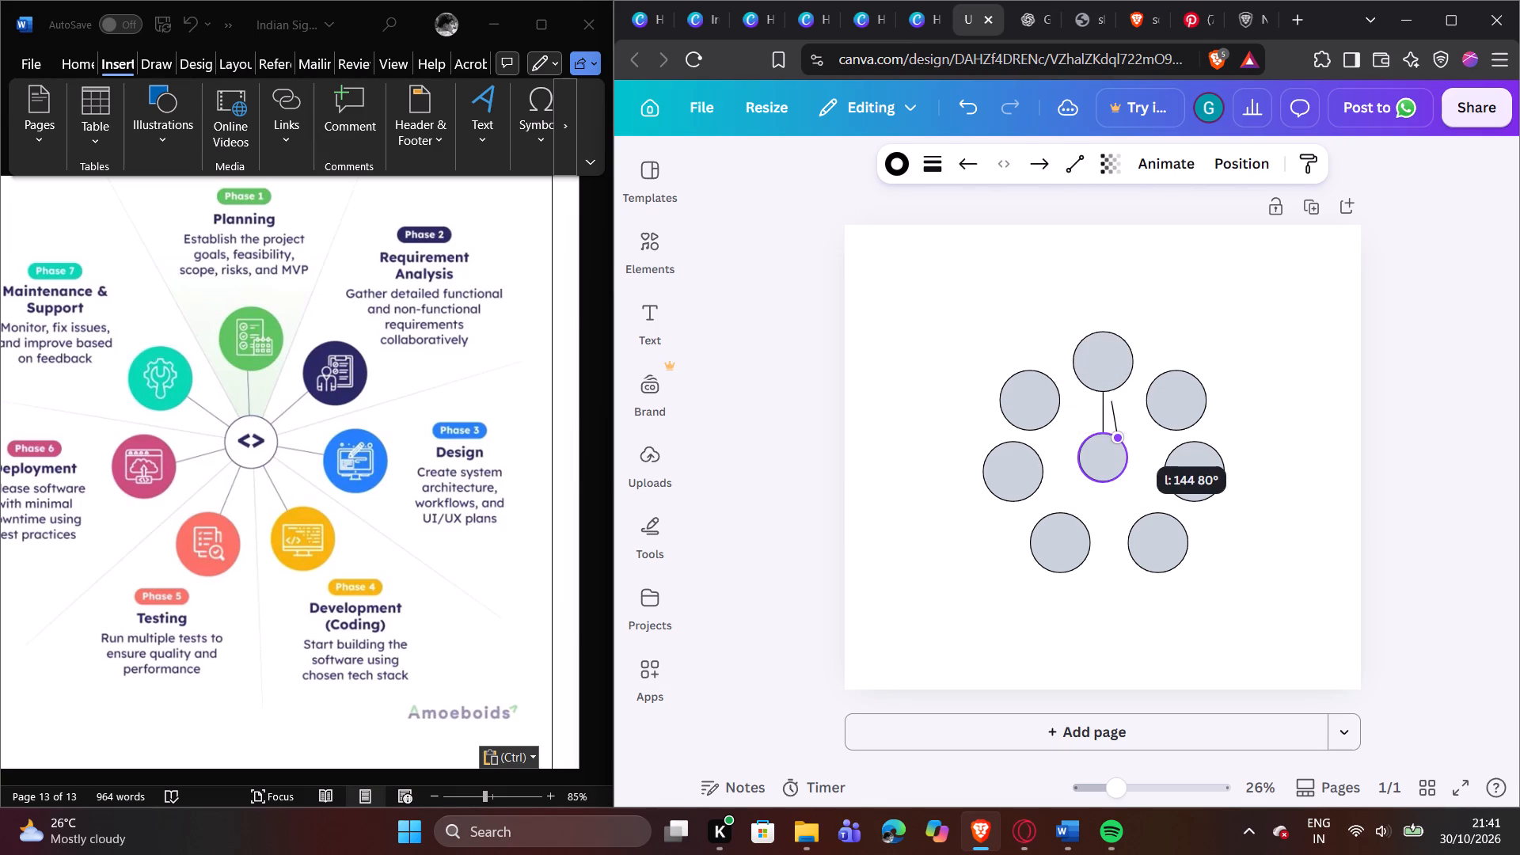
{"action": "left_click_drag", "start_coordinate": [1126, 431], "coordinate": [1130, 431]}
{"action": "left_click_drag", "start_coordinate": [1130, 431], "coordinate": [1120, 431]}
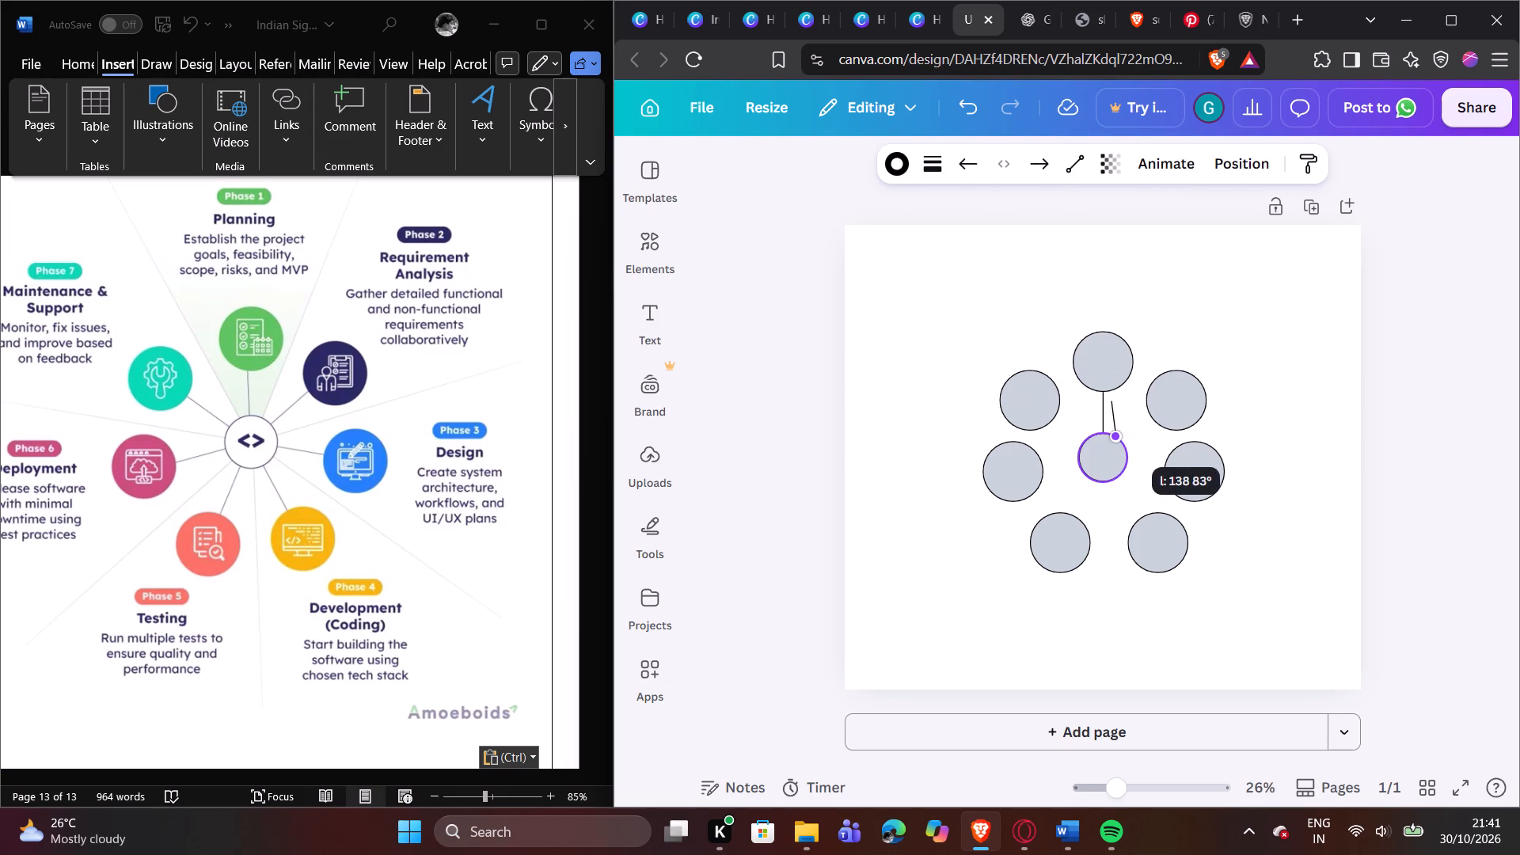
{"action": "left_click_drag", "start_coordinate": [1120, 431], "coordinate": [1120, 431]}
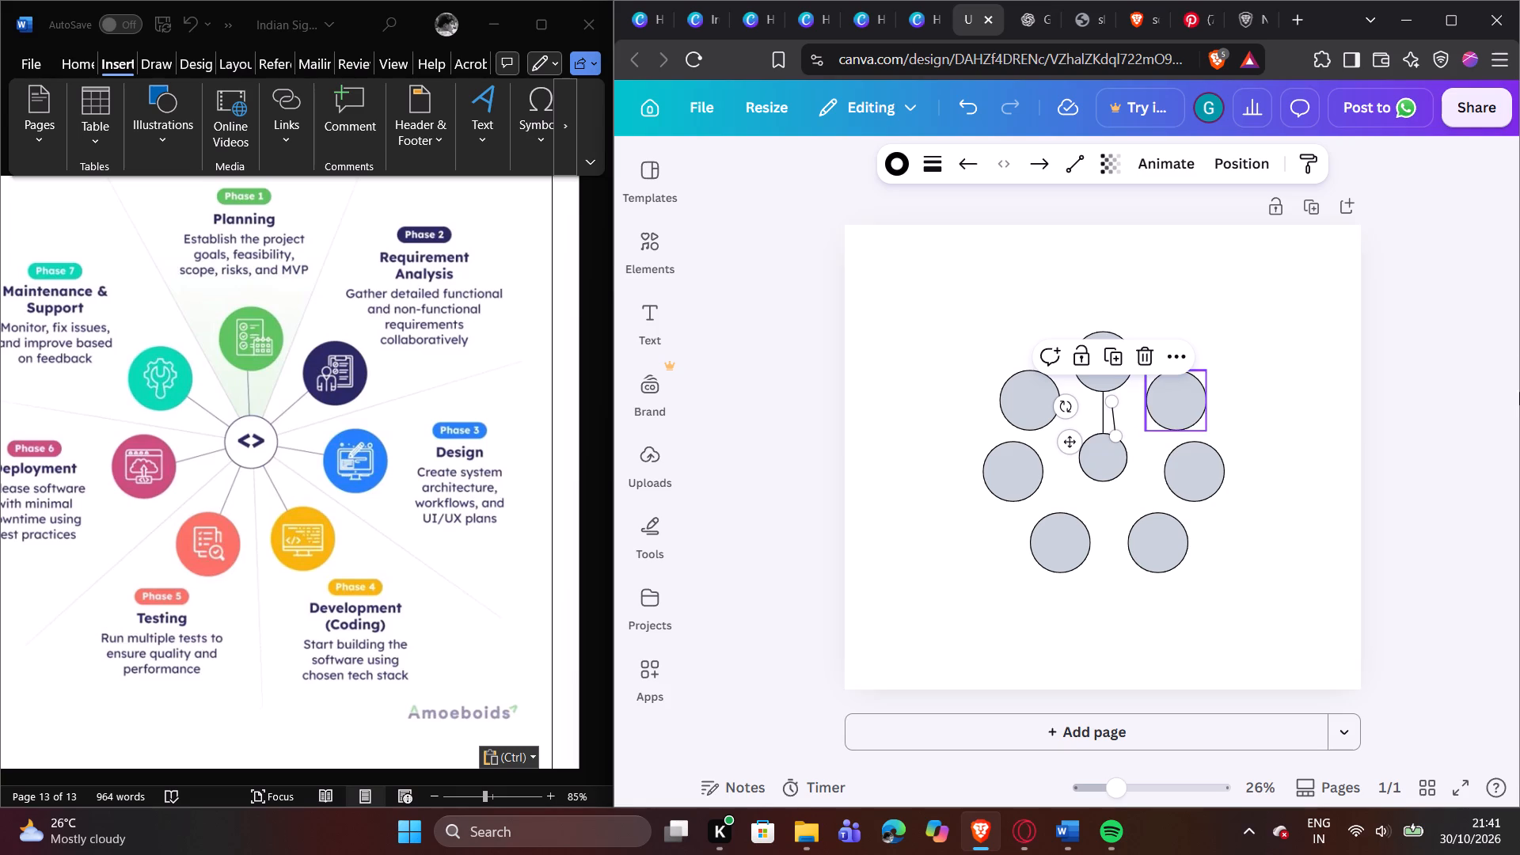
{"action": "left_click_drag", "start_coordinate": [1112, 399], "coordinate": [1119, 400]}
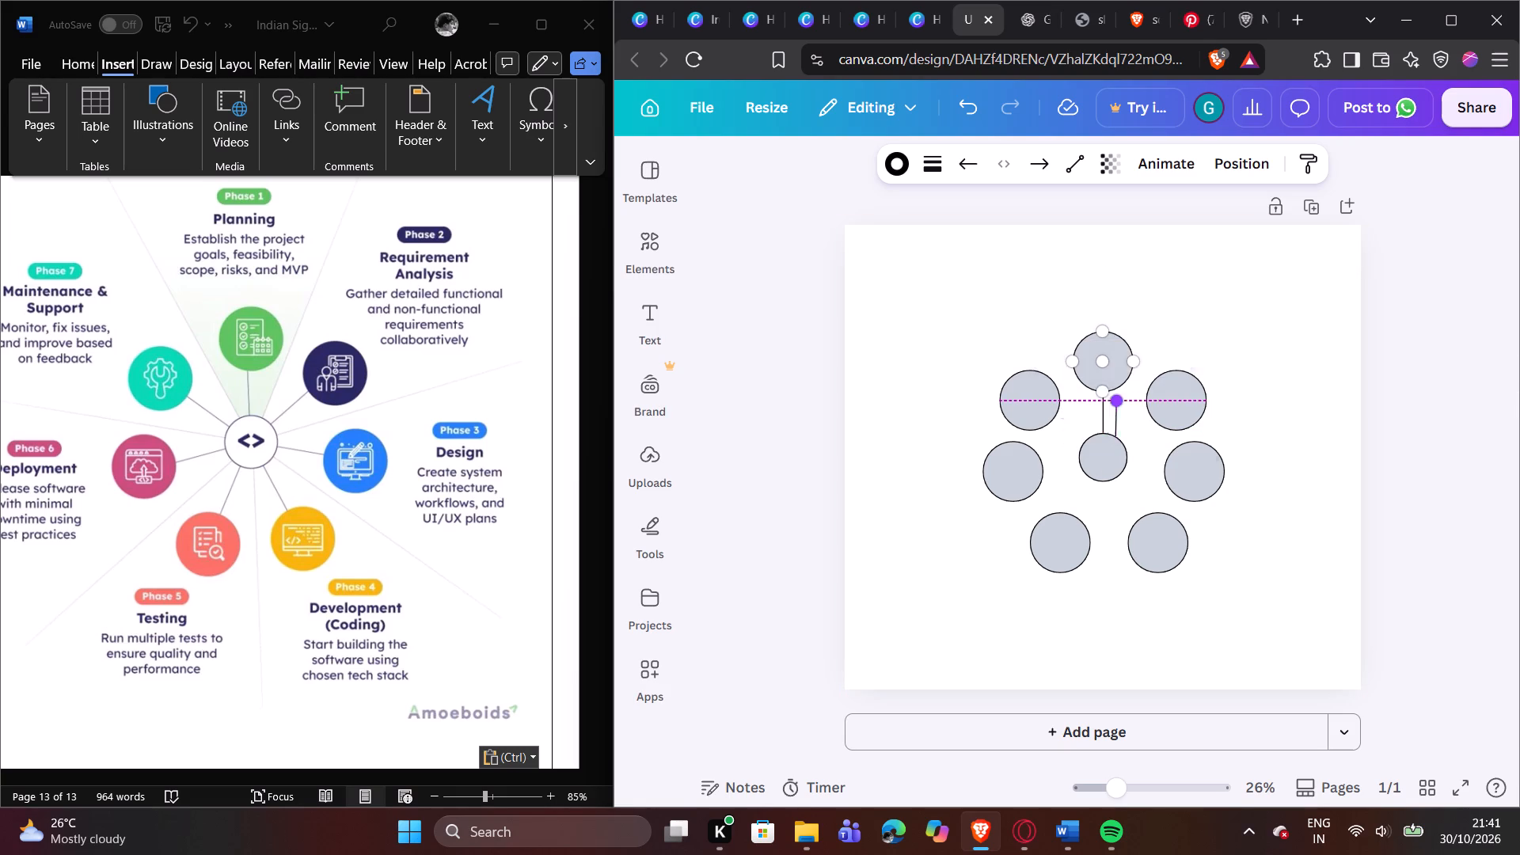
{"action": "left_click_drag", "start_coordinate": [1119, 400], "coordinate": [1149, 408]}
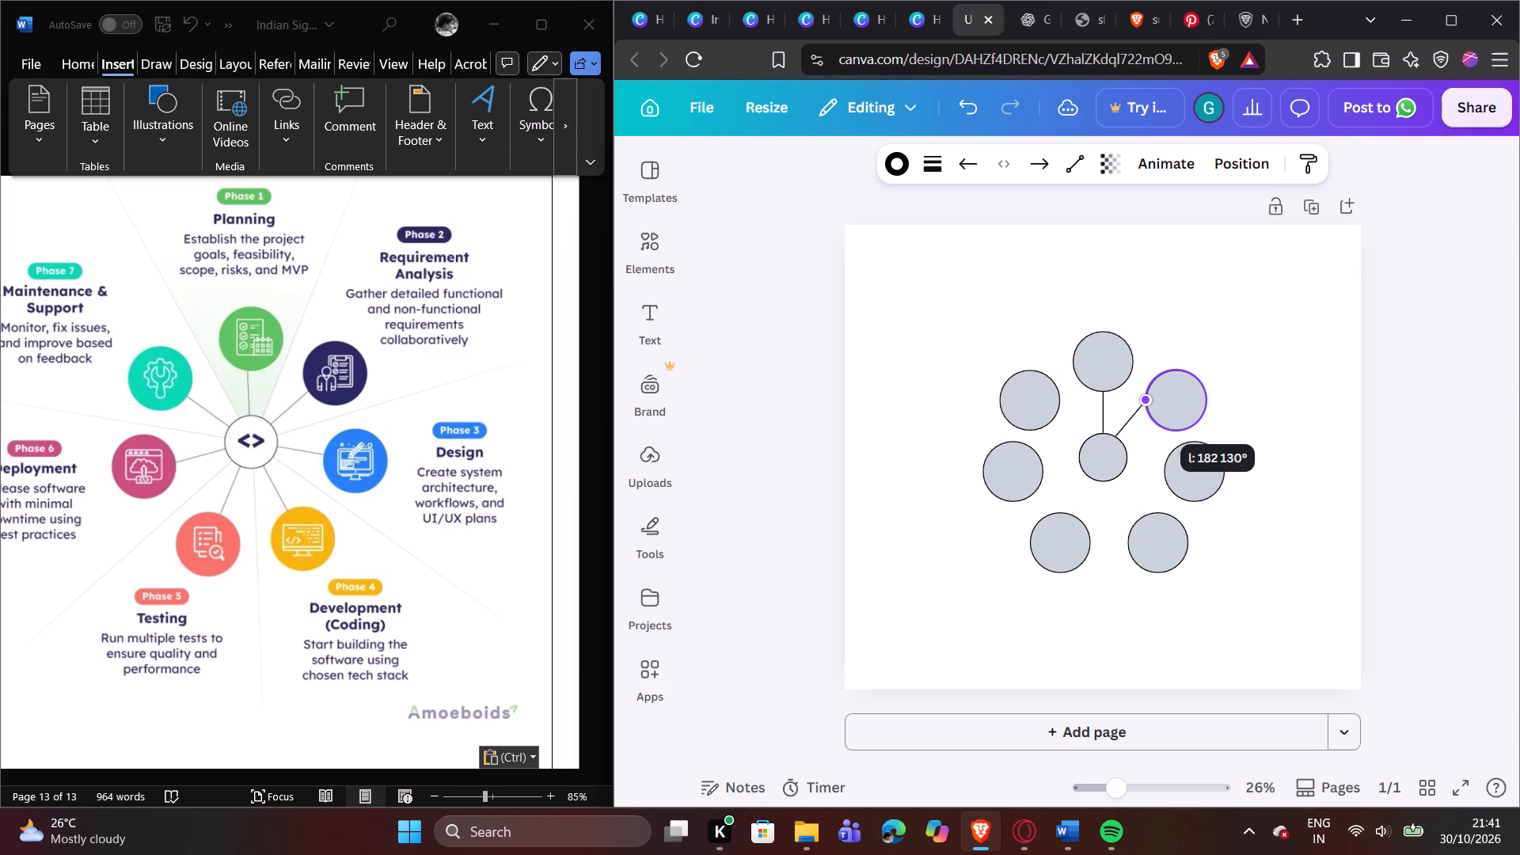
{"action": "left_click_drag", "start_coordinate": [1149, 408], "coordinate": [1152, 413]}
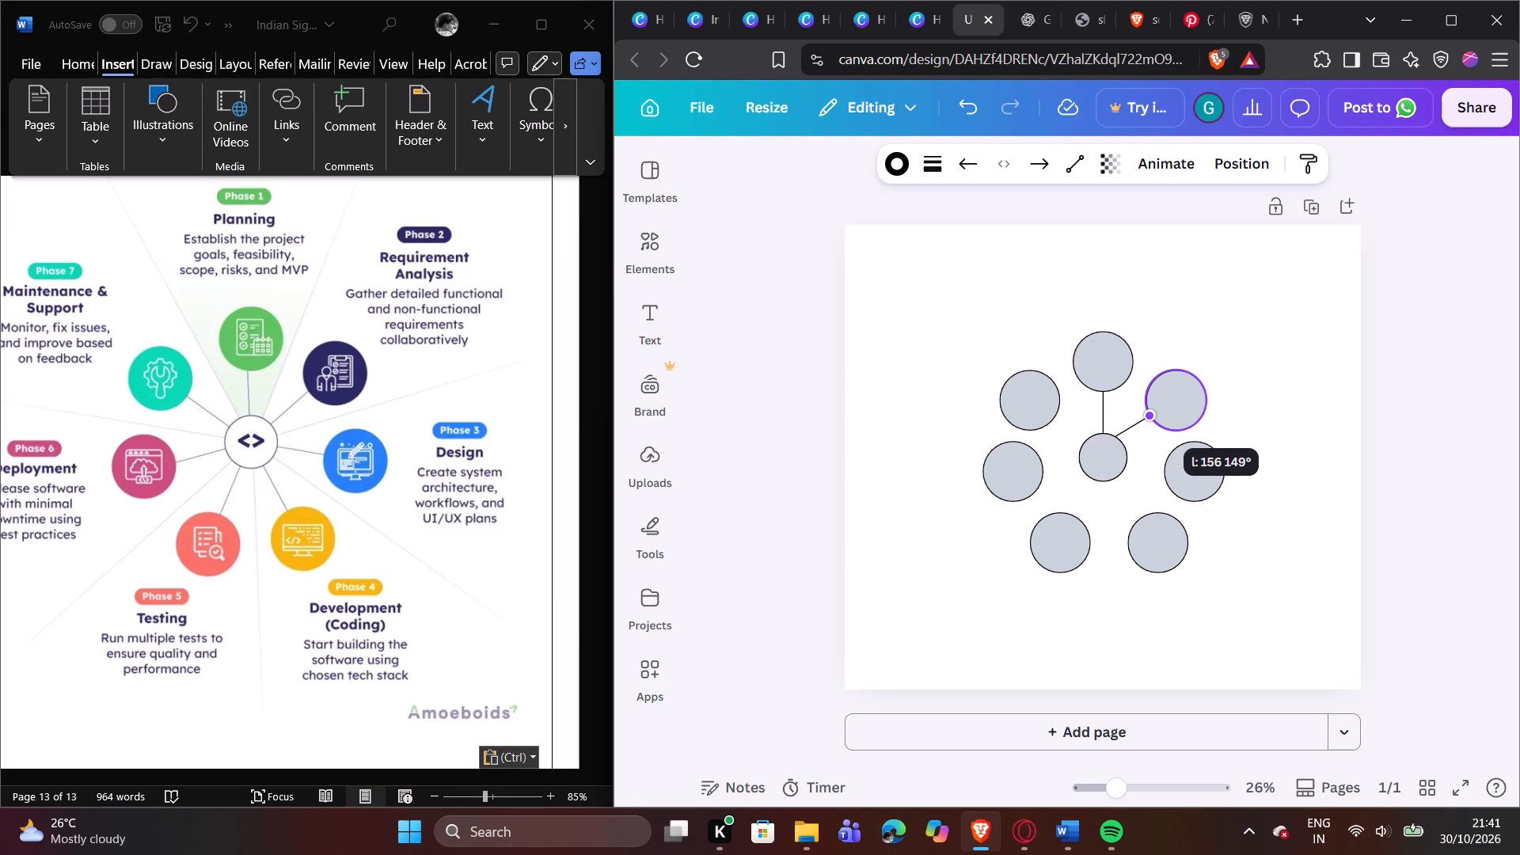
Finish attaching the copied connector's outer end to the lower left edge of the Phase 2 circle.
{"action": "left_click_drag", "start_coordinate": [1152, 413], "coordinate": [1151, 412]}
{"action": "left_click", "coordinate": [1261, 351]}
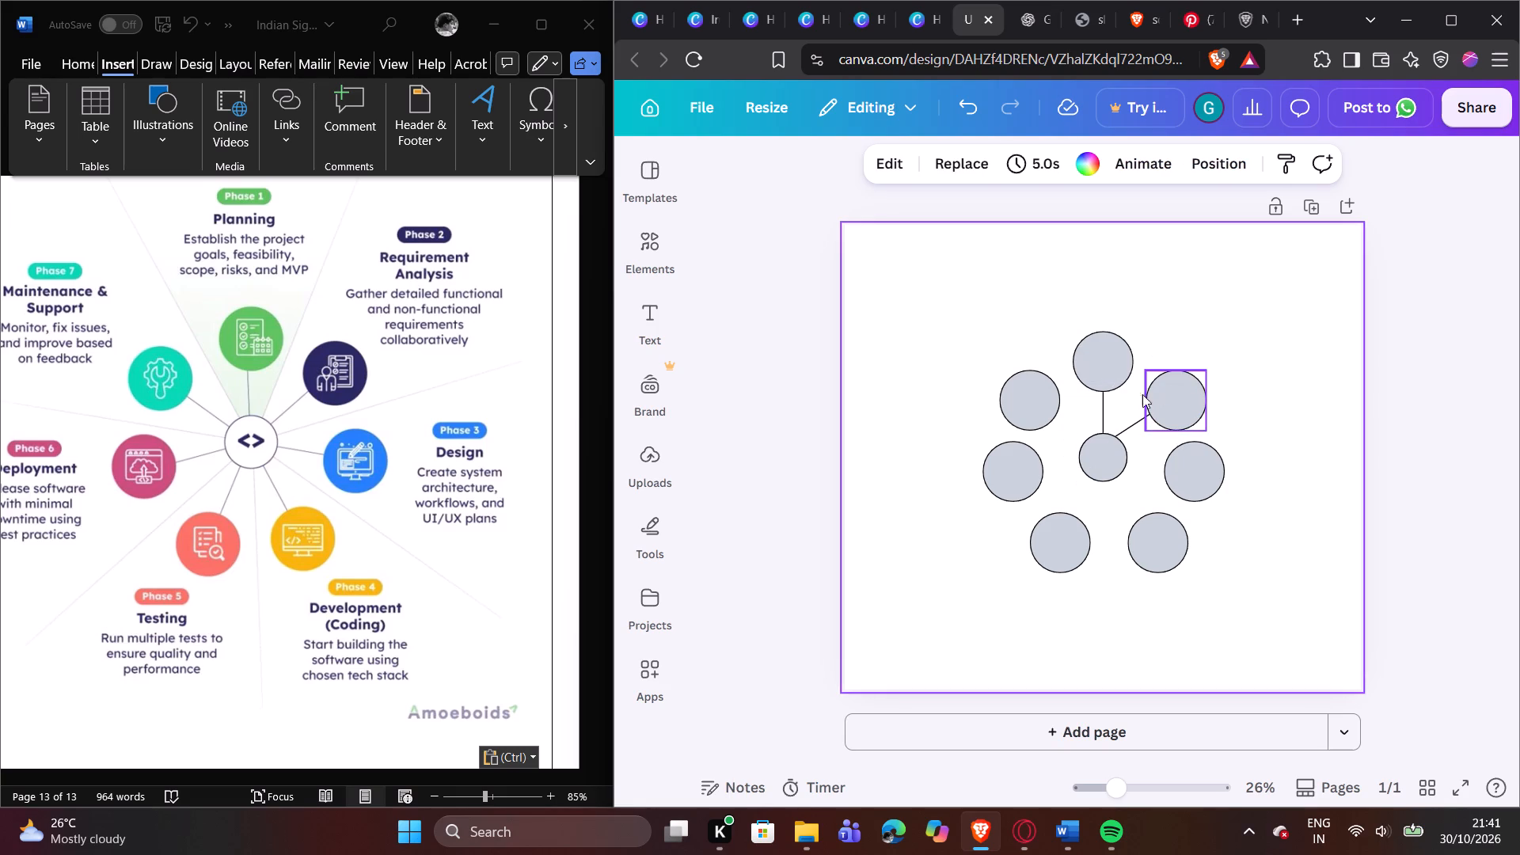
Duplicate the Phase 2 connector and attach the copy between the central circle's right edge and the left edge of the Phase 3 circle.
{"action": "left_click", "coordinate": [1134, 419]}
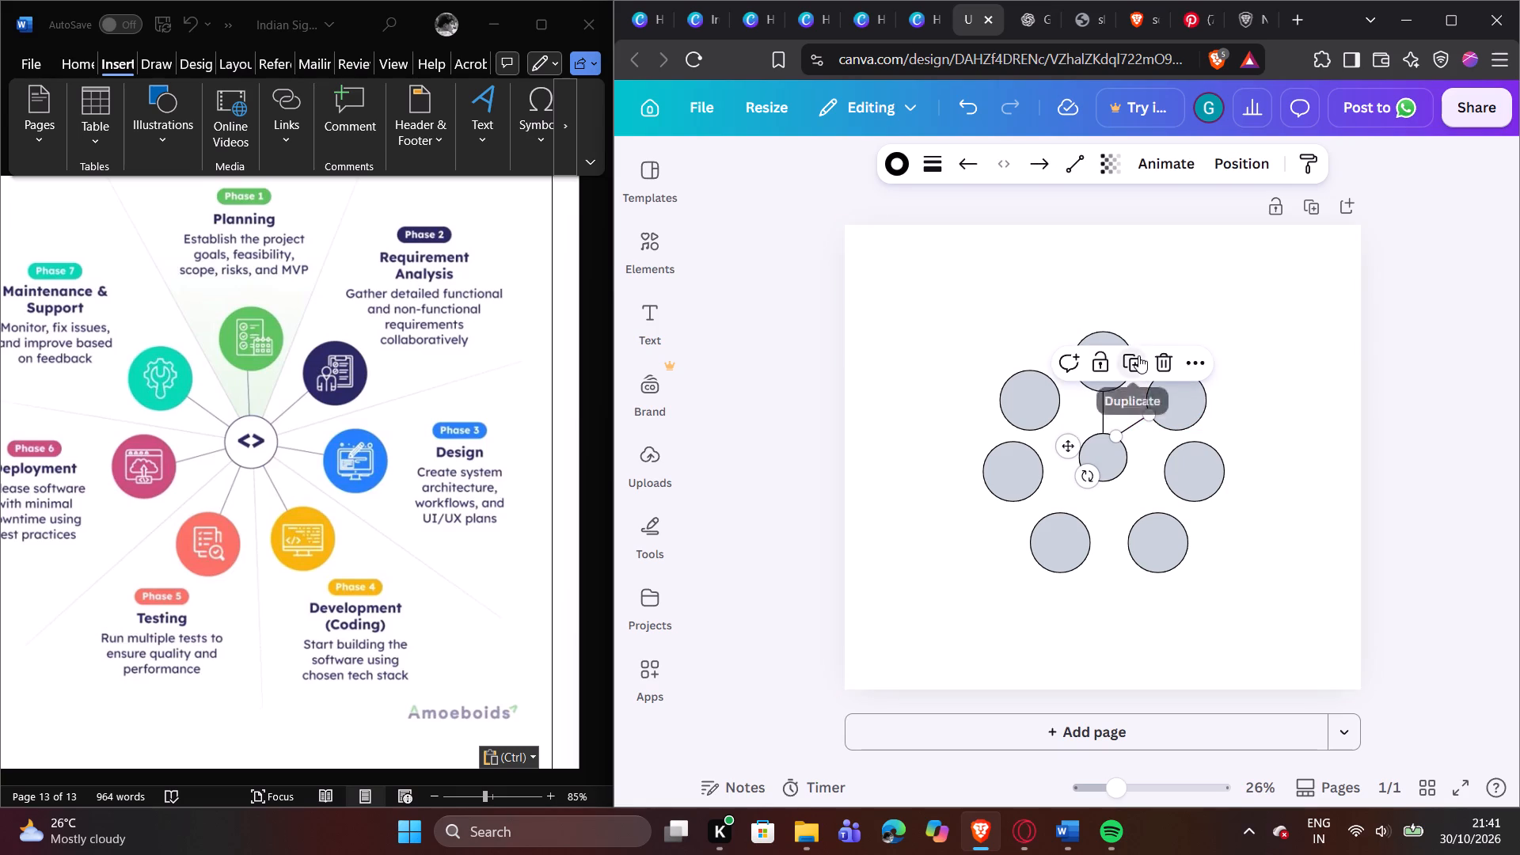
{"action": "left_click", "coordinate": [1138, 355]}
{"action": "left_click_drag", "start_coordinate": [1149, 448], "coordinate": [1148, 448]}
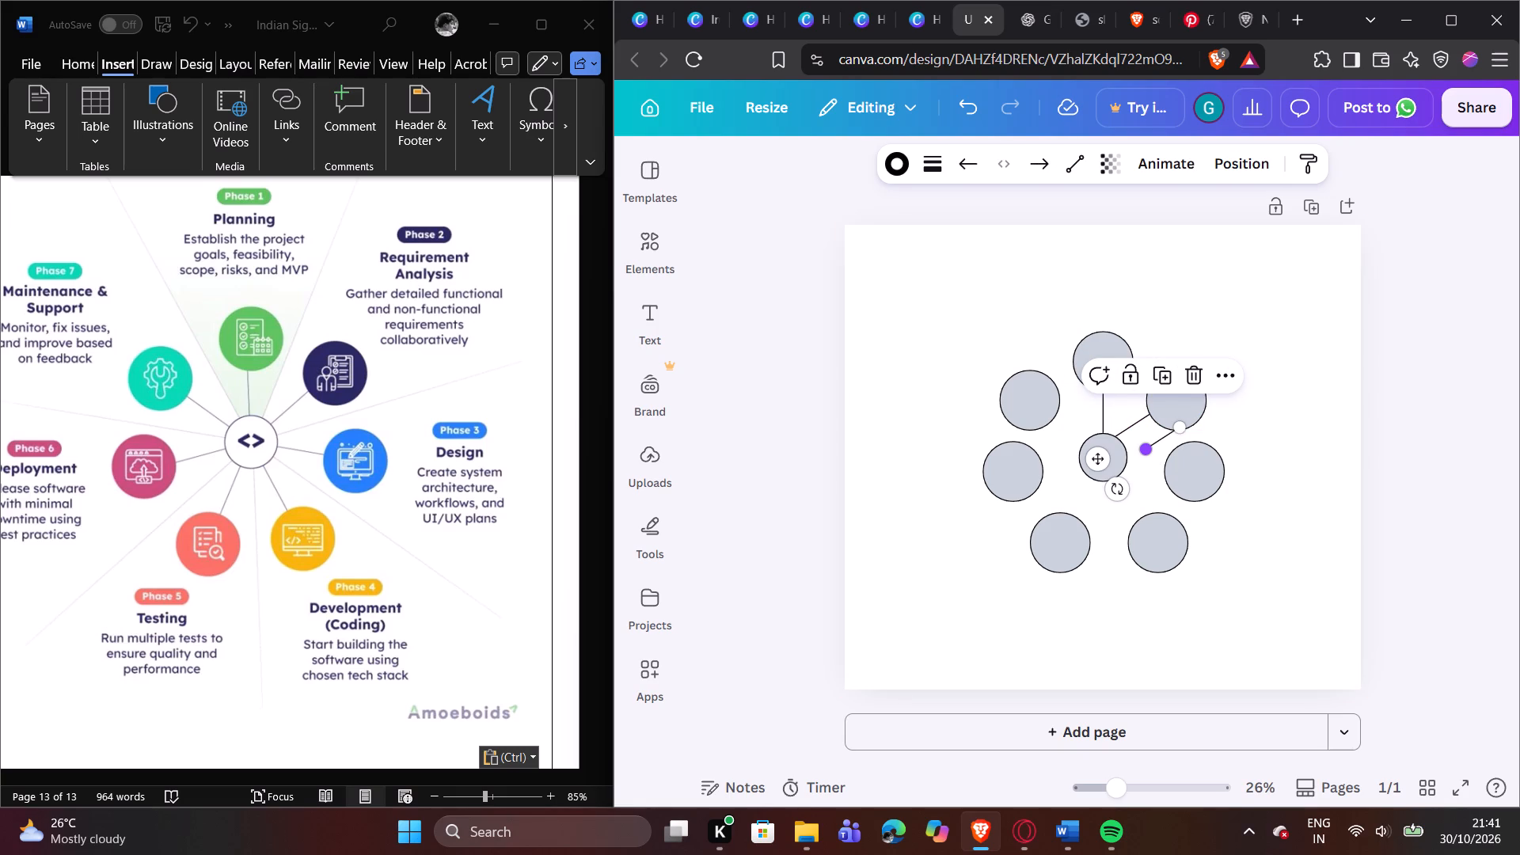
{"action": "left_click_drag", "start_coordinate": [1148, 448], "coordinate": [1139, 451]}
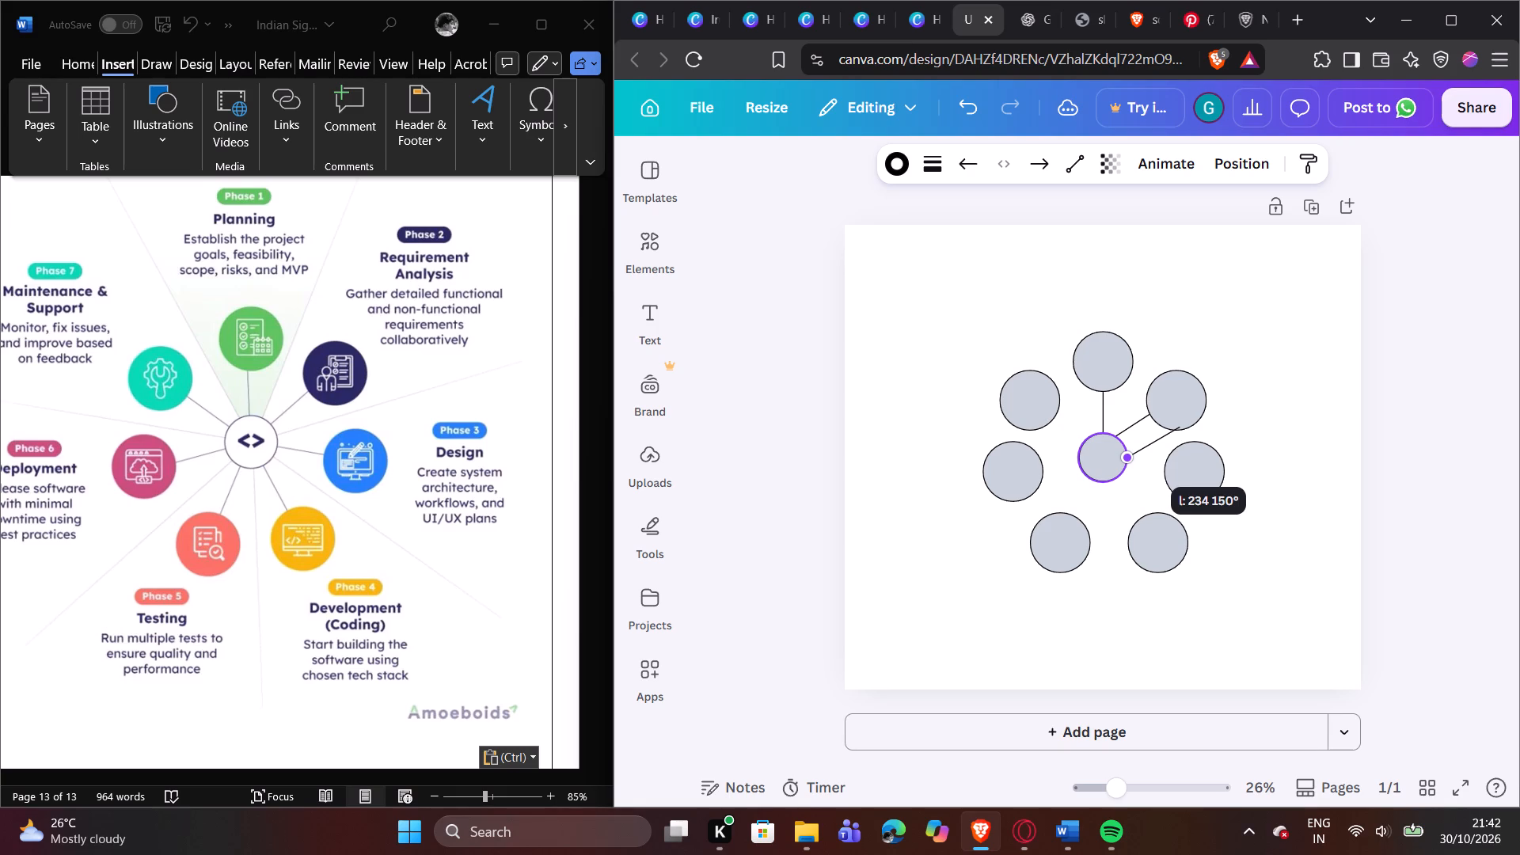
{"action": "left_click_drag", "start_coordinate": [1139, 451], "coordinate": [1140, 452]}
{"action": "left_click_drag", "start_coordinate": [1182, 428], "coordinate": [1158, 462]}
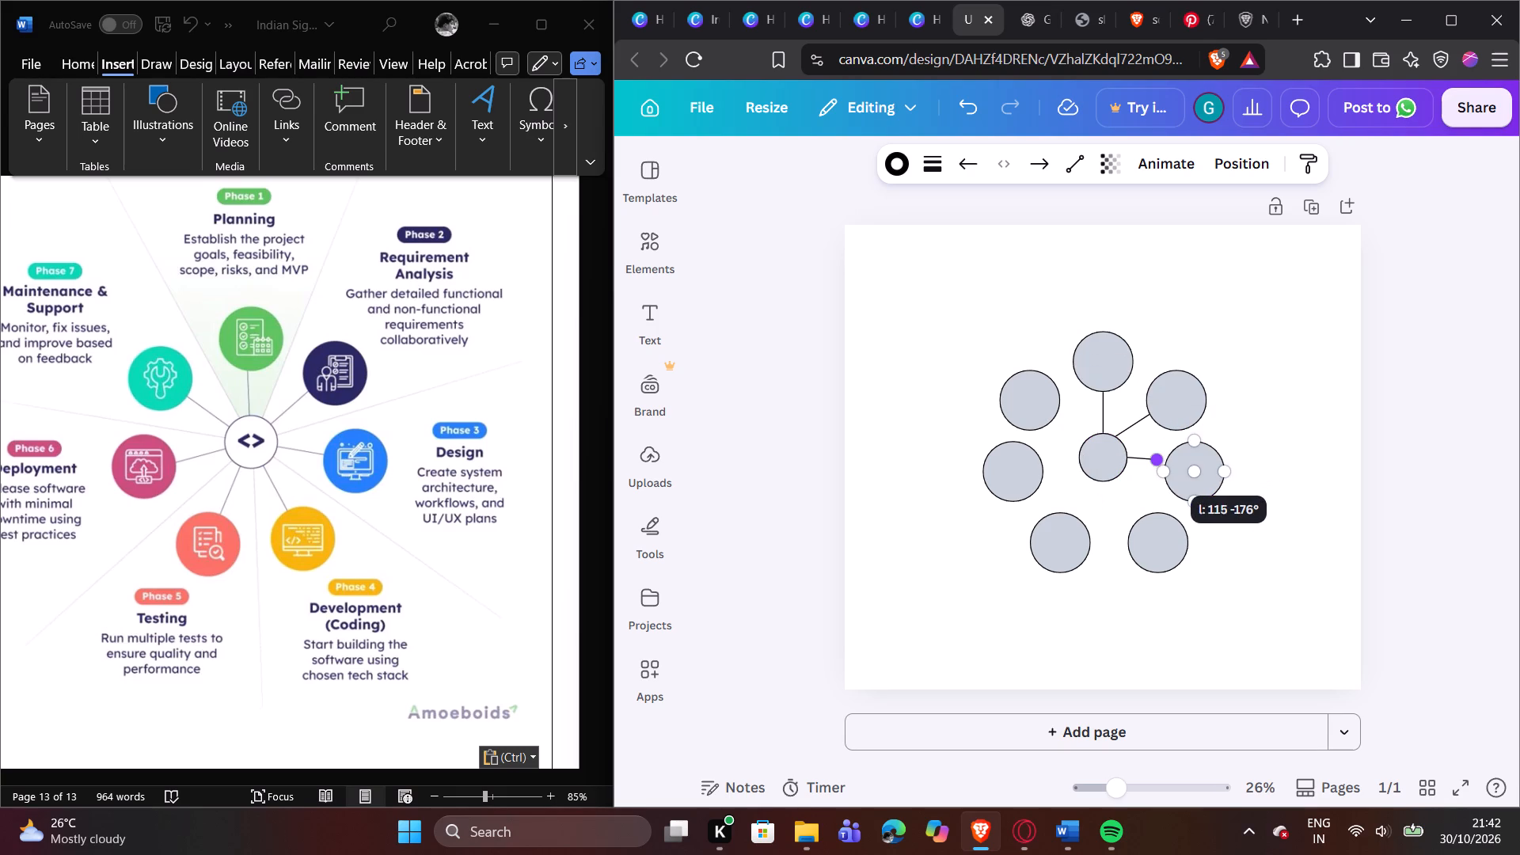
{"action": "left_click_drag", "start_coordinate": [1158, 462], "coordinate": [1165, 468]}
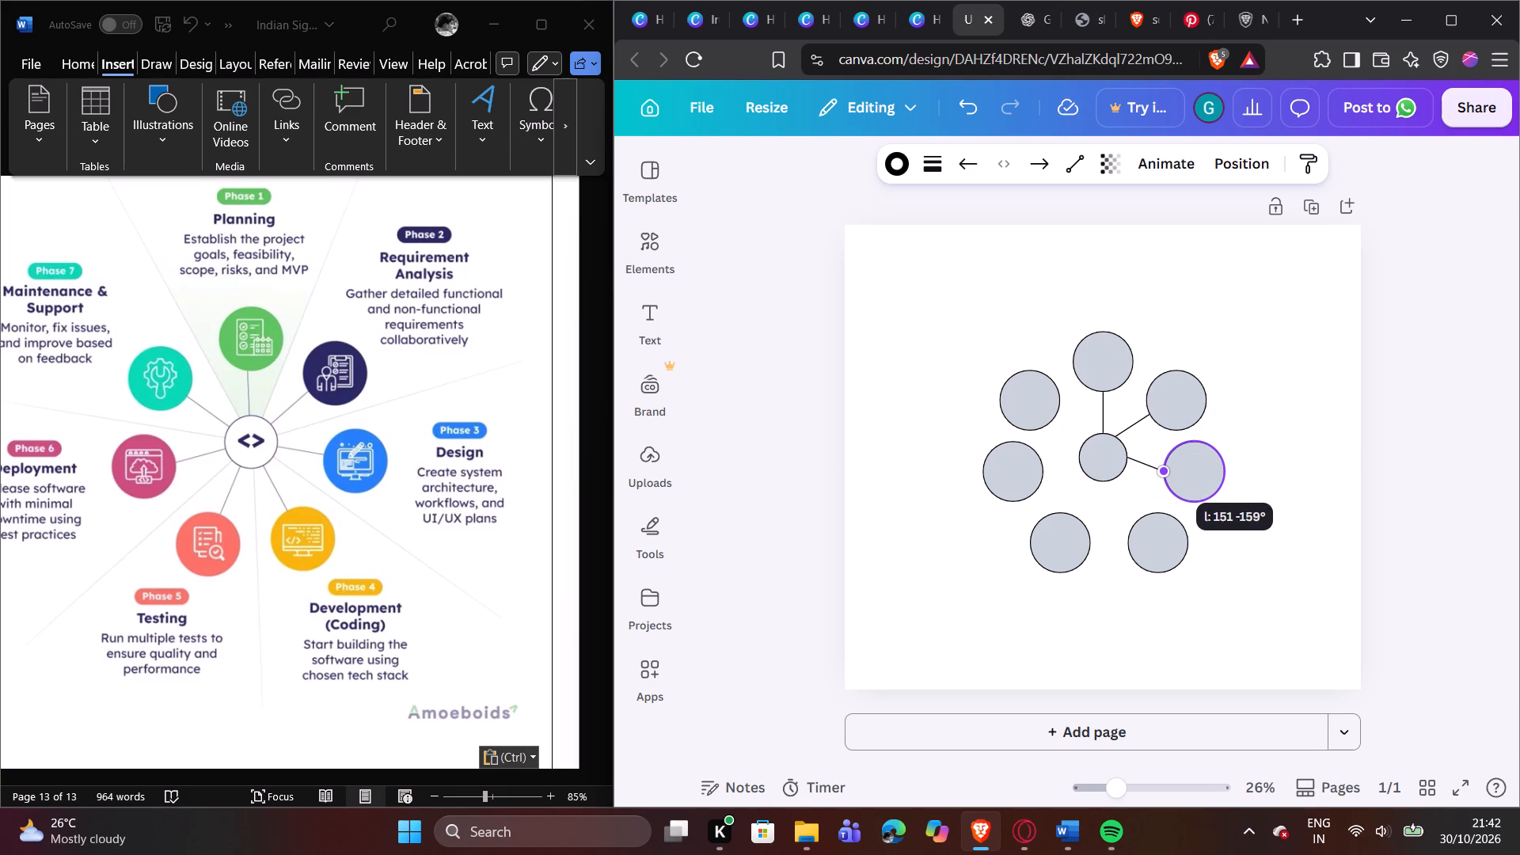
{"action": "left_click_drag", "start_coordinate": [1165, 468], "coordinate": [1171, 462]}
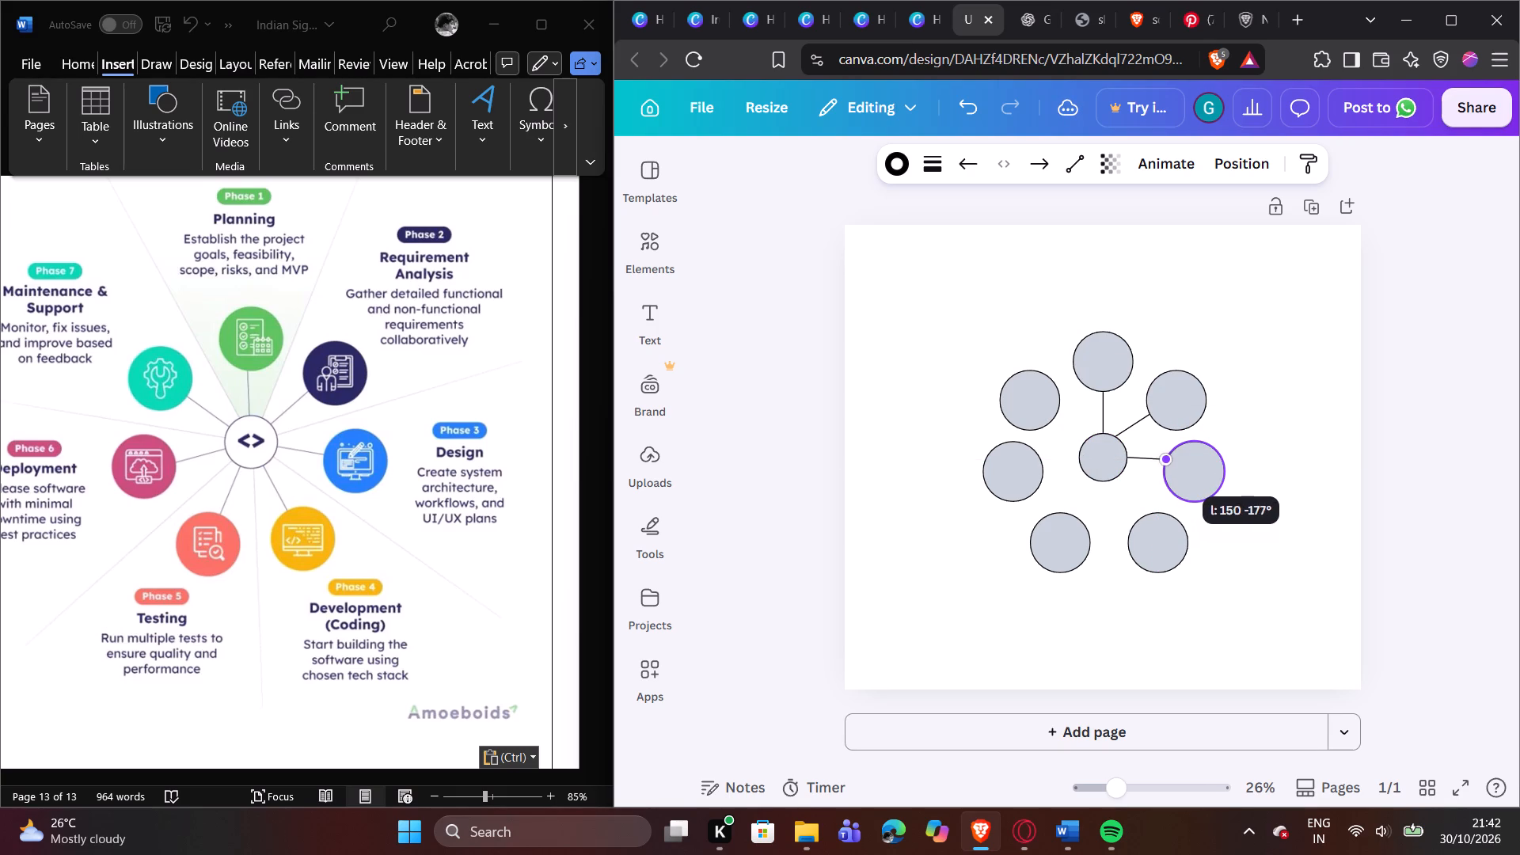
{"action": "left_click_drag", "start_coordinate": [1171, 462], "coordinate": [1173, 463]}
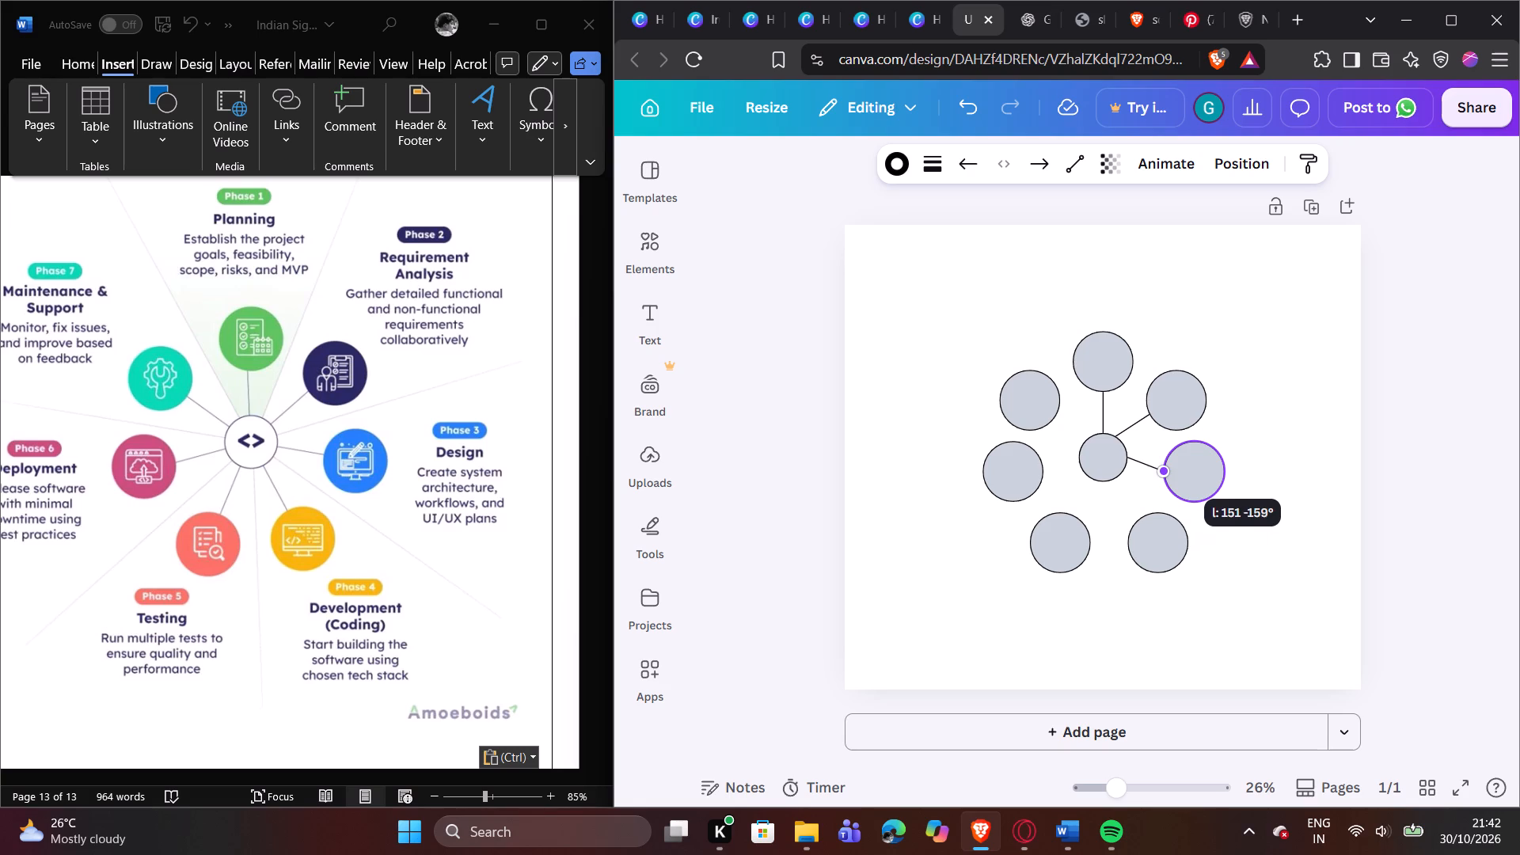
{"action": "left_click_drag", "start_coordinate": [1173, 463], "coordinate": [1161, 458]}
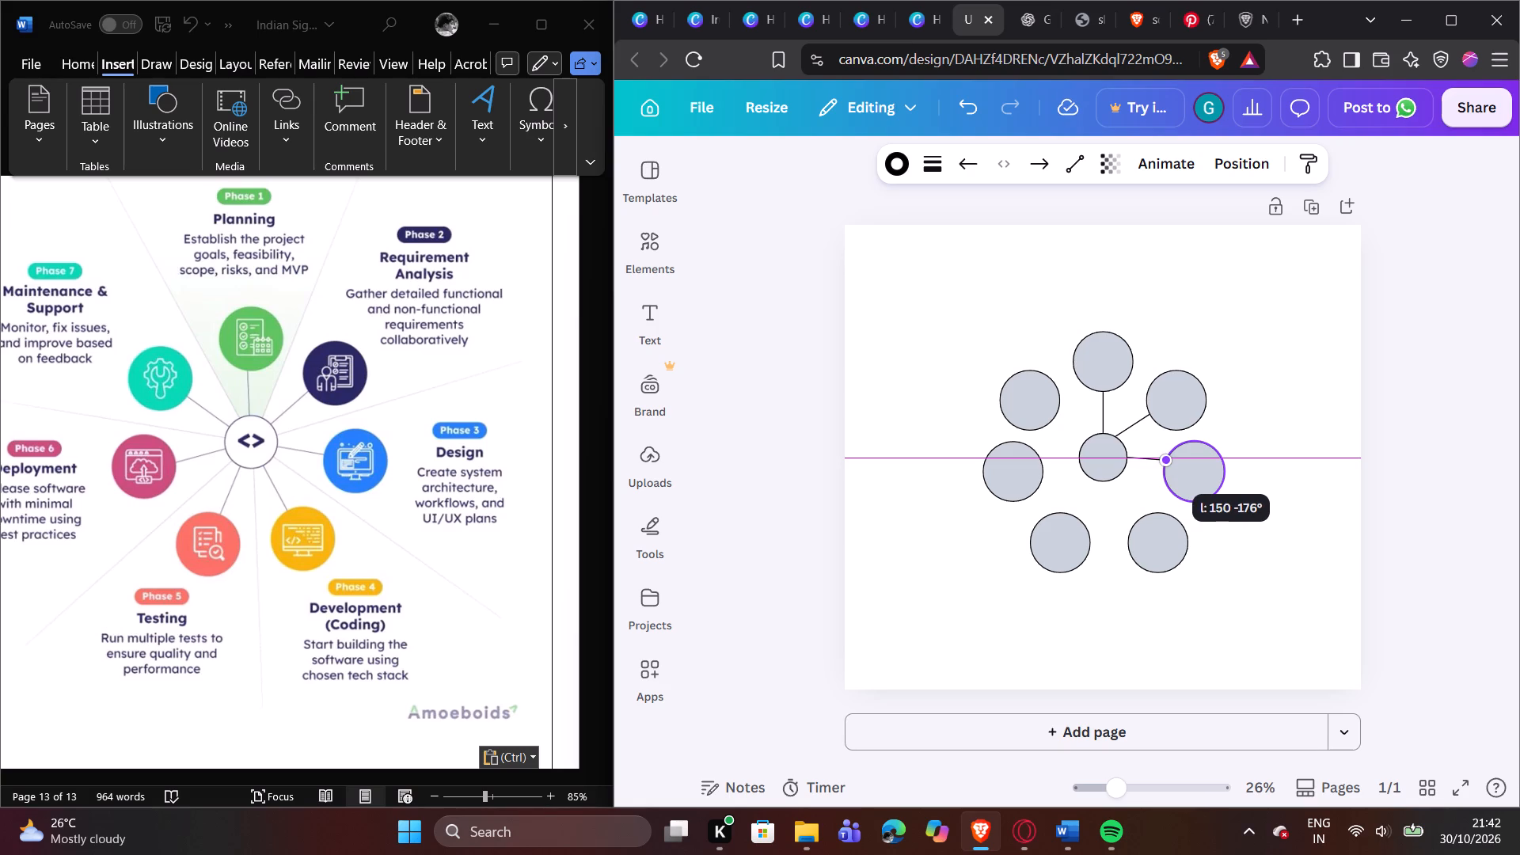
{"action": "left_click_drag", "start_coordinate": [1161, 458], "coordinate": [1165, 459]}
{"action": "left_click", "coordinate": [1253, 405]}
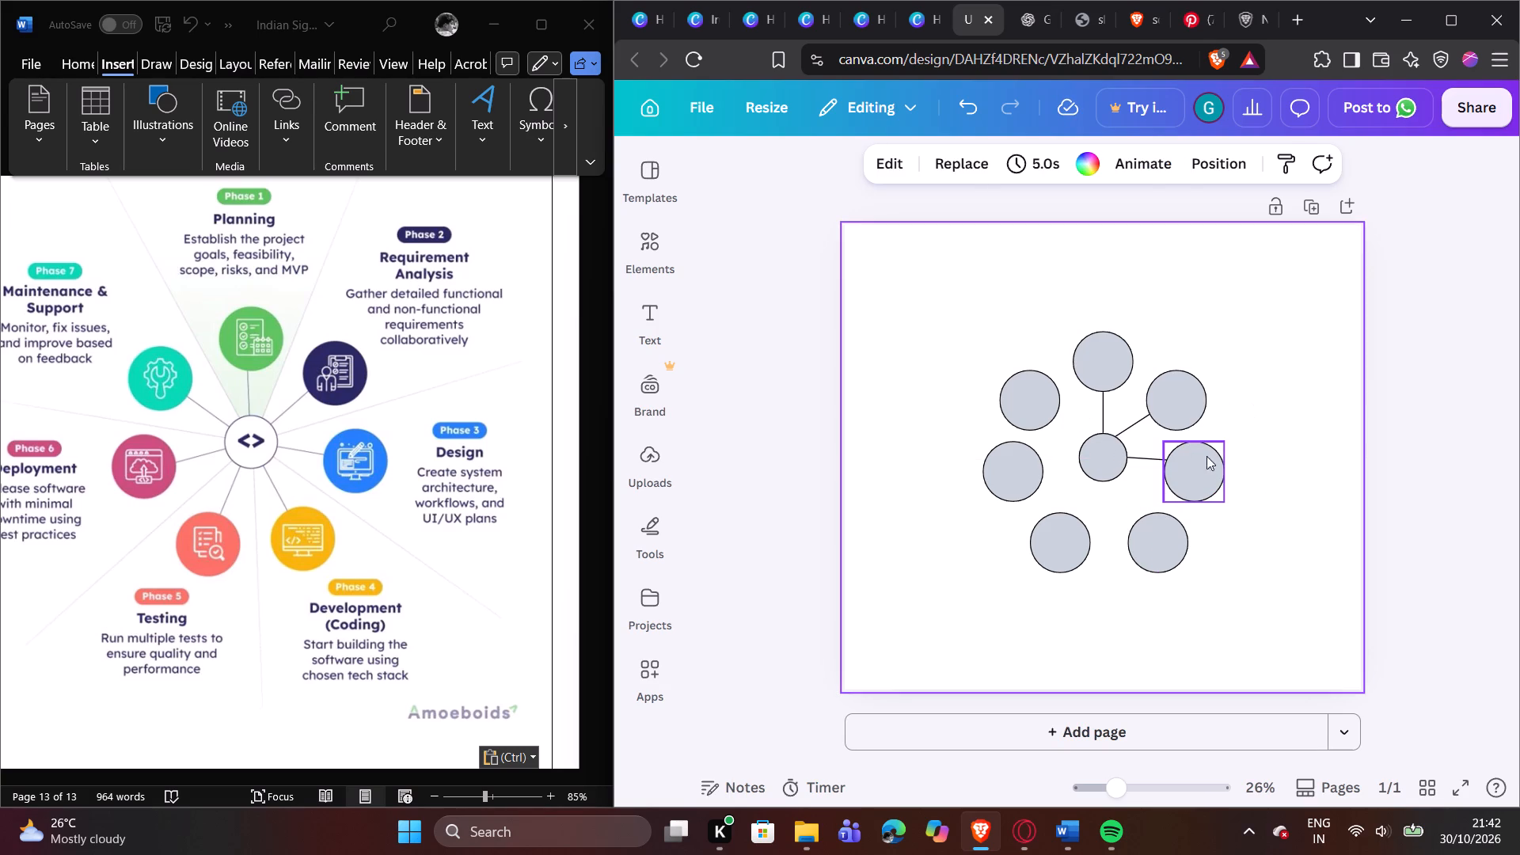
{"action": "left_click", "coordinate": [1157, 458]}
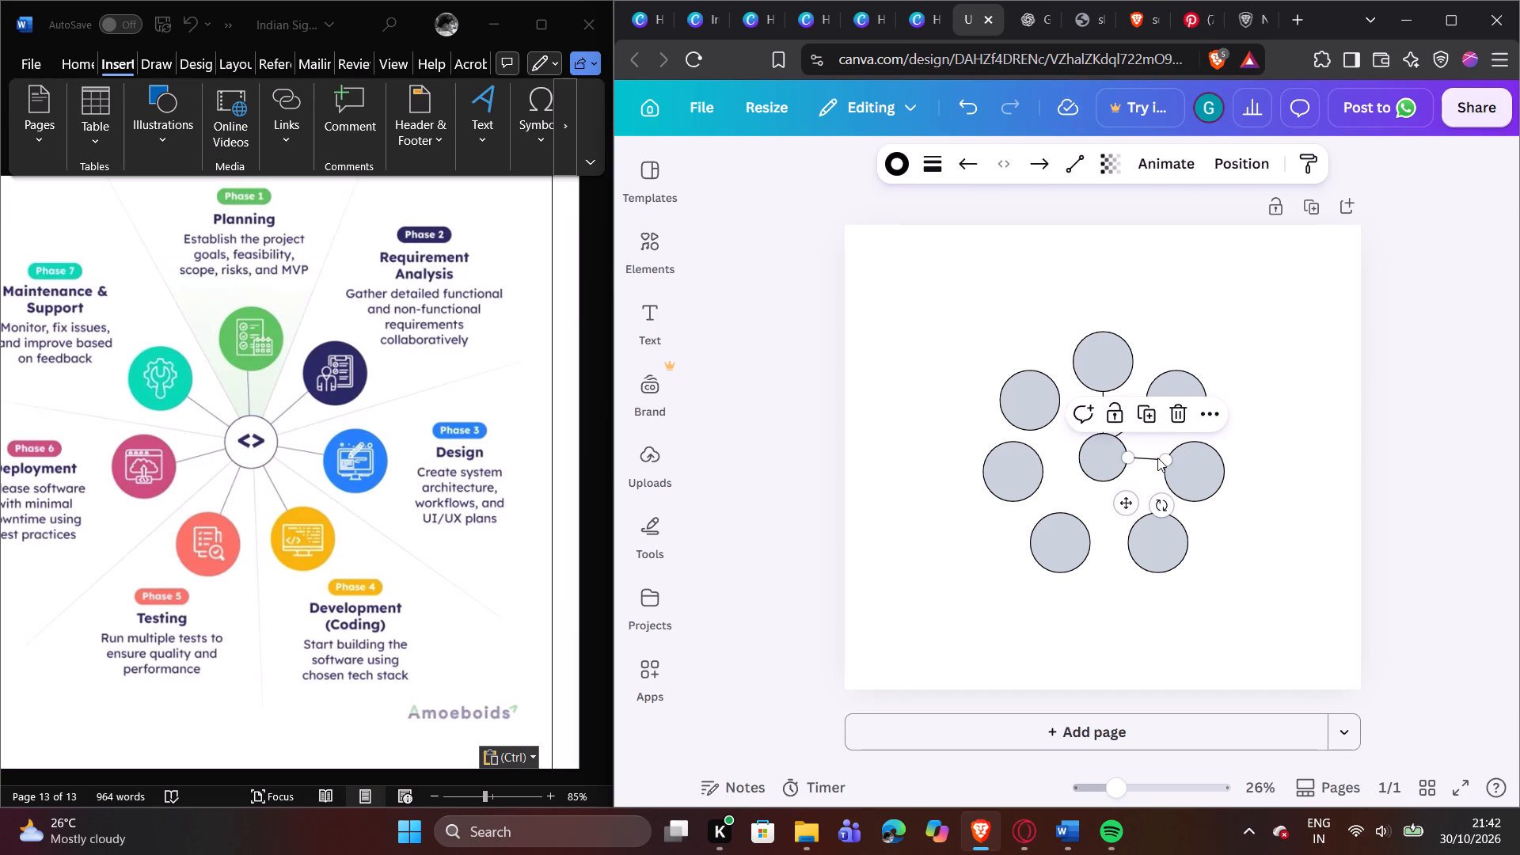
{"action": "left_click", "coordinate": [1166, 461]}
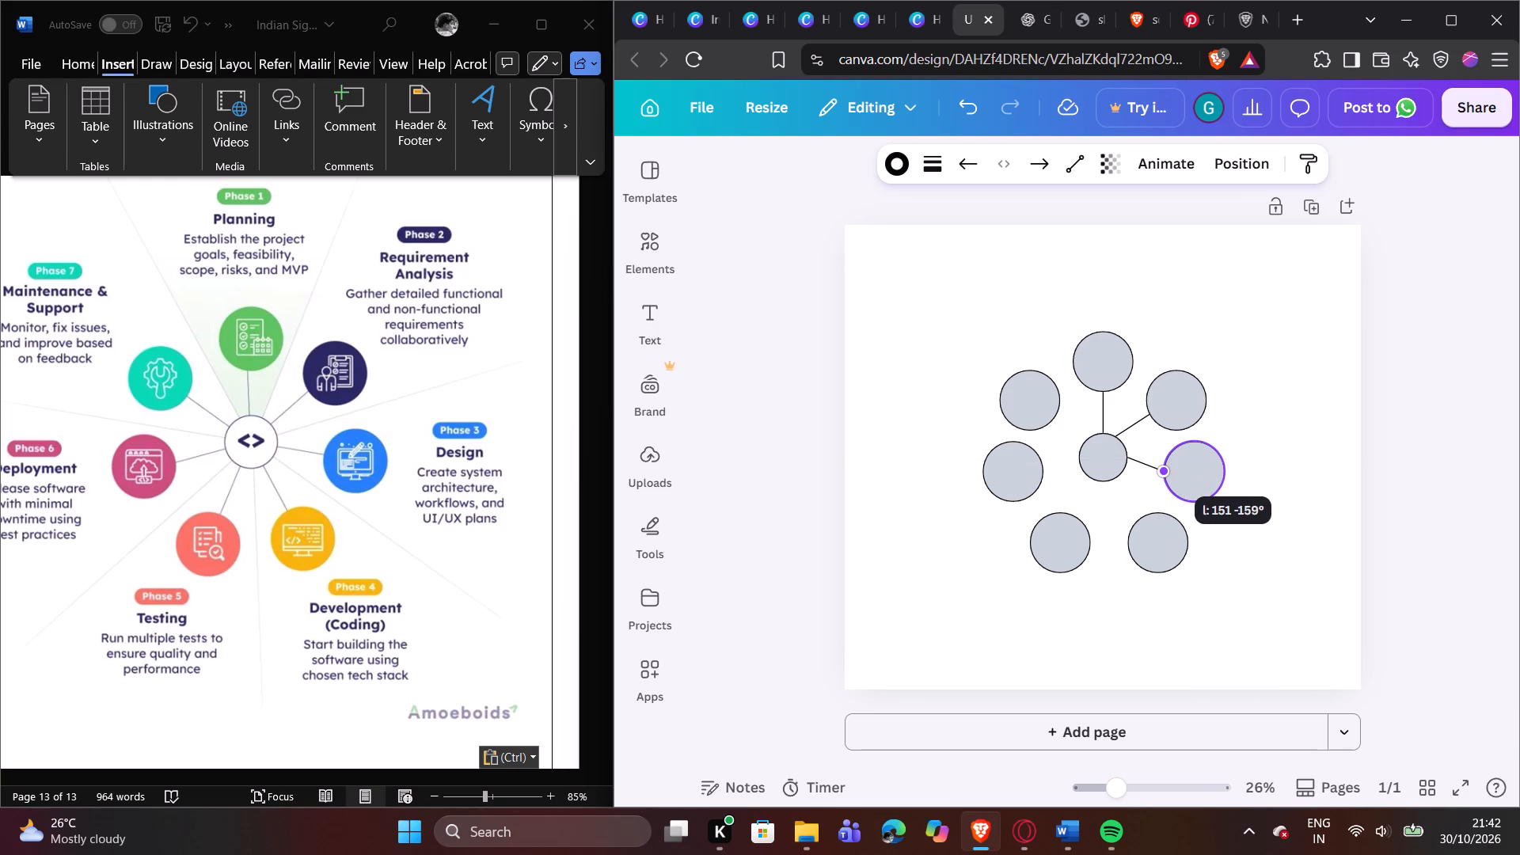
Shift the inner end of the Phase 2 connector slightly clockwise along the central circle's upper right edge.
{"action": "left_click", "coordinate": [1126, 433]}
{"action": "left_click_drag", "start_coordinate": [1115, 436], "coordinate": [1120, 437]}
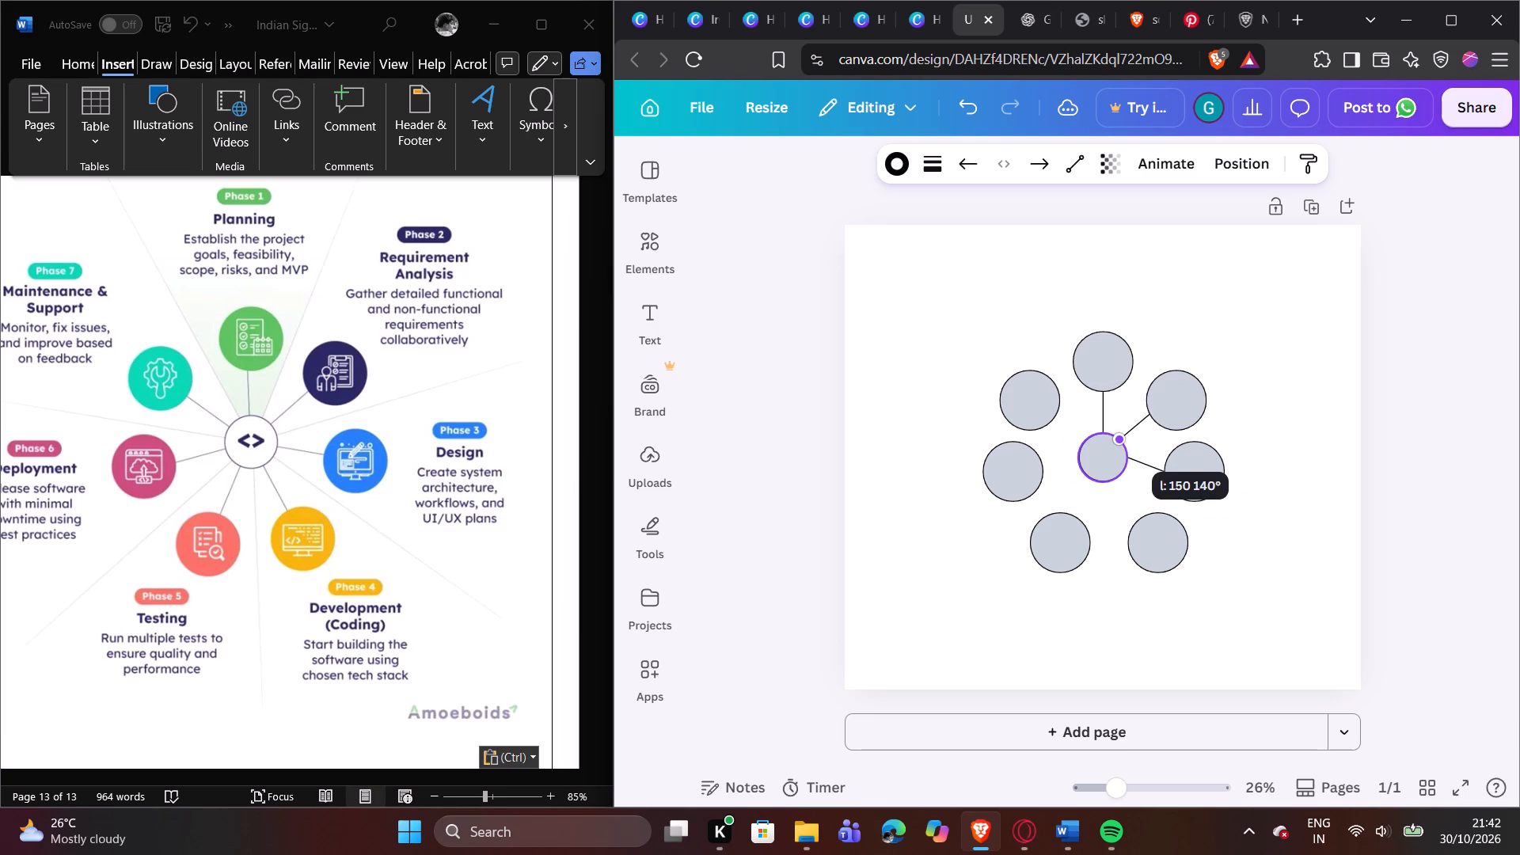
{"action": "left_click_drag", "start_coordinate": [1120, 437], "coordinate": [1125, 438]}
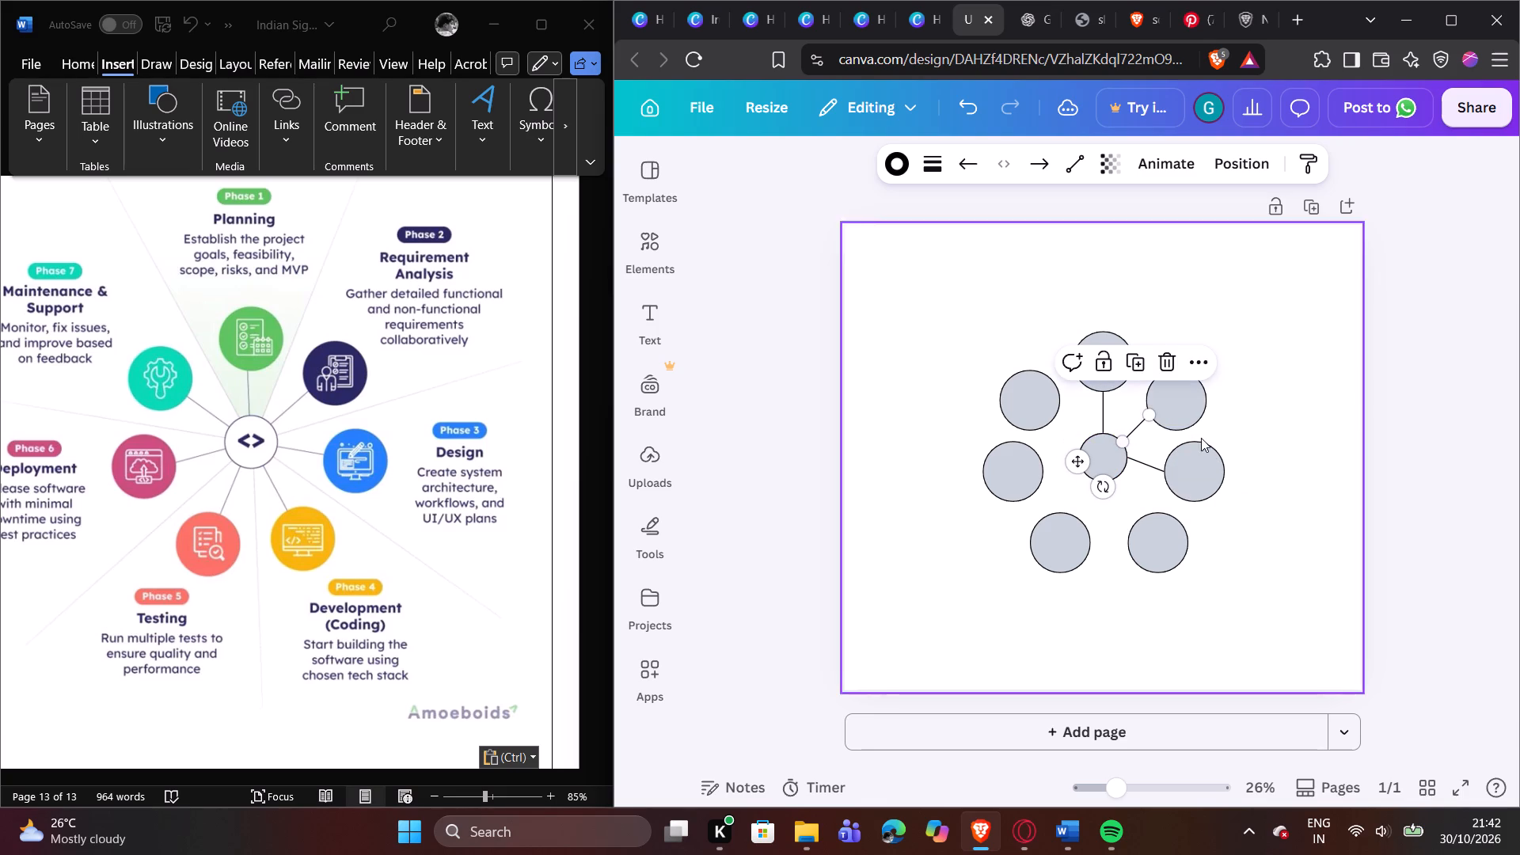
{"action": "left_click", "coordinate": [1235, 403]}
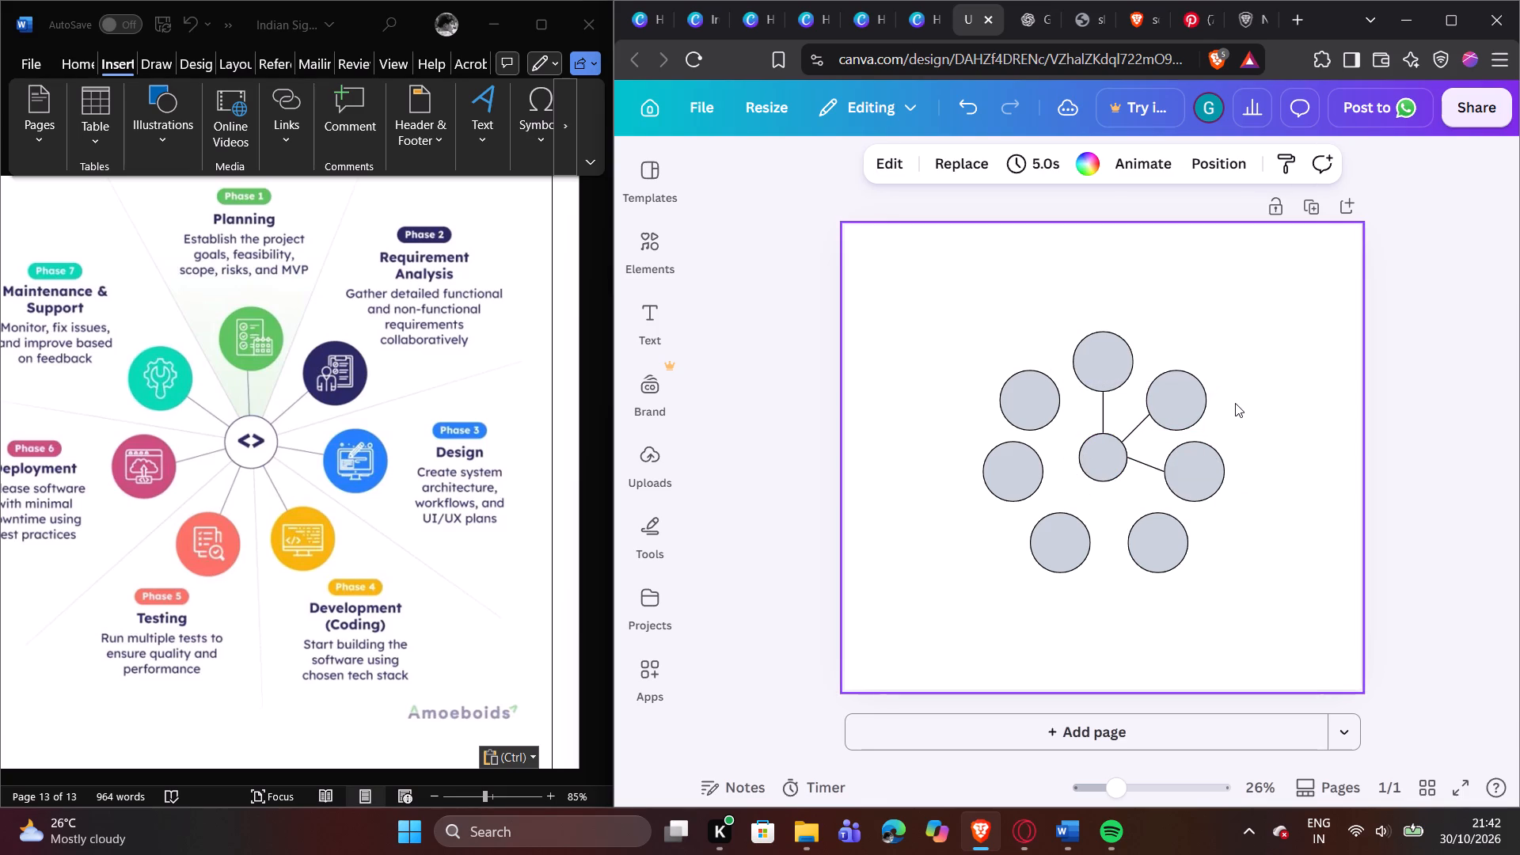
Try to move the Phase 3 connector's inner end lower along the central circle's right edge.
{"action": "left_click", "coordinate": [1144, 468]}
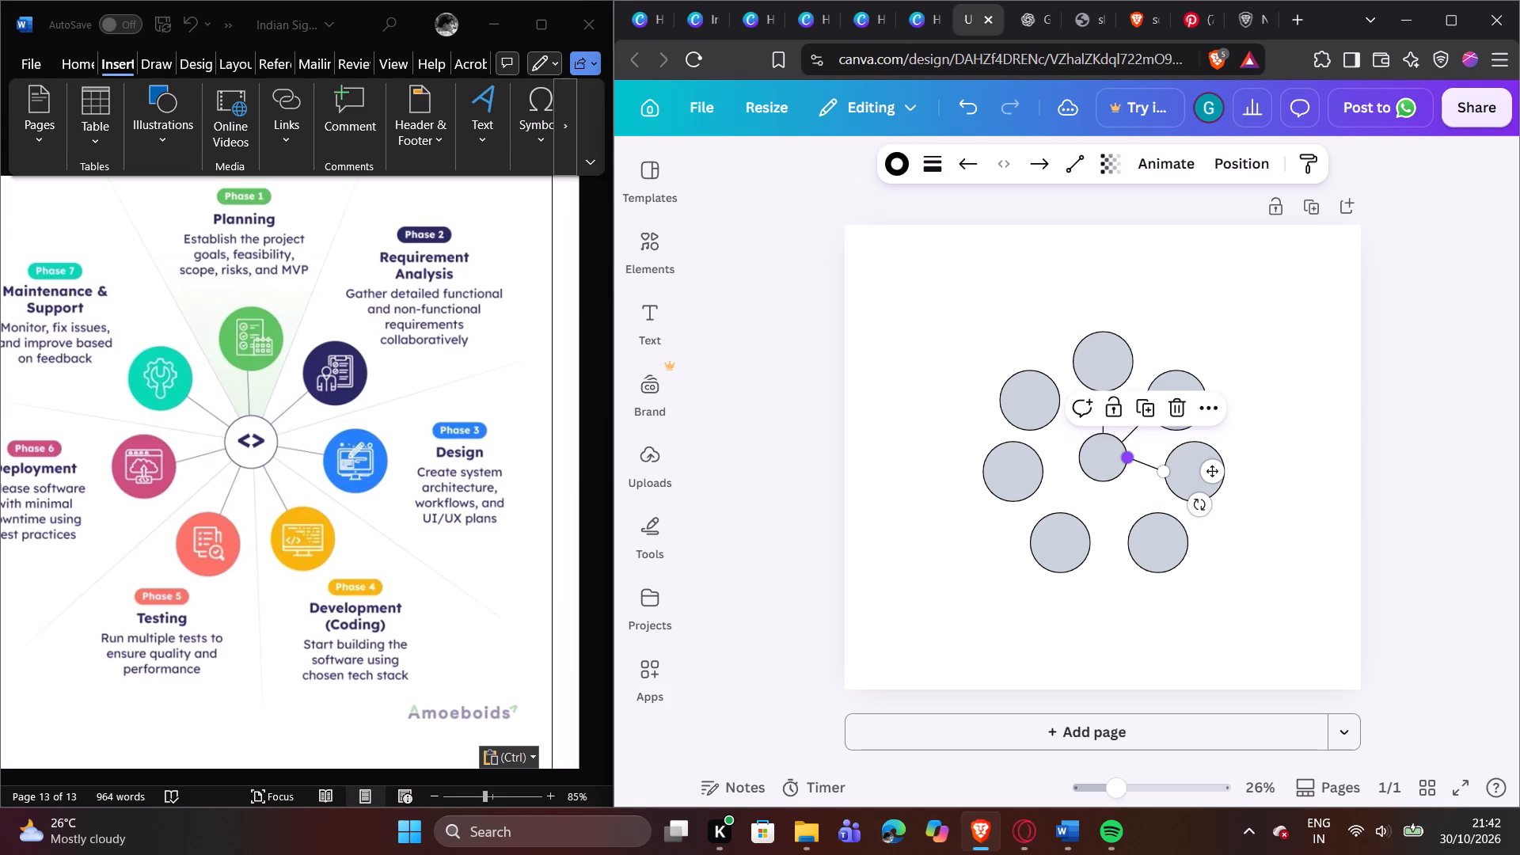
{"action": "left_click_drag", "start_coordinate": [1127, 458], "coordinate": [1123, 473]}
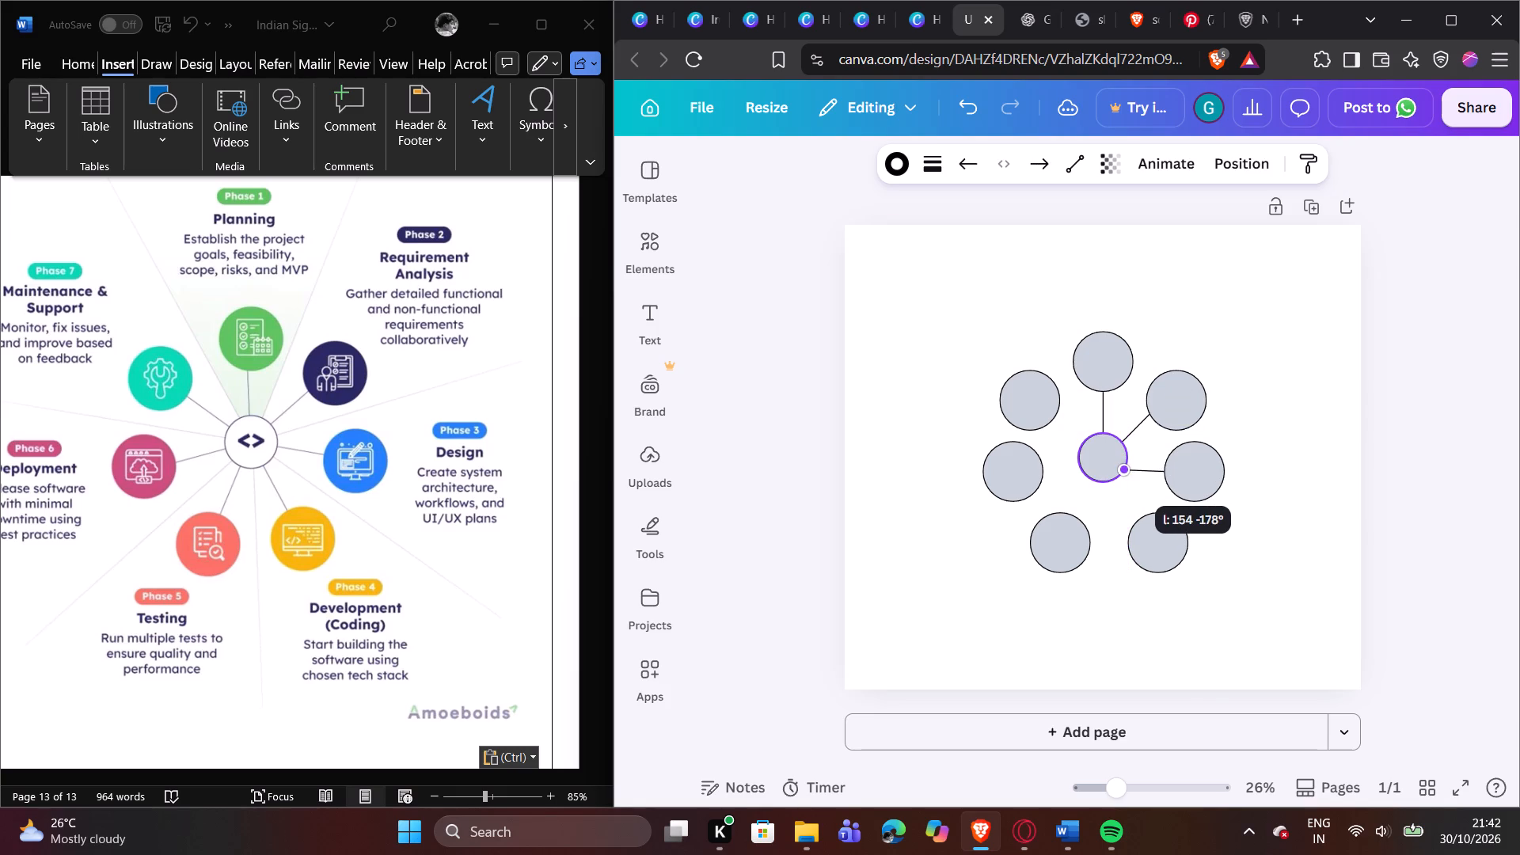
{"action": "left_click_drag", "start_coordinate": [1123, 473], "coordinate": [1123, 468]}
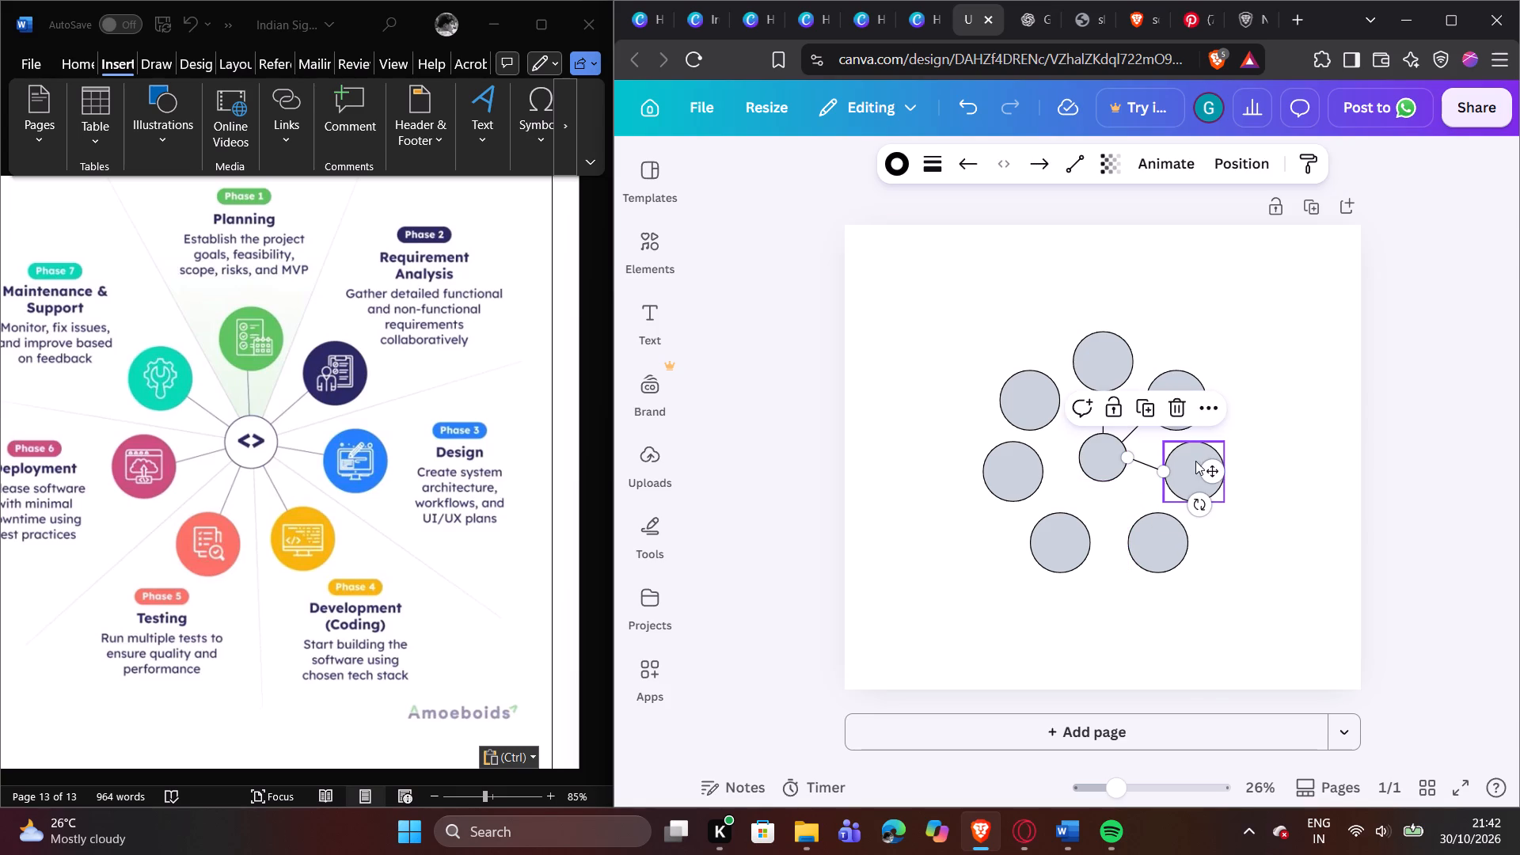
Duplicate the Phase 3 connector and attach the copy between the central circle's lower right edge and the upper left of the Phase 4 circle.
{"action": "left_click", "coordinate": [1144, 463]}
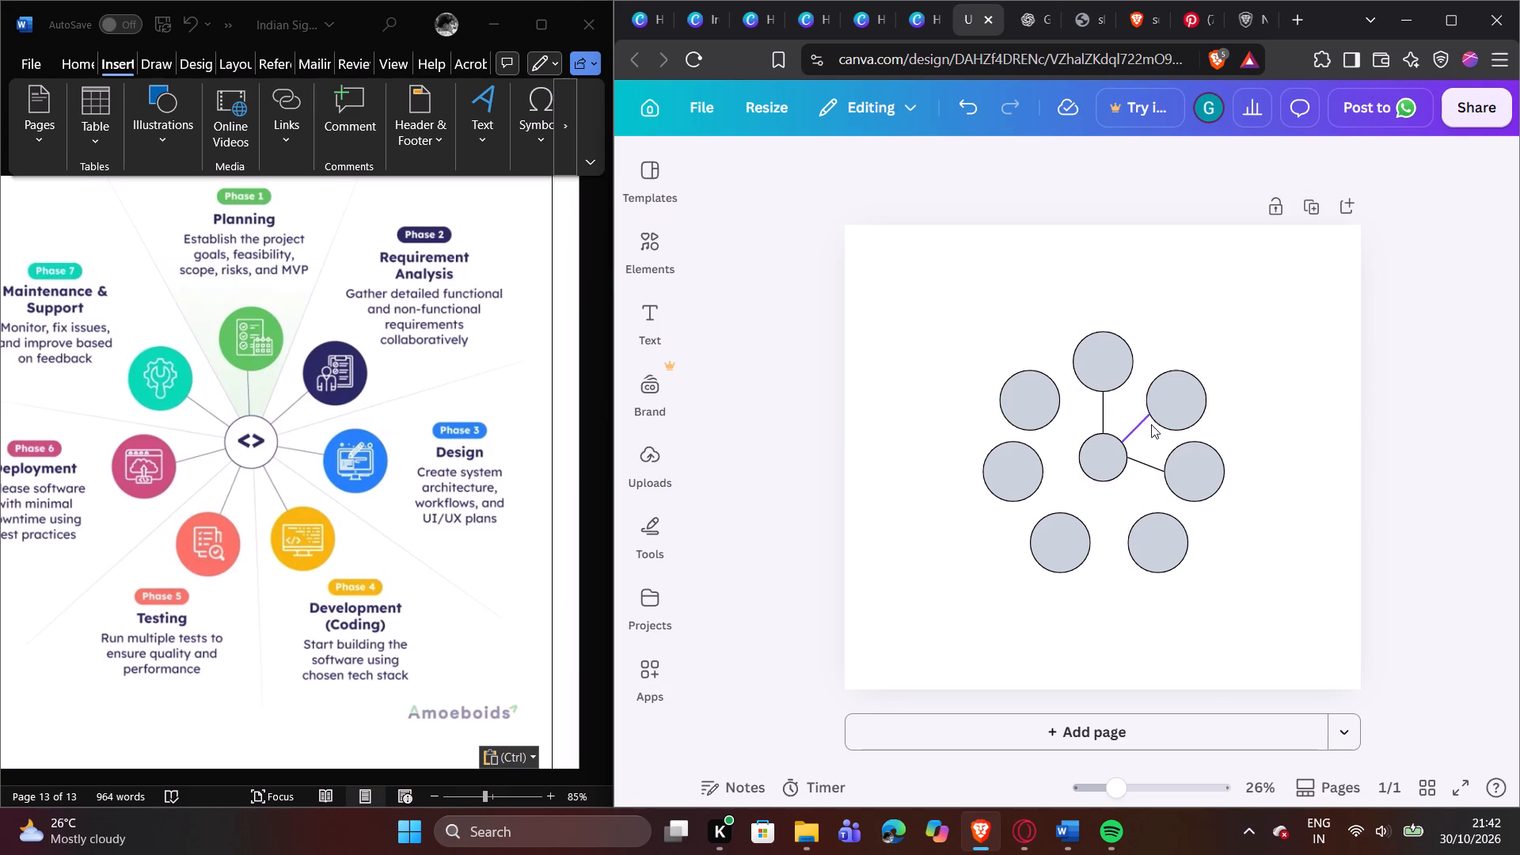
{"action": "left_click", "coordinate": [1140, 464]}
{"action": "left_click", "coordinate": [1150, 411]}
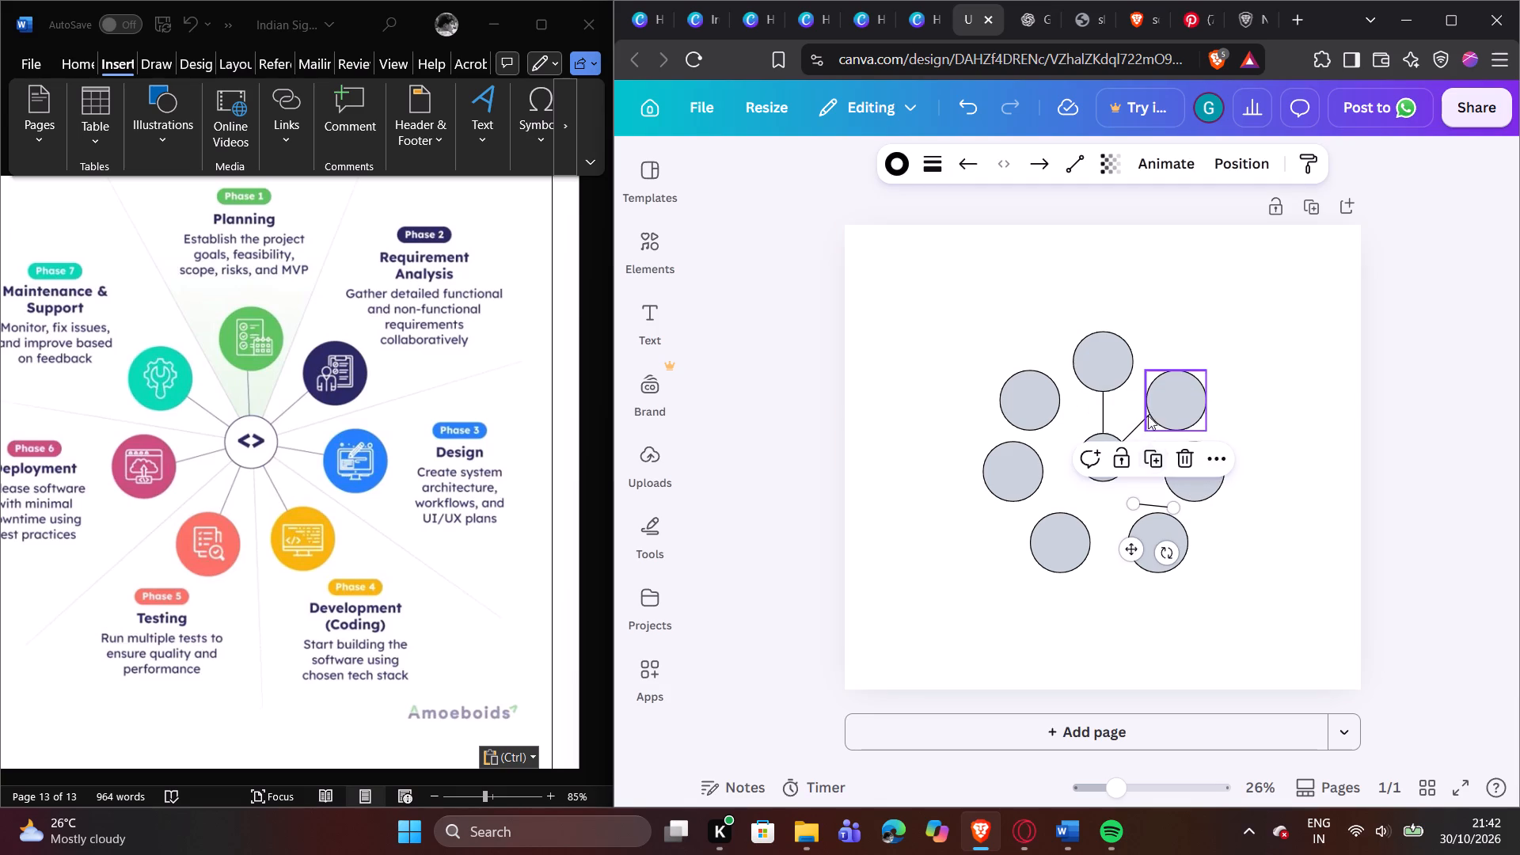
{"action": "left_click_drag", "start_coordinate": [1136, 506], "coordinate": [1124, 484]}
{"action": "left_click_drag", "start_coordinate": [1173, 508], "coordinate": [1142, 498]}
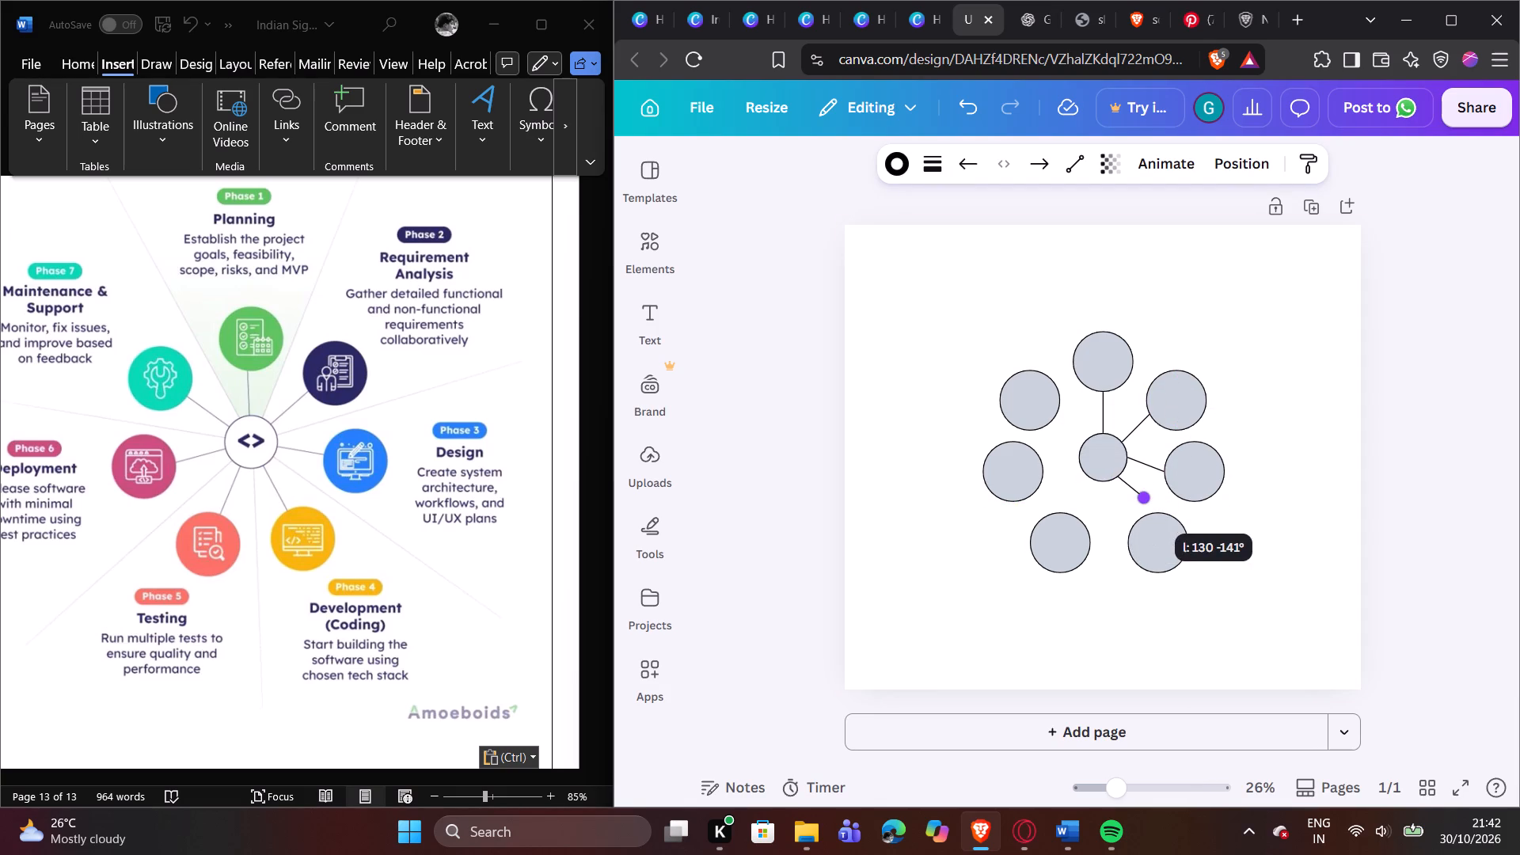
{"action": "left_click_drag", "start_coordinate": [1142, 498], "coordinate": [1139, 515]}
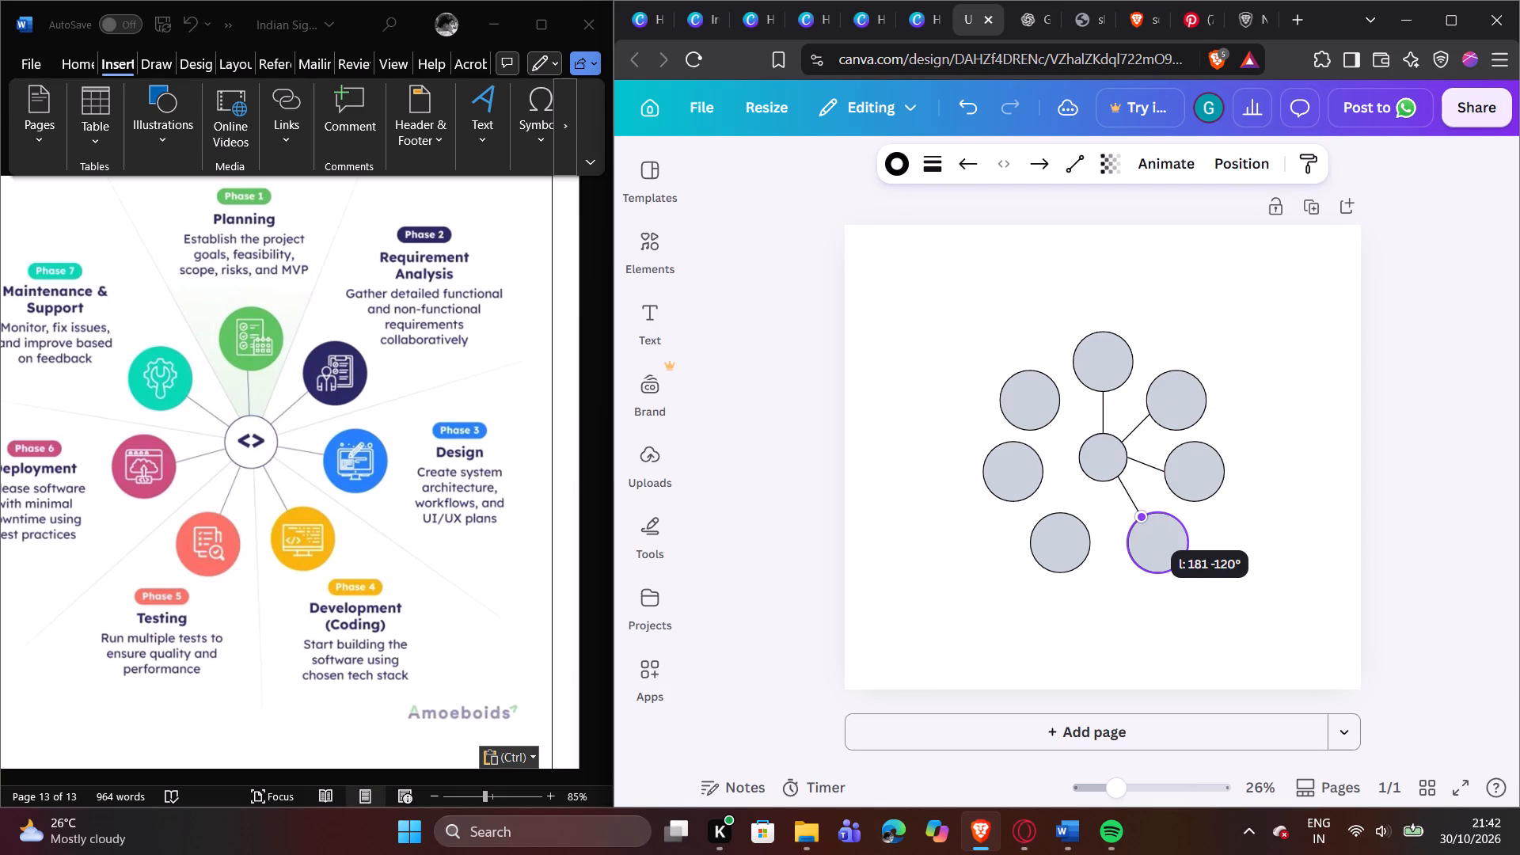
{"action": "left_click_drag", "start_coordinate": [1139, 515], "coordinate": [1136, 515]}
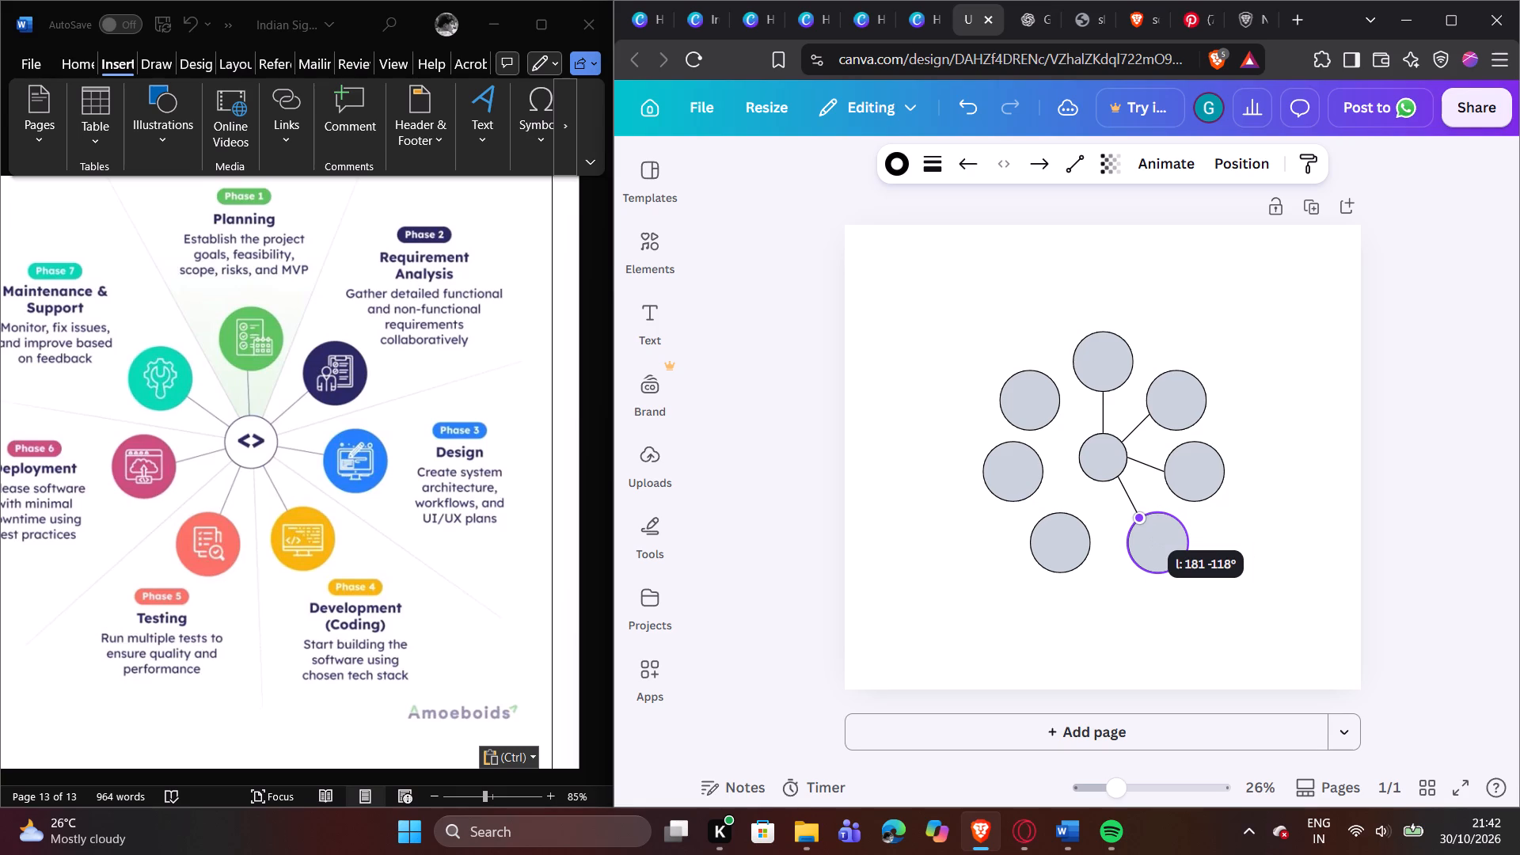
{"action": "left_click_drag", "start_coordinate": [1136, 515], "coordinate": [1138, 515]}
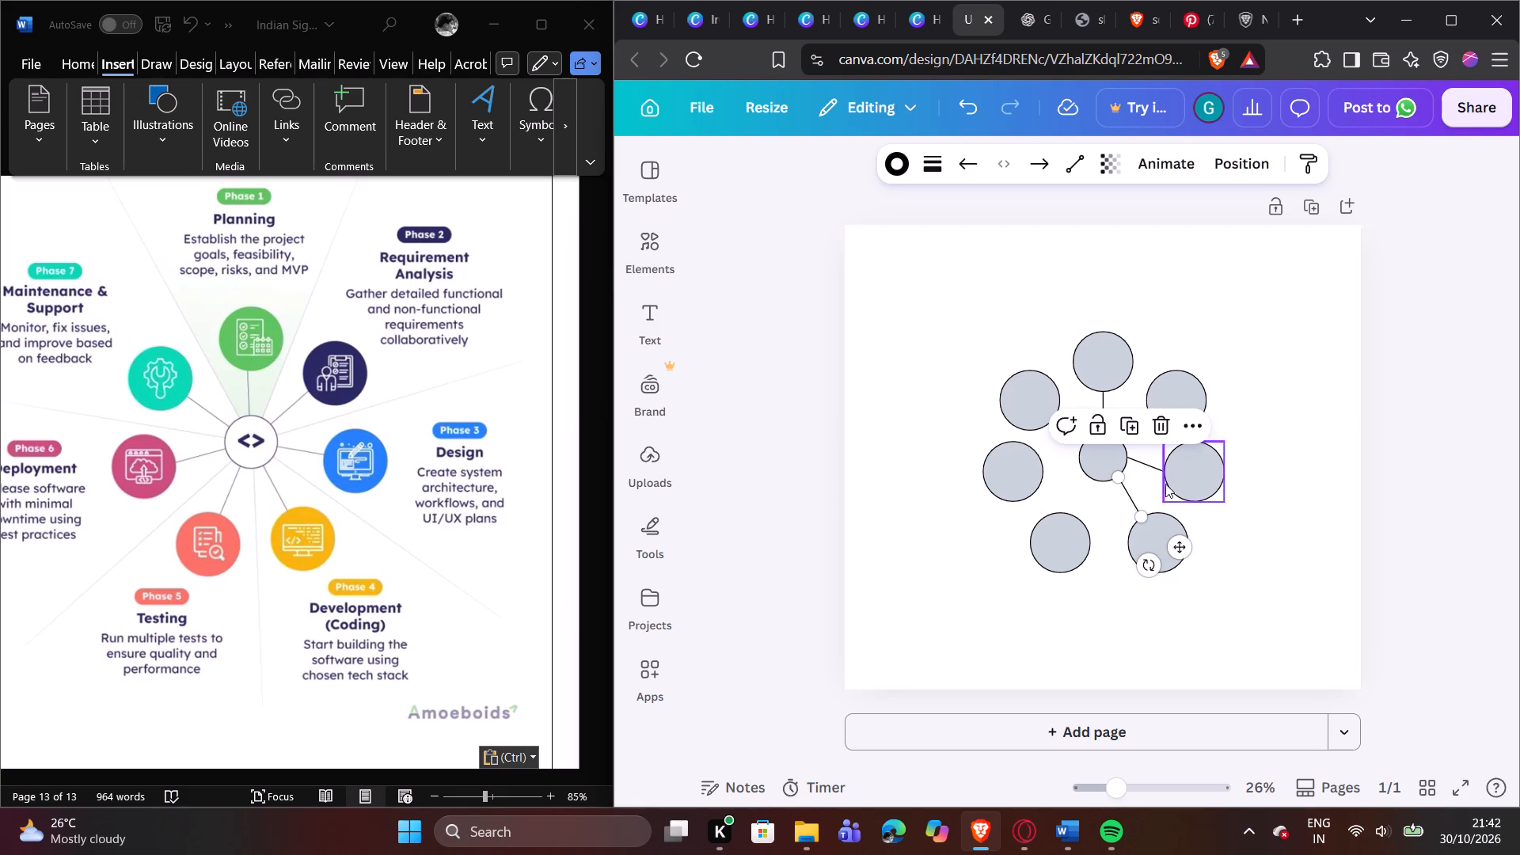
Duplicate the Phase 4 connector and attach the copy between the central circle's lower left edge and the upper right of the Phase 5 circle.
{"action": "left_click", "coordinate": [1121, 424]}
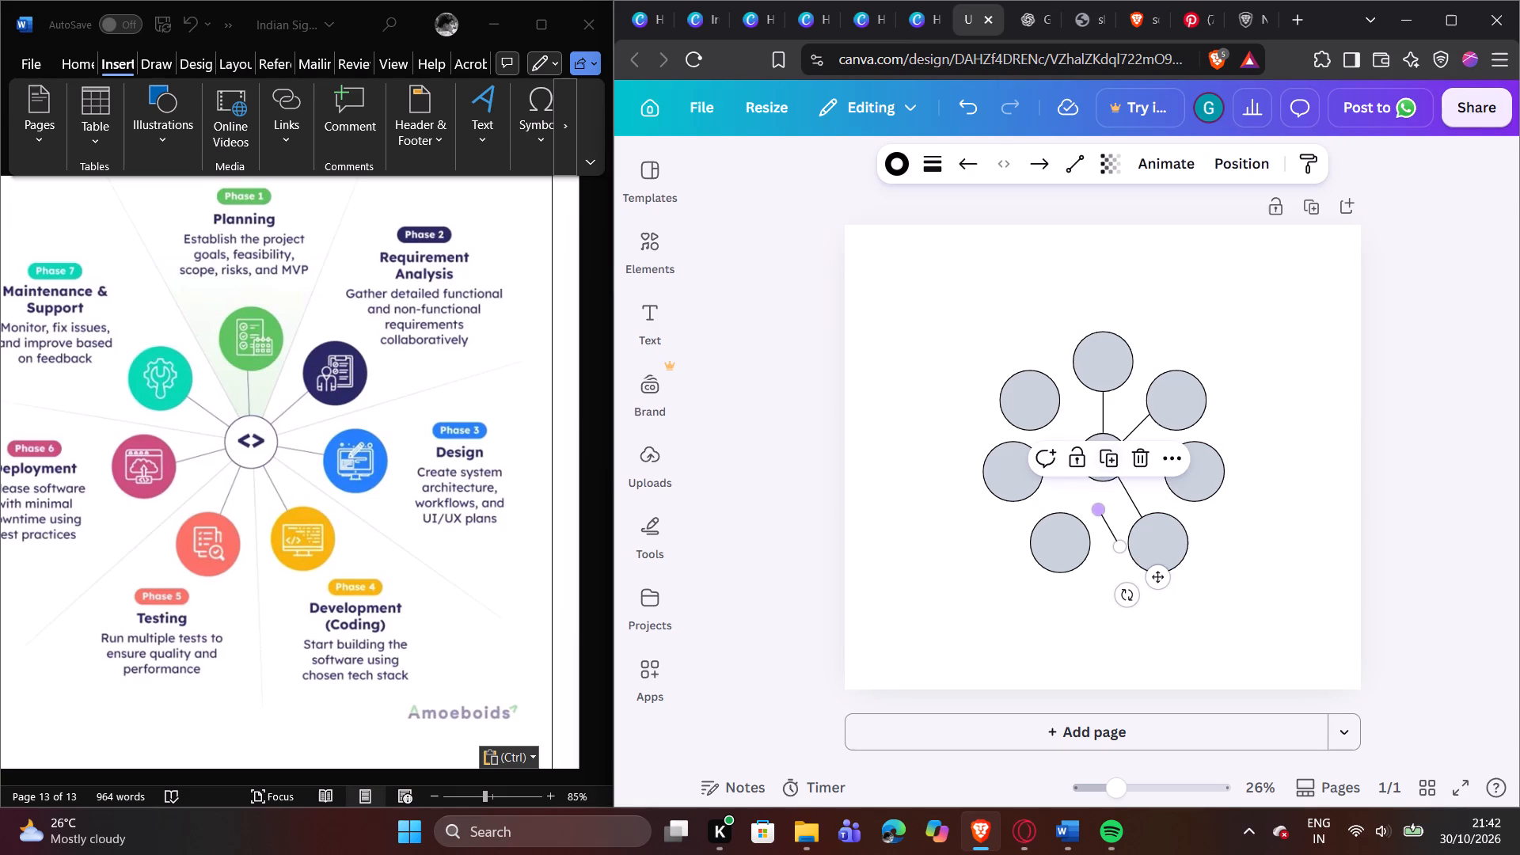
{"action": "left_click_drag", "start_coordinate": [1098, 511], "coordinate": [1088, 489]}
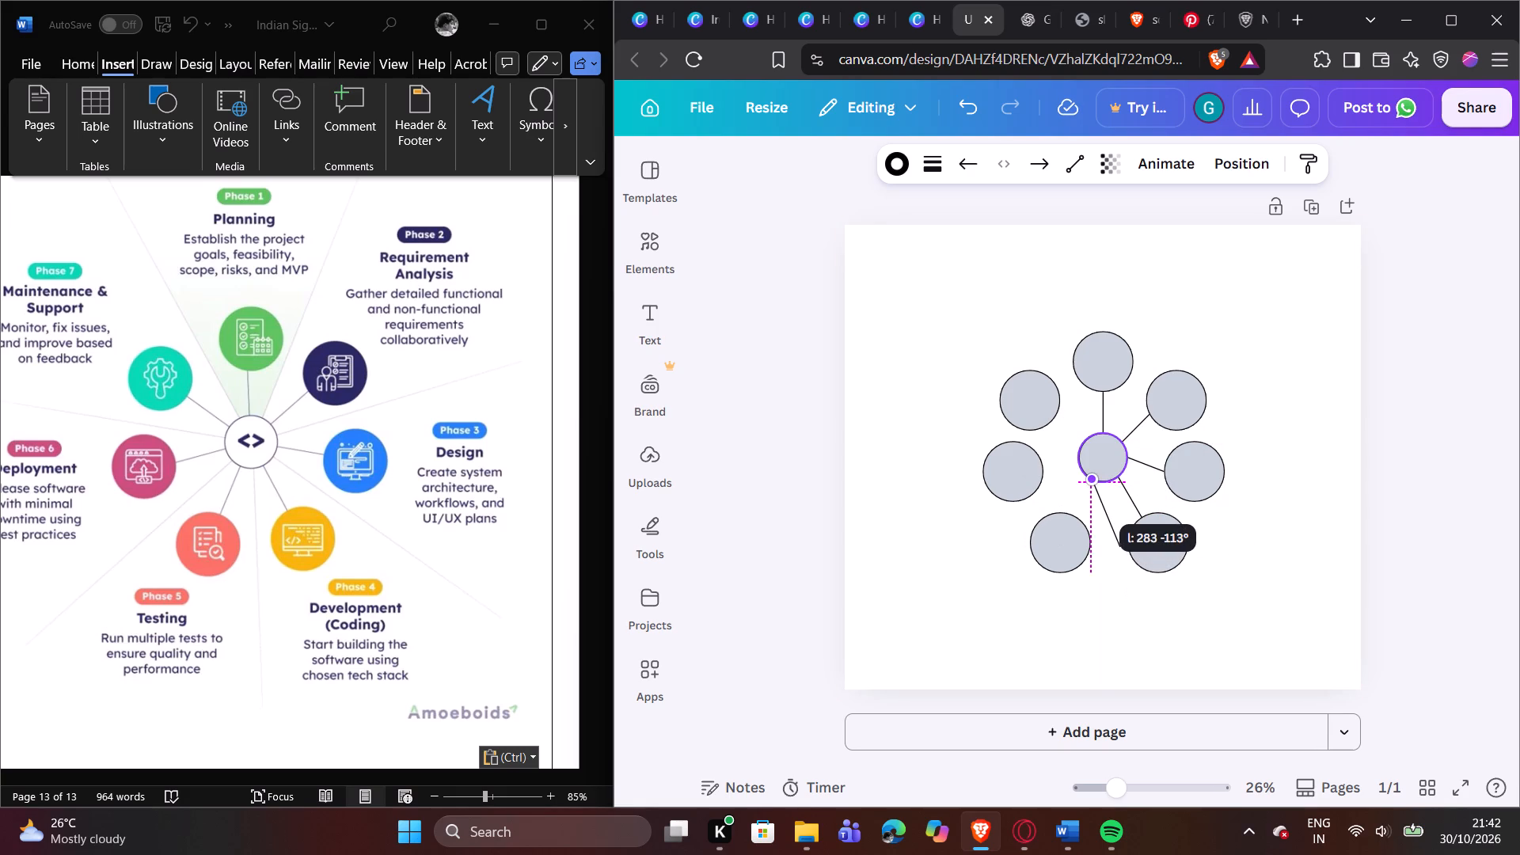
{"action": "left_click_drag", "start_coordinate": [1088, 489], "coordinate": [1090, 489]}
{"action": "left_click_drag", "start_coordinate": [1119, 546], "coordinate": [1099, 526]}
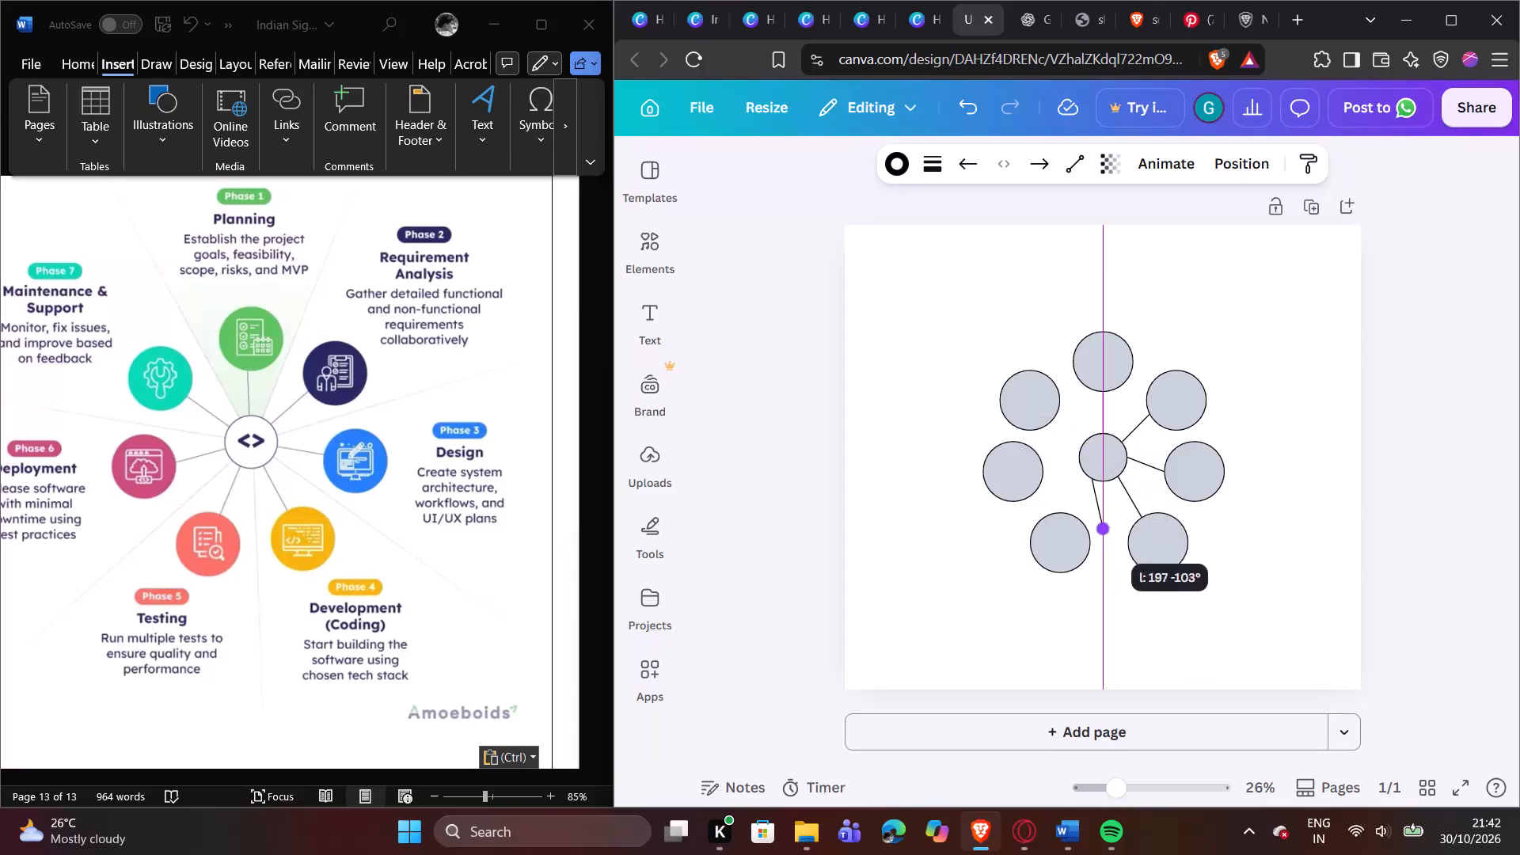
{"action": "left_click_drag", "start_coordinate": [1099, 526], "coordinate": [1074, 518]}
{"action": "left_click", "coordinate": [1075, 504]}
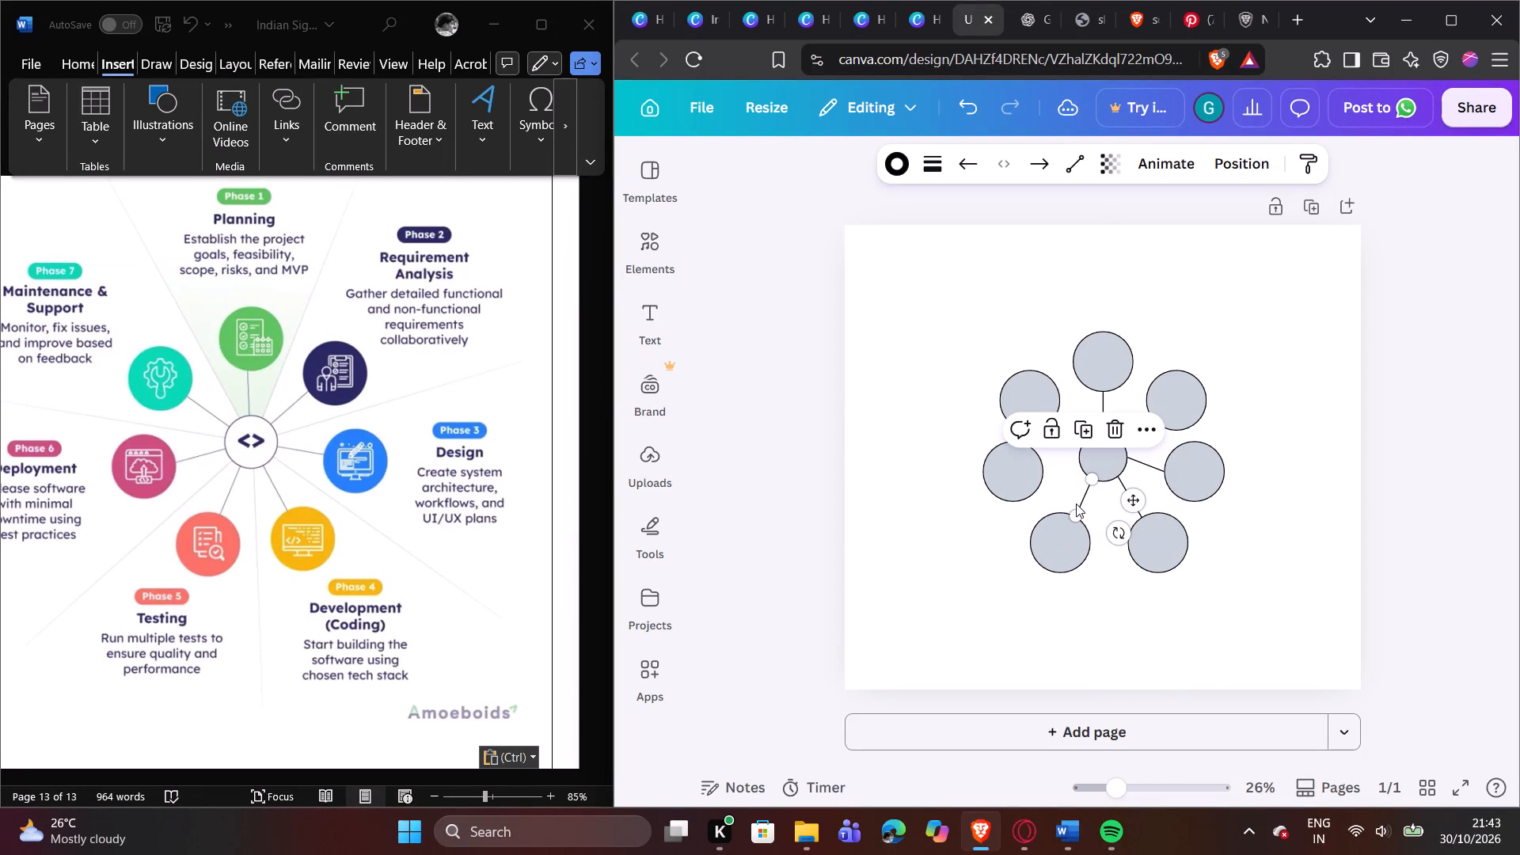
Duplicate the Phase 5 connector and attach the copy between the central circle's left edge and the right edge of the Phase 6 circle.
{"action": "left_click", "coordinate": [1081, 488]}
{"action": "left_click", "coordinate": [1085, 431]}
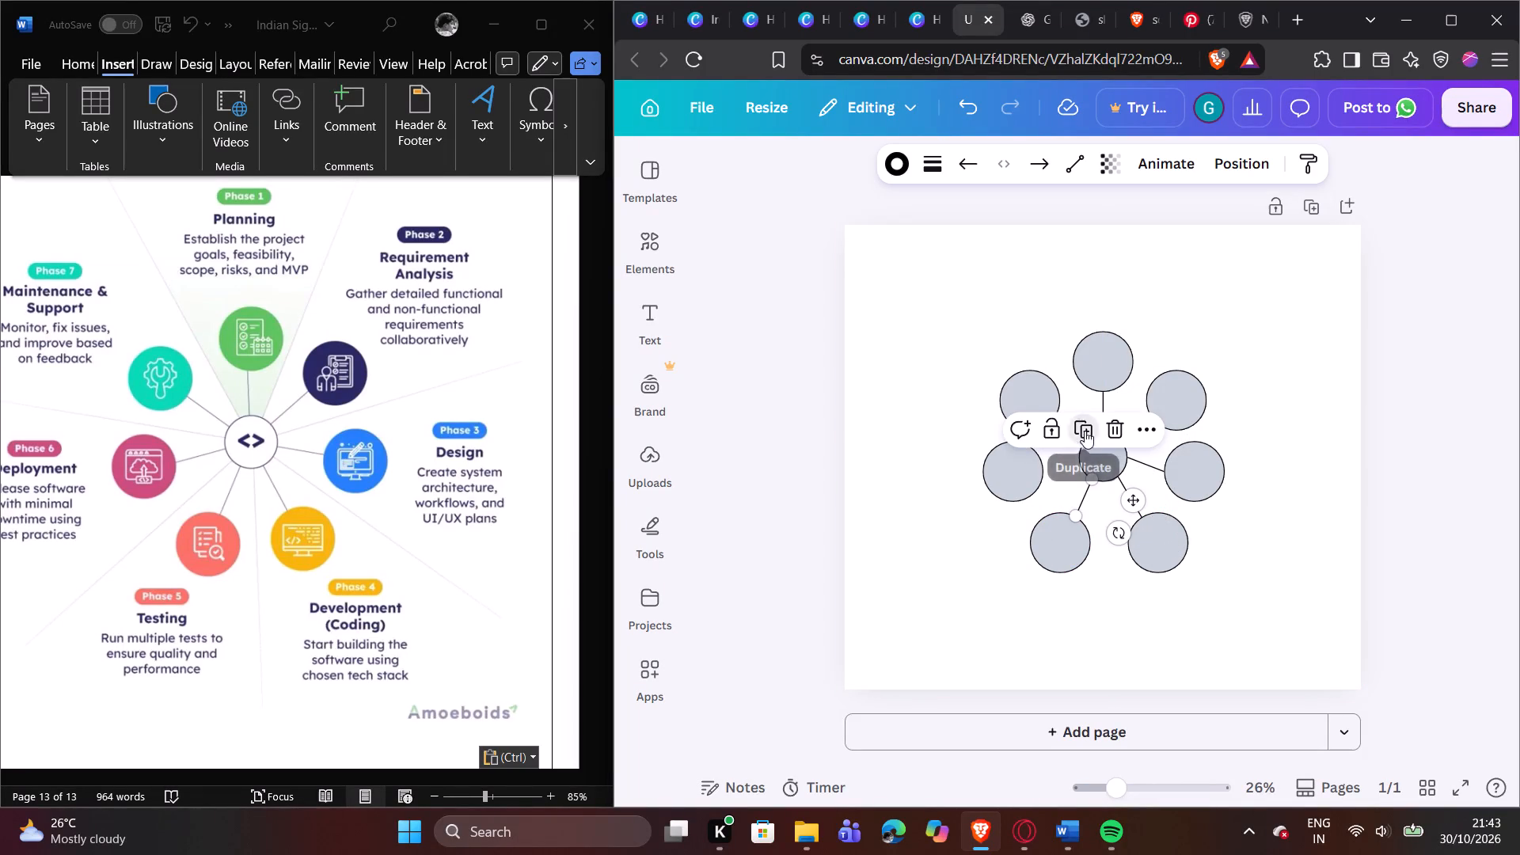
{"action": "left_click_drag", "start_coordinate": [1054, 478], "coordinate": [1086, 466]}
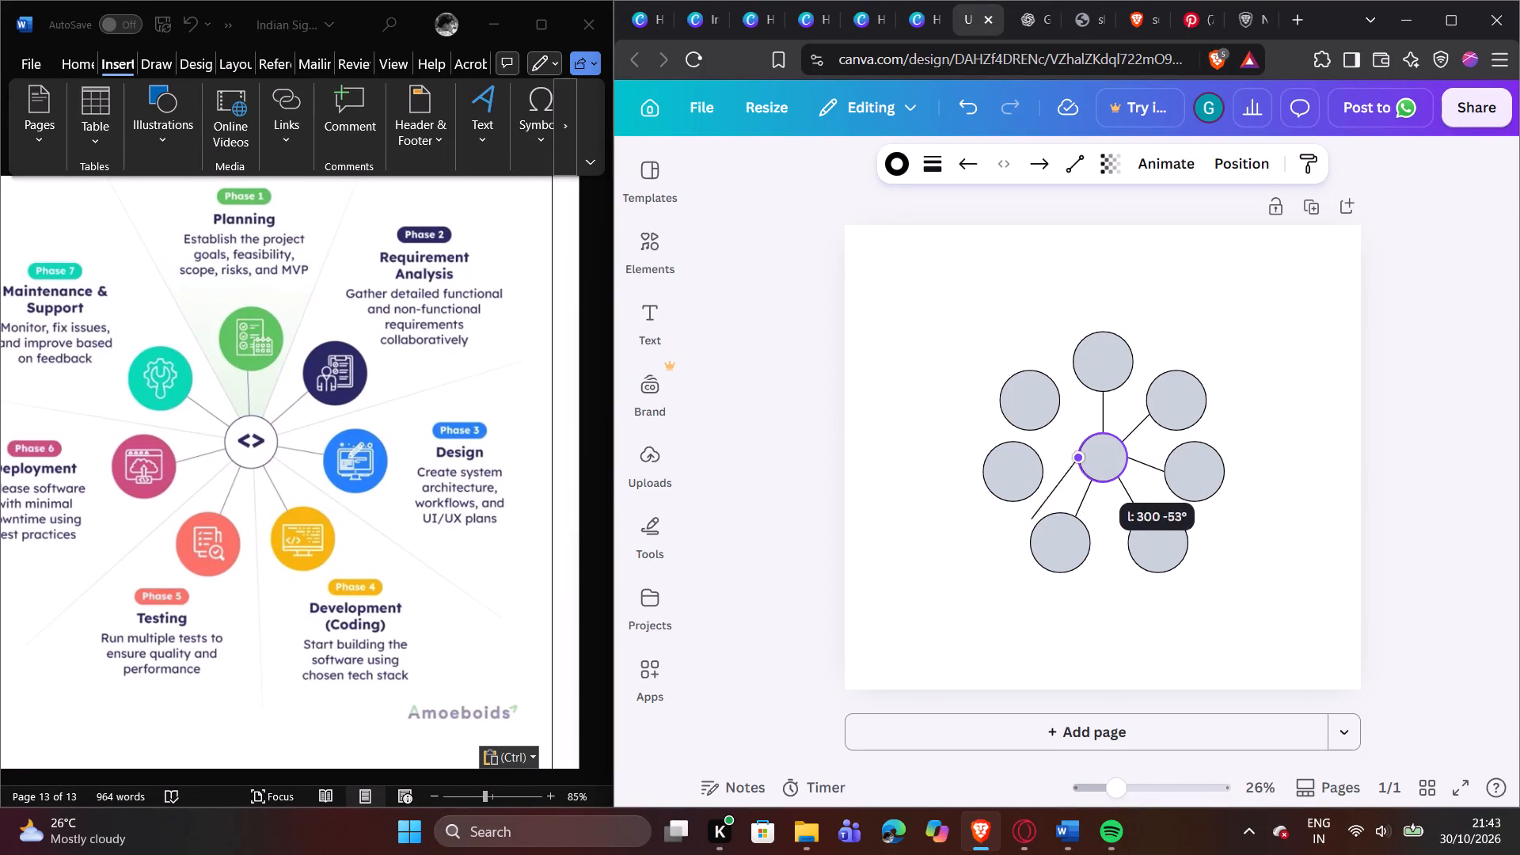
{"action": "left_click_drag", "start_coordinate": [1086, 466], "coordinate": [1086, 465]}
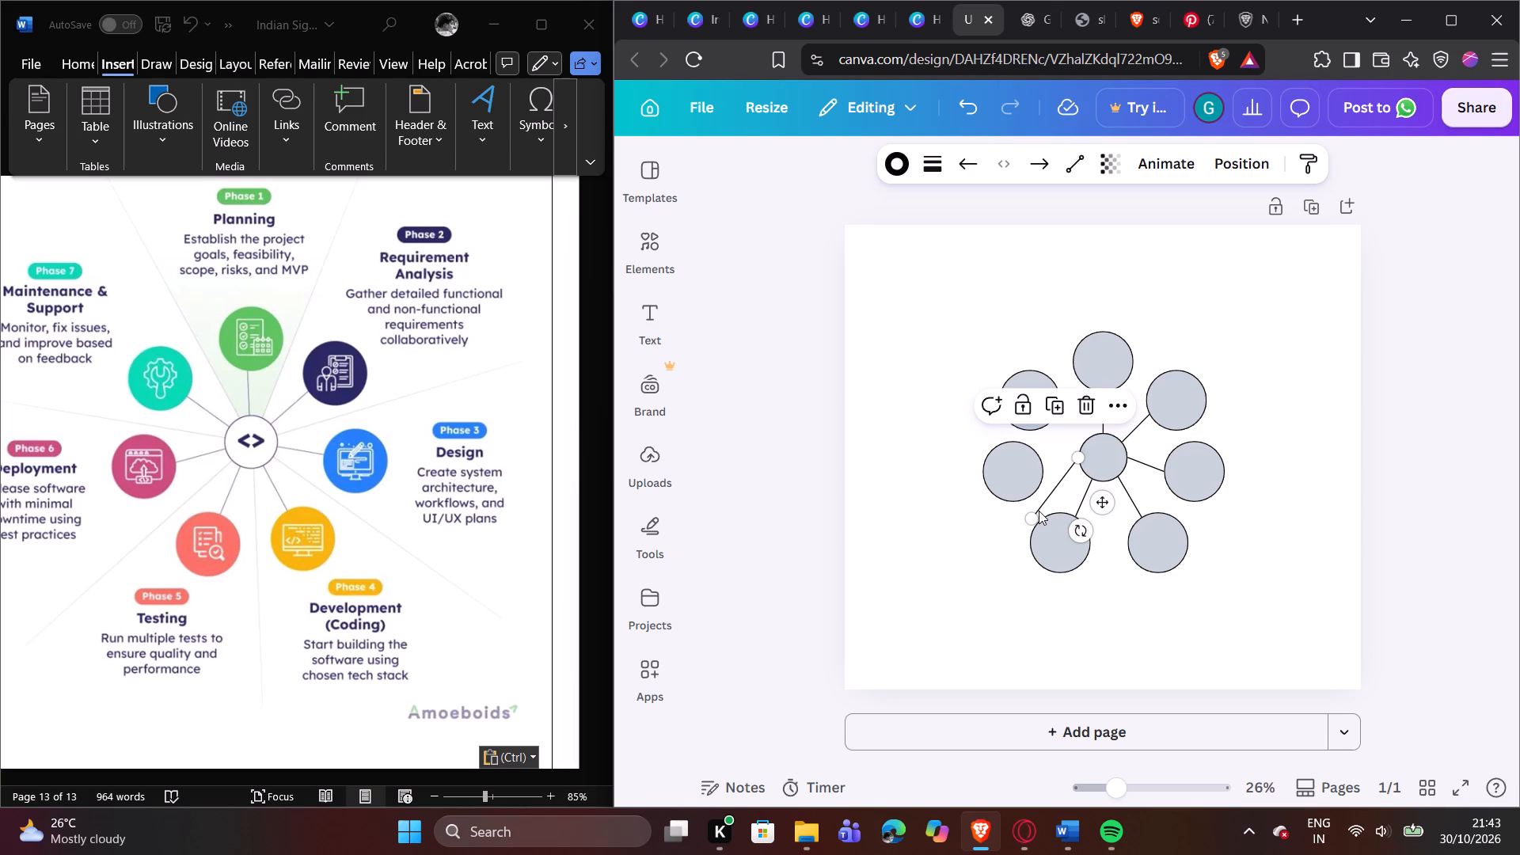
{"action": "left_click_drag", "start_coordinate": [1033, 517], "coordinate": [1054, 474]}
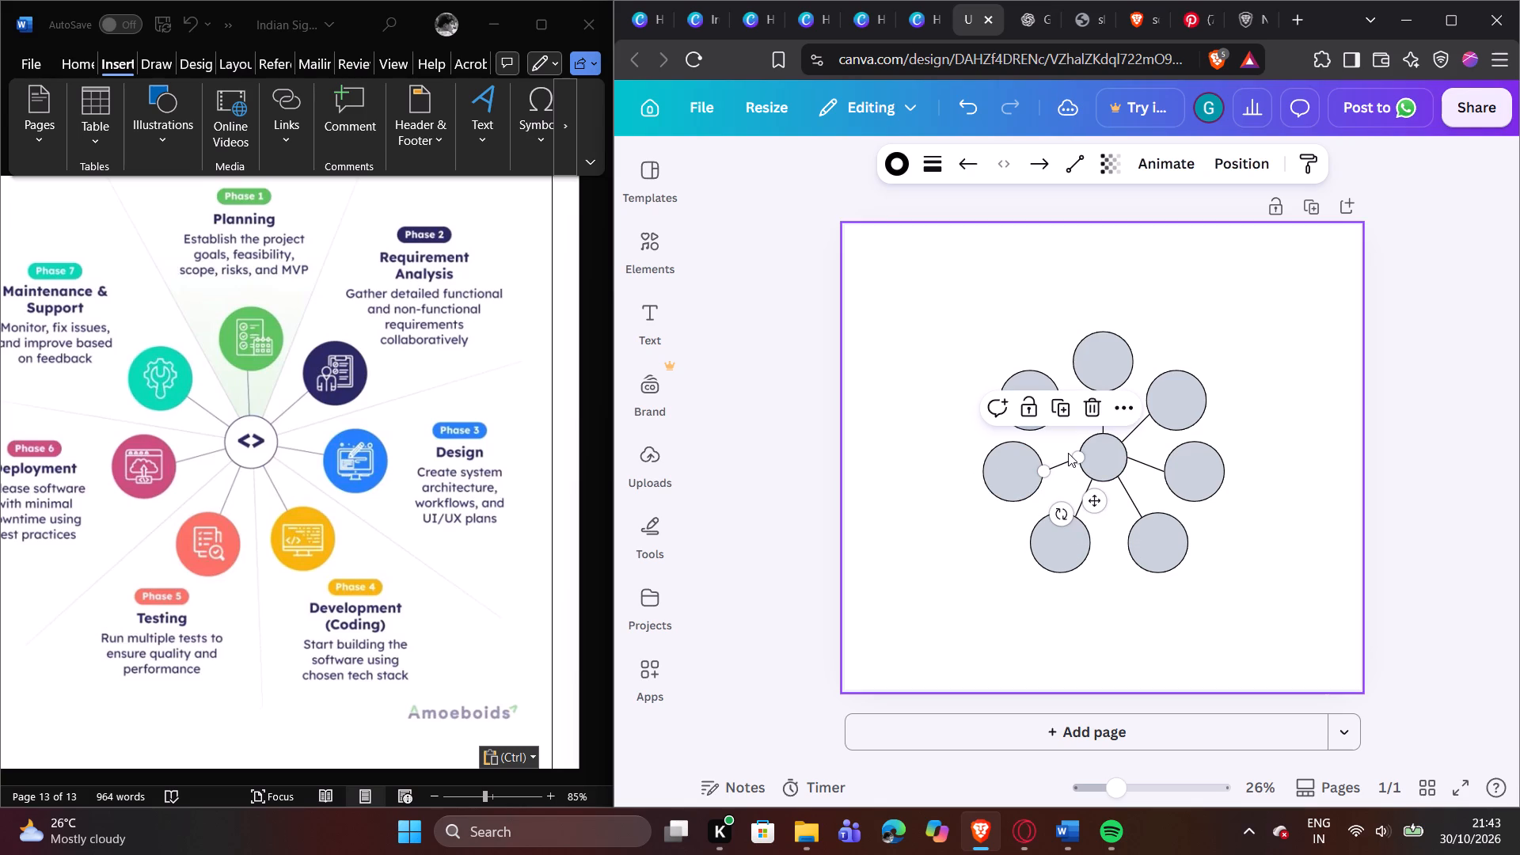
Duplicate the Phase 6 connector and attach the copy between the central circle's upper left edge and the lower right of the Phase 7 circle.
{"action": "left_click", "coordinate": [1055, 408]}
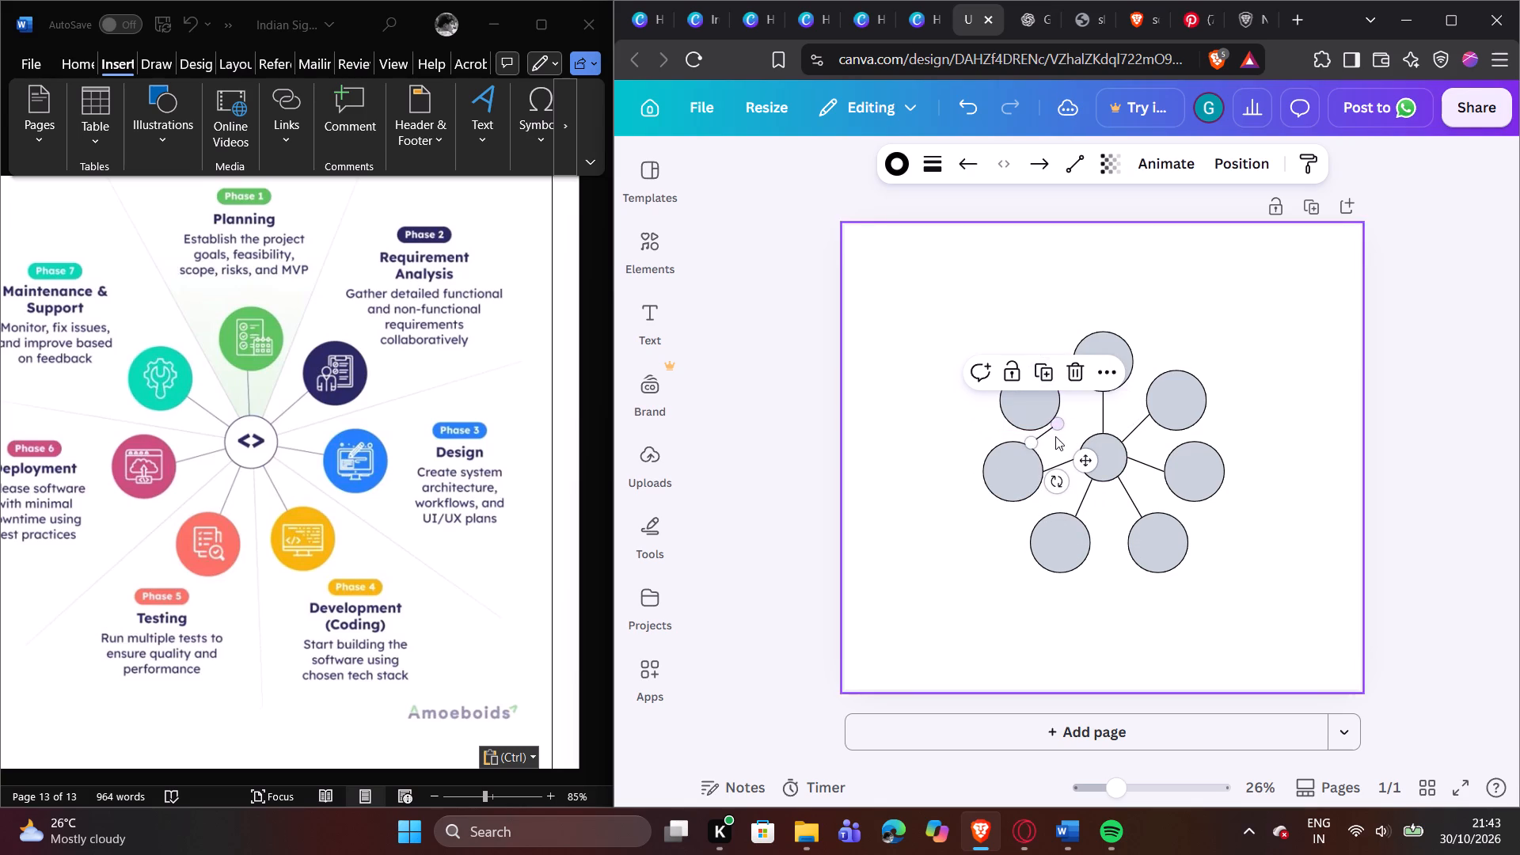
{"action": "left_click_drag", "start_coordinate": [1054, 427], "coordinate": [1074, 444]}
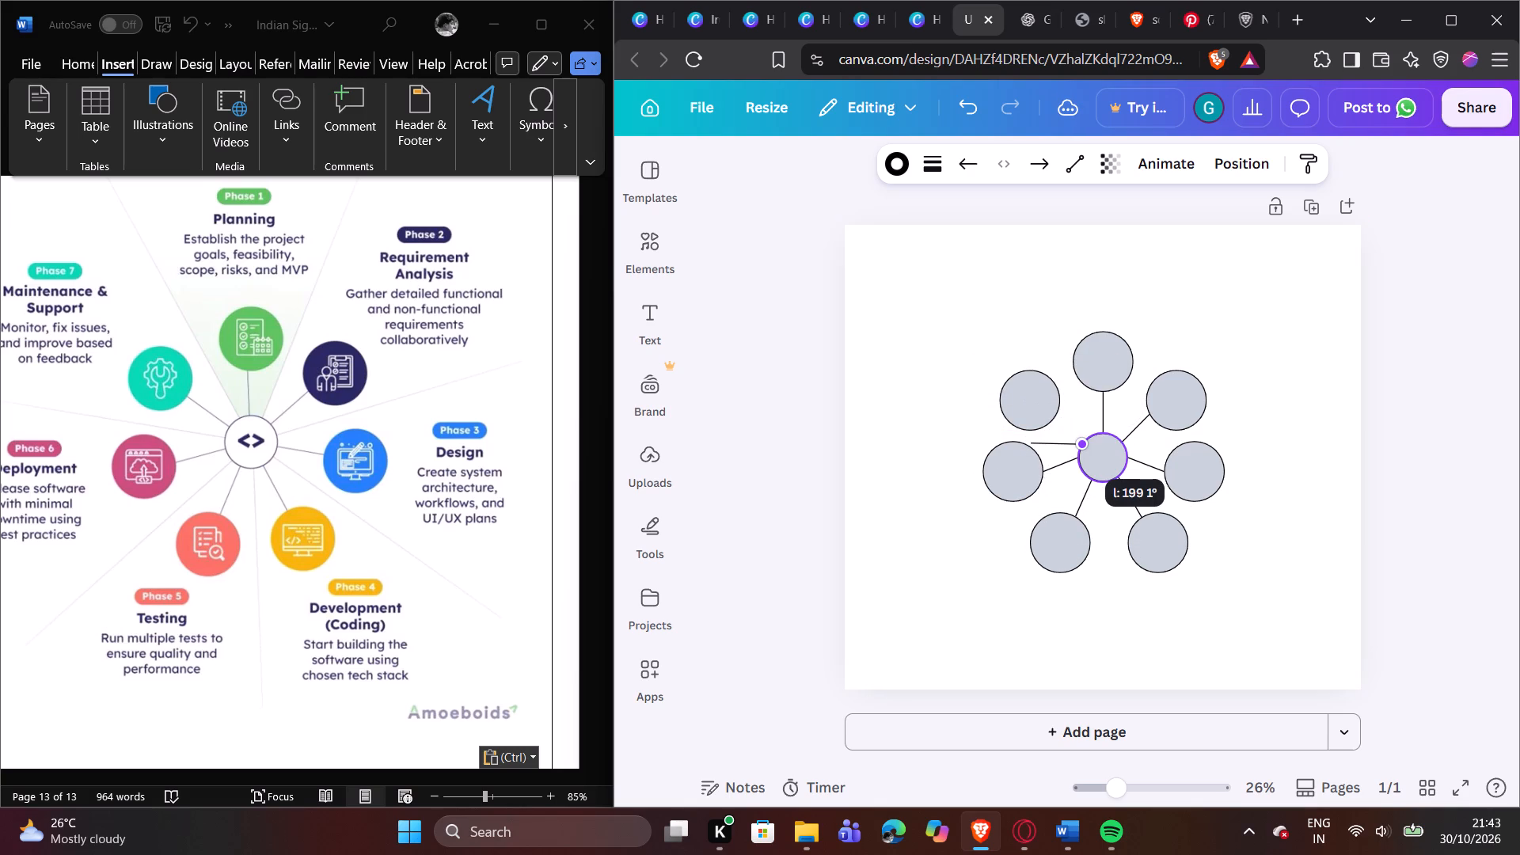
{"action": "left_click_drag", "start_coordinate": [1074, 444], "coordinate": [1075, 444]}
{"action": "left_click_drag", "start_coordinate": [1035, 439], "coordinate": [1035, 438]}
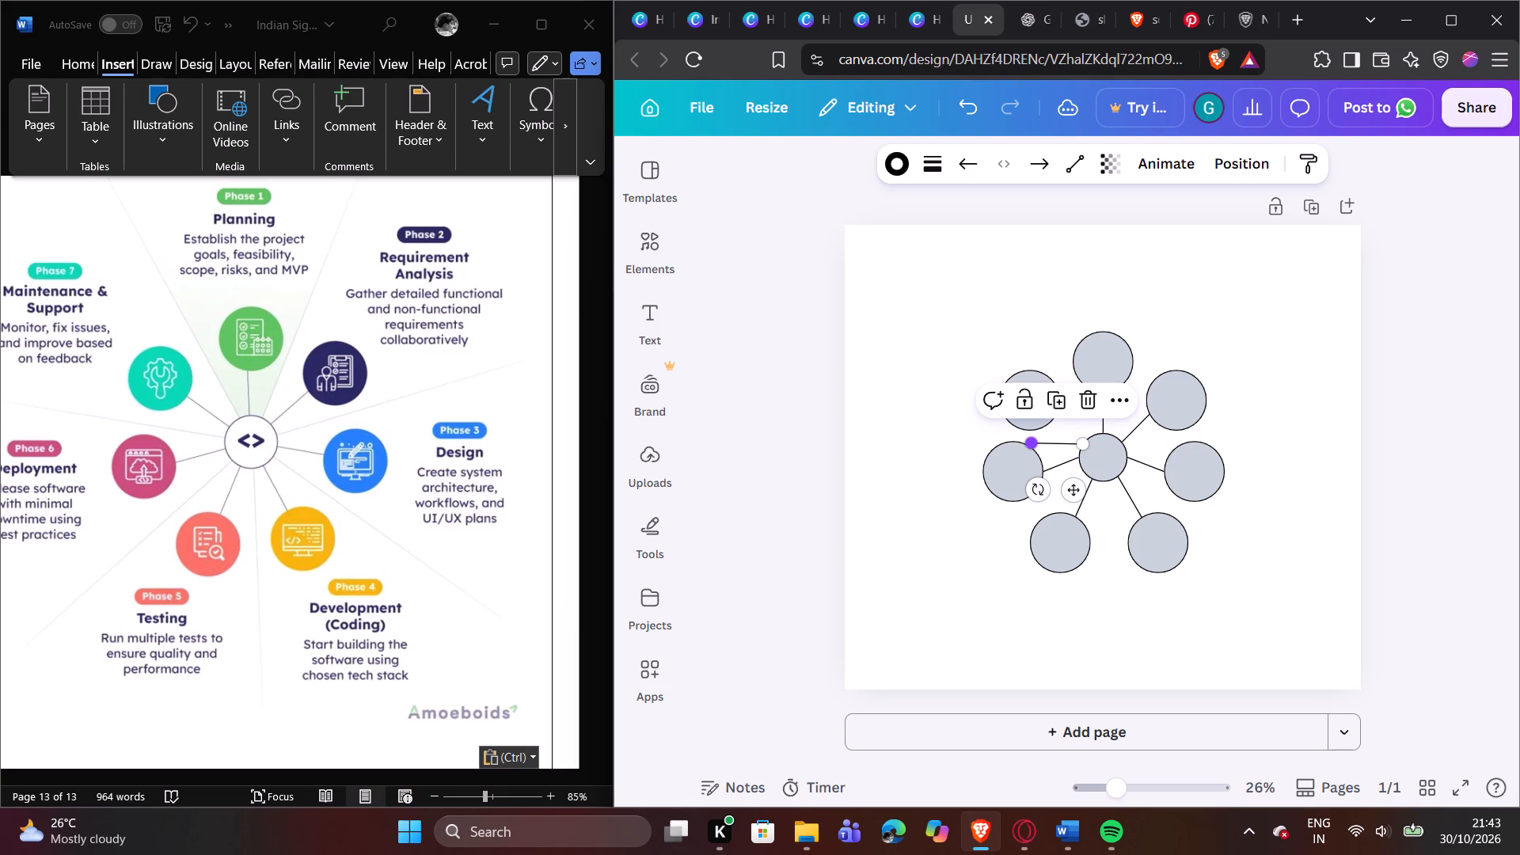
{"action": "left_click_drag", "start_coordinate": [1035, 438], "coordinate": [1062, 422]}
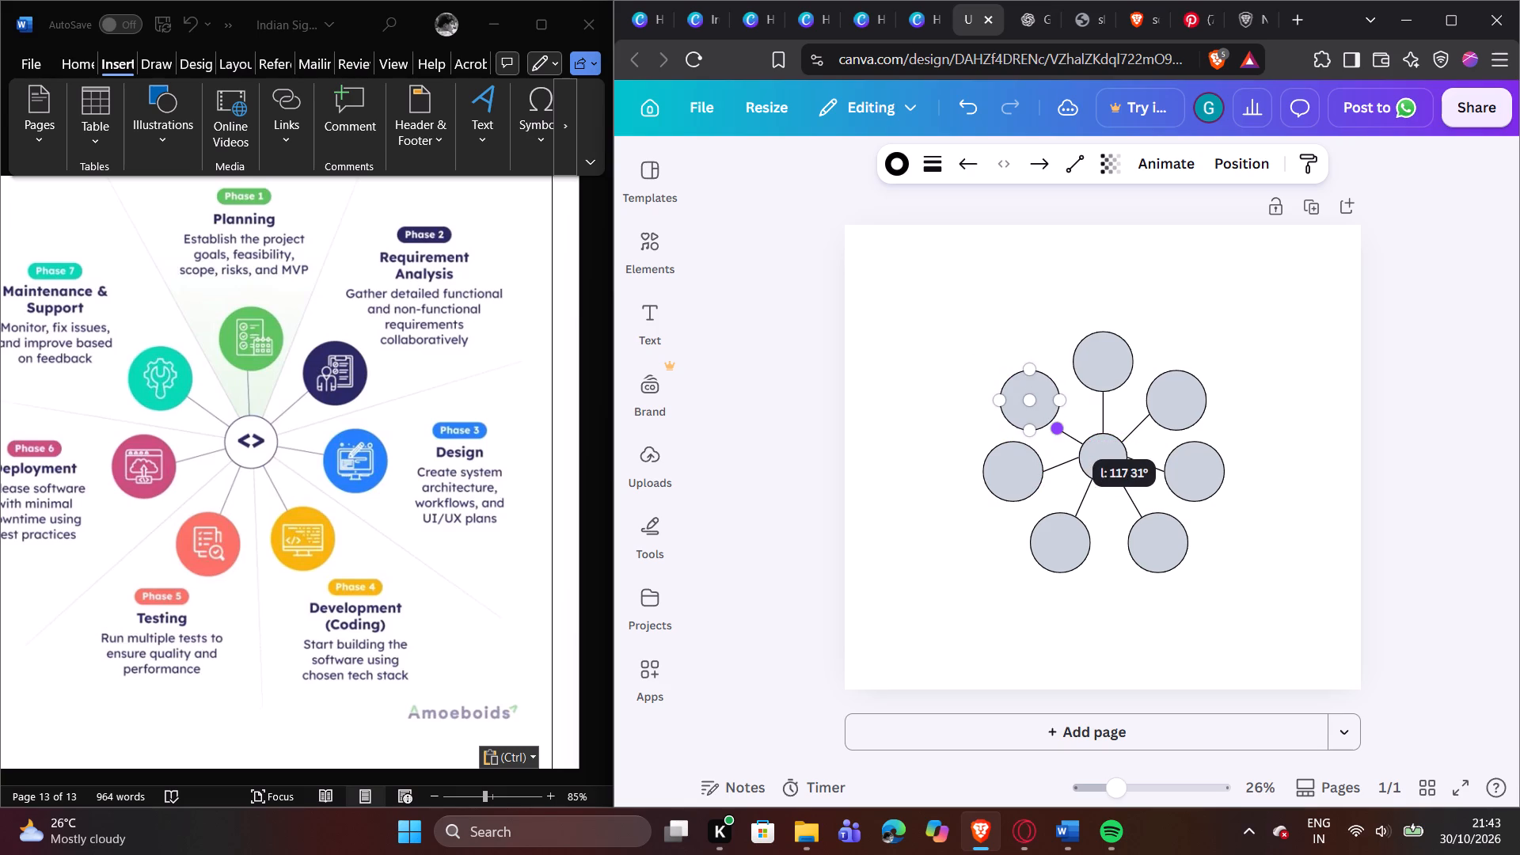
{"action": "left_click_drag", "start_coordinate": [1062, 422], "coordinate": [1058, 418]}
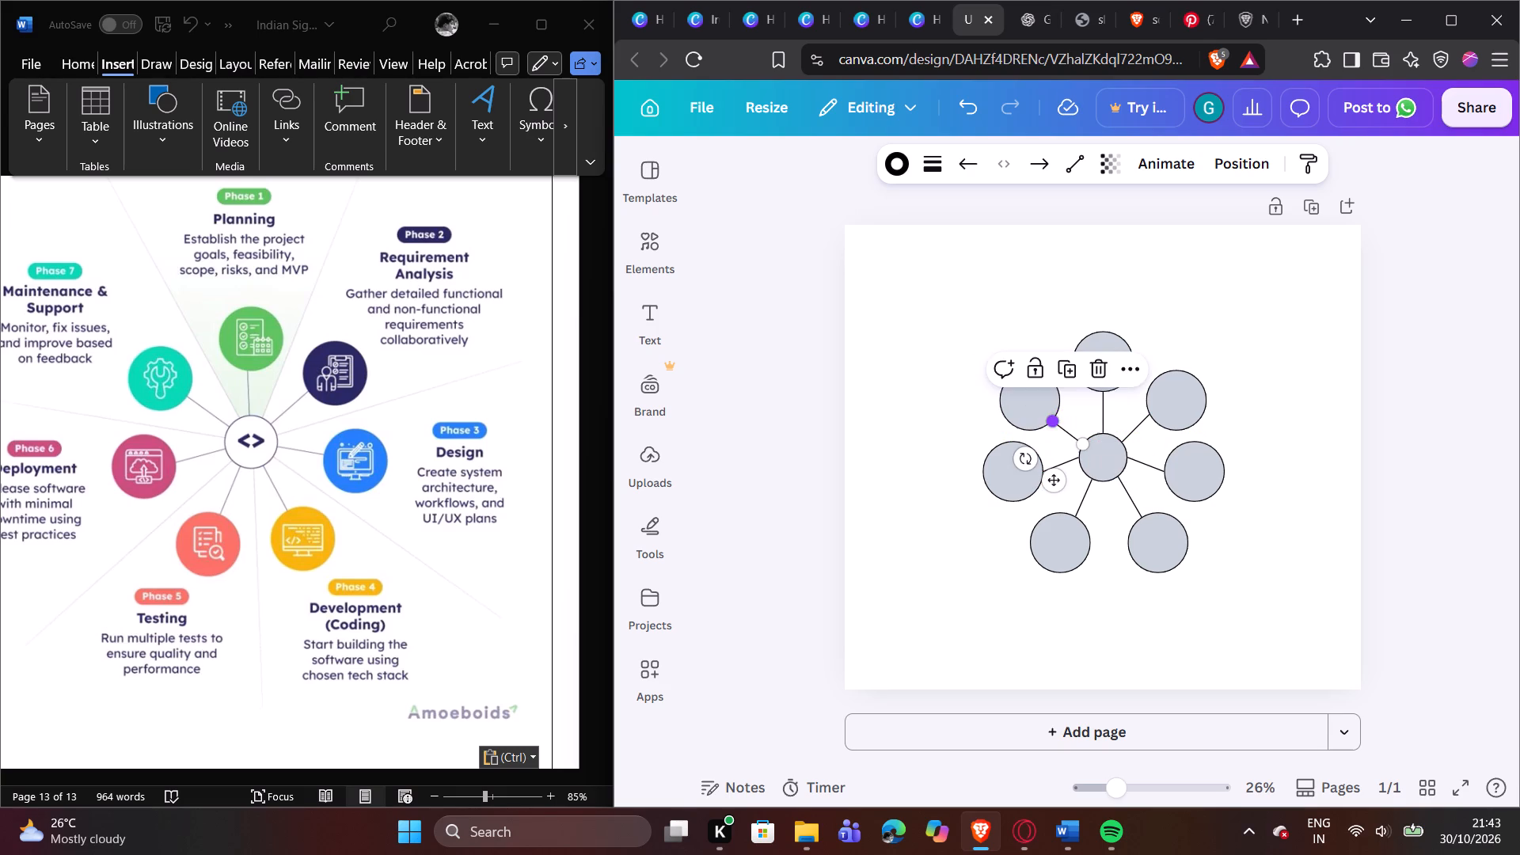
{"action": "left_click", "coordinate": [1172, 326]}
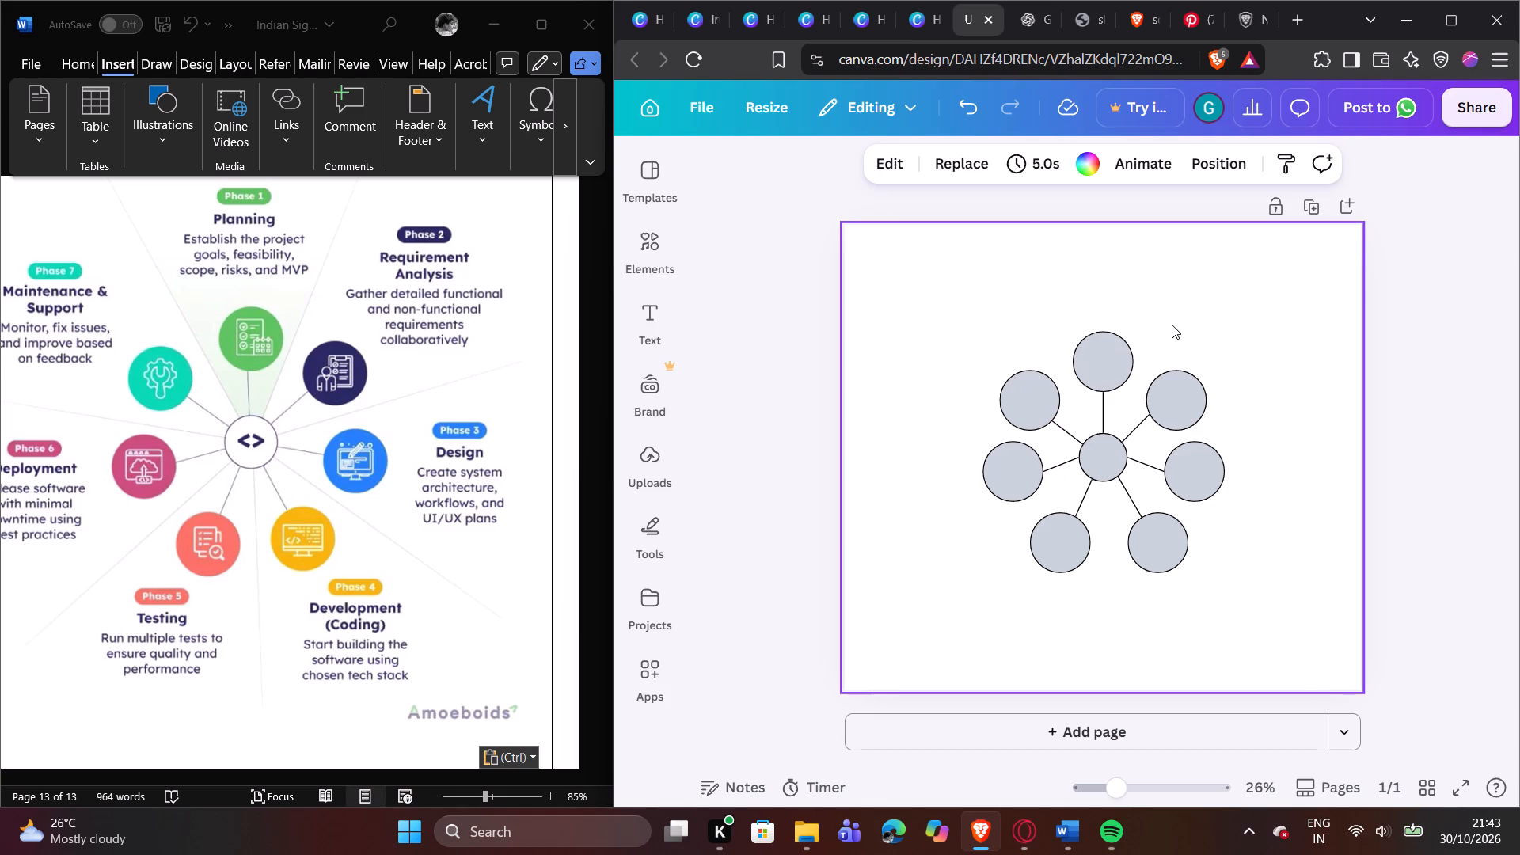
Fill the Phase 1 circle with light green and the Phase 2 circle with dark blue from the default solid colours.
{"action": "left_click", "coordinate": [1085, 358]}
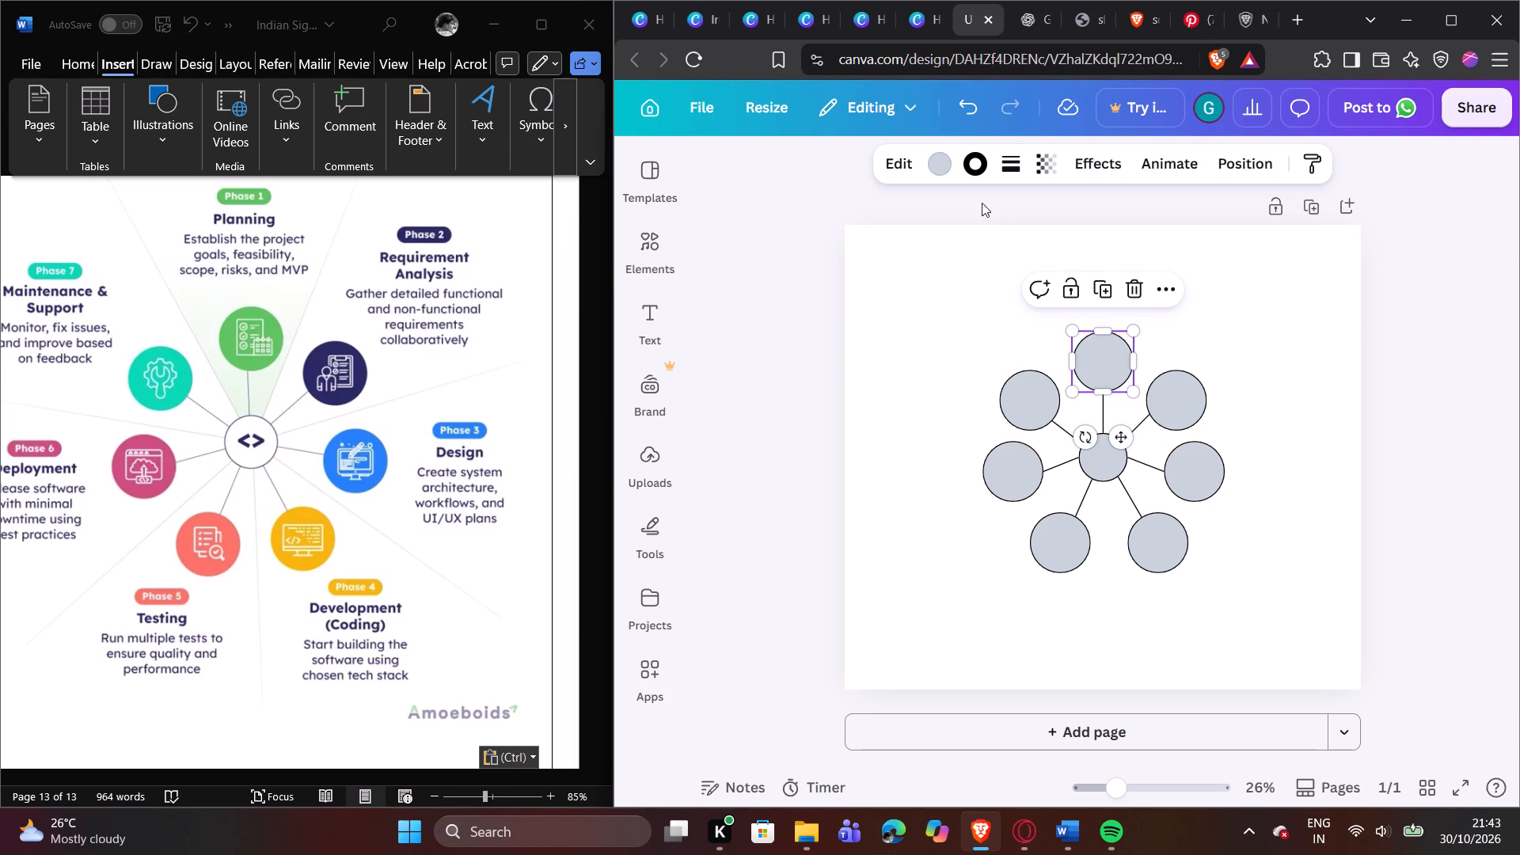
{"action": "left_click", "coordinate": [941, 165]}
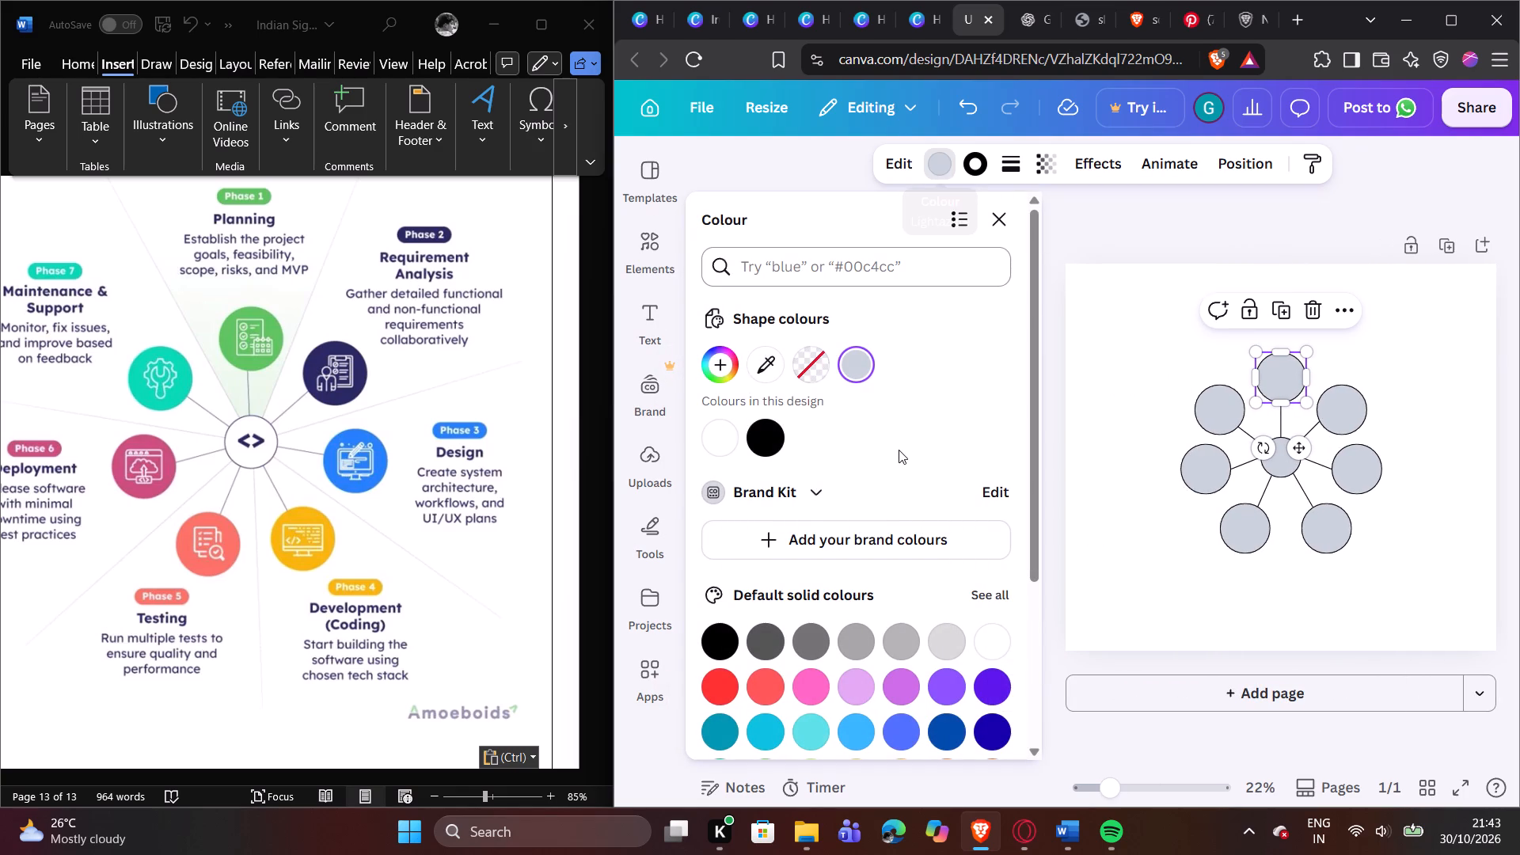
{"action": "scroll", "coordinate": [952, 565], "scroll_direction": "down", "scroll_amount": 3}
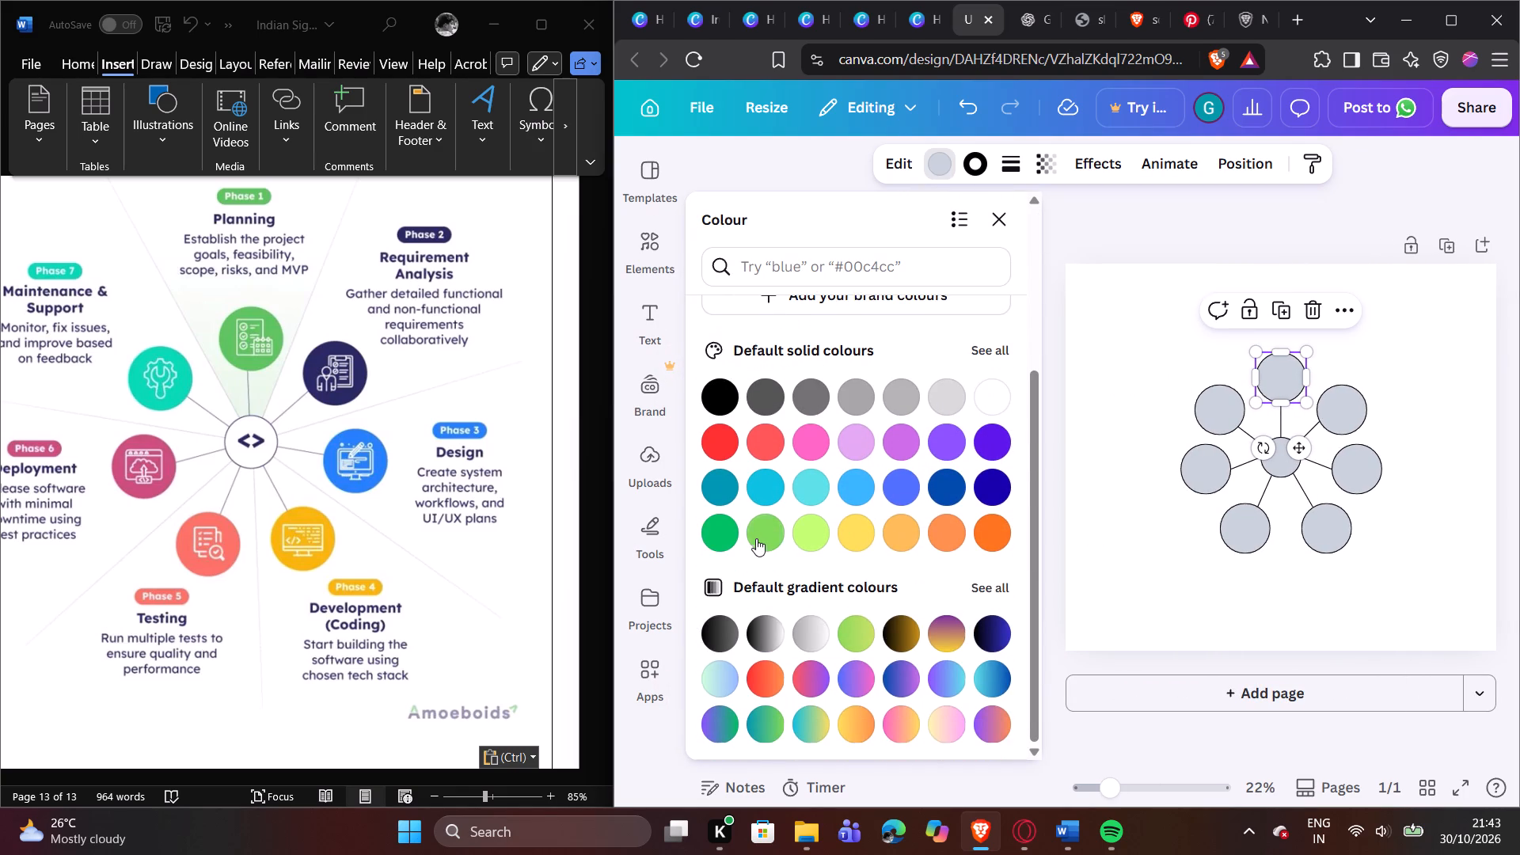
{"action": "left_click", "coordinate": [756, 536]}
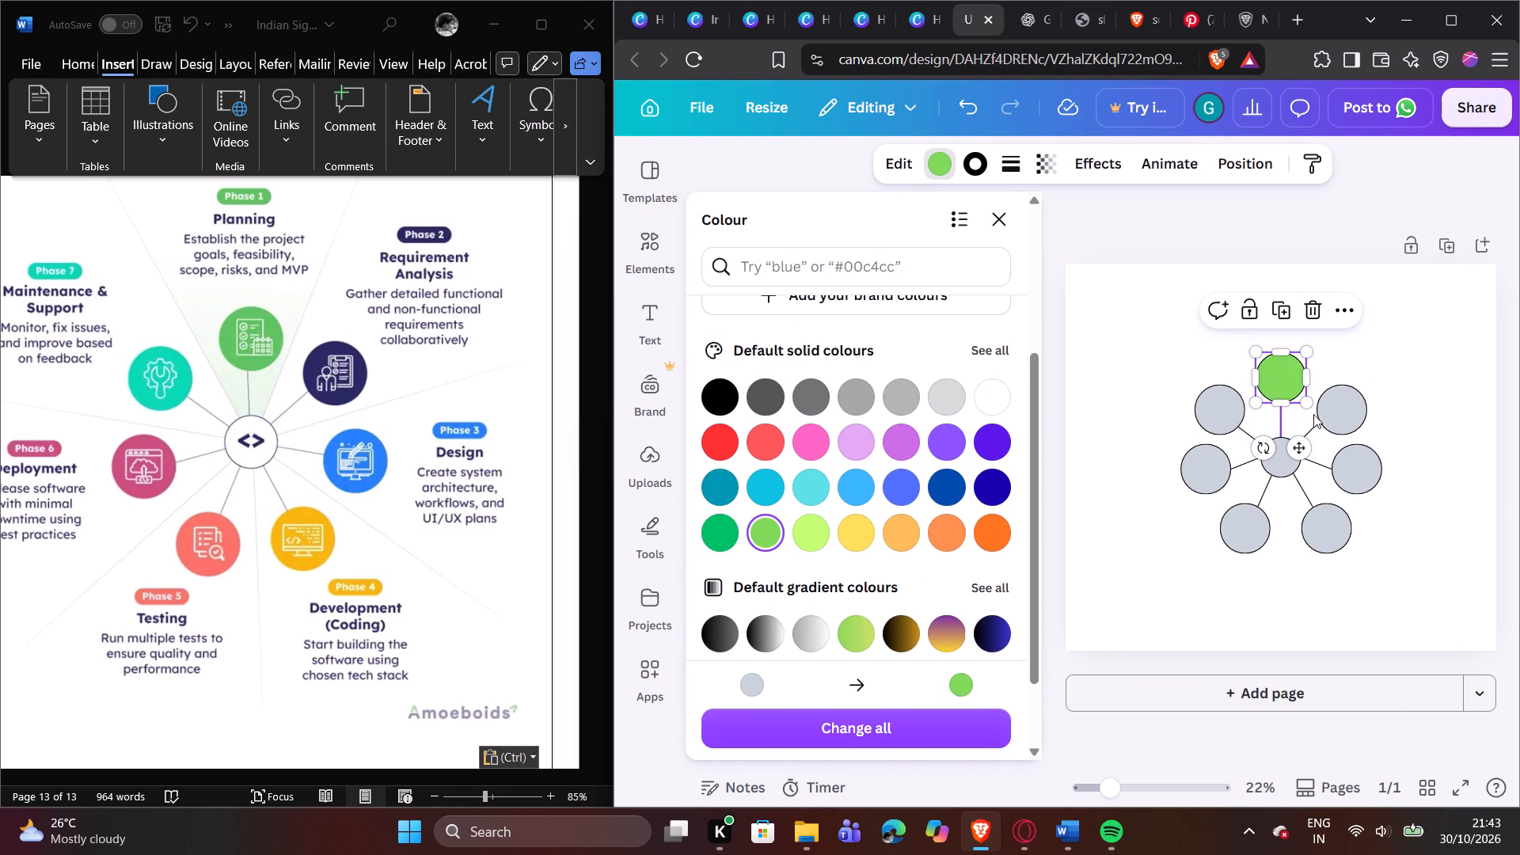
{"action": "left_click", "coordinate": [1355, 412]}
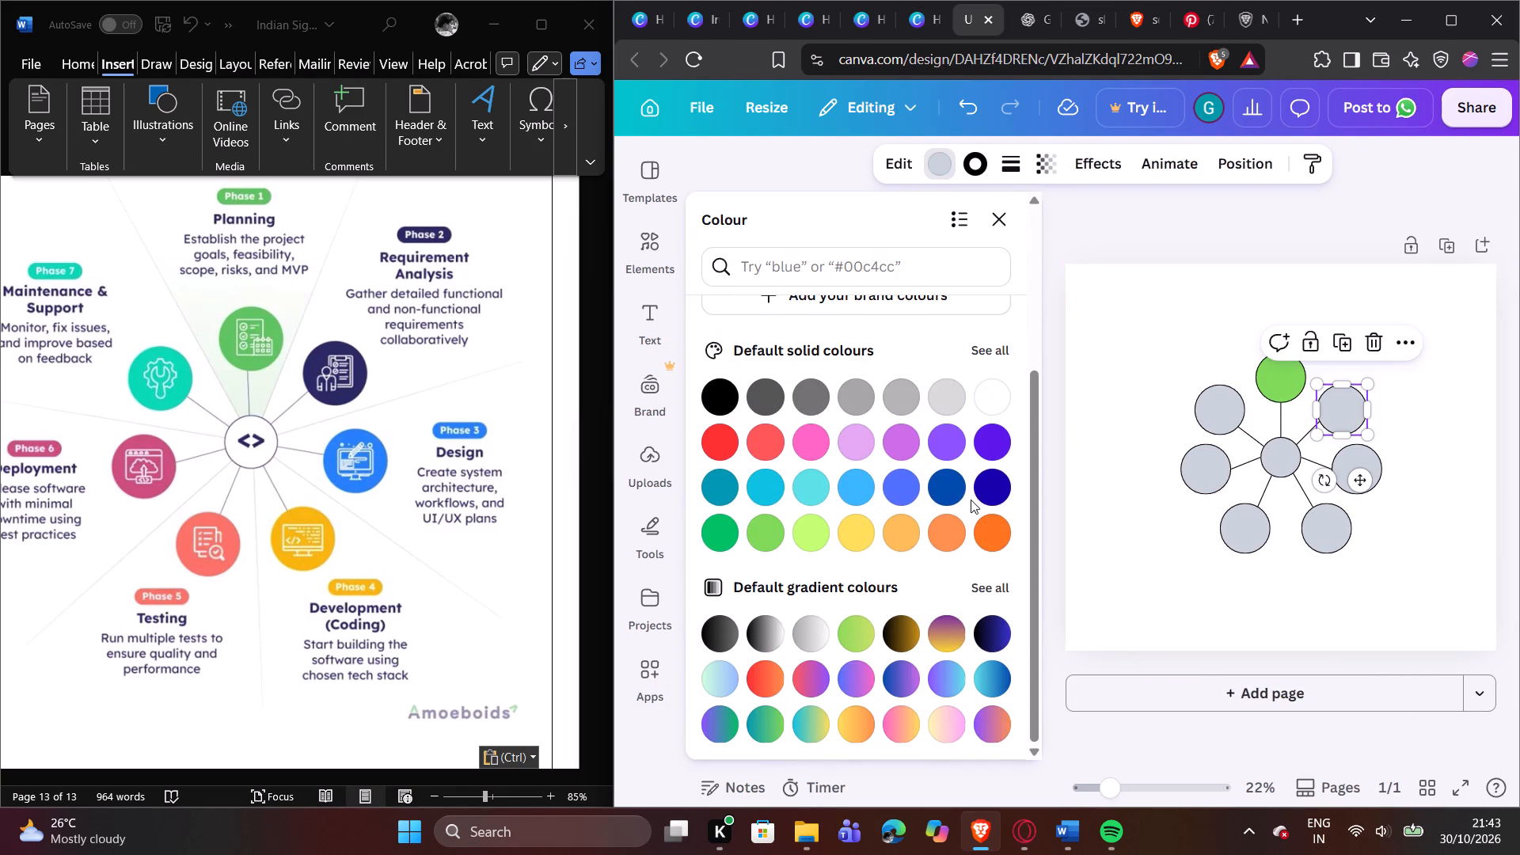
{"action": "left_click", "coordinate": [988, 489]}
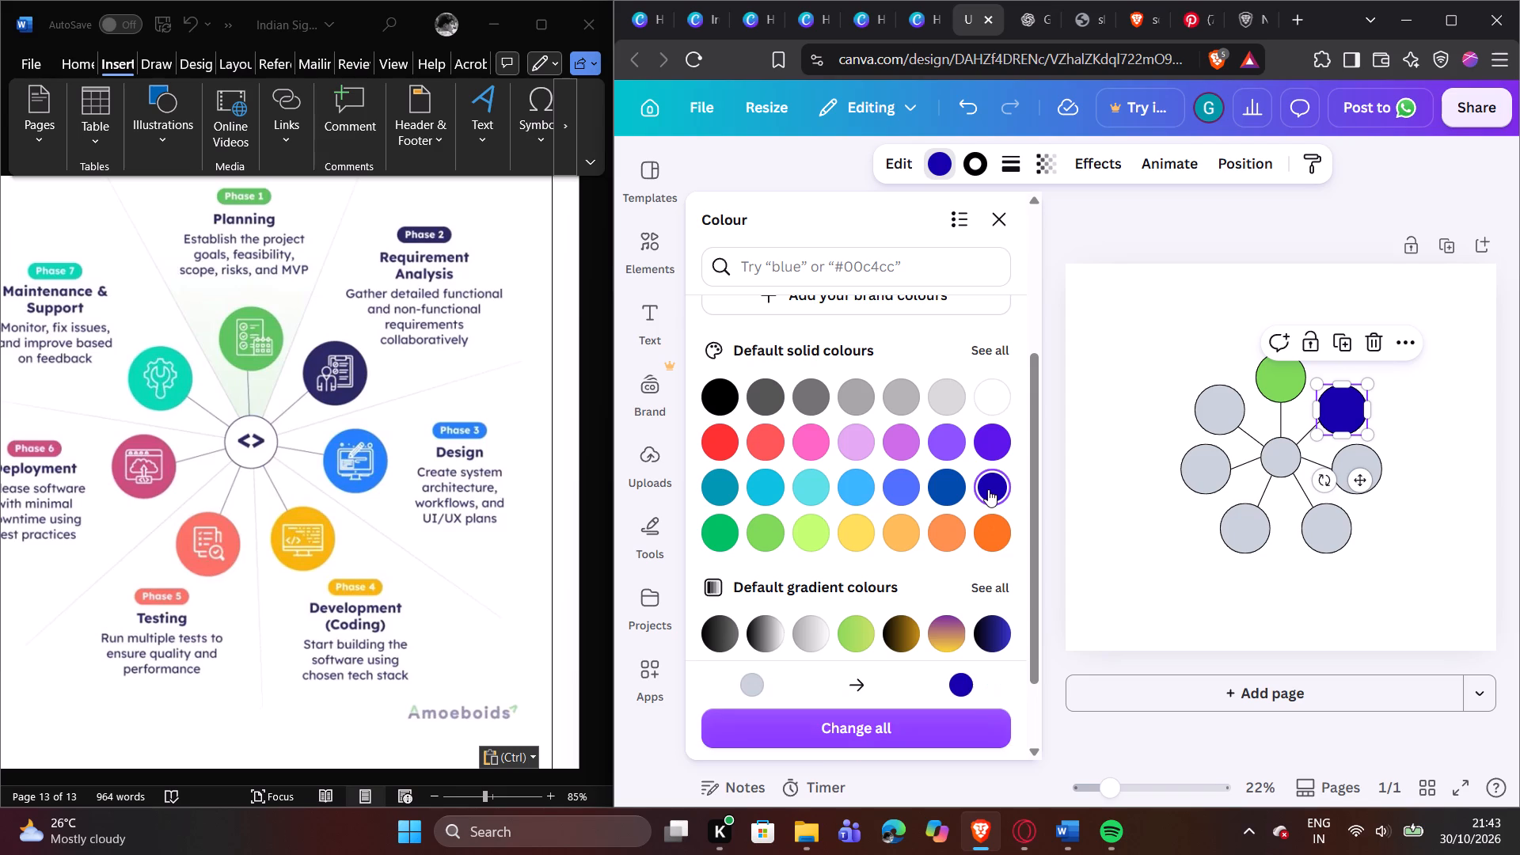
Fill the Phase 3 circle with blue #5170ff and the Phase 4 circle with light orange.
{"action": "left_click", "coordinate": [1338, 460]}
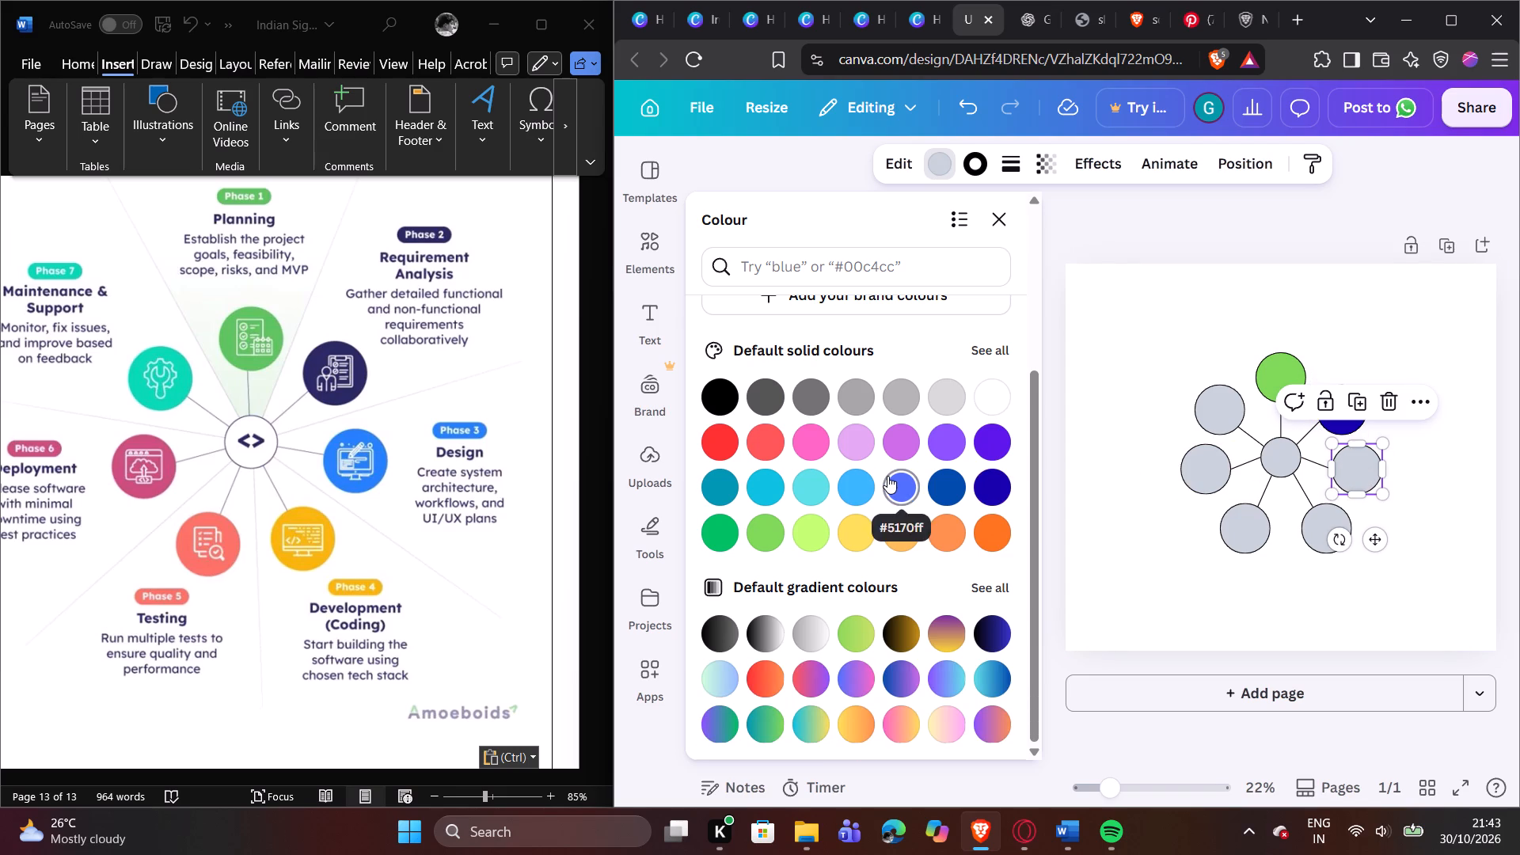
{"action": "left_click", "coordinate": [887, 476]}
{"action": "left_click", "coordinate": [1328, 524]}
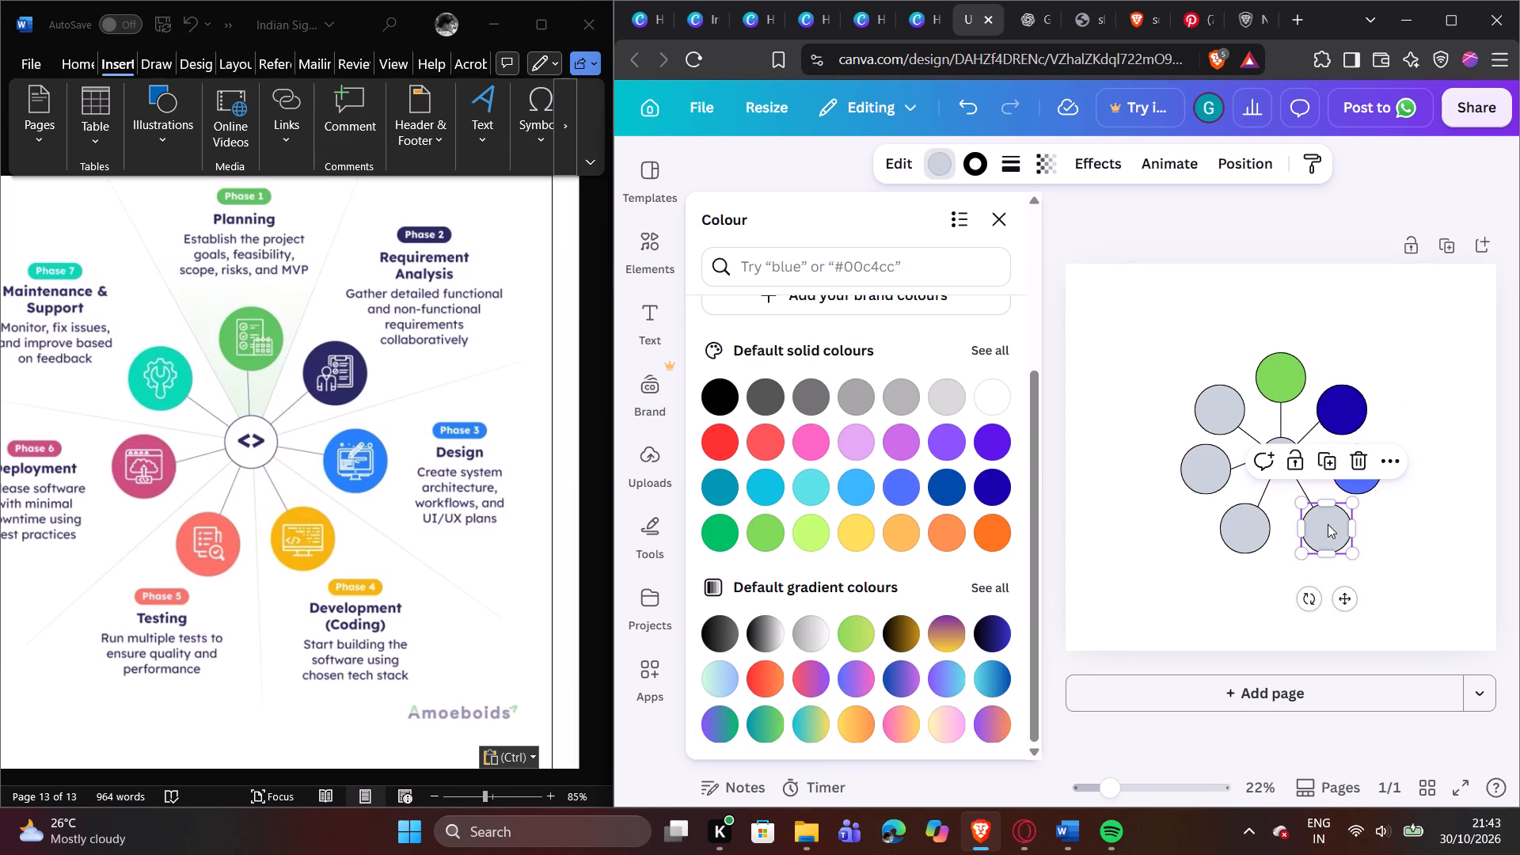
{"action": "left_click", "coordinate": [914, 533]}
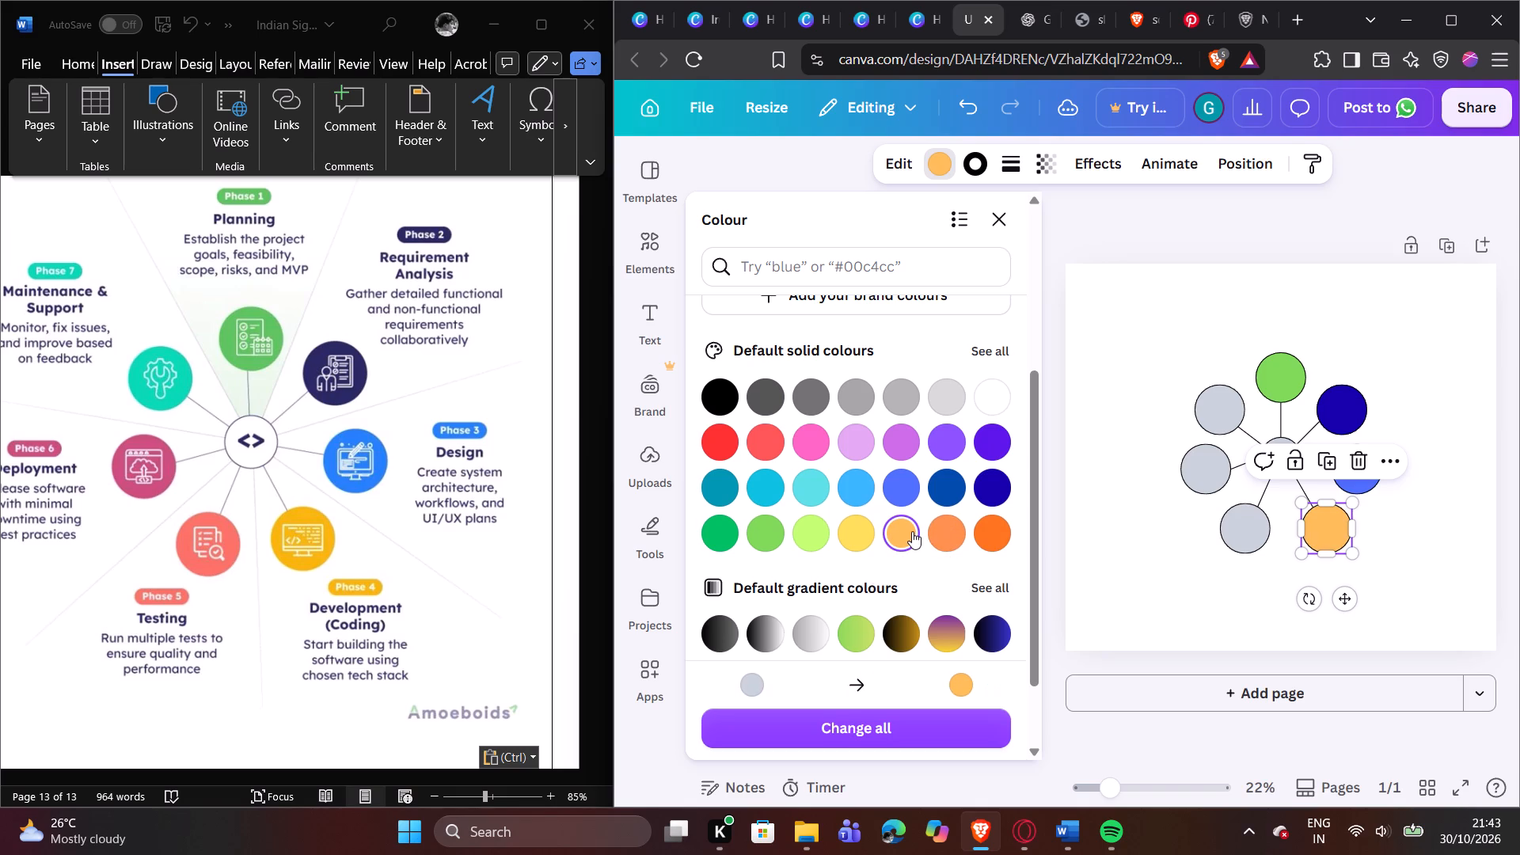
Fill the Phase 5 circle with coral red and the Phase 6 circle with dark red #cc0000.
{"action": "left_click", "coordinate": [1247, 536]}
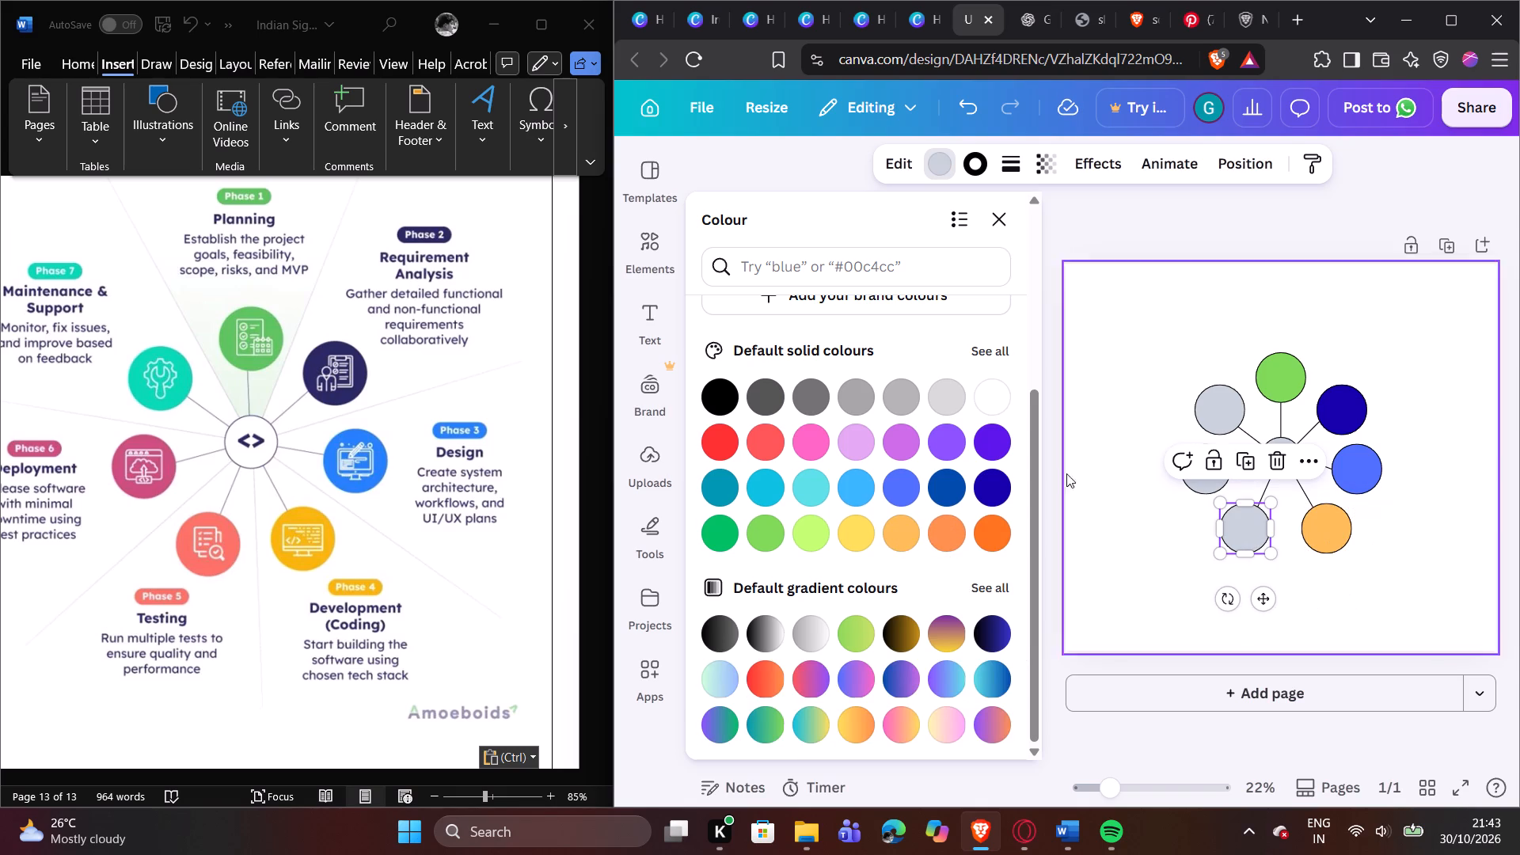
{"action": "left_click", "coordinate": [770, 431]}
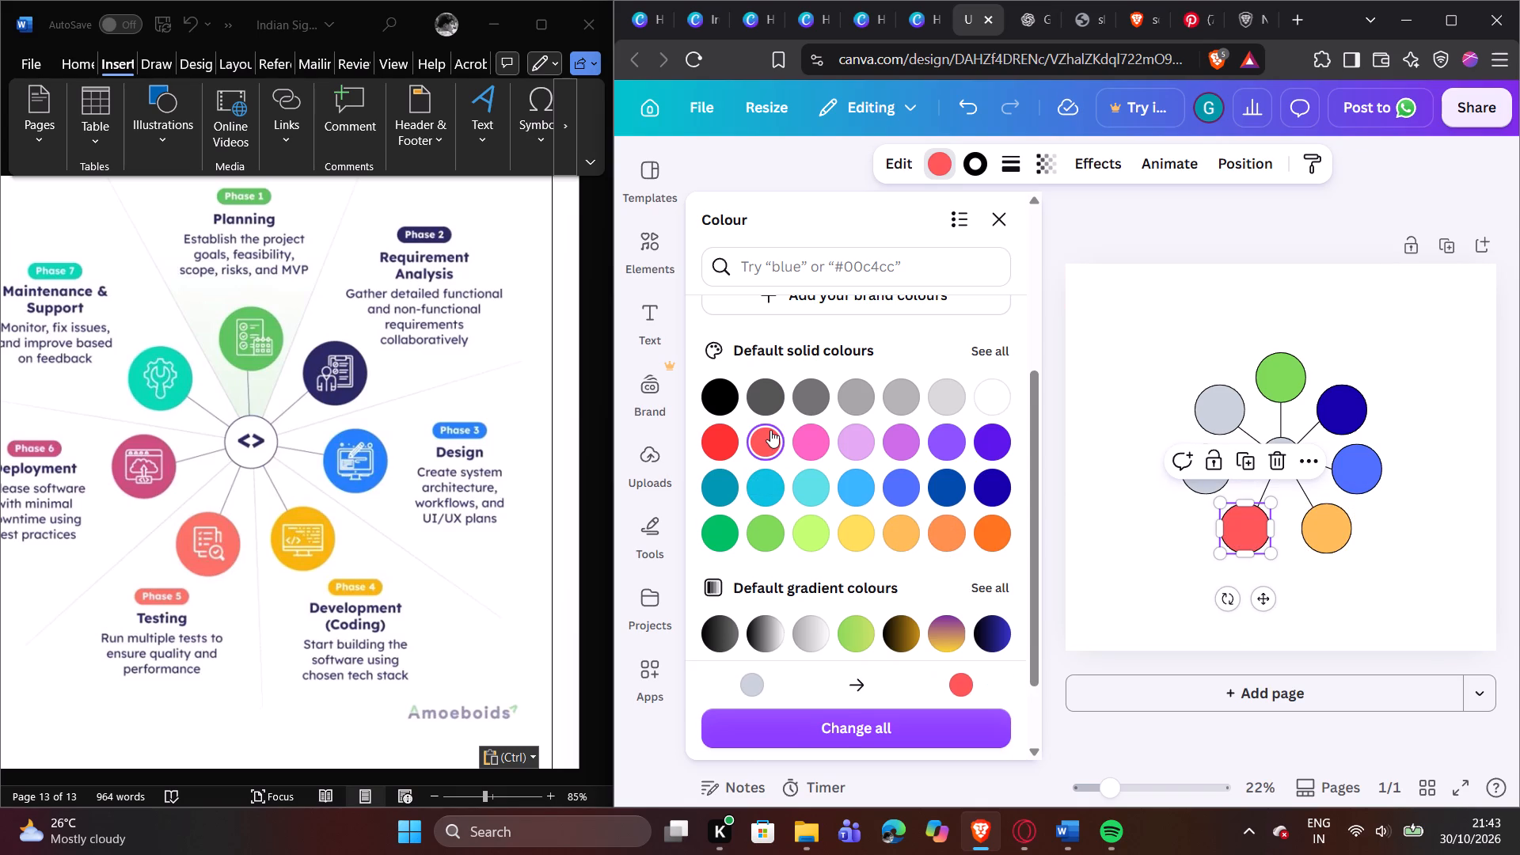
{"action": "left_click", "coordinate": [1206, 486]}
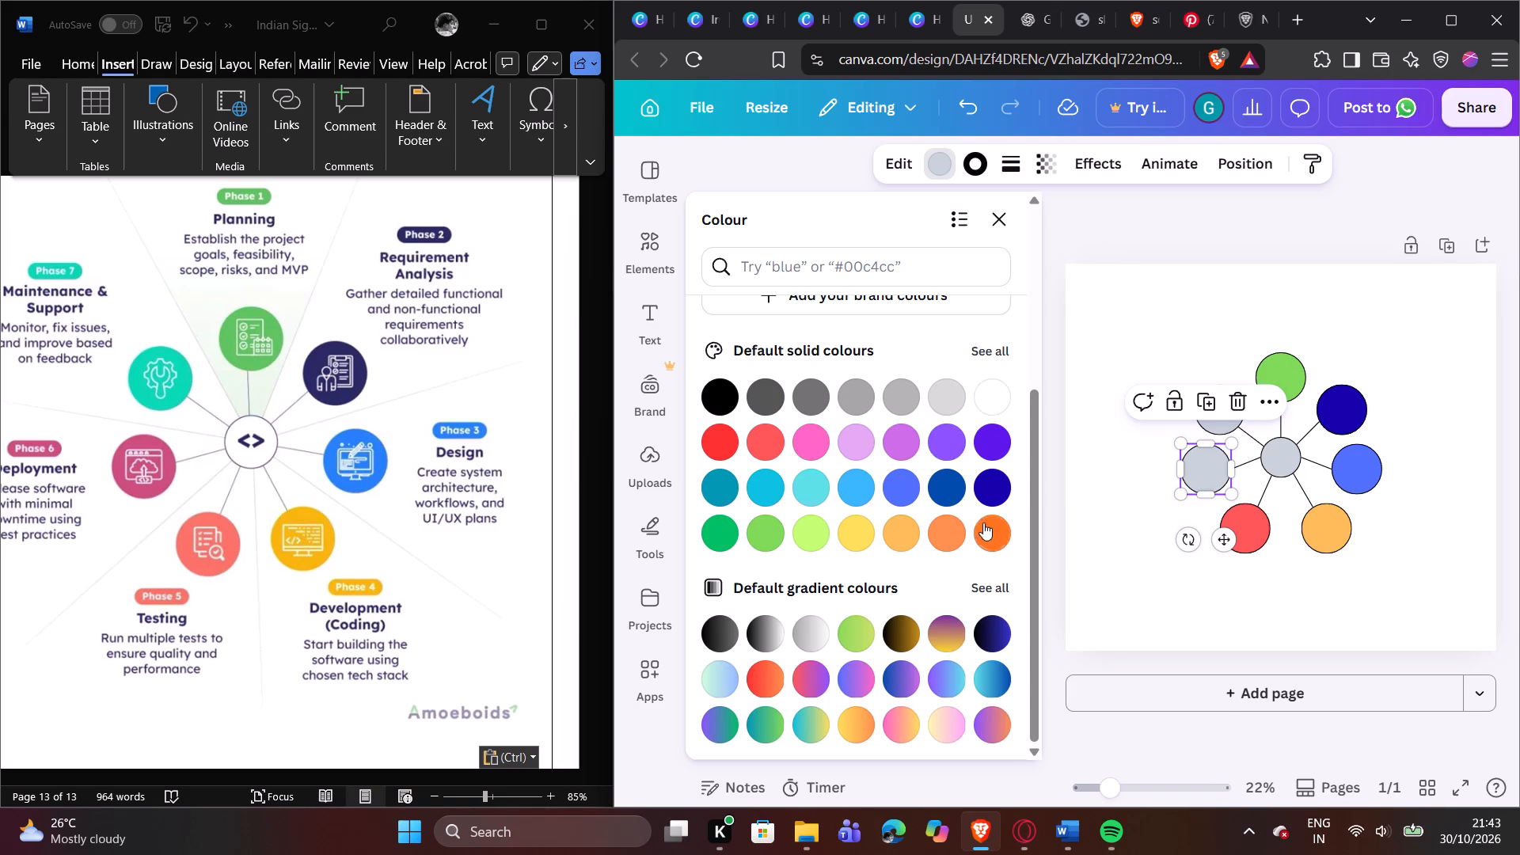
{"action": "left_click", "coordinate": [997, 355]}
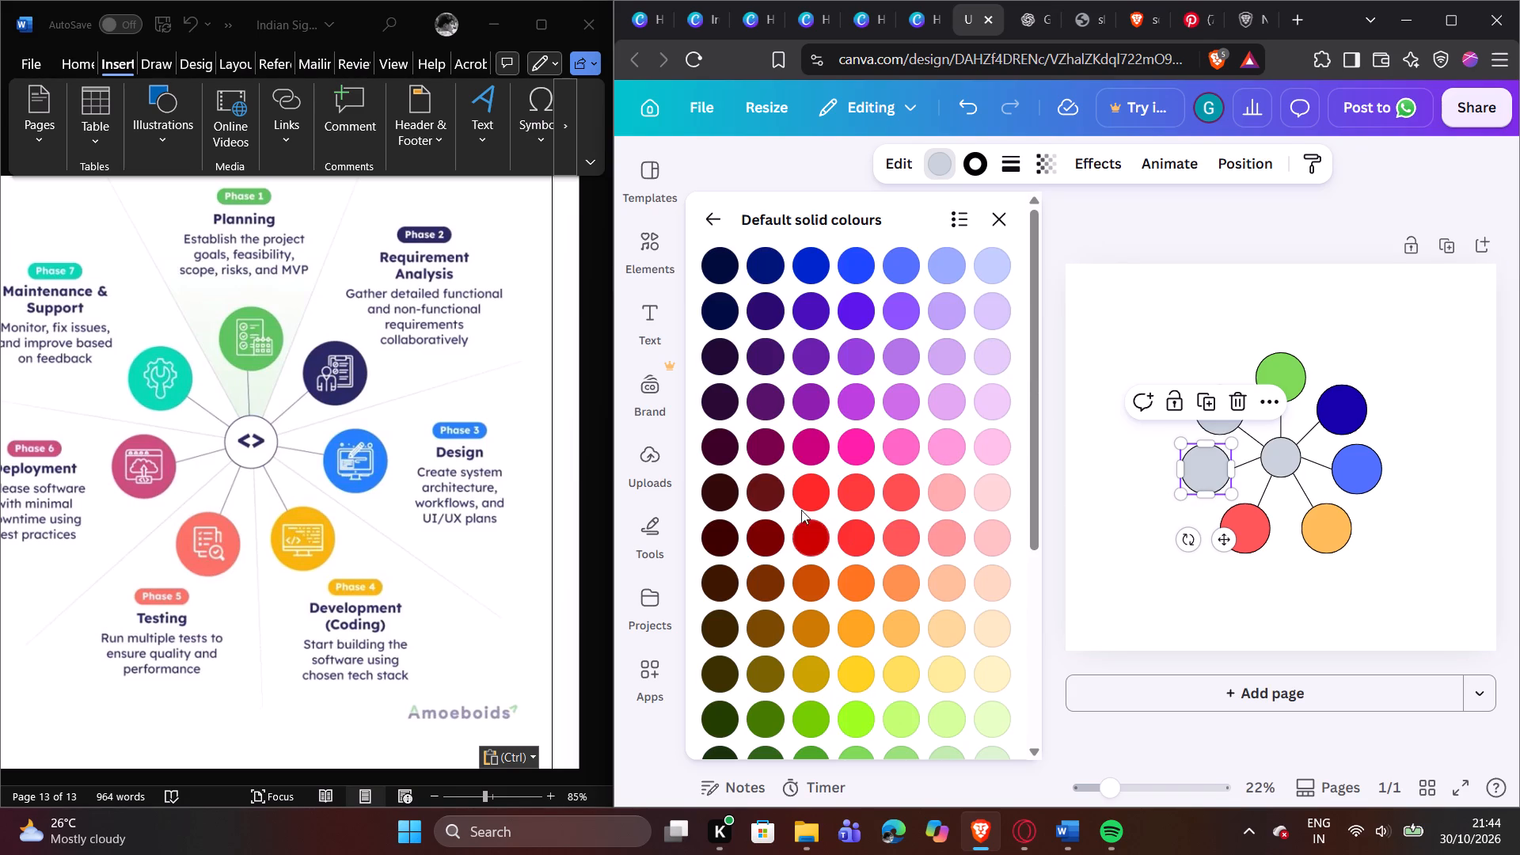
{"action": "left_click", "coordinate": [799, 534]}
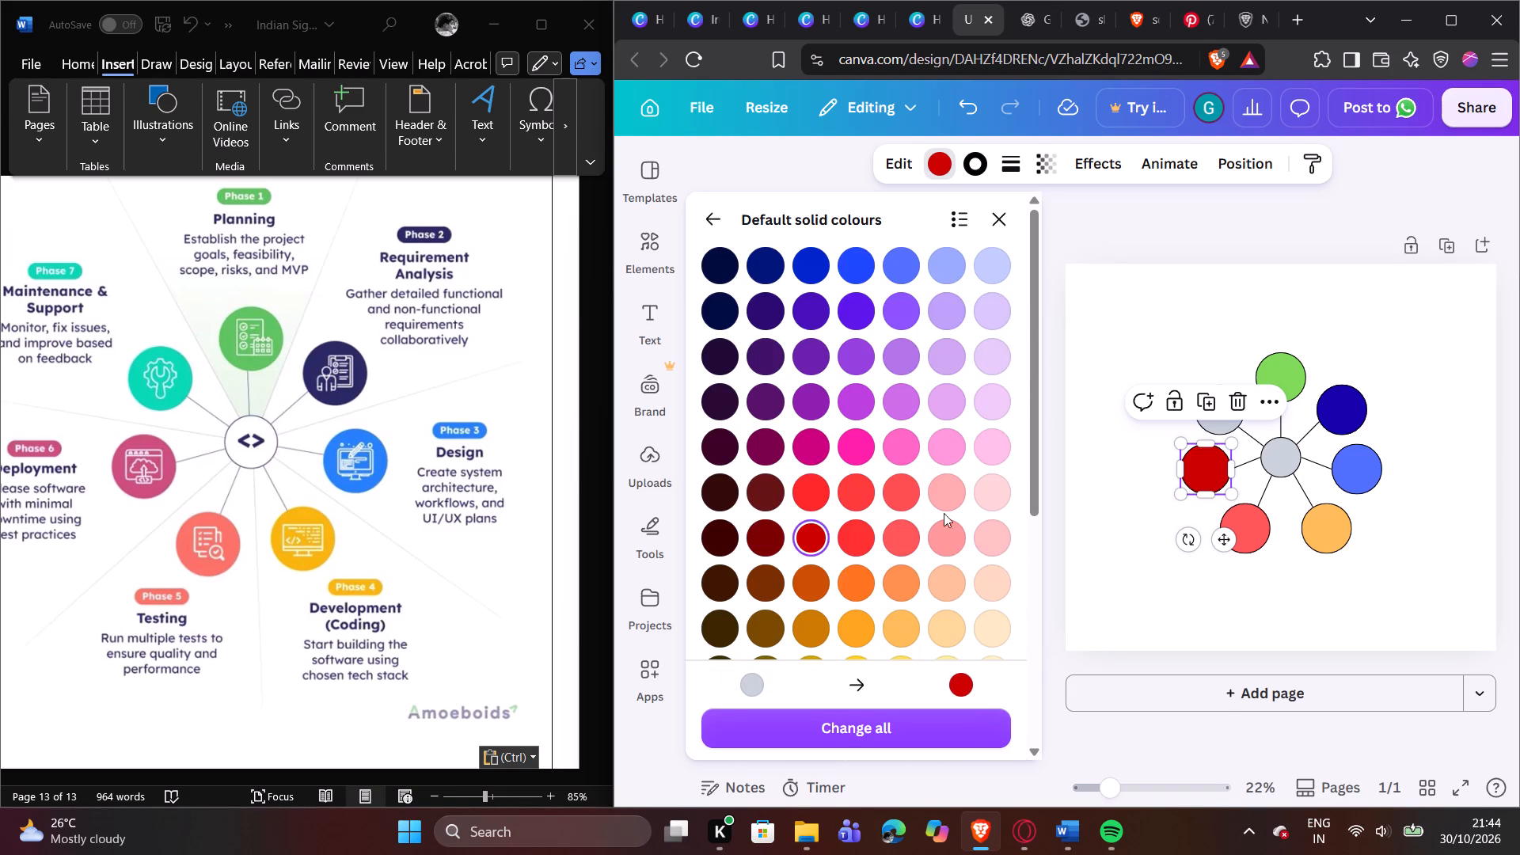
{"action": "left_click", "coordinate": [806, 571]}
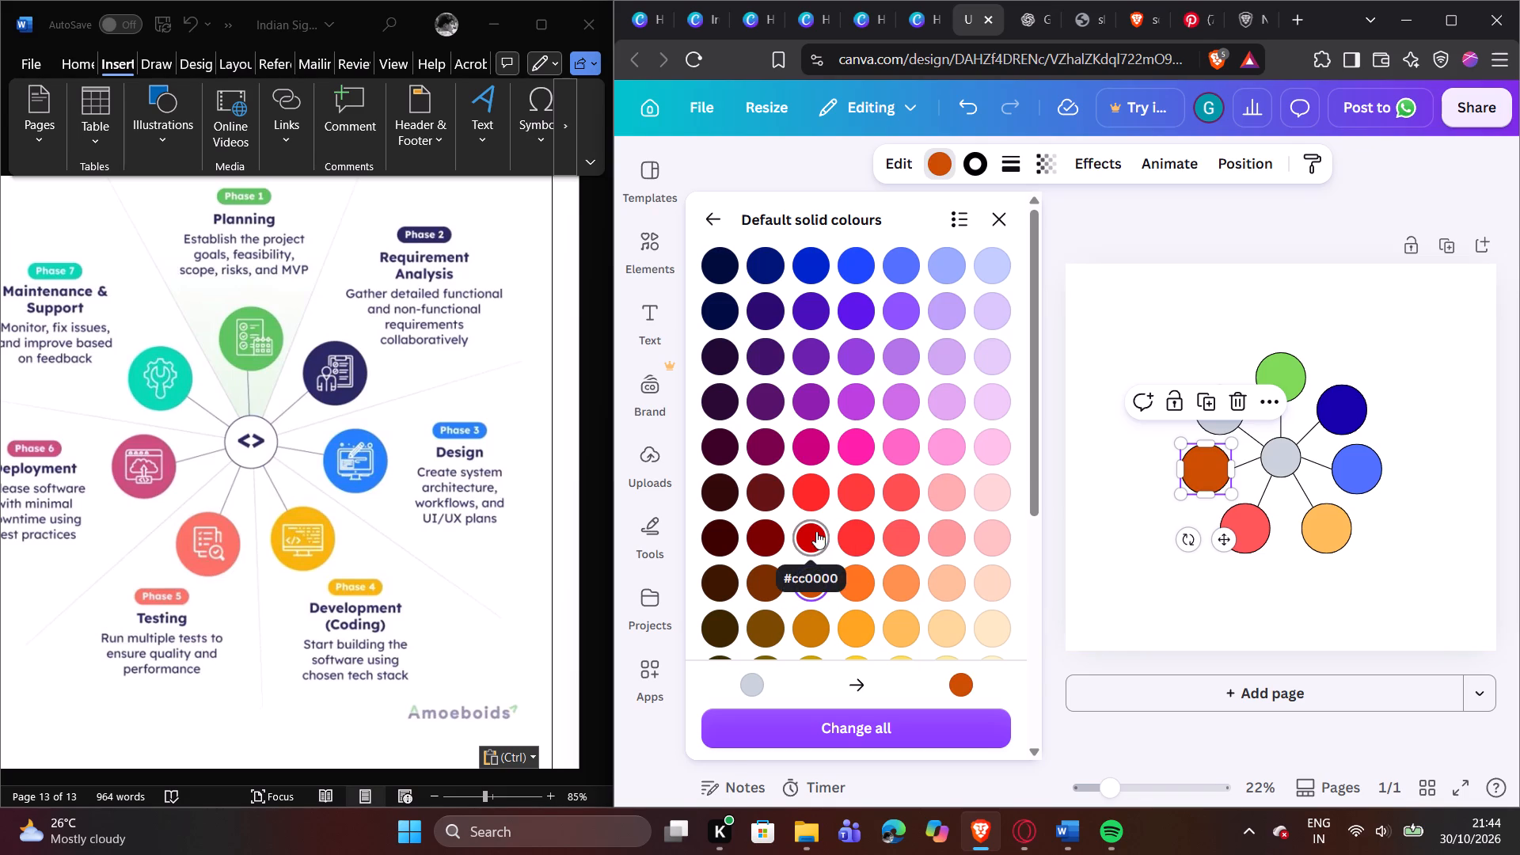
{"action": "left_click", "coordinate": [817, 534]}
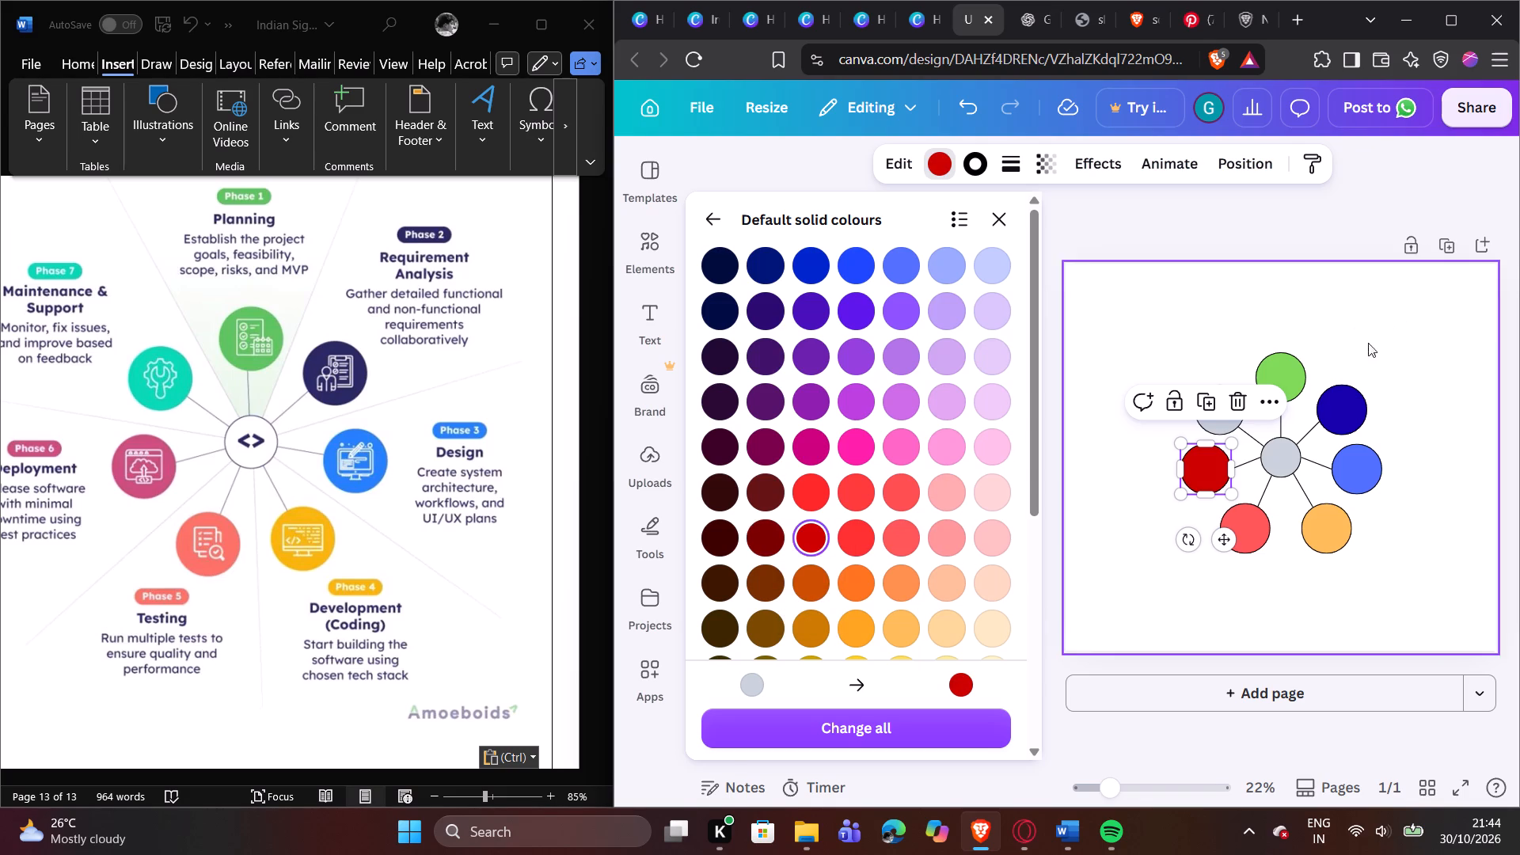
Fill the Phase 7 circle with turquoise green from the full set of default solid colours.
{"action": "left_click", "coordinate": [1232, 424]}
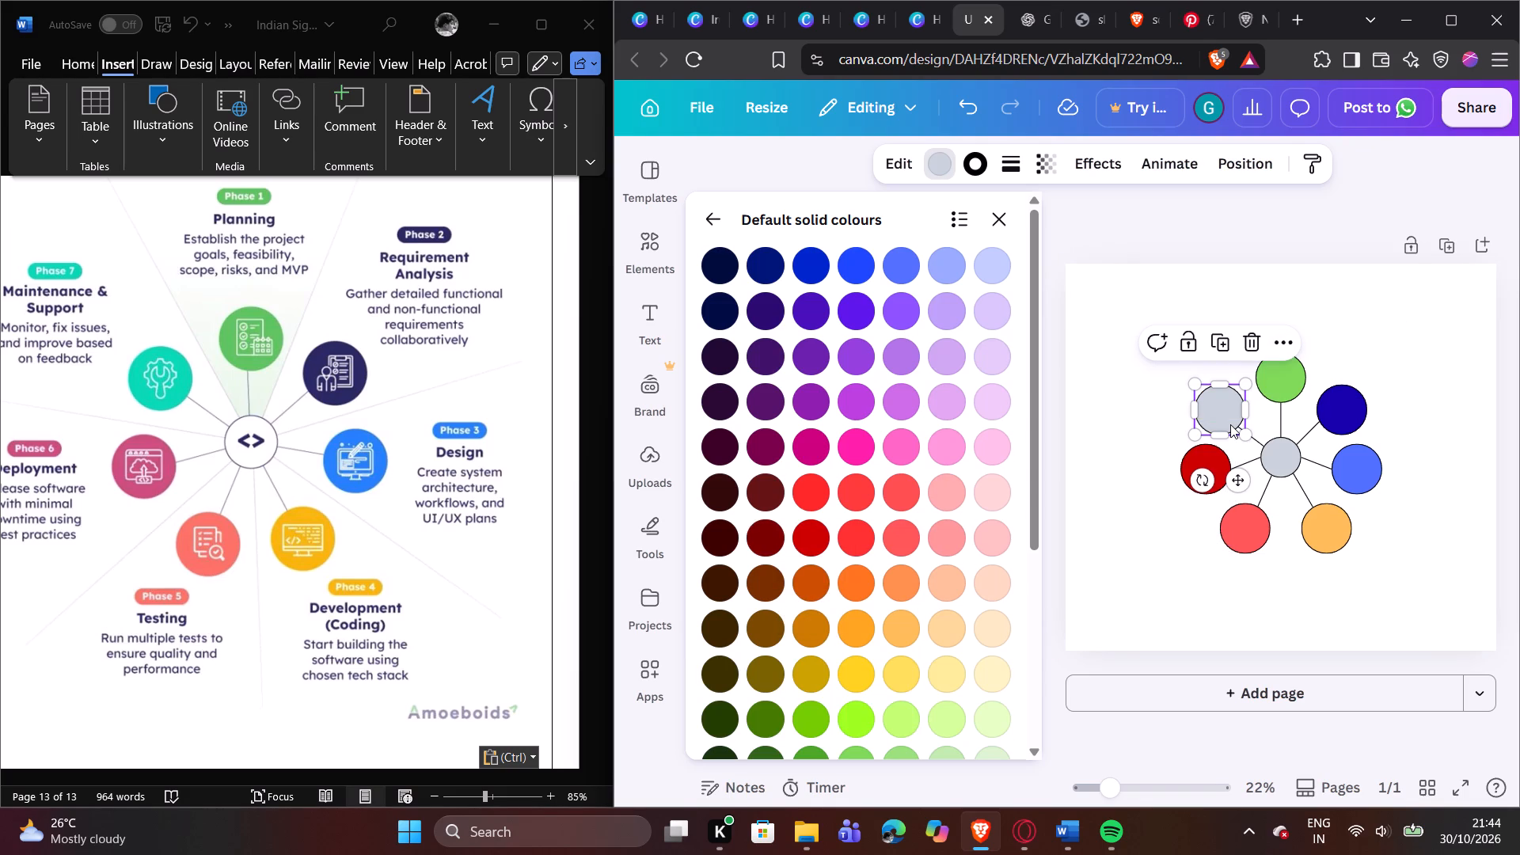
{"action": "scroll", "coordinate": [836, 603], "scroll_direction": "down", "scroll_amount": 3}
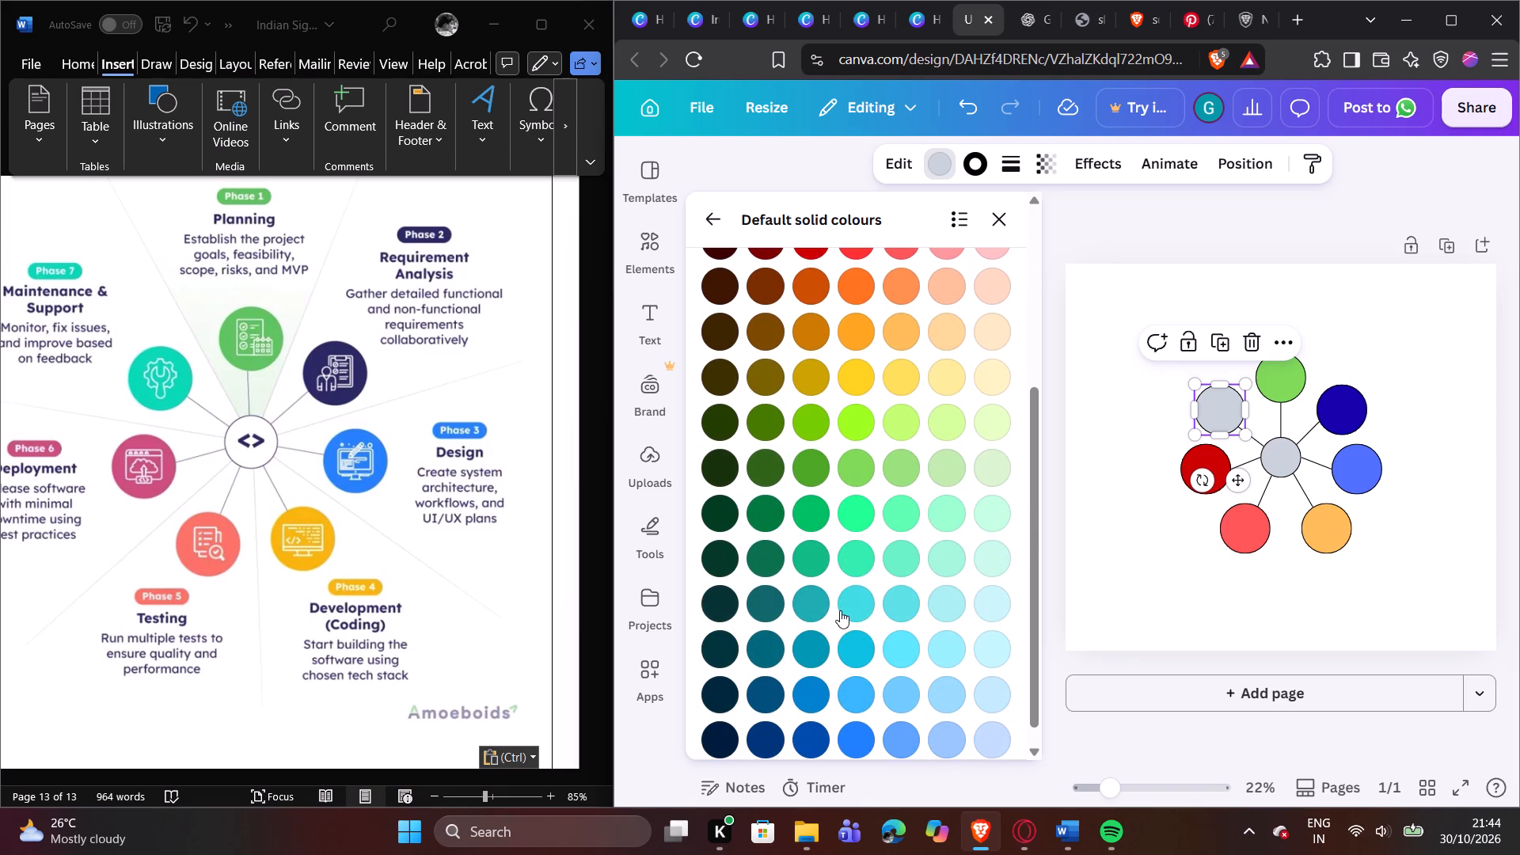
{"action": "left_click", "coordinate": [861, 552]}
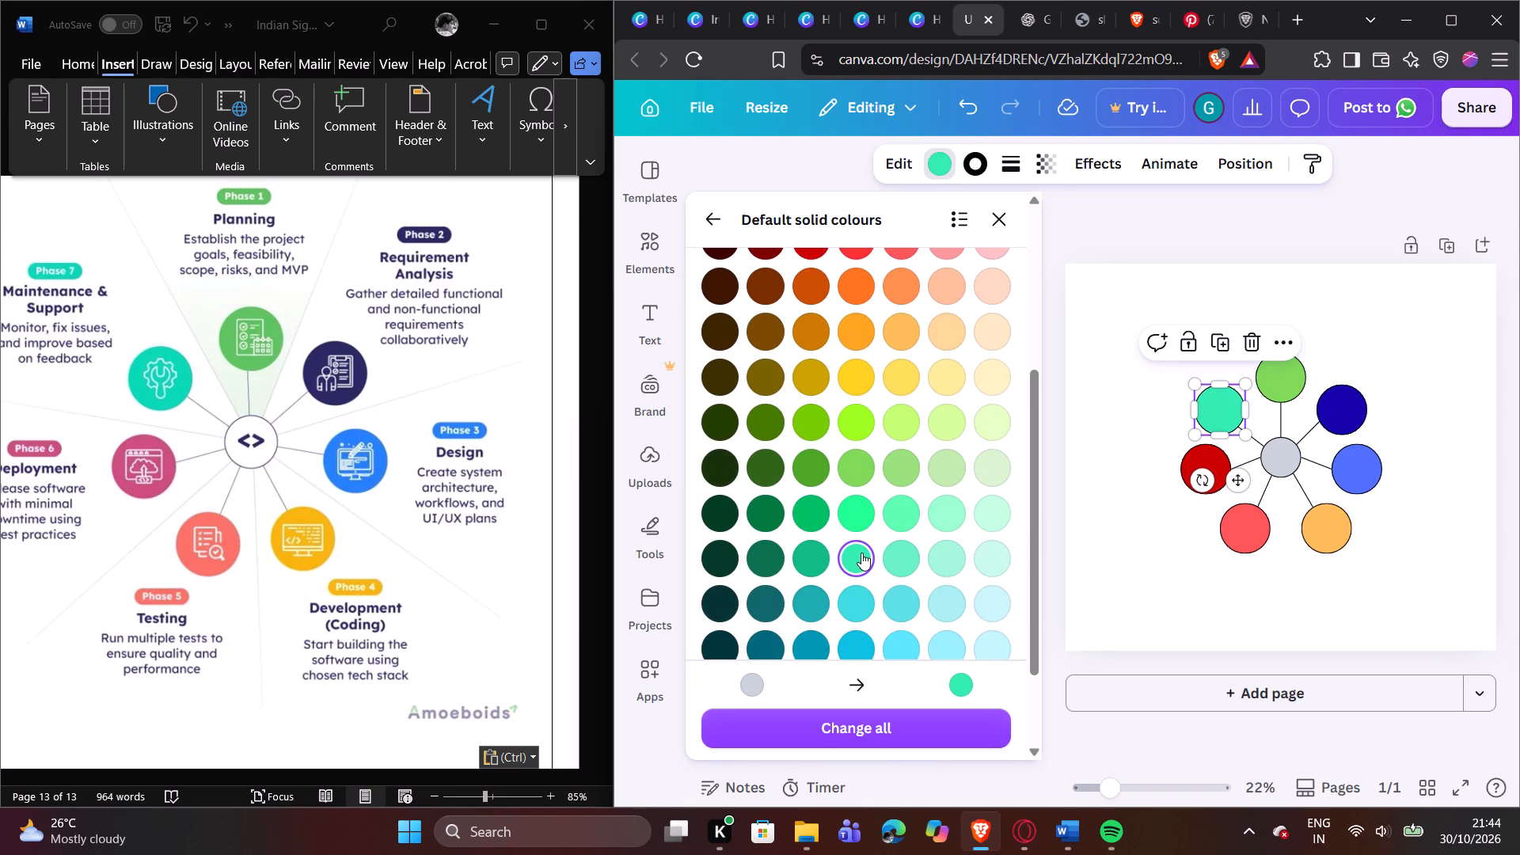
{"action": "left_click", "coordinate": [1097, 520]}
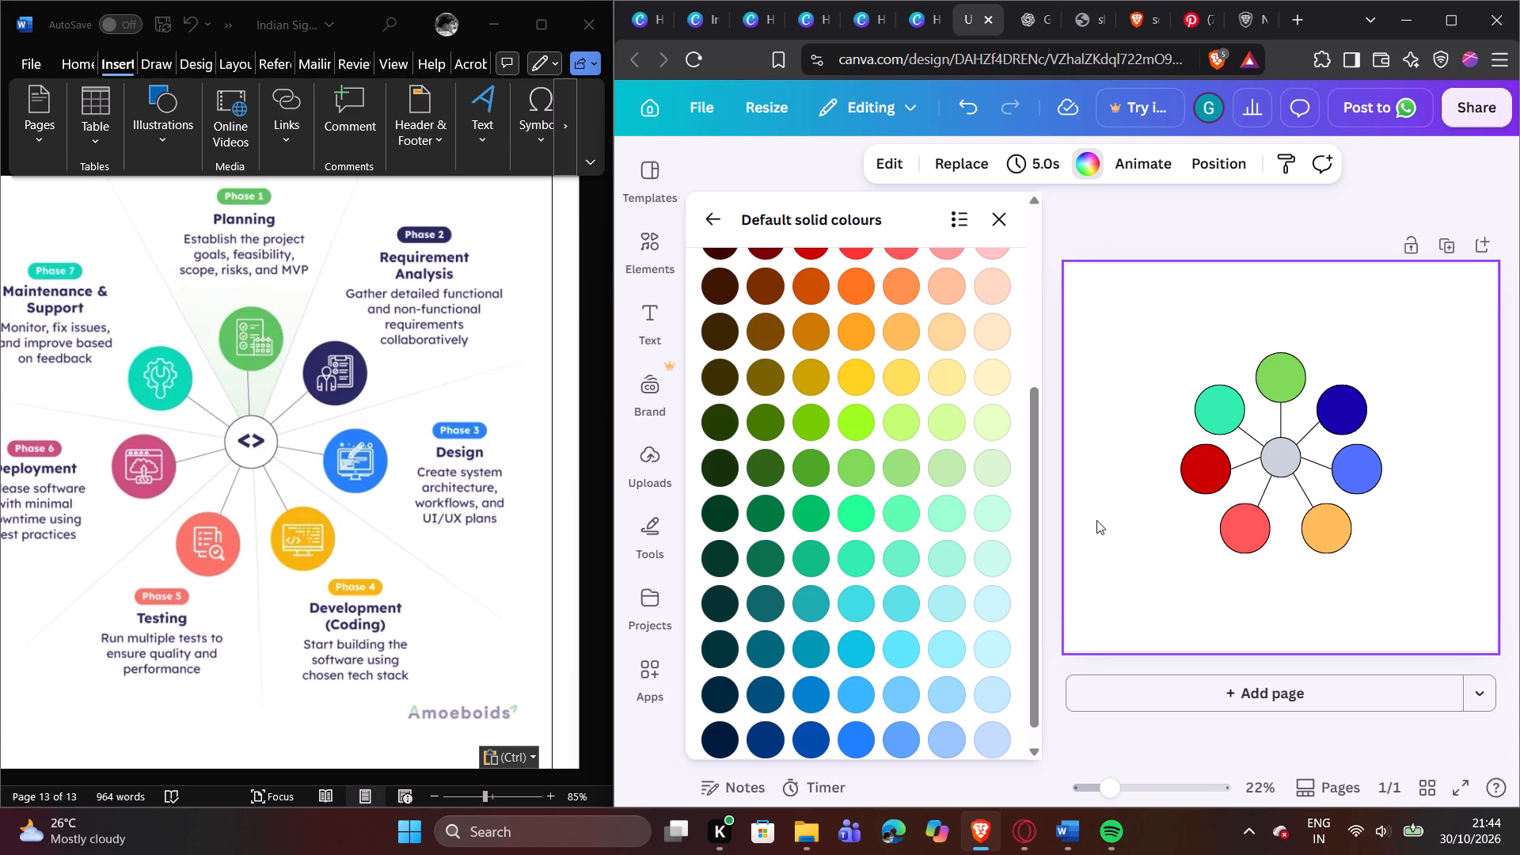
Fill the central circle with white #ffffff.
{"action": "left_click", "coordinate": [1276, 450]}
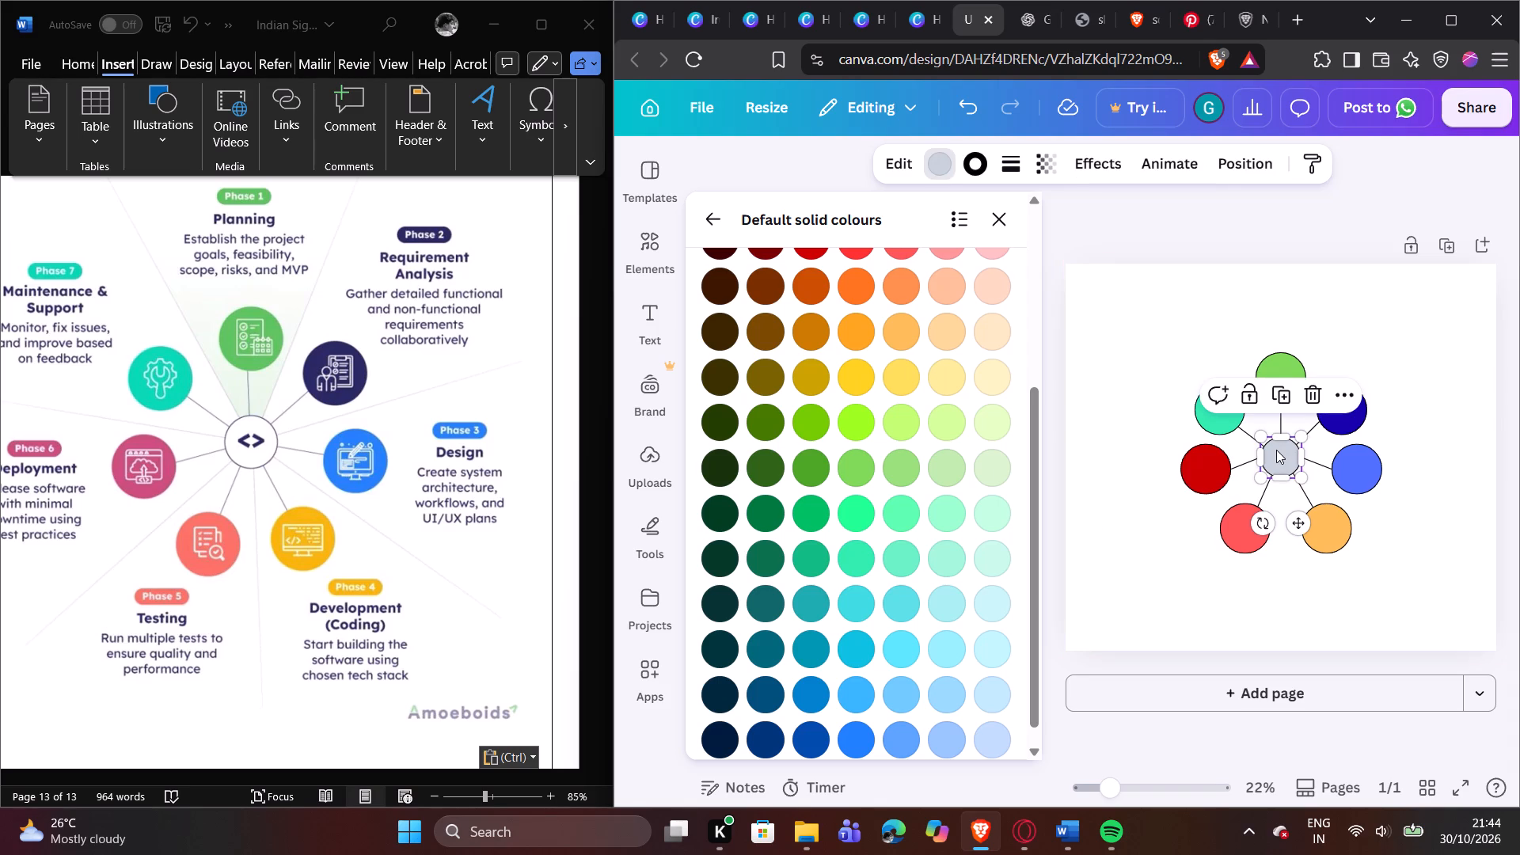
{"action": "left_click", "coordinate": [944, 161]}
{"action": "left_click", "coordinate": [944, 161]}
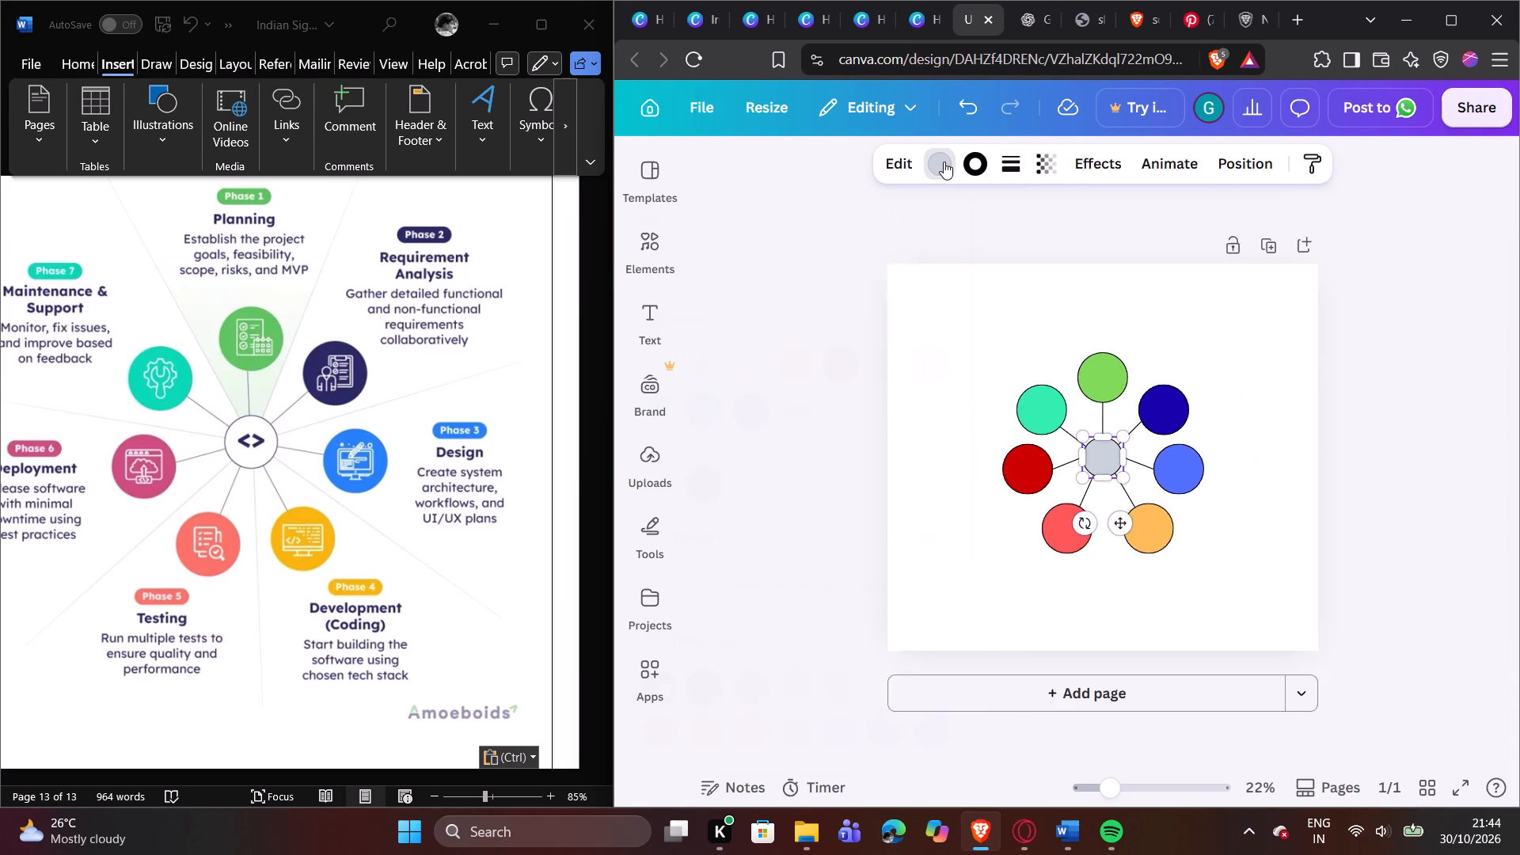
{"action": "left_click", "coordinate": [726, 479]}
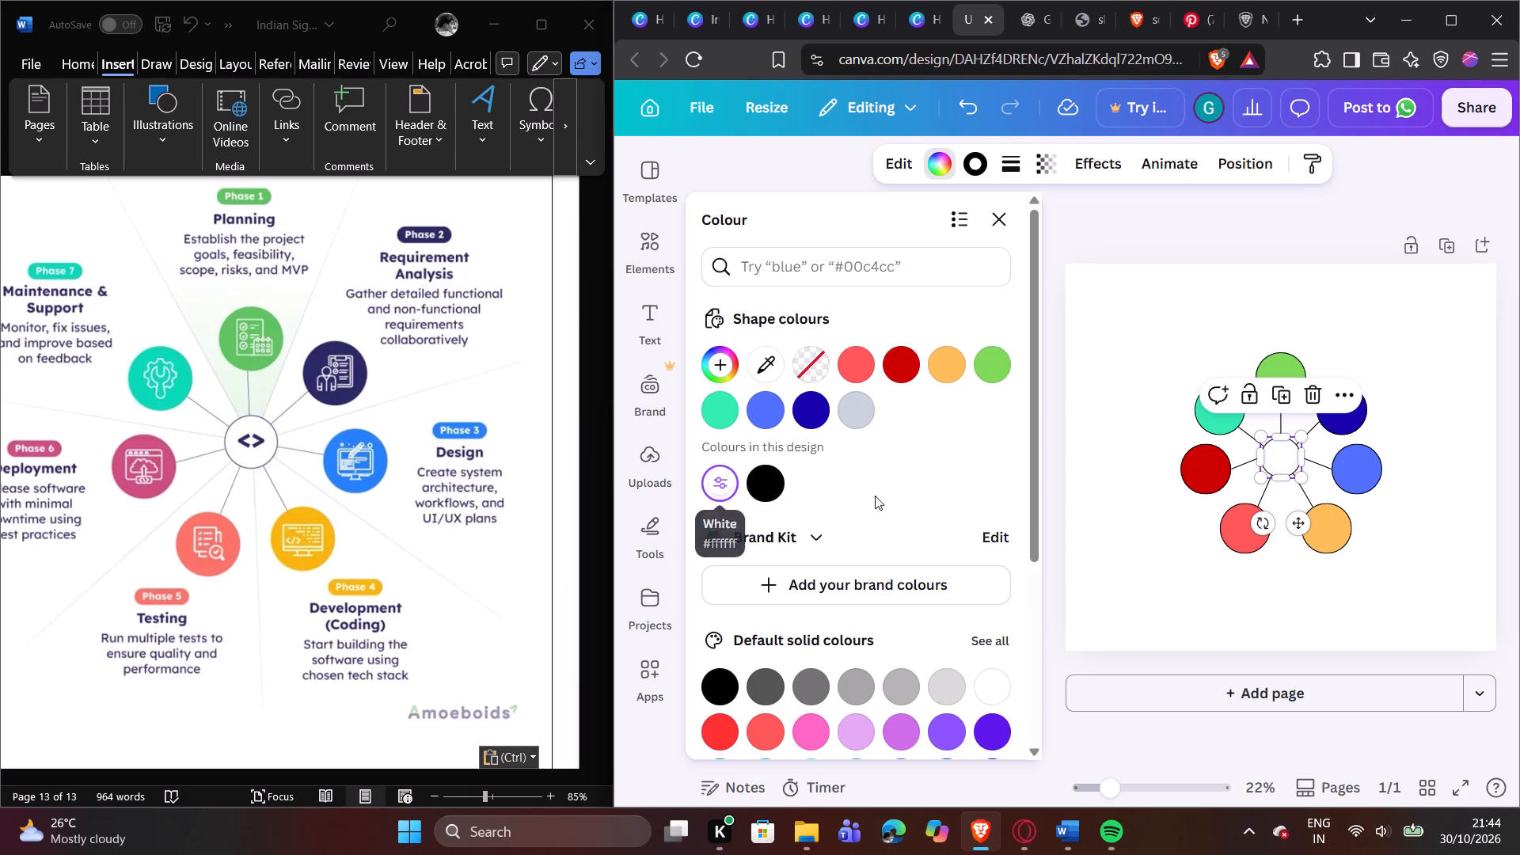
{"action": "left_click", "coordinate": [1117, 522]}
{"action": "left_click", "coordinate": [1117, 522]}
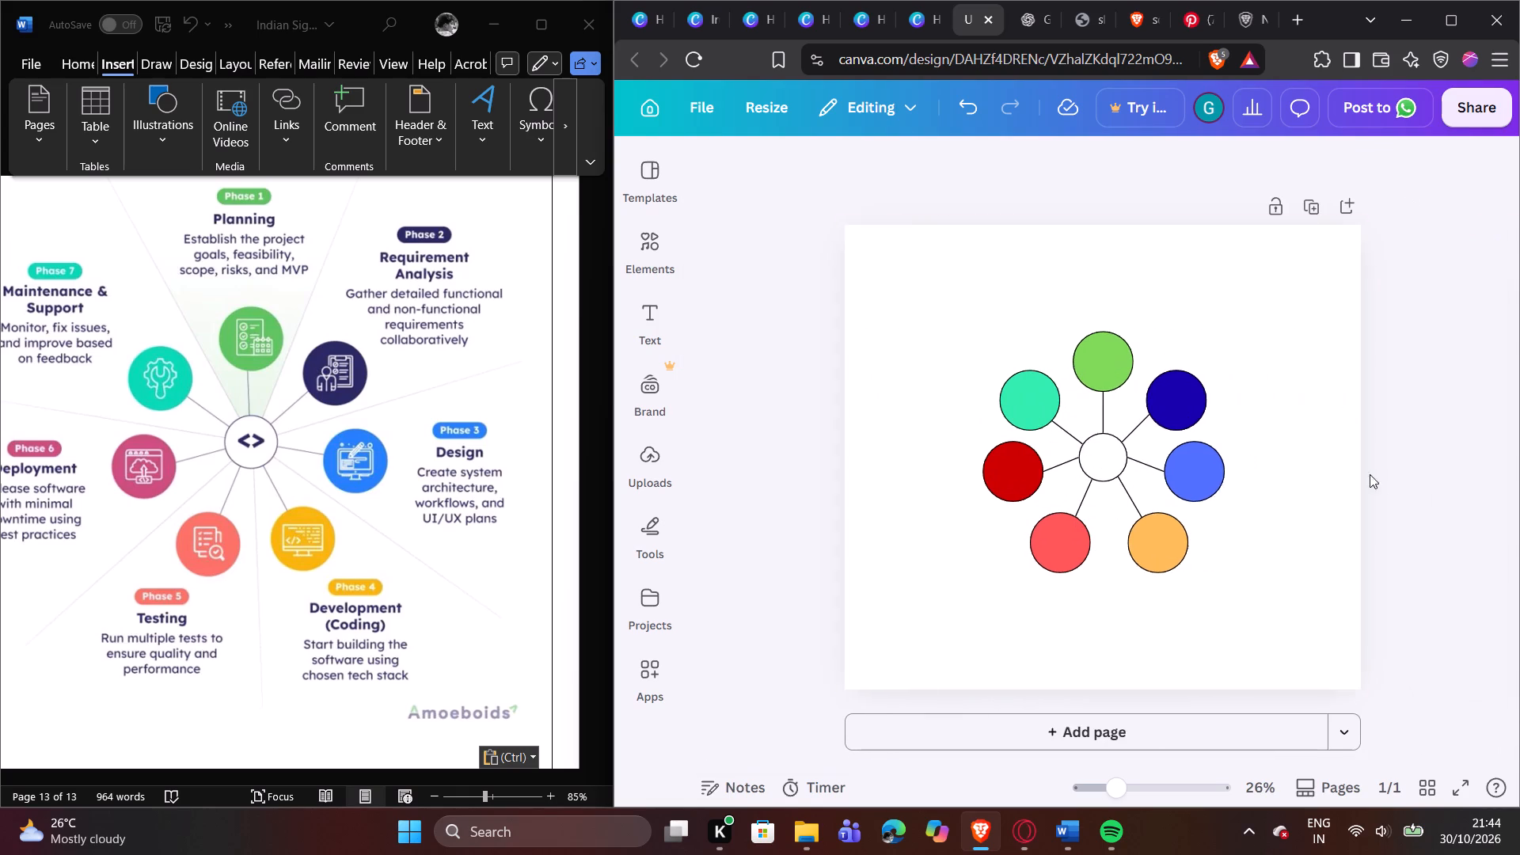
Search the element library for "code" and restrict the results to graphics.
{"action": "left_click", "coordinate": [642, 242]}
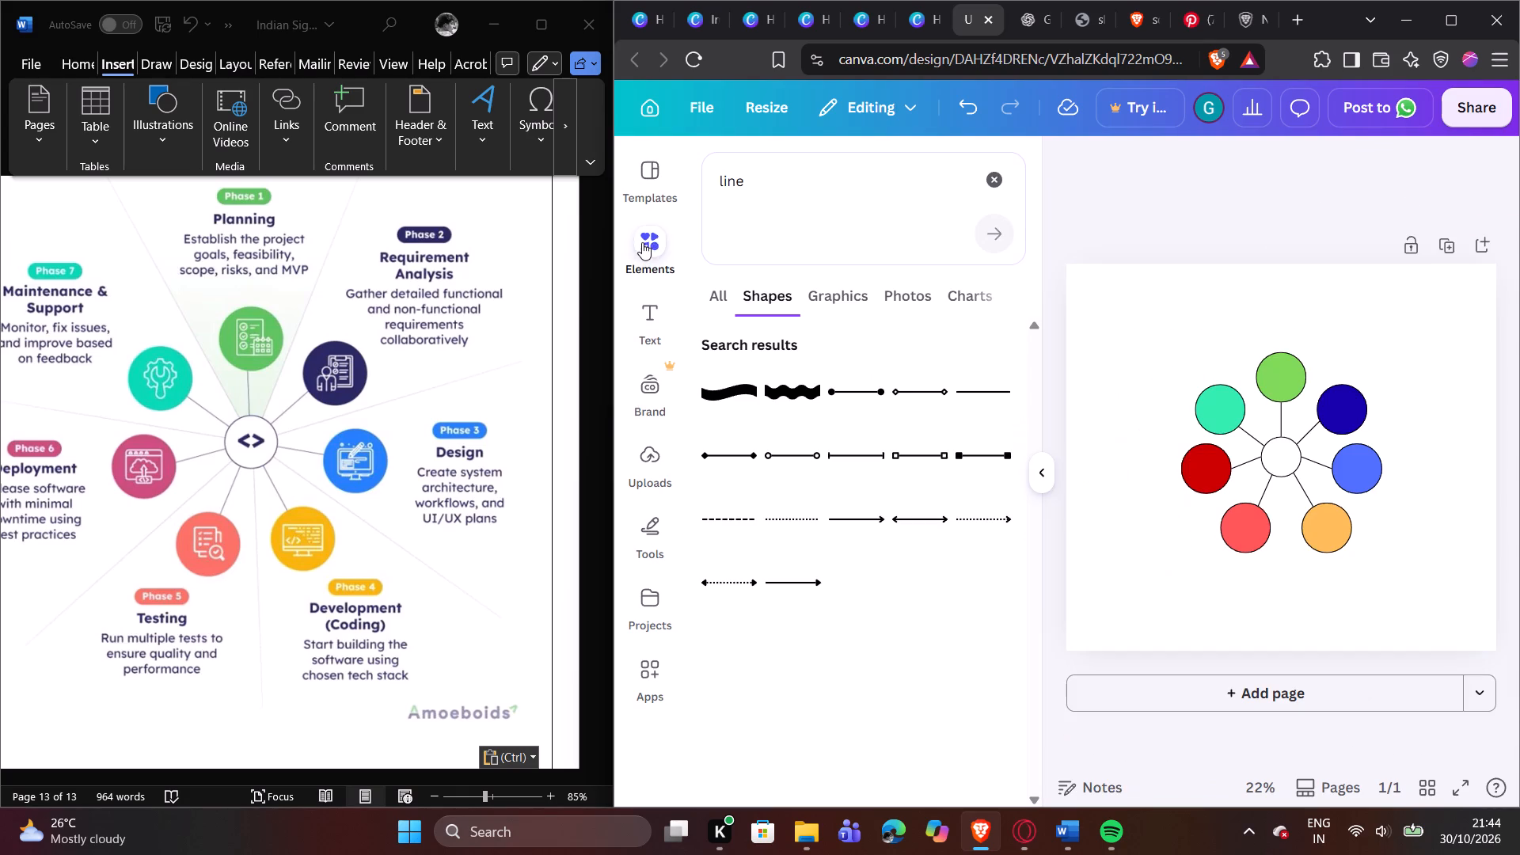
{"action": "left_click", "coordinate": [989, 175]}
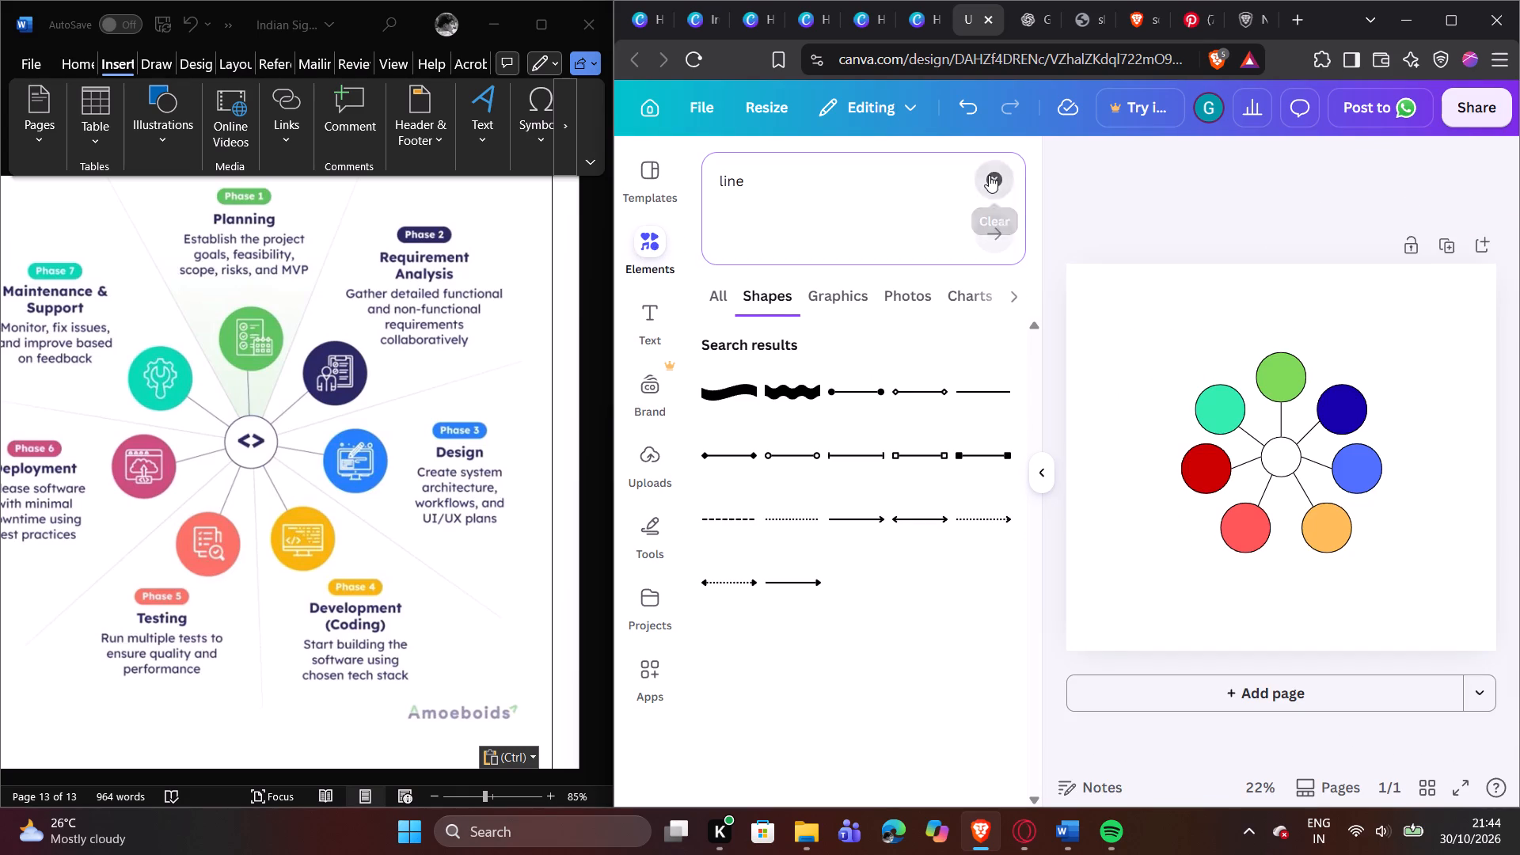
{"action": "type", "text": "code"}
{"action": "key", "text": "Return"}
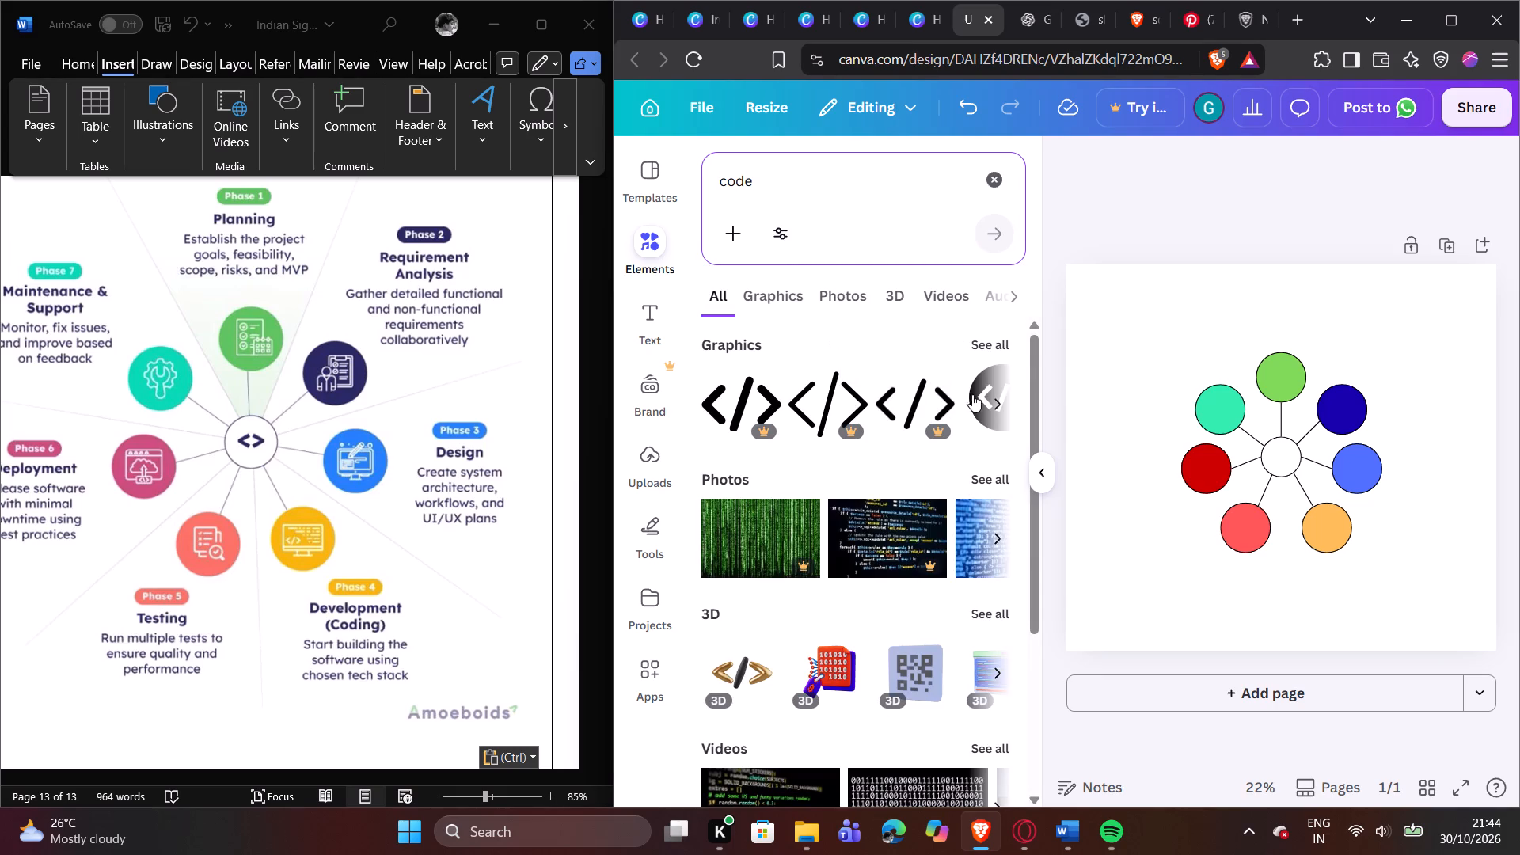
{"action": "left_click", "coordinate": [800, 295]}
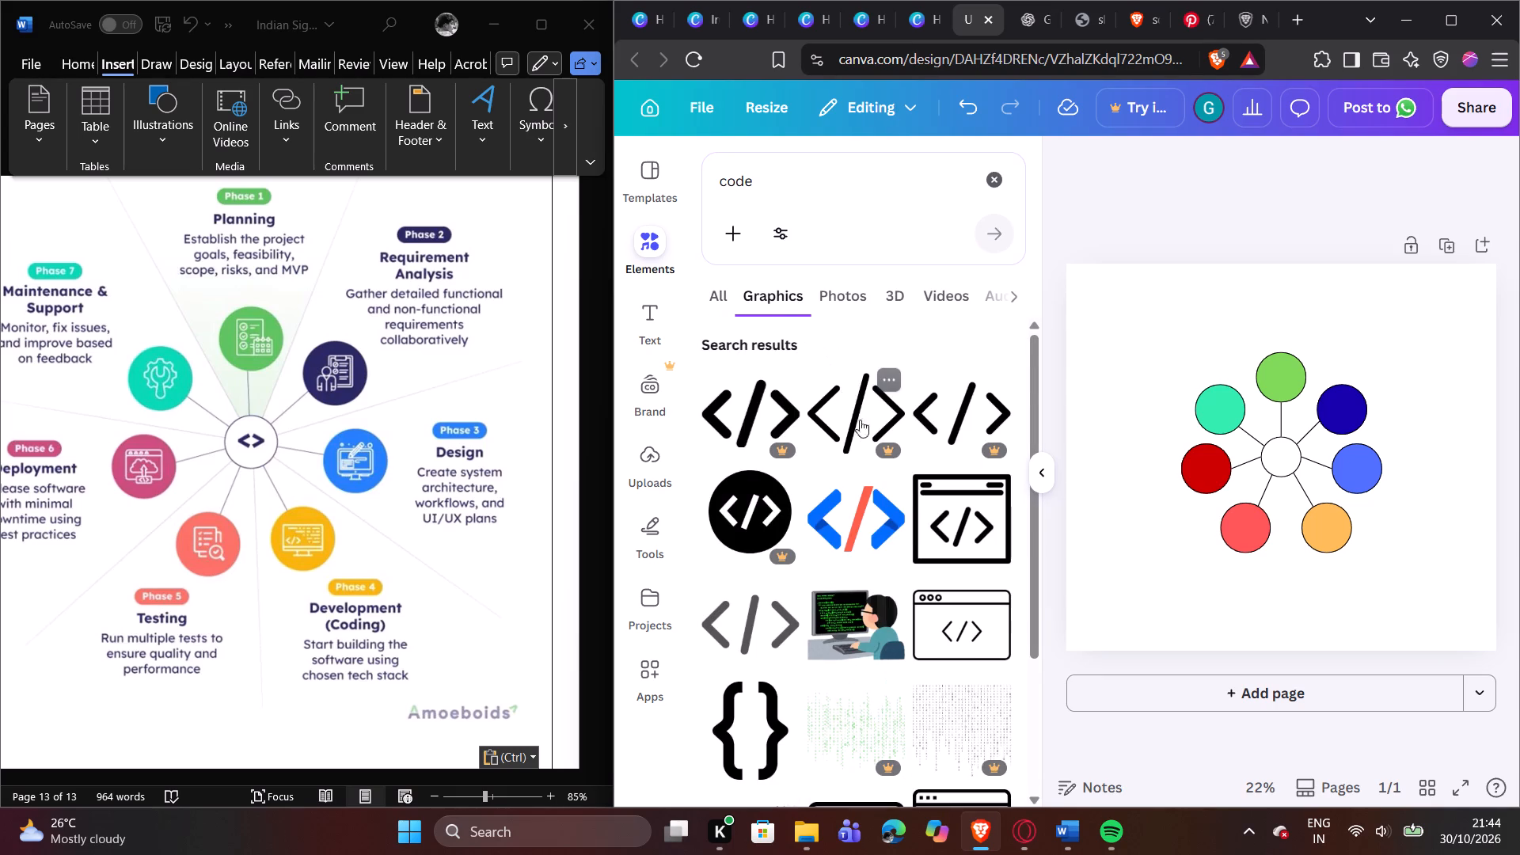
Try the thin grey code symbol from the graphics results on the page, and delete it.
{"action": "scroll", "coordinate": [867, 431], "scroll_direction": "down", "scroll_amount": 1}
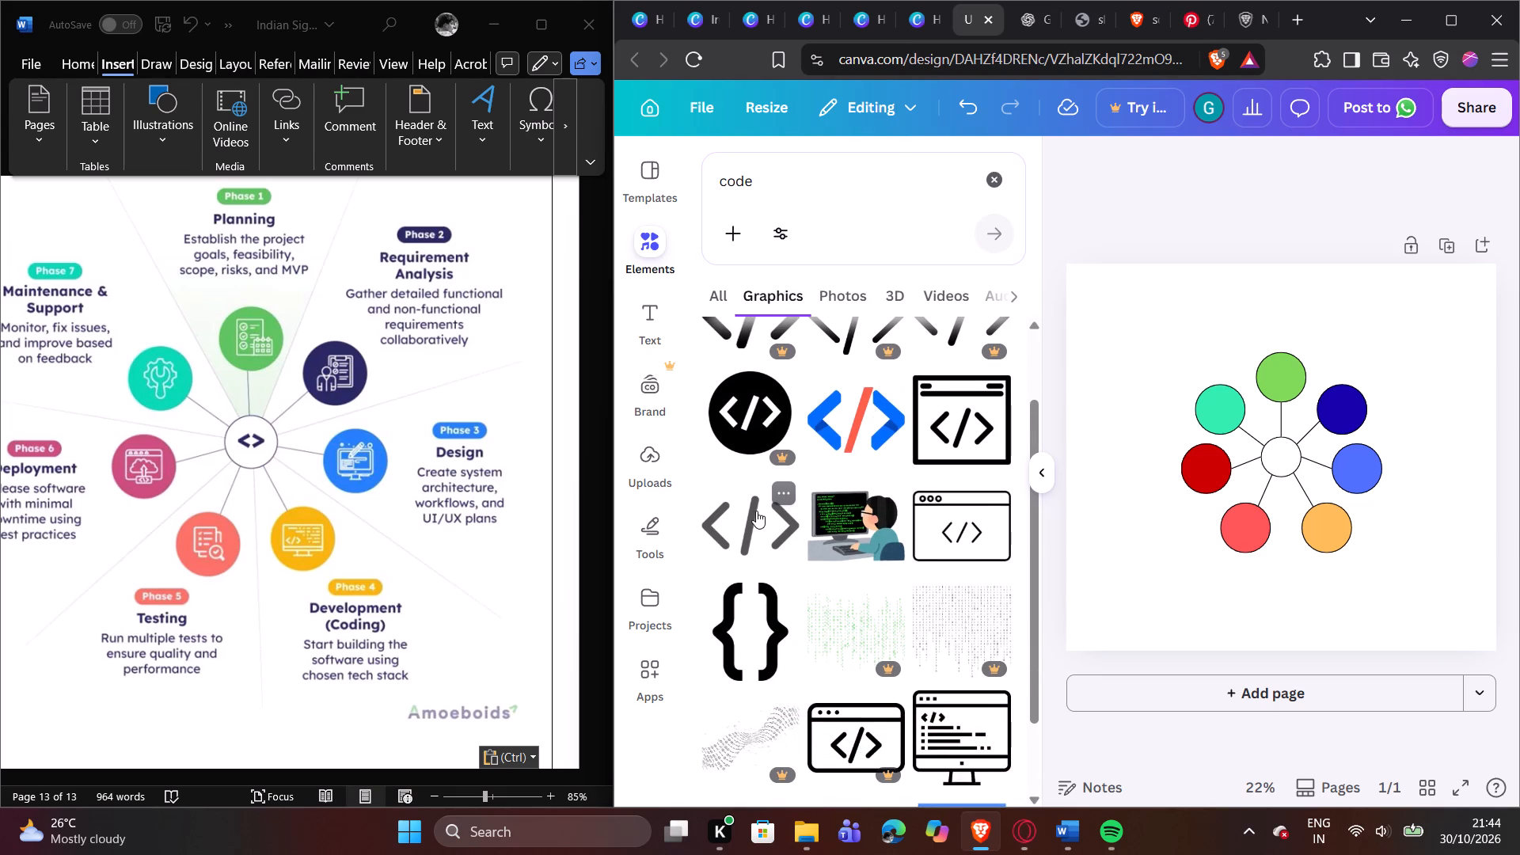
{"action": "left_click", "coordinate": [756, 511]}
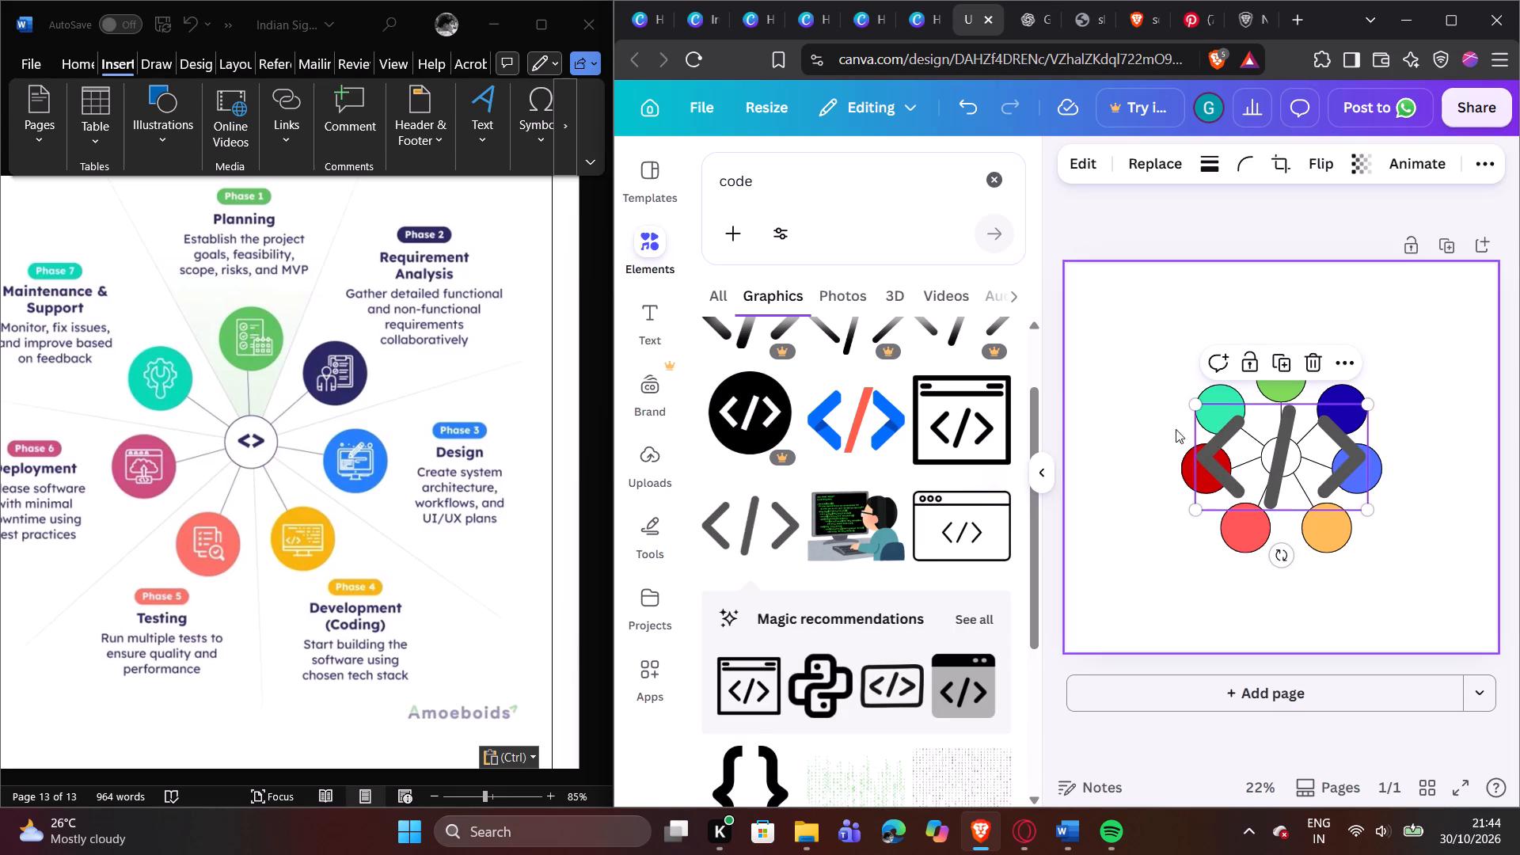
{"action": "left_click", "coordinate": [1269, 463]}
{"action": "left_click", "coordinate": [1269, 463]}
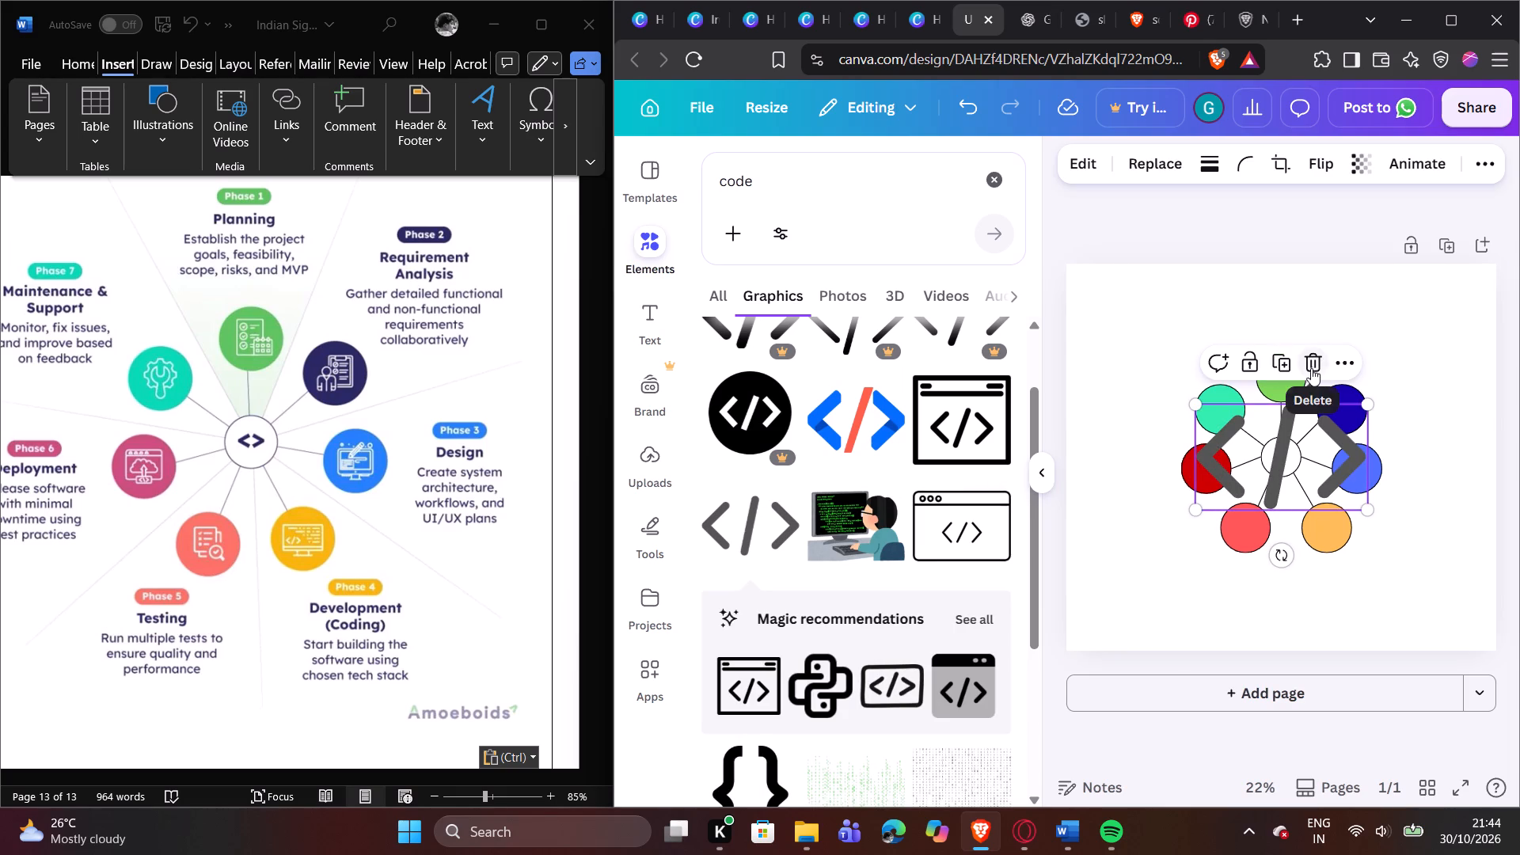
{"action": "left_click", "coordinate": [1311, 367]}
Insert the bold black code symbol </> from the premium graphics suggestions for "code".
{"action": "scroll", "coordinate": [914, 496], "scroll_direction": "down", "scroll_amount": 3}
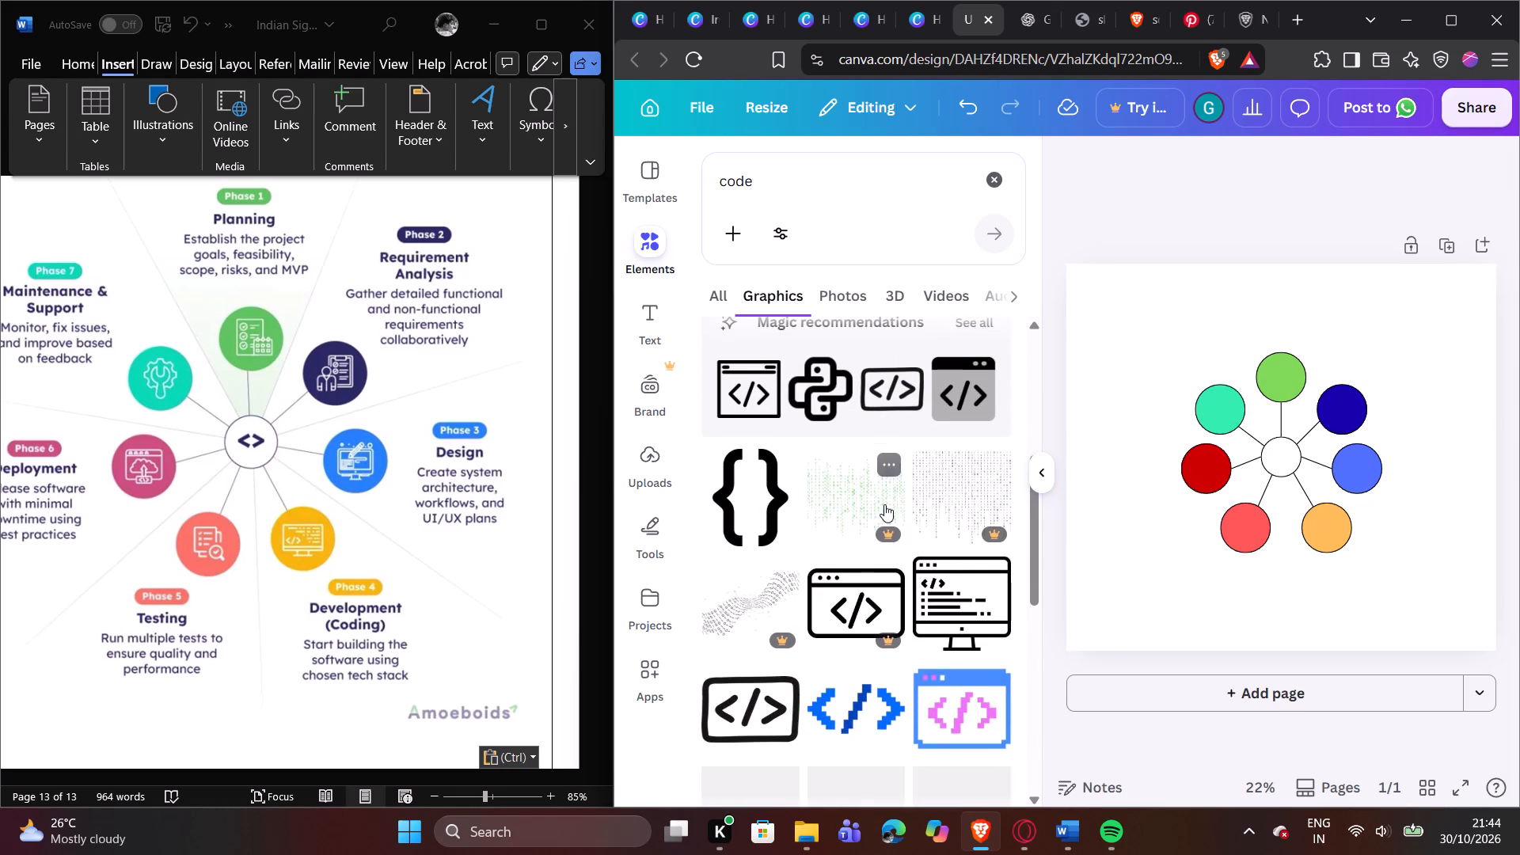
{"action": "scroll", "coordinate": [744, 348], "scroll_direction": "down", "scroll_amount": 3}
{"action": "scroll", "coordinate": [861, 451], "scroll_direction": "down", "scroll_amount": 3}
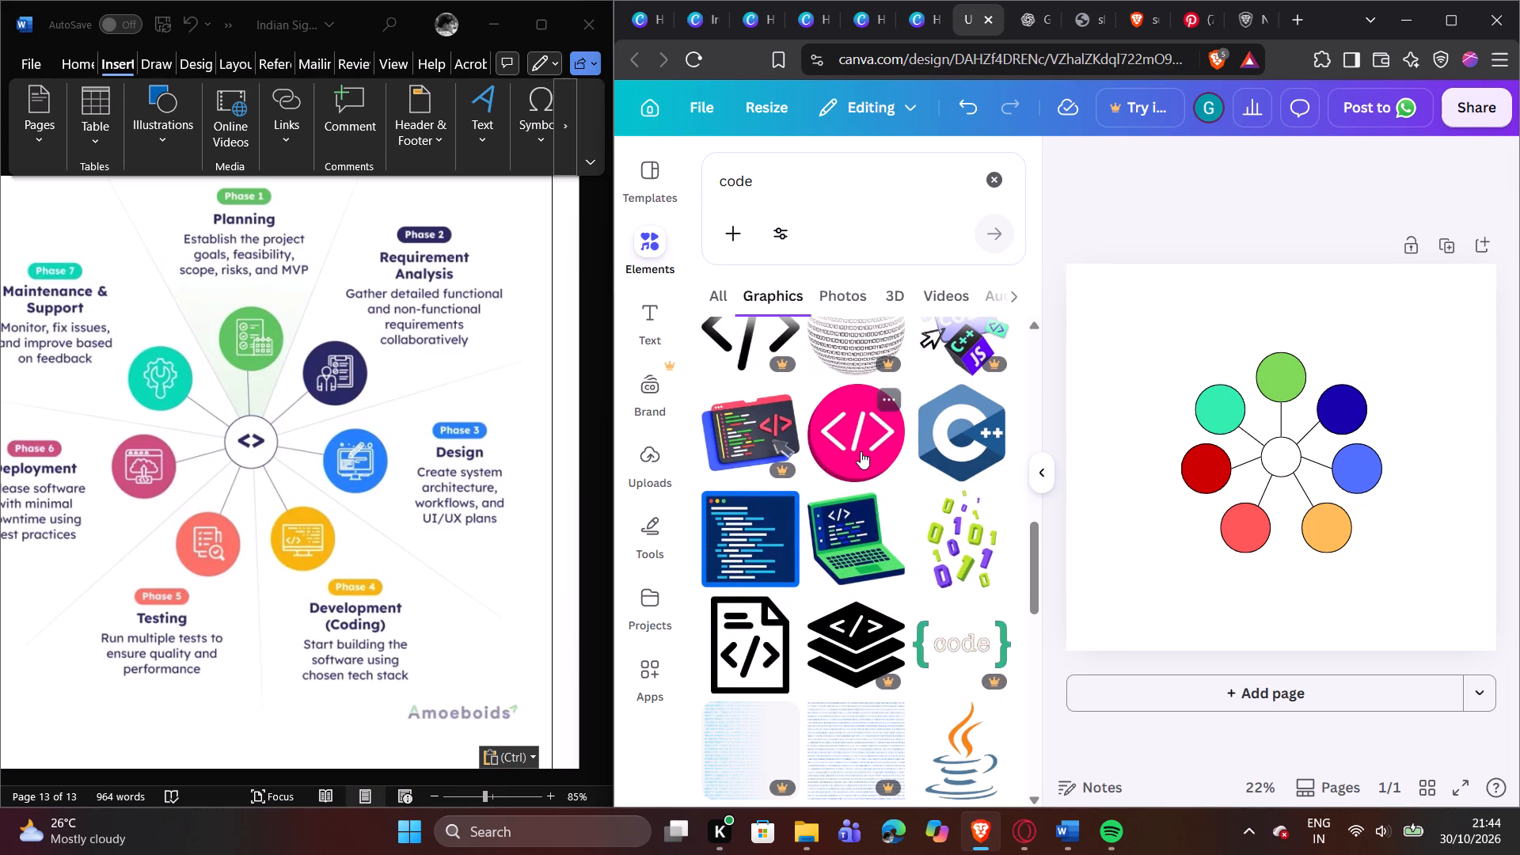
{"action": "scroll", "coordinate": [862, 452], "scroll_direction": "down", "scroll_amount": 5}
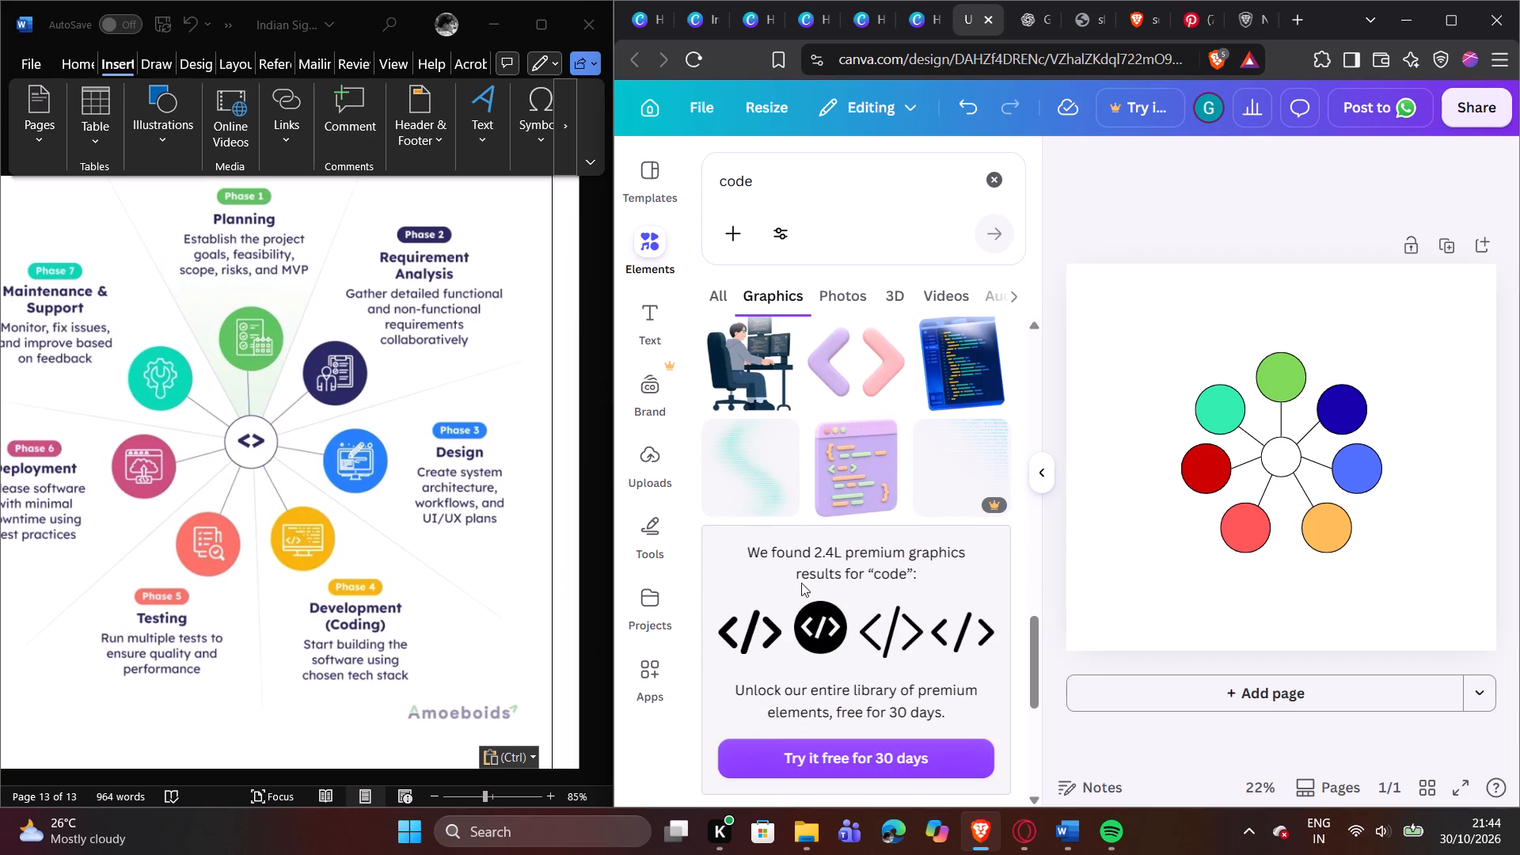
{"action": "left_click", "coordinate": [750, 633]}
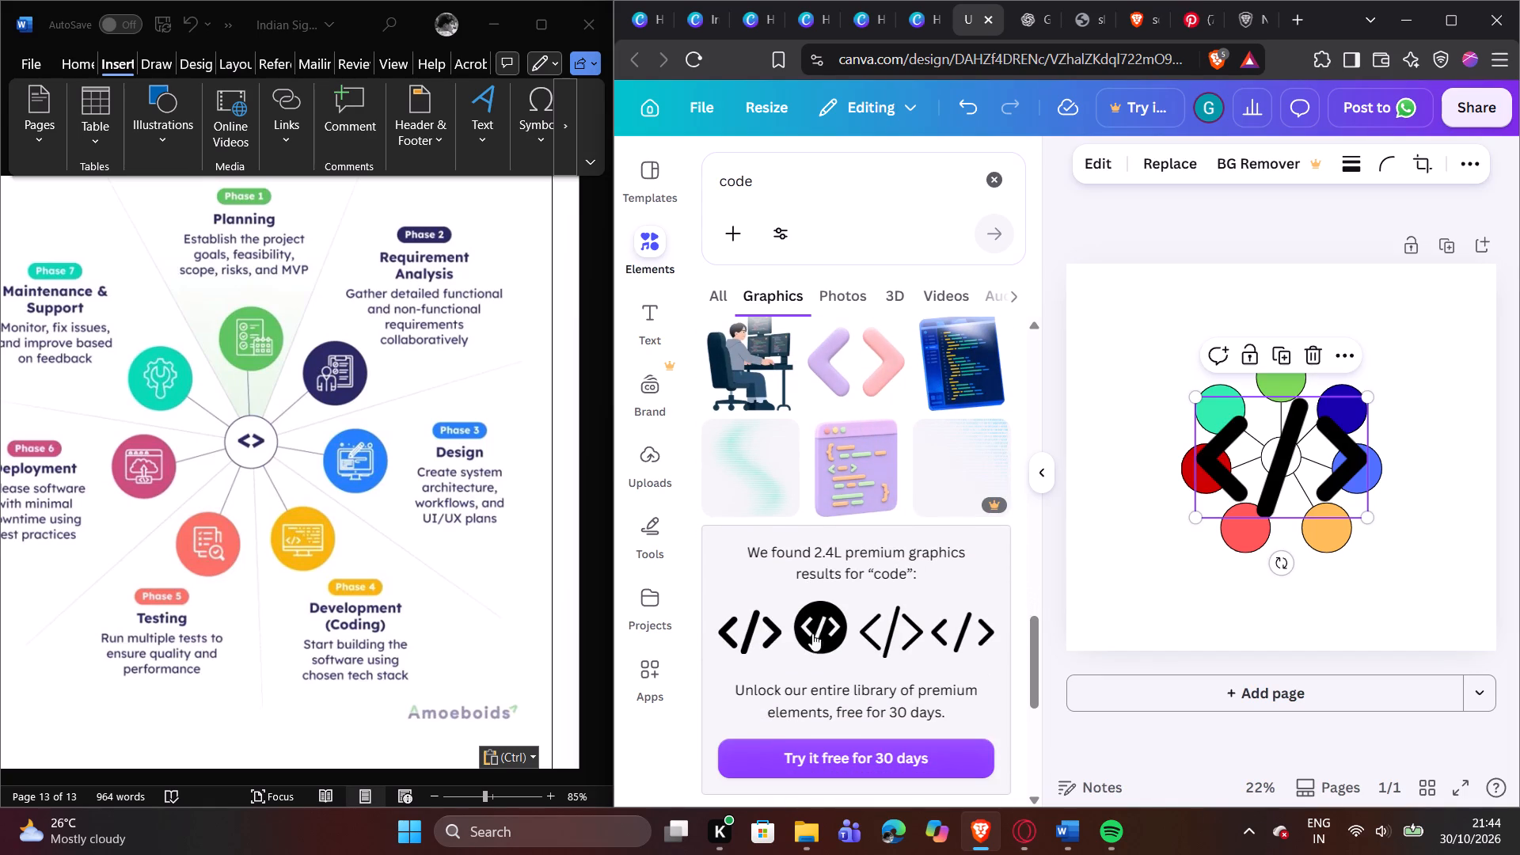
Shrink the black code symbol to fit inside the white central circle and centre it there.
{"action": "left_click", "coordinate": [1035, 474]}
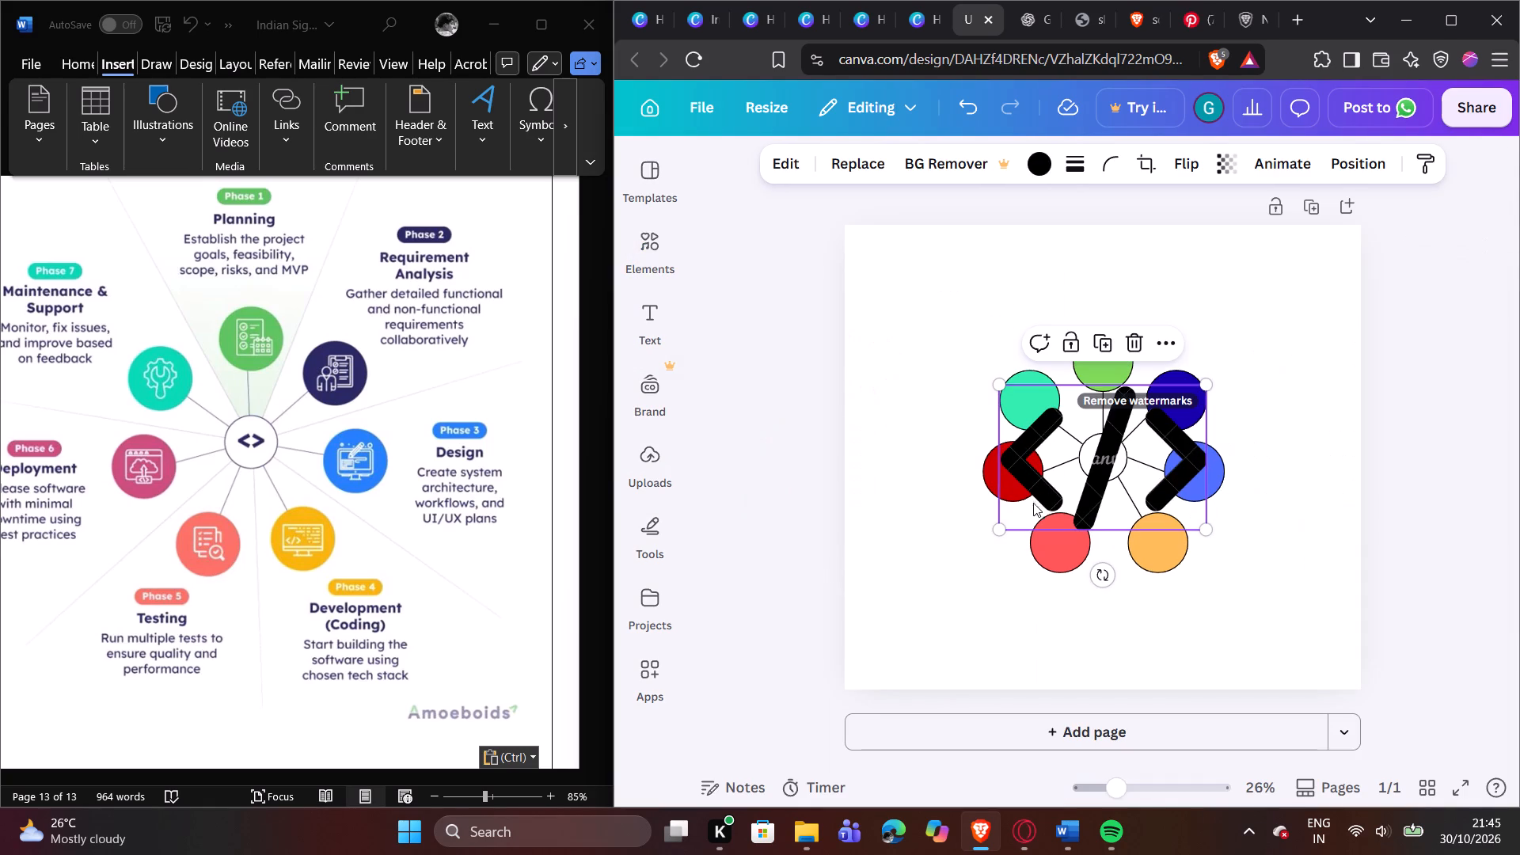
{"action": "left_click_drag", "start_coordinate": [994, 535], "coordinate": [1159, 420]}
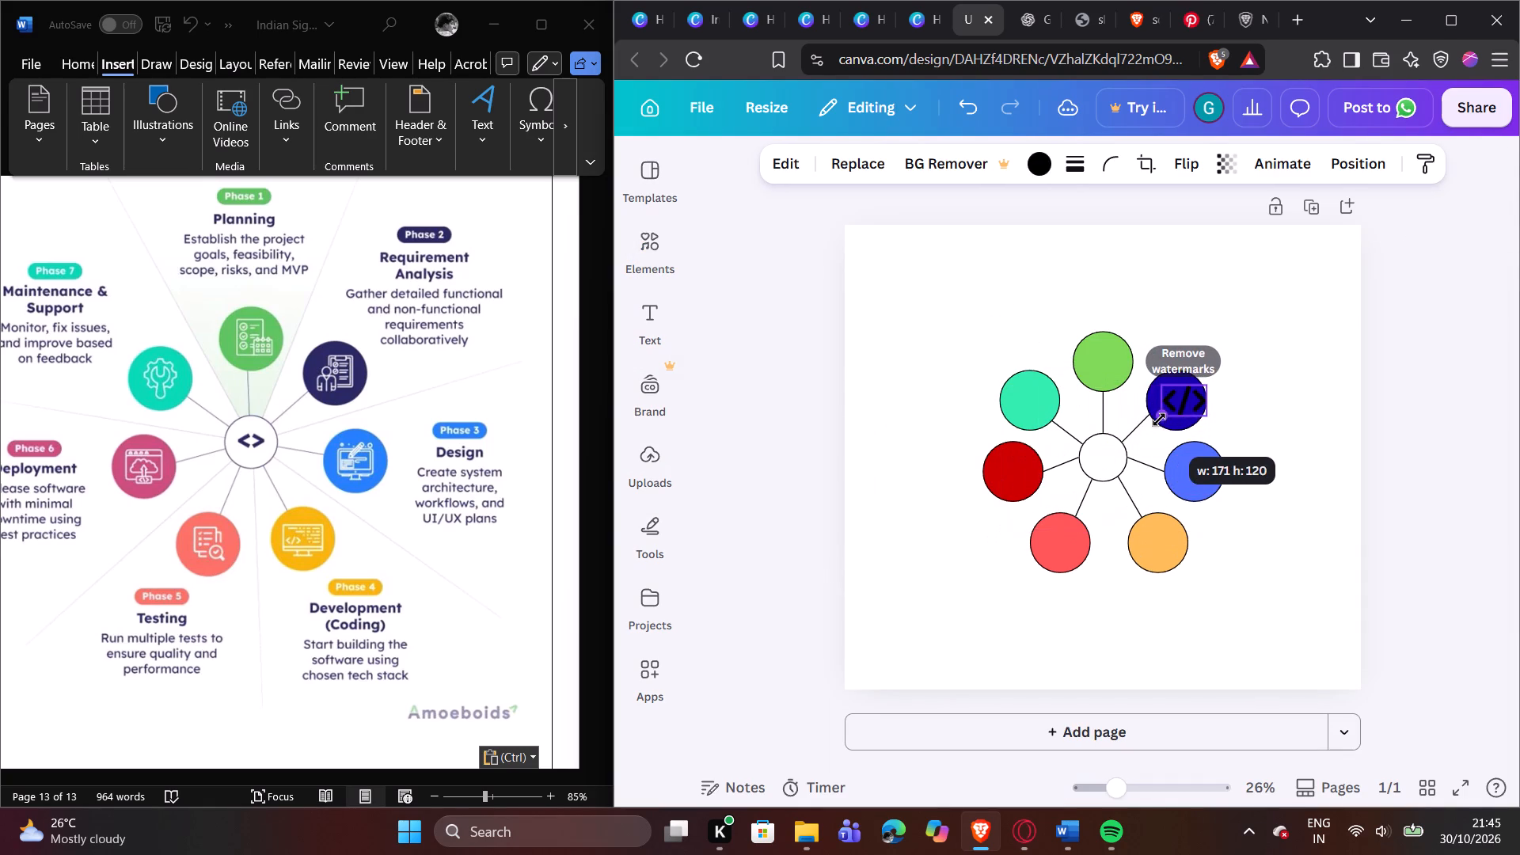
{"action": "left_click_drag", "start_coordinate": [1159, 420], "coordinate": [1168, 415]}
{"action": "left_click", "coordinate": [1244, 389]}
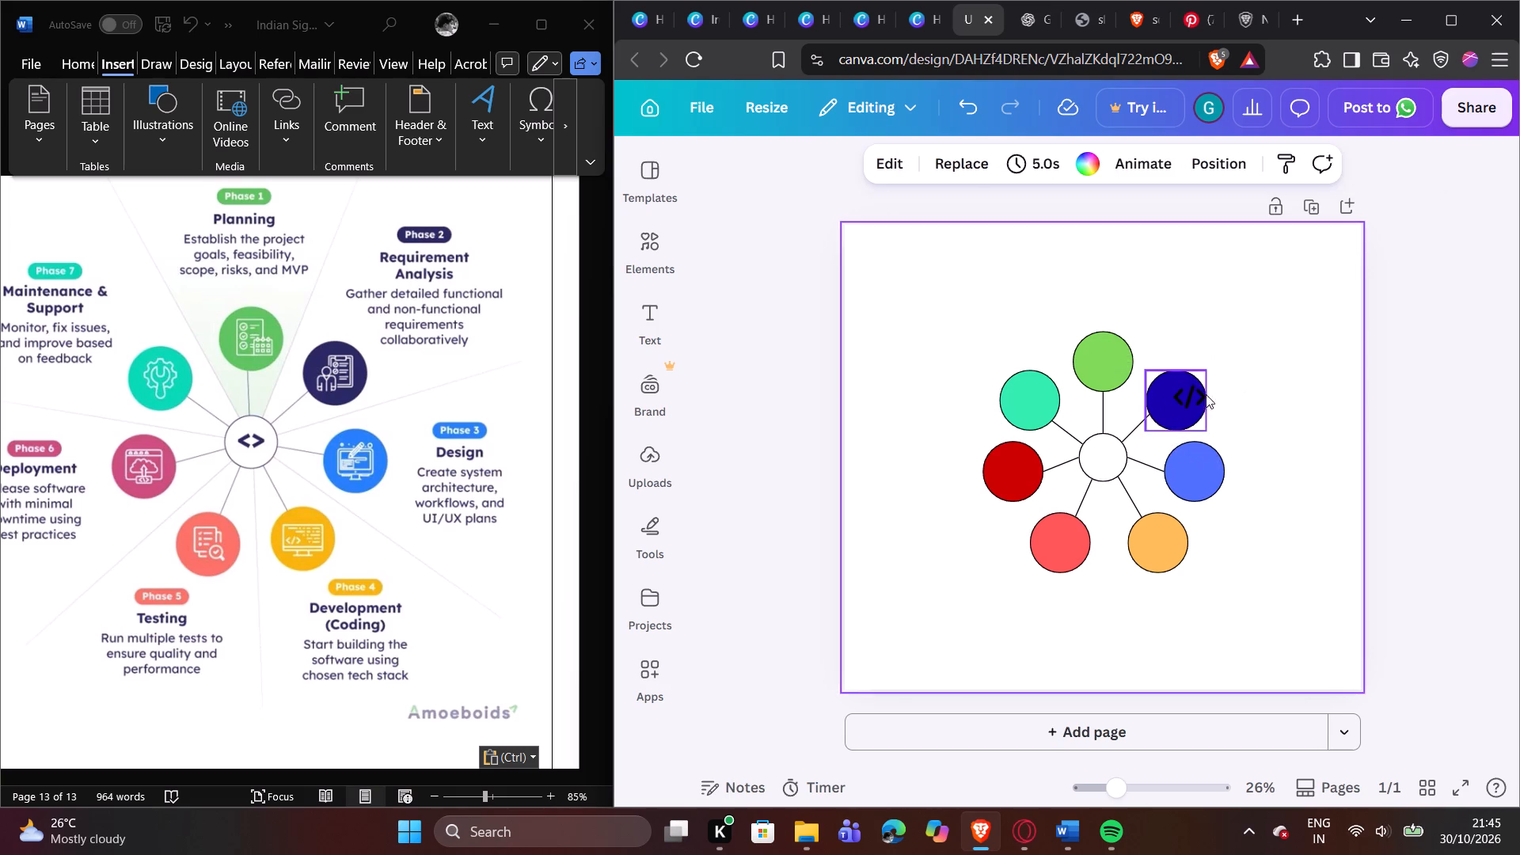
{"action": "left_click_drag", "start_coordinate": [1198, 396], "coordinate": [1111, 455]}
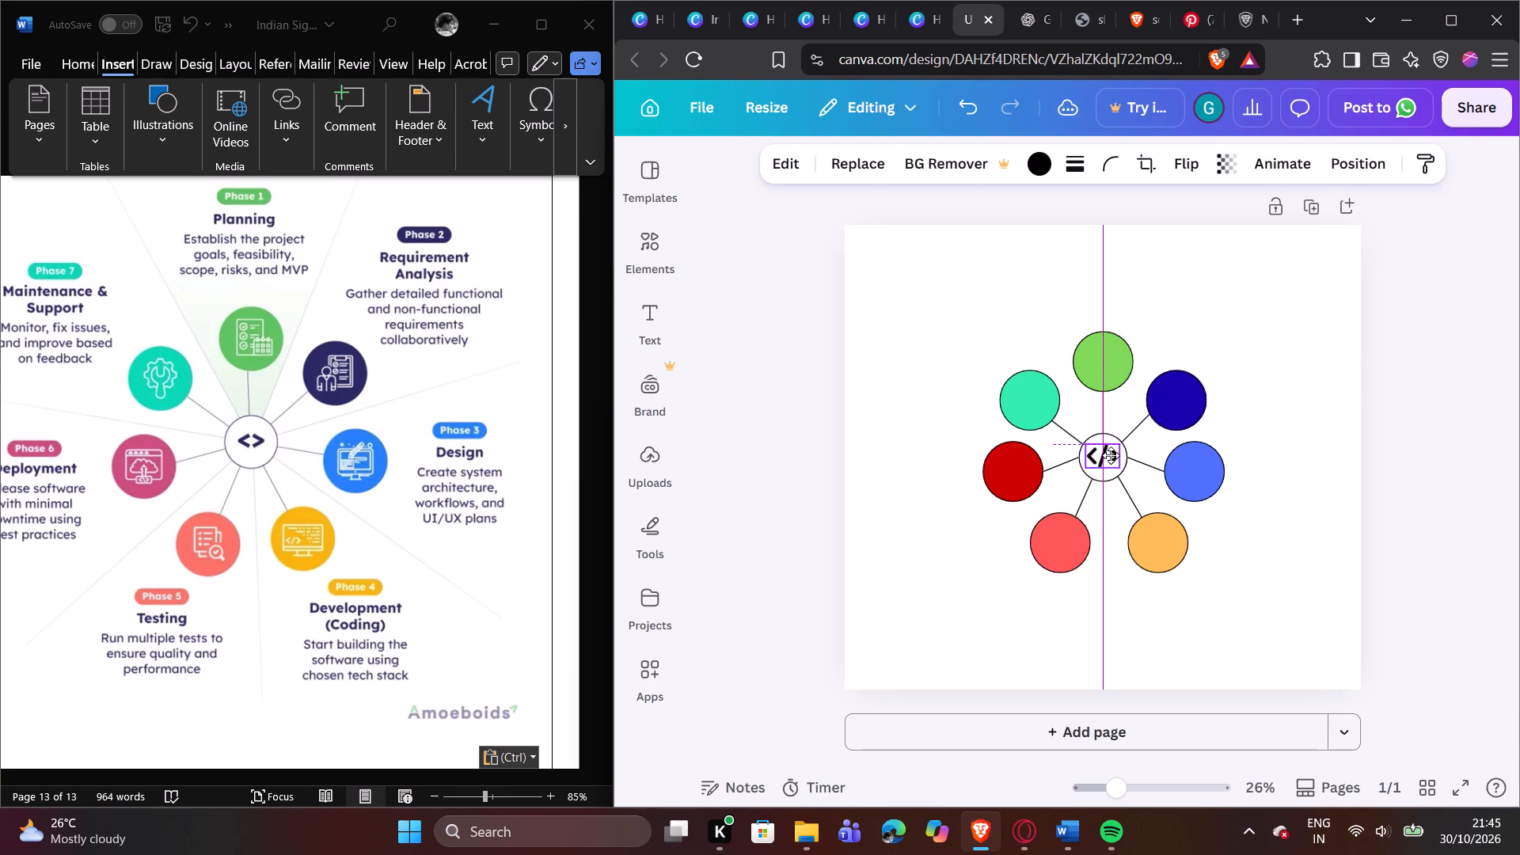
{"action": "left_click_drag", "start_coordinate": [1111, 455], "coordinate": [1113, 457]}
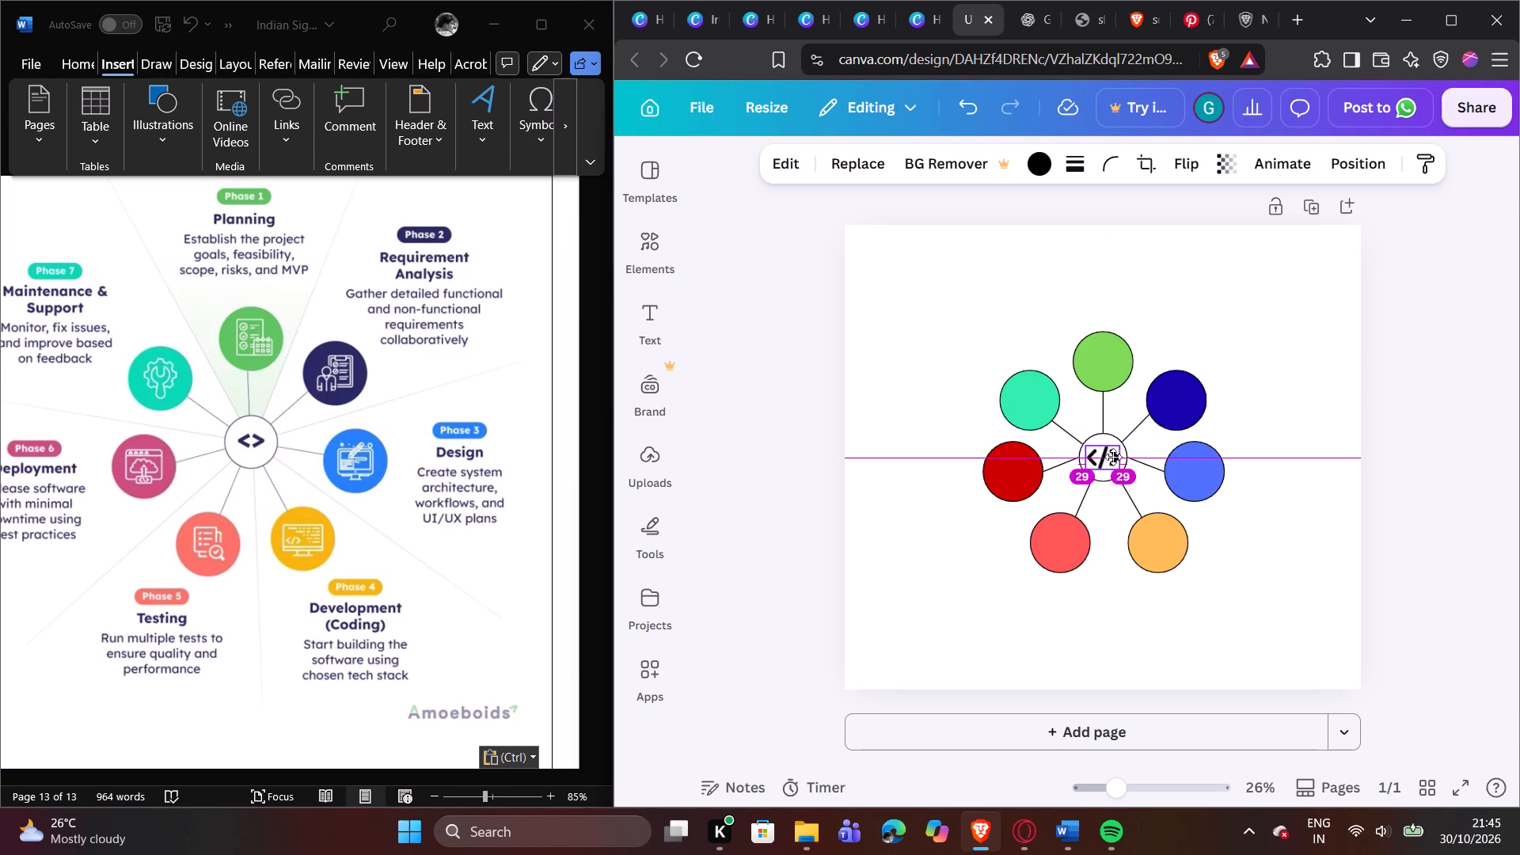
{"action": "left_click_drag", "start_coordinate": [1113, 457], "coordinate": [1114, 457]}
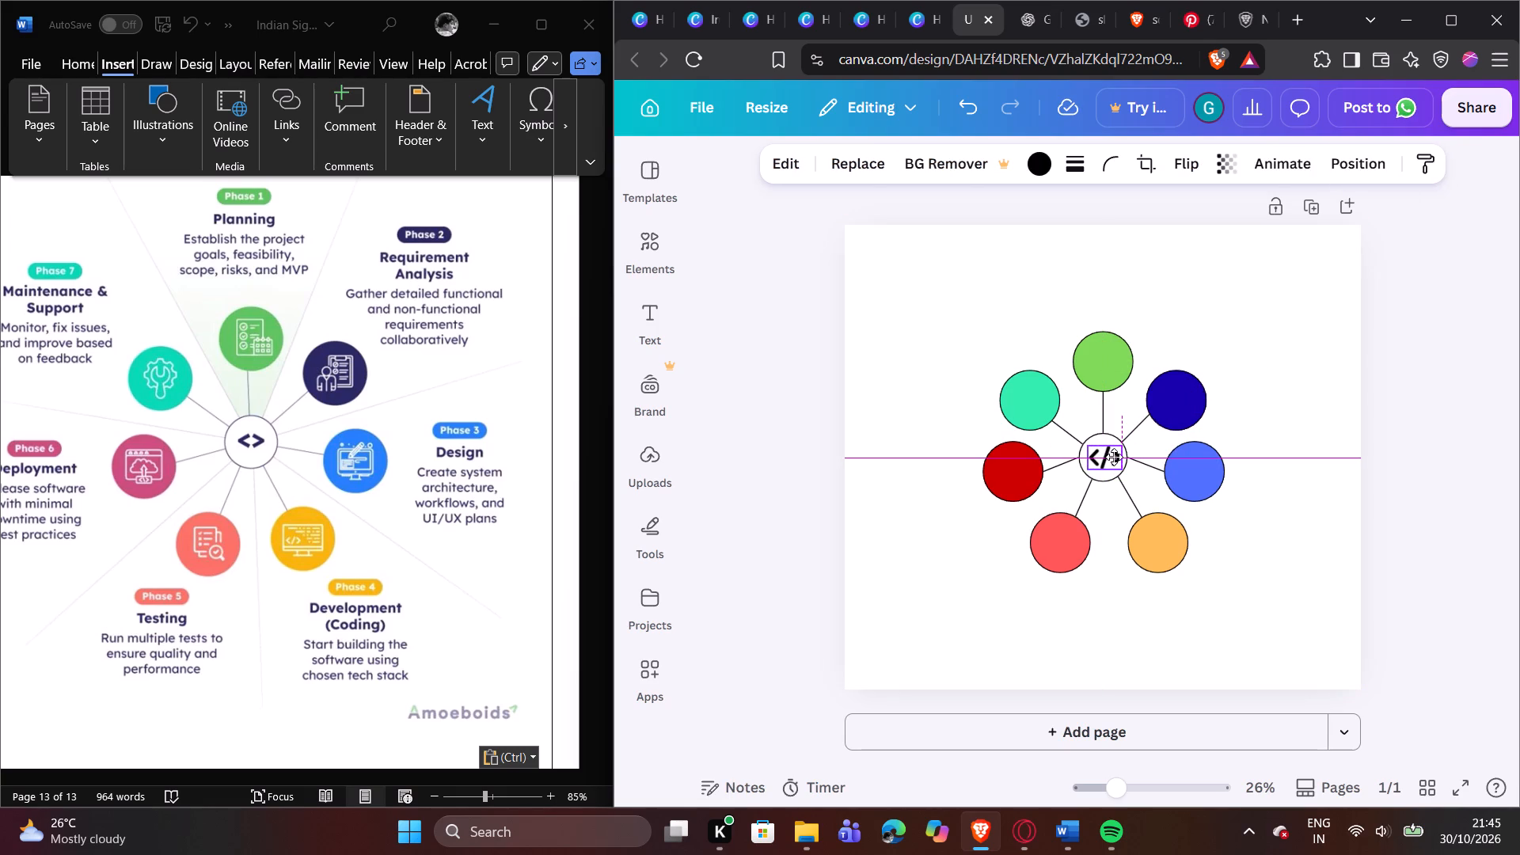
{"action": "left_click_drag", "start_coordinate": [1114, 457], "coordinate": [1111, 457]}
{"action": "left_click", "coordinate": [1246, 374]}
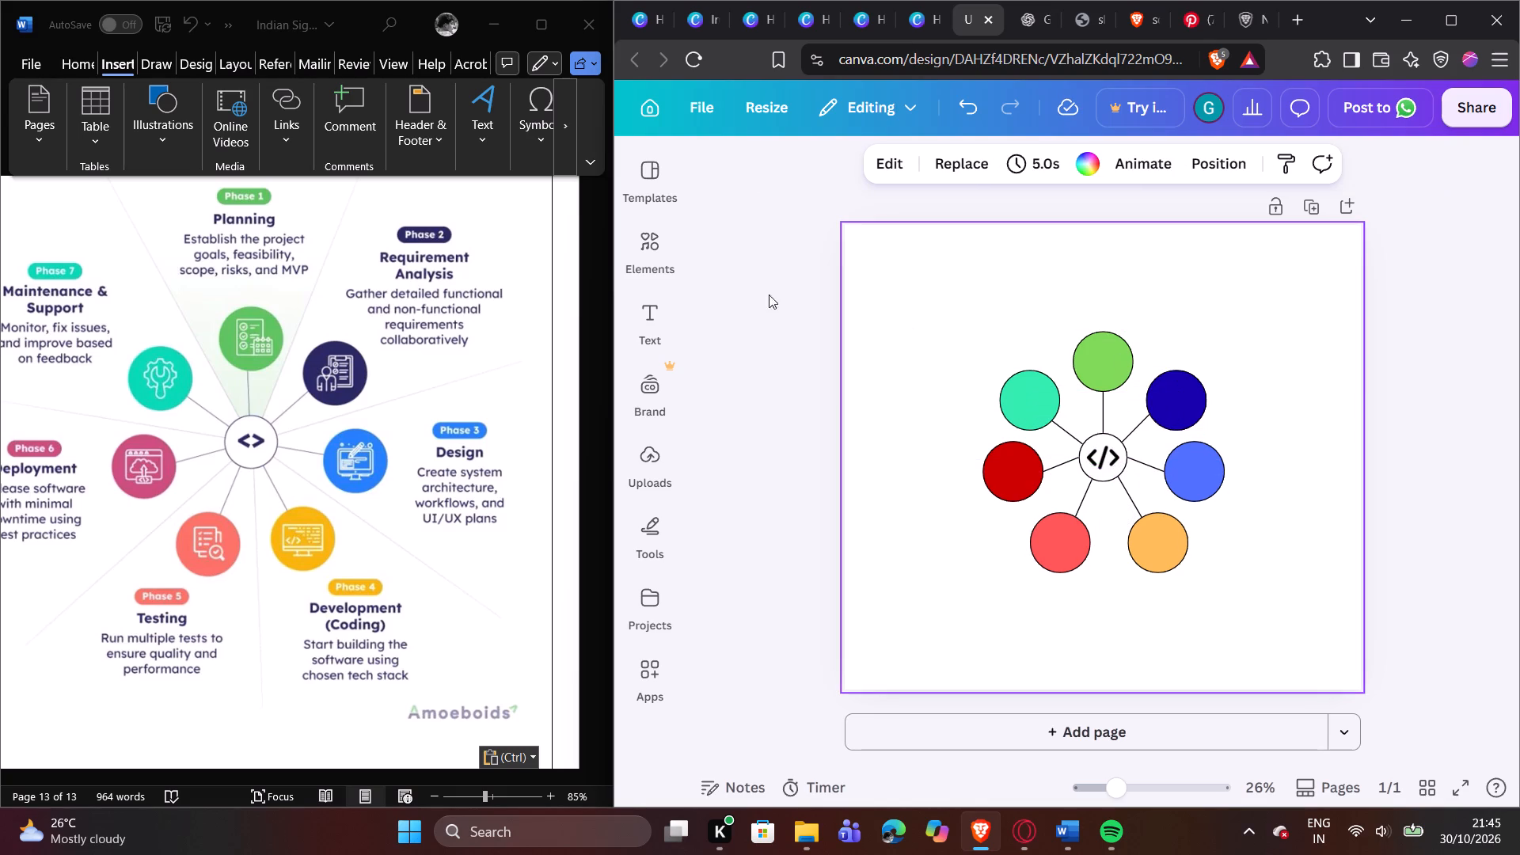
Search the element library for "planning", choose the "financial planning" suggestion and restrict the results to graphics.
{"action": "left_click", "coordinate": [644, 248]}
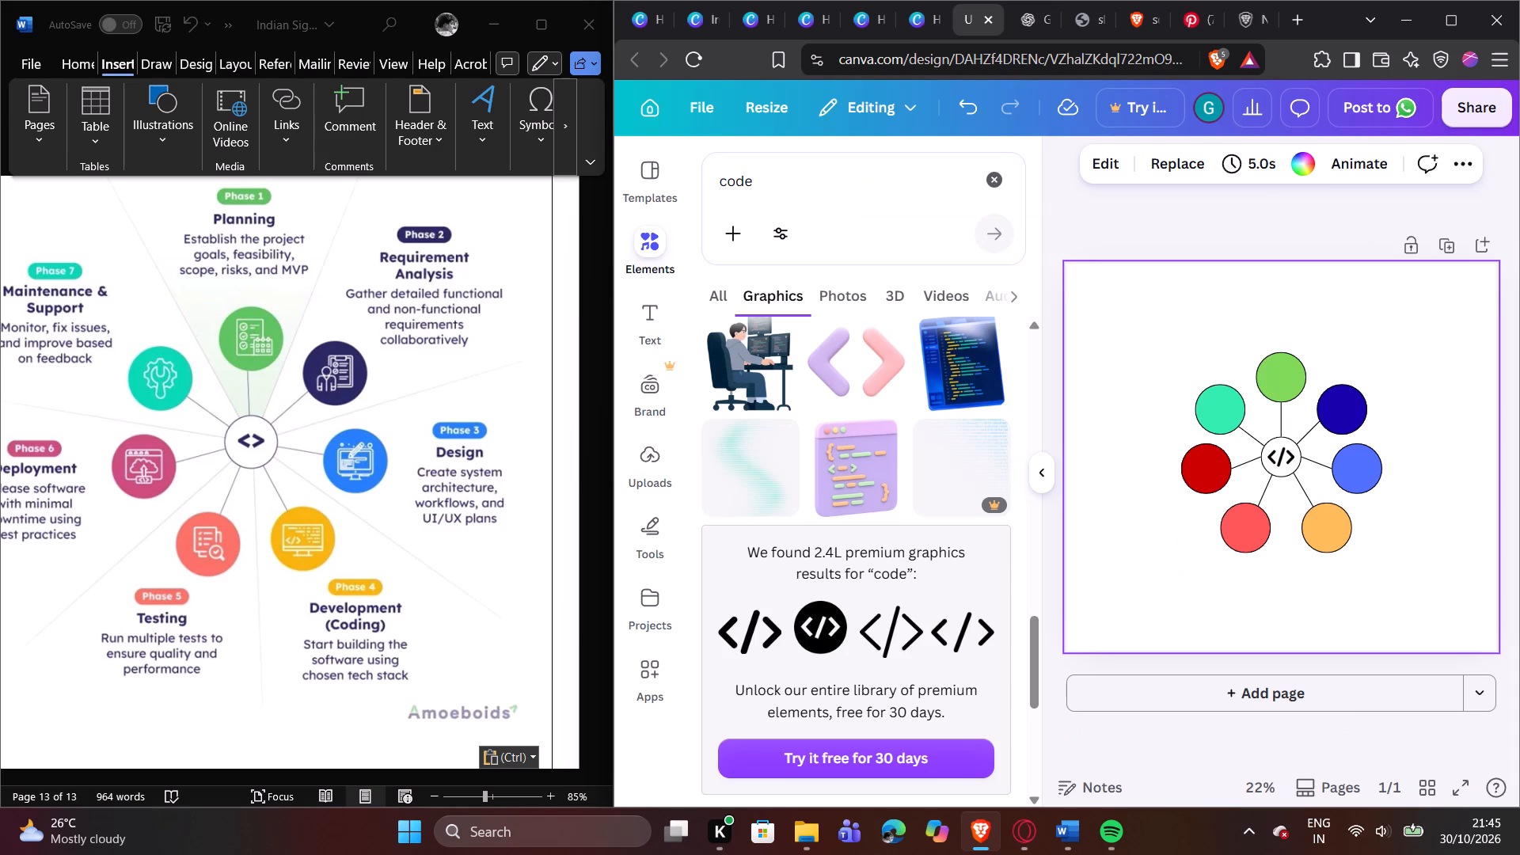
{"action": "left_click", "coordinate": [994, 174]}
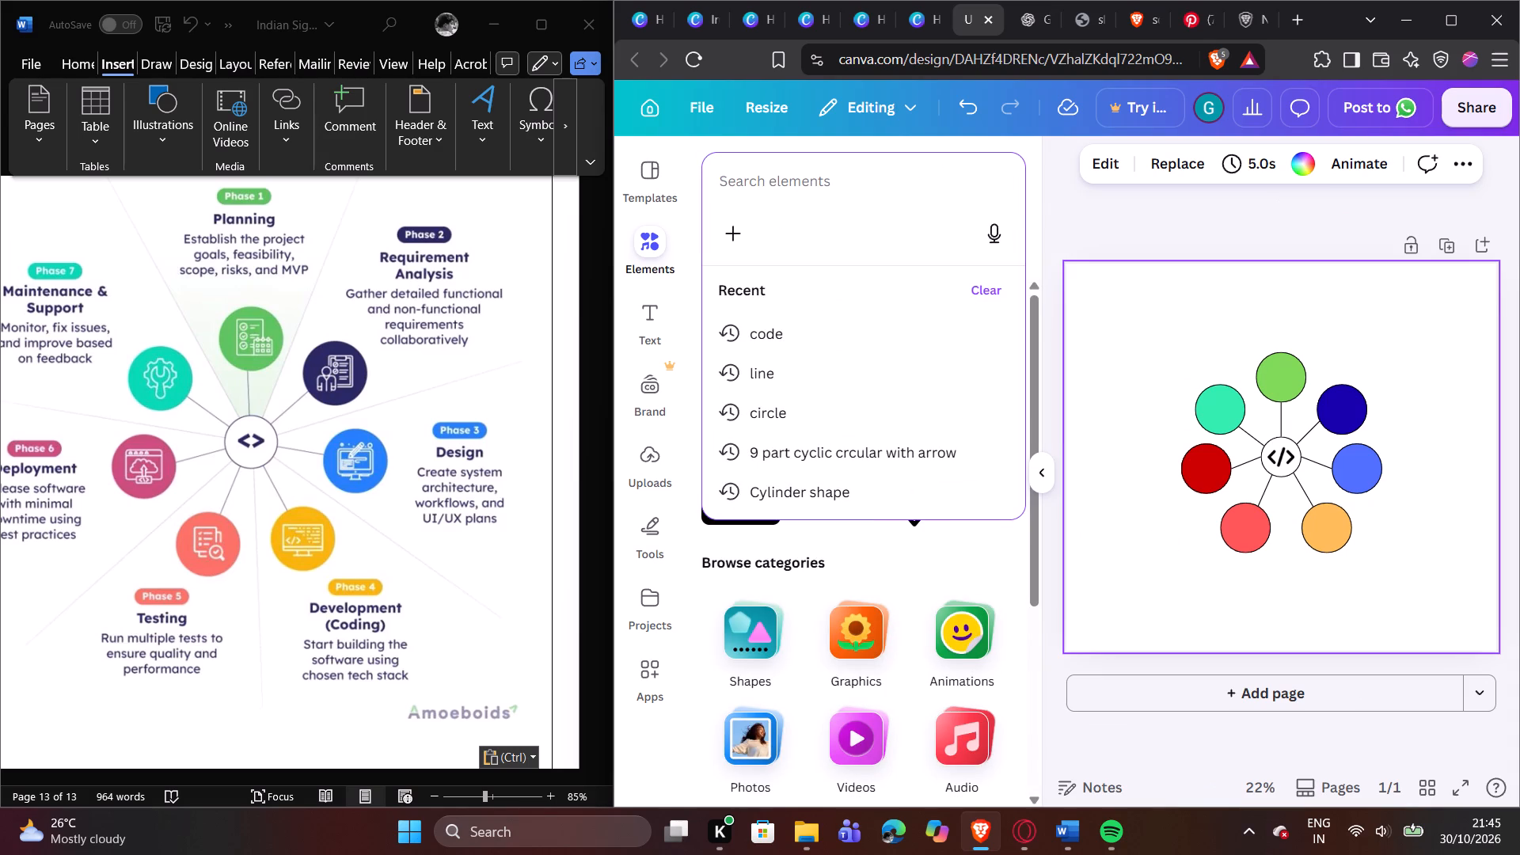
{"action": "type", "text": "pla"}
{"action": "type", "text": "nning"}
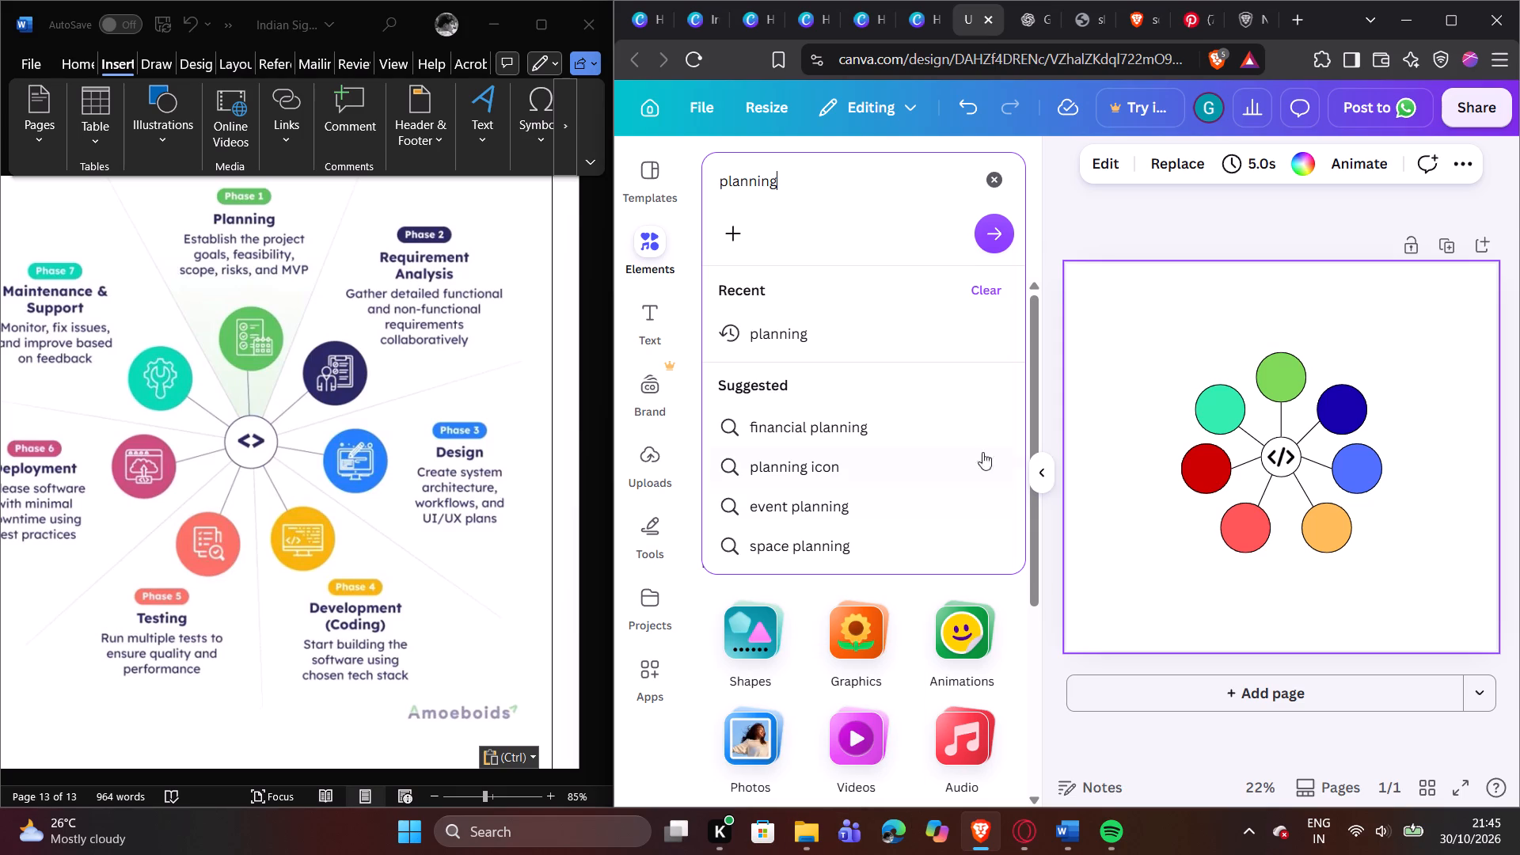
{"action": "left_click", "coordinate": [892, 421]}
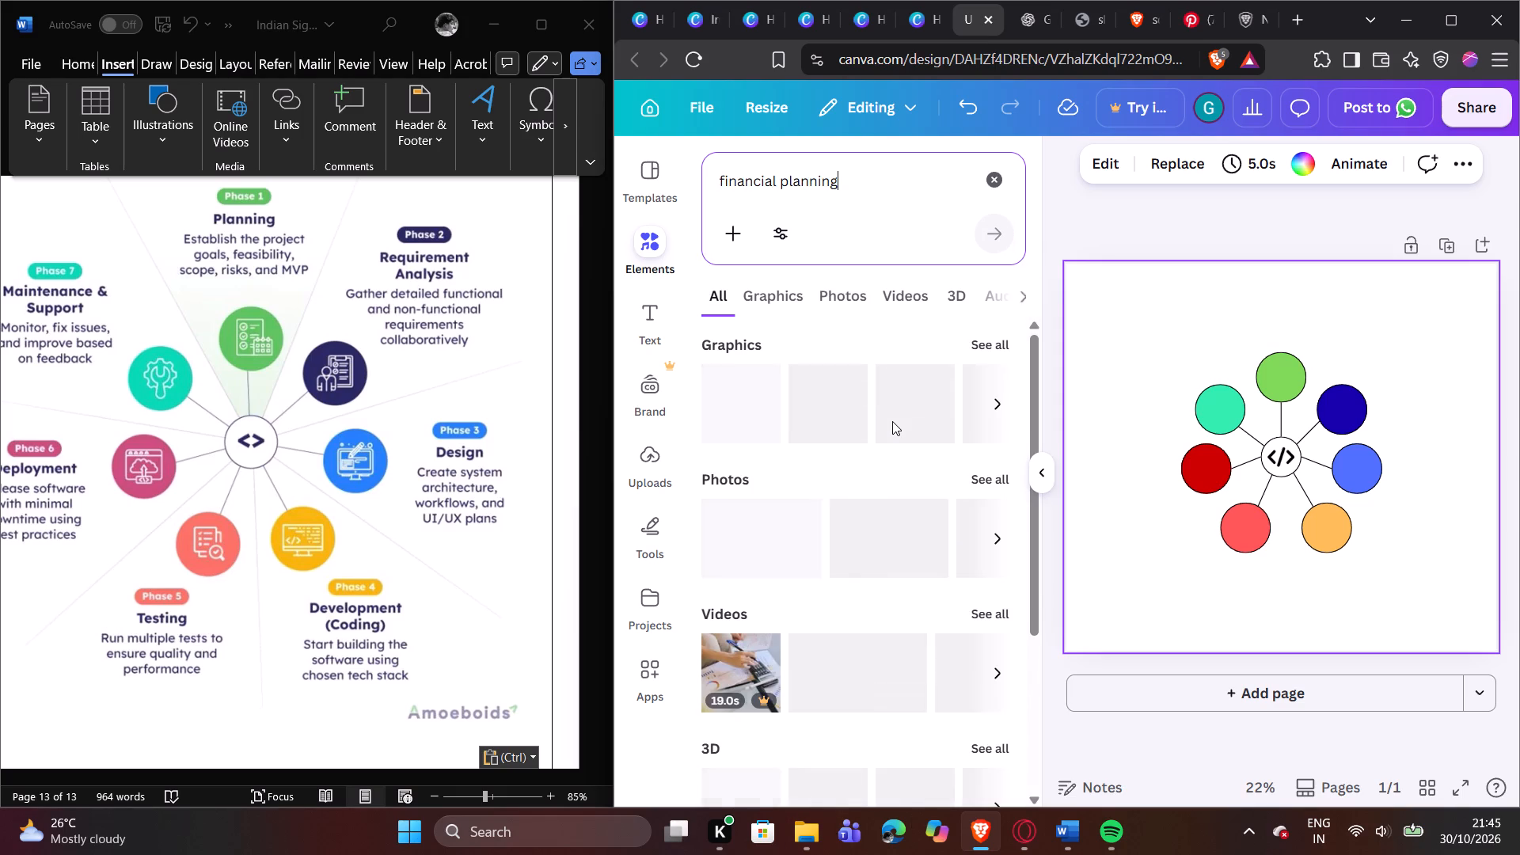
{"action": "left_click", "coordinate": [757, 298]}
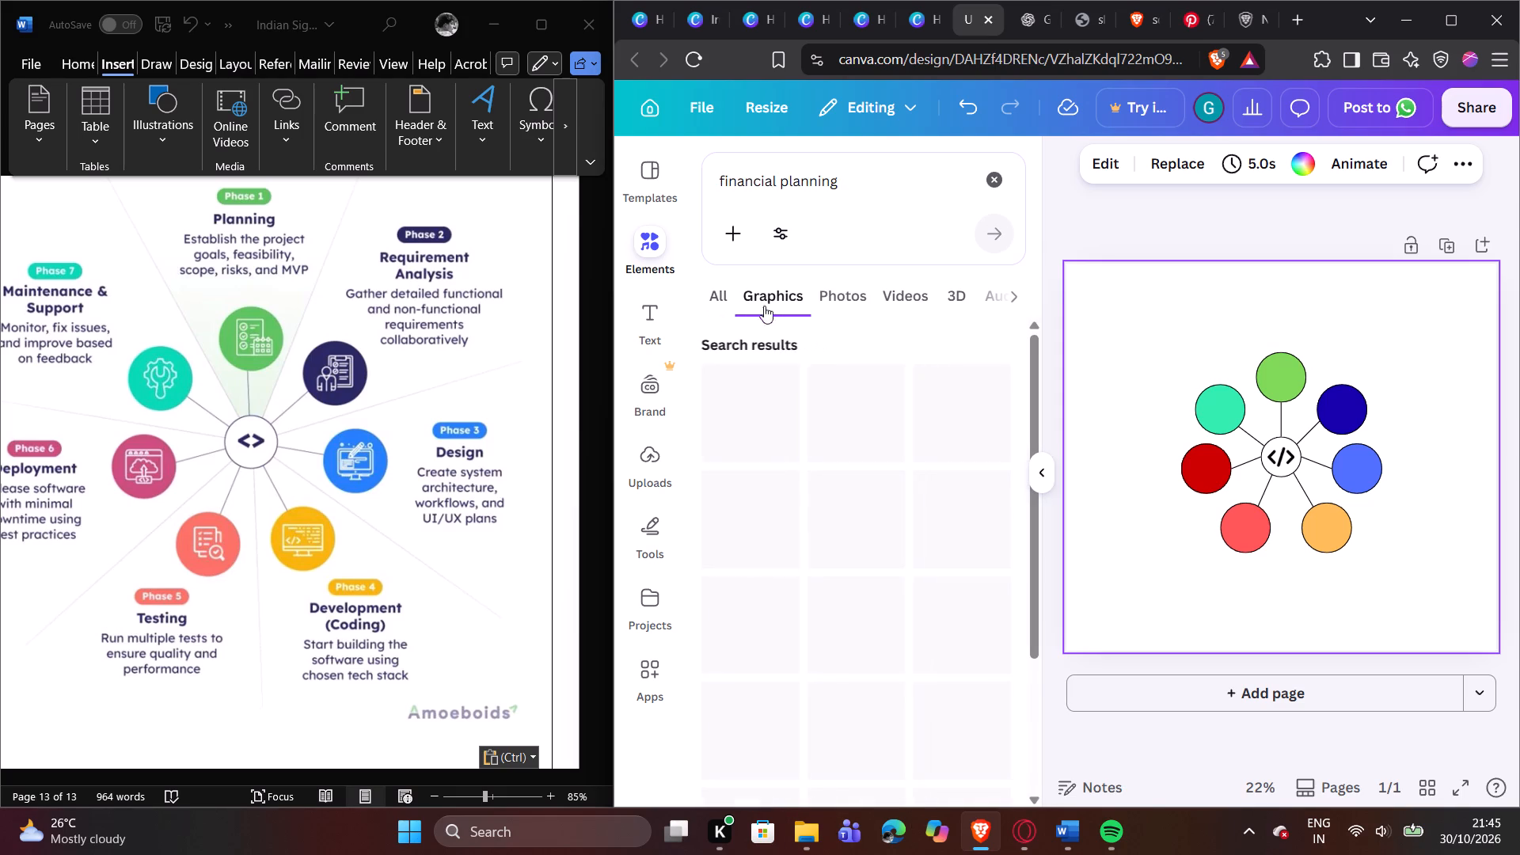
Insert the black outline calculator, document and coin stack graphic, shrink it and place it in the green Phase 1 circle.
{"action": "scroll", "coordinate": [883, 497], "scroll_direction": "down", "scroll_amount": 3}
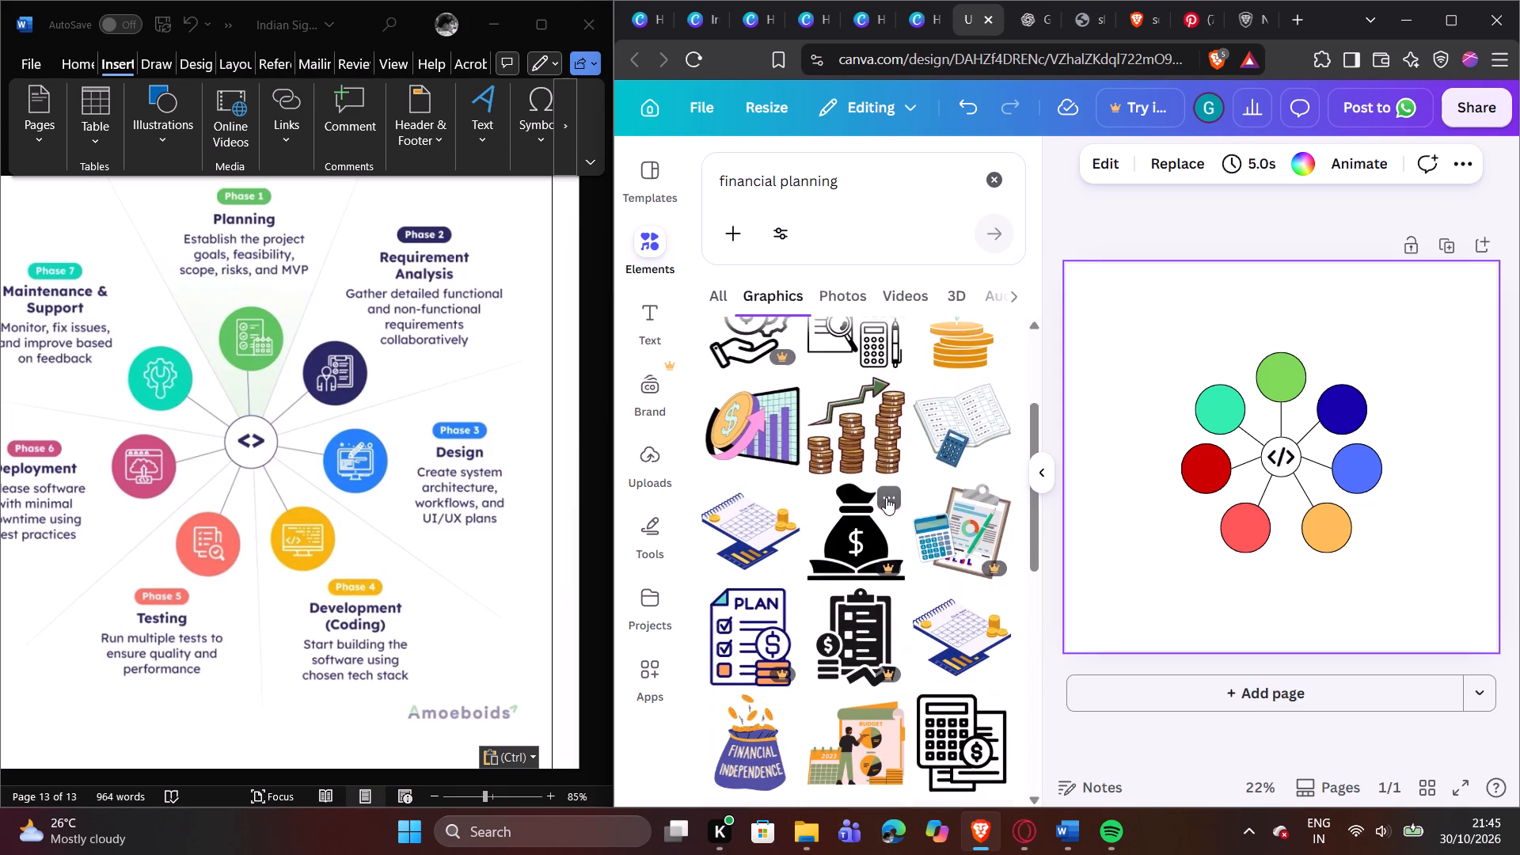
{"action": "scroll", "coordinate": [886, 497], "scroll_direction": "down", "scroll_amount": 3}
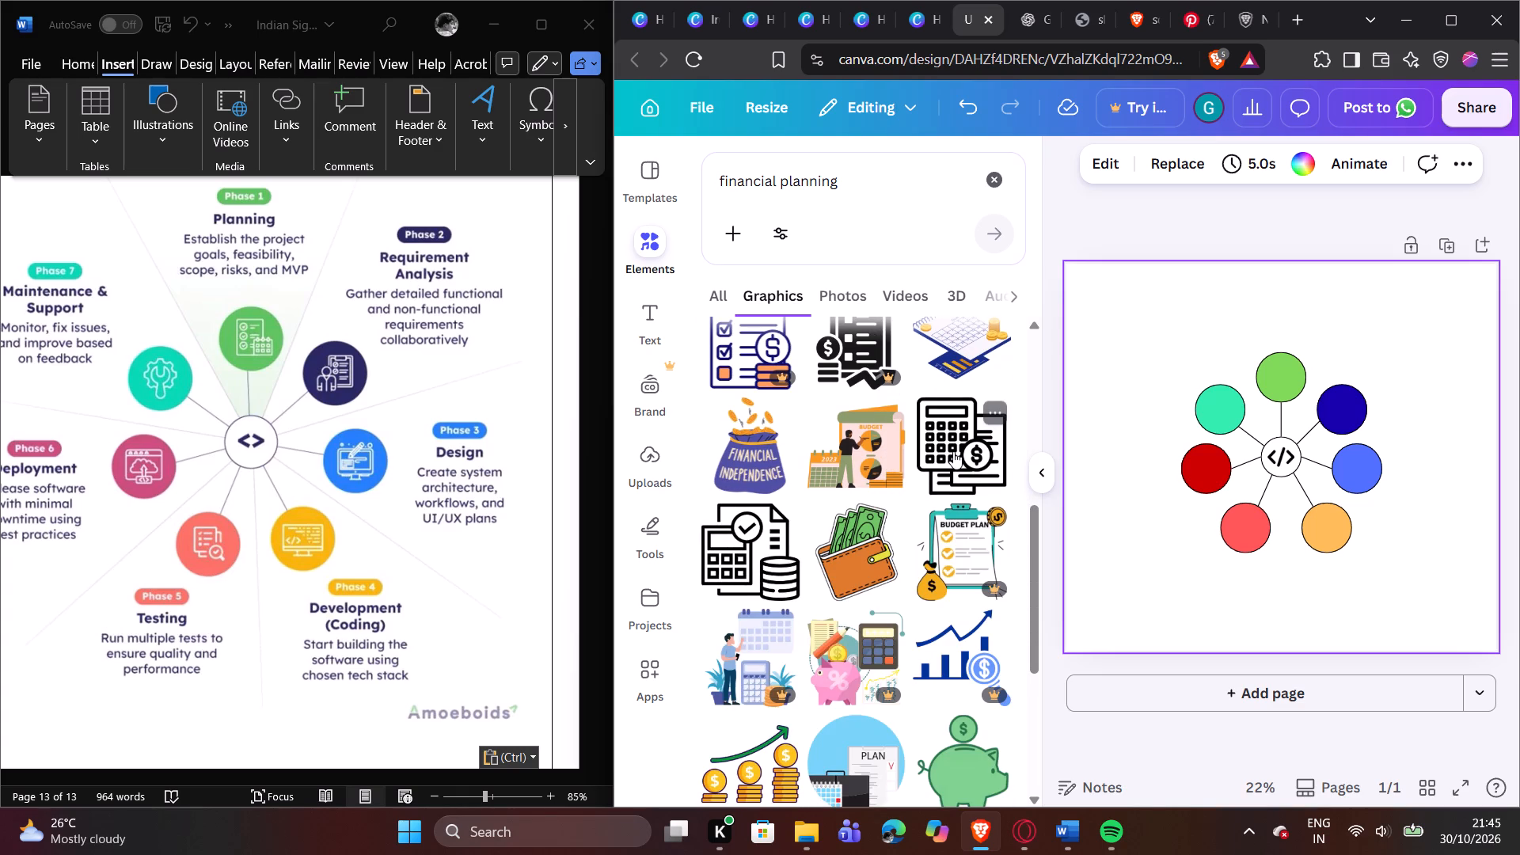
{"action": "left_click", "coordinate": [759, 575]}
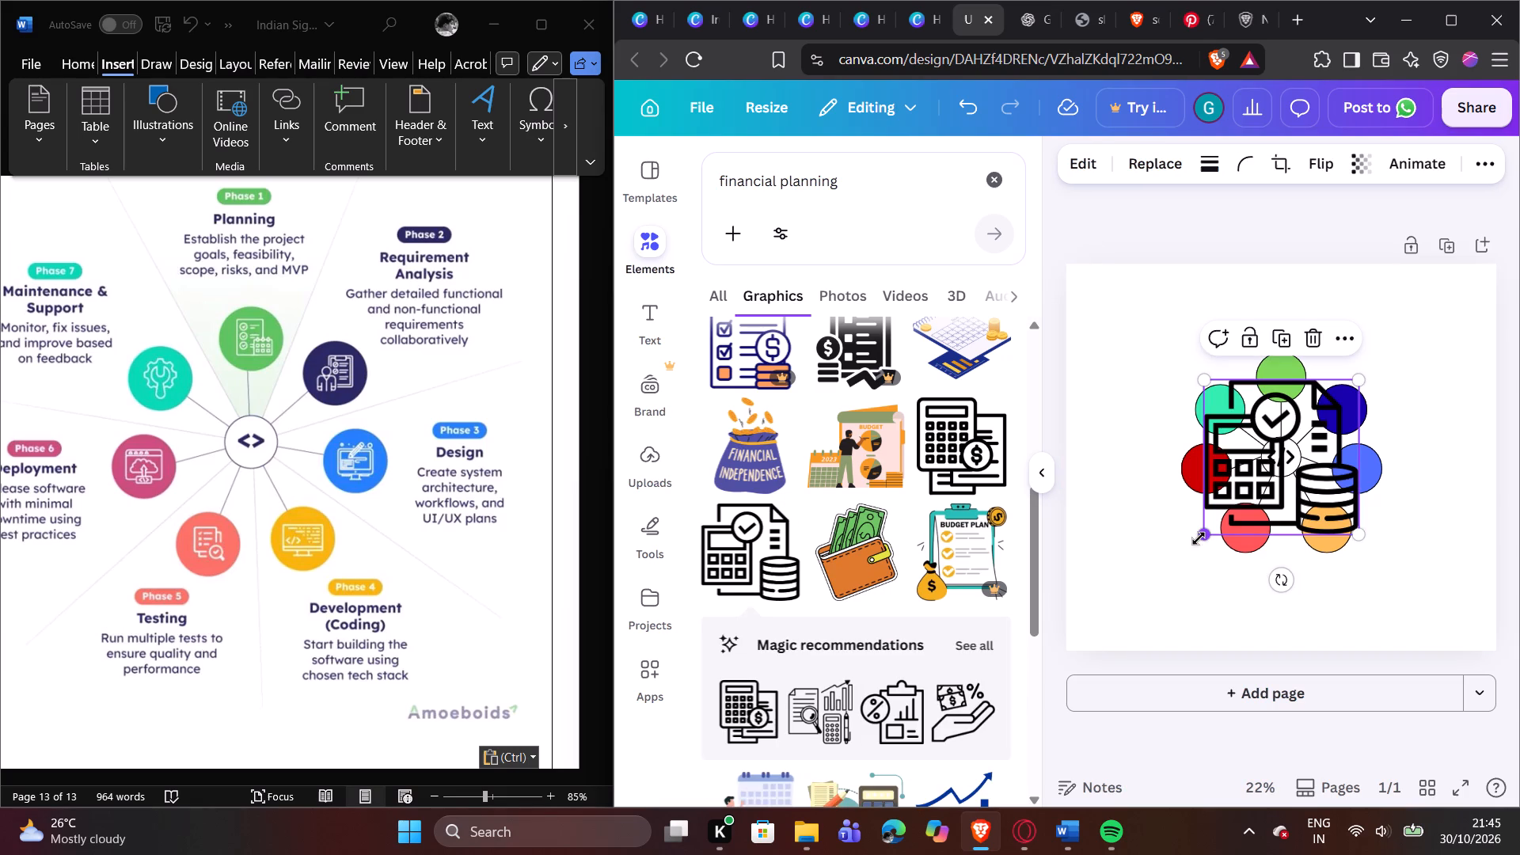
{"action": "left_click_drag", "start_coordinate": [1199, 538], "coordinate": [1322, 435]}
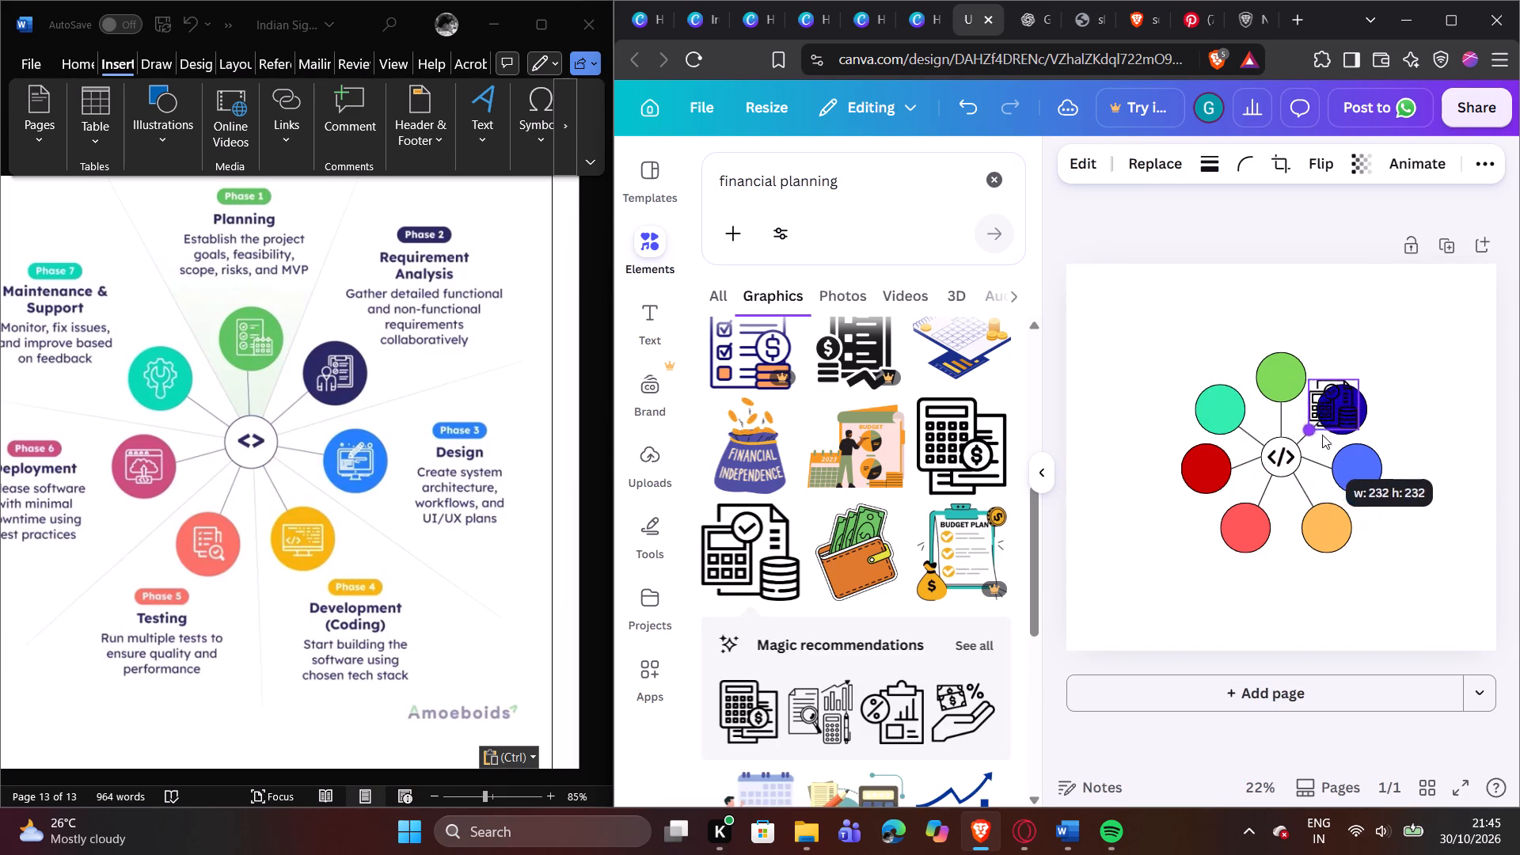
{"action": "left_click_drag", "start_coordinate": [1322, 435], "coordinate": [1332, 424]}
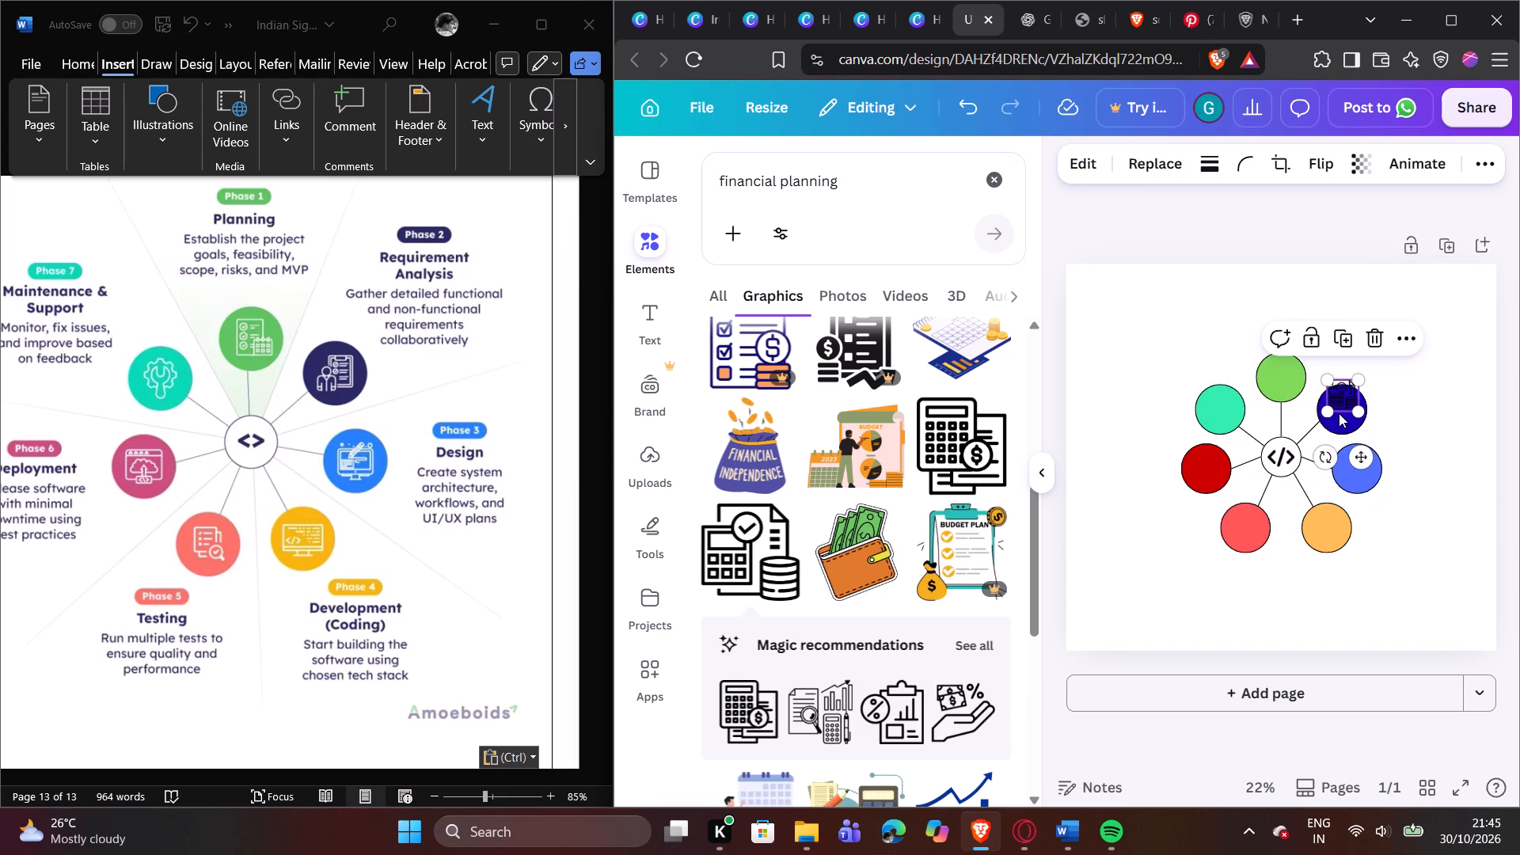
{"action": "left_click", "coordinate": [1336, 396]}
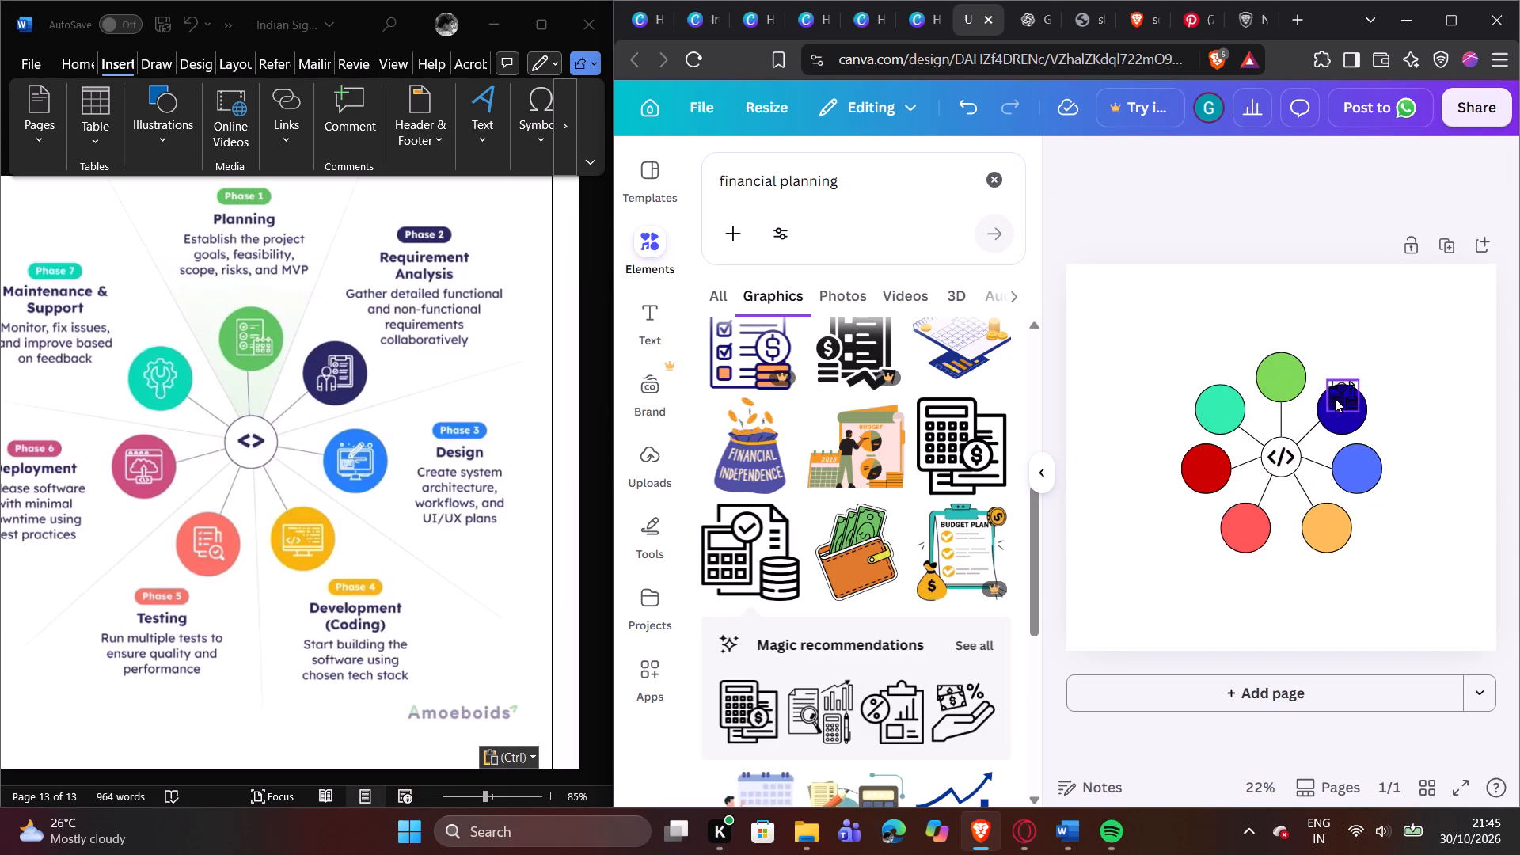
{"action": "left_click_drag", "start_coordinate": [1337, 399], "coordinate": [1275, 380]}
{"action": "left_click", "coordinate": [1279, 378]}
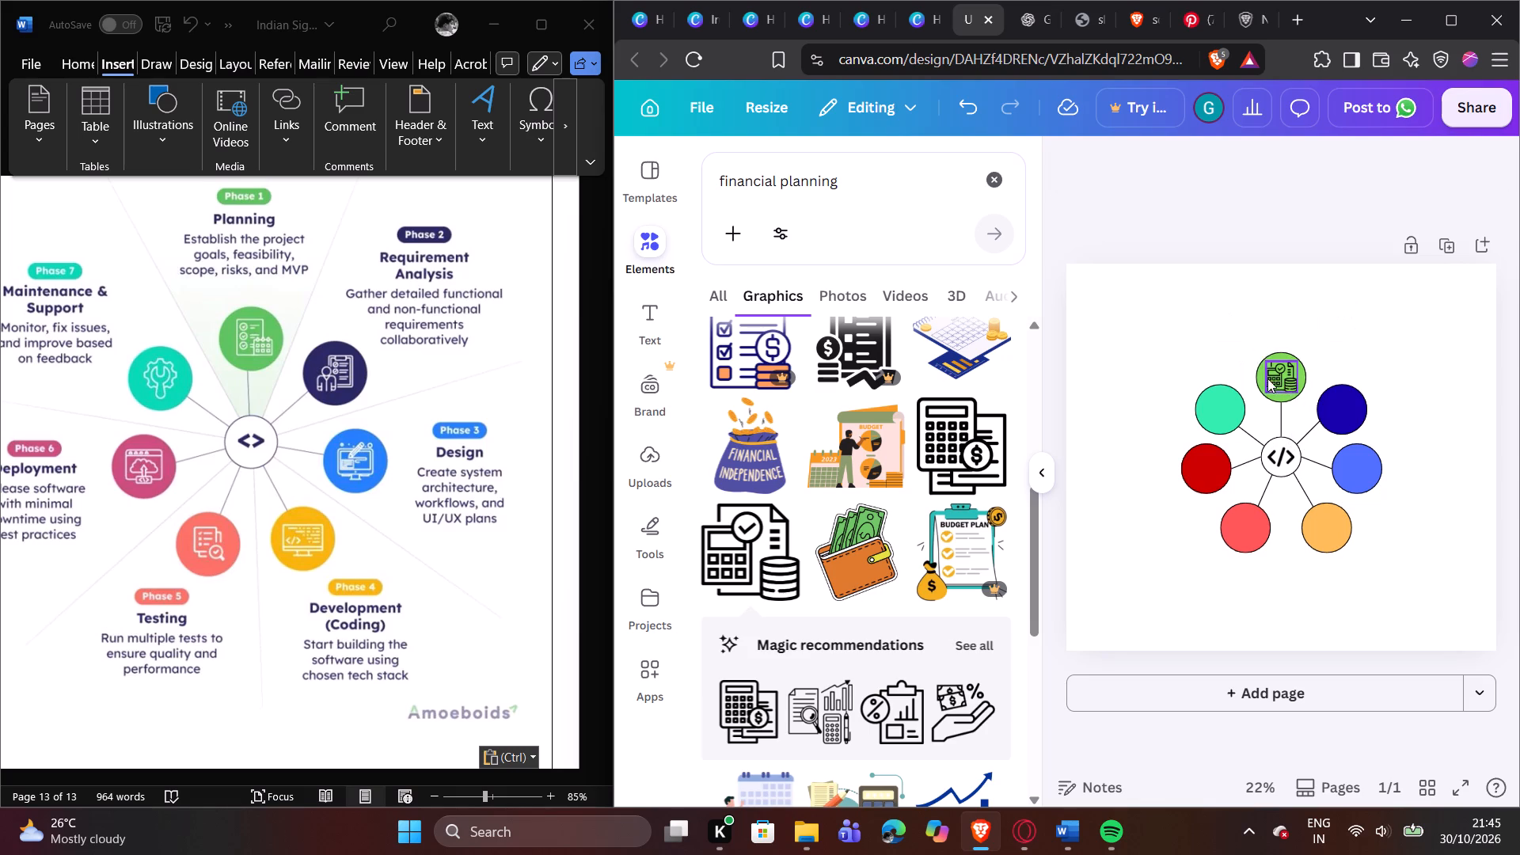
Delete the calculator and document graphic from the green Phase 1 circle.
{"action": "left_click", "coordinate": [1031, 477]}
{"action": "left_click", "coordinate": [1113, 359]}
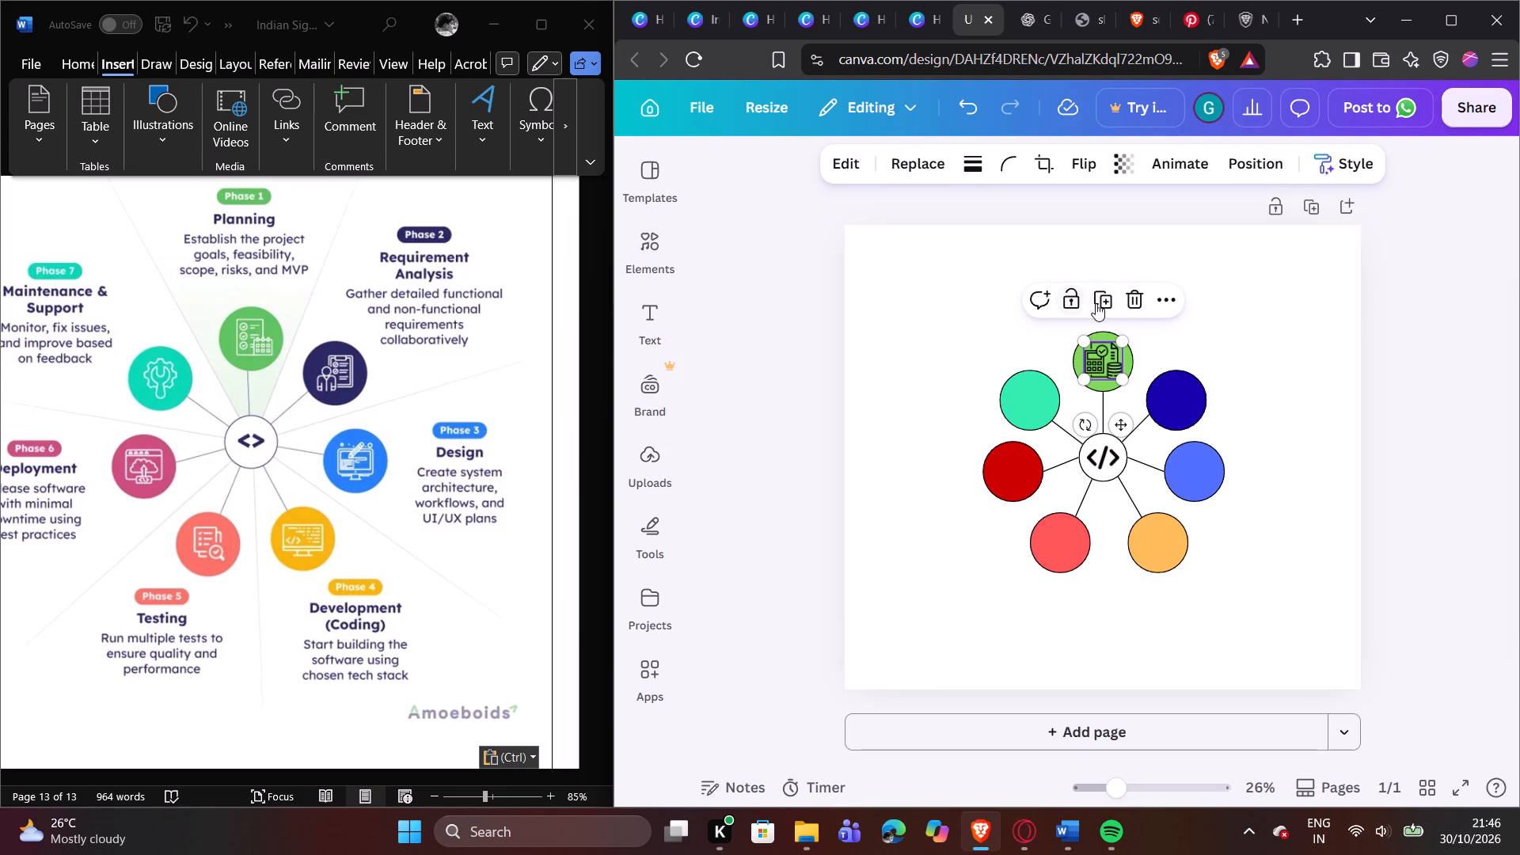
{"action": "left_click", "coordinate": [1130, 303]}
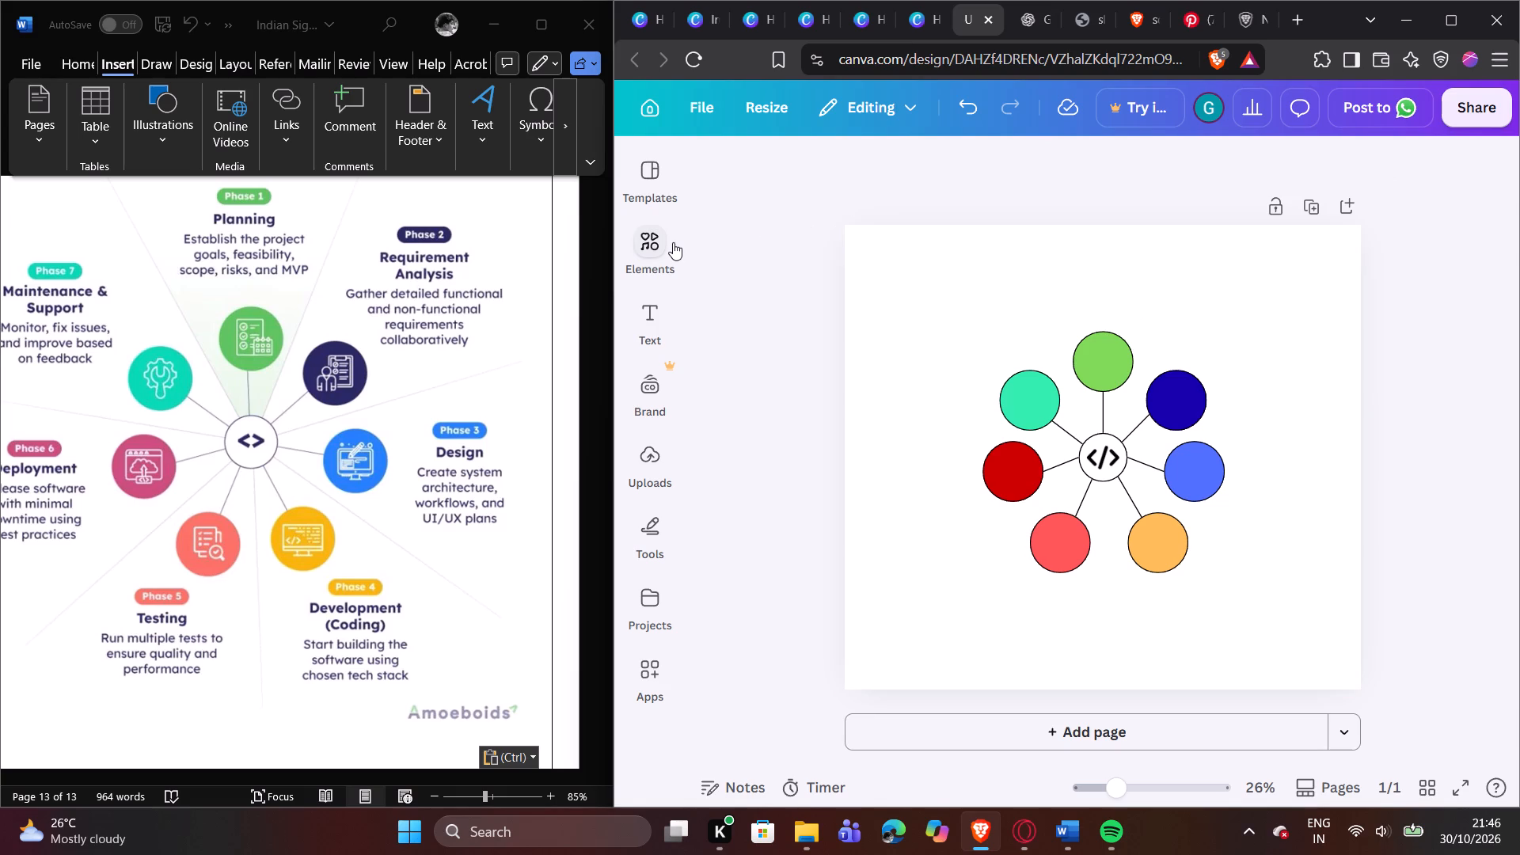
Browse the "financial planning" graphics for a line icon that suits the phase circles.
{"action": "left_click", "coordinate": [669, 241]}
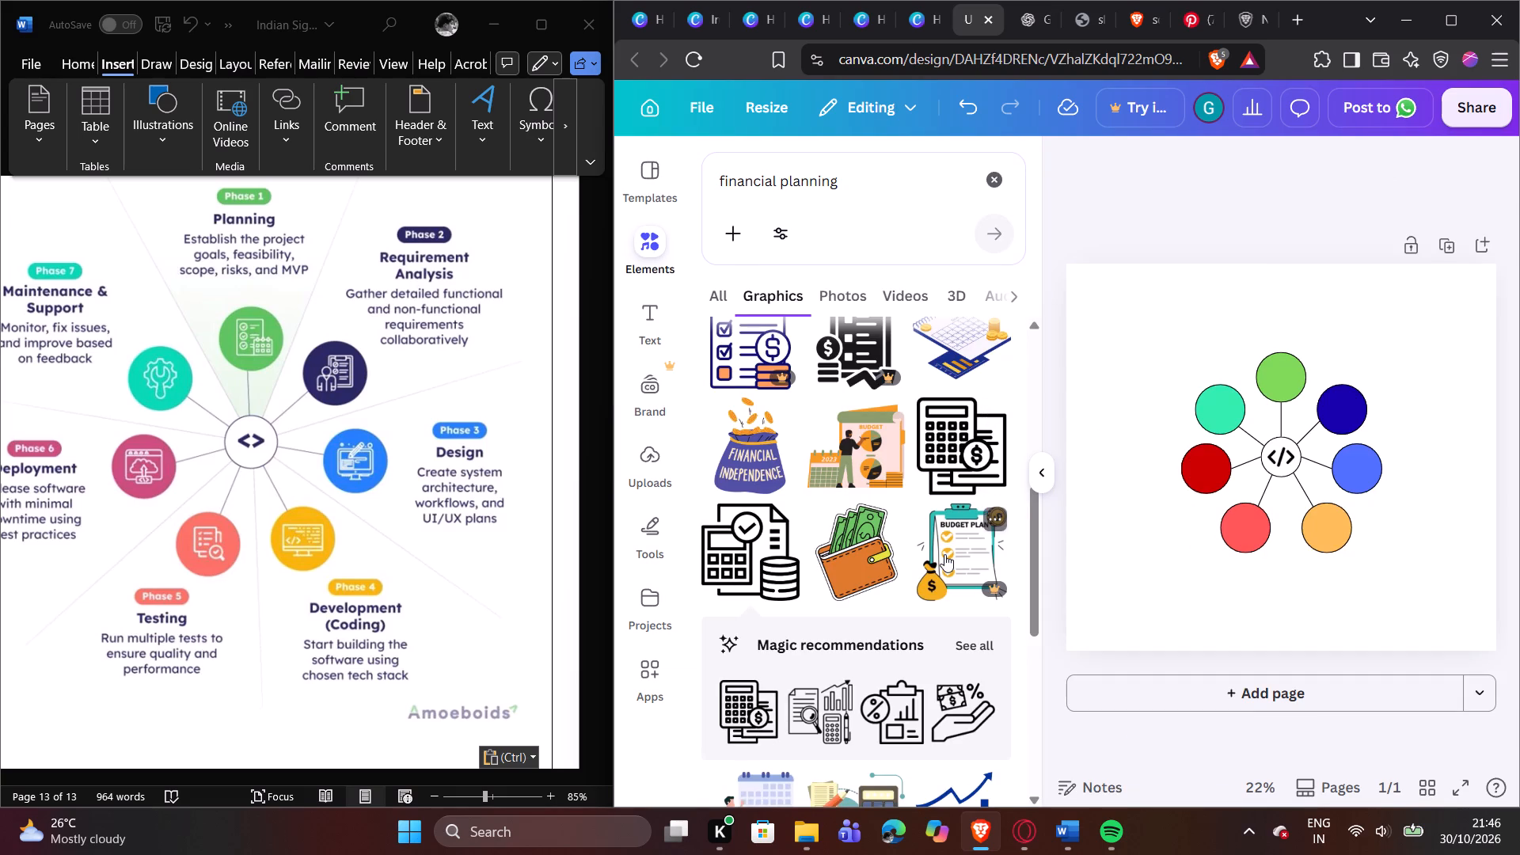
{"action": "scroll", "coordinate": [942, 555], "scroll_direction": "down", "scroll_amount": 2}
{"action": "scroll", "coordinate": [944, 550], "scroll_direction": "up", "scroll_amount": 2}
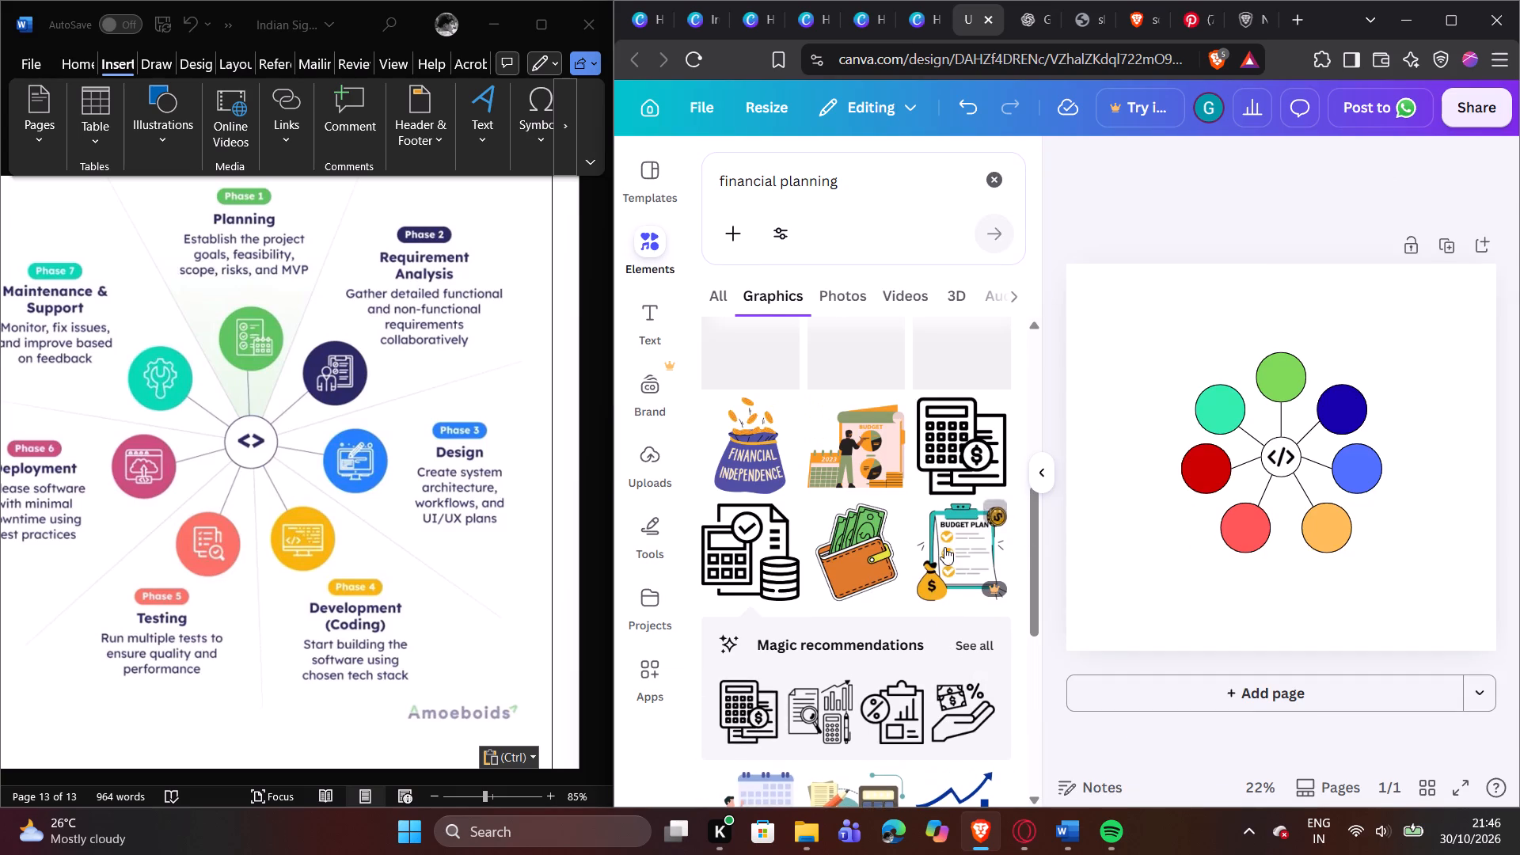
{"action": "scroll", "coordinate": [913, 706], "scroll_direction": "up", "scroll_amount": 3}
{"action": "scroll", "coordinate": [913, 705], "scroll_direction": "down", "scroll_amount": 3}
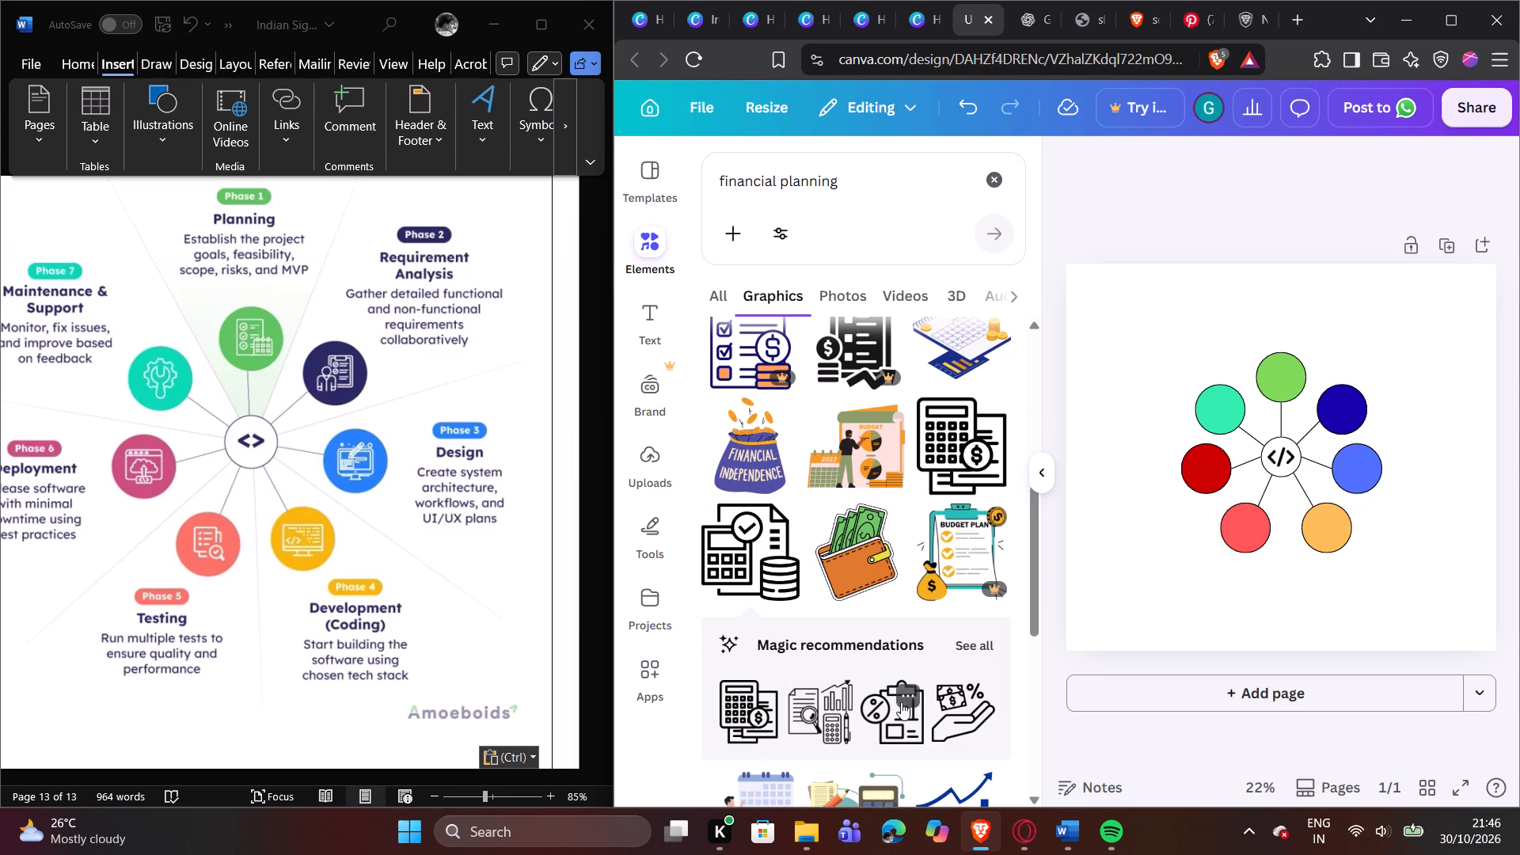
{"action": "scroll", "coordinate": [918, 708], "scroll_direction": "up", "scroll_amount": 3}
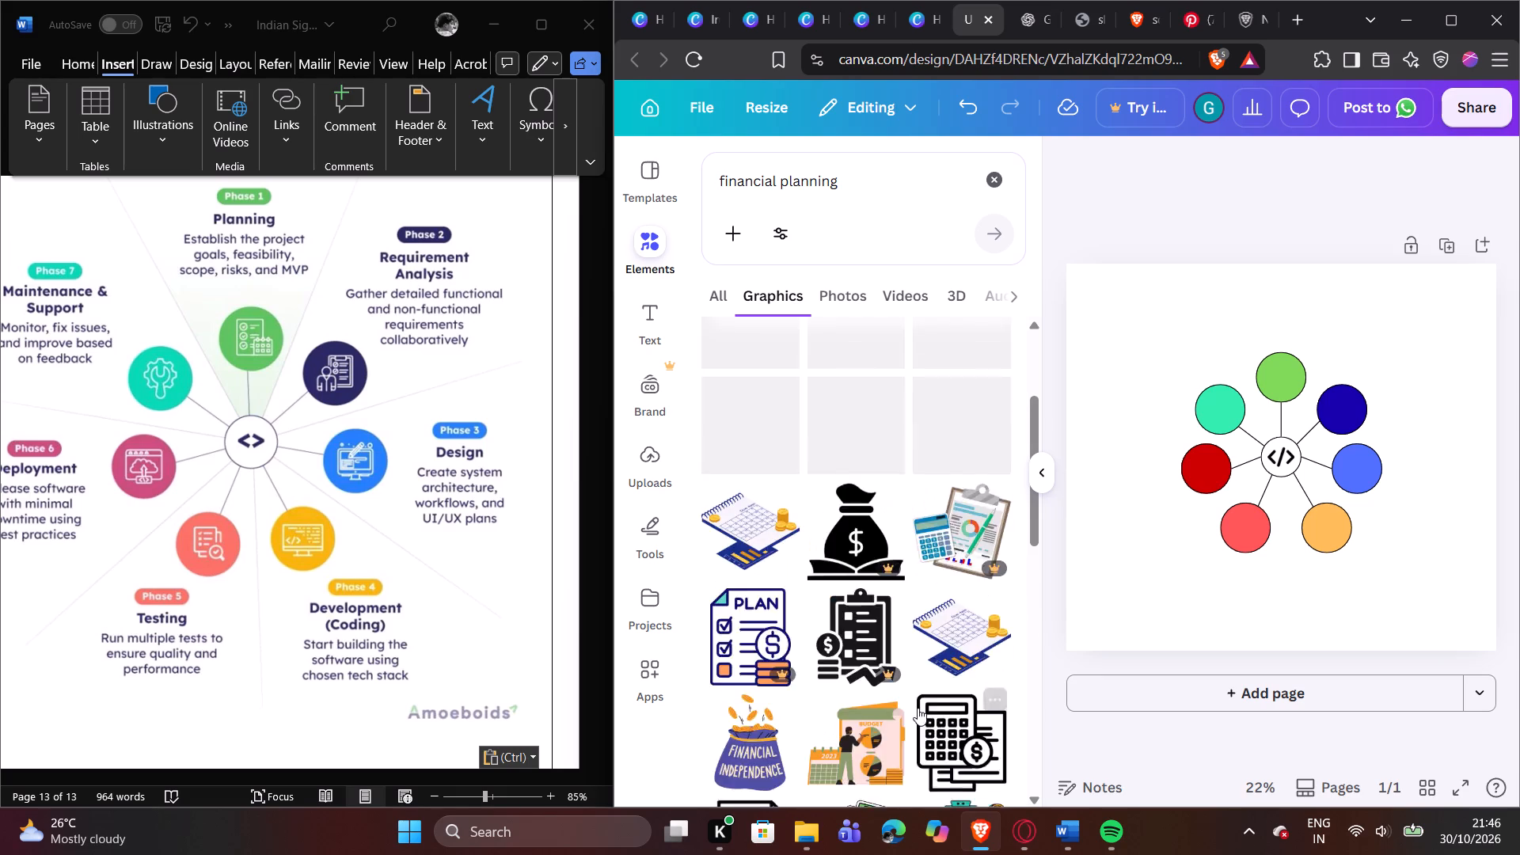
{"action": "scroll", "coordinate": [918, 708], "scroll_direction": "up", "scroll_amount": 2}
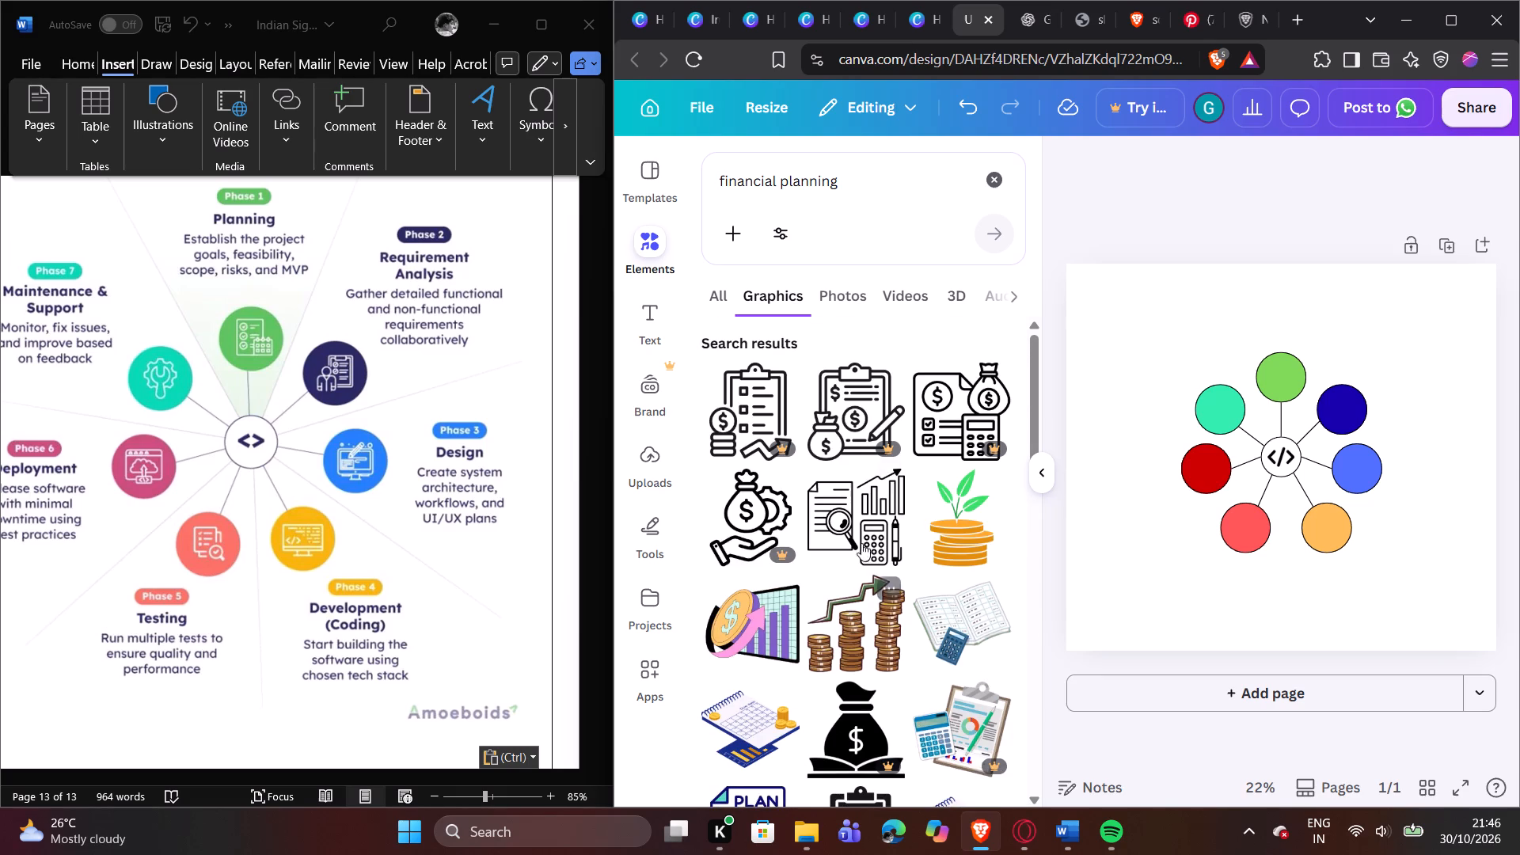
{"action": "scroll", "coordinate": [861, 538], "scroll_direction": "up", "scroll_amount": 3}
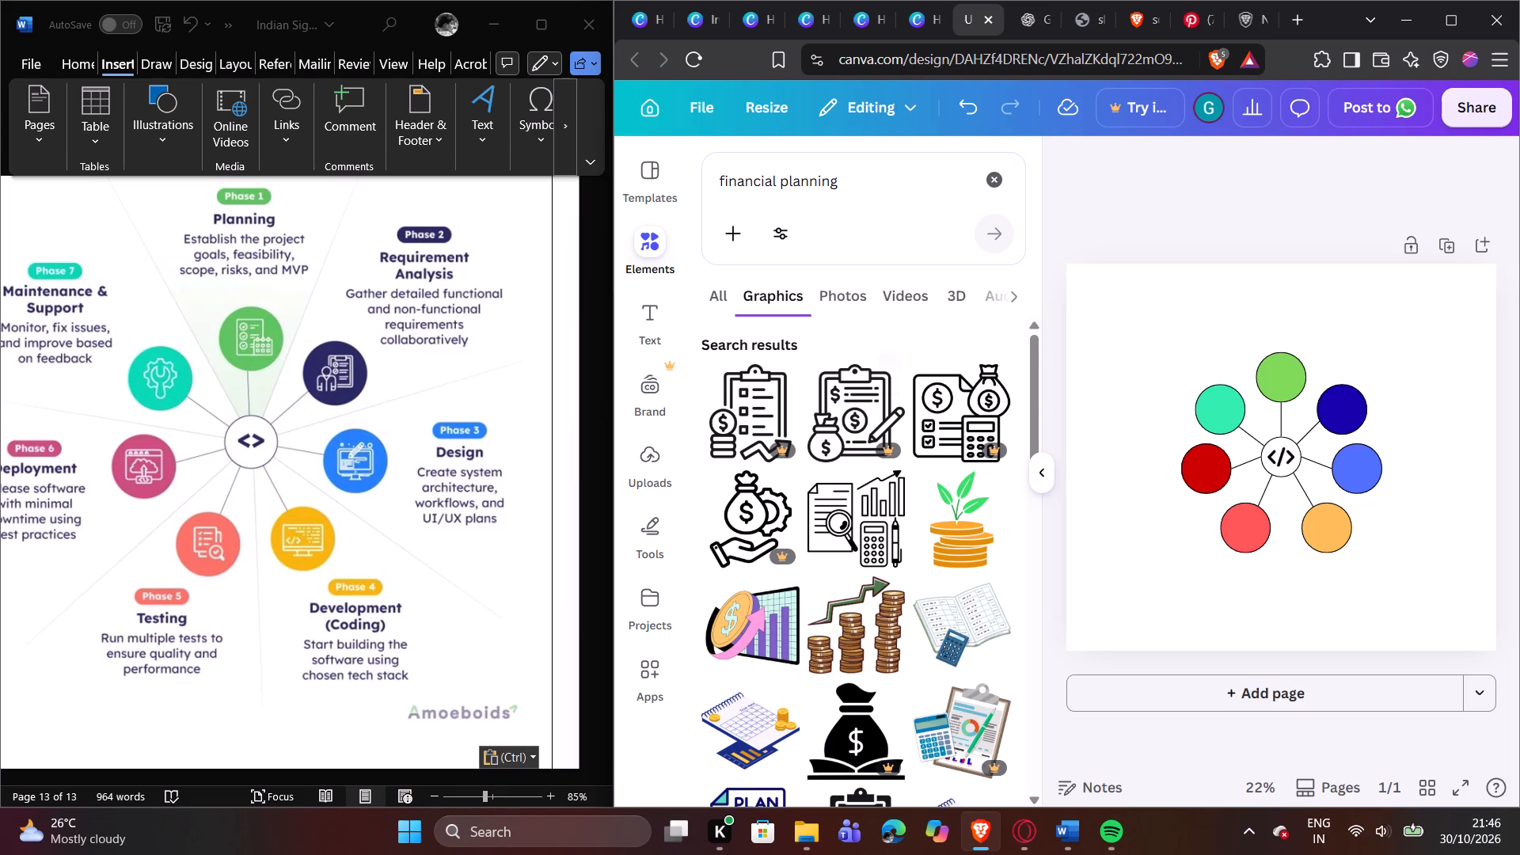
Search the element library's graphics for "planning" instead of "financial planning".
{"action": "left_click", "coordinate": [783, 179]}
{"action": "left_click", "coordinate": [782, 181]}
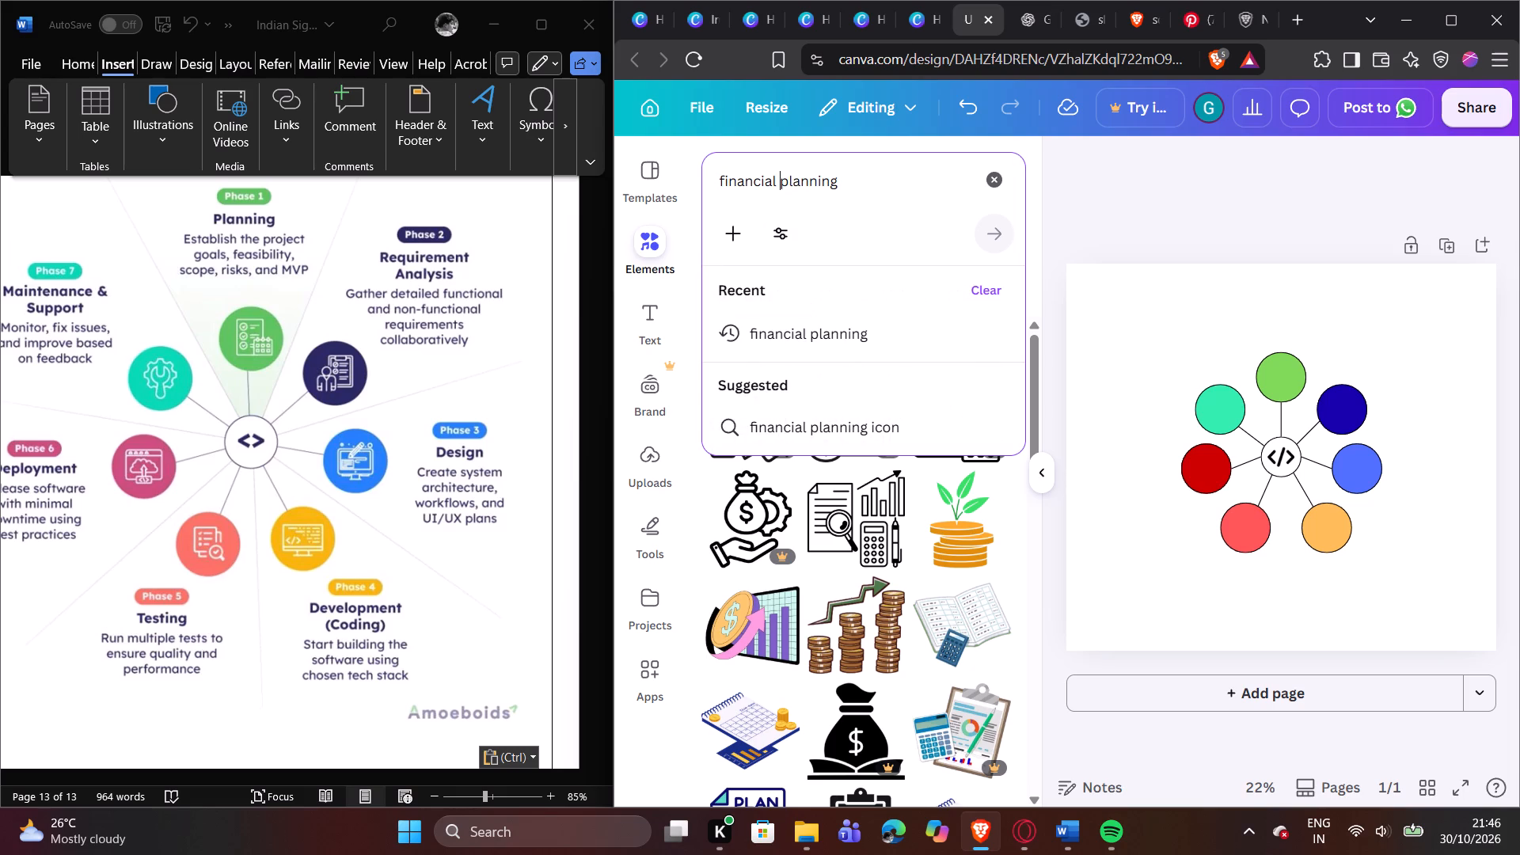
{"action": "key", "text": "BackSpace"}
{"action": "key", "text": "BackSpace"}
{"action": "key", "text": "BackSpace"}
{"action": "key", "text": "BackSpace"}
{"action": "key", "text": "BackSpace"}
{"action": "key", "text": "BackSpace"}
{"action": "key", "text": "BackSpace"}
{"action": "key", "text": "BackSpace"}
{"action": "key", "text": "BackSpace"}
{"action": "key", "text": "BackSpace"}
{"action": "key", "text": "BackSpace"}
{"action": "key", "text": "BackSpace"}
{"action": "key", "text": "BackSpace"}
{"action": "key", "text": "BackSpace"}
{"action": "key", "text": "BackSpace"}
{"action": "key", "text": "BackSpace"}
{"action": "key", "text": "BackSpace"}
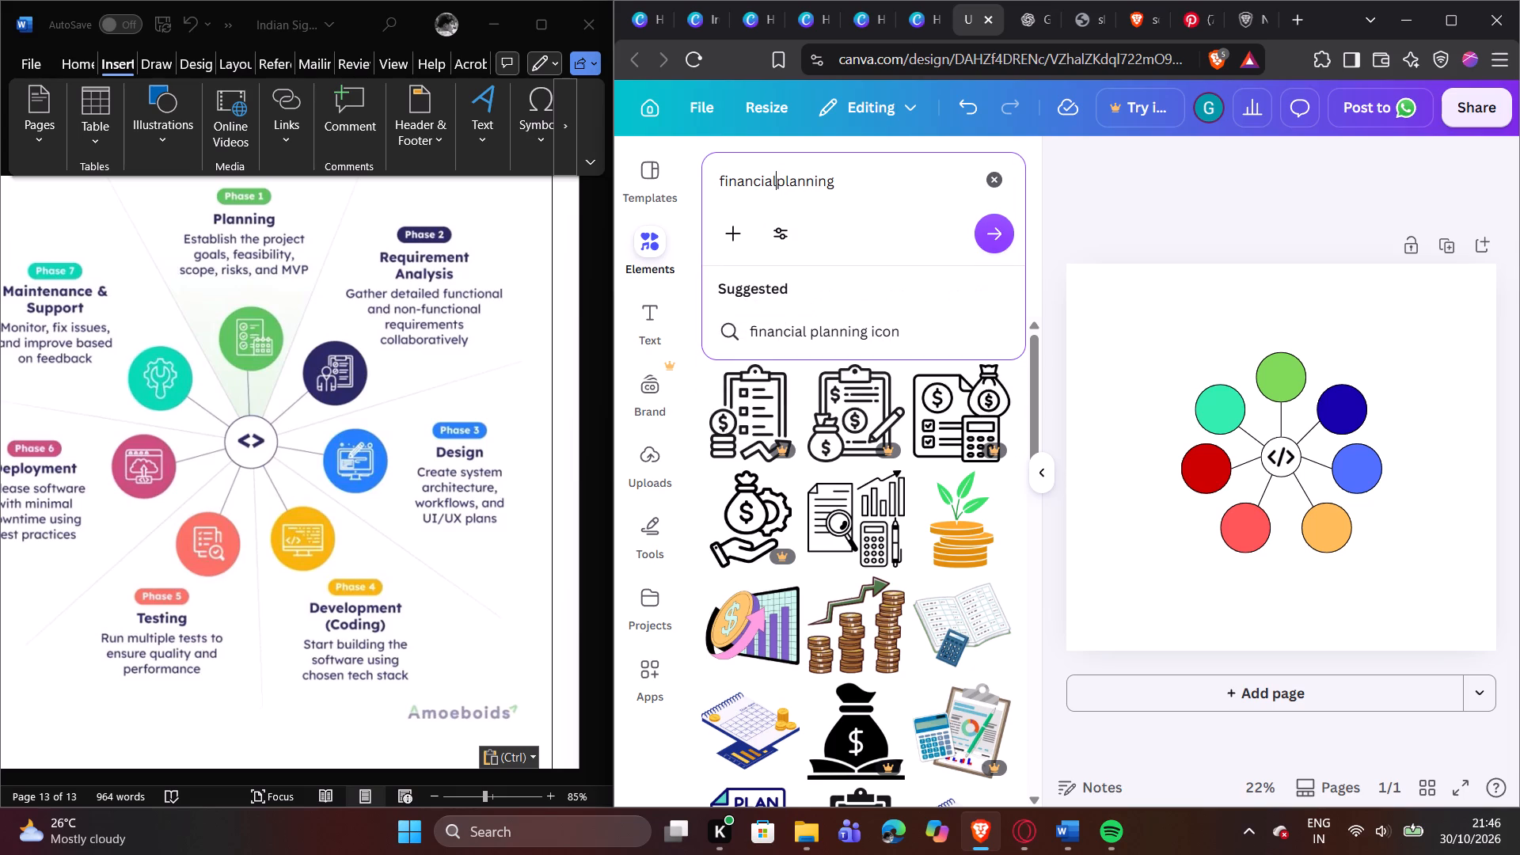
{"action": "key", "text": "Return"}
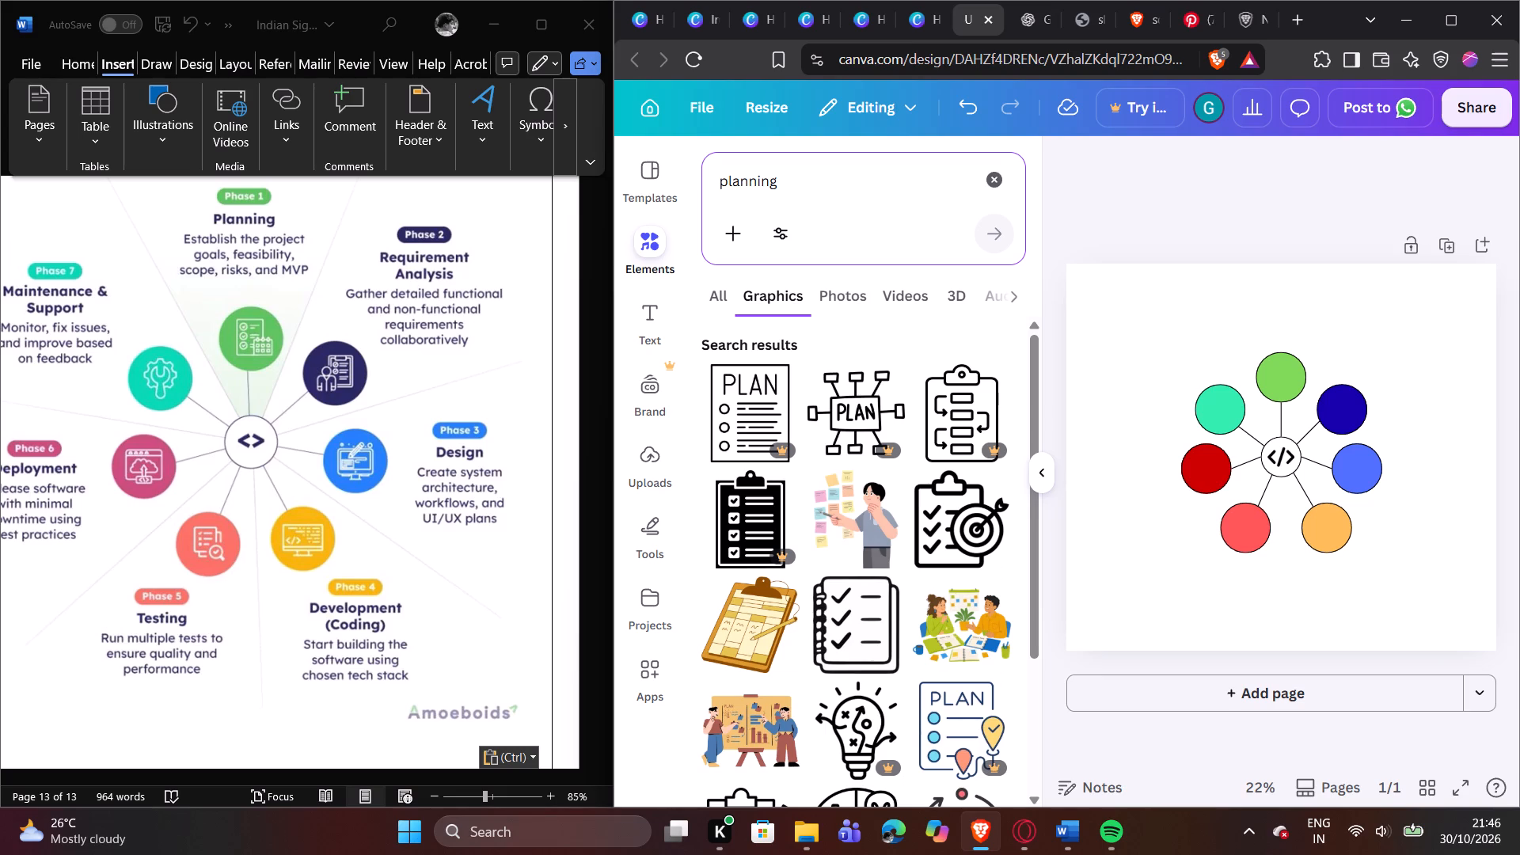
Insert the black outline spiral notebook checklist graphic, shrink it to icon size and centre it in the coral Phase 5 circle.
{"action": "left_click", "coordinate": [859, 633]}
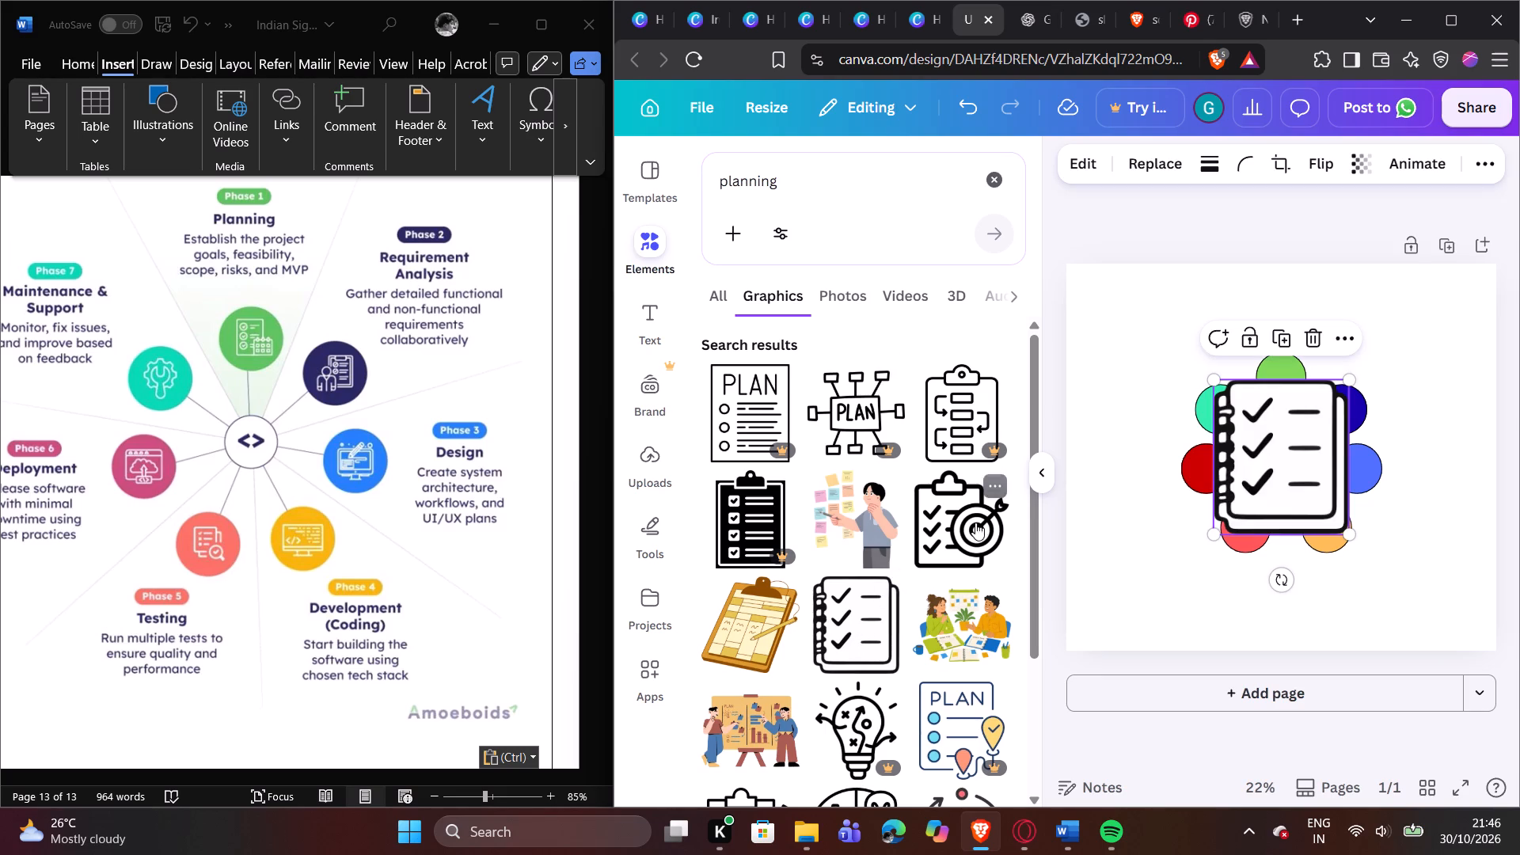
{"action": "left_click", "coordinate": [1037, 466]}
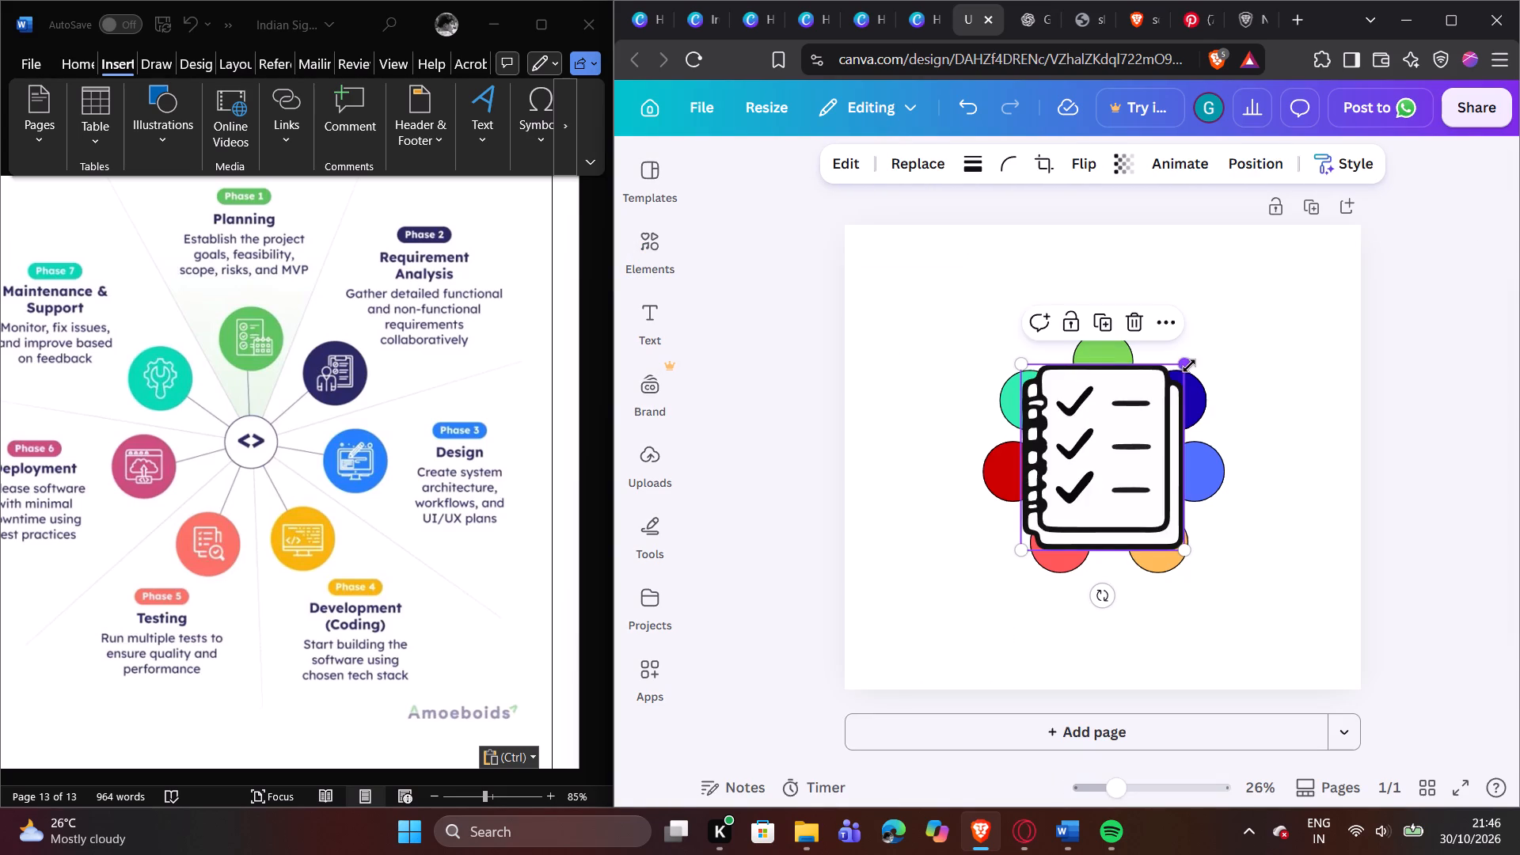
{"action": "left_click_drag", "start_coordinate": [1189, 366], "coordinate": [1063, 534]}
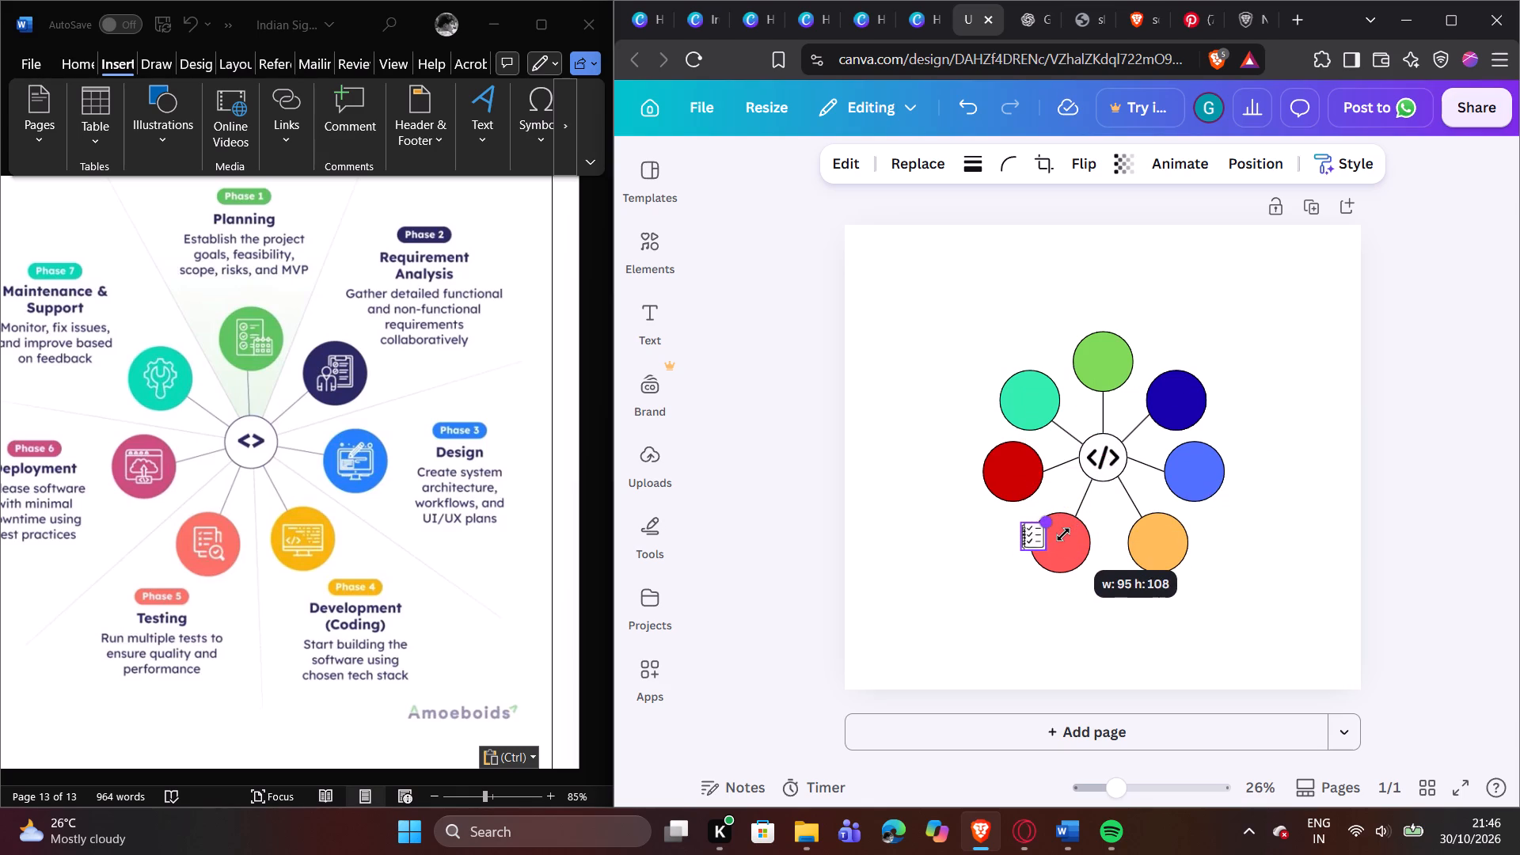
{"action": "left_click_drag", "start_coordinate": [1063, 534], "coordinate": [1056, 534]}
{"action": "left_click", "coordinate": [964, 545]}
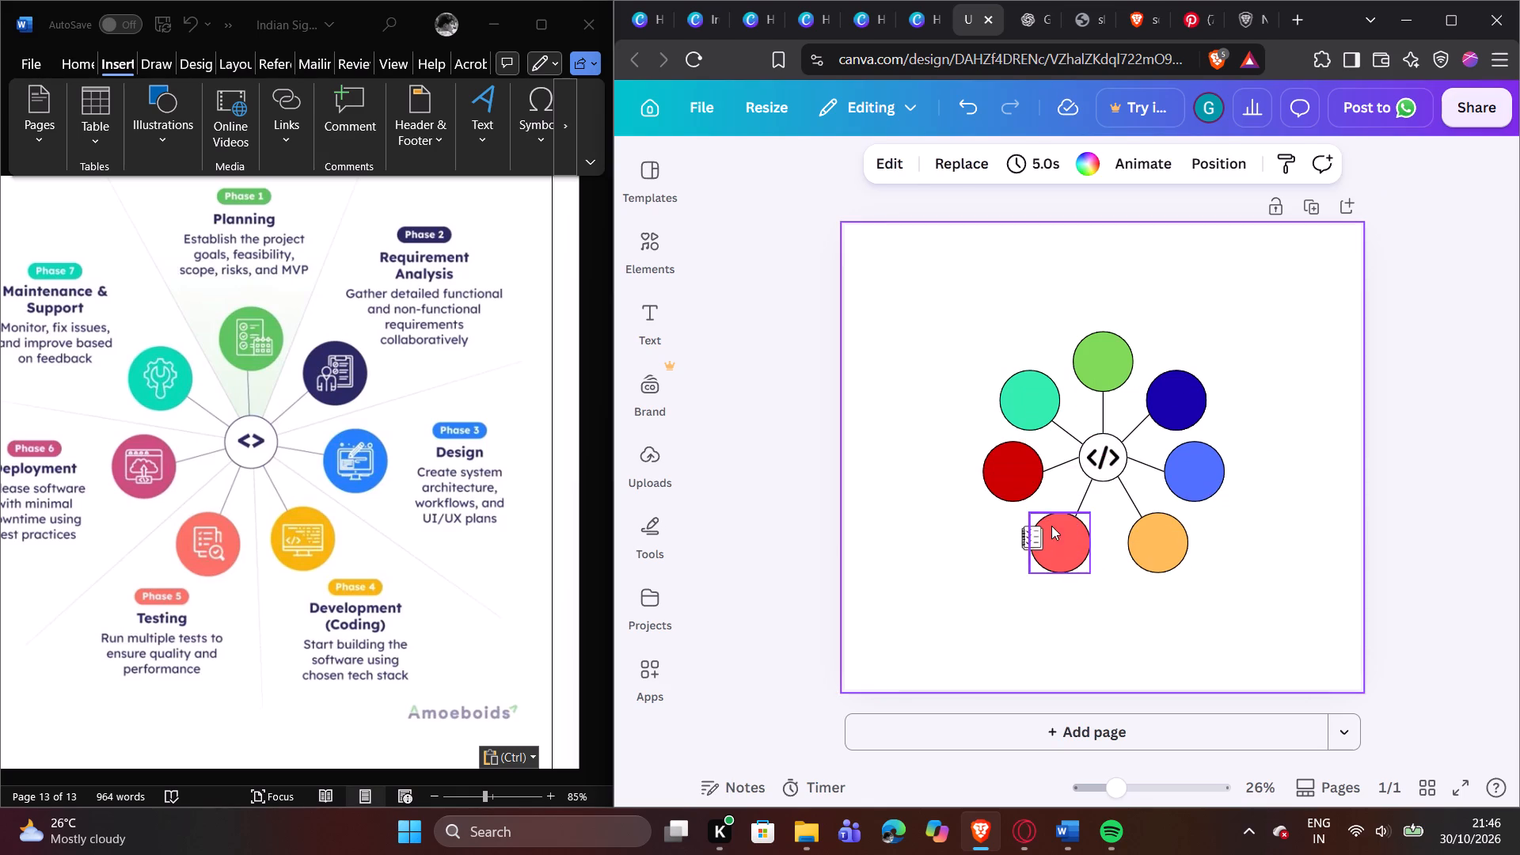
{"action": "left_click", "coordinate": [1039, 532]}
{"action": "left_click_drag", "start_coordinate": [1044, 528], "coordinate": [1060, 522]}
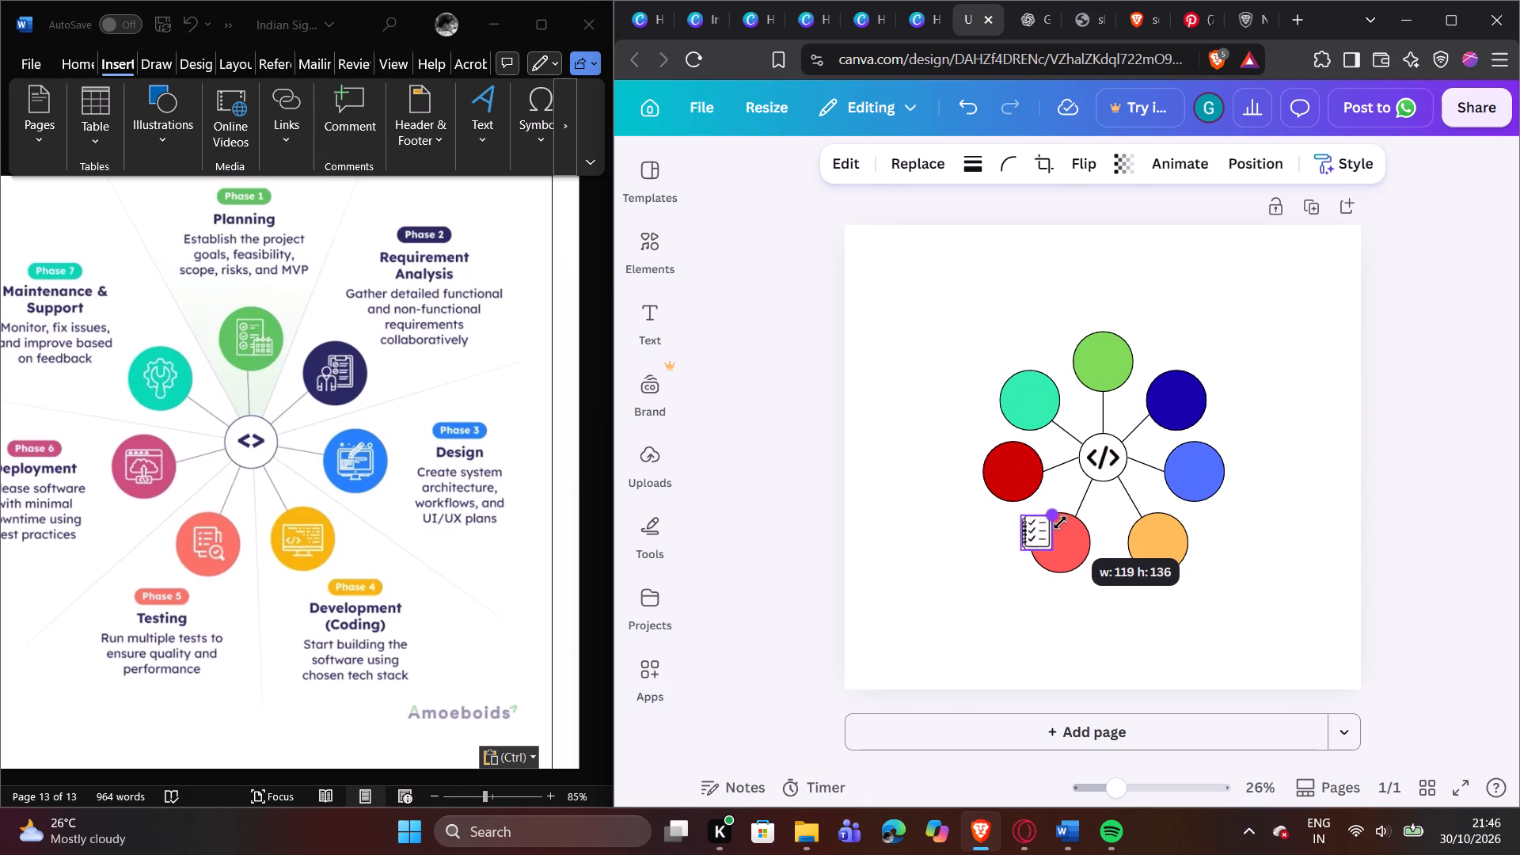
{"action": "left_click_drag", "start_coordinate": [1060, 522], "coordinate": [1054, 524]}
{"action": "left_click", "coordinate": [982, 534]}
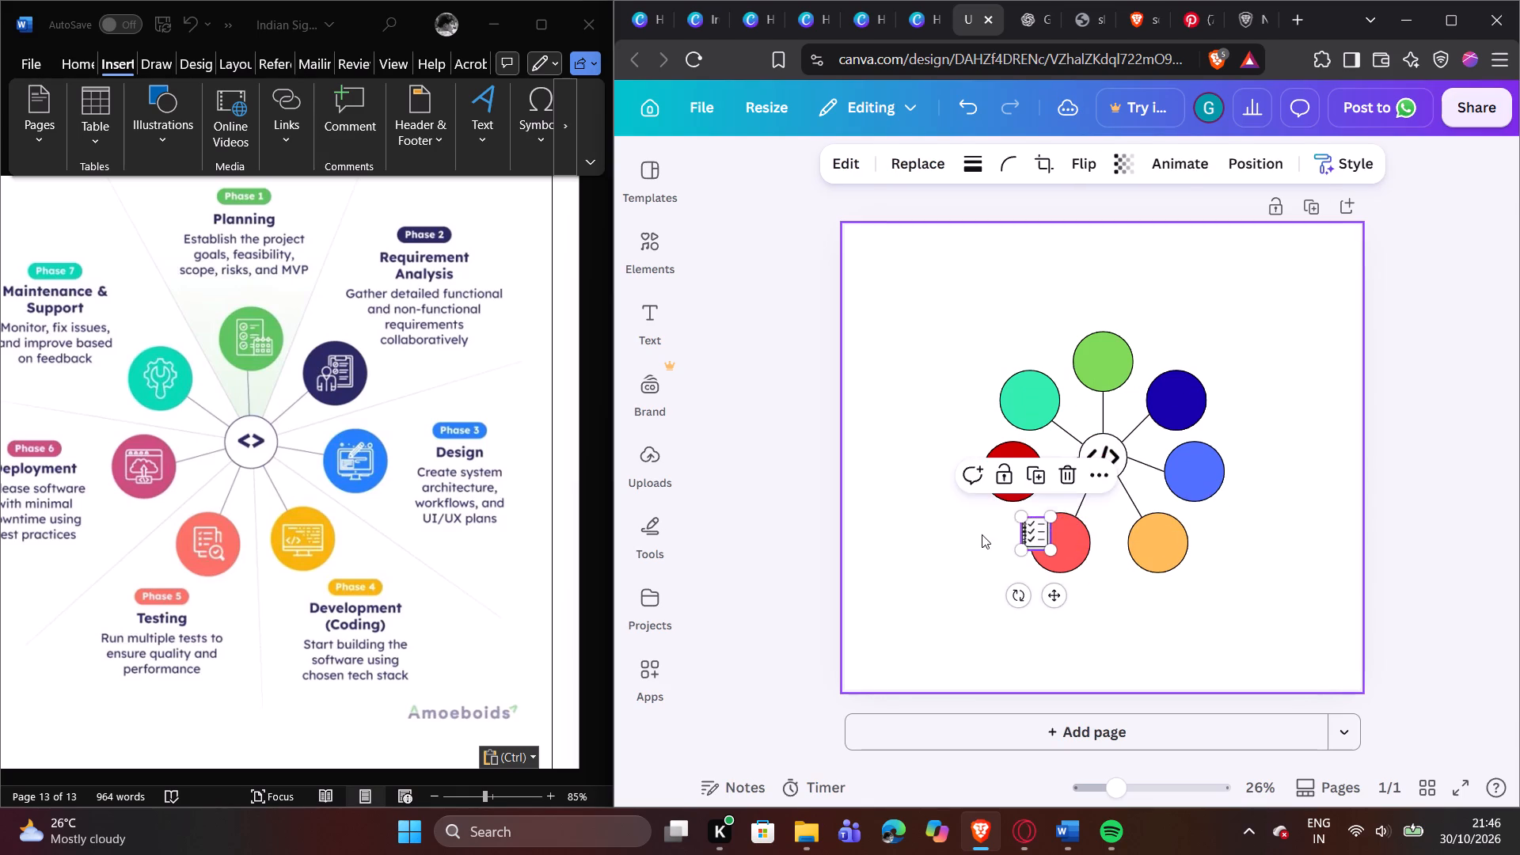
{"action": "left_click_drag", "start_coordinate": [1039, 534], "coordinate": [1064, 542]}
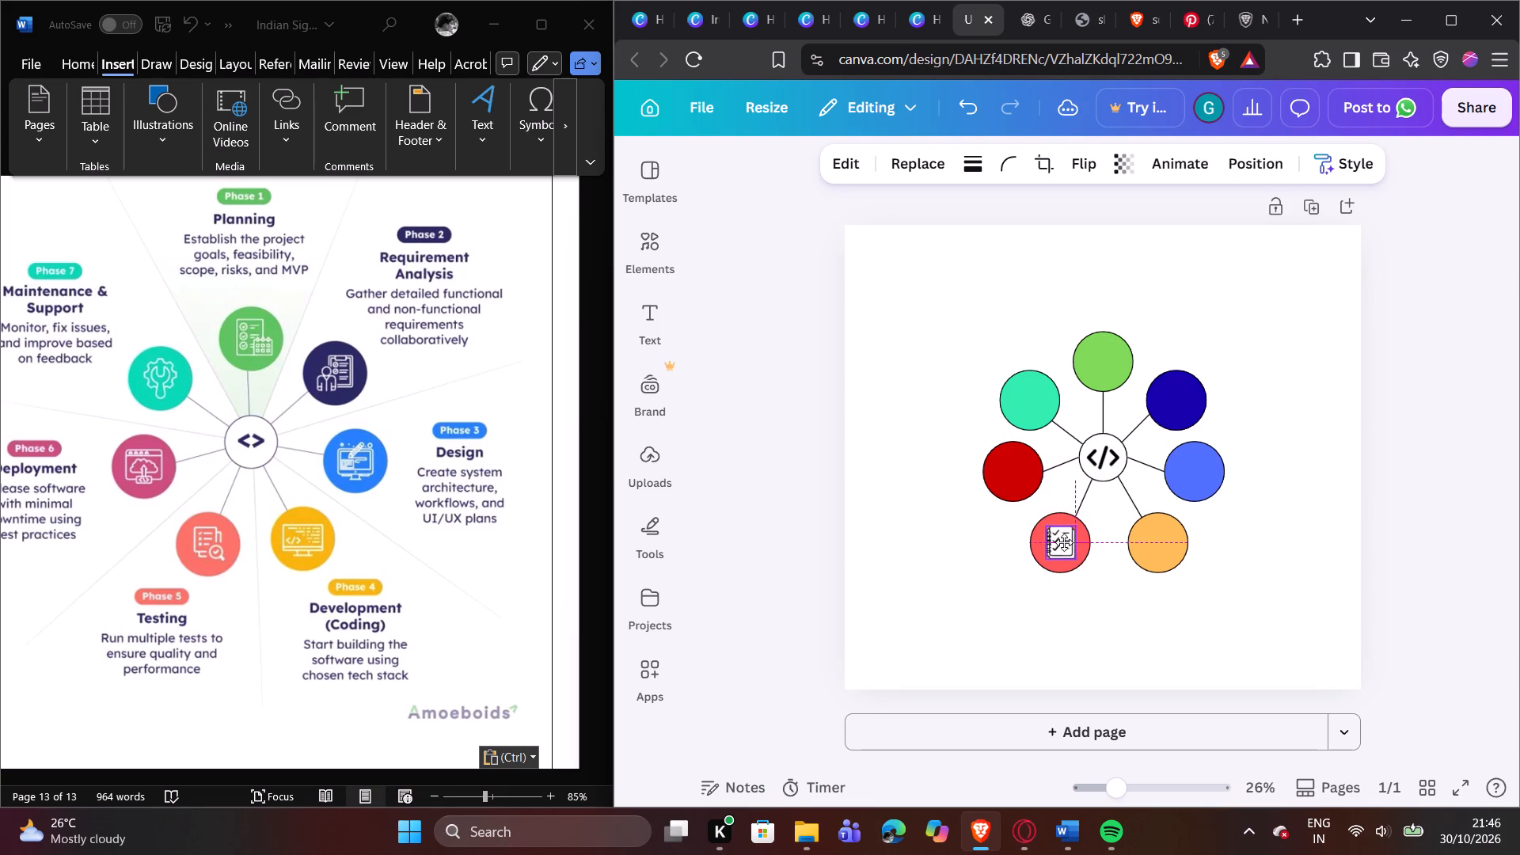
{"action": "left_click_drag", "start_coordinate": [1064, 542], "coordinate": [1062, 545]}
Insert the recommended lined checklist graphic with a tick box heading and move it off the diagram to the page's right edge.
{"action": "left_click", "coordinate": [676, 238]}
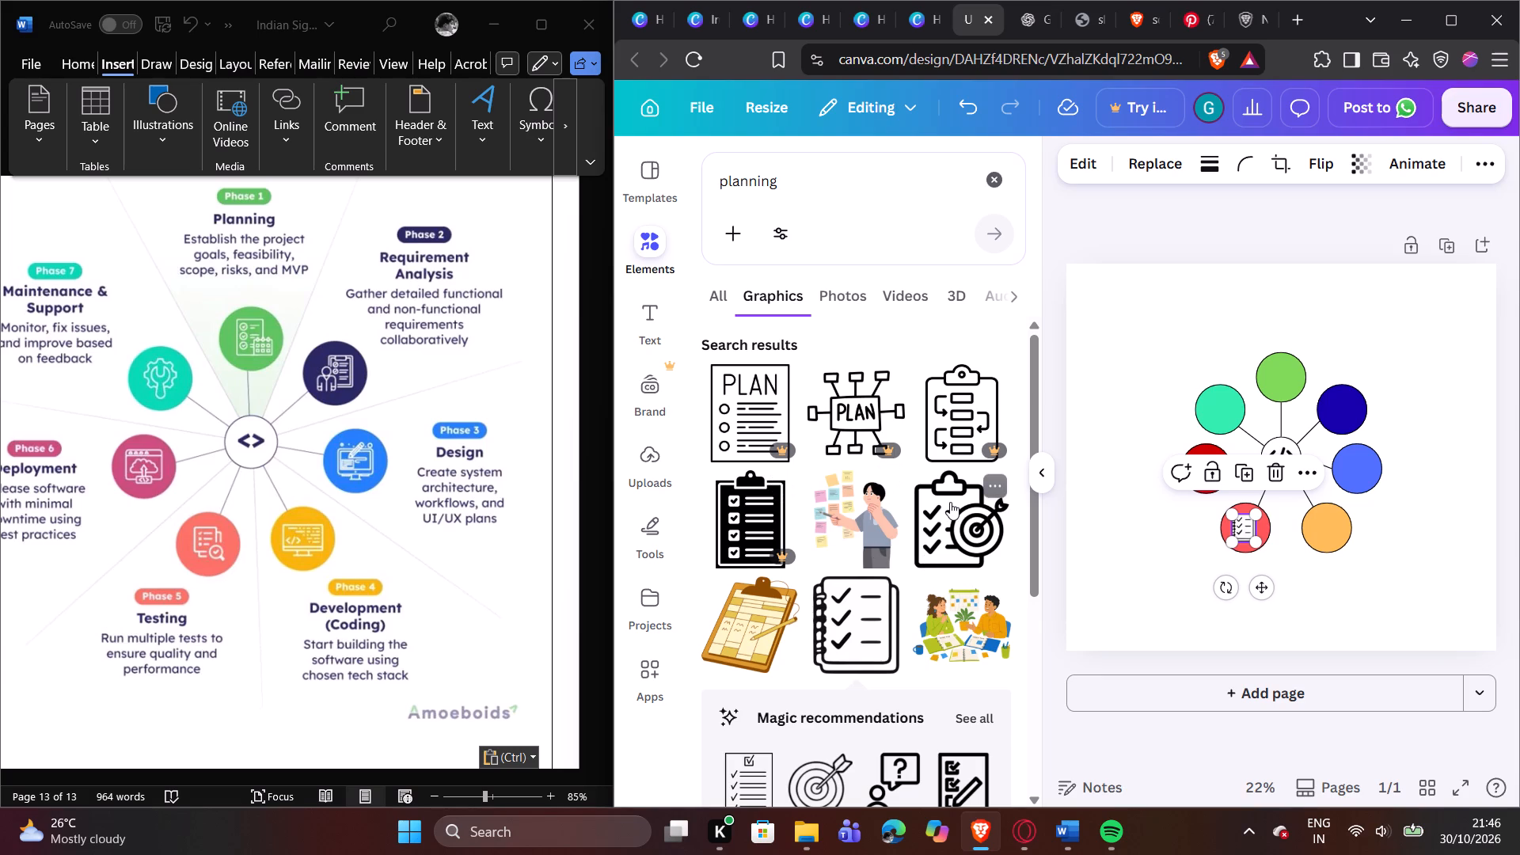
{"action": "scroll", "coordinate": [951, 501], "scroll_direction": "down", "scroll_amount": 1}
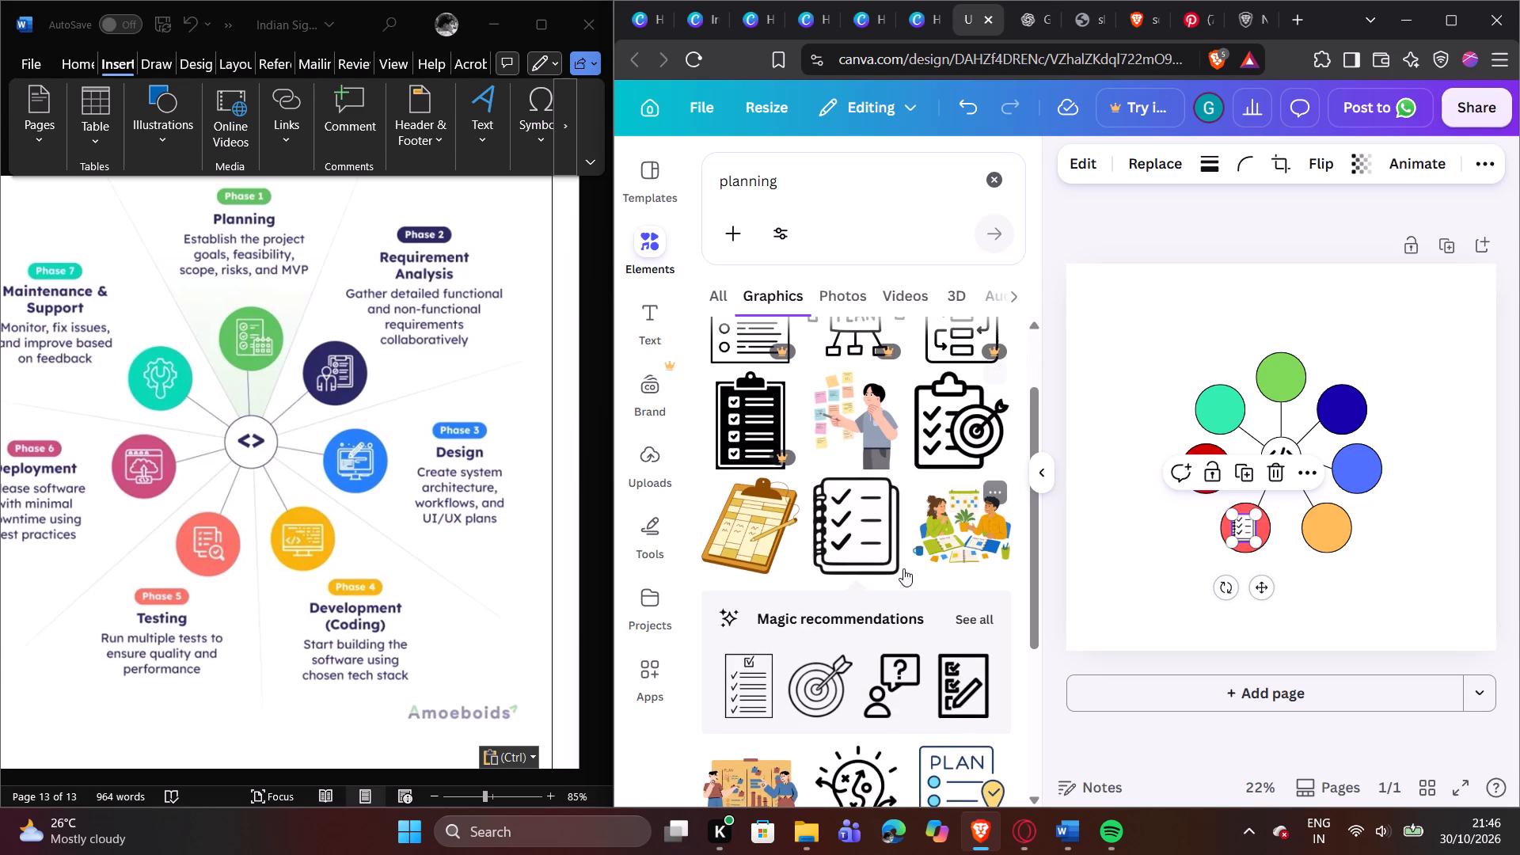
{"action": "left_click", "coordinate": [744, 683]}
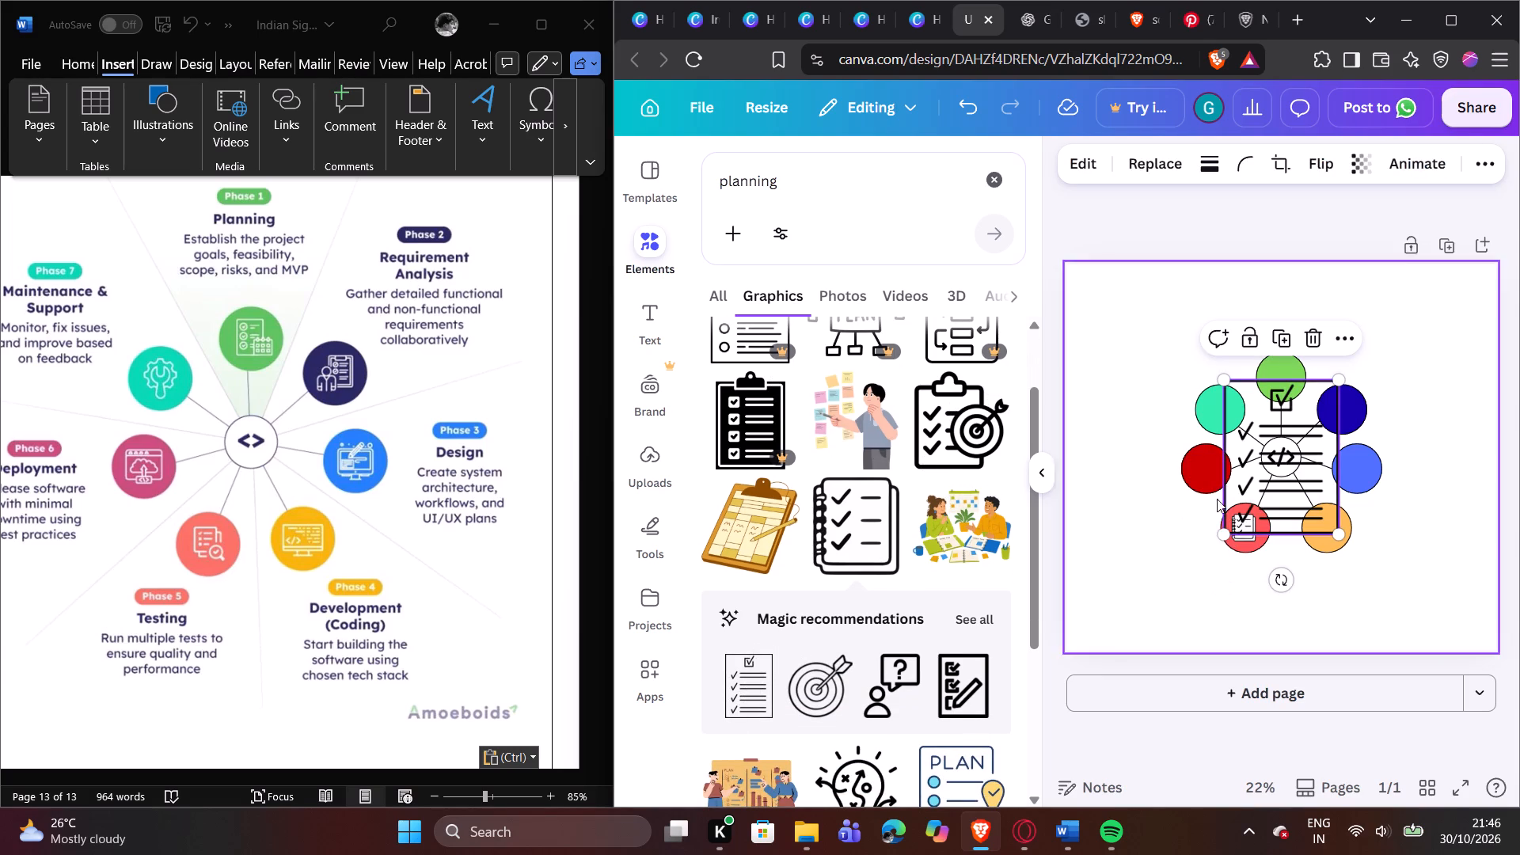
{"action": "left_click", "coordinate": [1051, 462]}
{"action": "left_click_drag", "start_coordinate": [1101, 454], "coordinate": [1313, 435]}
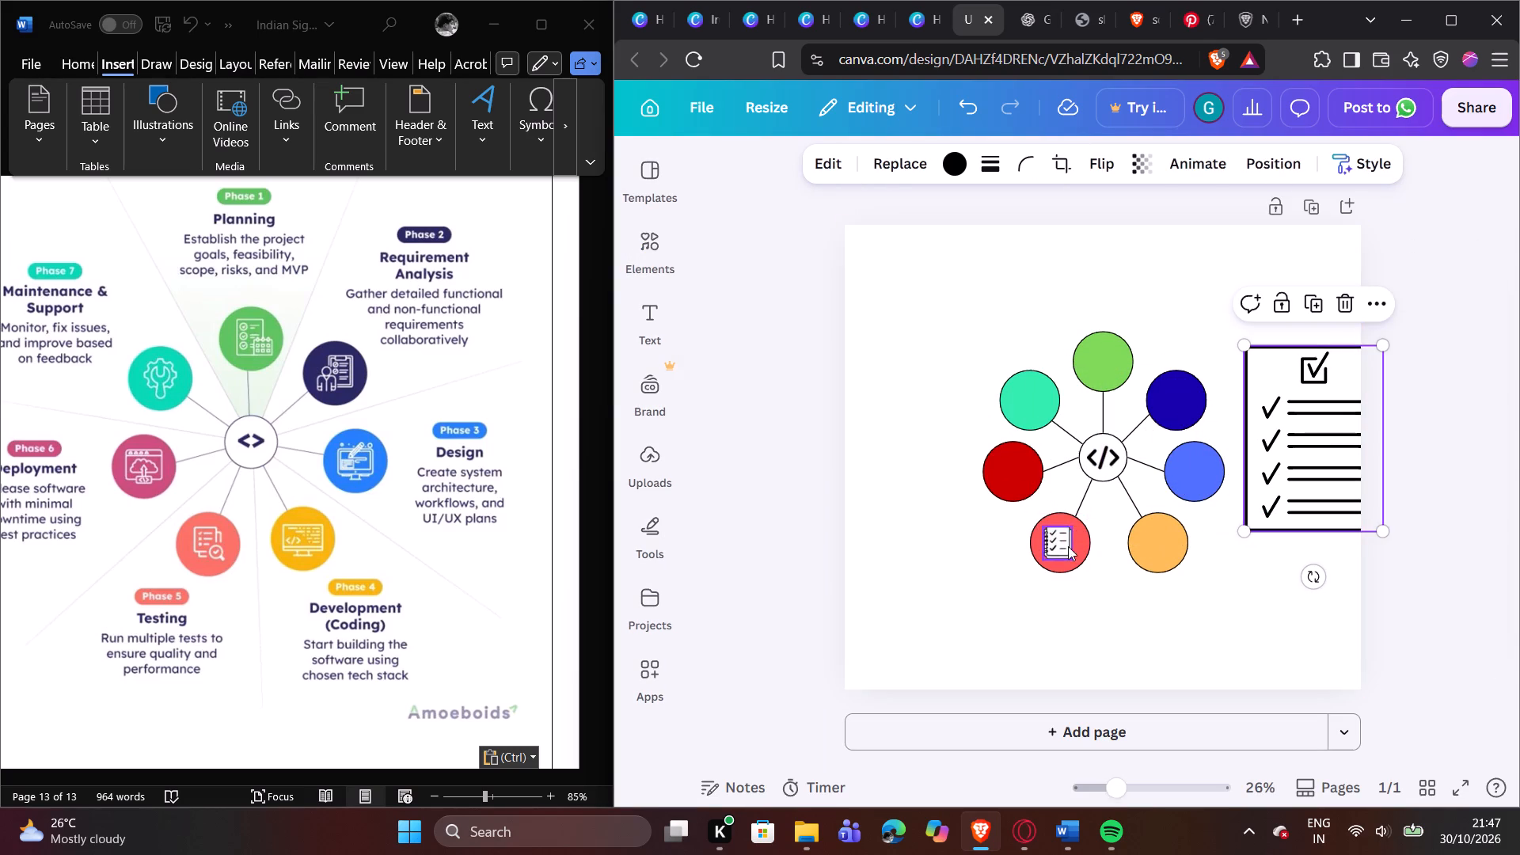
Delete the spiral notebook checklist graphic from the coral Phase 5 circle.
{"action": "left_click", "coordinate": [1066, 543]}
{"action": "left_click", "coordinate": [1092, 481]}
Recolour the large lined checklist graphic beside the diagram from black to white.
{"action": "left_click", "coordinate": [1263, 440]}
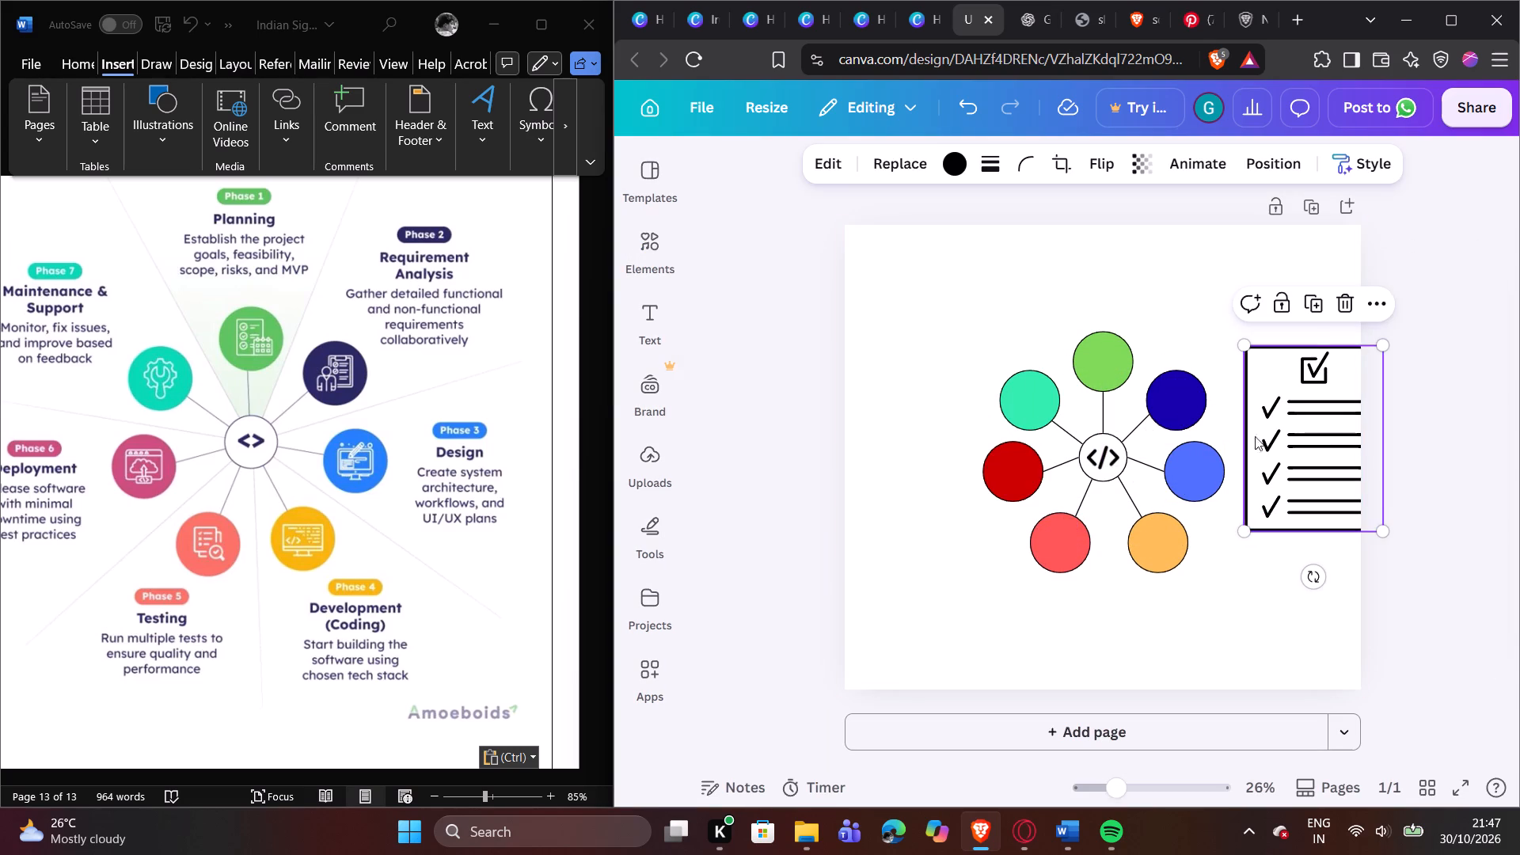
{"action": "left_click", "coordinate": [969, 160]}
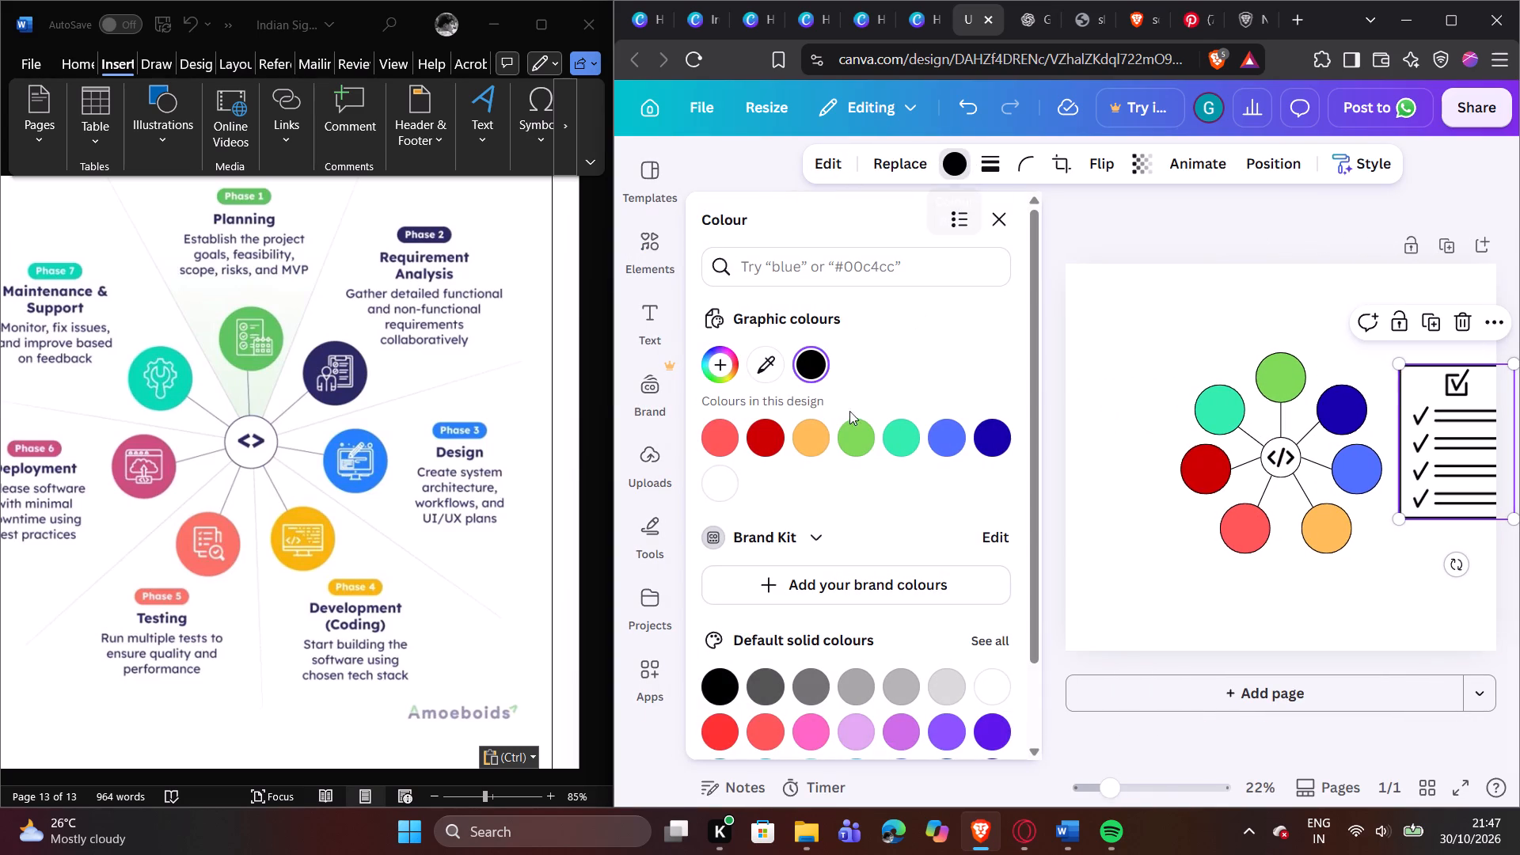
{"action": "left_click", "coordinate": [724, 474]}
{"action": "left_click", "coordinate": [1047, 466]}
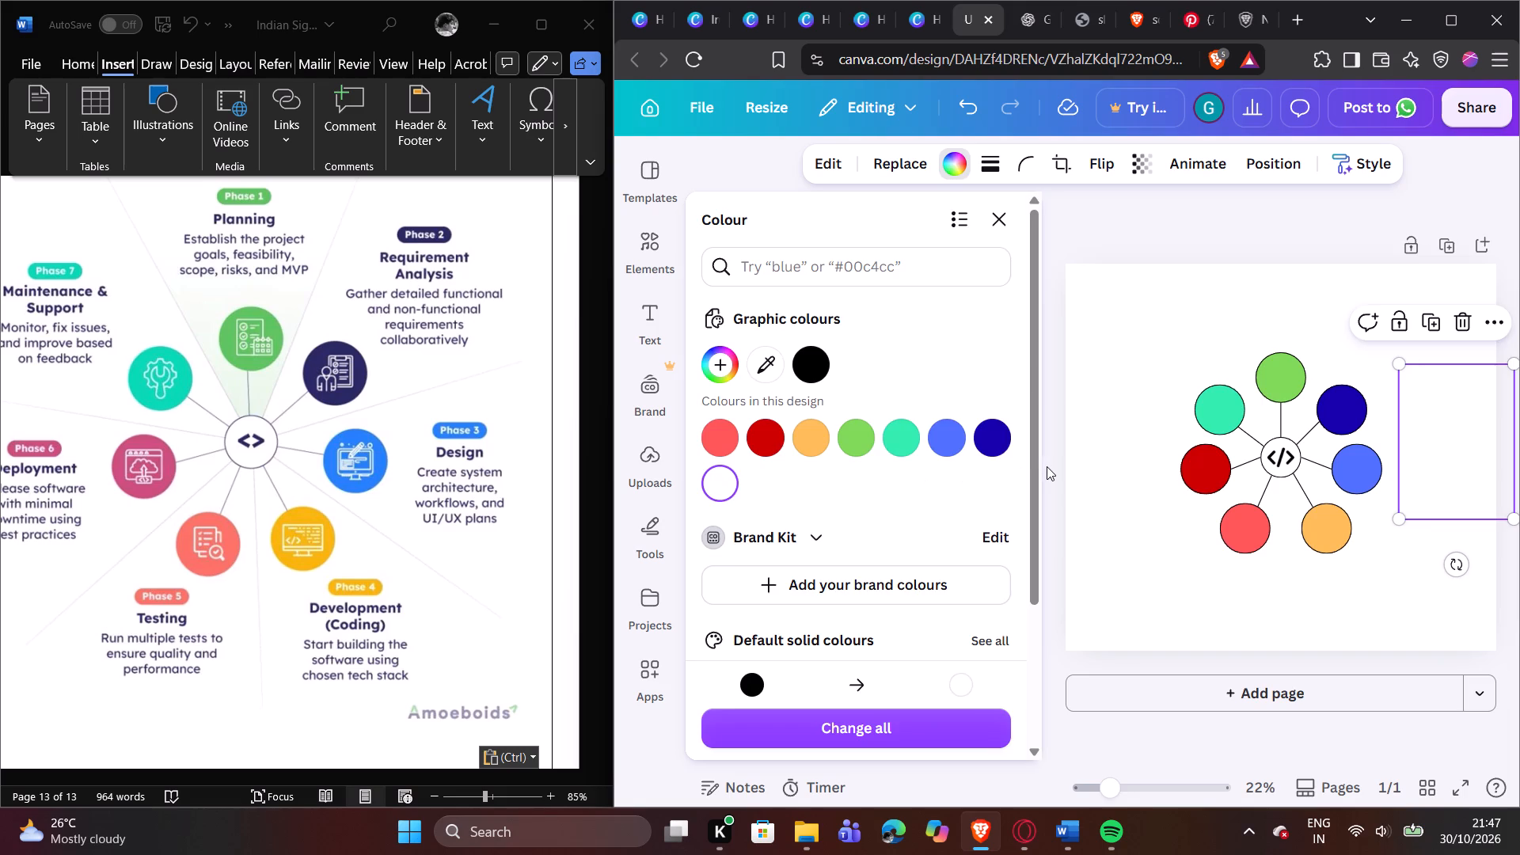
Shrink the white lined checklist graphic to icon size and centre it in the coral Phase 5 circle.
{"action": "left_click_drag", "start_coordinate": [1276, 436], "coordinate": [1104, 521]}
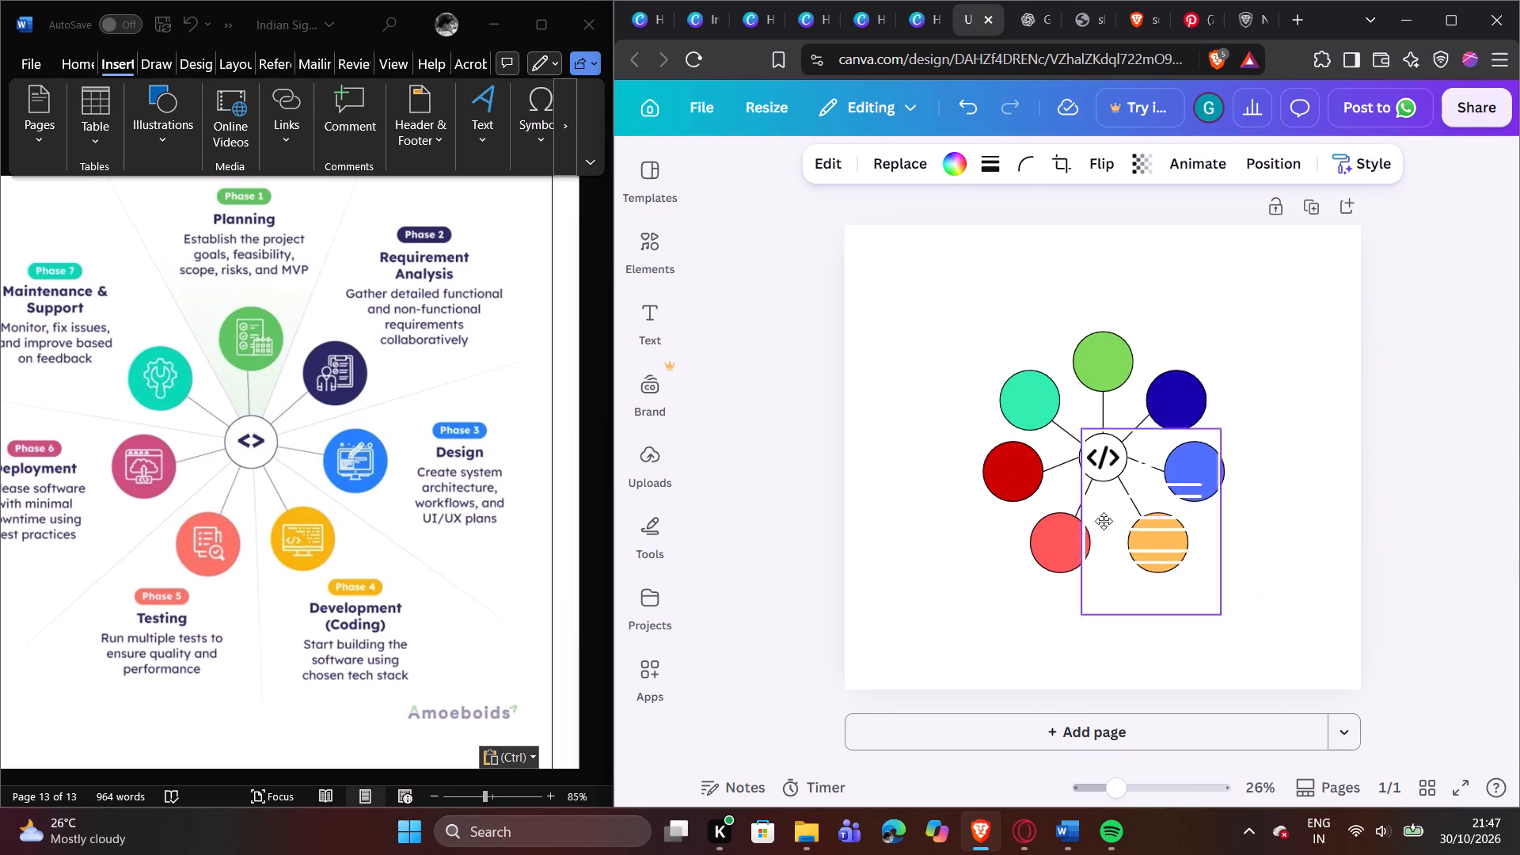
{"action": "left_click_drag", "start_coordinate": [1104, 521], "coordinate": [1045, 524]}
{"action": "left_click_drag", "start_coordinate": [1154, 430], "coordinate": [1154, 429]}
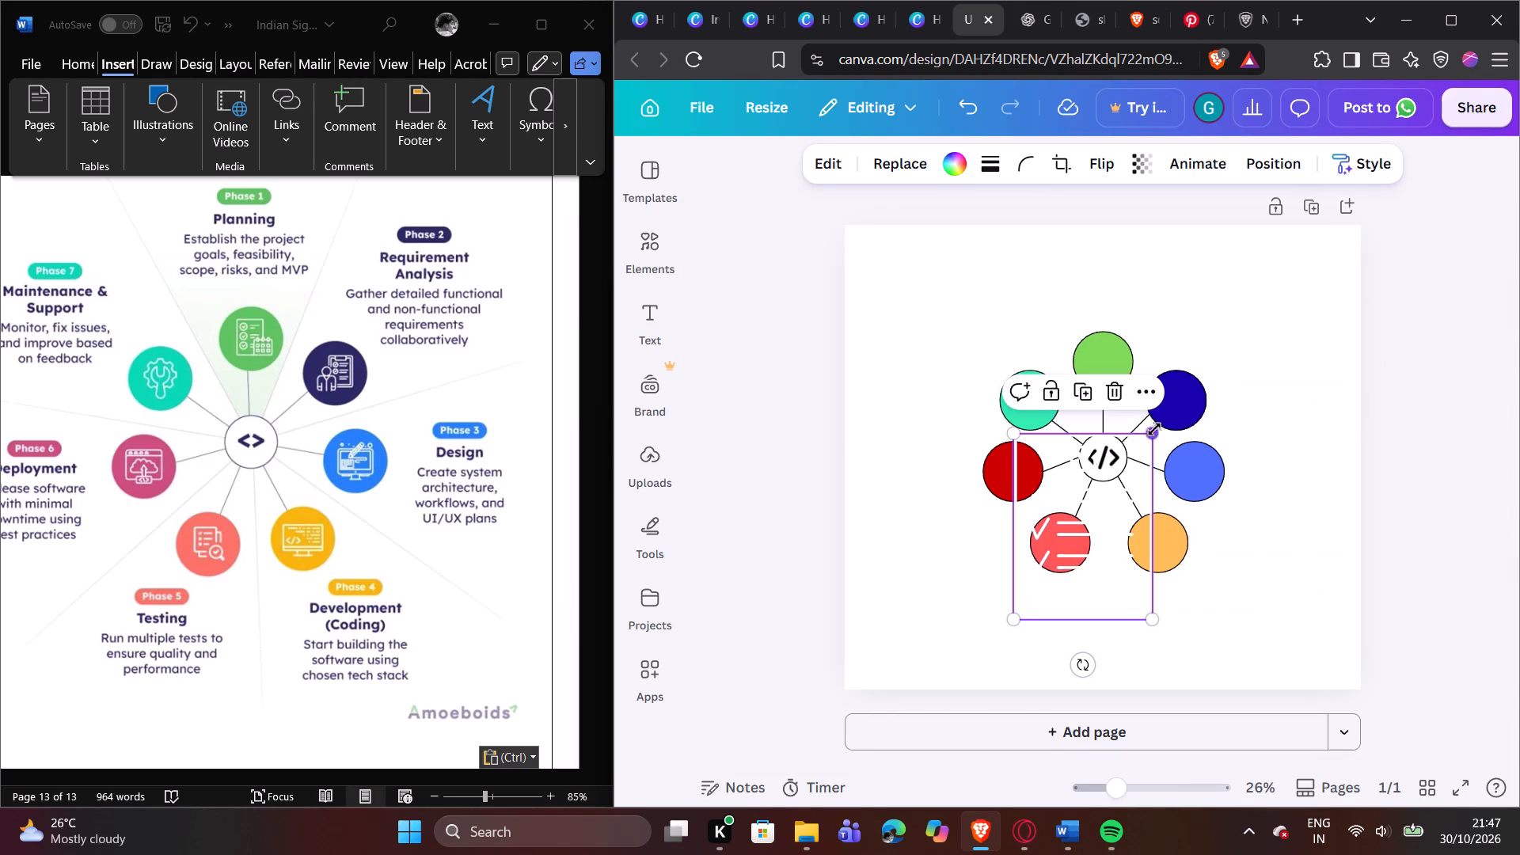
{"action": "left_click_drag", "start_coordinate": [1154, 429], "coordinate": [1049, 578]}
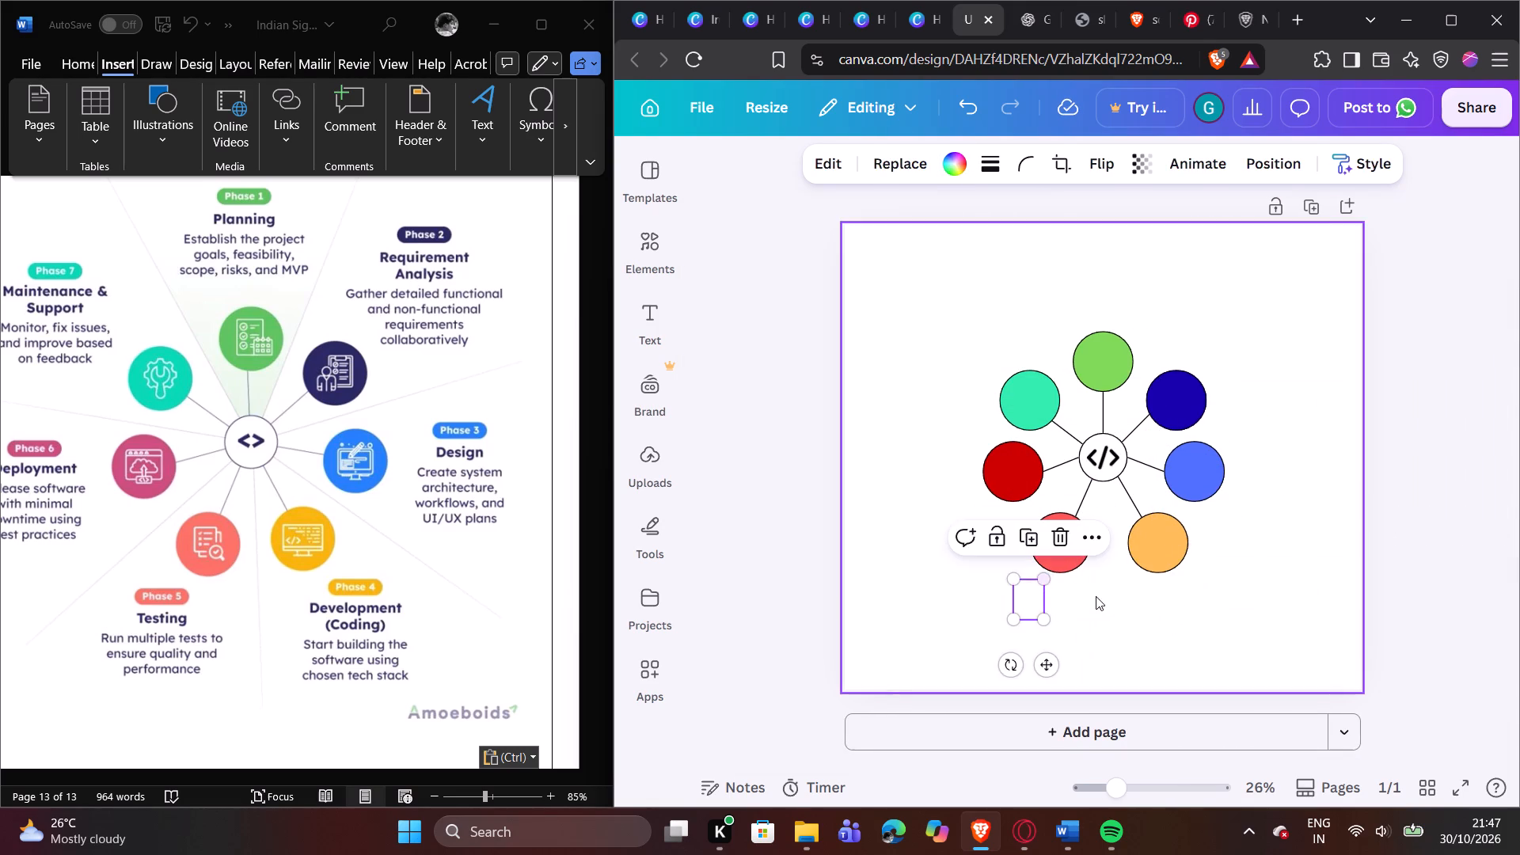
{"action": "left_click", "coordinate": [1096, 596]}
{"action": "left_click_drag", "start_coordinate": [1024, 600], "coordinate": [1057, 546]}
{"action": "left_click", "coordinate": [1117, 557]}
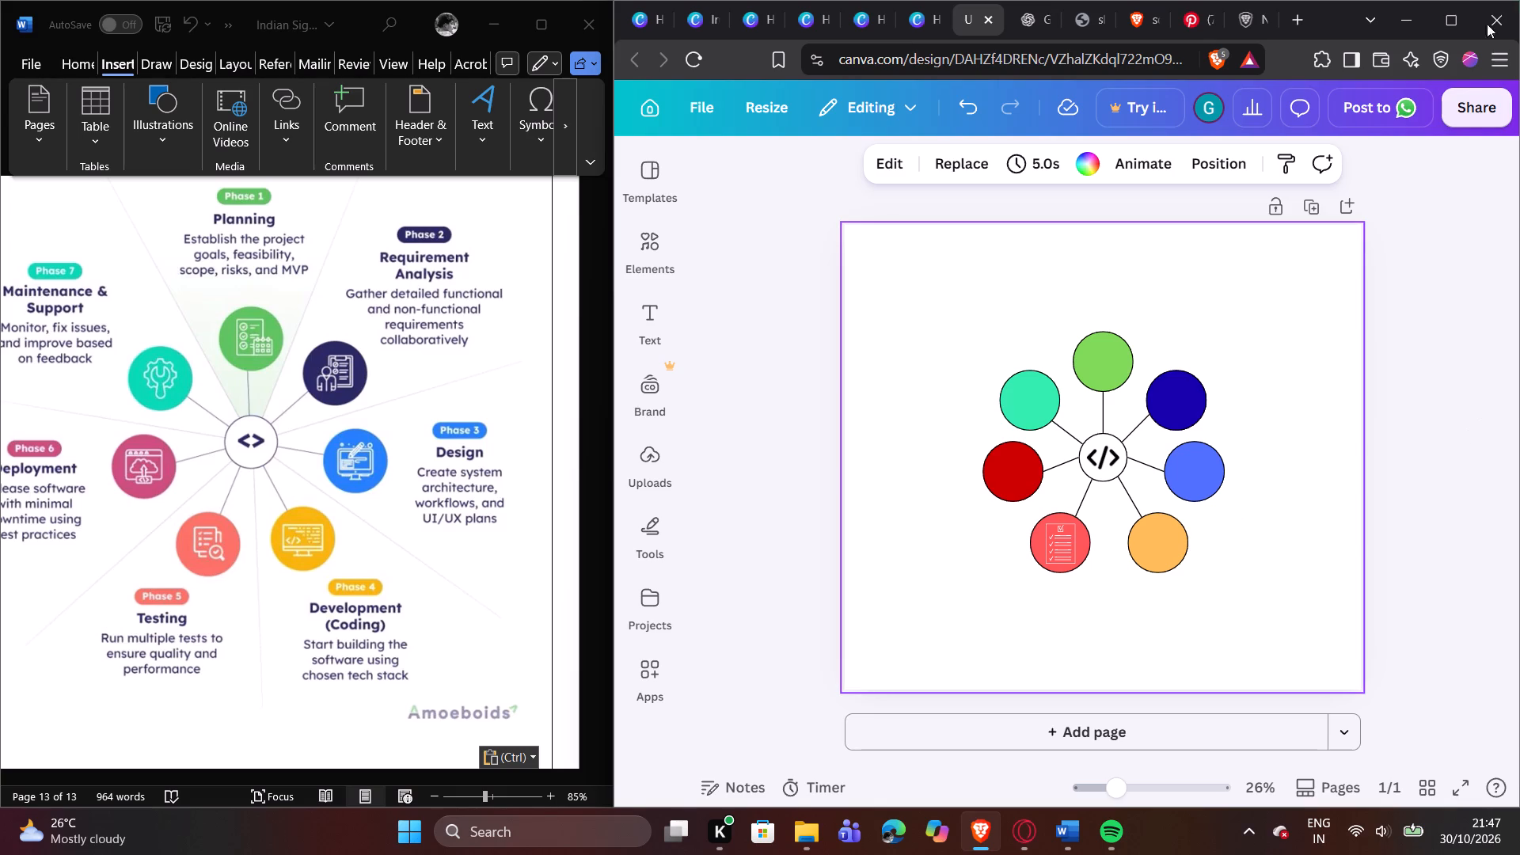
Insert the black outline clipboard with target graphic and move it off the coral Phase 5 circle towards the blue circles.
{"action": "left_click", "coordinate": [648, 241]}
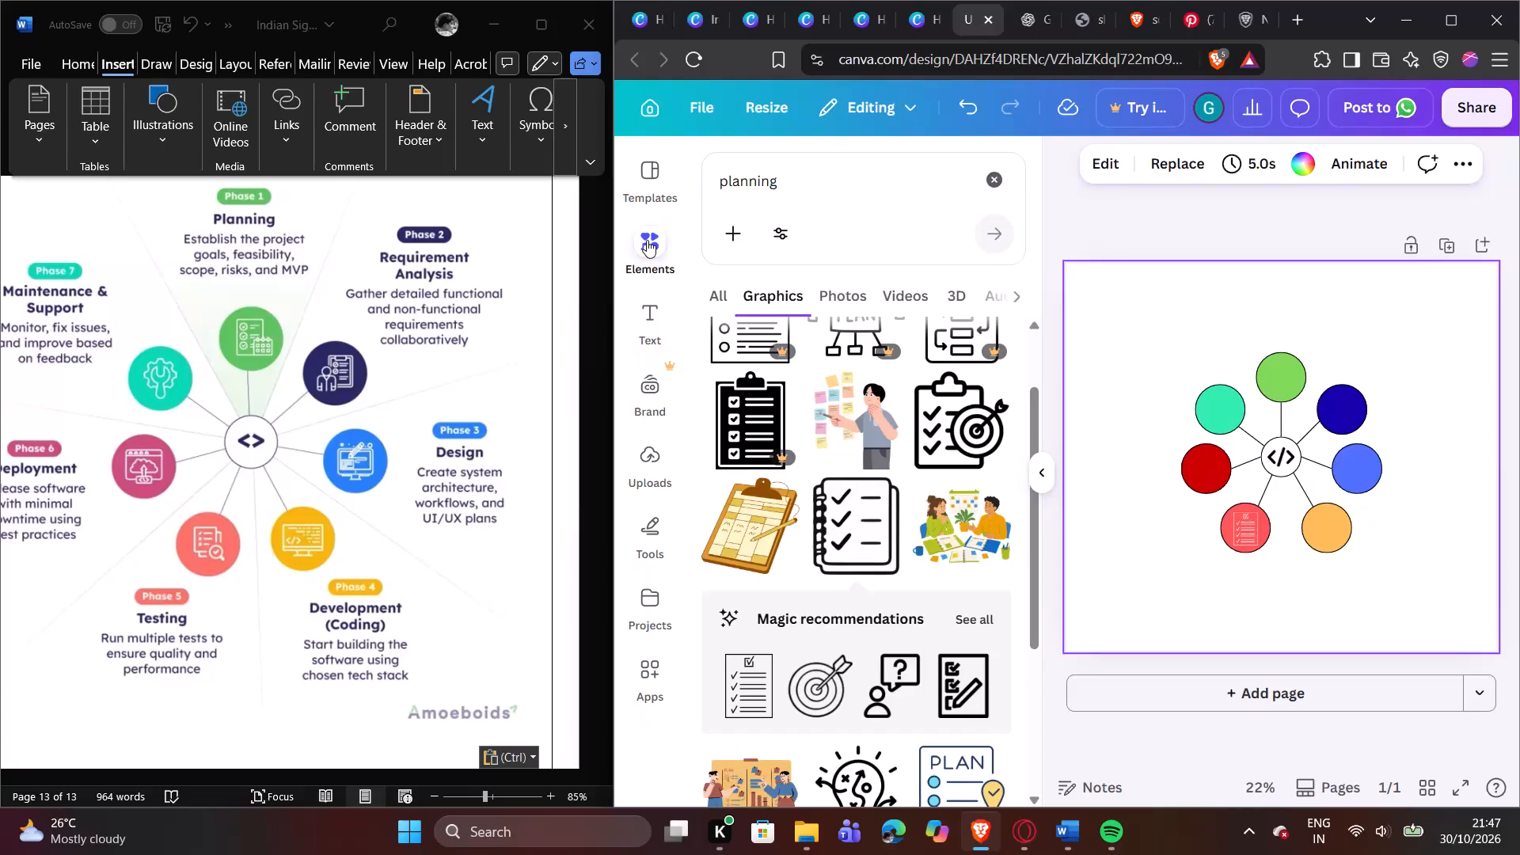
{"action": "left_click", "coordinate": [959, 423]}
{"action": "left_click_drag", "start_coordinate": [1252, 465], "coordinate": [1357, 431]}
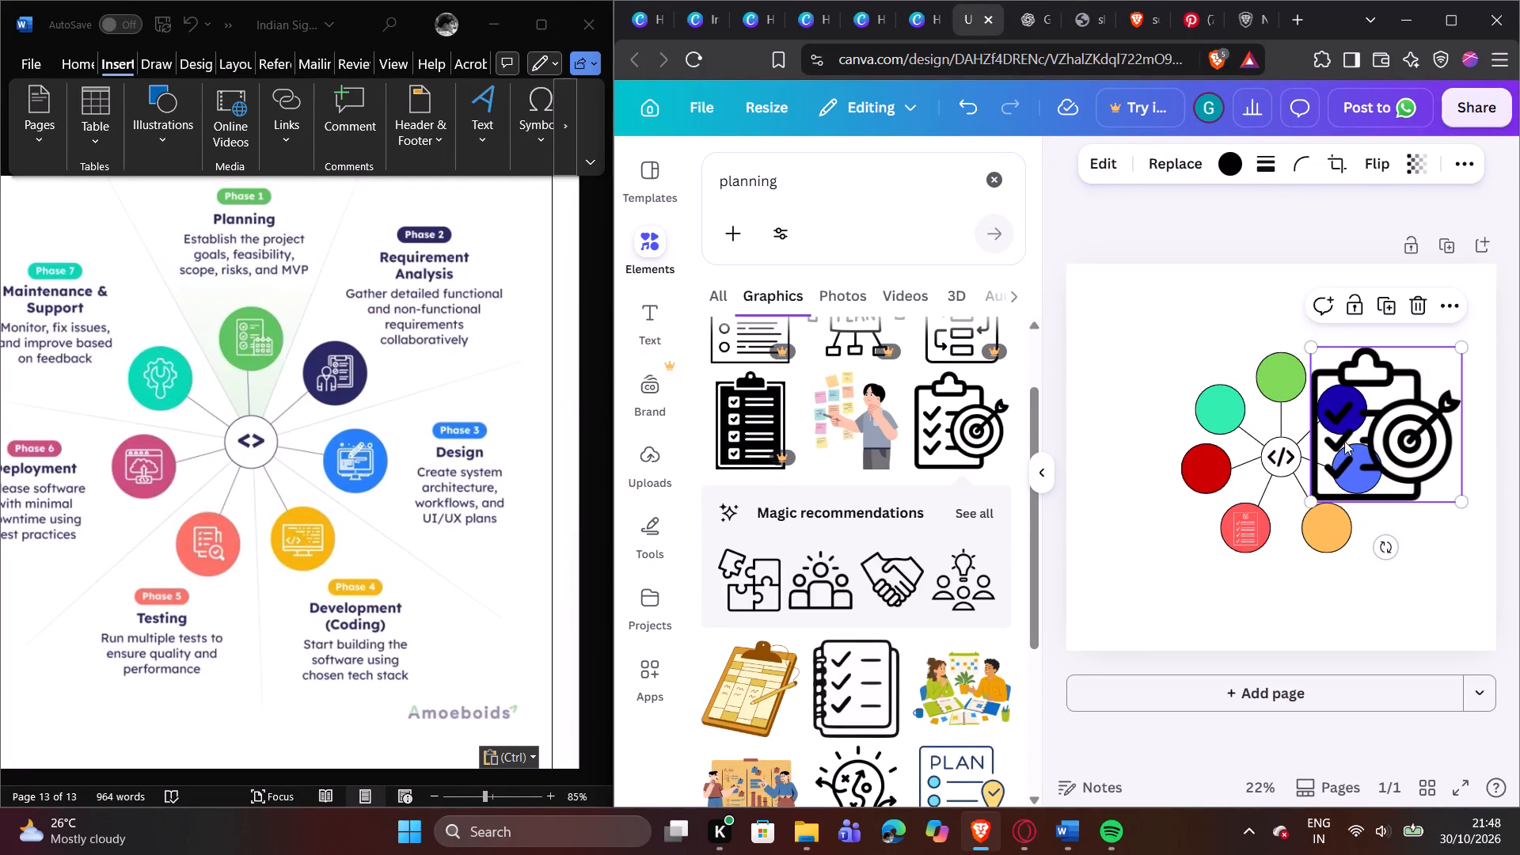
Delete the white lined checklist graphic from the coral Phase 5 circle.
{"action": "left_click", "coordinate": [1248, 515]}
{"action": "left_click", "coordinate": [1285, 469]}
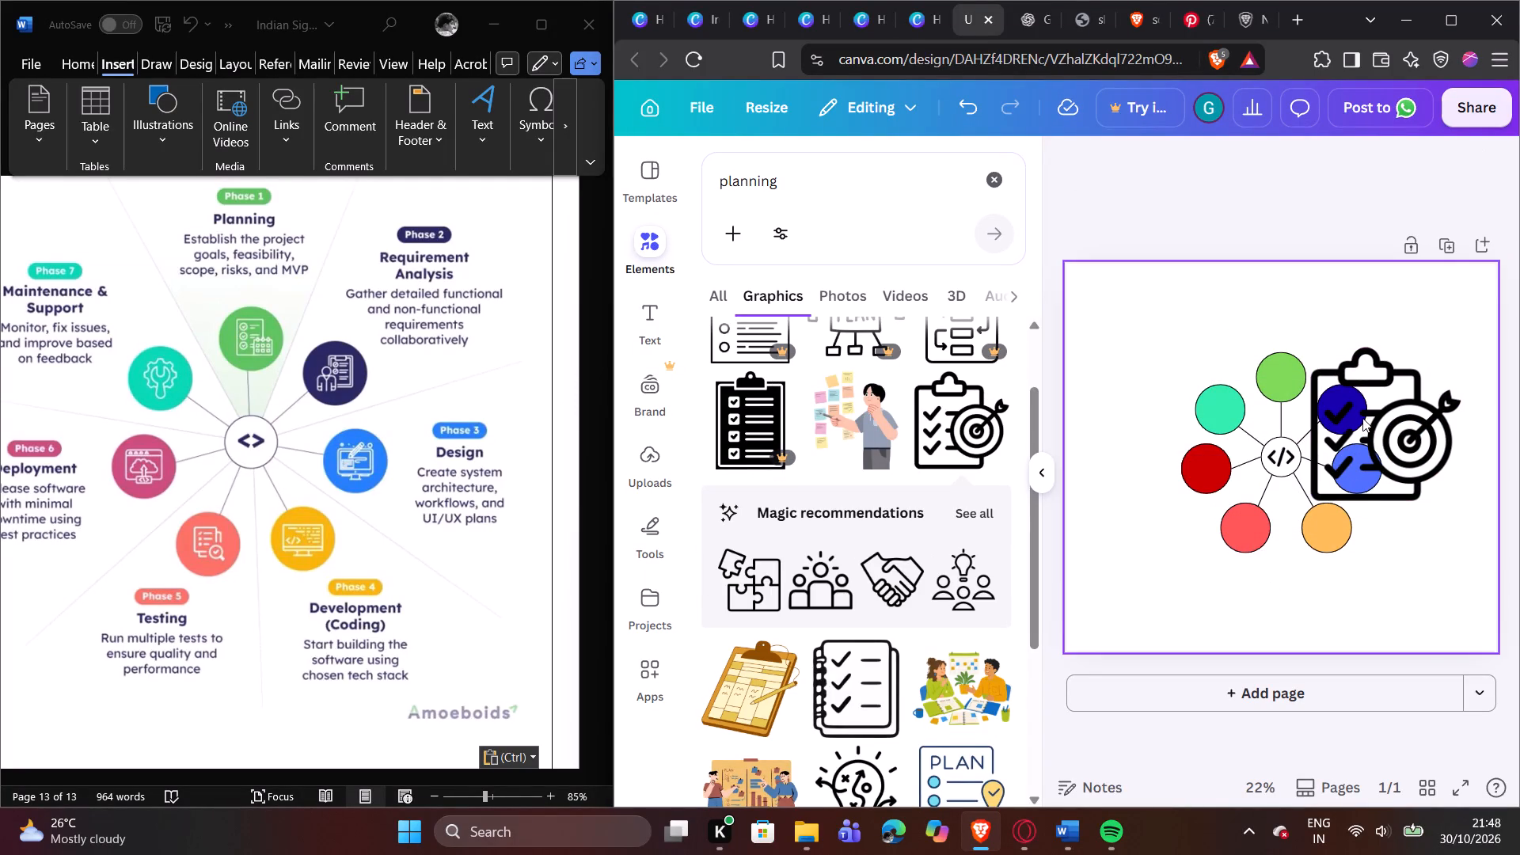
Shrink the black clipboard with target graphic to icon size and centre it in the coral Phase 5 circle.
{"action": "left_click_drag", "start_coordinate": [1365, 417], "coordinate": [1222, 511]}
{"action": "left_click_drag", "start_coordinate": [1317, 436], "coordinate": [1277, 507]}
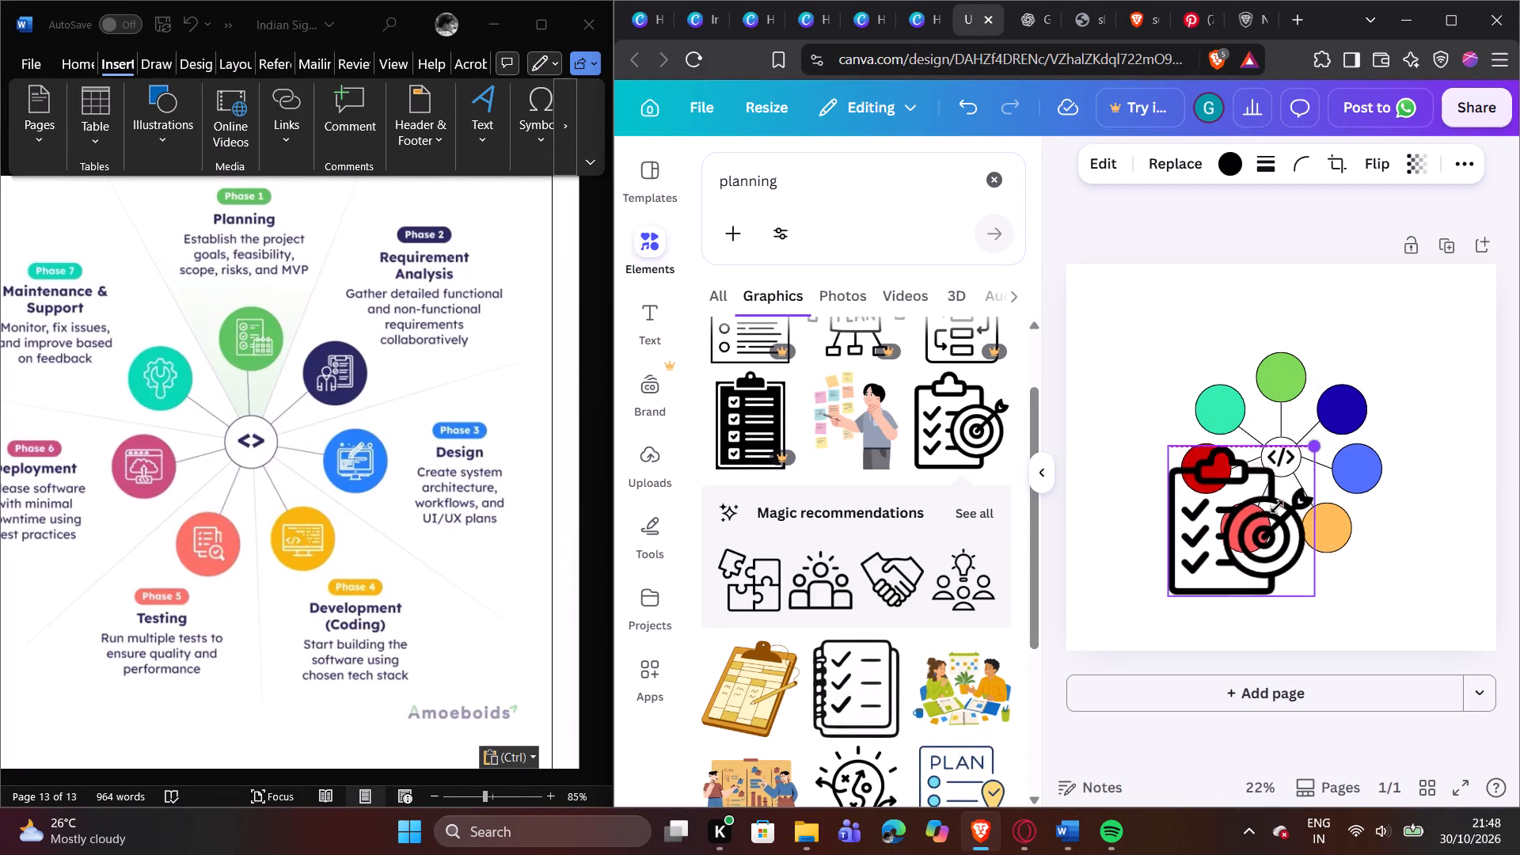
{"action": "left_click_drag", "start_coordinate": [1277, 507], "coordinate": [1221, 572]}
{"action": "left_click", "coordinate": [1221, 572]}
{"action": "left_click_drag", "start_coordinate": [1192, 571], "coordinate": [1197, 566]}
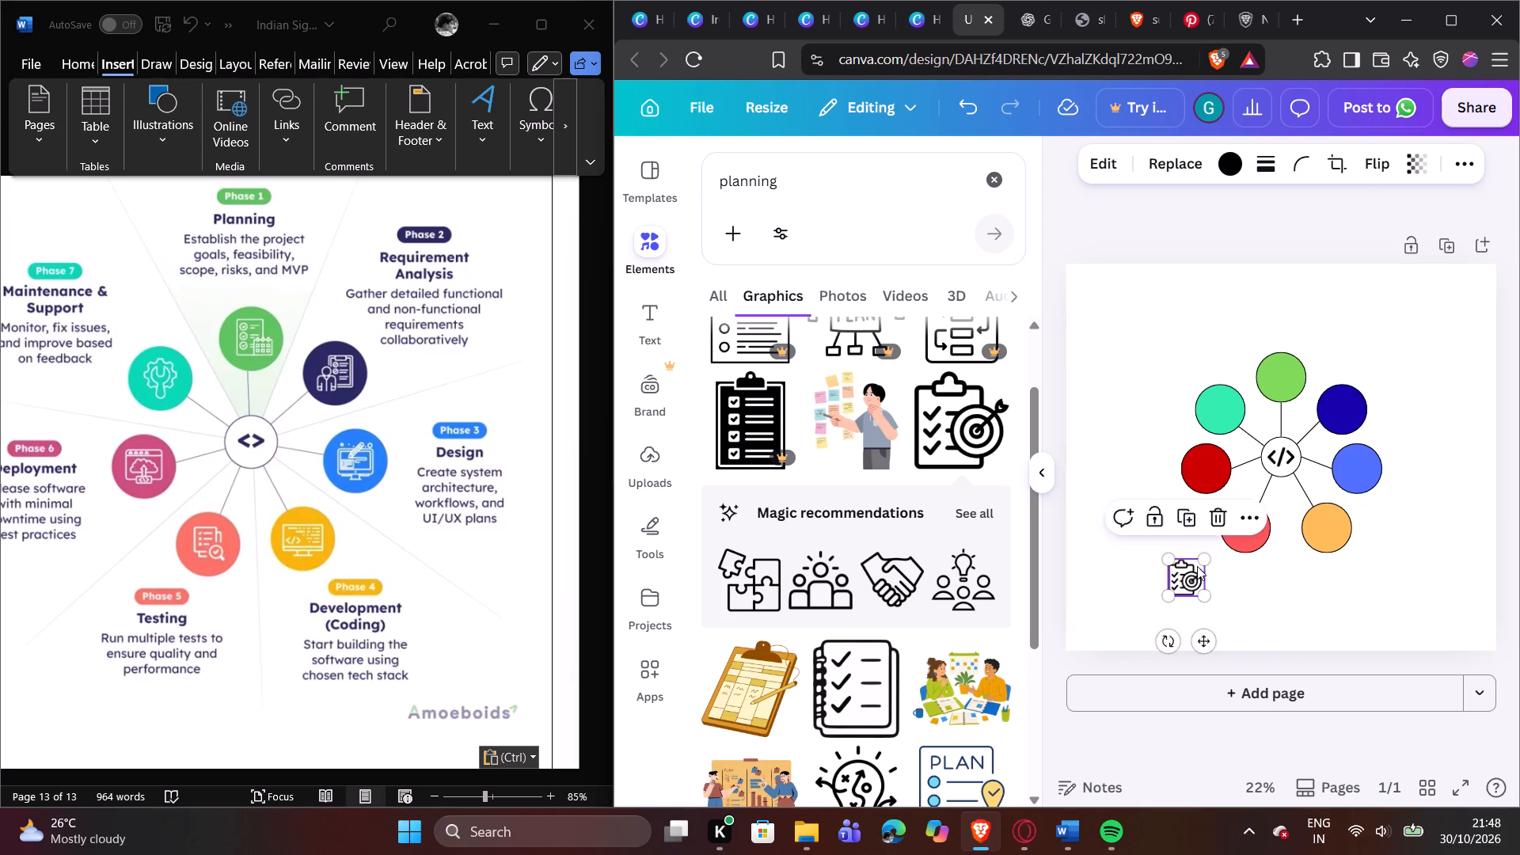
{"action": "left_click_drag", "start_coordinate": [1197, 566], "coordinate": [1253, 523]}
{"action": "left_click_drag", "start_coordinate": [1264, 507], "coordinate": [1257, 515]}
{"action": "left_click", "coordinate": [1108, 541]}
{"action": "left_click_drag", "start_coordinate": [1234, 536], "coordinate": [1235, 535]}
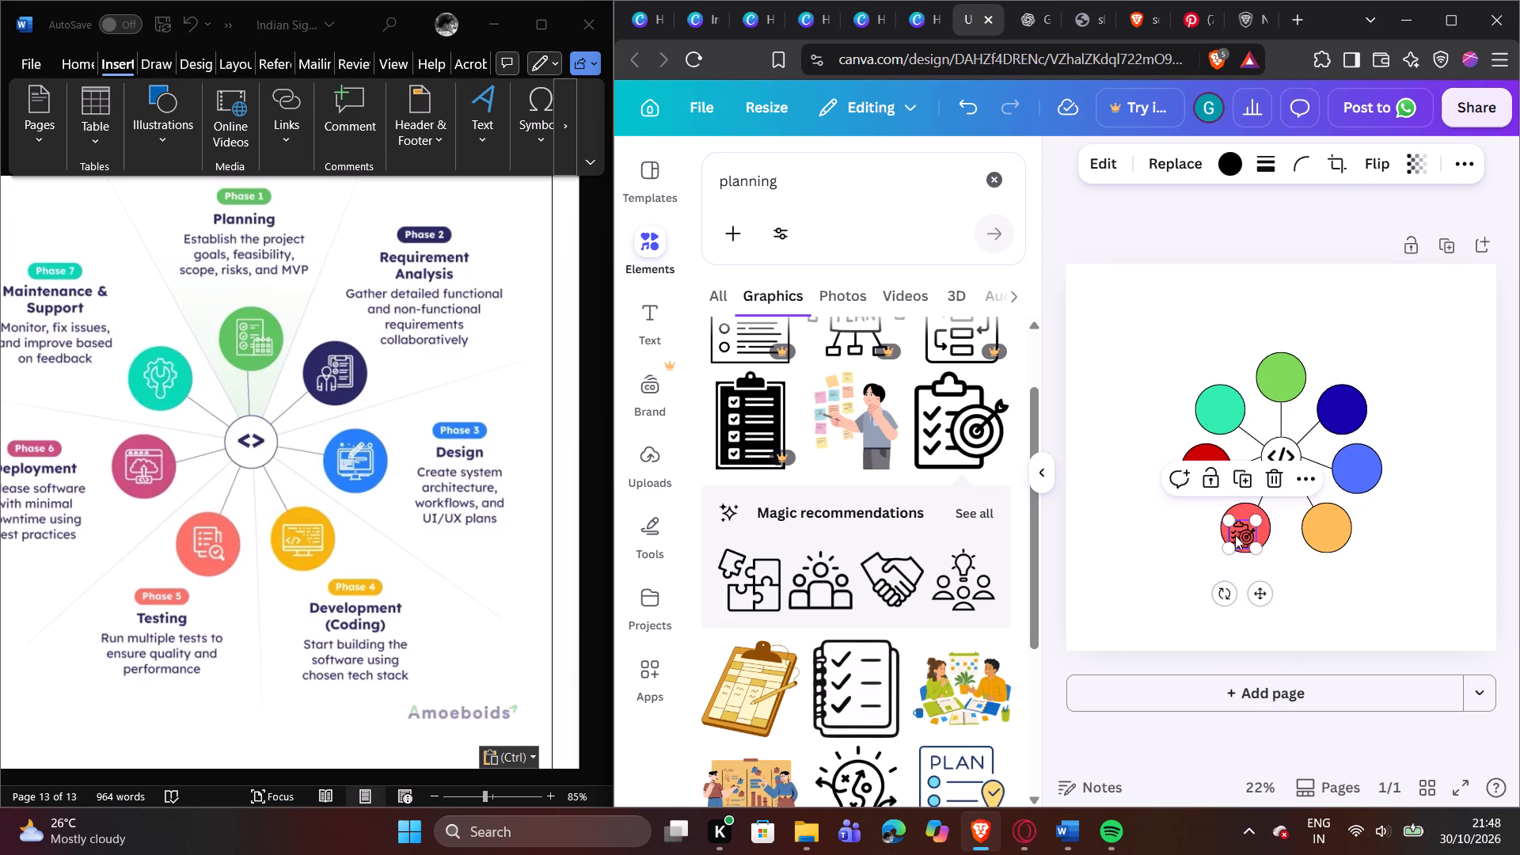
{"action": "left_click_drag", "start_coordinate": [1235, 535], "coordinate": [1236, 528]}
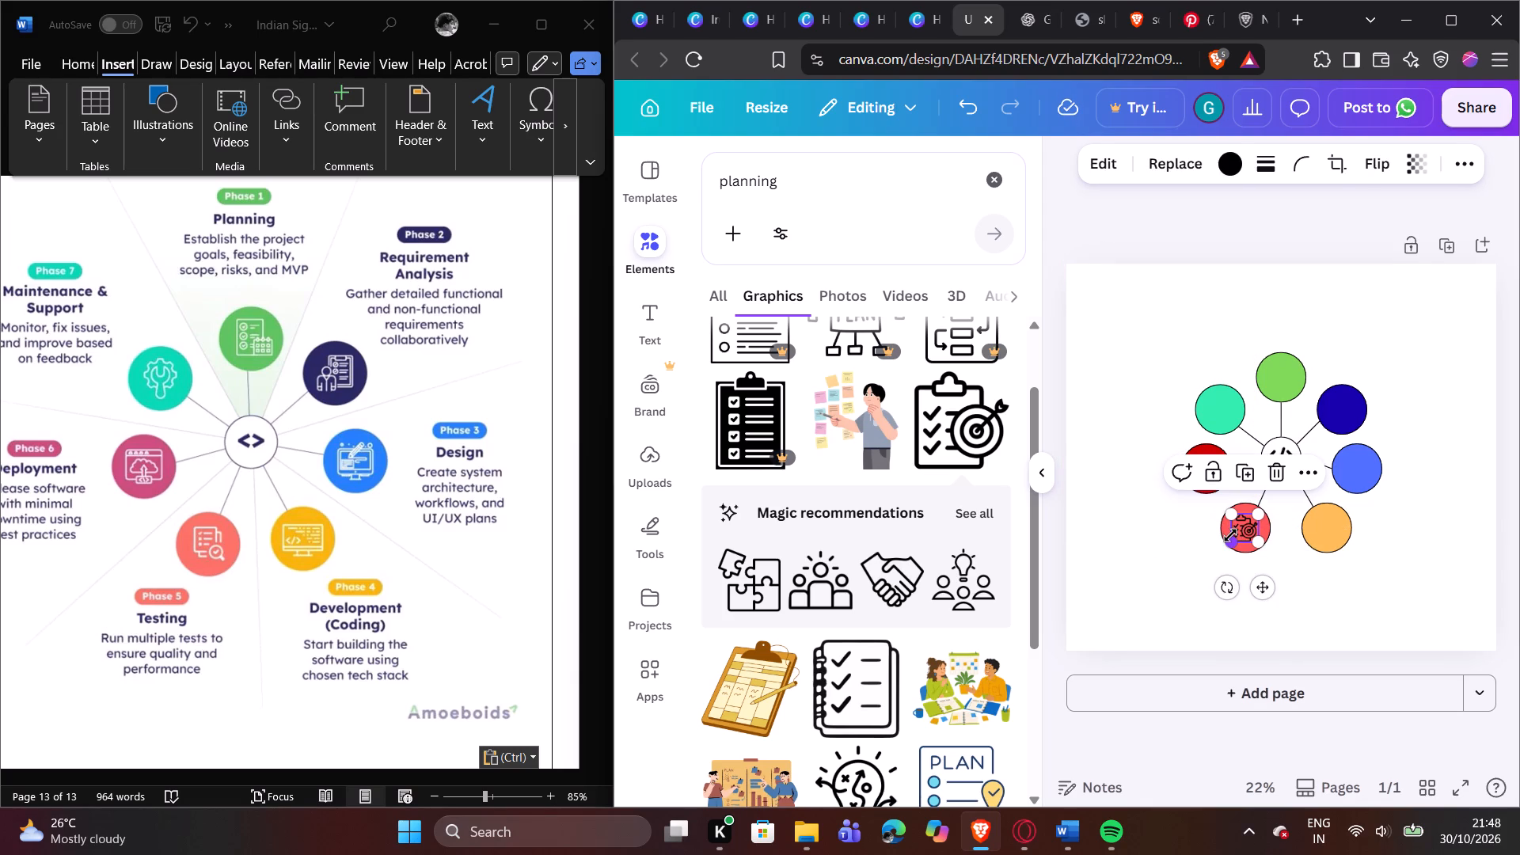
{"action": "left_click", "coordinate": [1157, 559]}
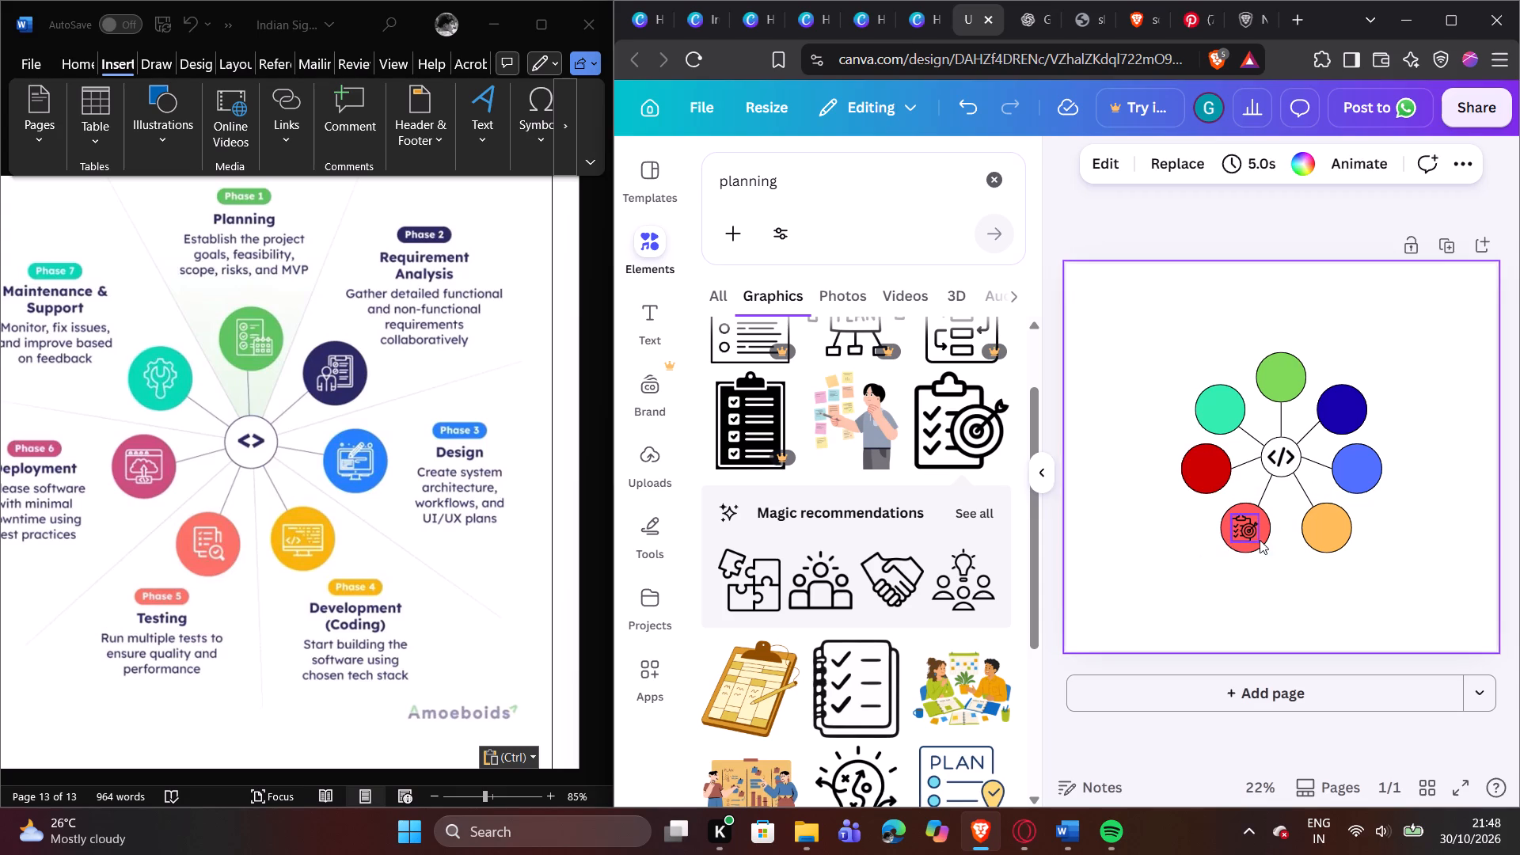
Recolour the black clipboard with target icon in the coral Phase 5 circle to white.
{"action": "left_click", "coordinate": [1241, 525]}
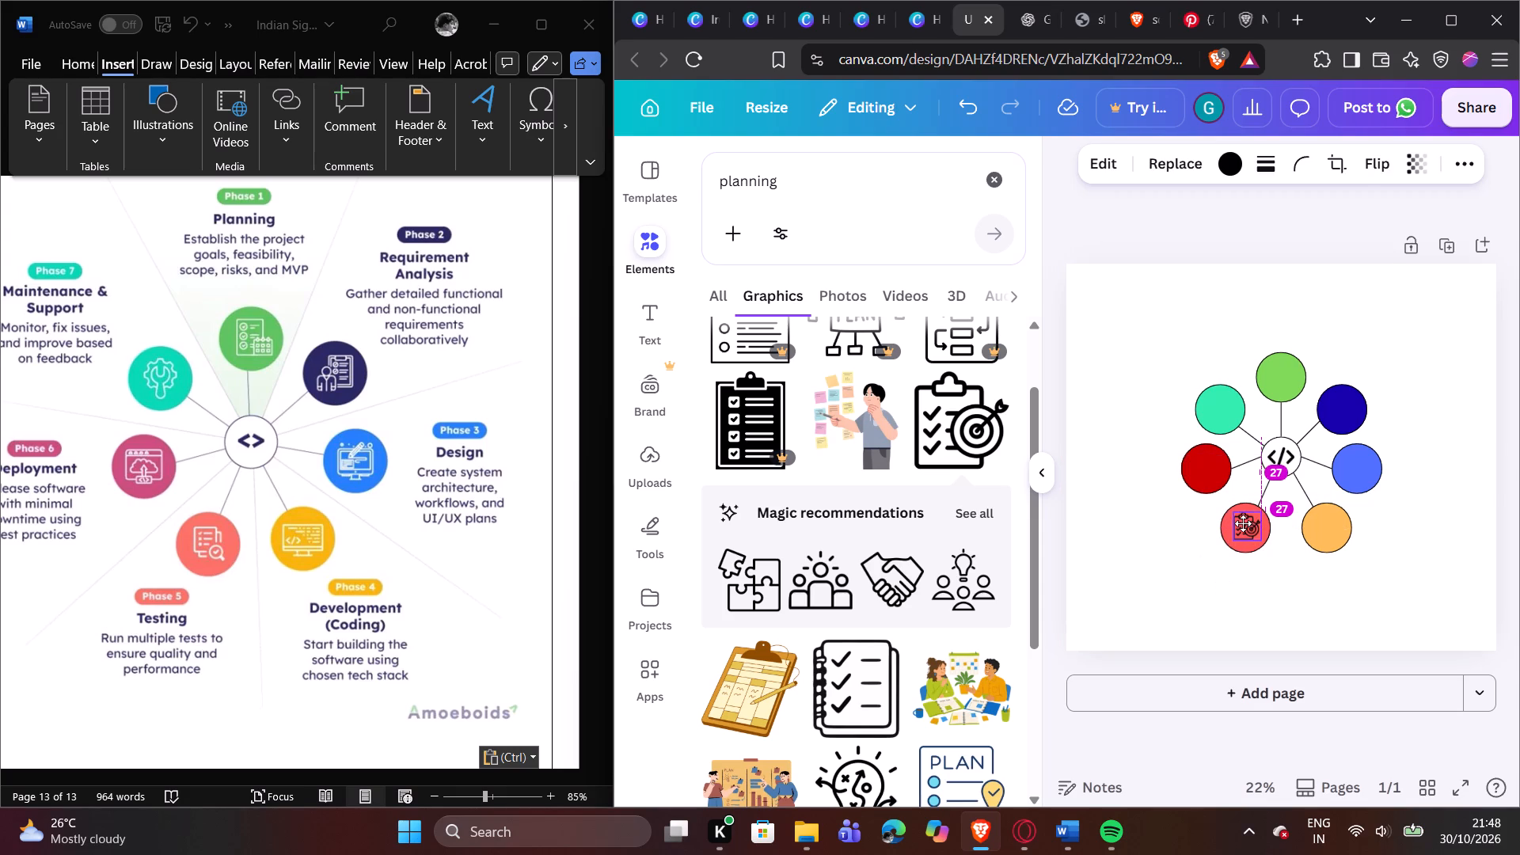
{"action": "left_click", "coordinate": [1206, 537]}
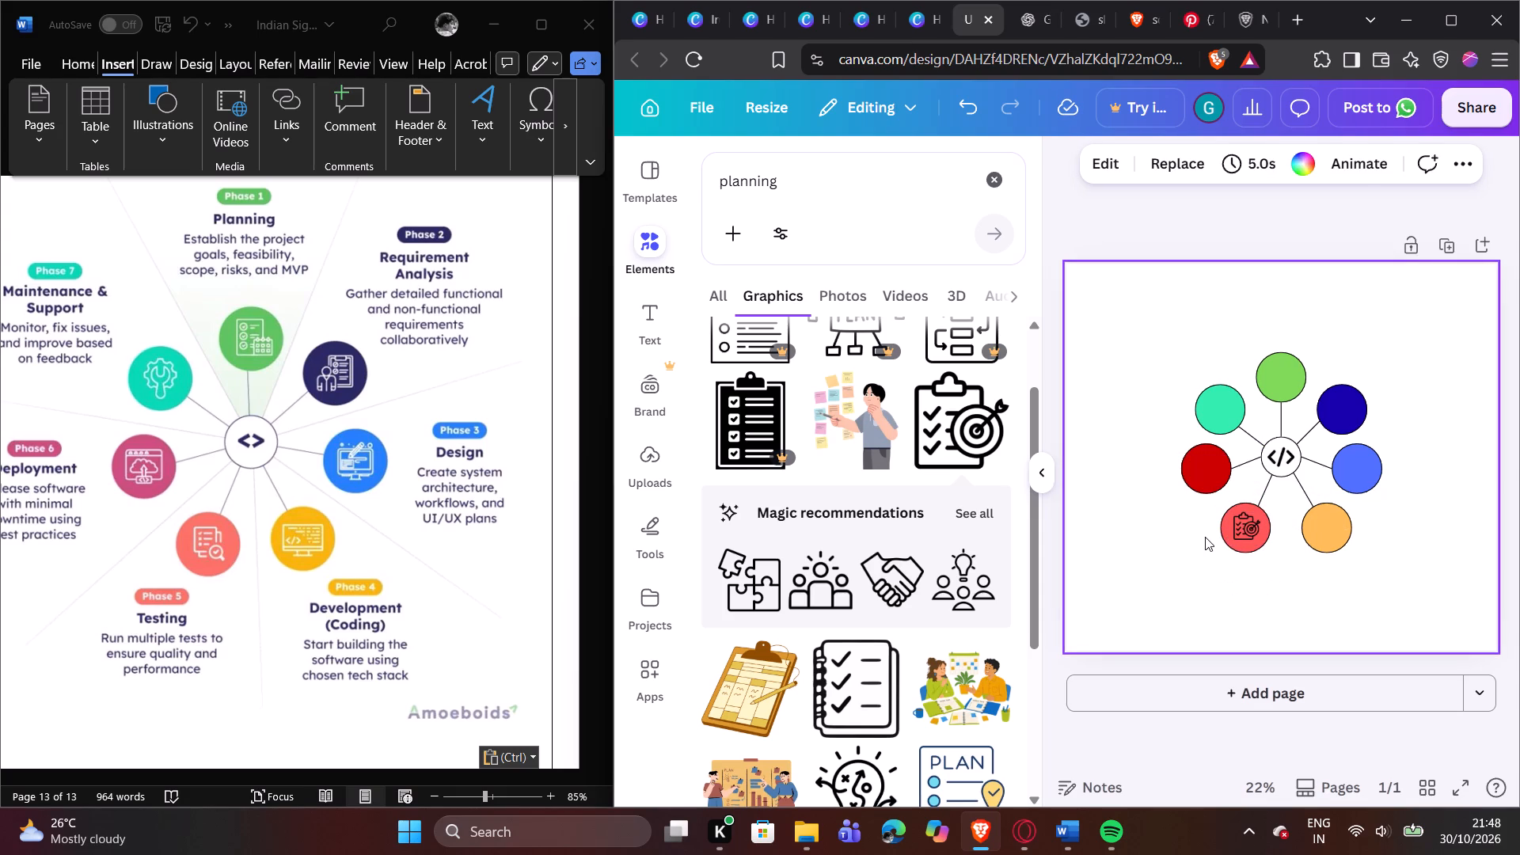
{"action": "left_click", "coordinate": [1242, 531]}
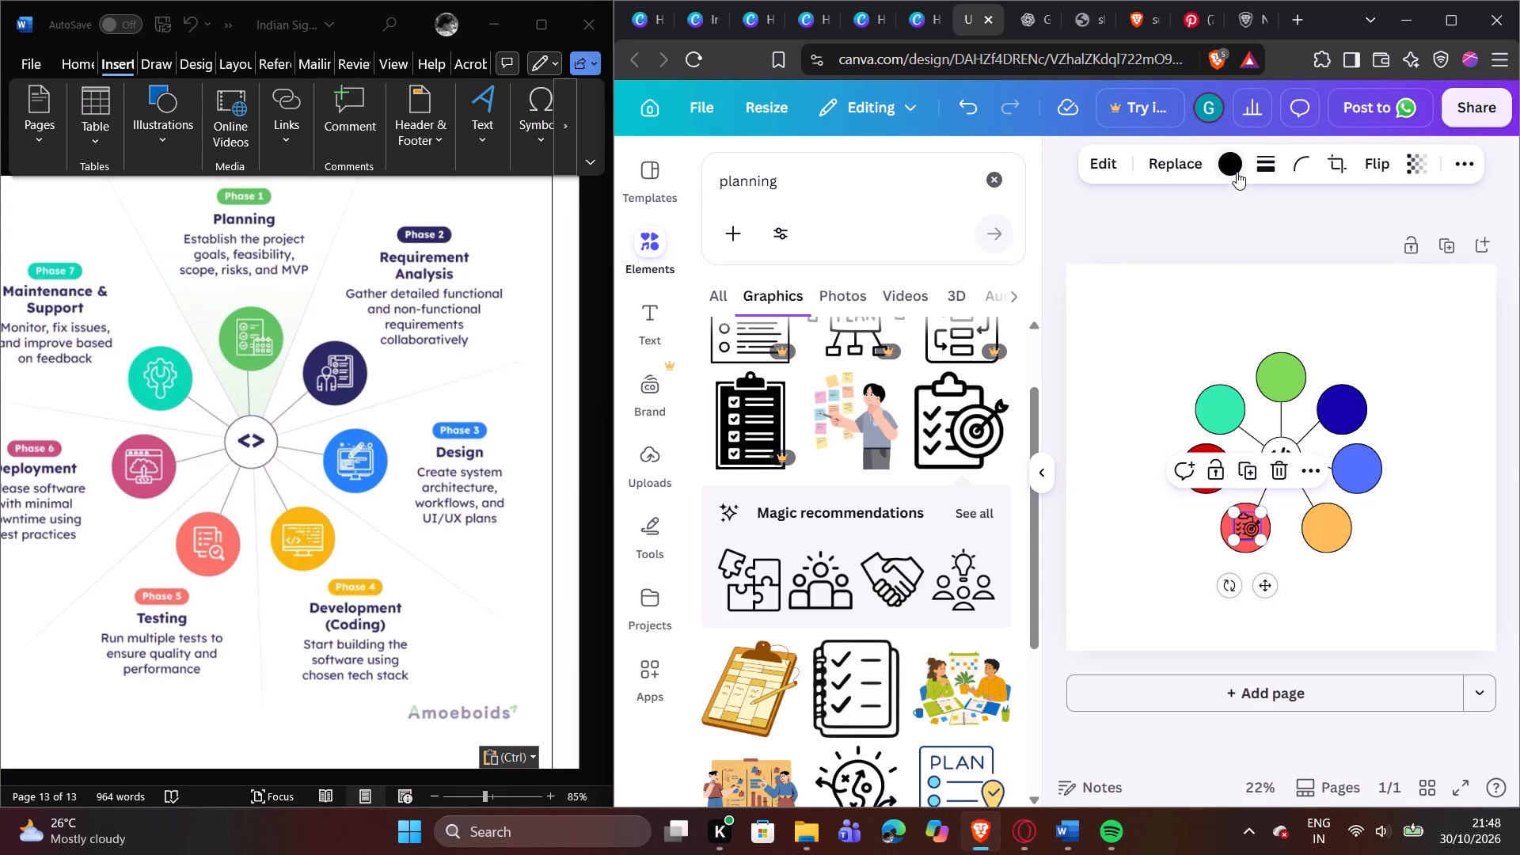
{"action": "left_click", "coordinate": [1237, 167]}
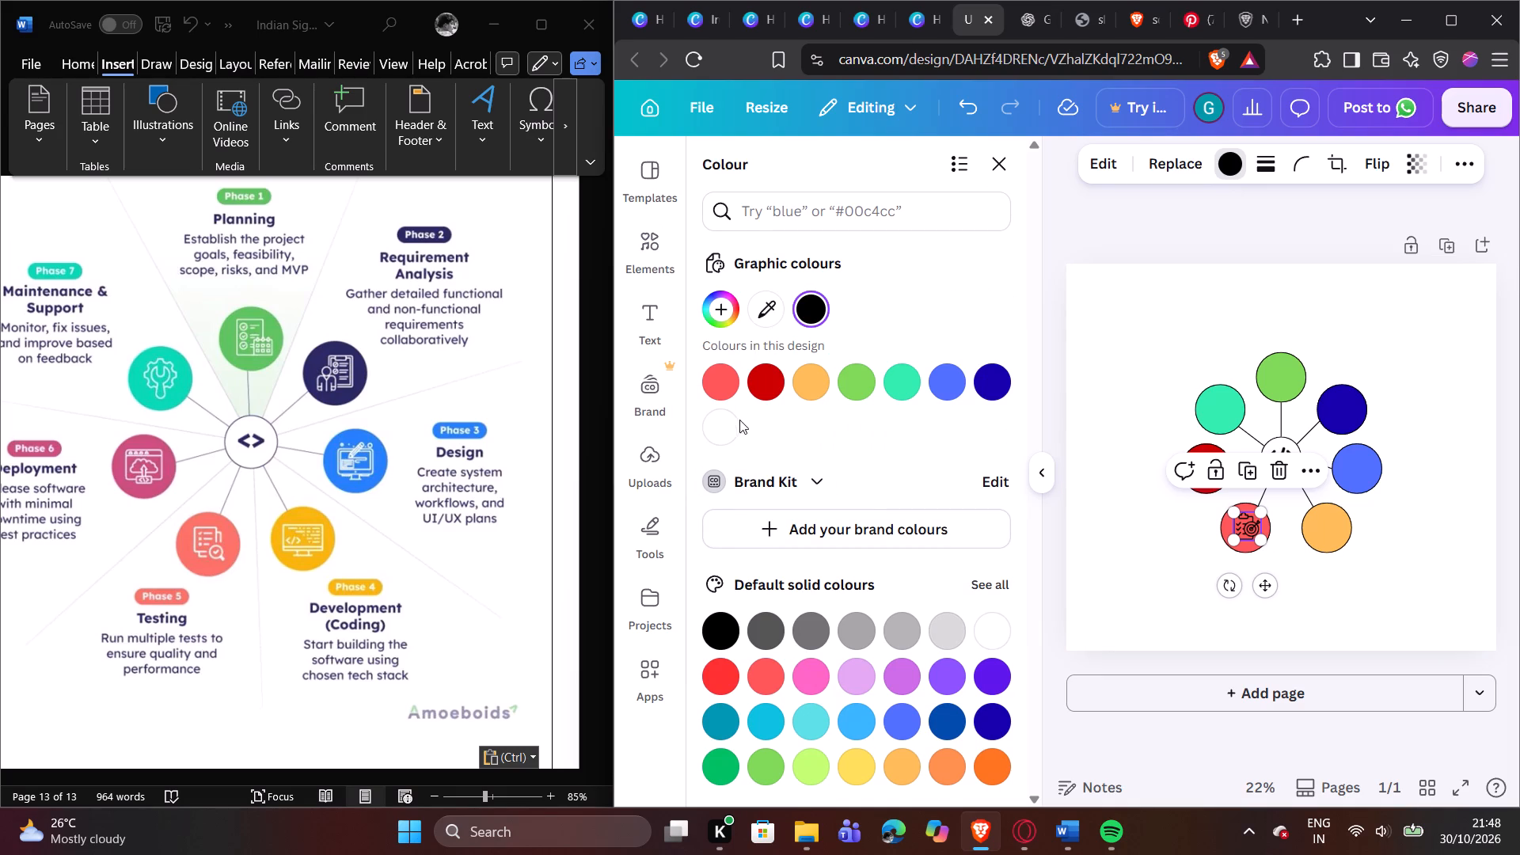
{"action": "left_click", "coordinate": [722, 420]}
{"action": "left_click", "coordinate": [1002, 608]}
{"action": "left_click", "coordinate": [1028, 607]}
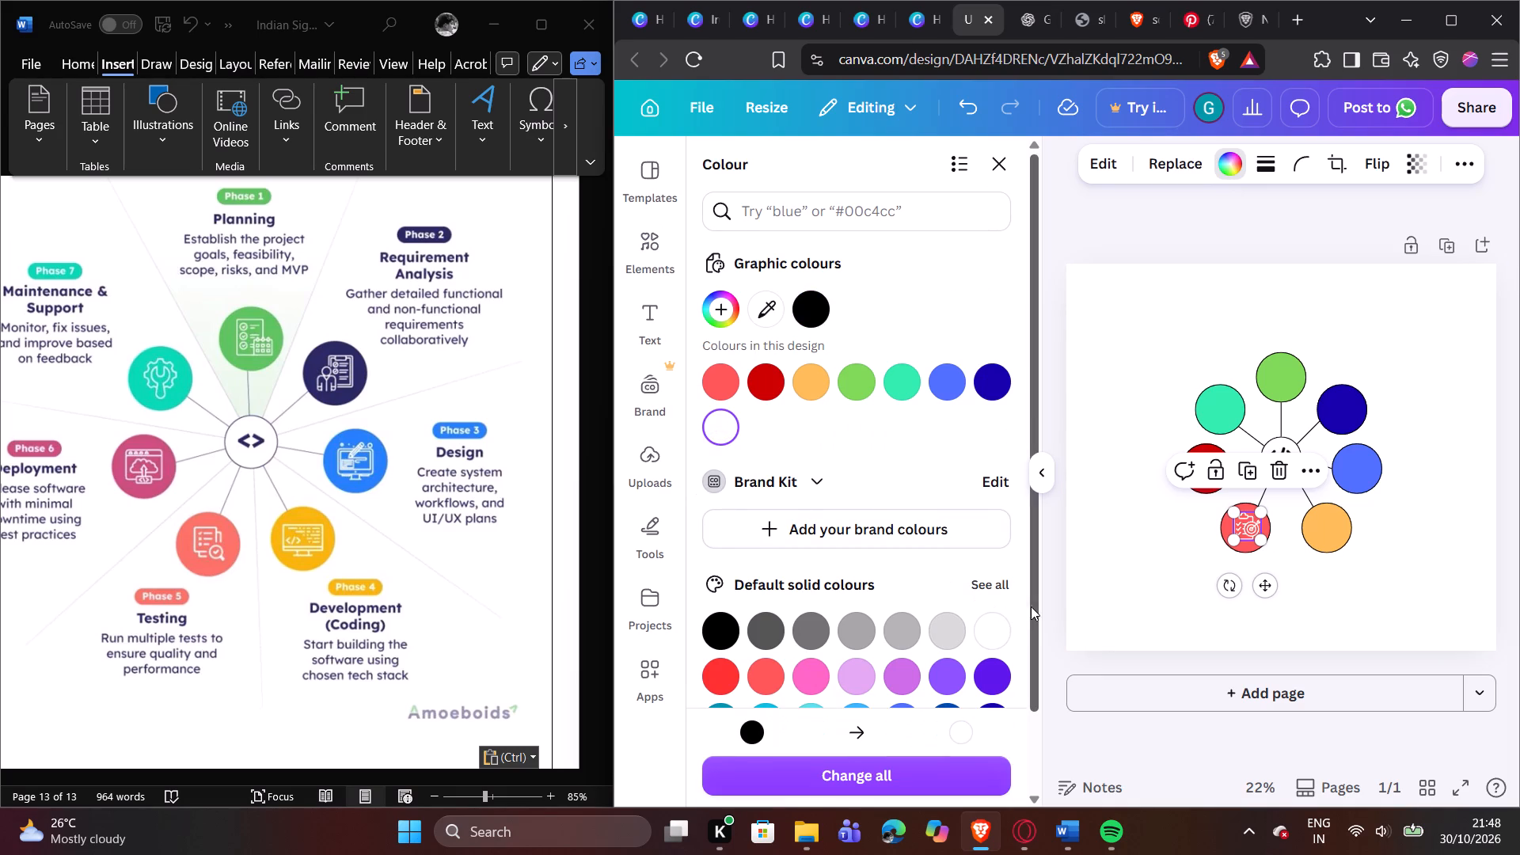
{"action": "left_click", "coordinate": [1120, 579]}
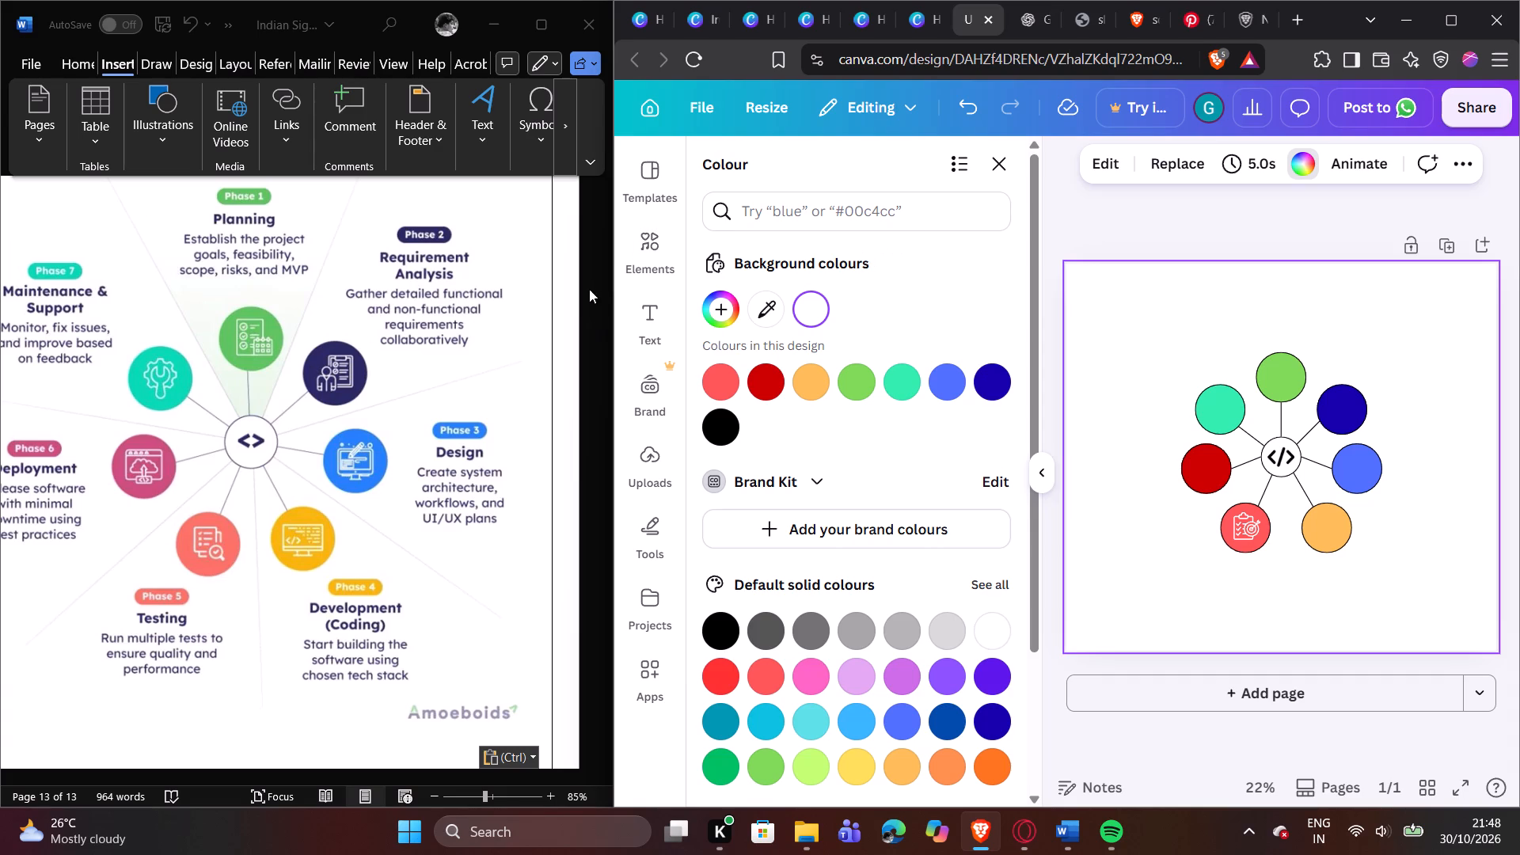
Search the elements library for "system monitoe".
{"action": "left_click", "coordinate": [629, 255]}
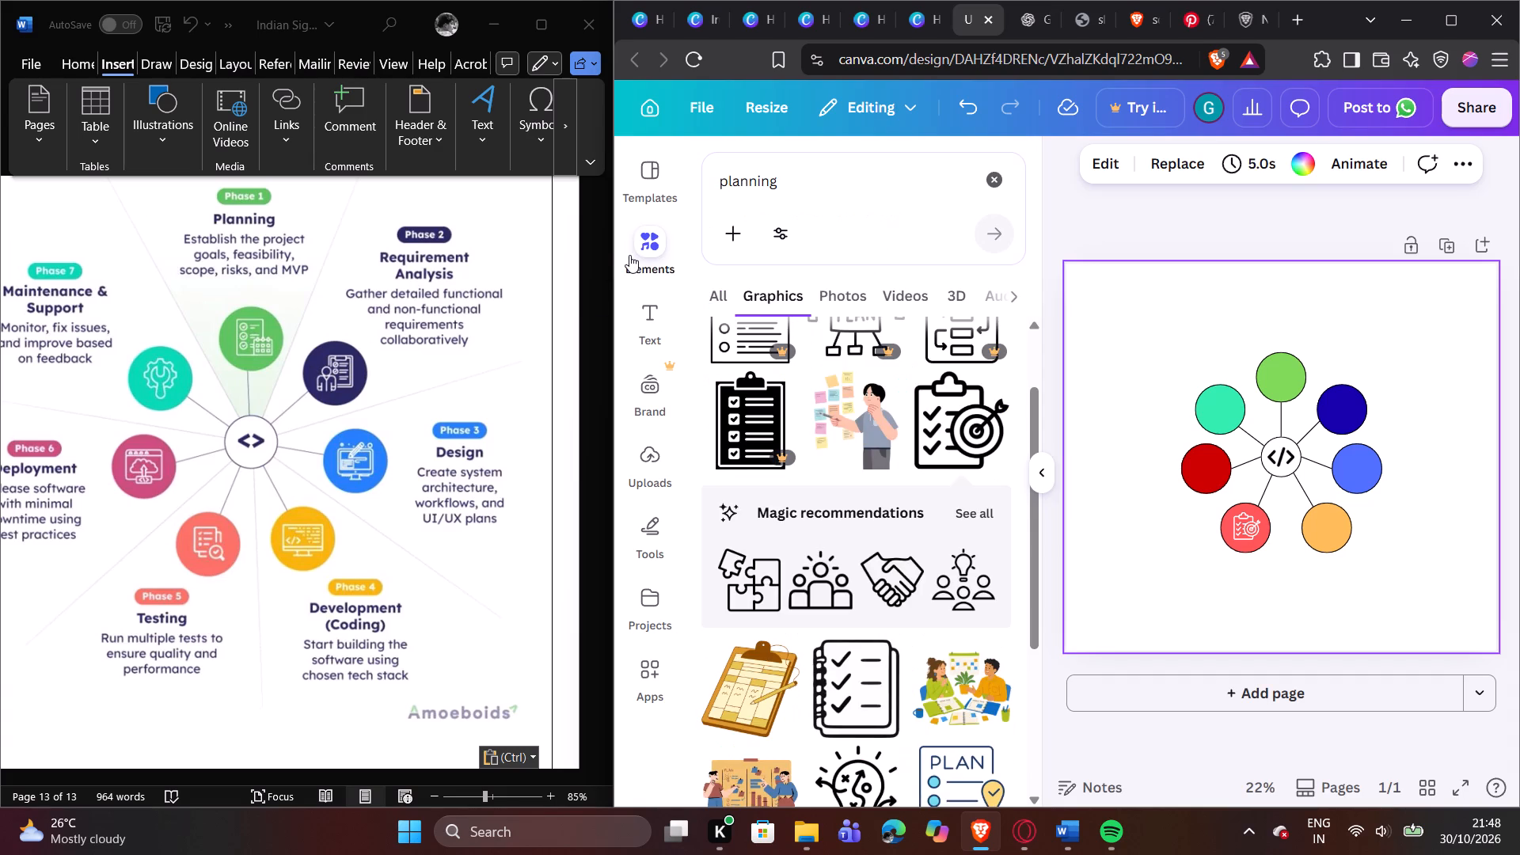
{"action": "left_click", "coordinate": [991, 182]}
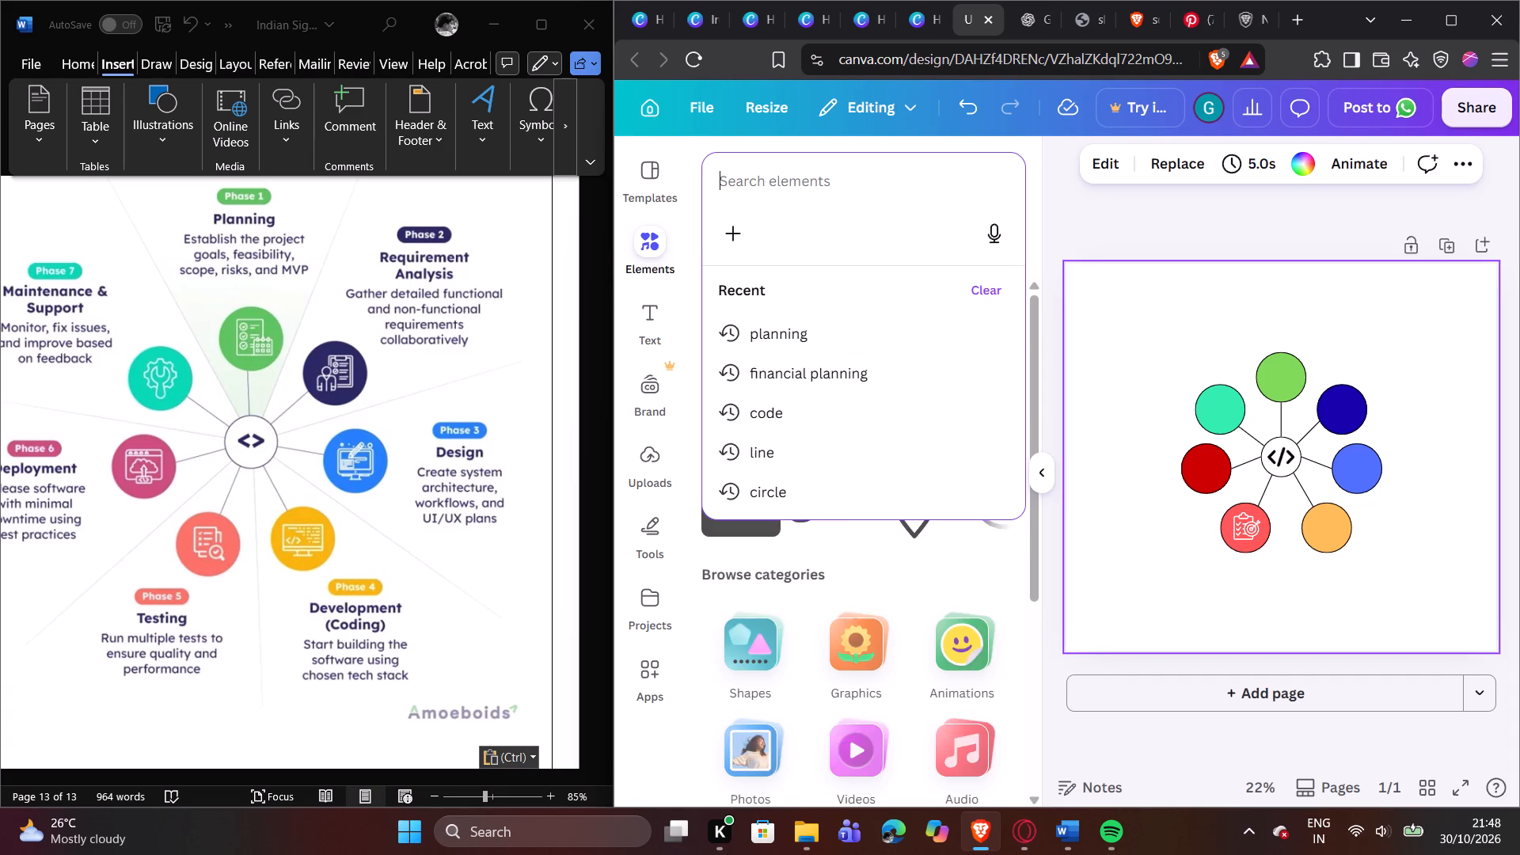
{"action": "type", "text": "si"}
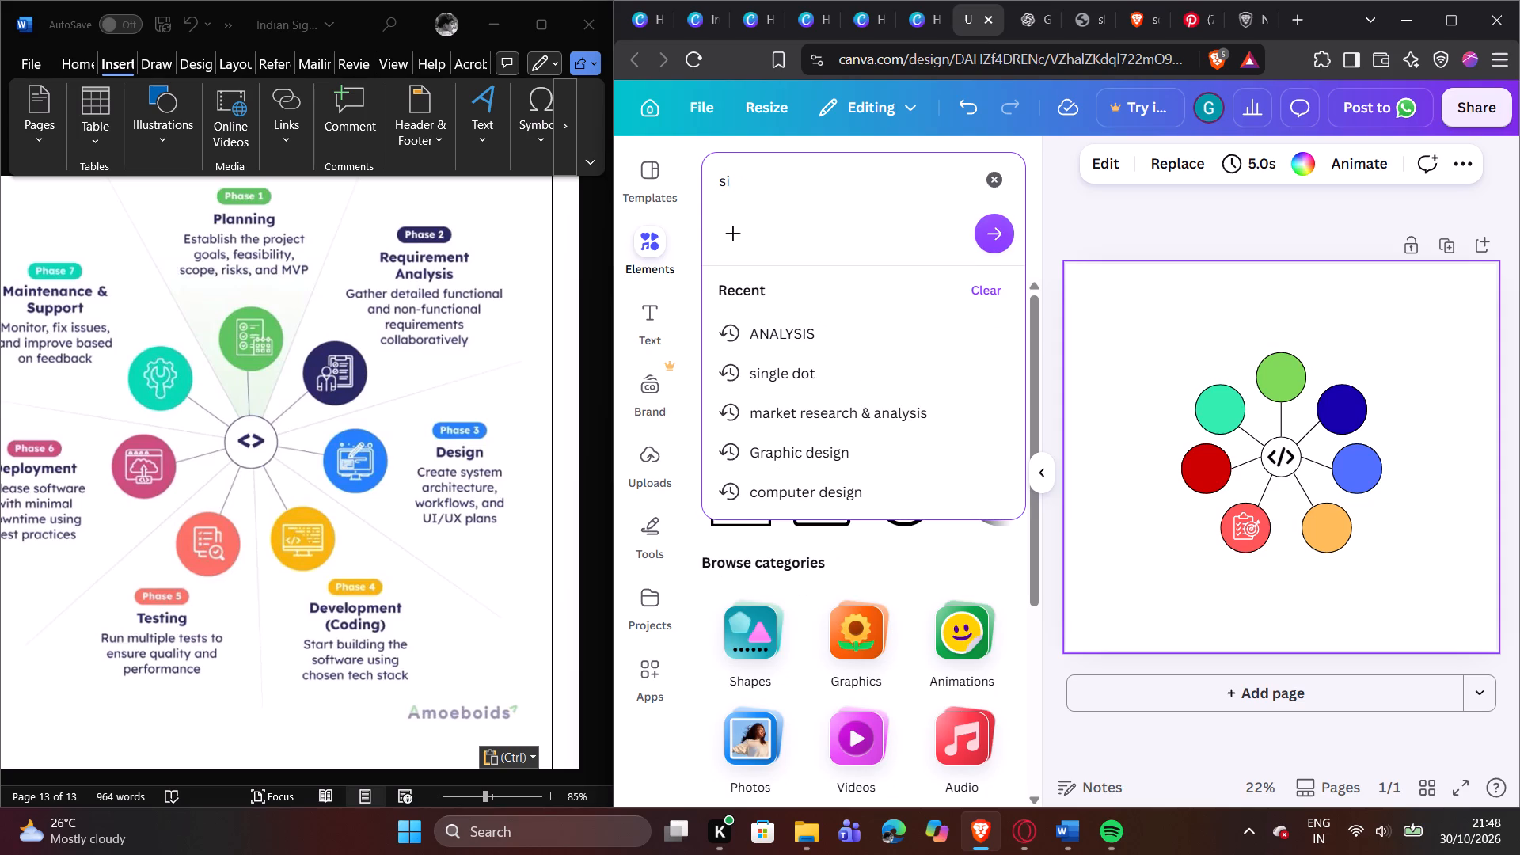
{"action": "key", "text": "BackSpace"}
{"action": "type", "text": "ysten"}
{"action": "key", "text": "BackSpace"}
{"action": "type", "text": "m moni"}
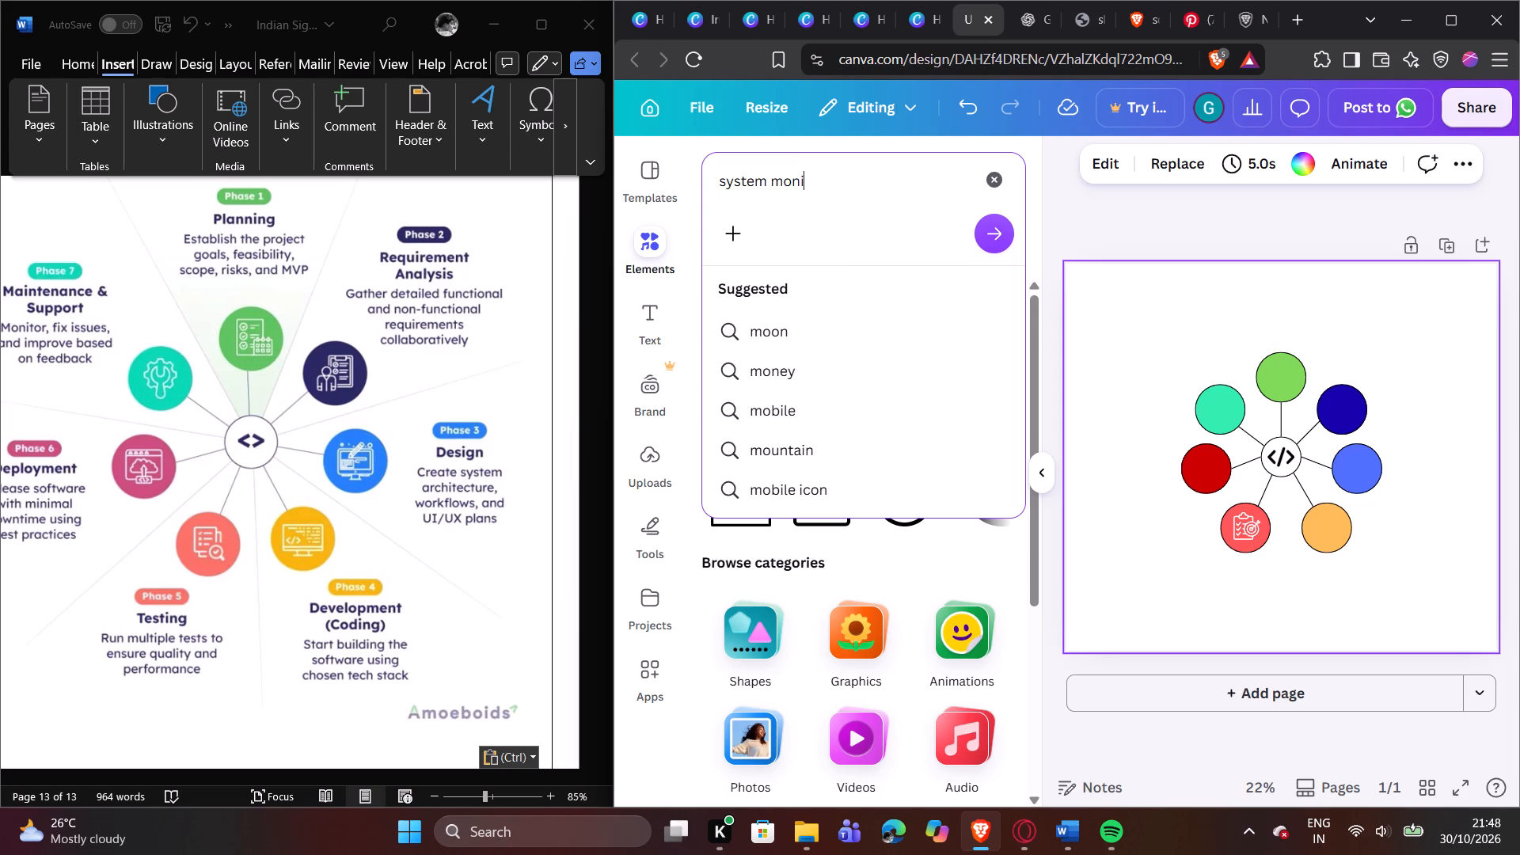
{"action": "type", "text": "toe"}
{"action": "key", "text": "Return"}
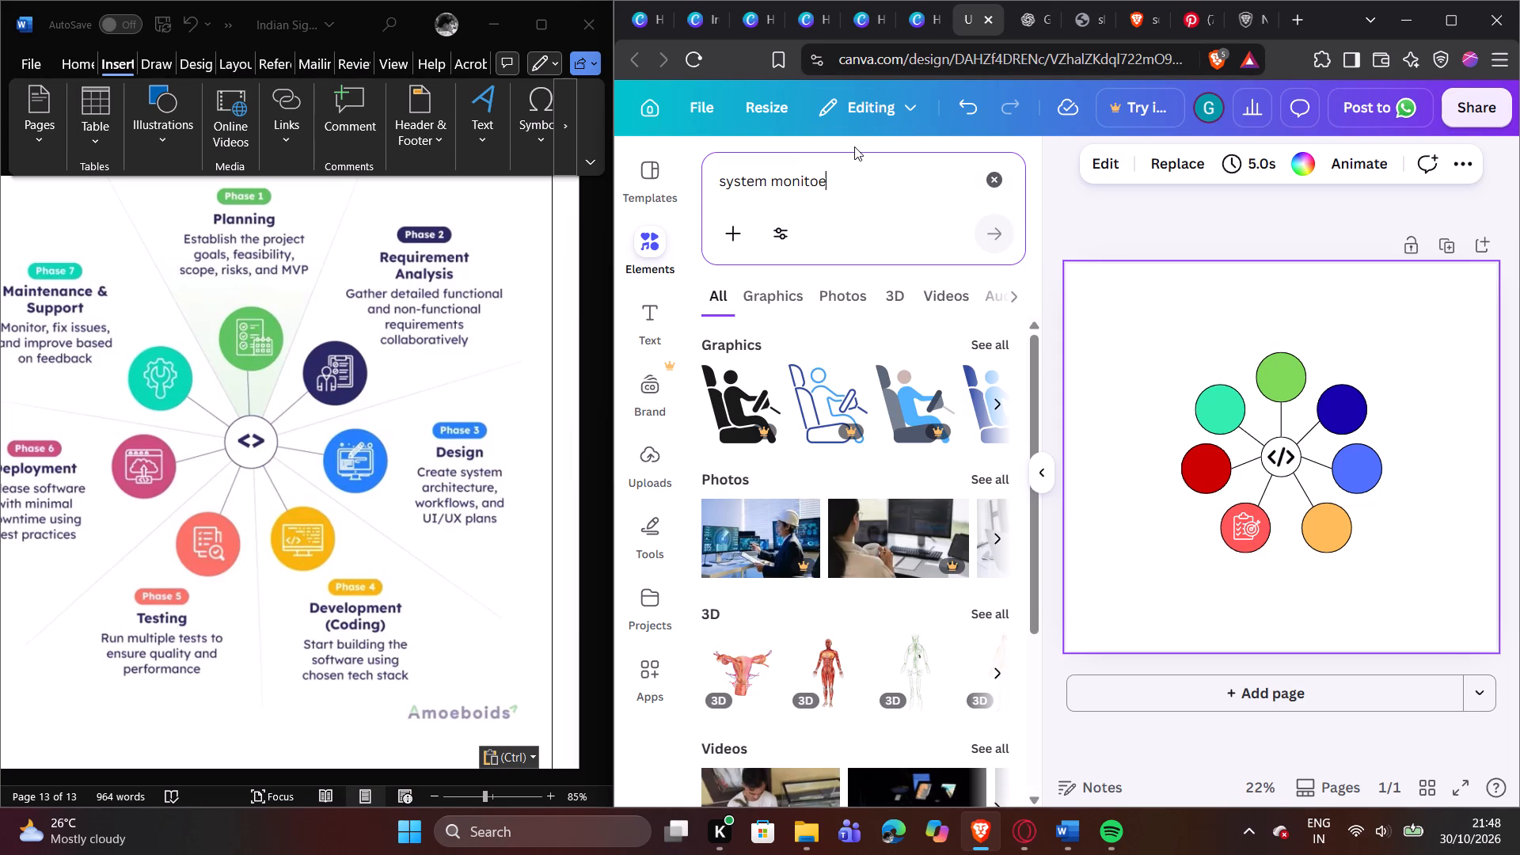
Search the elements library for "system monetor" and limit the results to graphics.
{"action": "key", "text": "BackSpace"}
{"action": "key", "text": "BackSpace"}
{"action": "key", "text": "BackSpace"}
{"action": "key", "text": "BackSpace"}
{"action": "key", "text": "BackSpace"}
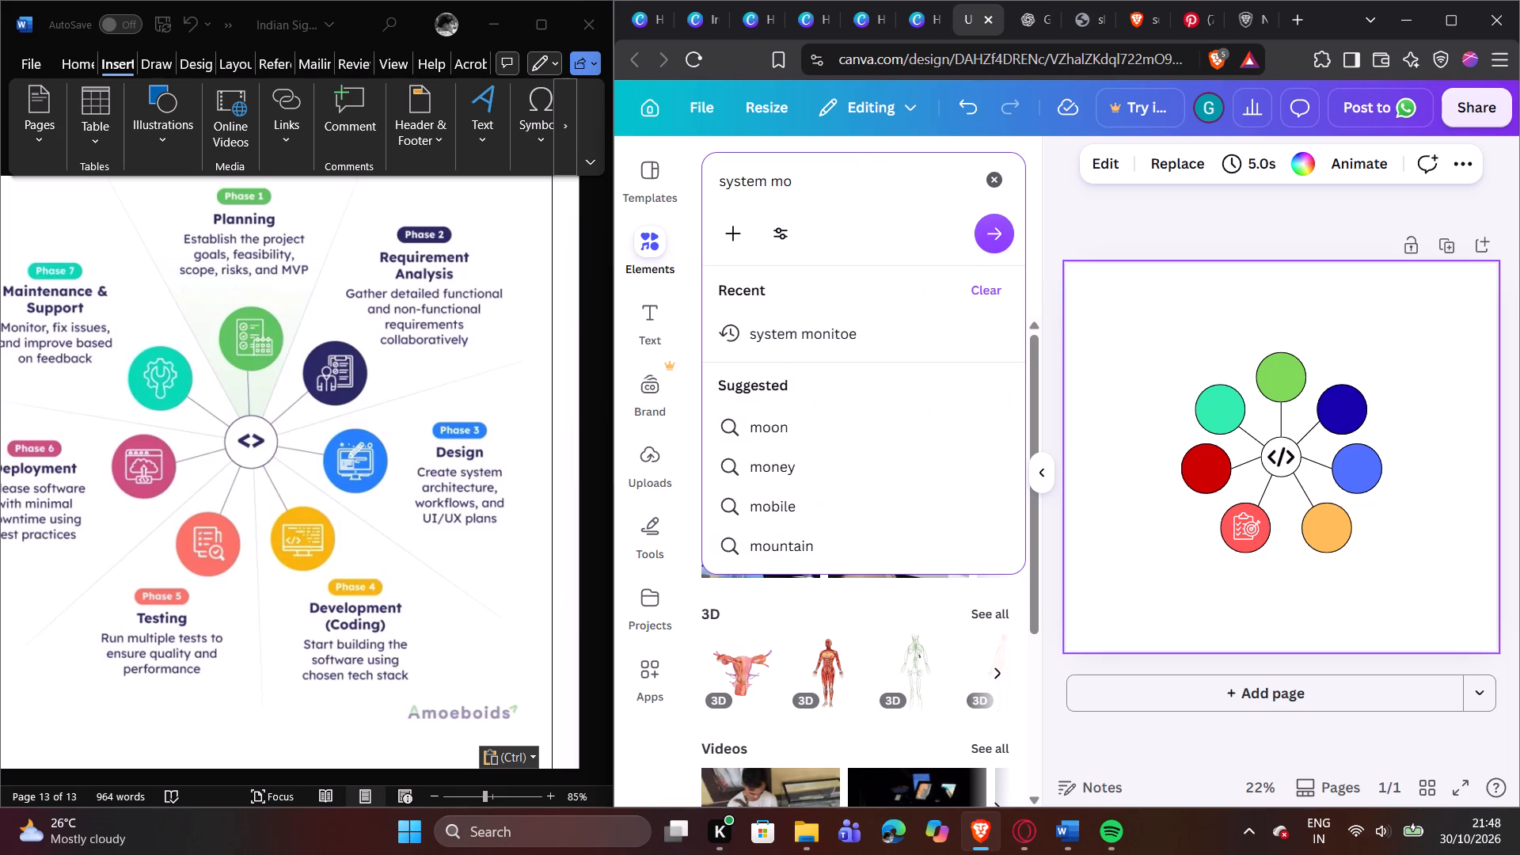
{"action": "type", "text": "netor"}
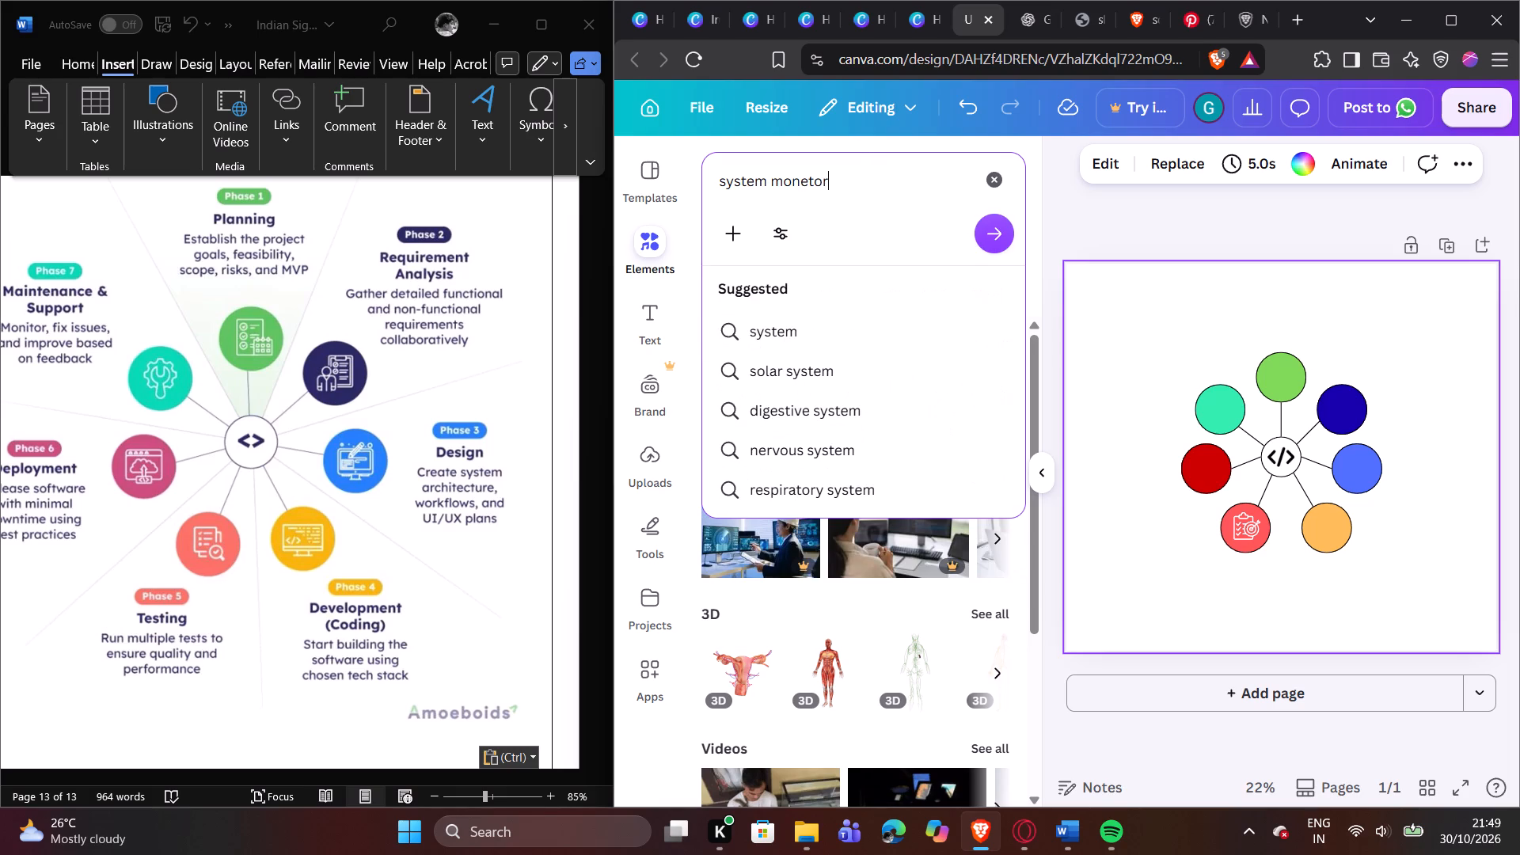
{"action": "key", "text": "Return"}
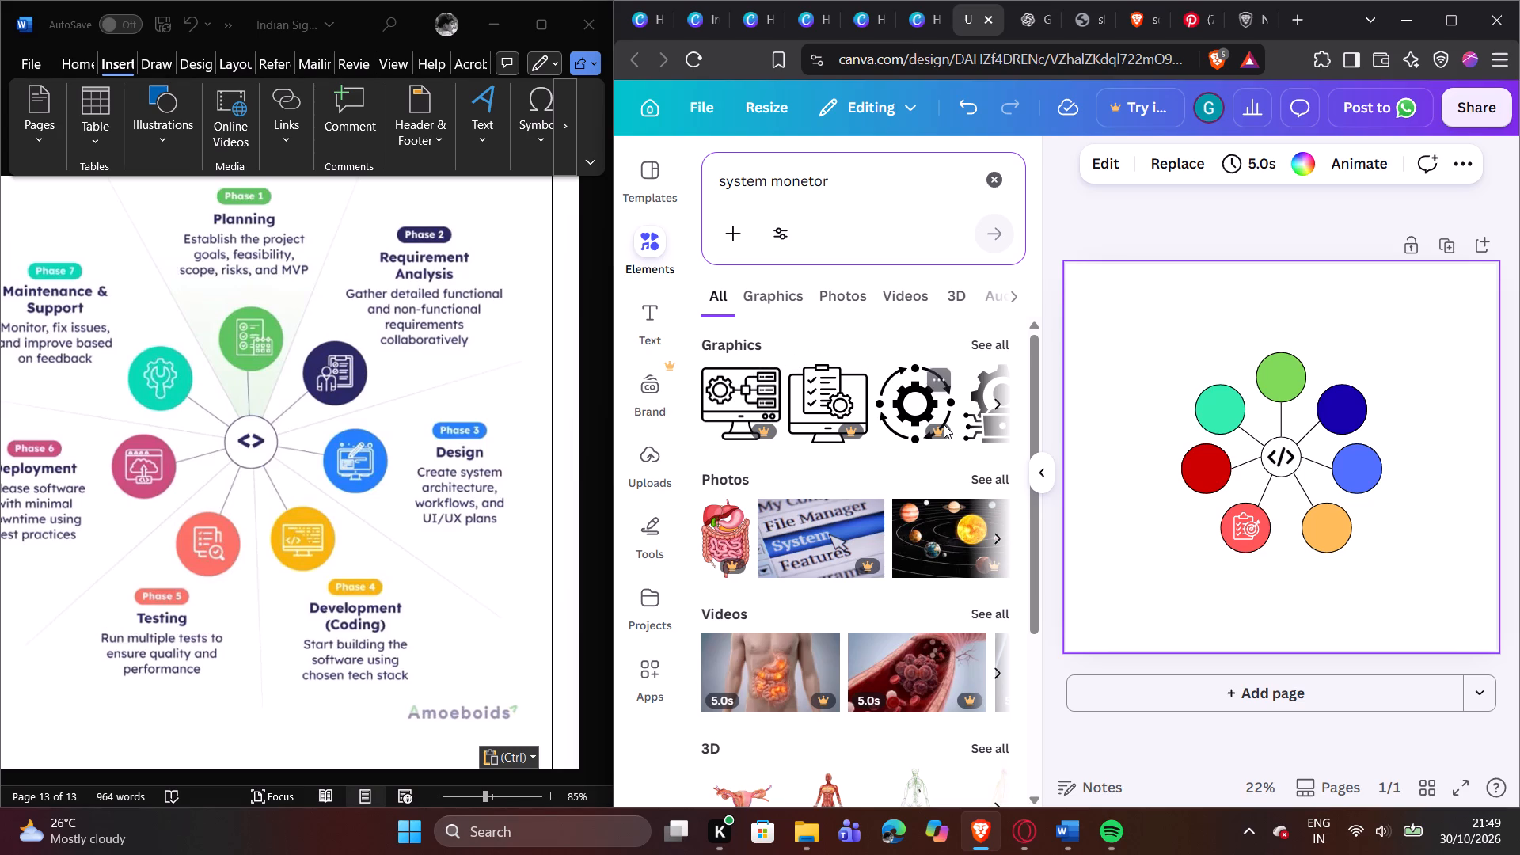
{"action": "left_click", "coordinate": [758, 303]}
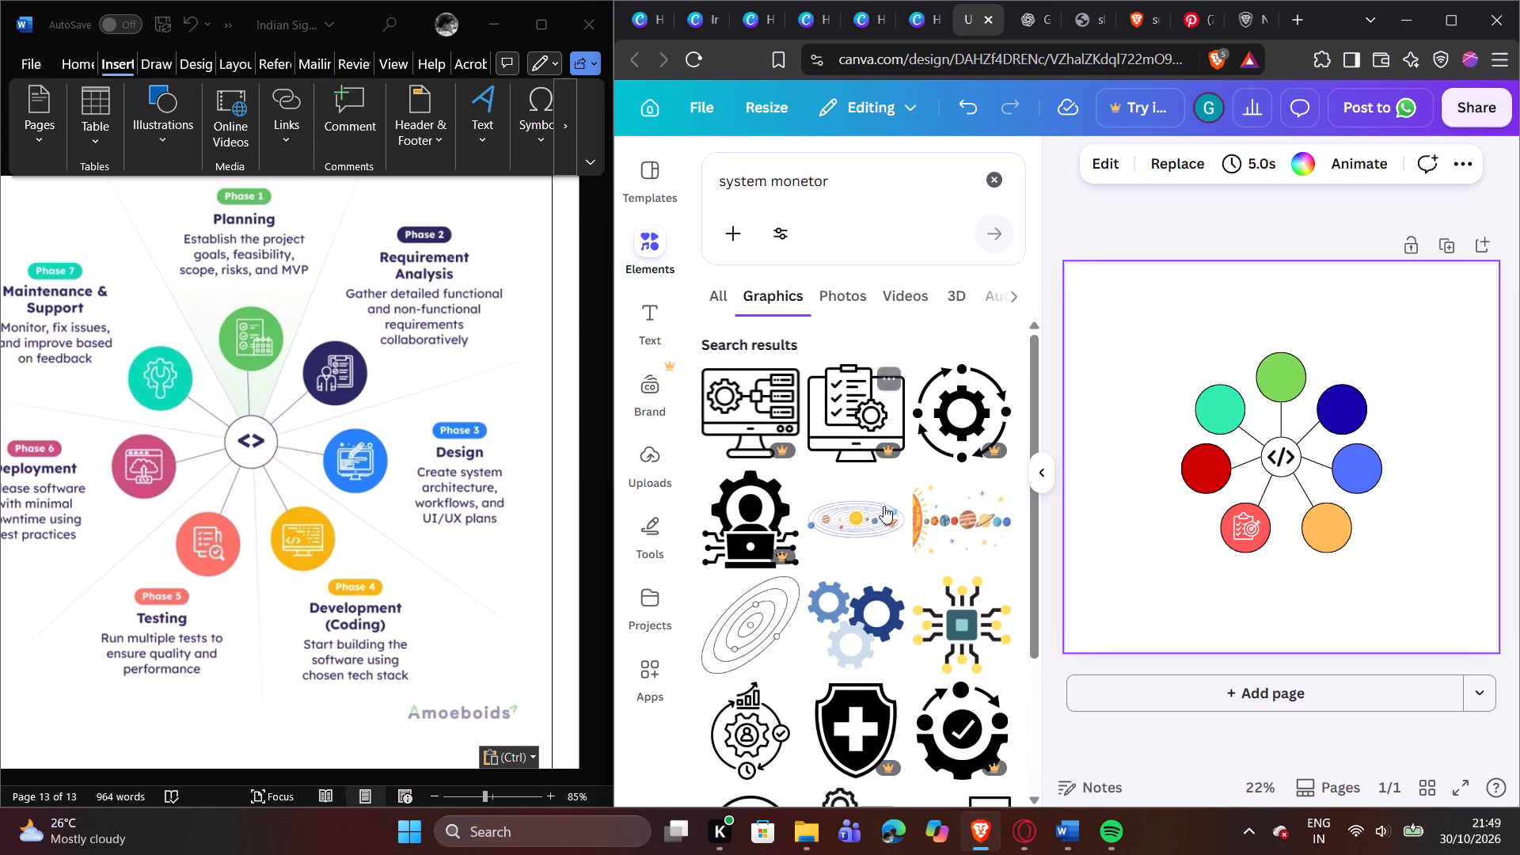
Insert the black outline desktop monitor graphic with a gear and connected boxes on its screen.
{"action": "scroll", "coordinate": [902, 572], "scroll_direction": "down", "scroll_amount": 4}
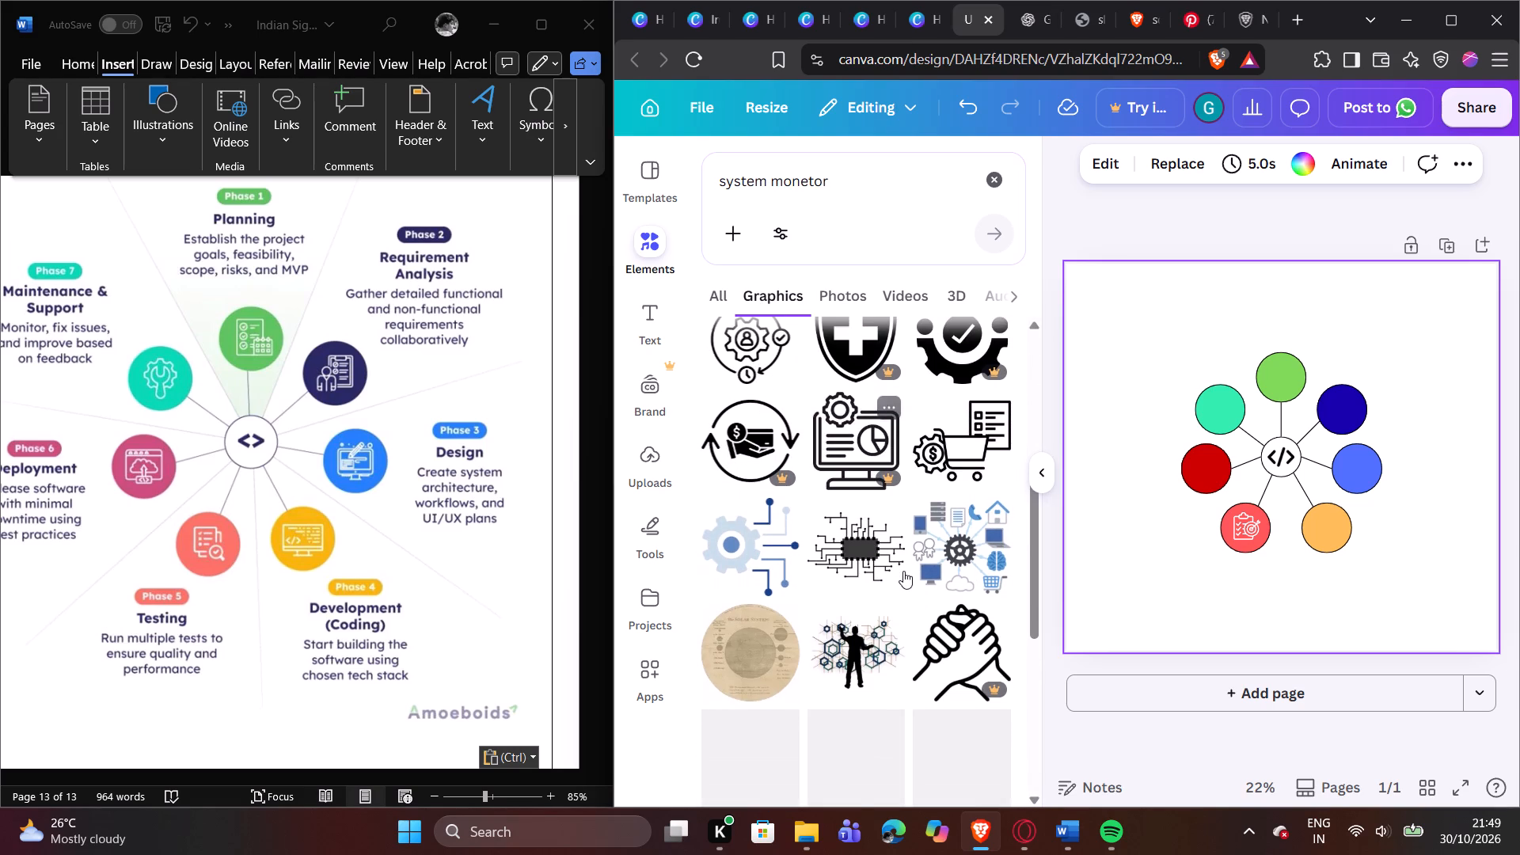
{"action": "scroll", "coordinate": [903, 570], "scroll_direction": "down", "scroll_amount": 2}
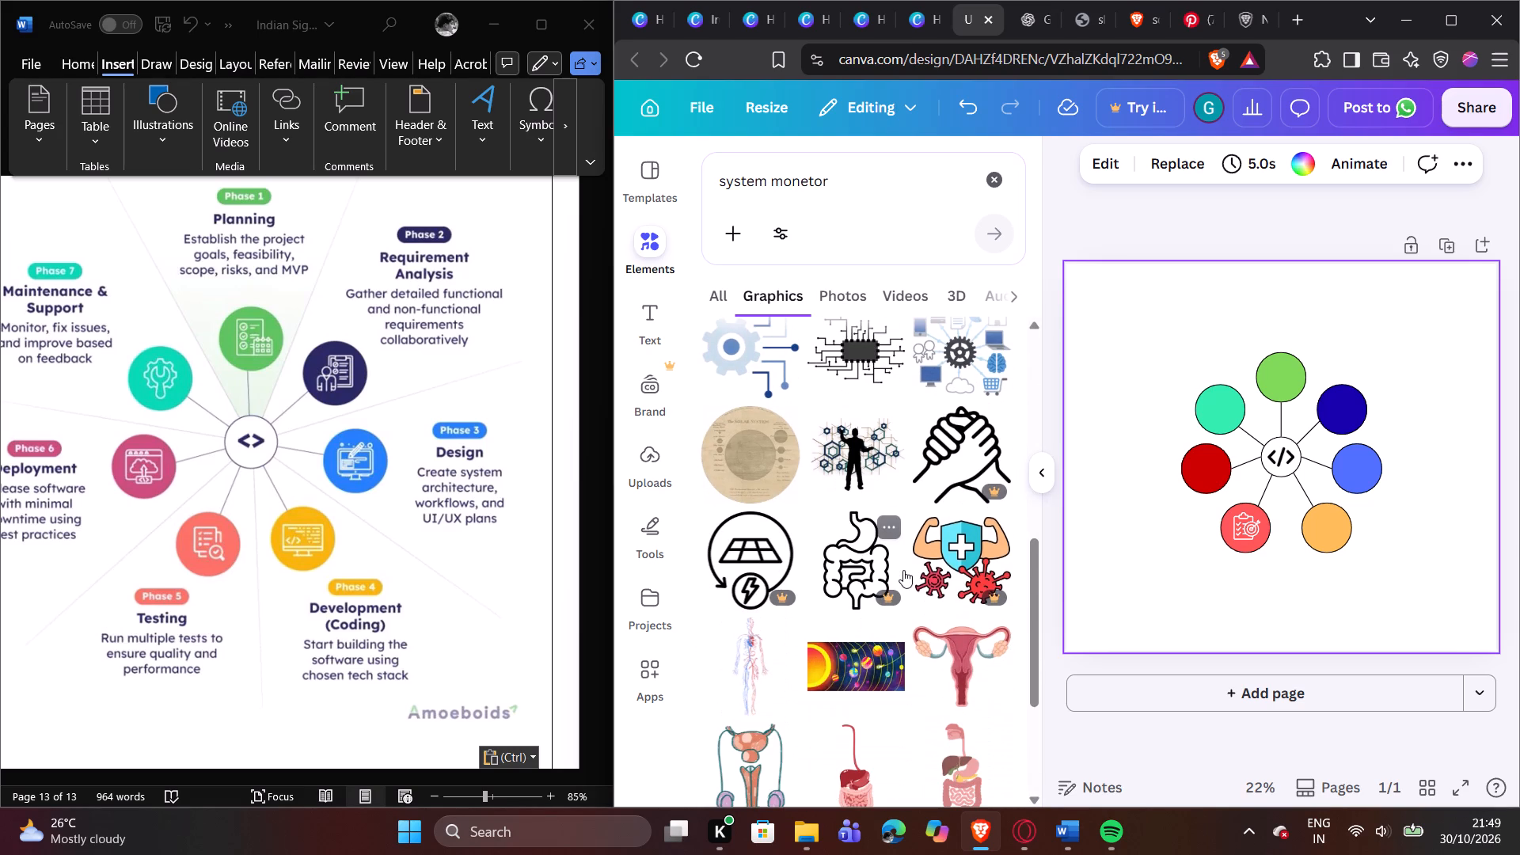
{"action": "scroll", "coordinate": [903, 570], "scroll_direction": "down", "scroll_amount": 4}
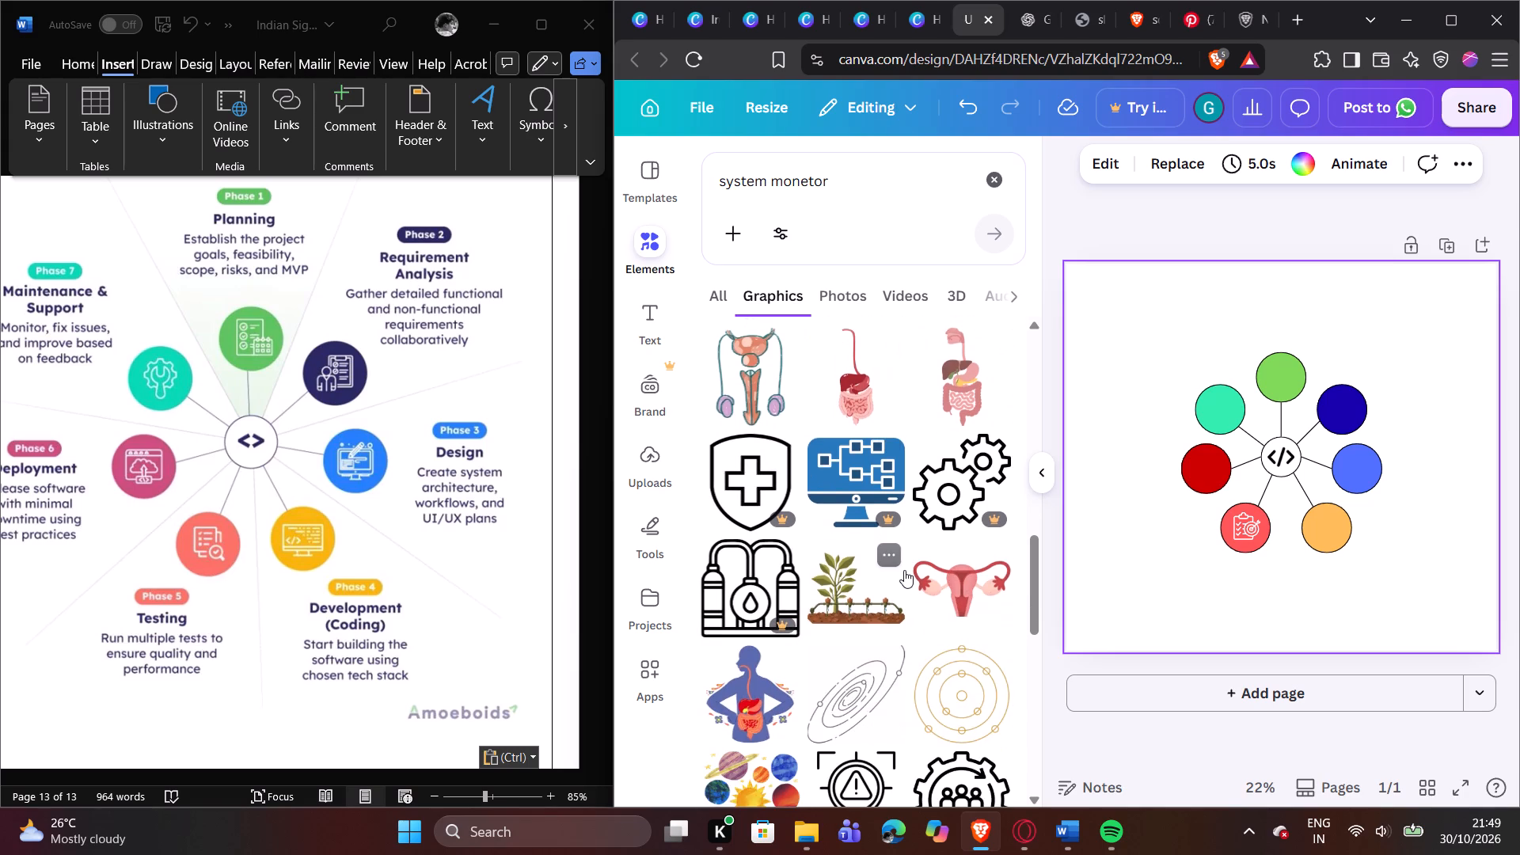
{"action": "scroll", "coordinate": [904, 570], "scroll_direction": "down", "scroll_amount": 4}
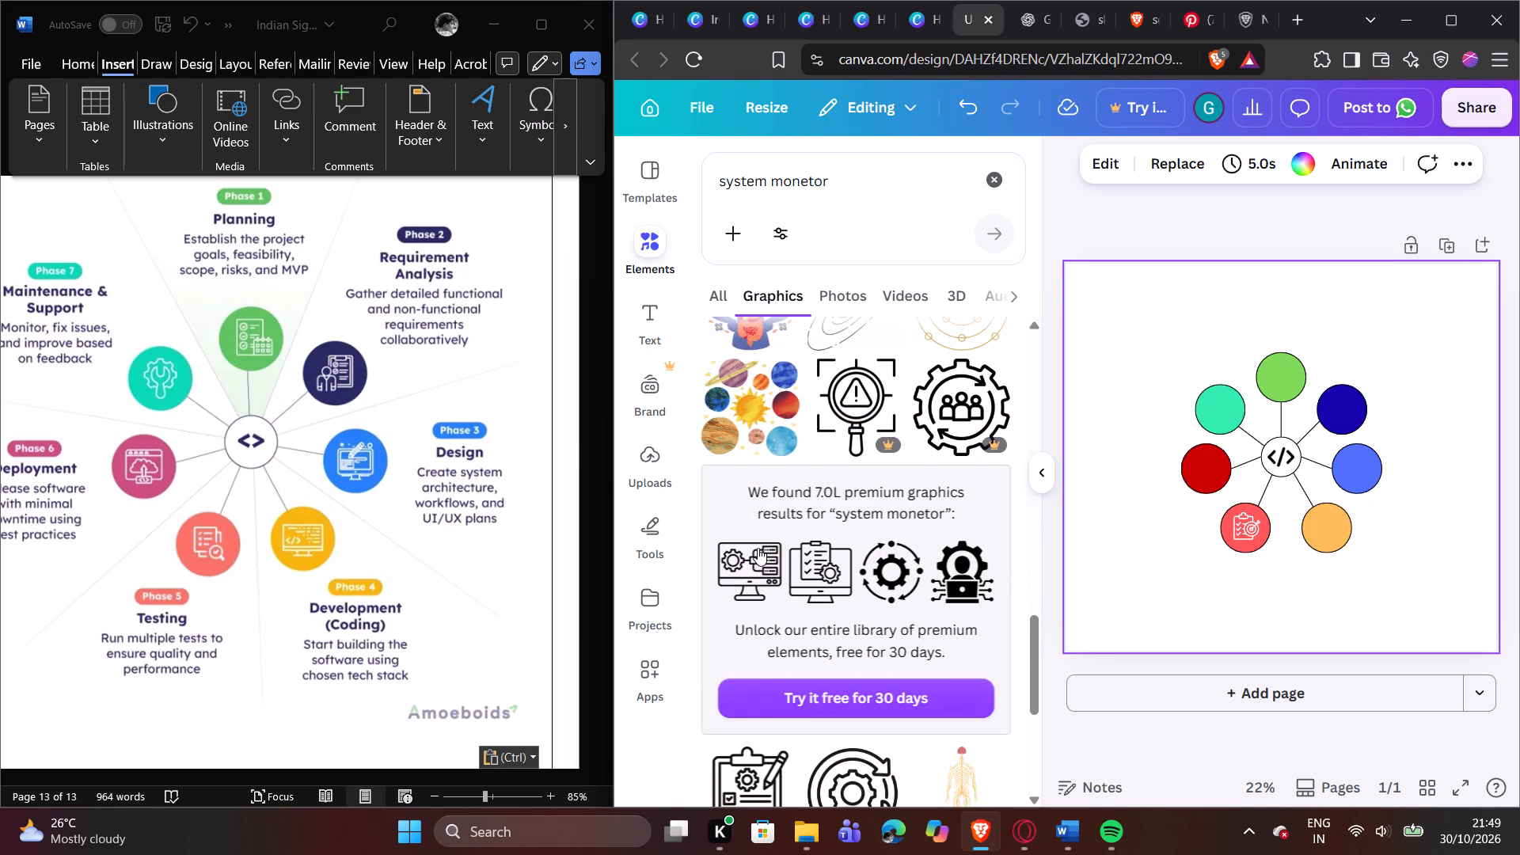
{"action": "left_click", "coordinate": [758, 547]}
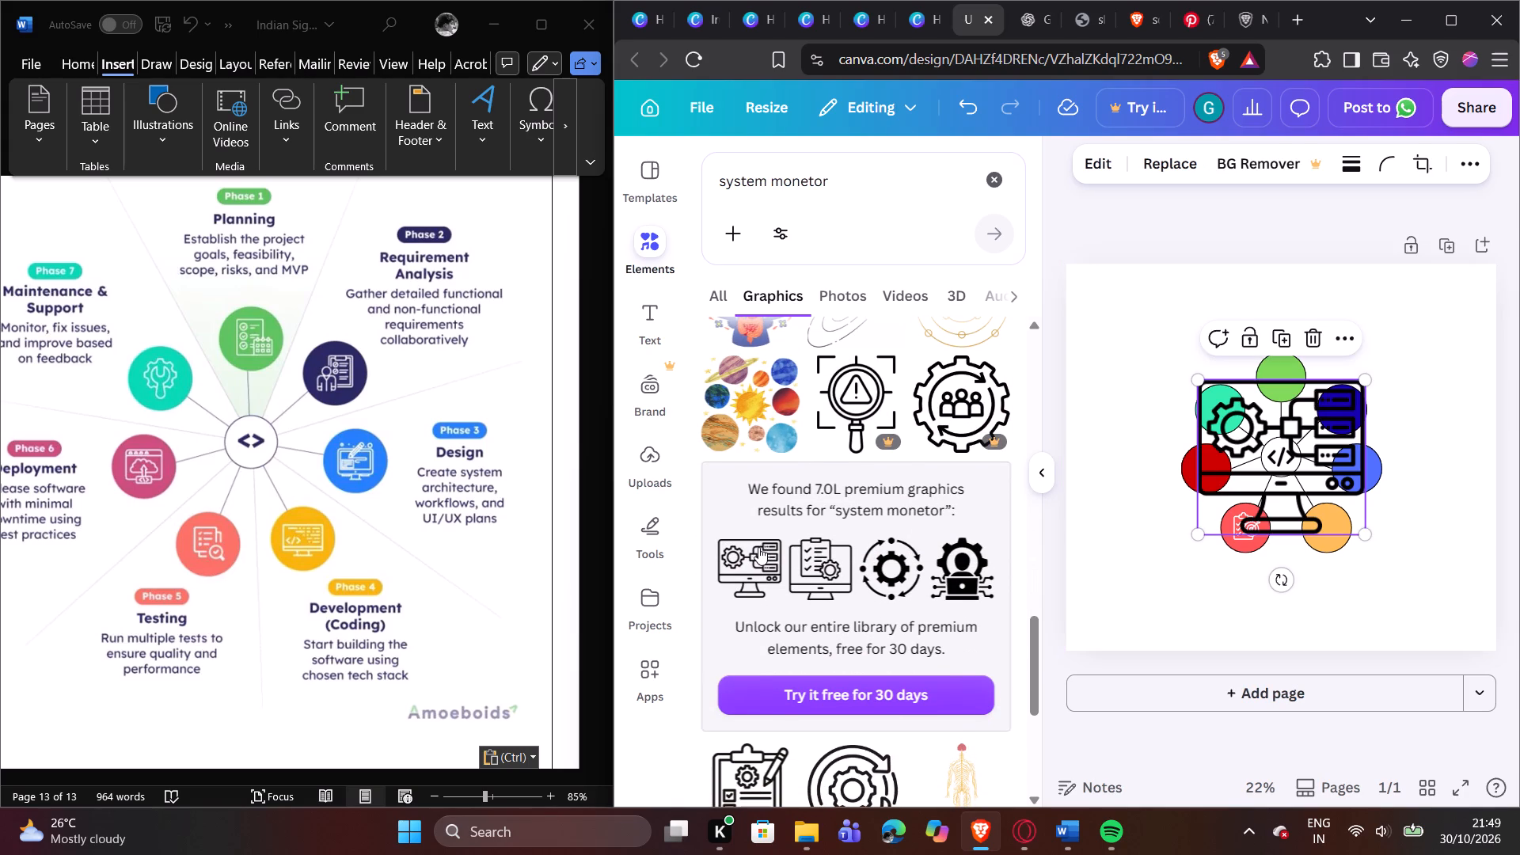
{"action": "left_click", "coordinate": [1365, 378]}
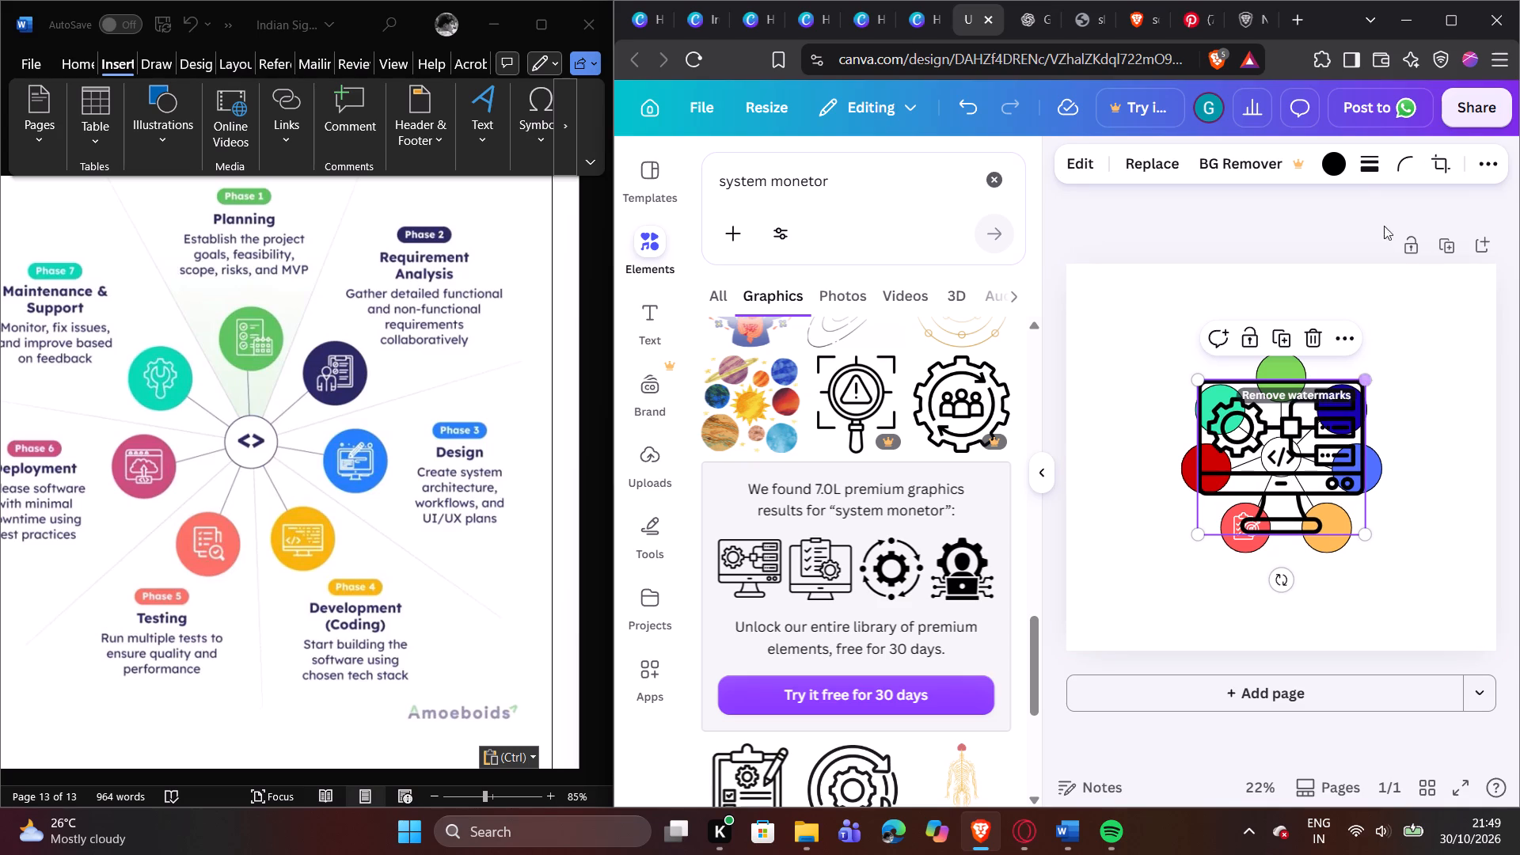
Recolour the desktop monitor graphic from the black outline to white.
{"action": "left_click", "coordinate": [1337, 161]}
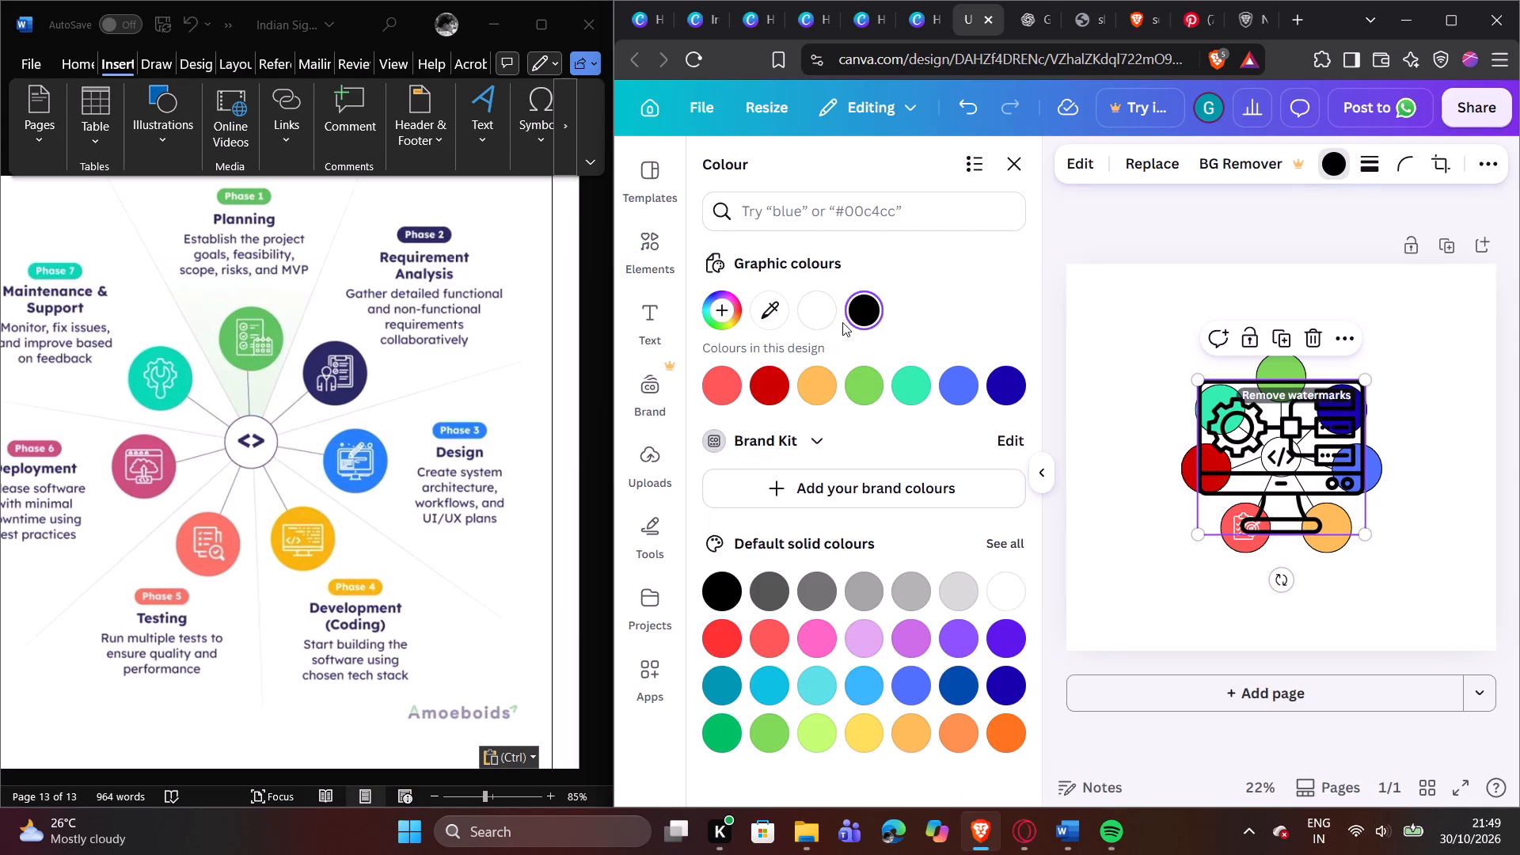
{"action": "left_click", "coordinate": [820, 316]}
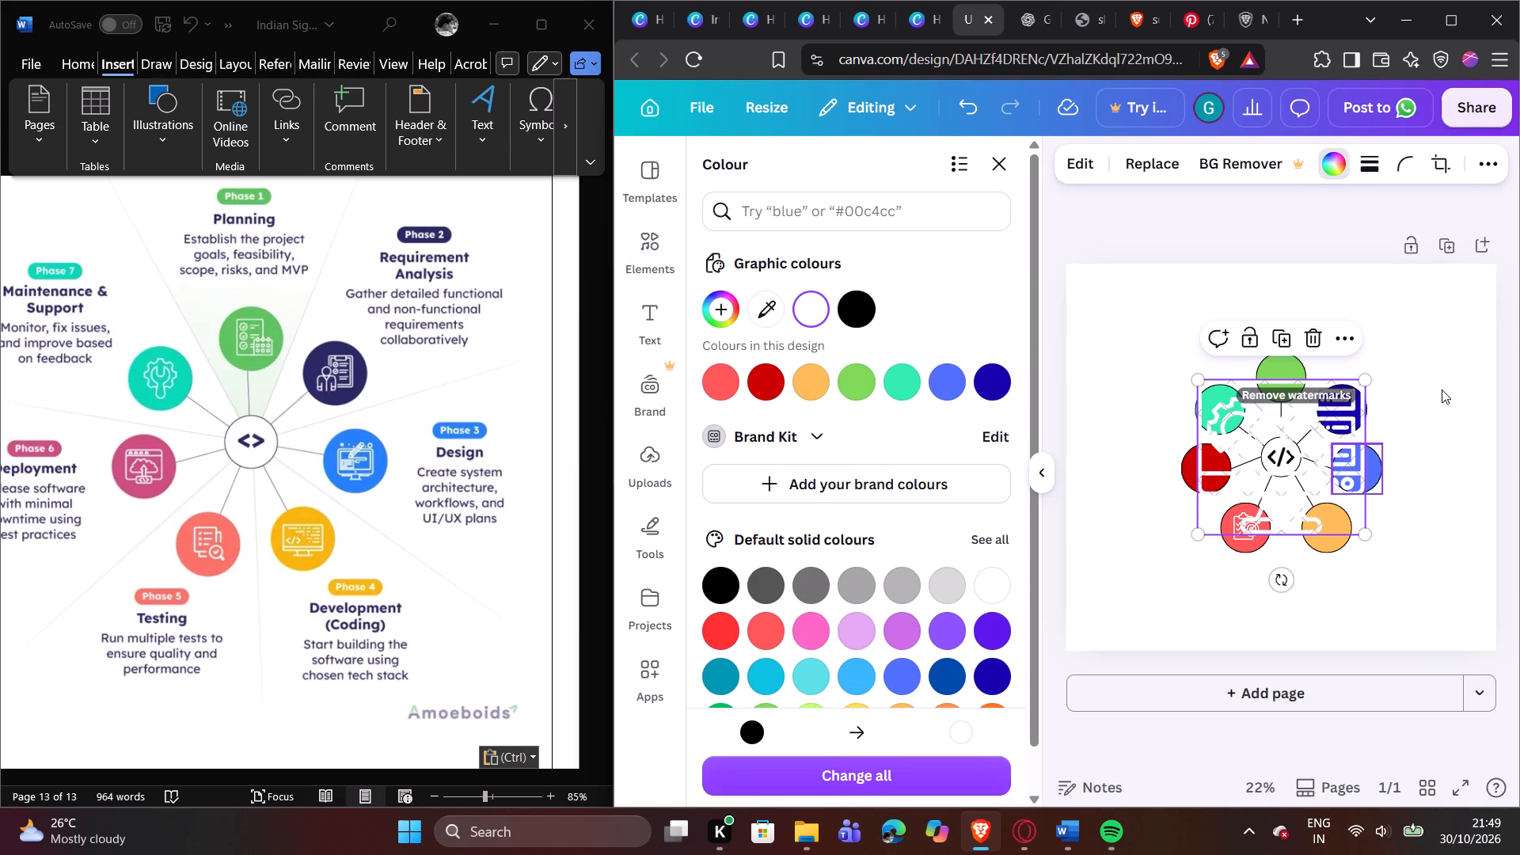
Shrink the white desktop monitor graphic to icon size and place it on the orange Phase 4 circle.
{"action": "left_click_drag", "start_coordinate": [1367, 374], "coordinate": [1276, 530]}
{"action": "left_click", "coordinate": [1275, 572]}
{"action": "left_click_drag", "start_coordinate": [1211, 511], "coordinate": [1286, 526]}
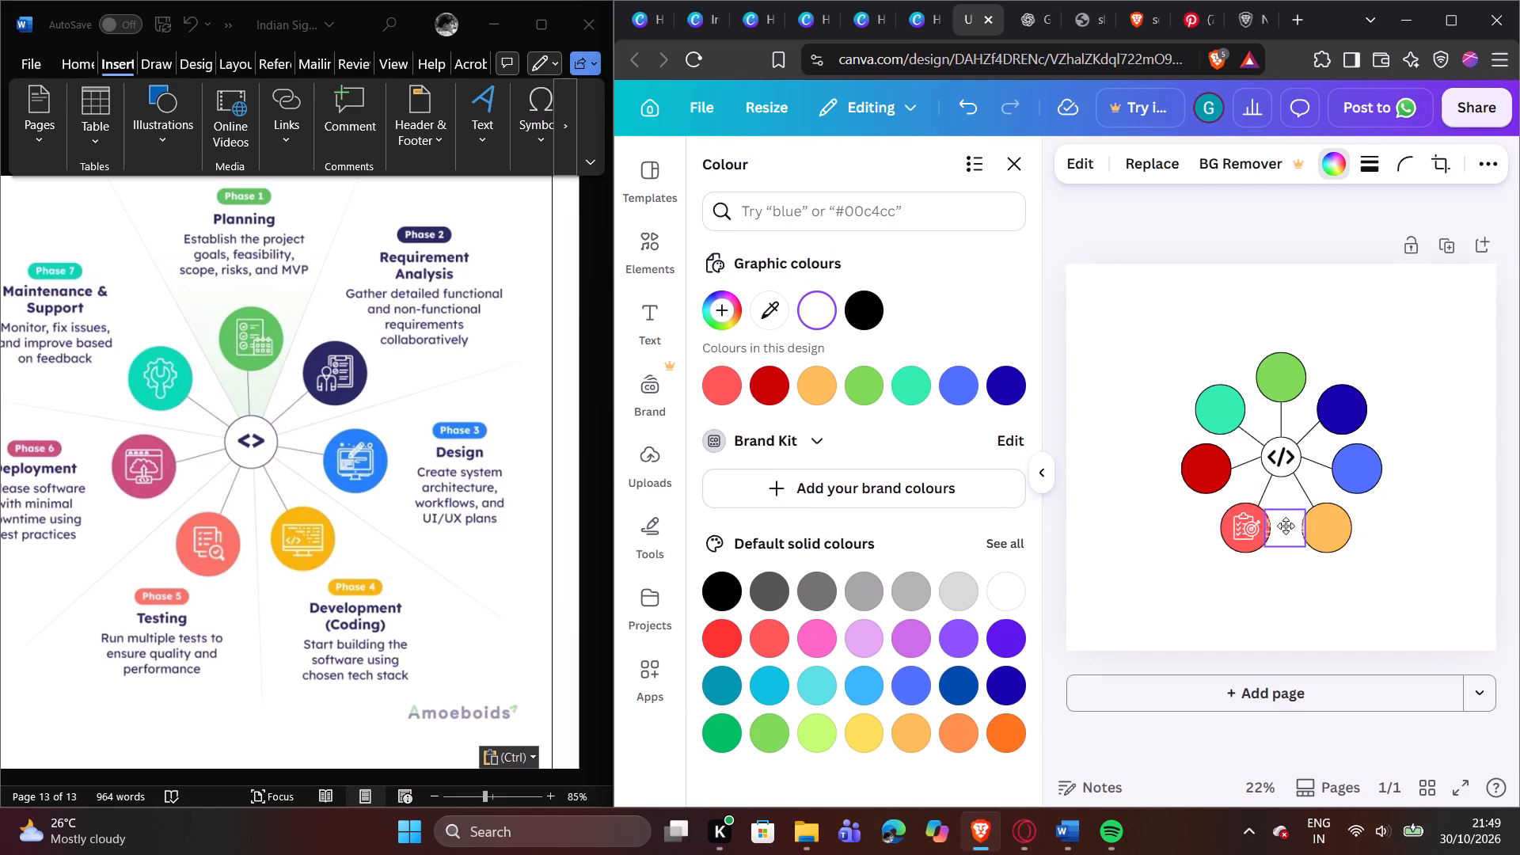
{"action": "left_click_drag", "start_coordinate": [1286, 526], "coordinate": [1321, 526]}
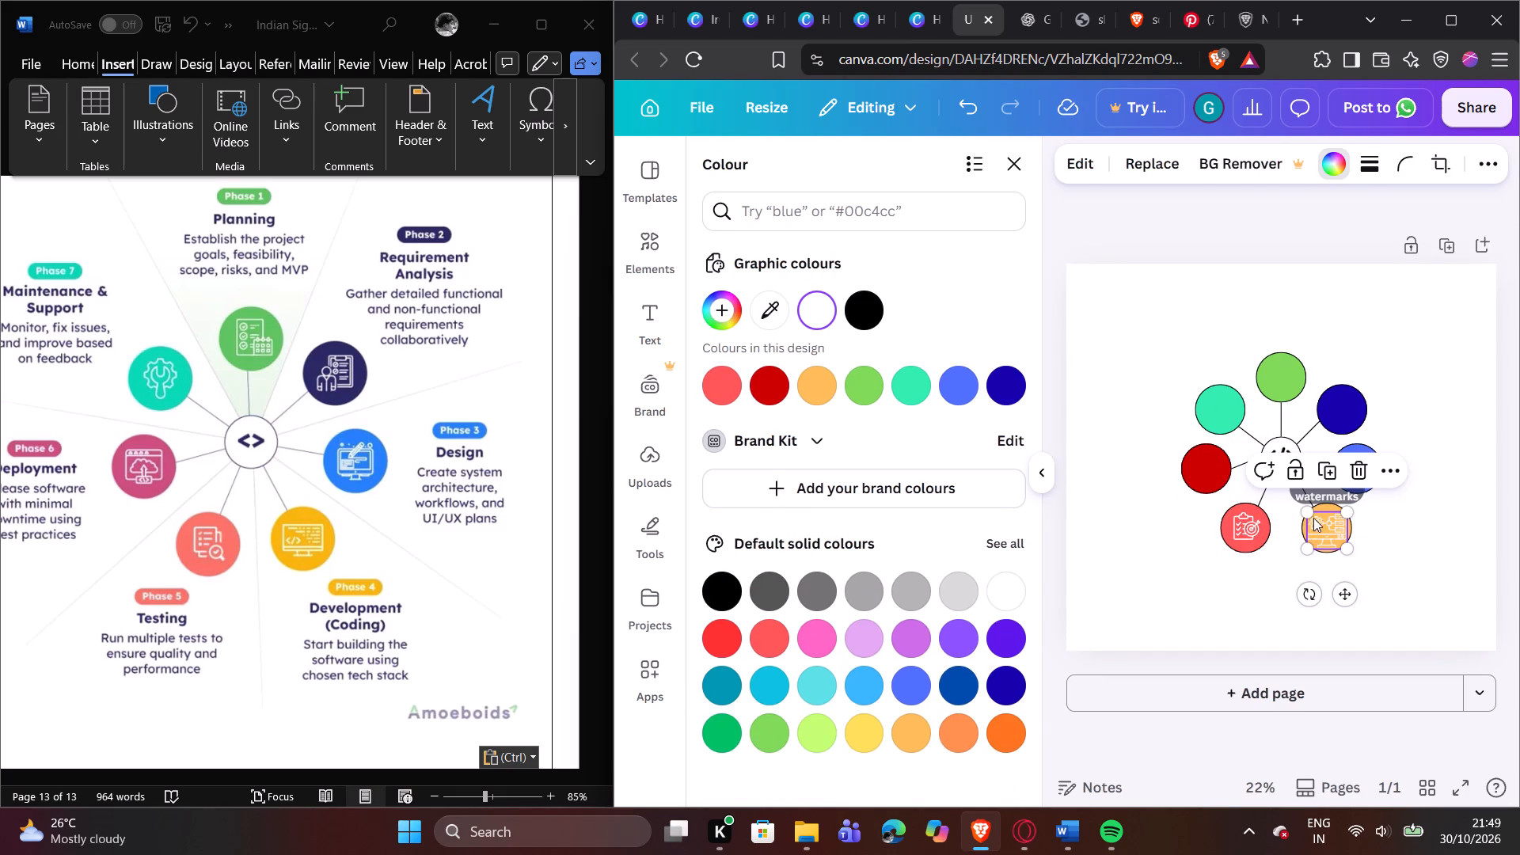
{"action": "left_click", "coordinate": [1308, 508]}
{"action": "left_click", "coordinate": [1398, 522]}
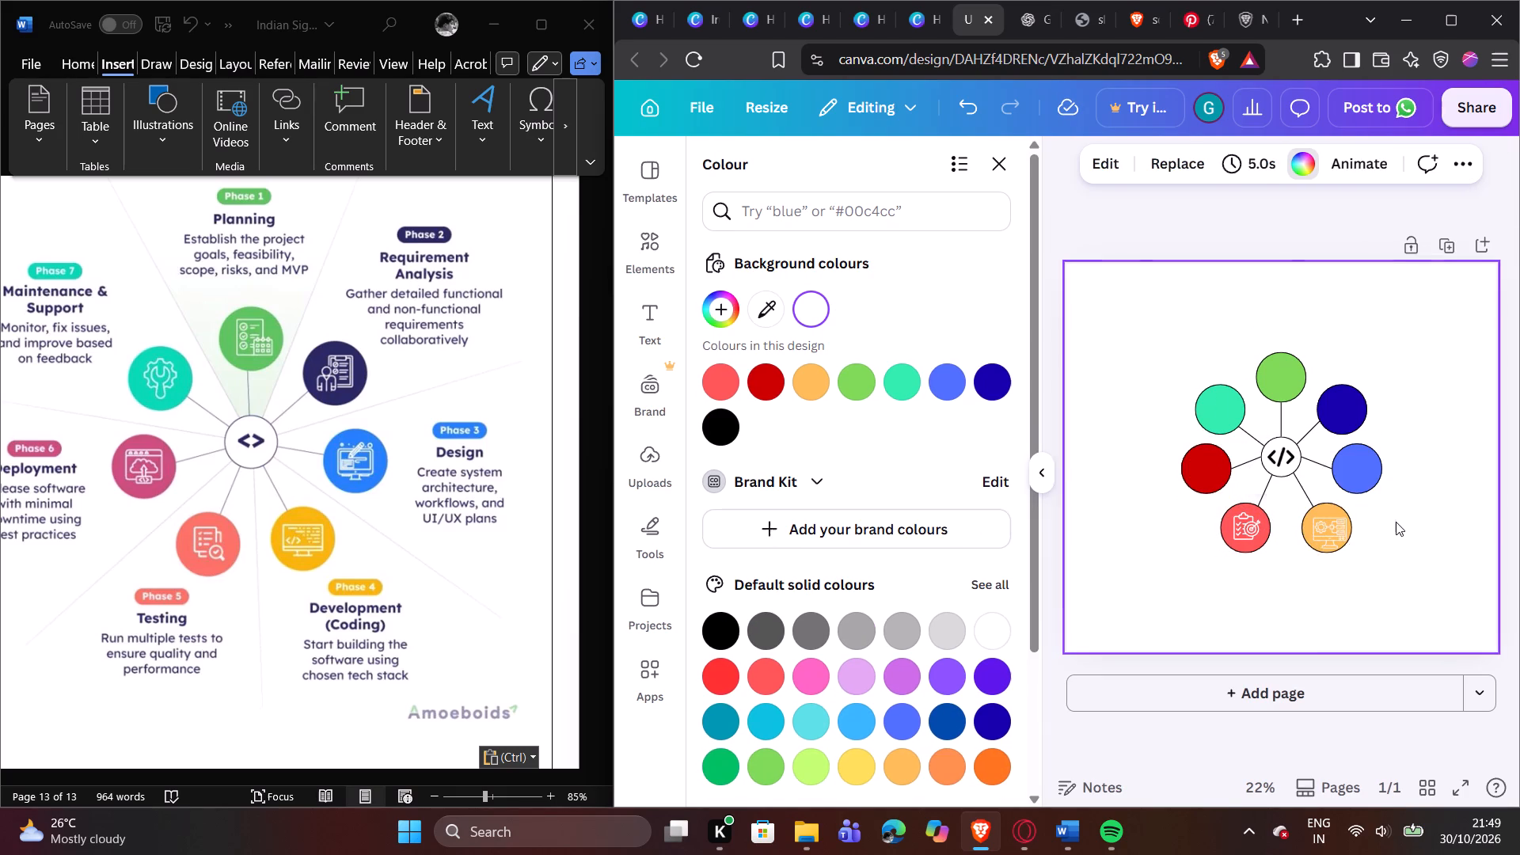
Fine-tune the white monitor icon to about 139 by 129 and centre it inside the orange Phase 4 circle.
{"action": "left_click", "coordinate": [1337, 526]}
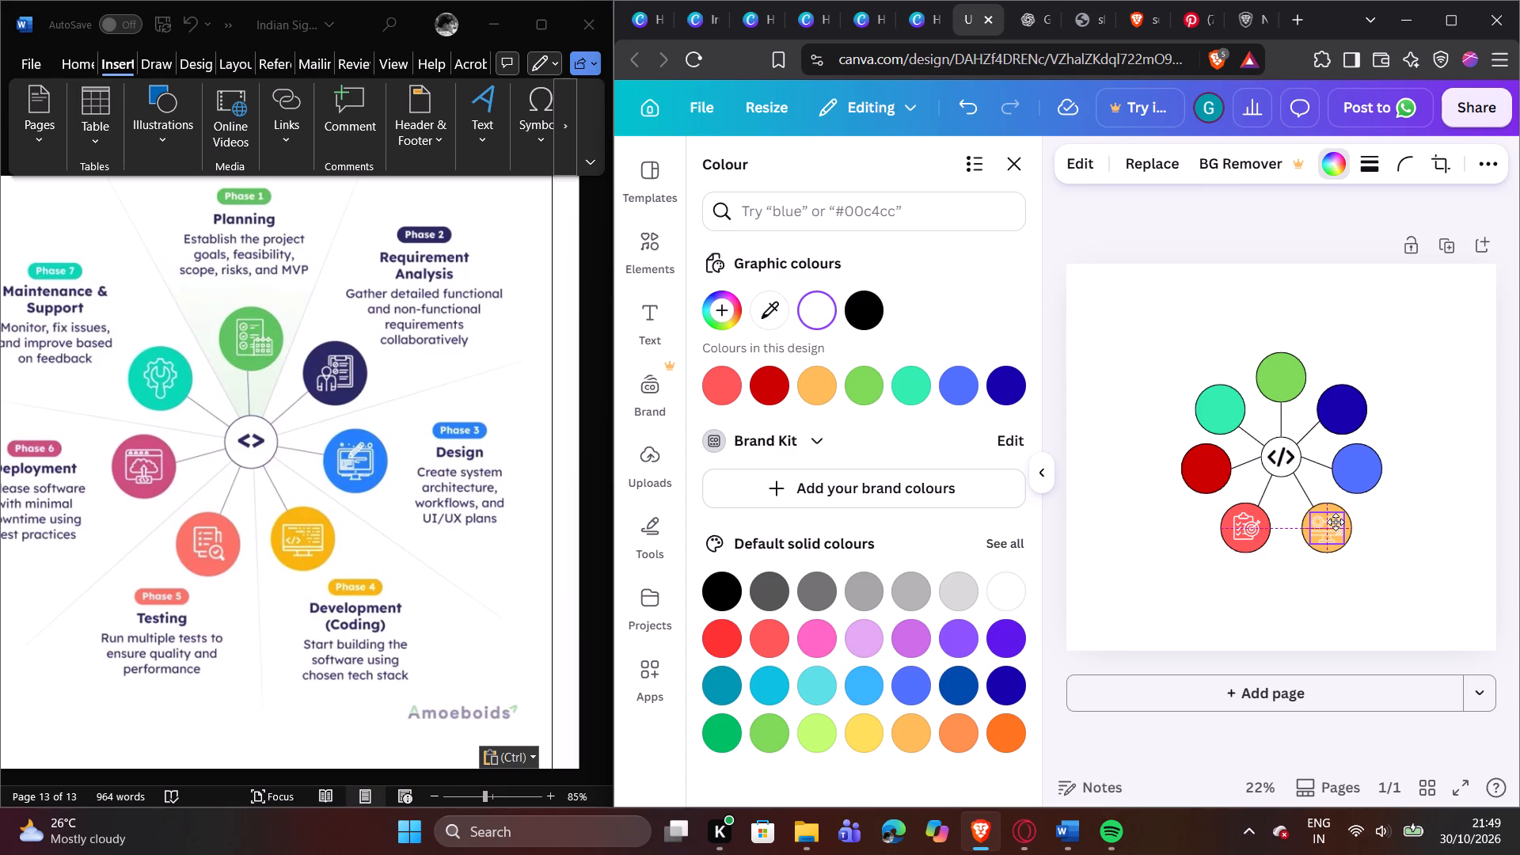
{"action": "left_click", "coordinate": [1397, 522]}
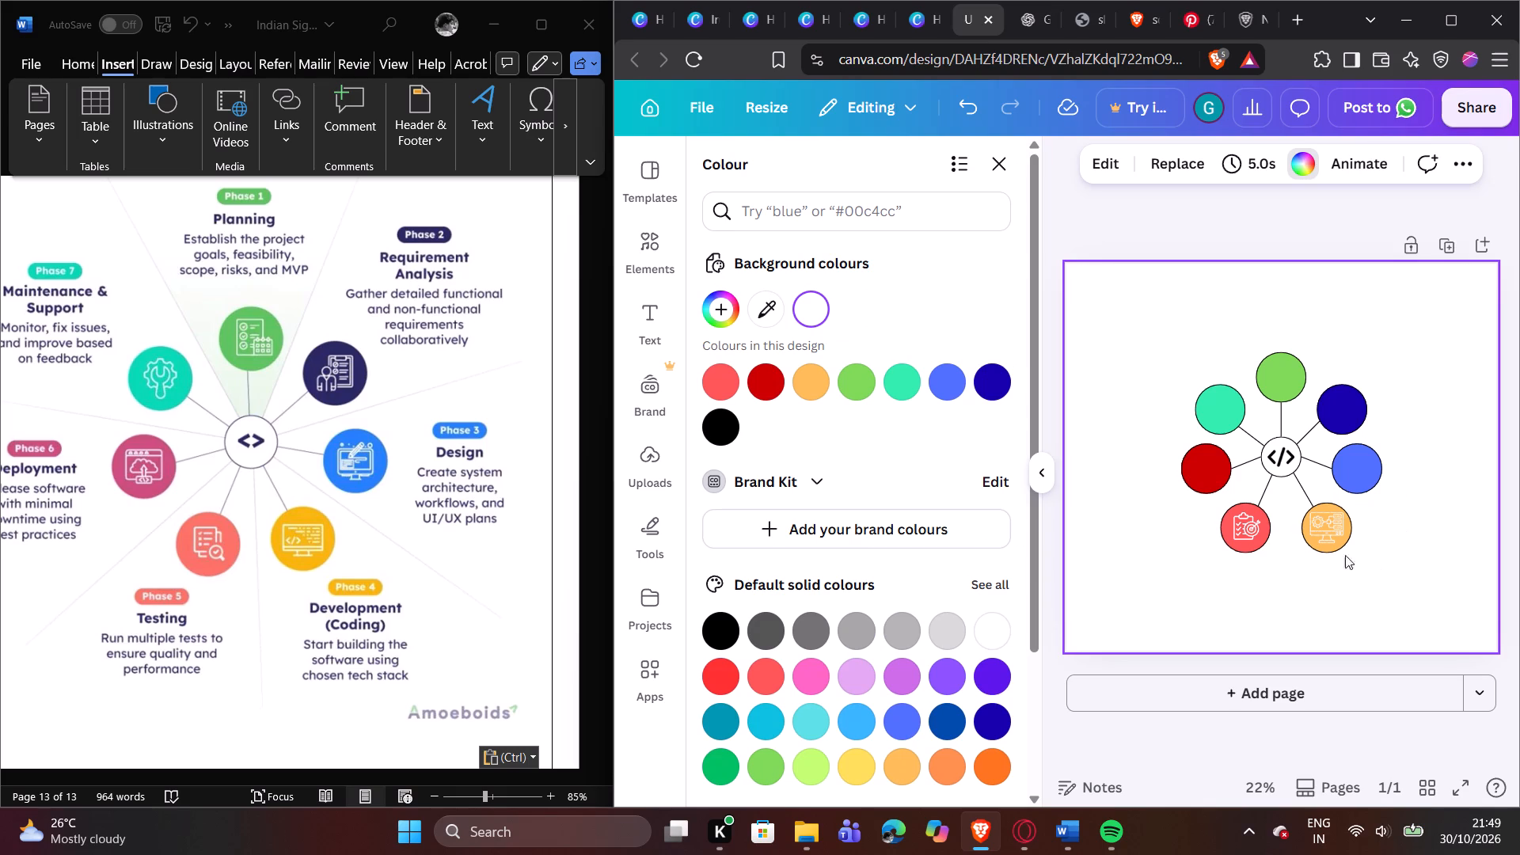
{"action": "left_click", "coordinate": [1411, 534]}
{"action": "left_click", "coordinate": [1340, 521]}
{"action": "left_click_drag", "start_coordinate": [1345, 514], "coordinate": [1346, 514]}
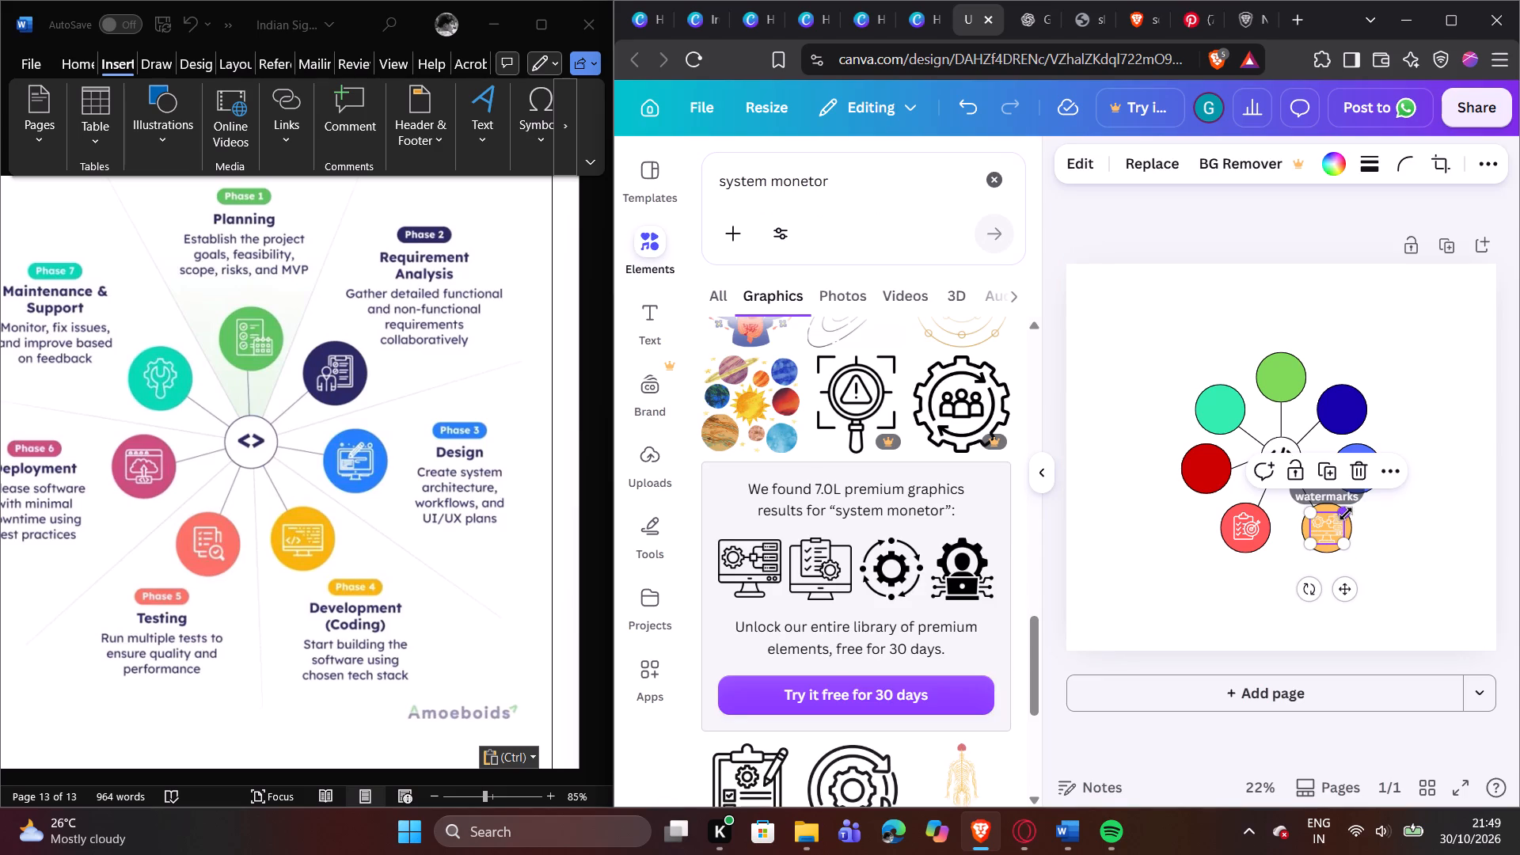
{"action": "left_click_drag", "start_coordinate": [1346, 514], "coordinate": [1342, 522]}
{"action": "left_click", "coordinate": [1419, 536]}
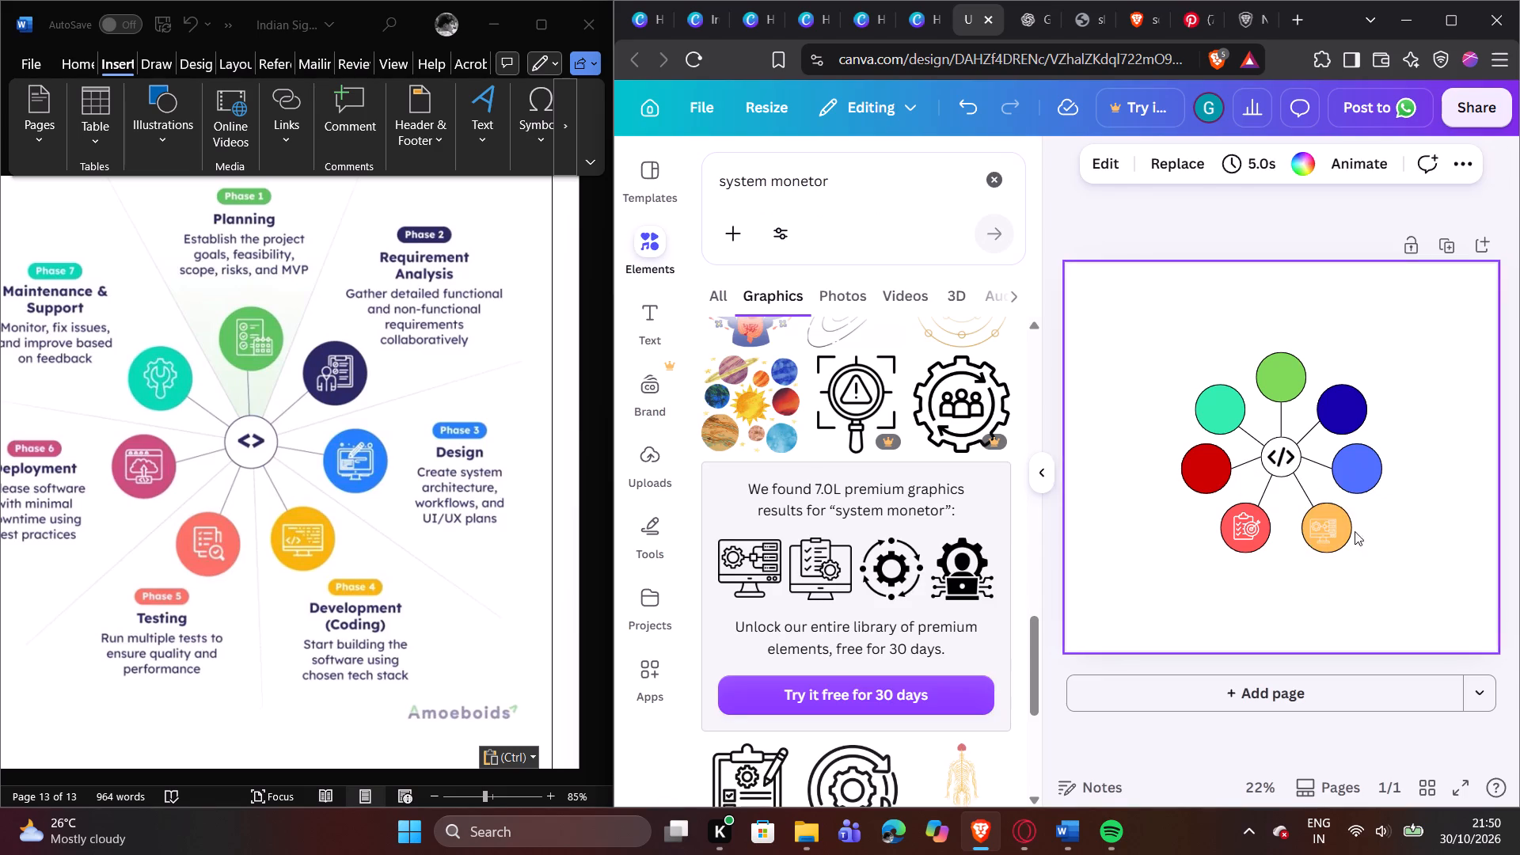
{"action": "left_click_drag", "start_coordinate": [1323, 534], "coordinate": [1330, 534]}
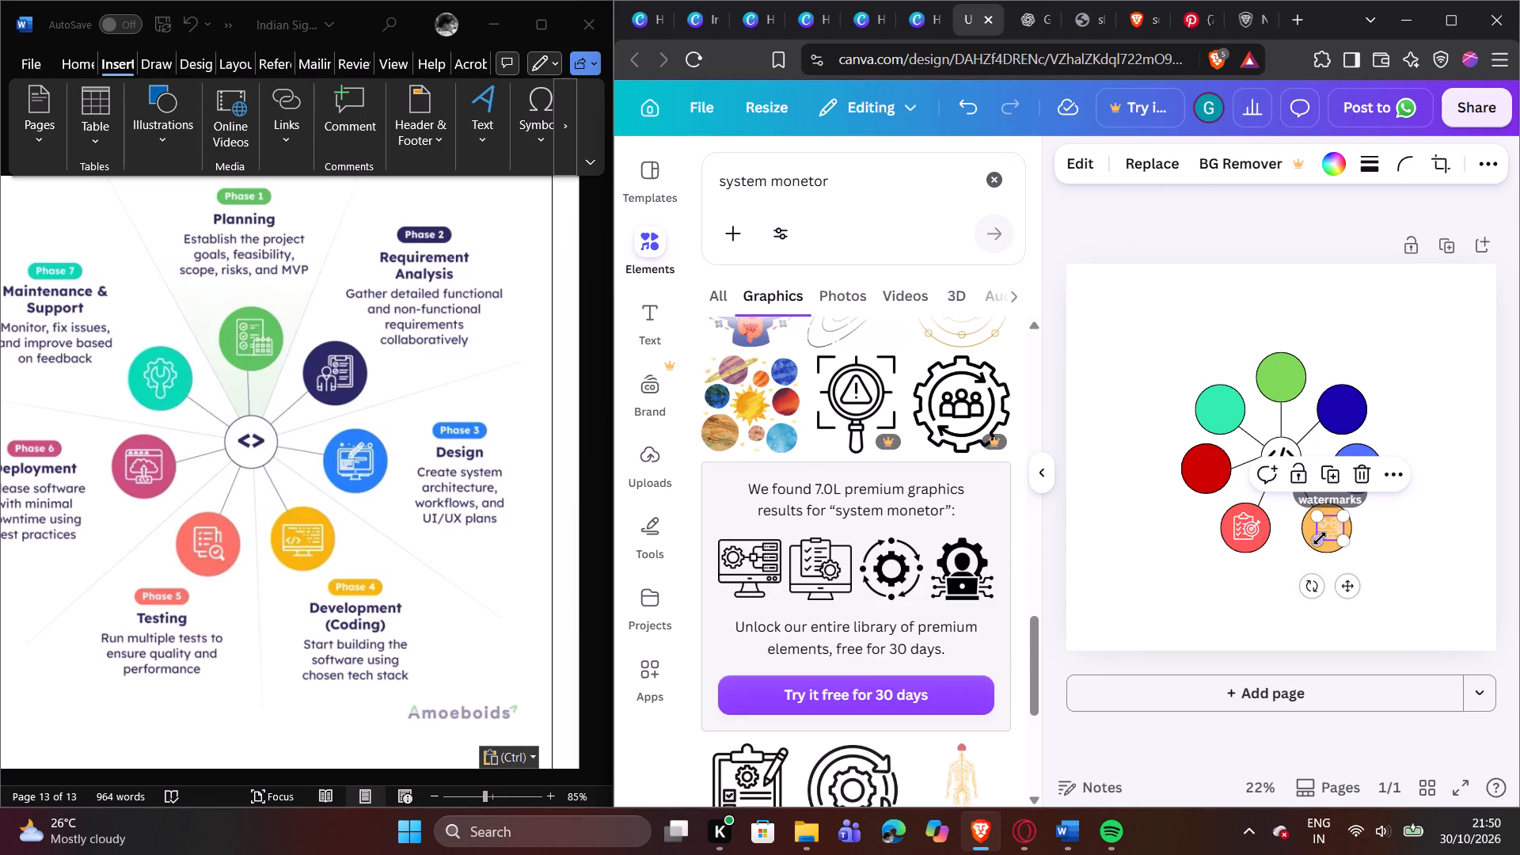
{"action": "left_click", "coordinate": [1319, 538]}
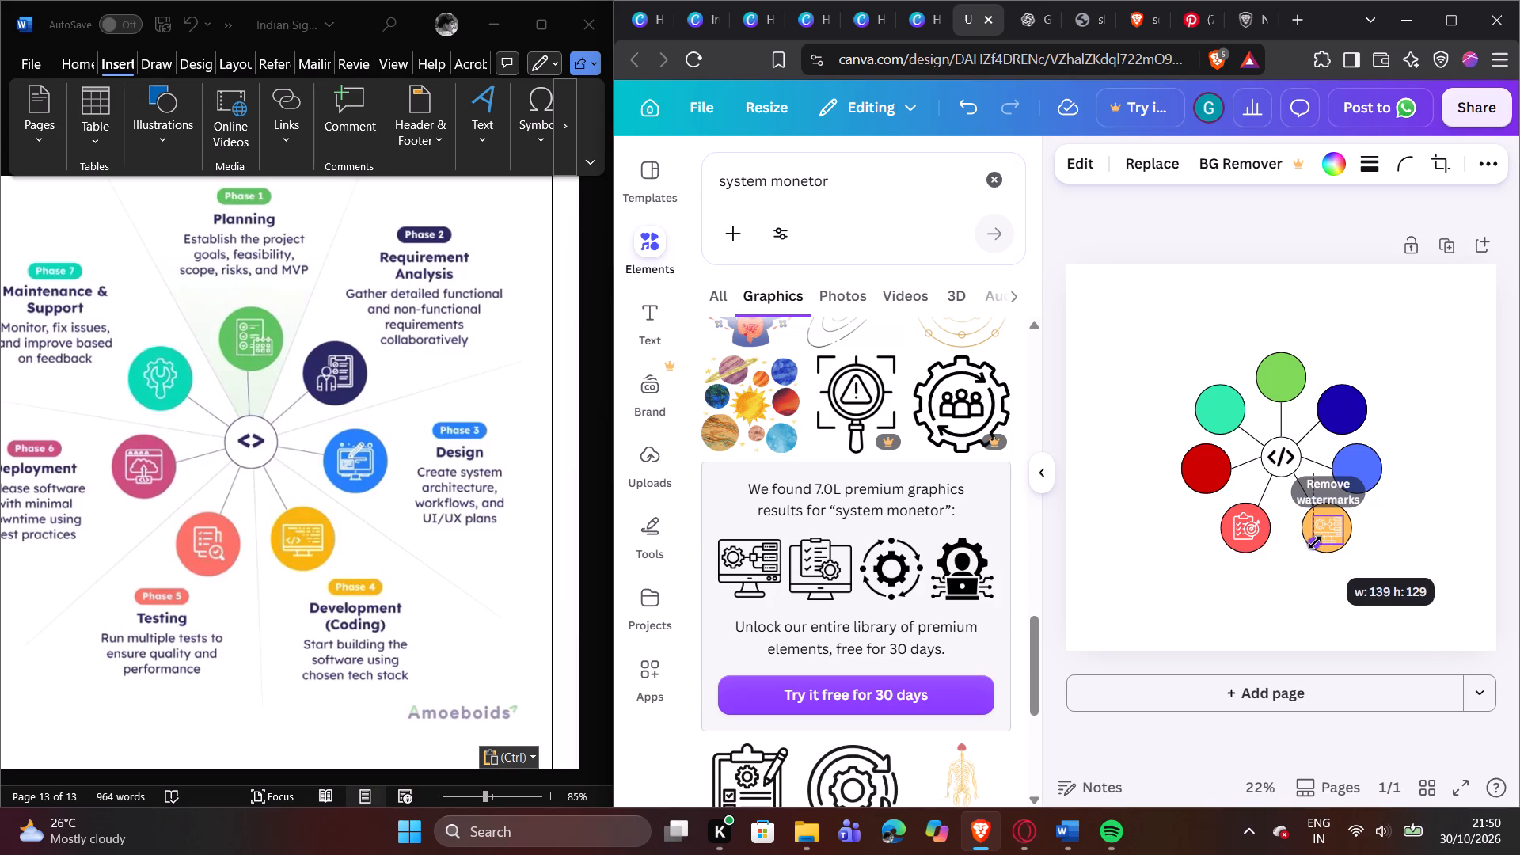
{"action": "left_click", "coordinate": [1419, 544]}
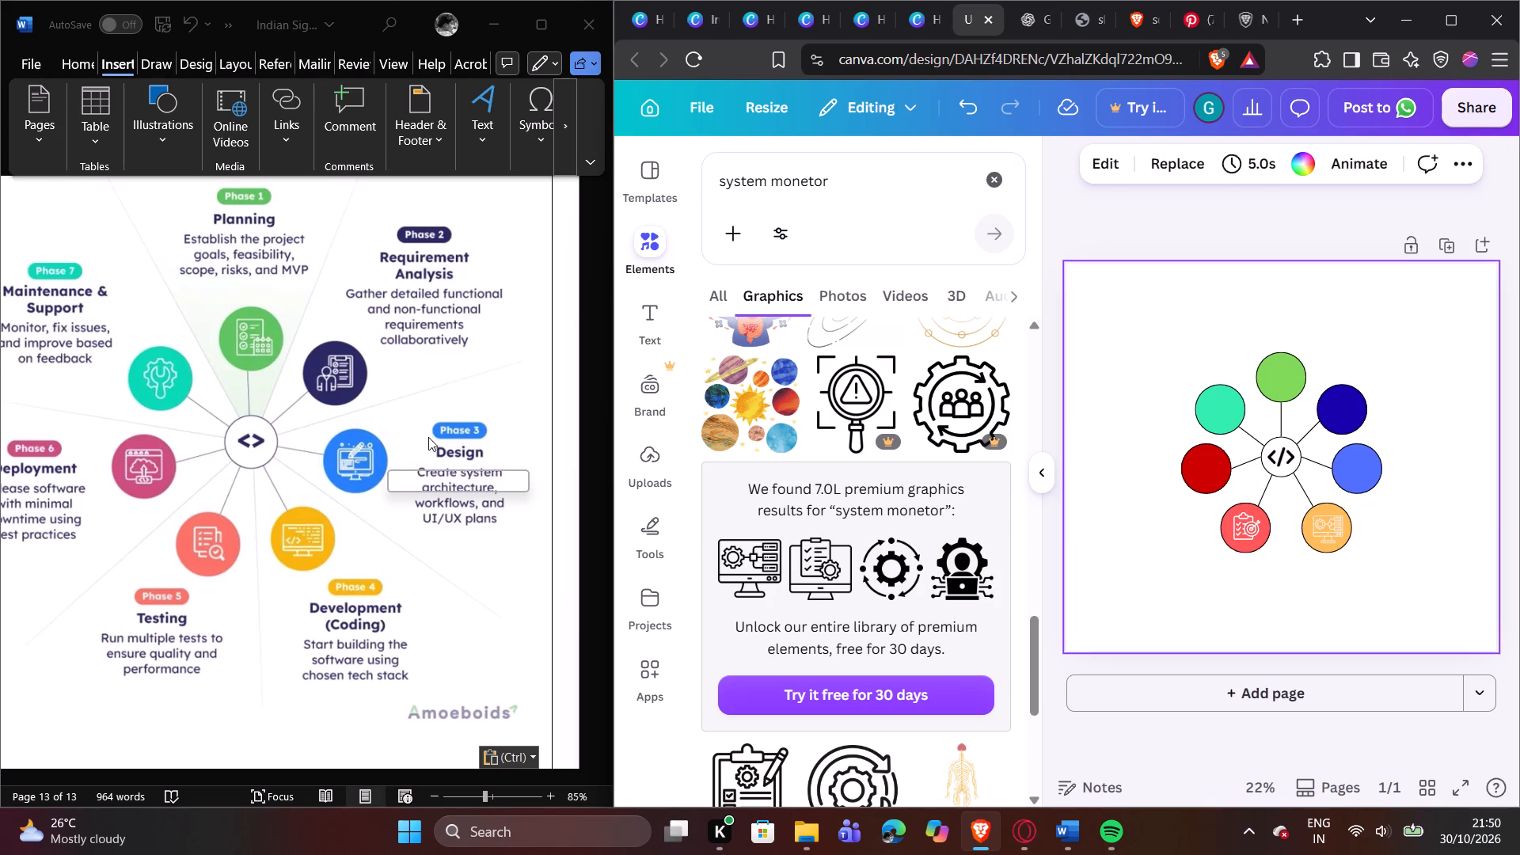
Search the element graphics for "design", refining the search to "design monitor".
{"action": "left_click", "coordinate": [1003, 181]}
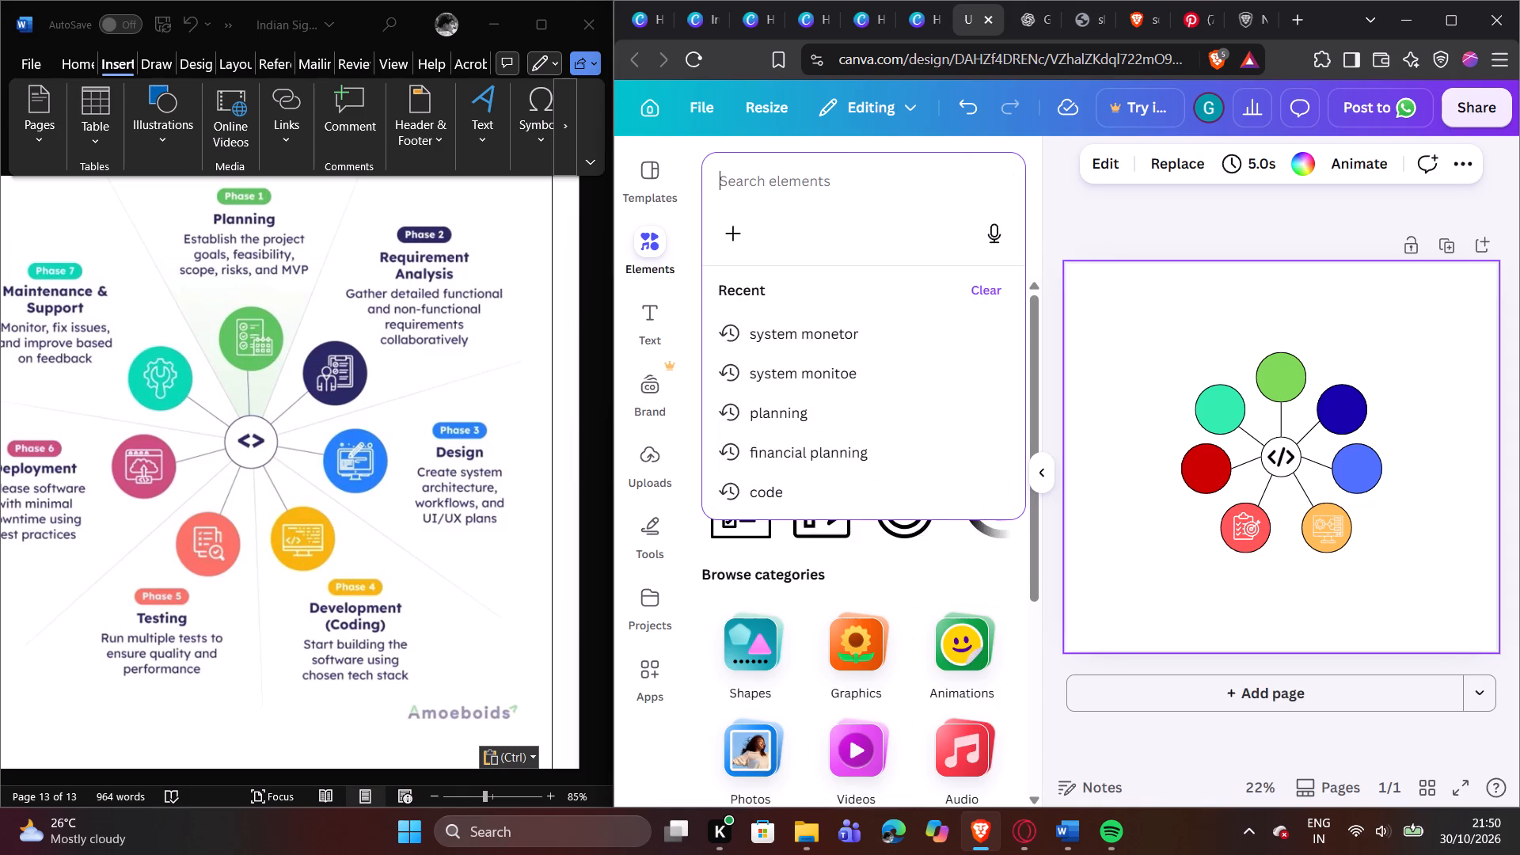
{"action": "type", "text": "design"}
{"action": "key", "text": "Return"}
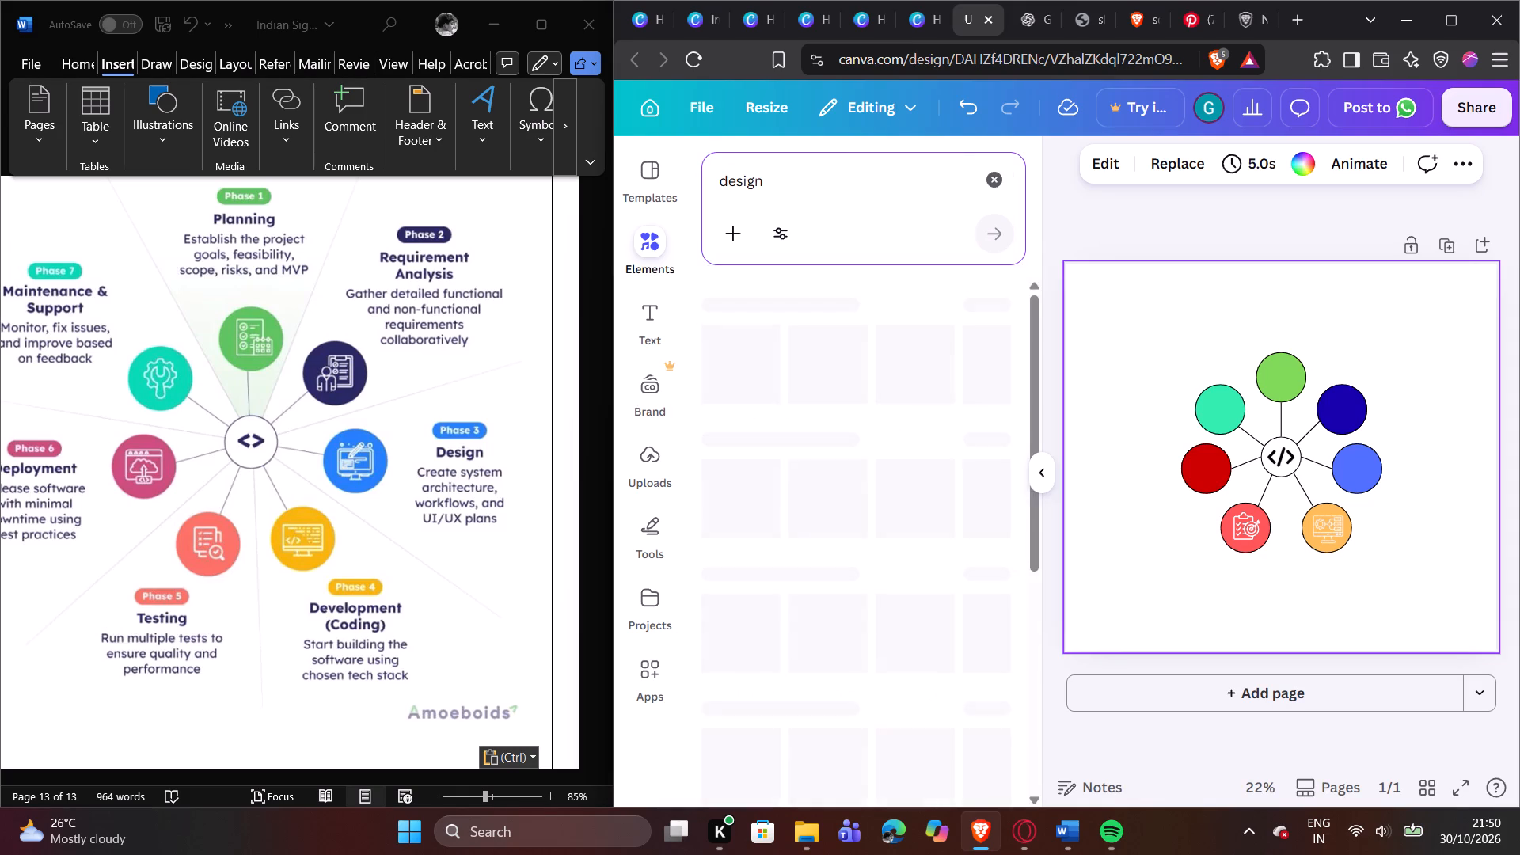
{"action": "left_click", "coordinate": [773, 286]}
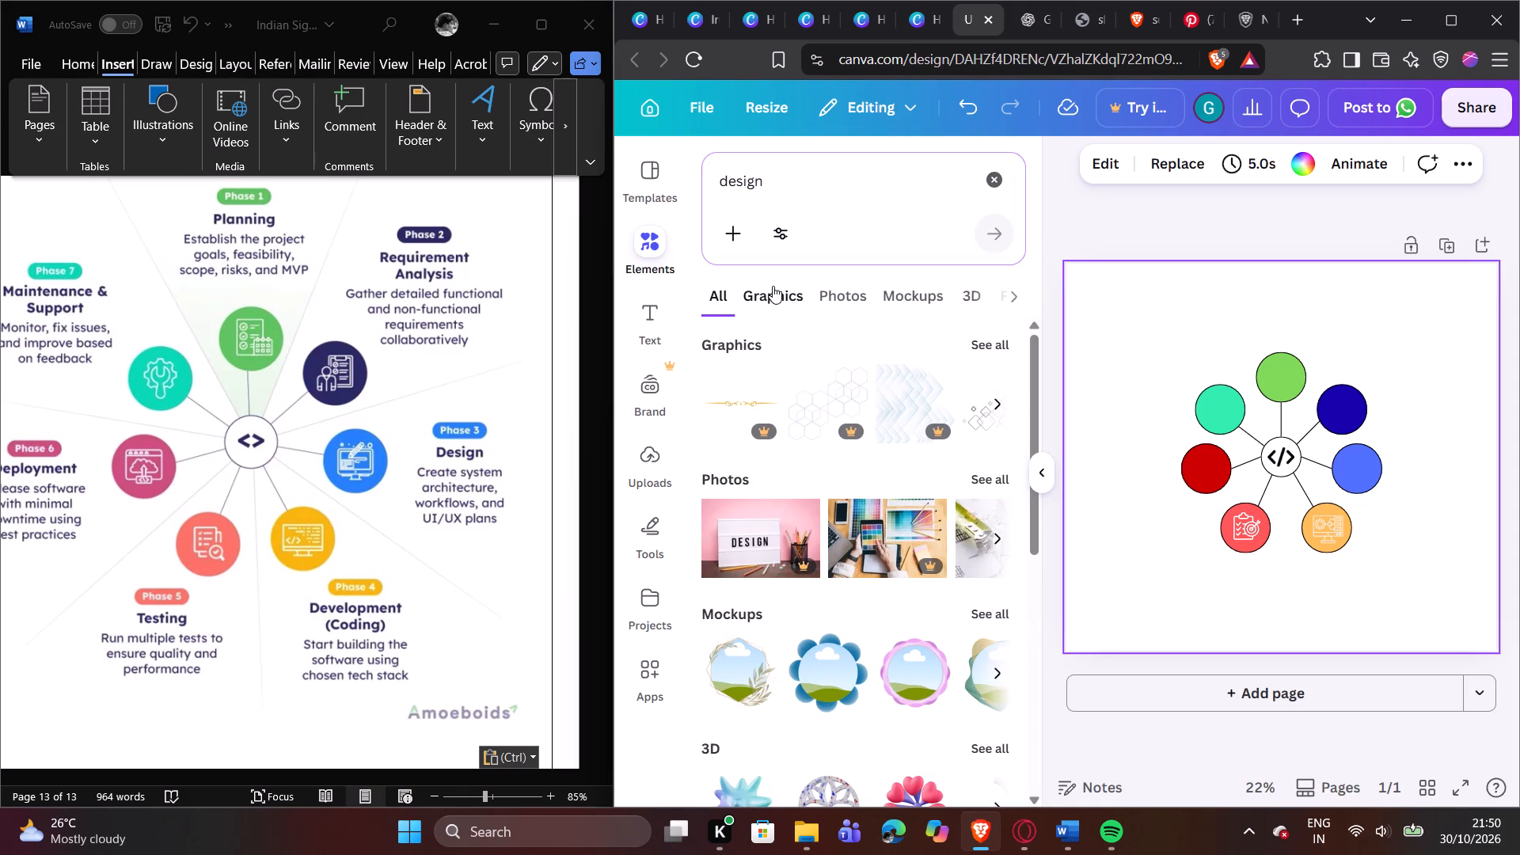
{"action": "left_click", "coordinate": [825, 199]}
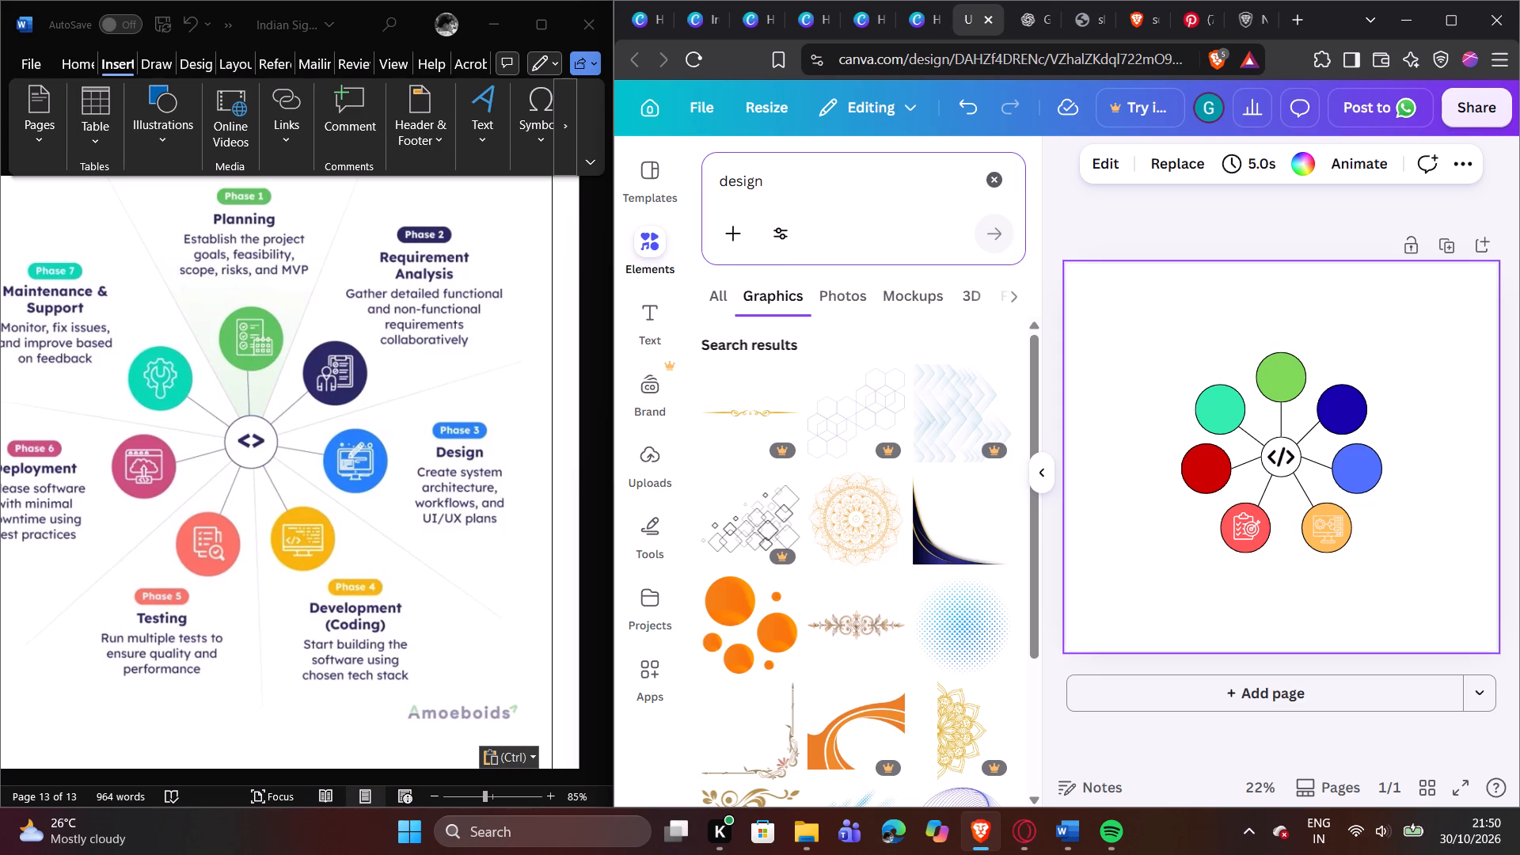
{"action": "left_click", "coordinate": [794, 174]}
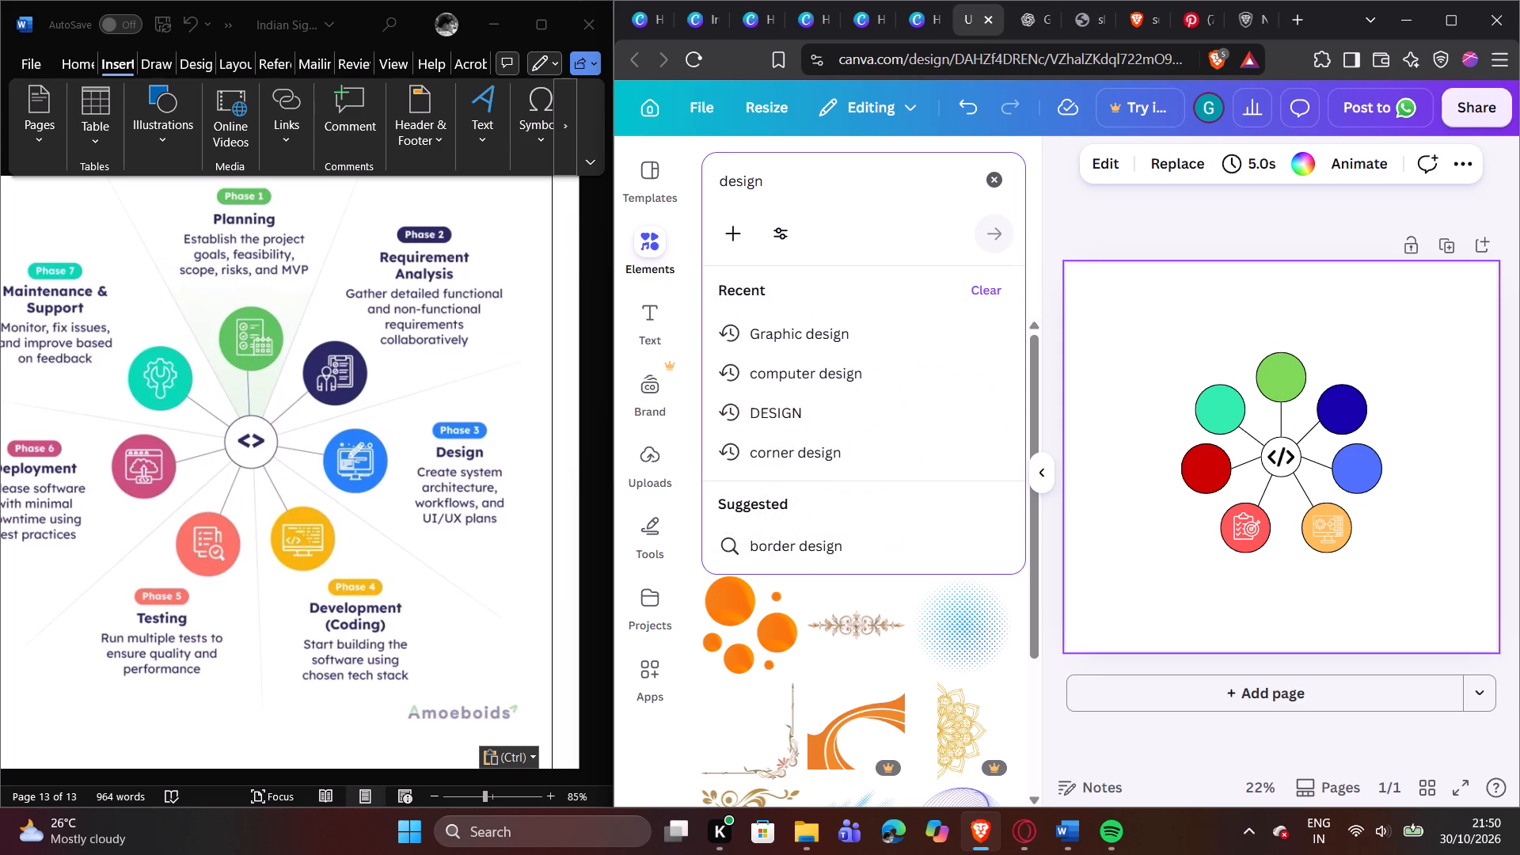
{"action": "key", "text": "space"}
{"action": "type", "text": "monitor"}
{"action": "key", "text": "Return"}
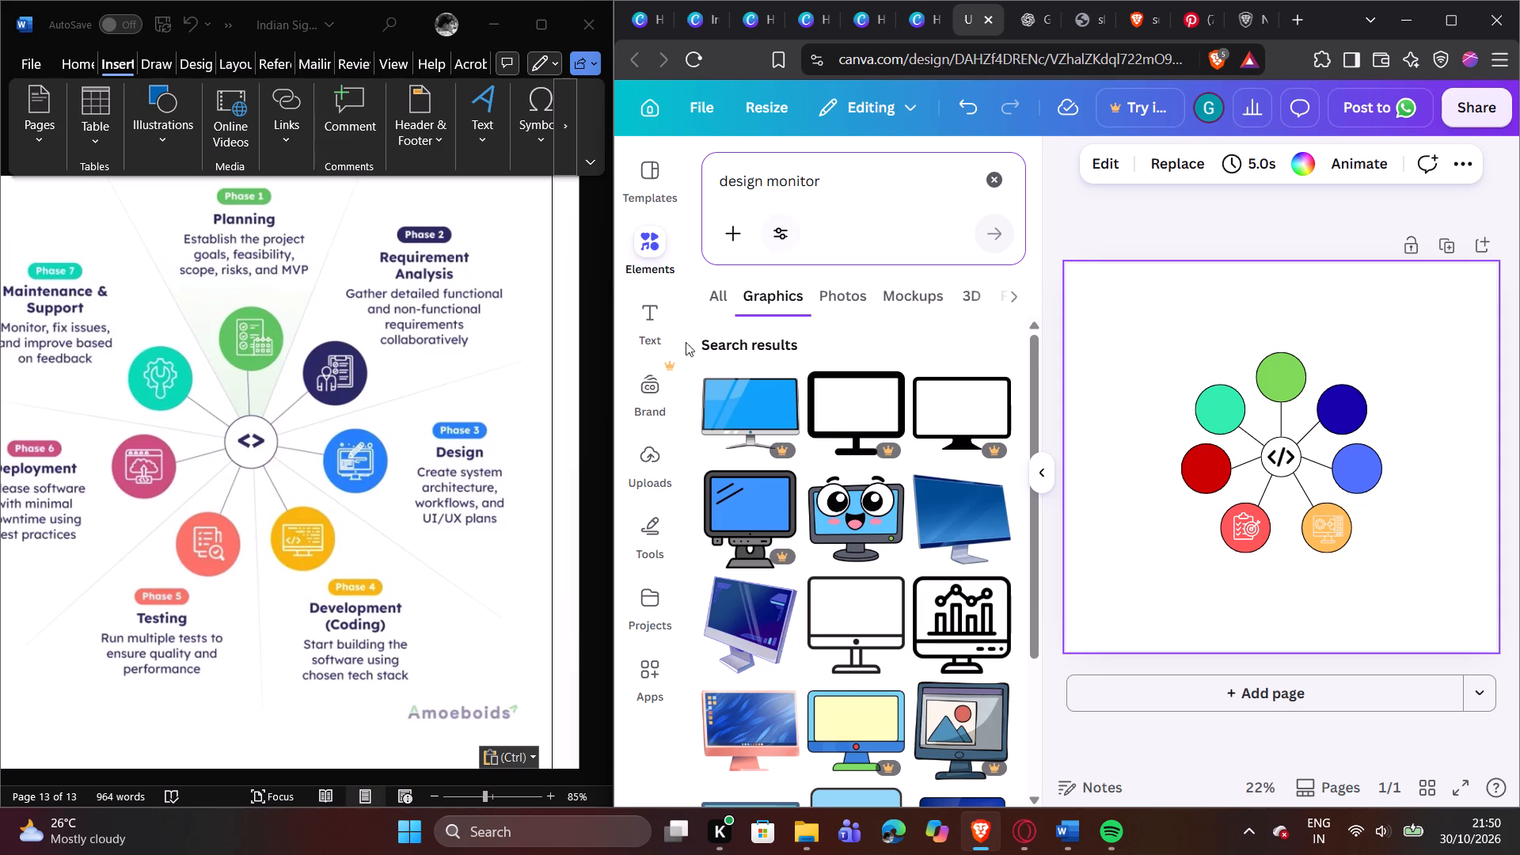
Insert the black outline monitor graphic with a code symbol and bar chart, and move it to the lower part of the page.
{"action": "scroll", "coordinate": [816, 369], "scroll_direction": "down", "scroll_amount": 11}
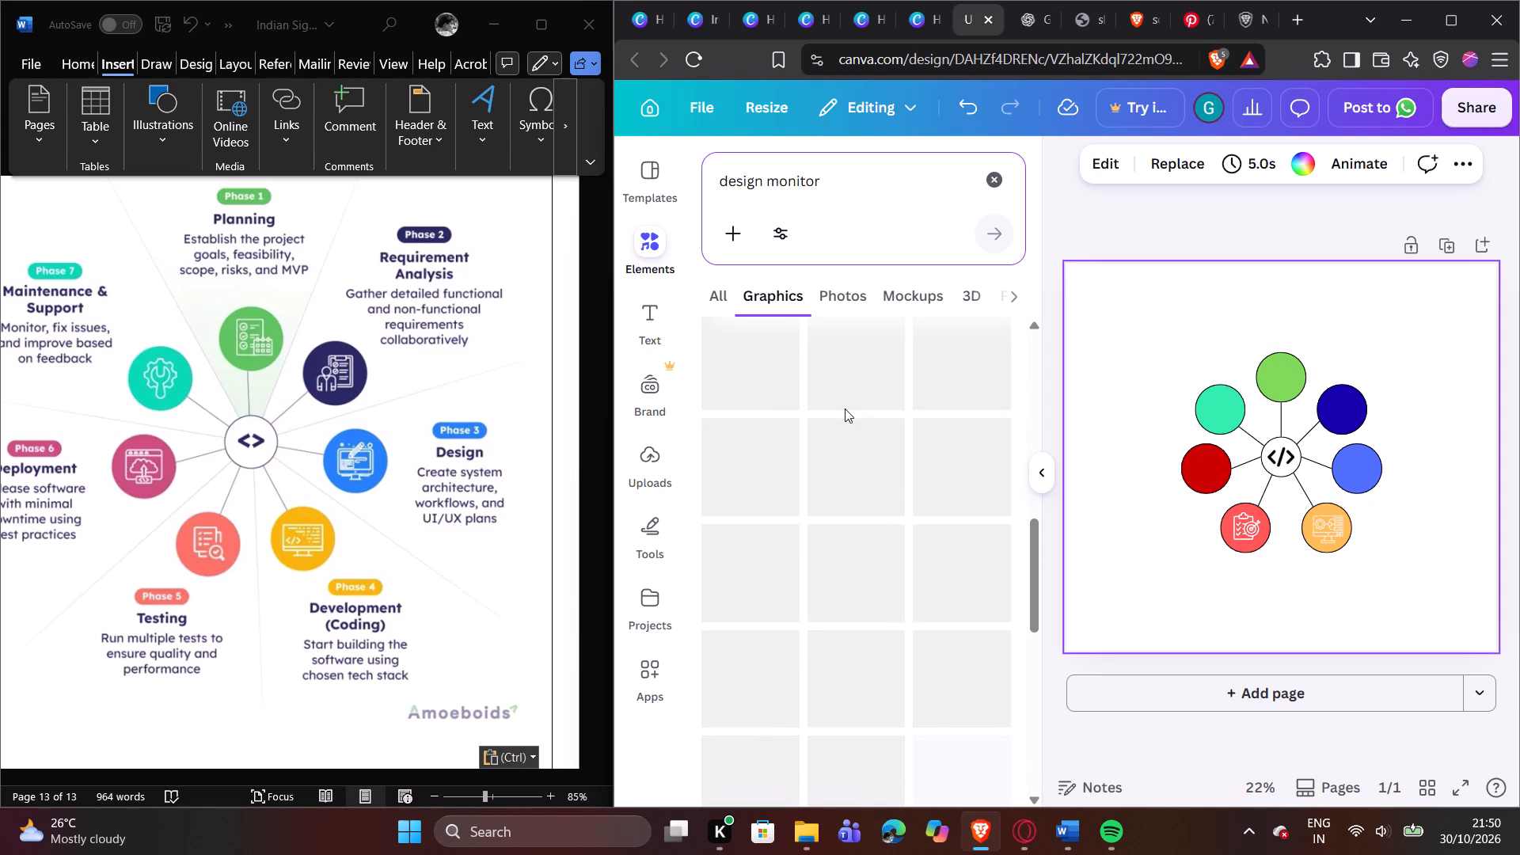
{"action": "scroll", "coordinate": [892, 511], "scroll_direction": "down", "scroll_amount": 2}
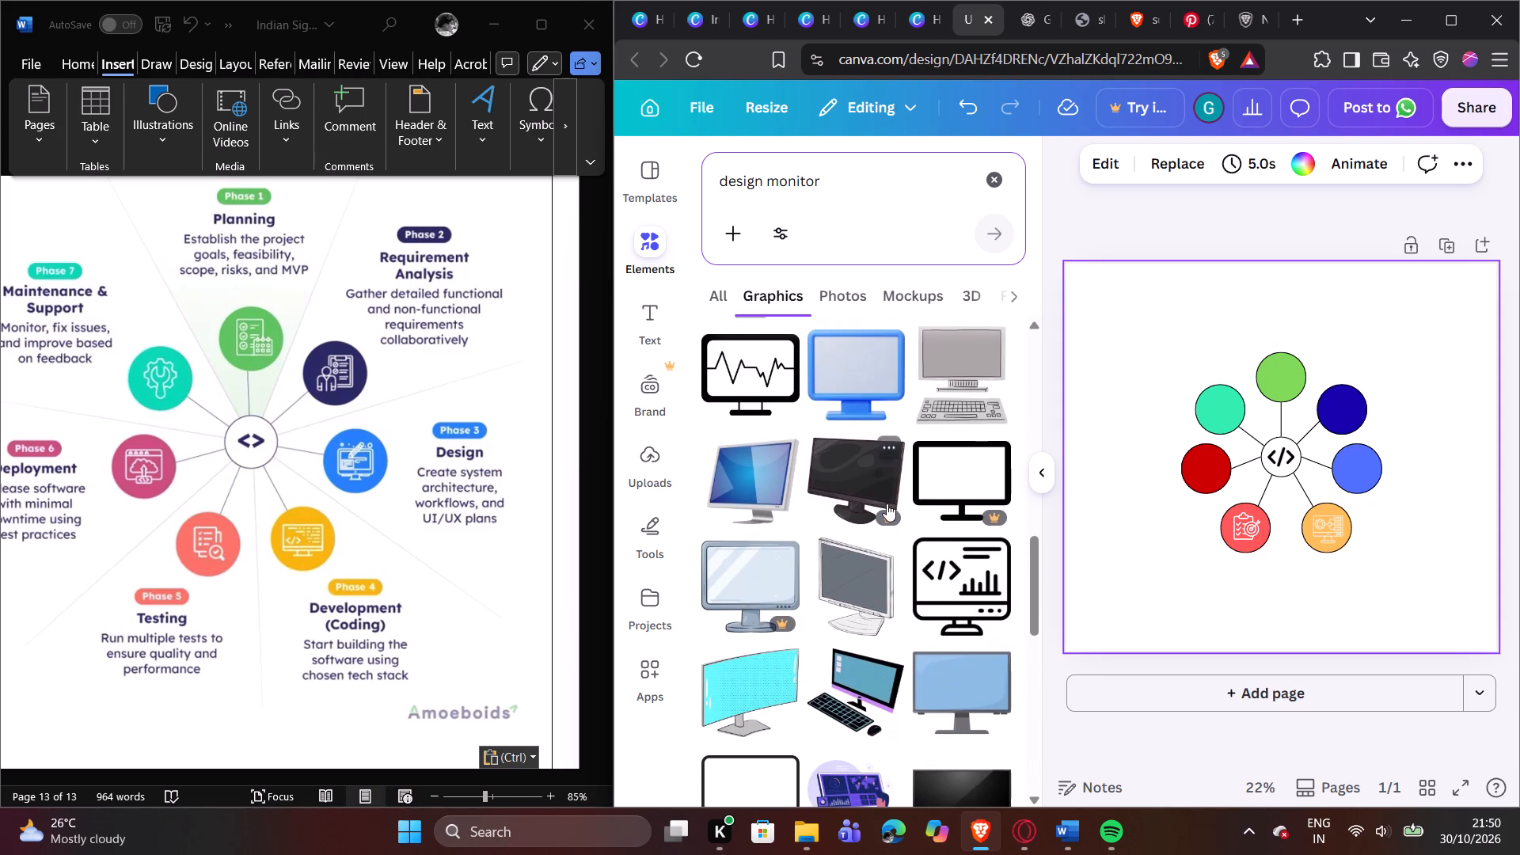
{"action": "left_click", "coordinate": [960, 583]}
{"action": "left_click_drag", "start_coordinate": [1306, 488], "coordinate": [1246, 566]}
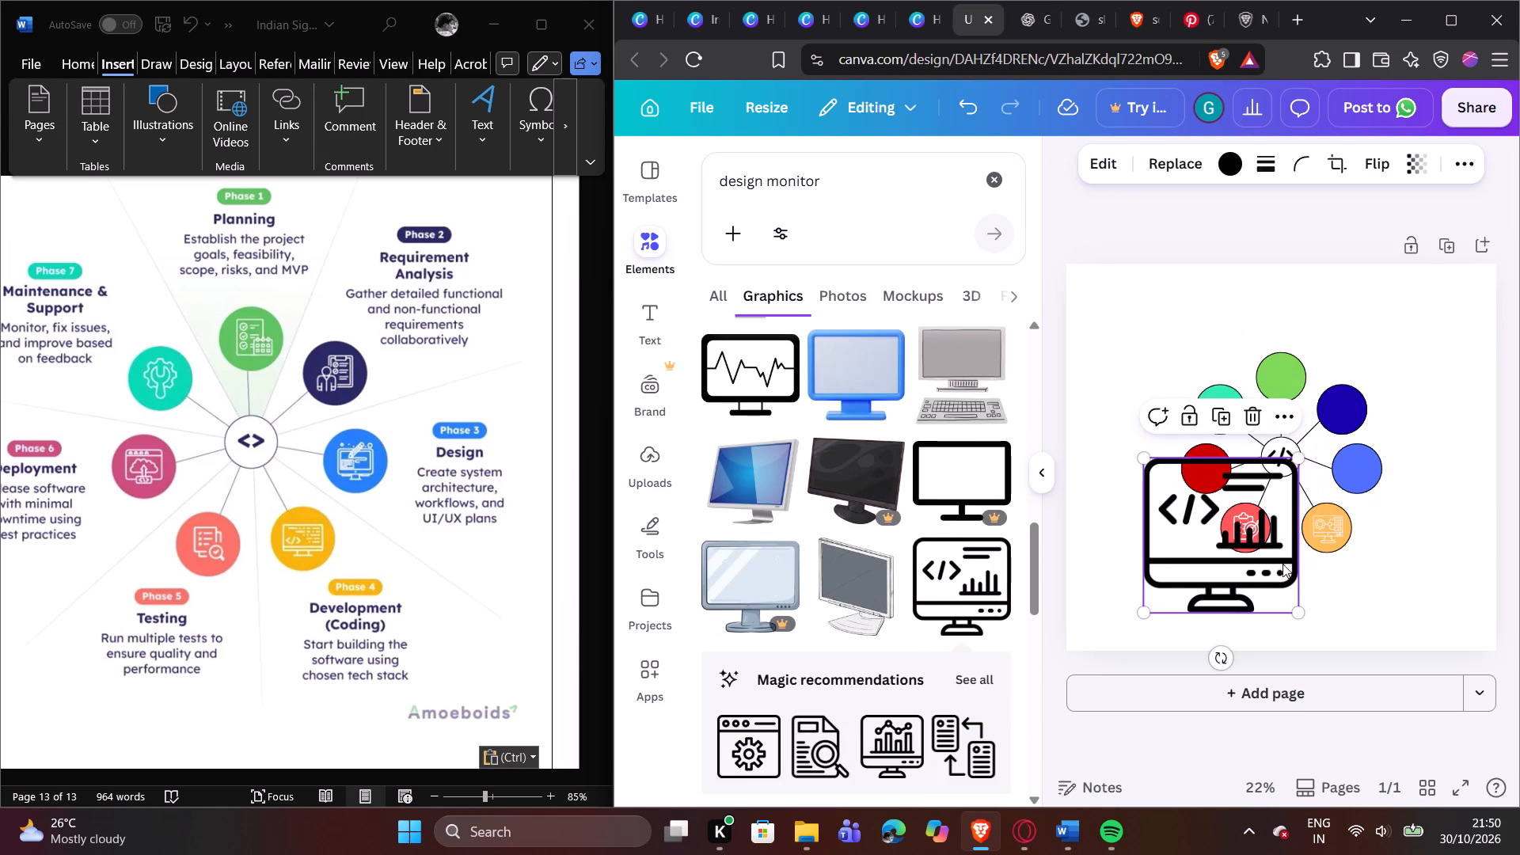
Delete the existing white monitor icon from the orange Phase 4 circle.
{"action": "left_click", "coordinate": [1340, 524]}
{"action": "left_click", "coordinate": [1350, 468]}
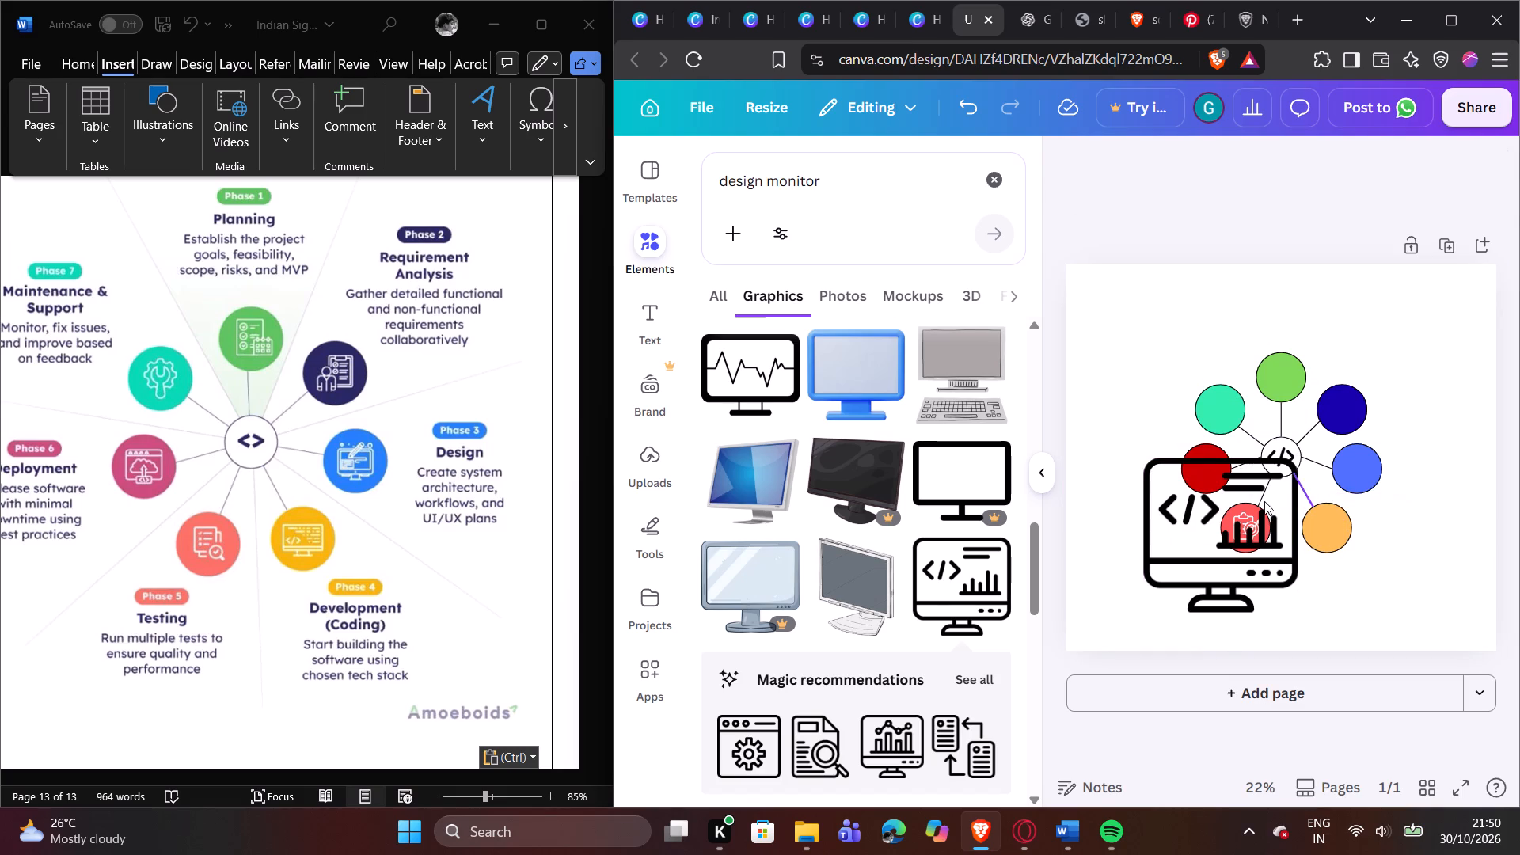
Recolour the code-and-chart monitor graphic from the black outline to white.
{"action": "left_click", "coordinate": [1257, 503]}
{"action": "left_click", "coordinate": [1232, 163]}
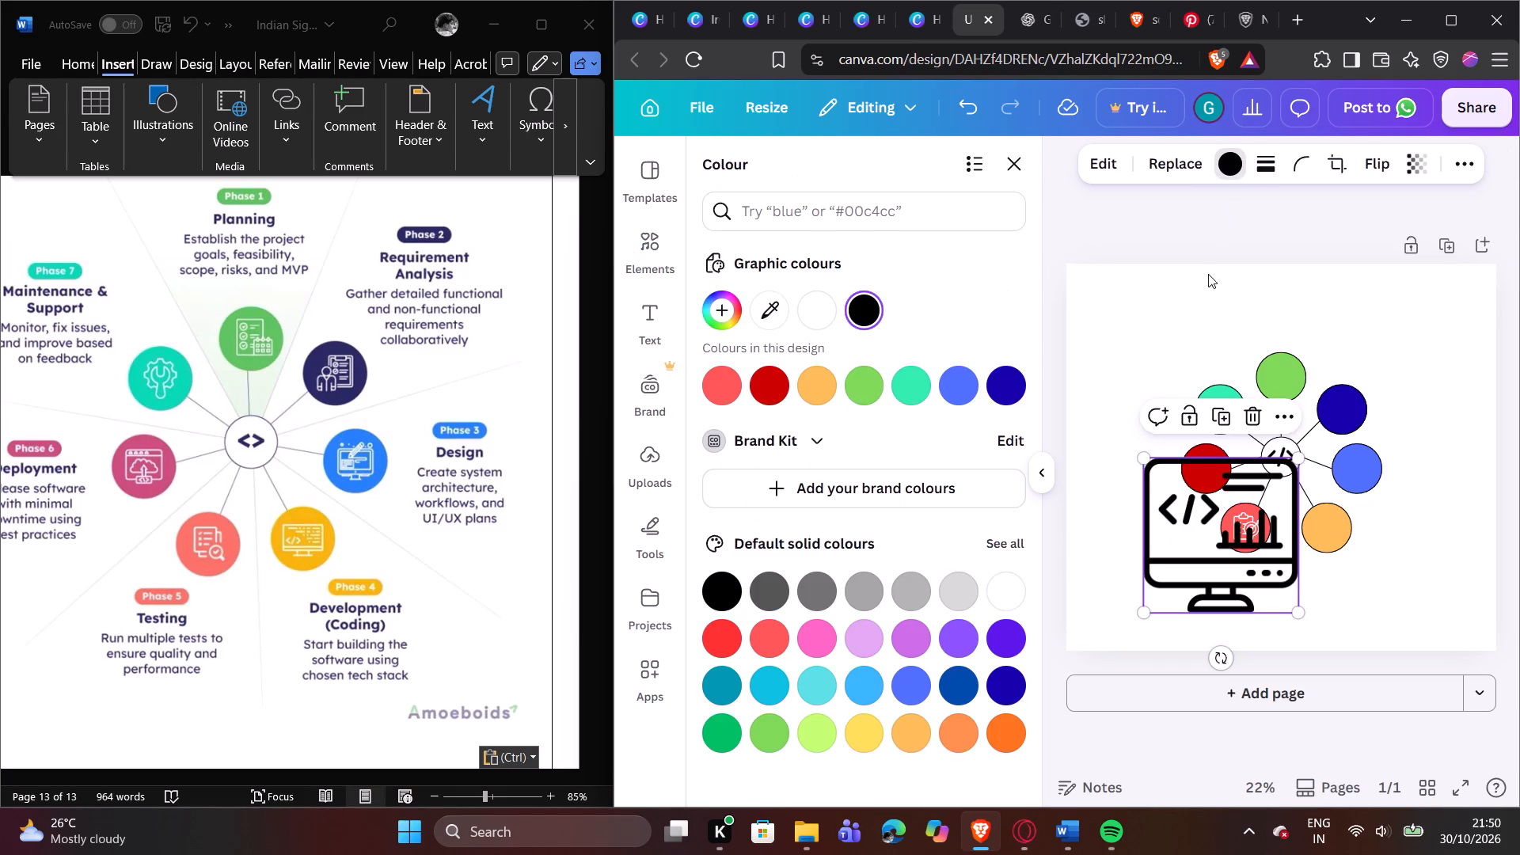
{"action": "left_click", "coordinate": [1232, 158]}
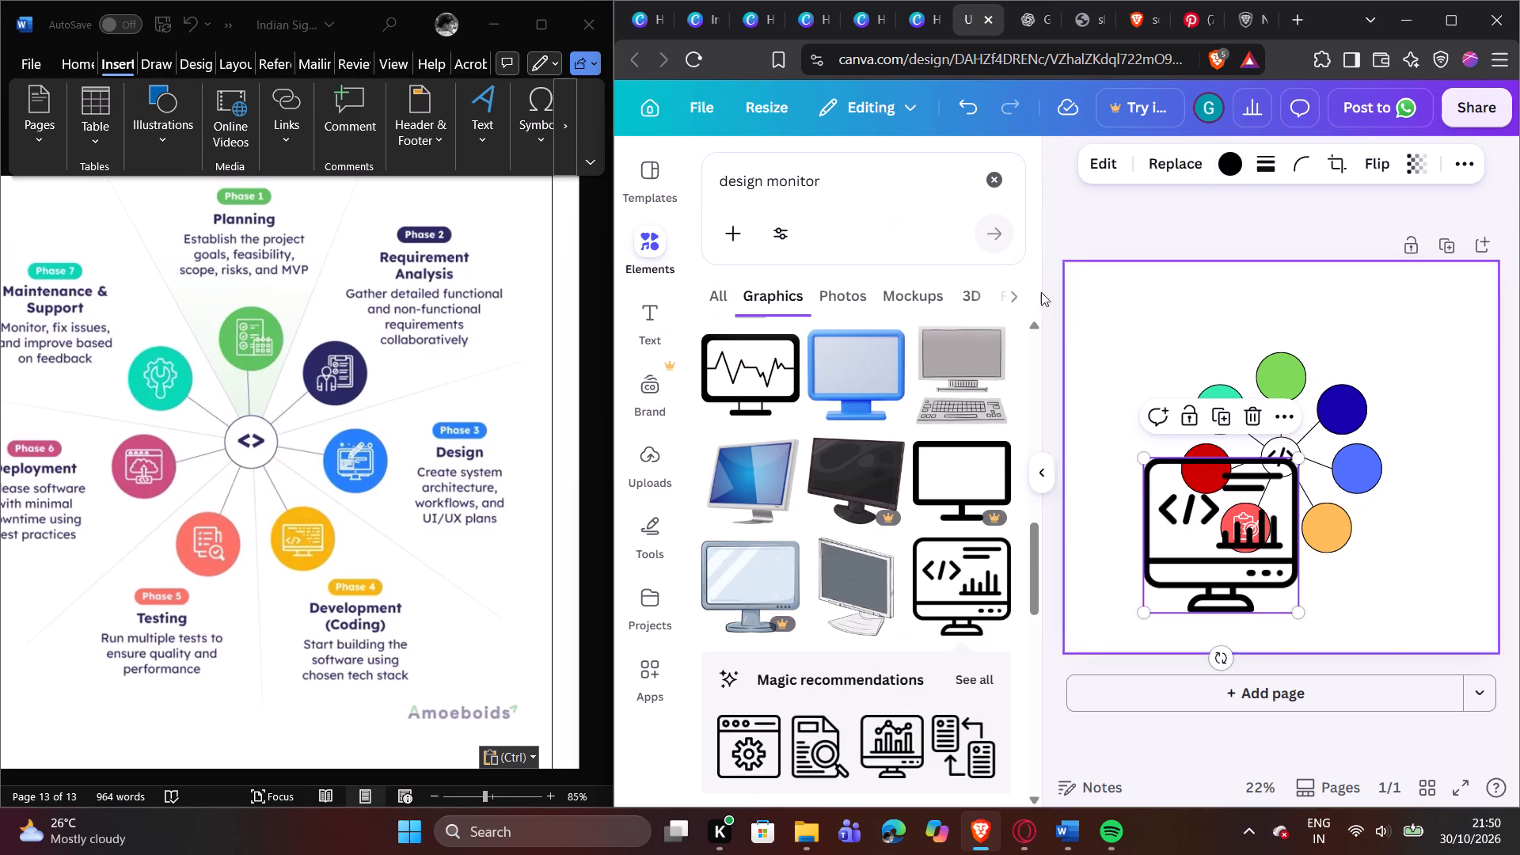
{"action": "left_click", "coordinate": [1234, 173]}
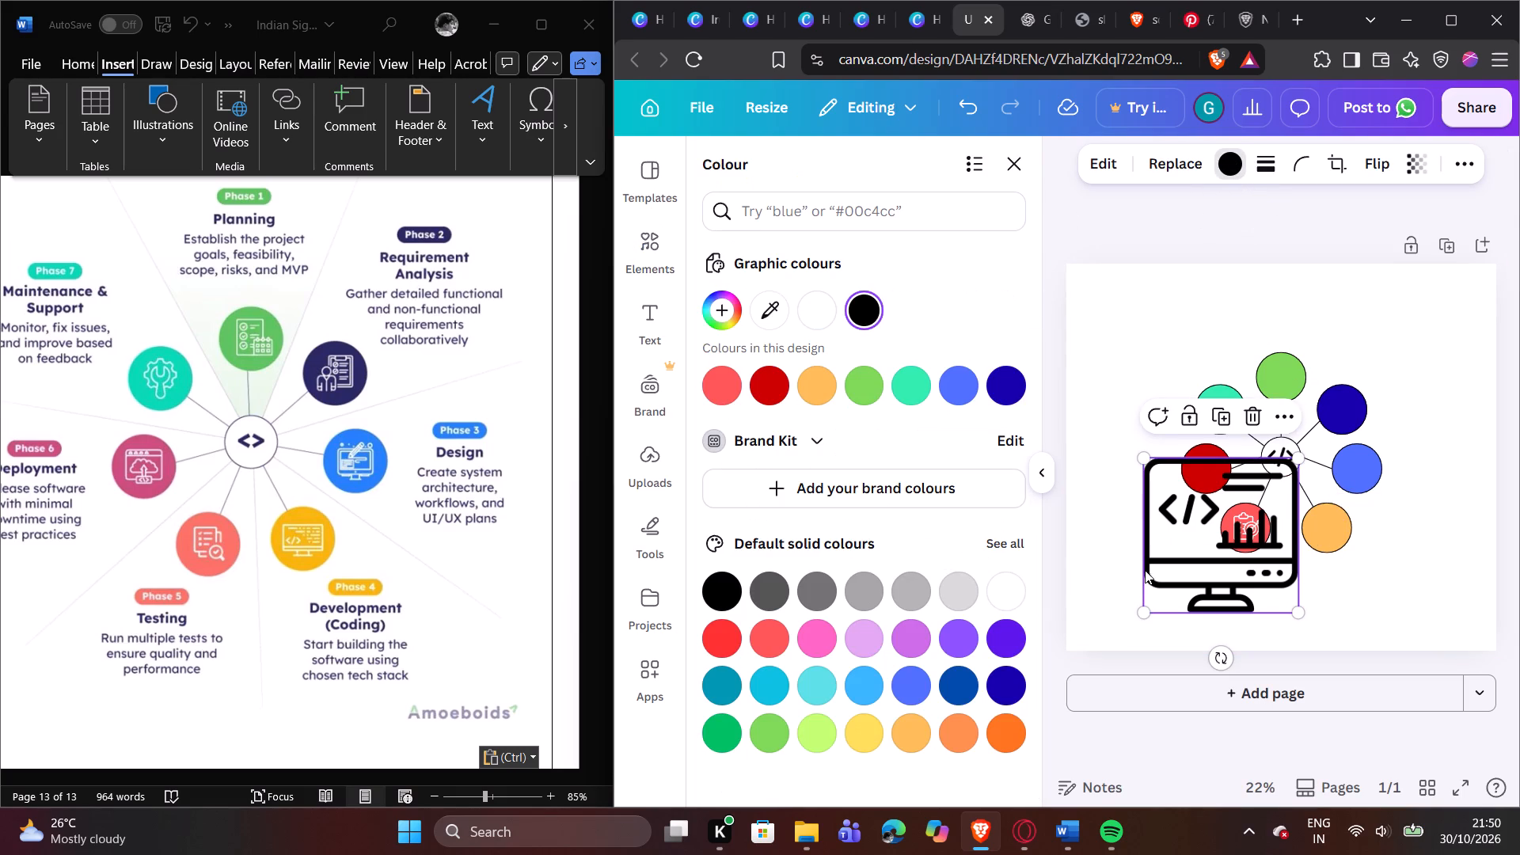
{"action": "left_click", "coordinate": [1241, 512]}
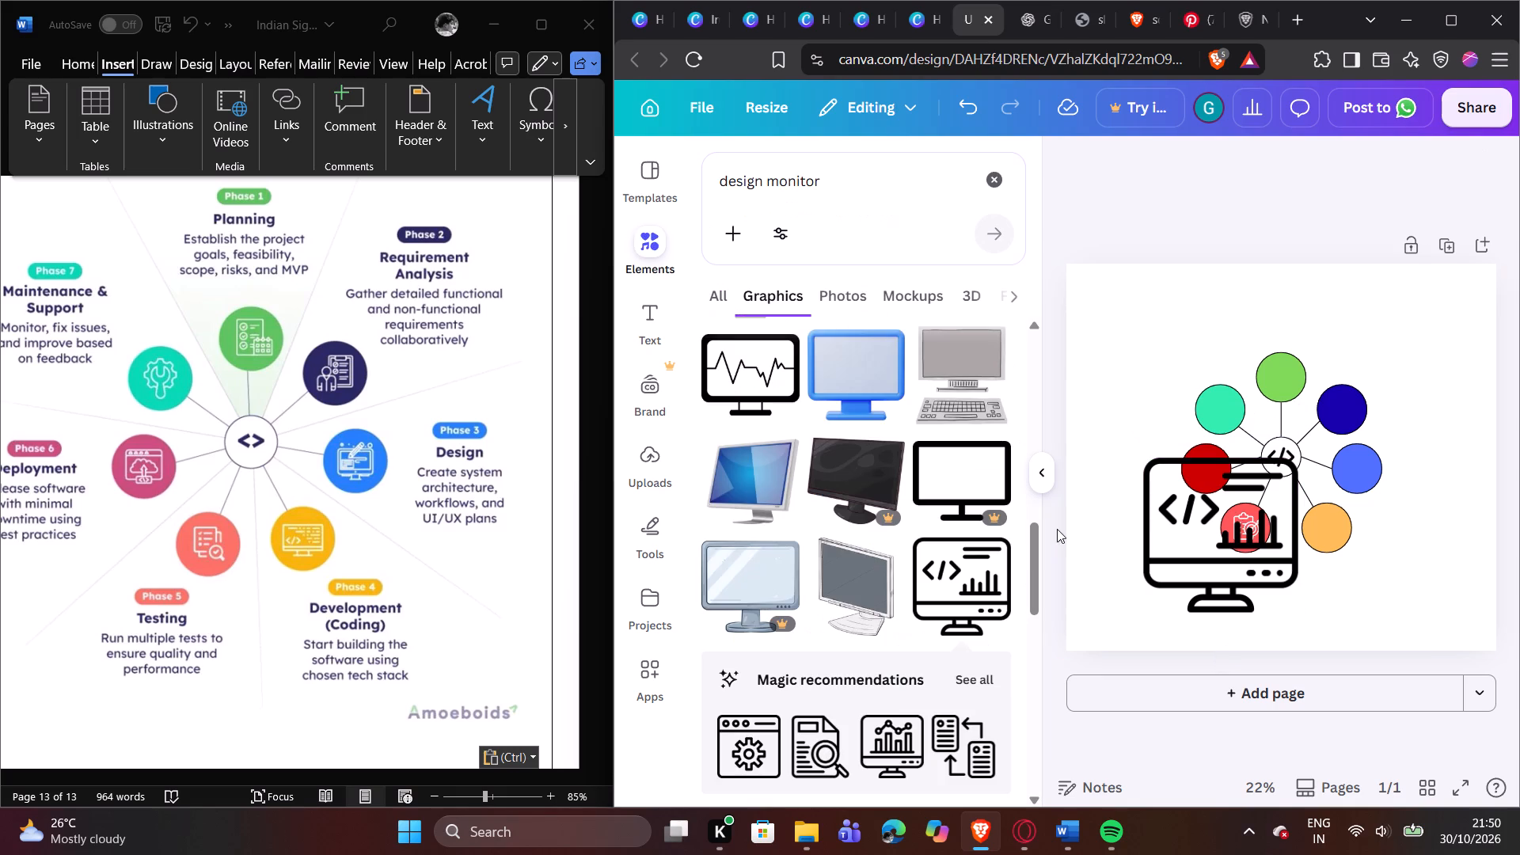
{"action": "left_click", "coordinate": [1042, 470]}
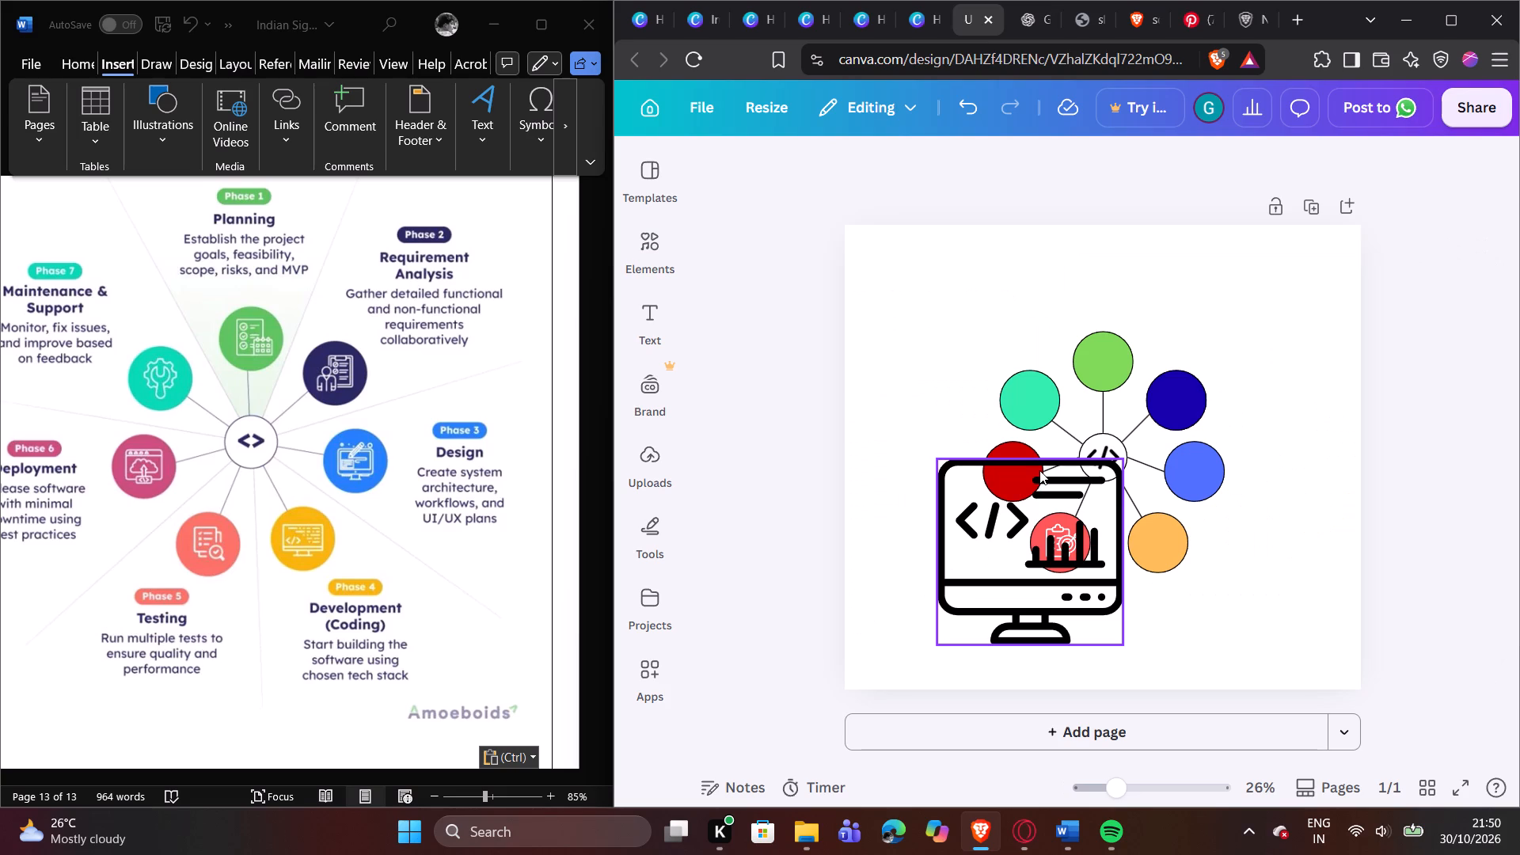
{"action": "left_click", "coordinate": [1015, 523]}
{"action": "left_click", "coordinate": [956, 156]}
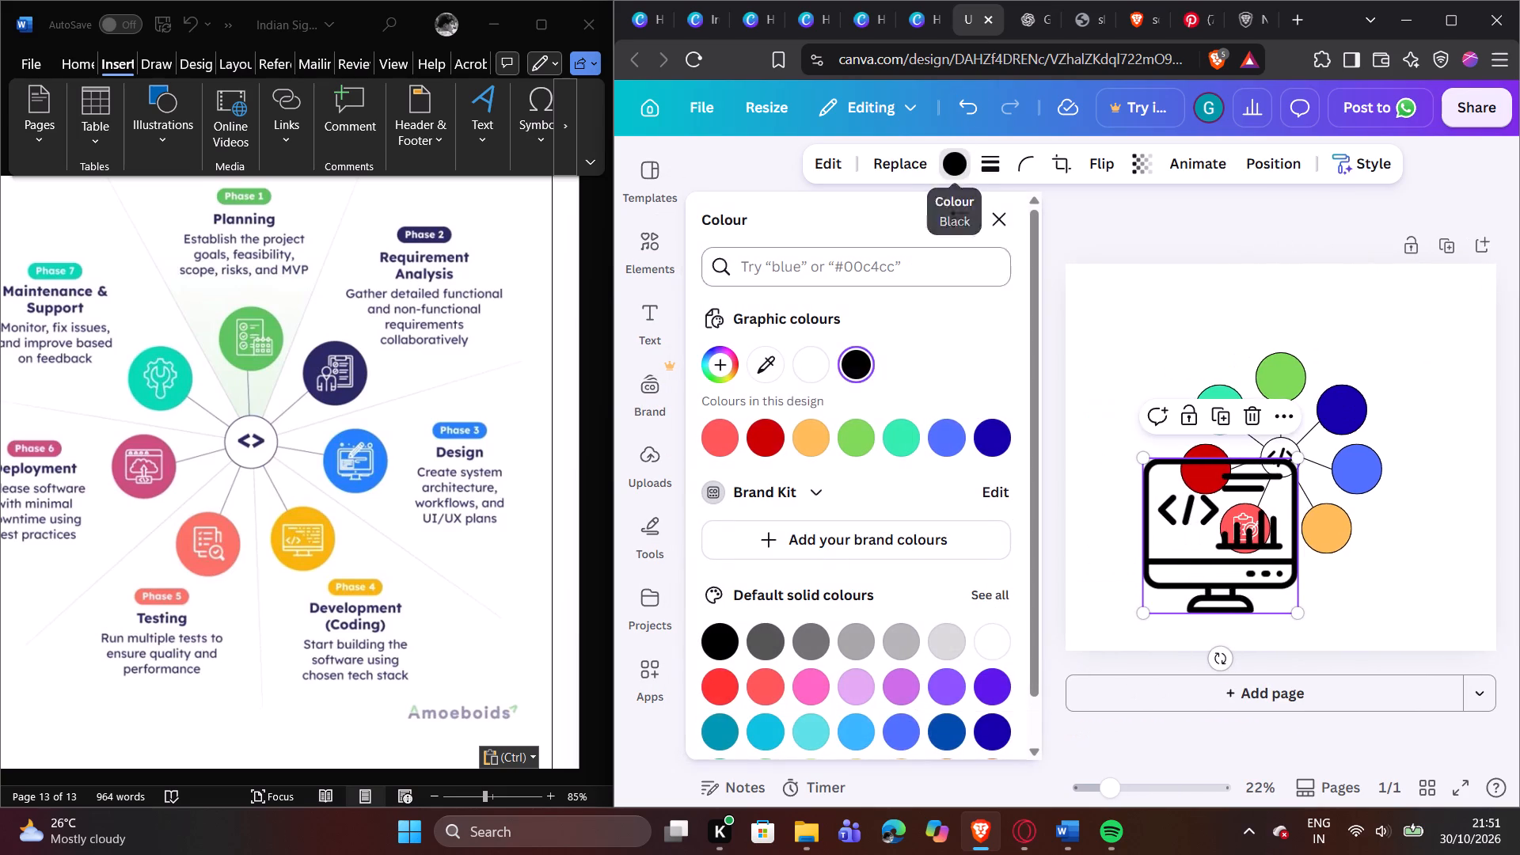
{"action": "left_click", "coordinate": [810, 362]}
{"action": "left_click", "coordinate": [1123, 364]}
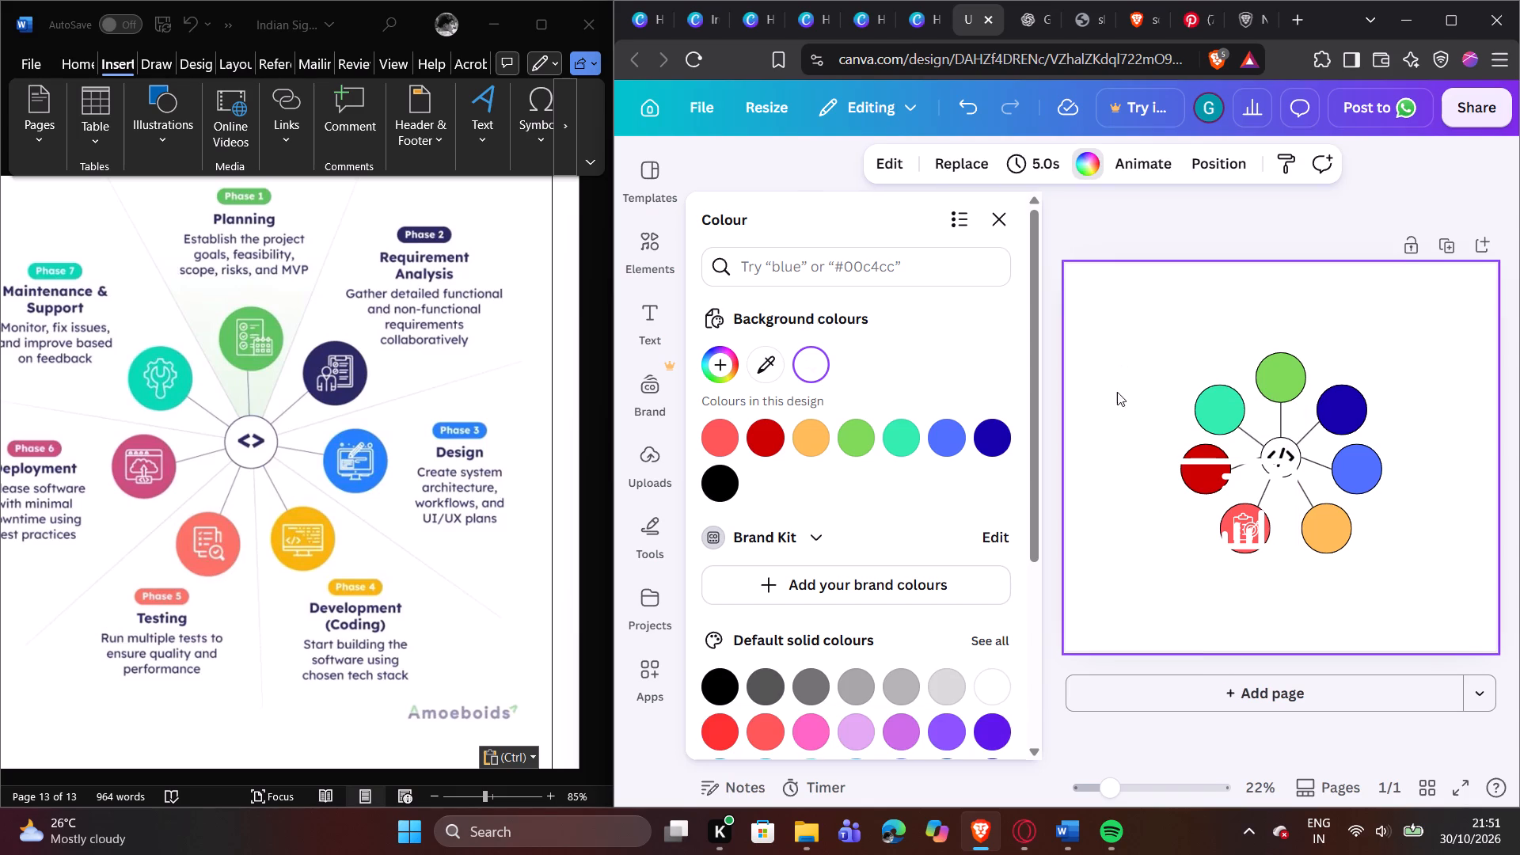
Shrink the white code-and-chart monitor graphic to about 150 by 150.
{"action": "left_click", "coordinate": [1218, 572]}
{"action": "left_click_drag", "start_coordinate": [1143, 605], "coordinate": [1301, 515]}
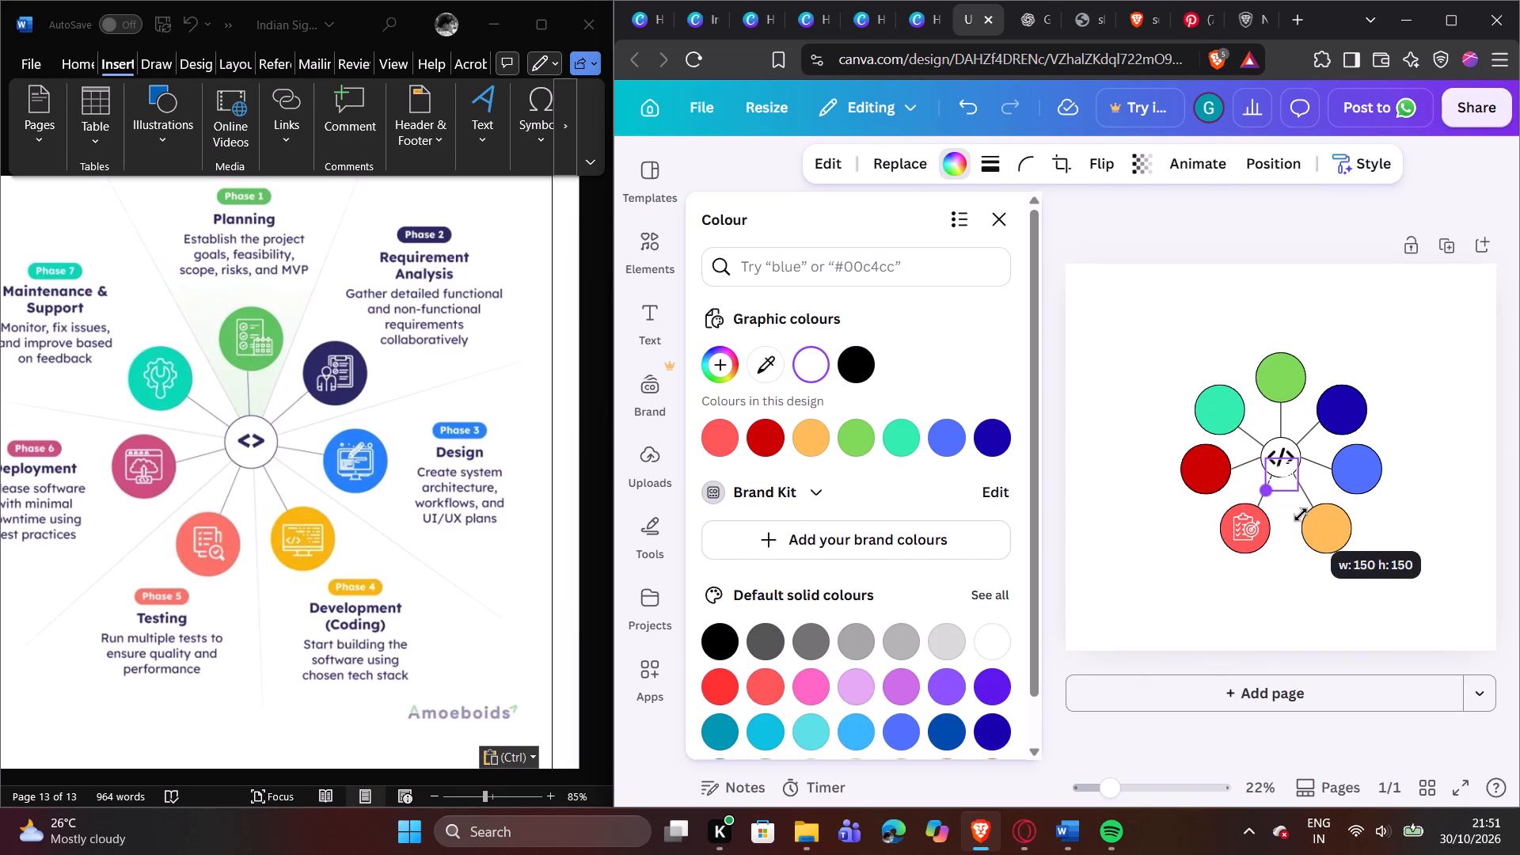
{"action": "left_click_drag", "start_coordinate": [1301, 515], "coordinate": [1298, 517]}
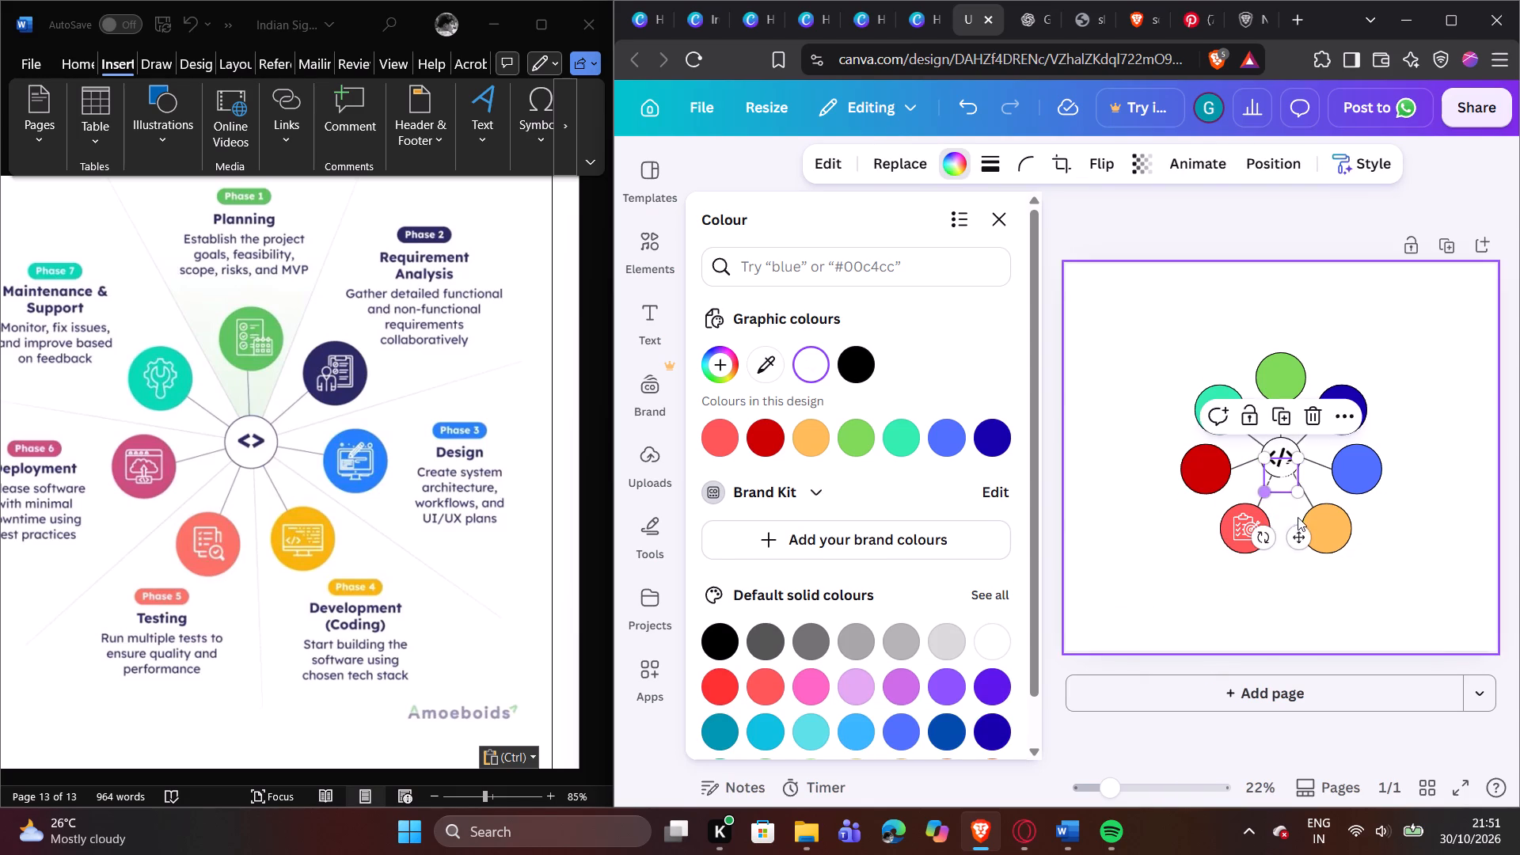
{"action": "left_click", "coordinate": [1276, 601]}
Place the white code-and-chart monitor icon on the orange Phase 4 circle, trim its size slightly and centre it.
{"action": "left_click_drag", "start_coordinate": [1274, 469], "coordinate": [1327, 530]}
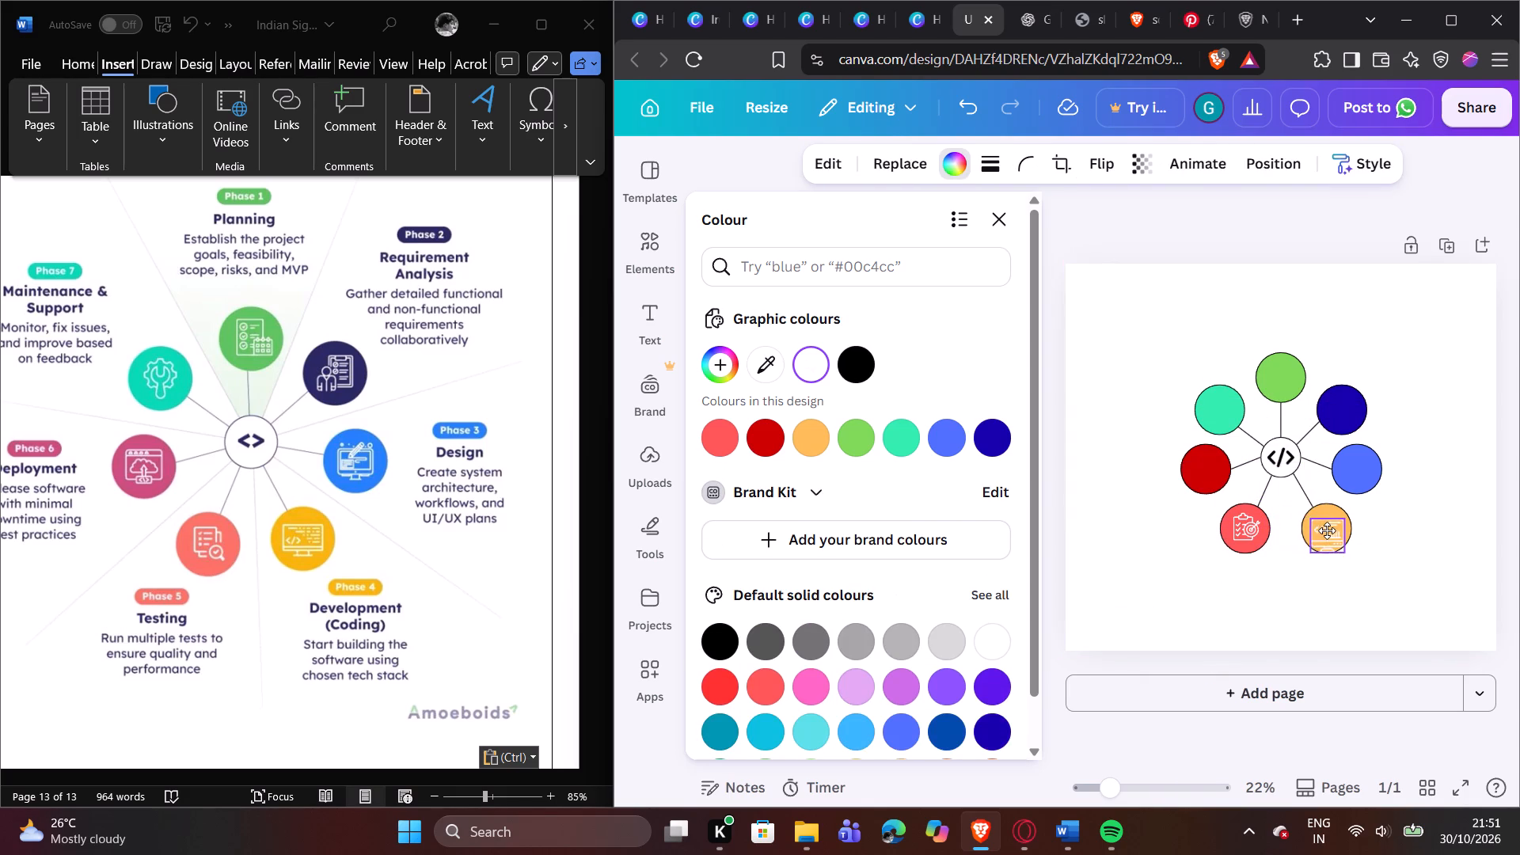
{"action": "left_click_drag", "start_coordinate": [1327, 530], "coordinate": [1317, 522]}
{"action": "left_click_drag", "start_coordinate": [1305, 511], "coordinate": [1310, 513]}
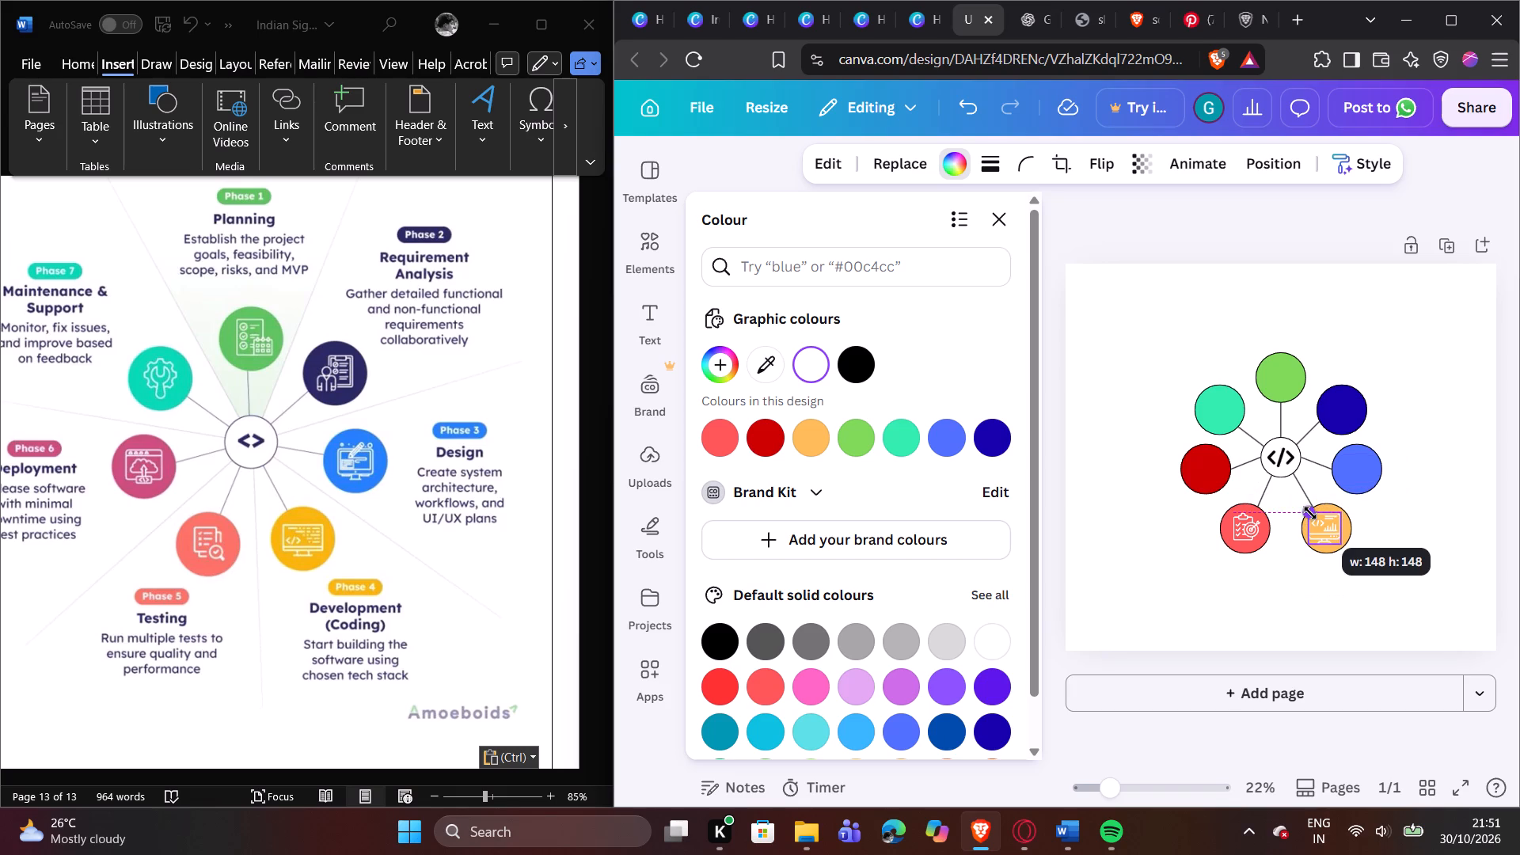
{"action": "left_click_drag", "start_coordinate": [1310, 513], "coordinate": [1314, 515]}
{"action": "left_click", "coordinate": [1385, 515]}
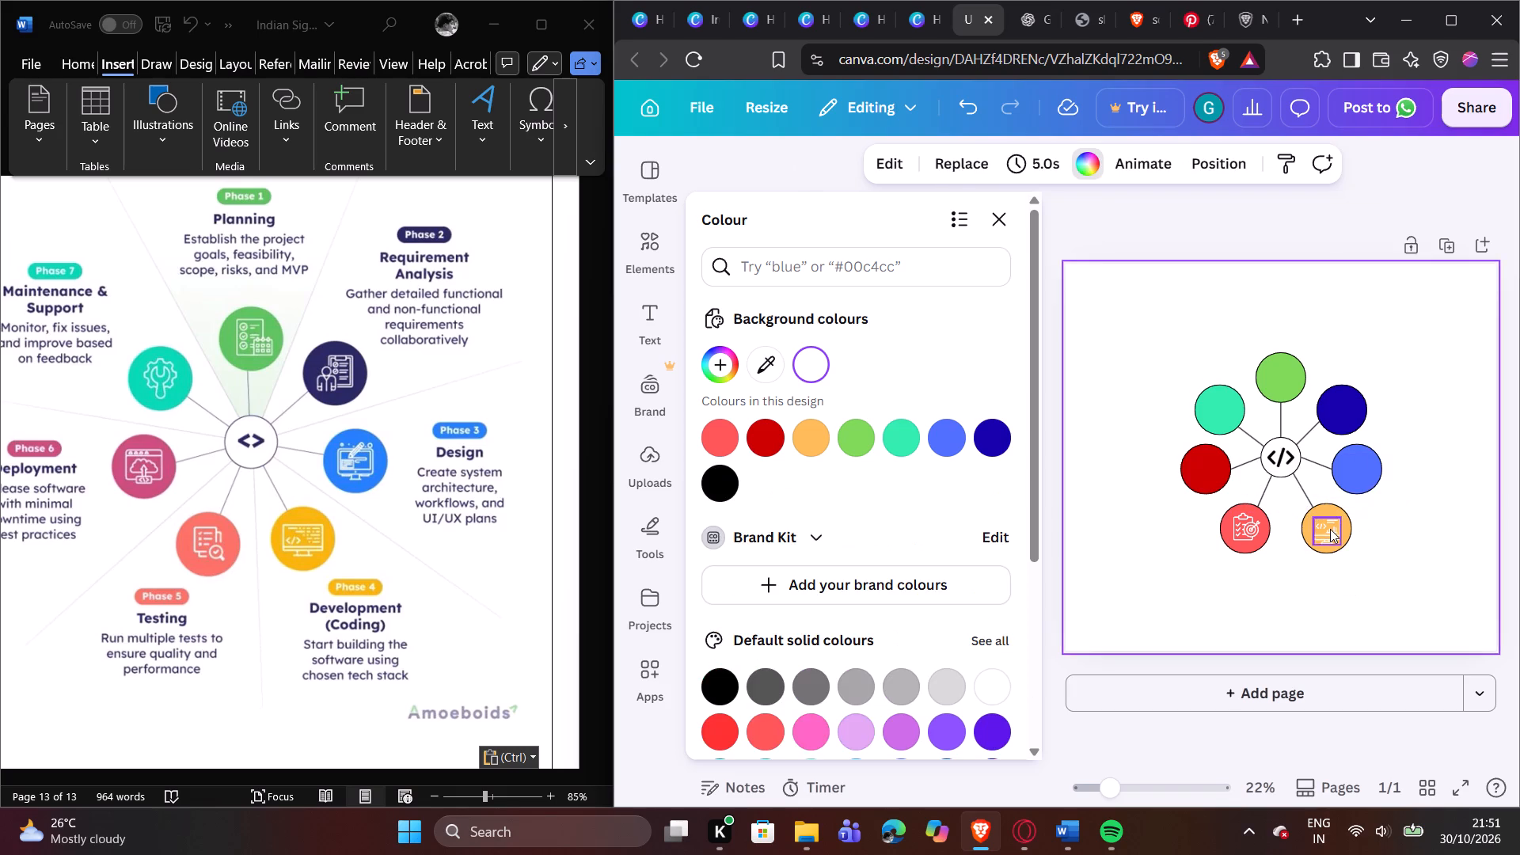
{"action": "left_click", "coordinate": [1328, 529]}
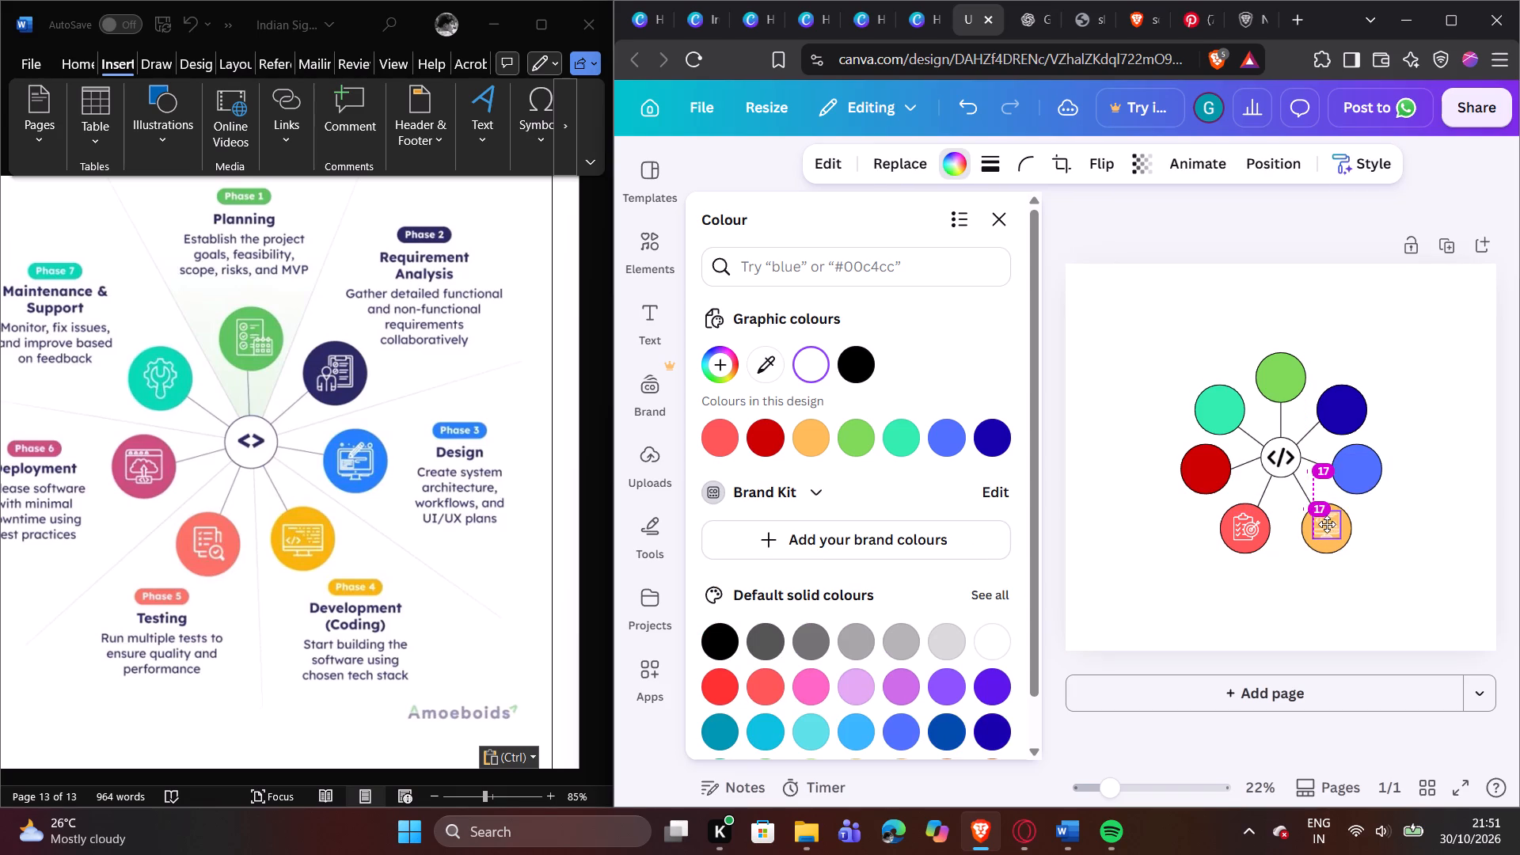
{"action": "left_click", "coordinate": [1386, 536]}
{"action": "left_click", "coordinate": [1326, 523]}
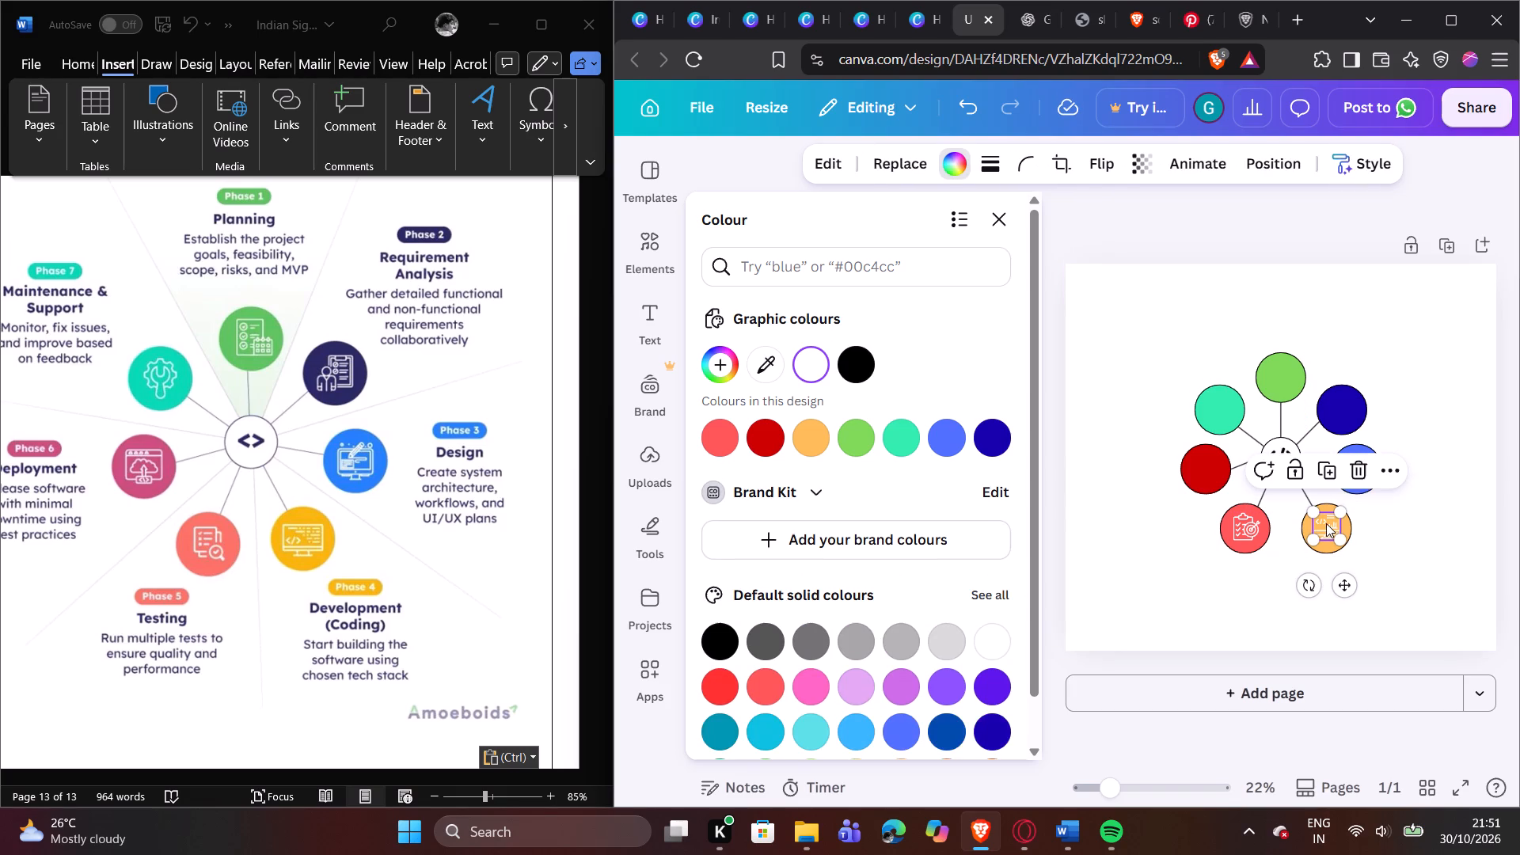
{"action": "left_click", "coordinate": [1378, 531]}
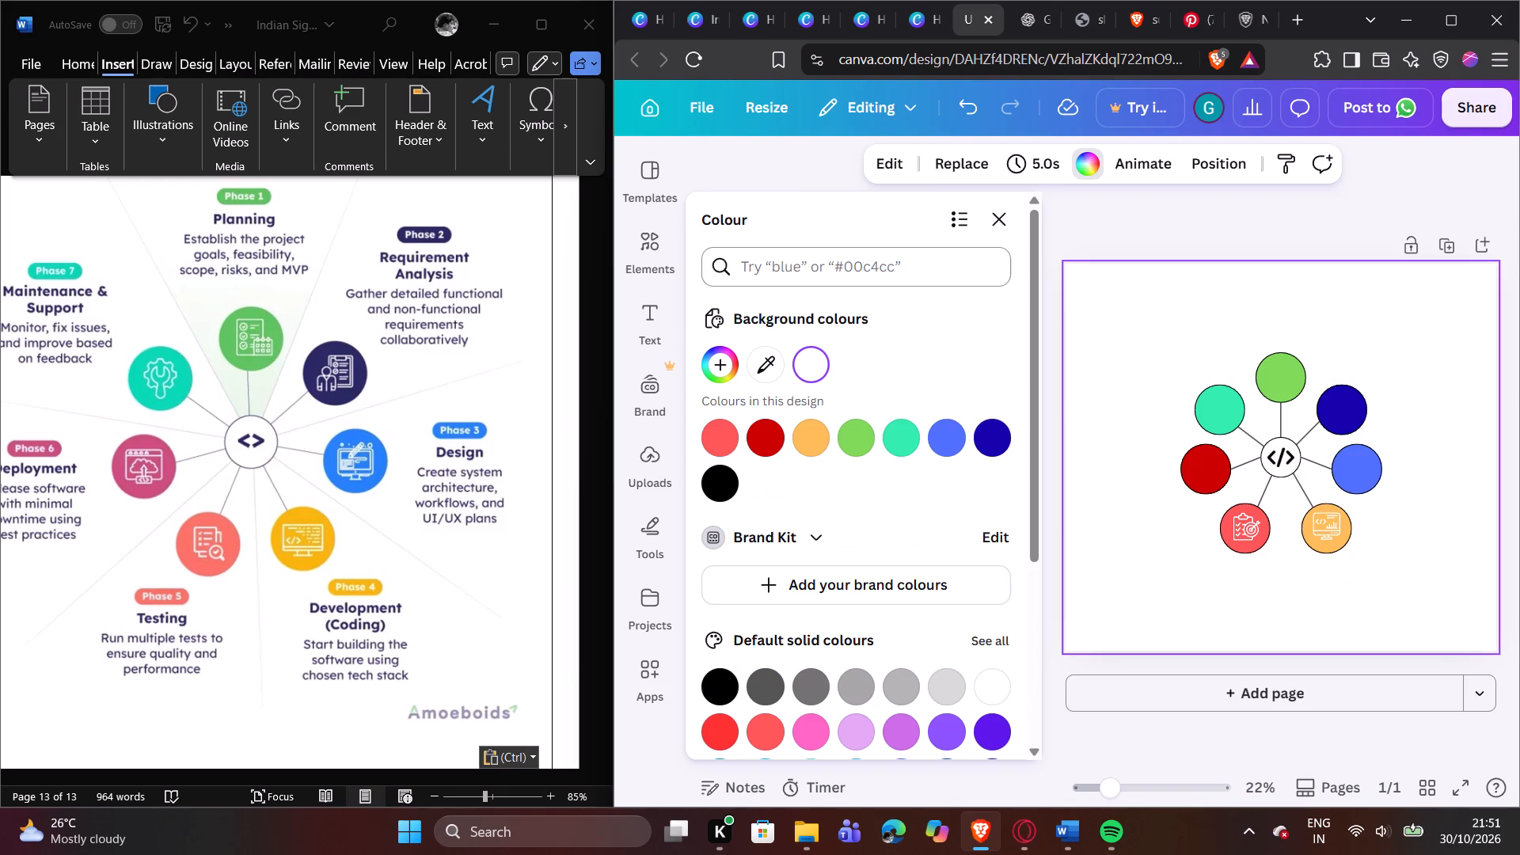
Insert the recommended black outline monitor graphic with a bar and line chart on its screen.
{"action": "left_click_drag", "start_coordinate": [998, 205], "coordinate": [997, 229]}
{"action": "left_click", "coordinate": [644, 234]}
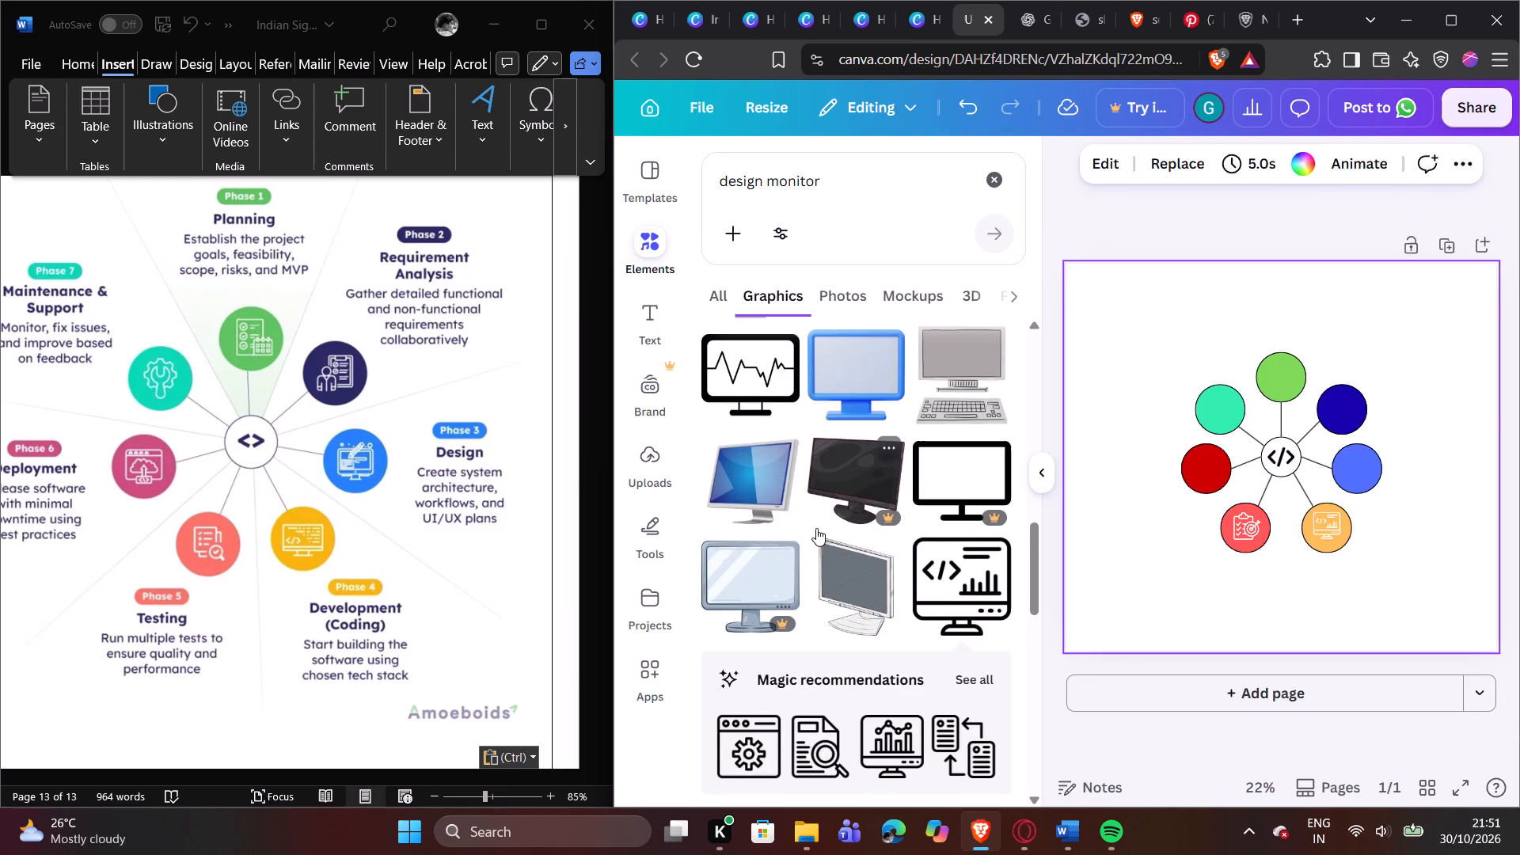
{"action": "scroll", "coordinate": [819, 528], "scroll_direction": "down", "scroll_amount": 3}
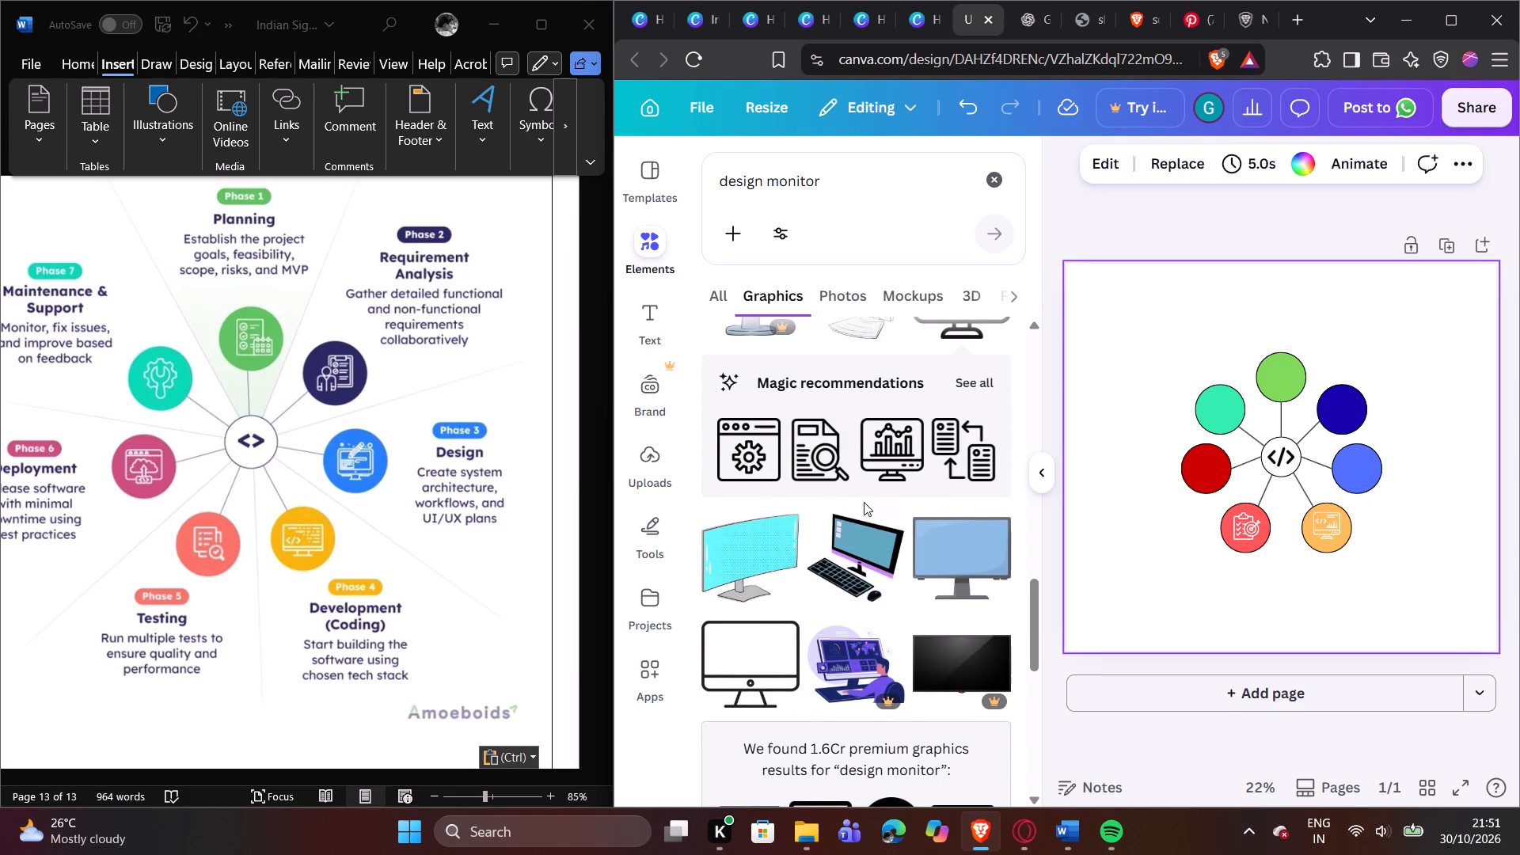
{"action": "left_click", "coordinate": [885, 439]}
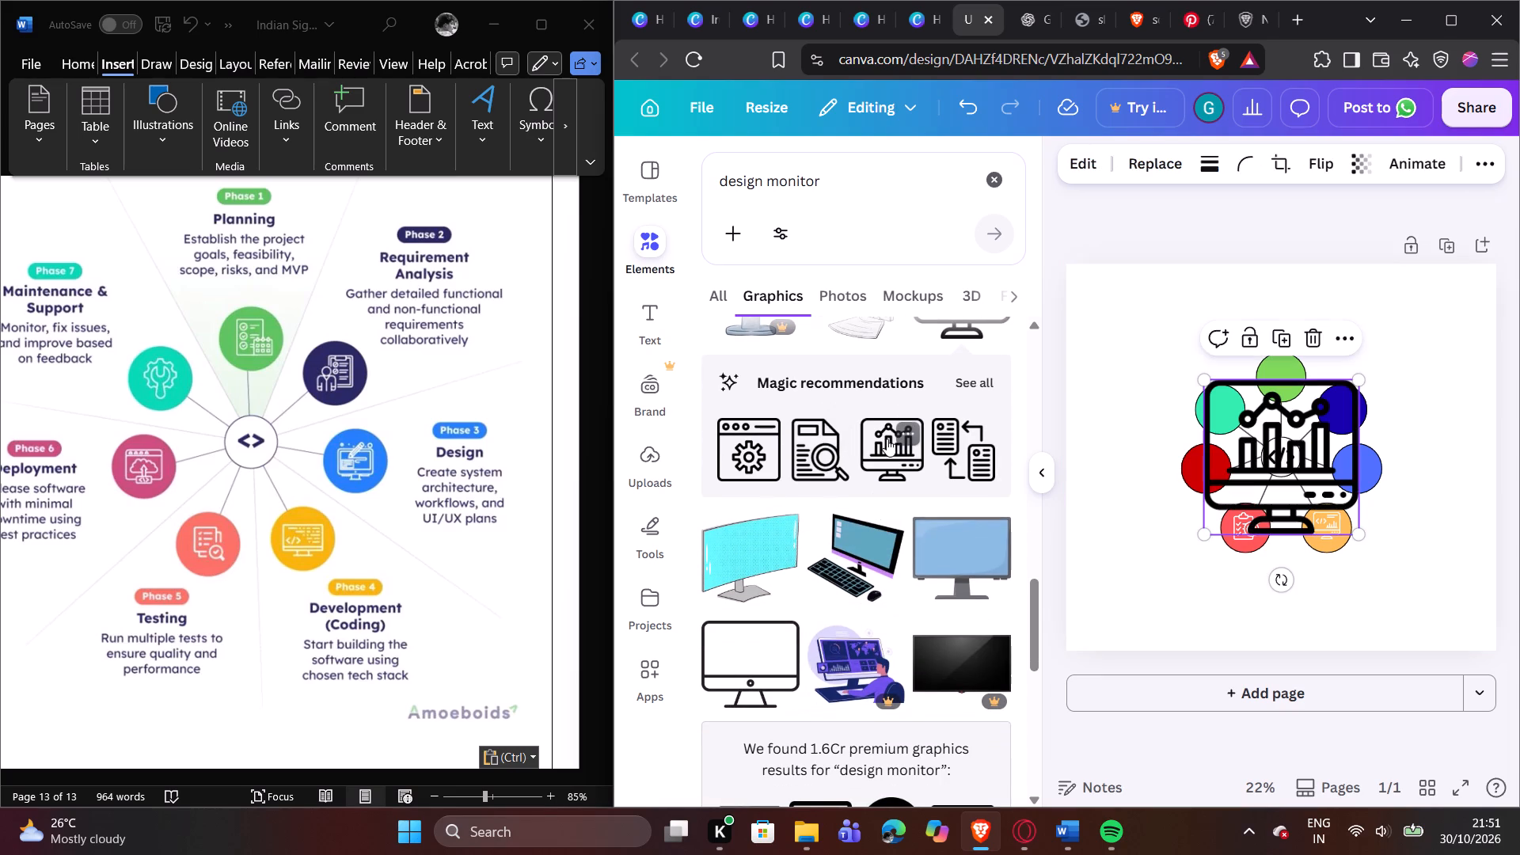
{"action": "left_click", "coordinate": [1043, 475]}
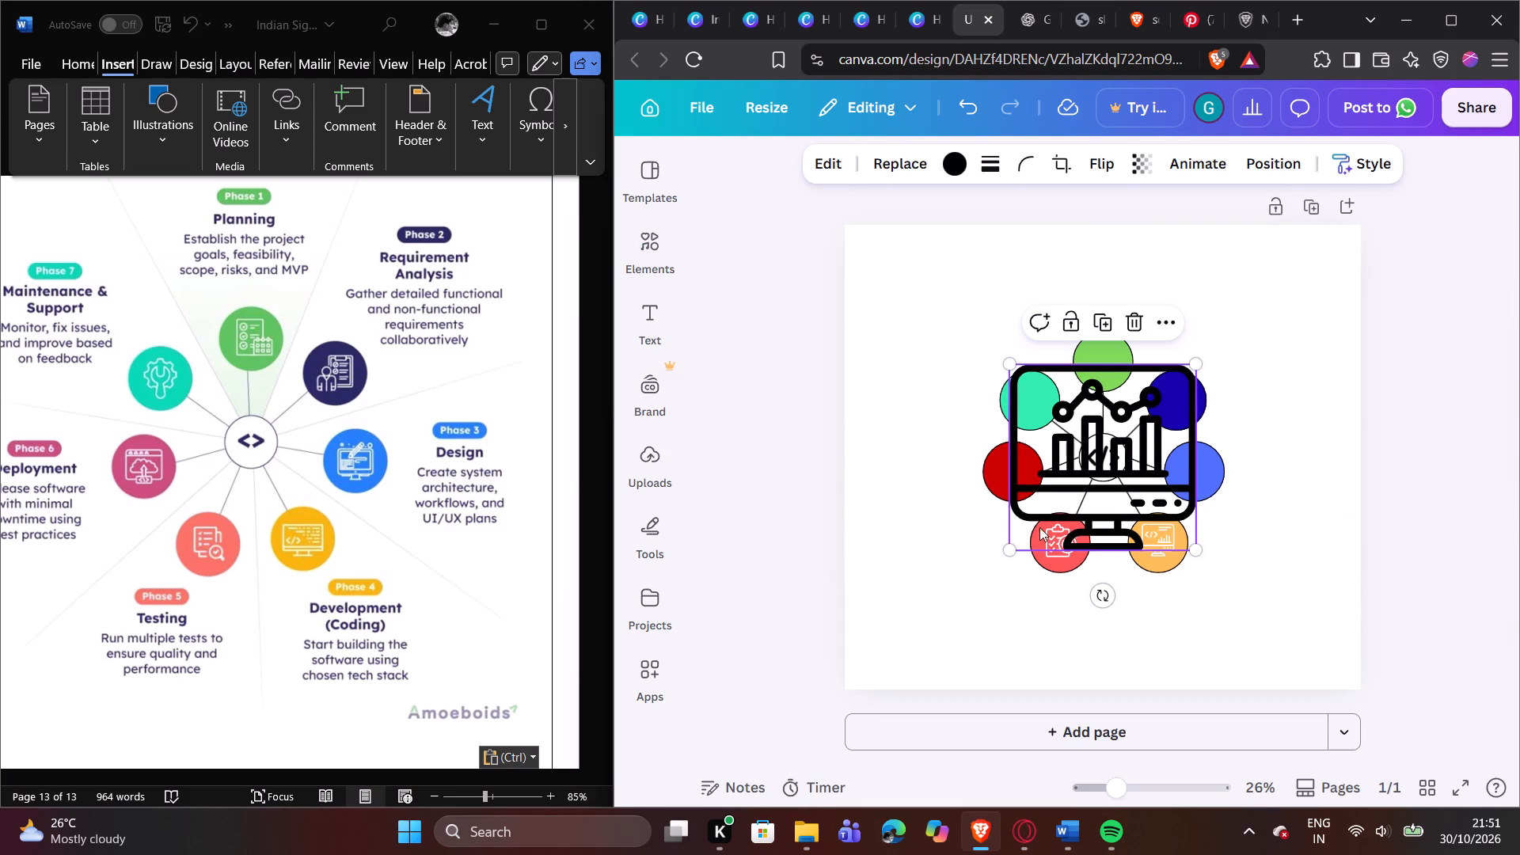
Shrink the bar-and-line-chart monitor graphic to icon size and centre it on the blue Phase 3 circle.
{"action": "left_click_drag", "start_coordinate": [1015, 543], "coordinate": [1203, 430]}
{"action": "left_click", "coordinate": [1241, 417]}
{"action": "left_click_drag", "start_coordinate": [1176, 376], "coordinate": [1184, 458]}
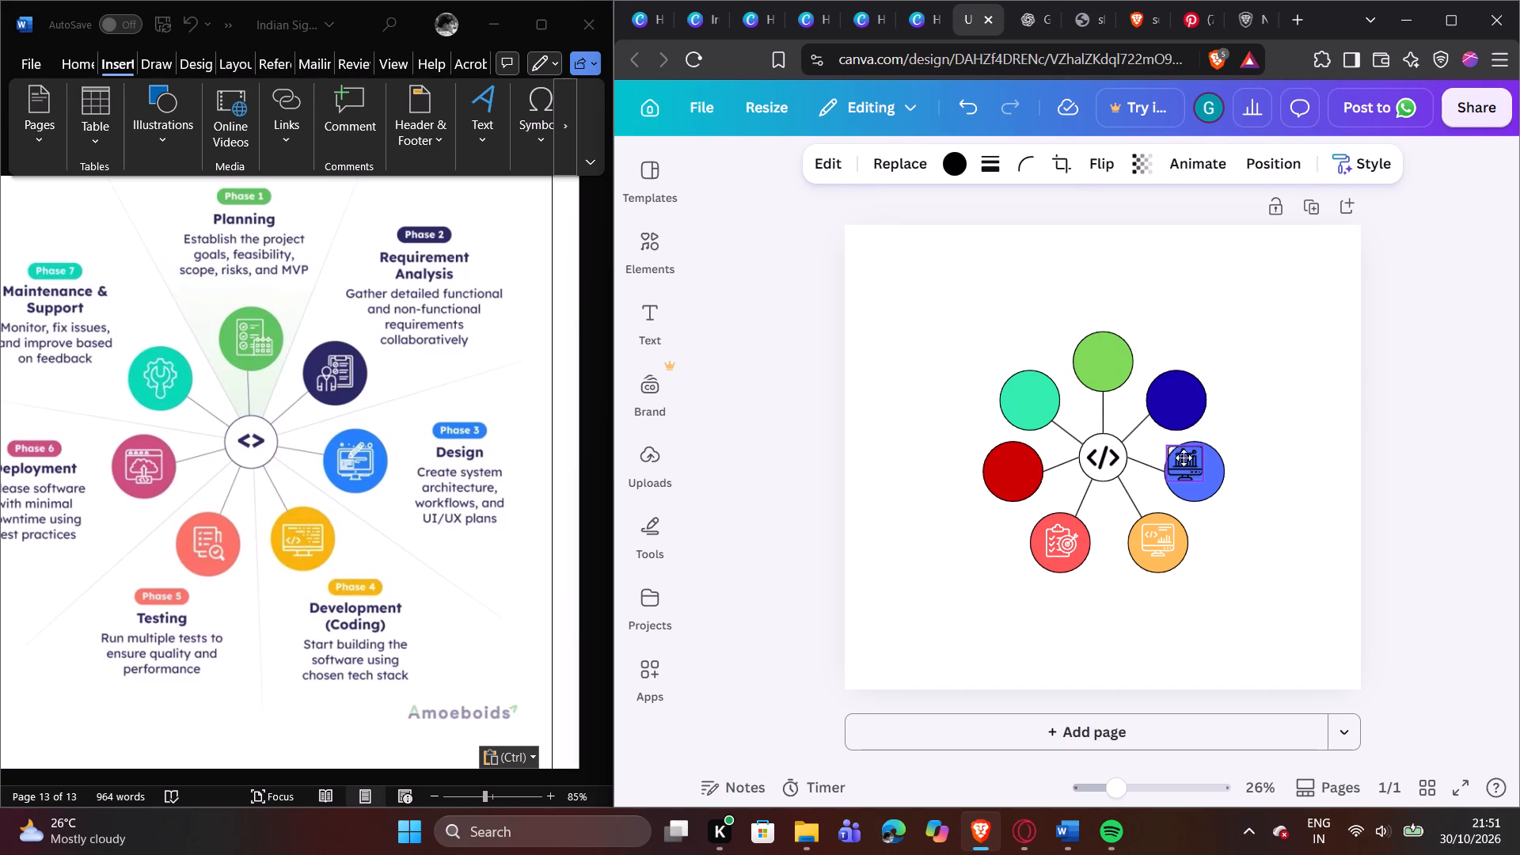
{"action": "left_click_drag", "start_coordinate": [1184, 458], "coordinate": [1192, 464]}
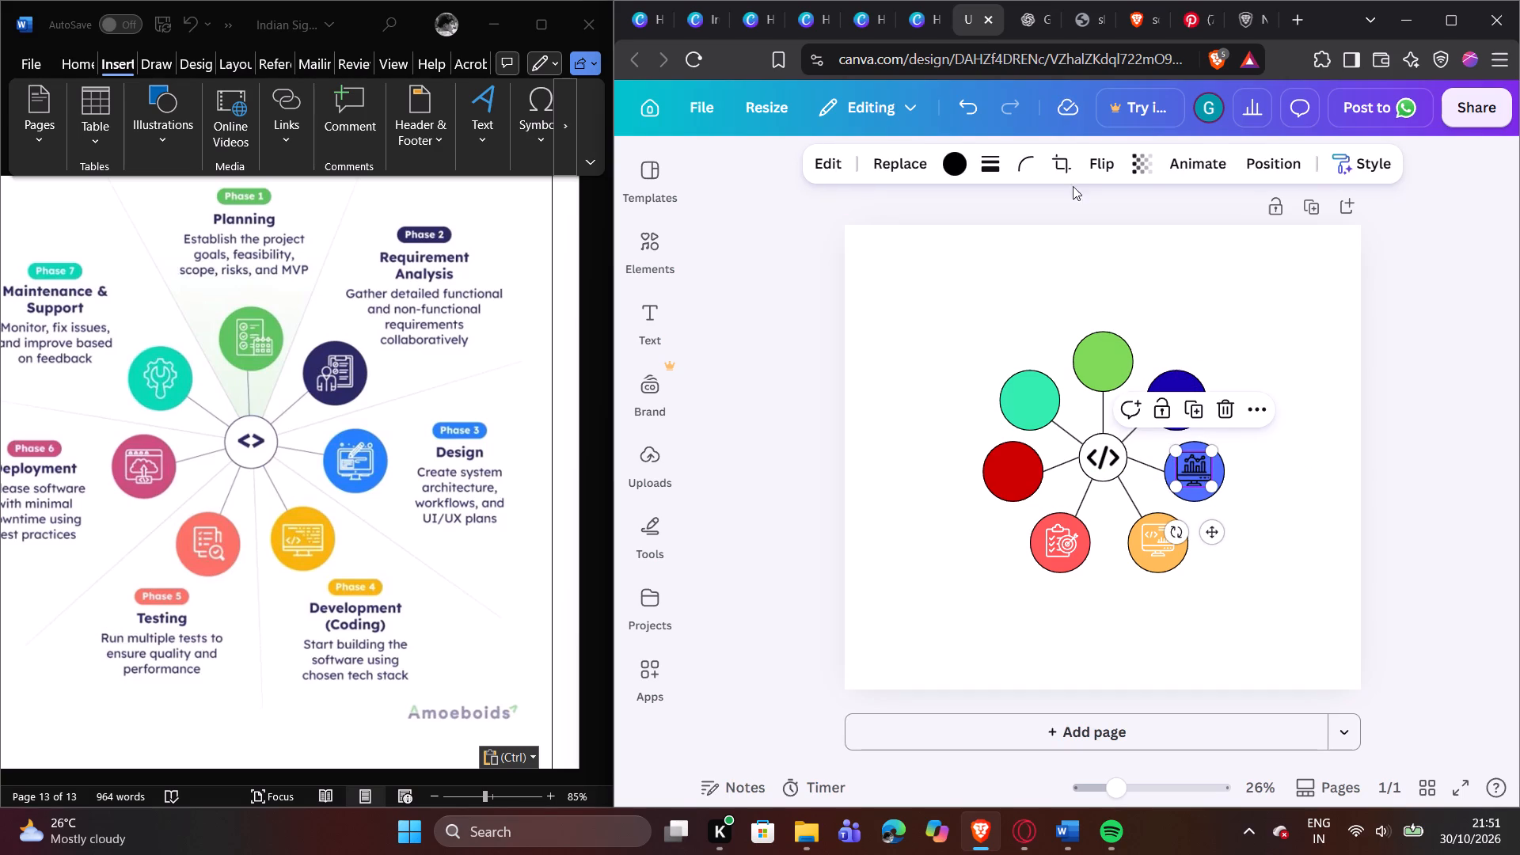
Recolour the monitor icon on the blue Phase 3 circle to white.
{"action": "left_click", "coordinate": [944, 166]}
{"action": "left_click", "coordinate": [807, 349]}
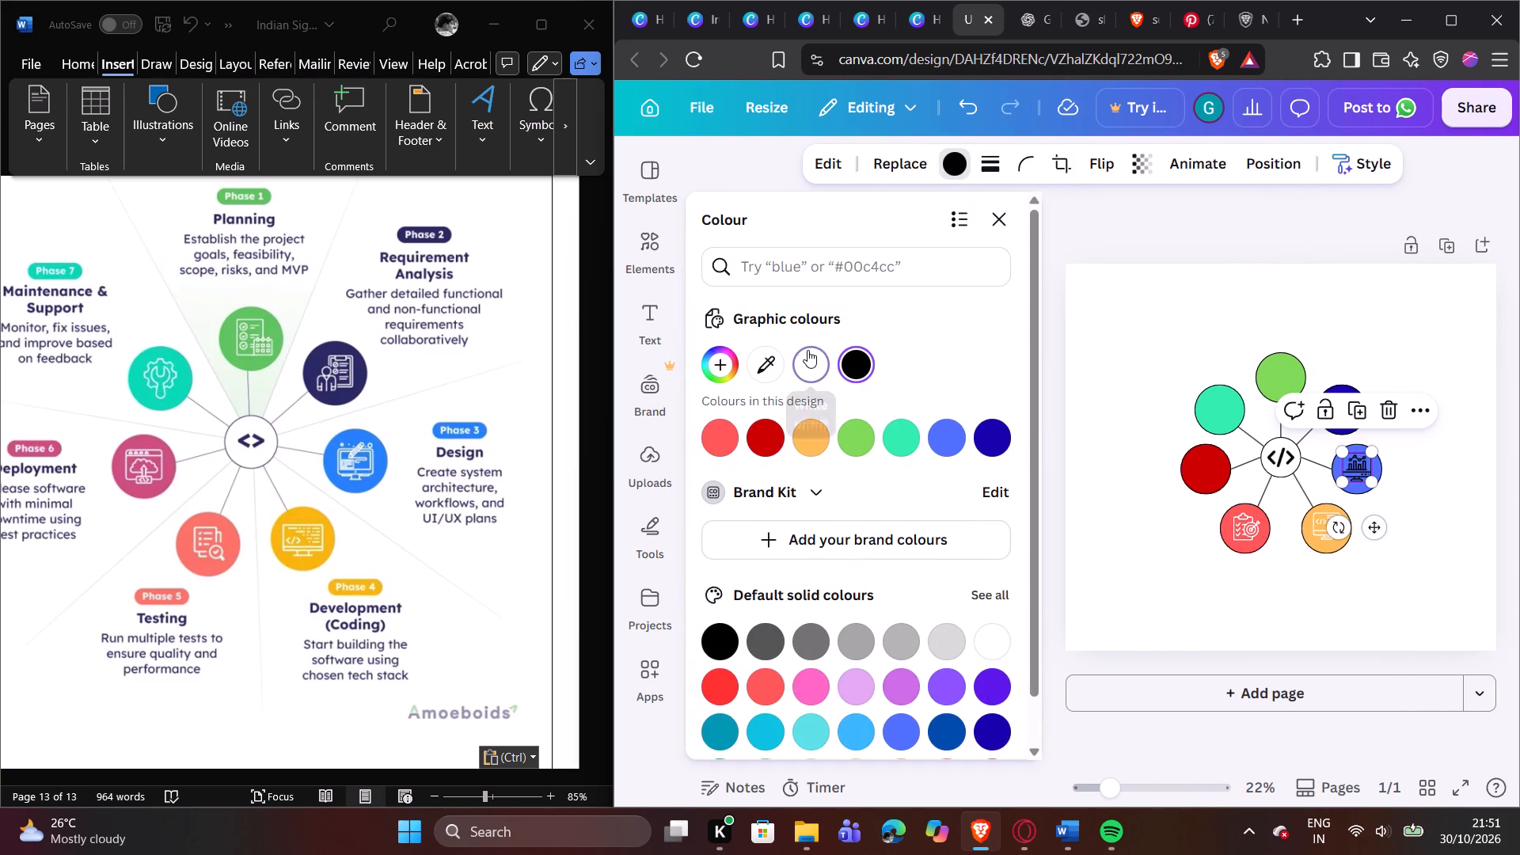
{"action": "left_click", "coordinate": [1199, 315]}
{"action": "left_click", "coordinate": [1199, 314]}
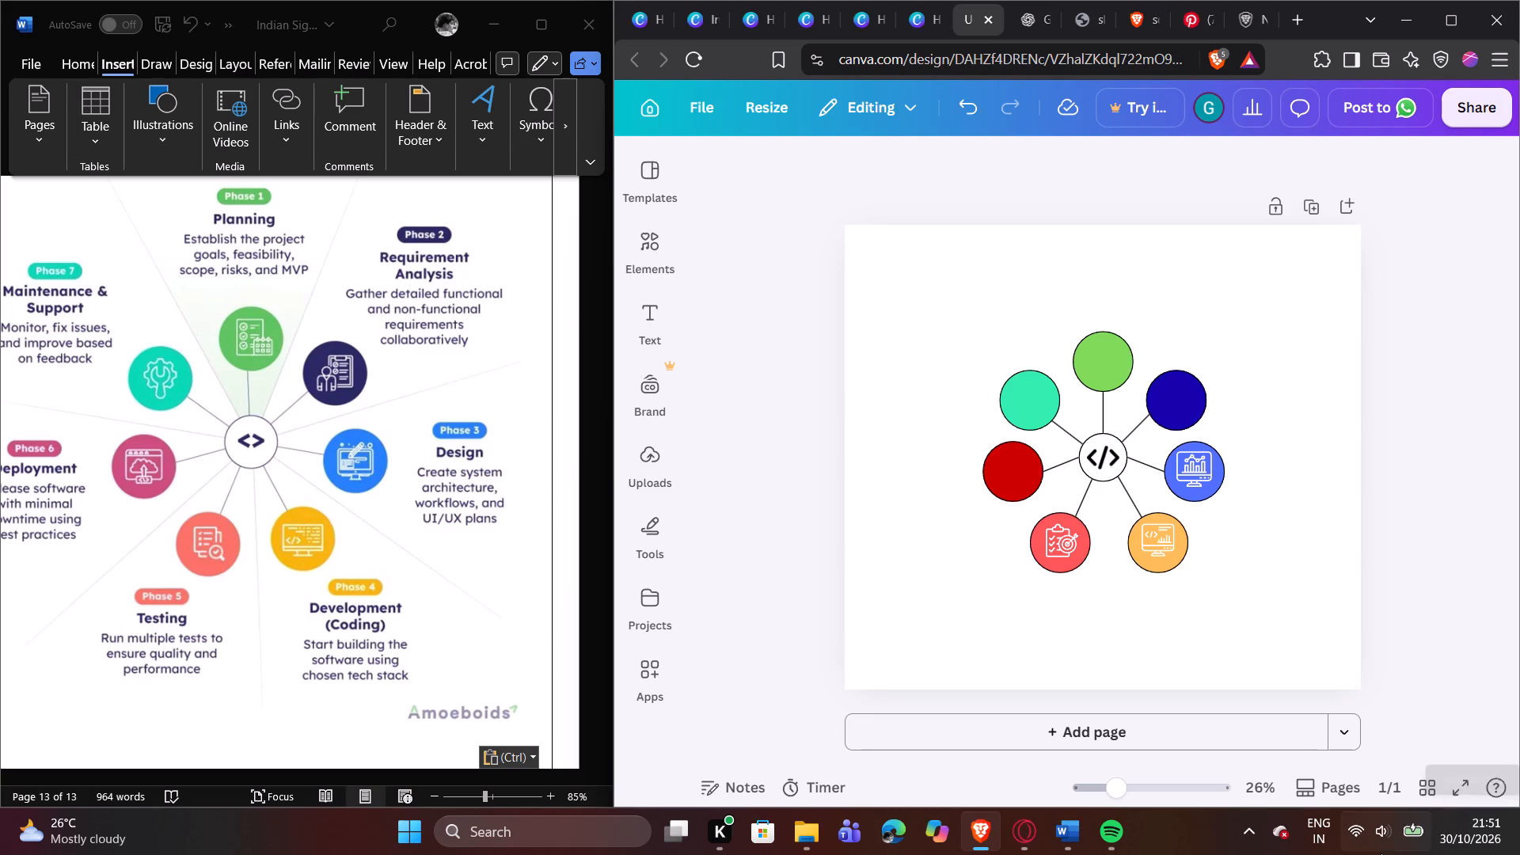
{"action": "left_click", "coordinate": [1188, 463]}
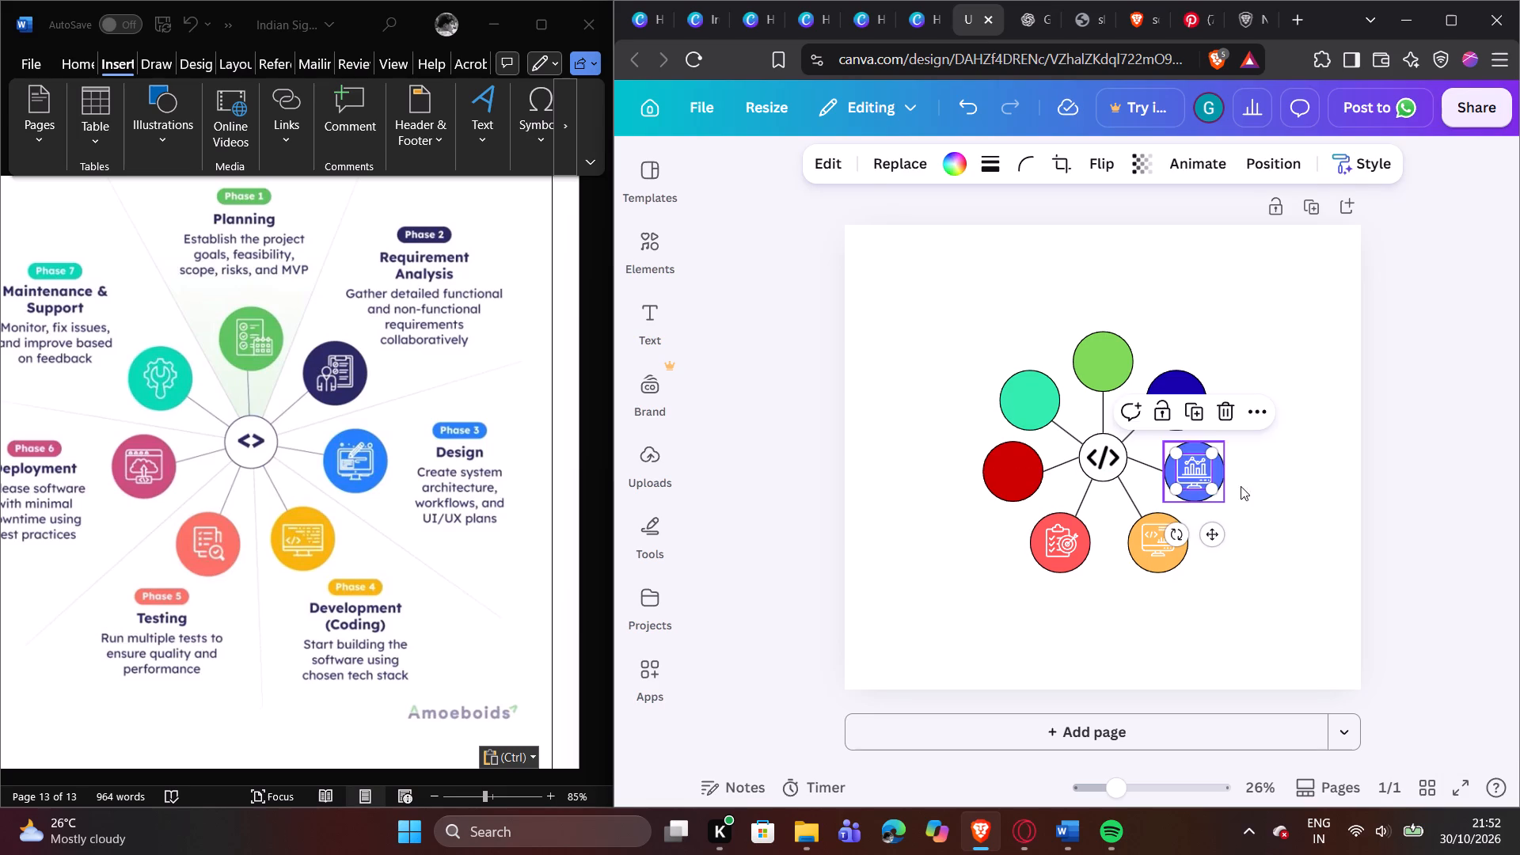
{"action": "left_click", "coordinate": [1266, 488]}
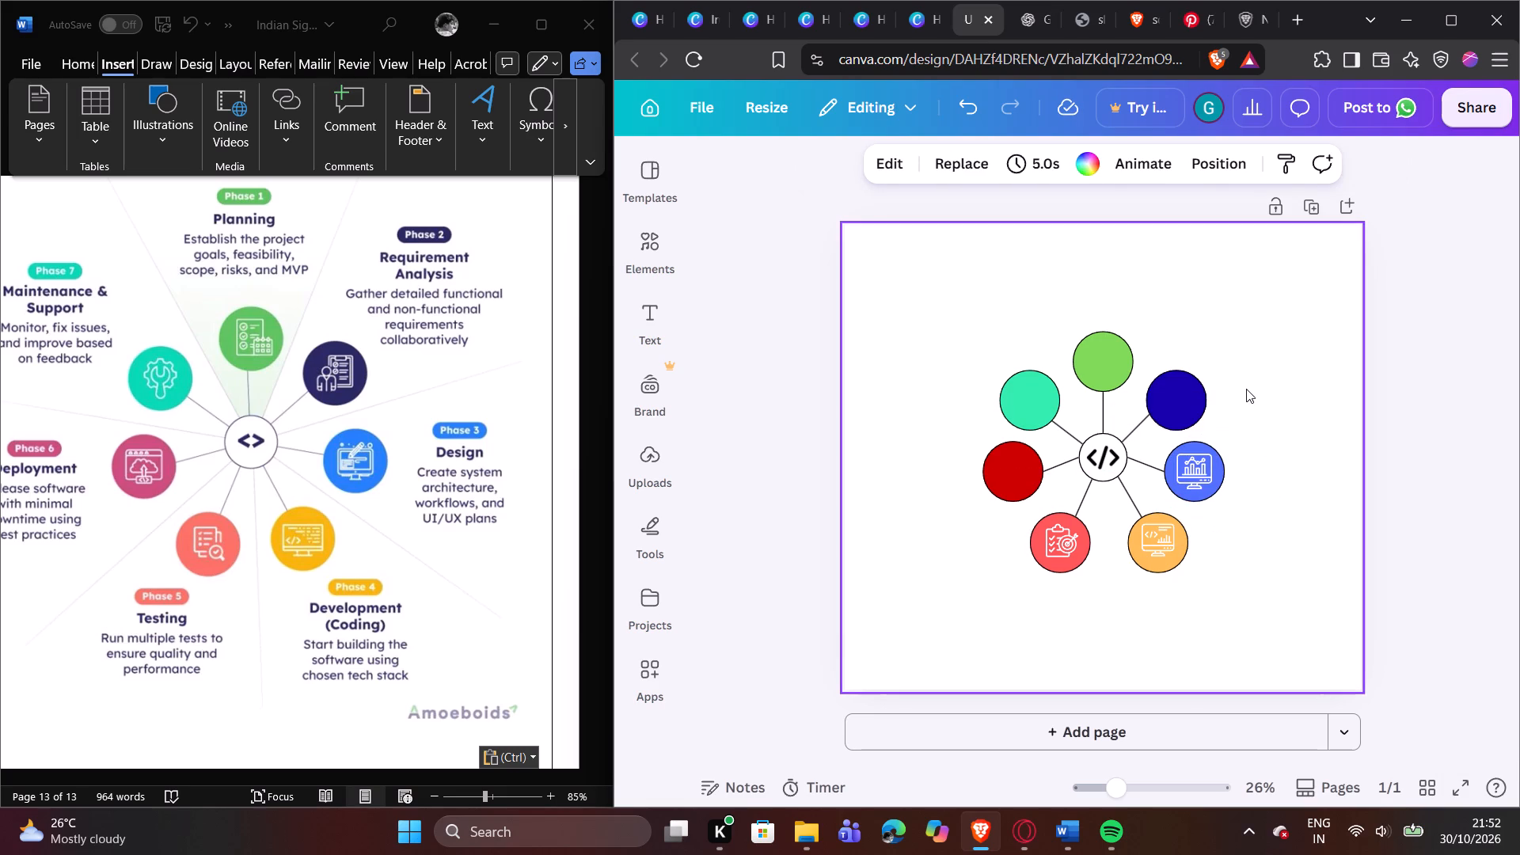
Search the graphics for "planning with human" and insert the black lightbulb, path and pencil graphic.
{"action": "left_click", "coordinate": [636, 268]}
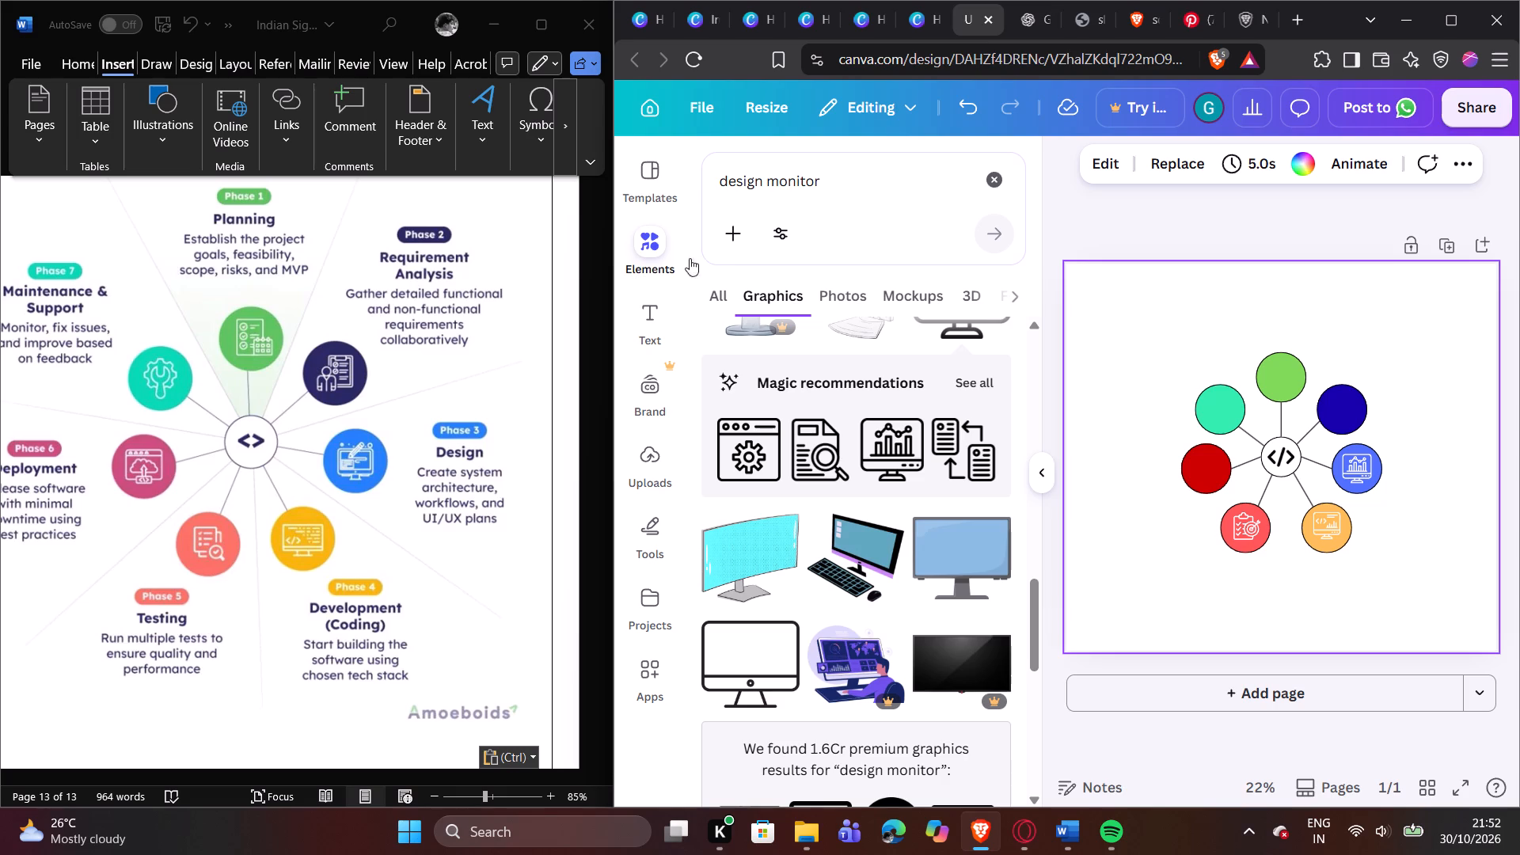
{"action": "left_click", "coordinate": [993, 189]}
{"action": "type", "text": "pl"}
{"action": "type", "text": "ann"}
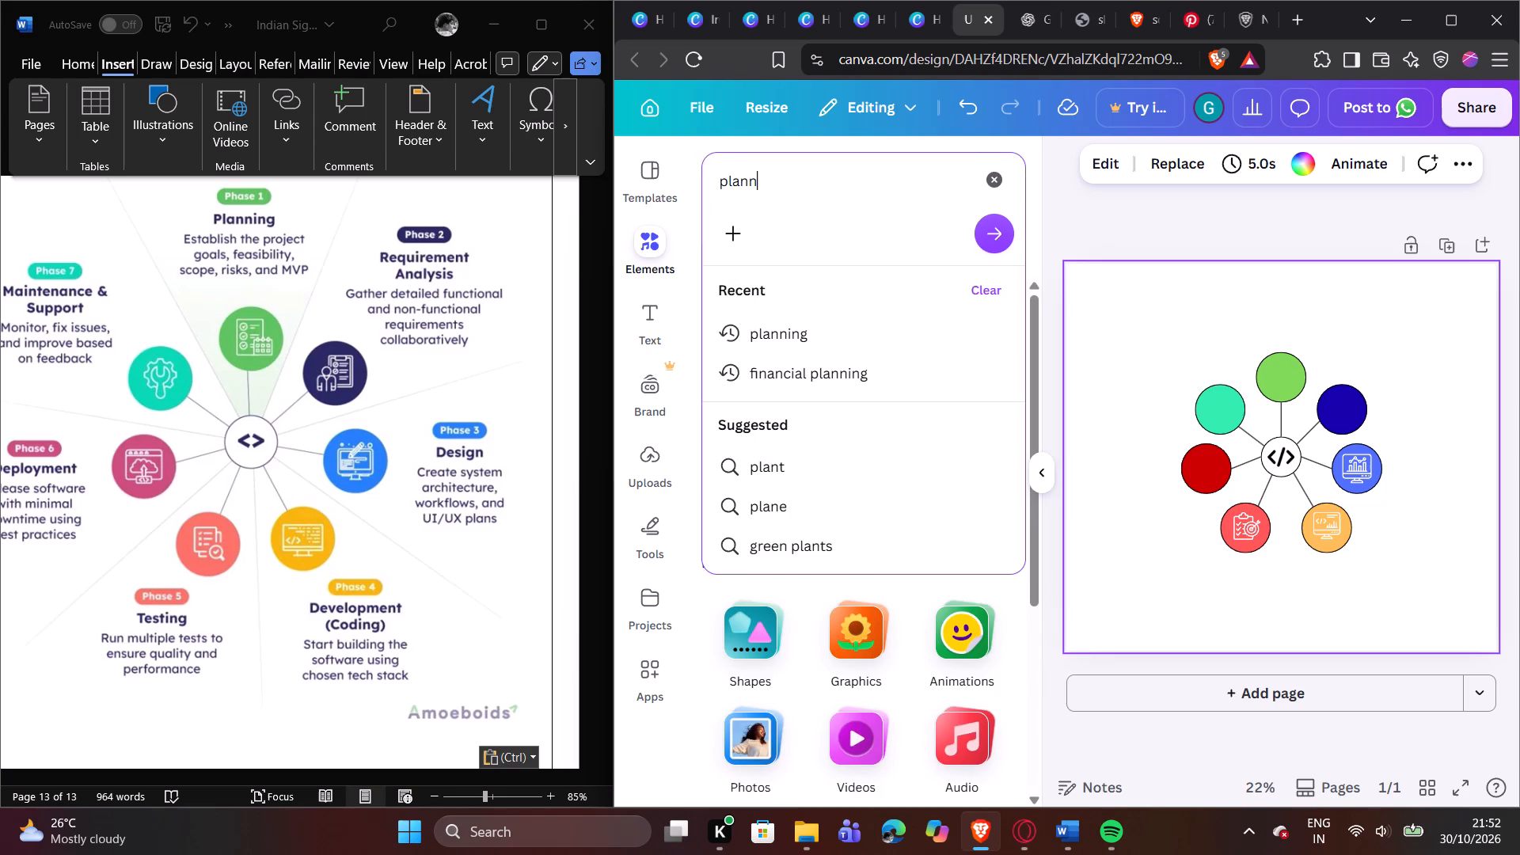
{"action": "type", "text": "ing"}
{"action": "key", "text": "space"}
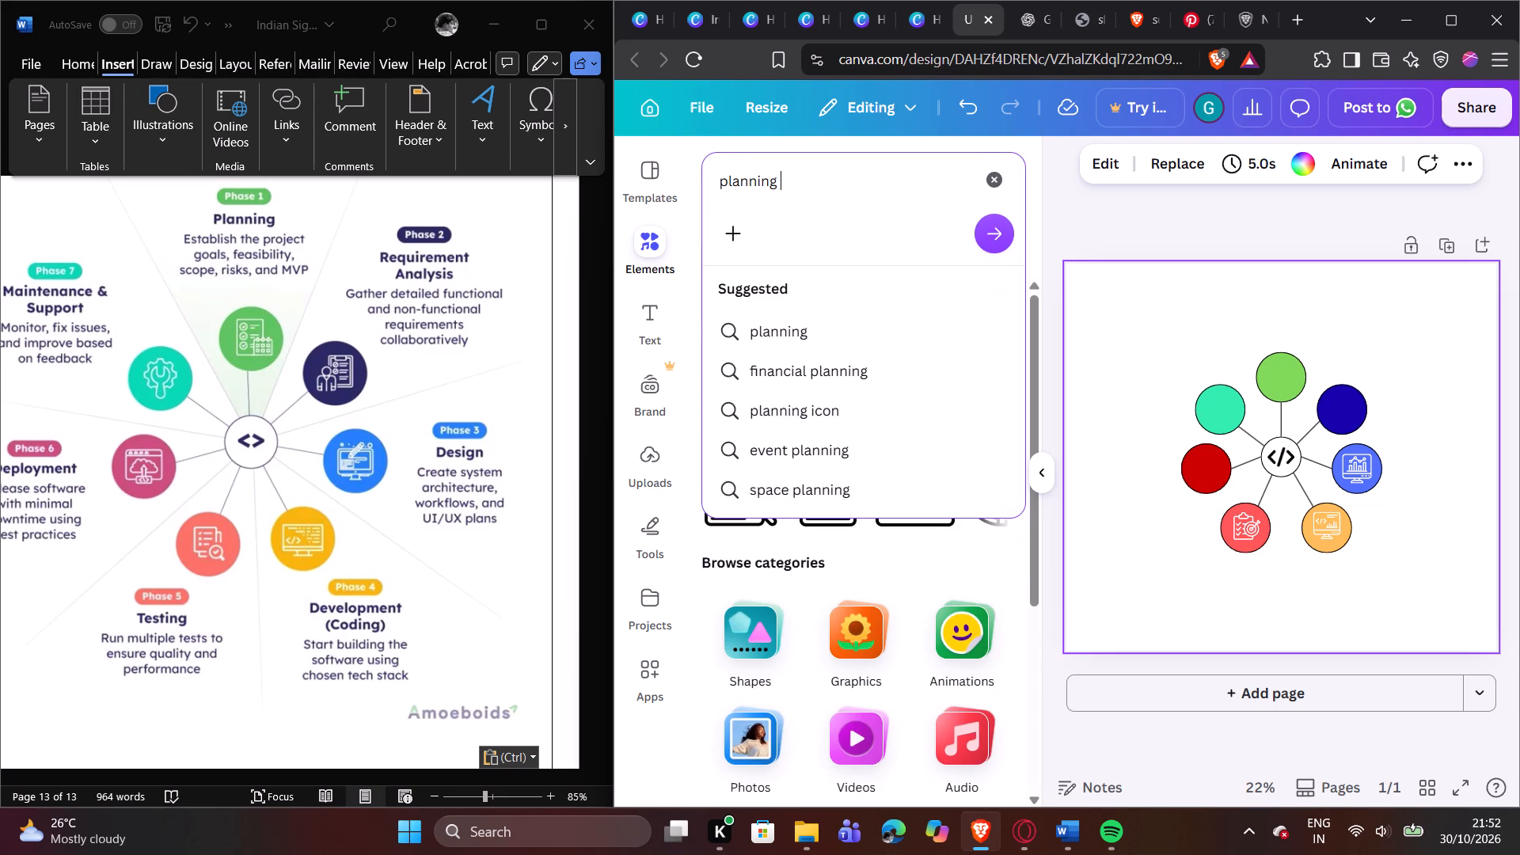
{"action": "type", "text": "wit"}
{"action": "type", "text": "h"}
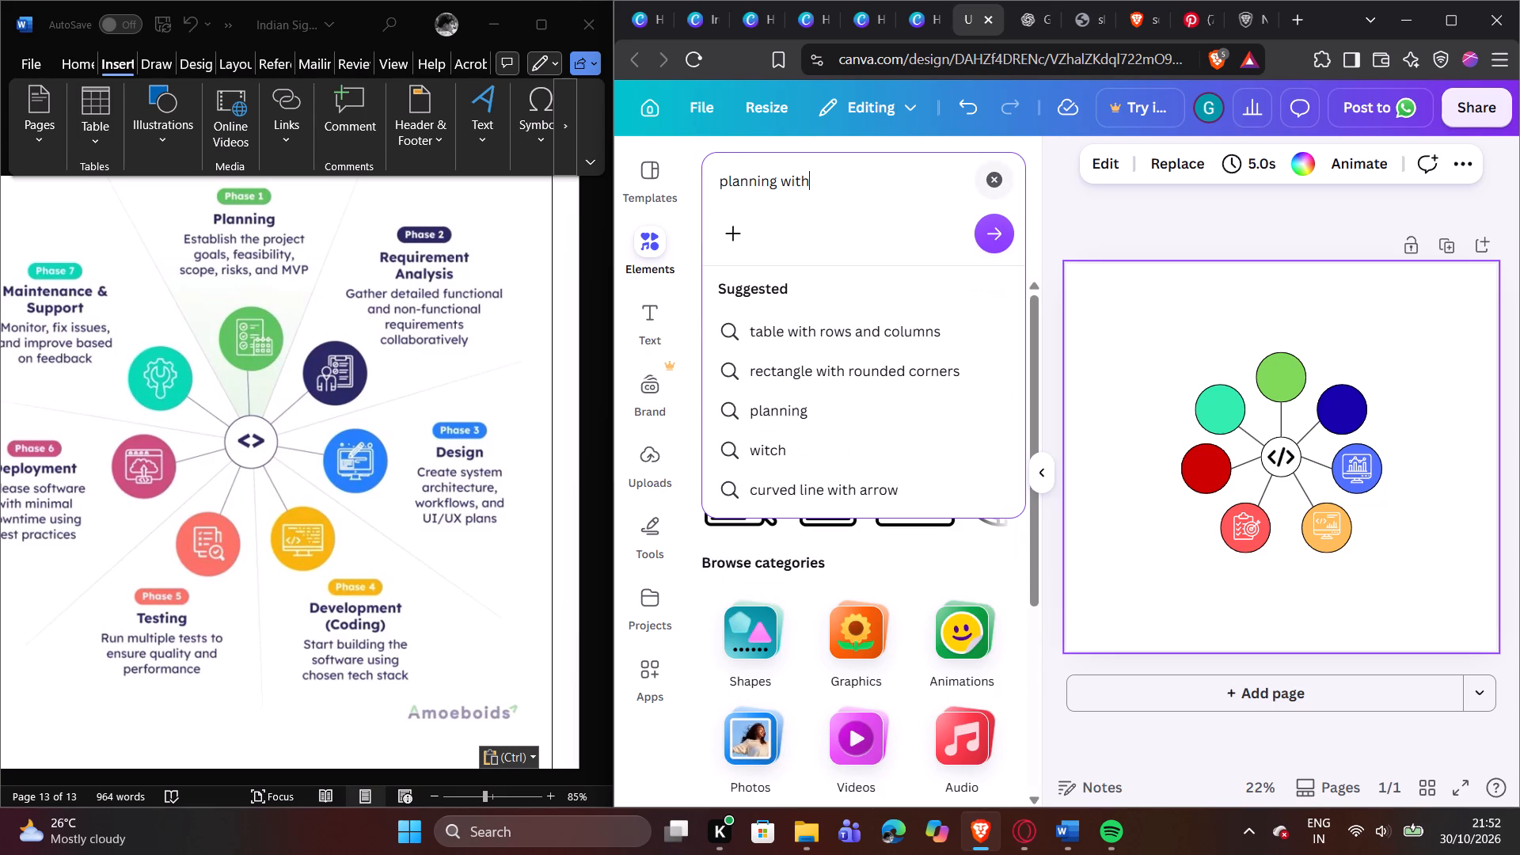
{"action": "key", "text": "space"}
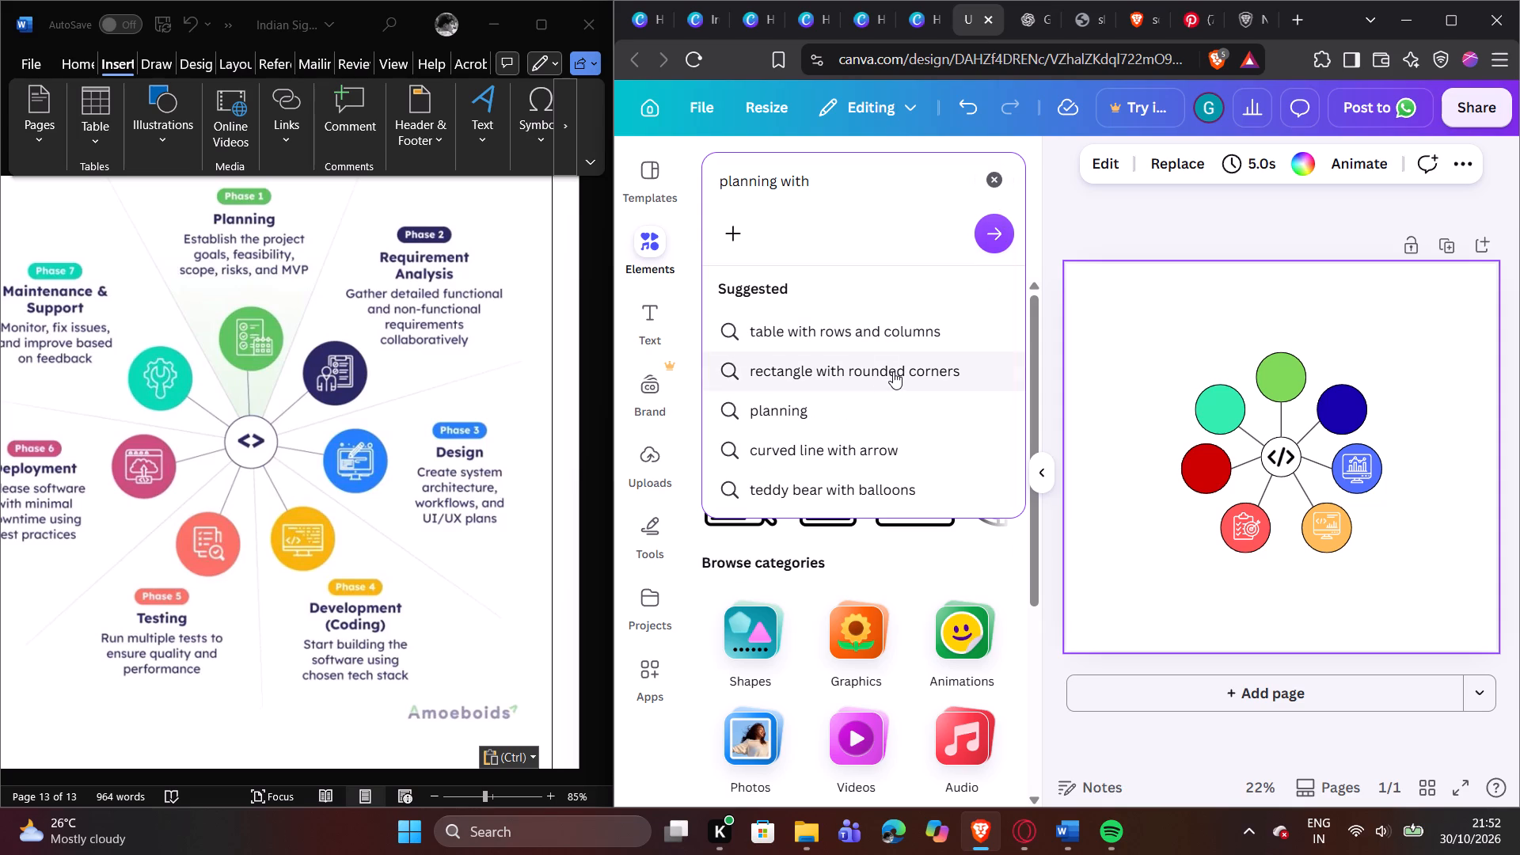
{"action": "key", "text": "h"}
{"action": "type", "text": "um"}
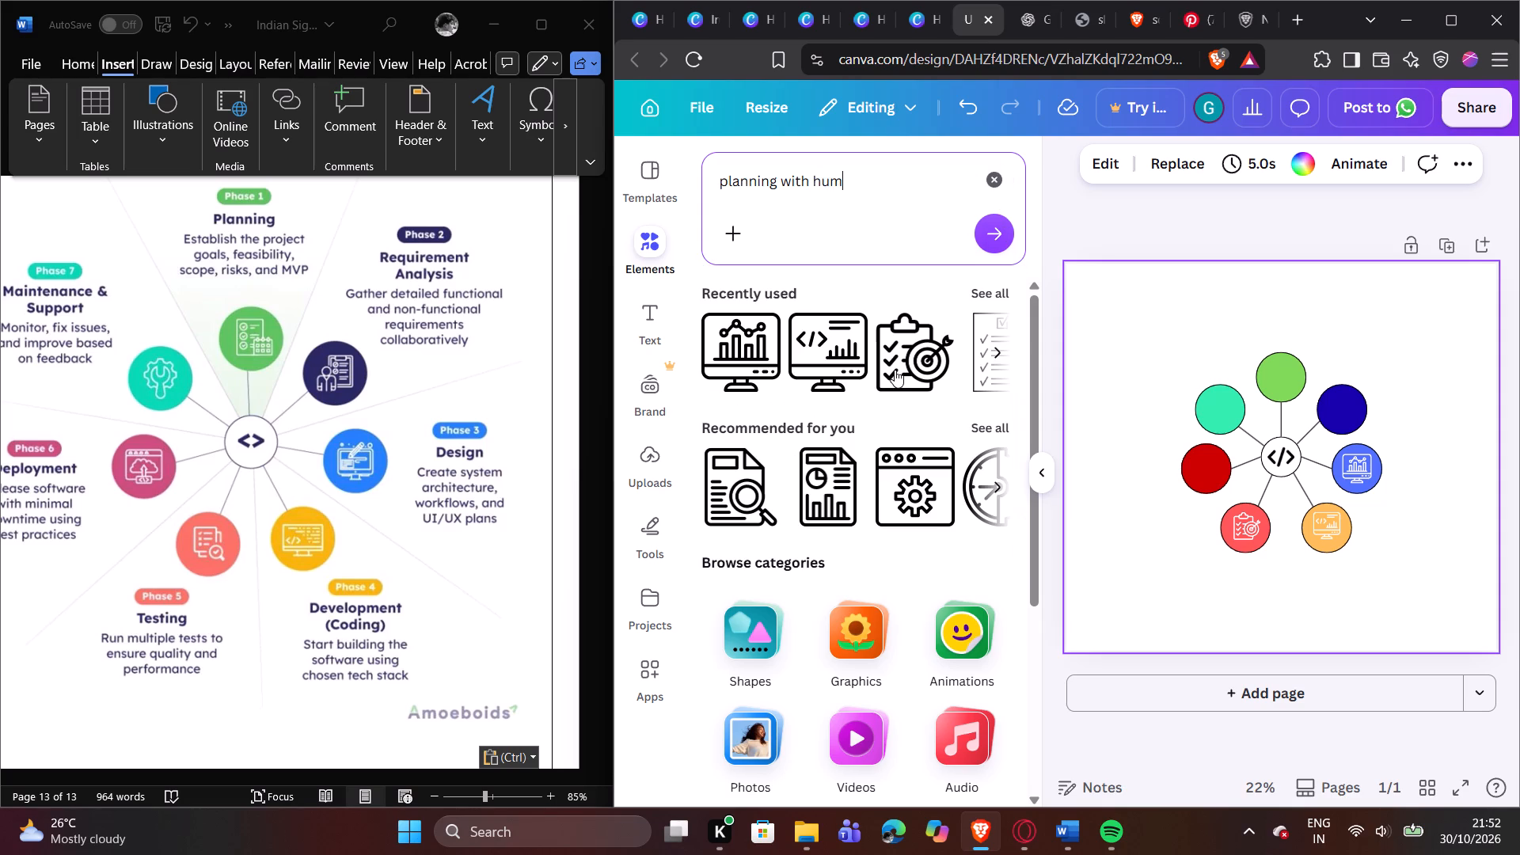
{"action": "type", "text": "an"}
{"action": "key", "text": "Return"}
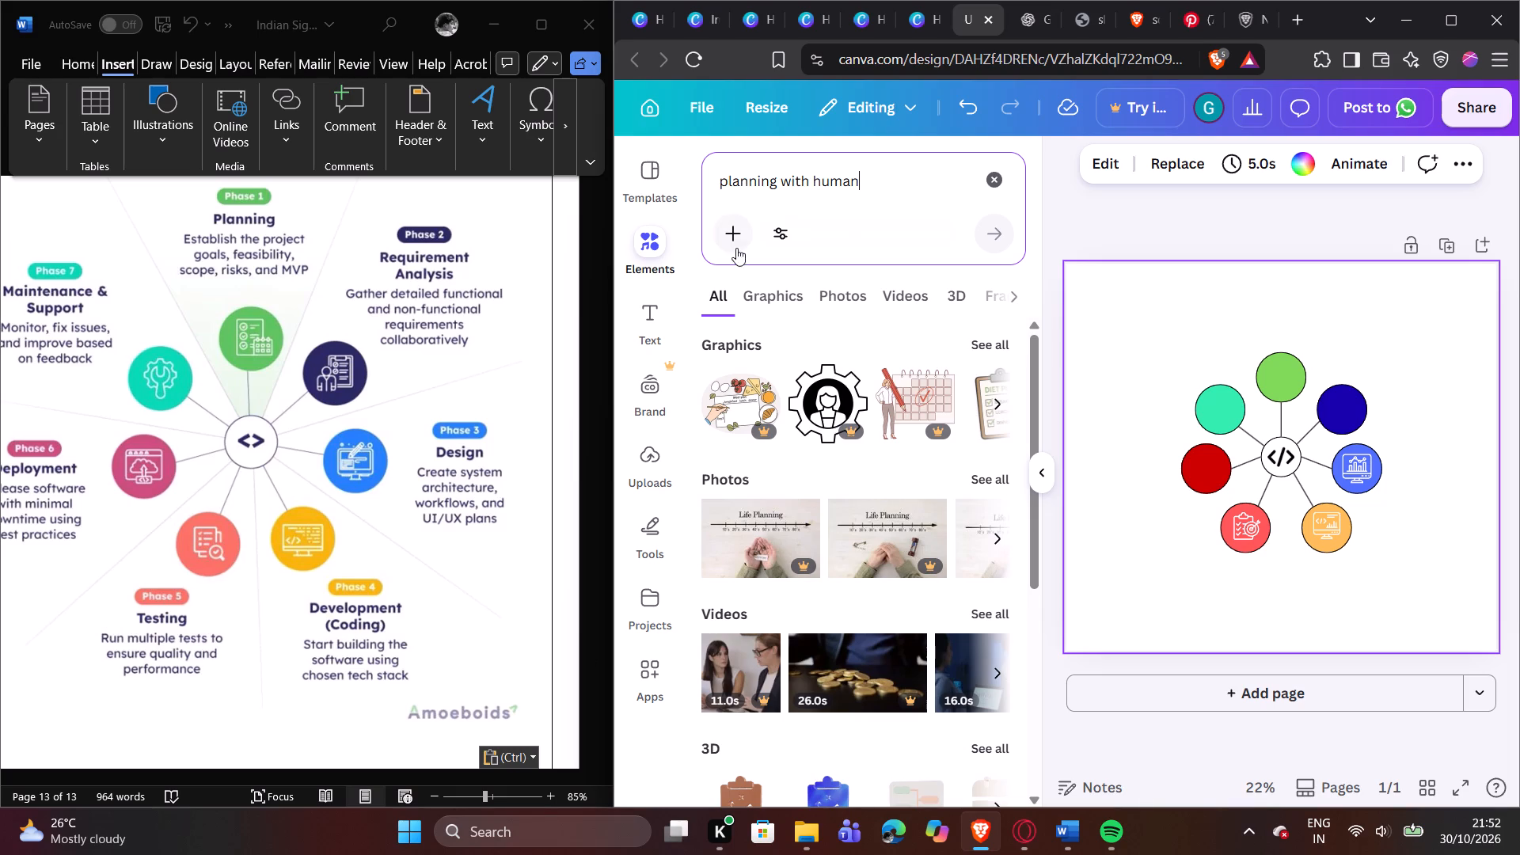
{"action": "left_click", "coordinate": [759, 297]}
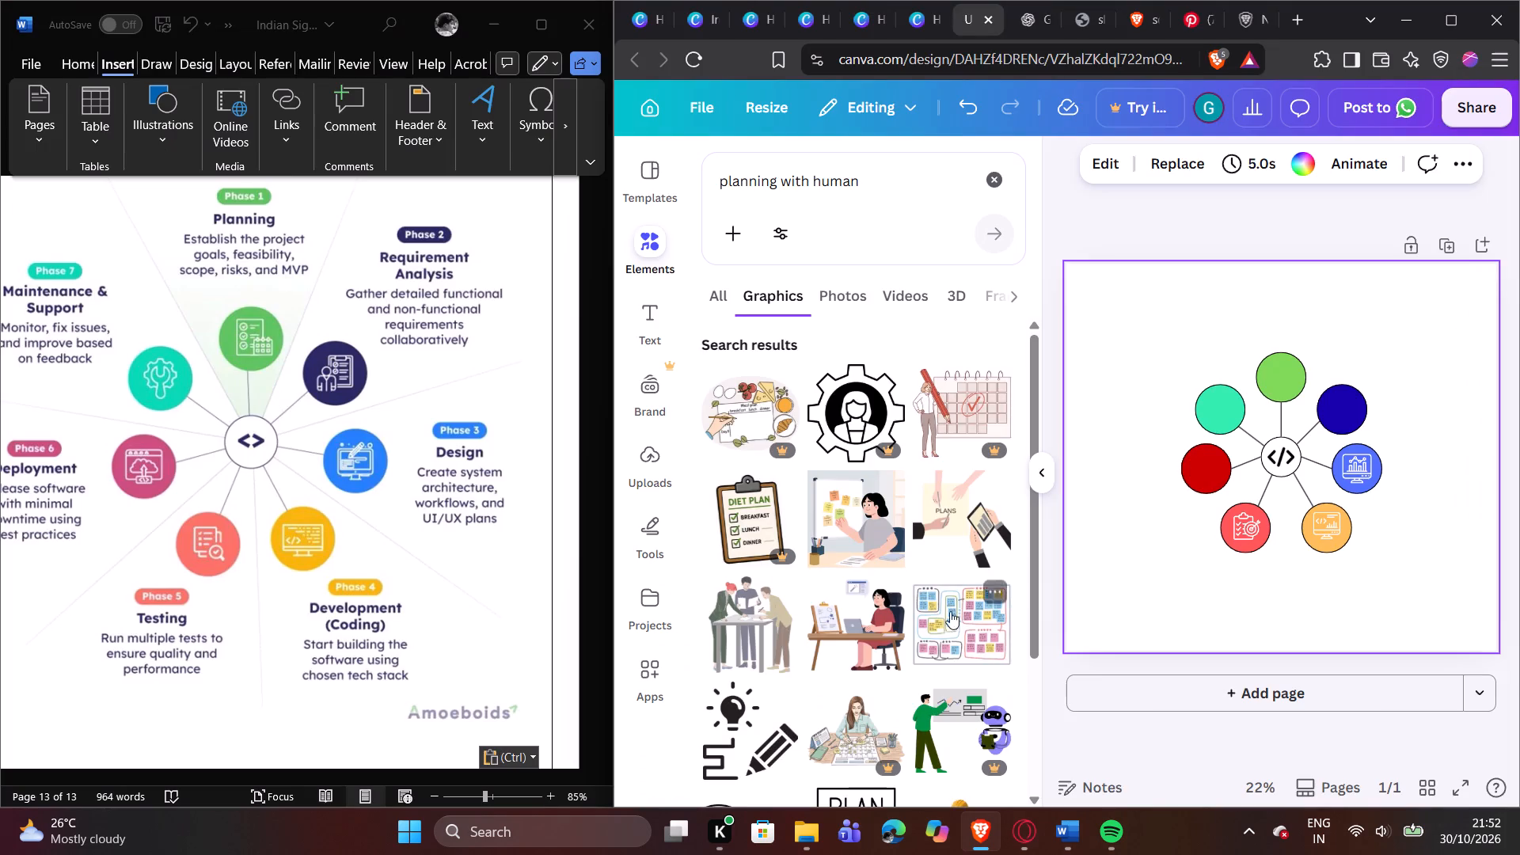
{"action": "scroll", "coordinate": [872, 574], "scroll_direction": "down", "scroll_amount": 3}
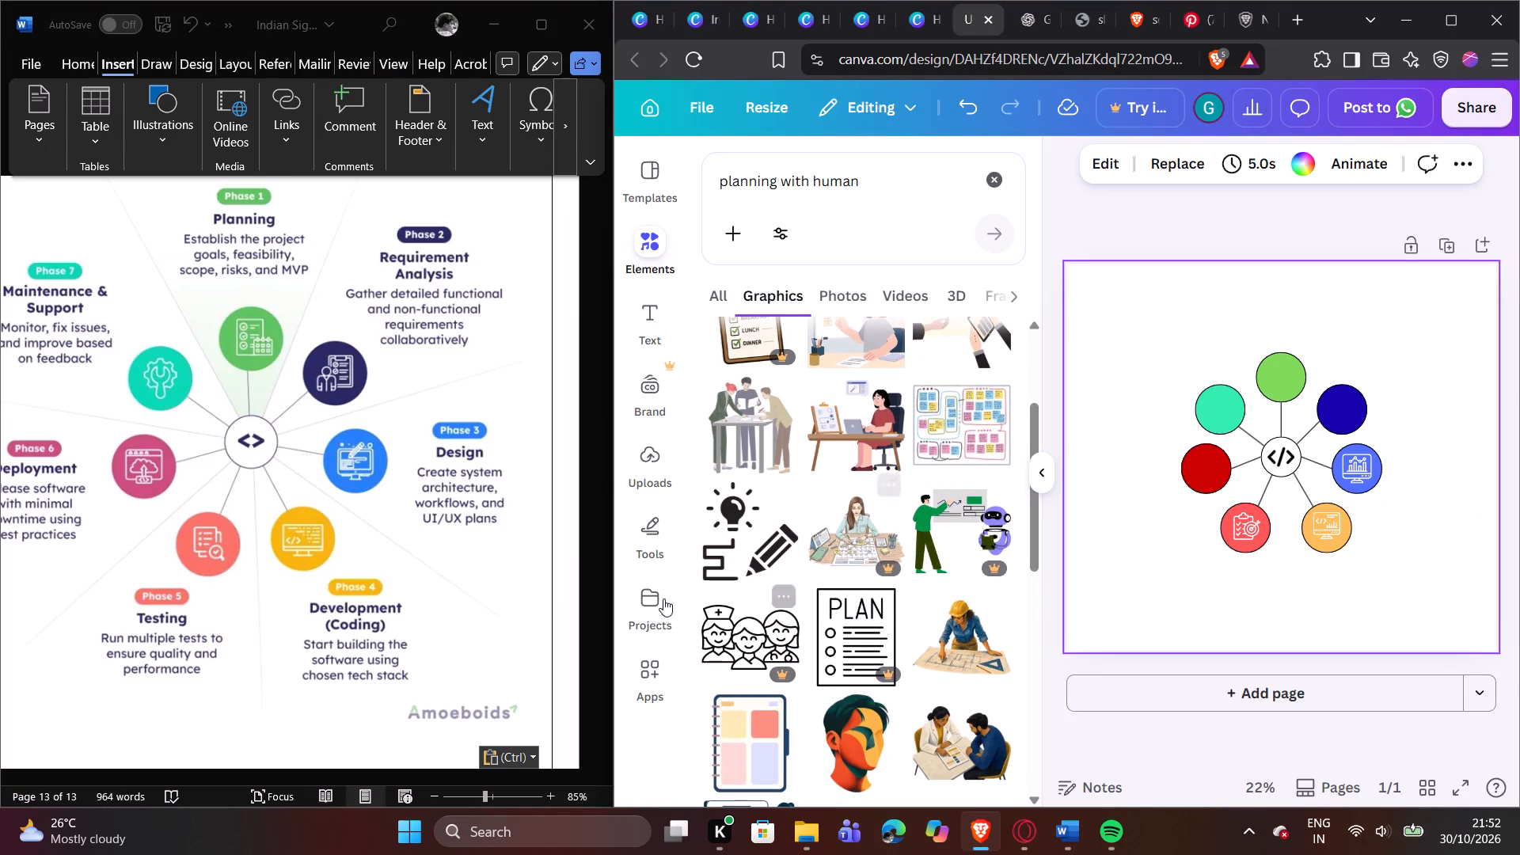
{"action": "left_click", "coordinate": [750, 560]}
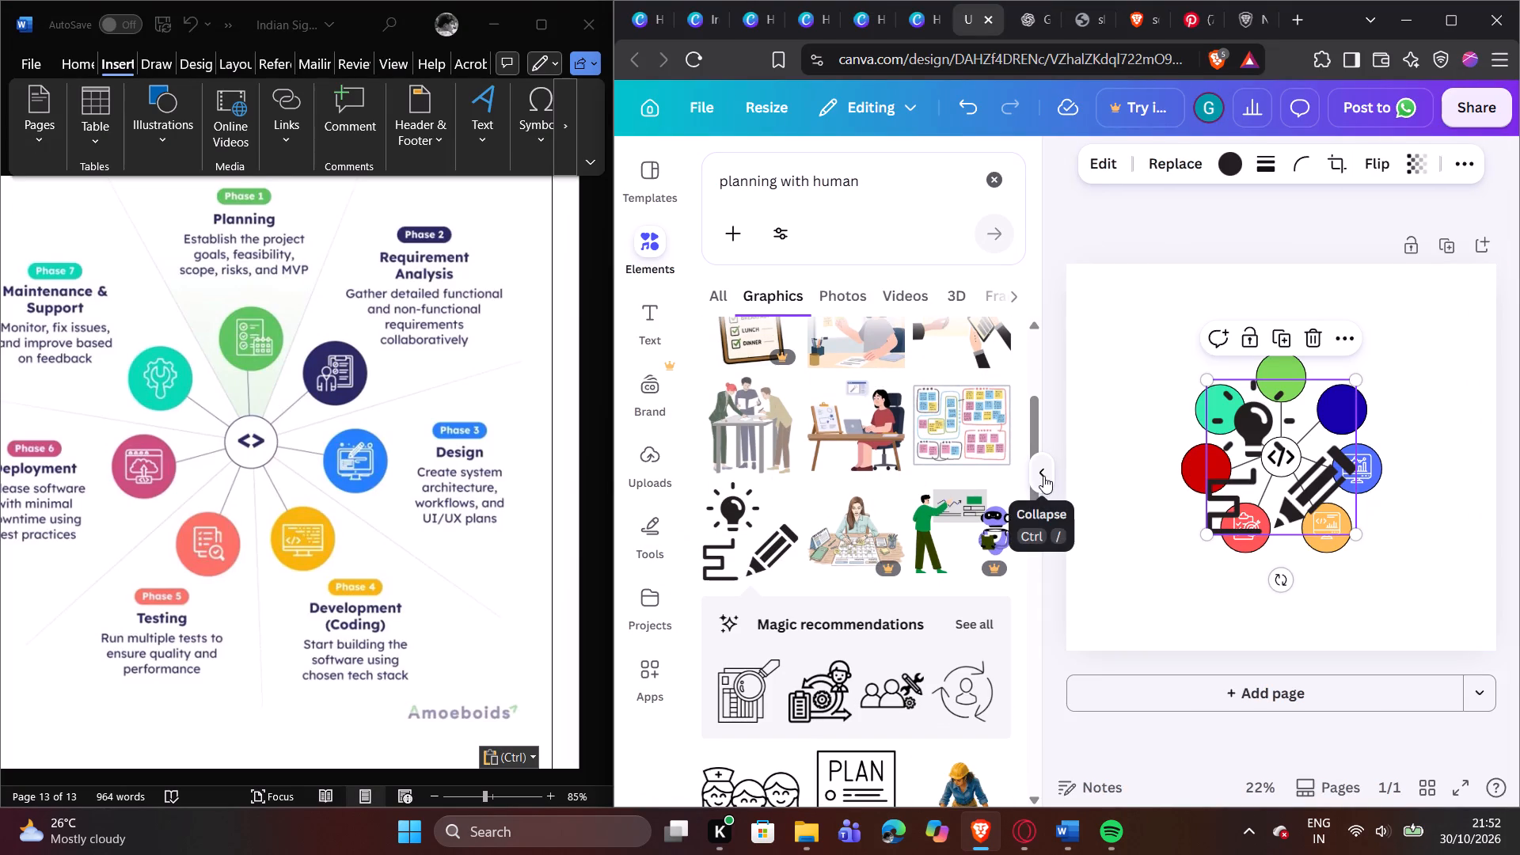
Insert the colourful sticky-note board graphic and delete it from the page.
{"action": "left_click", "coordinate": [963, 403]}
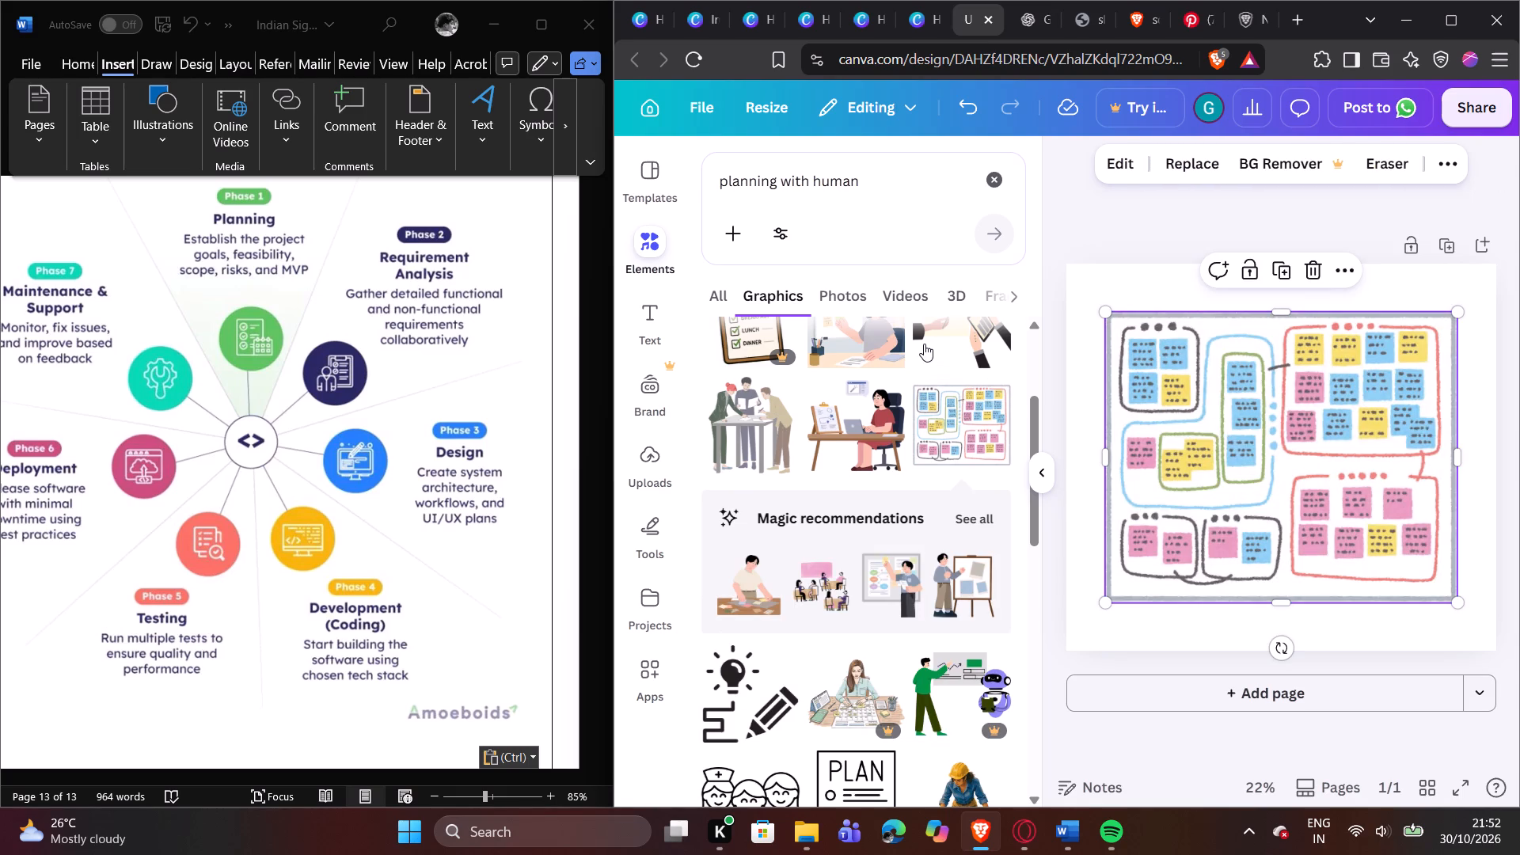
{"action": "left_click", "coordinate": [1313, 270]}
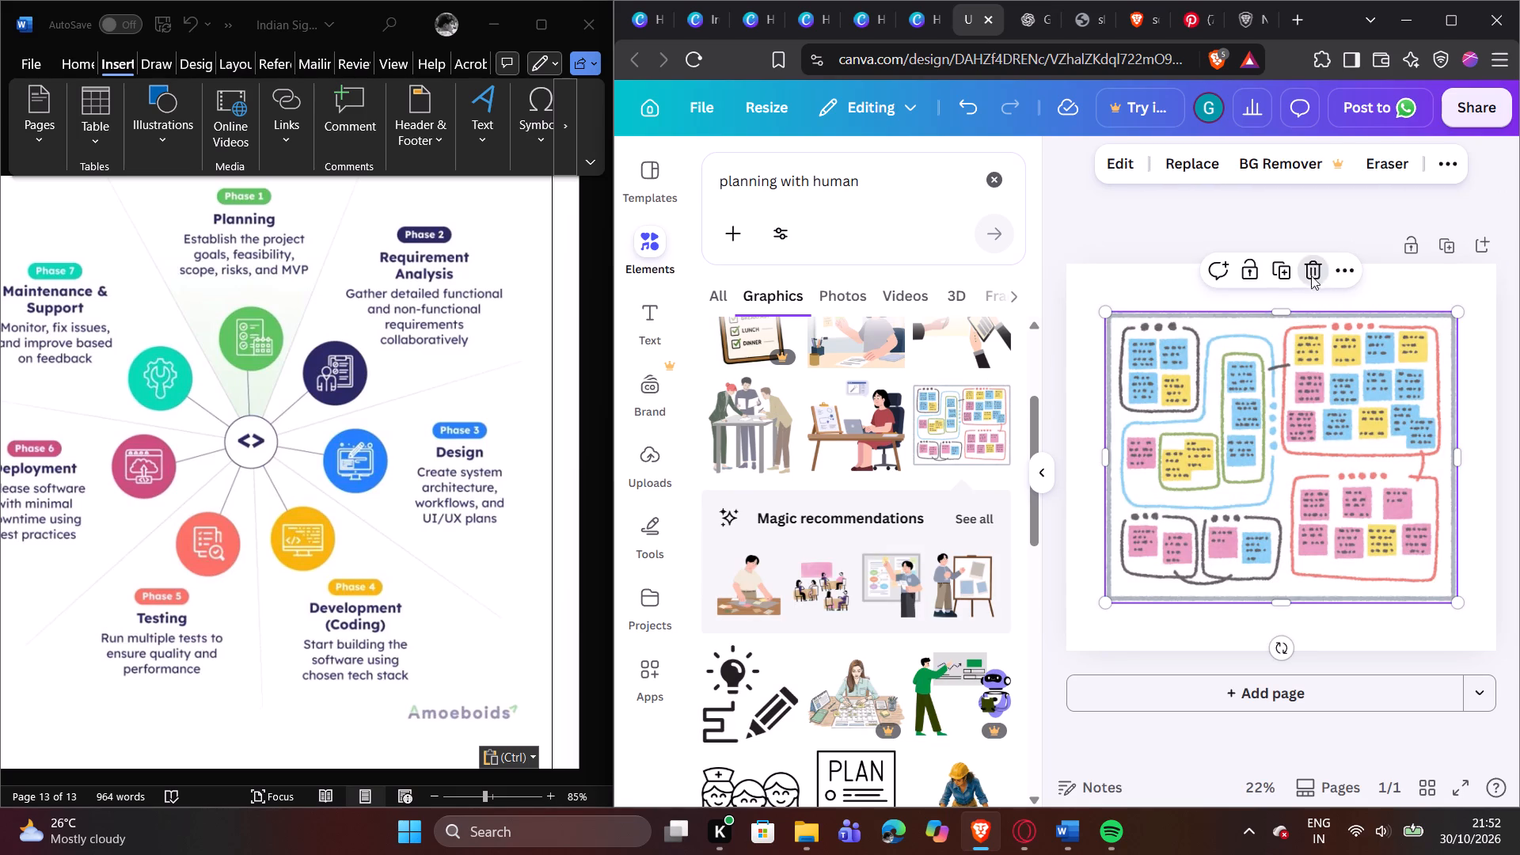
Shrink the lightbulb-and-pencil graphic to icon size and centre it on the dark blue Phase 2 circle.
{"action": "left_click", "coordinate": [1039, 472]}
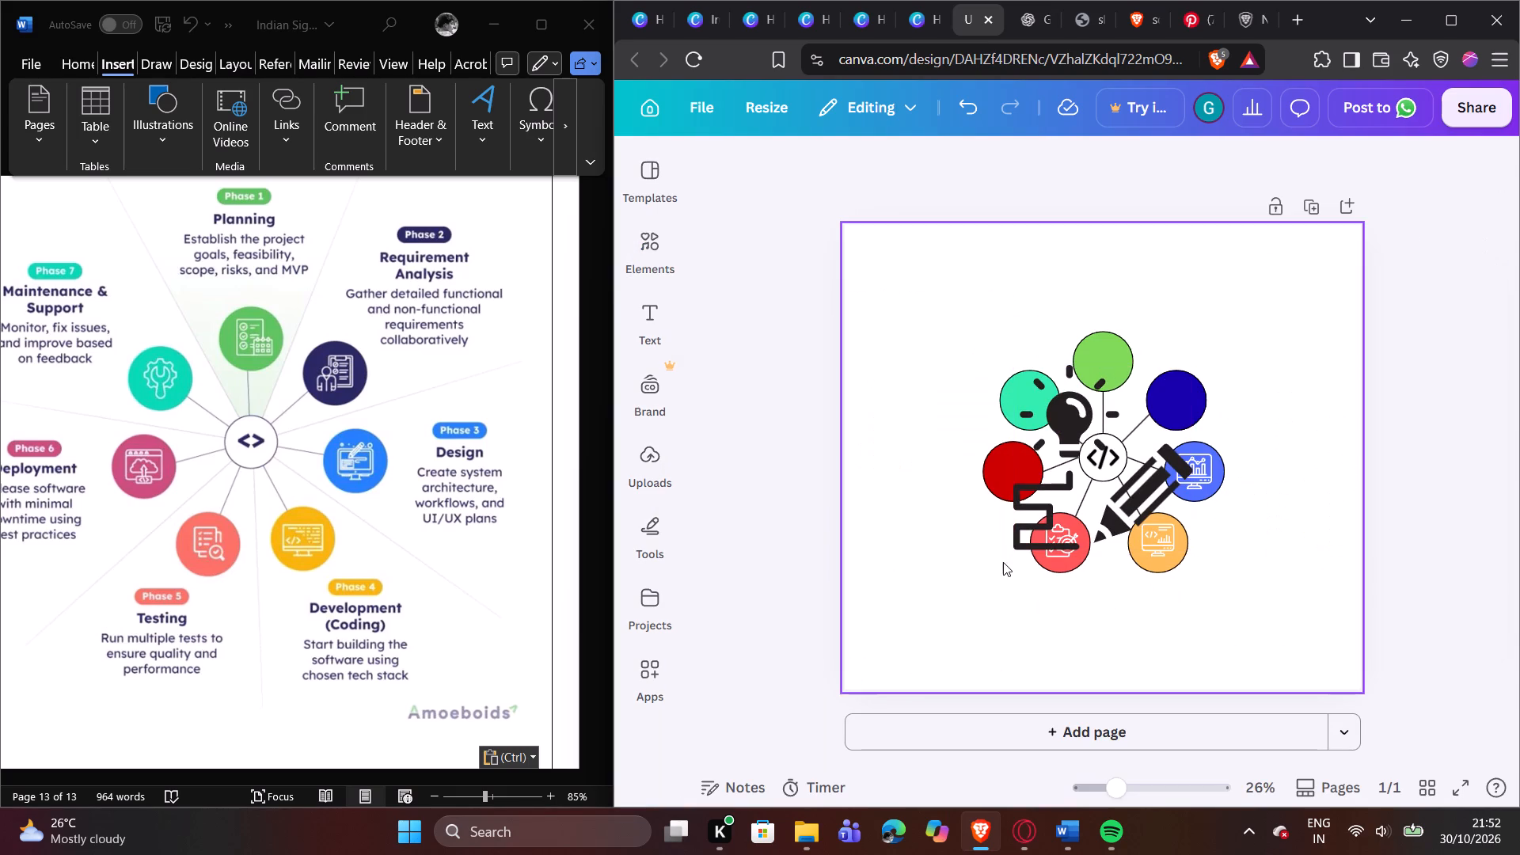
{"action": "left_click", "coordinate": [1038, 522]}
{"action": "left_click_drag", "start_coordinate": [1016, 545], "coordinate": [1214, 462]}
{"action": "left_click", "coordinate": [1309, 444]}
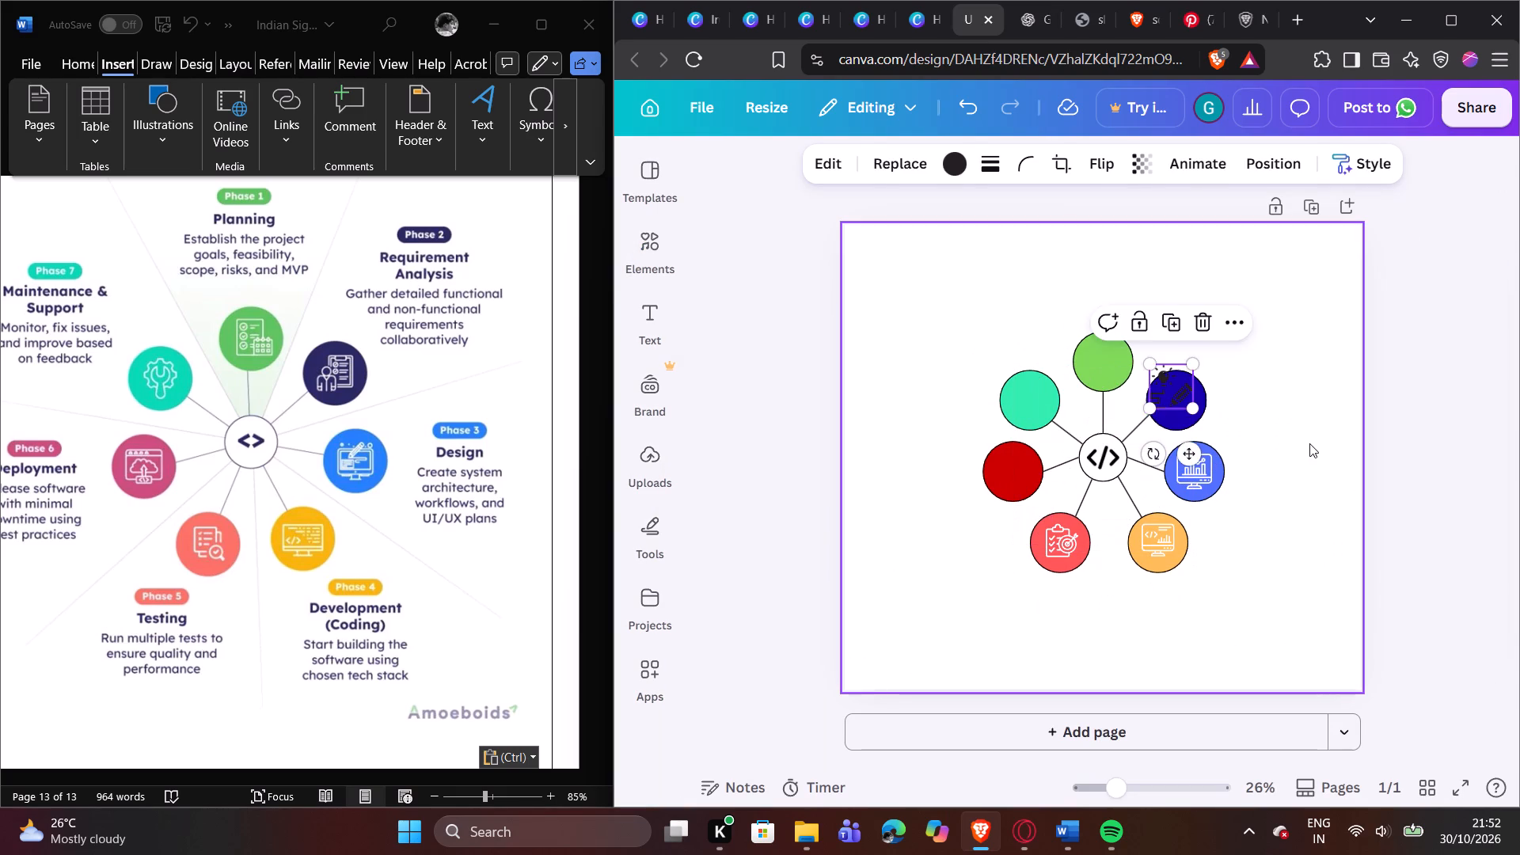
{"action": "left_click_drag", "start_coordinate": [1177, 386], "coordinate": [1182, 397]}
Recolour the lightbulb-and-pencil icon on the dark blue Phase 2 circle to white.
{"action": "left_click", "coordinate": [937, 170]}
{"action": "left_click", "coordinate": [955, 169]}
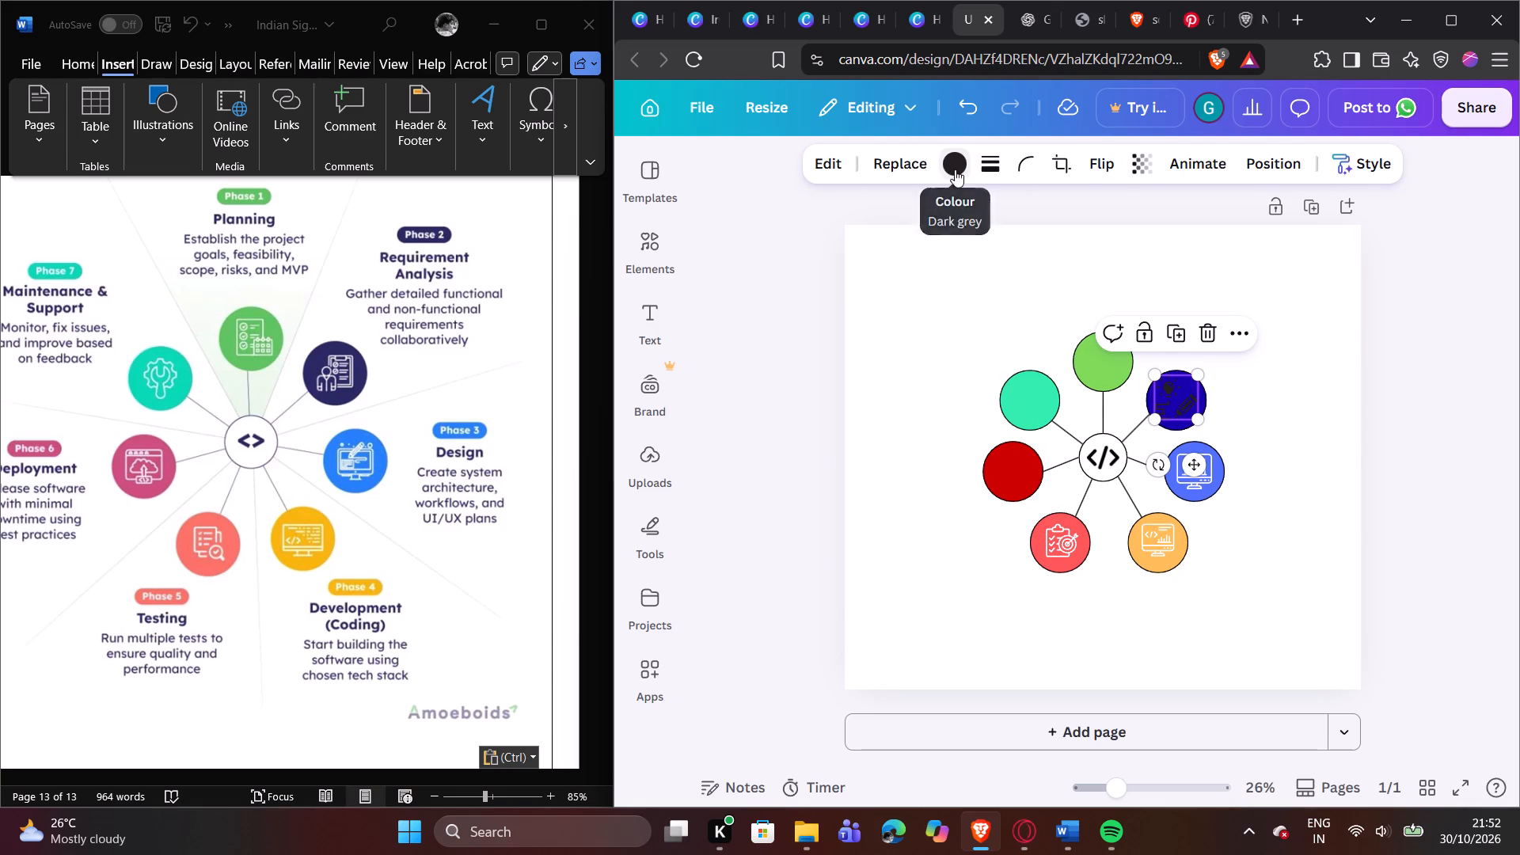
{"action": "left_click", "coordinate": [810, 373]}
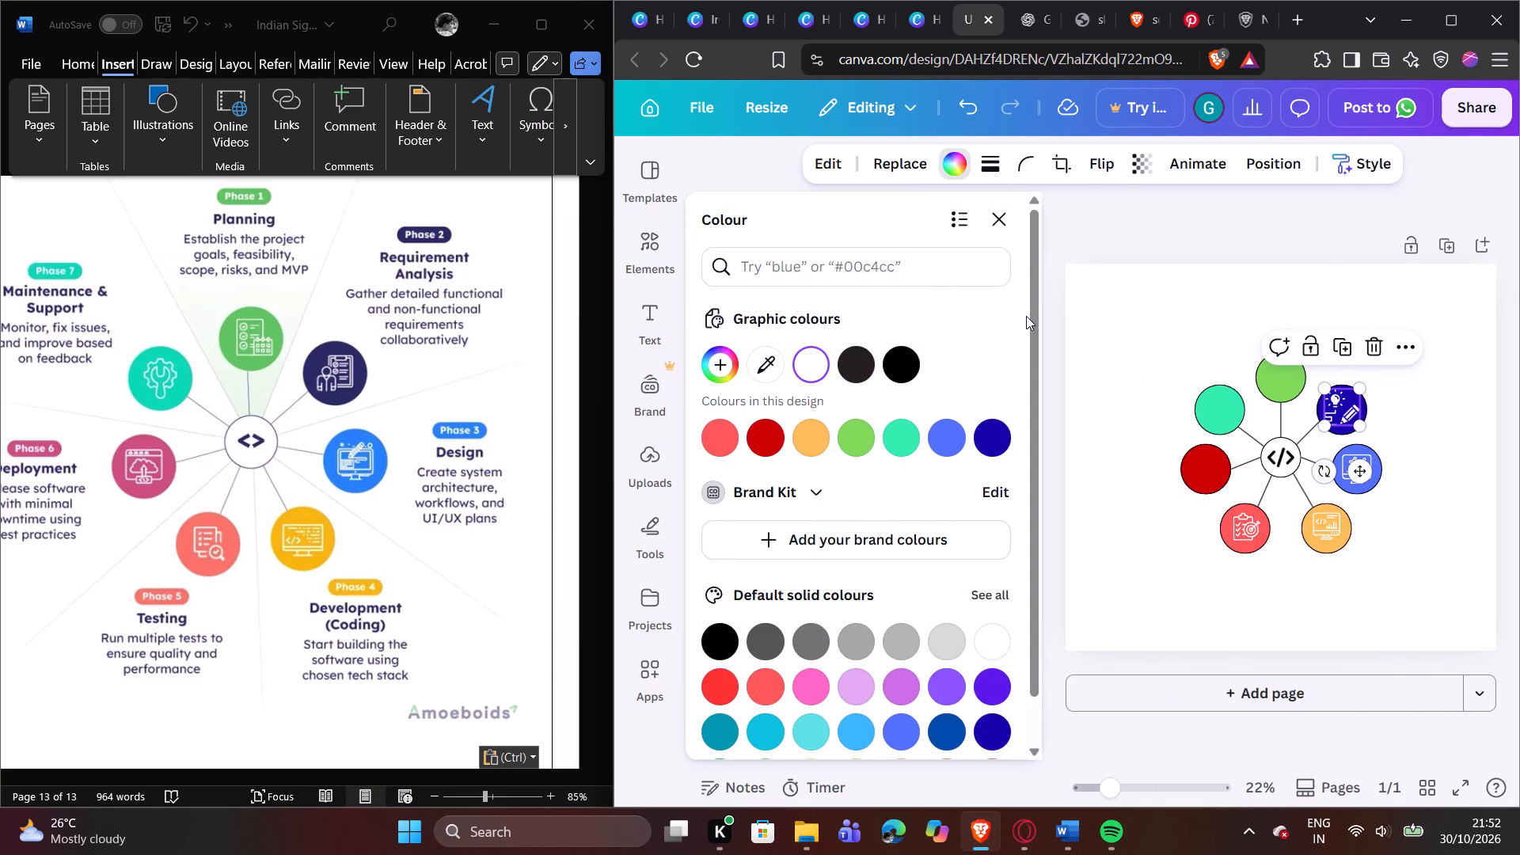
{"action": "left_click", "coordinate": [1026, 316]}
{"action": "left_click", "coordinate": [1080, 336]}
{"action": "left_click", "coordinate": [1081, 337]}
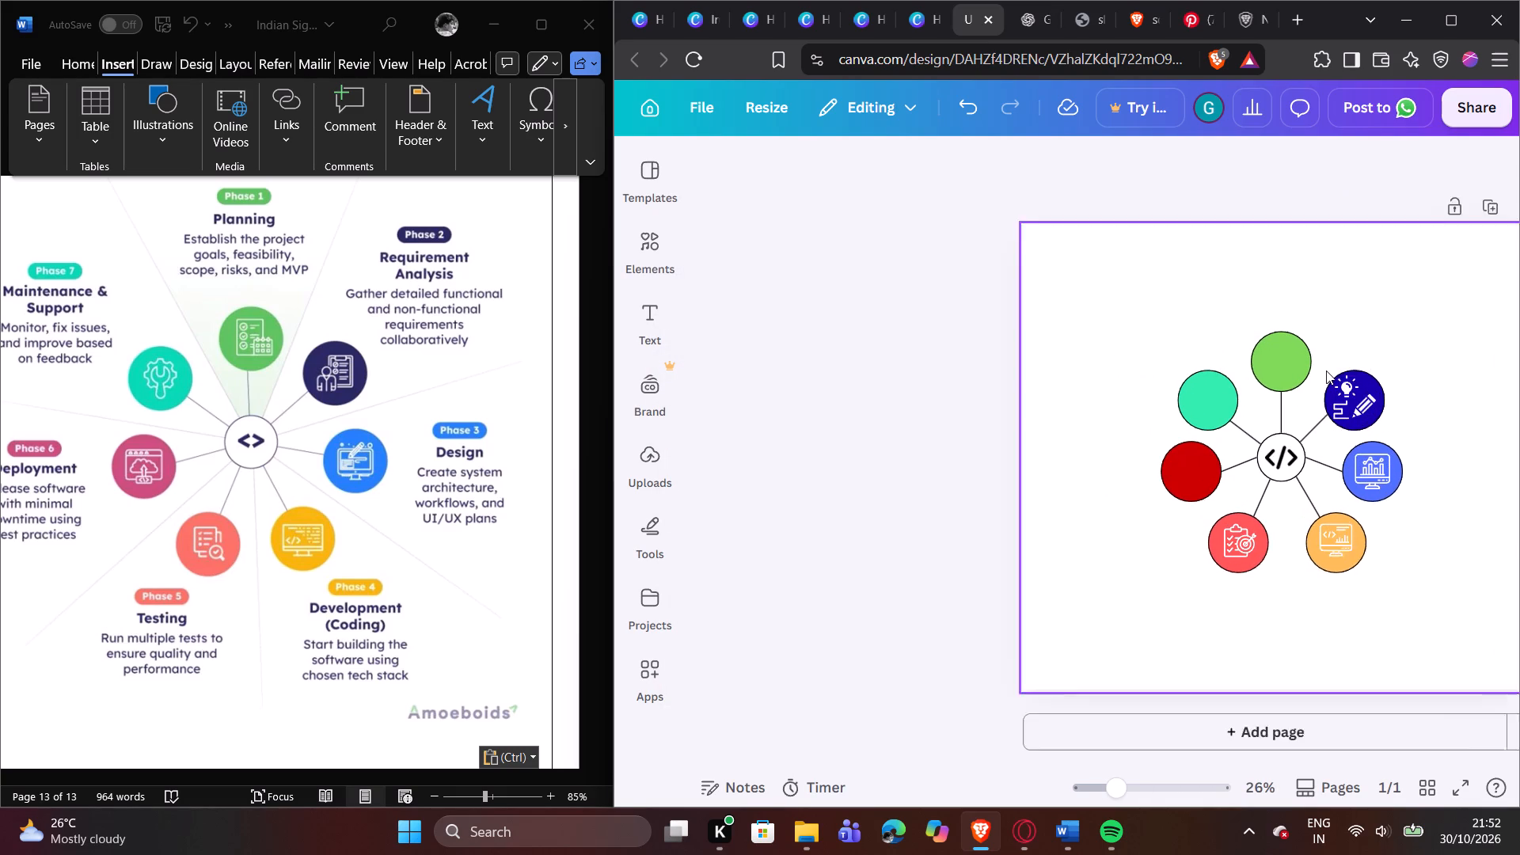
Trim the white lightbulb-and-pencil icon to about 154 by 160 and recentre it on the Phase 2 circle.
{"action": "left_click", "coordinate": [1173, 392]}
{"action": "left_click", "coordinate": [1157, 416]}
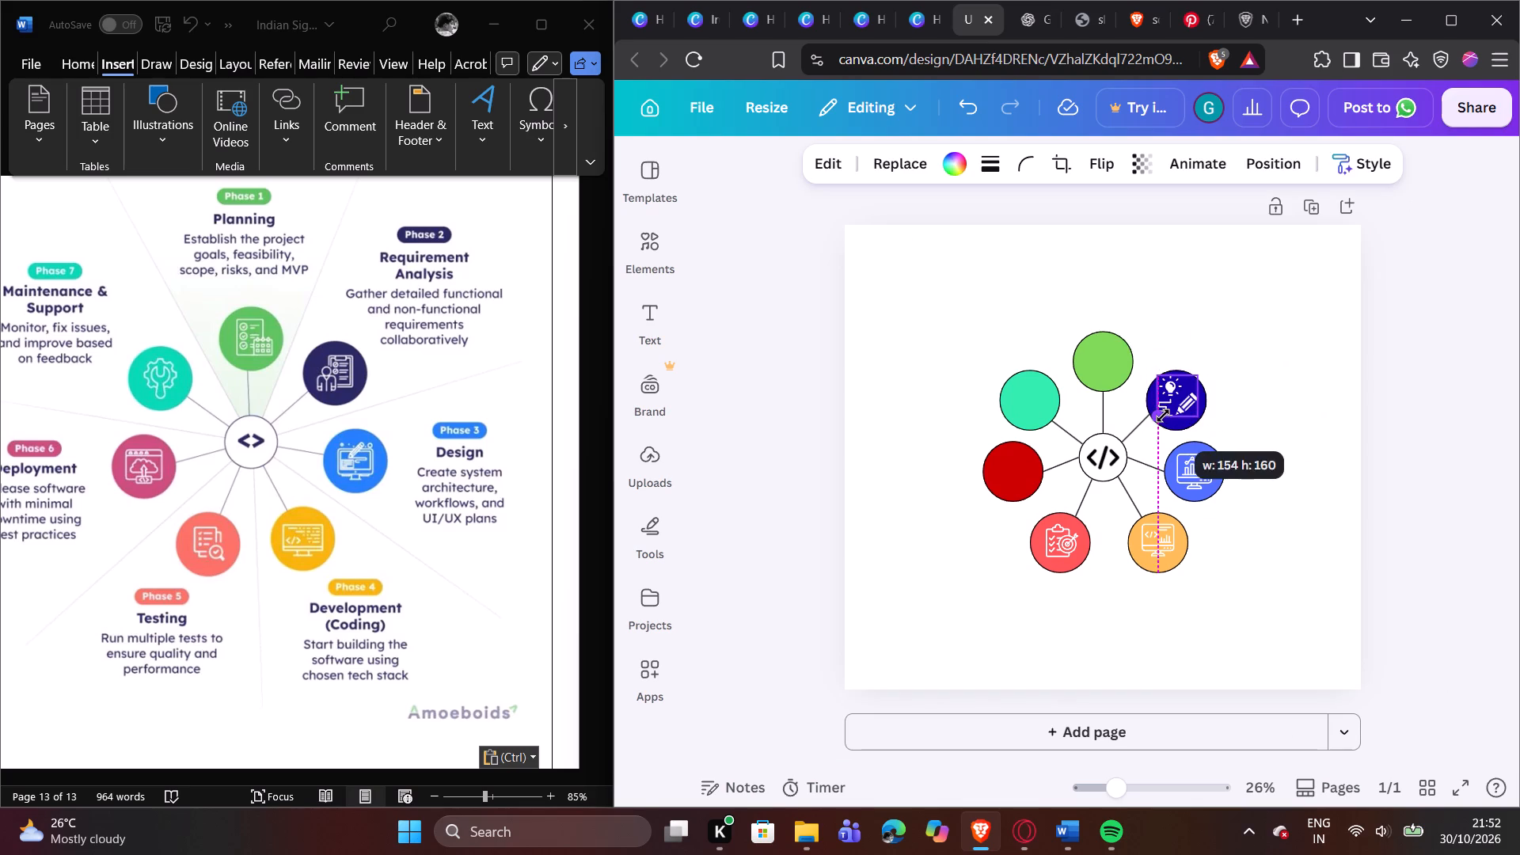
{"action": "left_click", "coordinate": [1320, 400]}
{"action": "left_click", "coordinate": [1179, 393]}
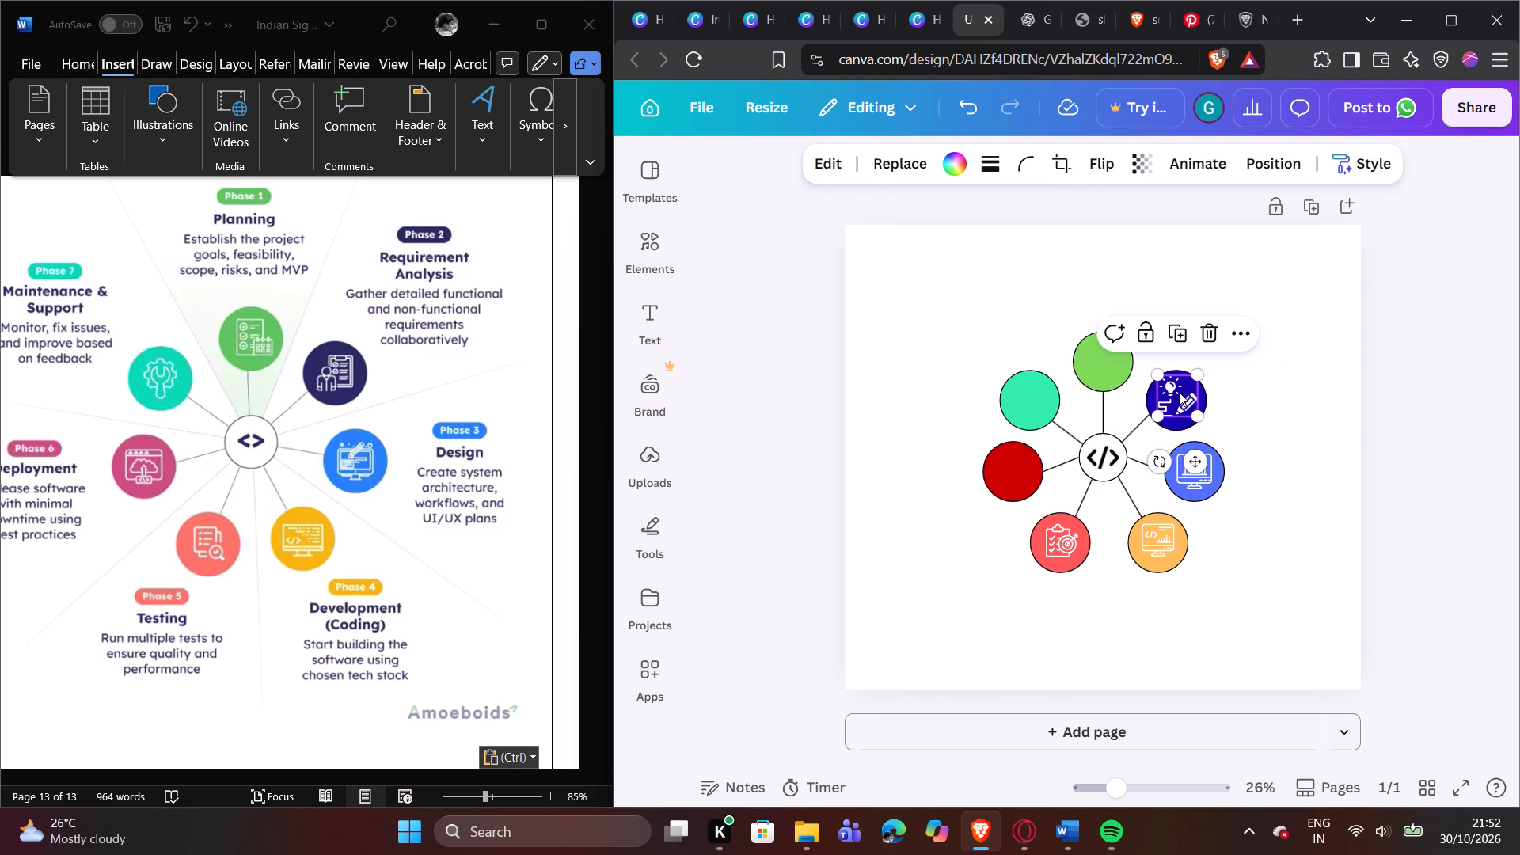
{"action": "left_click", "coordinate": [1381, 359]}
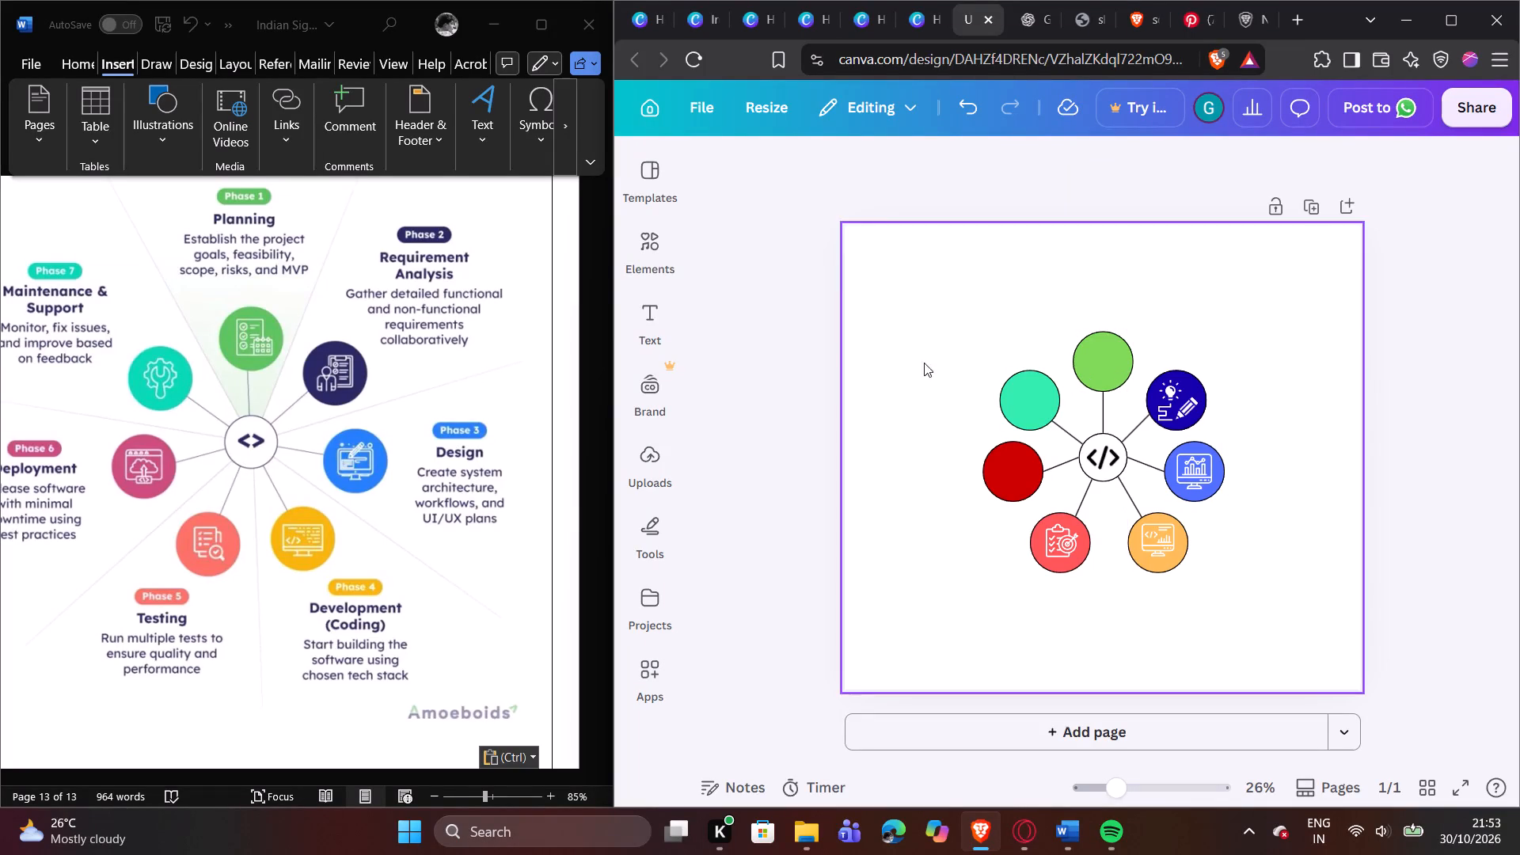
Search the graphics for "planning with calender" and insert the black checklist clipboard with a target.
{"action": "left_click", "coordinate": [648, 229]}
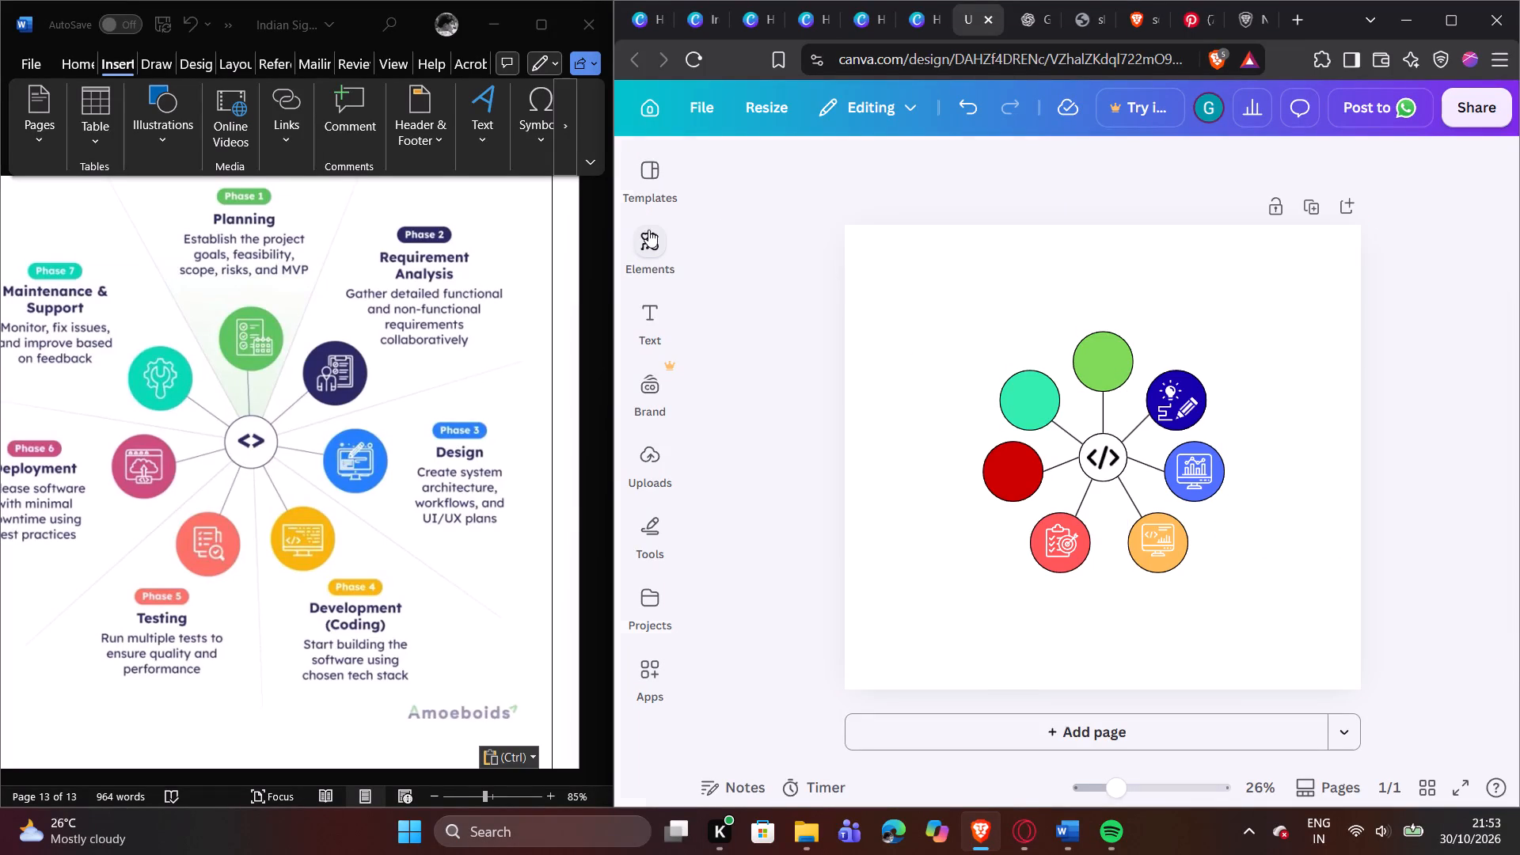
{"action": "left_click", "coordinate": [899, 177]}
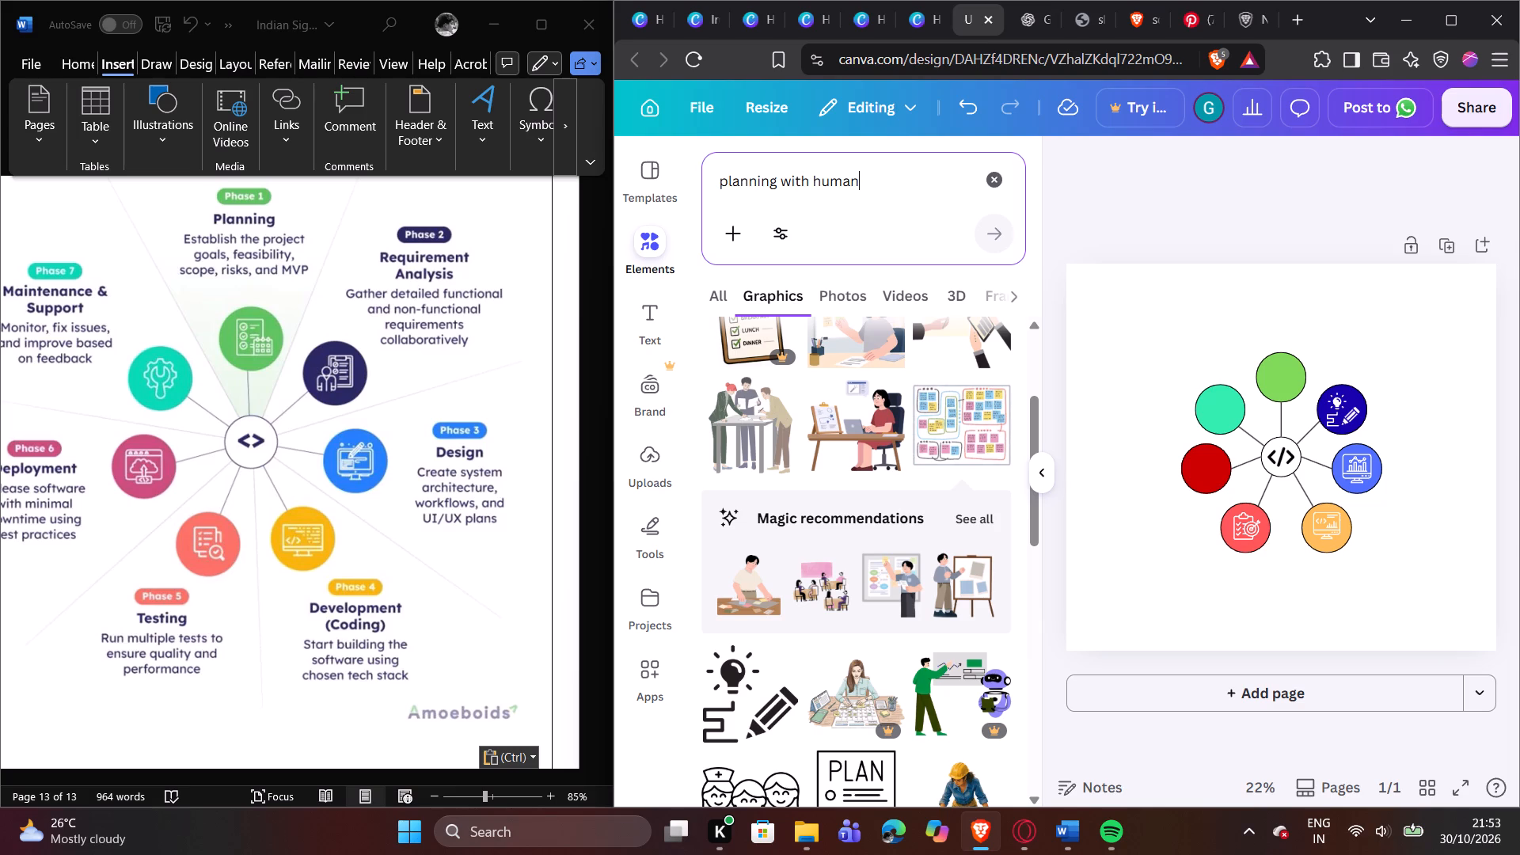
{"action": "key", "text": "BackSpace"}
{"action": "key", "text": "BackSpace"}
{"action": "key", "text": "BackSpace"}
{"action": "key", "text": "BackSpace"}
{"action": "key", "text": "BackSpace"}
{"action": "type", "text": "calender"}
{"action": "key", "text": "Return"}
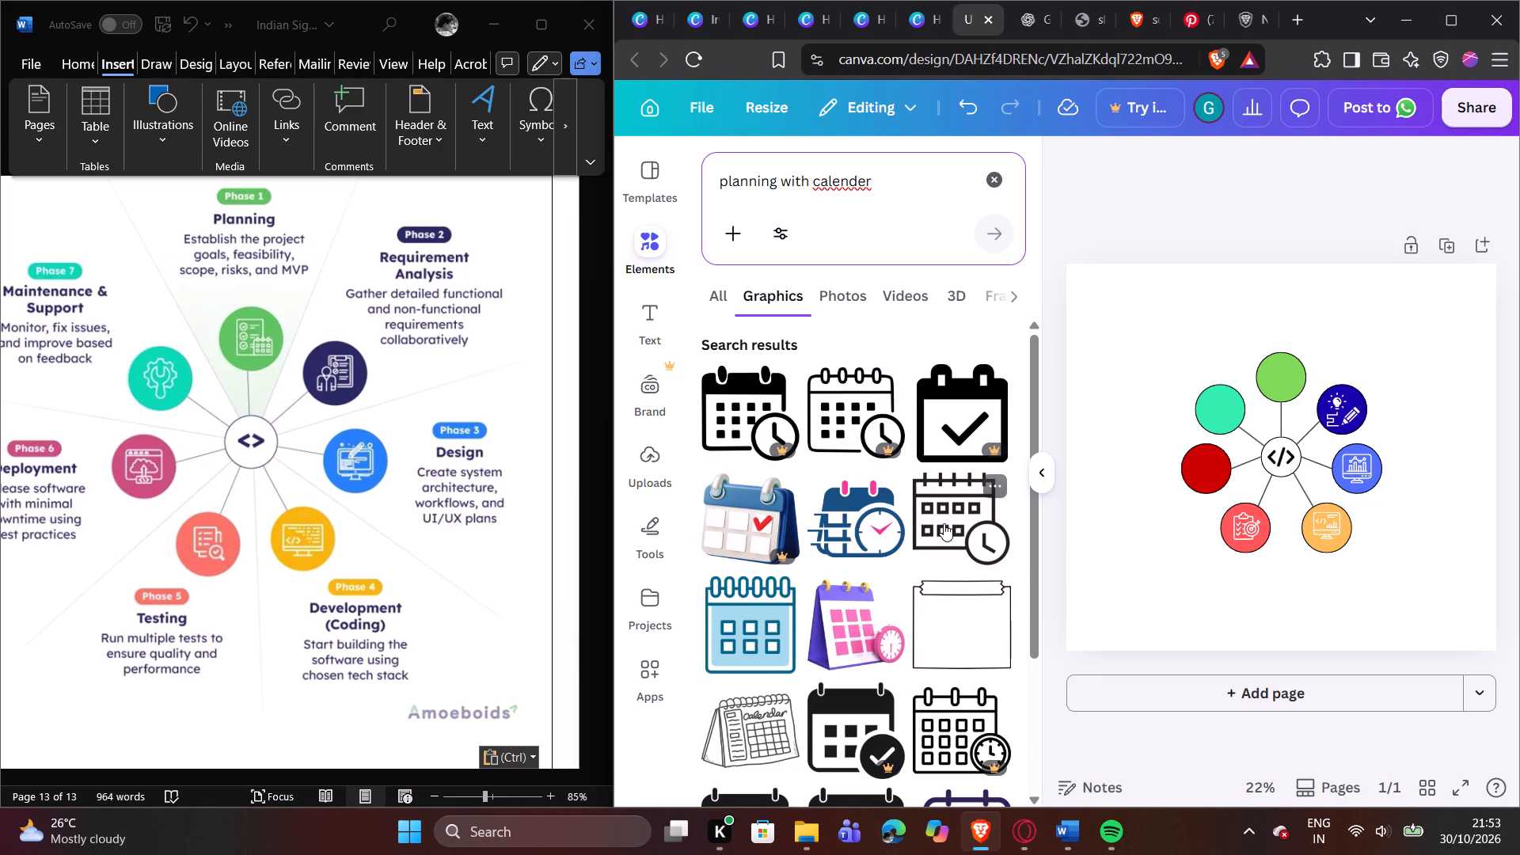
{"action": "scroll", "coordinate": [943, 523], "scroll_direction": "down", "scroll_amount": 4}
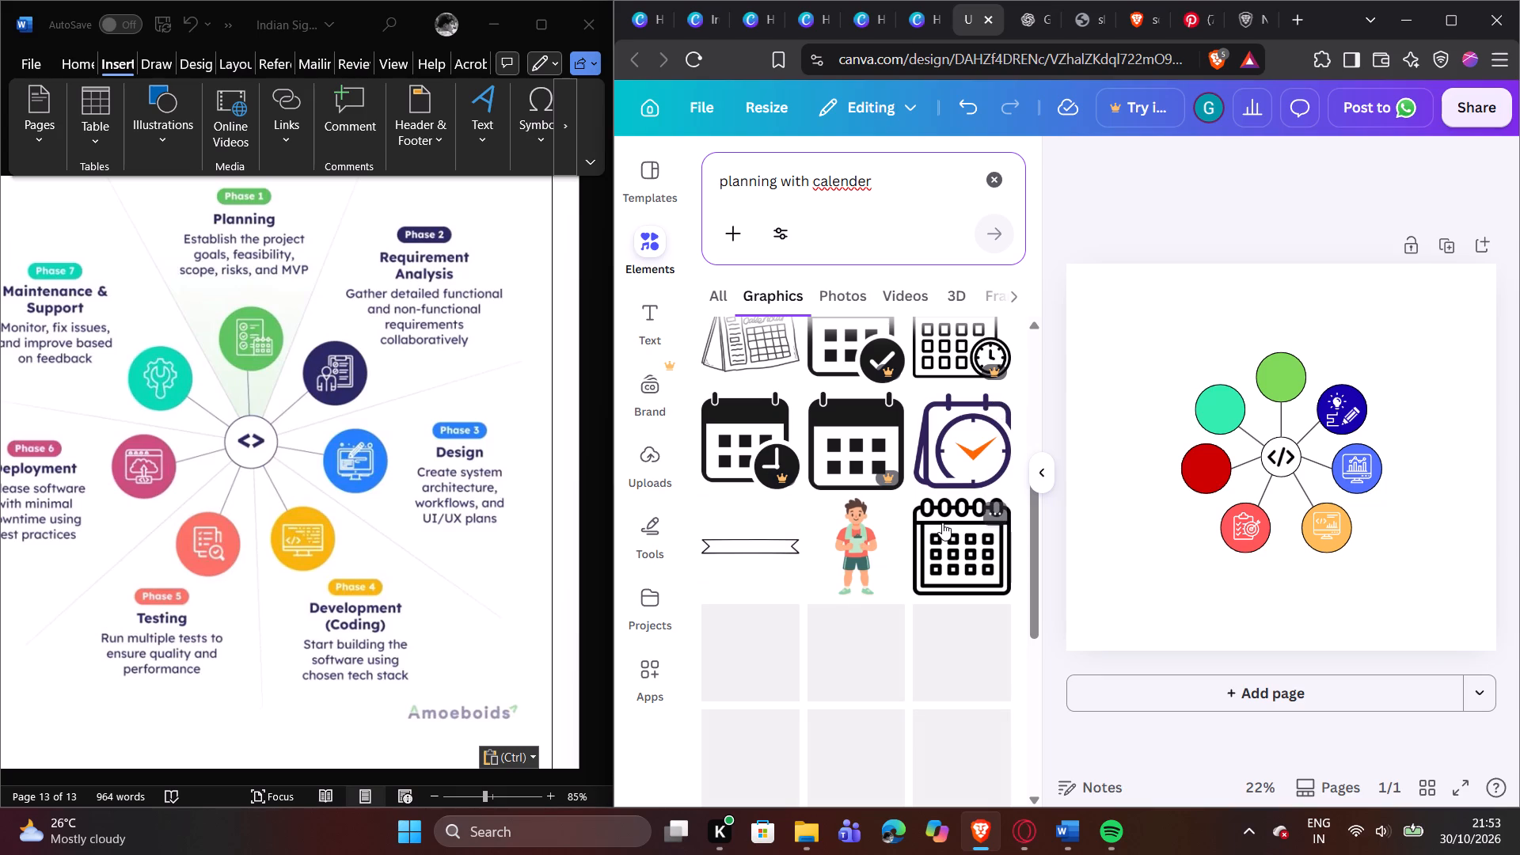
{"action": "scroll", "coordinate": [946, 534], "scroll_direction": "down", "scroll_amount": 5}
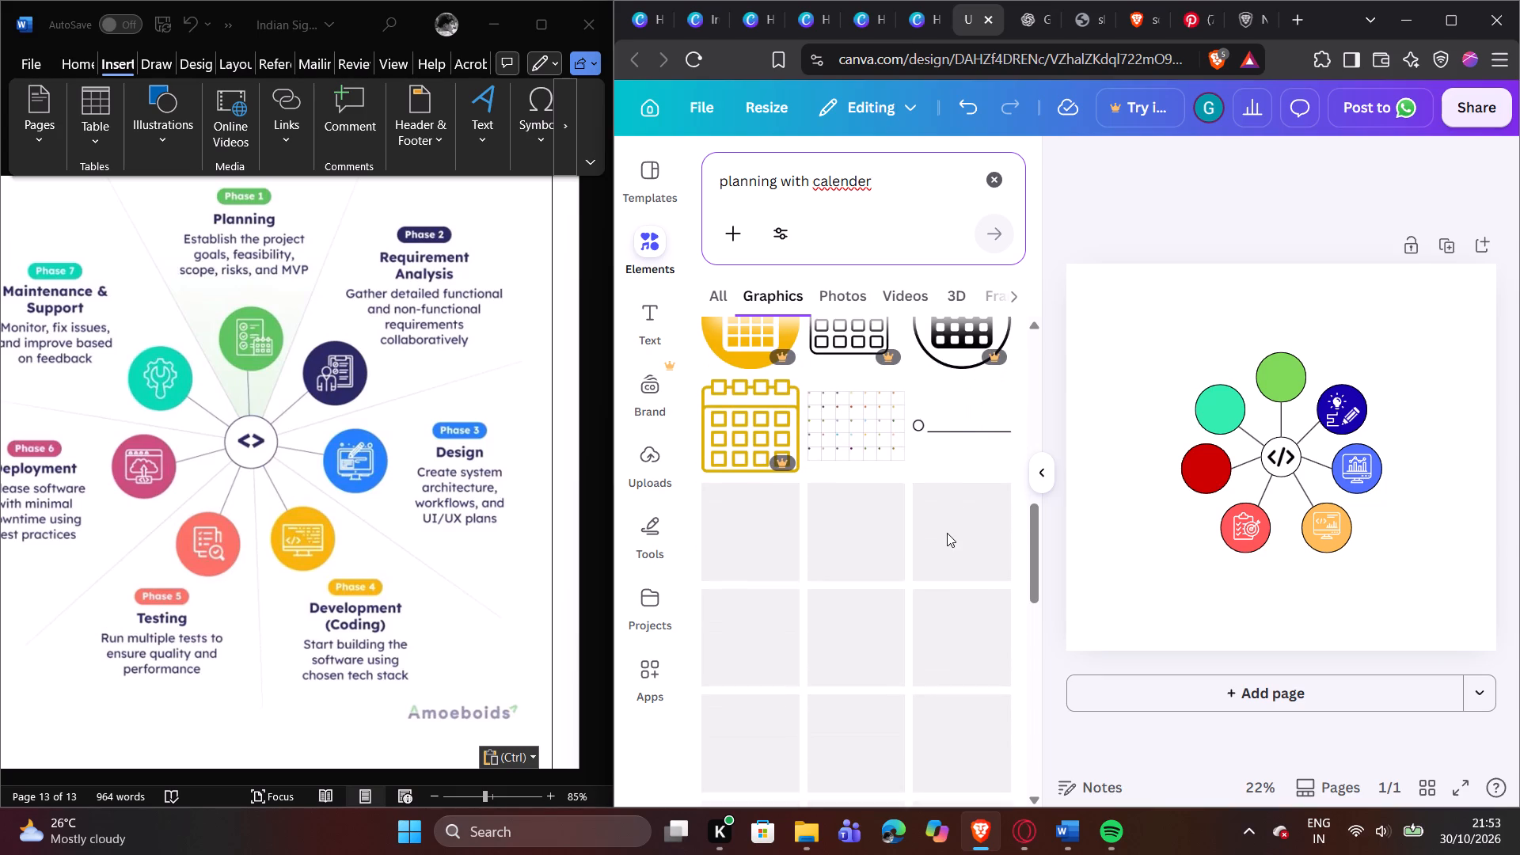
{"action": "scroll", "coordinate": [945, 532], "scroll_direction": "down", "scroll_amount": 3}
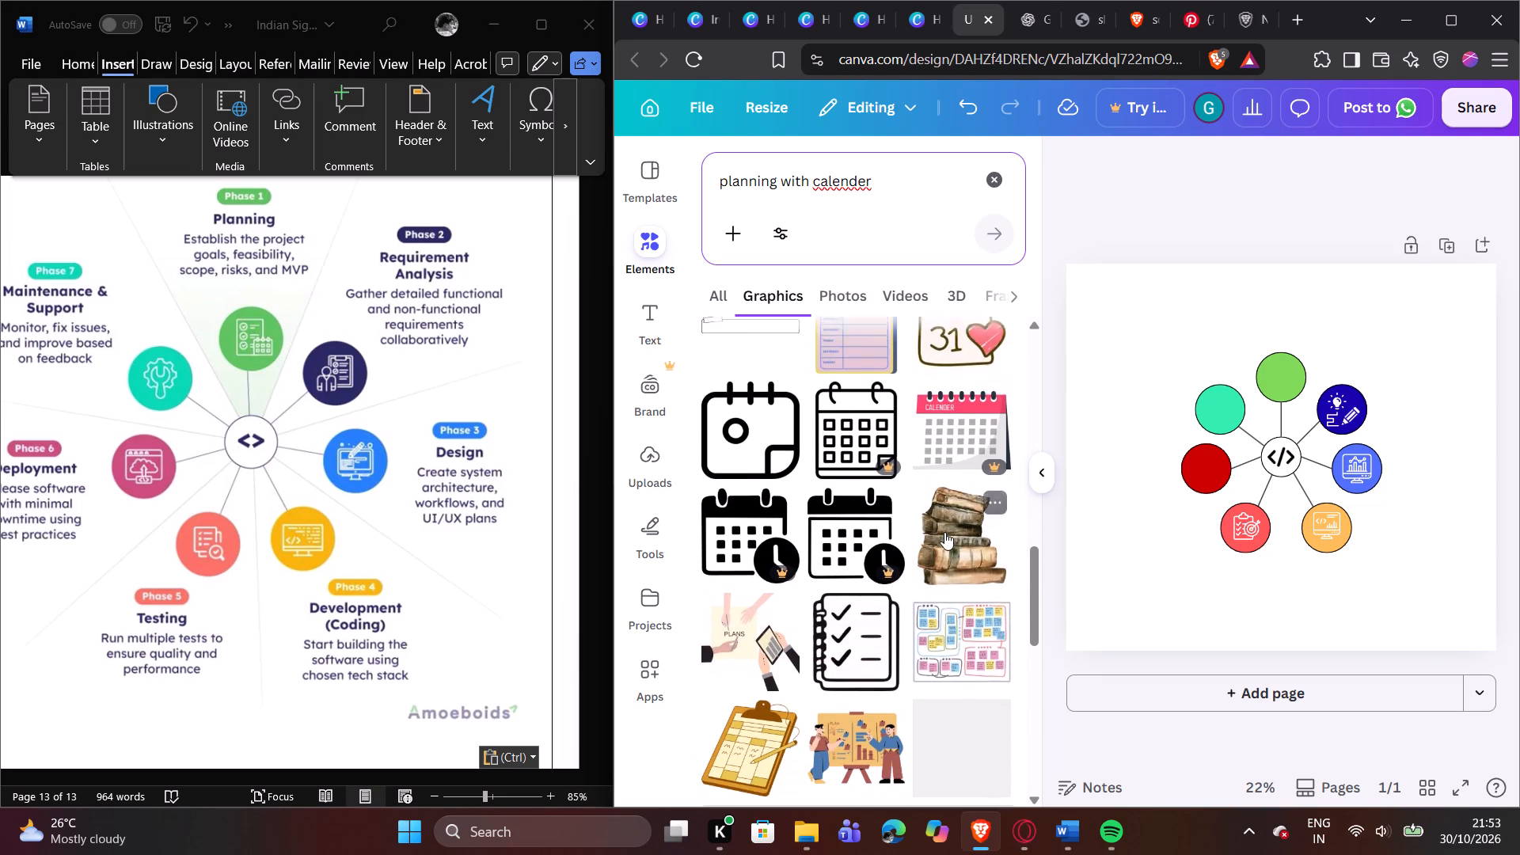
{"action": "scroll", "coordinate": [944, 532], "scroll_direction": "down", "scroll_amount": 3}
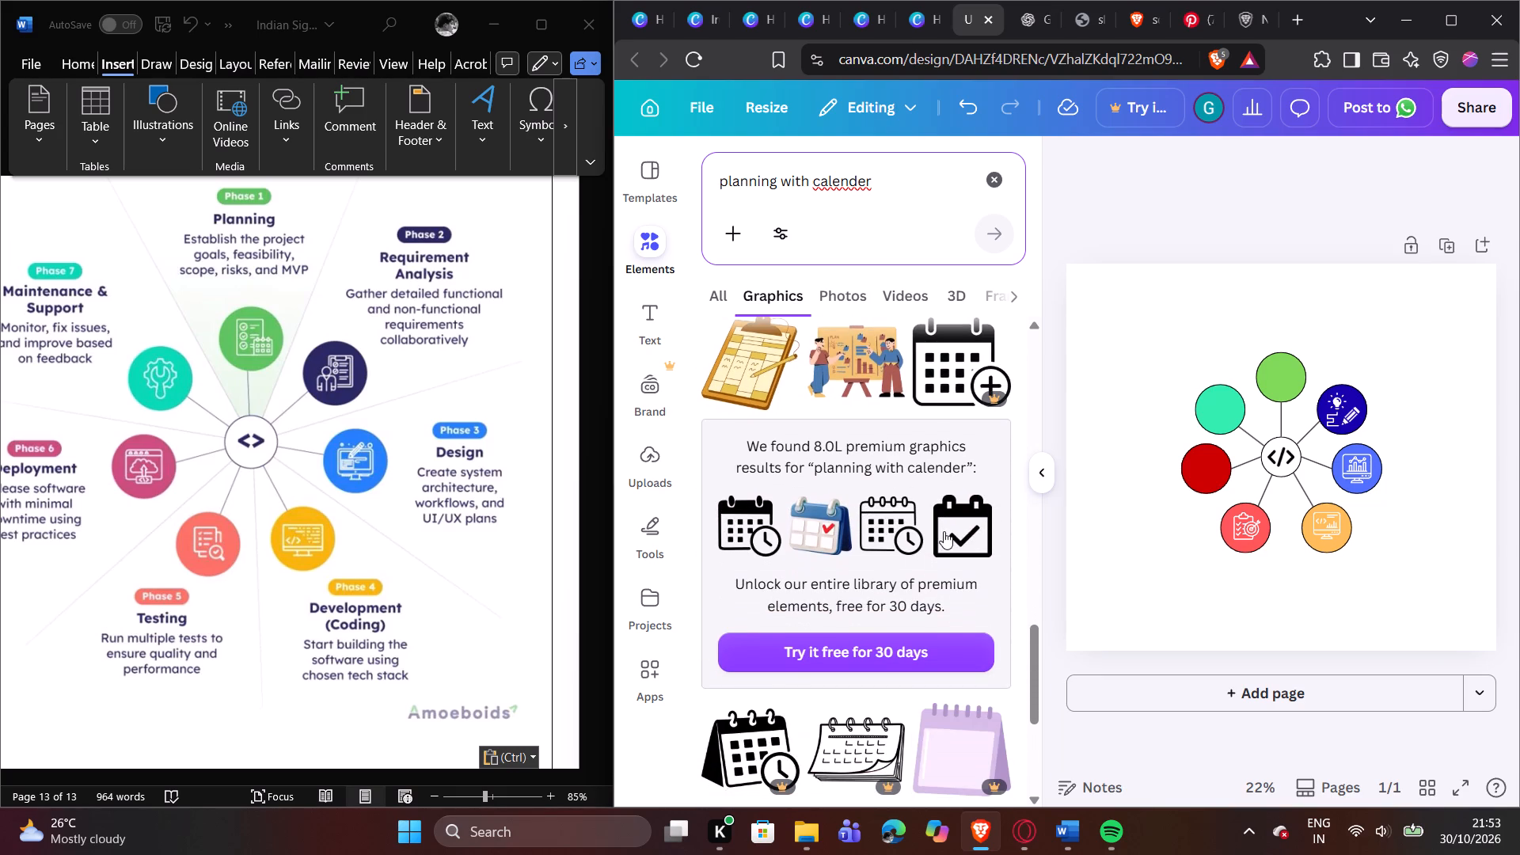
{"action": "scroll", "coordinate": [944, 531], "scroll_direction": "down", "scroll_amount": 2}
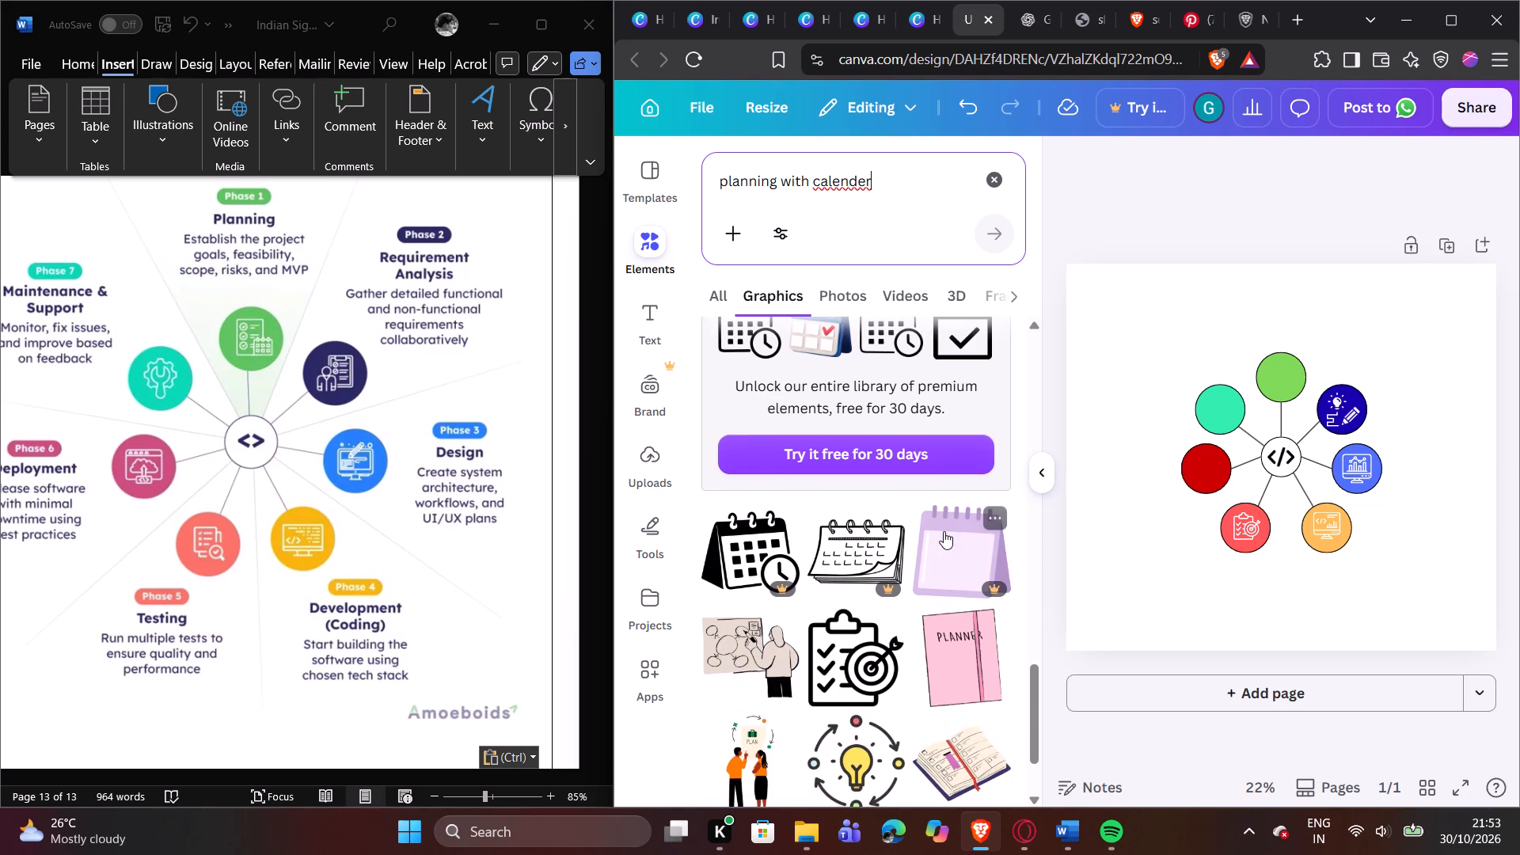
{"action": "left_click", "coordinate": [860, 657]}
Shrink the checklist-and-target graphic to icon size and centre it on the green Phase 1 circle.
{"action": "left_click", "coordinate": [1435, 575]}
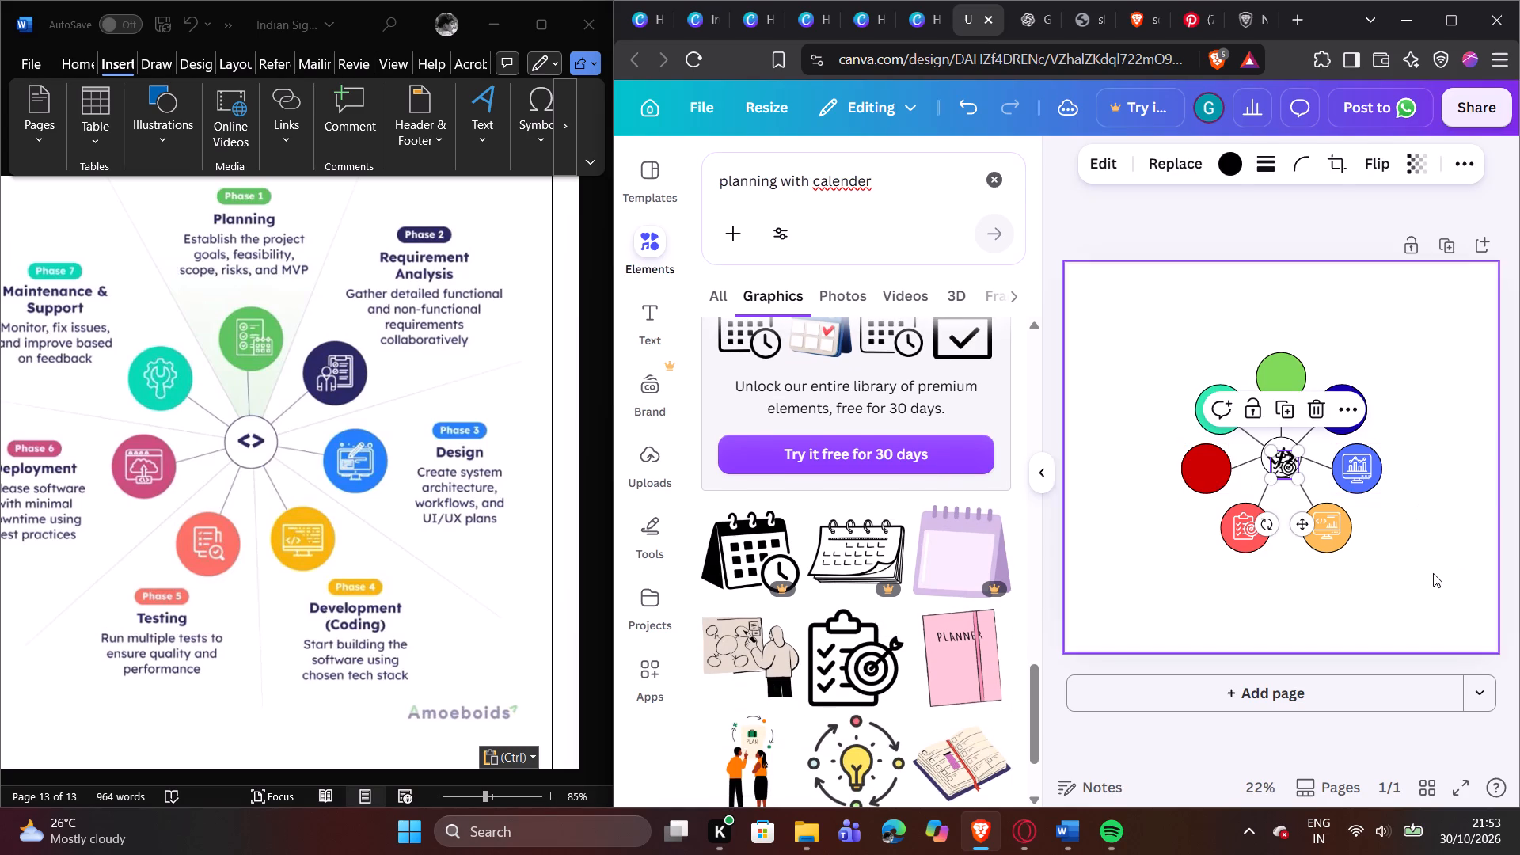
{"action": "left_click_drag", "start_coordinate": [1285, 465], "coordinate": [1281, 389]}
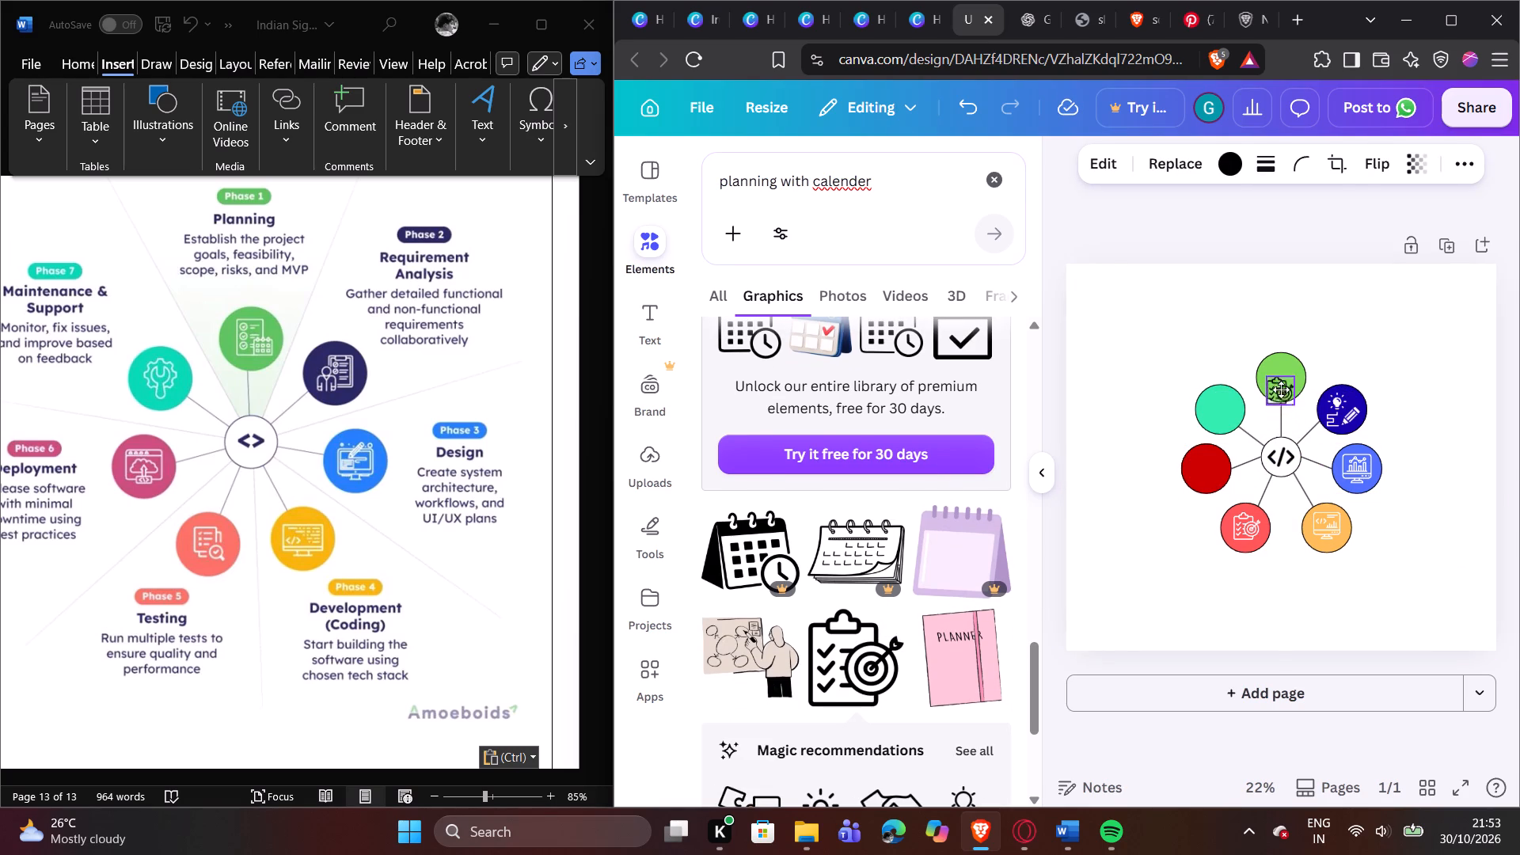
{"action": "left_click_drag", "start_coordinate": [1281, 389], "coordinate": [1282, 371]}
{"action": "left_click", "coordinate": [1248, 343]}
{"action": "left_click", "coordinate": [1279, 370]}
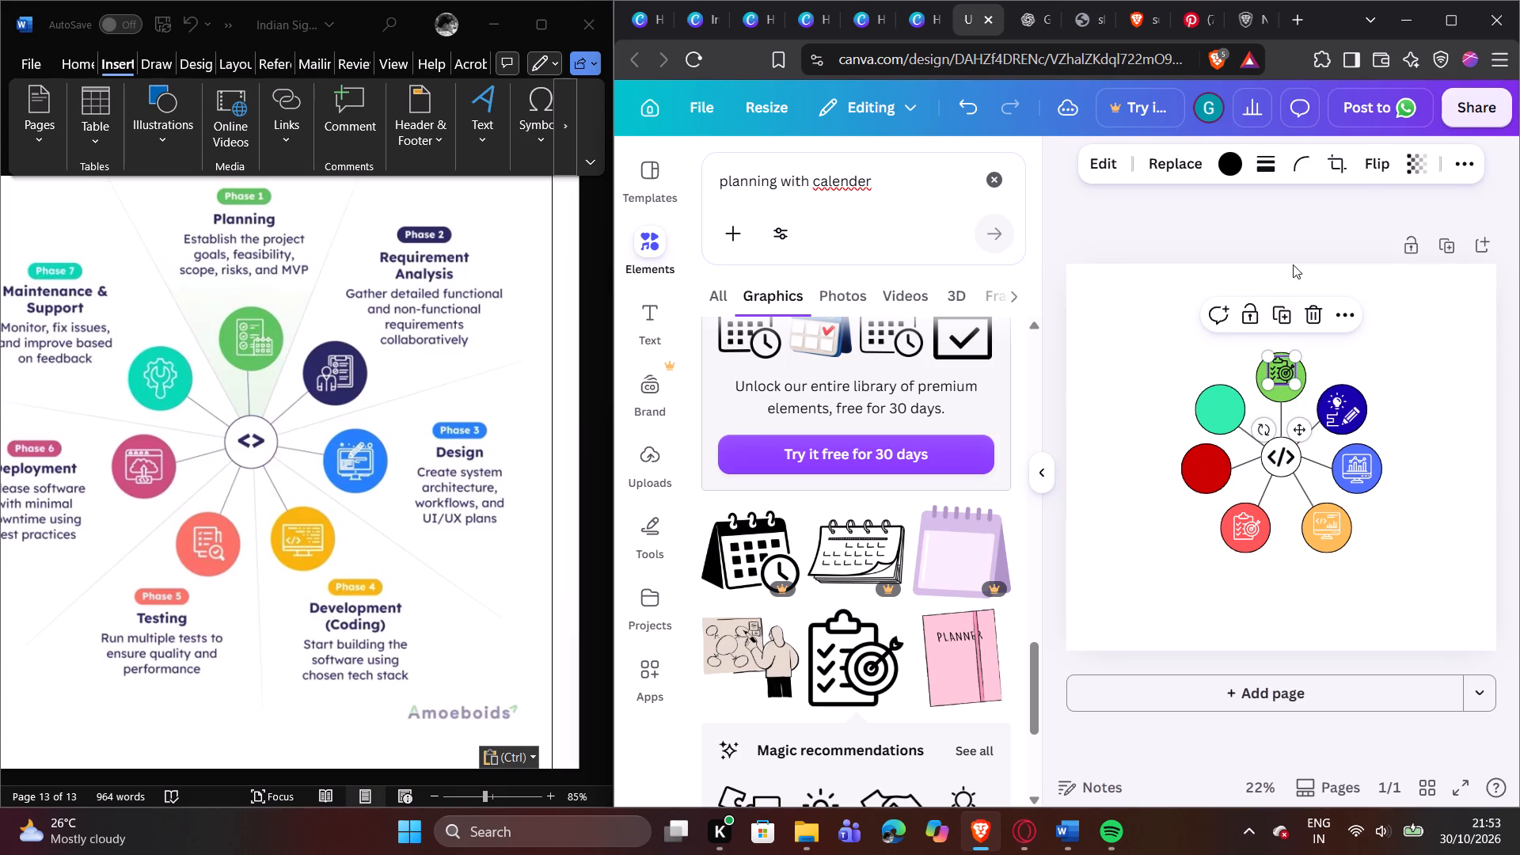
Recolour the checklist-and-target icon on the green Phase 1 circle to white.
{"action": "left_click", "coordinate": [1231, 159]}
{"action": "left_click", "coordinate": [803, 315]}
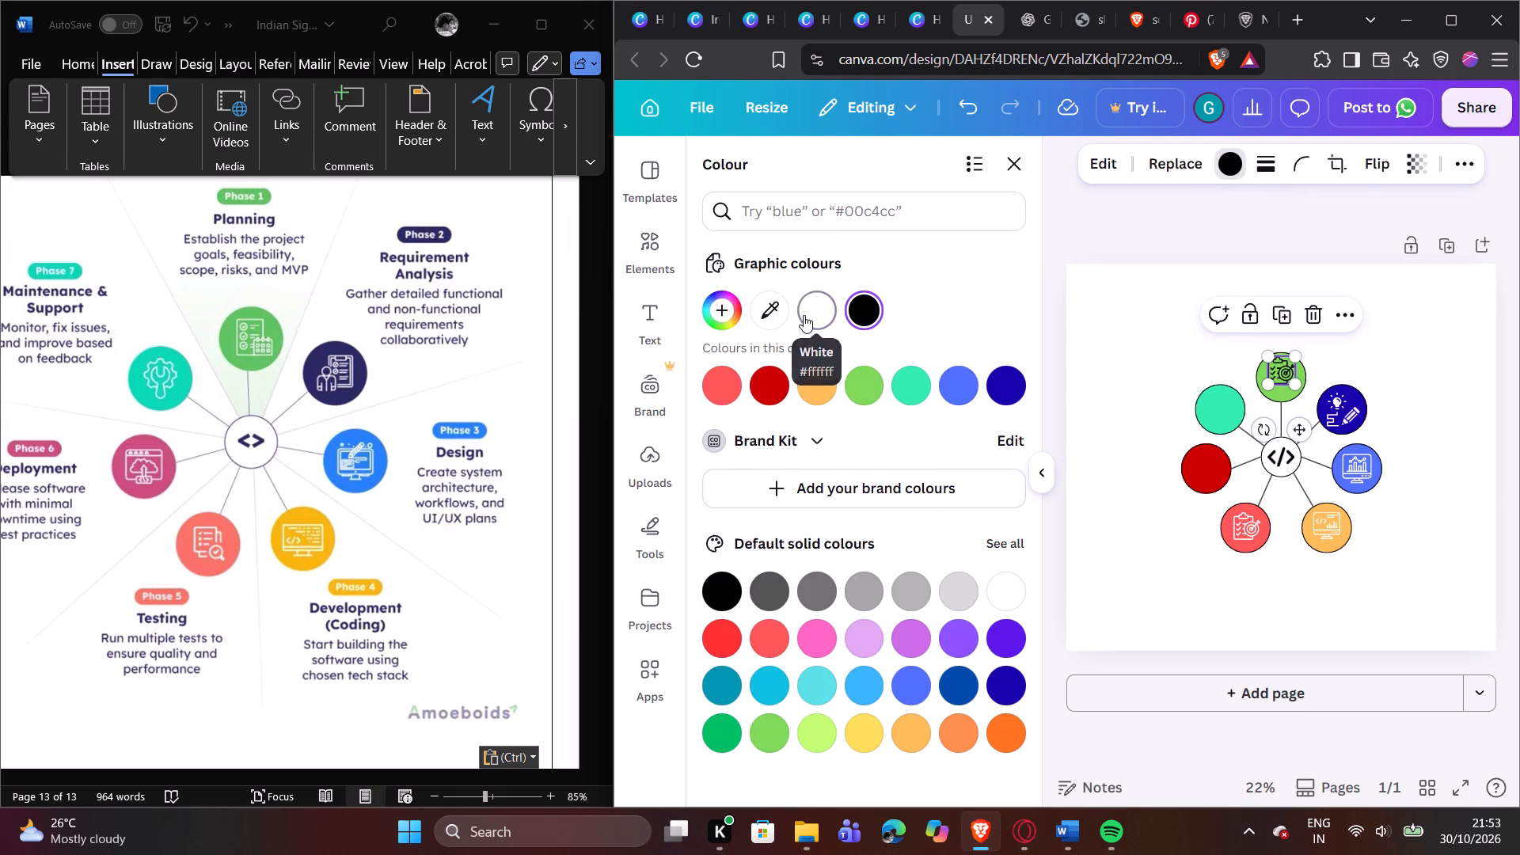
{"action": "left_click", "coordinate": [1068, 355]}
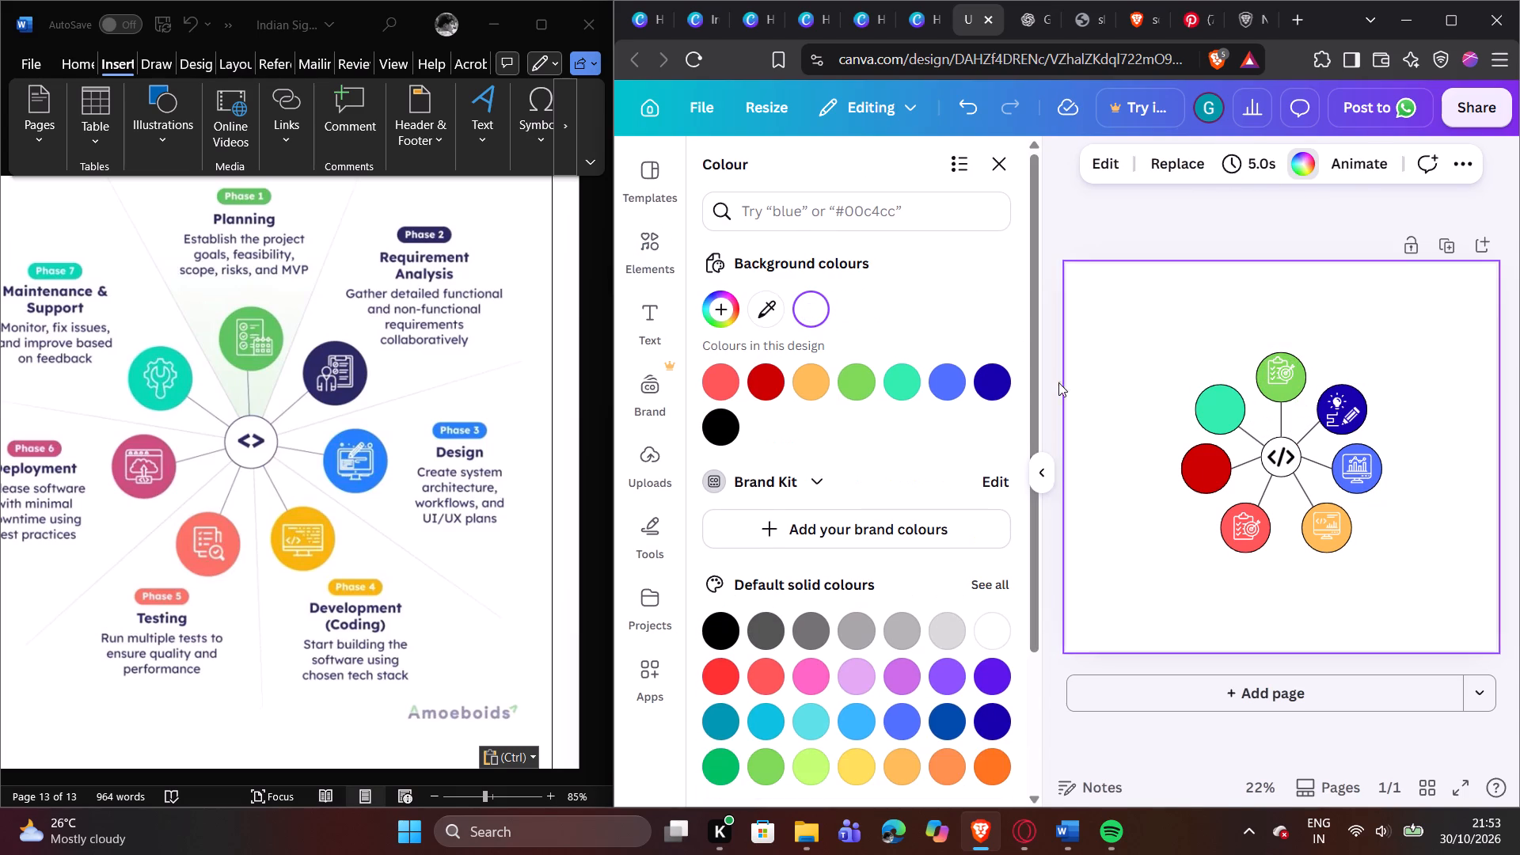
{"action": "left_click", "coordinate": [1039, 462]}
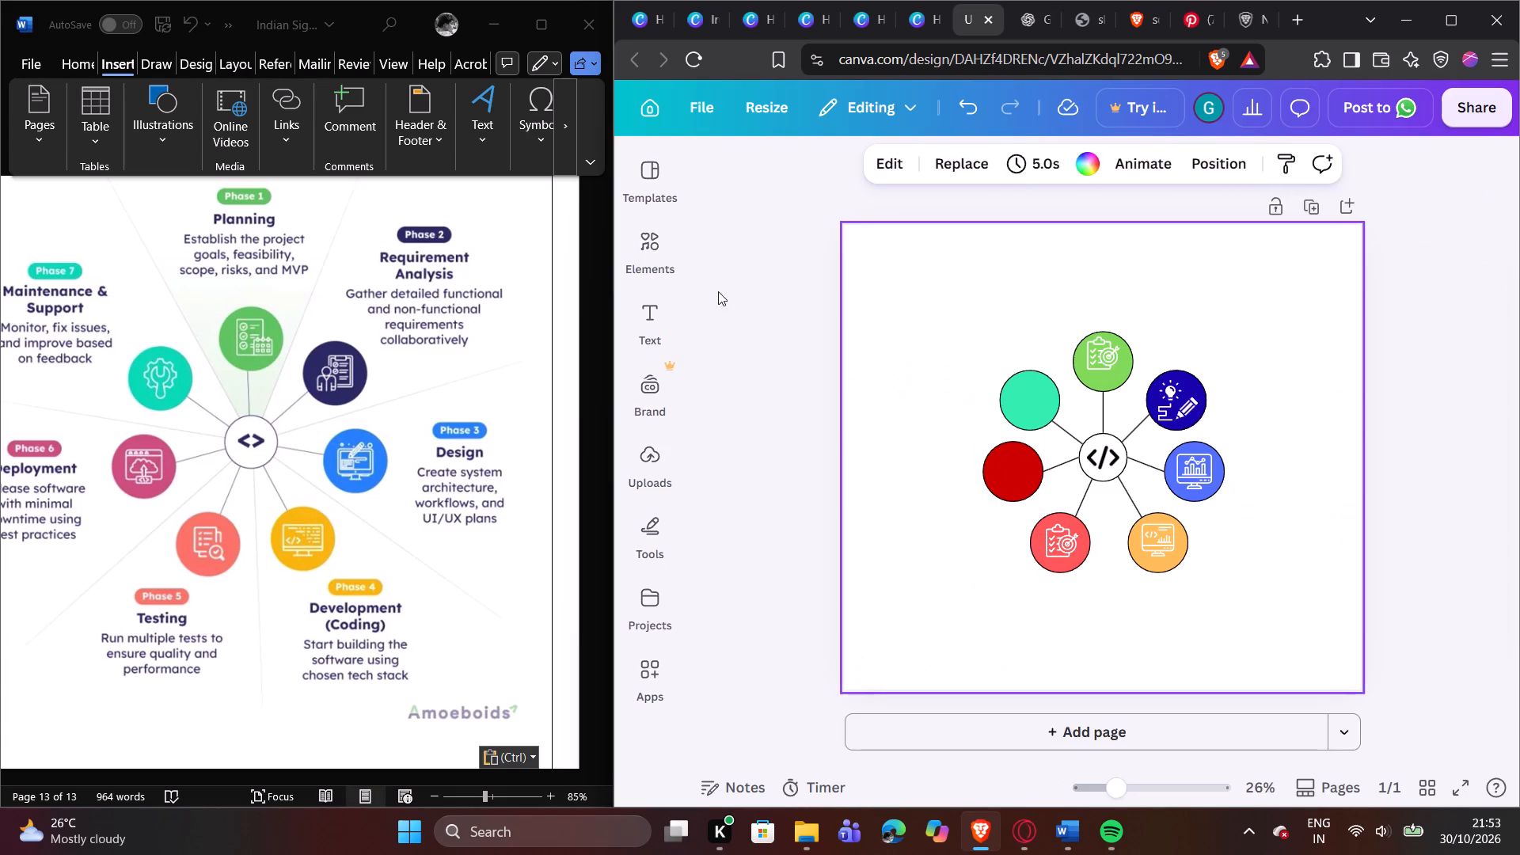
Insert the black calendar-with-clock graphic from the "planning with calender" premium results.
{"action": "left_click", "coordinate": [664, 250]}
{"action": "scroll", "coordinate": [944, 412], "scroll_direction": "up", "scroll_amount": 1}
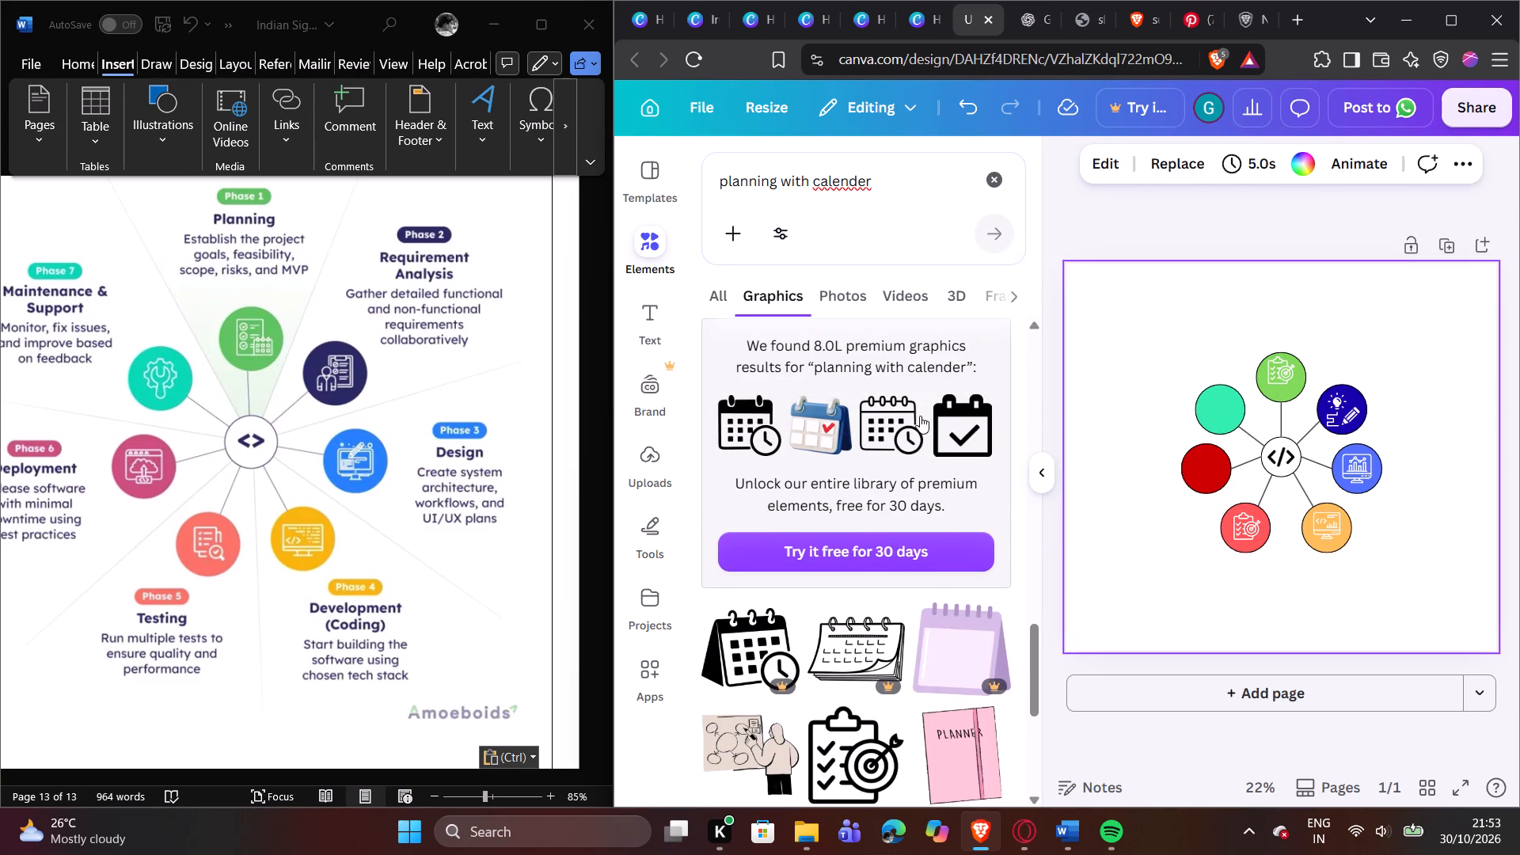
{"action": "left_click", "coordinate": [766, 424]}
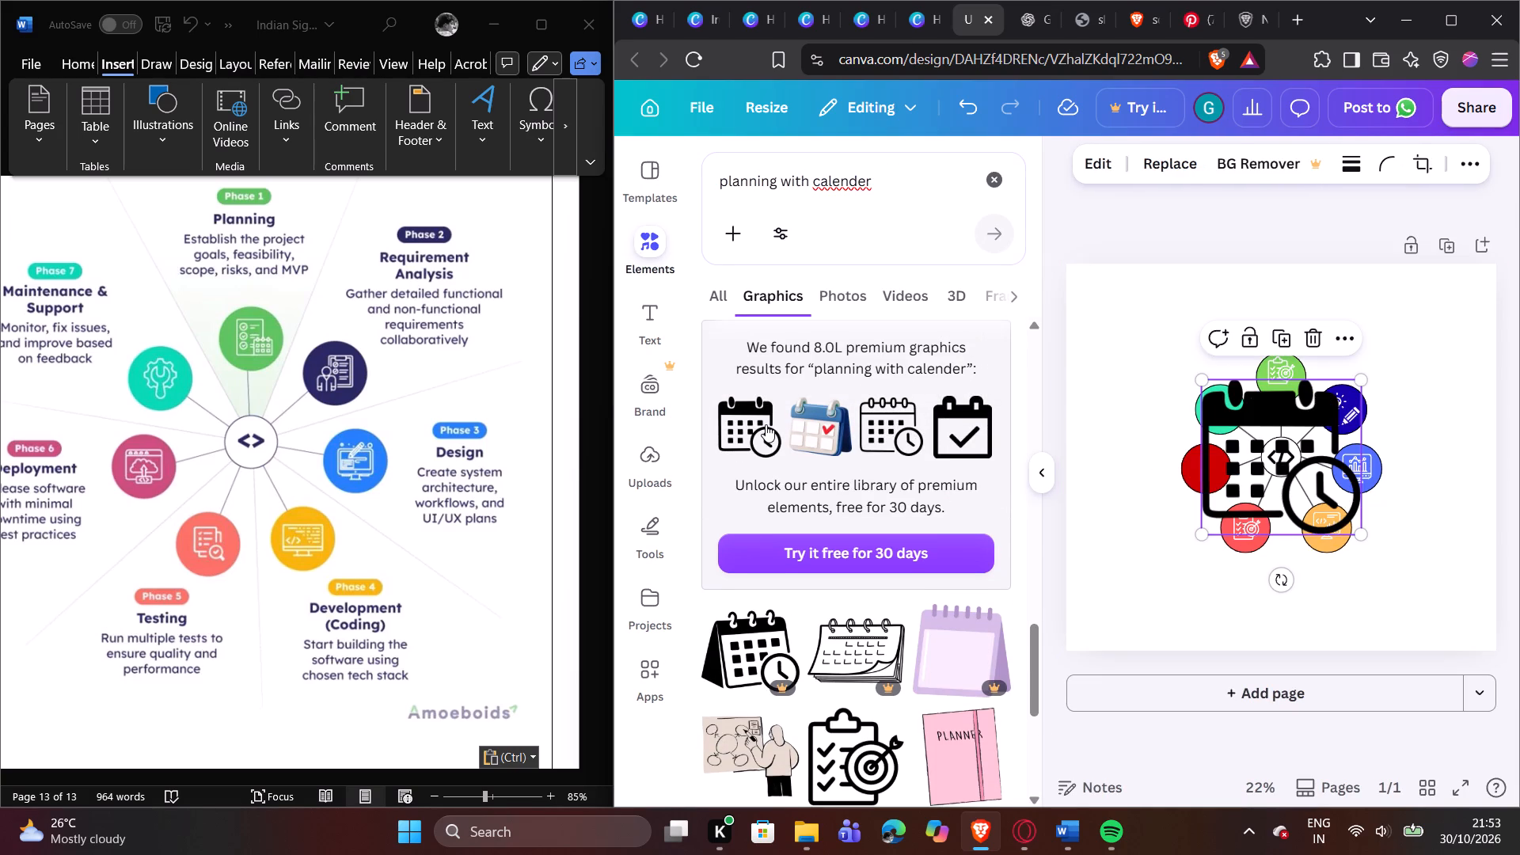
{"action": "left_click", "coordinate": [1043, 480]}
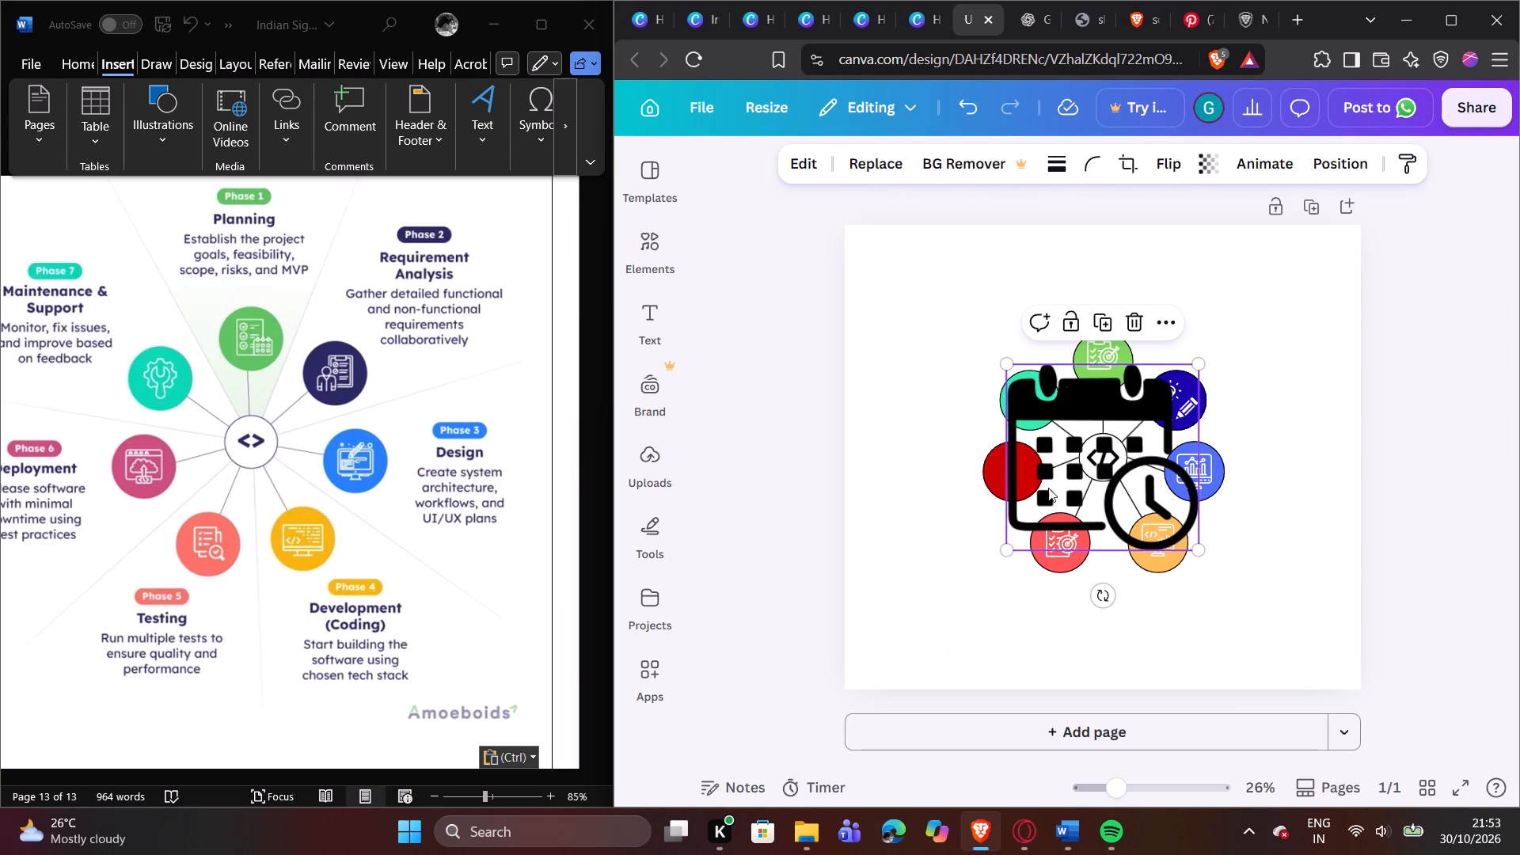
Shrink the calendar-with-clock graphic to a small icon and place it over the lower-right part of the green Phase 1 circle.
{"action": "left_click_drag", "start_coordinate": [1009, 553], "coordinate": [1143, 401]}
{"action": "left_click", "coordinate": [1397, 395]}
{"action": "left_click", "coordinate": [1164, 388]}
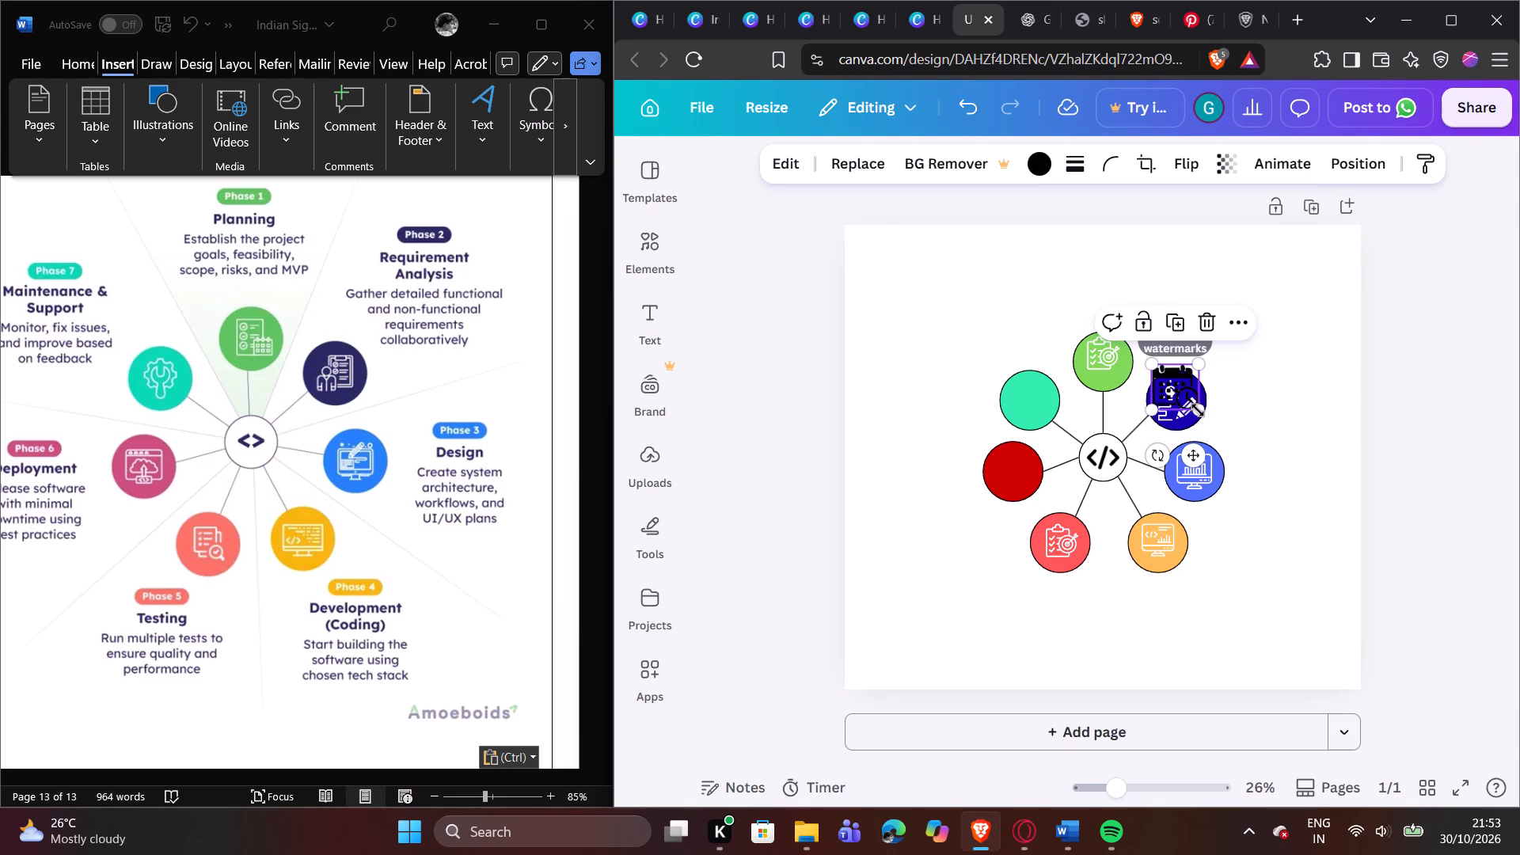
{"action": "left_click_drag", "start_coordinate": [1198, 410], "coordinate": [1186, 393]}
{"action": "left_click", "coordinate": [1248, 369]}
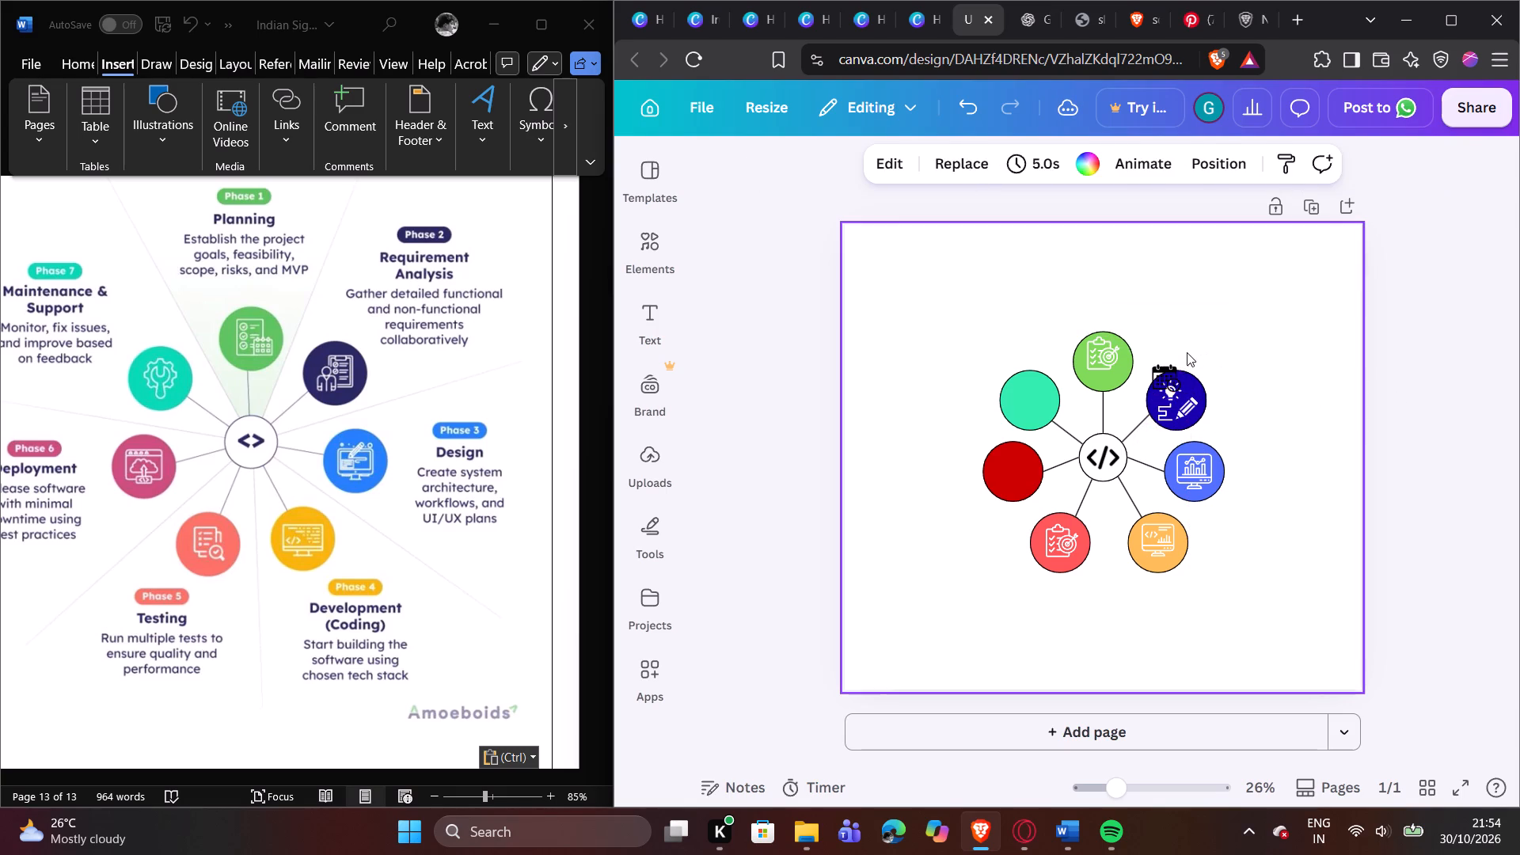
{"action": "left_click_drag", "start_coordinate": [1172, 379], "coordinate": [1119, 362]}
{"action": "left_click", "coordinate": [1156, 330]}
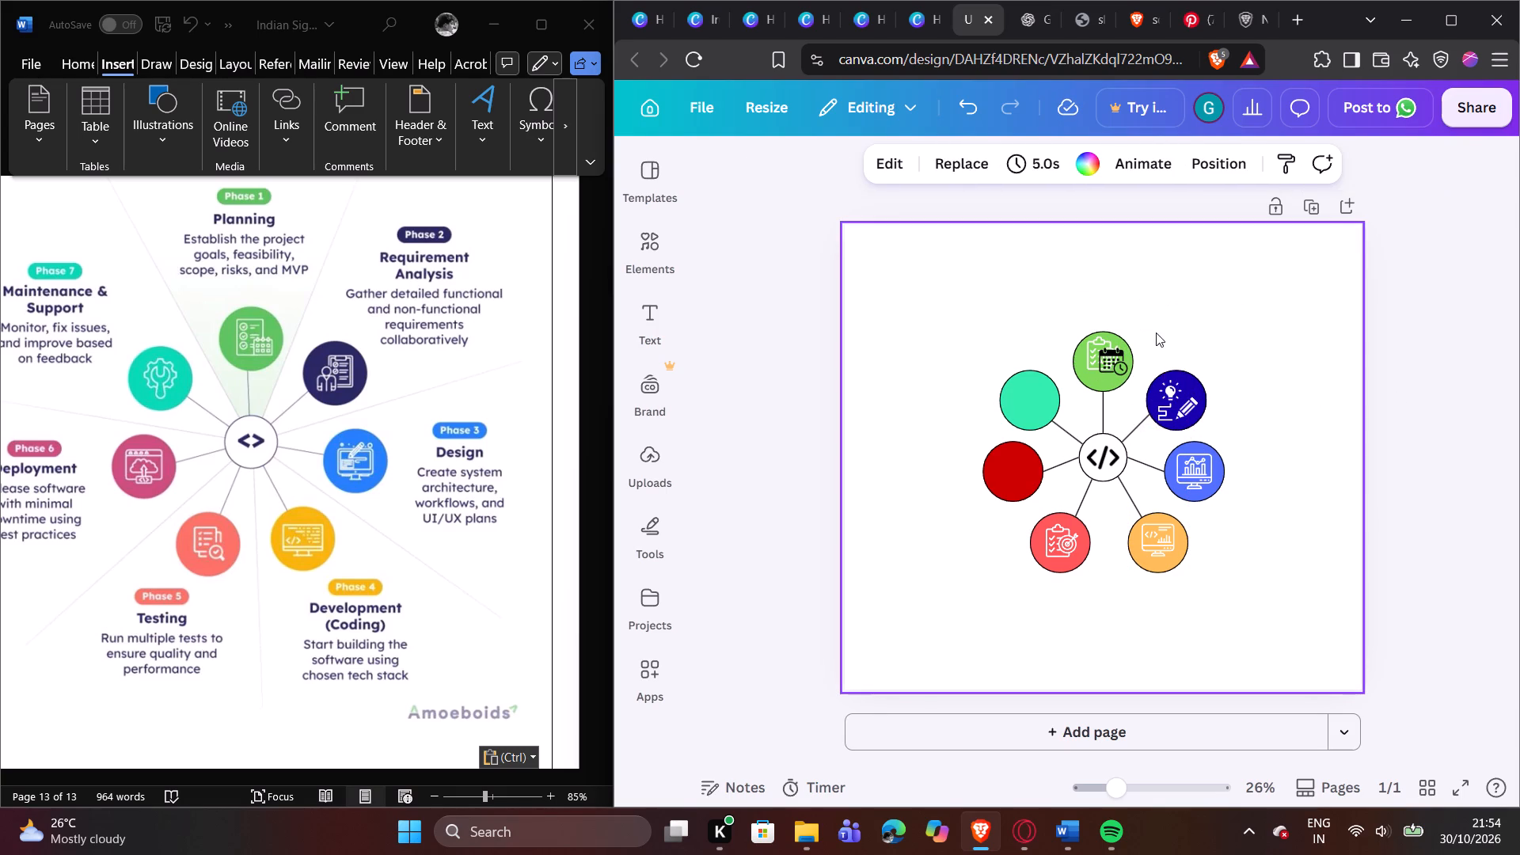
Recolour the calendar-with-clock icon on the green Phase 1 circle to white.
{"action": "left_click", "coordinate": [1116, 359]}
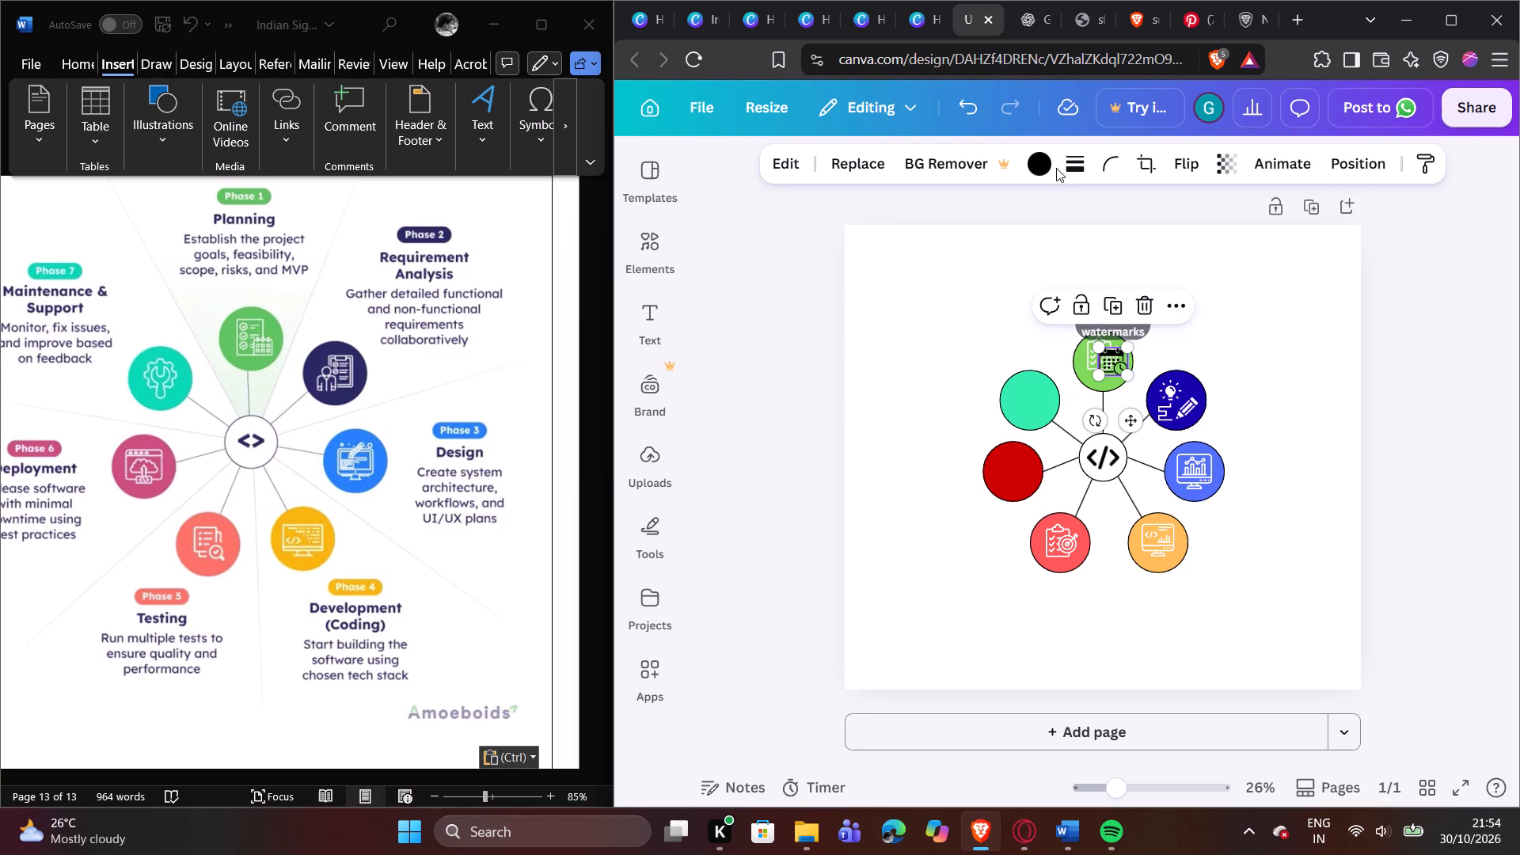
{"action": "left_click", "coordinate": [1046, 165]}
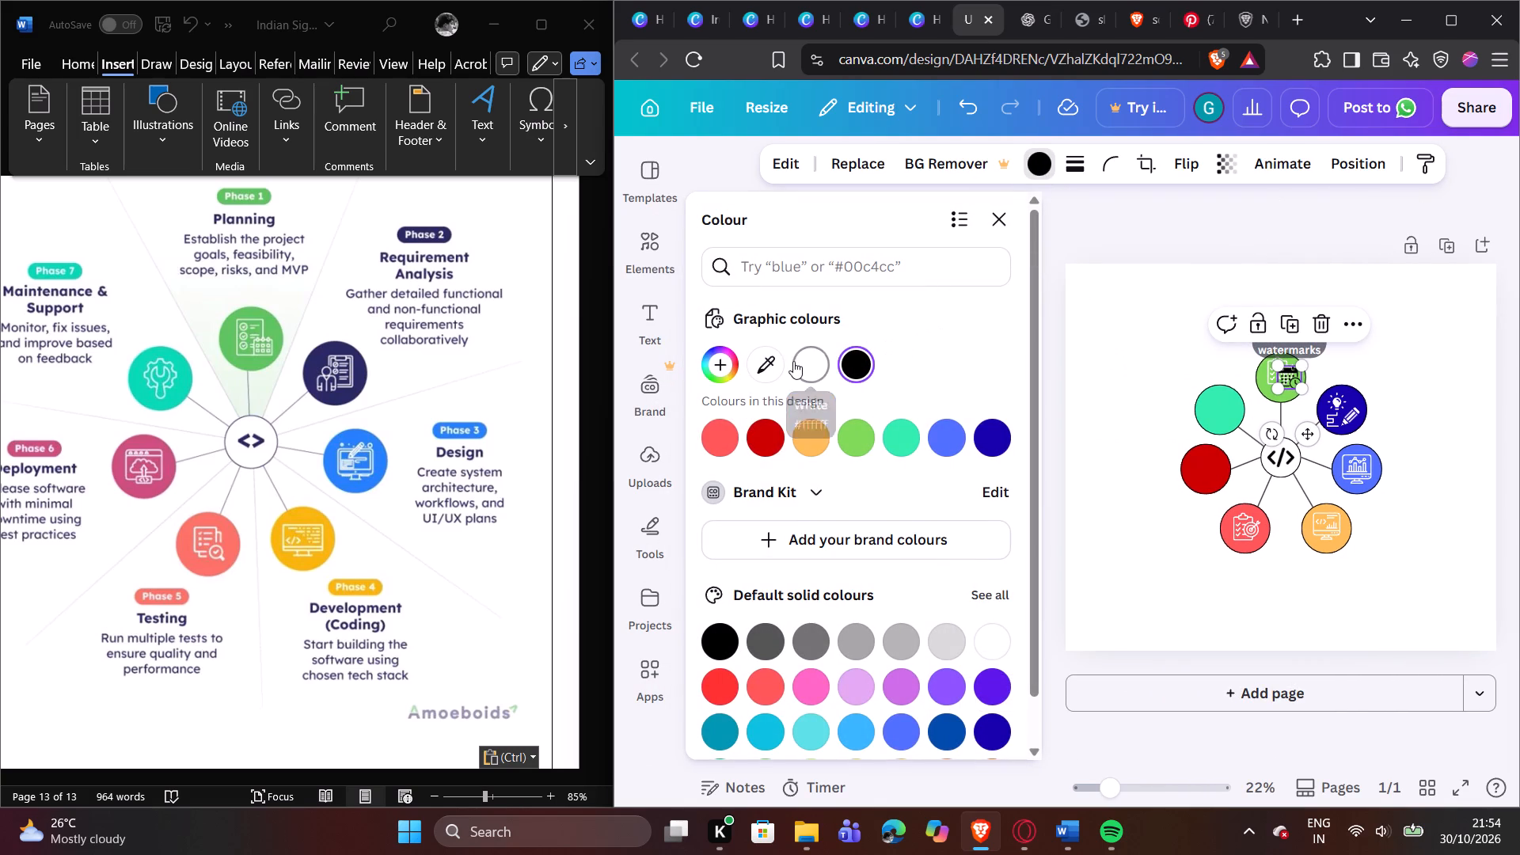
{"action": "left_click", "coordinate": [798, 361]}
{"action": "left_click", "coordinate": [1140, 362]}
{"action": "left_click", "coordinate": [1141, 362]}
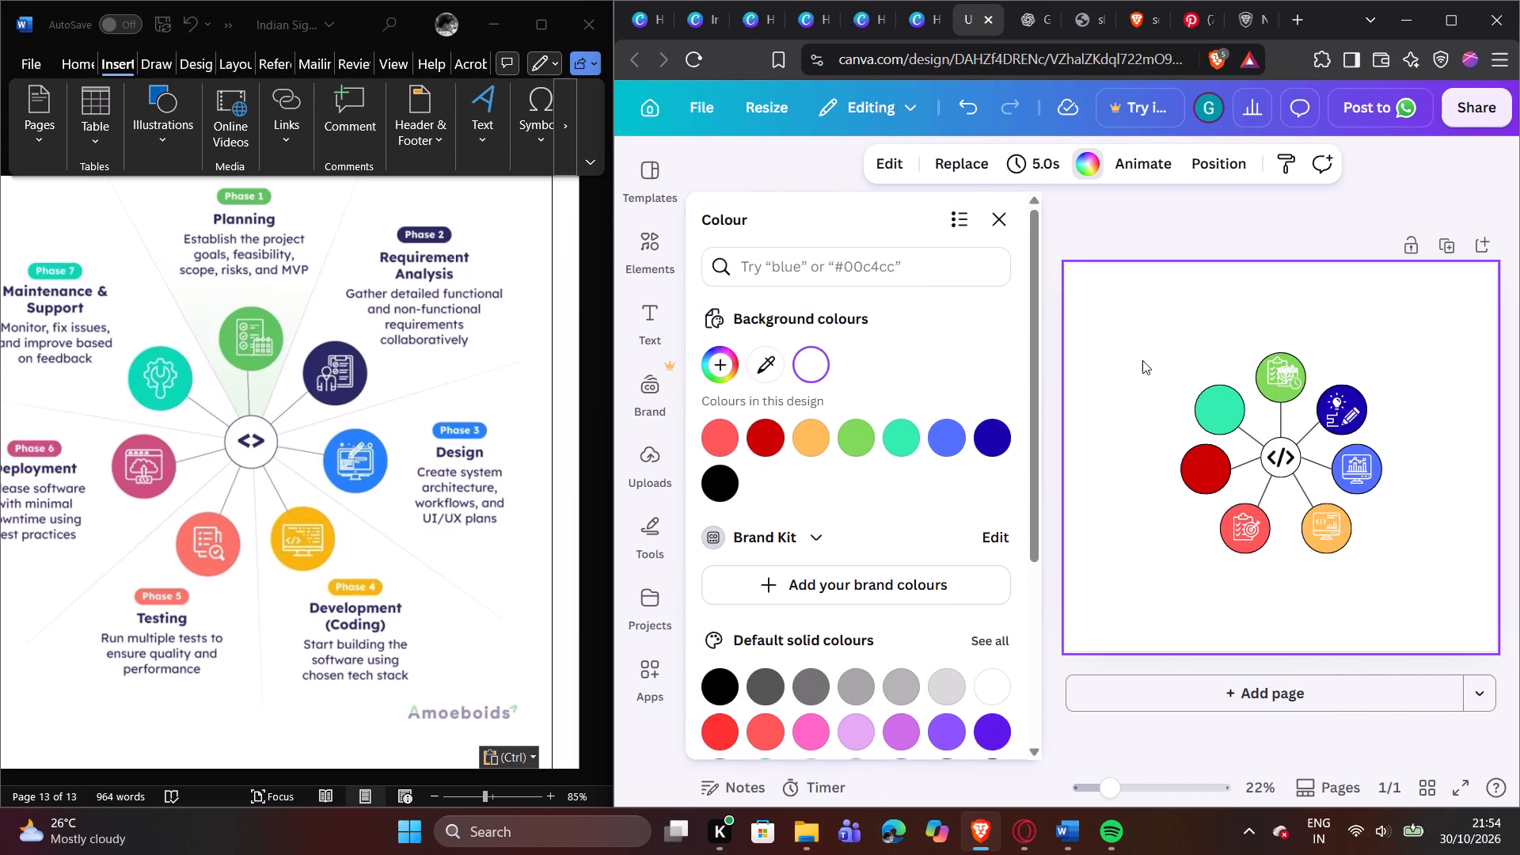
{"action": "left_click", "coordinate": [1142, 360]}
Move the white calendar-with-clock icon to the bottom edge of the green Phase 1 circle.
{"action": "left_click_drag", "start_coordinate": [1107, 365], "coordinate": [1132, 370]}
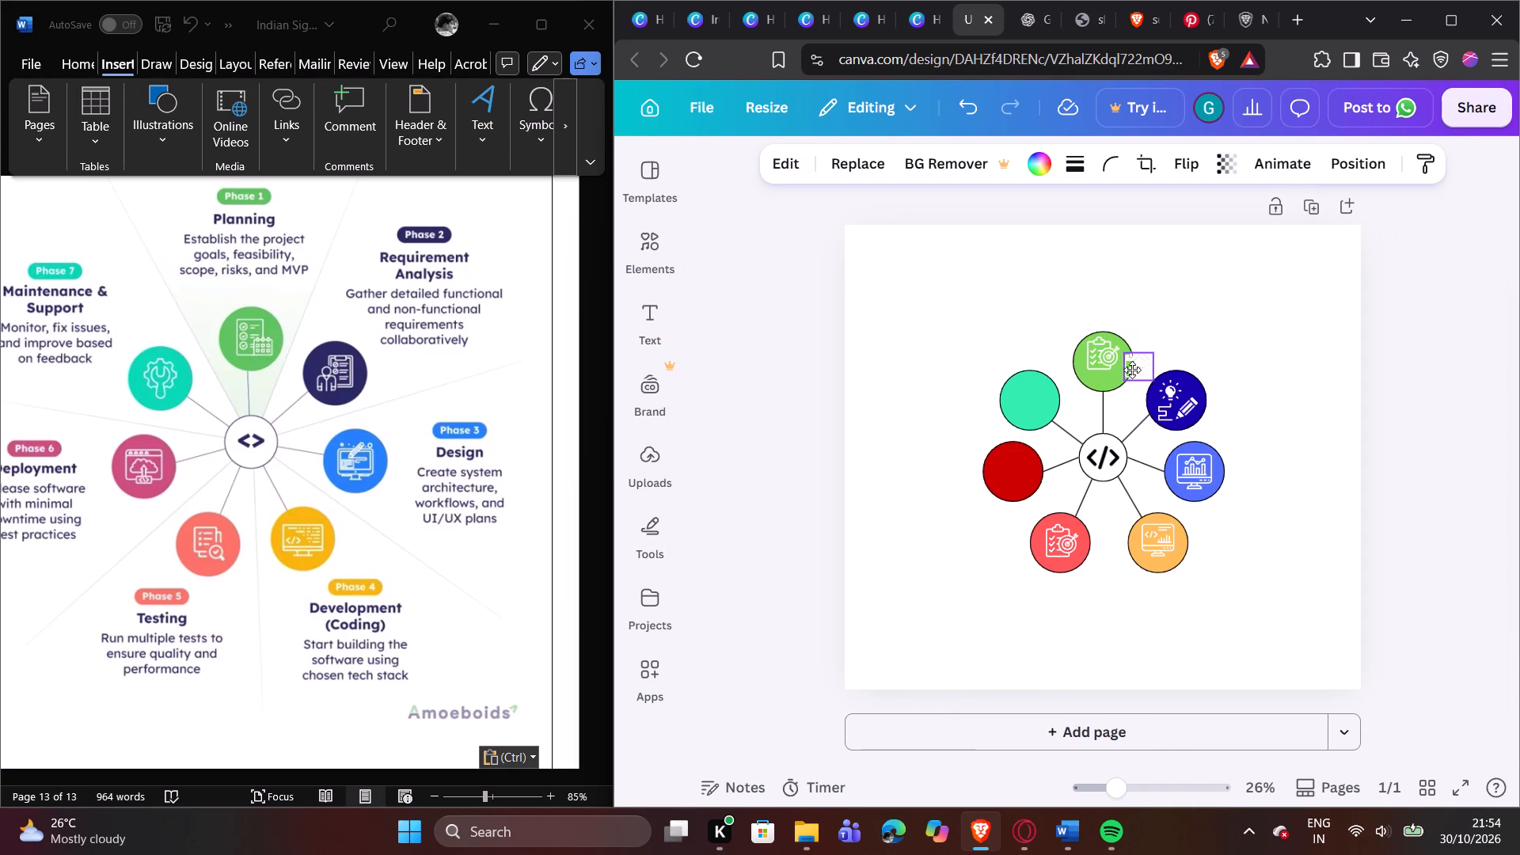
{"action": "left_click_drag", "start_coordinate": [1132, 370], "coordinate": [1158, 348]}
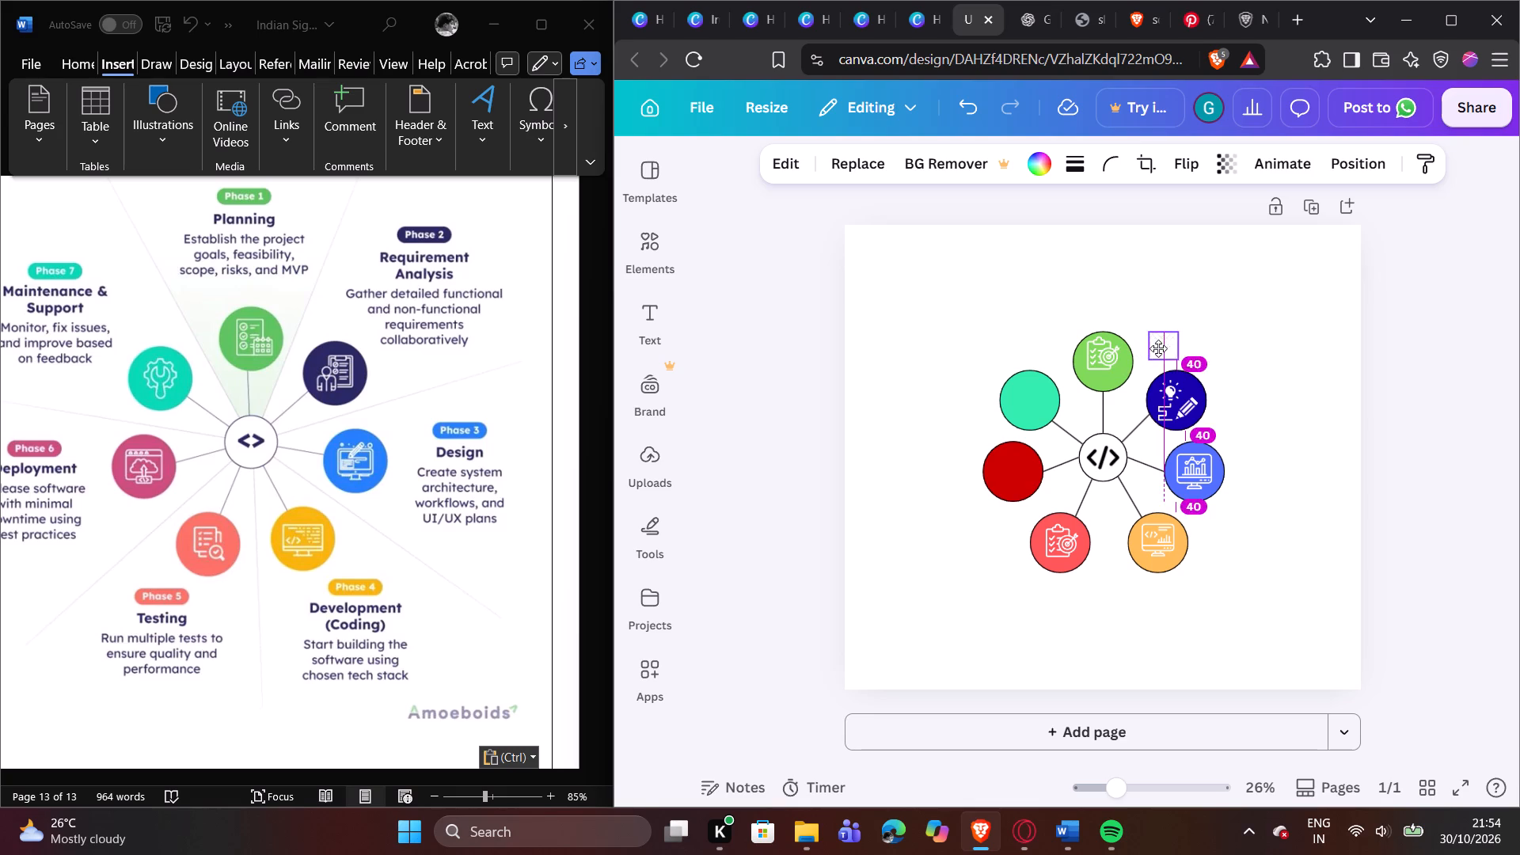
{"action": "left_click_drag", "start_coordinate": [1158, 348], "coordinate": [1101, 394]}
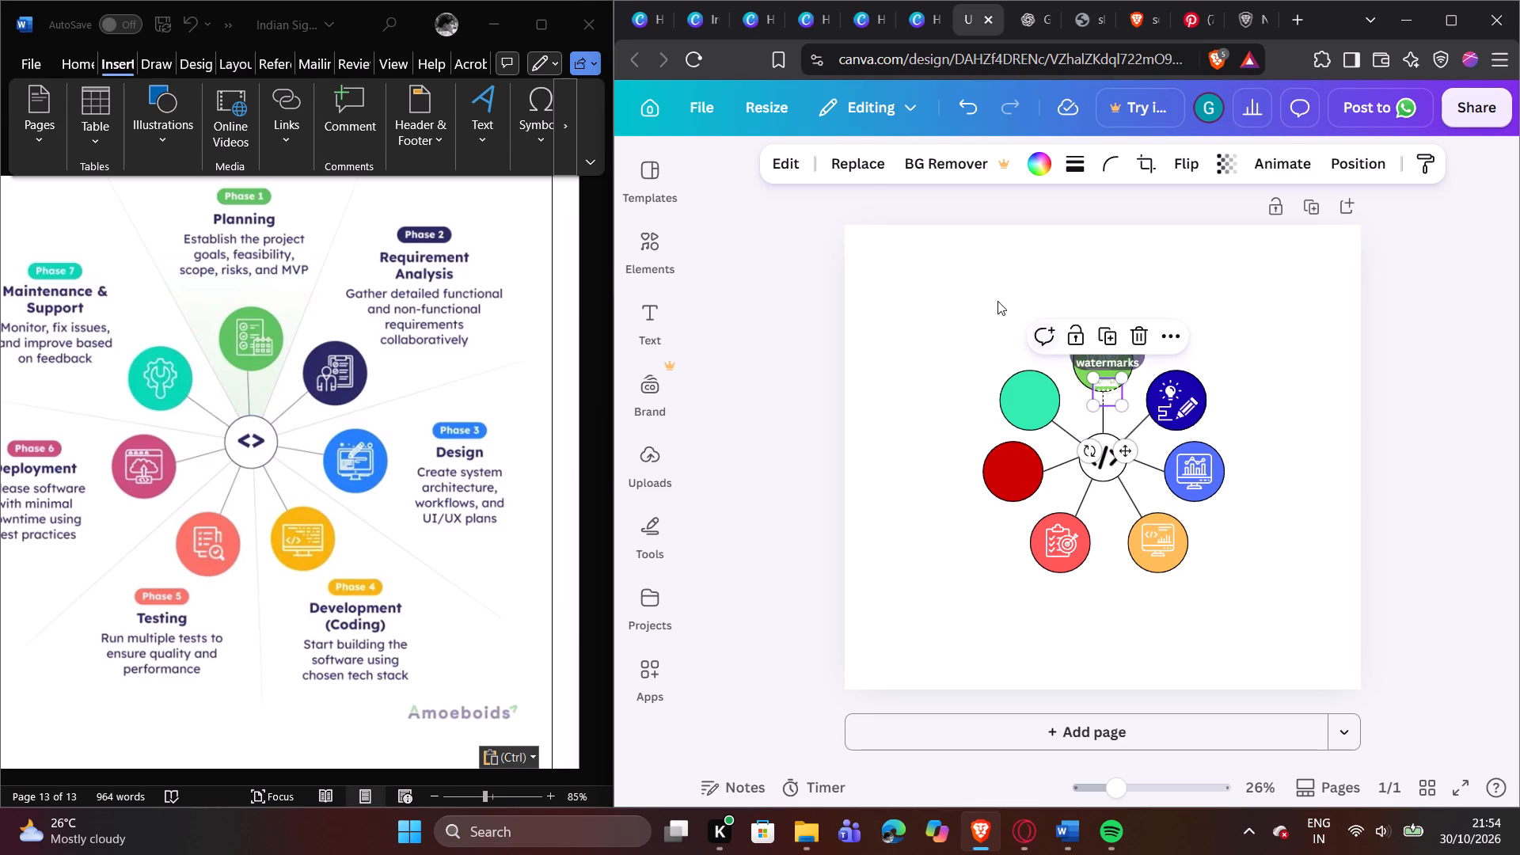
{"action": "left_click", "coordinate": [980, 280]}
Delete the white checklist-and-target icon from the green Phase 1 circle.
{"action": "left_click", "coordinate": [1100, 352]}
{"action": "left_click", "coordinate": [1125, 294]}
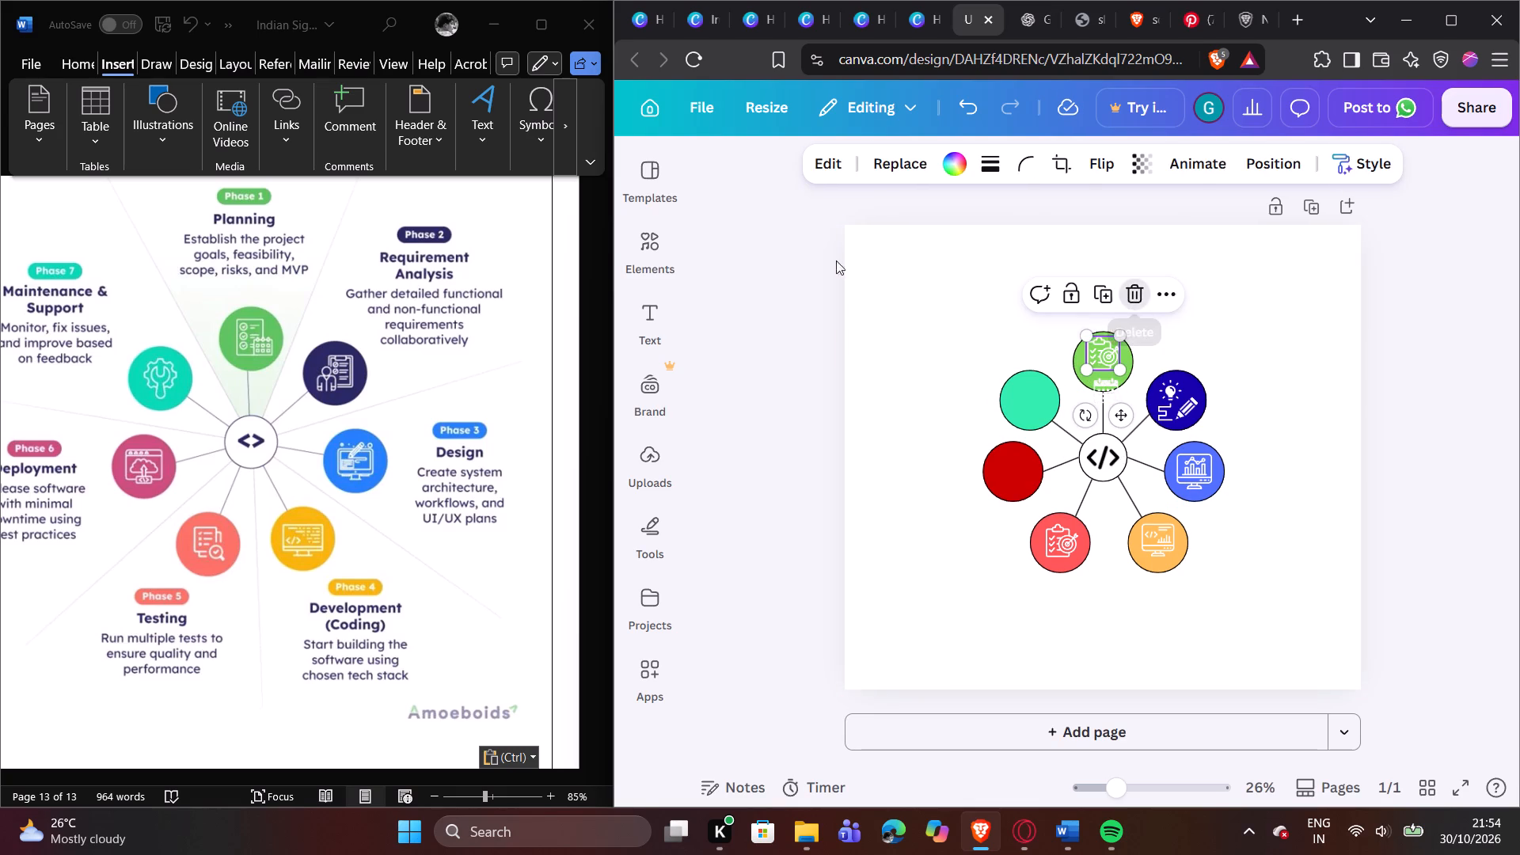
Shorten the graphics search to "planning" and run it.
{"action": "left_click", "coordinate": [644, 247]}
{"action": "left_click", "coordinate": [848, 192]}
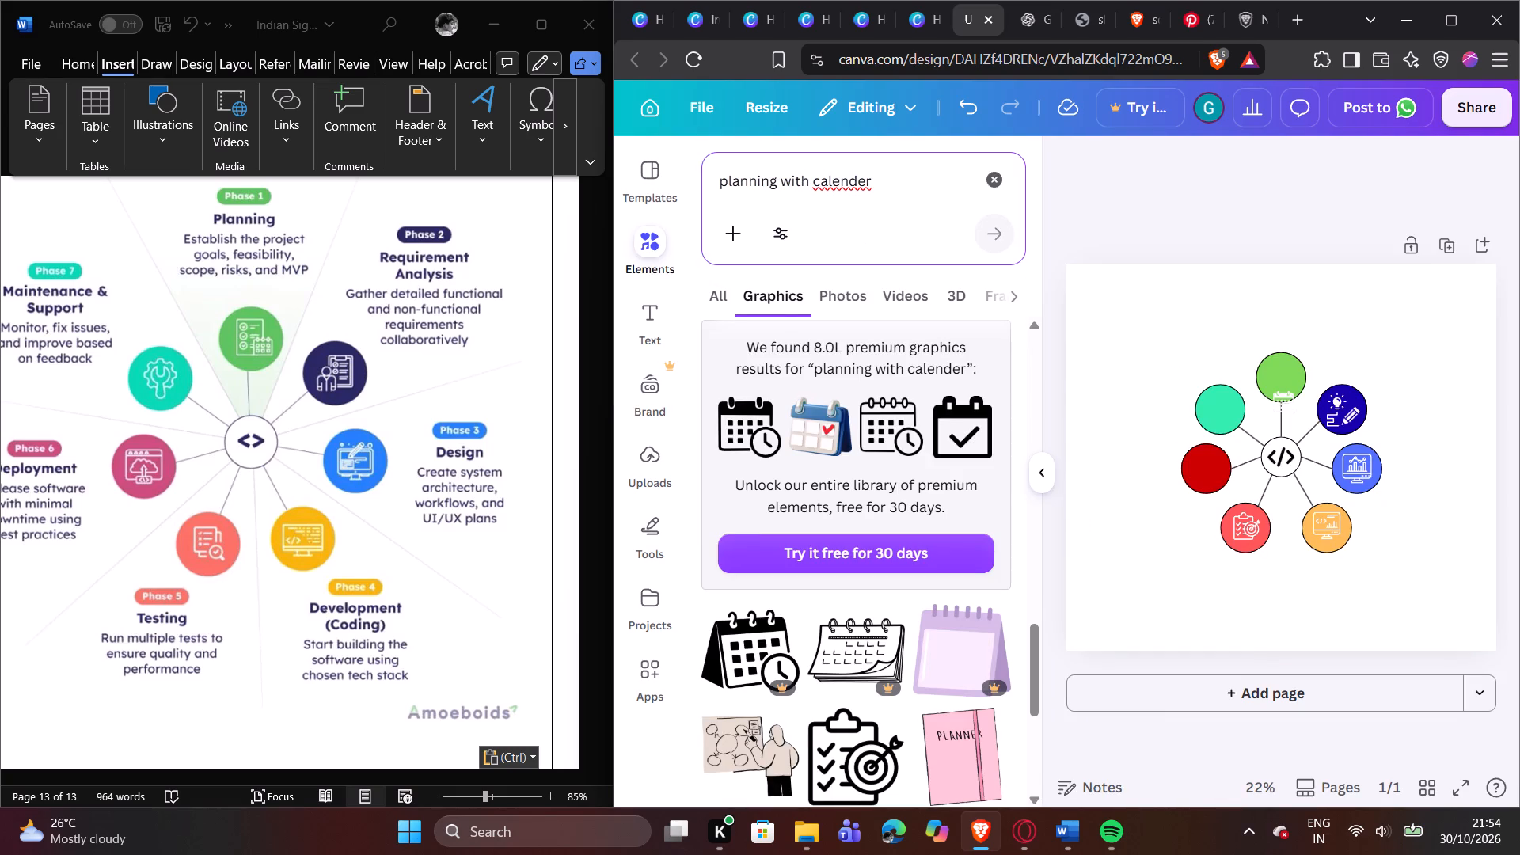
{"action": "left_click_drag", "start_coordinate": [888, 192], "coordinate": [776, 192]}
{"action": "right_click", "coordinate": [793, 190]}
{"action": "left_click_drag", "start_coordinate": [843, 253], "coordinate": [847, 264]}
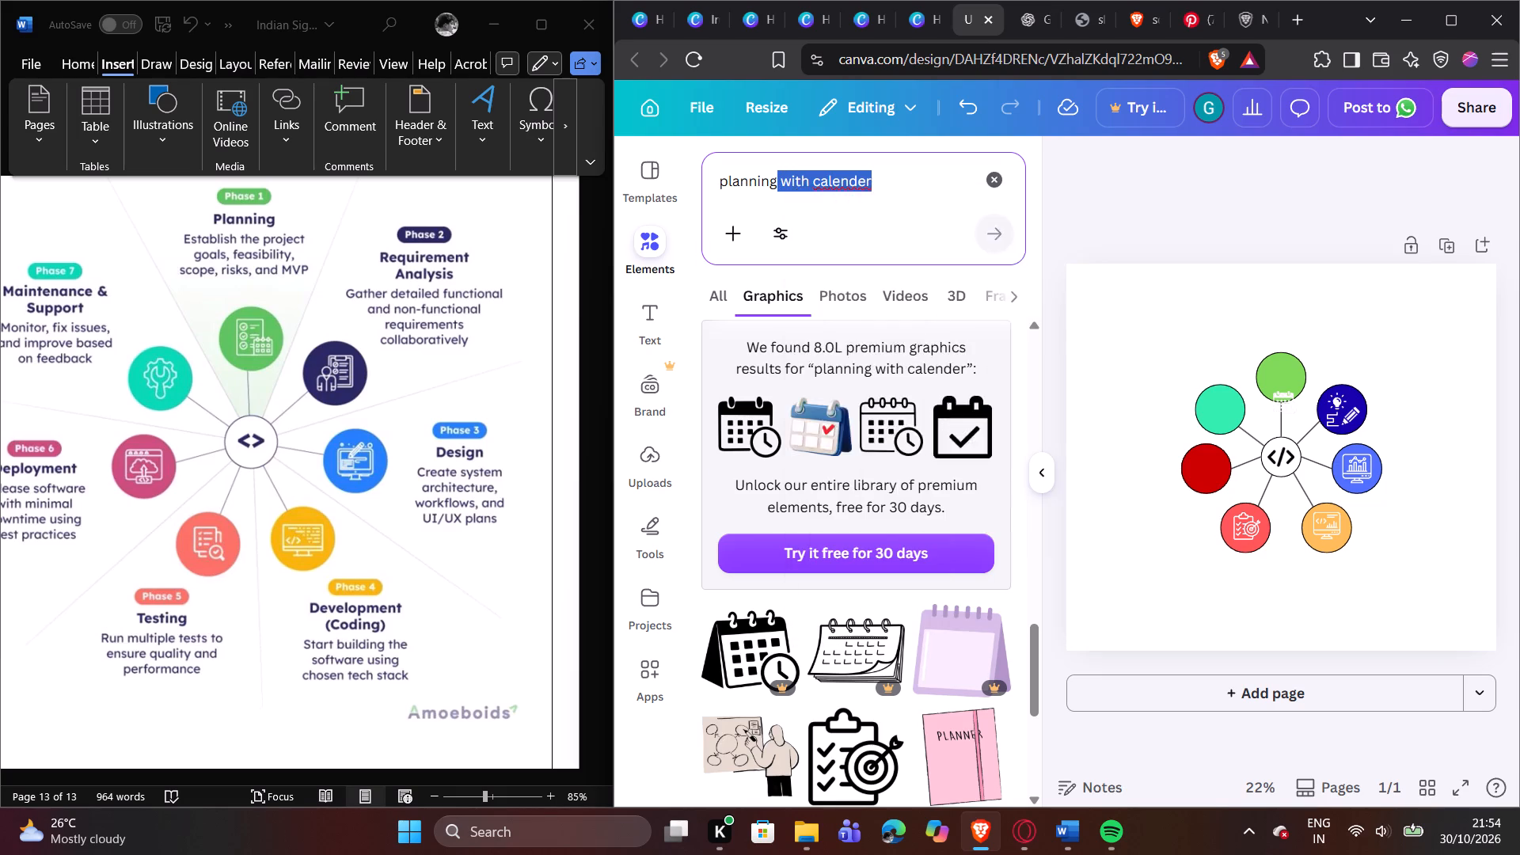
{"action": "left_click", "coordinate": [997, 230]}
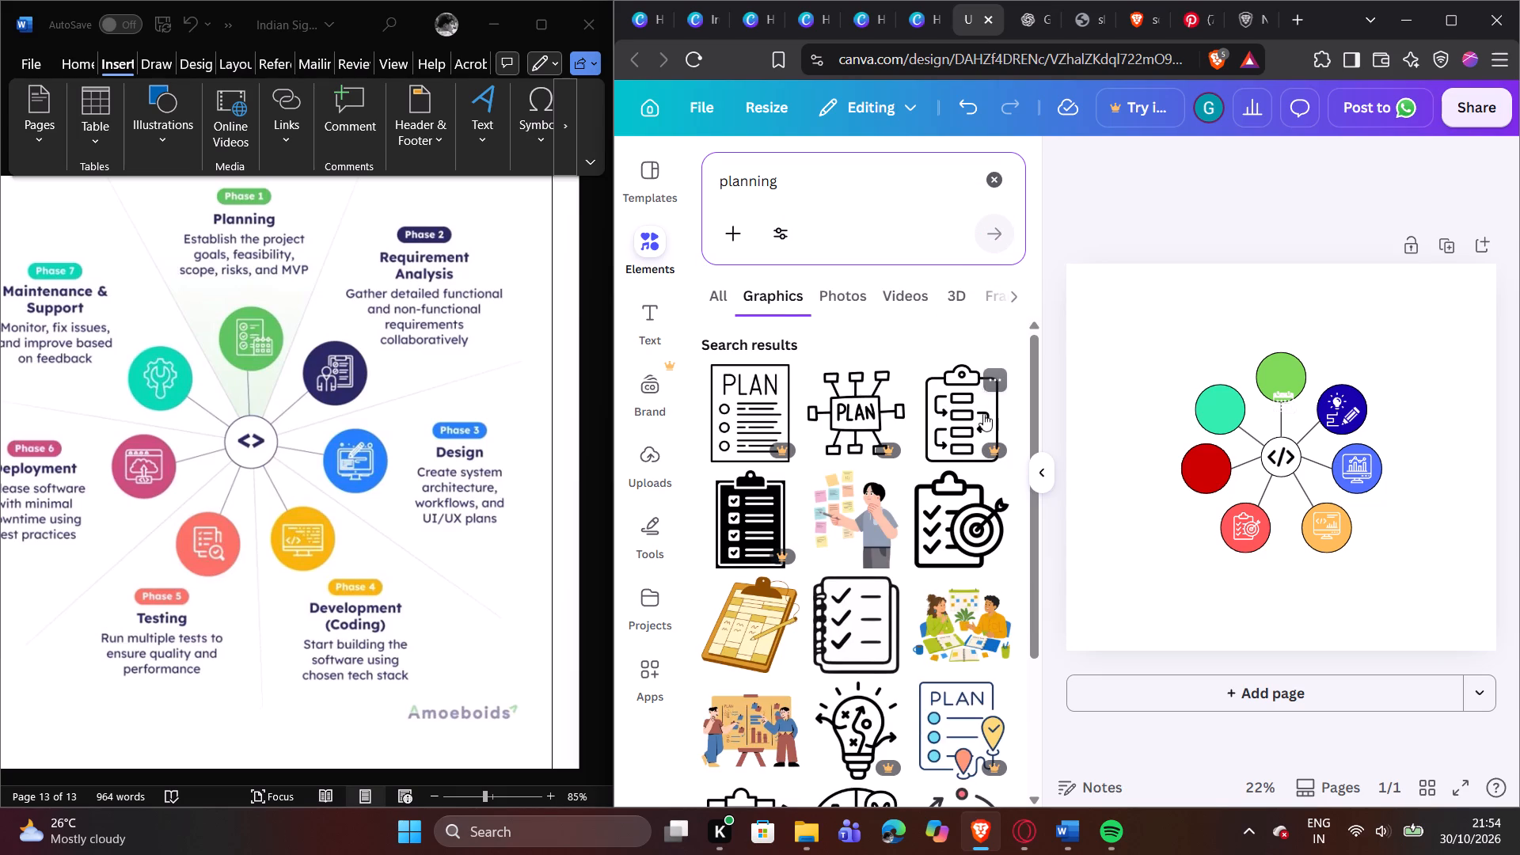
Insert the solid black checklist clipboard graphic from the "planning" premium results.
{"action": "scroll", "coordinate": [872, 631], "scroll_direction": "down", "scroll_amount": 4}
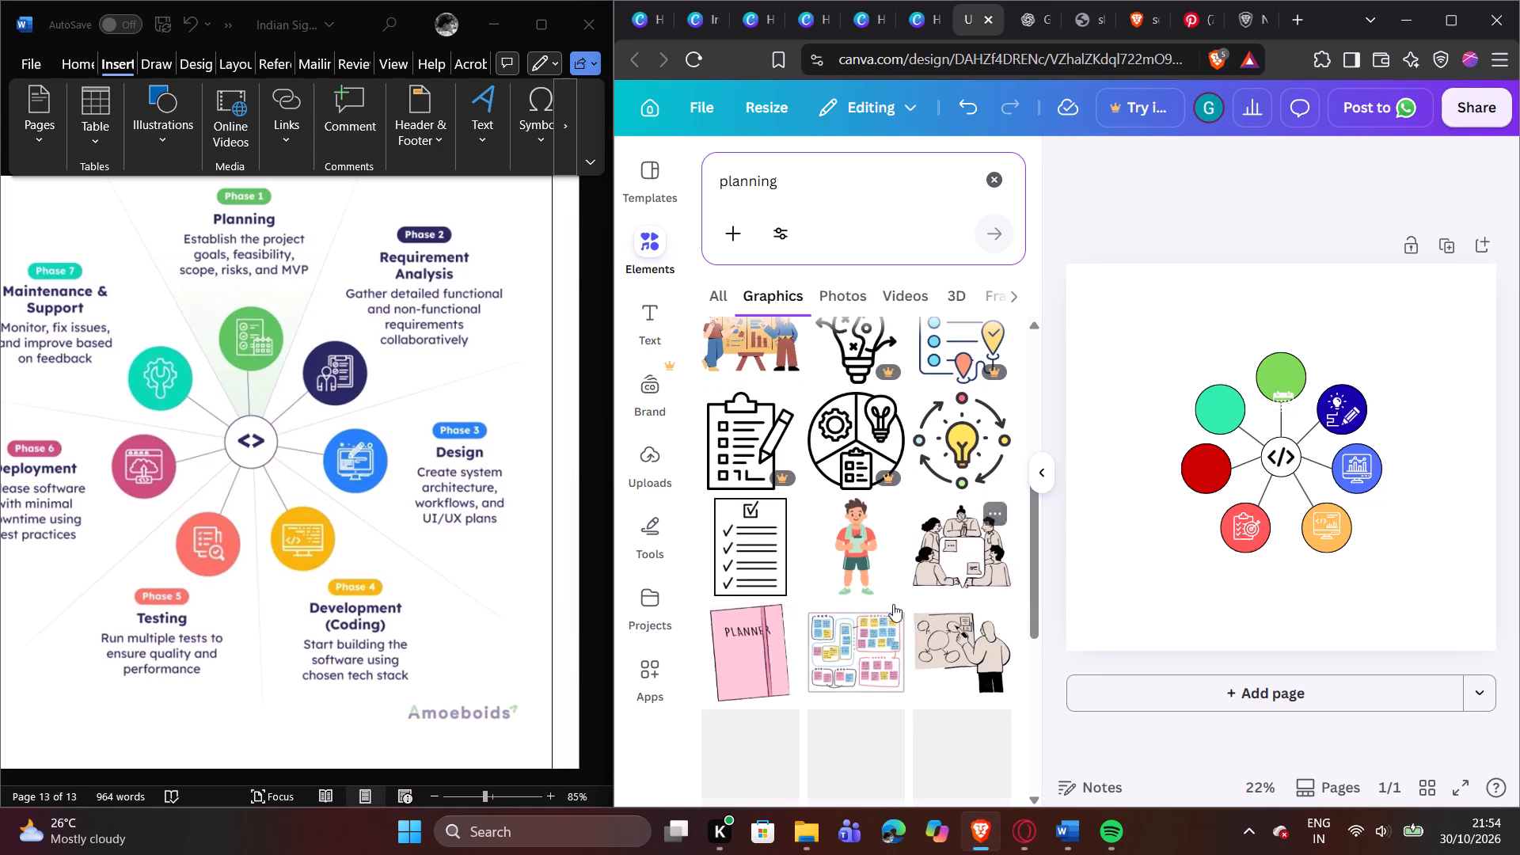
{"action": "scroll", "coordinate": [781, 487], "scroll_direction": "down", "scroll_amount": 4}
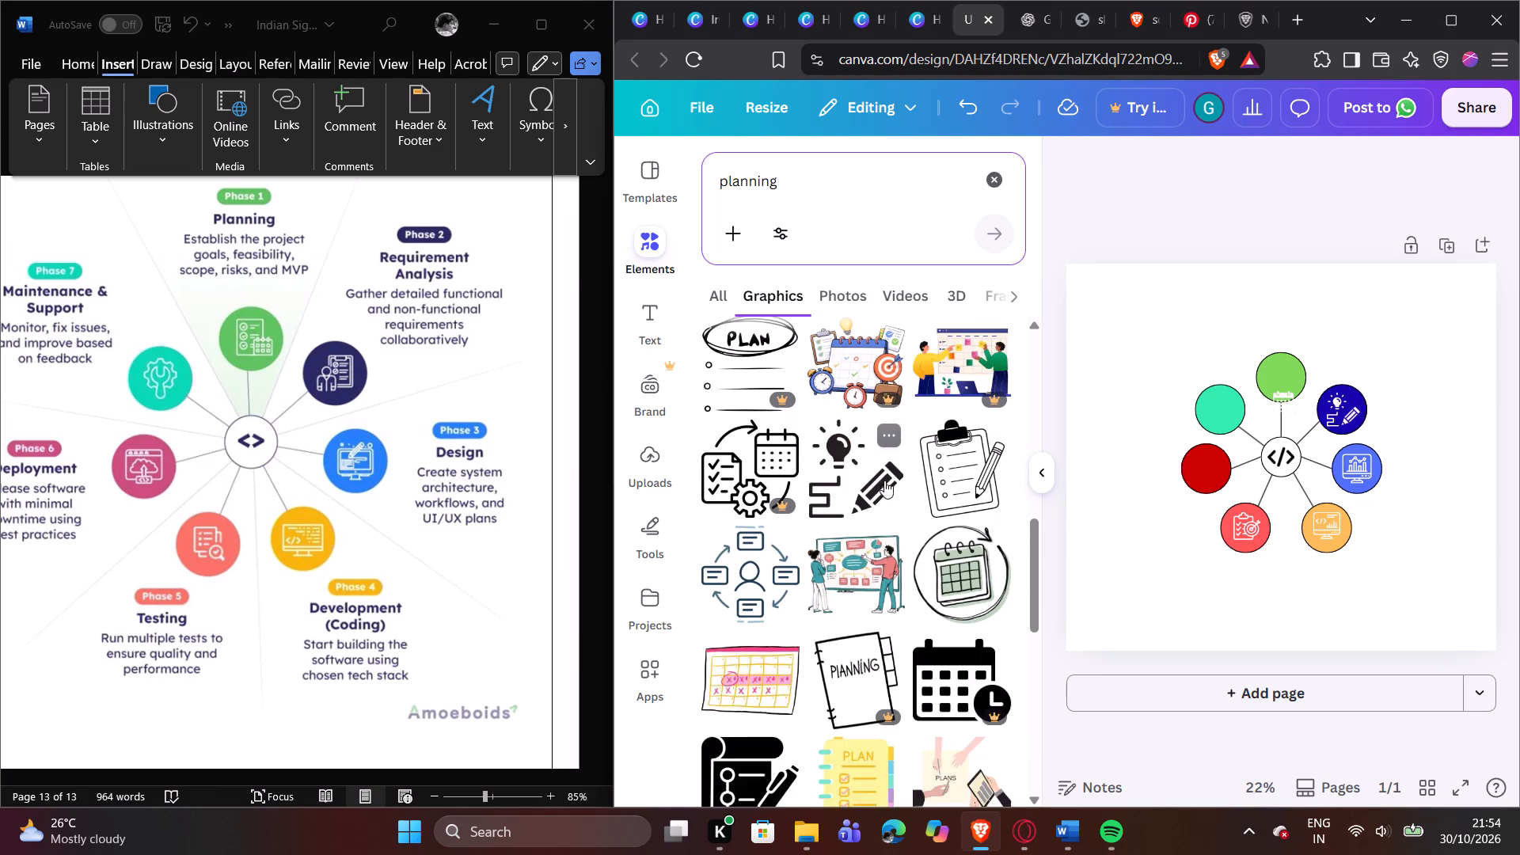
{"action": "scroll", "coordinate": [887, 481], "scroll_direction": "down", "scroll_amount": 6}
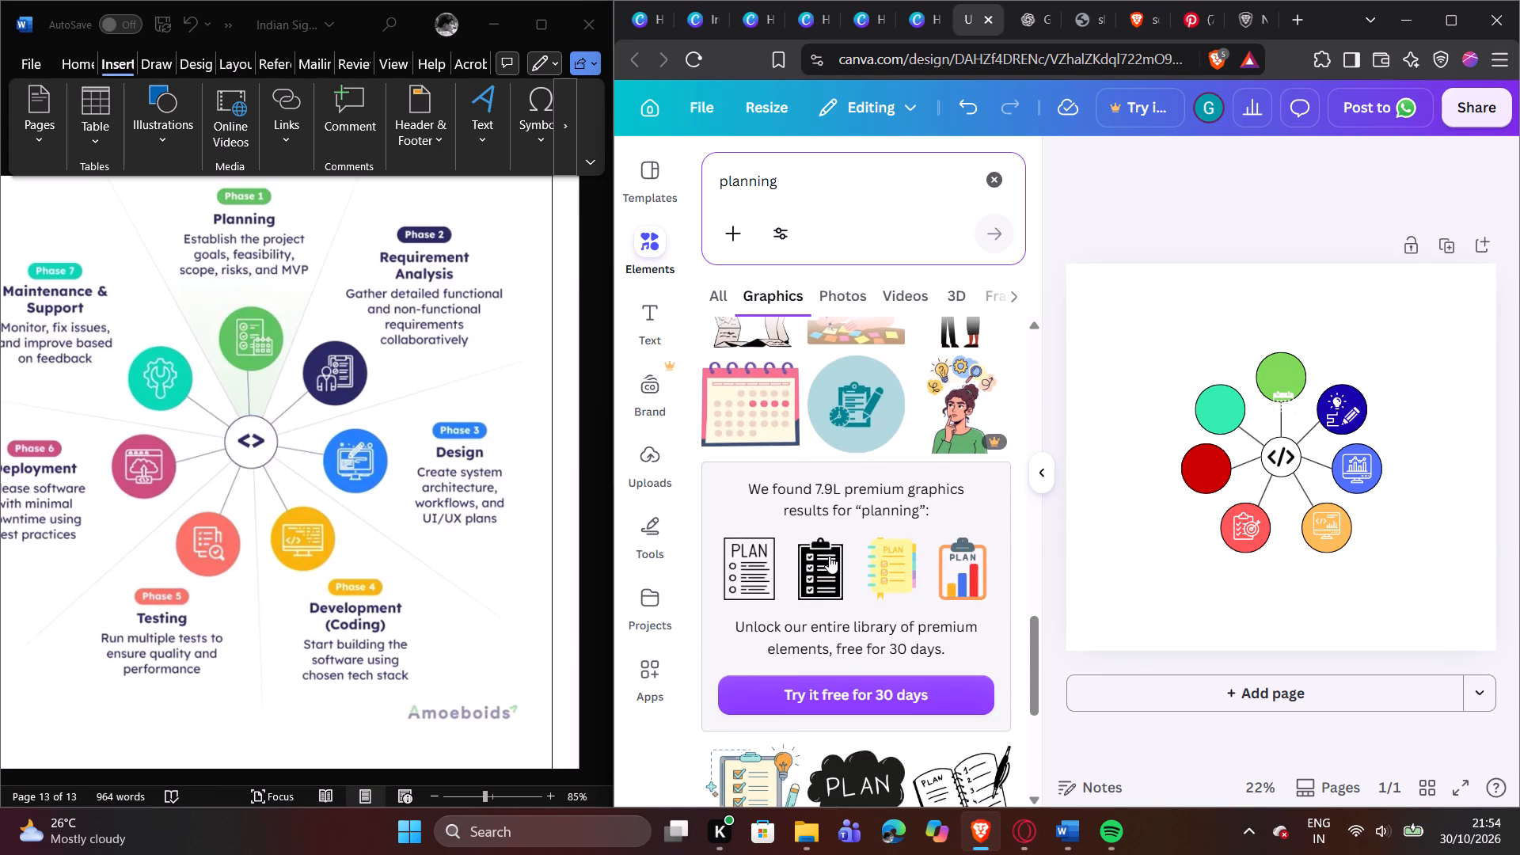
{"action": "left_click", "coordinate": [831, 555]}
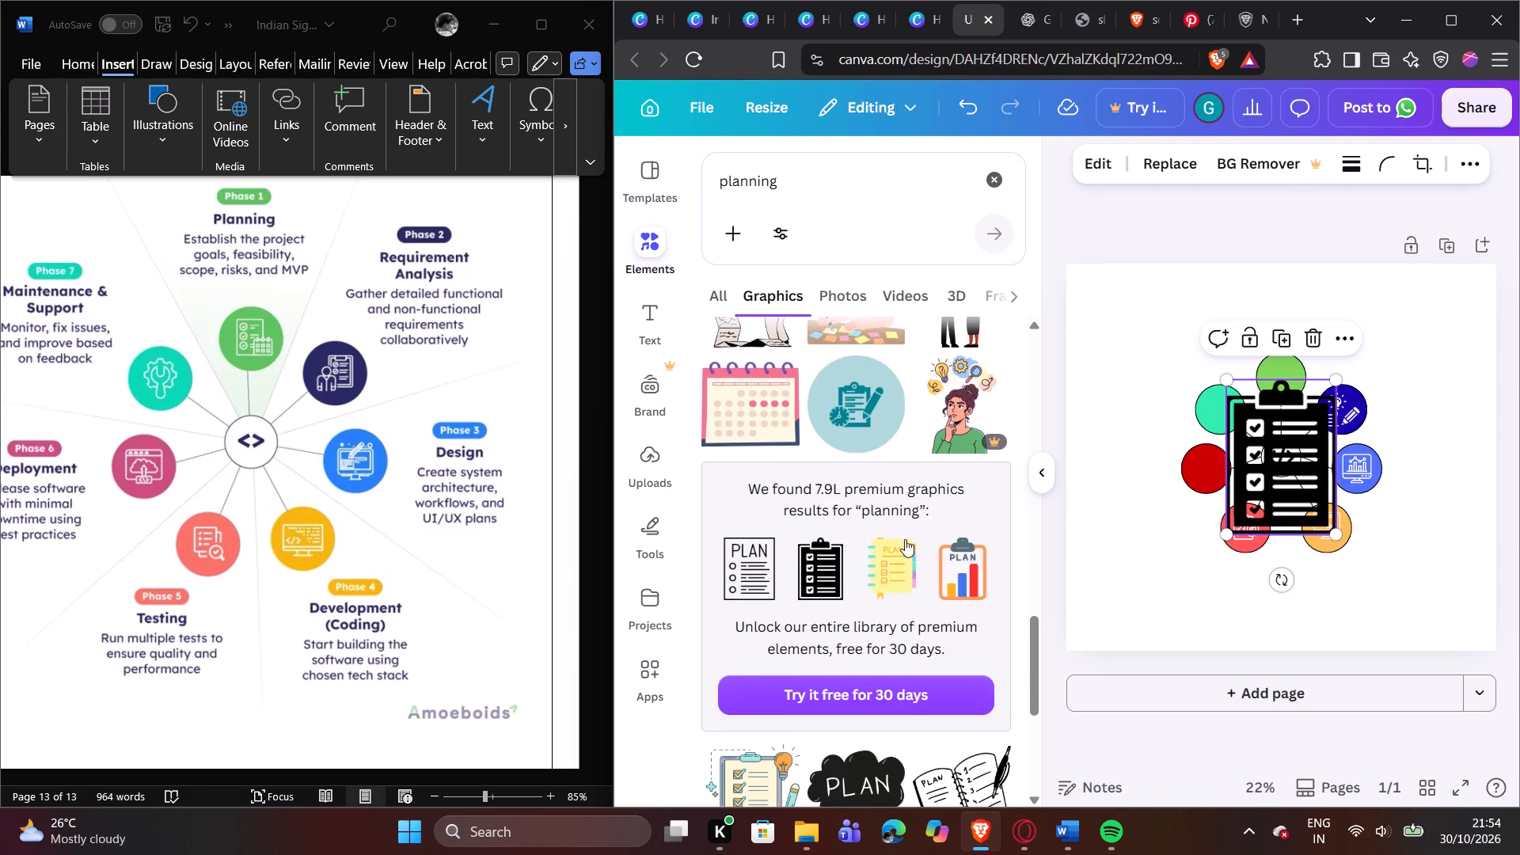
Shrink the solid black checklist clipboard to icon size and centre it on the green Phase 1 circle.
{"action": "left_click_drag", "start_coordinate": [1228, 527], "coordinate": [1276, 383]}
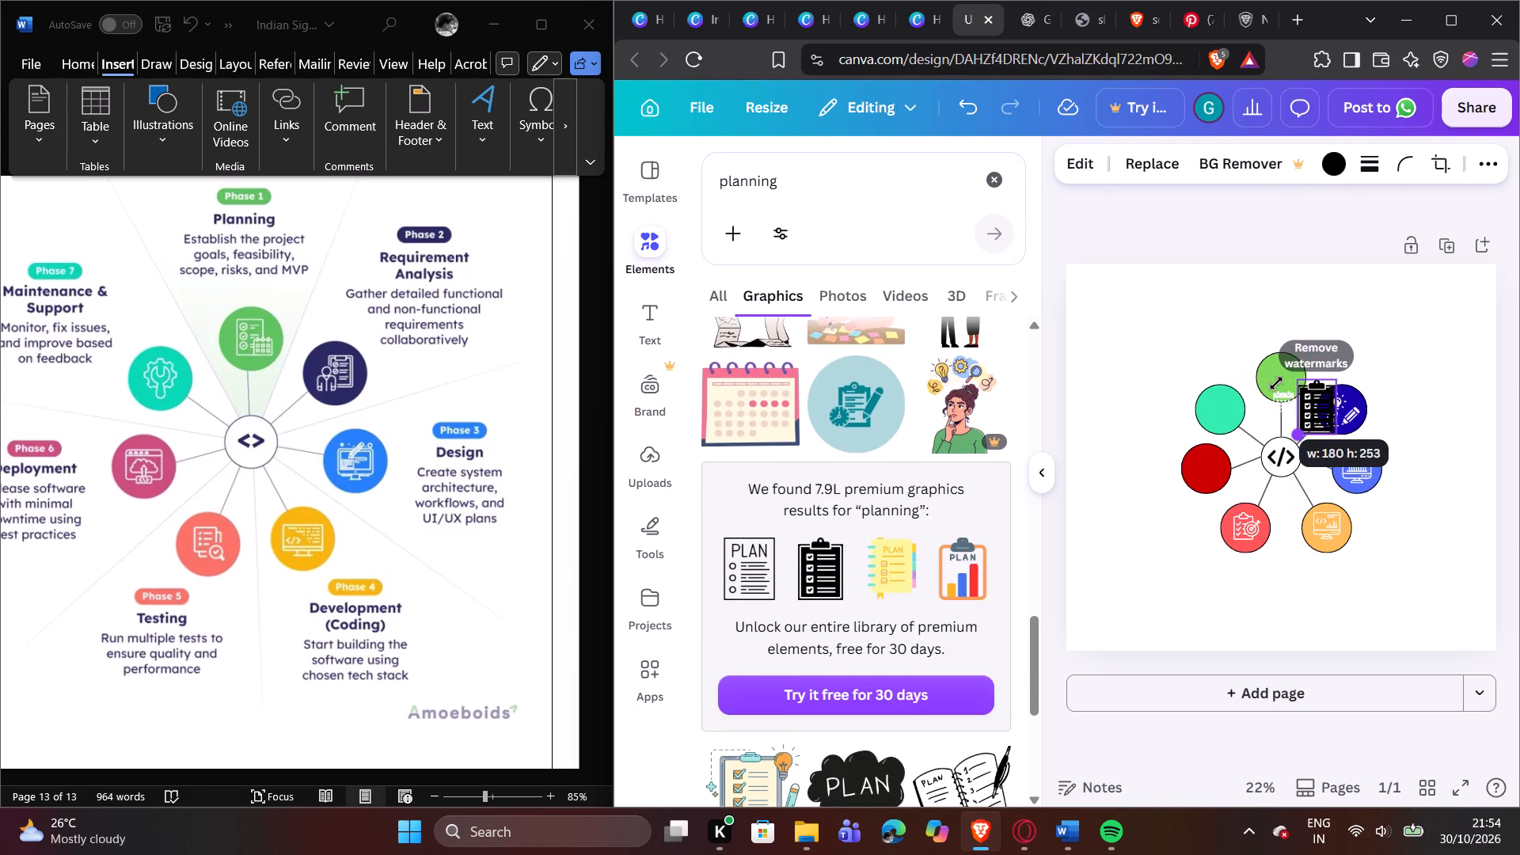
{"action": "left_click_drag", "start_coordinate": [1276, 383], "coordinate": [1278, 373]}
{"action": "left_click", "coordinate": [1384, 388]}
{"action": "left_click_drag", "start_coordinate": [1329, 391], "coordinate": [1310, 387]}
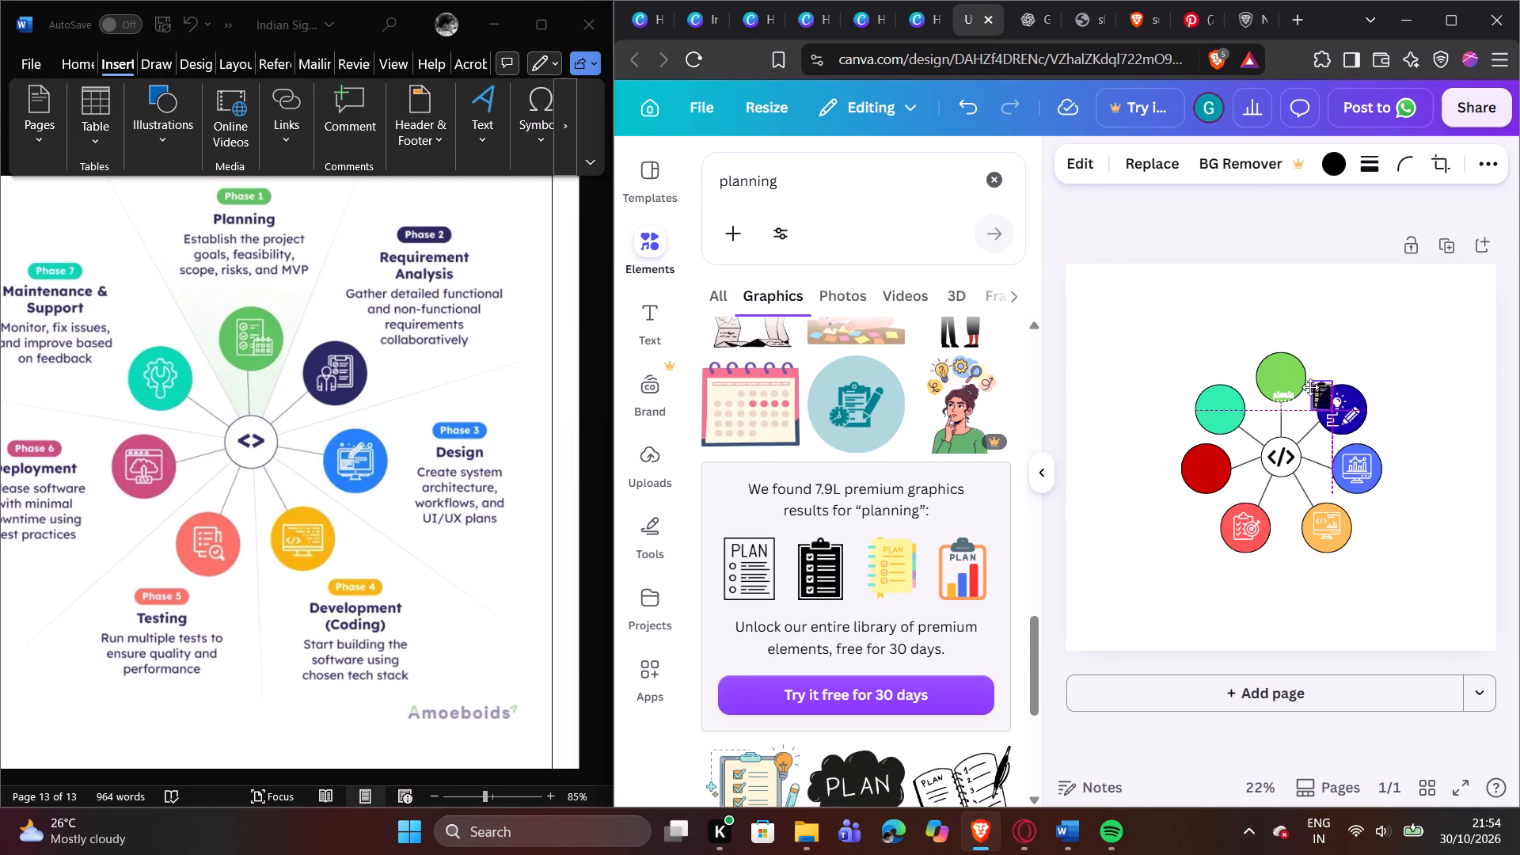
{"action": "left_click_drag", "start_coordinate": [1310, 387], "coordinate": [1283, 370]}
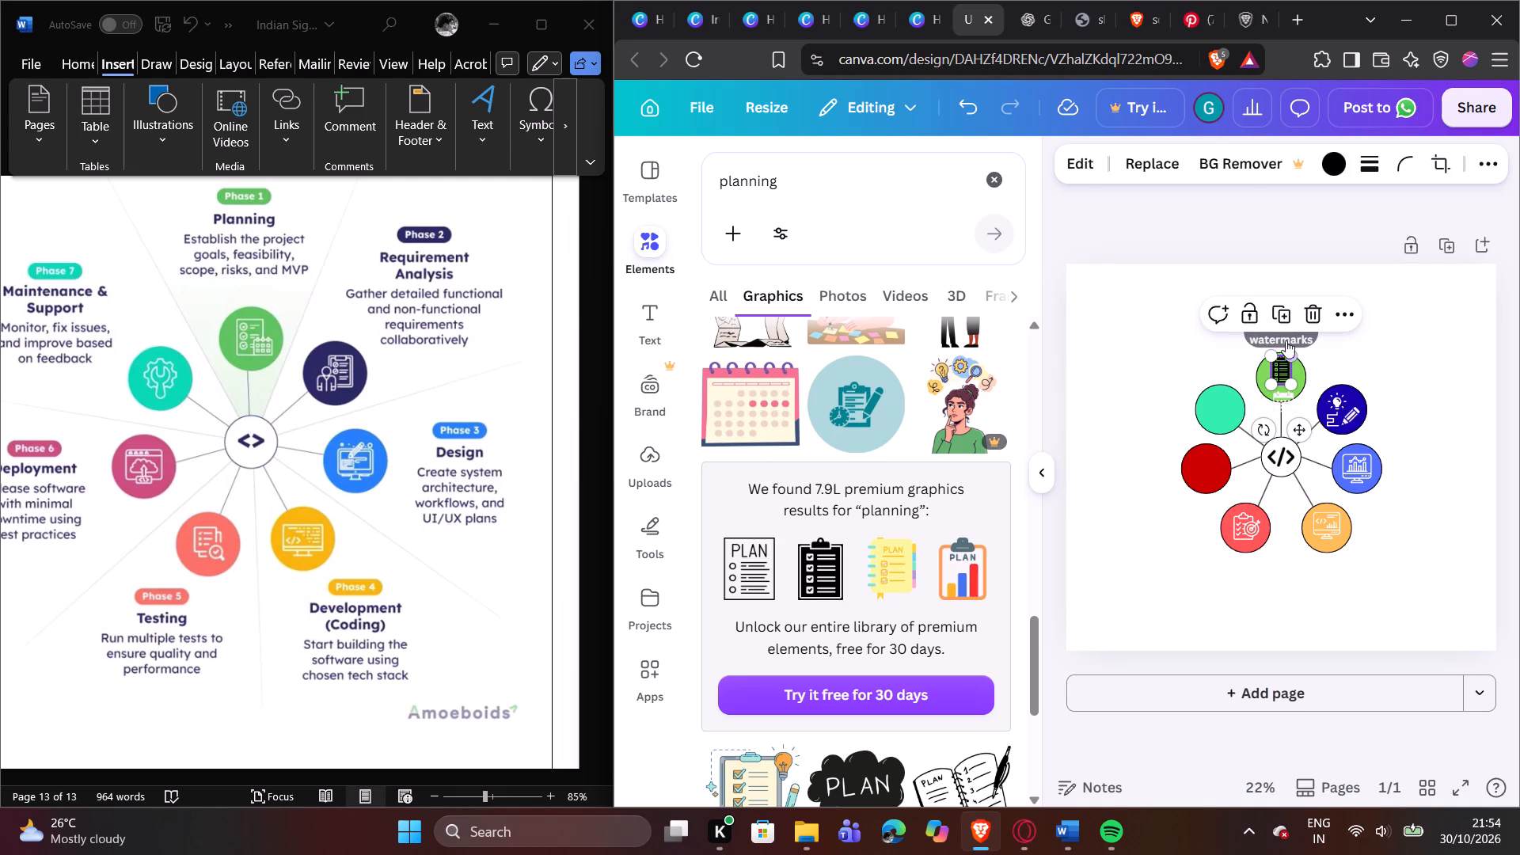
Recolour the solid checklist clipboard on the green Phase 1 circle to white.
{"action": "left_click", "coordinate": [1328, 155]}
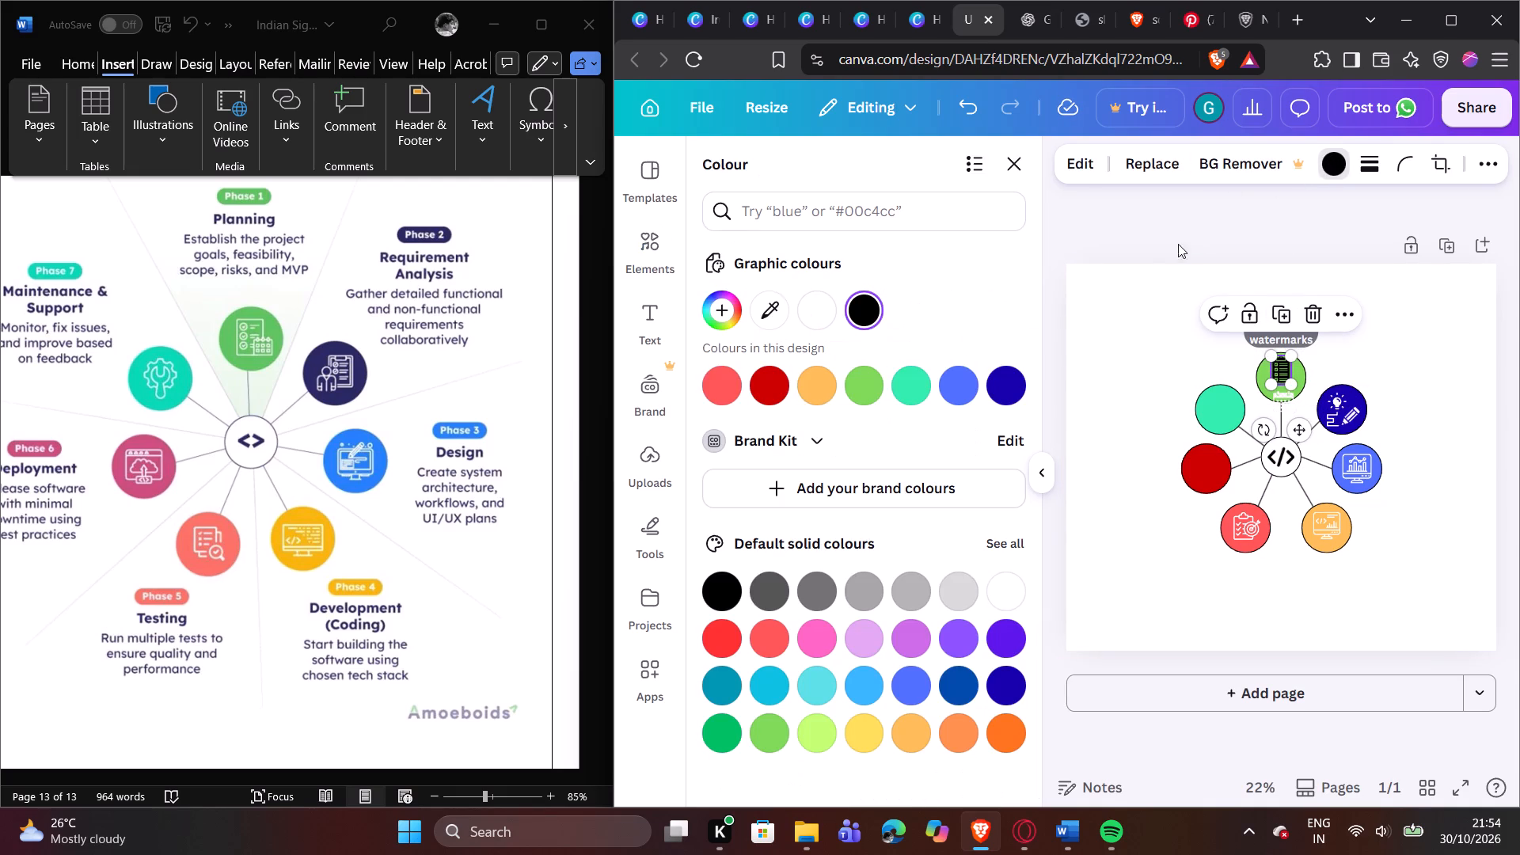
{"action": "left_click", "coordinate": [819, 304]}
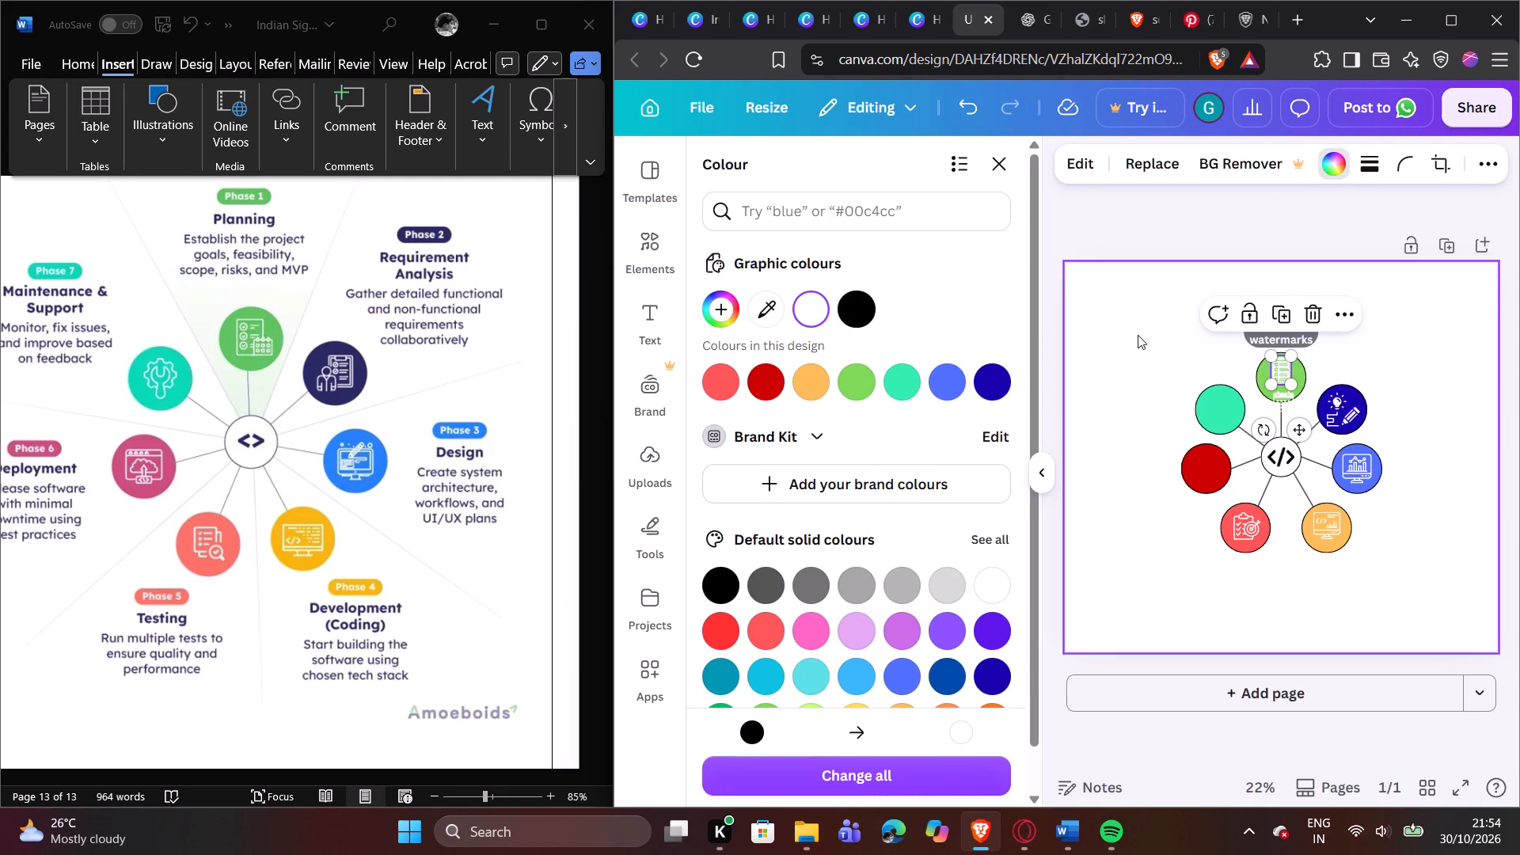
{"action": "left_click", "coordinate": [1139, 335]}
Reposition the white calendar-with-clock icon at the bottom edge of the green Phase 1 circle, below the clipboard.
{"action": "left_click_drag", "start_coordinate": [1279, 404], "coordinate": [1277, 382]}
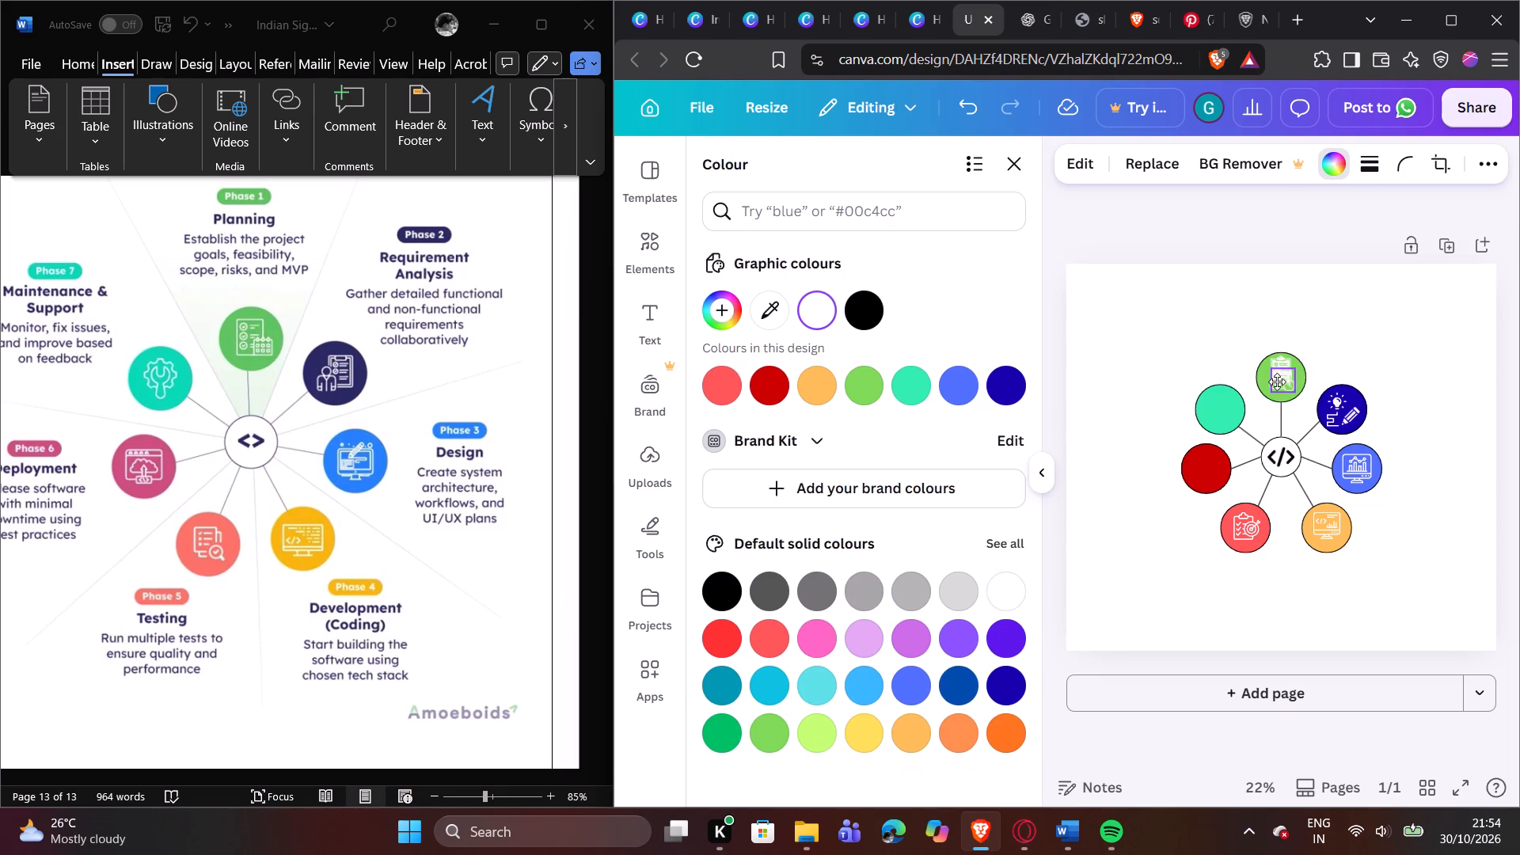
{"action": "left_click_drag", "start_coordinate": [1277, 382], "coordinate": [1283, 386]}
{"action": "left_click_drag", "start_coordinate": [1283, 386], "coordinate": [1288, 386]}
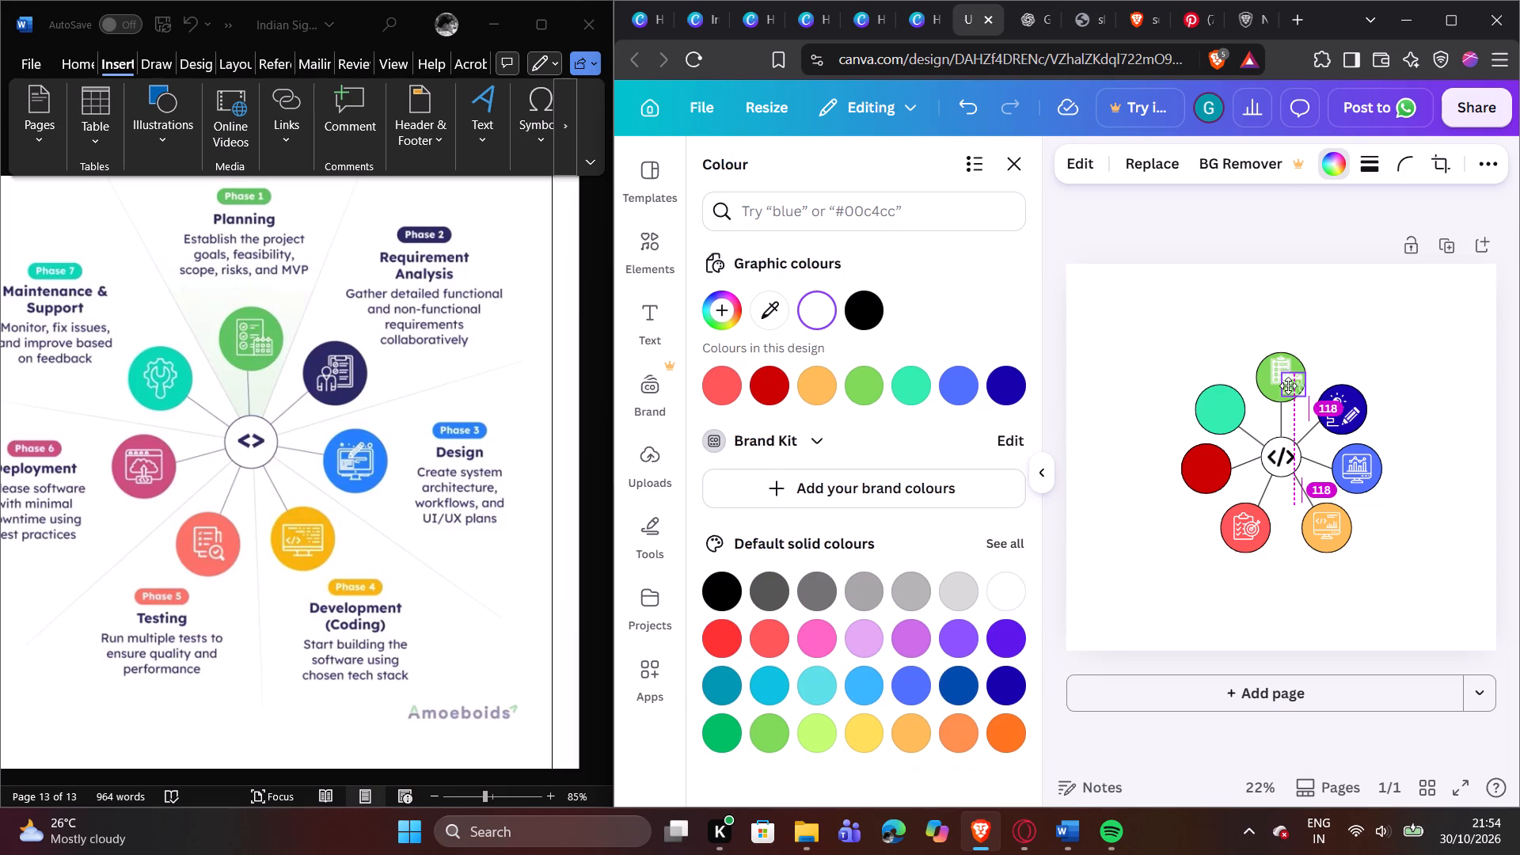
{"action": "left_click_drag", "start_coordinate": [1288, 386], "coordinate": [1272, 399]}
{"action": "left_click", "coordinate": [1335, 281]}
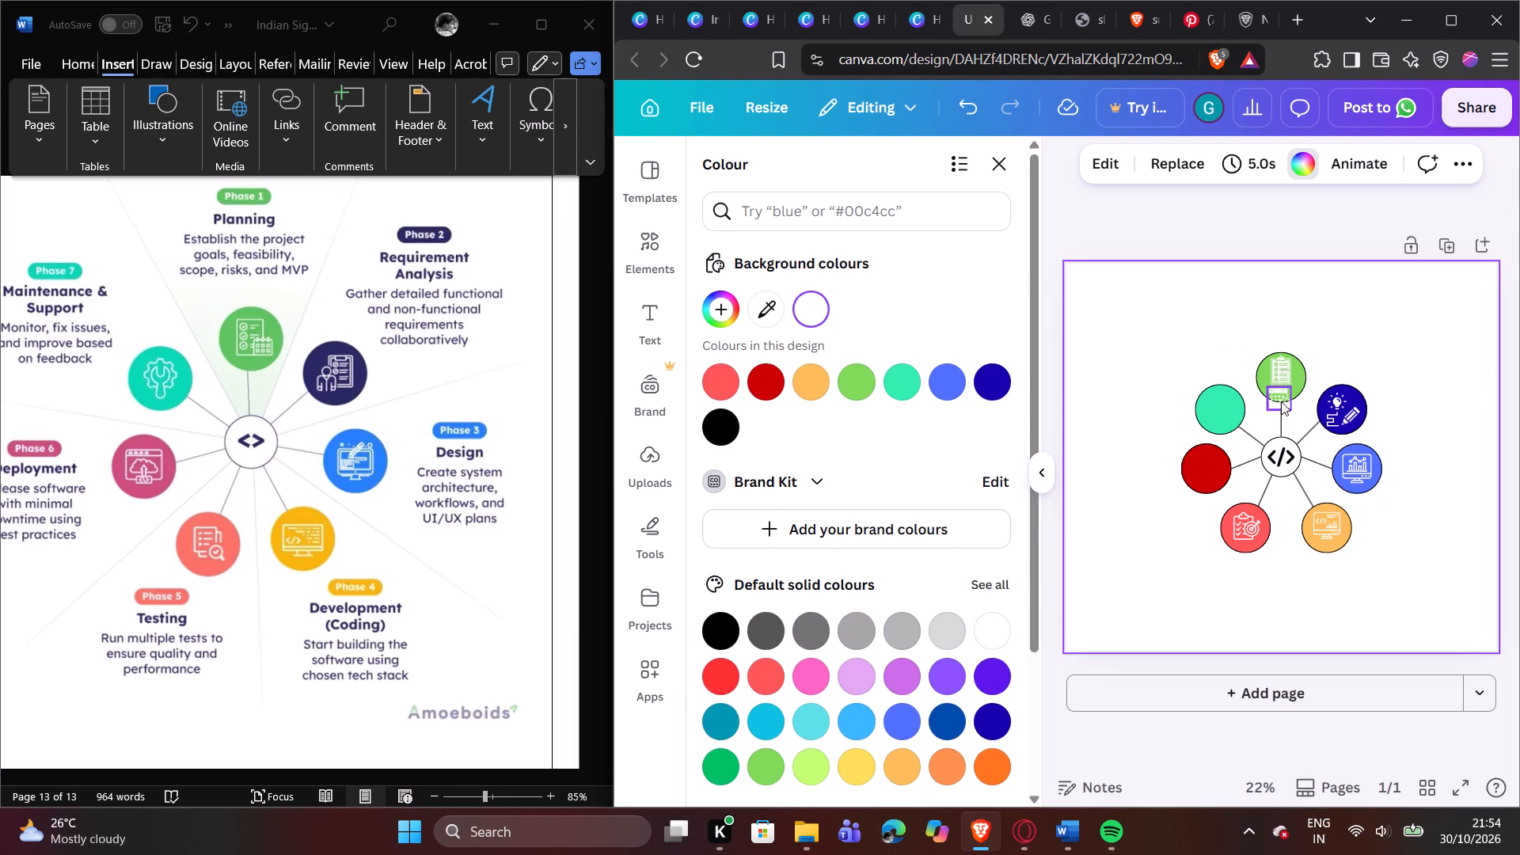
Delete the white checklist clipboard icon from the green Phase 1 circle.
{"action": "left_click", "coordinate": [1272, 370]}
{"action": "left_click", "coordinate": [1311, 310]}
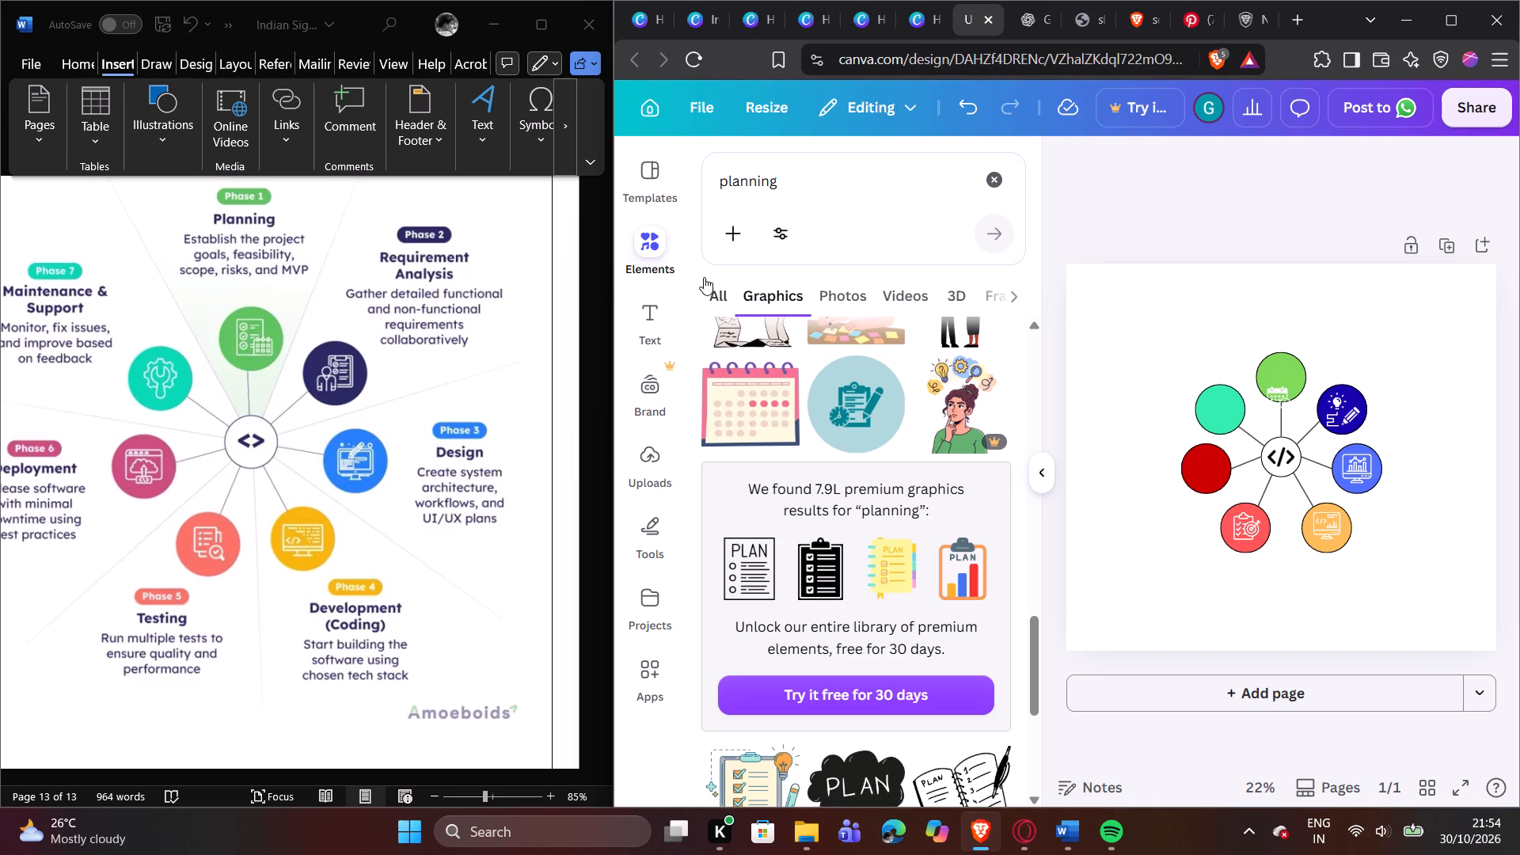
Browse the "planning" graphics and insert the outlined clipboard with a pencil.
{"action": "scroll", "coordinate": [864, 494], "scroll_direction": "down", "scroll_amount": 4}
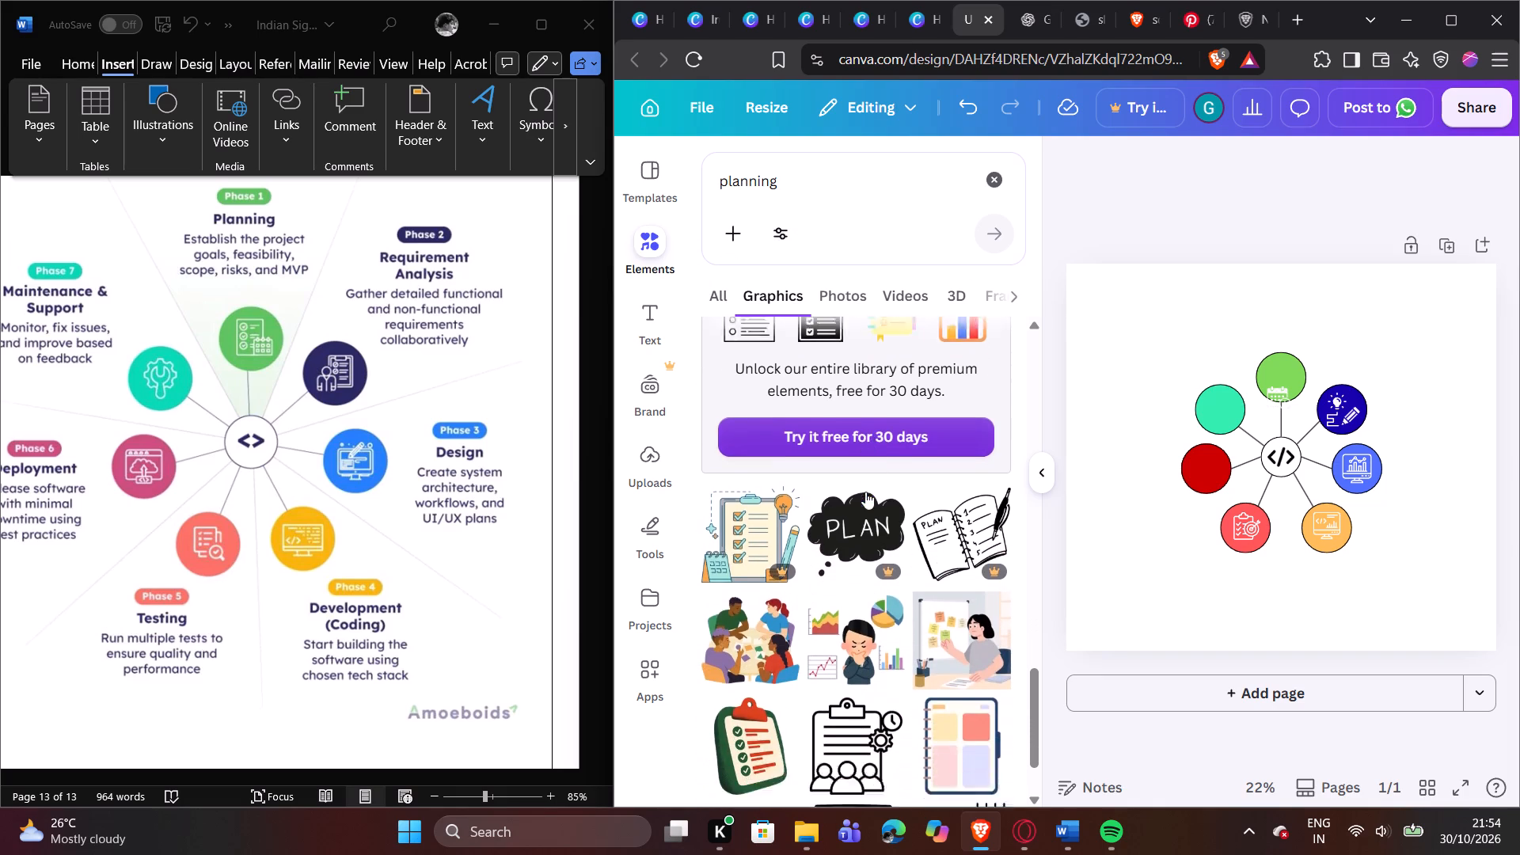
{"action": "scroll", "coordinate": [865, 492], "scroll_direction": "down", "scroll_amount": 2}
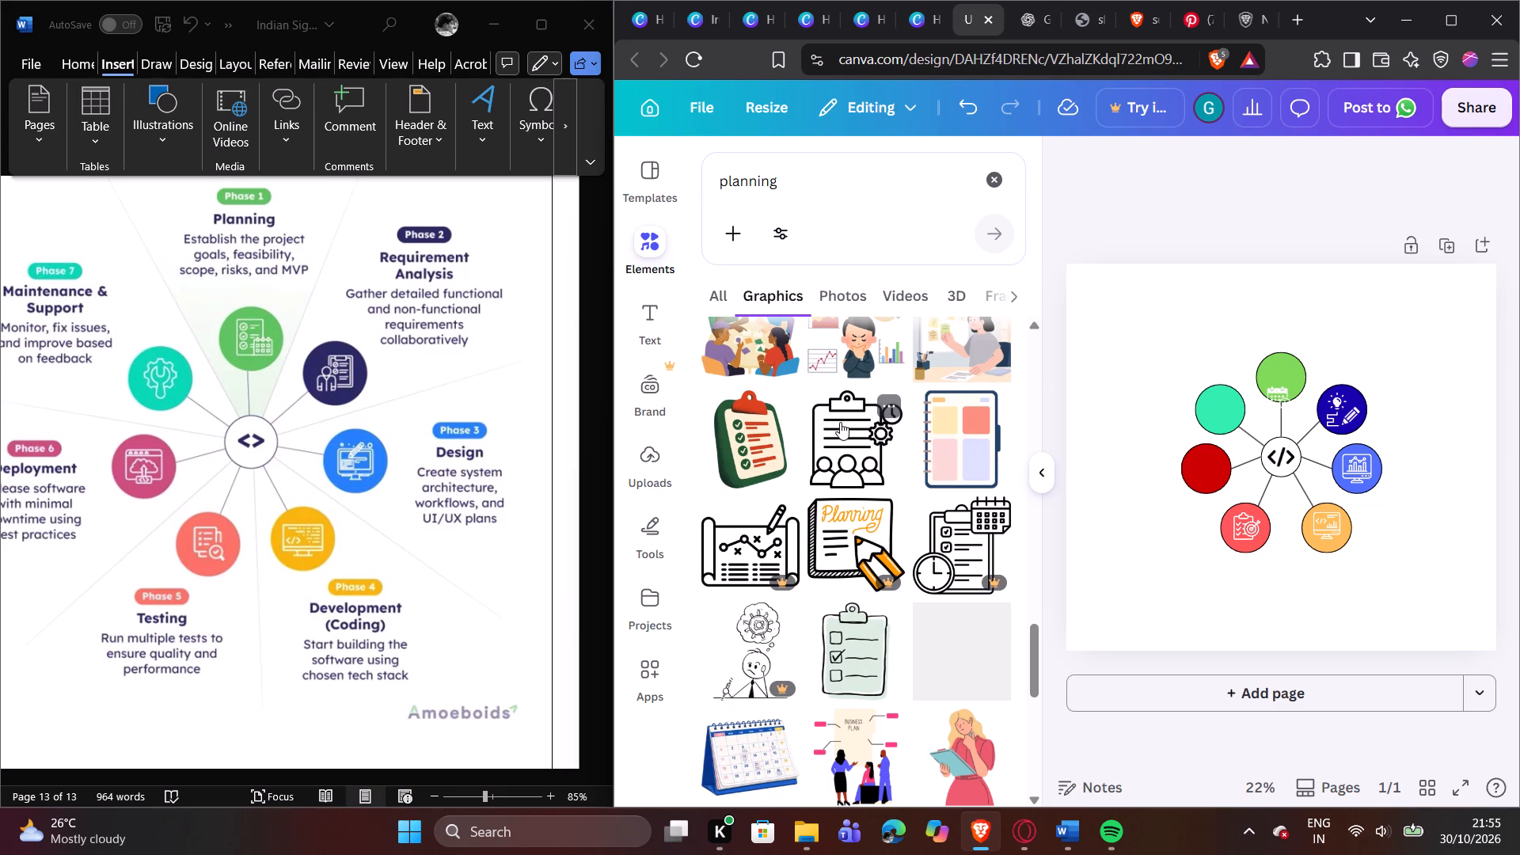
{"action": "scroll", "coordinate": [840, 422], "scroll_direction": "up", "scroll_amount": 13}
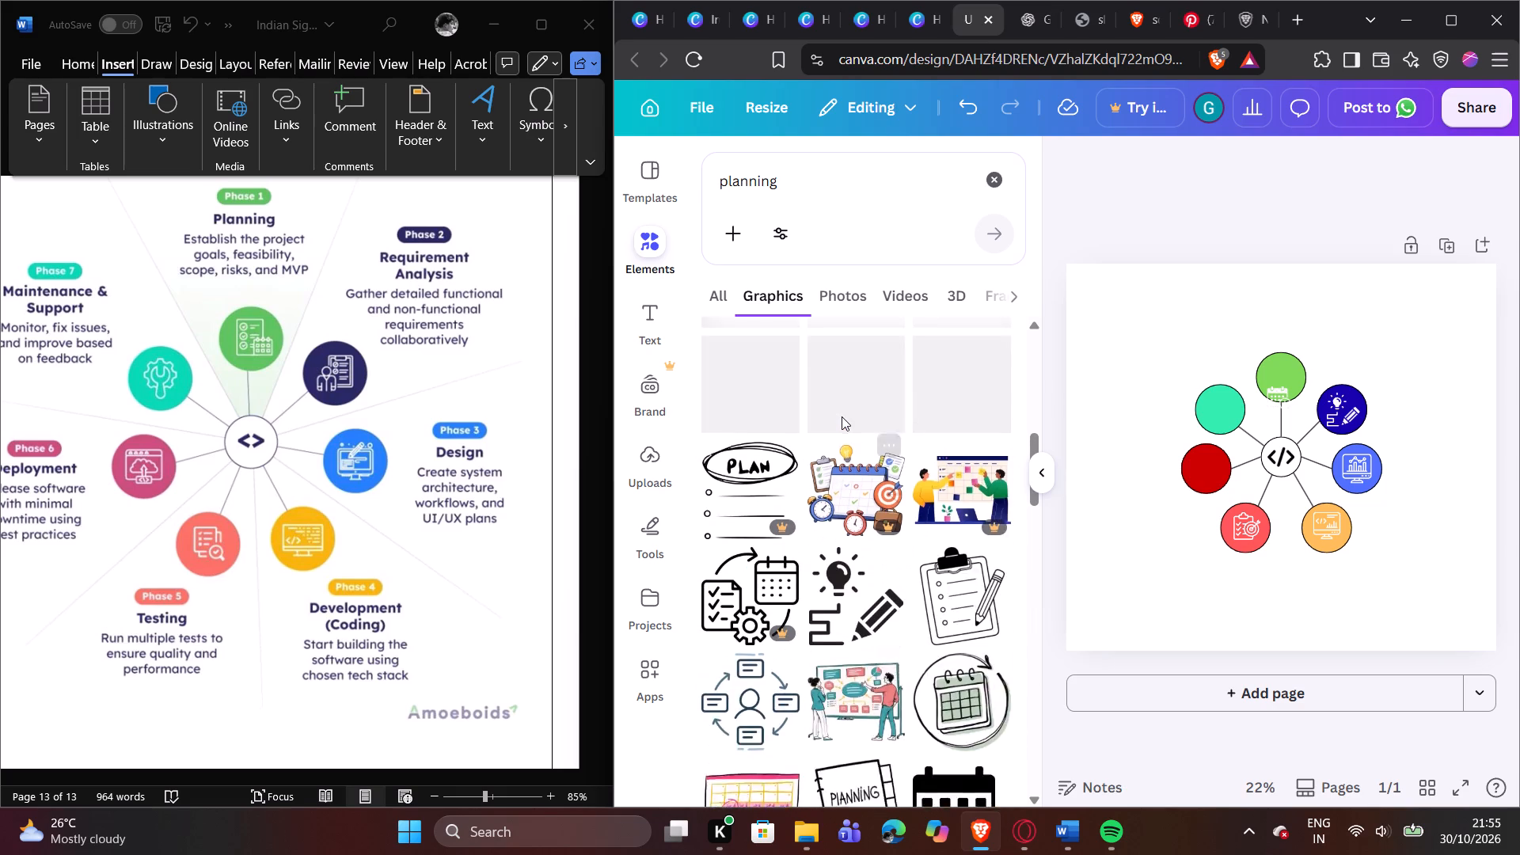
{"action": "scroll", "coordinate": [842, 416], "scroll_direction": "up", "scroll_amount": 1}
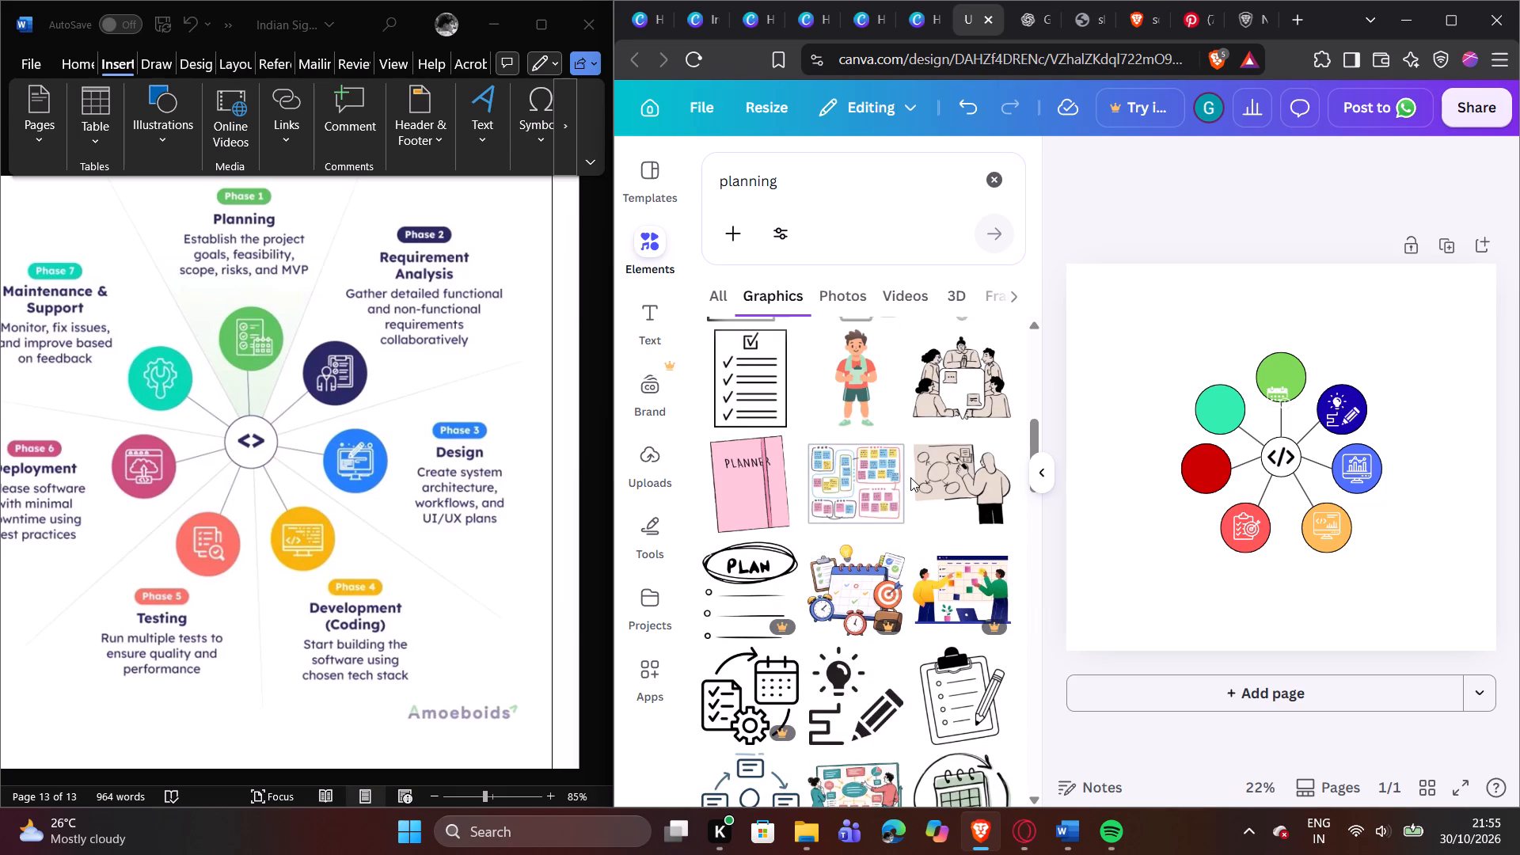
{"action": "scroll", "coordinate": [917, 509], "scroll_direction": "up", "scroll_amount": 1}
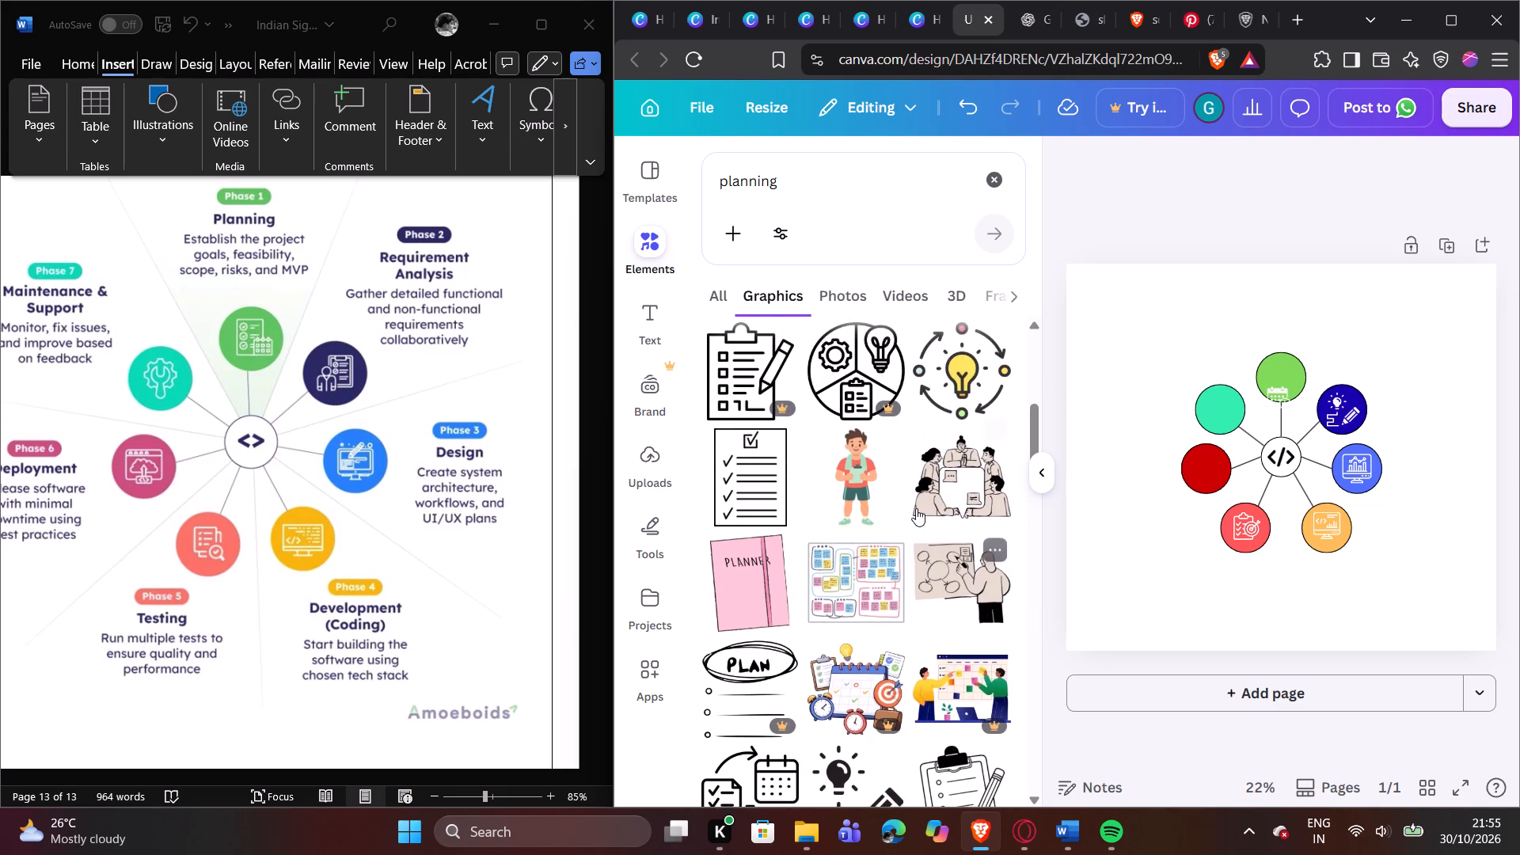
{"action": "scroll", "coordinate": [916, 508], "scroll_direction": "down", "scroll_amount": 1}
{"action": "left_click", "coordinate": [969, 705]}
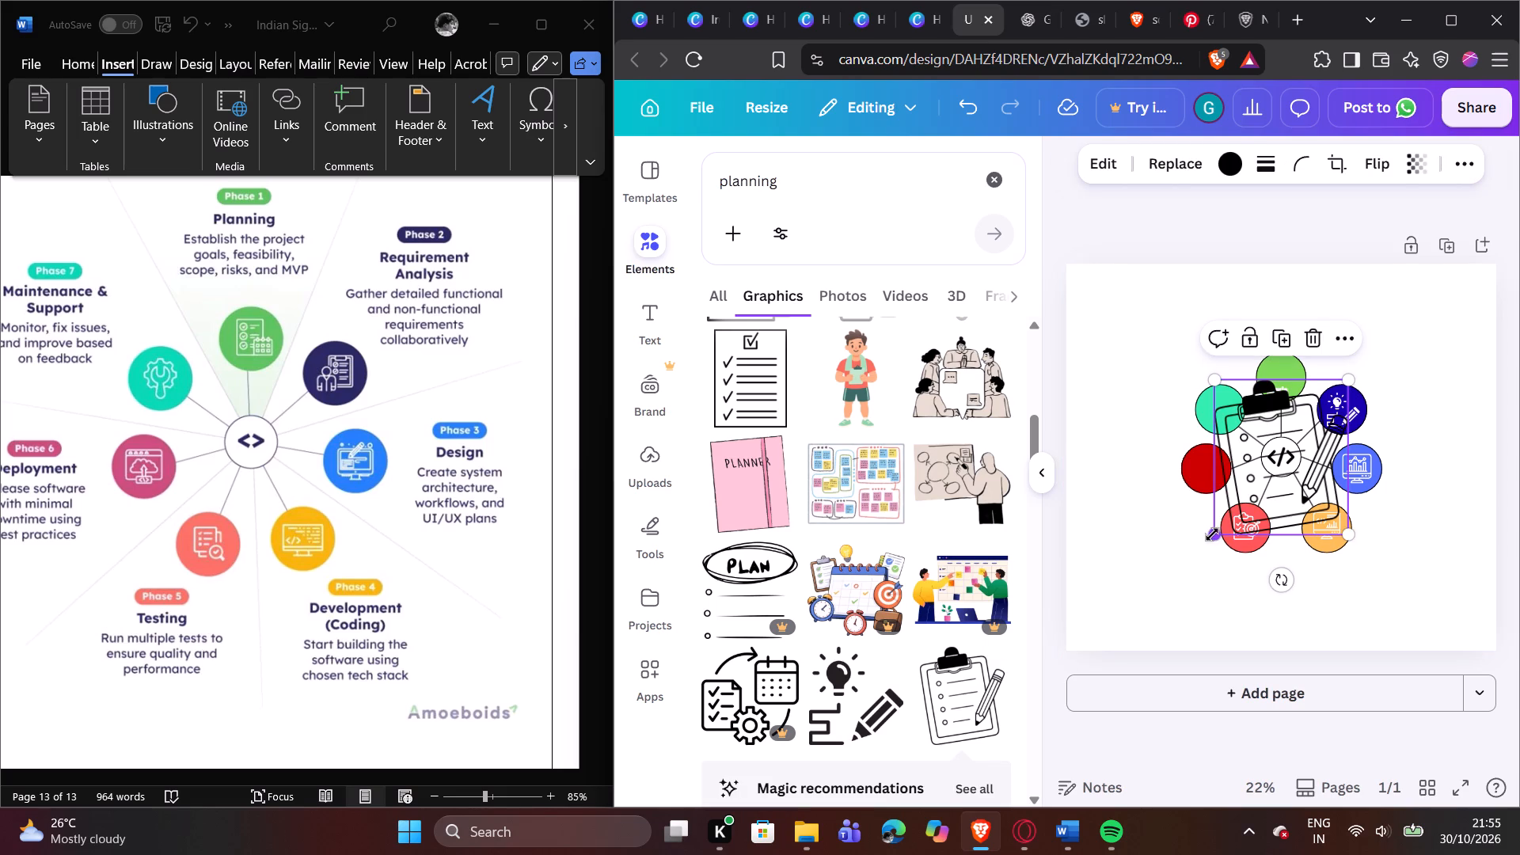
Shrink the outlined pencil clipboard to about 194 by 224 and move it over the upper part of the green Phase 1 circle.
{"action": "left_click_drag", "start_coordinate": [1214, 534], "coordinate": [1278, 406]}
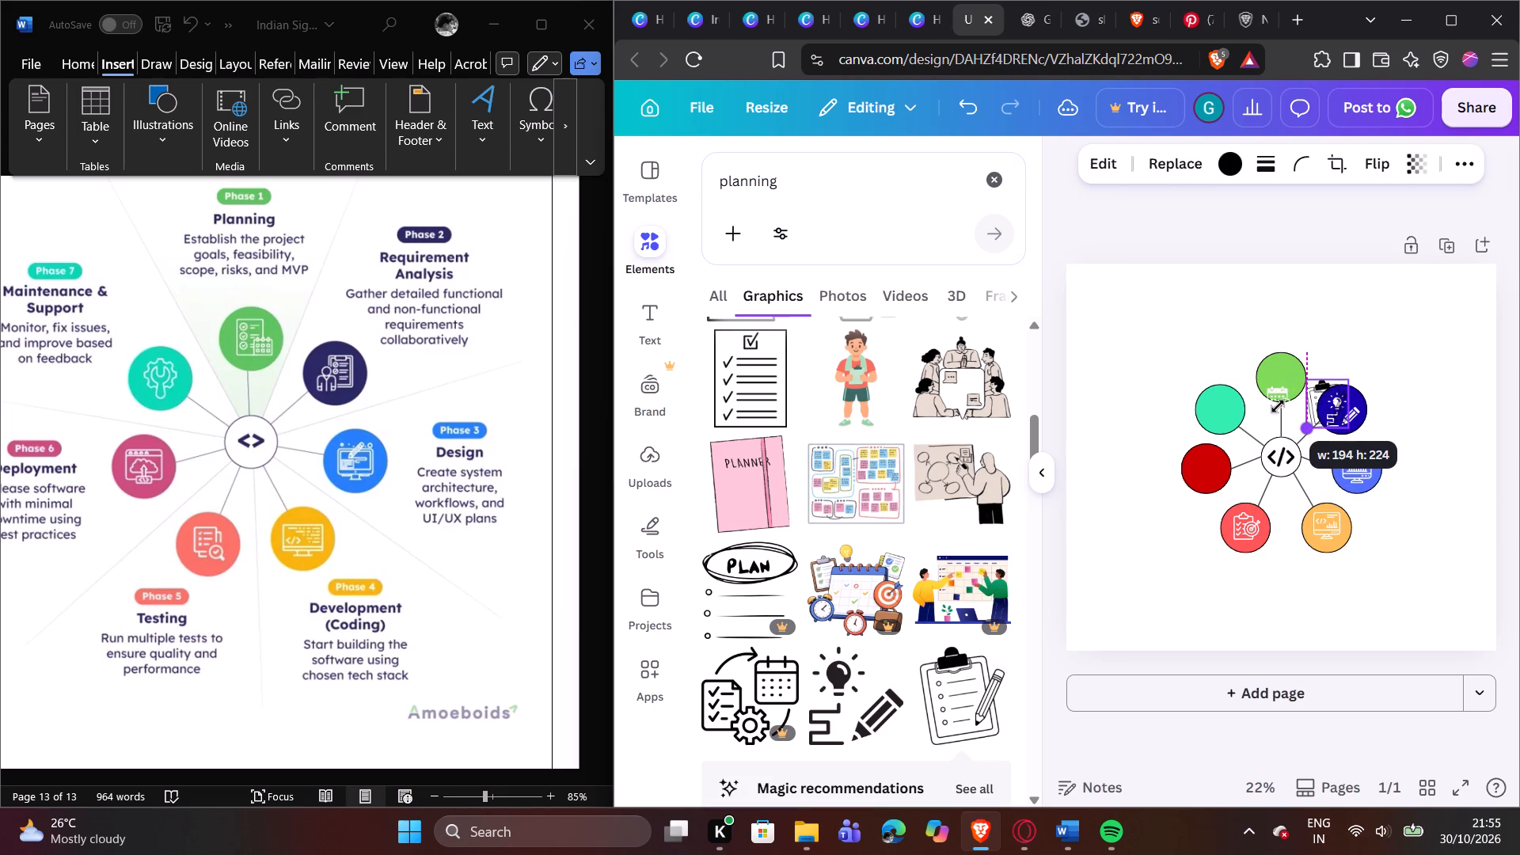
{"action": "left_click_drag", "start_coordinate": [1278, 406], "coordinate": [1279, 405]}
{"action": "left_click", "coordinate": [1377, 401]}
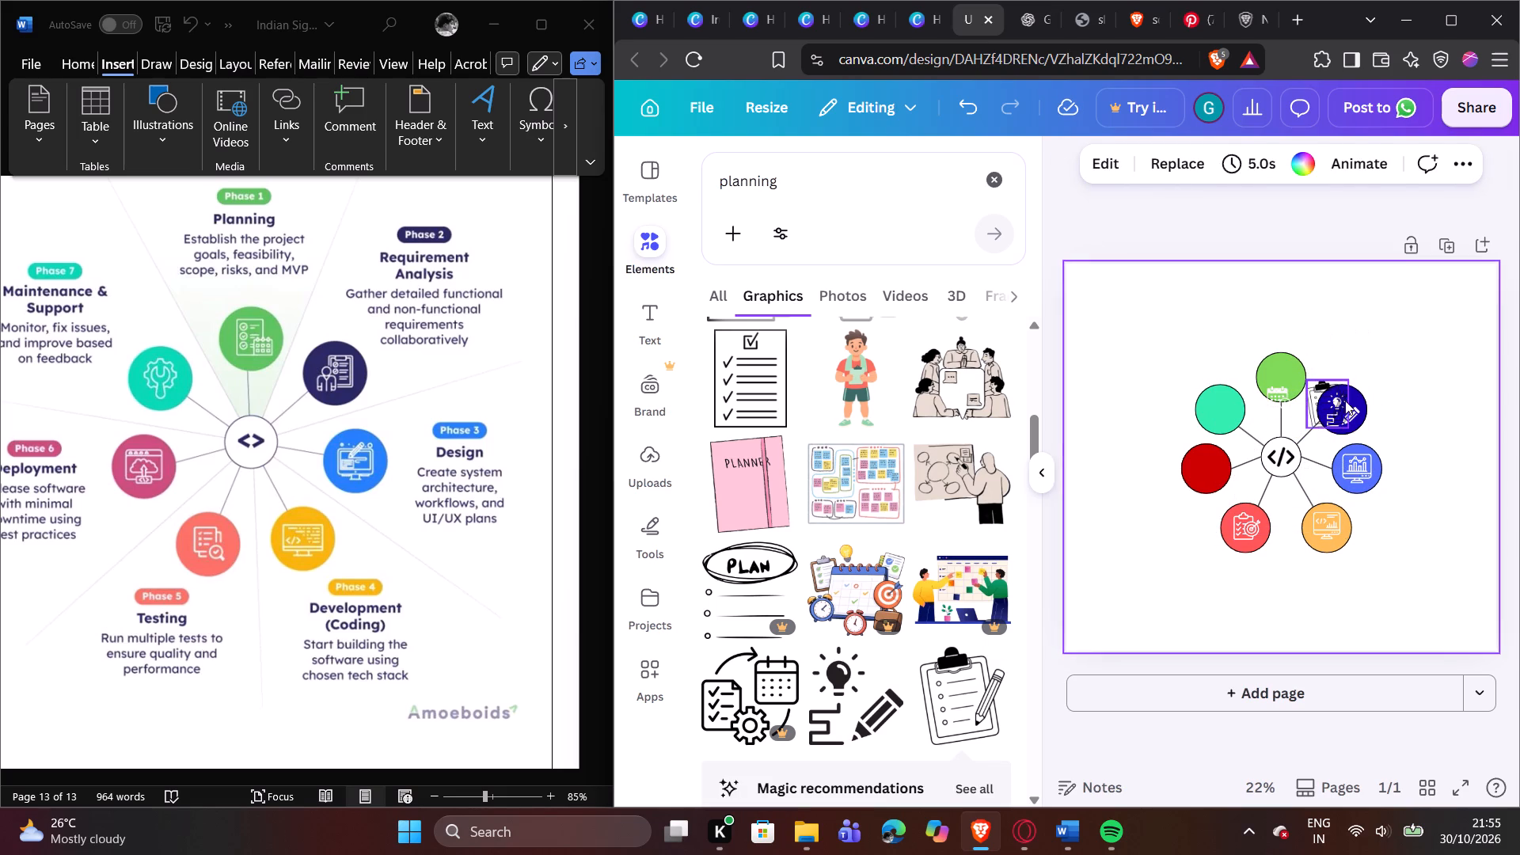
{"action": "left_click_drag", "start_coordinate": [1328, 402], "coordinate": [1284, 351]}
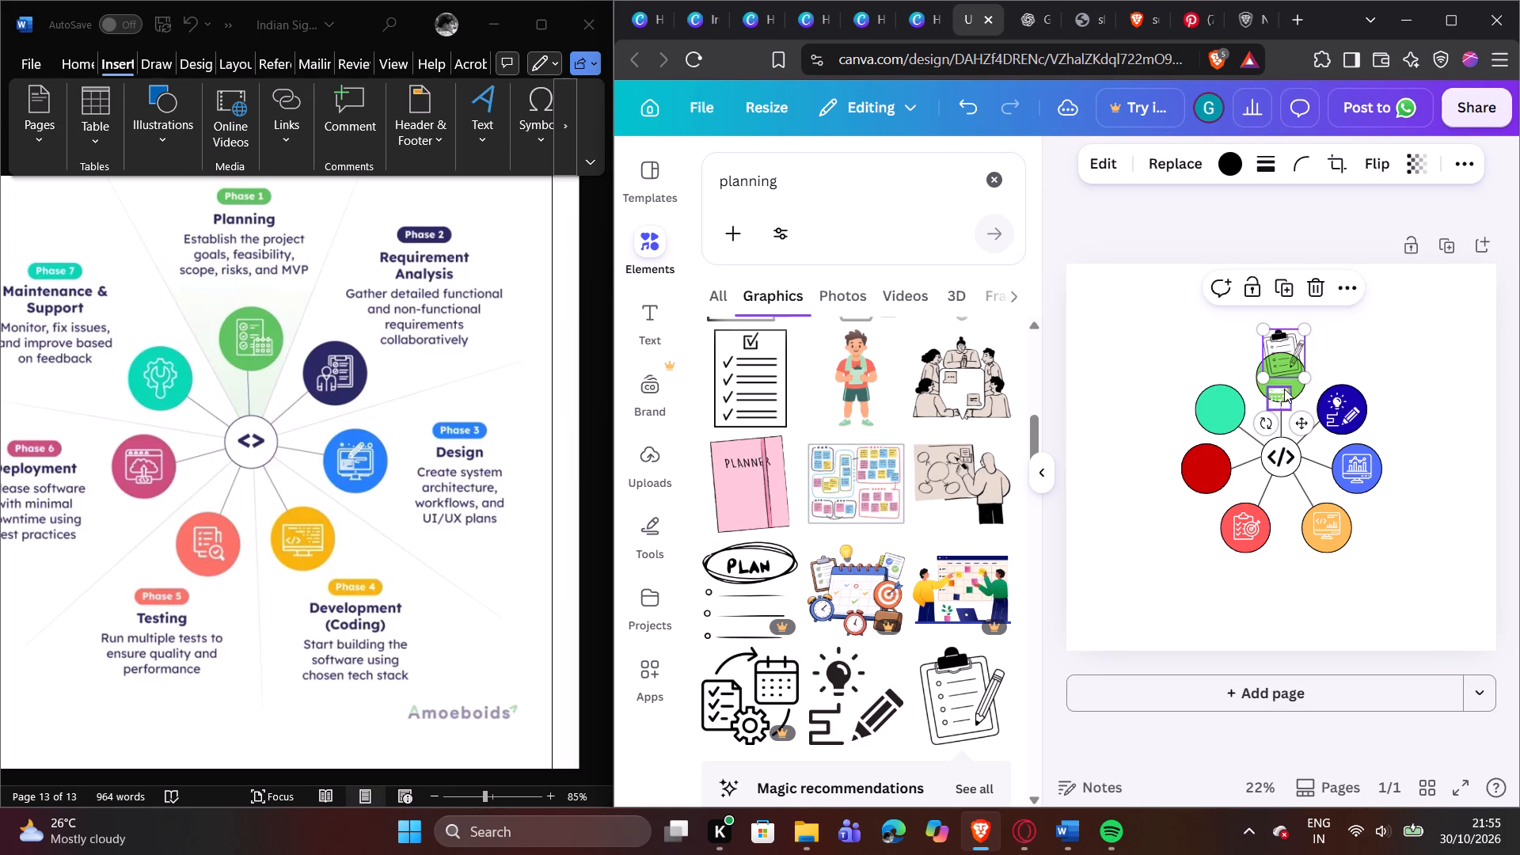
Delete the white calendar-with-clock icon at the bottom edge of the green Phase 1 circle.
{"action": "left_click", "coordinate": [1284, 390]}
{"action": "left_click", "coordinate": [1313, 340]}
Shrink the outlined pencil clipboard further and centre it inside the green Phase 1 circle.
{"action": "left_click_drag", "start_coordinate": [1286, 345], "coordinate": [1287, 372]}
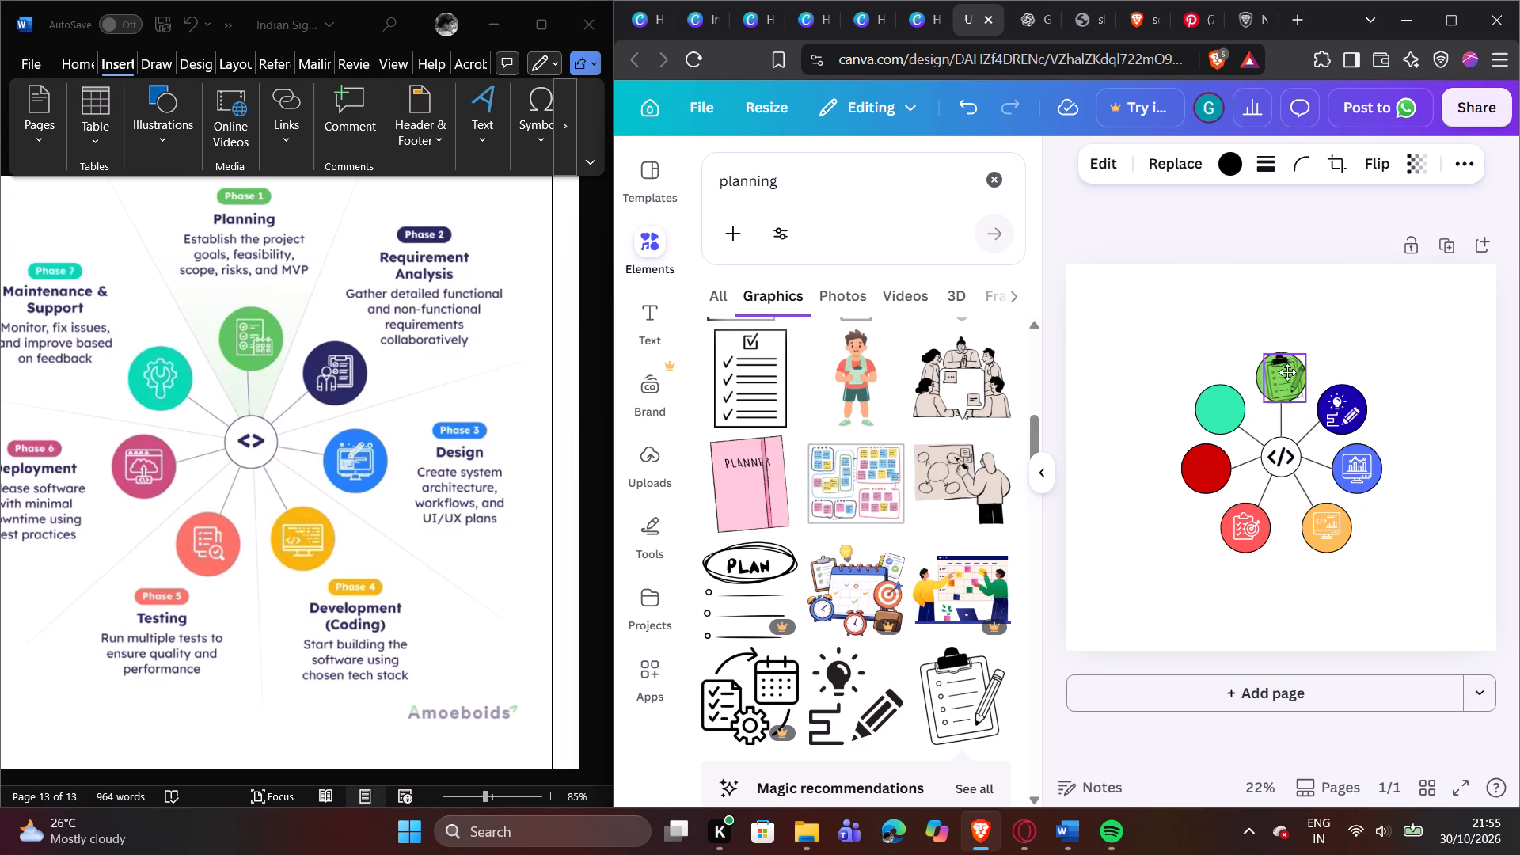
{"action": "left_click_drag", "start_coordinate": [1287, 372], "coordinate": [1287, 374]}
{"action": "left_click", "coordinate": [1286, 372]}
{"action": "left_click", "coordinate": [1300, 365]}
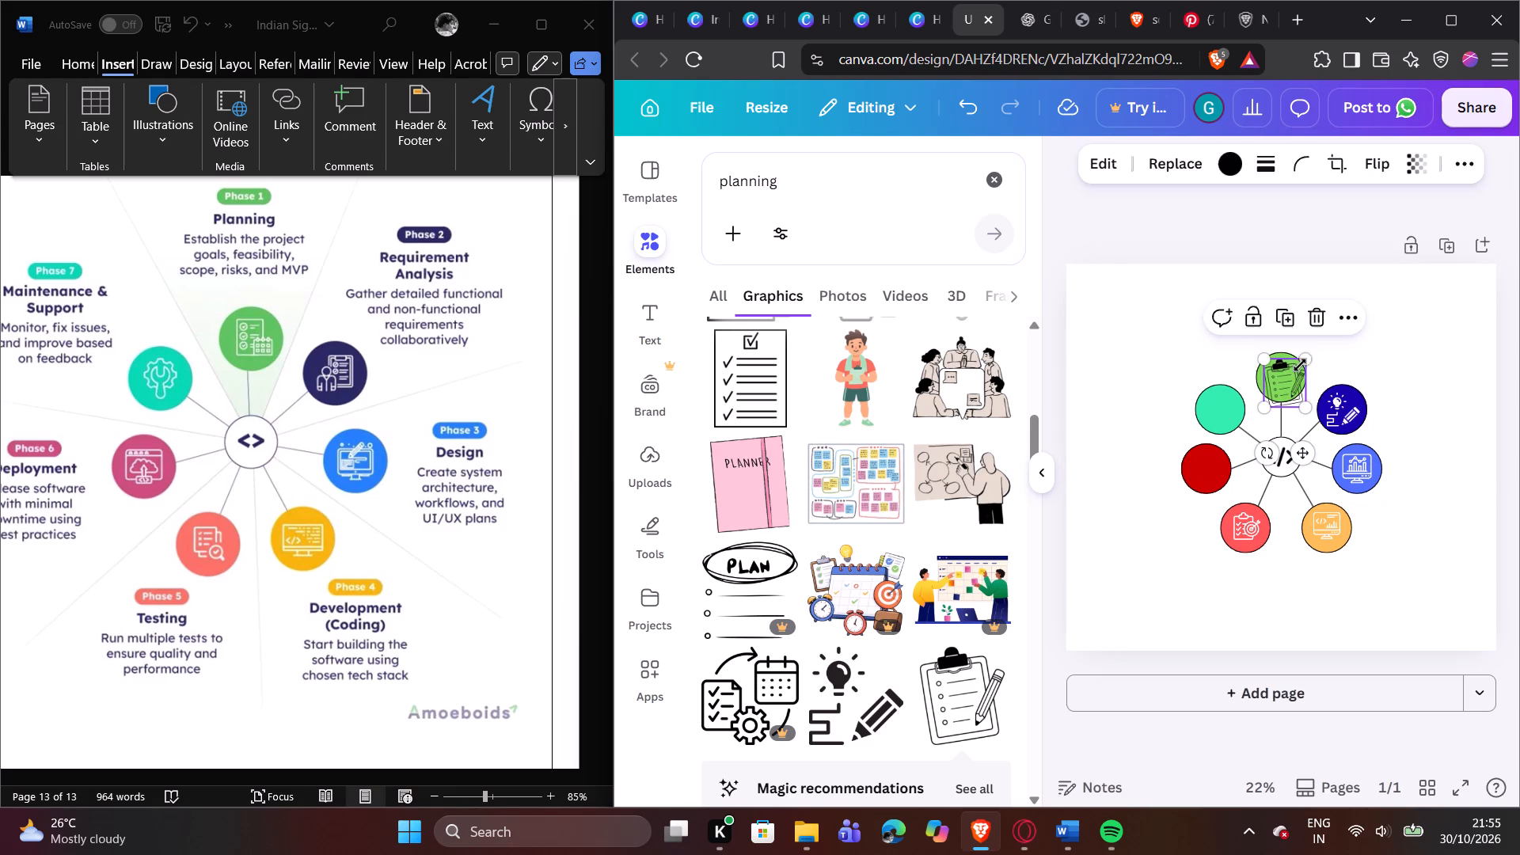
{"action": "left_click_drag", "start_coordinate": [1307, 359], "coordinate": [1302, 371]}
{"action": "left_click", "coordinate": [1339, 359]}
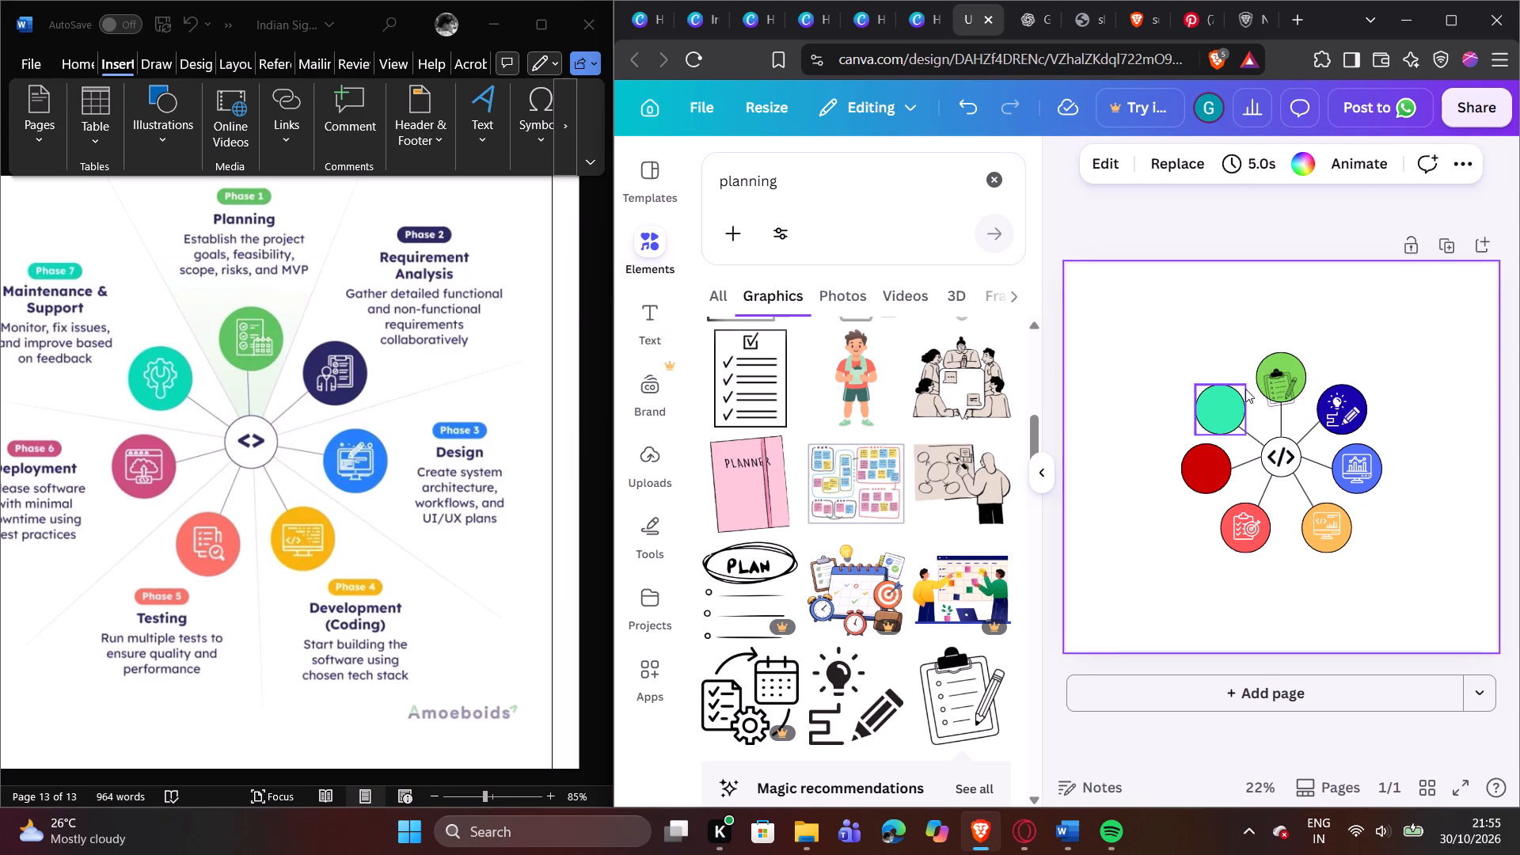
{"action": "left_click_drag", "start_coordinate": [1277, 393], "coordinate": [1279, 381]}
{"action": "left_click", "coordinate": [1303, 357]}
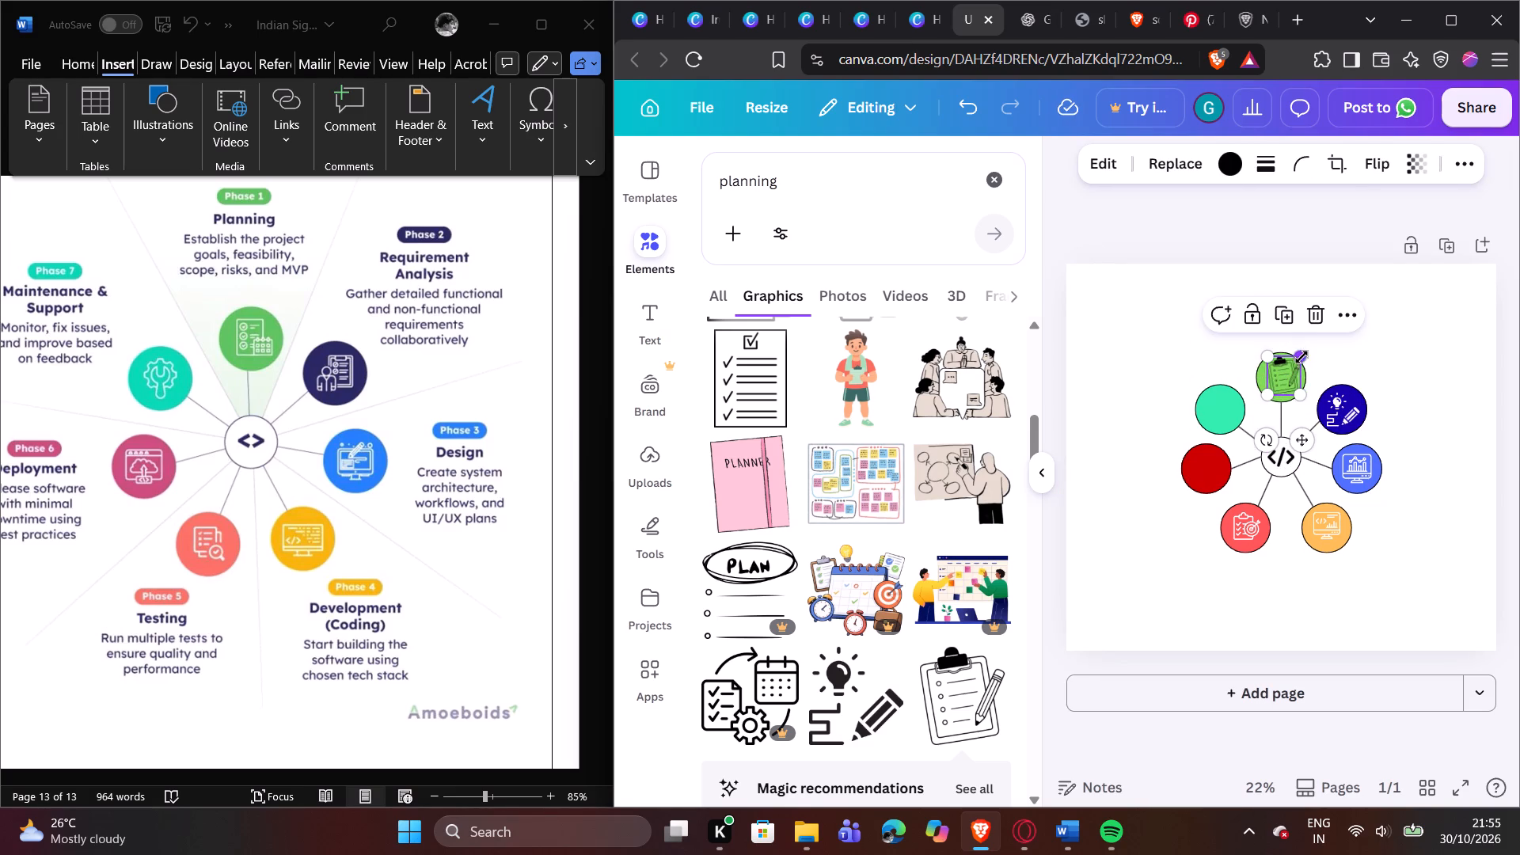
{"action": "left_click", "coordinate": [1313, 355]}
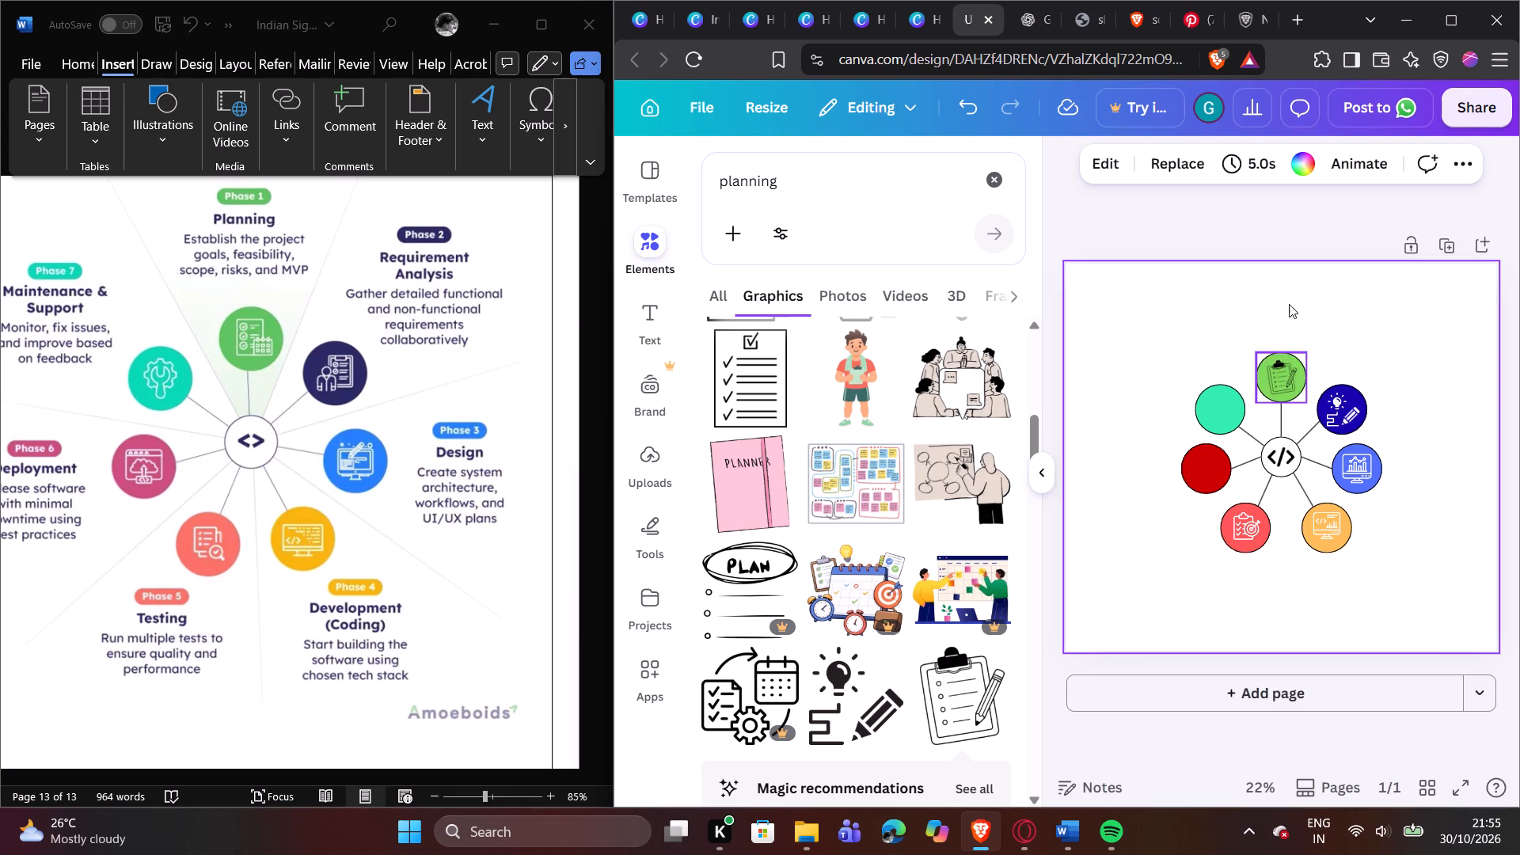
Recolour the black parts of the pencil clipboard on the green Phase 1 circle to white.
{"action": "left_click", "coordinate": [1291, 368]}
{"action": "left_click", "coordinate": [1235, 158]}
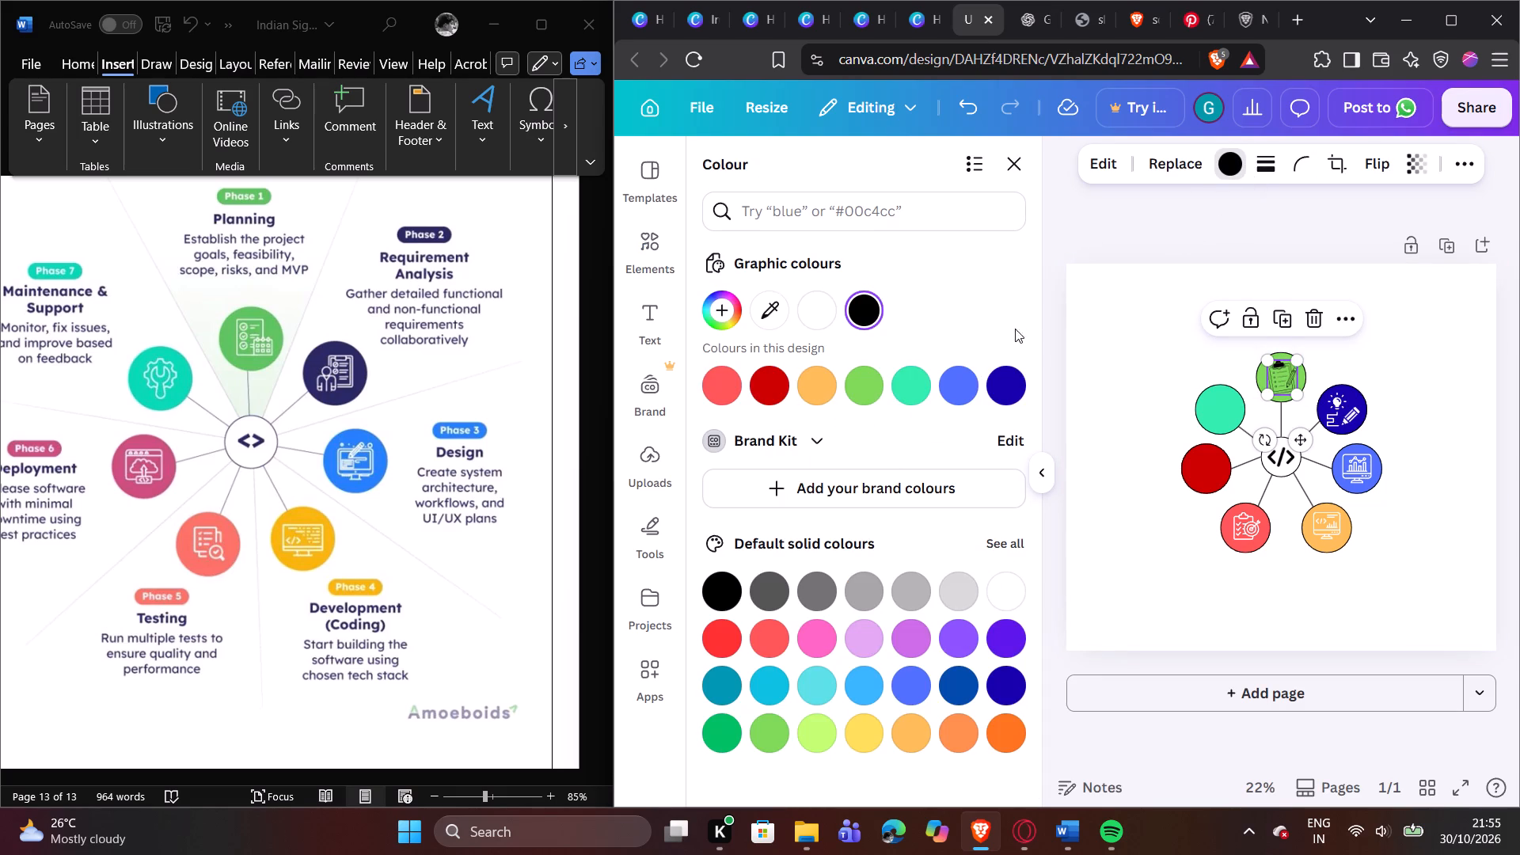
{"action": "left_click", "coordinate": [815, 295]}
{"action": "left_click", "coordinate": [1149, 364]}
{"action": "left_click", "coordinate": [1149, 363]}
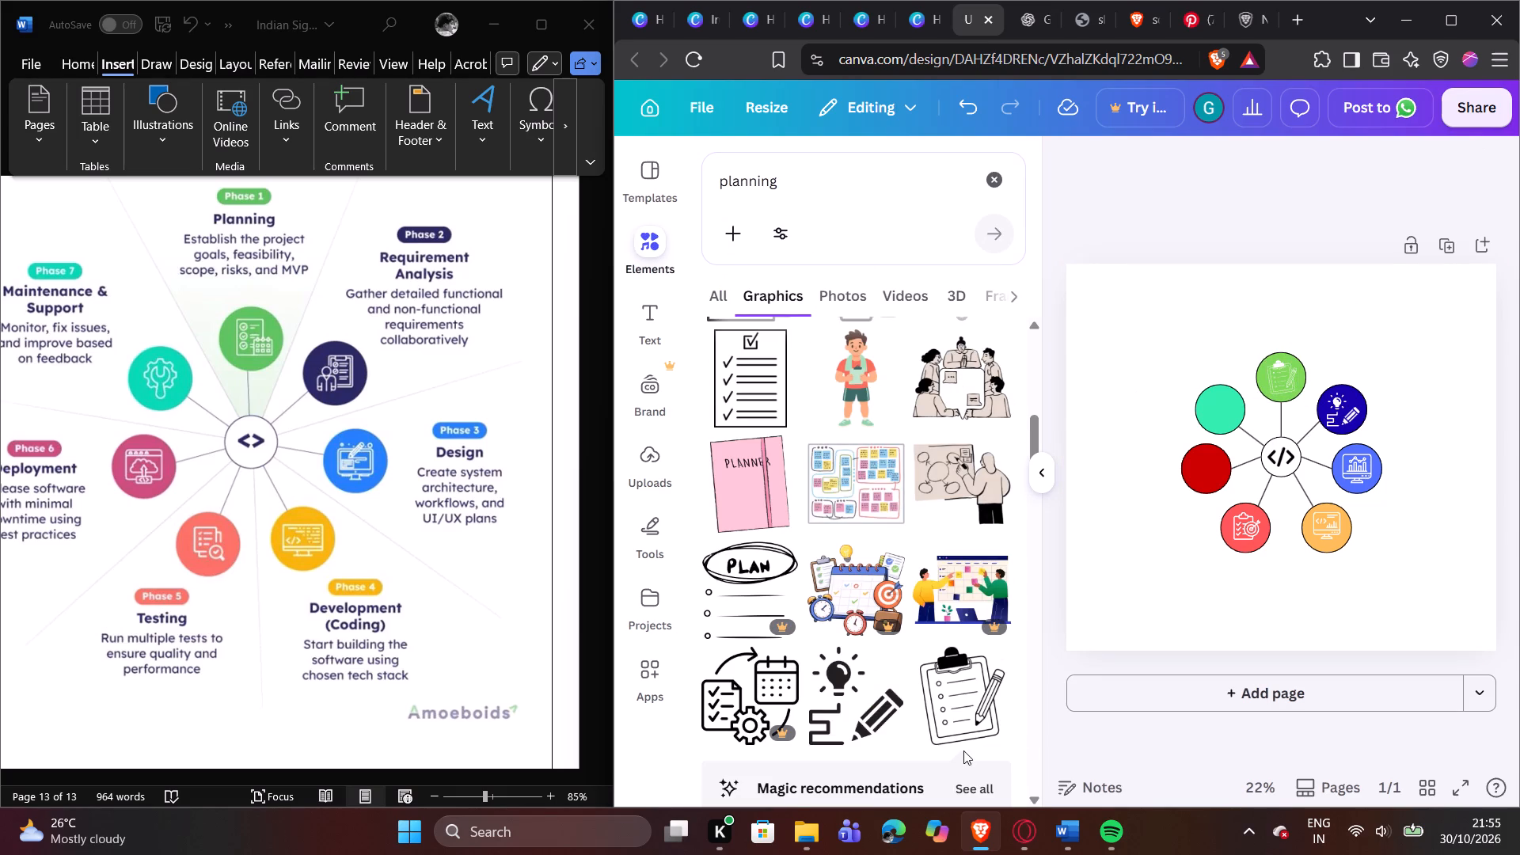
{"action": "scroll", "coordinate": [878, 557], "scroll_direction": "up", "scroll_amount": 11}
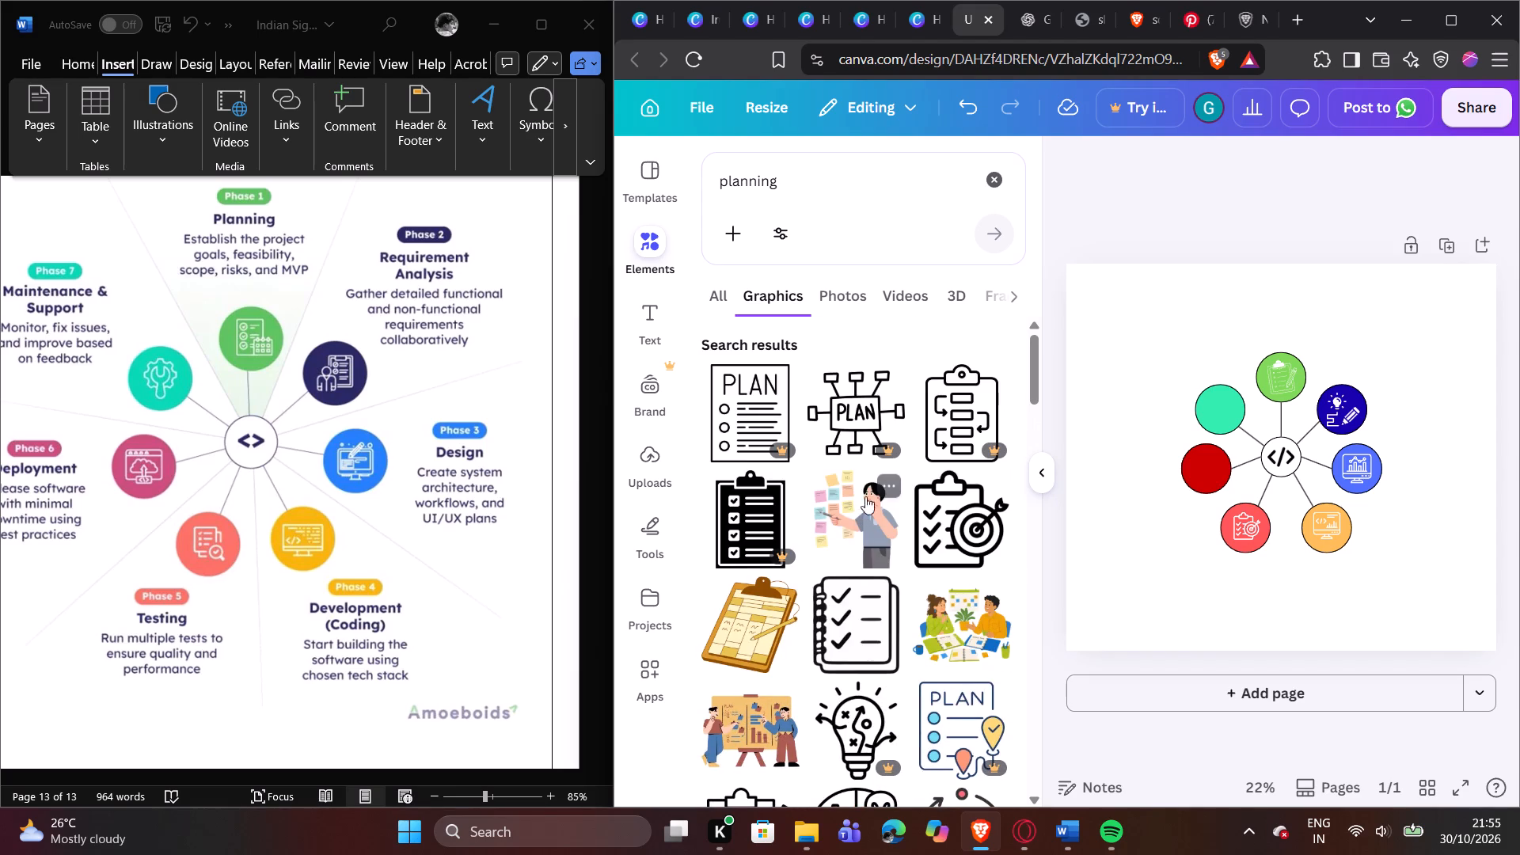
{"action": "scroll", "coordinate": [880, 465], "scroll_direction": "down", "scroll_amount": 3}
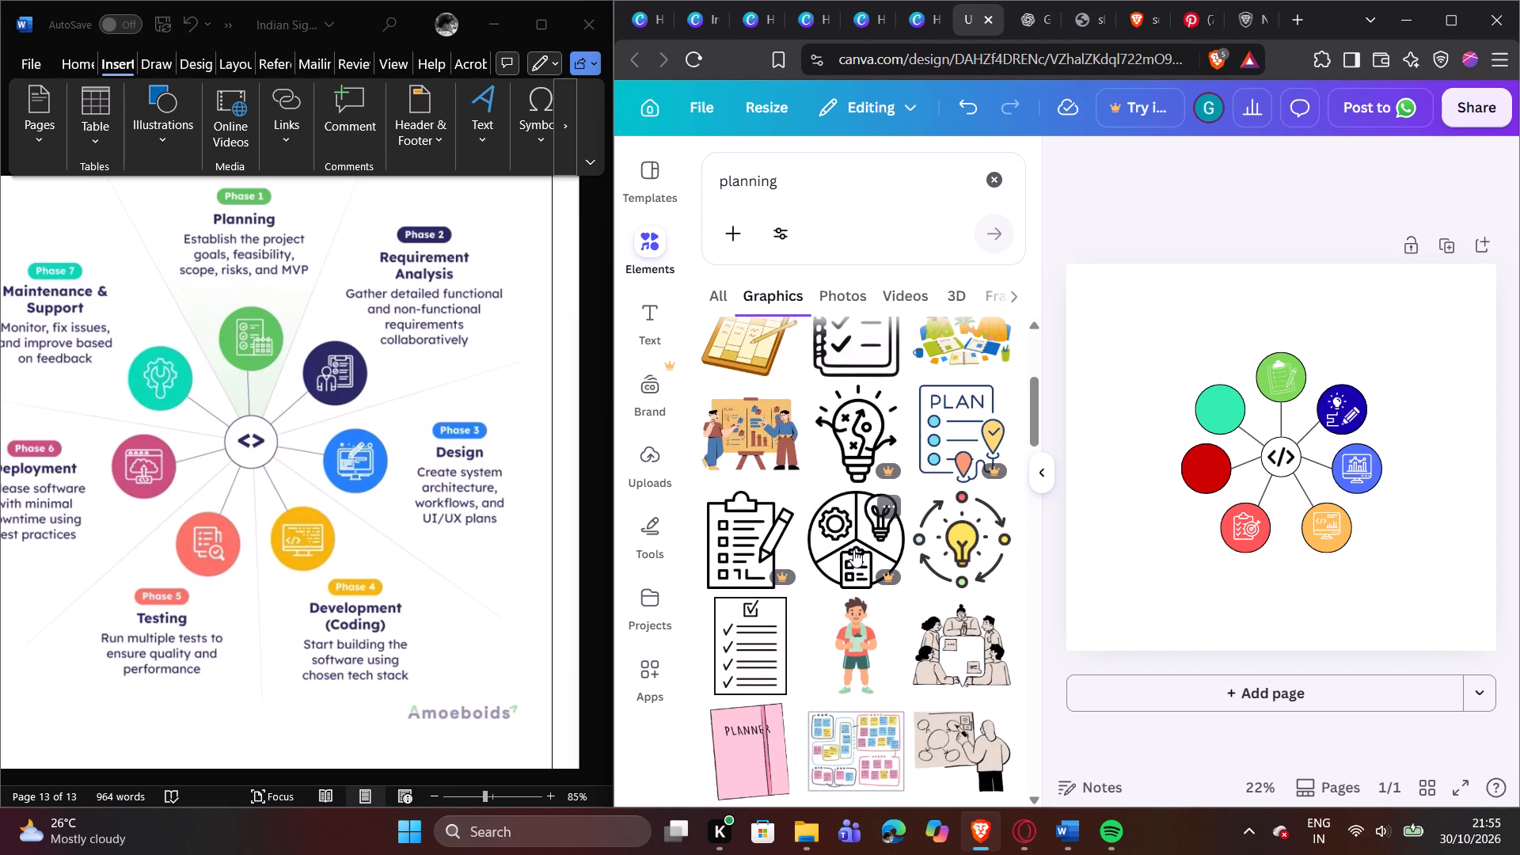
Delete the white pencil clipboard icon from the green Phase 1 circle.
{"action": "left_click", "coordinate": [1264, 359]}
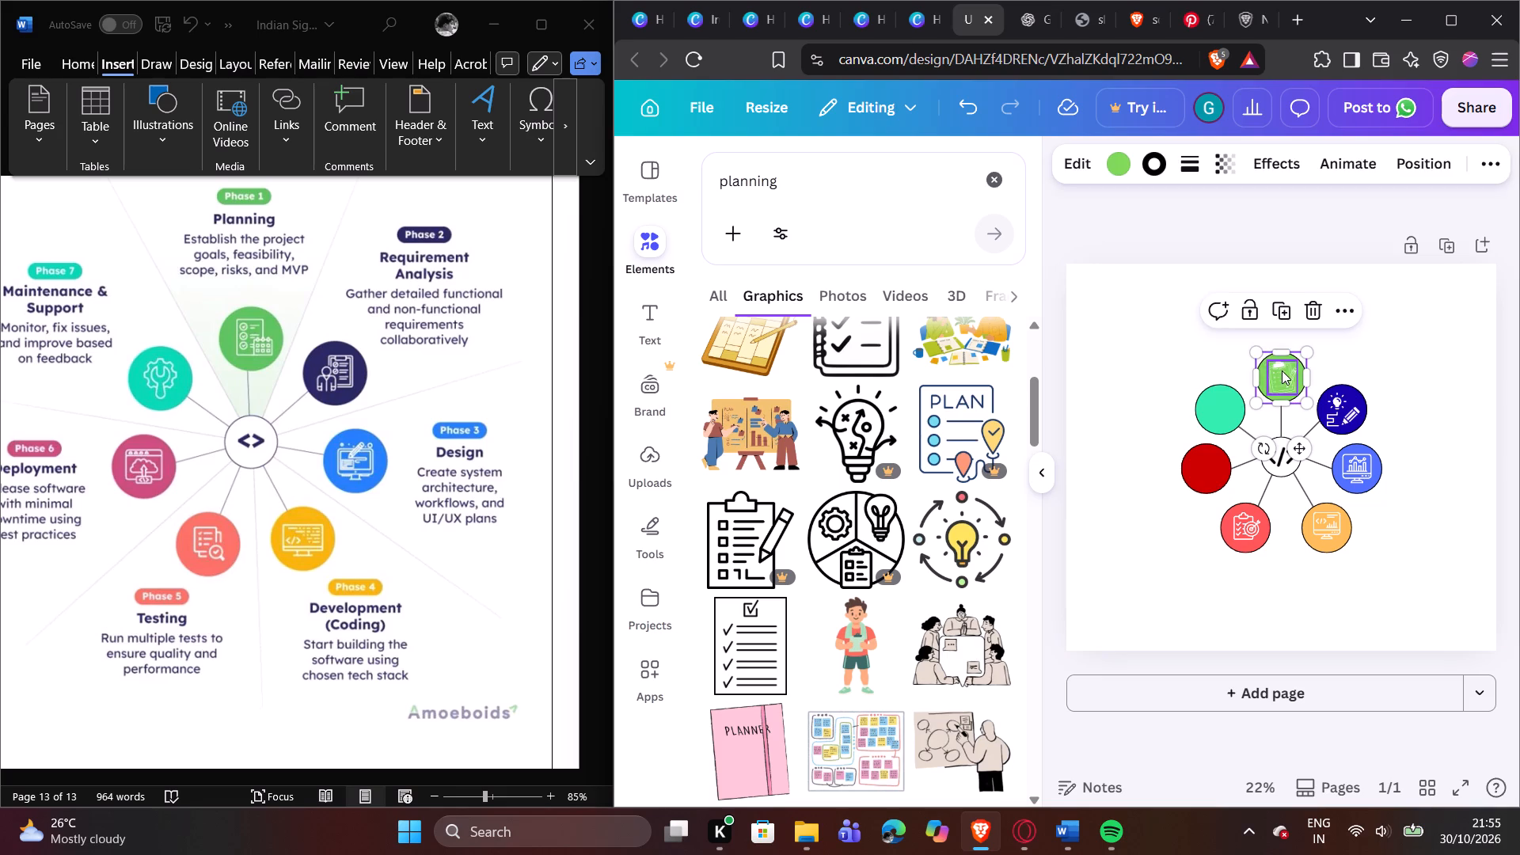
{"action": "left_click", "coordinate": [1282, 370]}
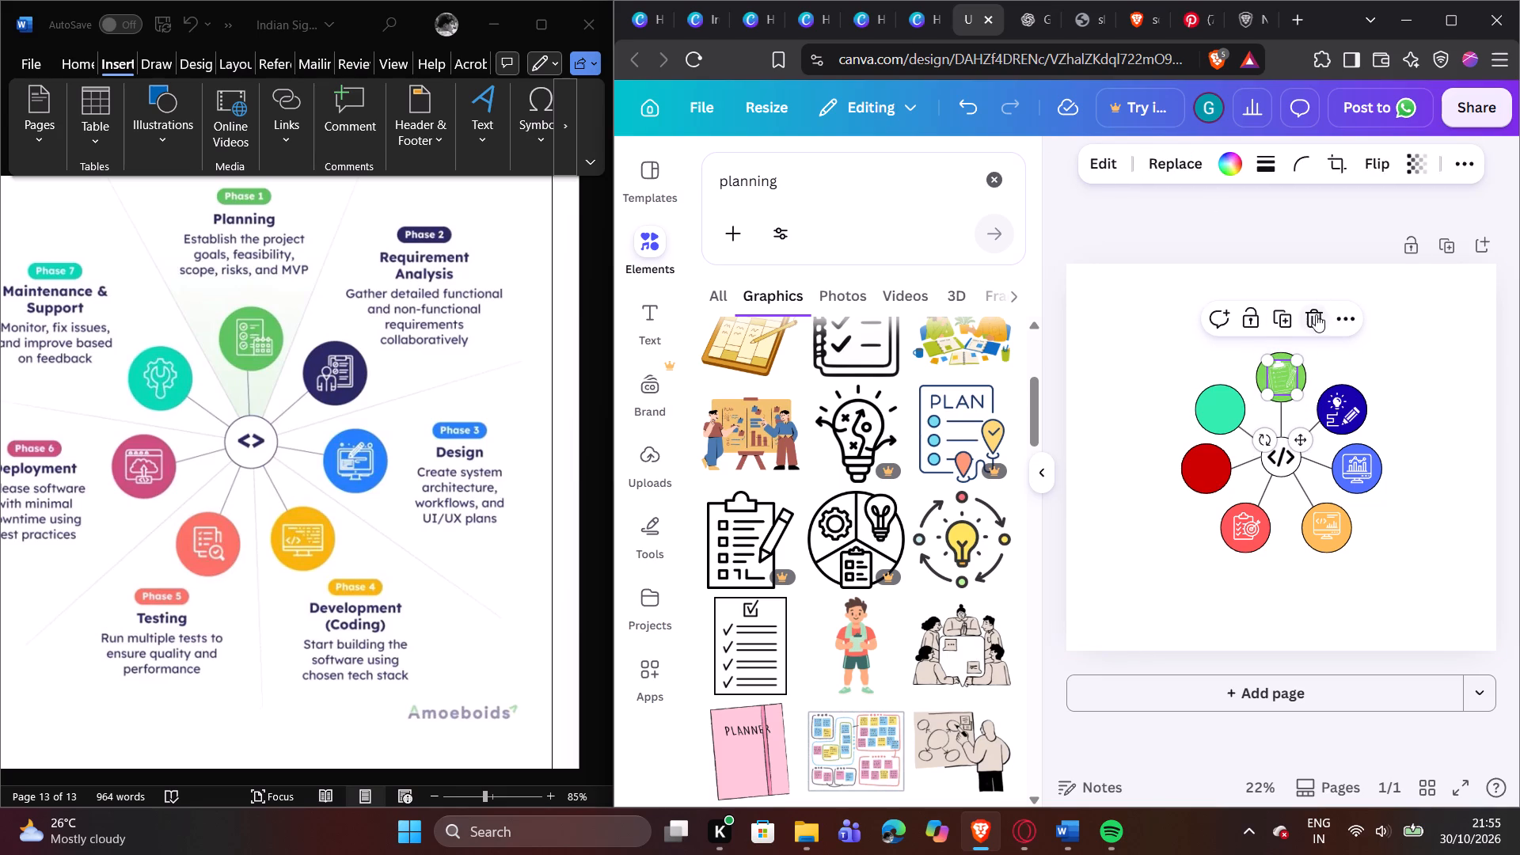
{"action": "left_click", "coordinate": [1316, 315]}
Browse further through the "planning" graphics for a replacement Phase 1 icon.
{"action": "scroll", "coordinate": [893, 496], "scroll_direction": "down", "scroll_amount": 4}
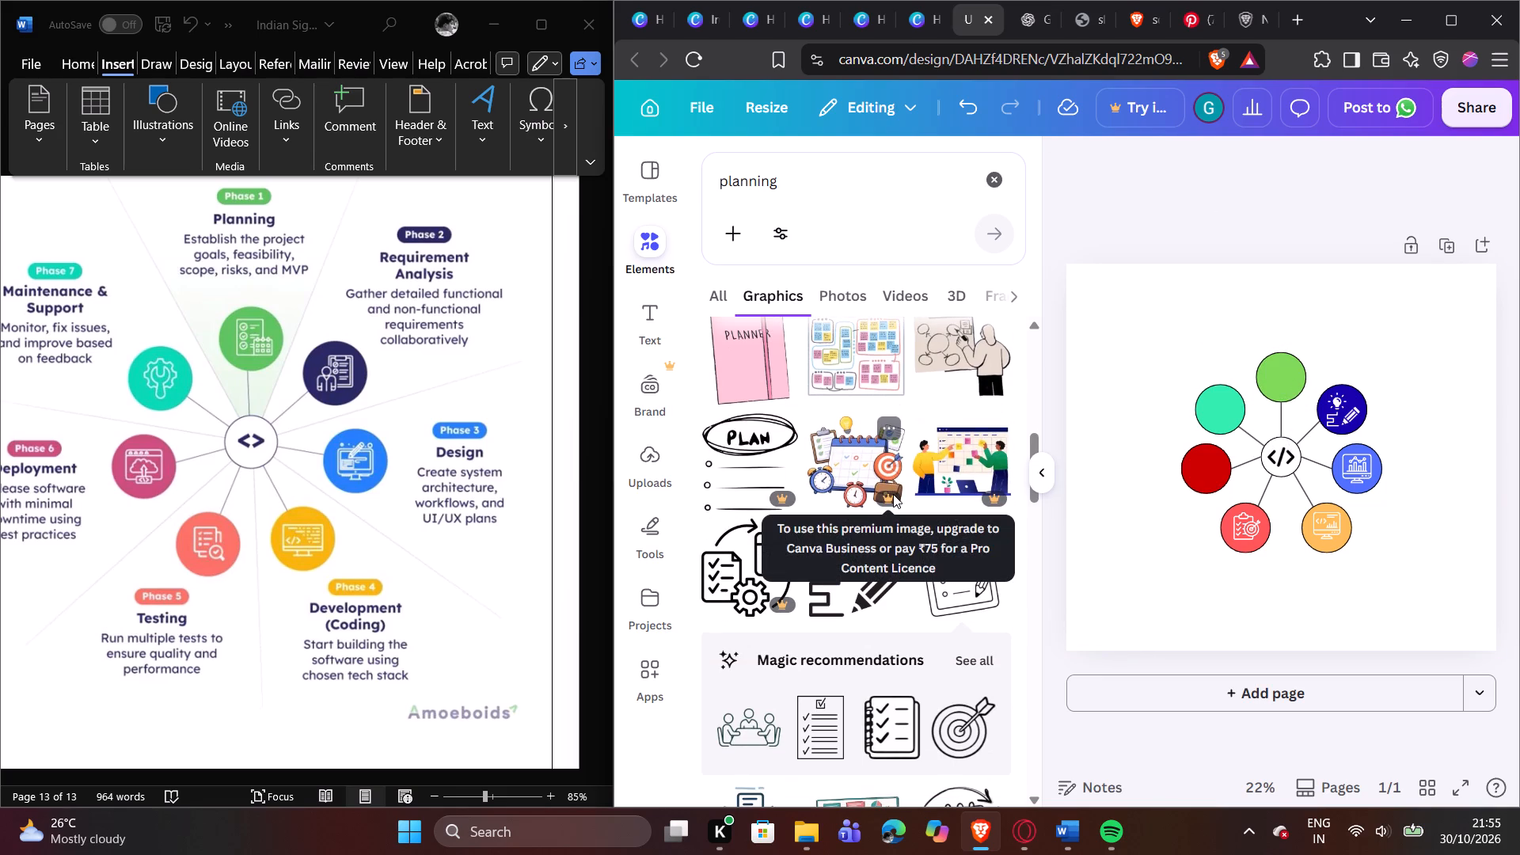
{"action": "scroll", "coordinate": [894, 492], "scroll_direction": "down", "scroll_amount": 2}
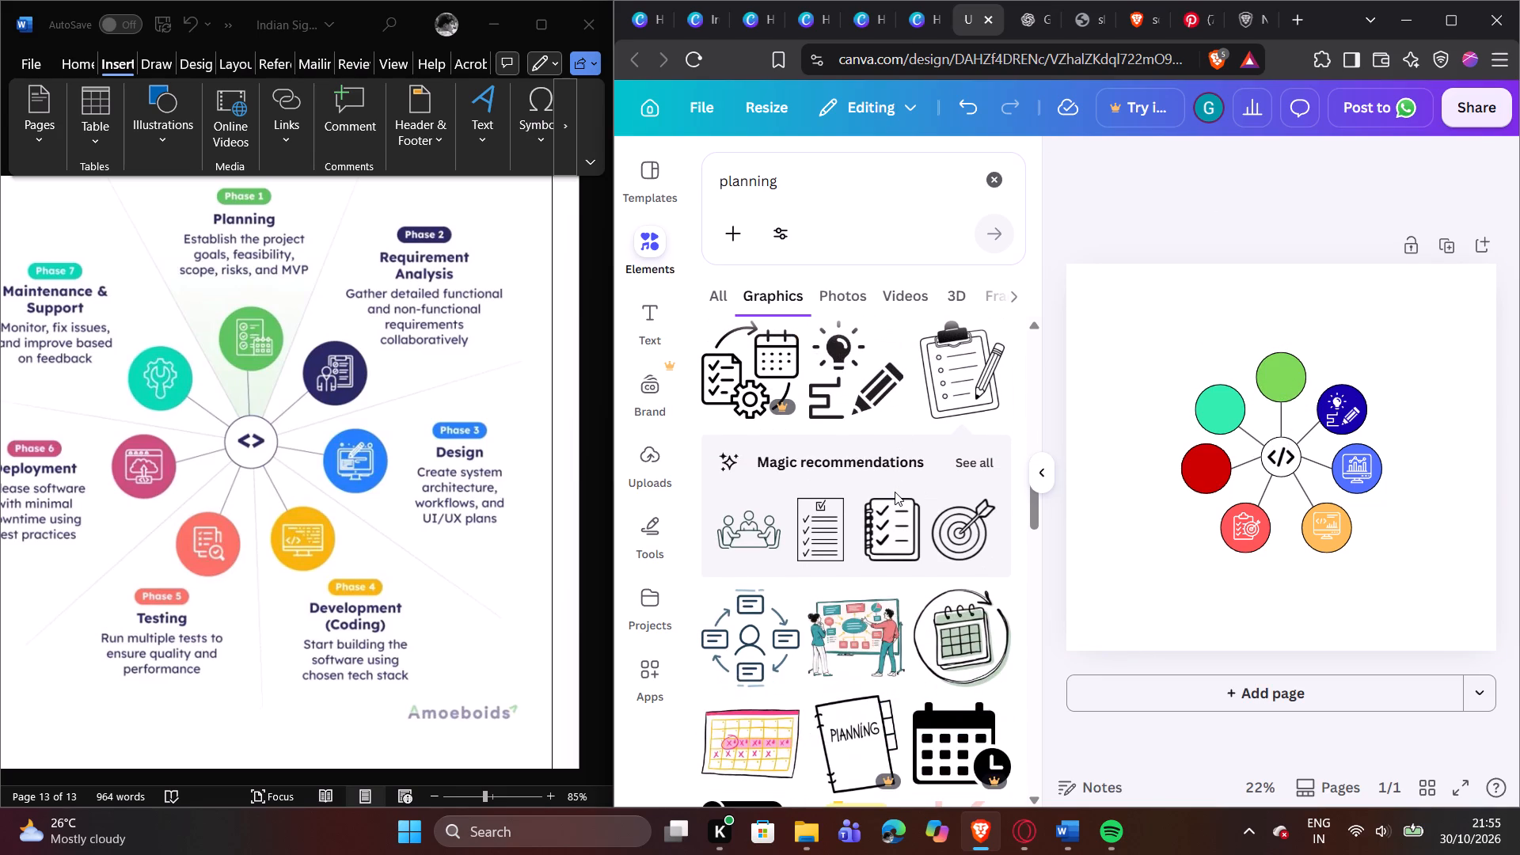
{"action": "scroll", "coordinate": [861, 498], "scroll_direction": "down", "scroll_amount": 7}
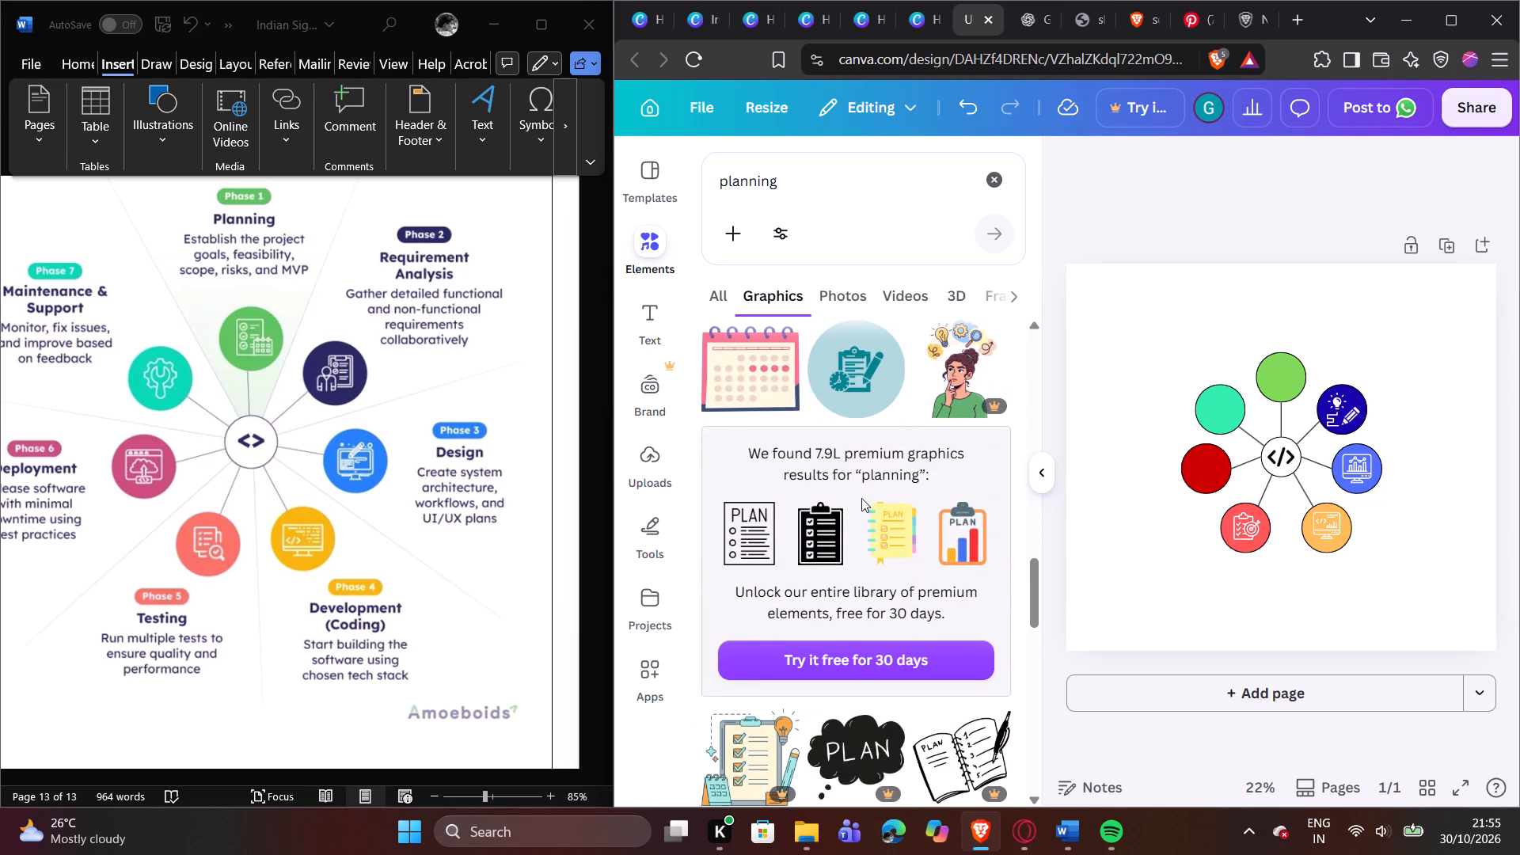
Browse the planning graphics for a simple outline icon suited to the green Planning circle.
{"action": "scroll", "coordinate": [861, 498], "scroll_direction": "down", "scroll_amount": 7}
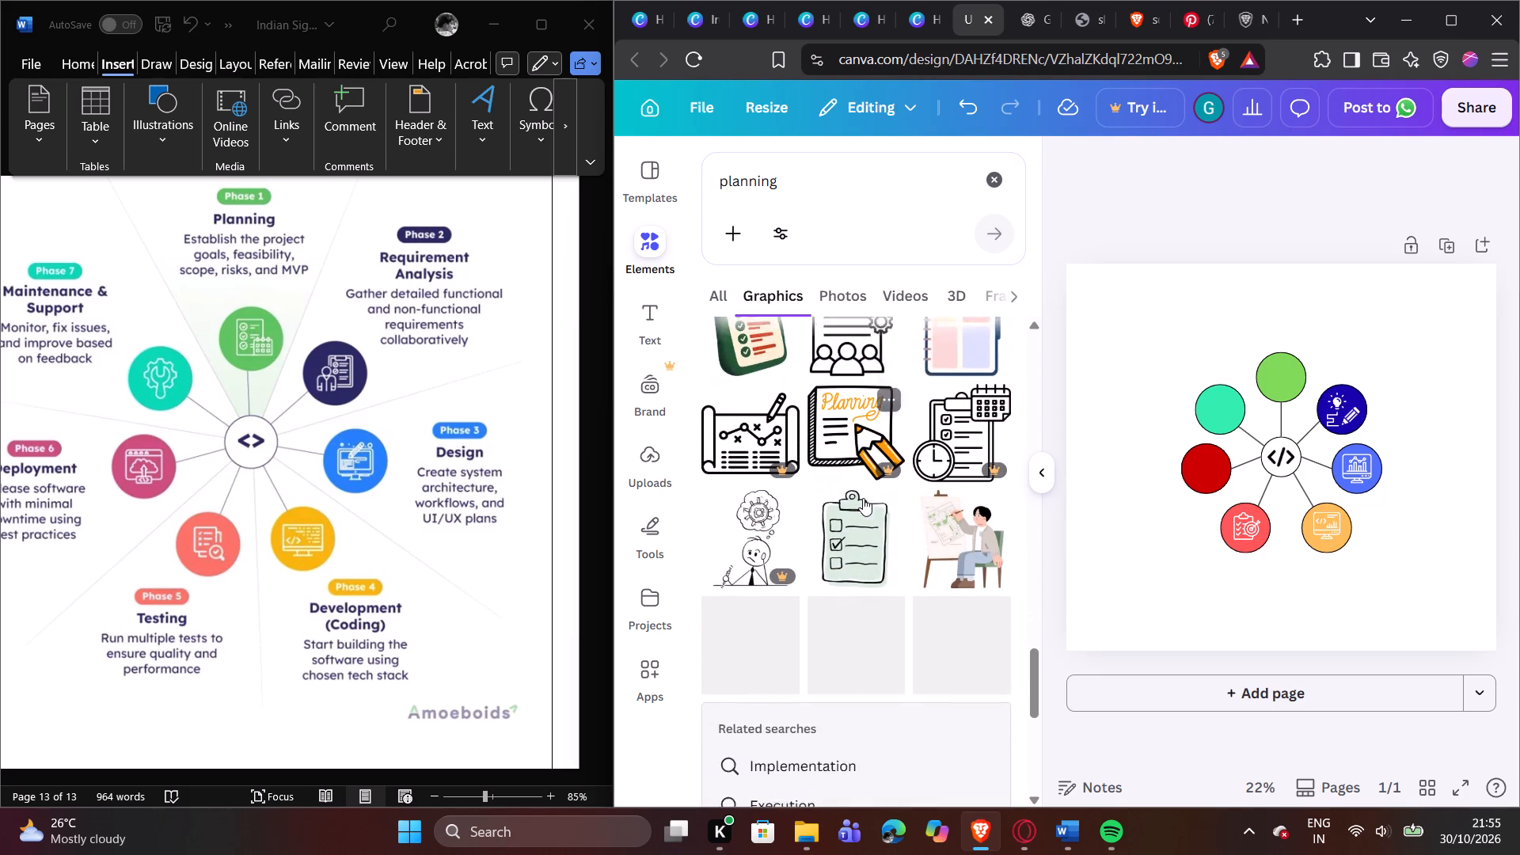
{"action": "scroll", "coordinate": [865, 497], "scroll_direction": "down", "scroll_amount": 3}
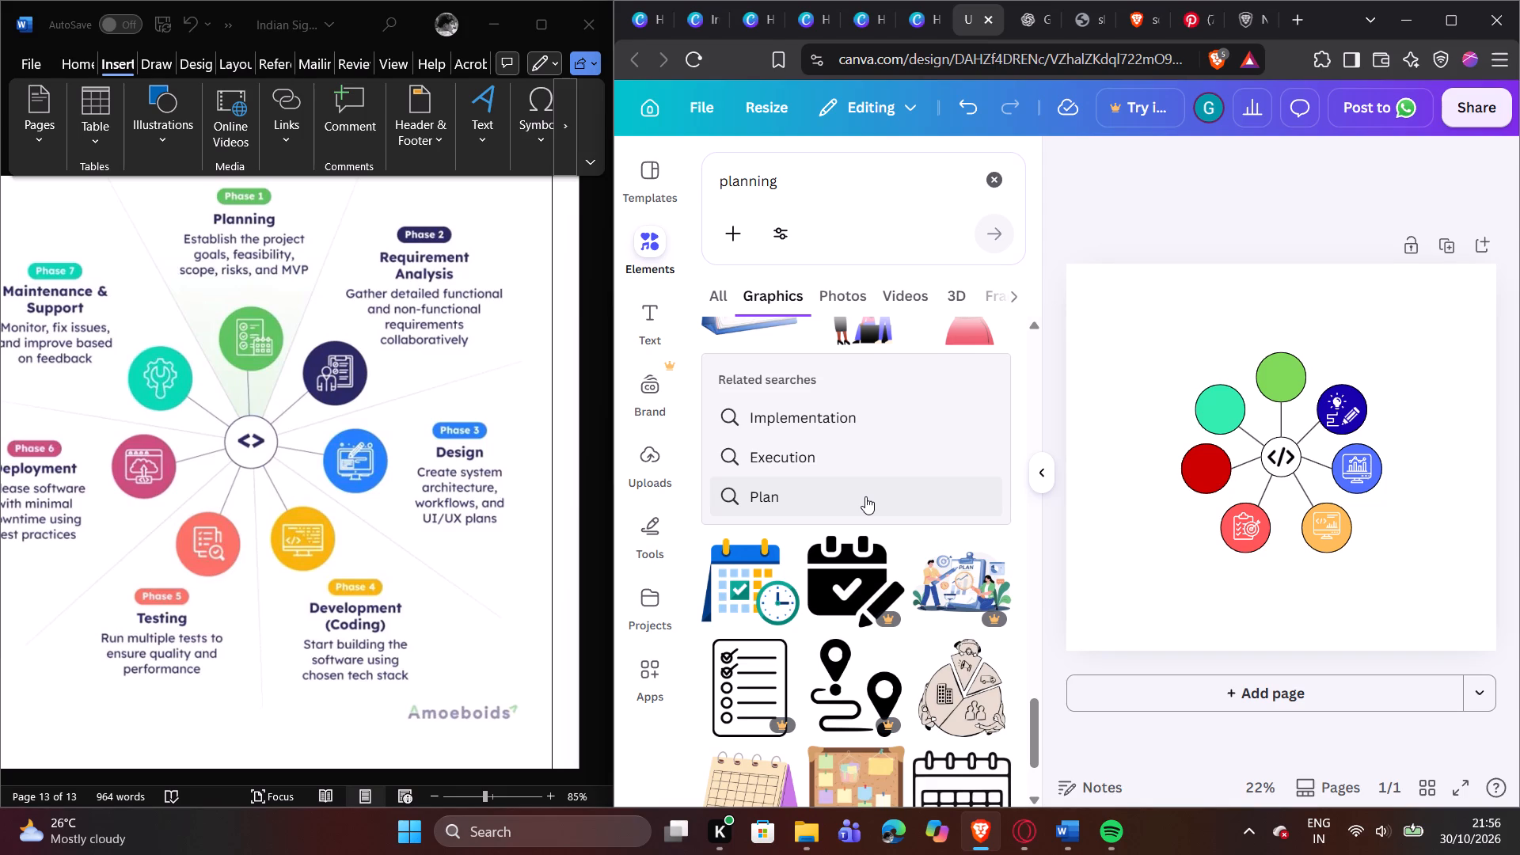
{"action": "scroll", "coordinate": [768, 595], "scroll_direction": "down", "scroll_amount": 7}
{"action": "scroll", "coordinate": [871, 557], "scroll_direction": "down", "scroll_amount": 3}
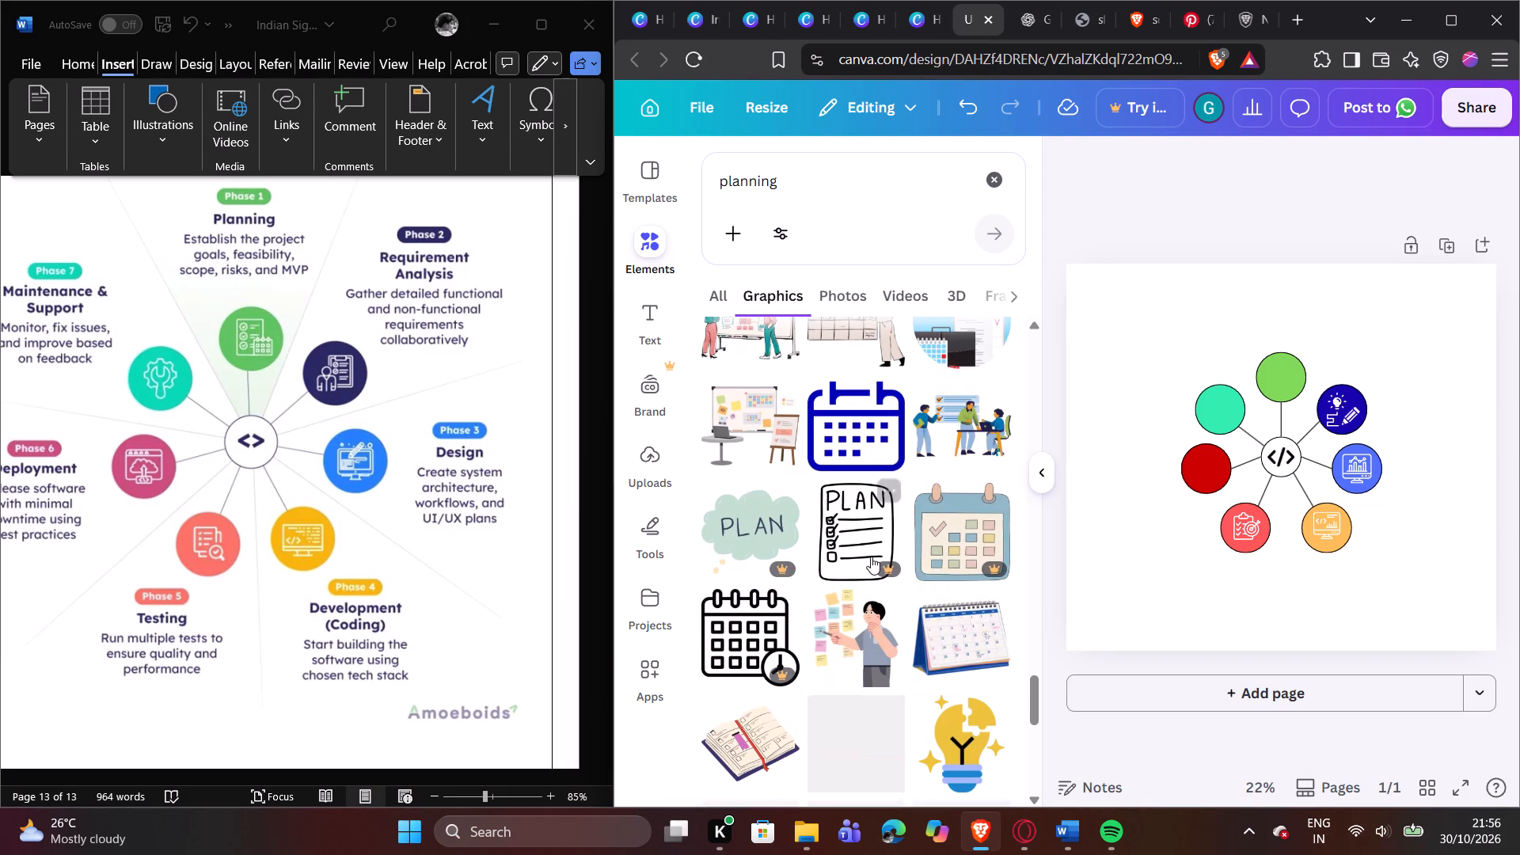
{"action": "scroll", "coordinate": [871, 556], "scroll_direction": "down", "scroll_amount": 4}
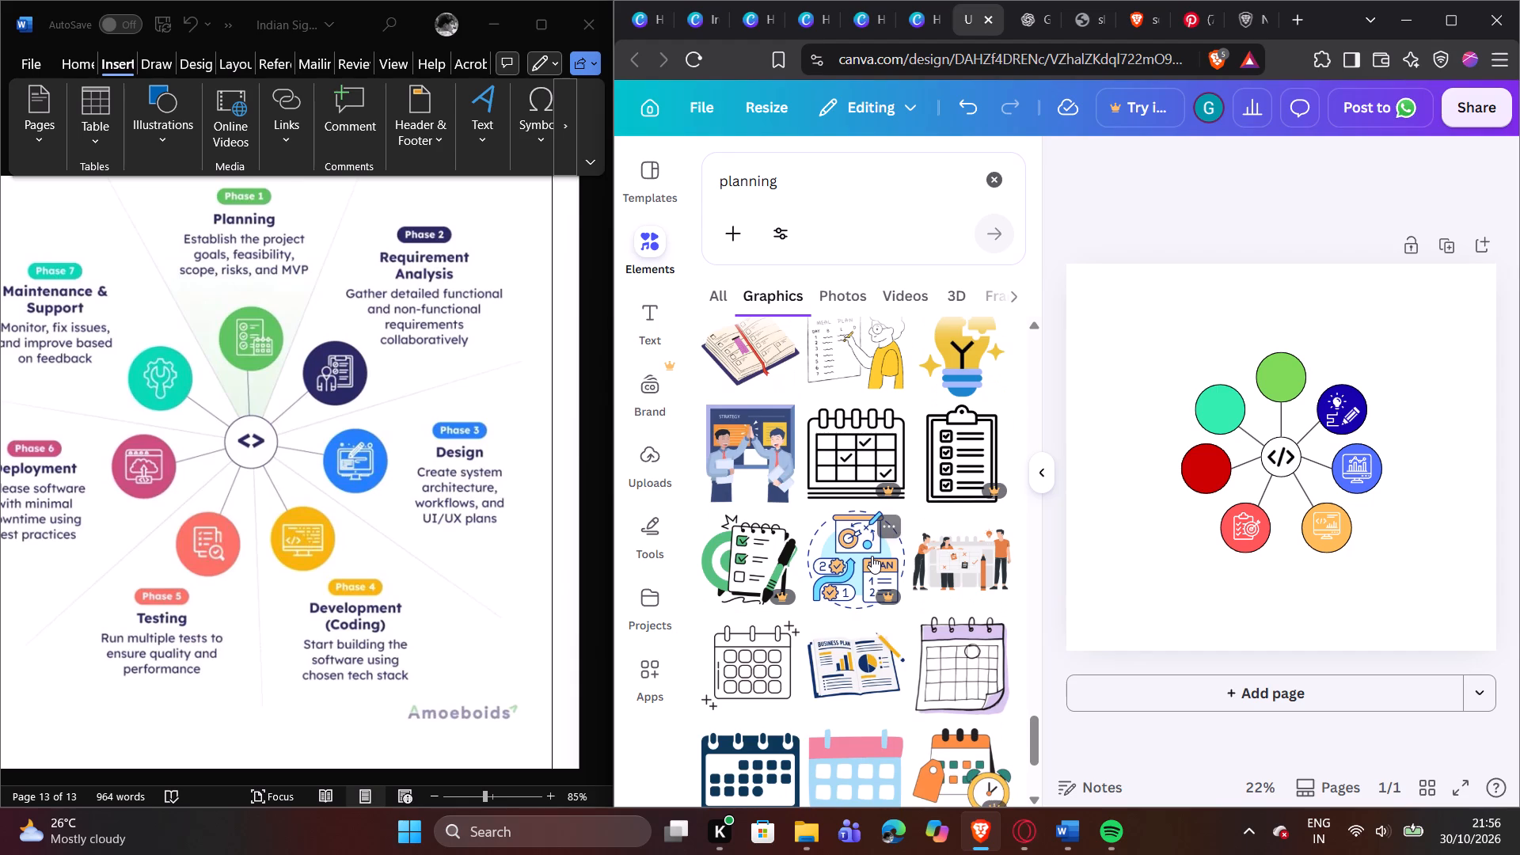
{"action": "scroll", "coordinate": [872, 556], "scroll_direction": "down", "scroll_amount": 2}
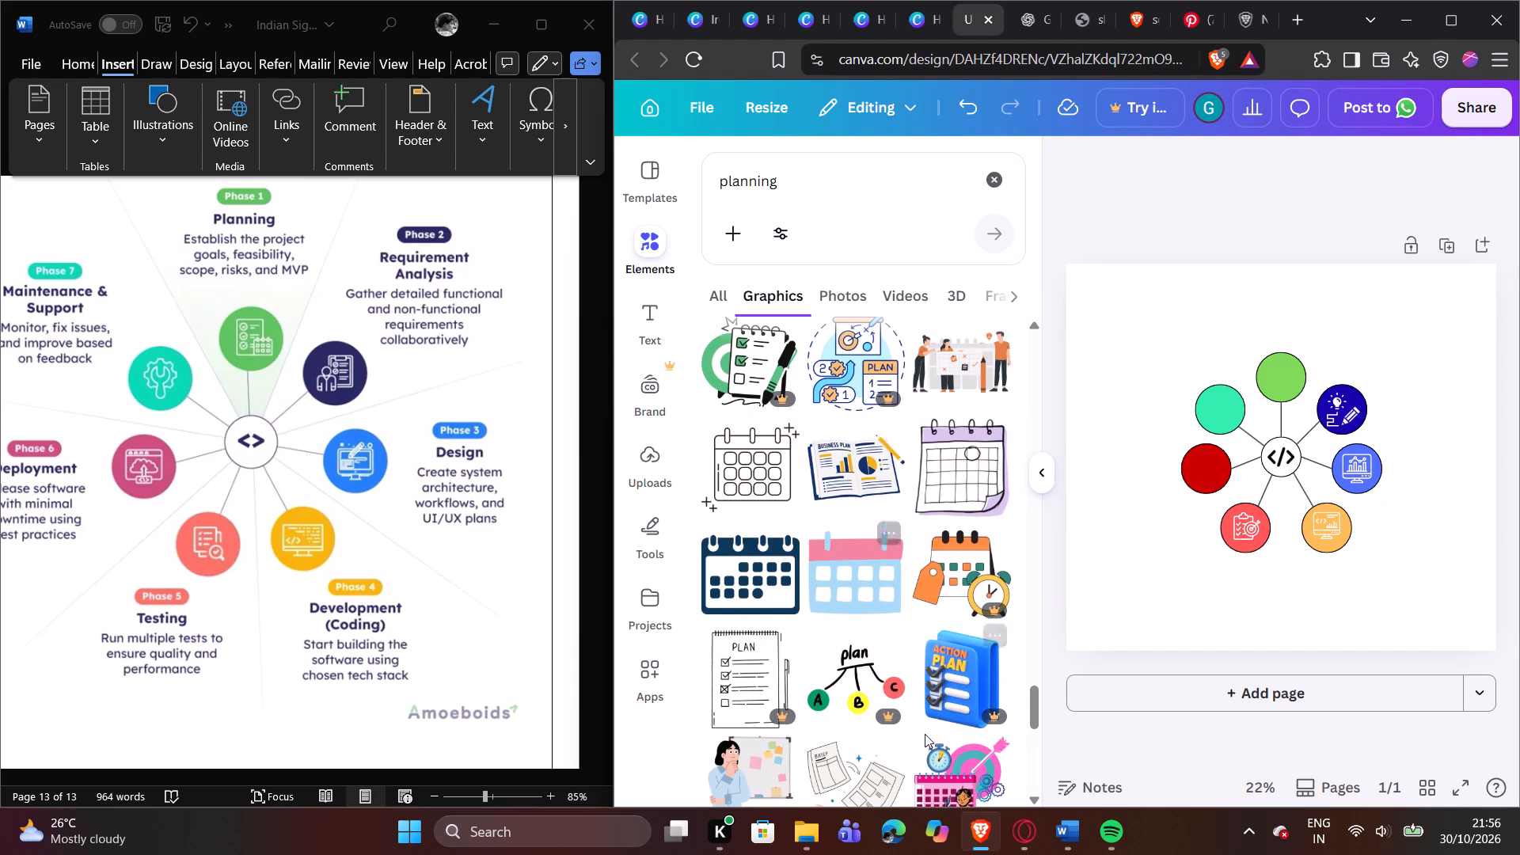
{"action": "scroll", "coordinate": [876, 700], "scroll_direction": "down", "scroll_amount": 4}
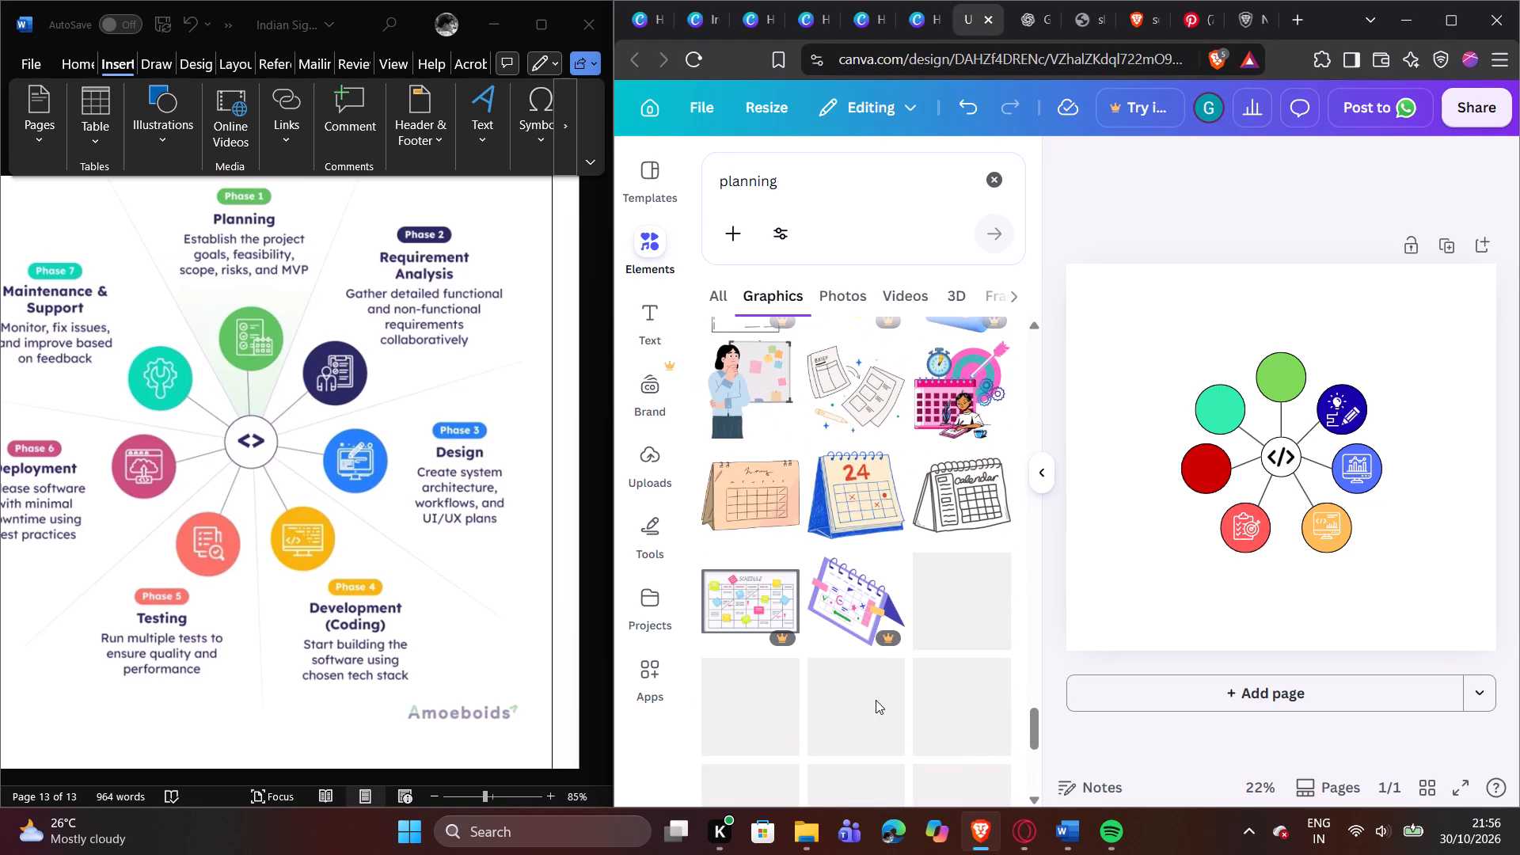
{"action": "scroll", "coordinate": [941, 406], "scroll_direction": "down", "scroll_amount": 1}
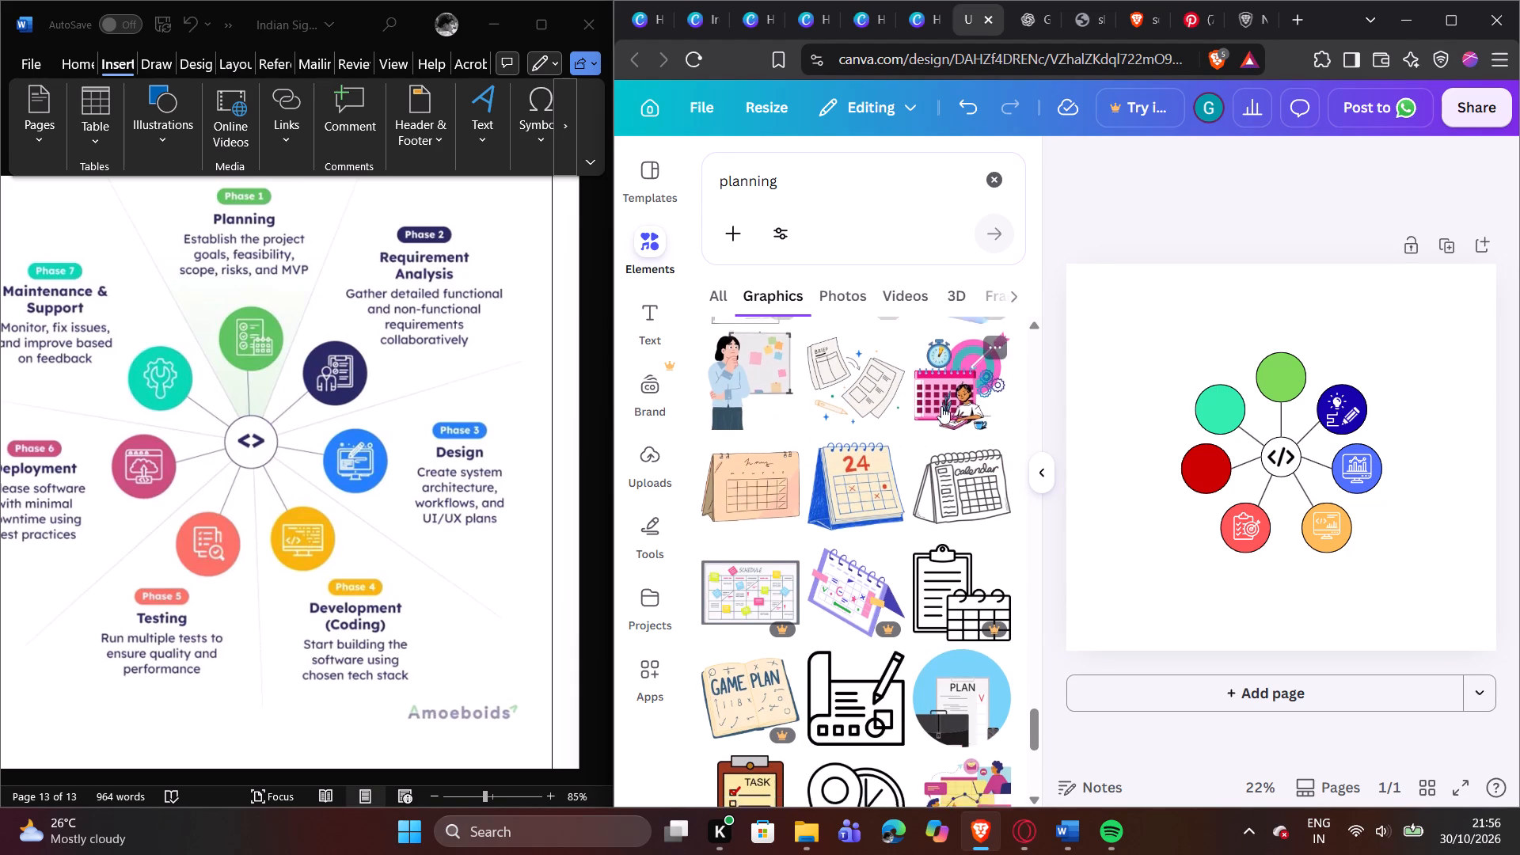
{"action": "scroll", "coordinate": [941, 406], "scroll_direction": "down", "scroll_amount": 5}
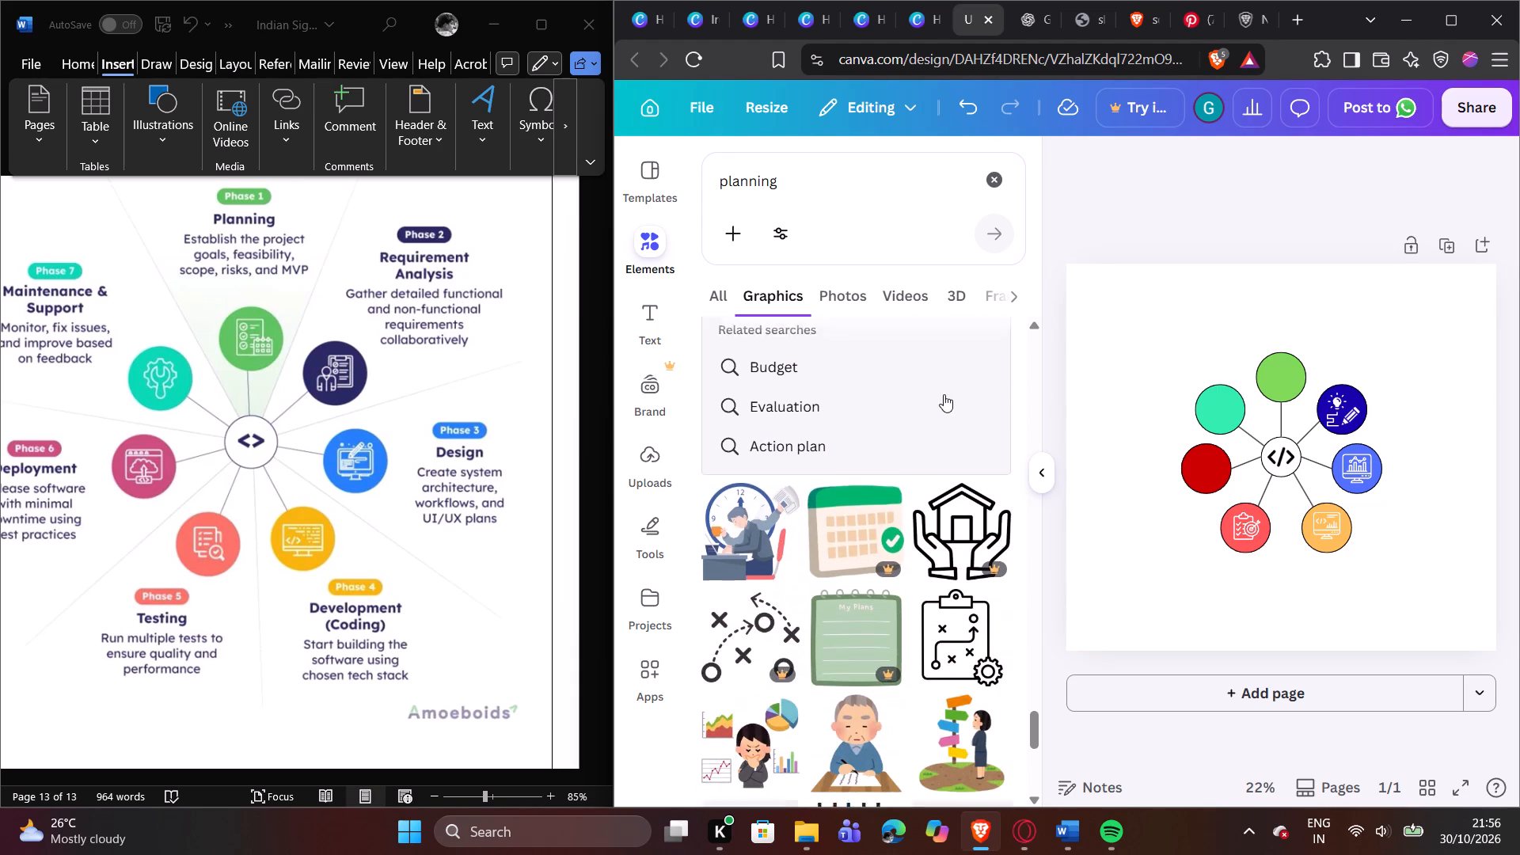
{"action": "scroll", "coordinate": [944, 394], "scroll_direction": "down", "scroll_amount": 2}
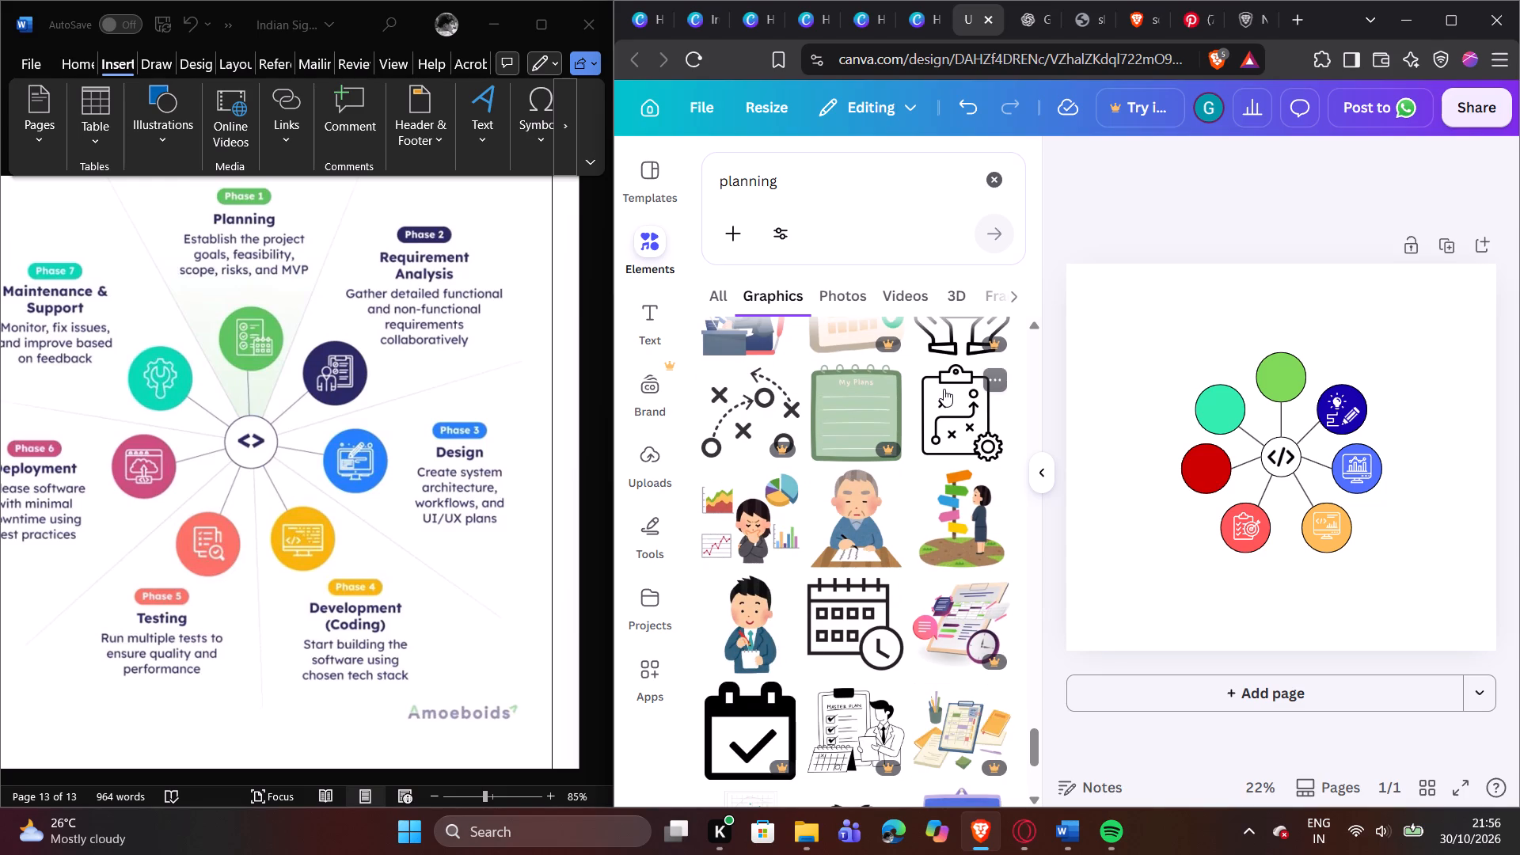
{"action": "scroll", "coordinate": [944, 388], "scroll_direction": "up", "scroll_amount": 2}
{"action": "scroll", "coordinate": [943, 387], "scroll_direction": "down", "scroll_amount": 8}
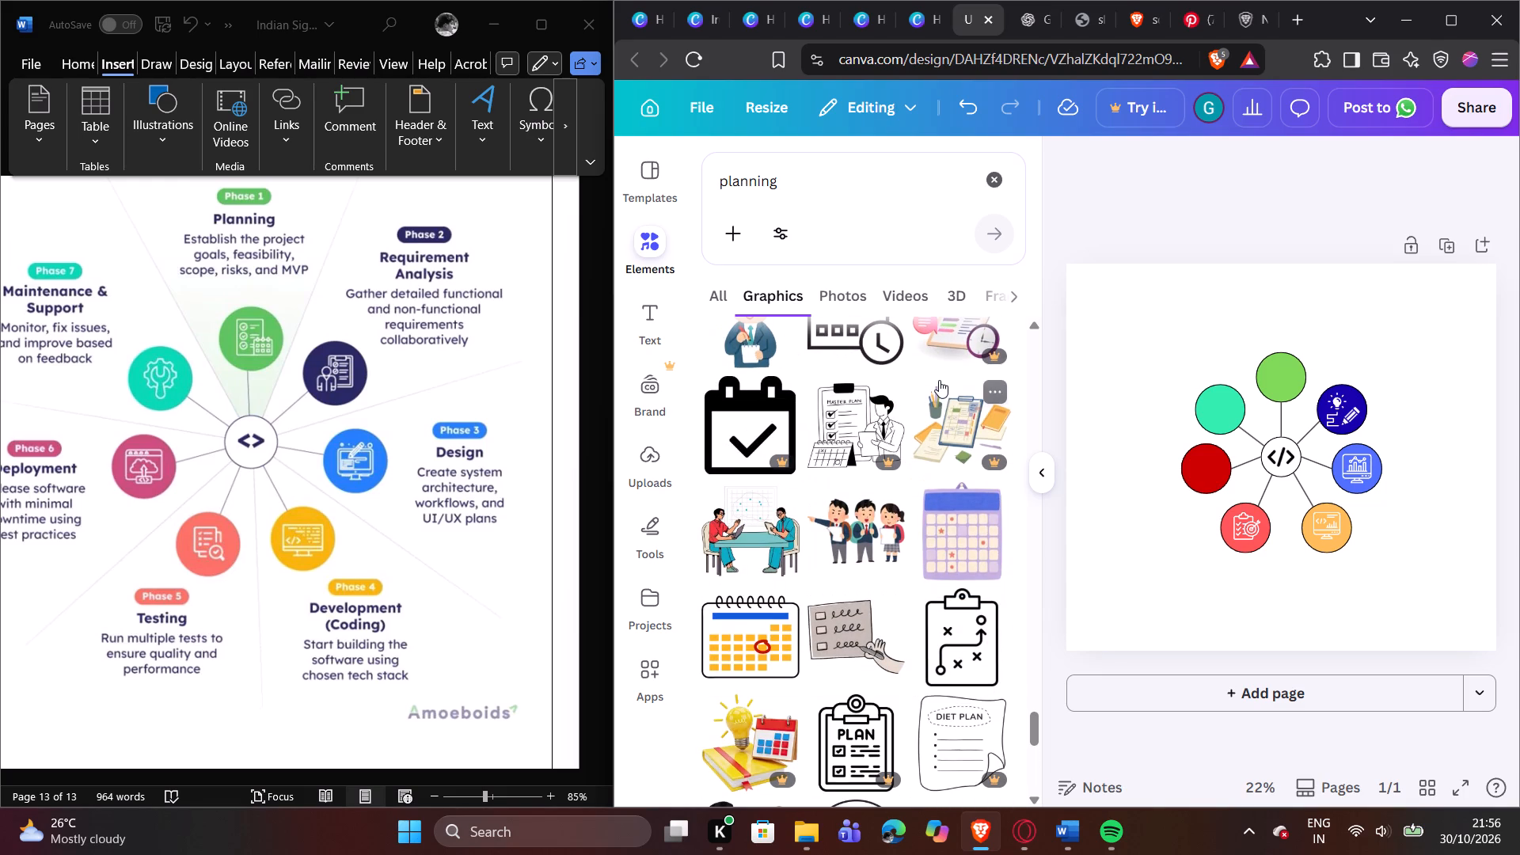
{"action": "scroll", "coordinate": [940, 380], "scroll_direction": "up", "scroll_amount": 20}
{"action": "scroll", "coordinate": [940, 380], "scroll_direction": "up", "scroll_amount": 8}
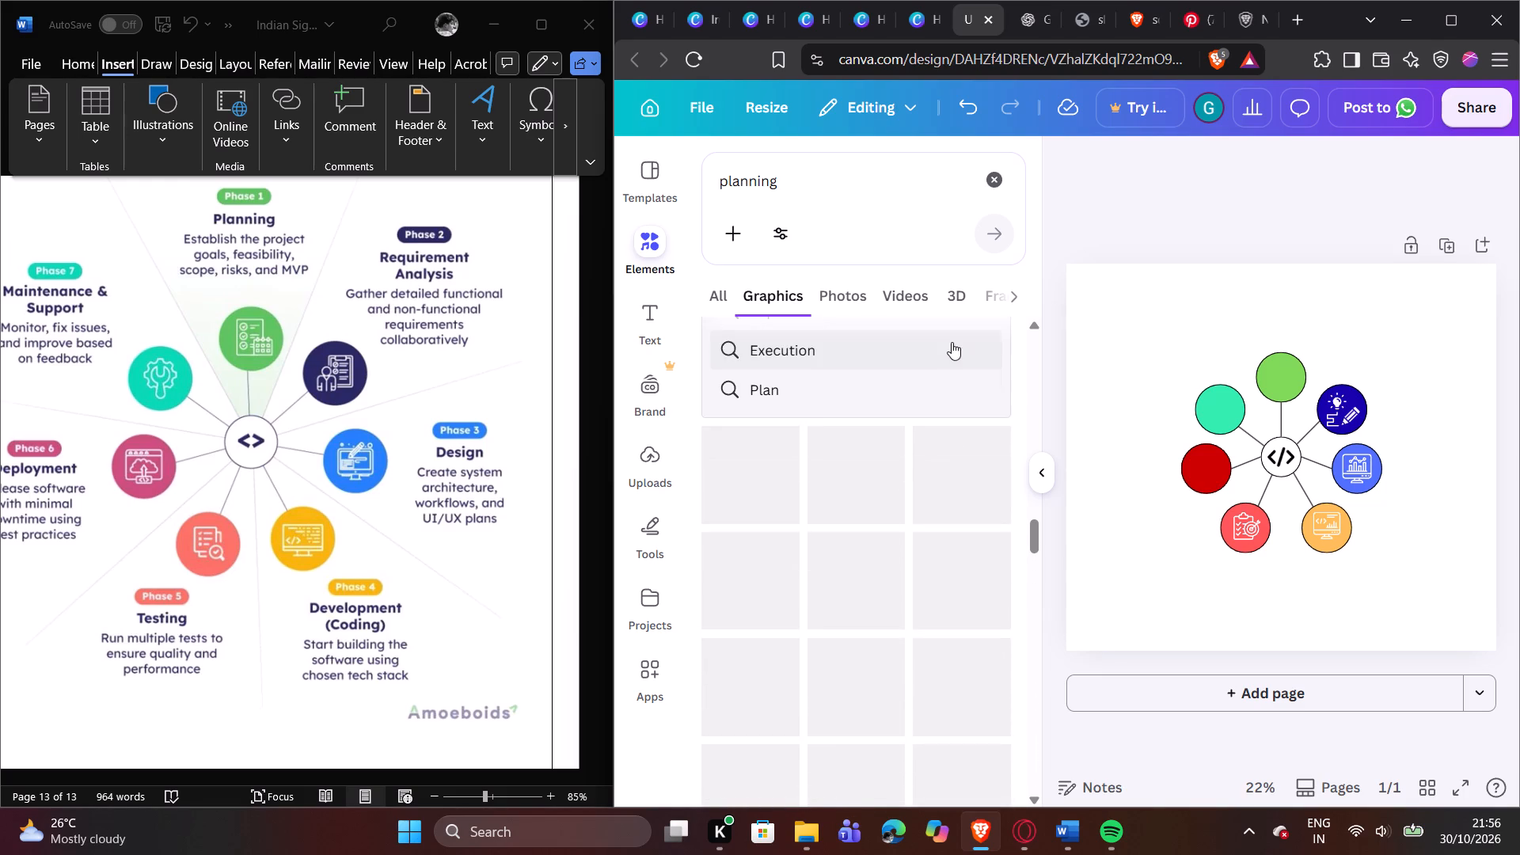
{"action": "scroll", "coordinate": [964, 341], "scroll_direction": "up", "scroll_amount": 3}
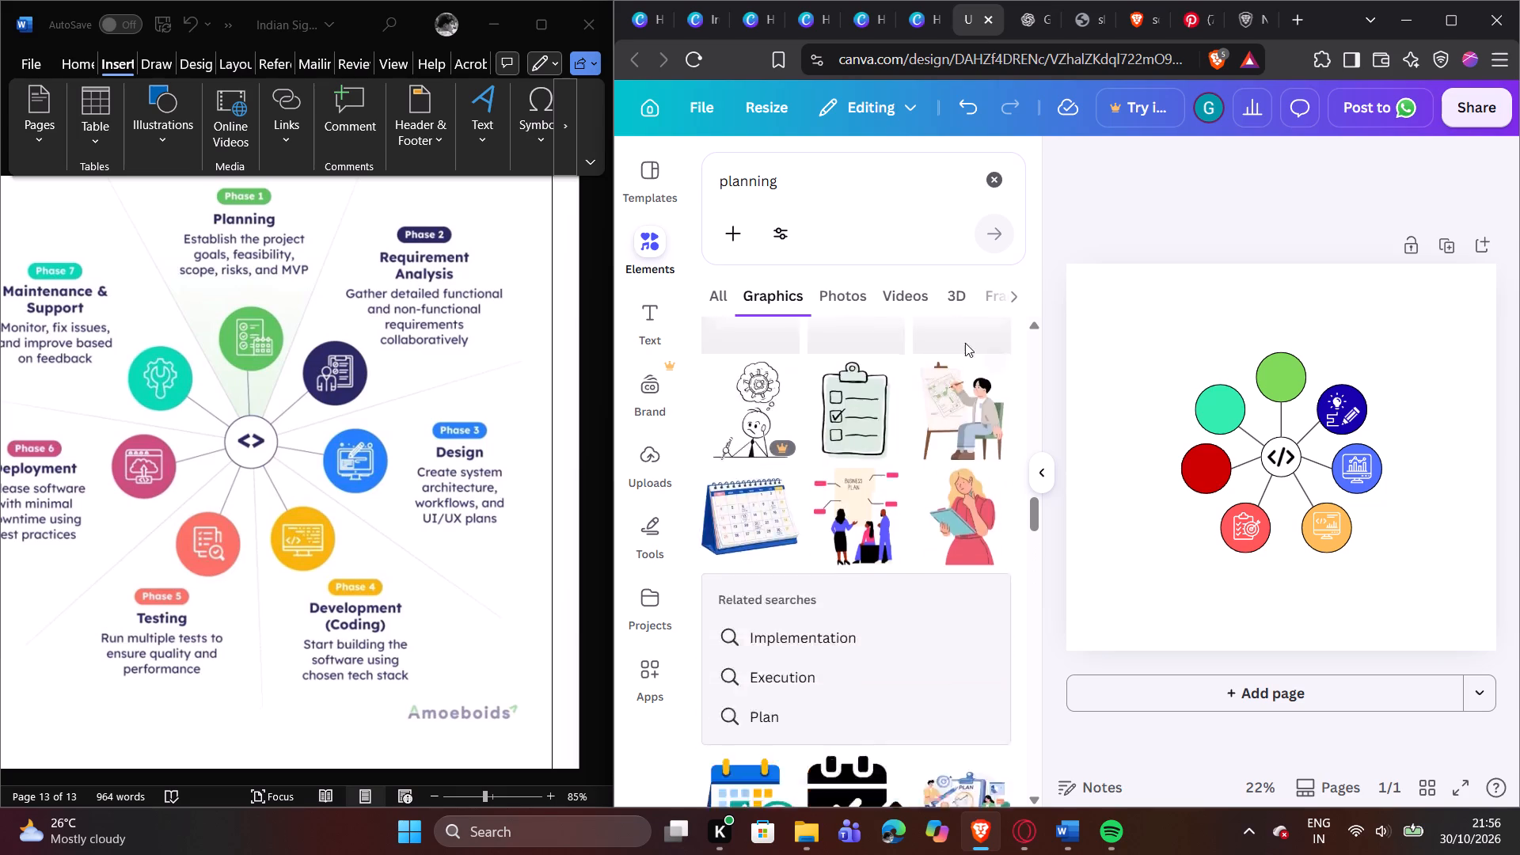
{"action": "scroll", "coordinate": [965, 343], "scroll_direction": "up", "scroll_amount": 5}
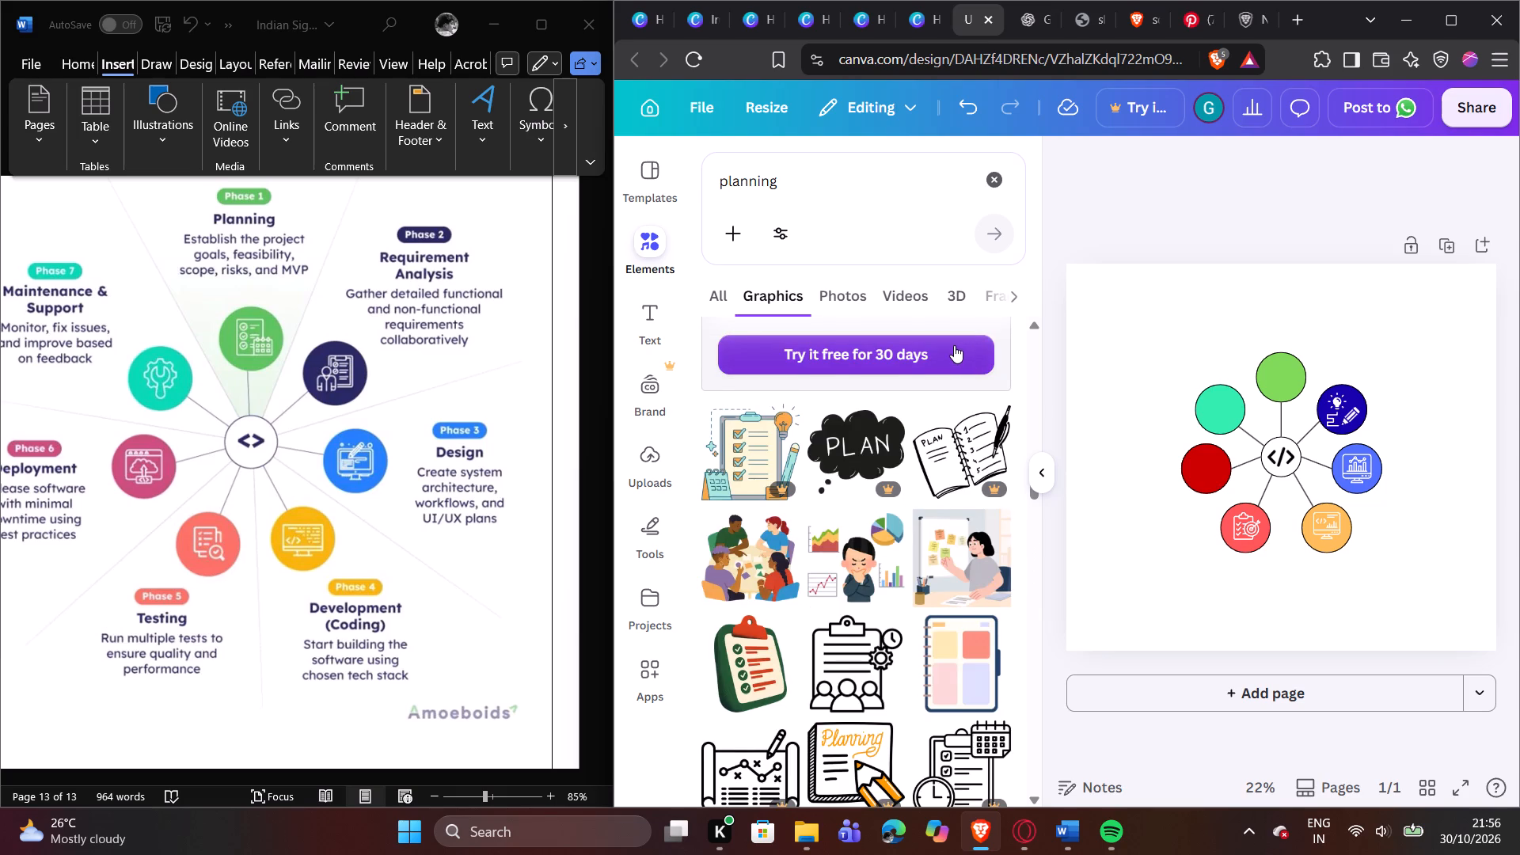
{"action": "scroll", "coordinate": [954, 345], "scroll_direction": "up", "scroll_amount": 2}
{"action": "scroll", "coordinate": [964, 336], "scroll_direction": "down", "scroll_amount": 2}
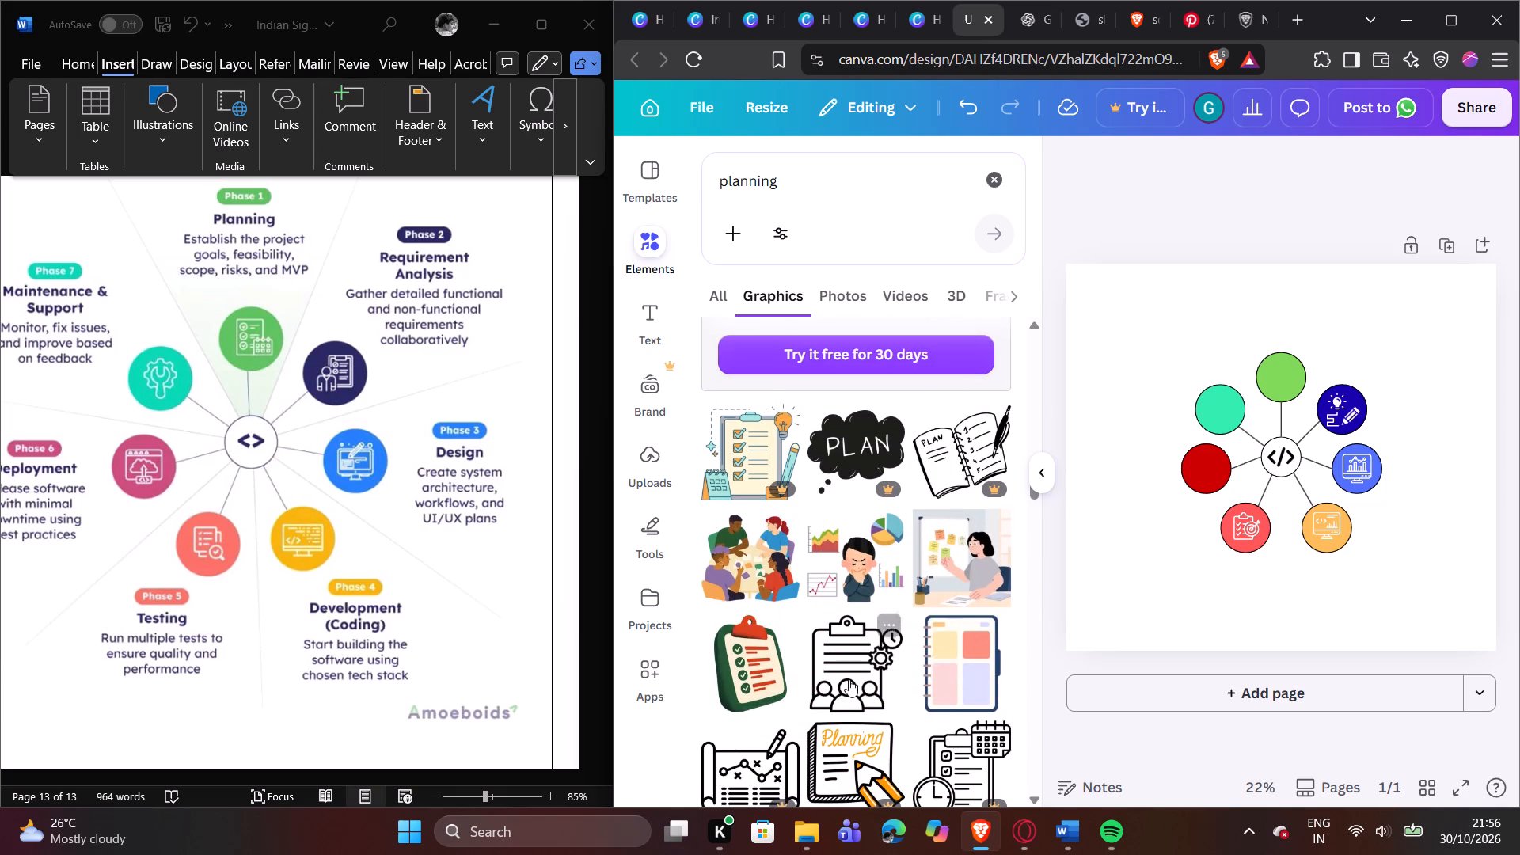
Add the clipboard graphic with people and a gear, shrink it, and centre it in the green circle.
{"action": "left_click", "coordinate": [848, 678]}
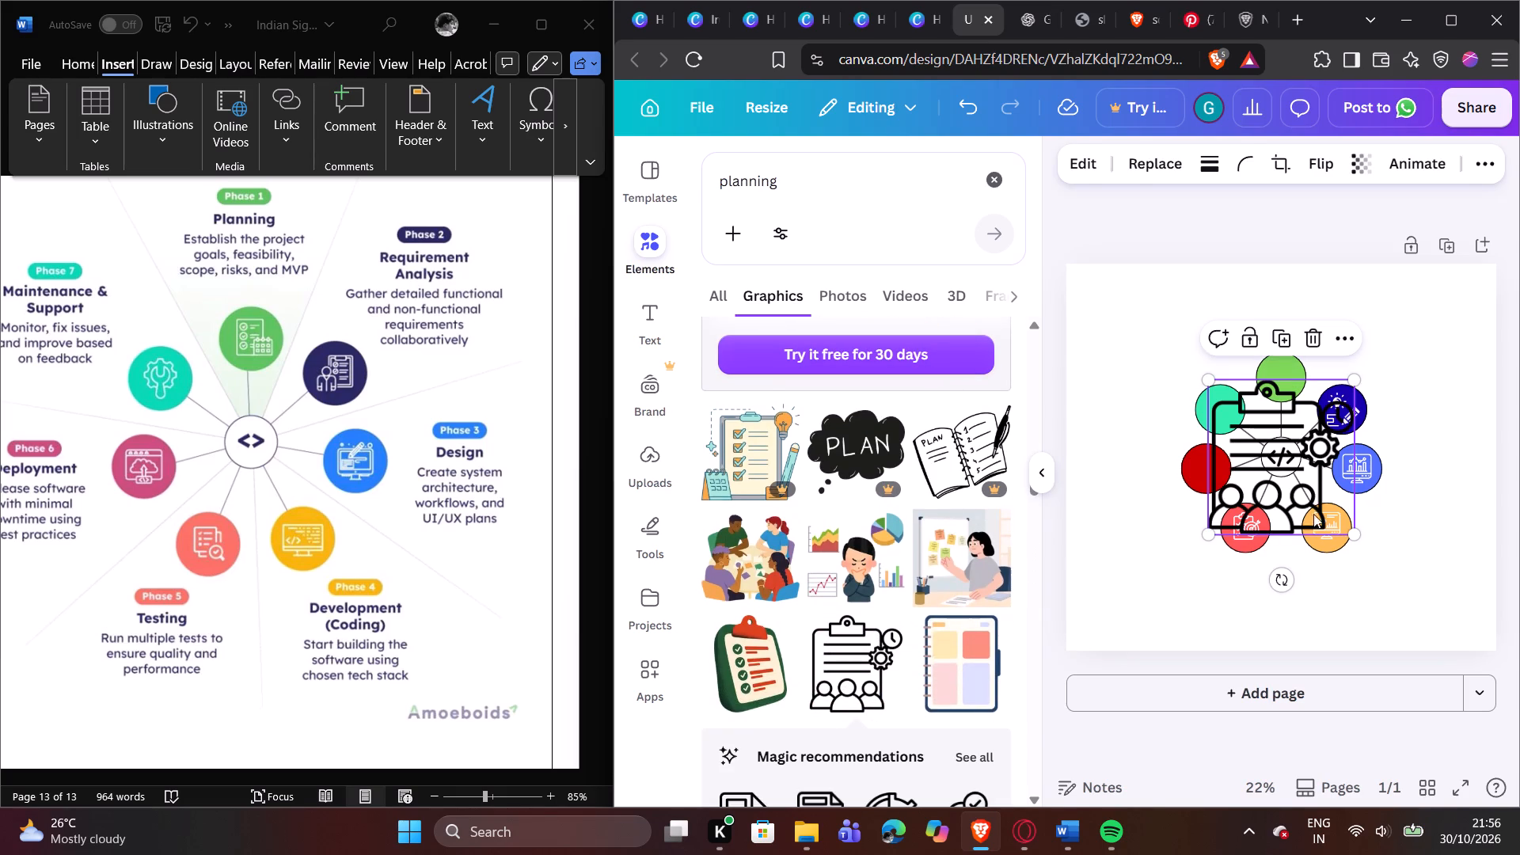
{"action": "left_click_drag", "start_coordinate": [1204, 534], "coordinate": [1296, 398]}
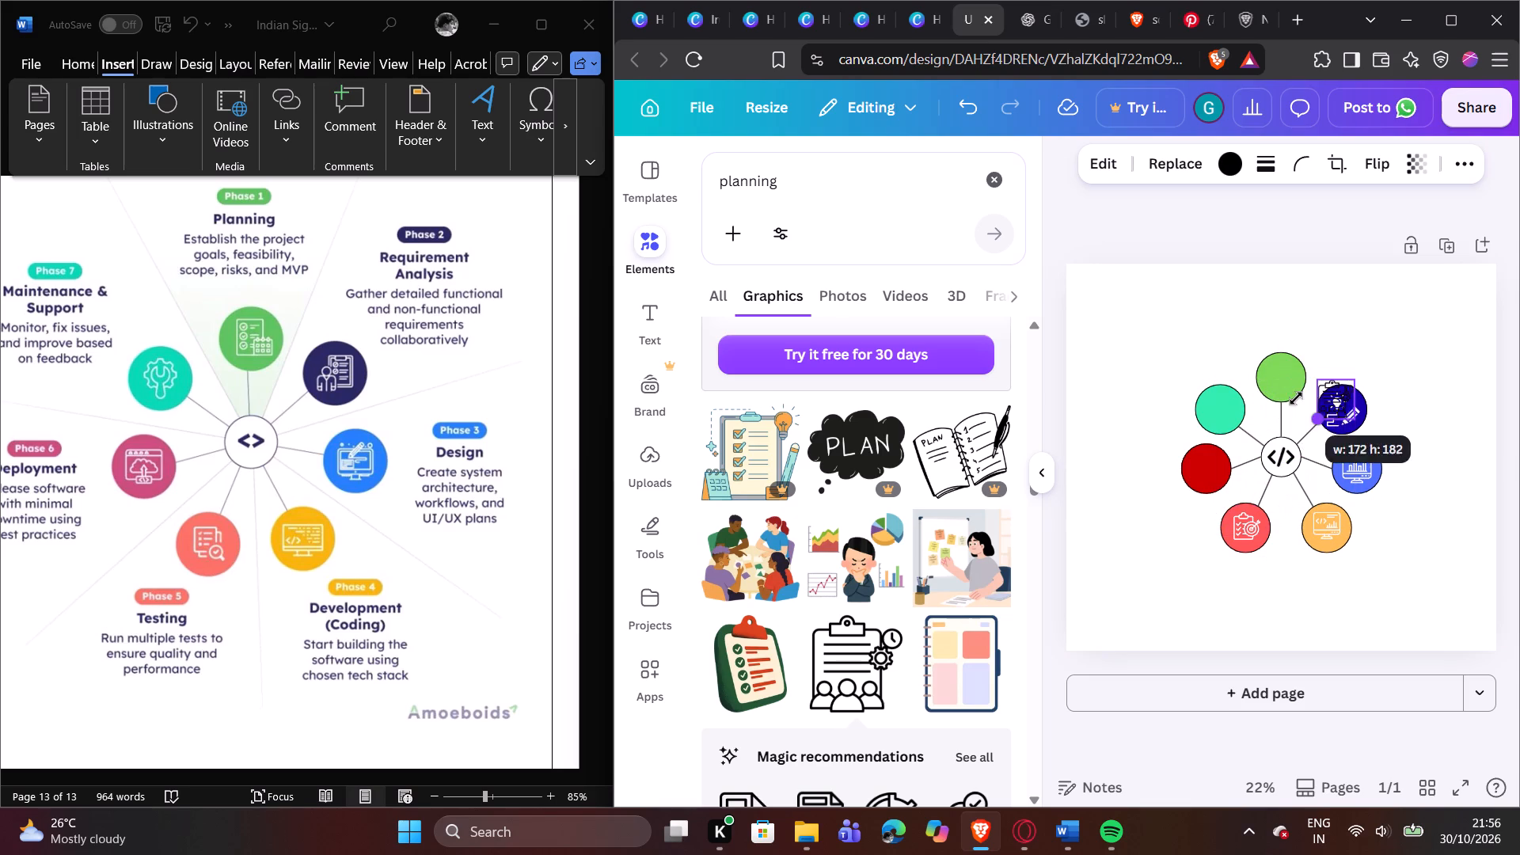
{"action": "left_click_drag", "start_coordinate": [1296, 398], "coordinate": [1298, 395]}
{"action": "left_click", "coordinate": [1416, 374]}
{"action": "left_click_drag", "start_coordinate": [1347, 398], "coordinate": [1292, 360]}
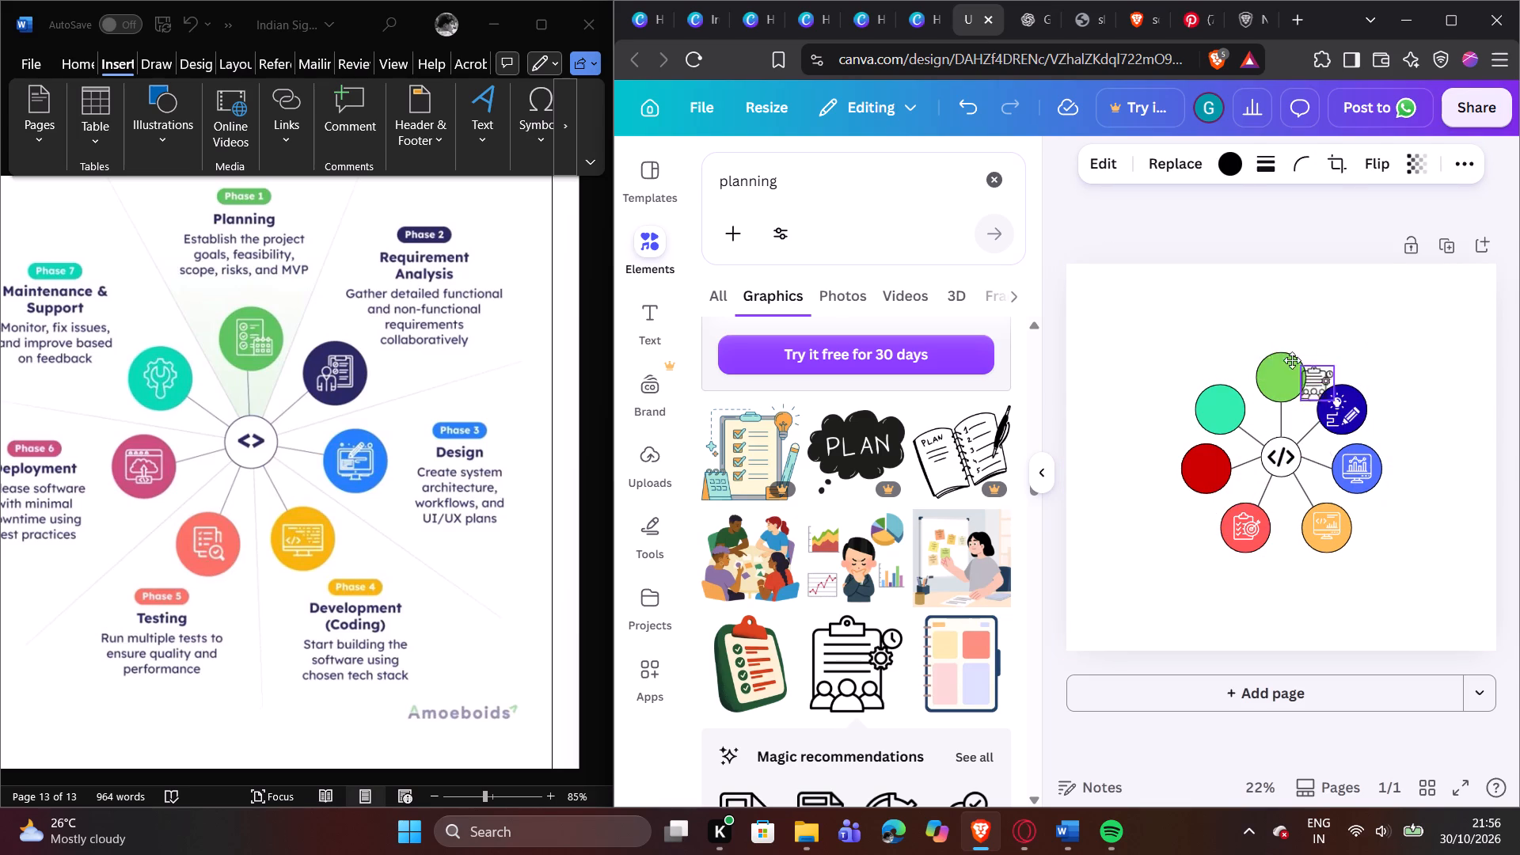
{"action": "left_click_drag", "start_coordinate": [1292, 360], "coordinate": [1293, 380]}
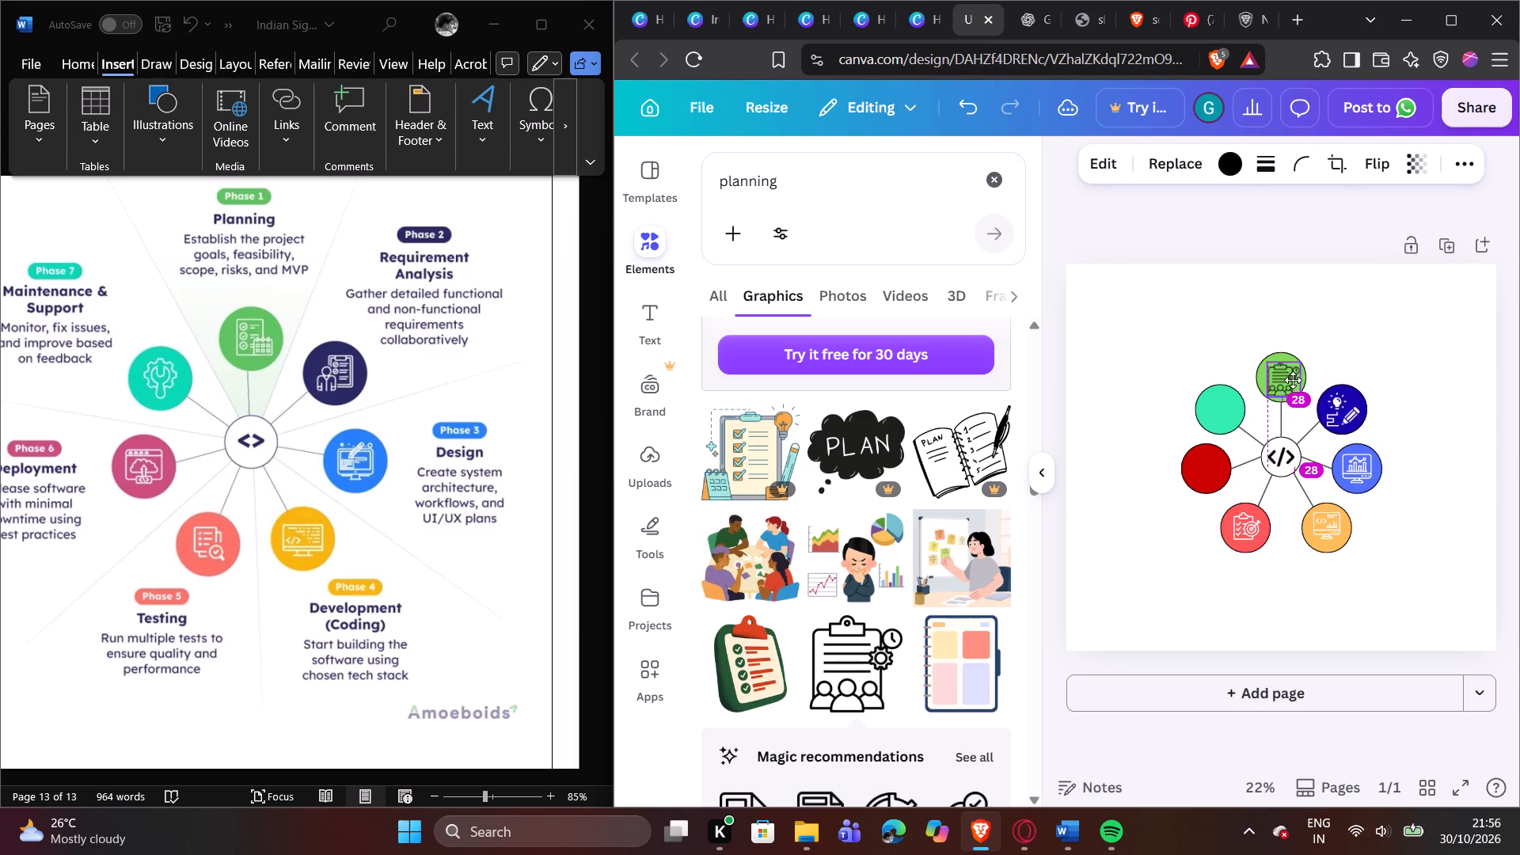
{"action": "left_click_drag", "start_coordinate": [1293, 380], "coordinate": [1290, 378]}
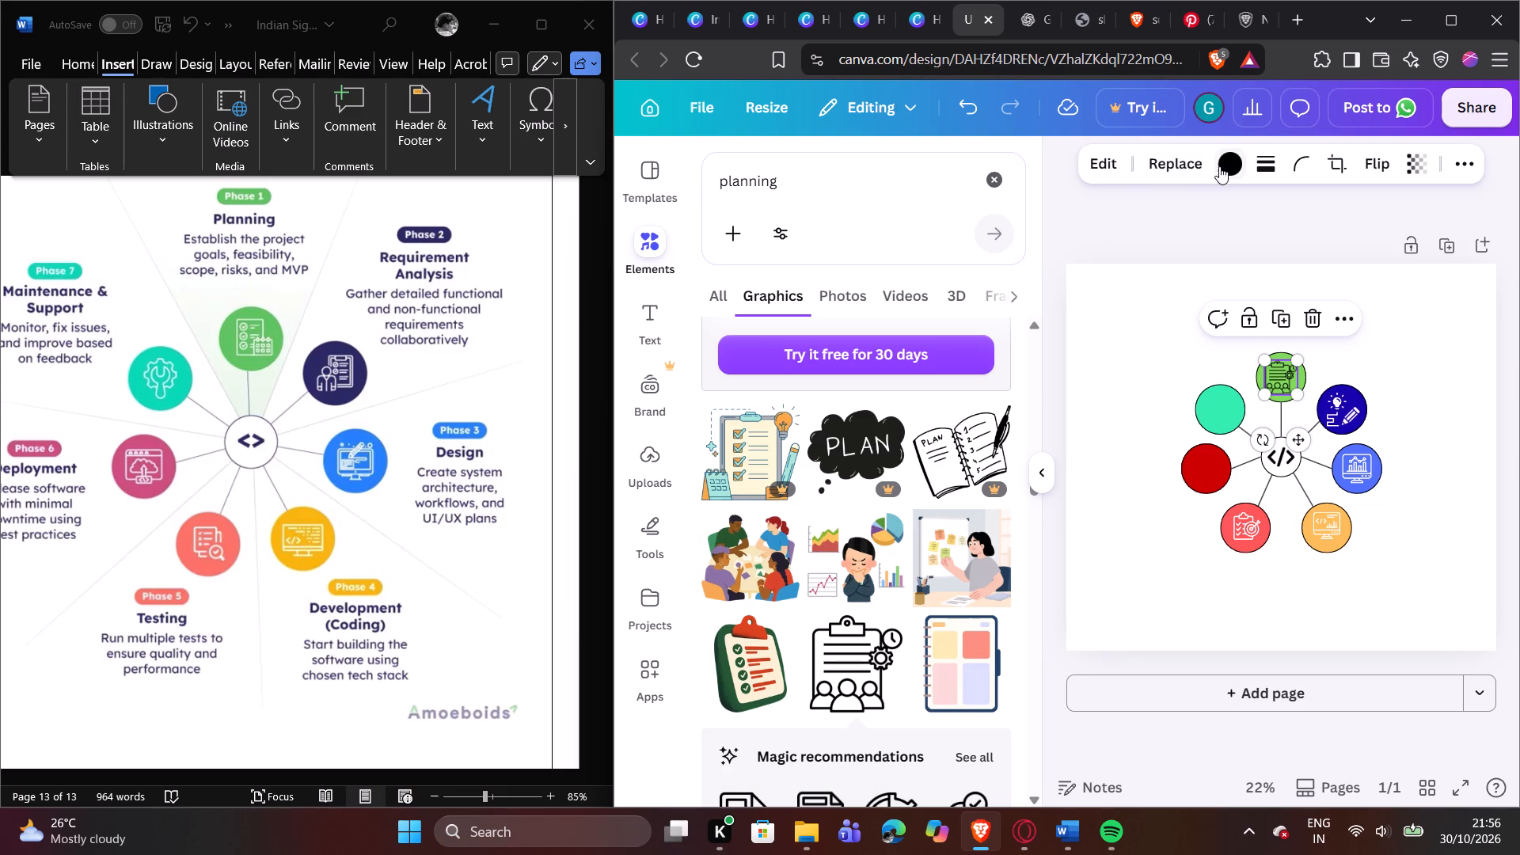
Recolour the clipboard icon in the green circle from black to white.
{"action": "left_click", "coordinate": [1222, 165]}
{"action": "left_click", "coordinate": [830, 312]}
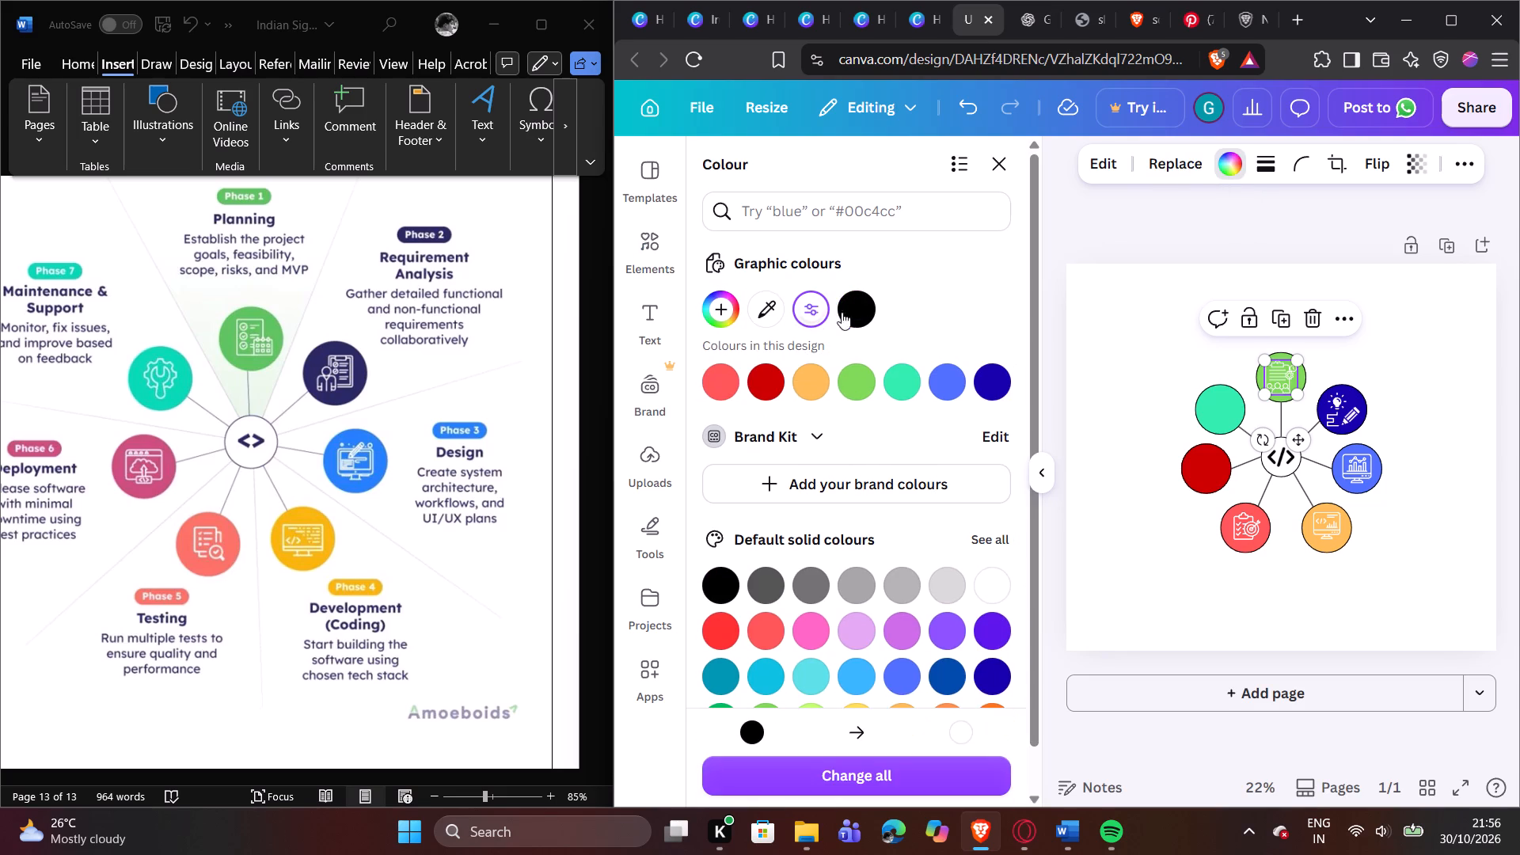
{"action": "left_click", "coordinate": [1119, 351]}
{"action": "left_click", "coordinate": [1271, 374]}
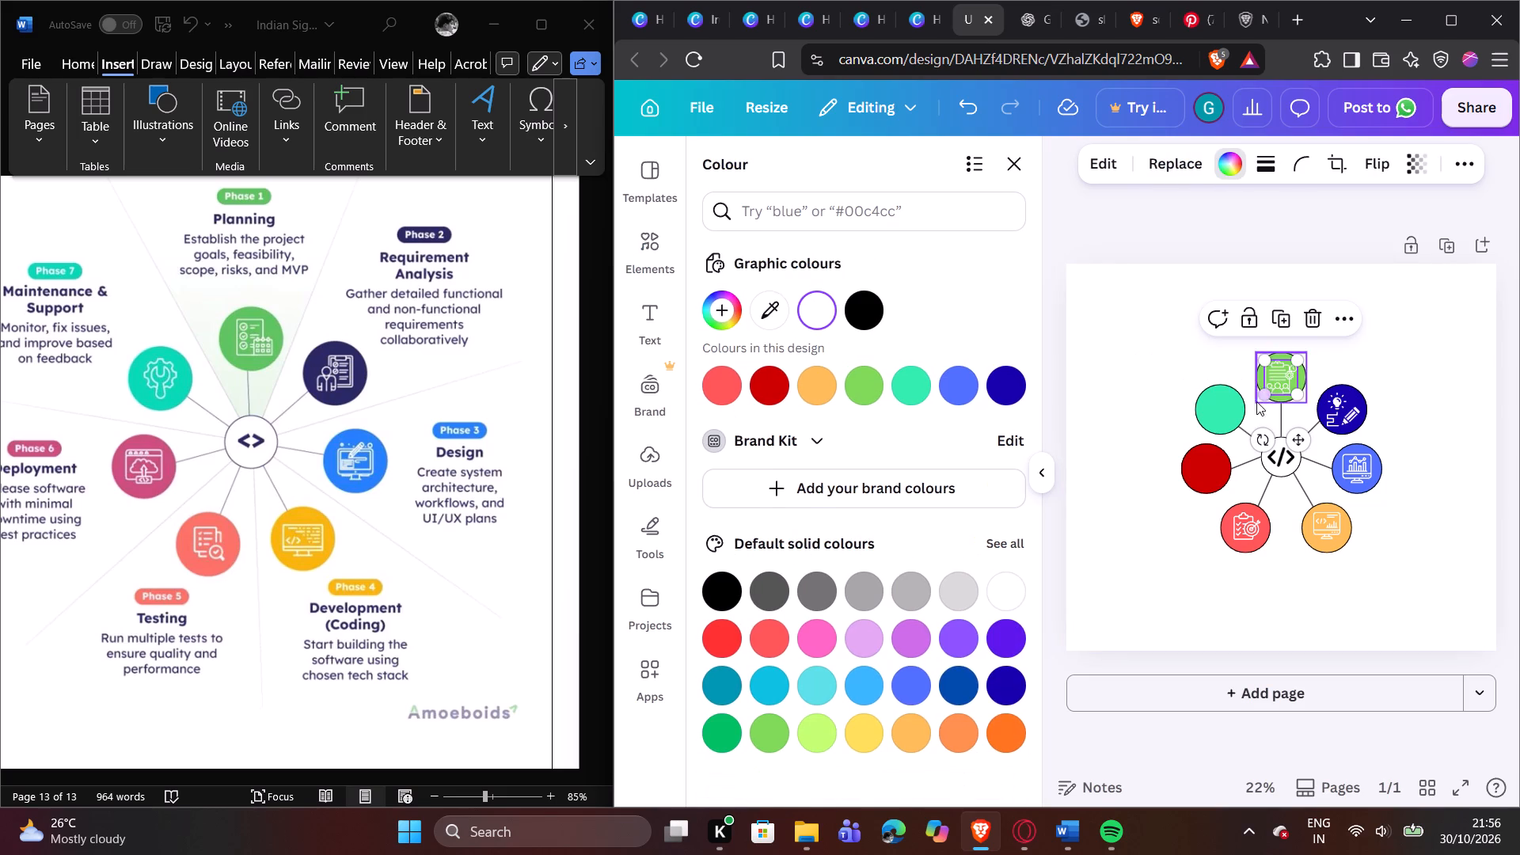
{"action": "left_click", "coordinate": [1262, 396]}
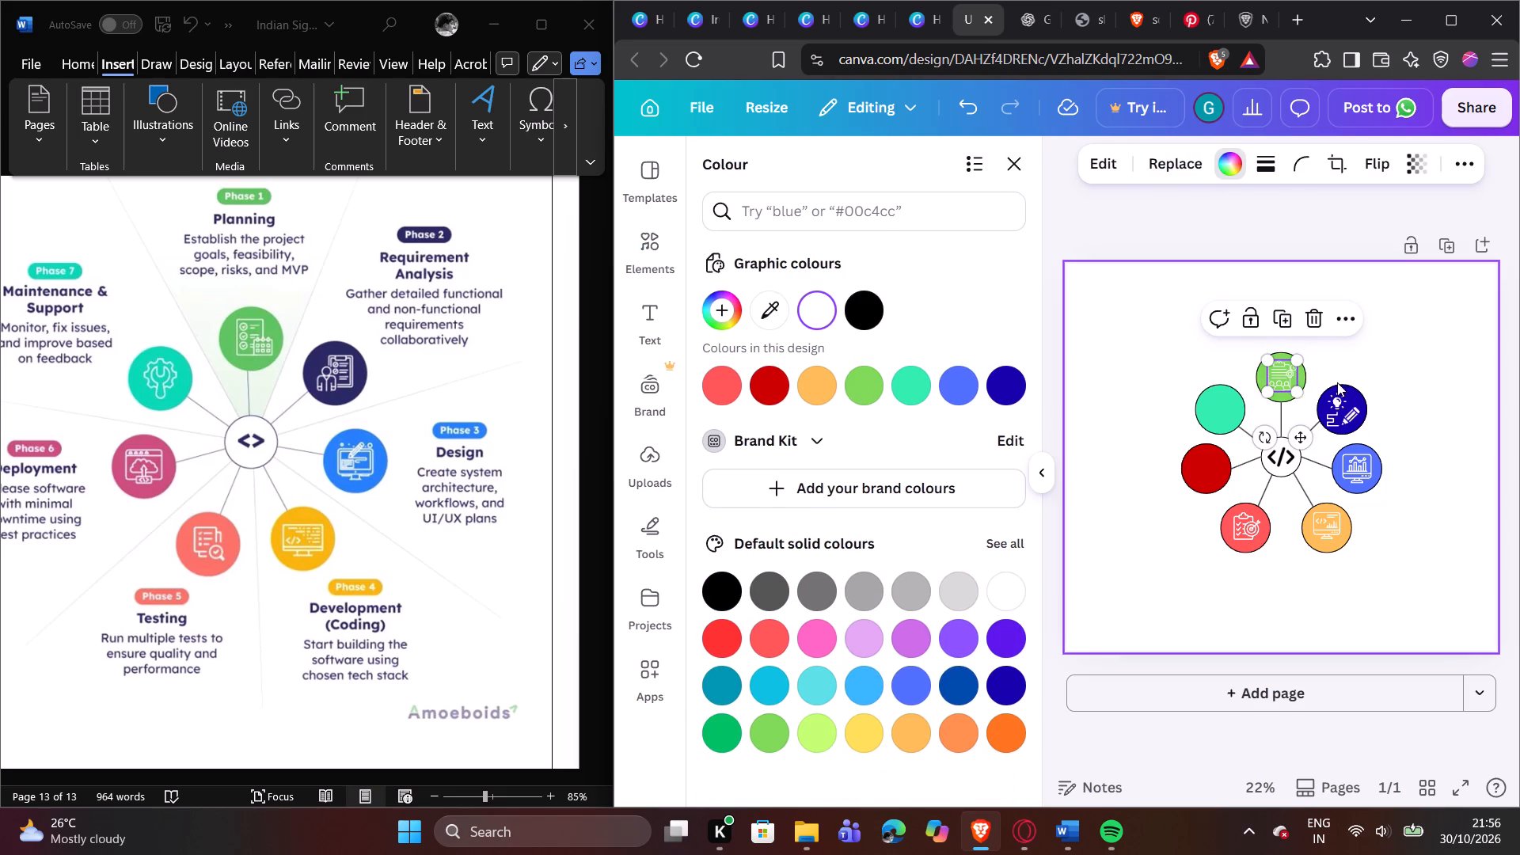
{"action": "left_click", "coordinate": [1338, 382]}
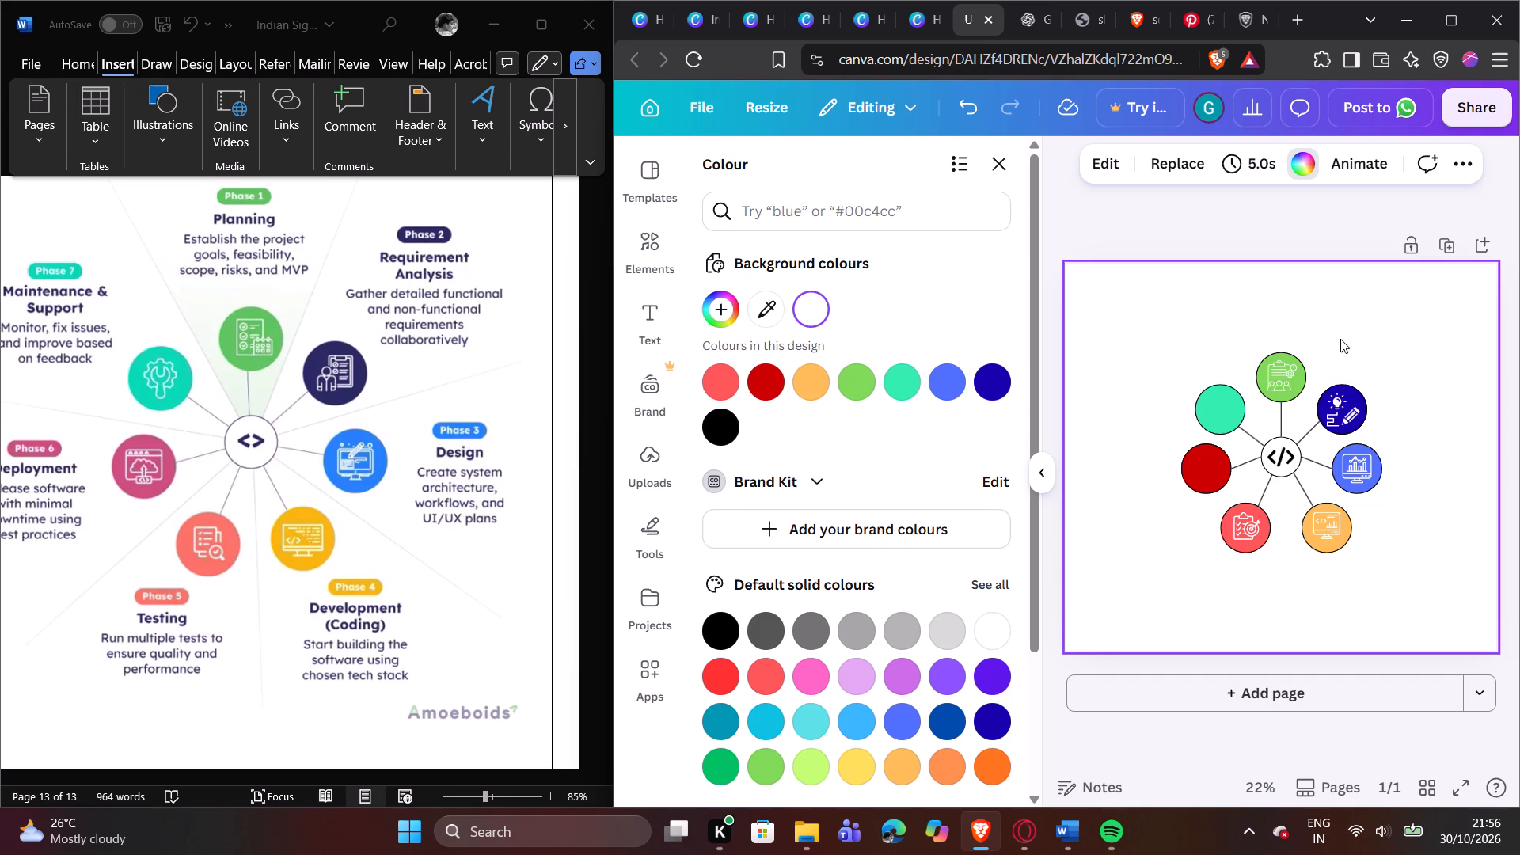
Search the elements for MAINTANACE, choosing the exact spelling "maintanace" over the corrected term.
{"action": "left_click", "coordinate": [663, 246]}
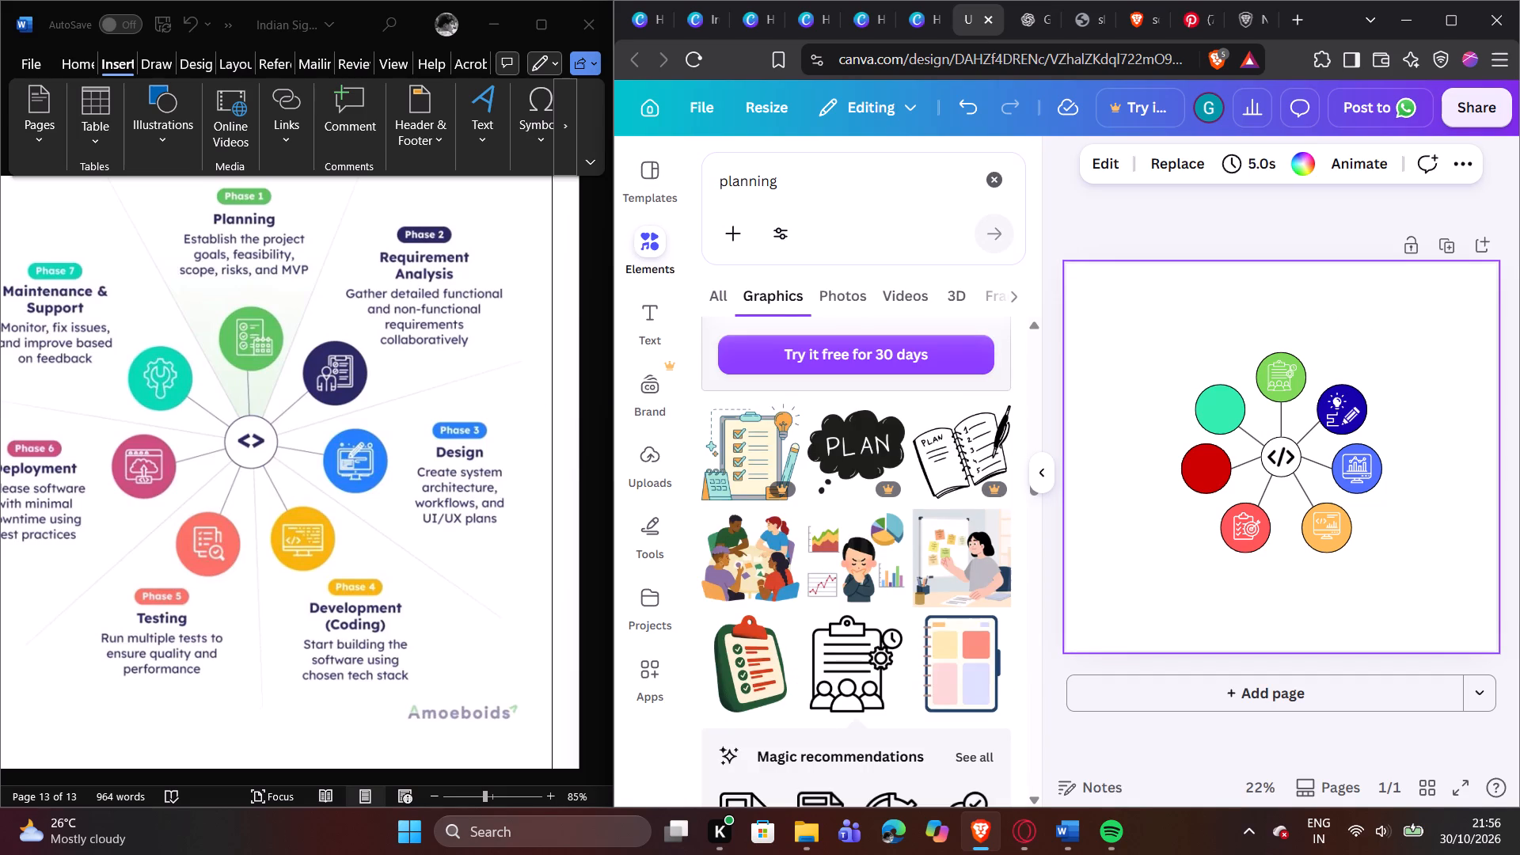
{"action": "left_click", "coordinate": [997, 188]}
{"action": "key", "text": "m"}
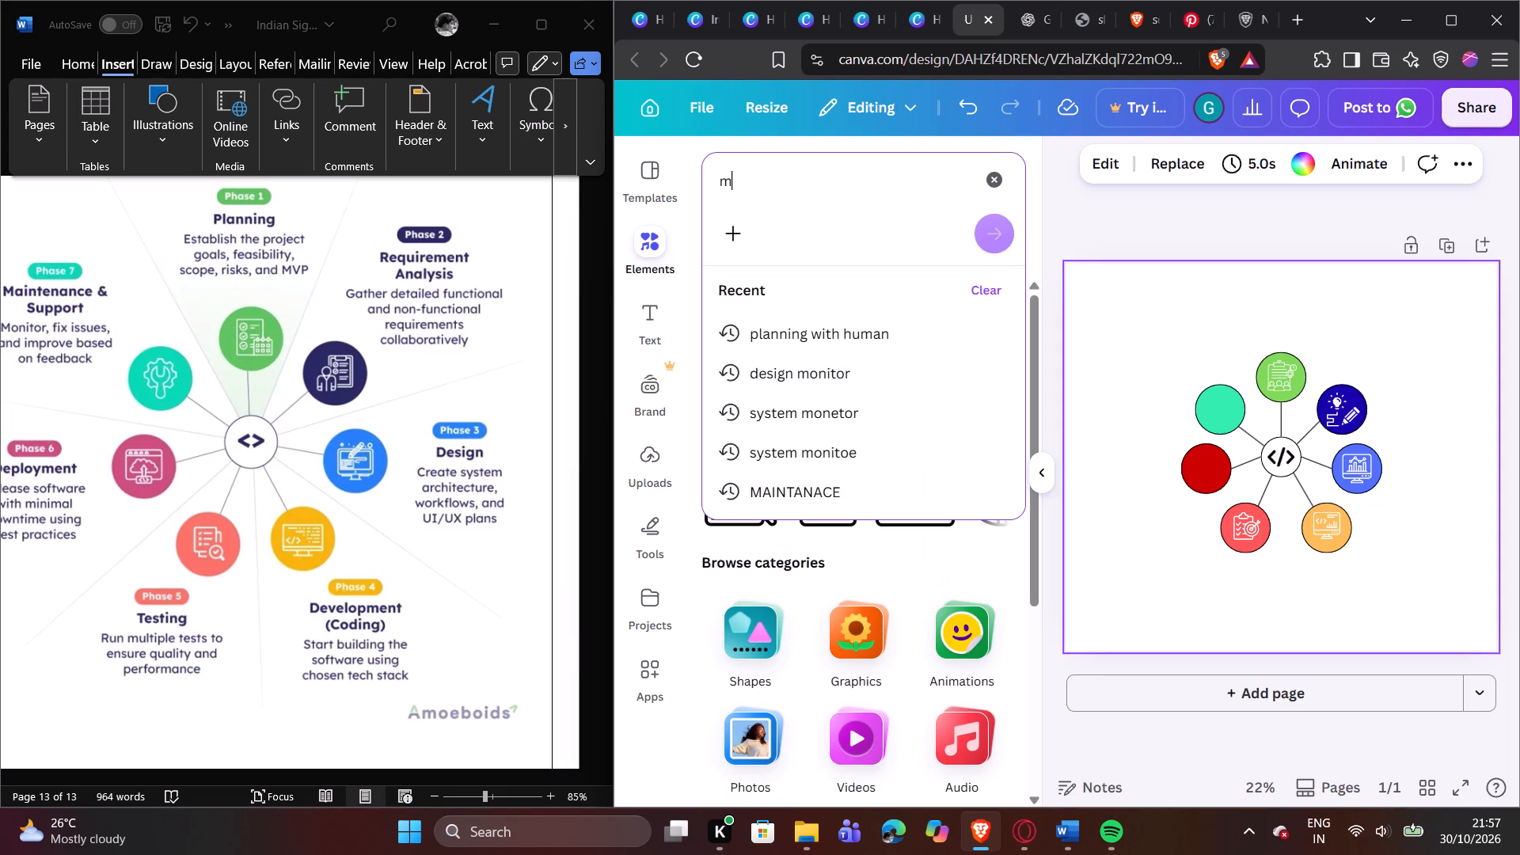
{"action": "type", "text": "ai"}
{"action": "key", "text": "n"}
{"action": "key", "text": "t"}
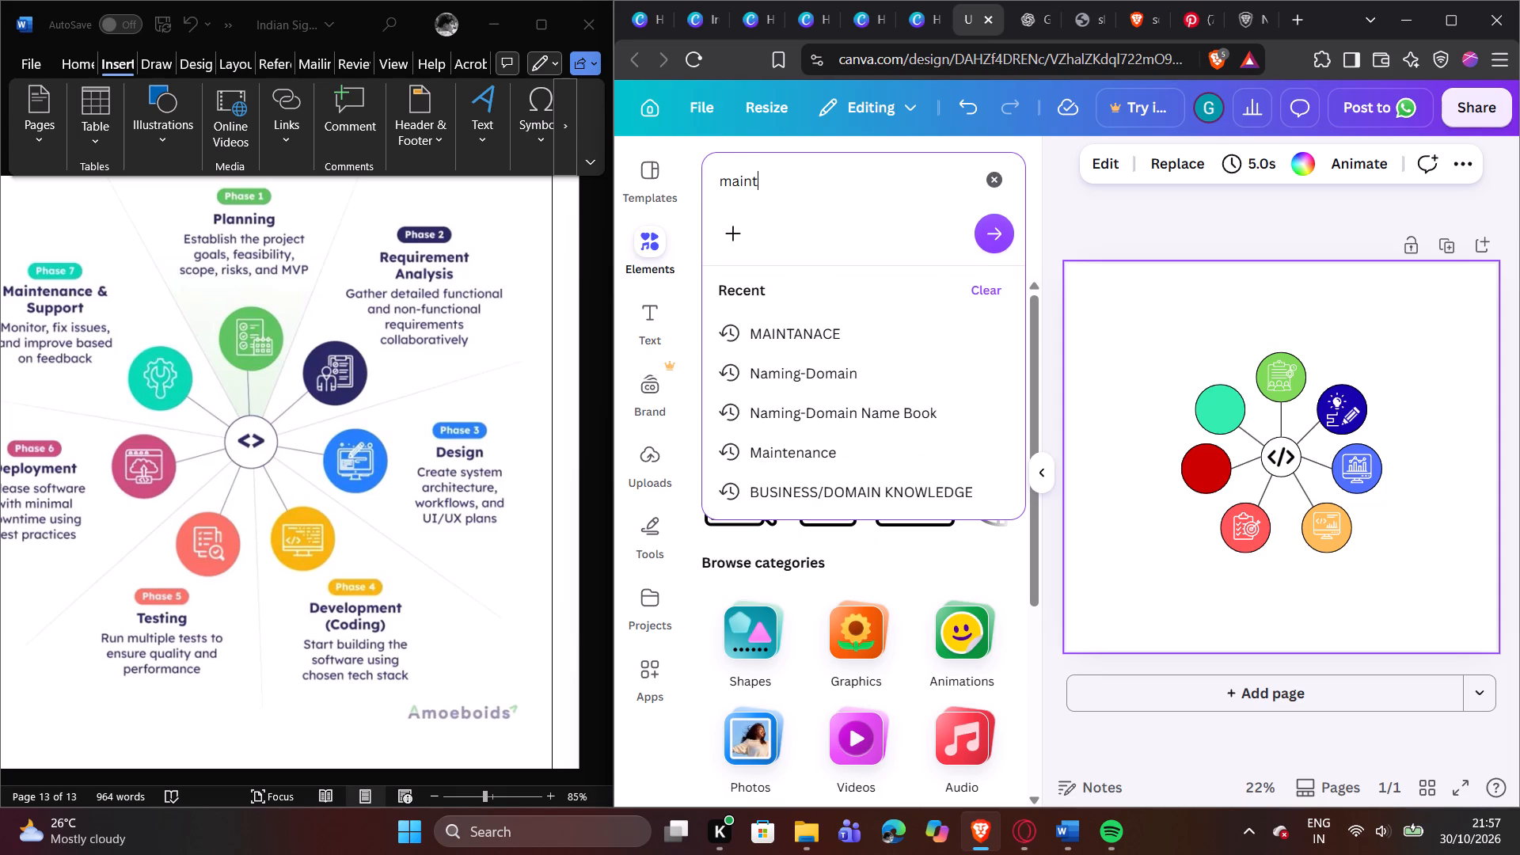
{"action": "left_click", "coordinate": [807, 340]}
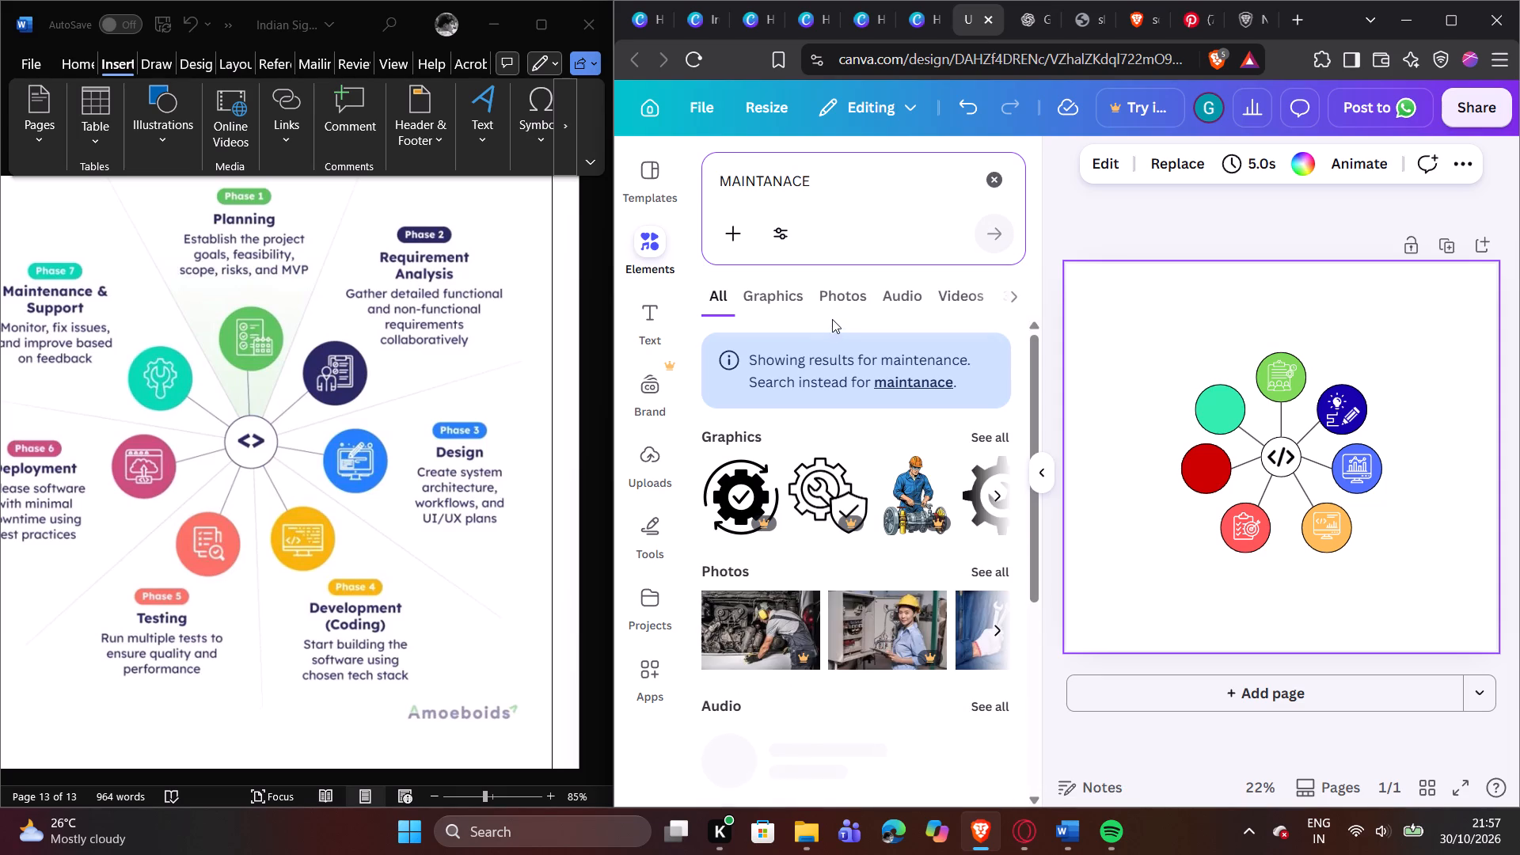
{"action": "left_click_drag", "start_coordinate": [911, 354], "coordinate": [891, 345]}
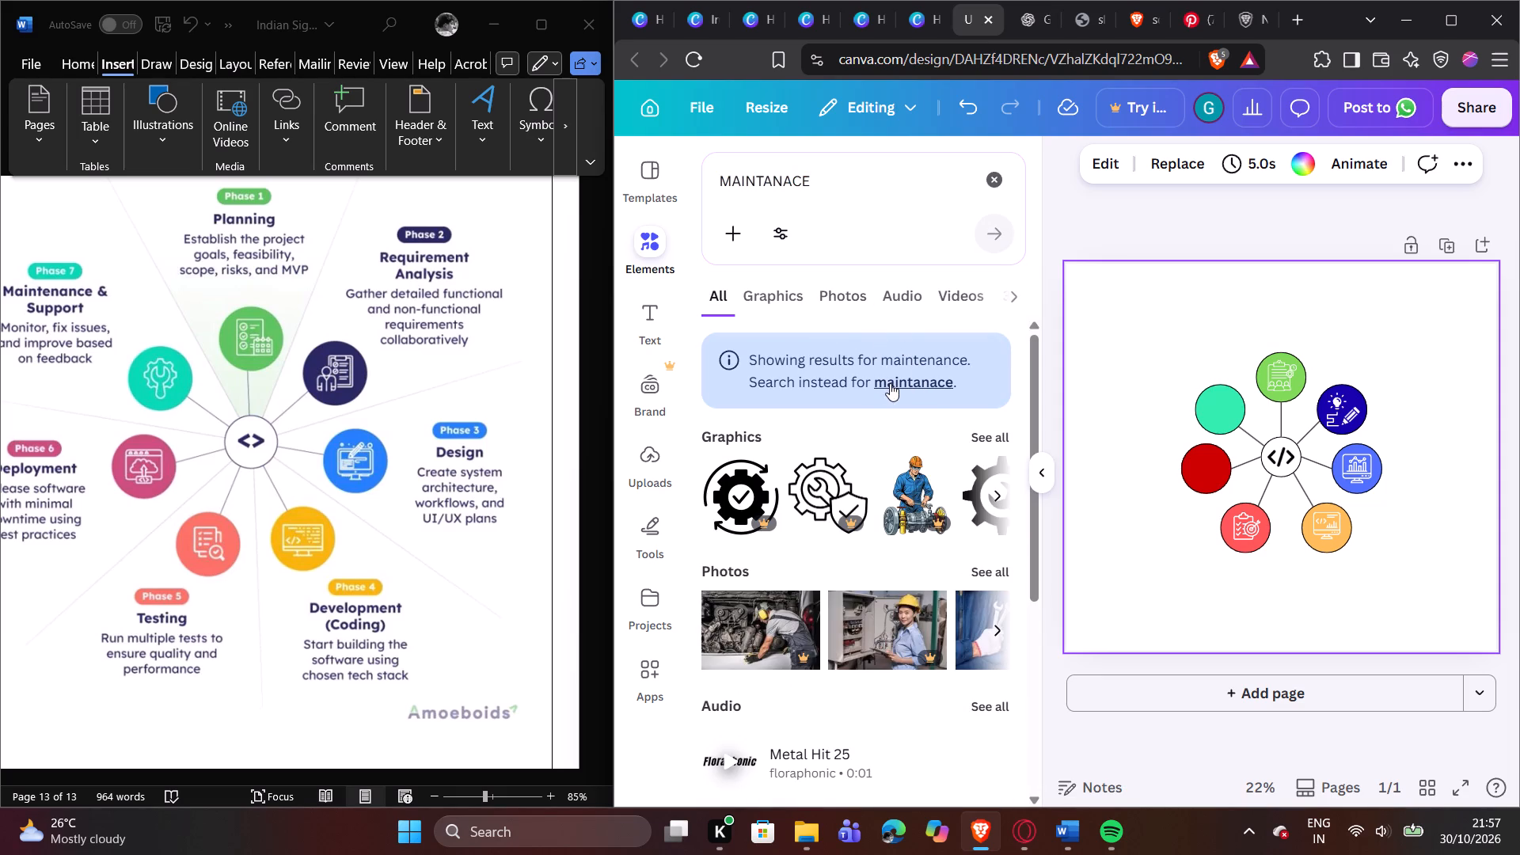
{"action": "left_click", "coordinate": [890, 383]}
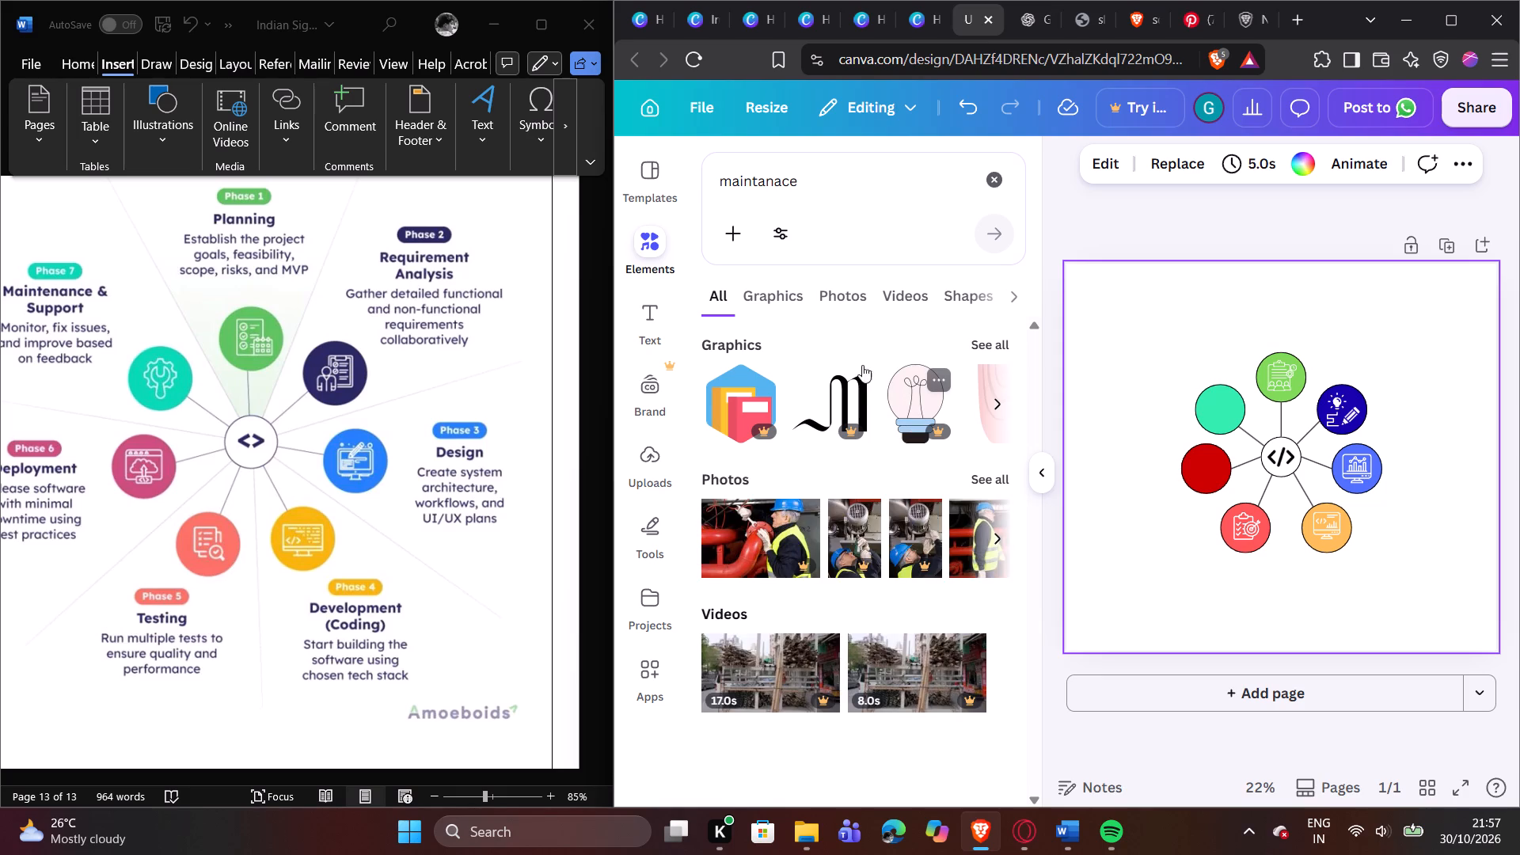
Browse the graphics results and add the black gear-with-wrench graphic to the page.
{"action": "left_click", "coordinate": [780, 306]}
{"action": "scroll", "coordinate": [872, 379], "scroll_direction": "down", "scroll_amount": 6}
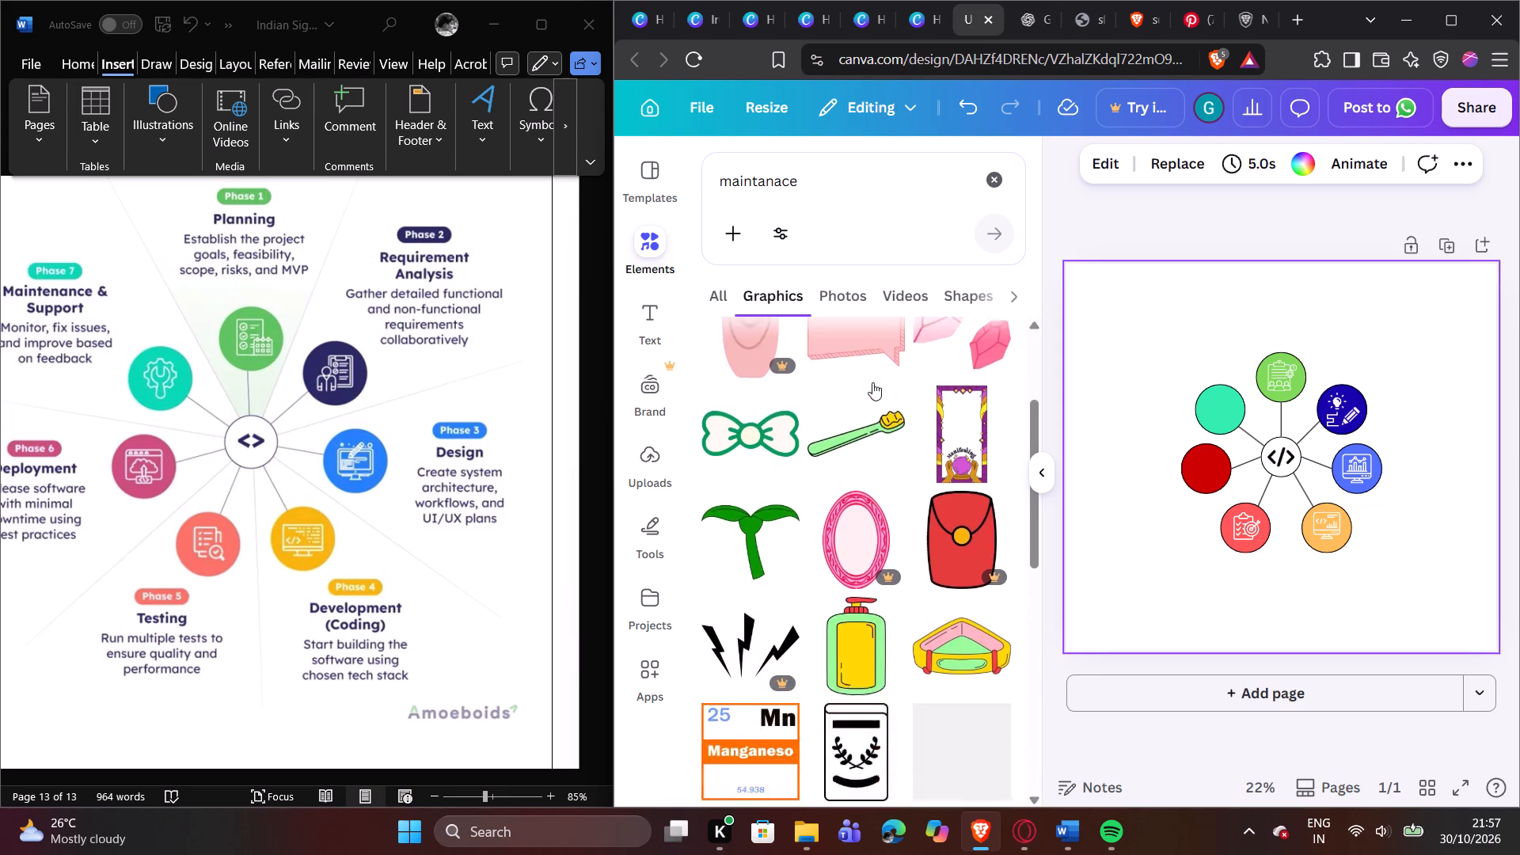
{"action": "scroll", "coordinate": [872, 383], "scroll_direction": "up", "scroll_amount": 1}
{"action": "scroll", "coordinate": [870, 383], "scroll_direction": "down", "scroll_amount": 12}
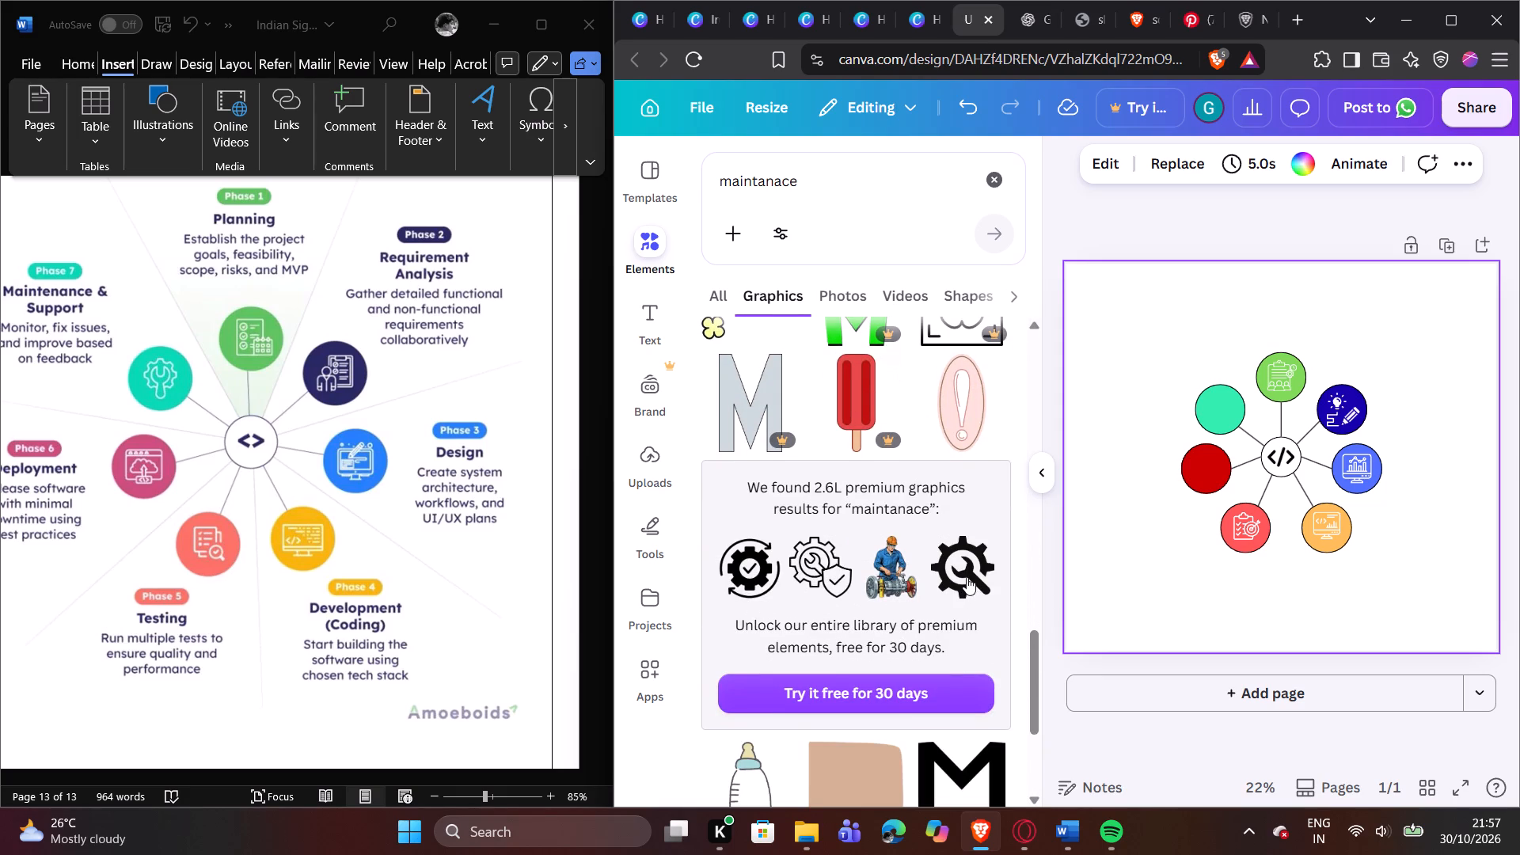
{"action": "left_click", "coordinate": [967, 575]}
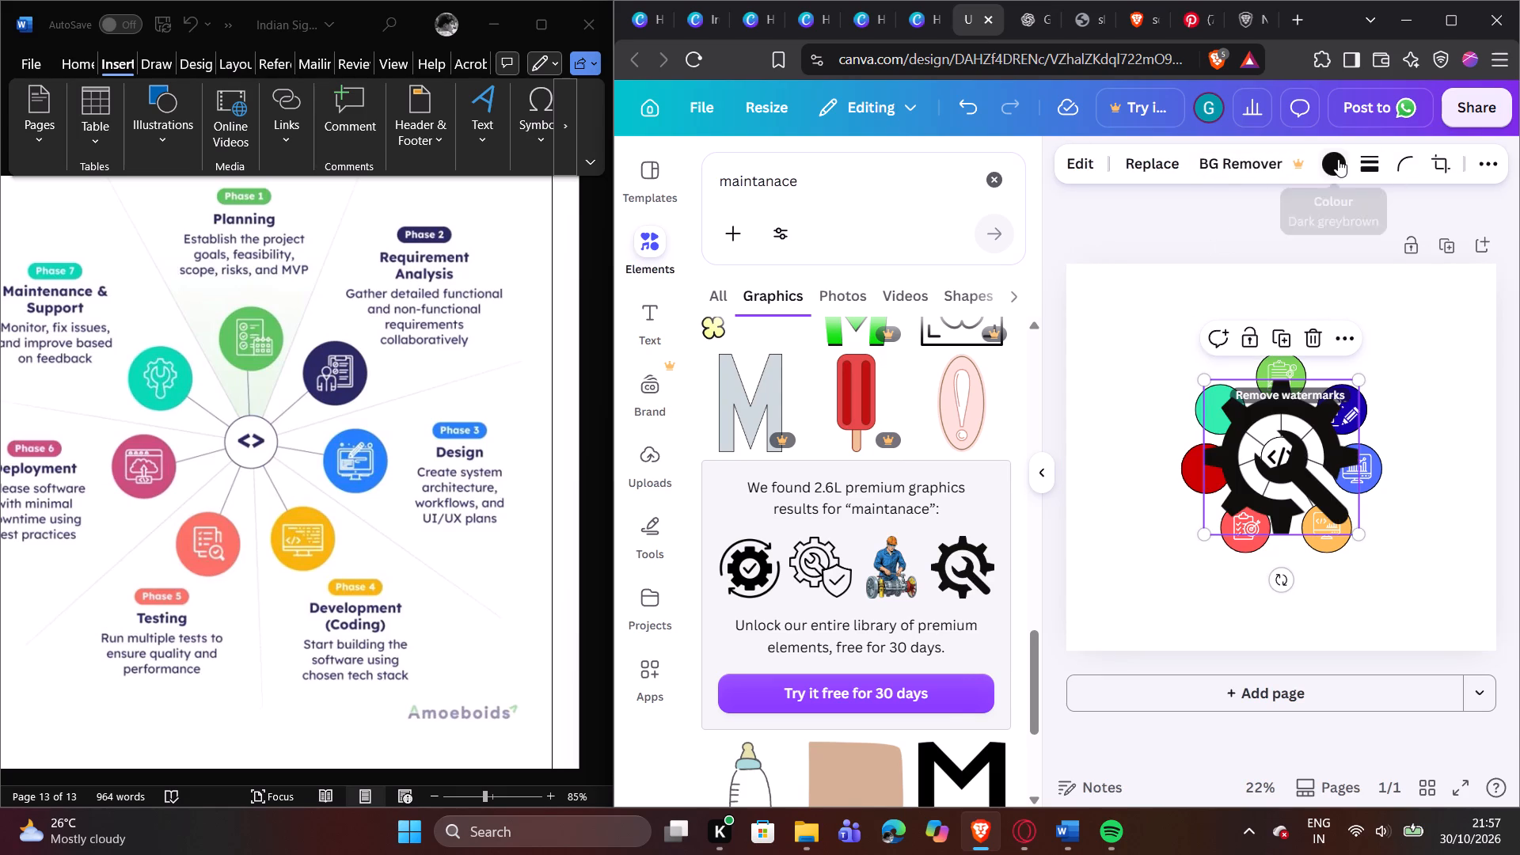
Recolour the gear-with-wrench graphic white.
{"action": "left_click", "coordinate": [1336, 159]}
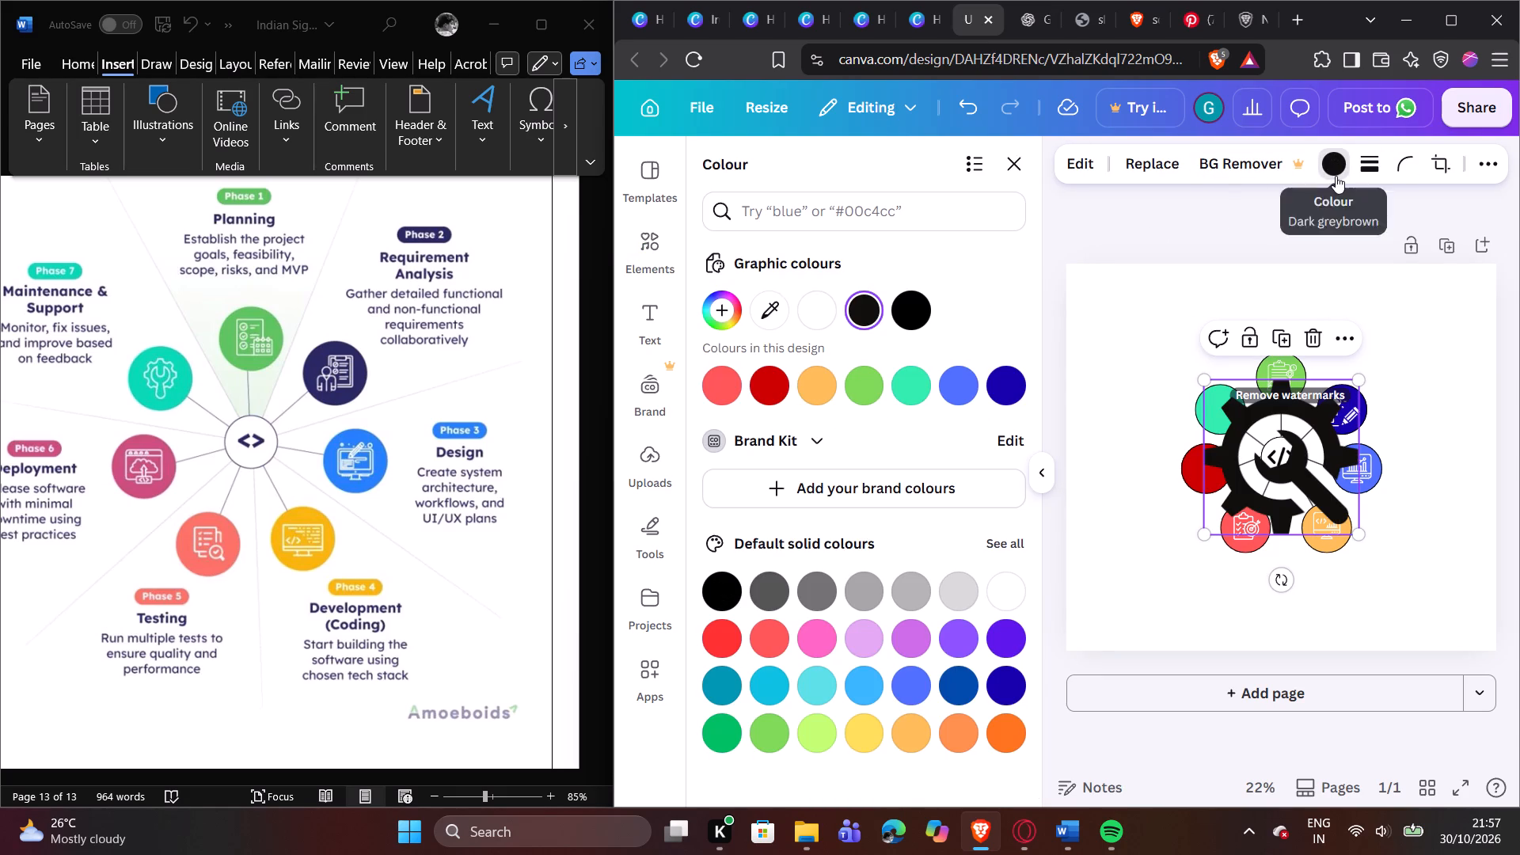
{"action": "left_click", "coordinate": [1336, 176]}
{"action": "left_click", "coordinate": [1335, 175]}
{"action": "left_click", "coordinate": [811, 316]}
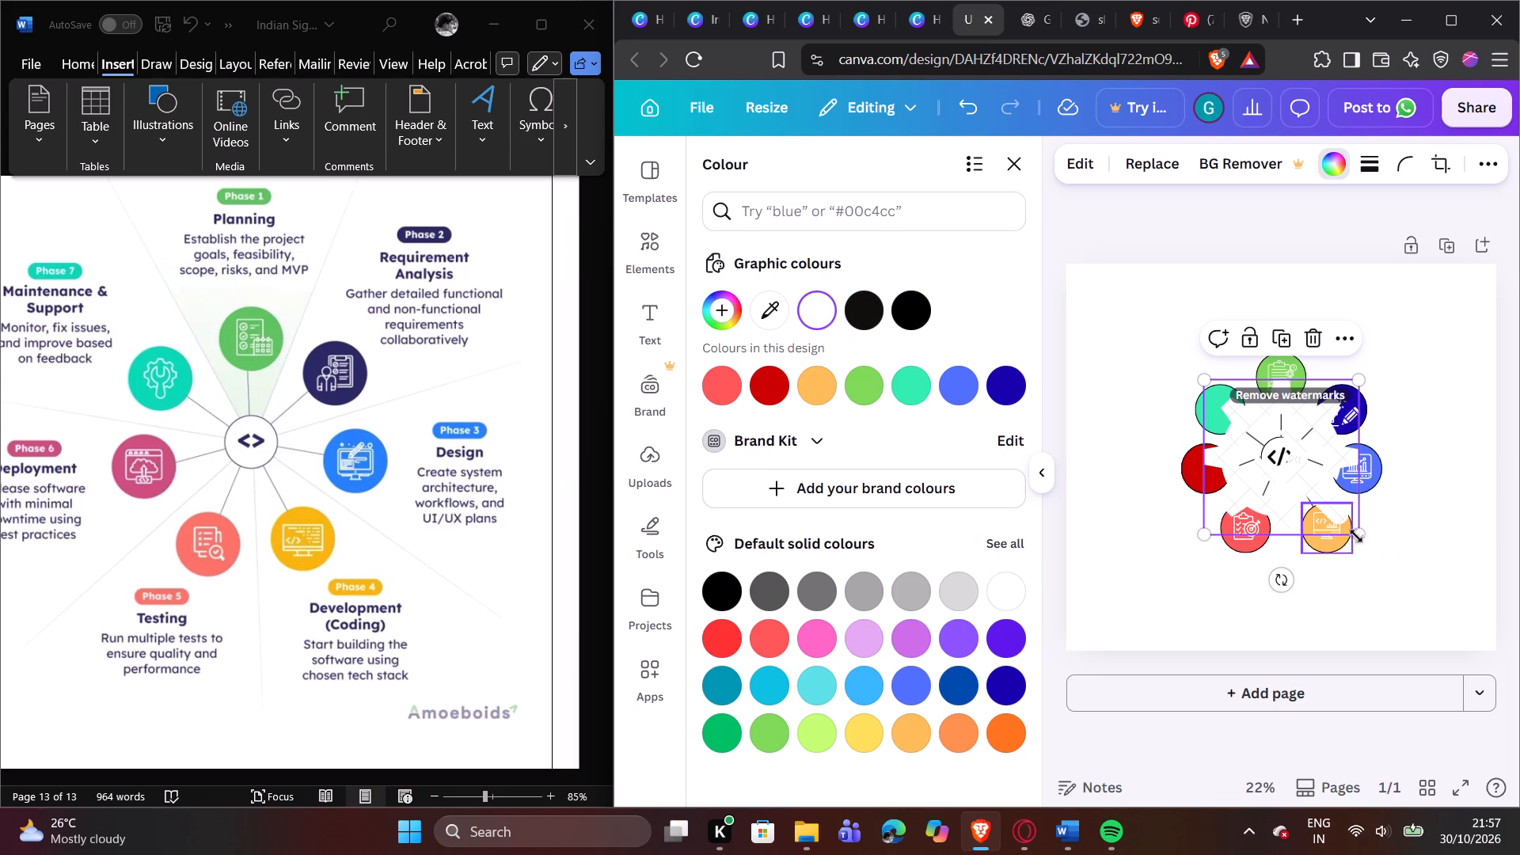
Shrink the white gear-with-wrench icon and centre it inside the turquoise circle.
{"action": "left_click_drag", "start_coordinate": [1362, 535], "coordinate": [1240, 404]}
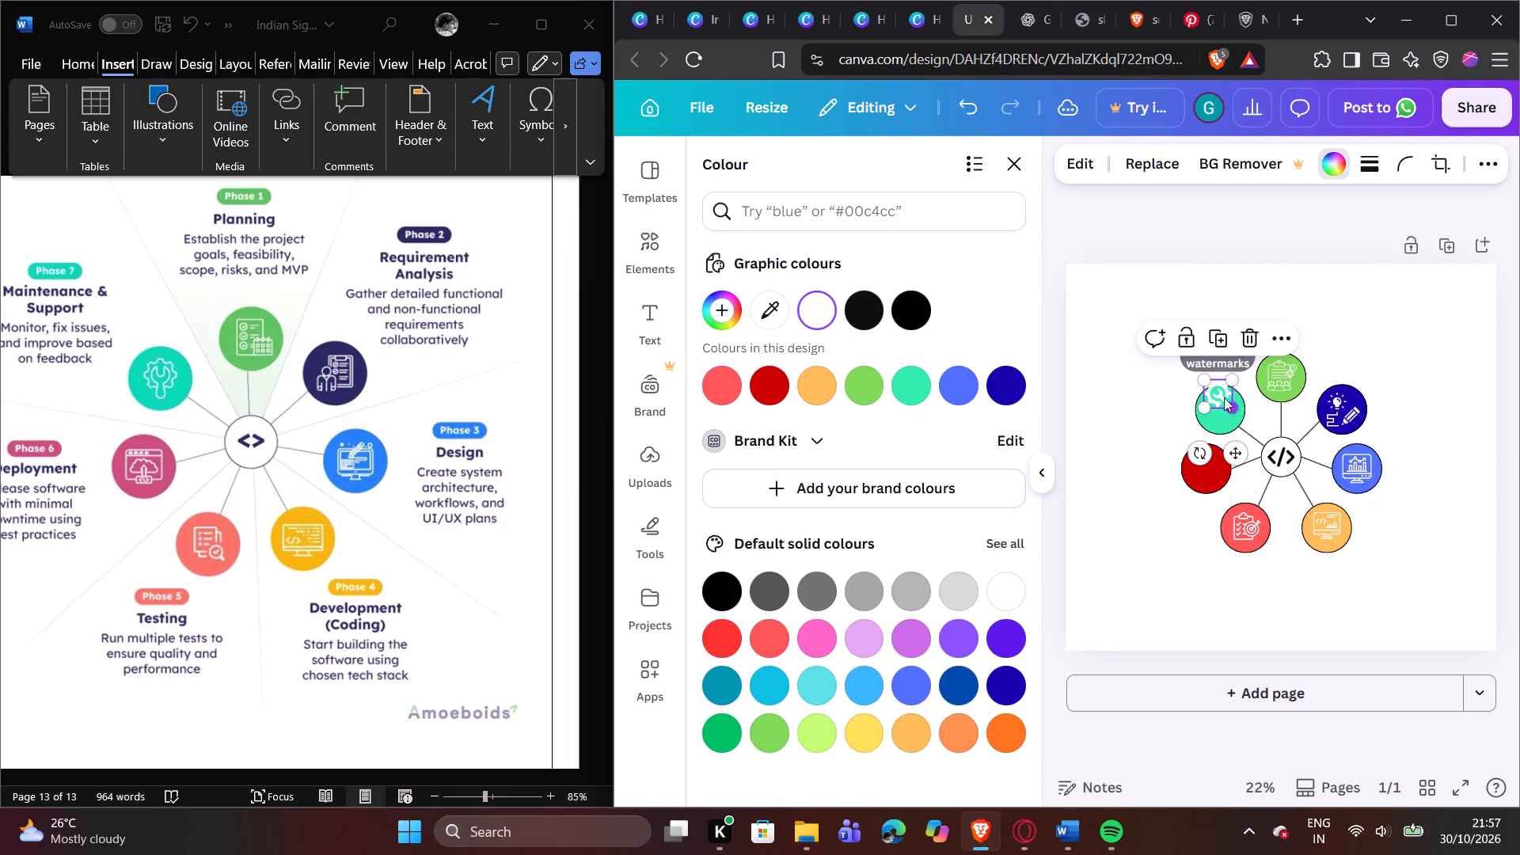
{"action": "left_click", "coordinate": [1119, 367]}
{"action": "left_click_drag", "start_coordinate": [1212, 397], "coordinate": [1211, 404]}
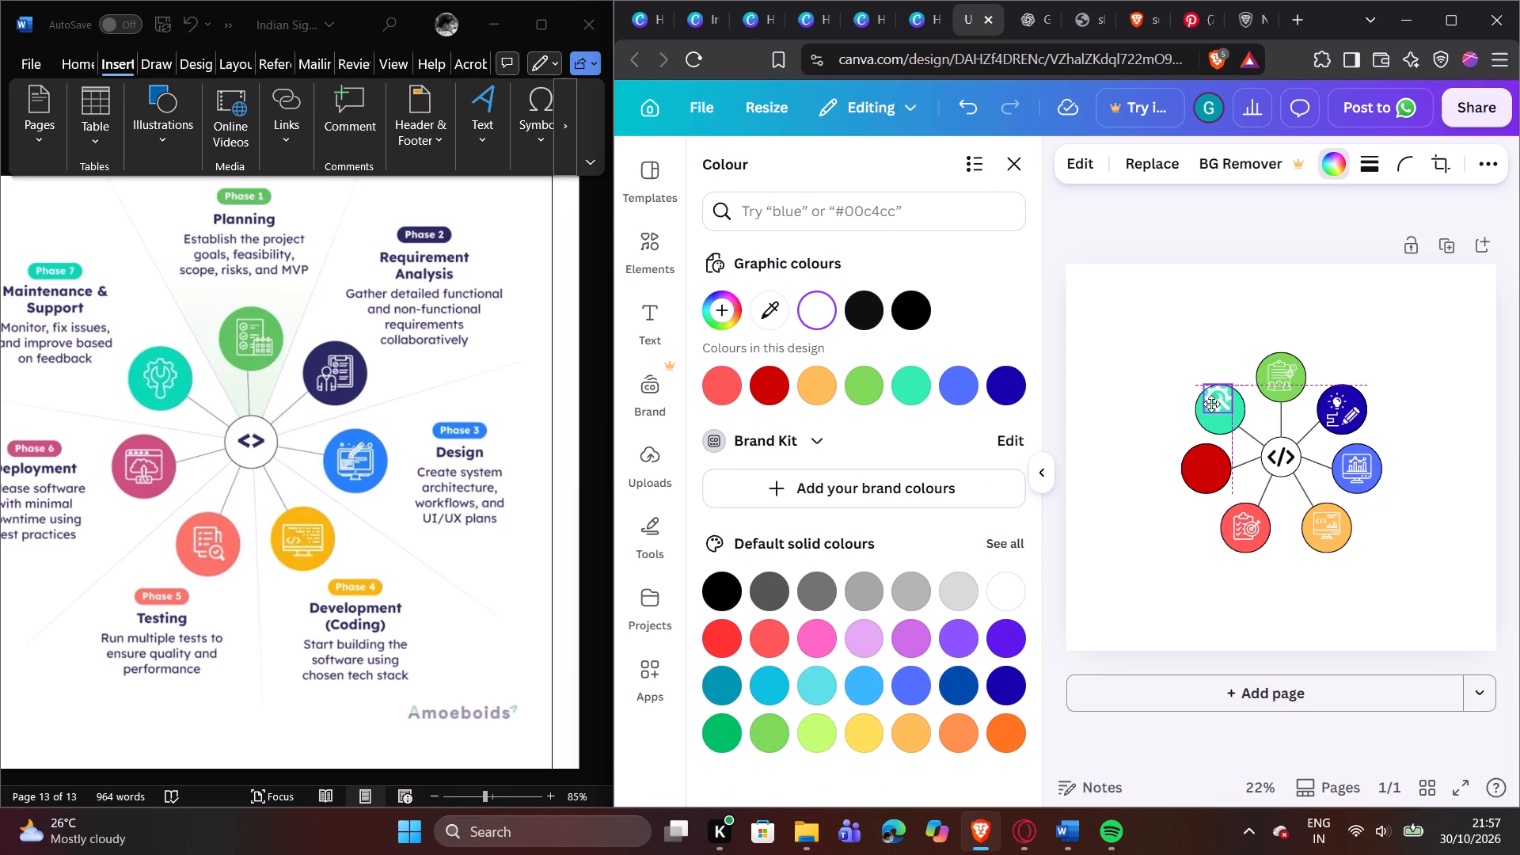
{"action": "left_click_drag", "start_coordinate": [1211, 404], "coordinate": [1211, 413]}
{"action": "left_click", "coordinate": [1166, 404]}
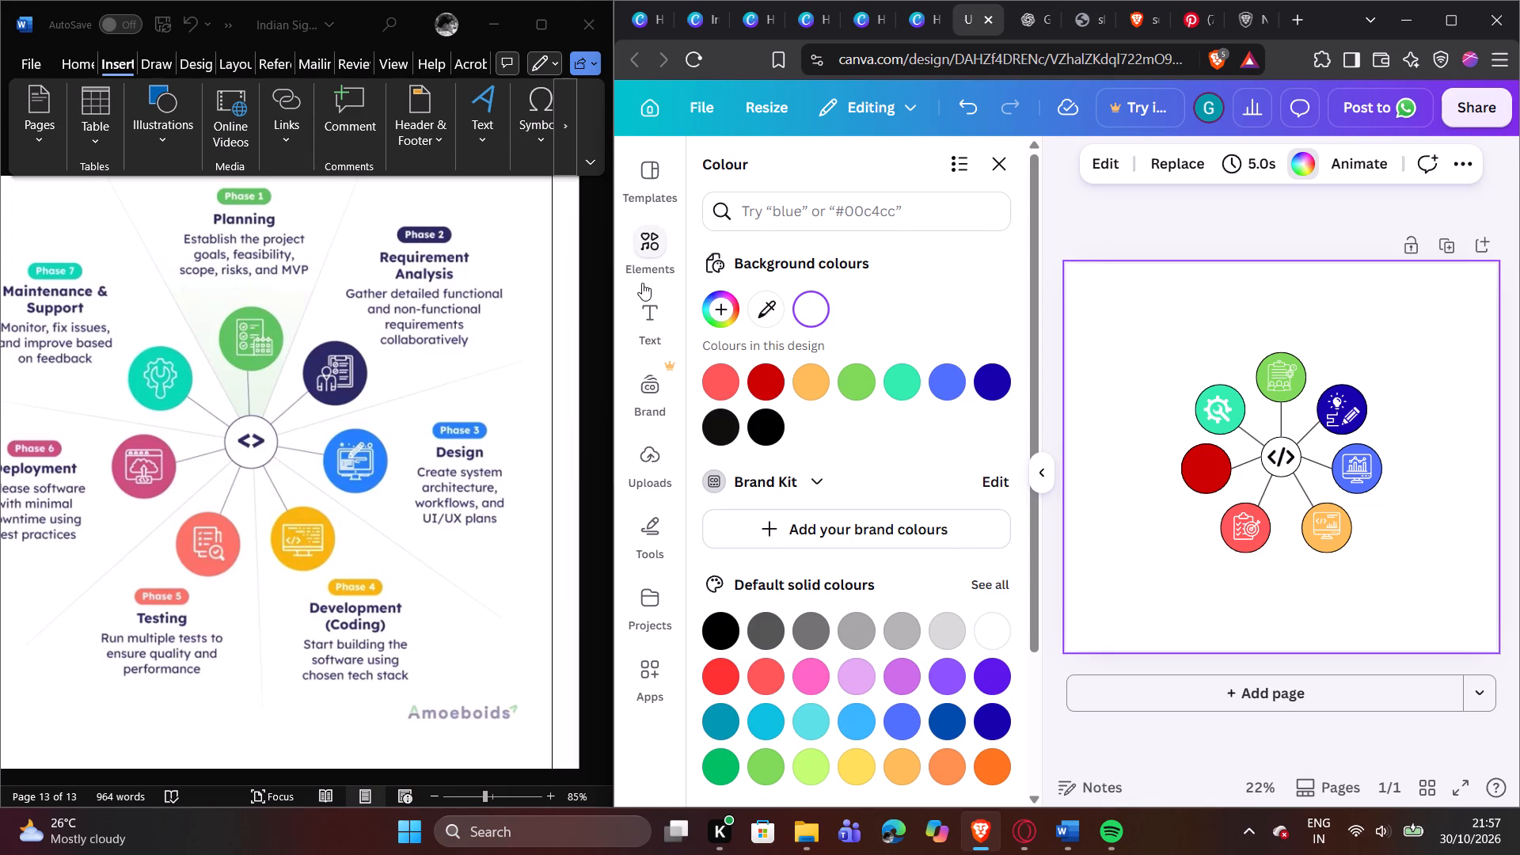
Search the elements for "cloud upload" and limit the results to graphics.
{"action": "left_click", "coordinate": [654, 258]}
{"action": "left_click", "coordinate": [1001, 180]}
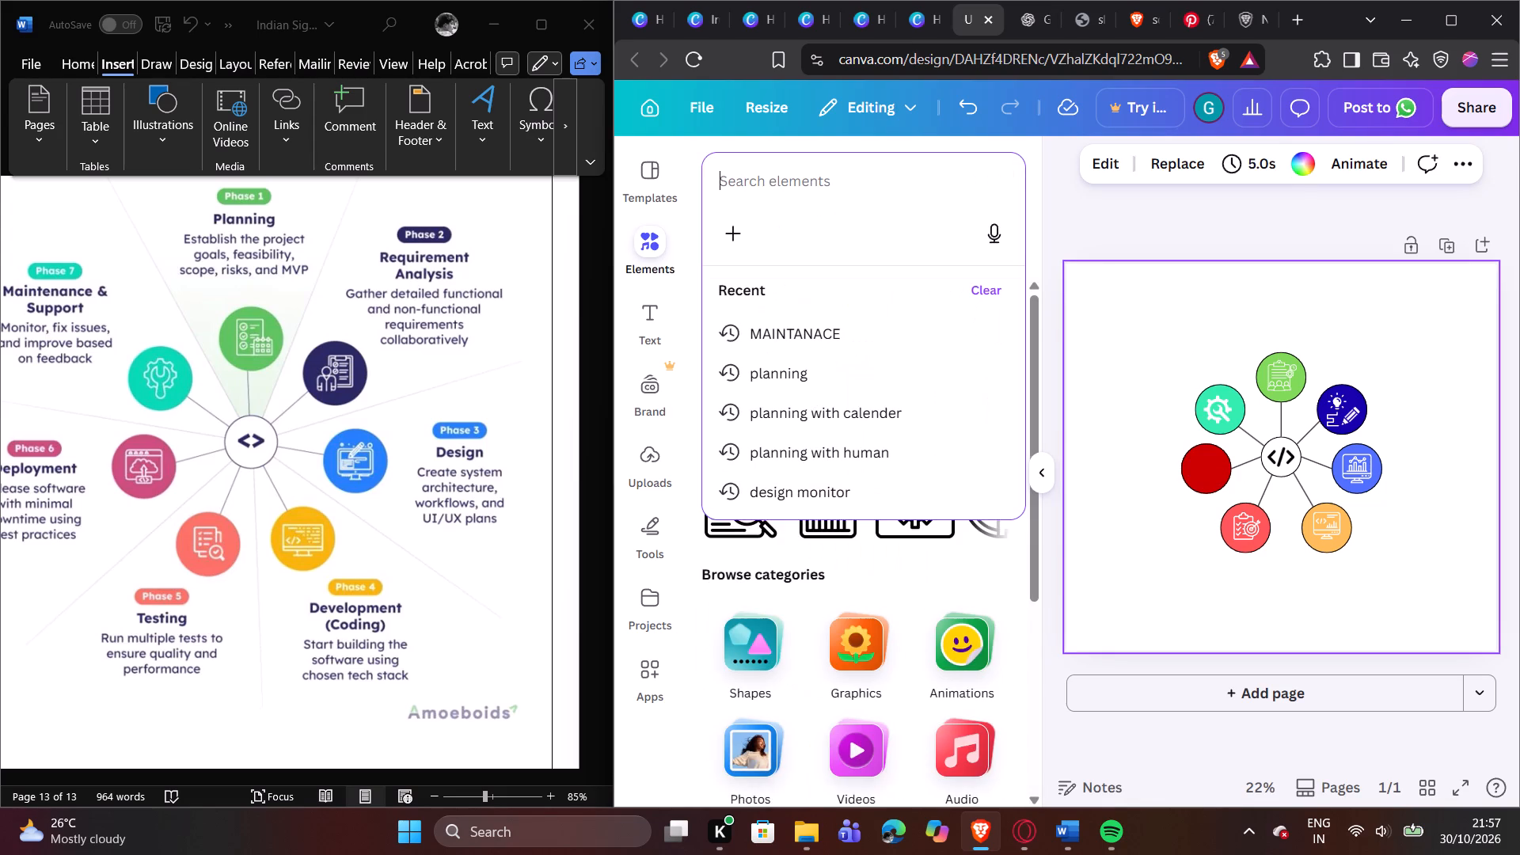
{"action": "key", "text": "u"}
{"action": "key", "text": "p"}
{"action": "type", "text": "lo"}
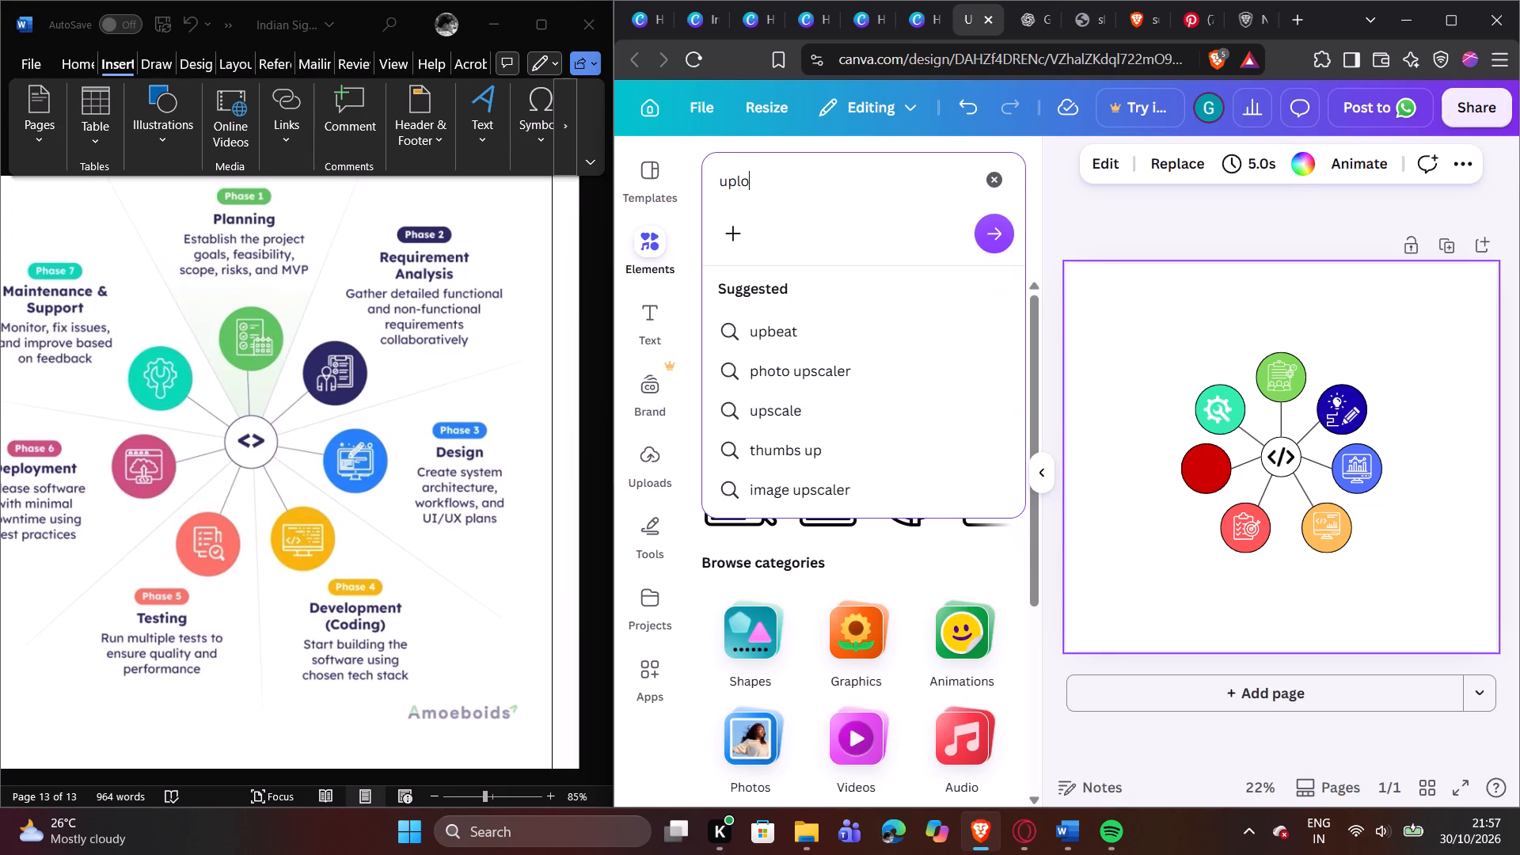
{"action": "key", "text": "a"}
{"action": "key", "text": "f"}
{"action": "key", "text": "BackSpace"}
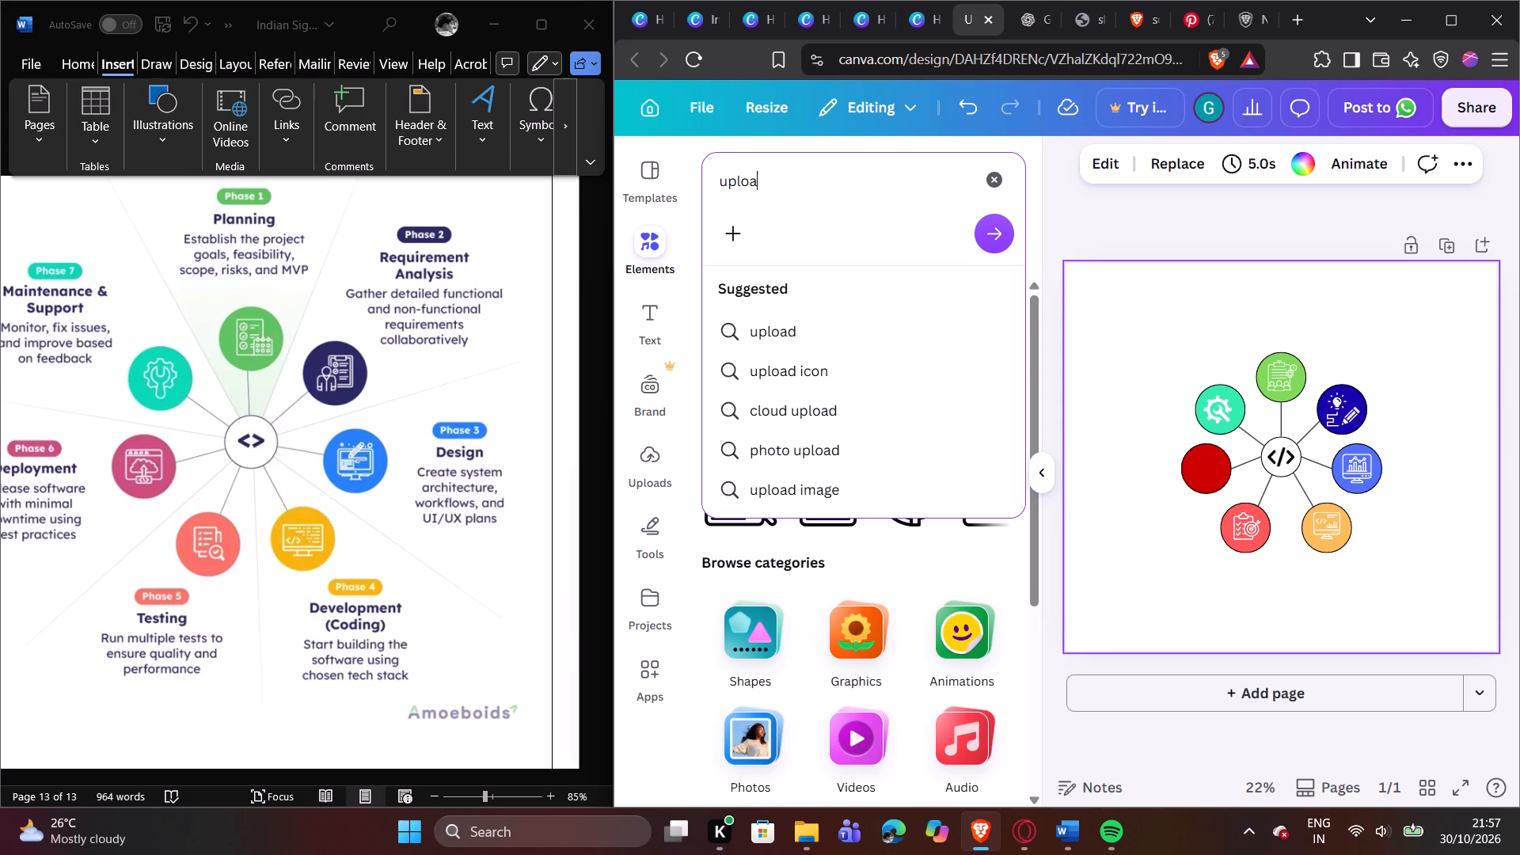
{"action": "key", "text": "d"}
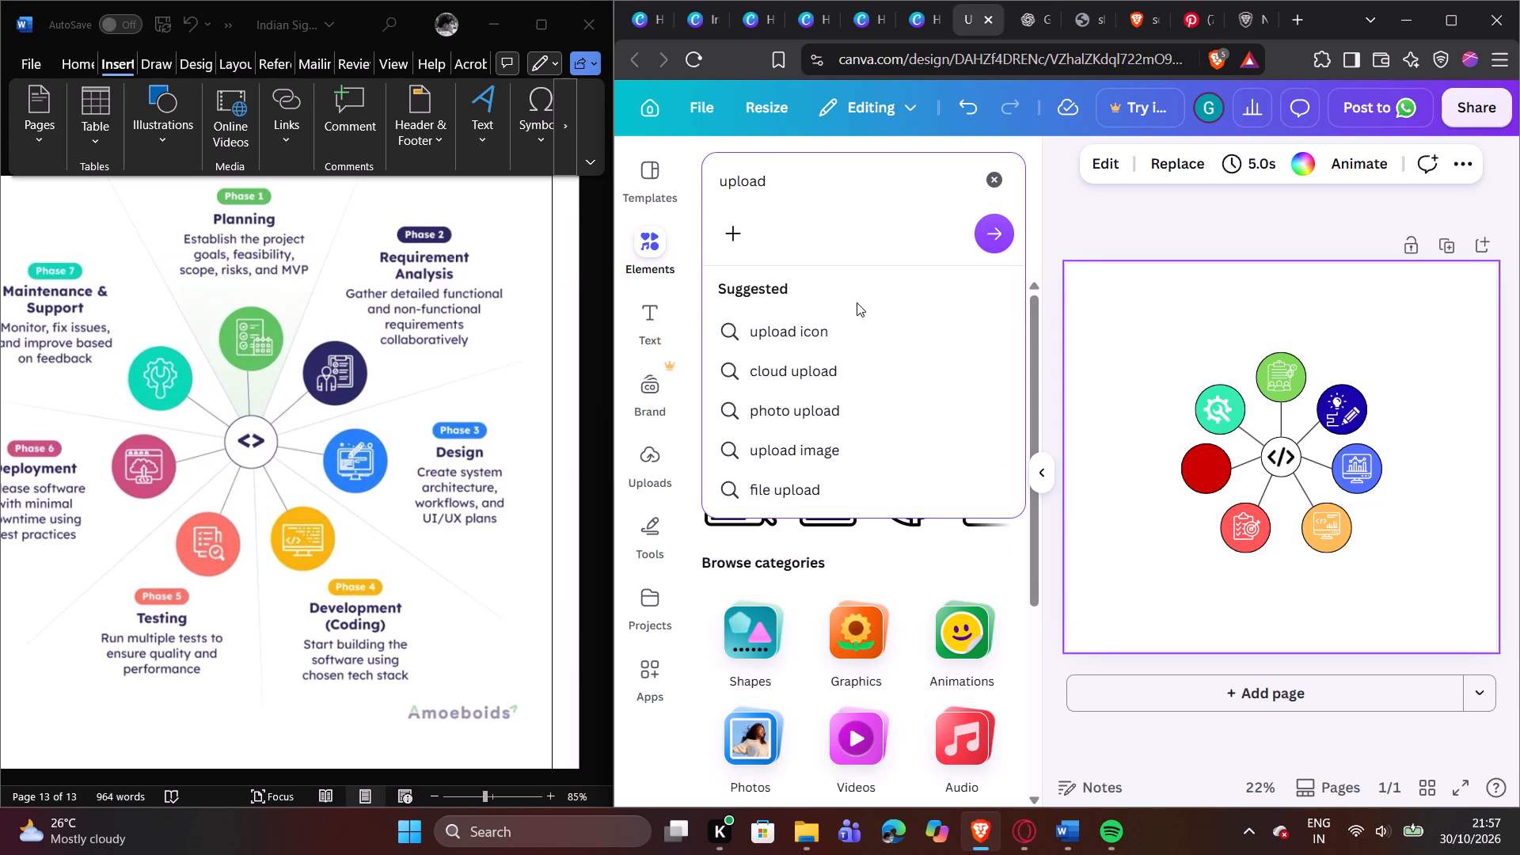
{"action": "left_click", "coordinate": [826, 363]}
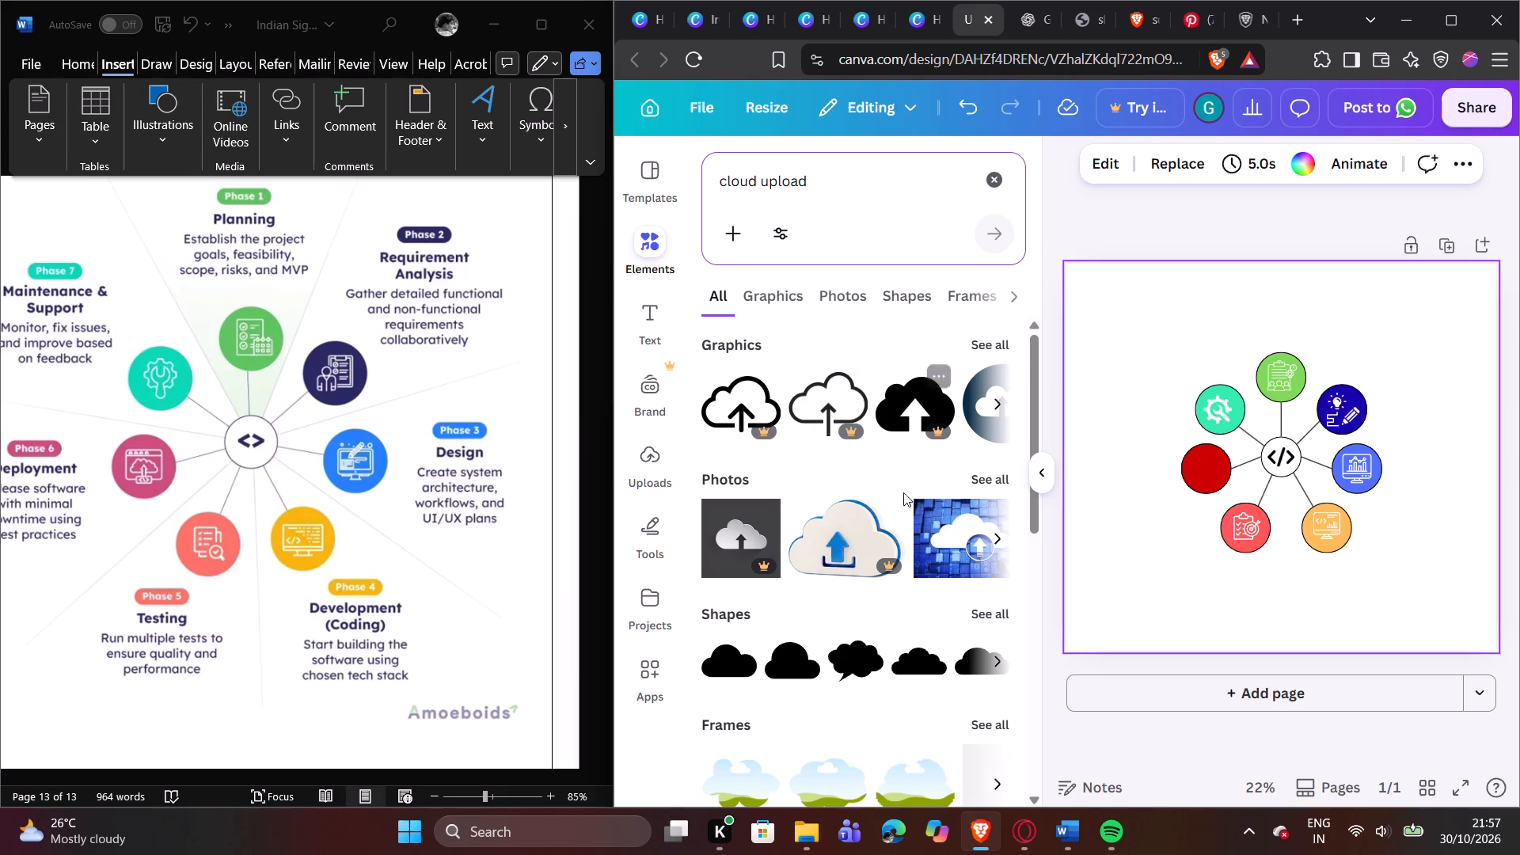
{"action": "left_click", "coordinate": [750, 285]}
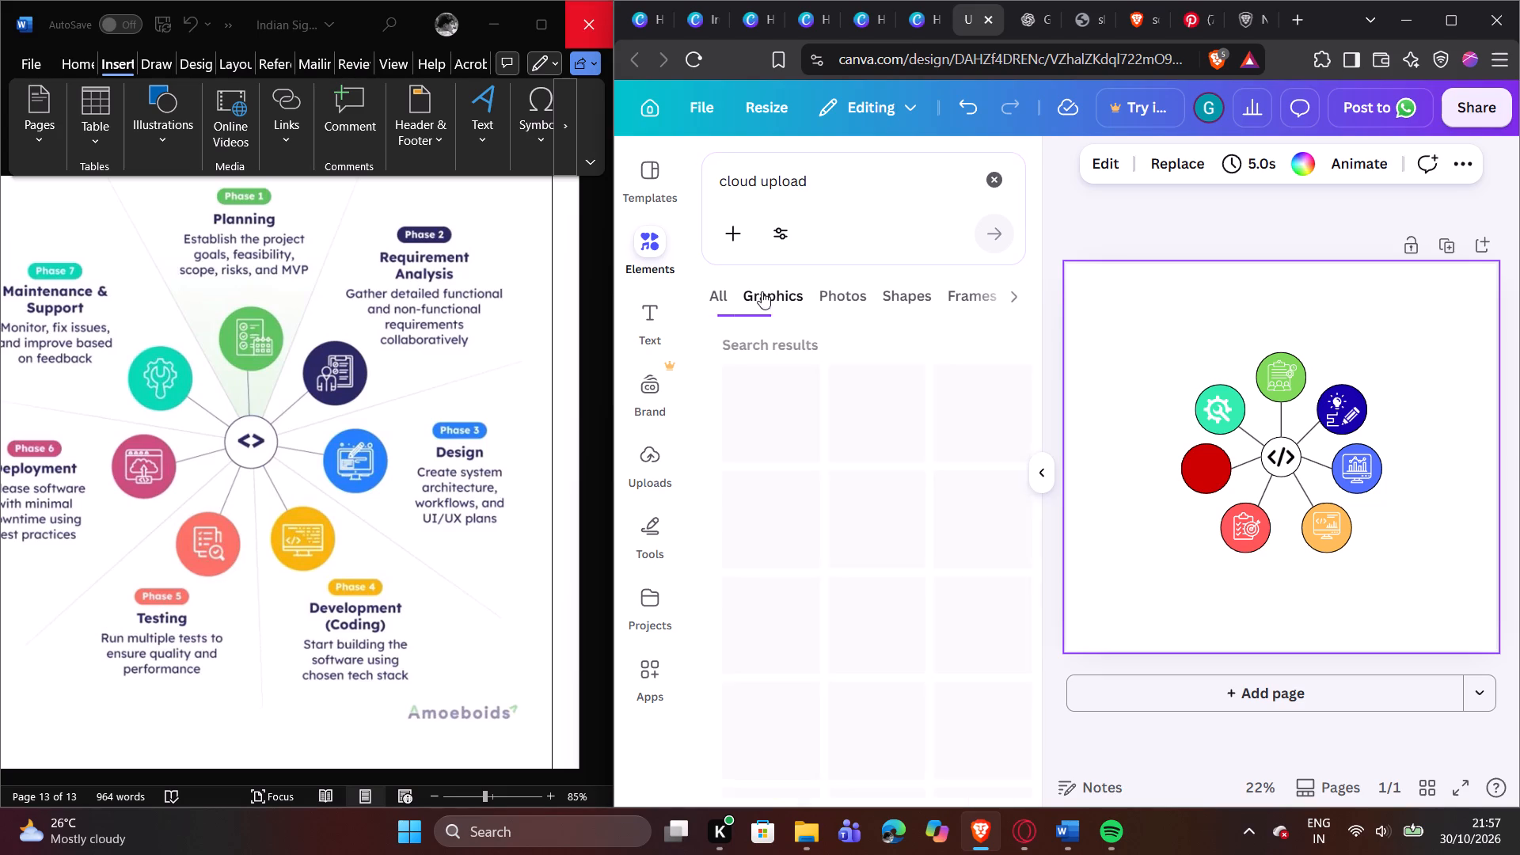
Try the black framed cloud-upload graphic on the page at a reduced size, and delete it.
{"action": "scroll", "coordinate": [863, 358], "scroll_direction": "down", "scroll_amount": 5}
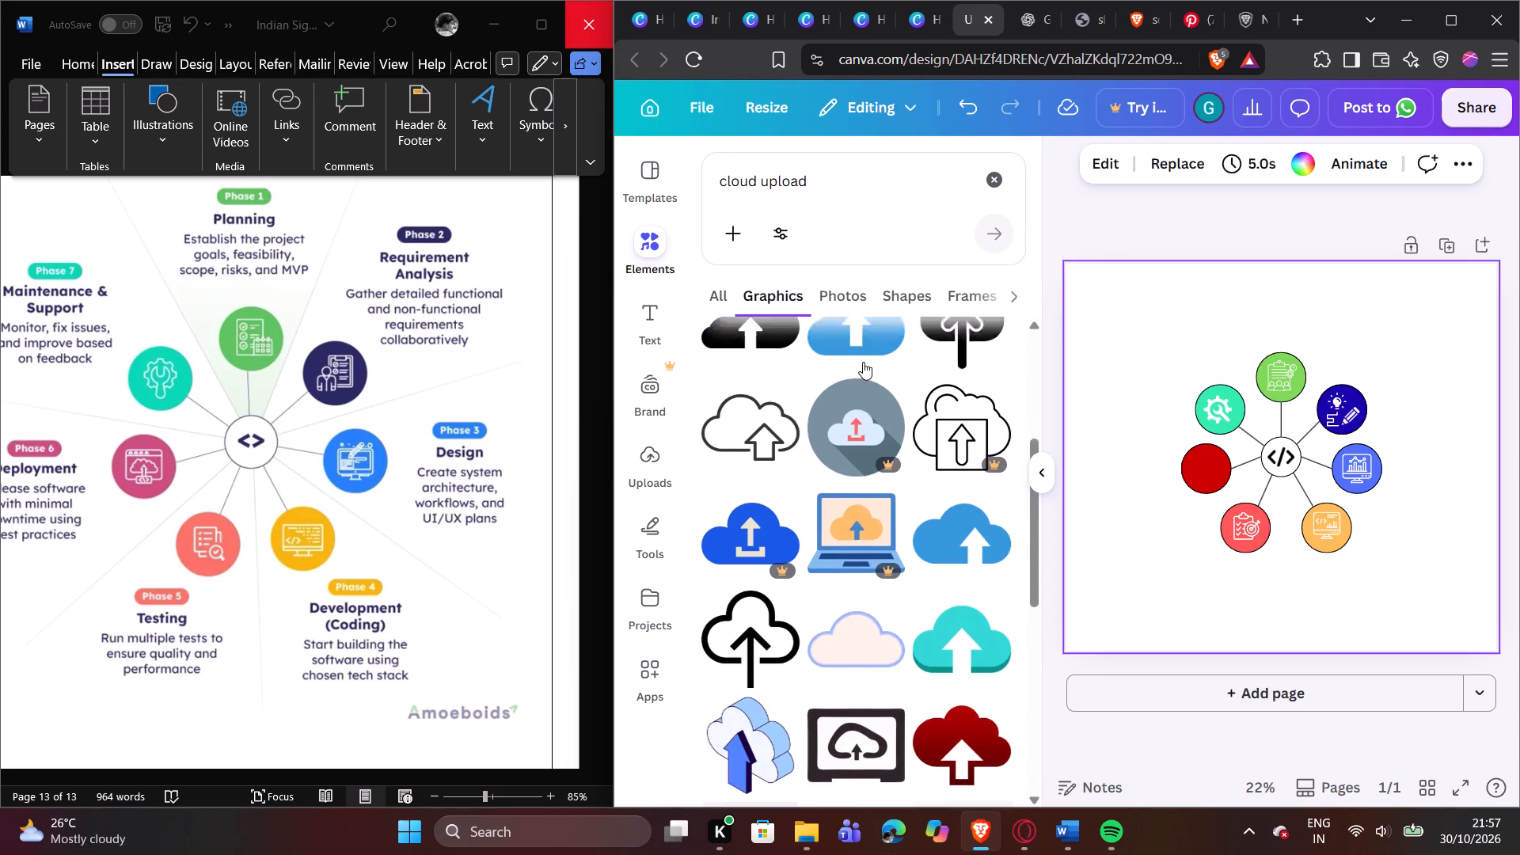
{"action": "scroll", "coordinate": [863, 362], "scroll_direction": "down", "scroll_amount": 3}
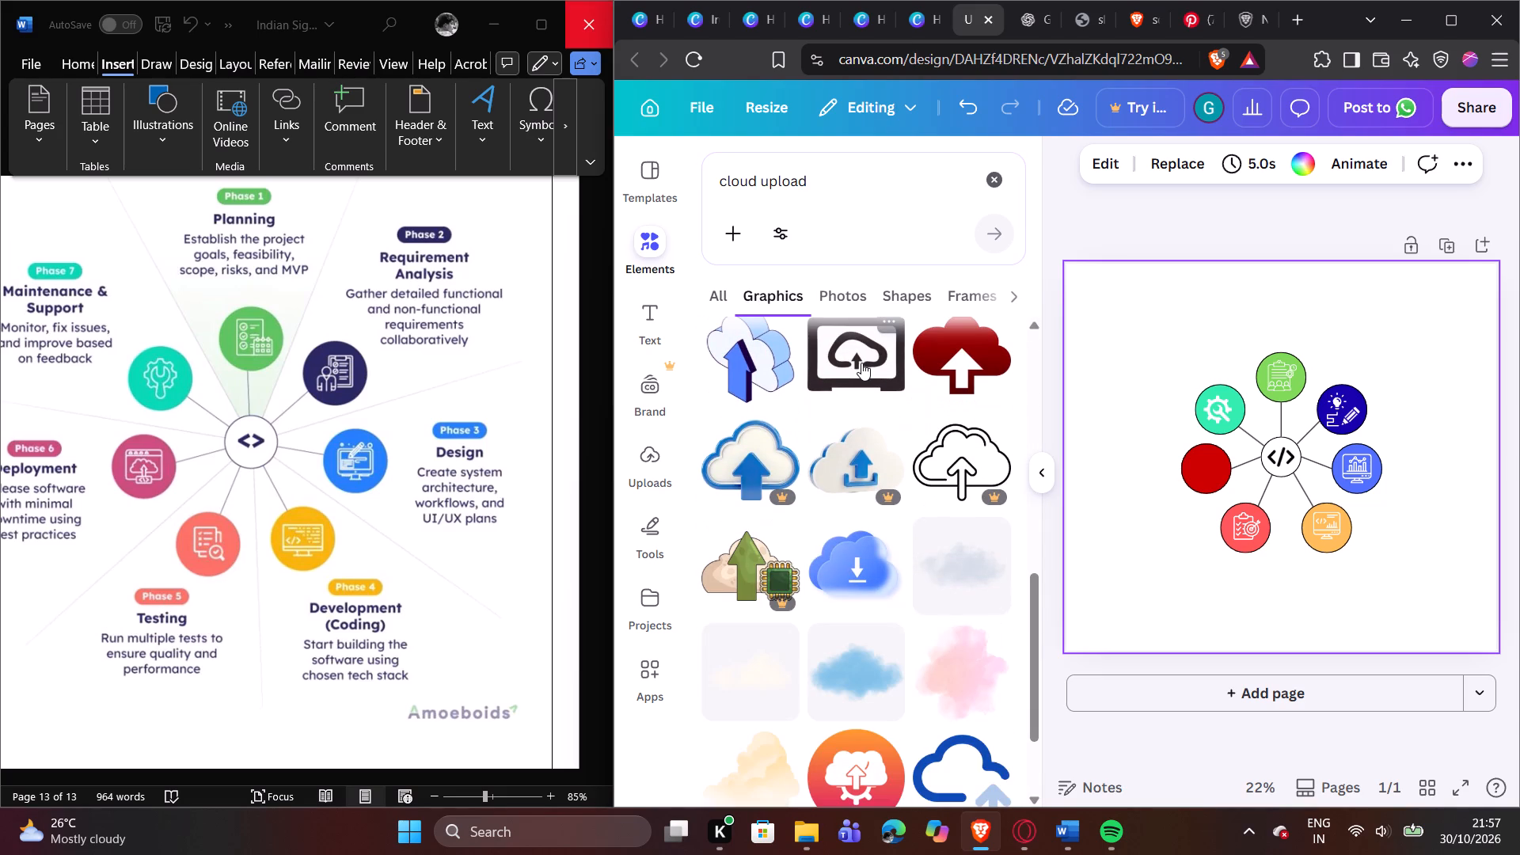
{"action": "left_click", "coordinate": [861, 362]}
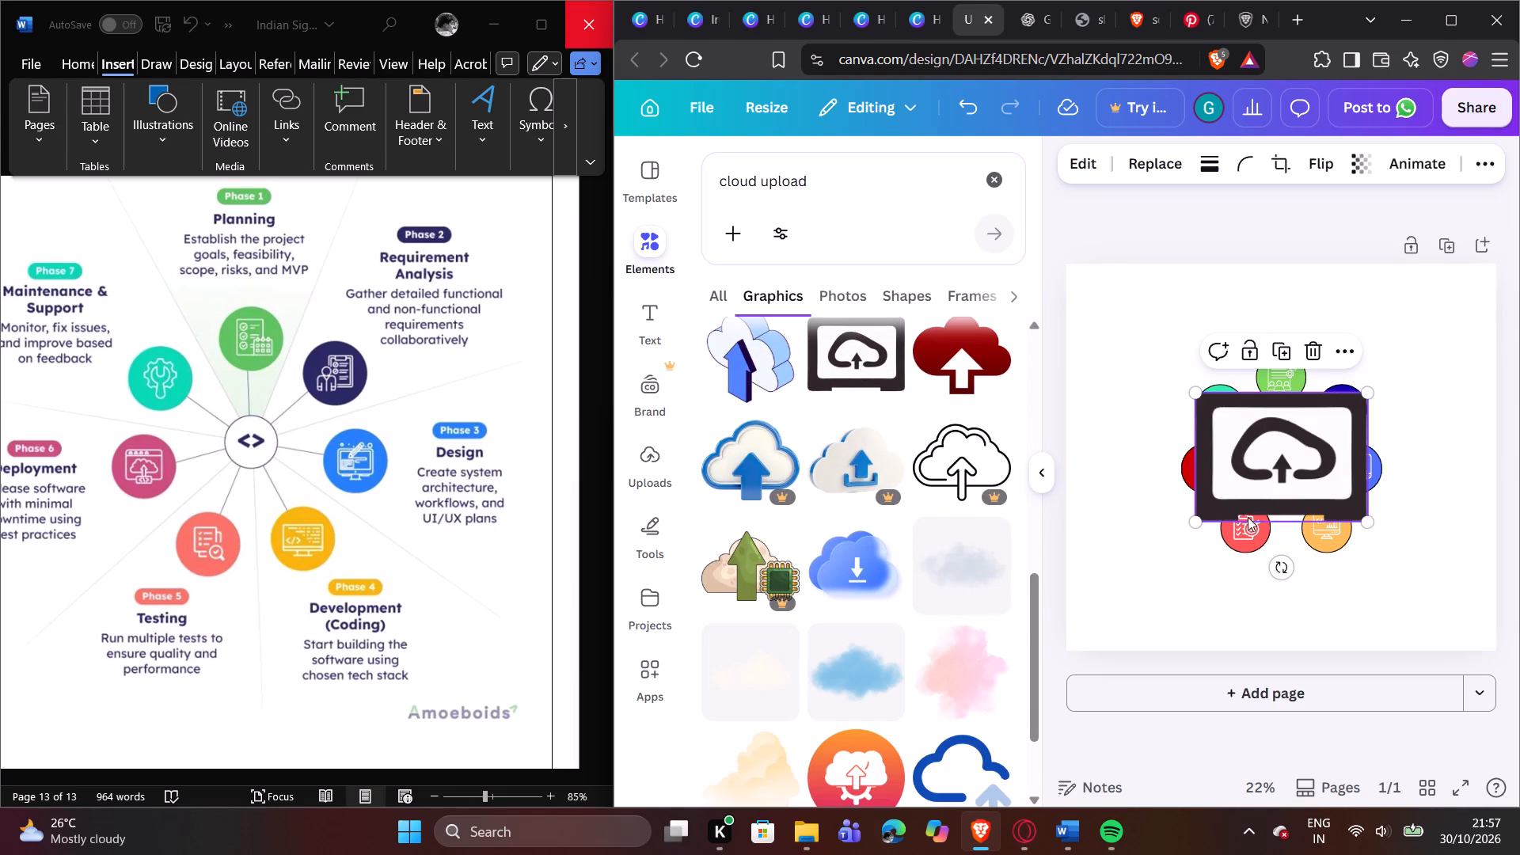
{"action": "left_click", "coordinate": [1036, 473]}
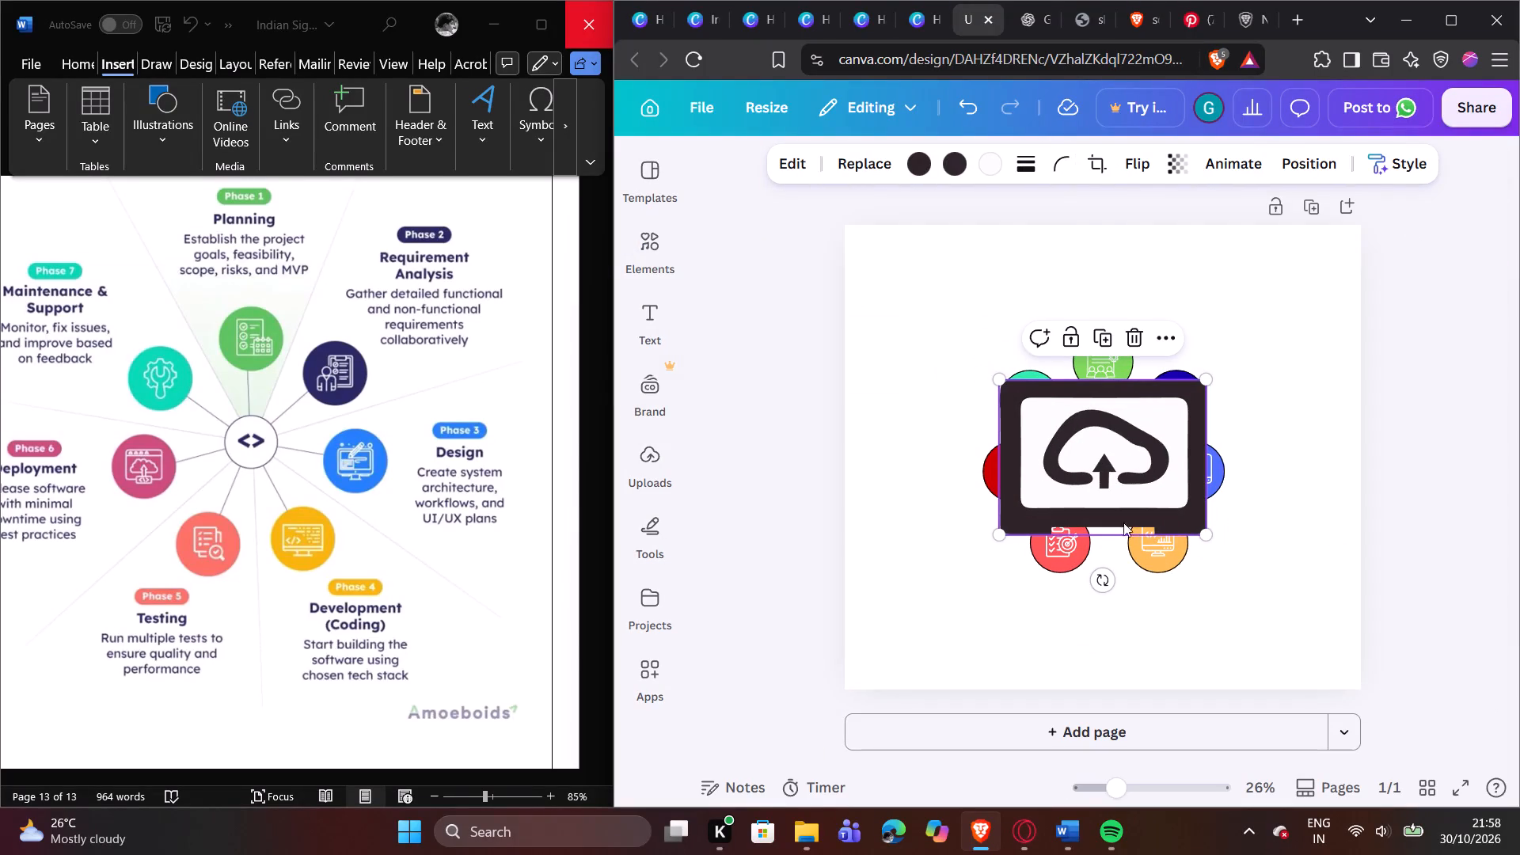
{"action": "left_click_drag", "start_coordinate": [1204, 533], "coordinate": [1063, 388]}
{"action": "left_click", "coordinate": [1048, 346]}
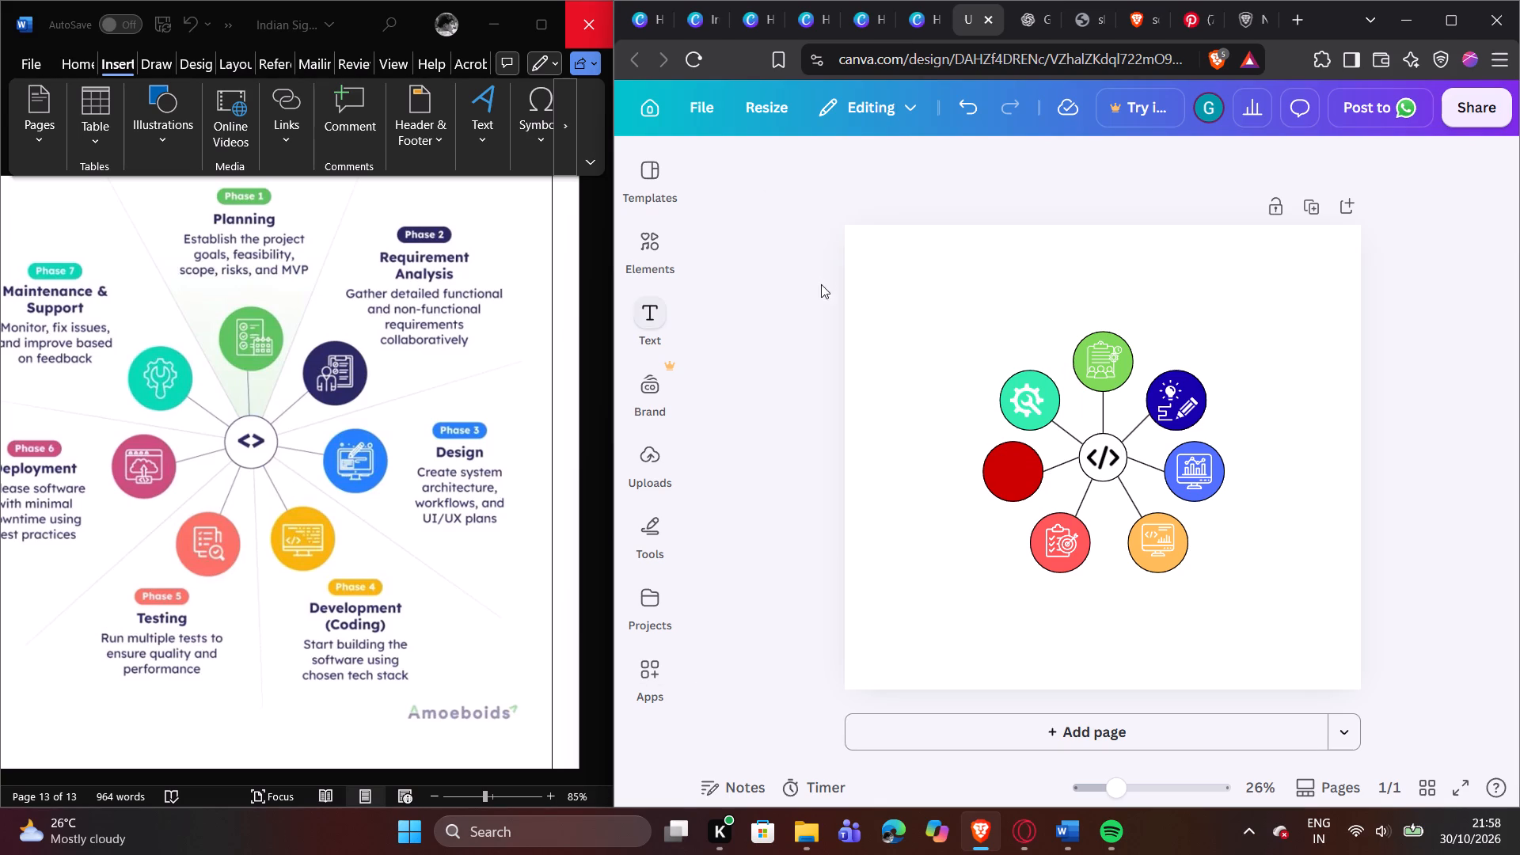
Browse further through the cloud upload graphics and add the solid black cloud with an upward arrow to the page.
{"action": "left_click", "coordinate": [644, 237]}
{"action": "scroll", "coordinate": [830, 489], "scroll_direction": "down", "scroll_amount": 2}
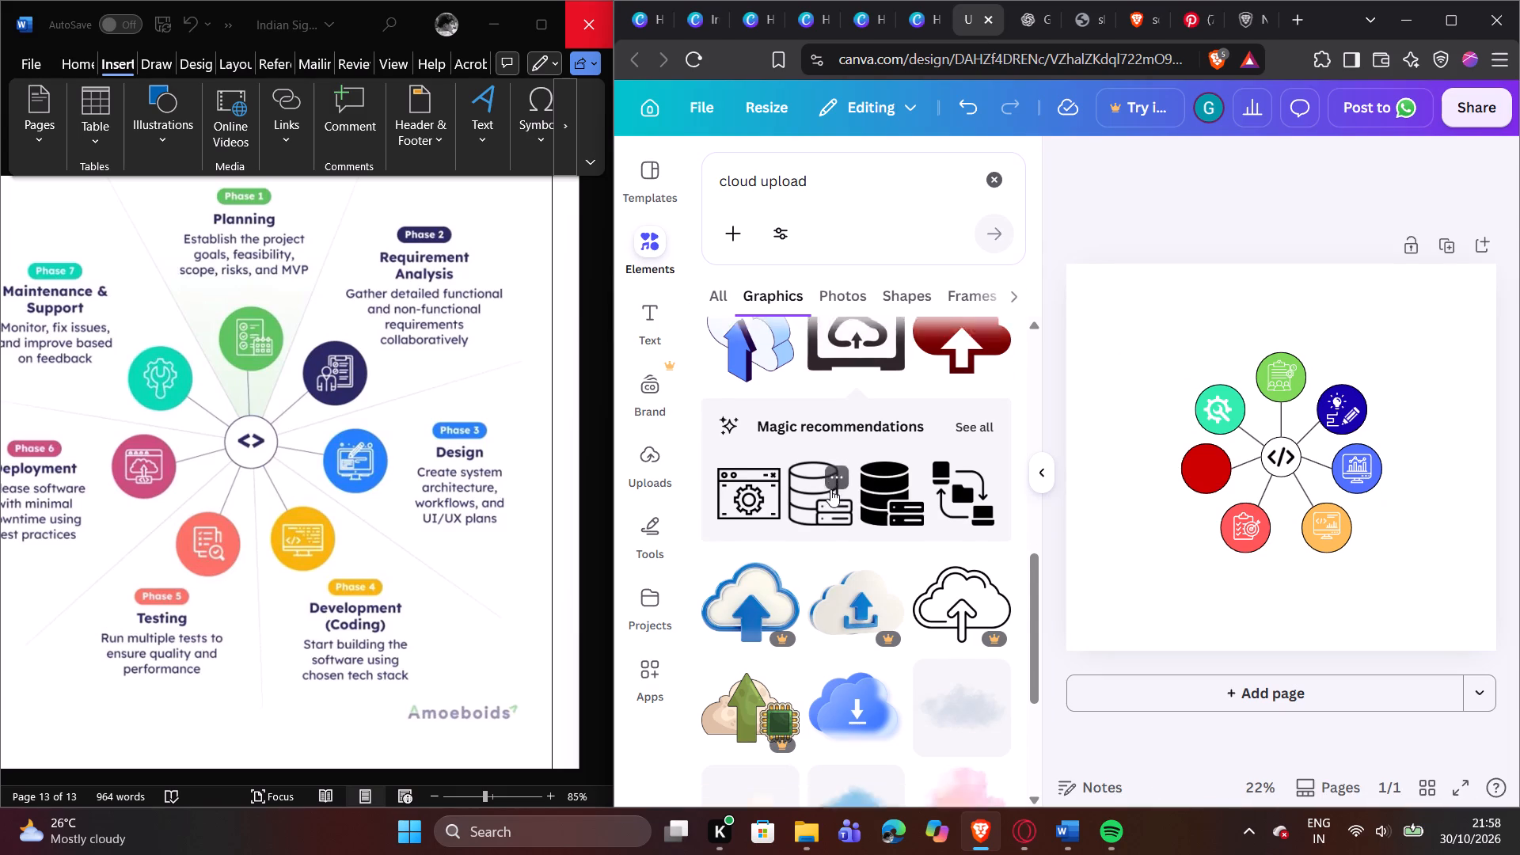
{"action": "scroll", "coordinate": [830, 489], "scroll_direction": "down", "scroll_amount": 8}
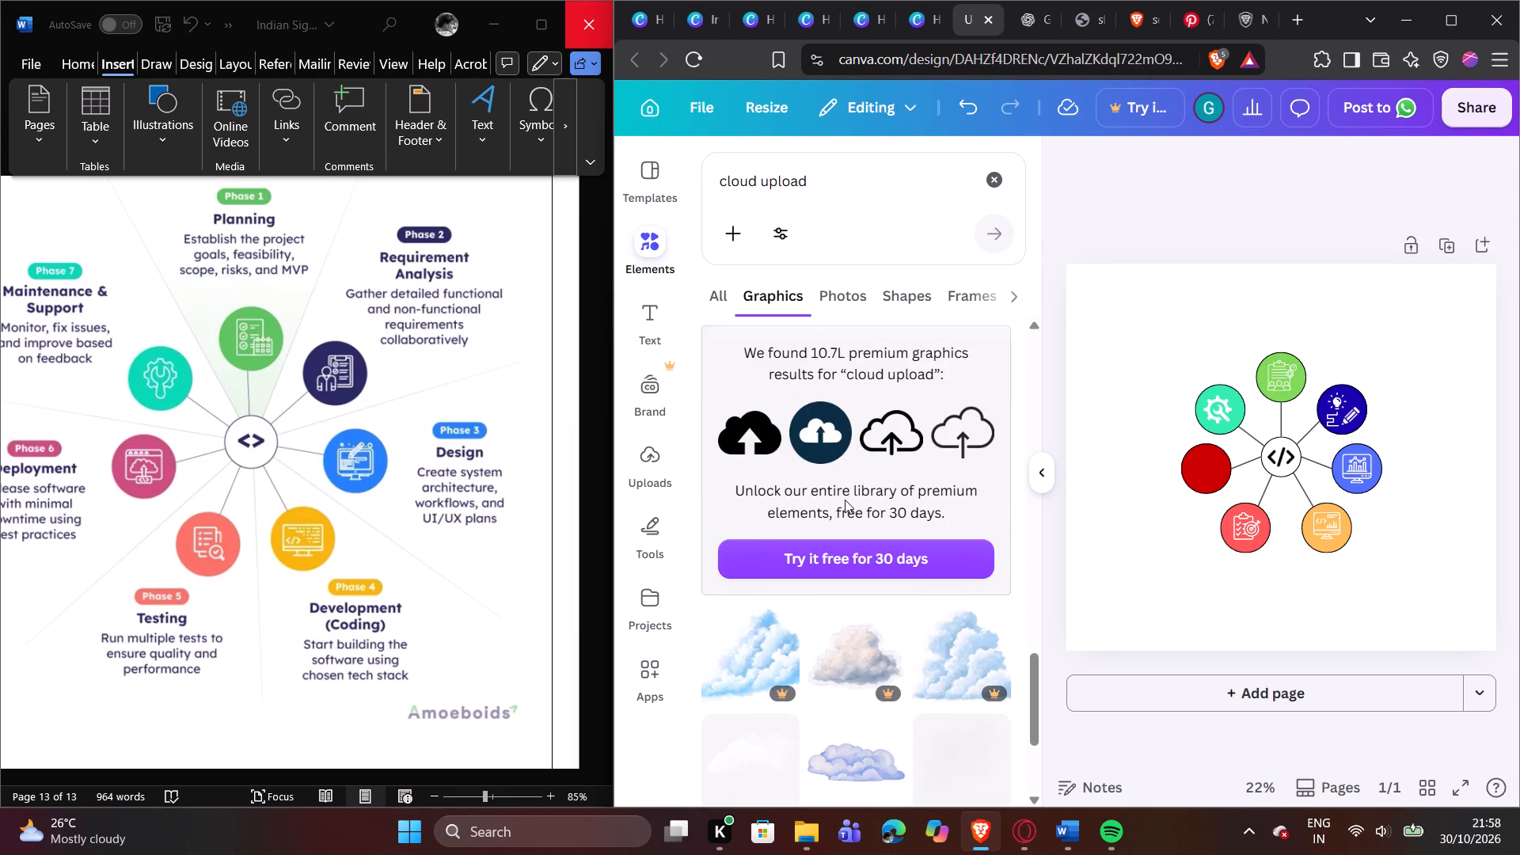
{"action": "left_click", "coordinate": [774, 436]}
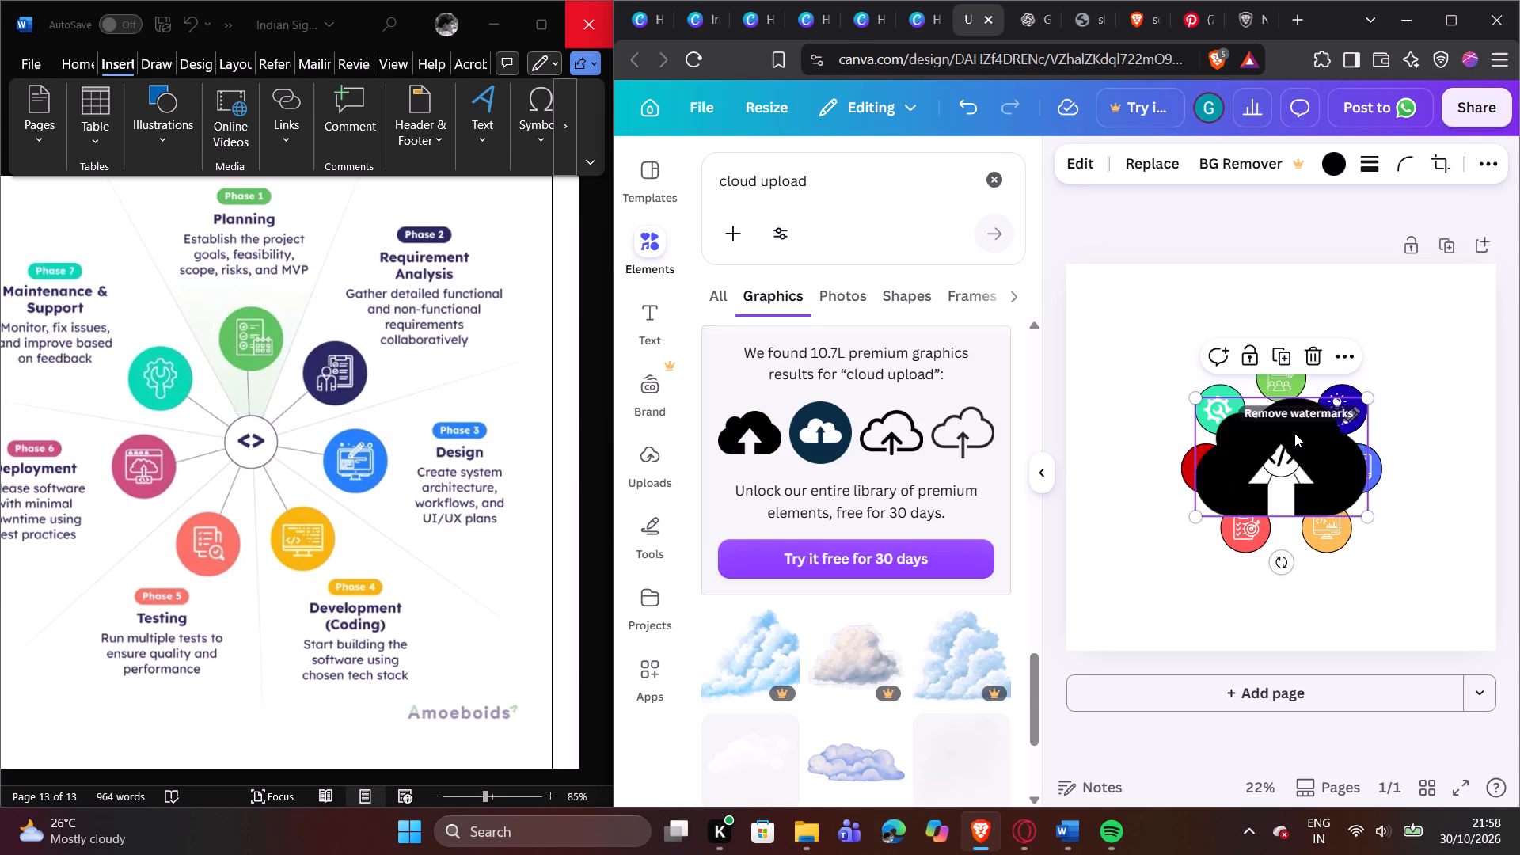
Recolour the cloud-upload graphic white.
{"action": "left_click", "coordinate": [1324, 158]}
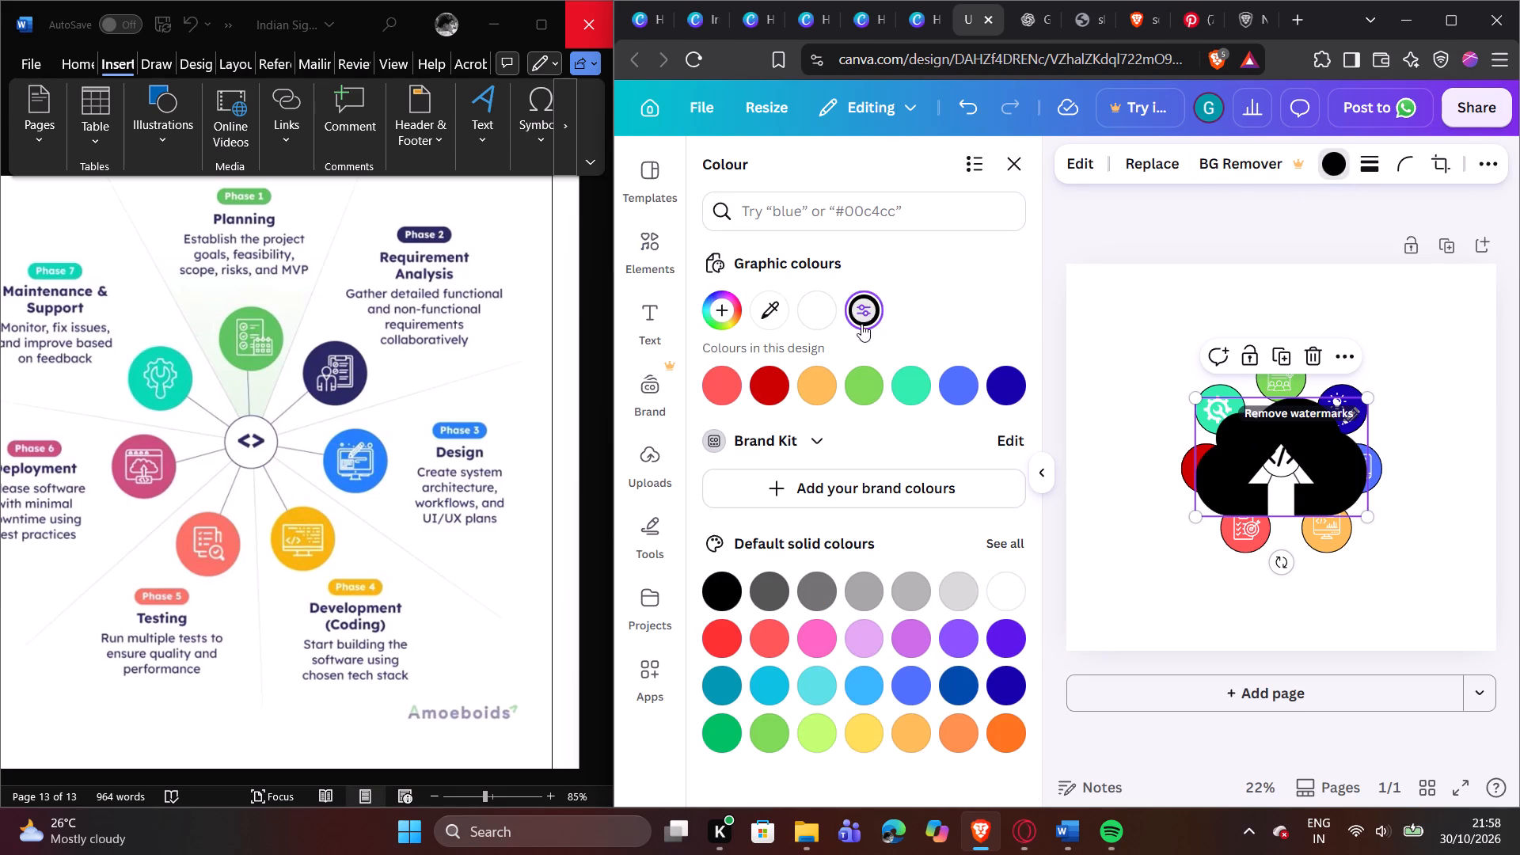
{"action": "left_click", "coordinate": [819, 315]}
Move the white cloud icon to the side of the wheel and shrink it to fit within a circle.
{"action": "left_click_drag", "start_coordinate": [1247, 473], "coordinate": [1195, 474]}
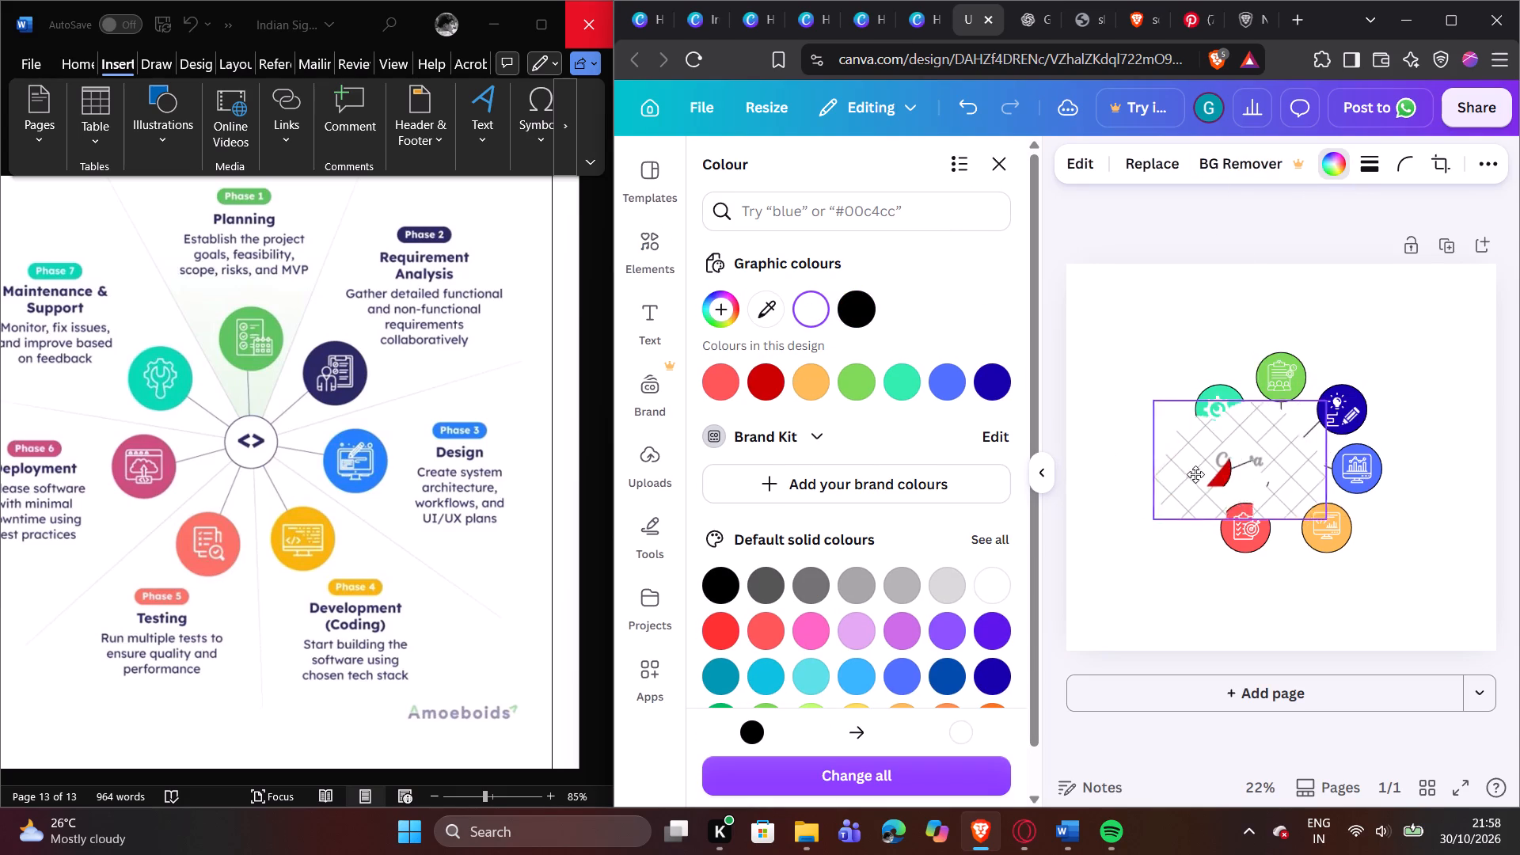
{"action": "left_click_drag", "start_coordinate": [1195, 474], "coordinate": [1176, 473]}
{"action": "left_click_drag", "start_coordinate": [1299, 515], "coordinate": [1259, 481]}
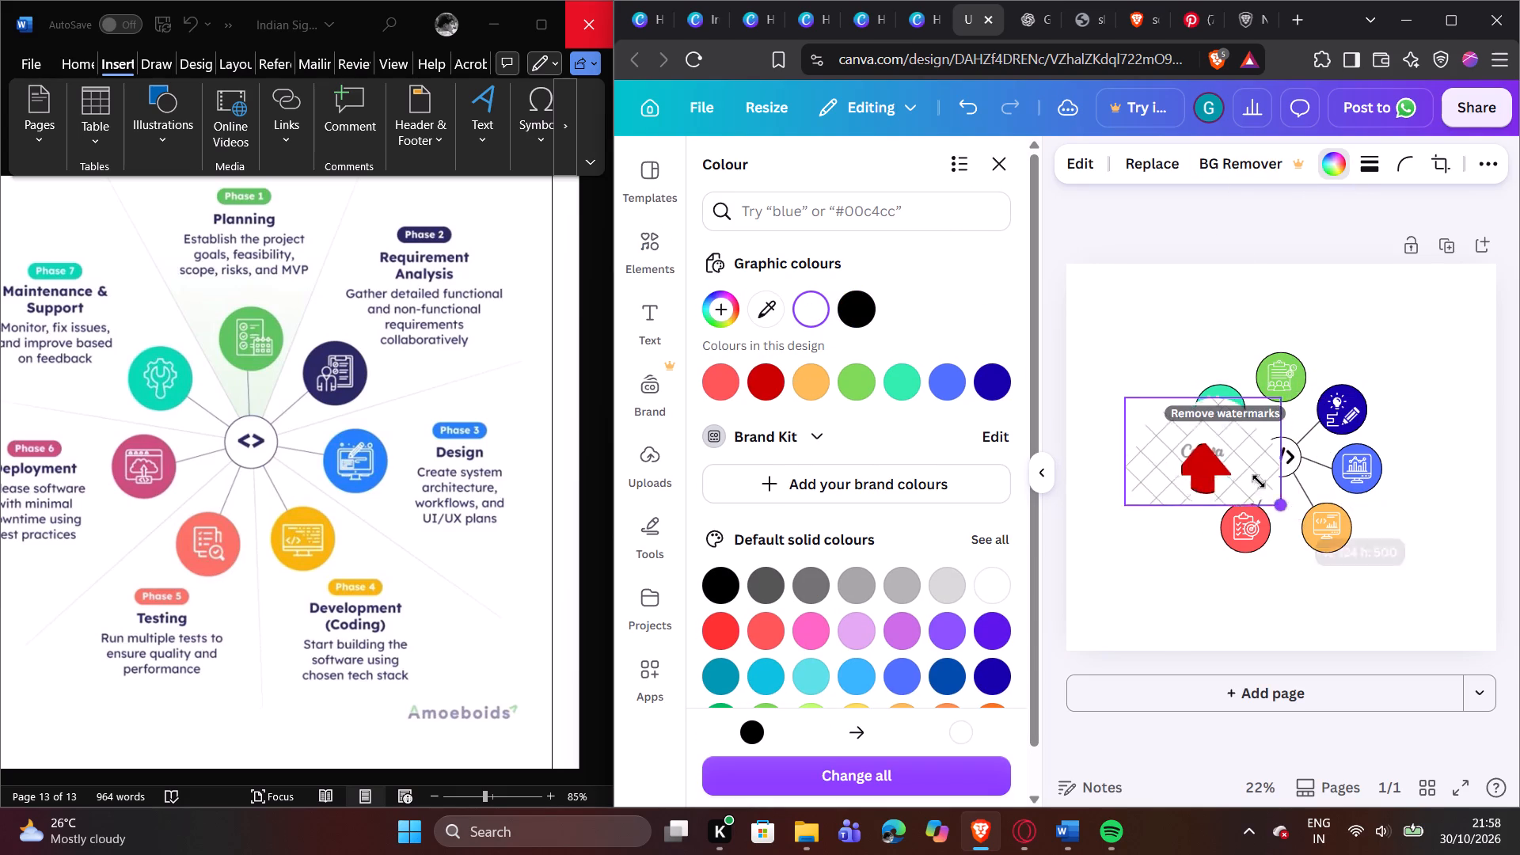
{"action": "left_click_drag", "start_coordinate": [1259, 481], "coordinate": [1180, 420]}
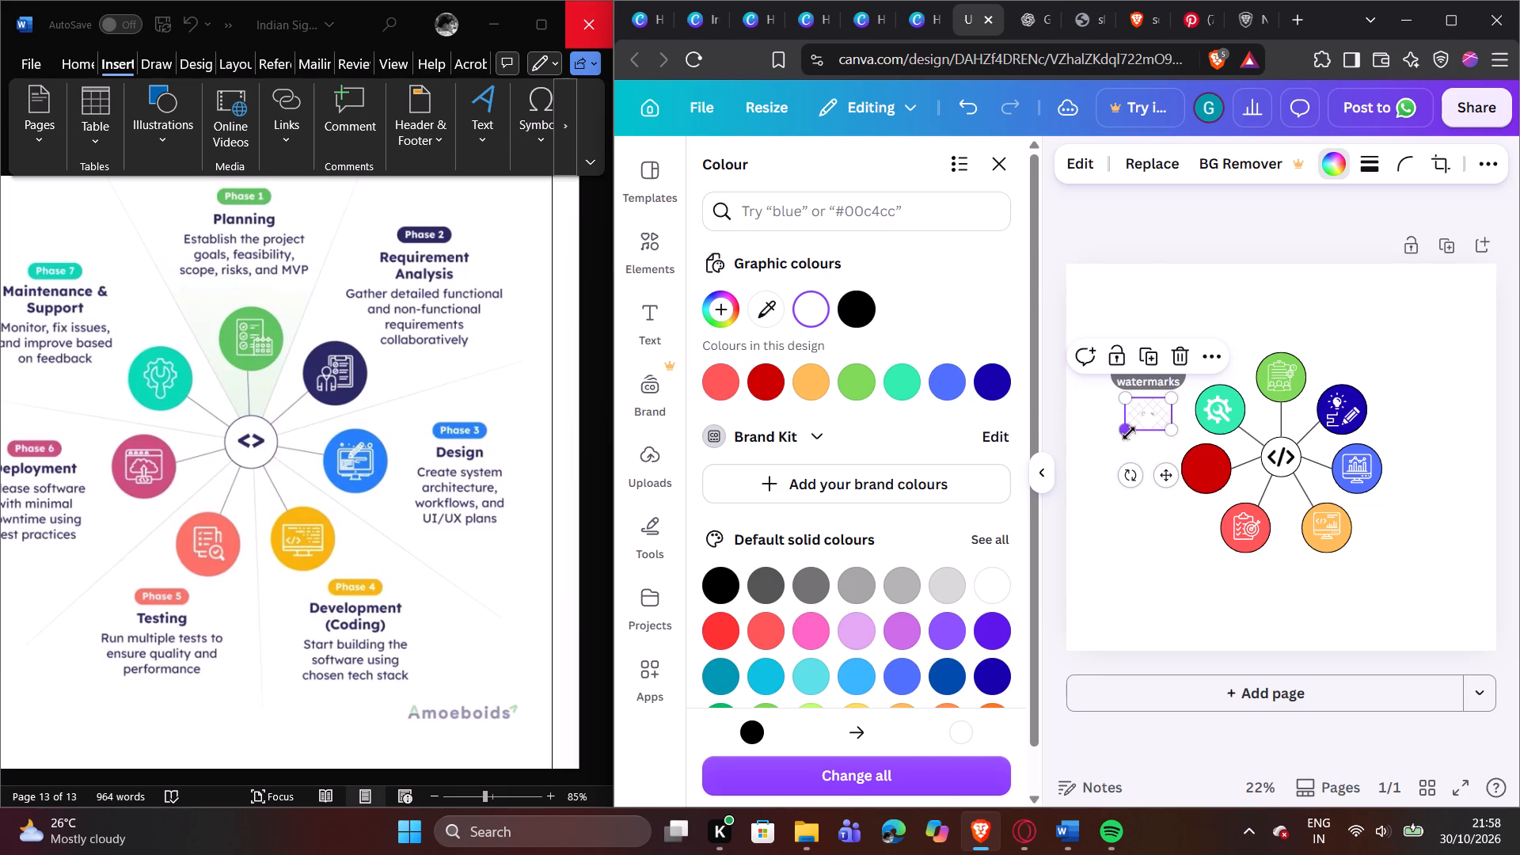
{"action": "left_click_drag", "start_coordinate": [1129, 433], "coordinate": [1151, 423]}
{"action": "left_click_drag", "start_coordinate": [1145, 420], "coordinate": [1138, 422]}
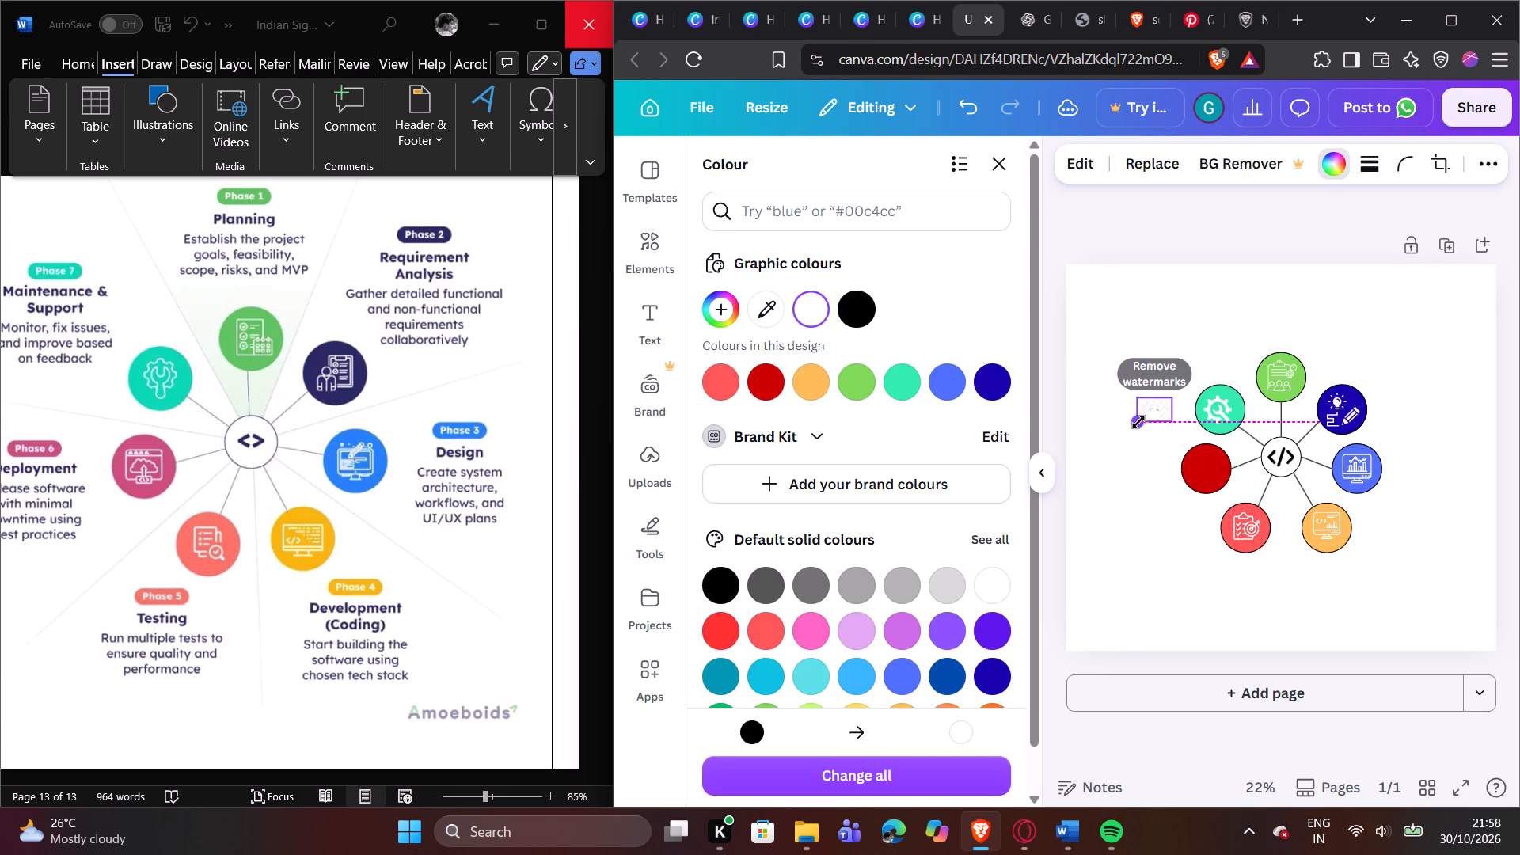
{"action": "left_click_drag", "start_coordinate": [1138, 422], "coordinate": [1134, 426]}
{"action": "left_click", "coordinate": [1098, 433]}
Place the small white cloud-upload icon in the red circle and adjust its position until it is centred.
{"action": "left_click_drag", "start_coordinate": [1150, 411], "coordinate": [1192, 460]}
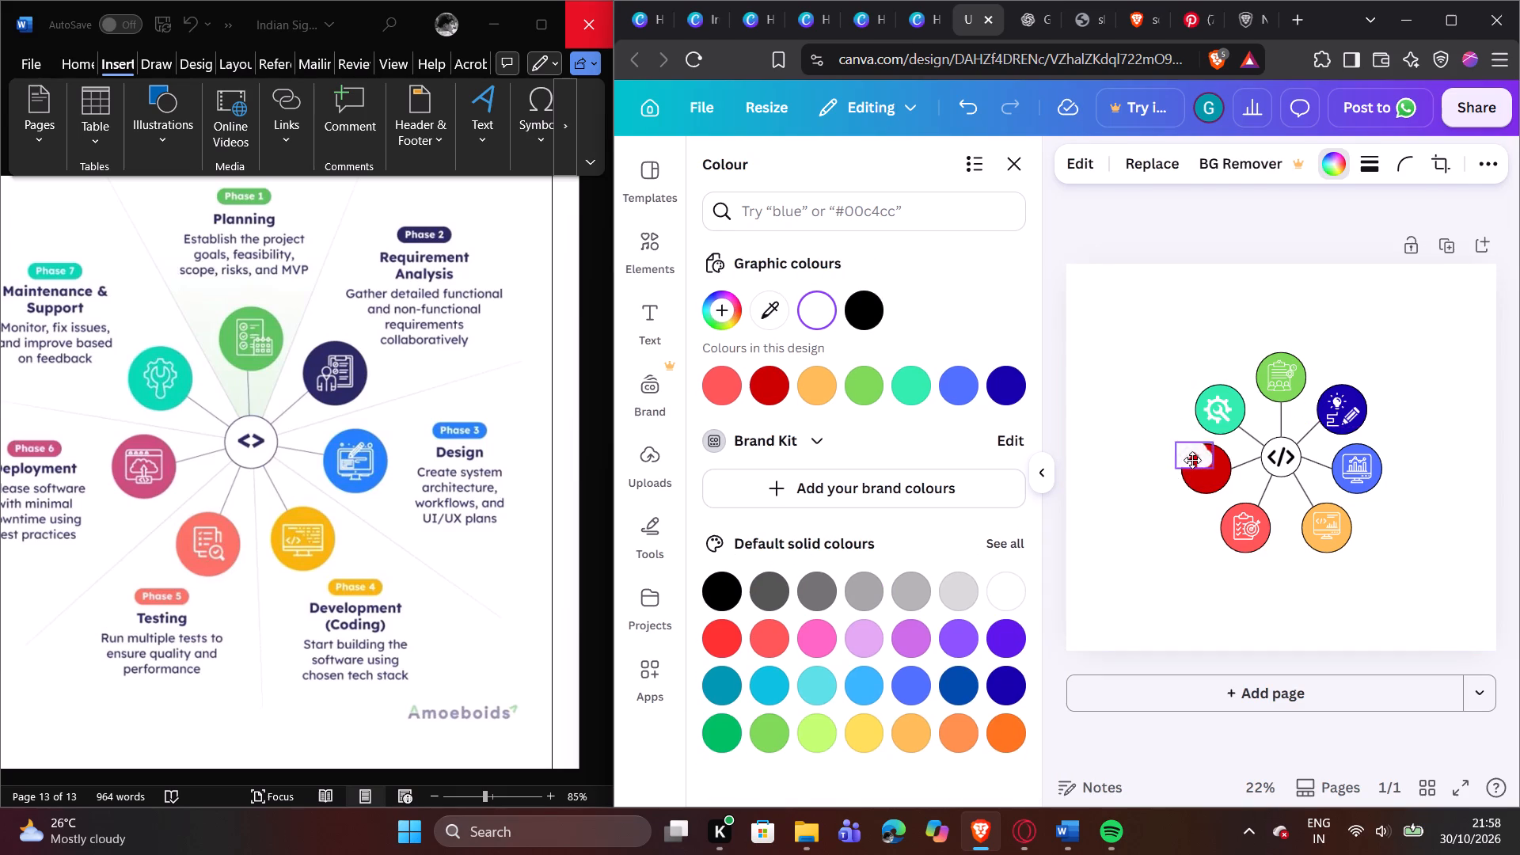
{"action": "left_click_drag", "start_coordinate": [1192, 460], "coordinate": [1203, 465]}
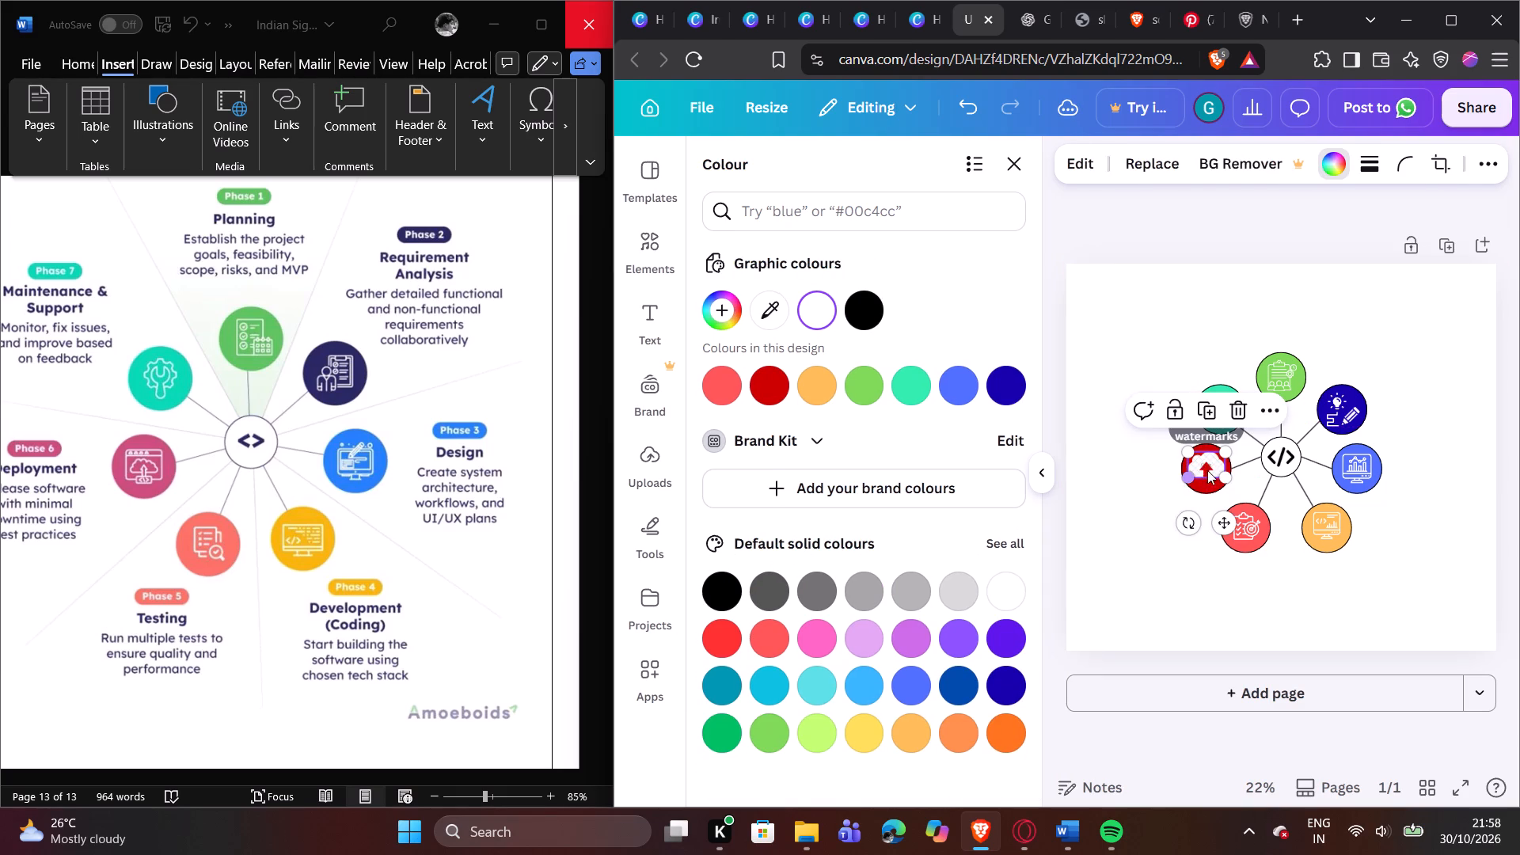
{"action": "left_click", "coordinate": [1223, 446]}
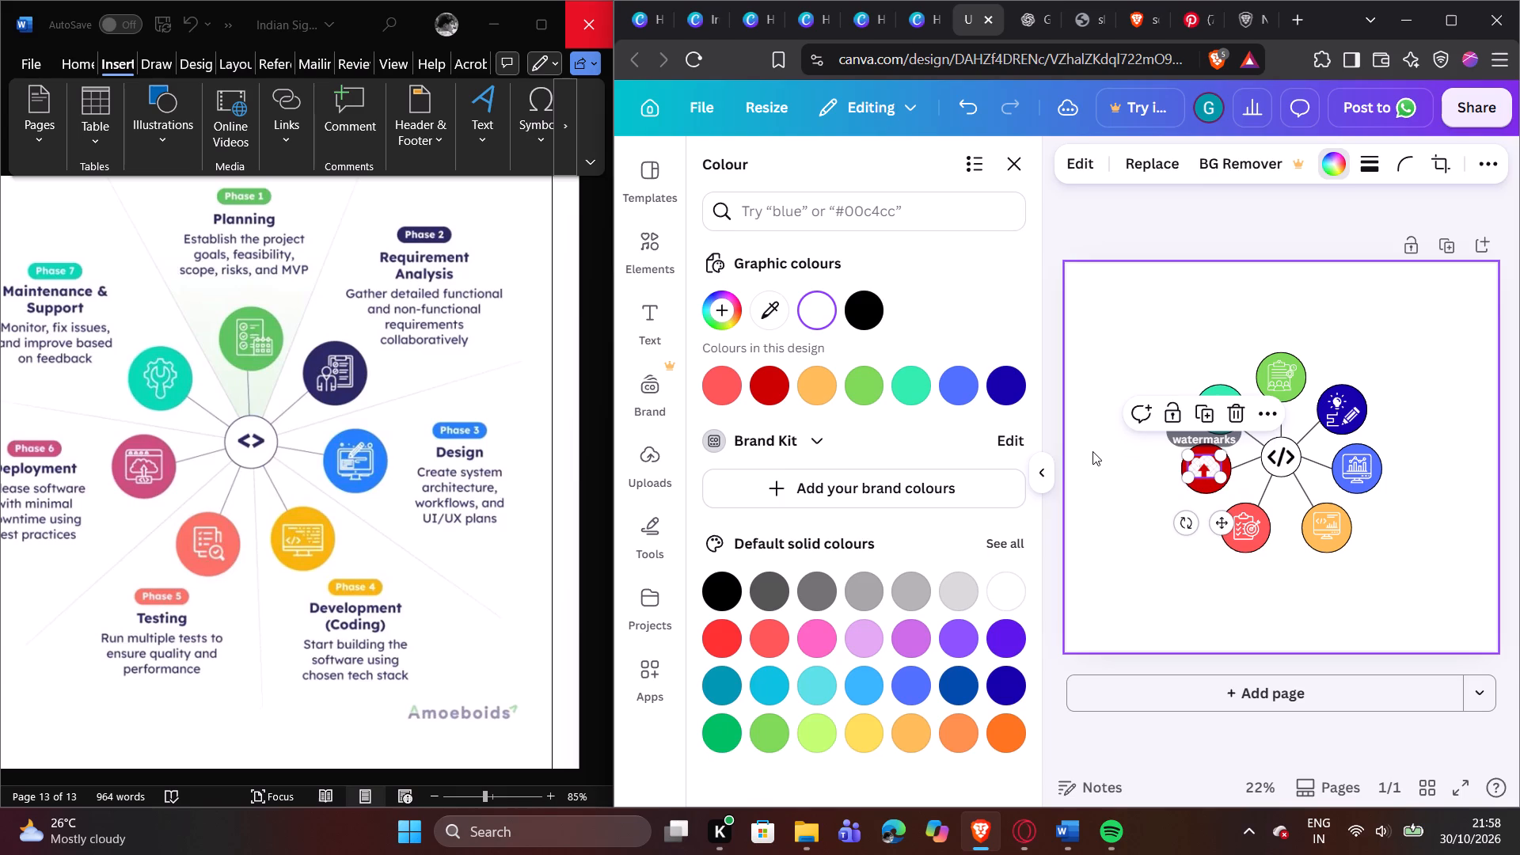
{"action": "left_click", "coordinate": [1092, 451]}
{"action": "left_click", "coordinate": [1197, 471]}
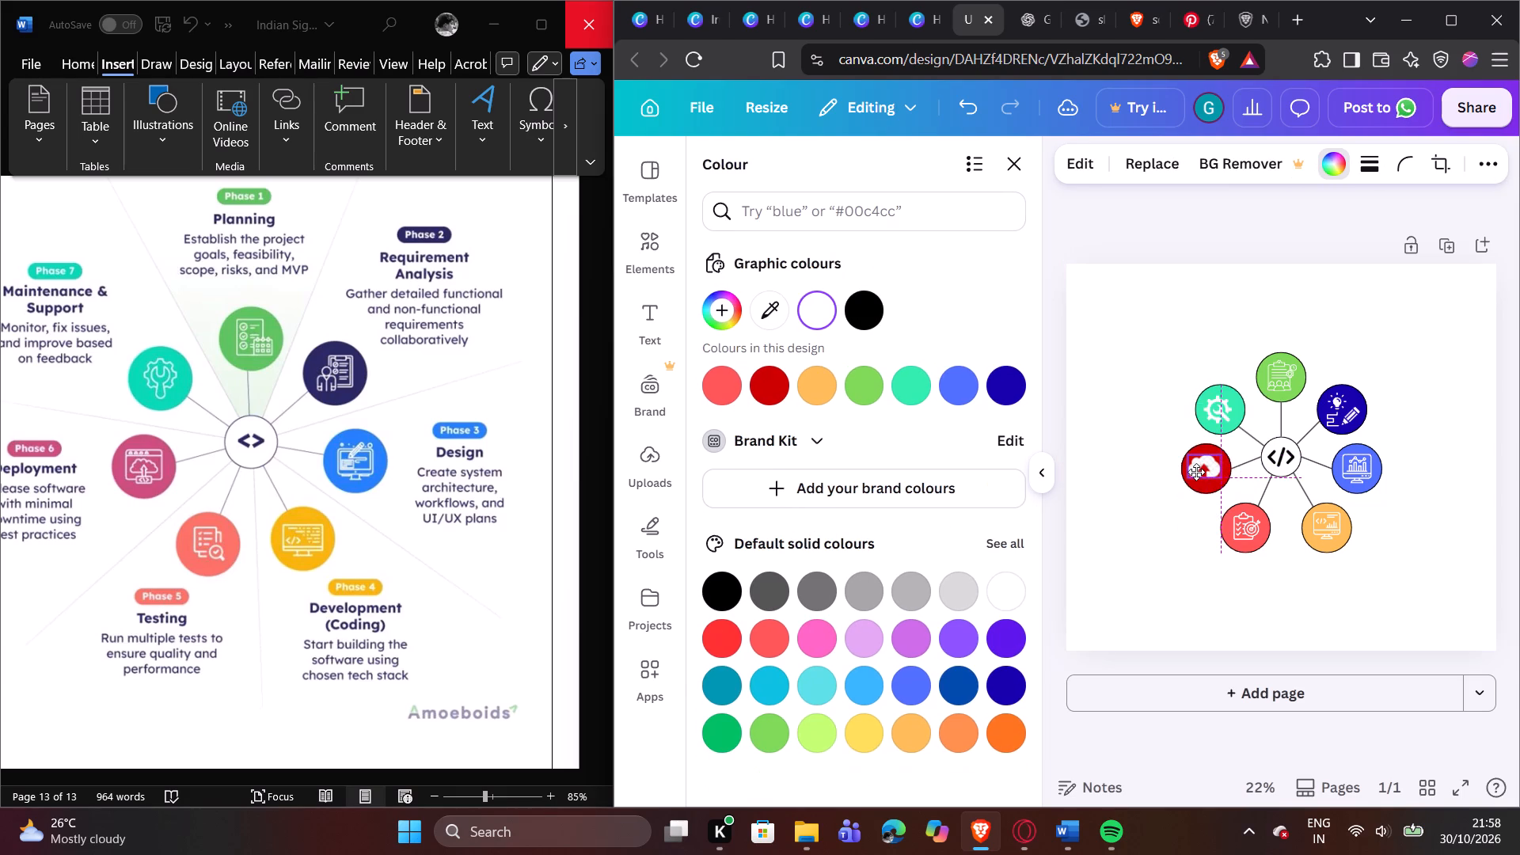
{"action": "left_click", "coordinate": [1100, 444]}
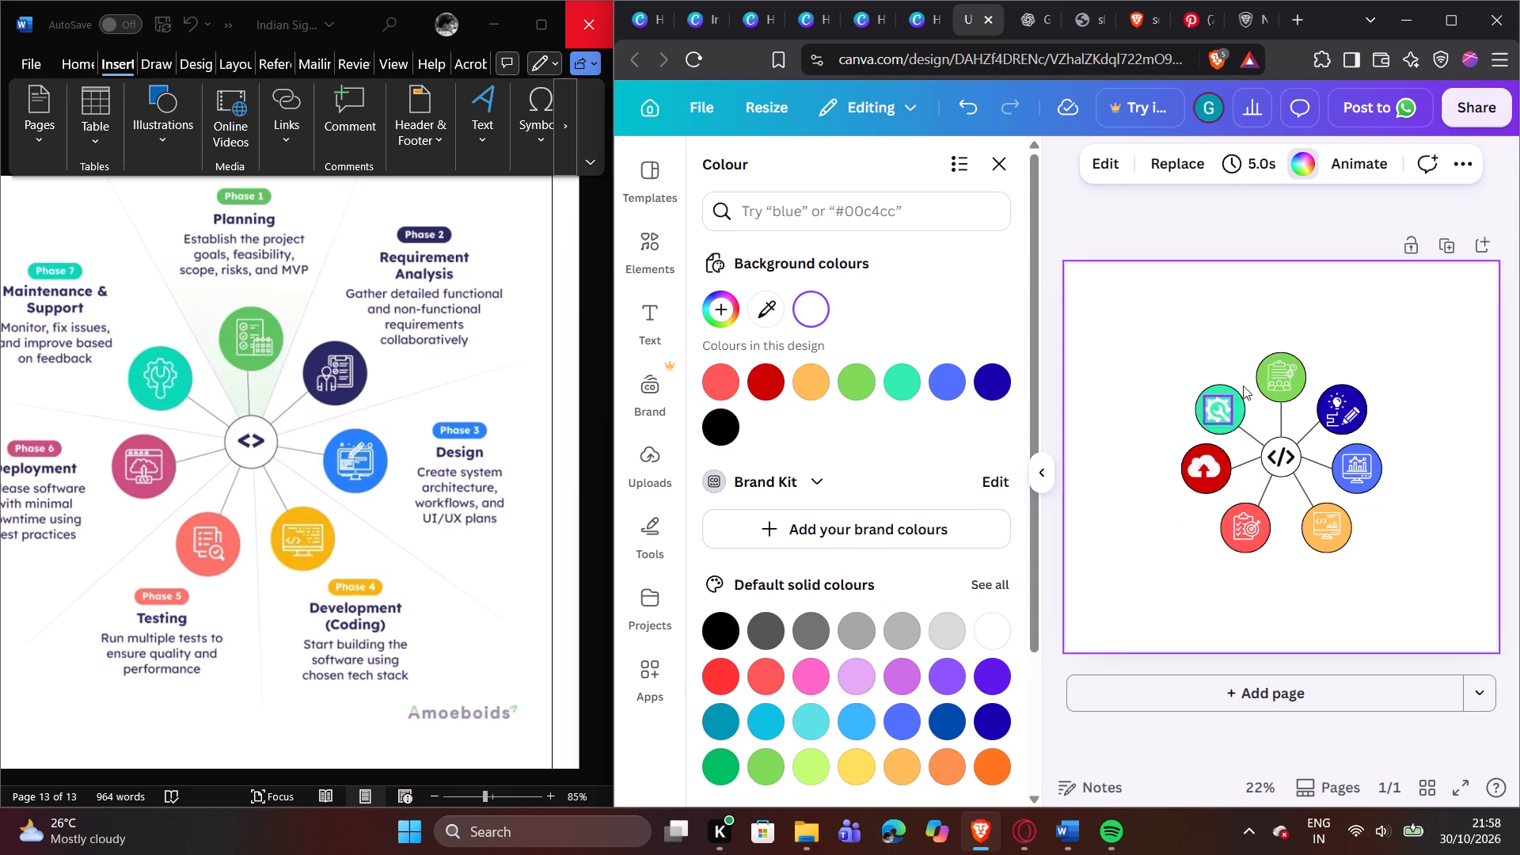
{"action": "left_click", "coordinate": [1195, 469]}
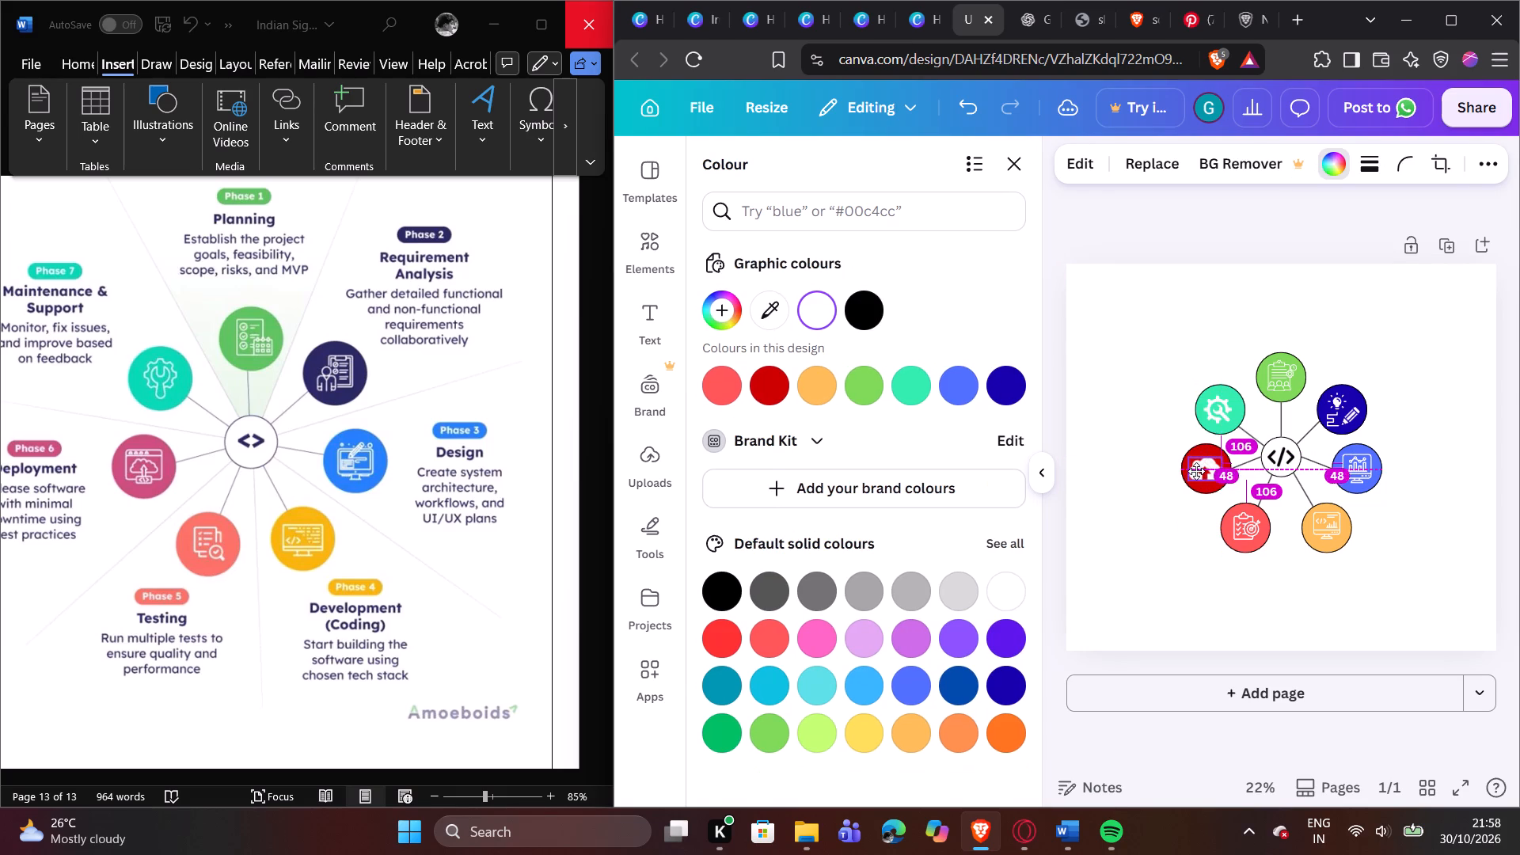
{"action": "left_click", "coordinate": [1137, 454]}
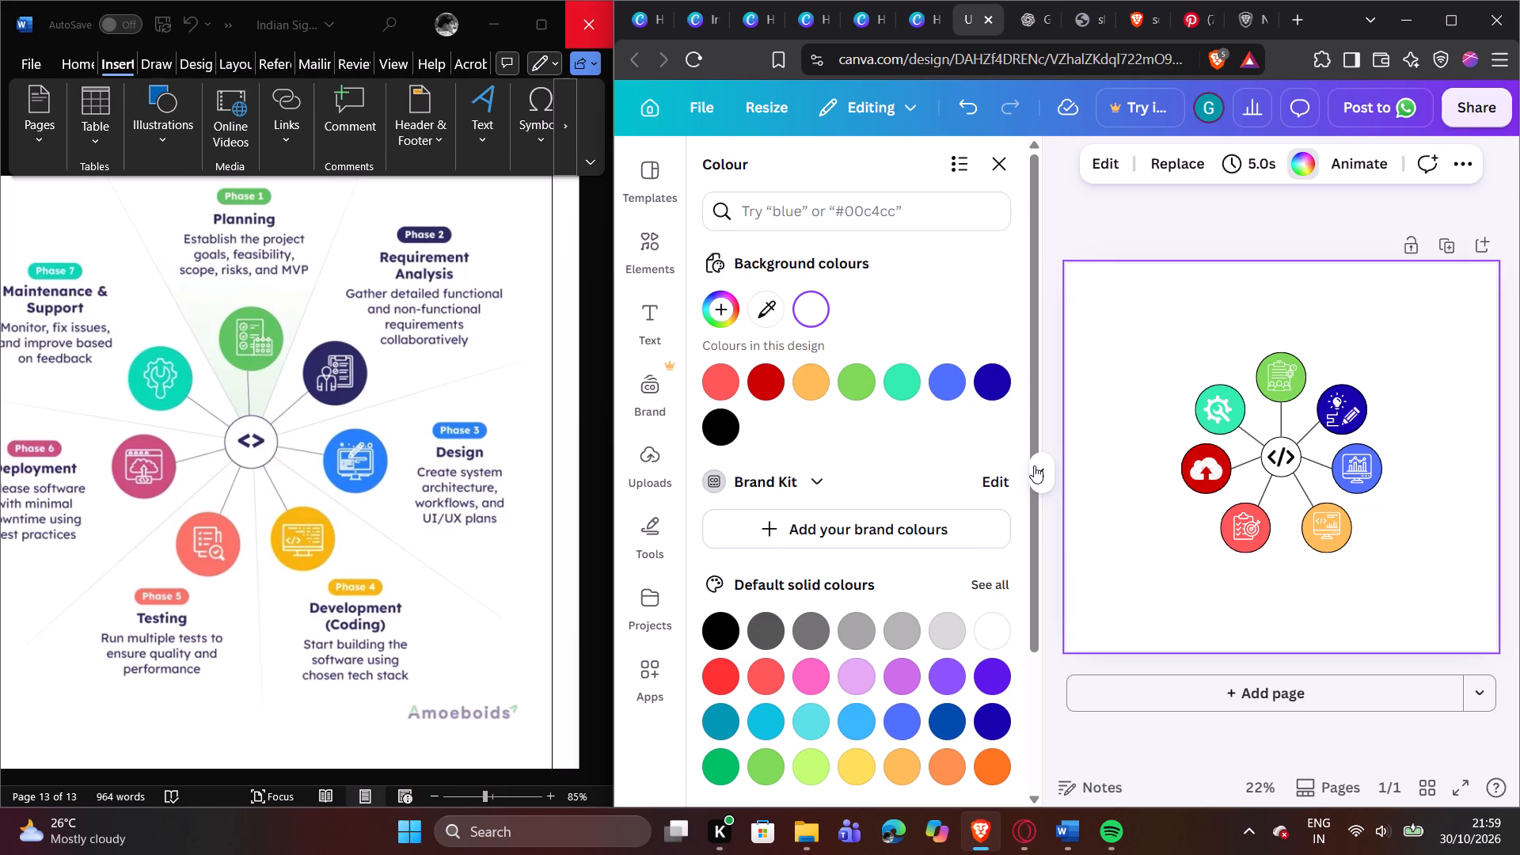
Clear the previous element search and search for "line".
{"action": "left_click", "coordinate": [637, 245]}
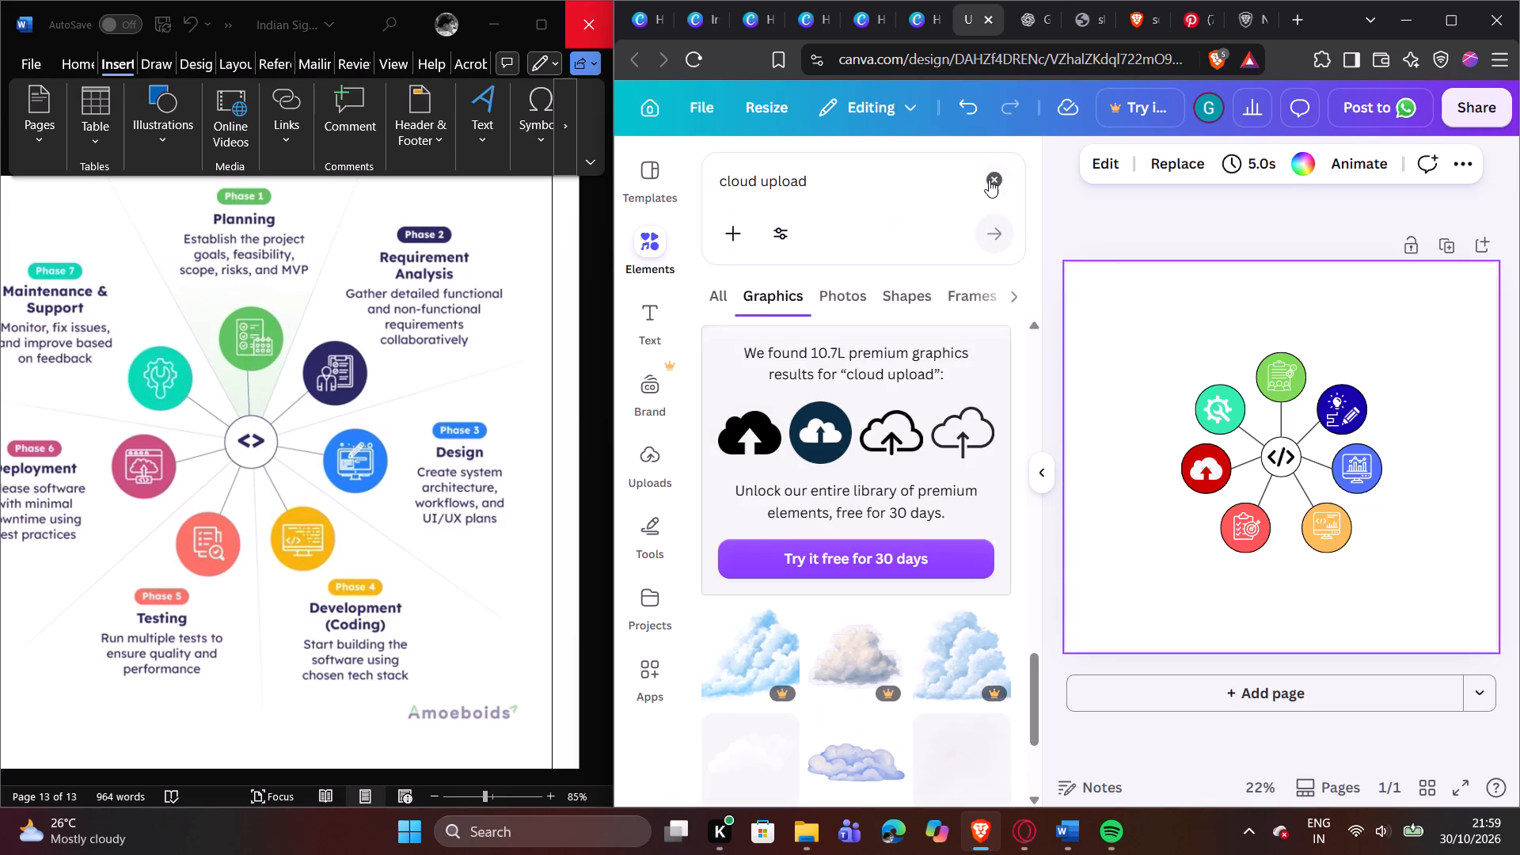
{"action": "left_click", "coordinate": [992, 176]}
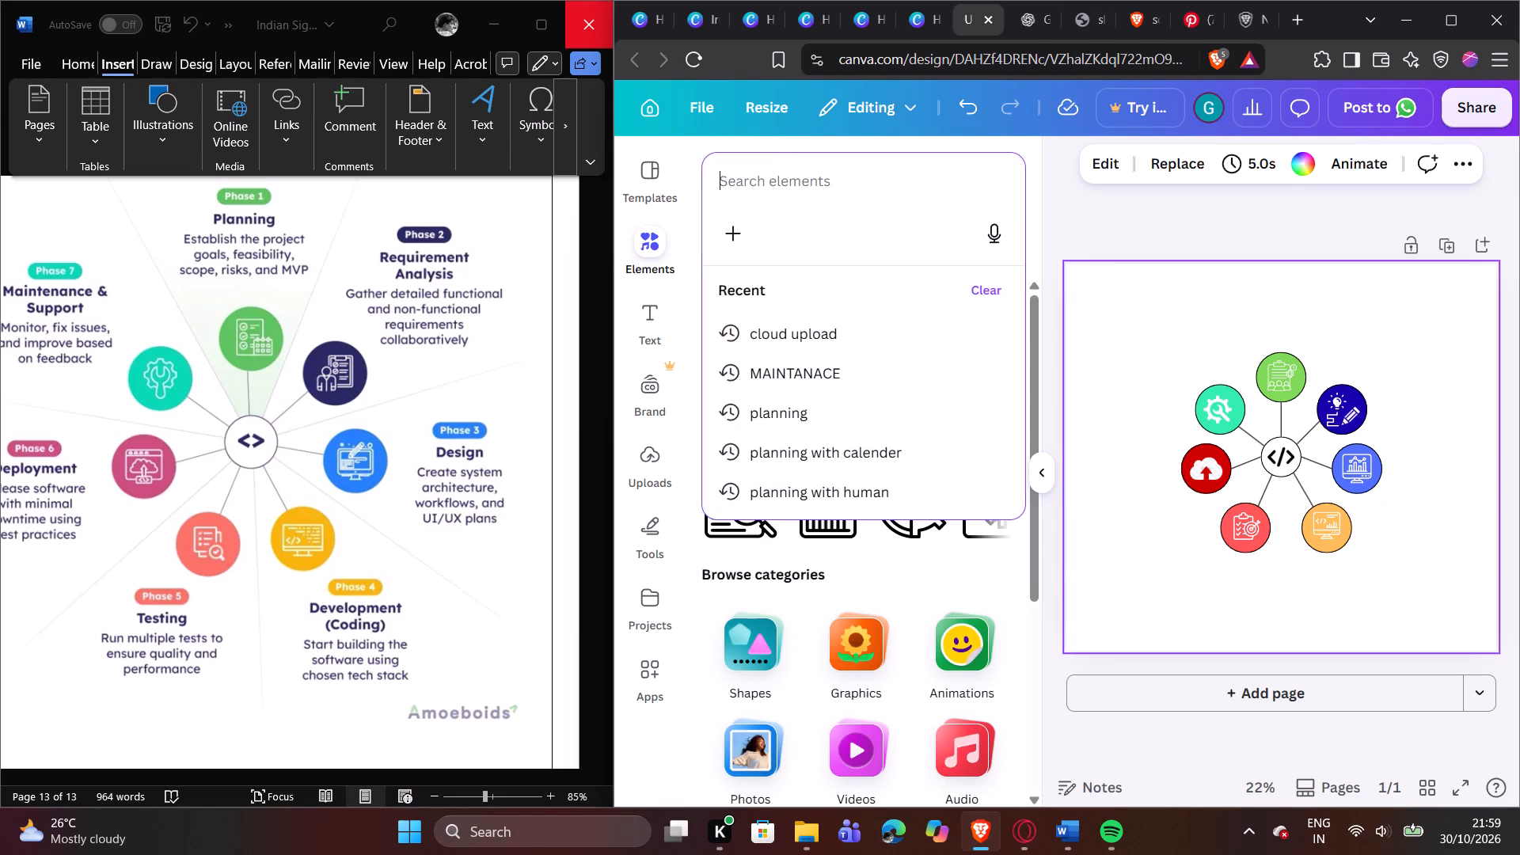
{"action": "type", "text": "li"}
{"action": "type", "text": "ne"}
{"action": "left_click", "coordinate": [848, 484]}
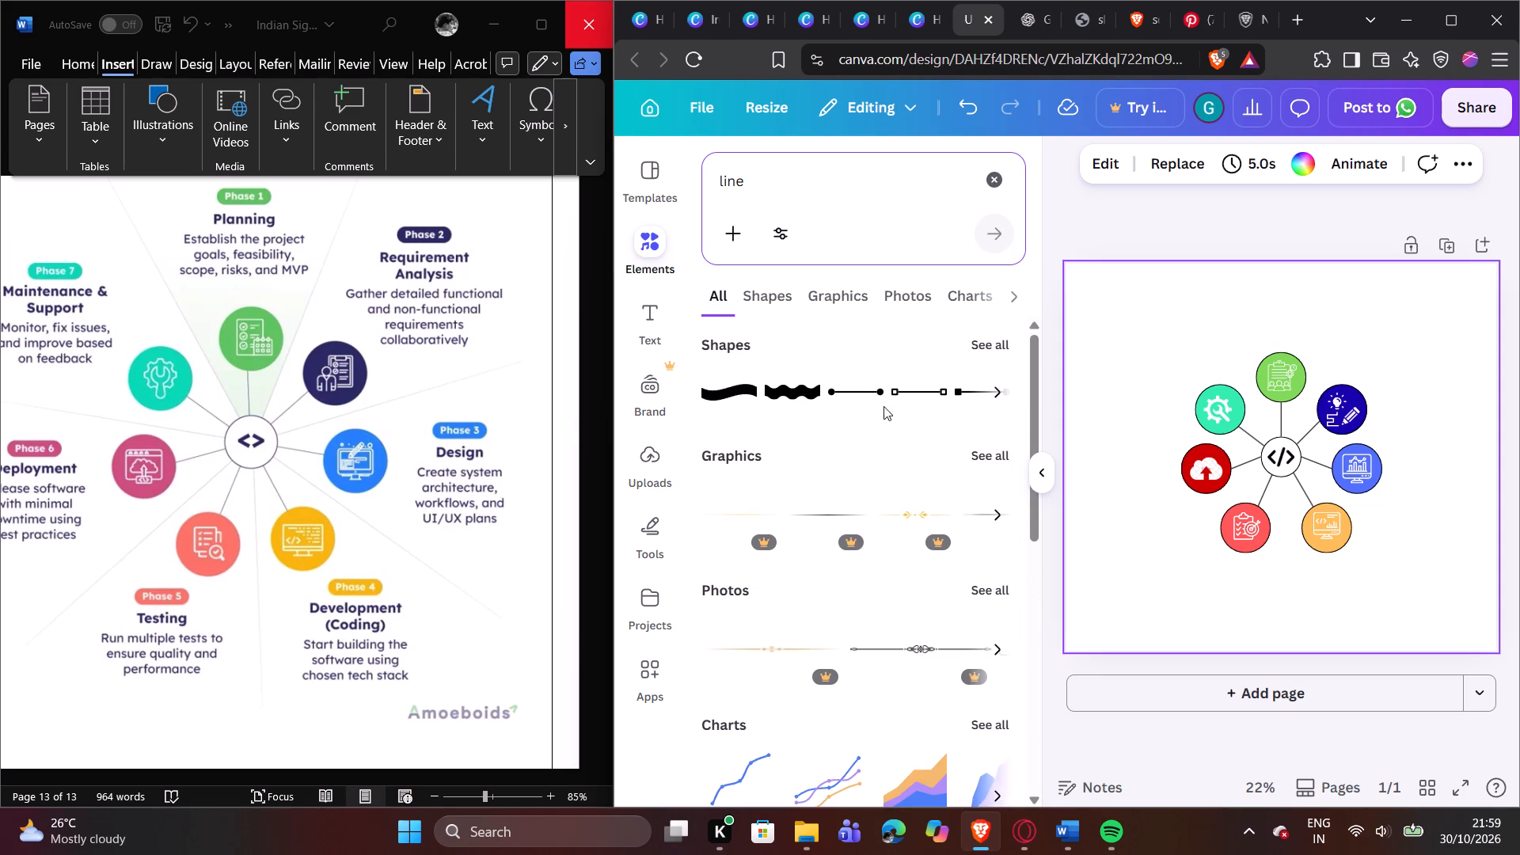
Add the thin black line from the graphics results and move it to the blank area above the green circle.
{"action": "left_click", "coordinate": [833, 511]}
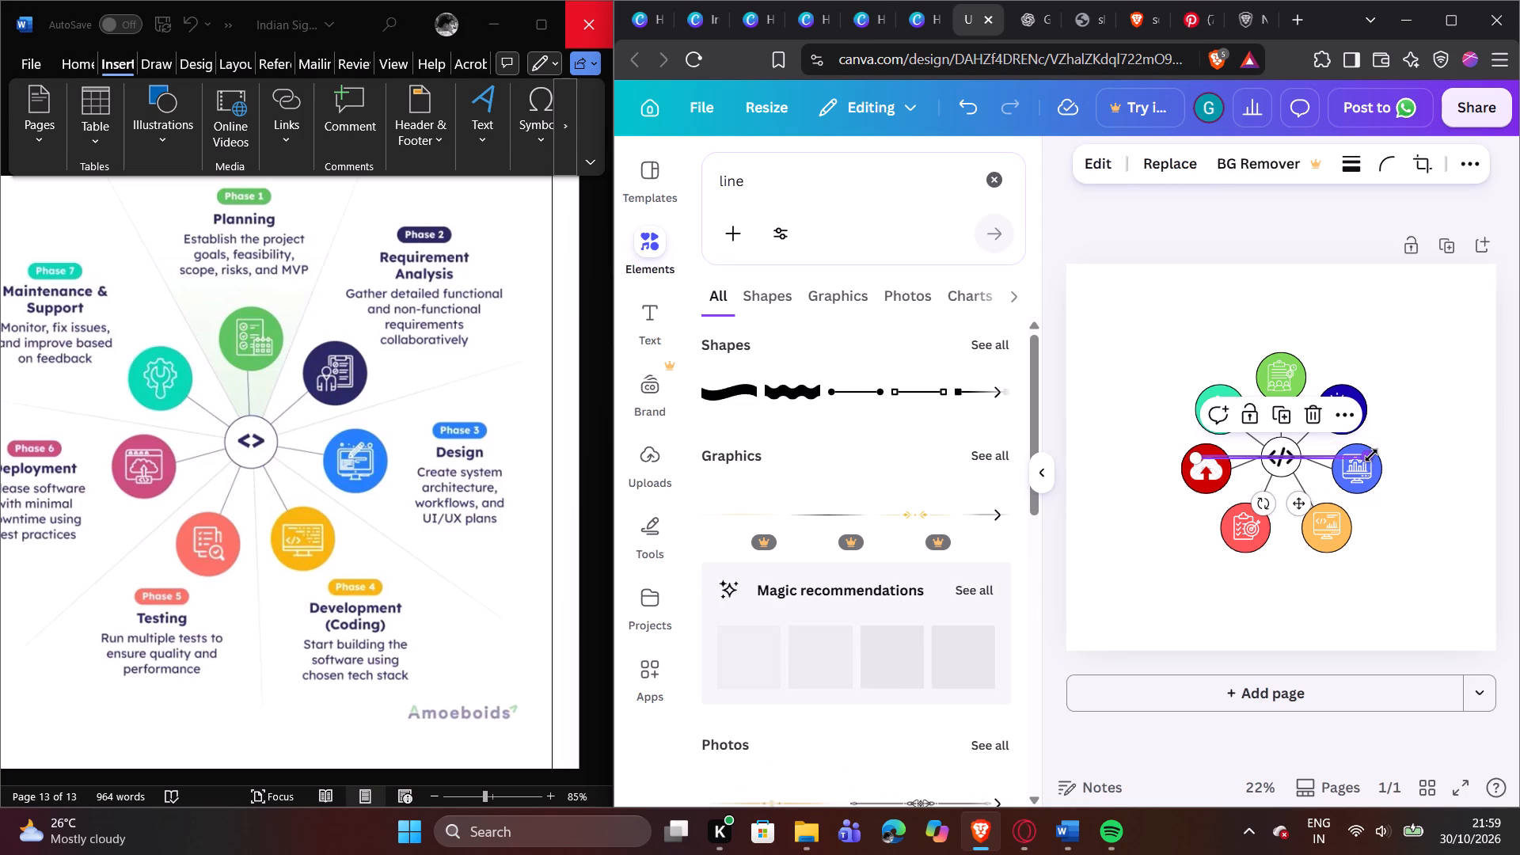
{"action": "left_click_drag", "start_coordinate": [1371, 455], "coordinate": [1332, 334]}
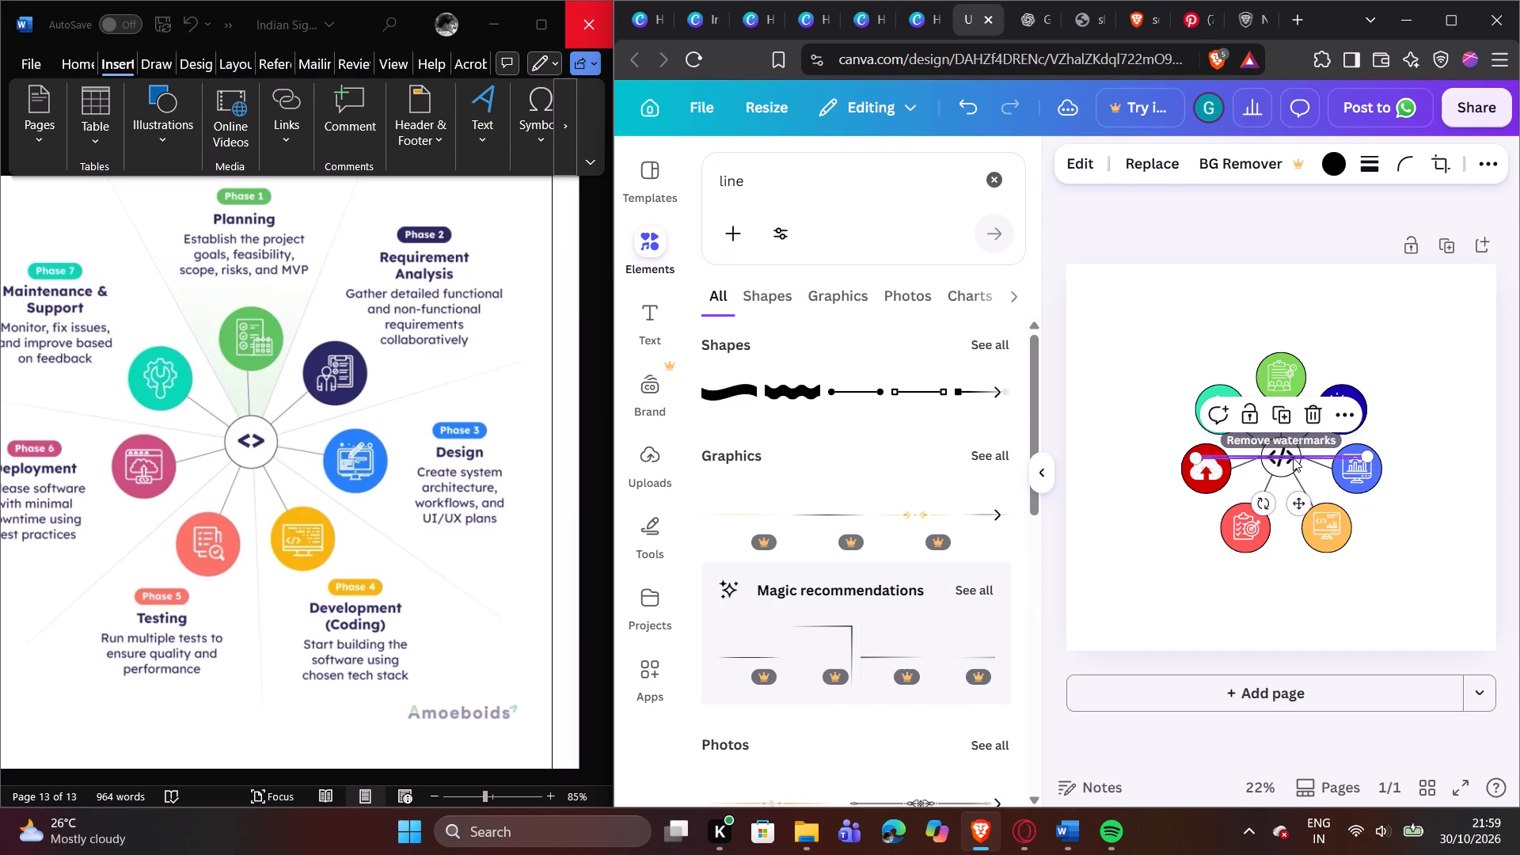
{"action": "left_click_drag", "start_coordinate": [1293, 458], "coordinate": [1366, 333]}
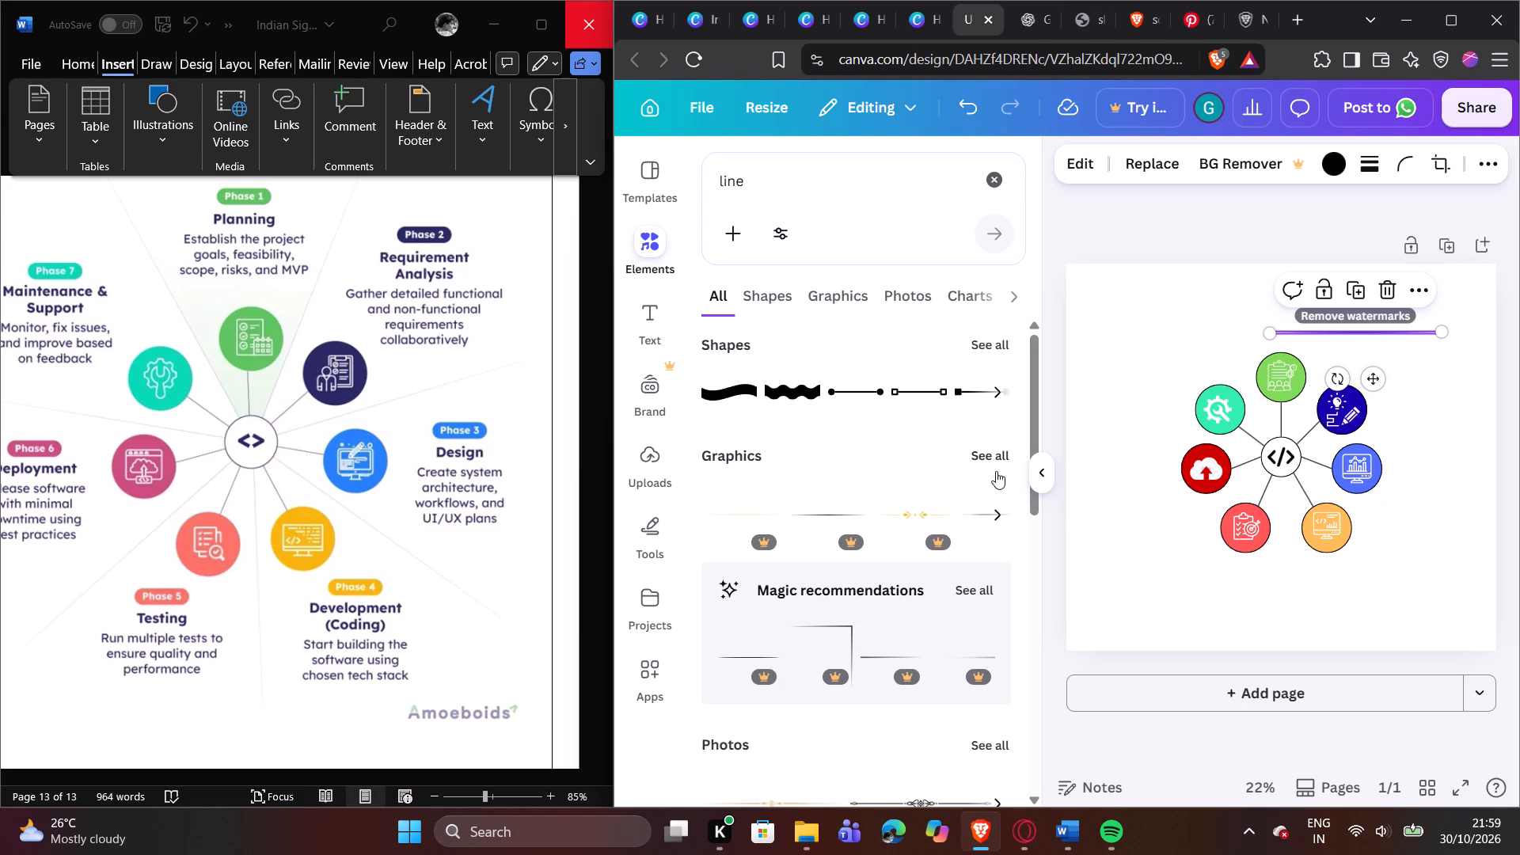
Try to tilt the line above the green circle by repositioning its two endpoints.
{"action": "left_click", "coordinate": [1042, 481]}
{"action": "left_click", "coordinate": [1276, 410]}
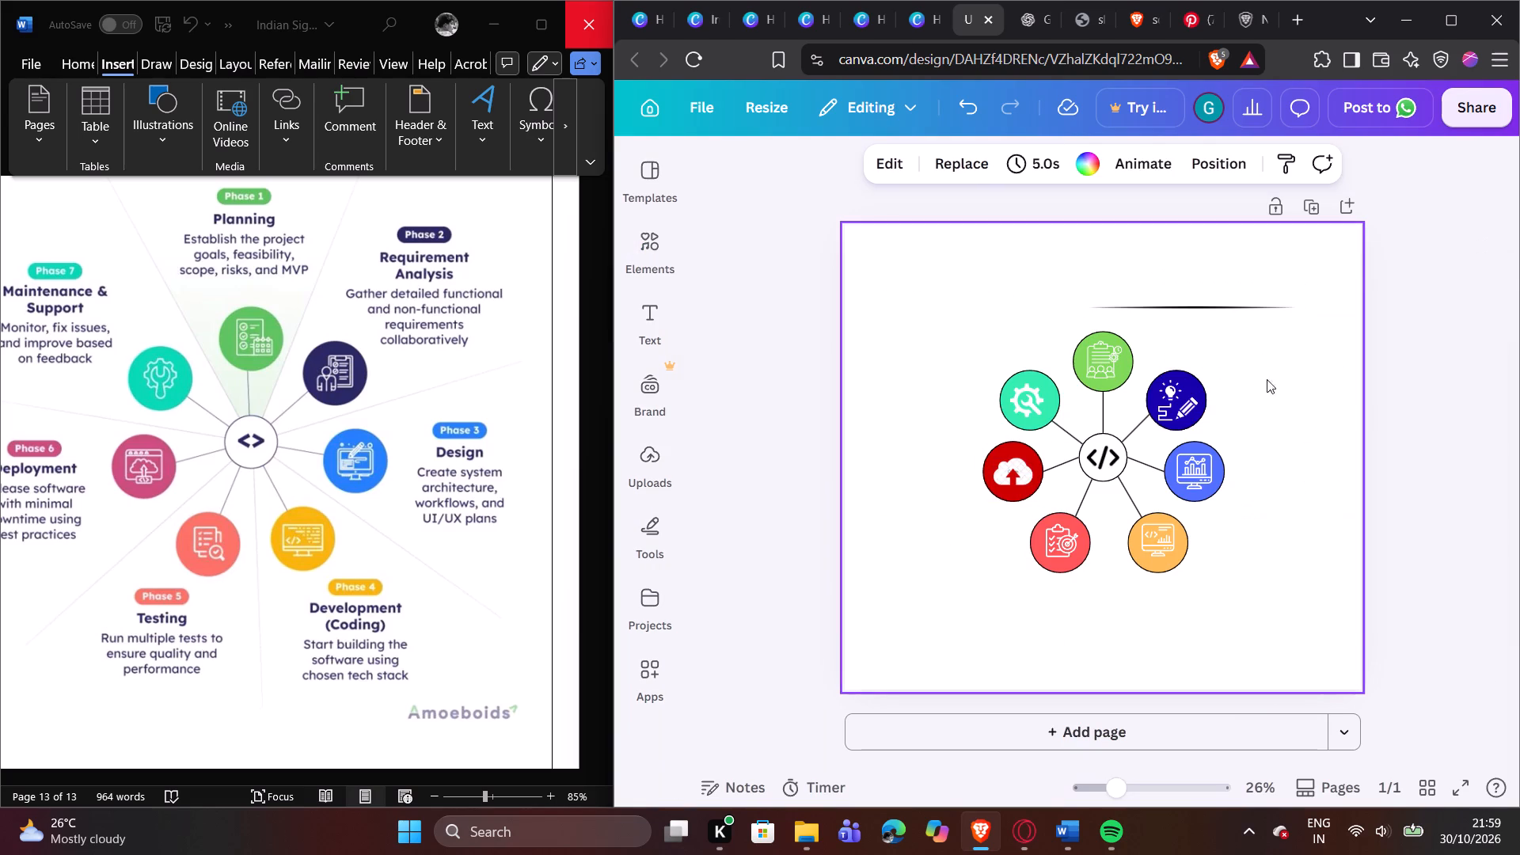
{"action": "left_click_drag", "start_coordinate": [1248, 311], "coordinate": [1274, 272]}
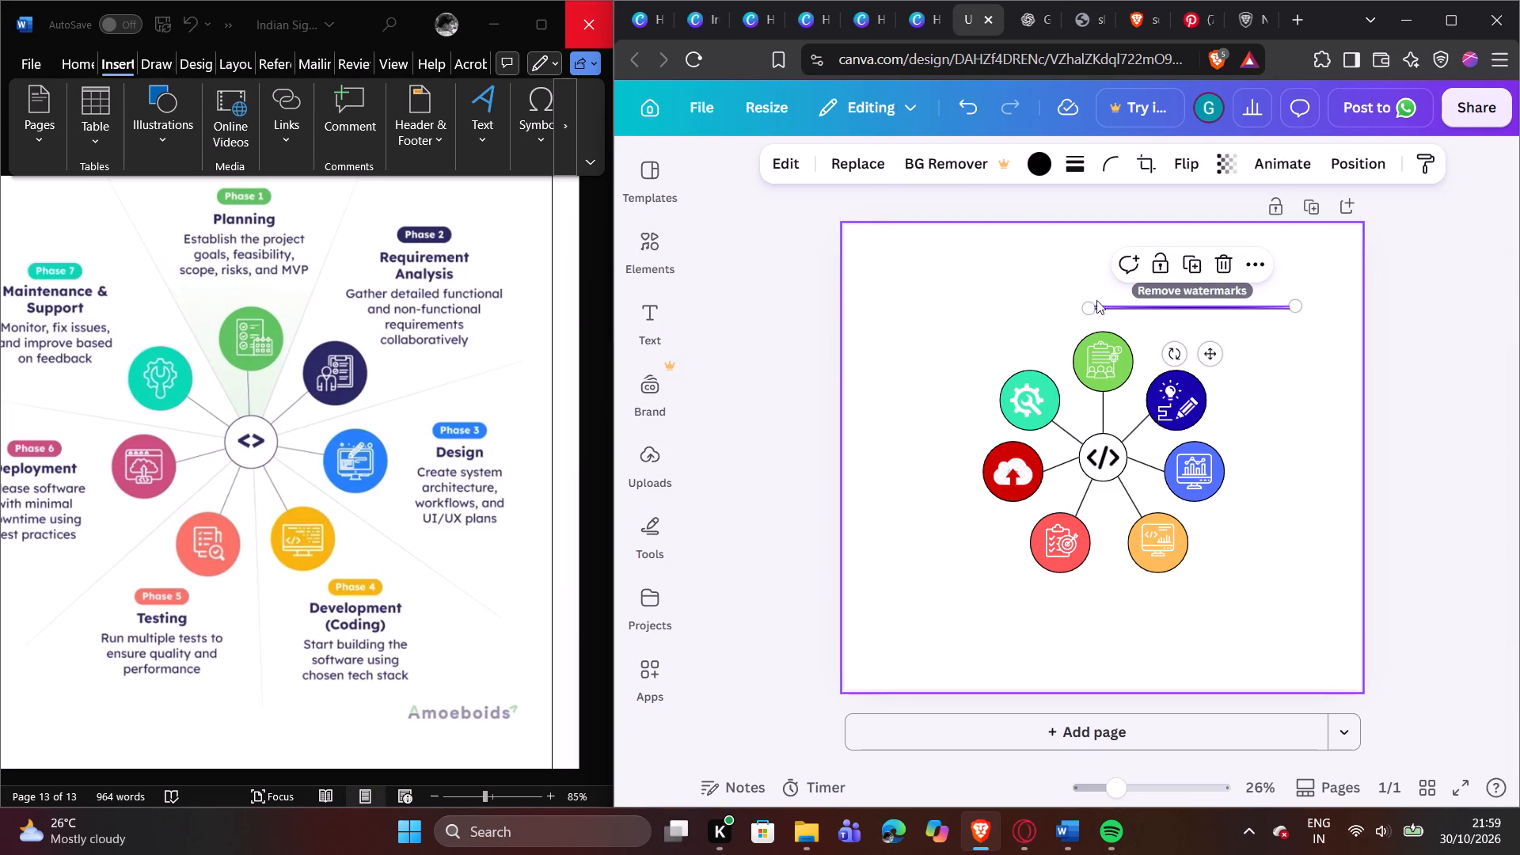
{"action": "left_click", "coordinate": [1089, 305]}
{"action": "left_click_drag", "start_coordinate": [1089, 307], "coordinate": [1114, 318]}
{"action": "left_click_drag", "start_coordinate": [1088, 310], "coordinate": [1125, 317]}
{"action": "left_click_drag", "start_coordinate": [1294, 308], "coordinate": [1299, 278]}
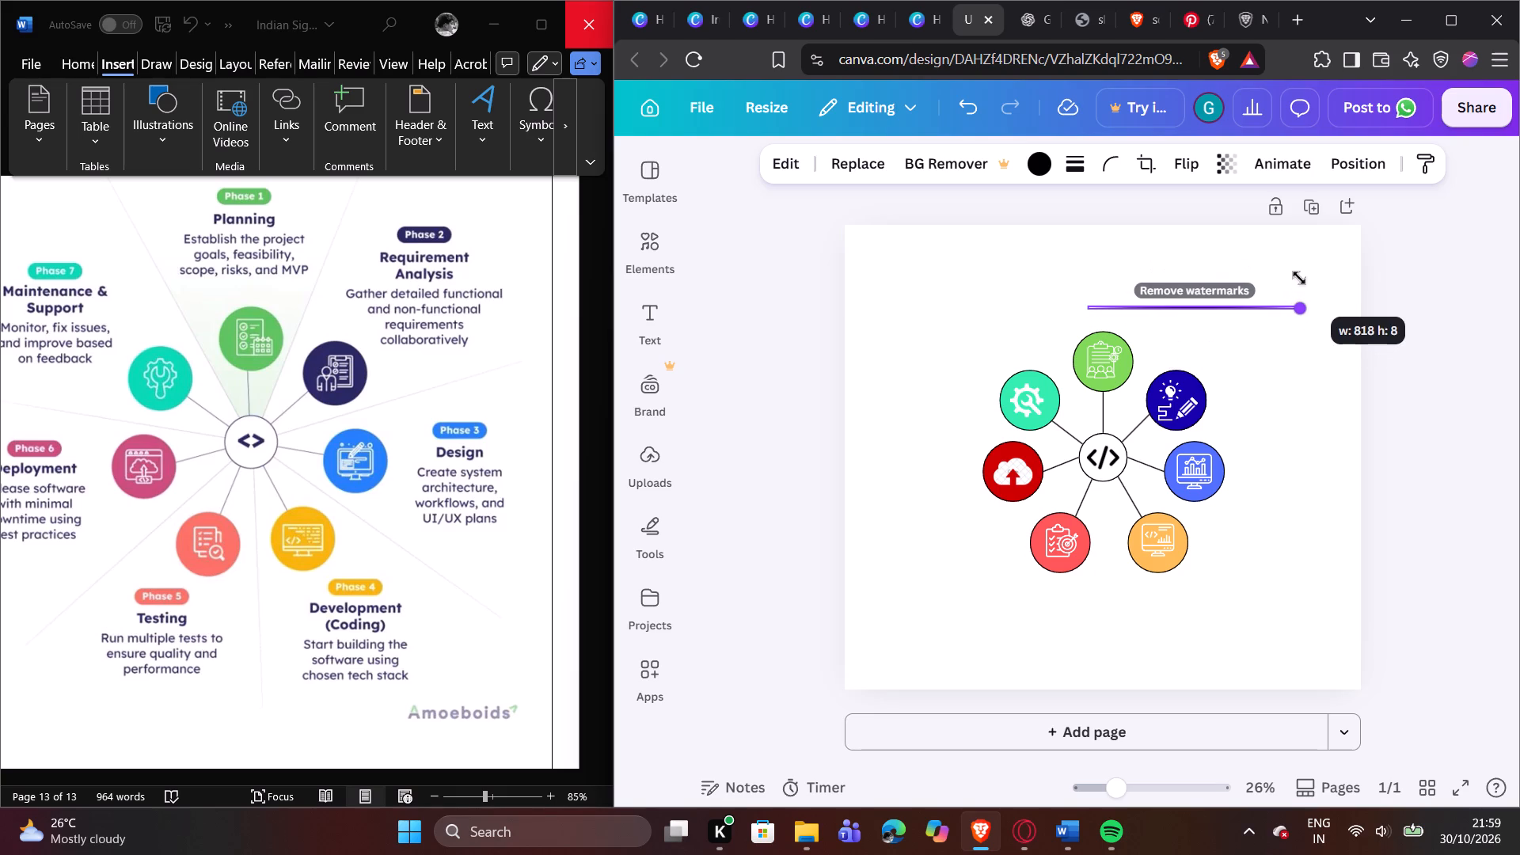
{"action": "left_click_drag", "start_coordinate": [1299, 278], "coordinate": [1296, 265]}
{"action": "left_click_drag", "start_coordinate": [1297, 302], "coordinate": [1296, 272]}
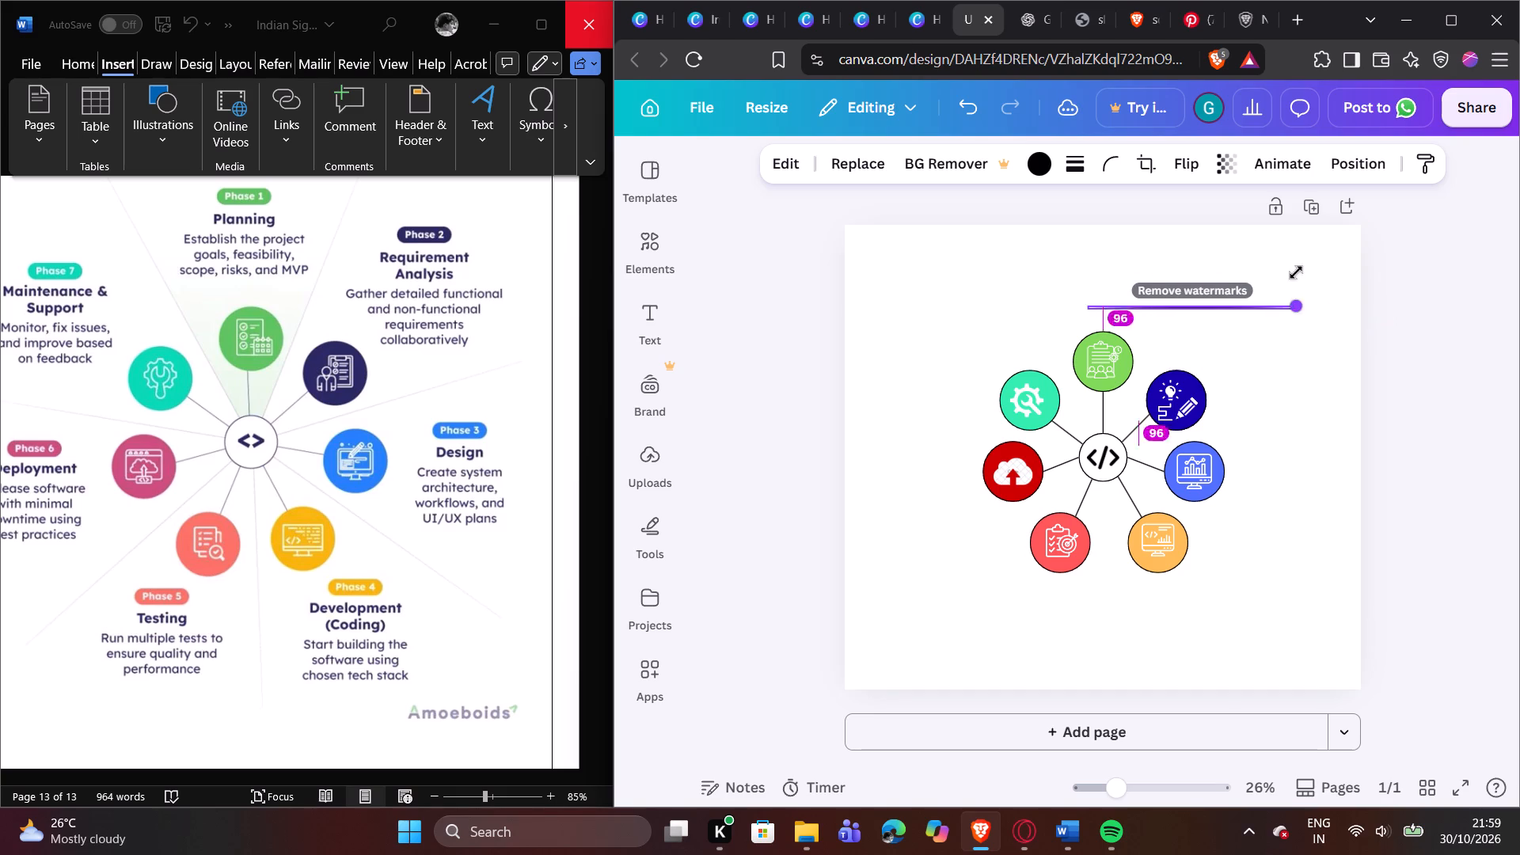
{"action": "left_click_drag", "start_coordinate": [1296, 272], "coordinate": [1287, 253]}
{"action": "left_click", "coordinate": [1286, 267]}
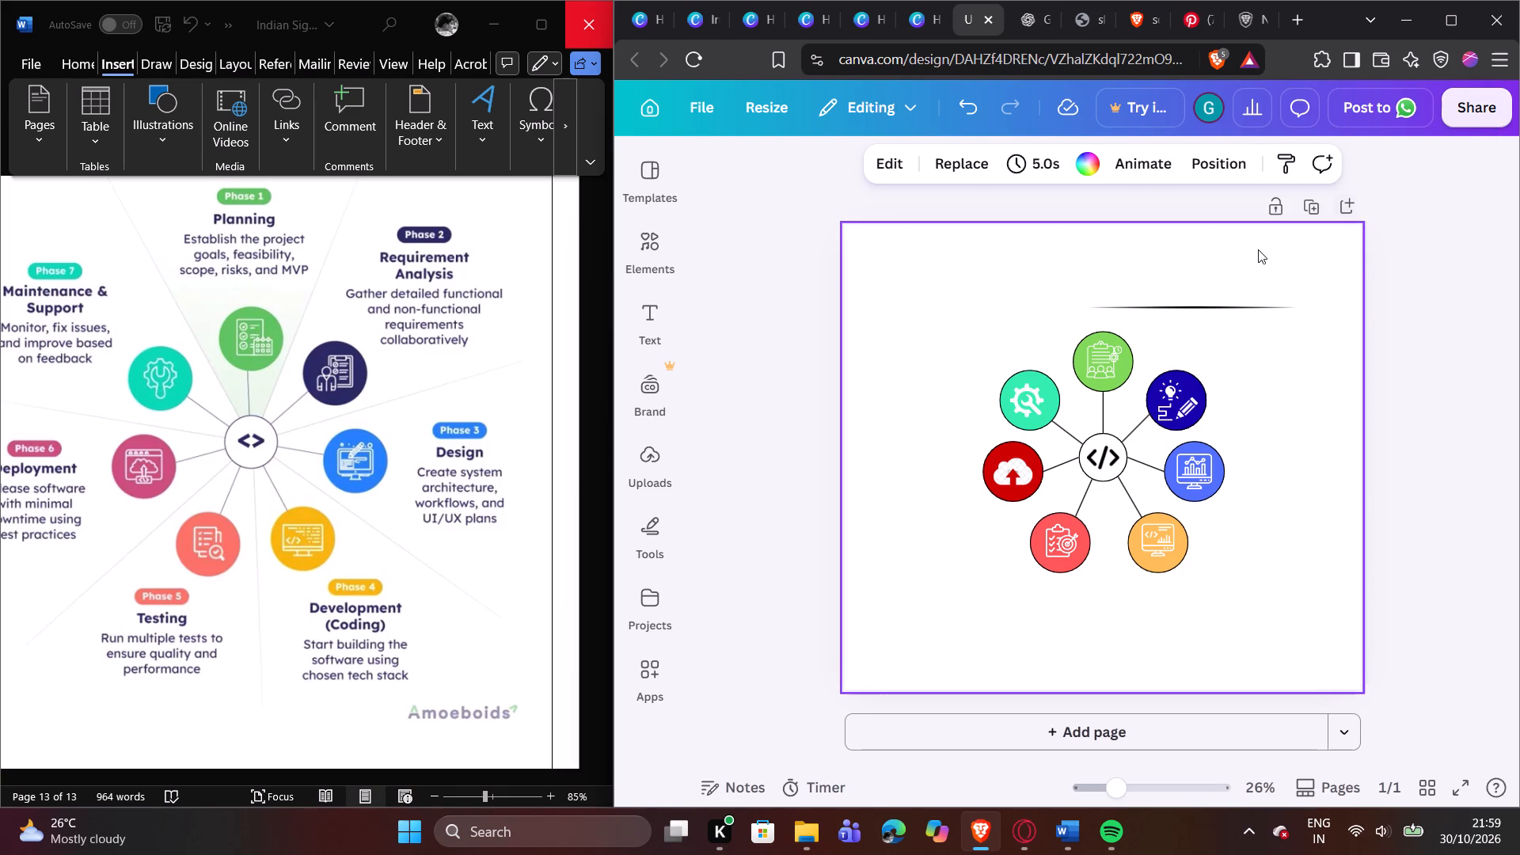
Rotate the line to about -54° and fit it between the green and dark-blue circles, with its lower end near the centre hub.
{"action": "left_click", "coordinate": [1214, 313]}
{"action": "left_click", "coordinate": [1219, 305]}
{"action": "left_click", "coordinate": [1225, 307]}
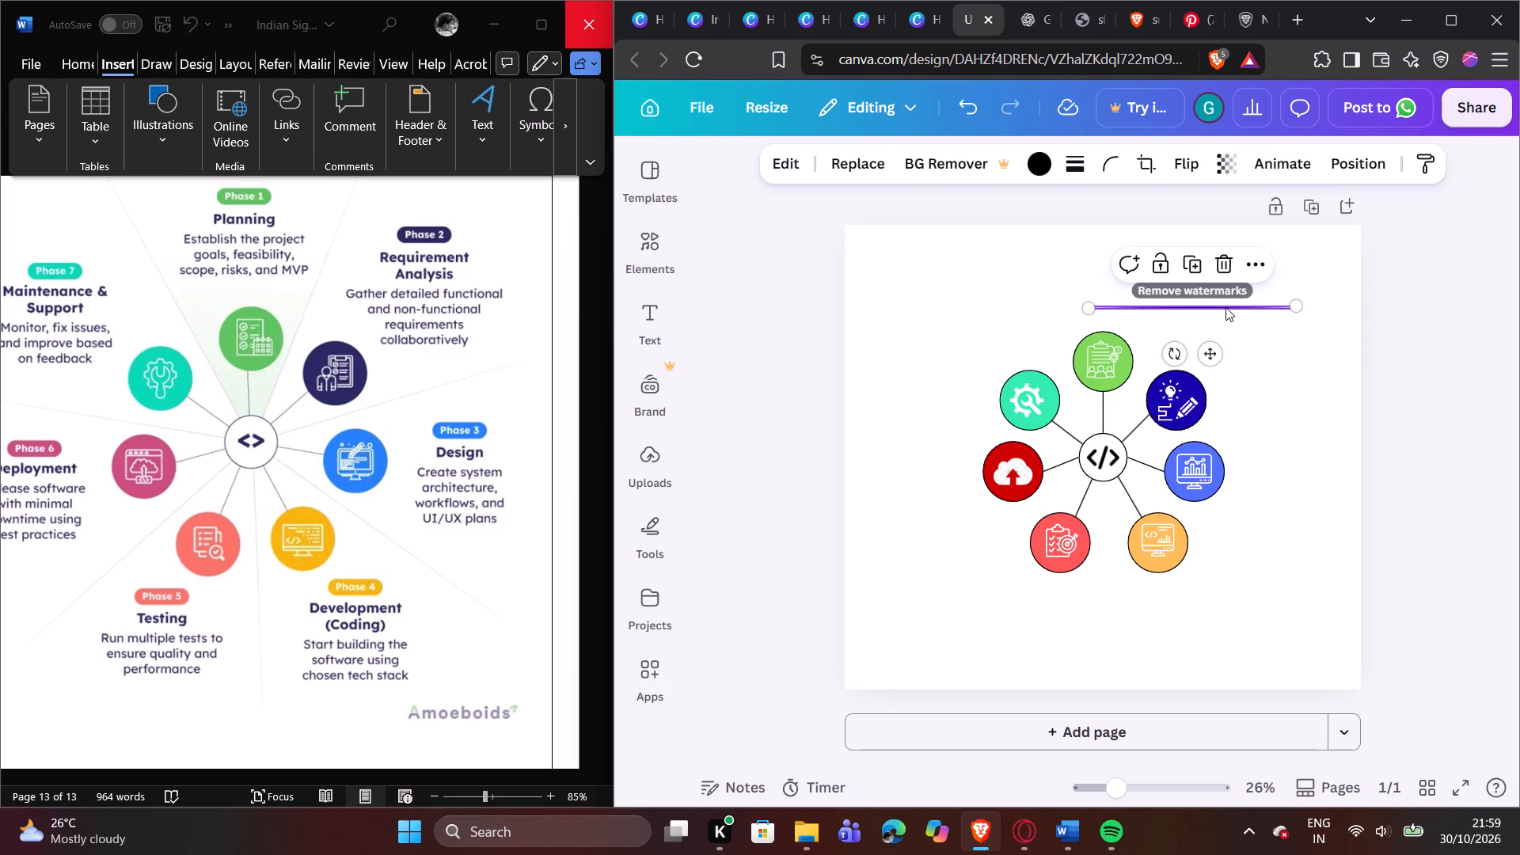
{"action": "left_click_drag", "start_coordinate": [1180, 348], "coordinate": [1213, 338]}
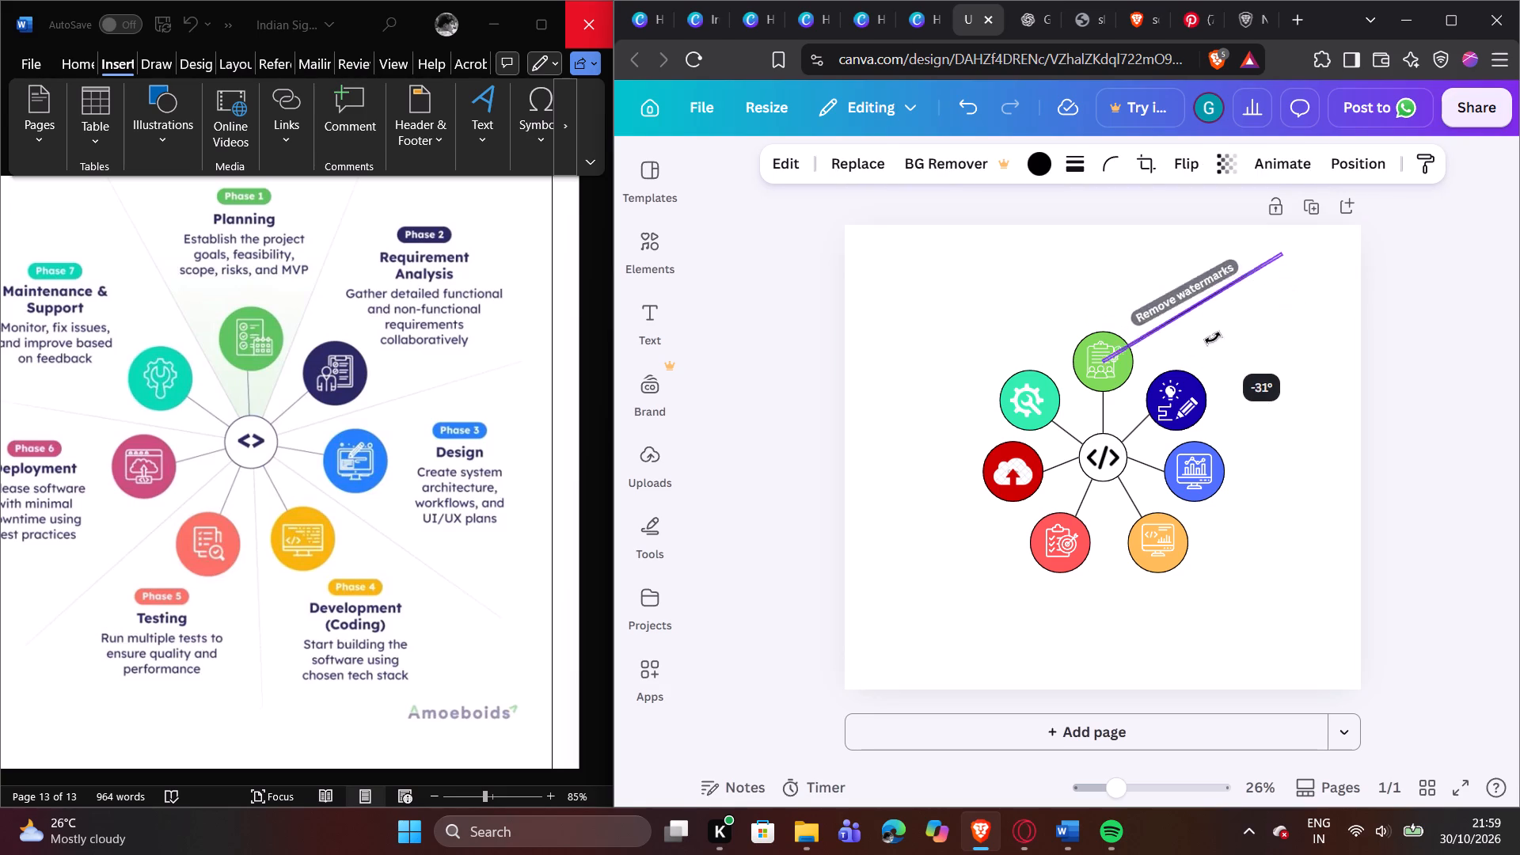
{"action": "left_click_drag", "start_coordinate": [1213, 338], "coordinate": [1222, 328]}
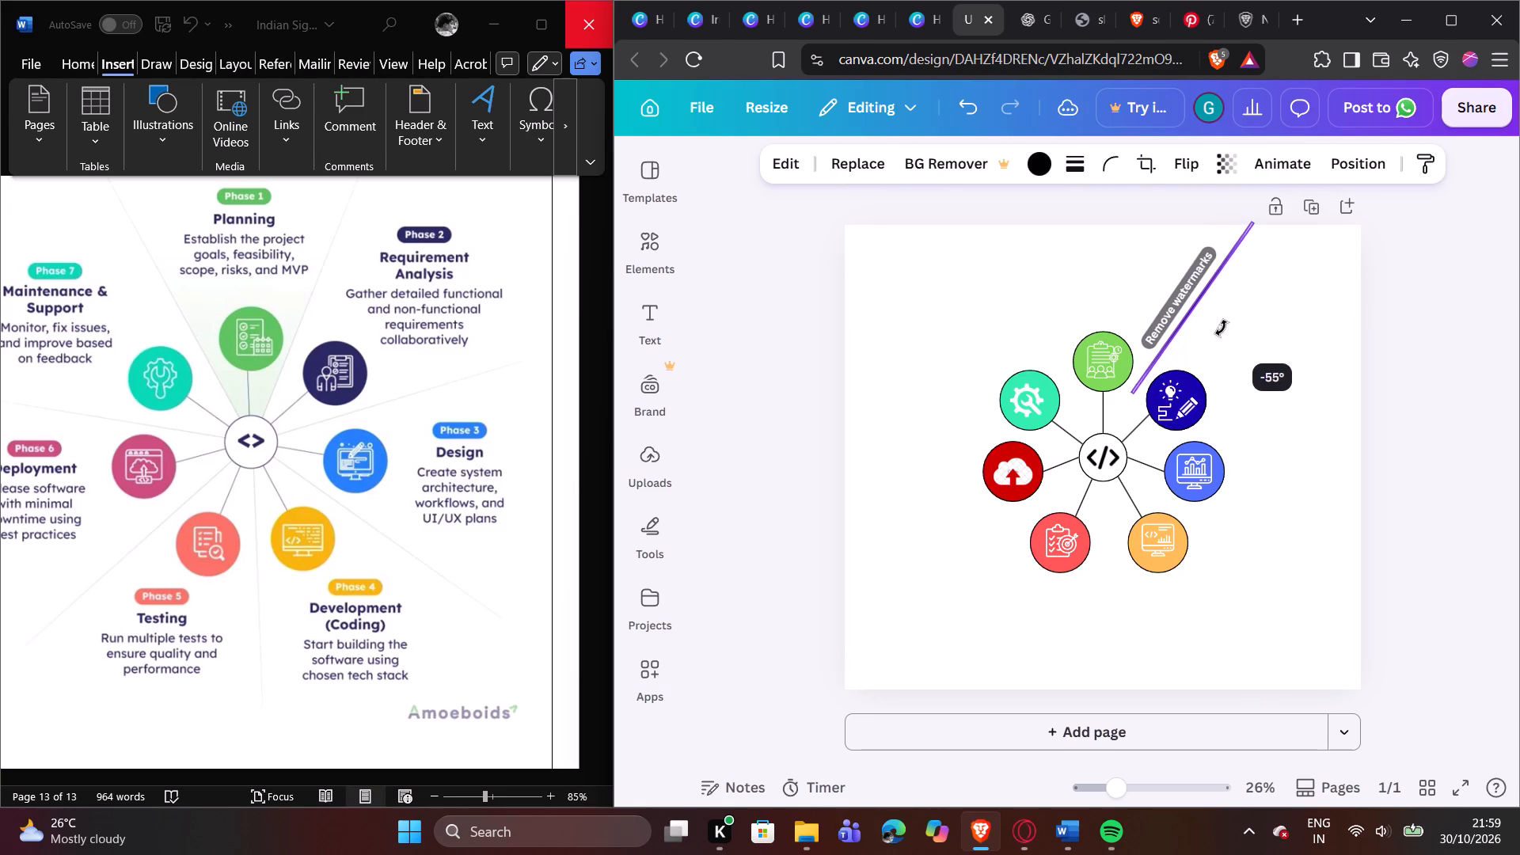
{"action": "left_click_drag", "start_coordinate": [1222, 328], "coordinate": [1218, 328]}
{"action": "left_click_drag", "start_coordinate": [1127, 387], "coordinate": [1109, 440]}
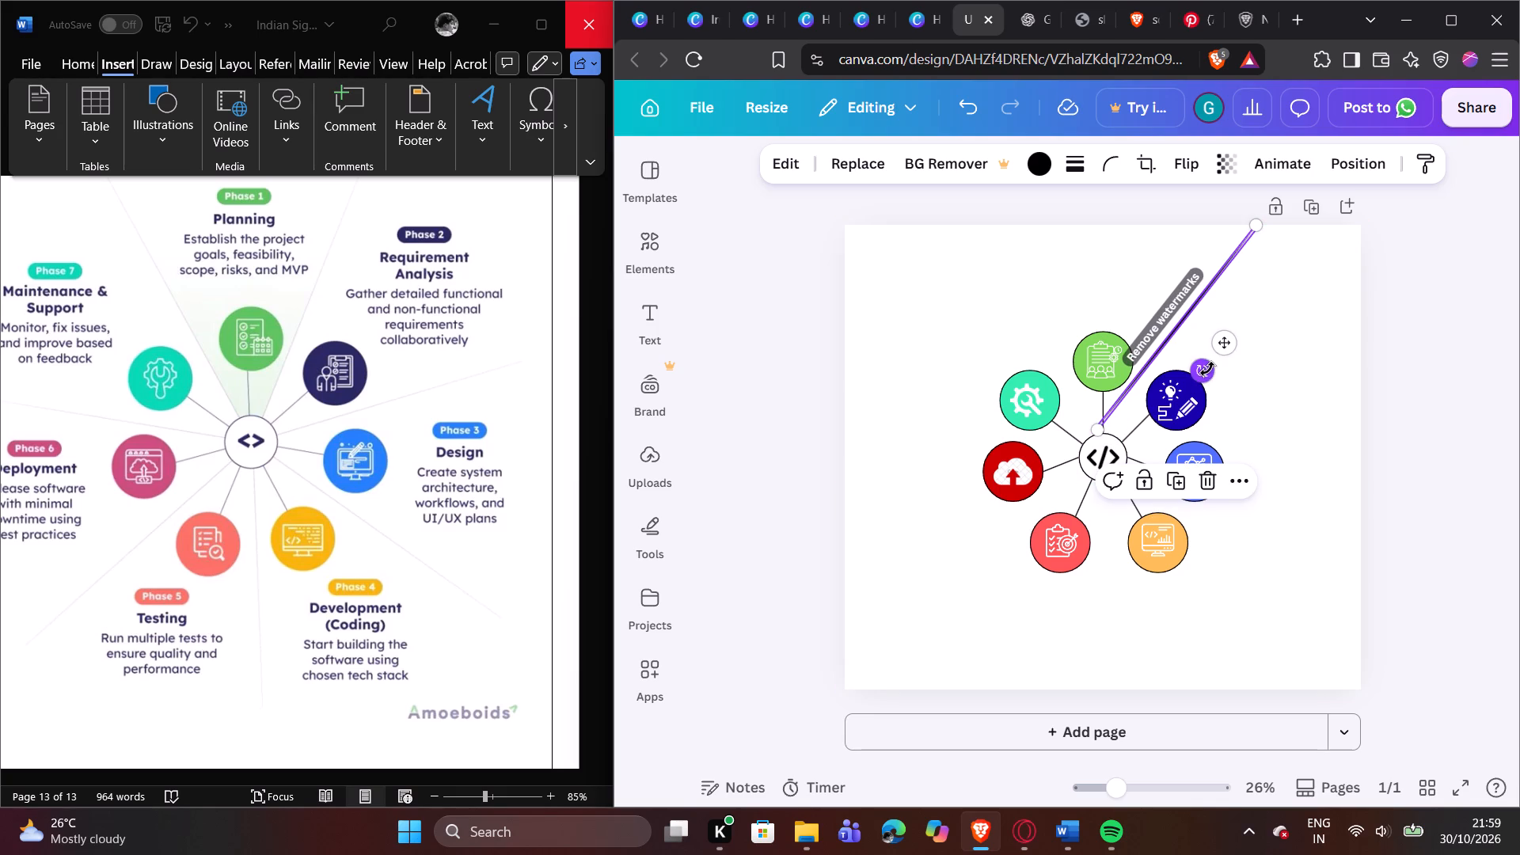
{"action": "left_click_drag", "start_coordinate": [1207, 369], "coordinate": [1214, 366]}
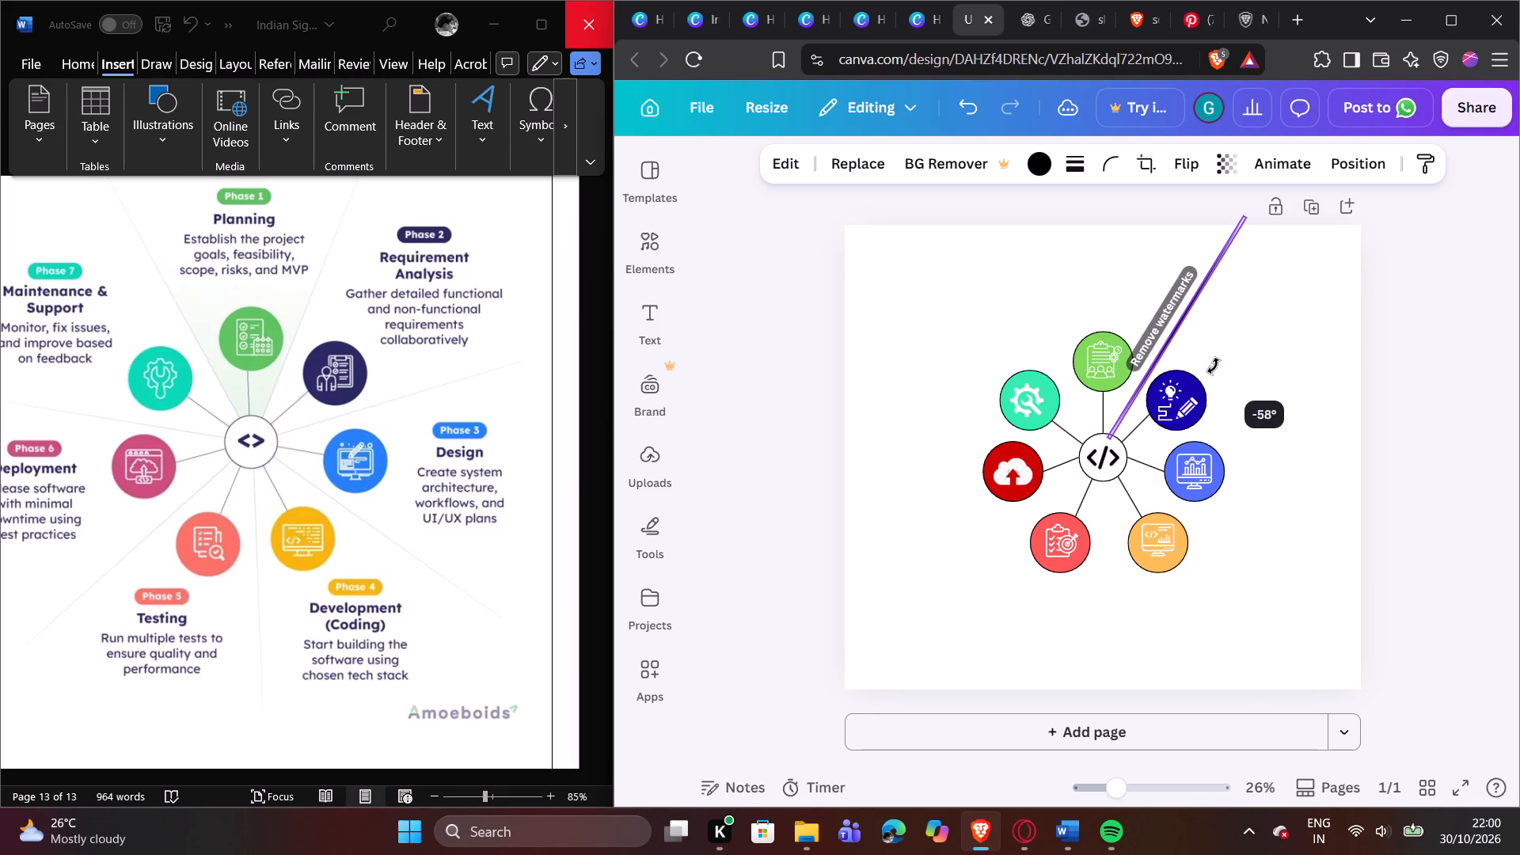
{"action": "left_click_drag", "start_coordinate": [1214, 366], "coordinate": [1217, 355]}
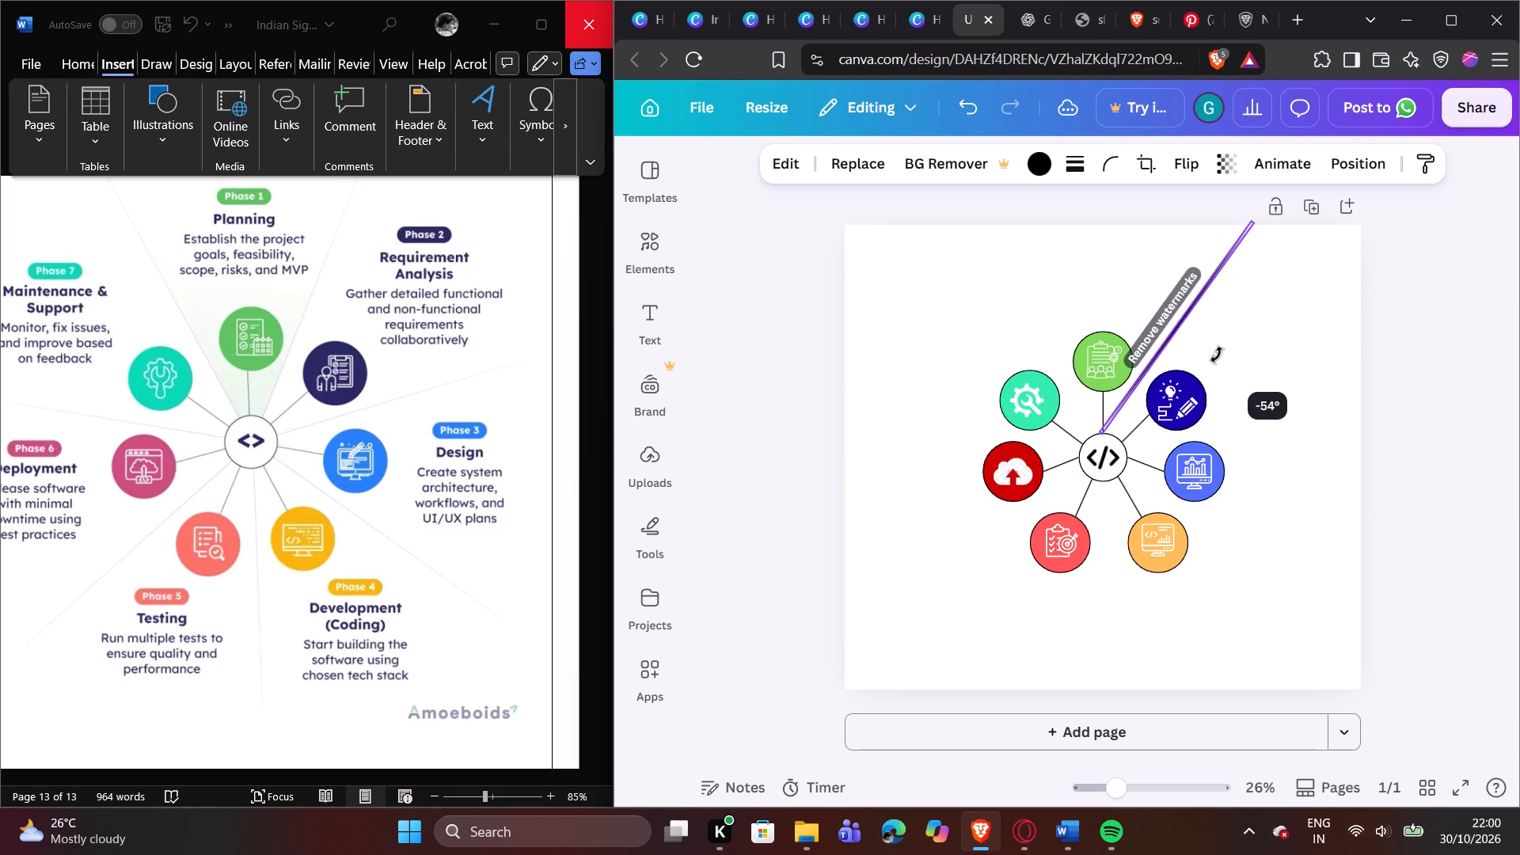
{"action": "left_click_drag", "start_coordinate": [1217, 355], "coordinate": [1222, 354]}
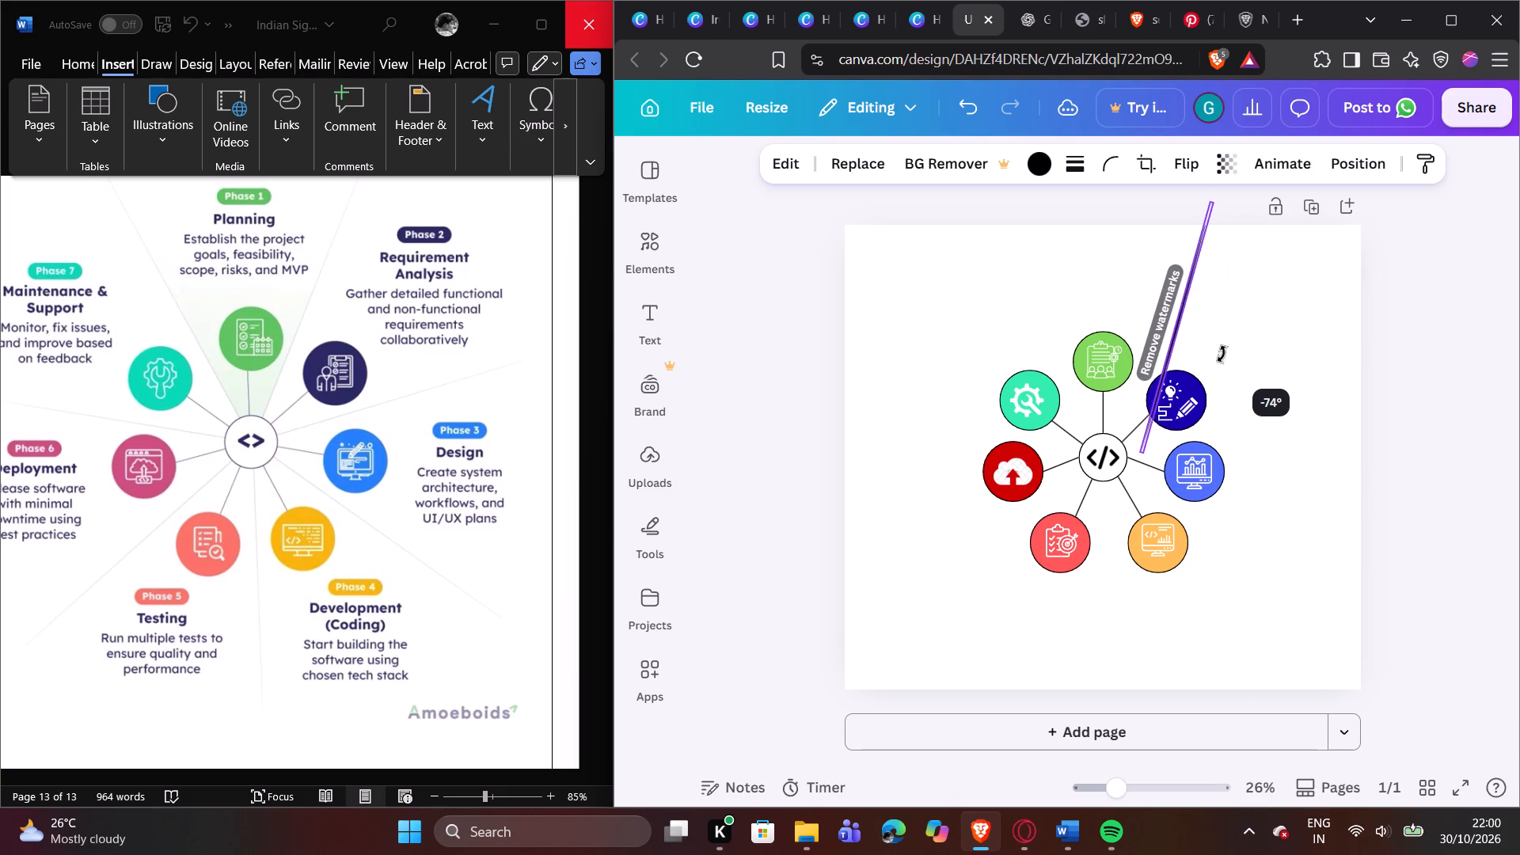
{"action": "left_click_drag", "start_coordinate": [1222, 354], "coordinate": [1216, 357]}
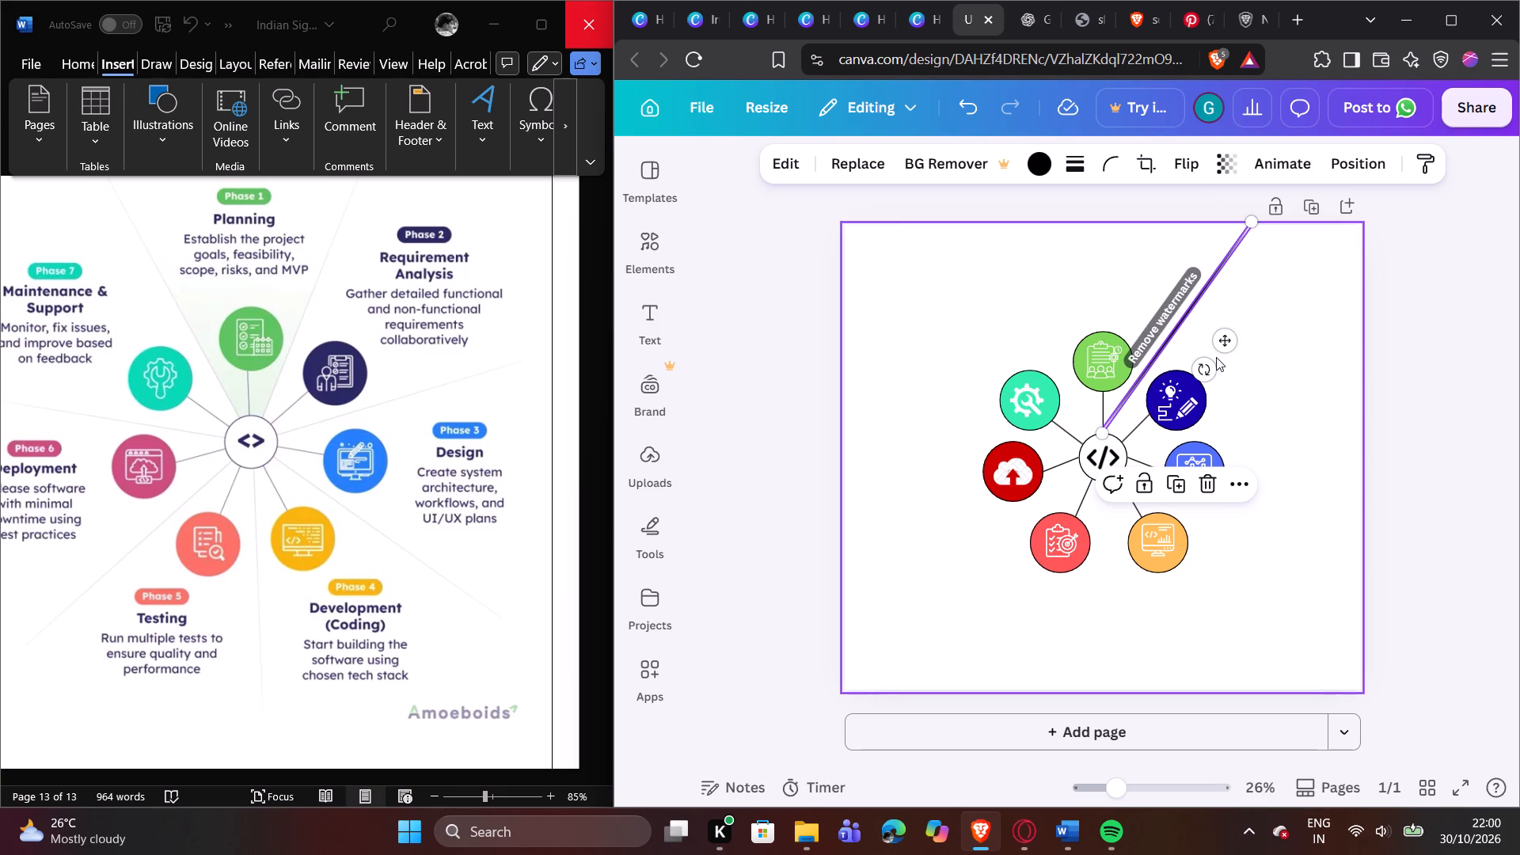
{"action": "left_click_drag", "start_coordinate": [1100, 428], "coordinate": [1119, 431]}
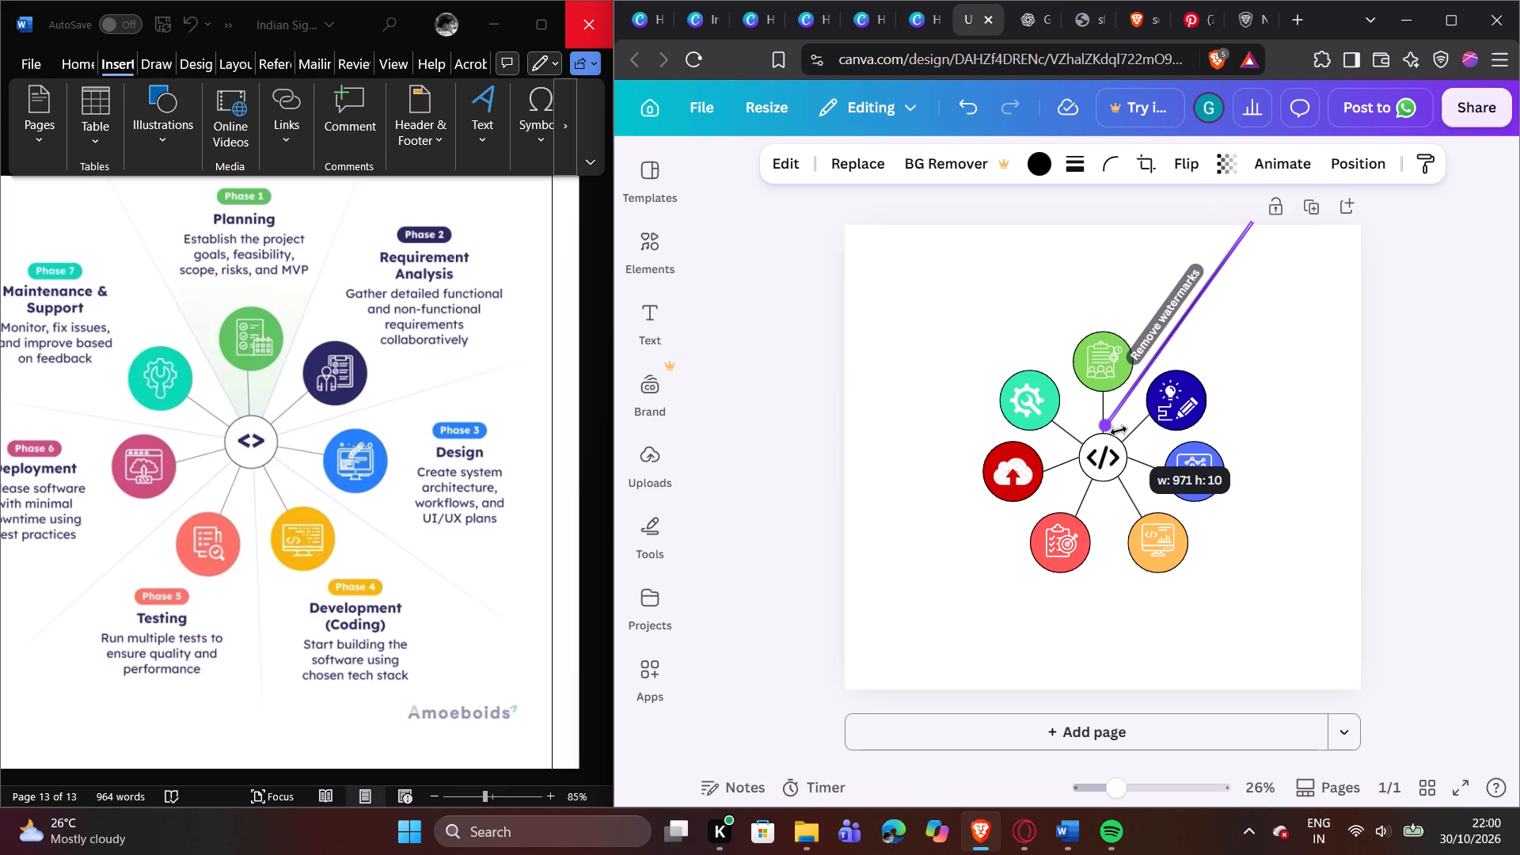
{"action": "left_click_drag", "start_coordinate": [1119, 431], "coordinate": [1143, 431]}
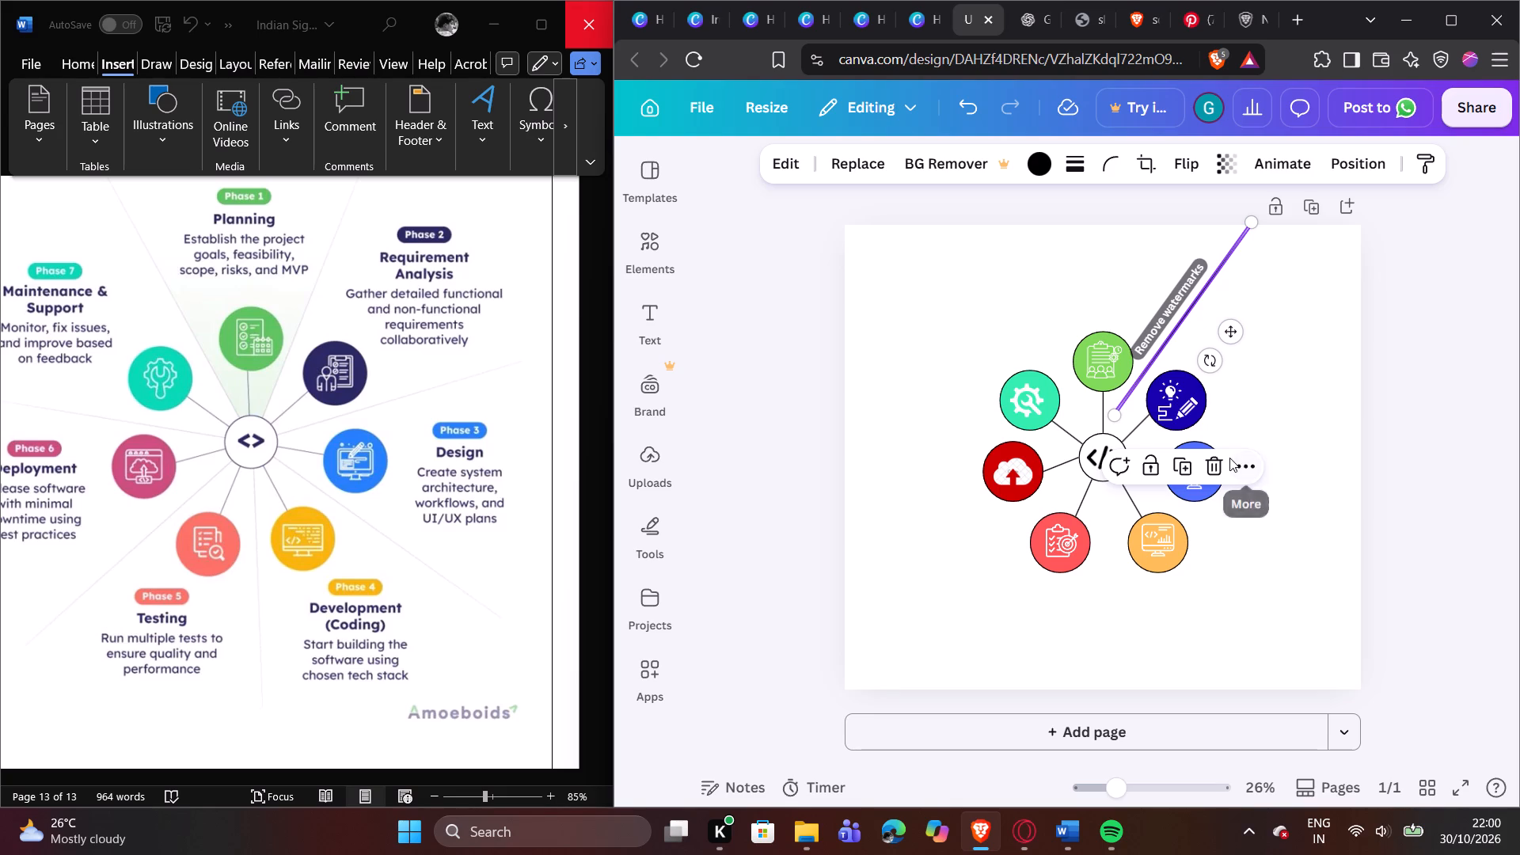
Replace the tilted graphic line with the plain straight line from the shapes results for "line".
{"action": "left_click", "coordinate": [1222, 458]}
{"action": "left_click", "coordinate": [641, 252]}
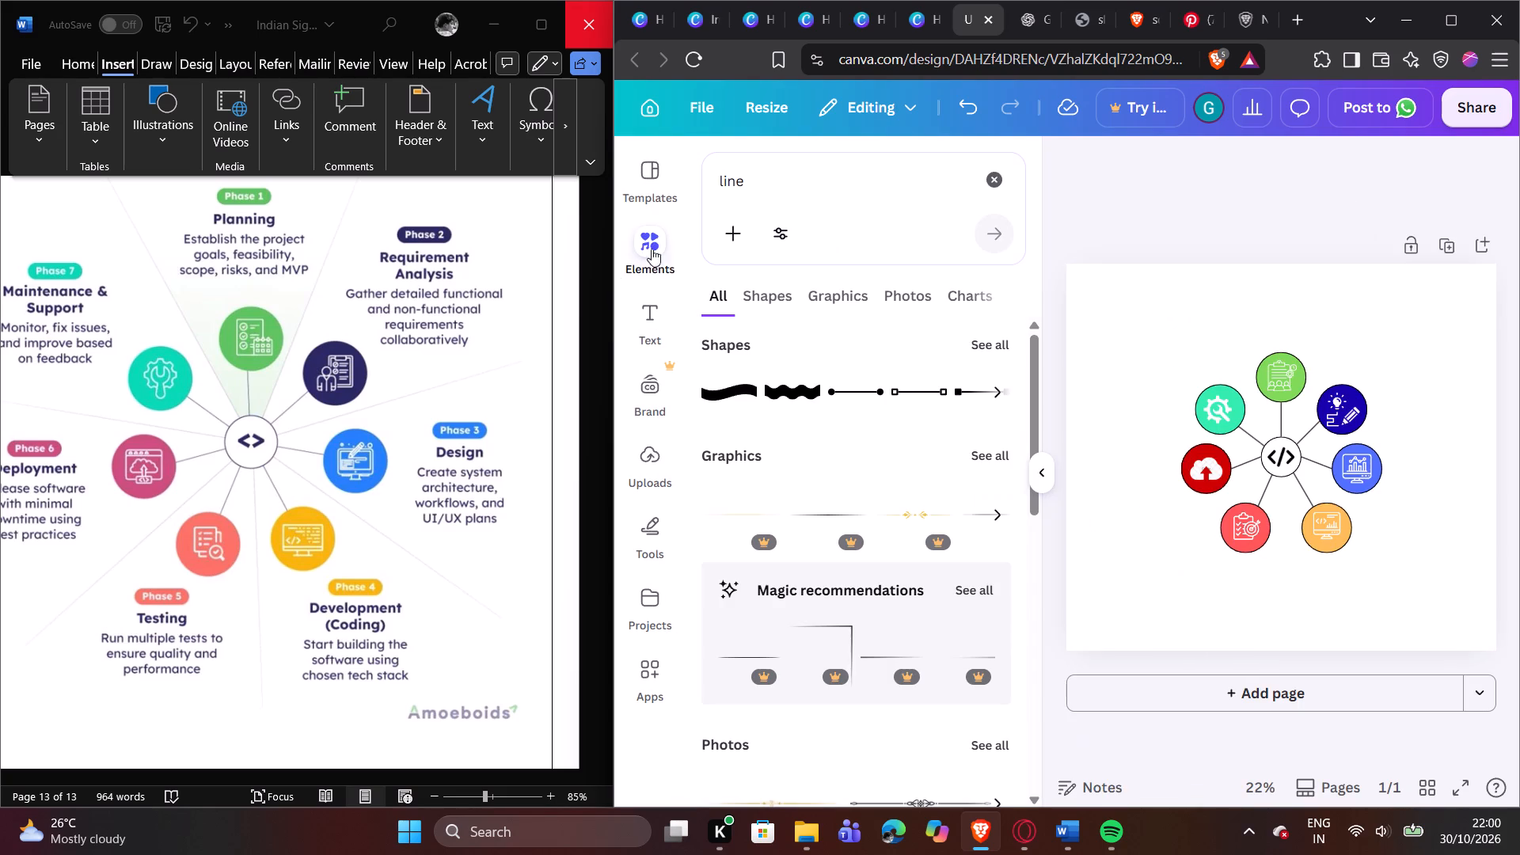
{"action": "left_click", "coordinate": [989, 336]}
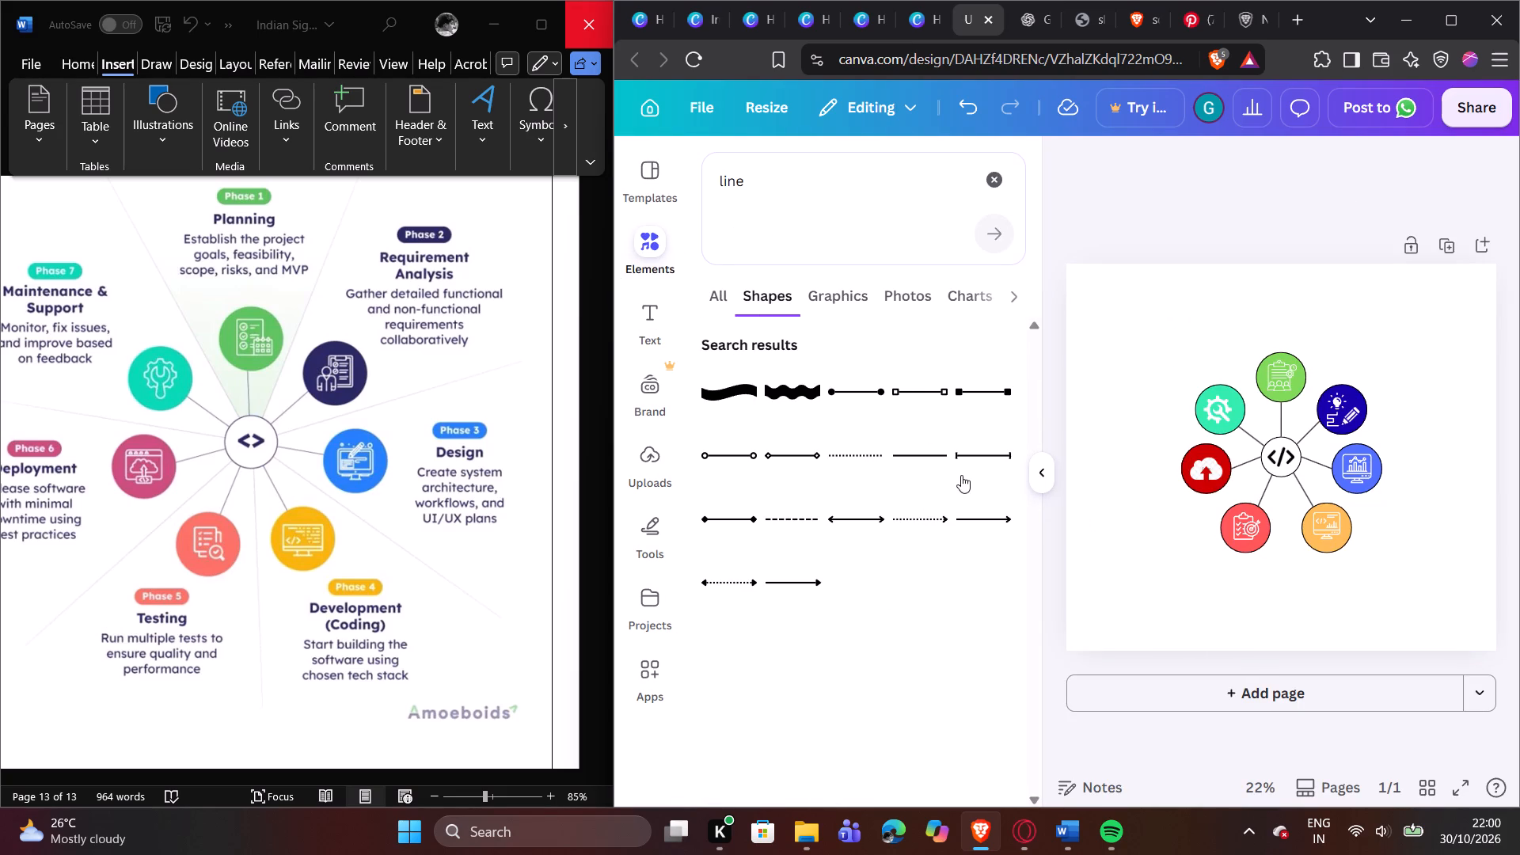
{"action": "left_click", "coordinate": [921, 453]}
{"action": "left_click", "coordinate": [1290, 325]}
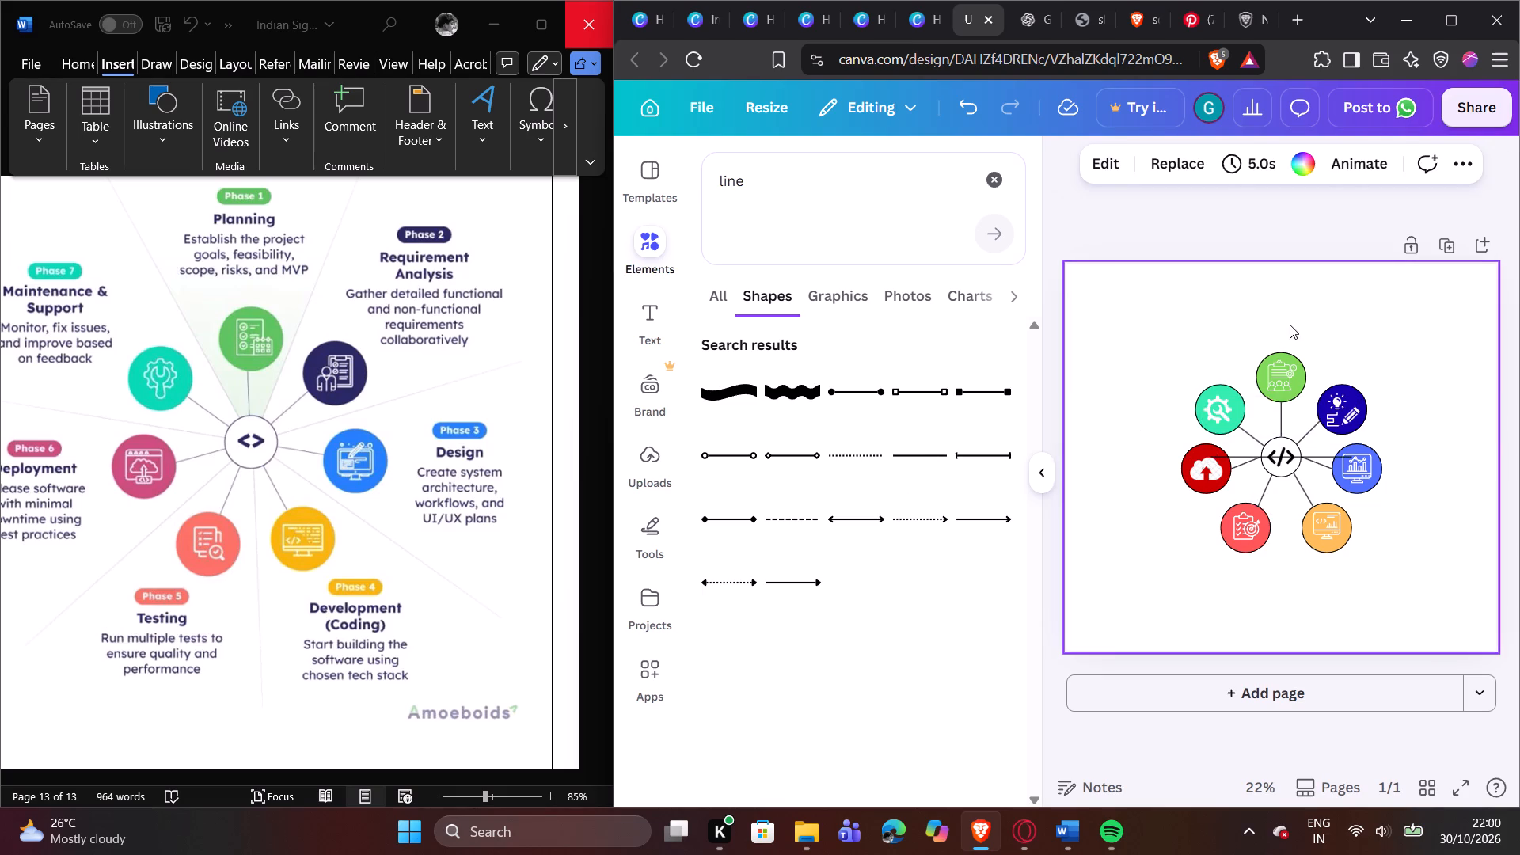
{"action": "left_click", "coordinate": [1237, 452]}
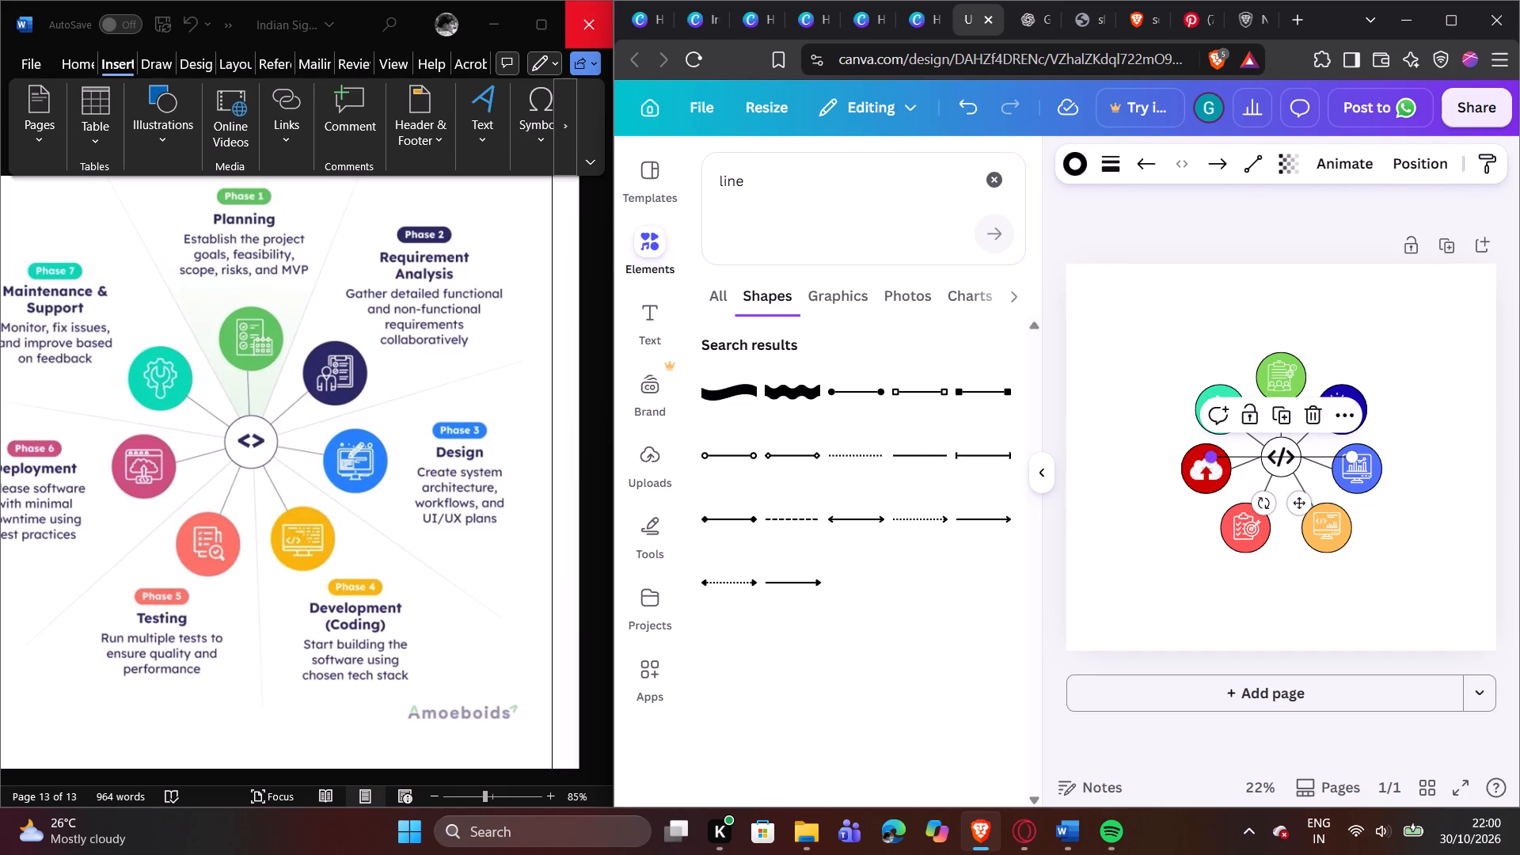
Stretch the plain line from the centre hub's edge, between the green and dark-blue circles, up to the page's top edge.
{"action": "left_click_drag", "start_coordinate": [1207, 453], "coordinate": [1286, 434]}
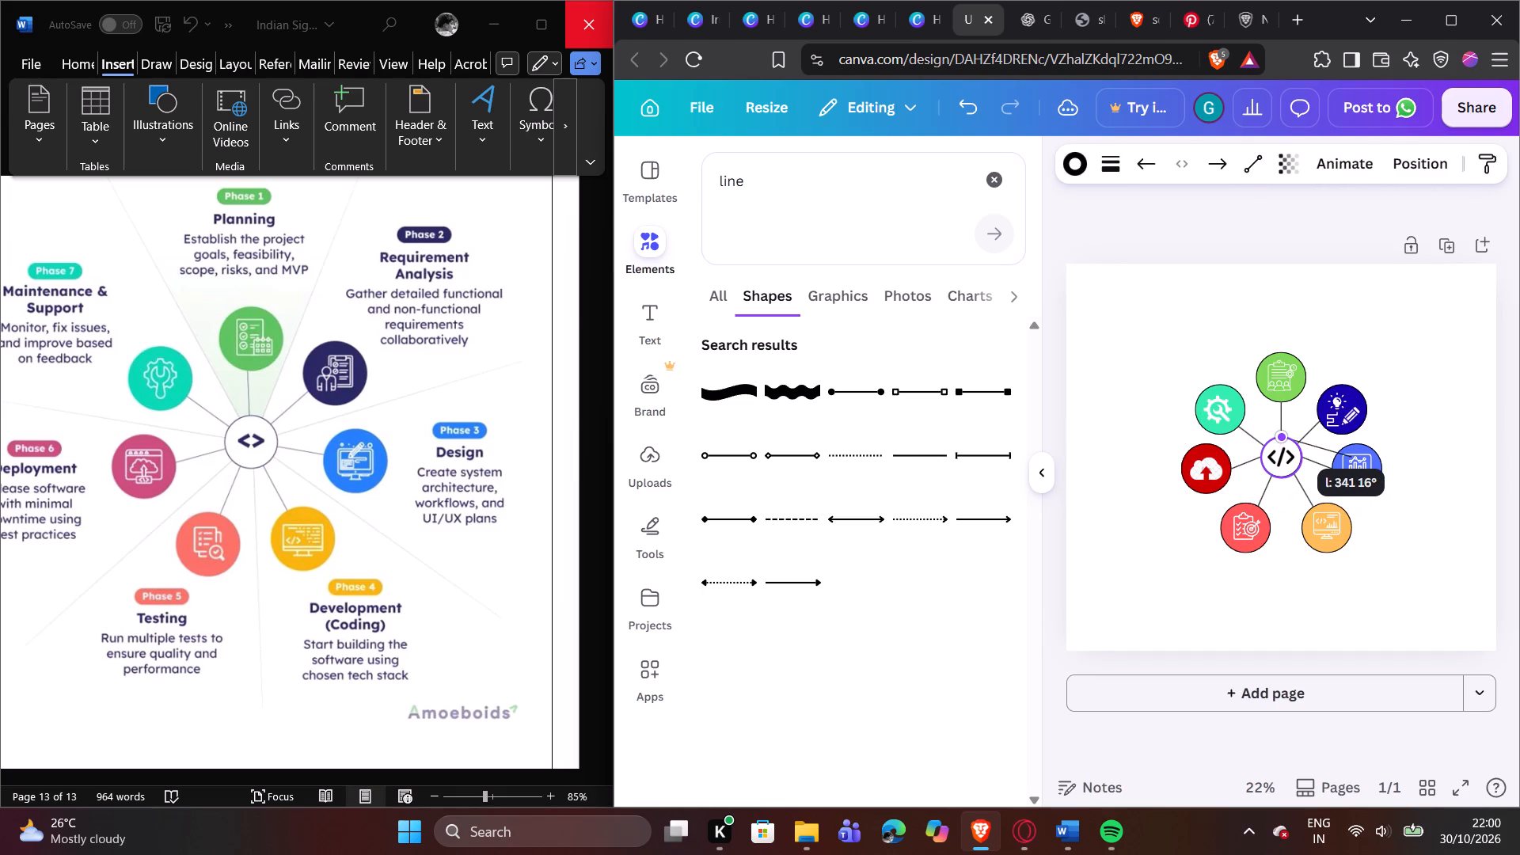
{"action": "left_click_drag", "start_coordinate": [1286, 434], "coordinate": [1290, 431]}
{"action": "left_click_drag", "start_coordinate": [1283, 435], "coordinate": [1287, 435]}
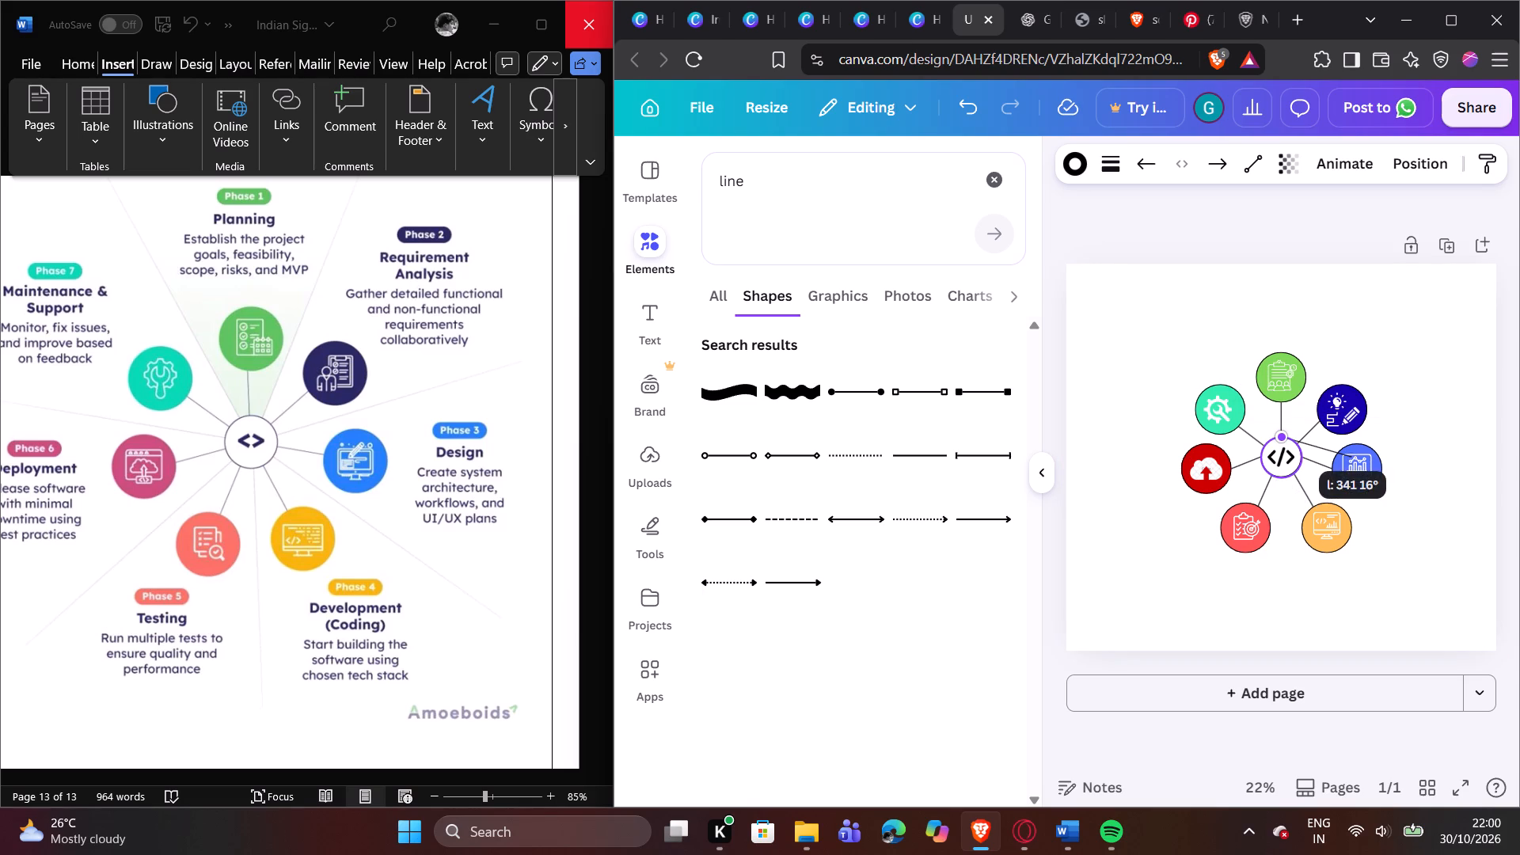
{"action": "left_click_drag", "start_coordinate": [1287, 435], "coordinate": [1298, 435]}
{"action": "left_click_drag", "start_coordinate": [1295, 435], "coordinate": [1295, 438]}
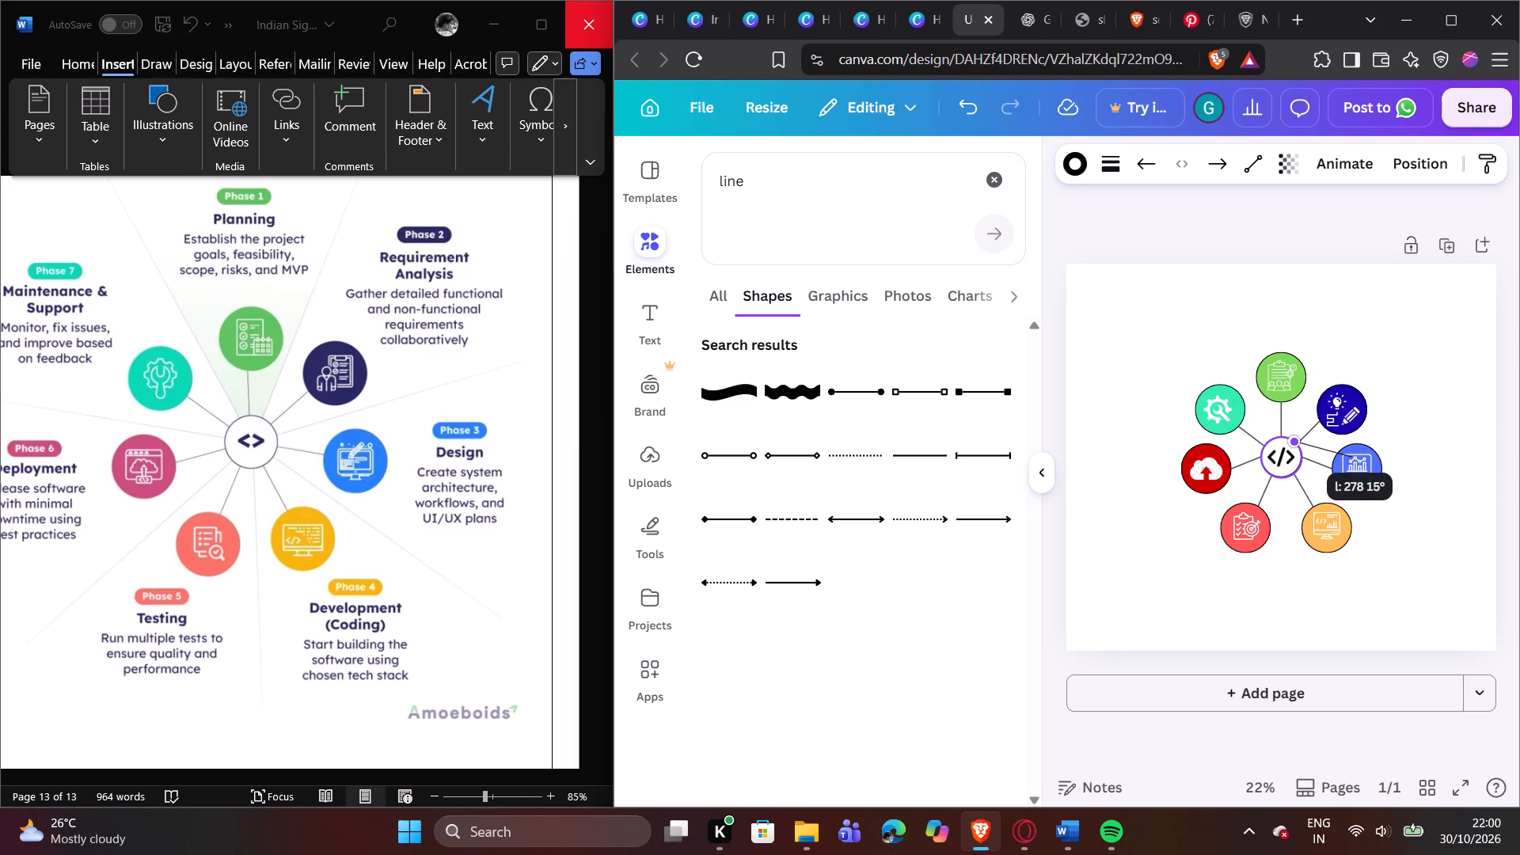
{"action": "left_click_drag", "start_coordinate": [1295, 438], "coordinate": [1294, 436]}
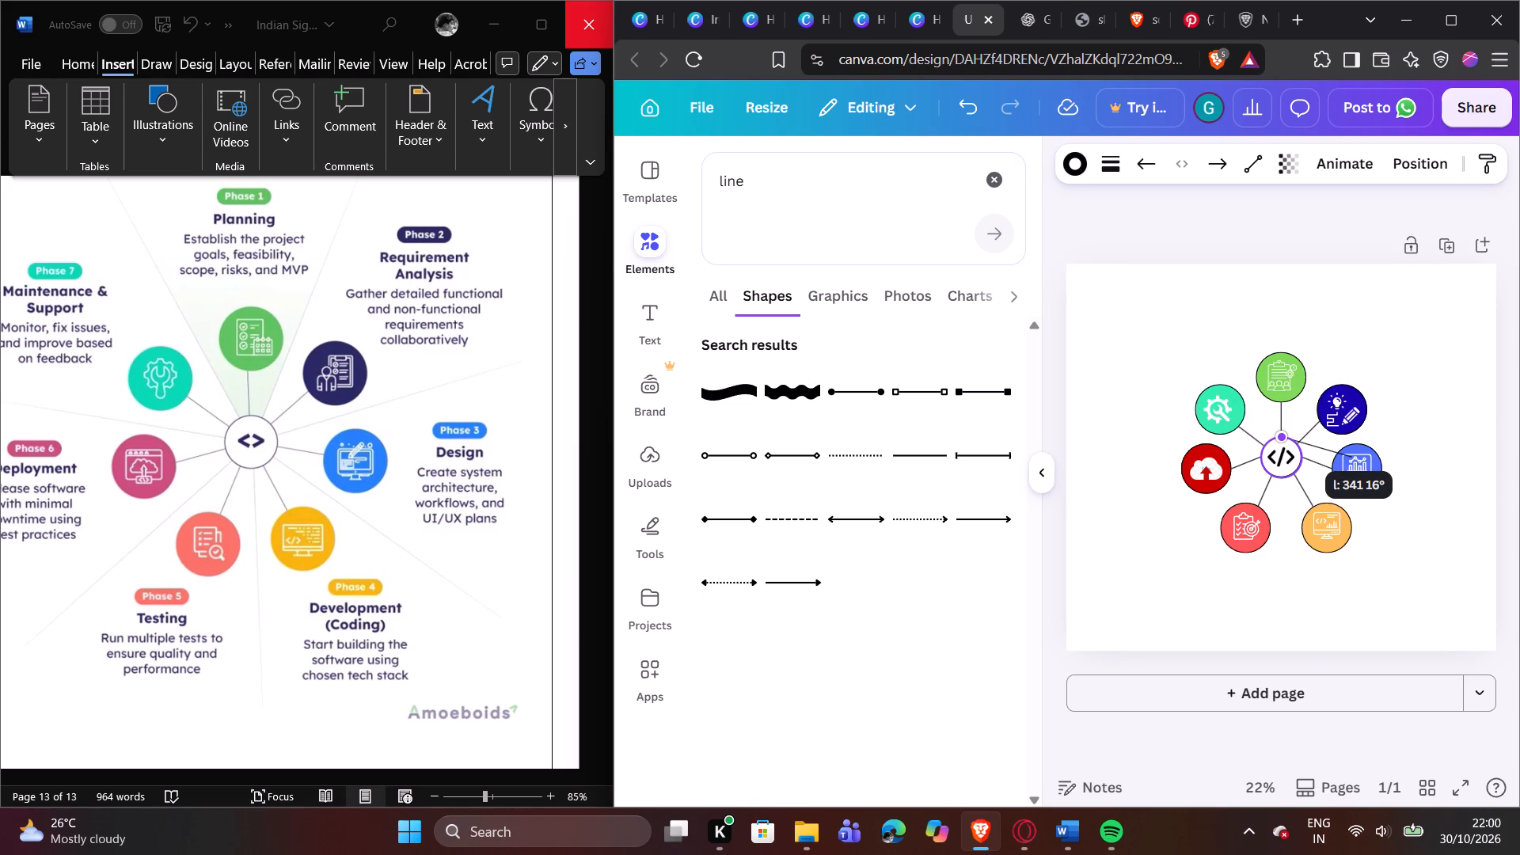
{"action": "left_click_drag", "start_coordinate": [1294, 436], "coordinate": [1295, 427]}
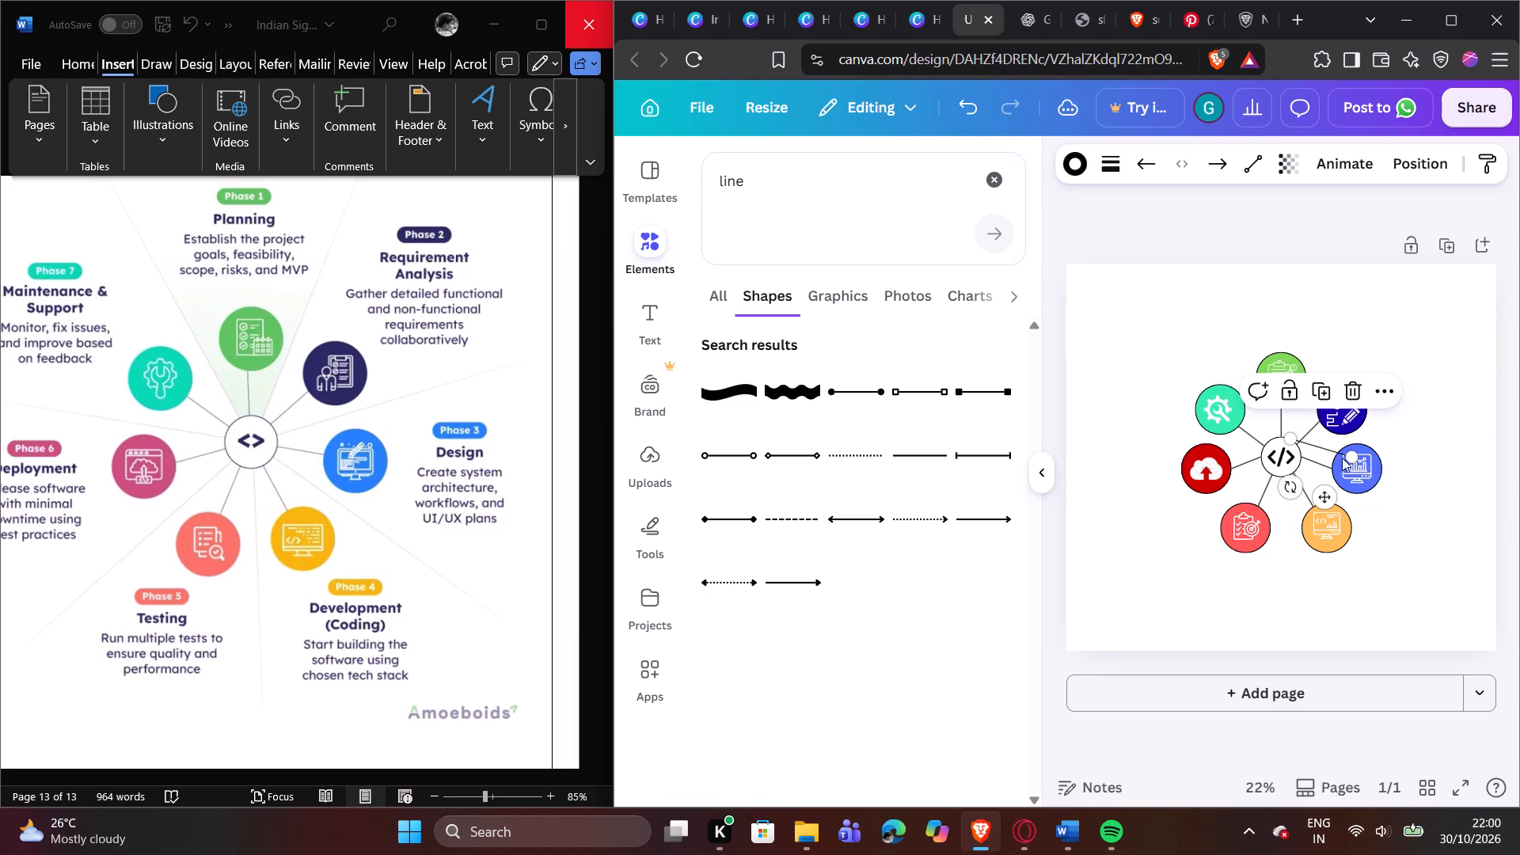
{"action": "left_click_drag", "start_coordinate": [1343, 458], "coordinate": [1351, 275]}
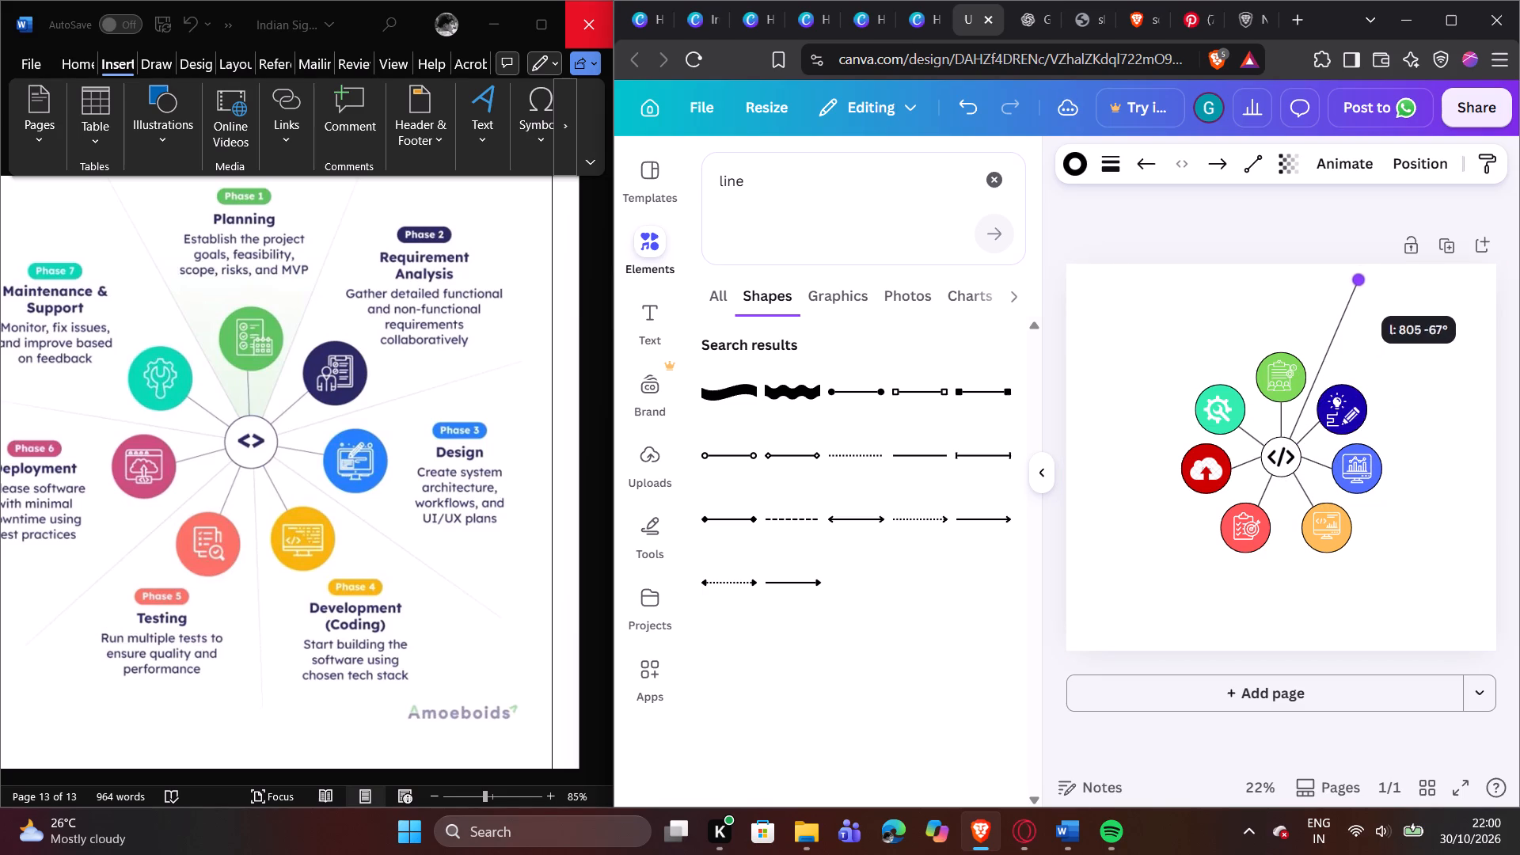
{"action": "left_click_drag", "start_coordinate": [1351, 275], "coordinate": [1362, 264]}
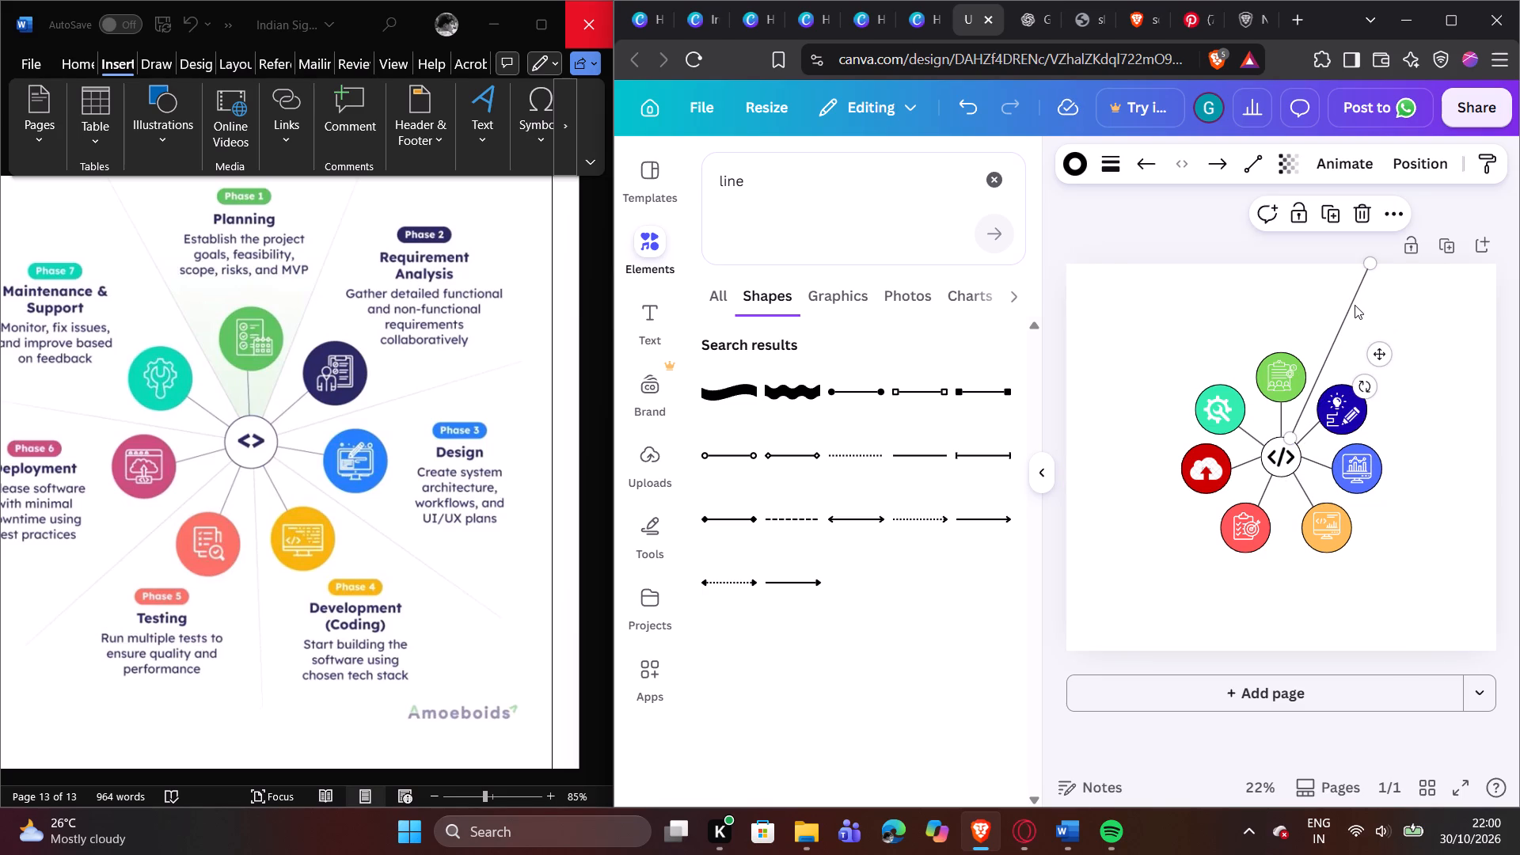
Set the transparency of the line between the green and dark-blue circles to 56.
{"action": "left_click", "coordinate": [1355, 305]}
{"action": "left_click", "coordinate": [1355, 305]}
{"action": "left_click", "coordinate": [1285, 166]}
{"action": "left_click_drag", "start_coordinate": [1328, 246], "coordinate": [1270, 246]}
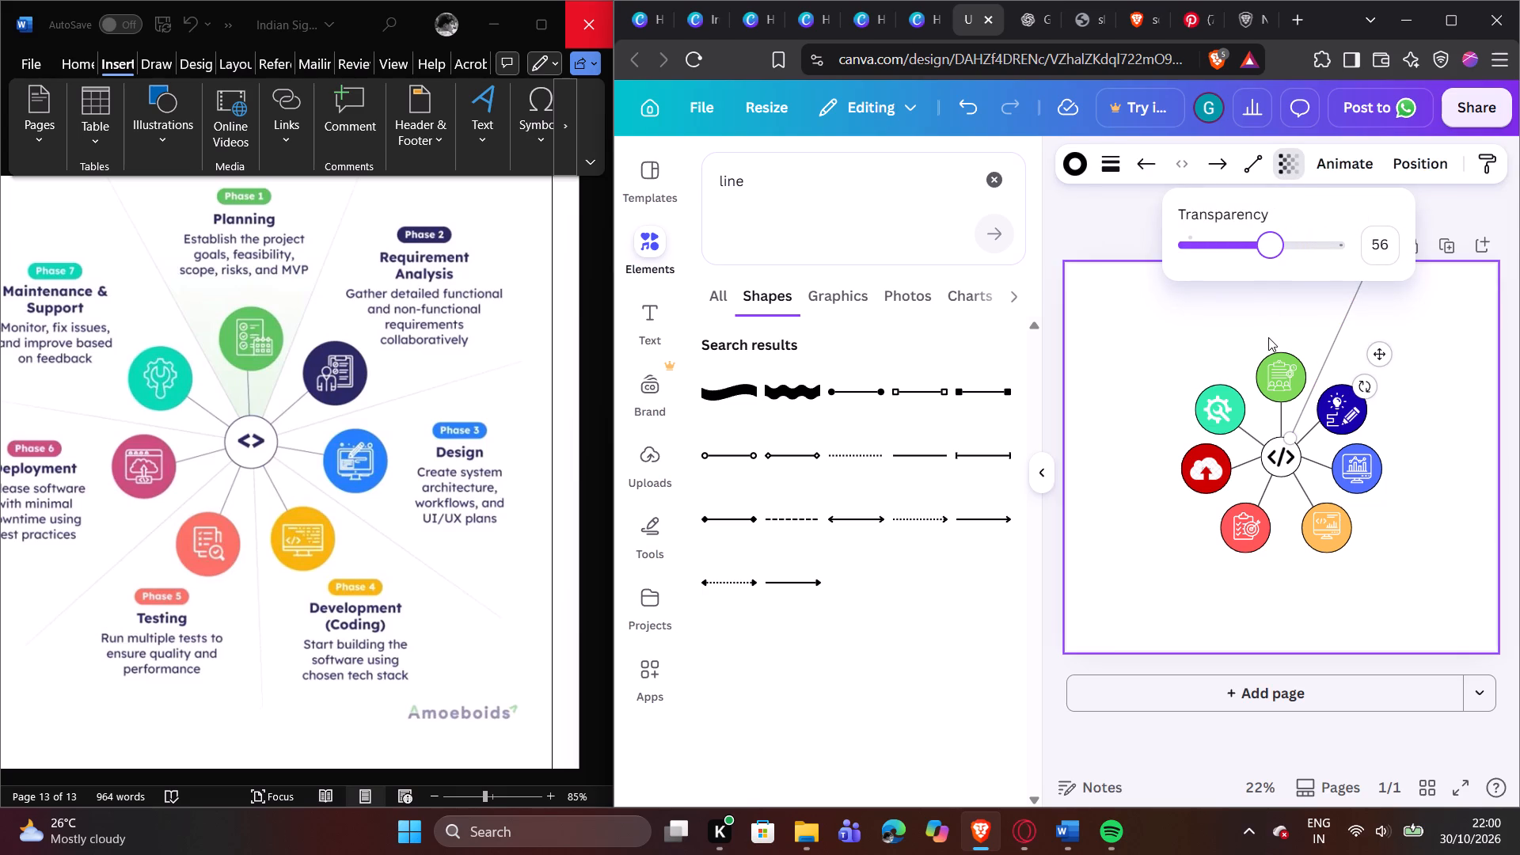
{"action": "left_click", "coordinate": [1268, 337]}
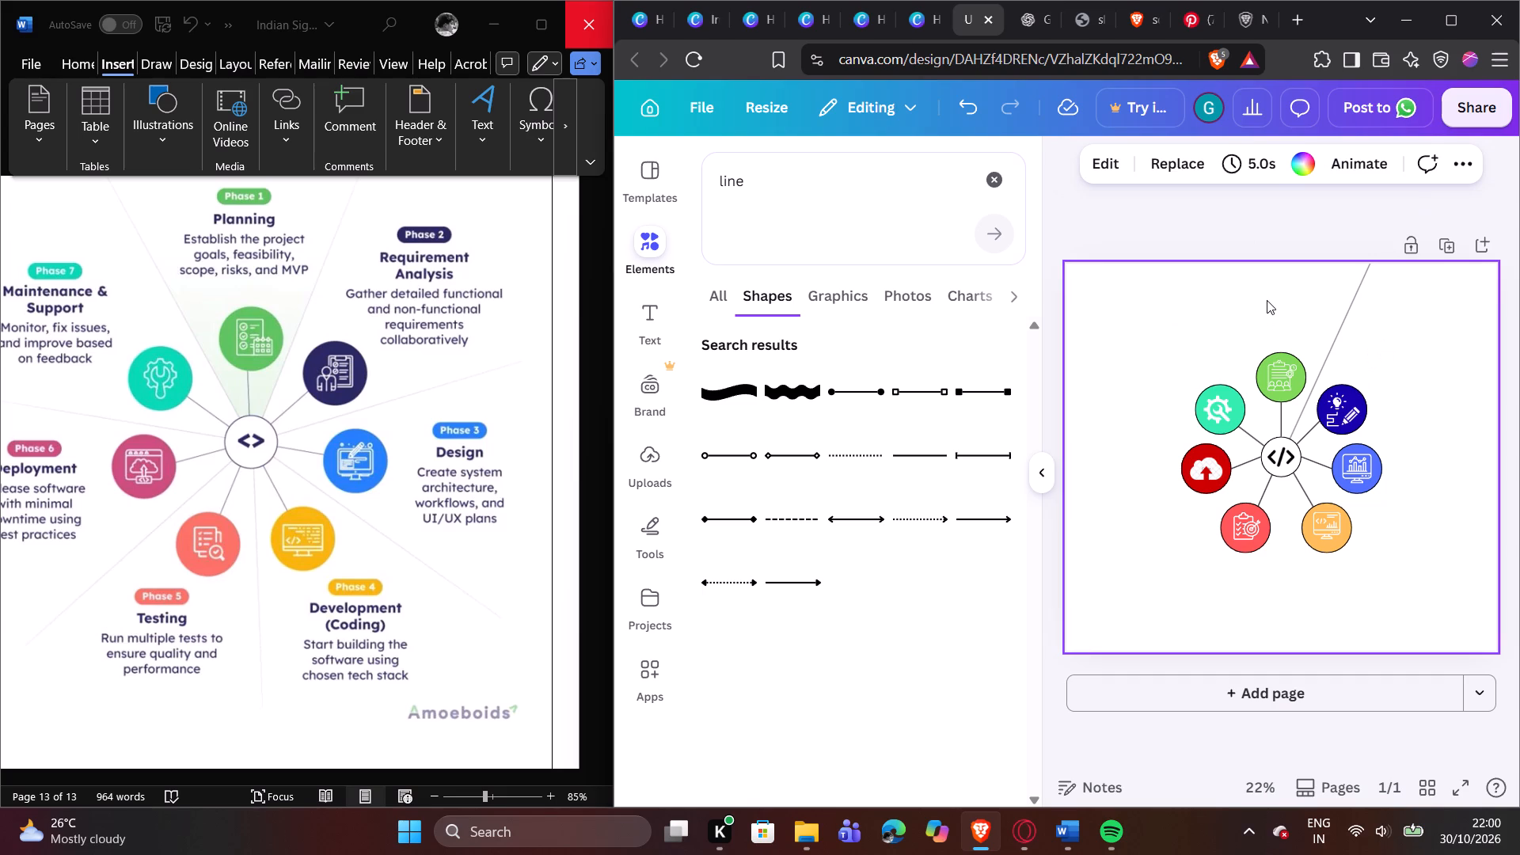
Undo the slight shift of the semi-transparent line and duplicate it.
{"action": "left_click", "coordinate": [1328, 344]}
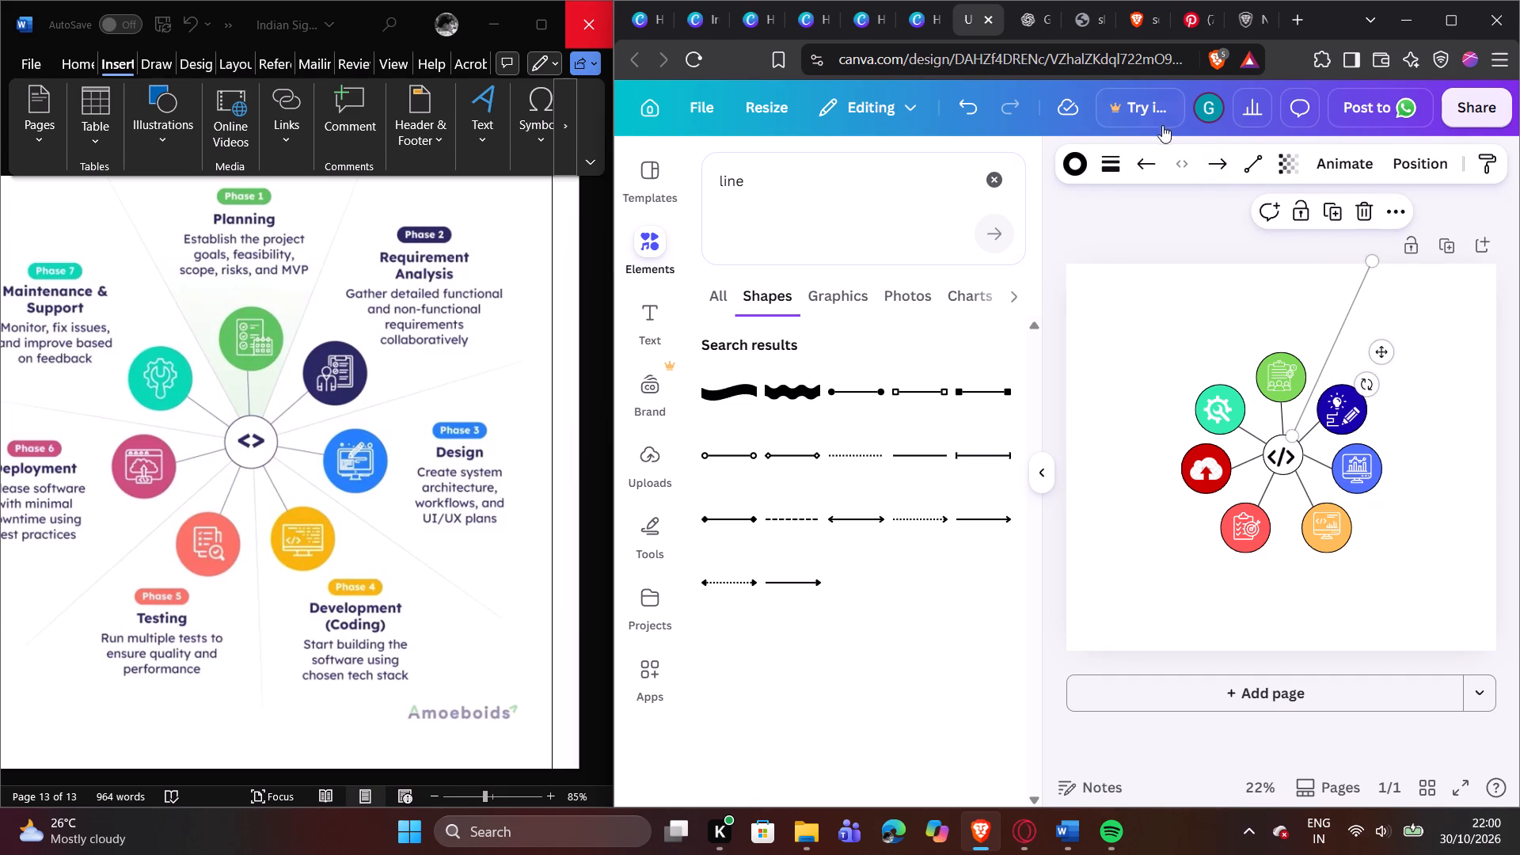
{"action": "left_click", "coordinate": [979, 109]}
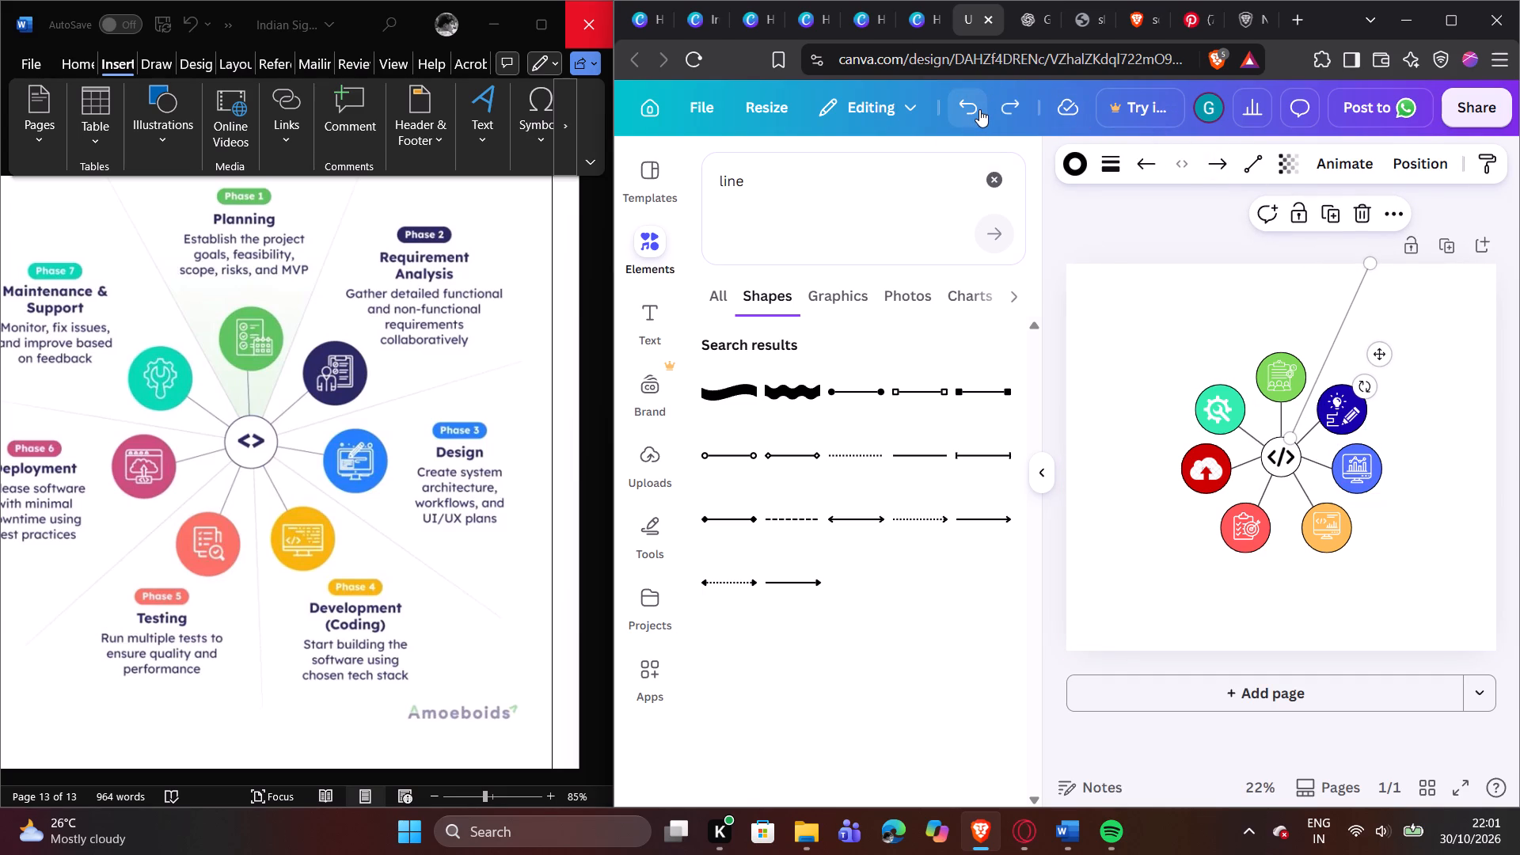
{"action": "left_click", "coordinate": [1332, 347]}
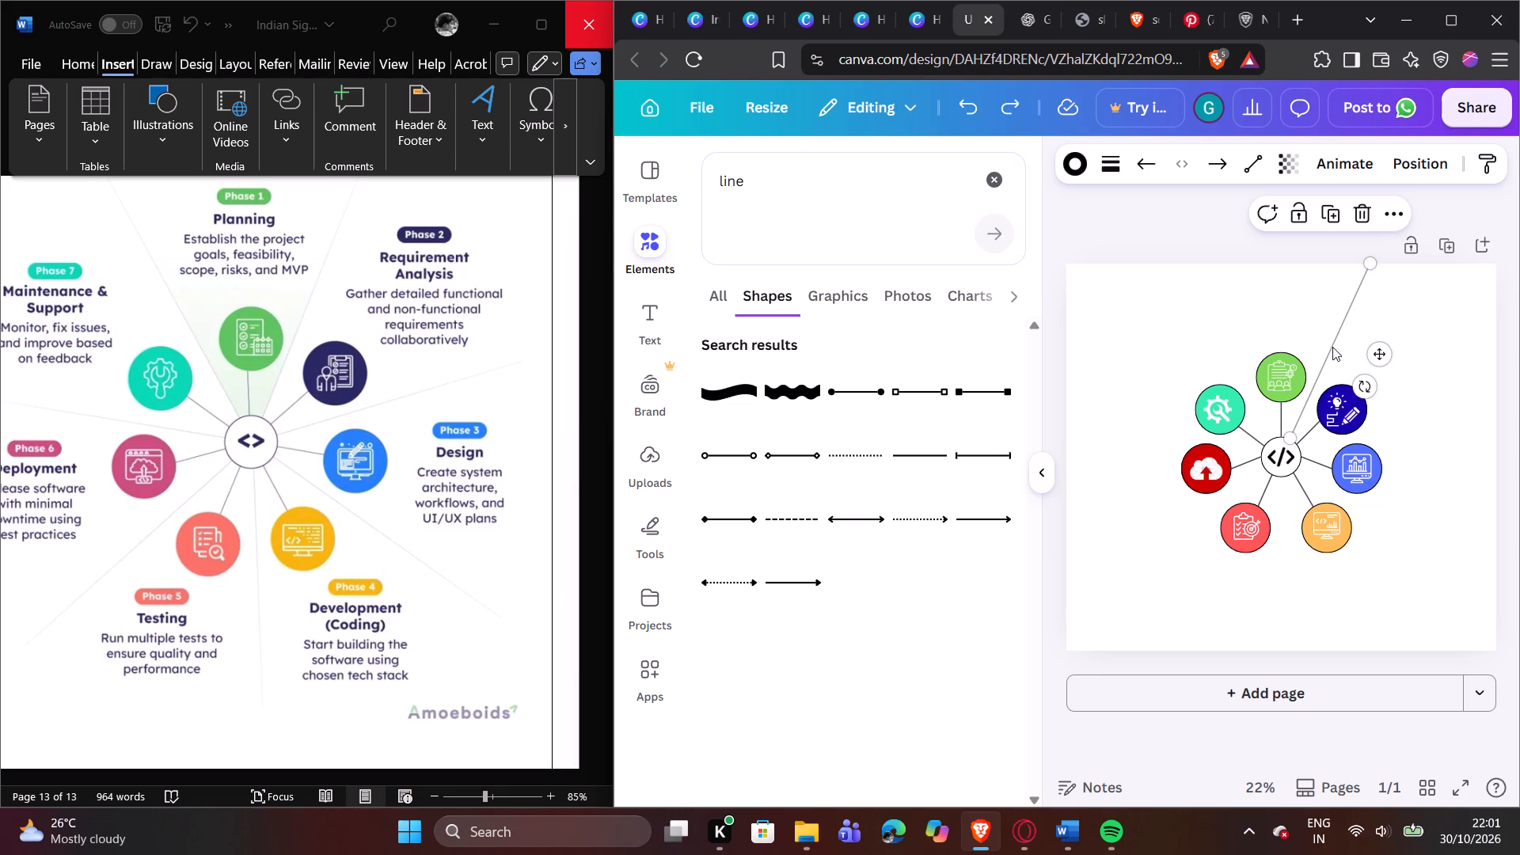
{"action": "left_click", "coordinate": [1332, 347]}
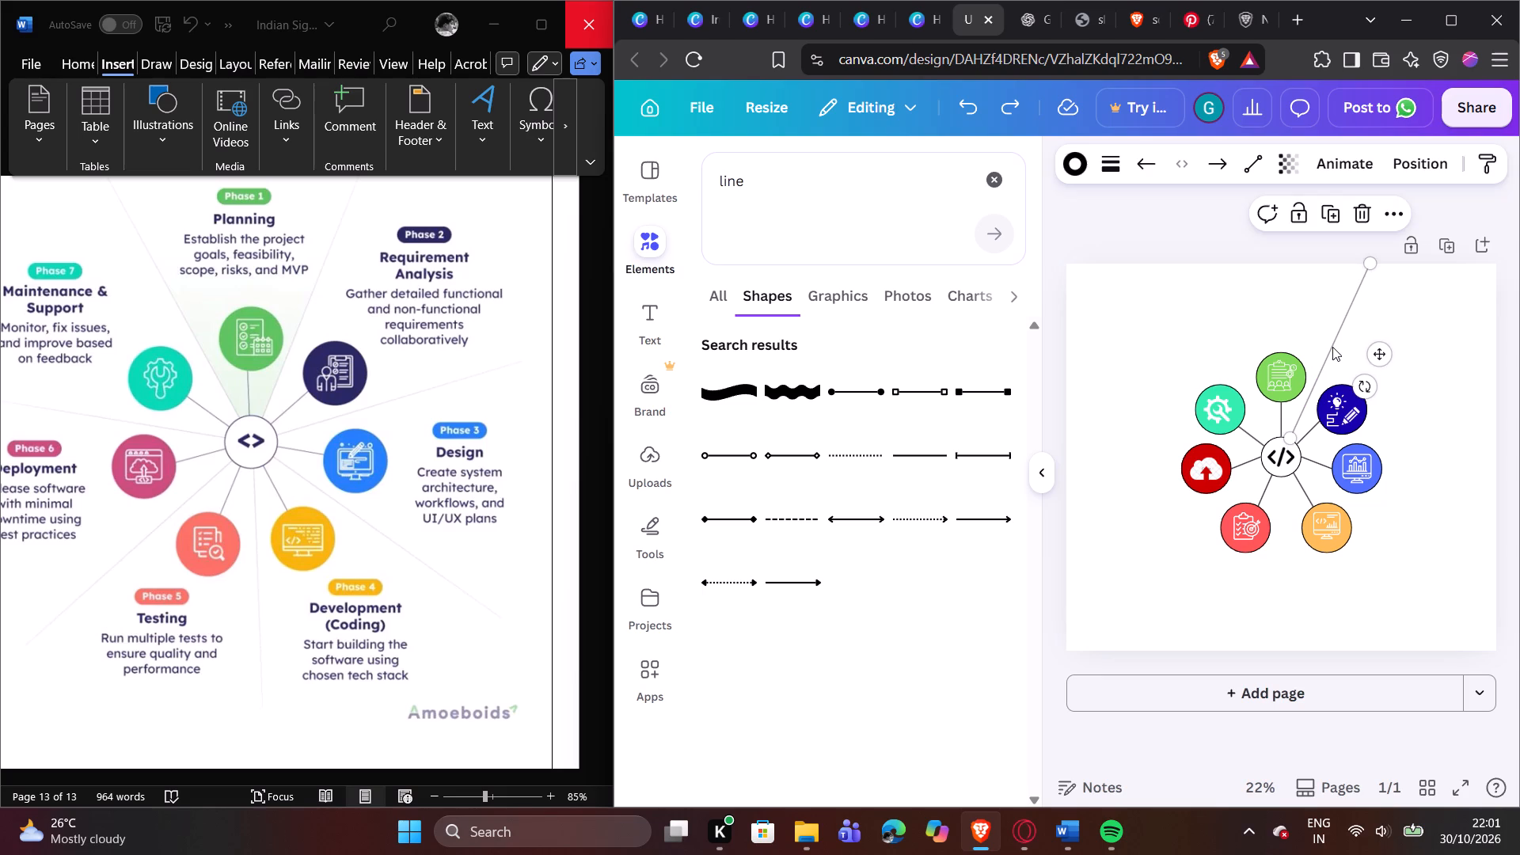
{"action": "left_click", "coordinate": [1339, 215]}
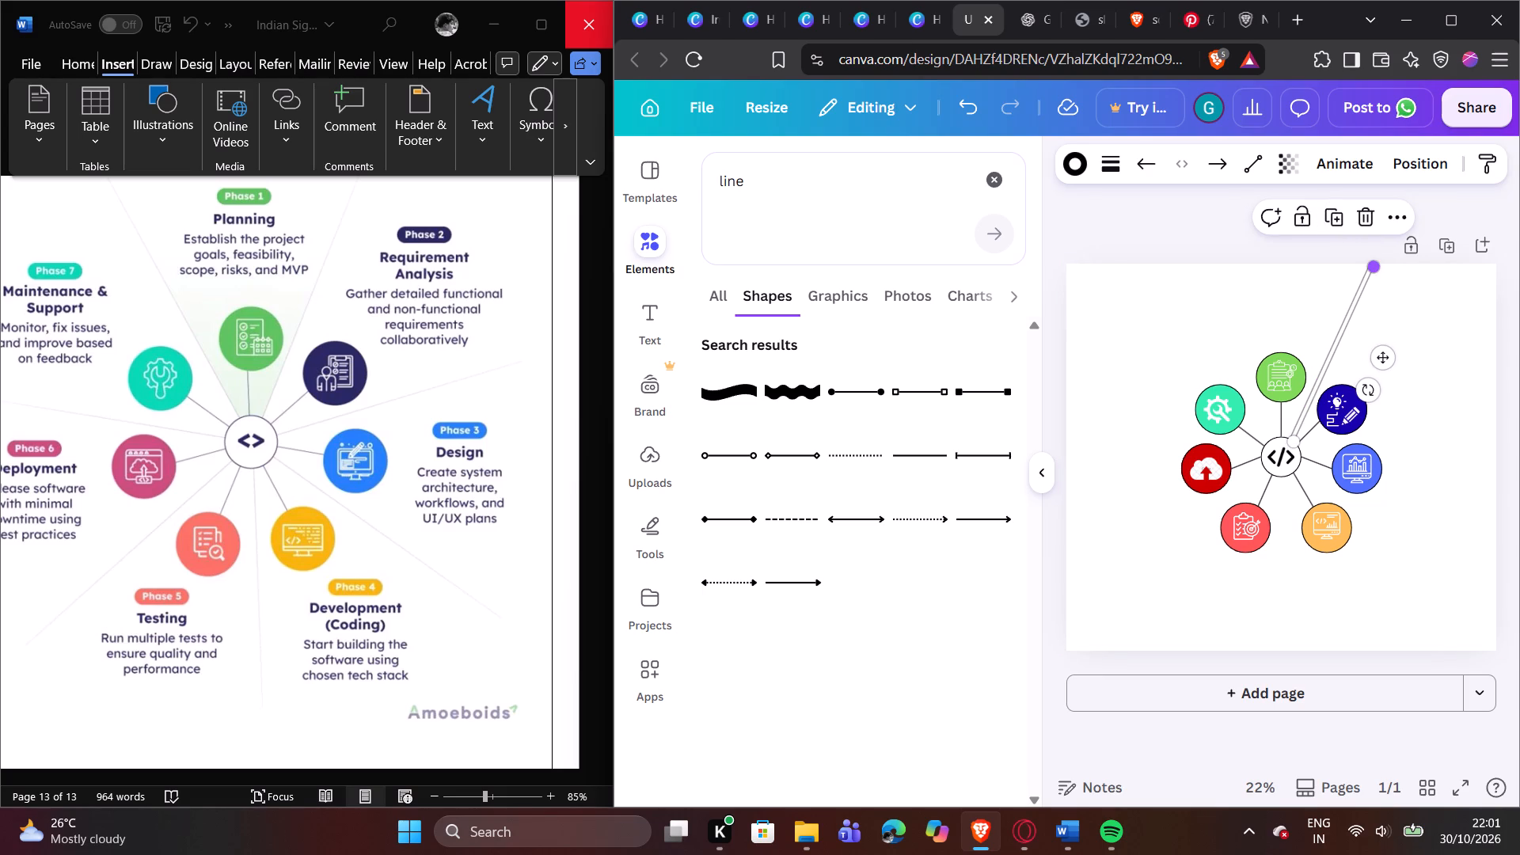
Reposition the duplicated line between the dark-blue and light-blue circles, running from the central hub's edge to the page's right edge.
{"action": "left_click_drag", "start_coordinate": [1374, 270], "coordinate": [1440, 444]}
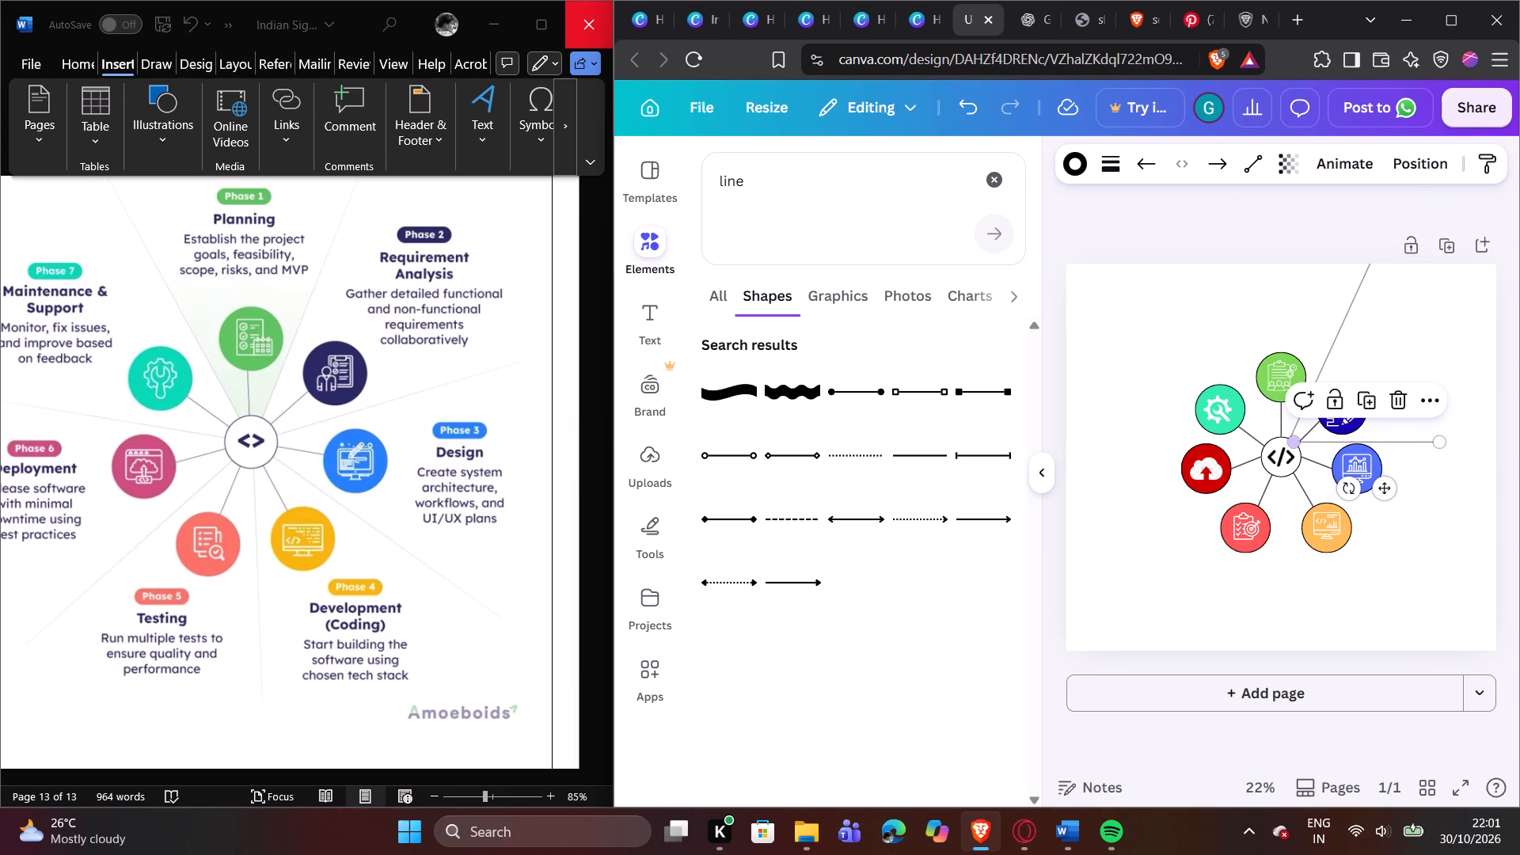
{"action": "left_click_drag", "start_coordinate": [1303, 440], "coordinate": [1313, 443]}
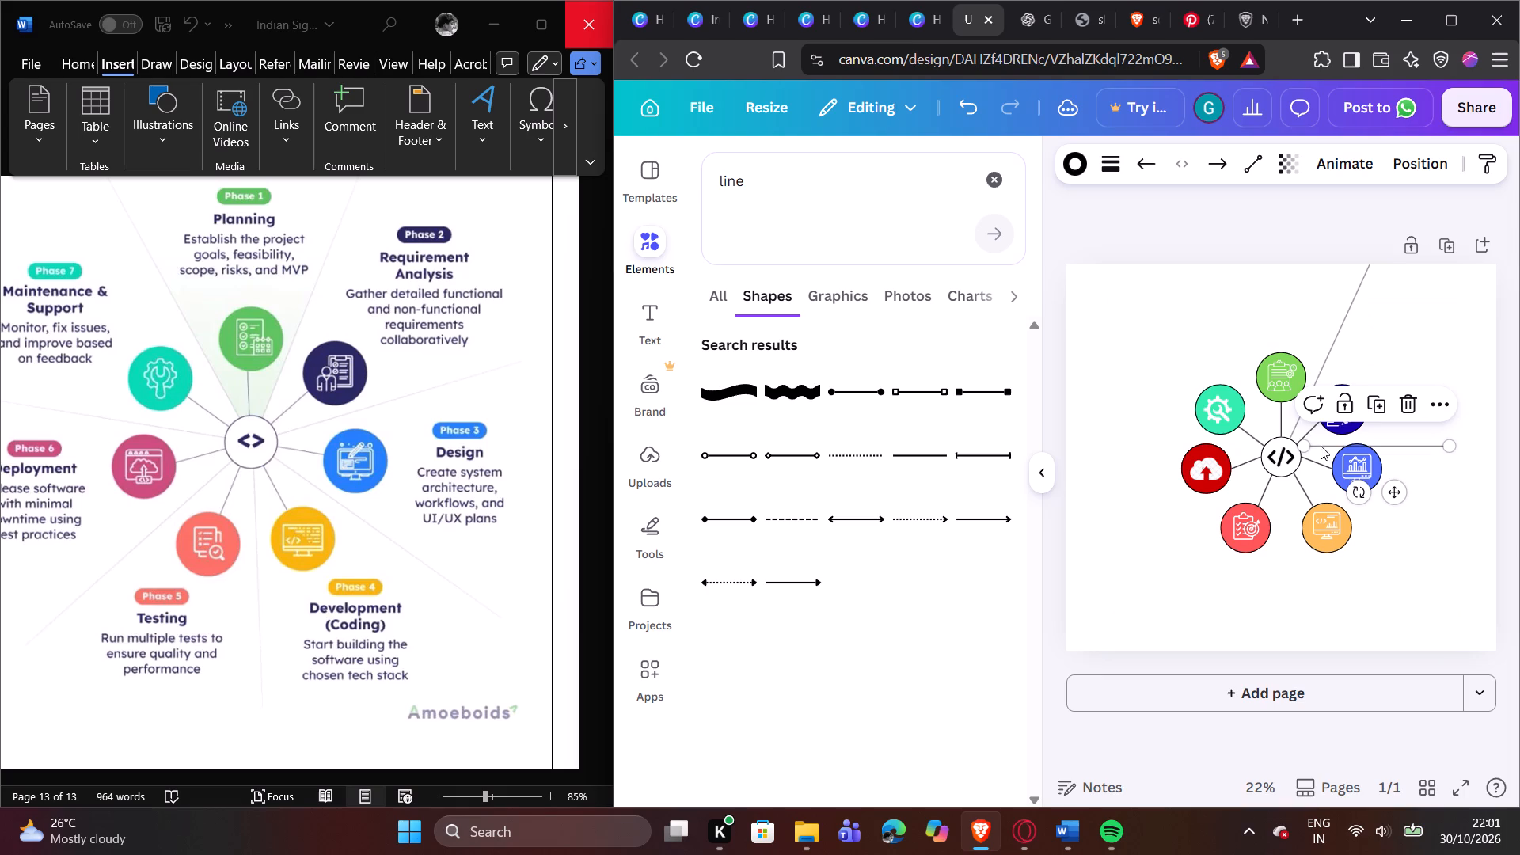
{"action": "left_click_drag", "start_coordinate": [1305, 443], "coordinate": [1309, 450]}
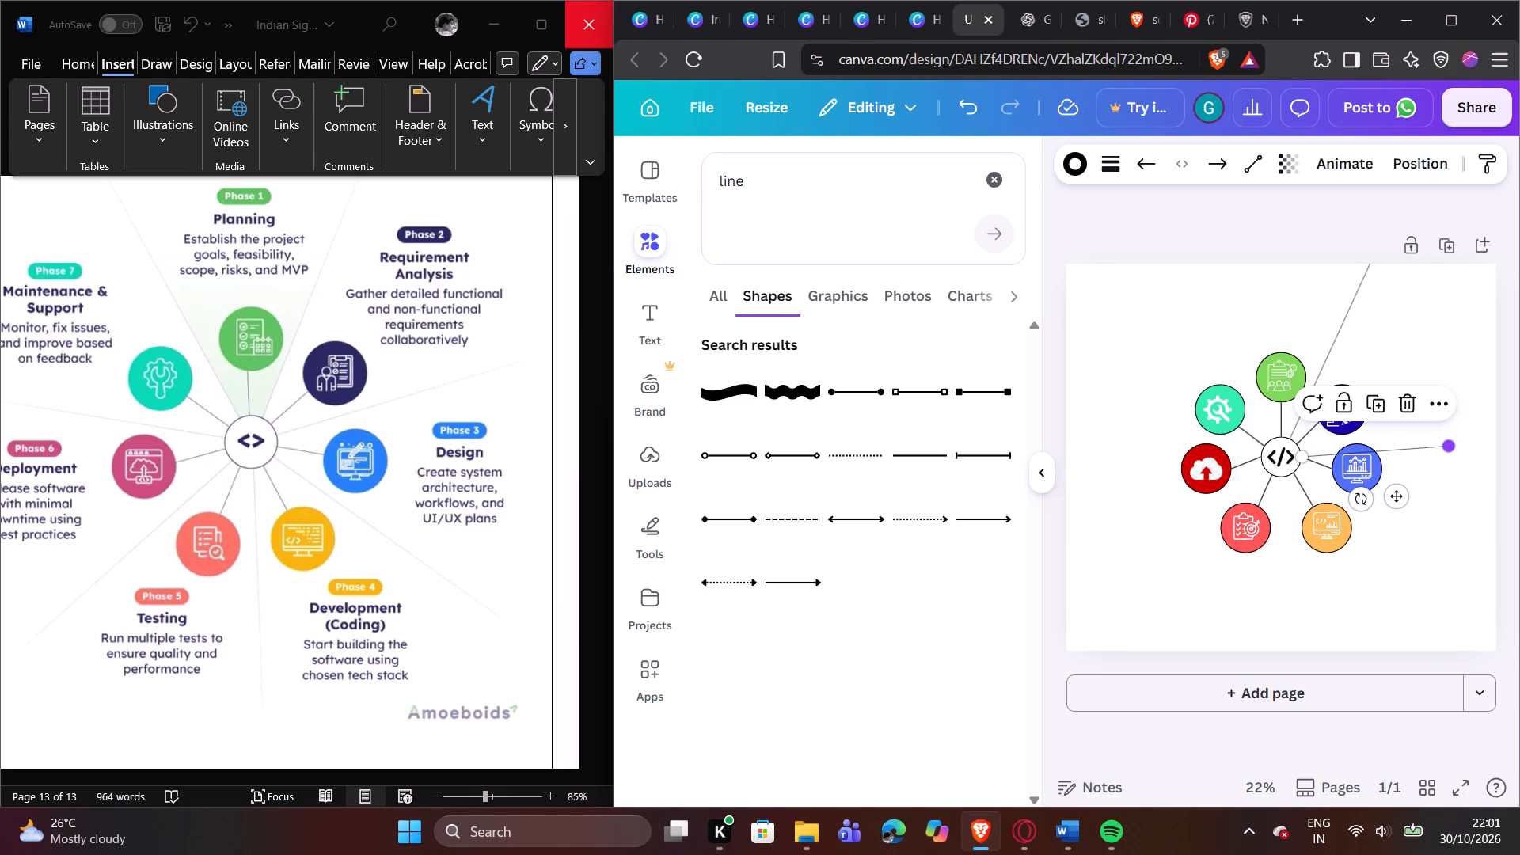
{"action": "left_click_drag", "start_coordinate": [1451, 447], "coordinate": [1497, 385]}
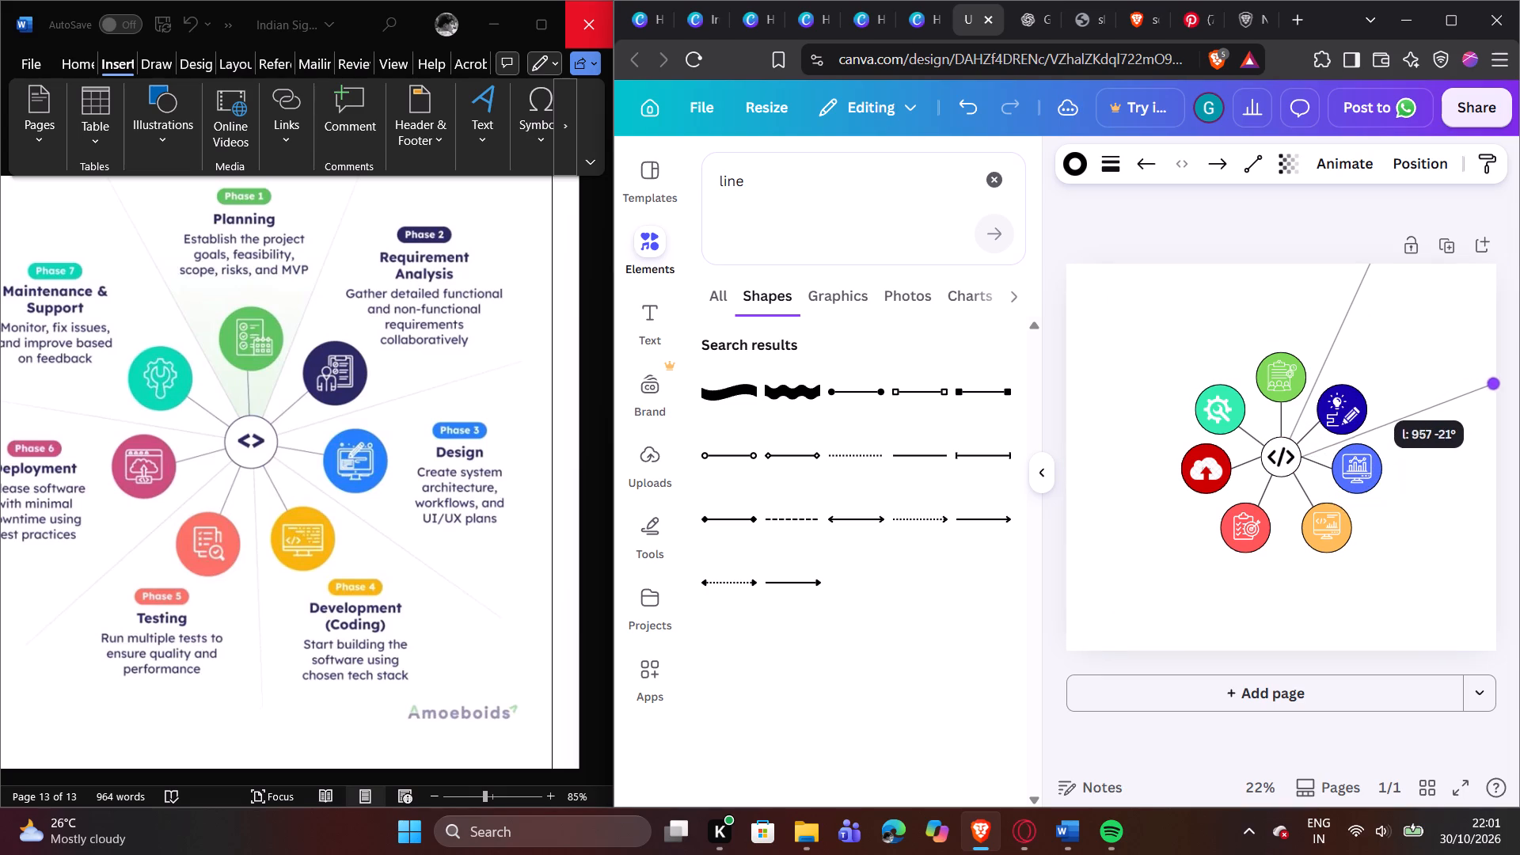
{"action": "left_click_drag", "start_coordinate": [1497, 385], "coordinate": [1503, 381]}
{"action": "left_click", "coordinate": [1461, 370]}
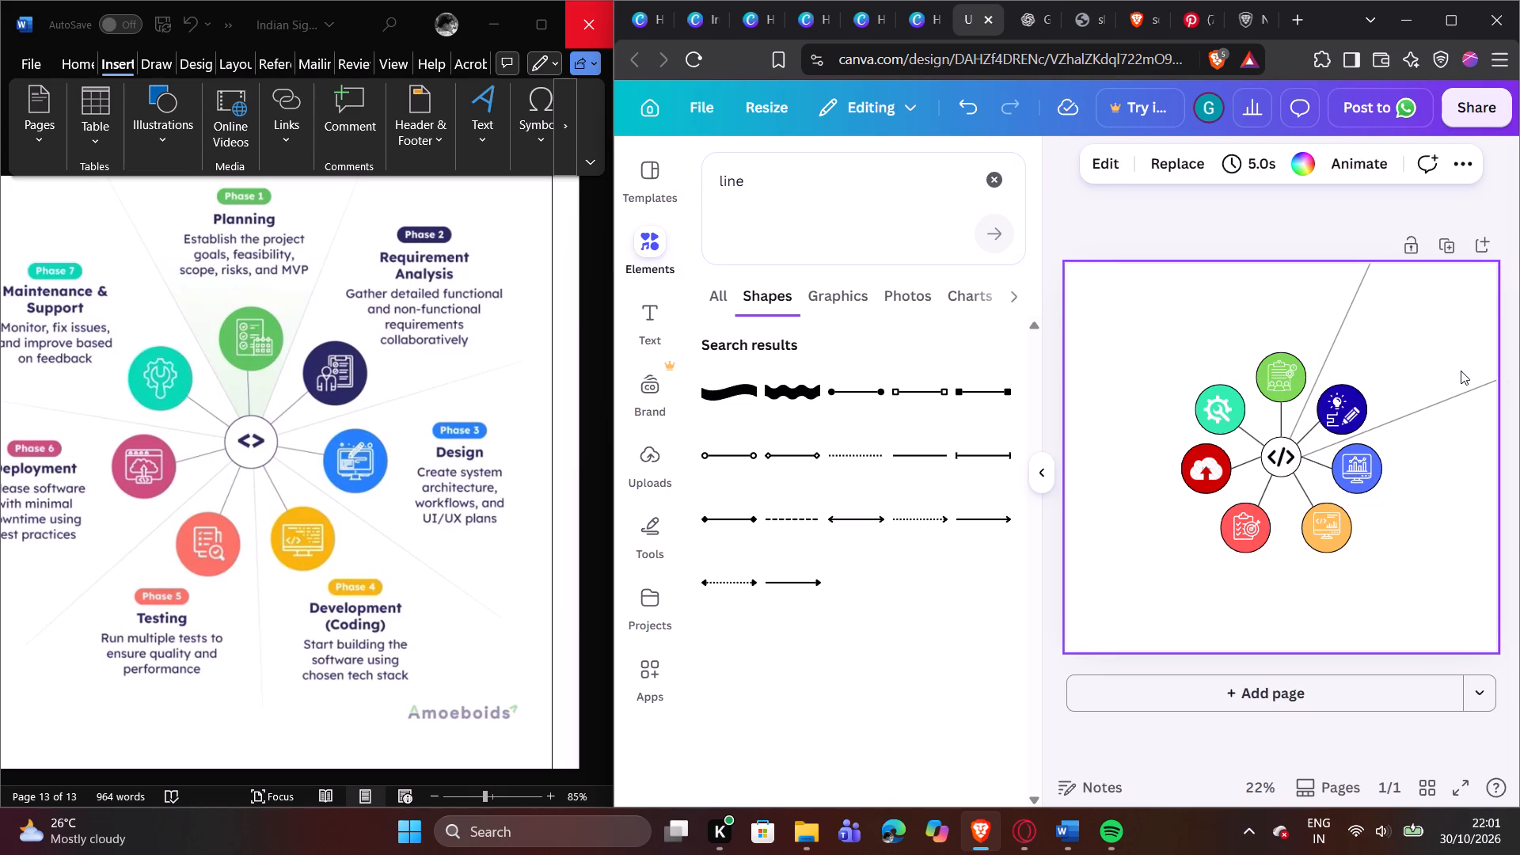
{"action": "left_click", "coordinate": [1323, 444]}
{"action": "left_click_drag", "start_coordinate": [1305, 458], "coordinate": [1306, 454]}
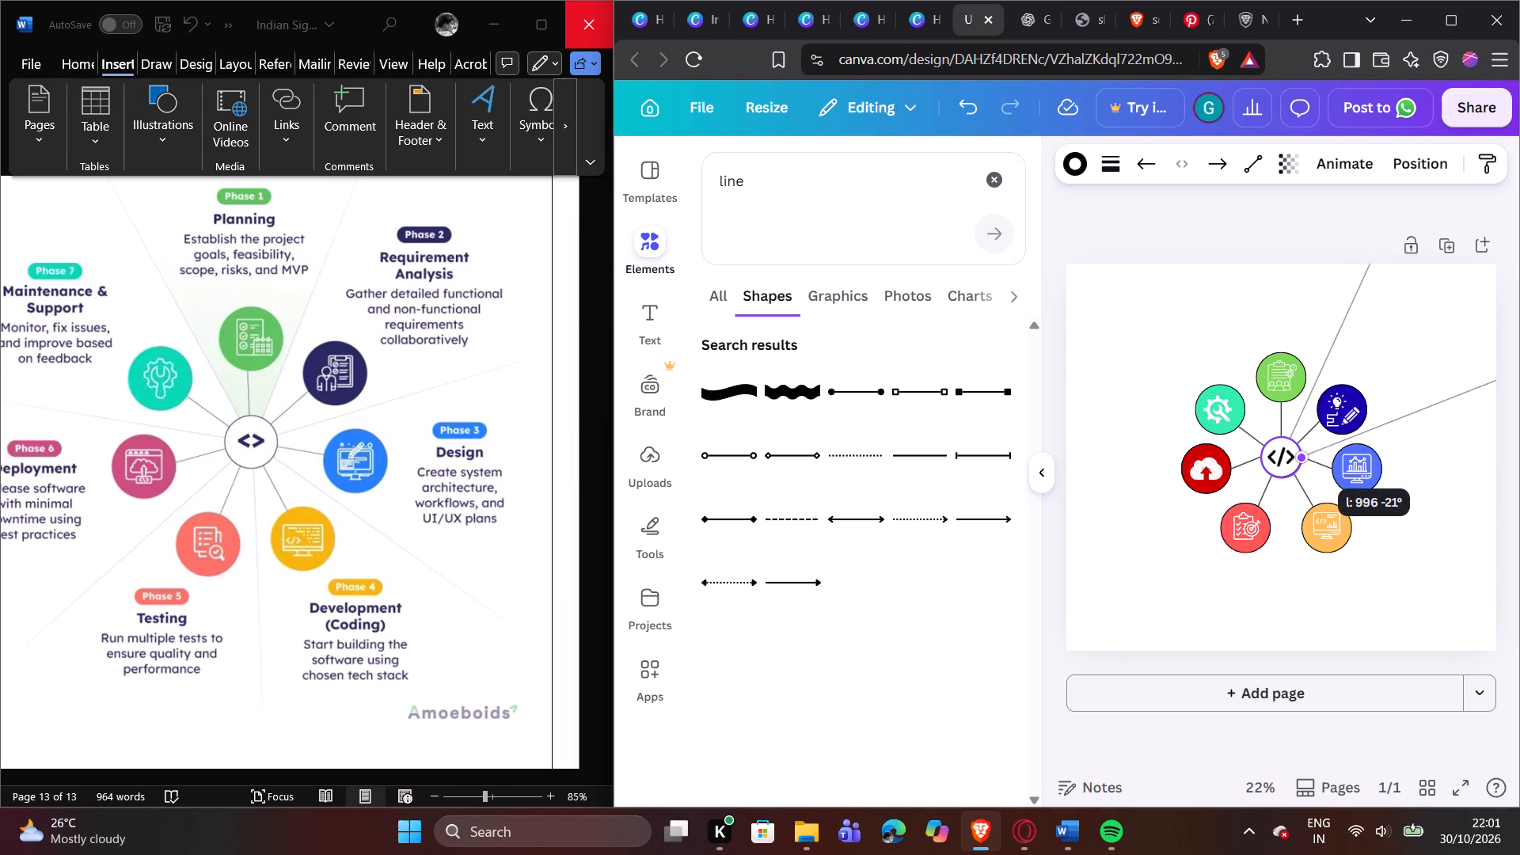
{"action": "left_click_drag", "start_coordinate": [1306, 454], "coordinate": [1313, 445]}
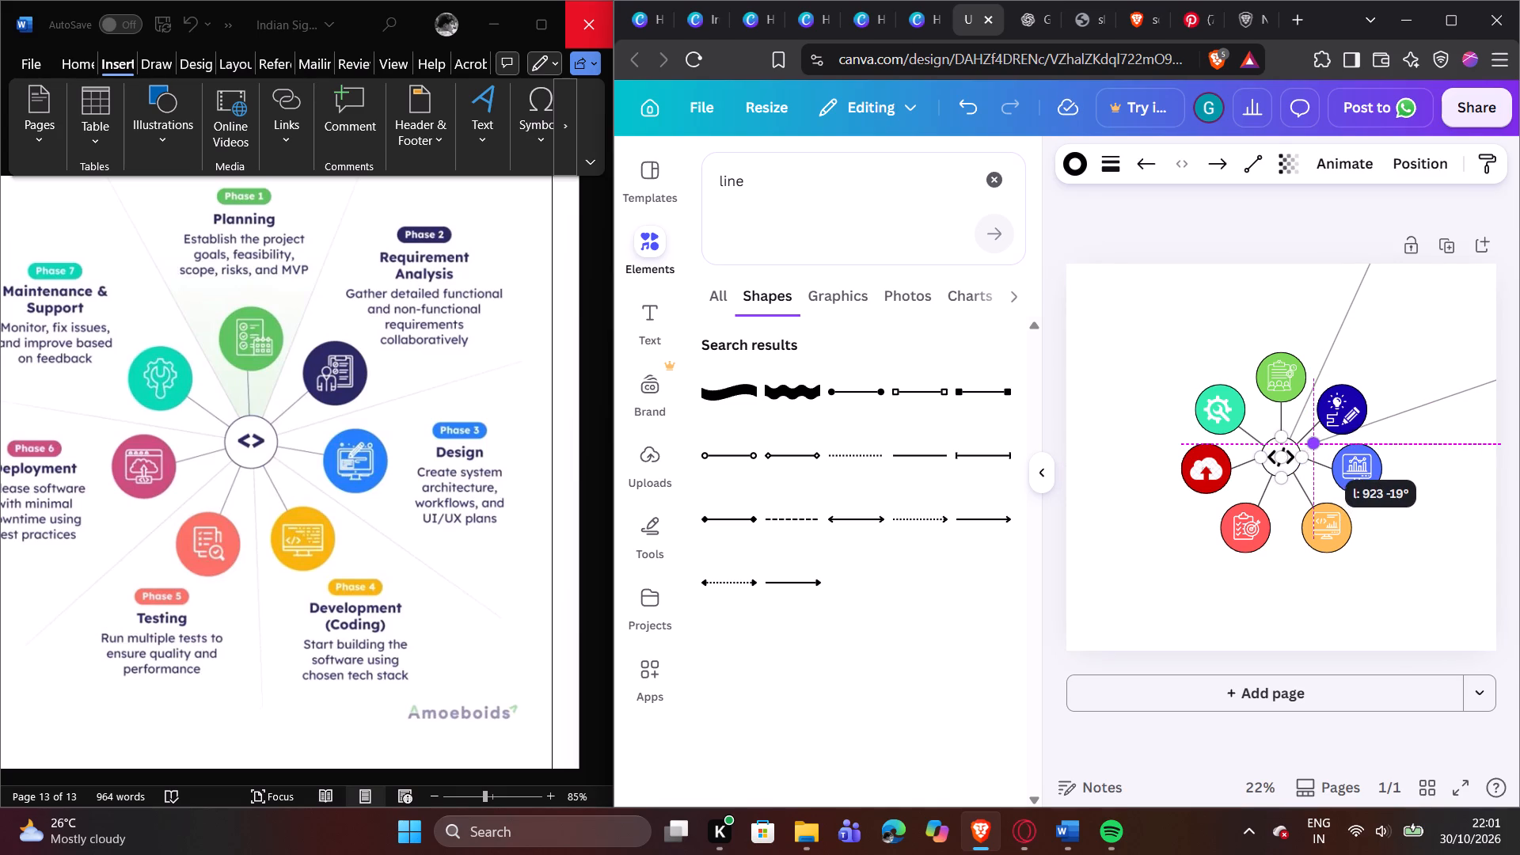
{"action": "left_click_drag", "start_coordinate": [1313, 445], "coordinate": [1309, 453]}
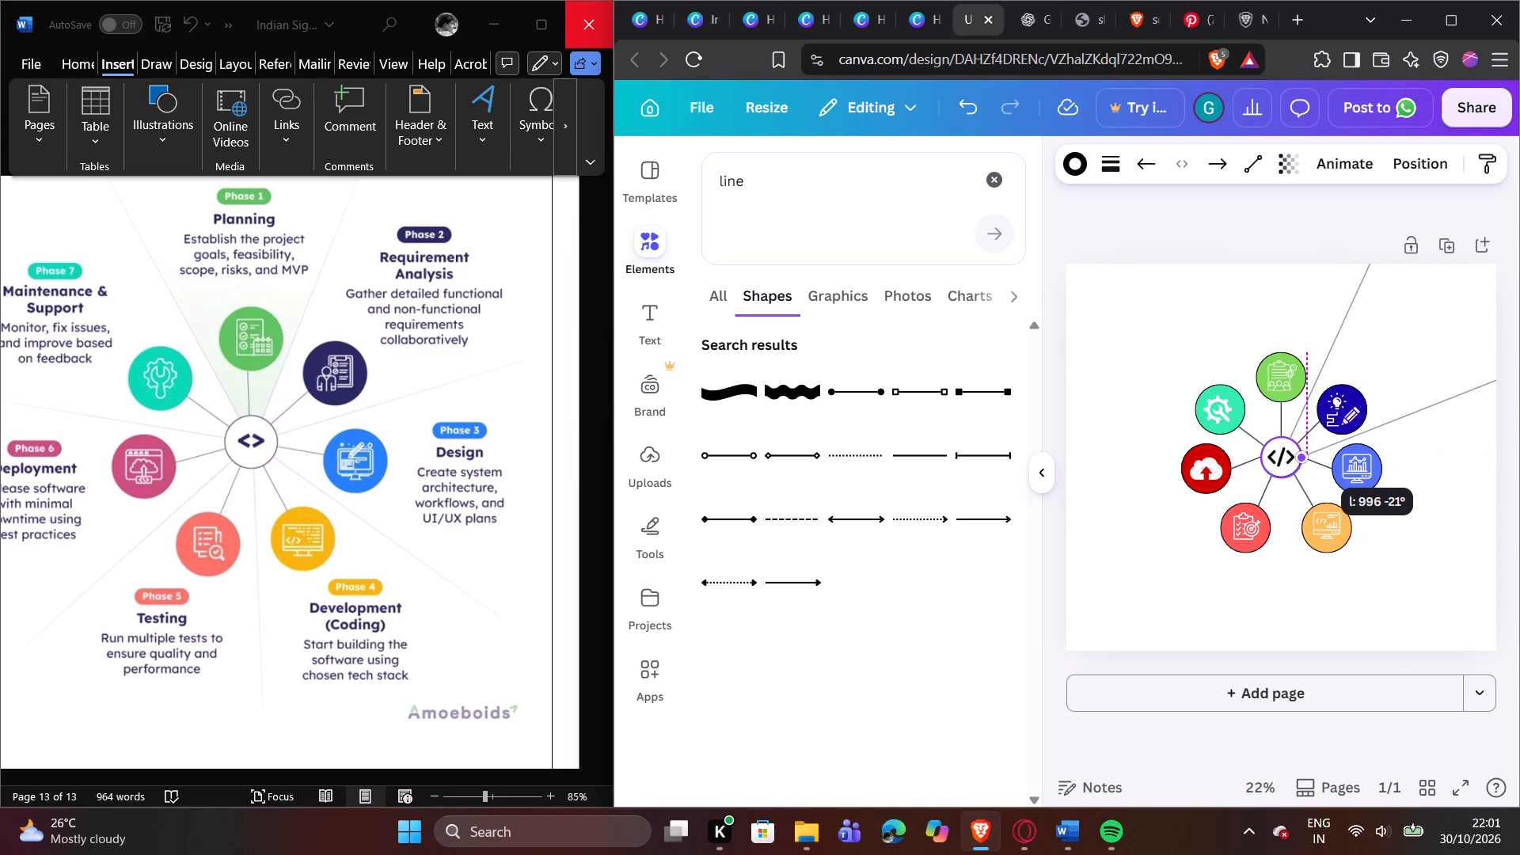
{"action": "left_click_drag", "start_coordinate": [1309, 453], "coordinate": [1311, 450]}
{"action": "left_click_drag", "start_coordinate": [1311, 450], "coordinate": [1313, 447]}
{"action": "left_click", "coordinate": [1400, 434]}
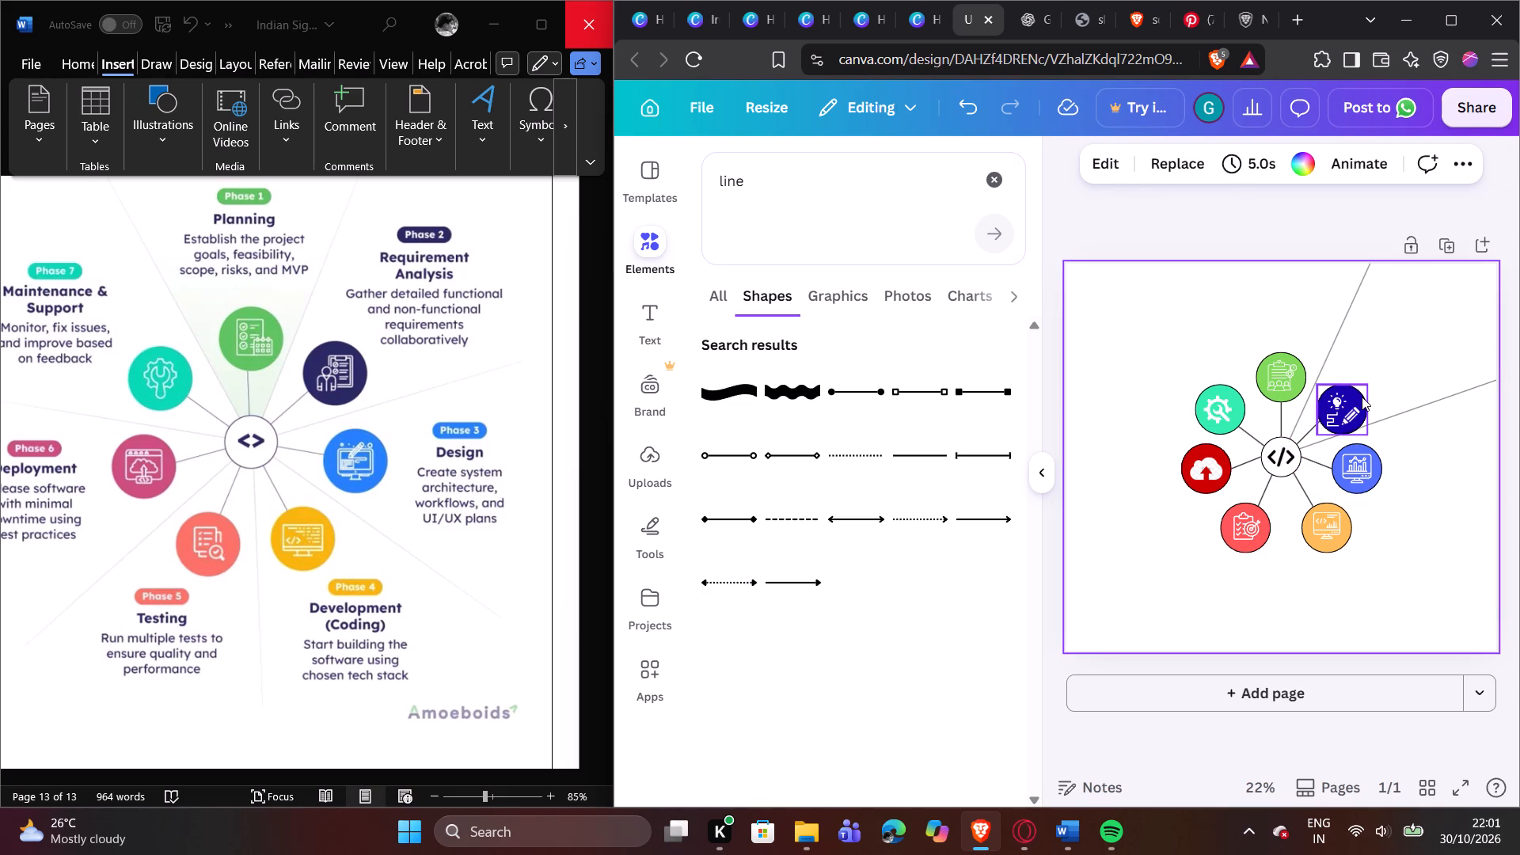
{"action": "left_click", "coordinate": [1425, 352]}
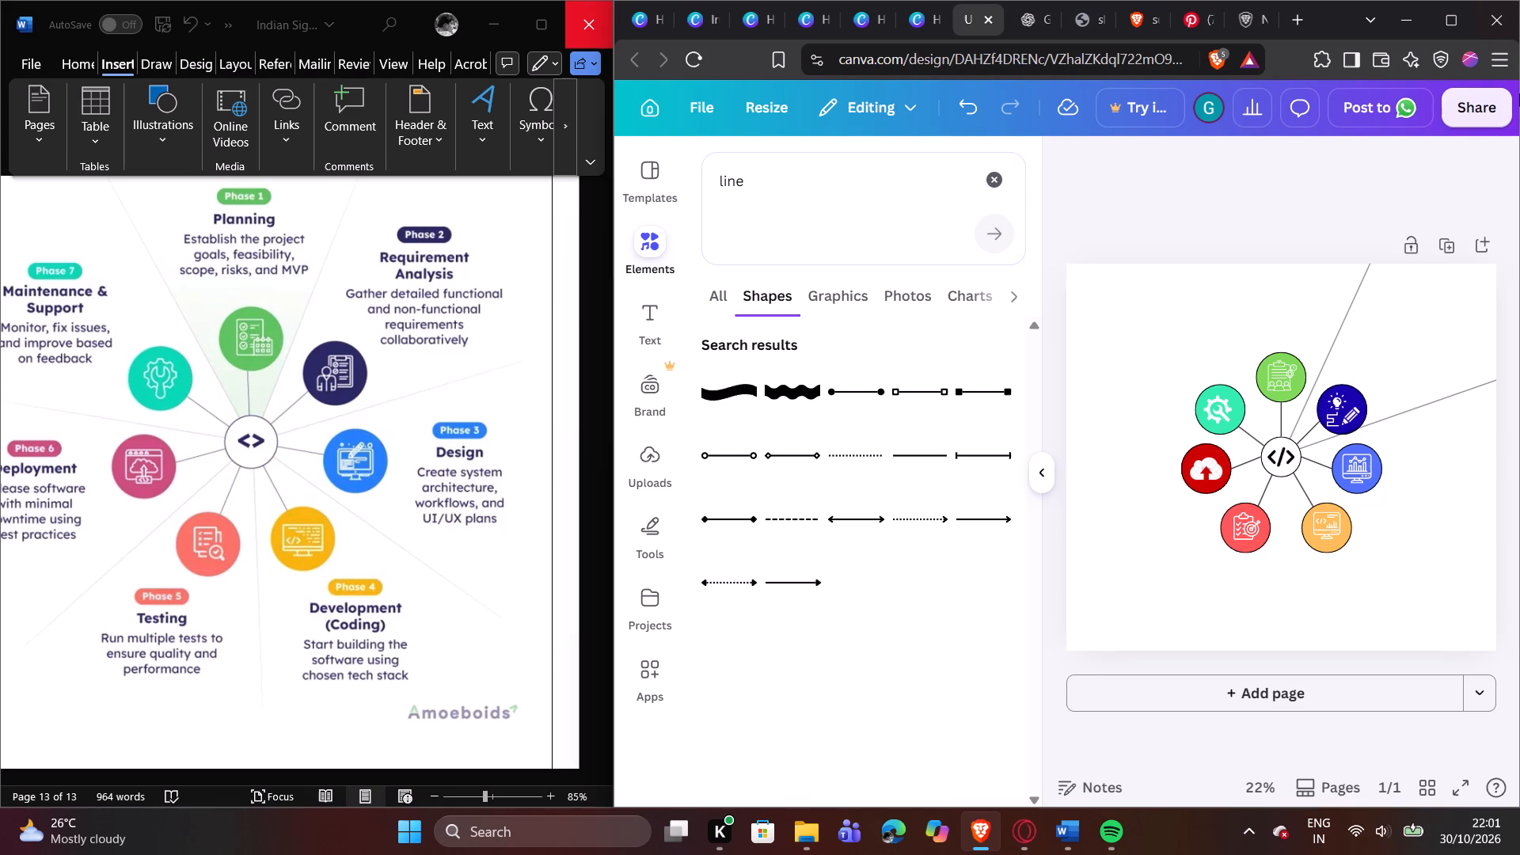
Duplicate the divider line and run the copy from the hub between the light-blue and orange circles, sloping down about 33° towards the page's right edge.
{"action": "left_click", "coordinate": [1411, 401]}
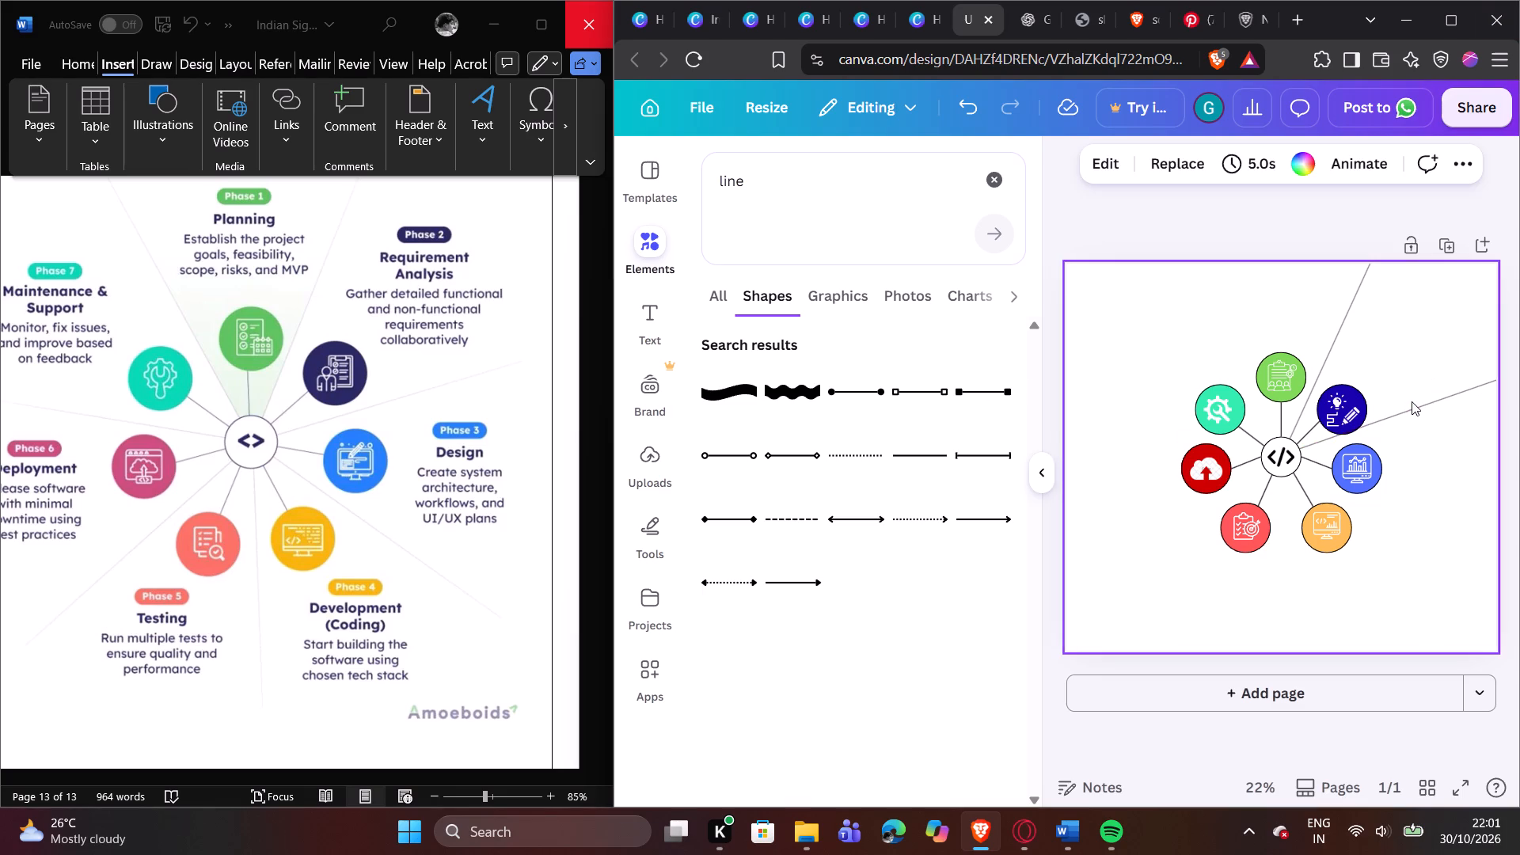
{"action": "left_click", "coordinate": [1405, 414]}
{"action": "left_click", "coordinate": [1406, 336]}
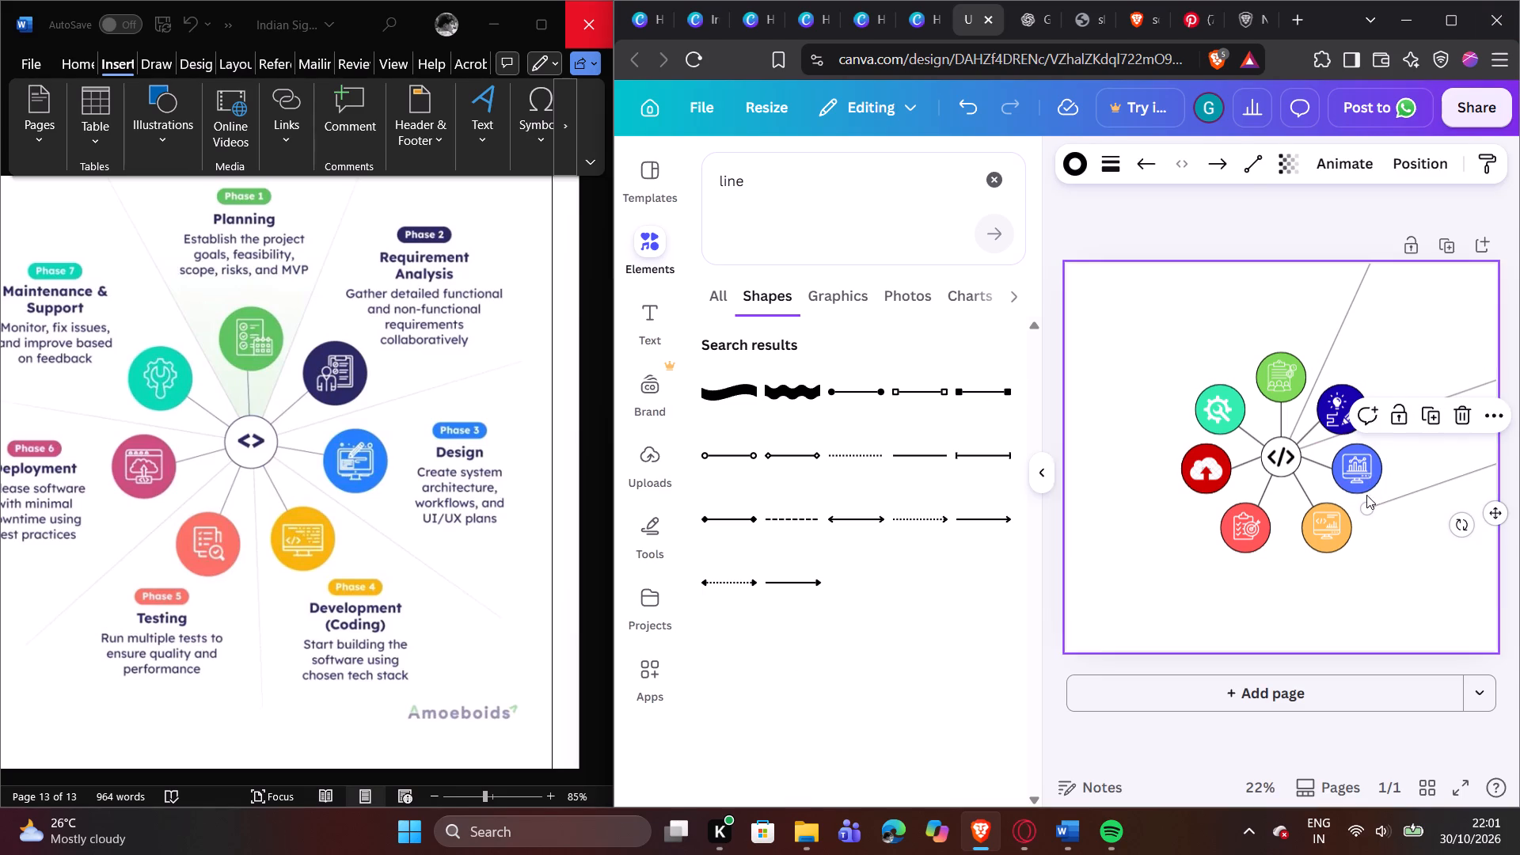
{"action": "left_click_drag", "start_coordinate": [1366, 504], "coordinate": [1294, 463]}
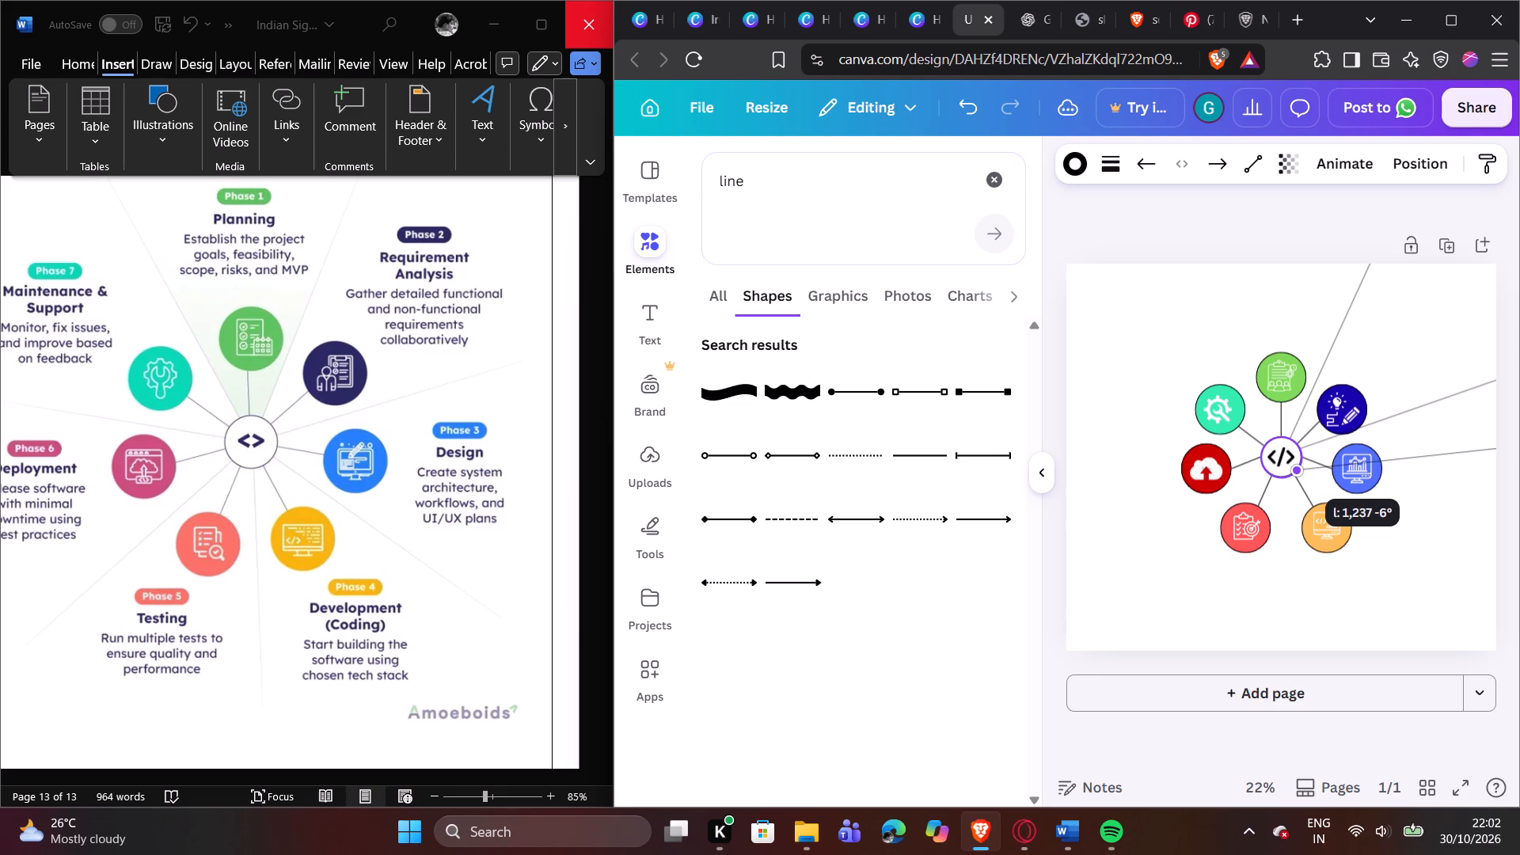
{"action": "left_click_drag", "start_coordinate": [1294, 463], "coordinate": [1296, 469]}
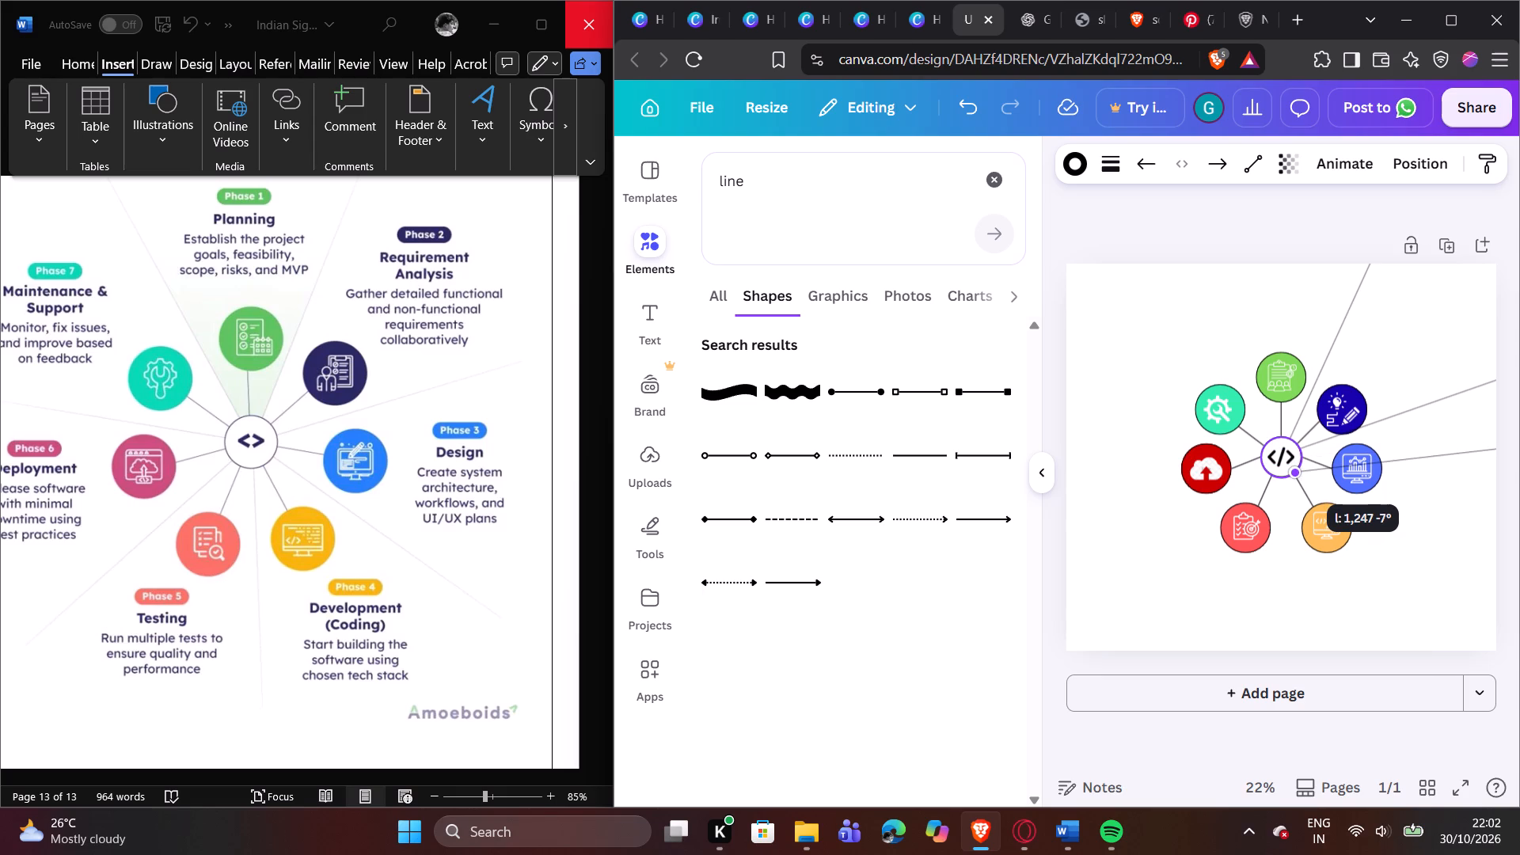
{"action": "left_click_drag", "start_coordinate": [1296, 469], "coordinate": [1301, 465]}
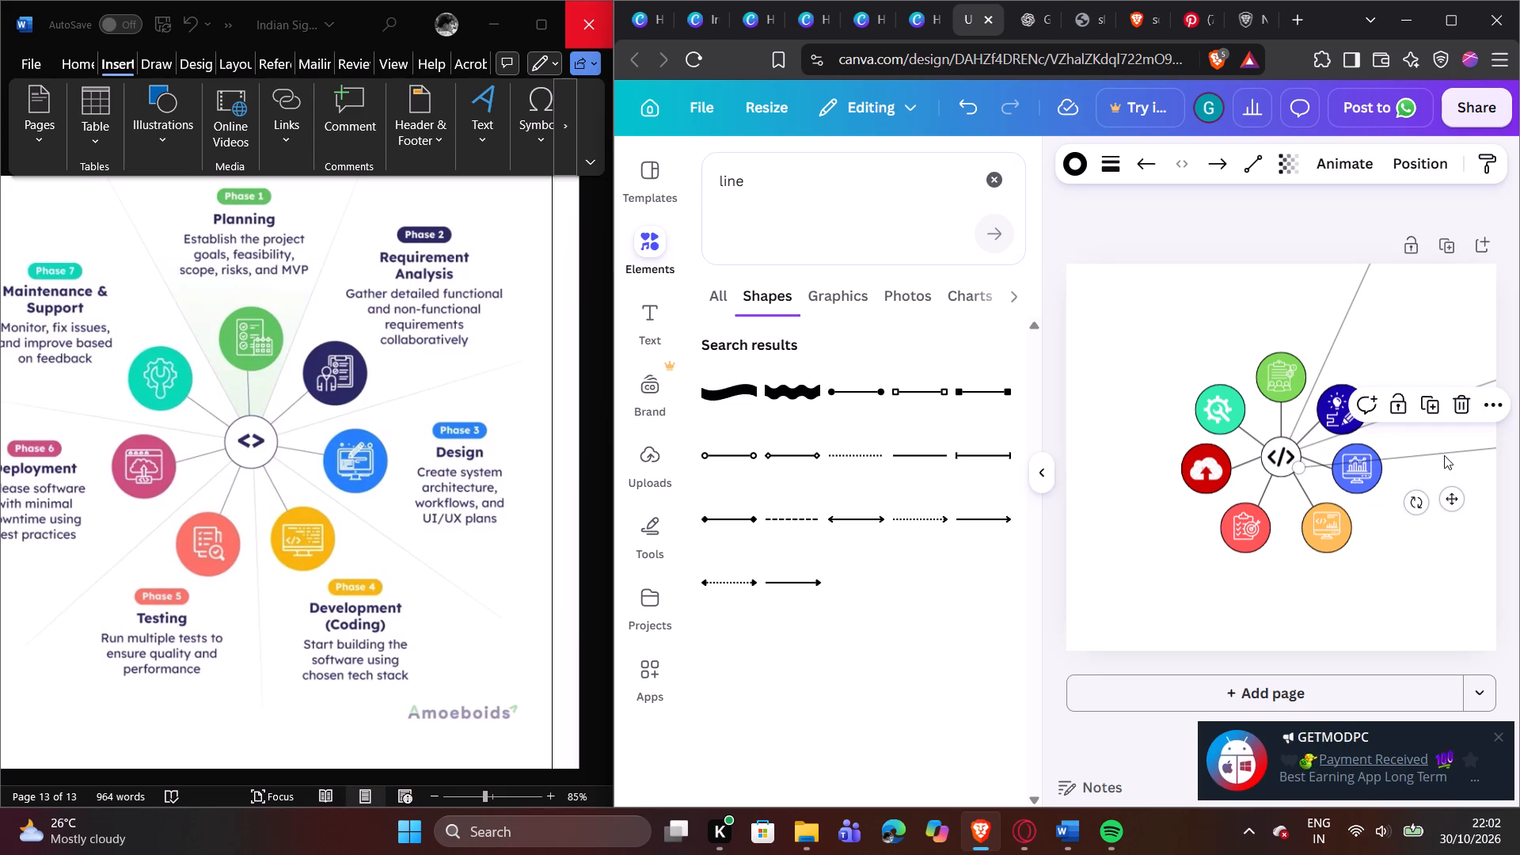
{"action": "left_click", "coordinate": [1444, 454]}
{"action": "left_click", "coordinate": [1445, 451]}
{"action": "left_click", "coordinate": [1445, 451]}
{"action": "left_click", "coordinate": [1446, 450]}
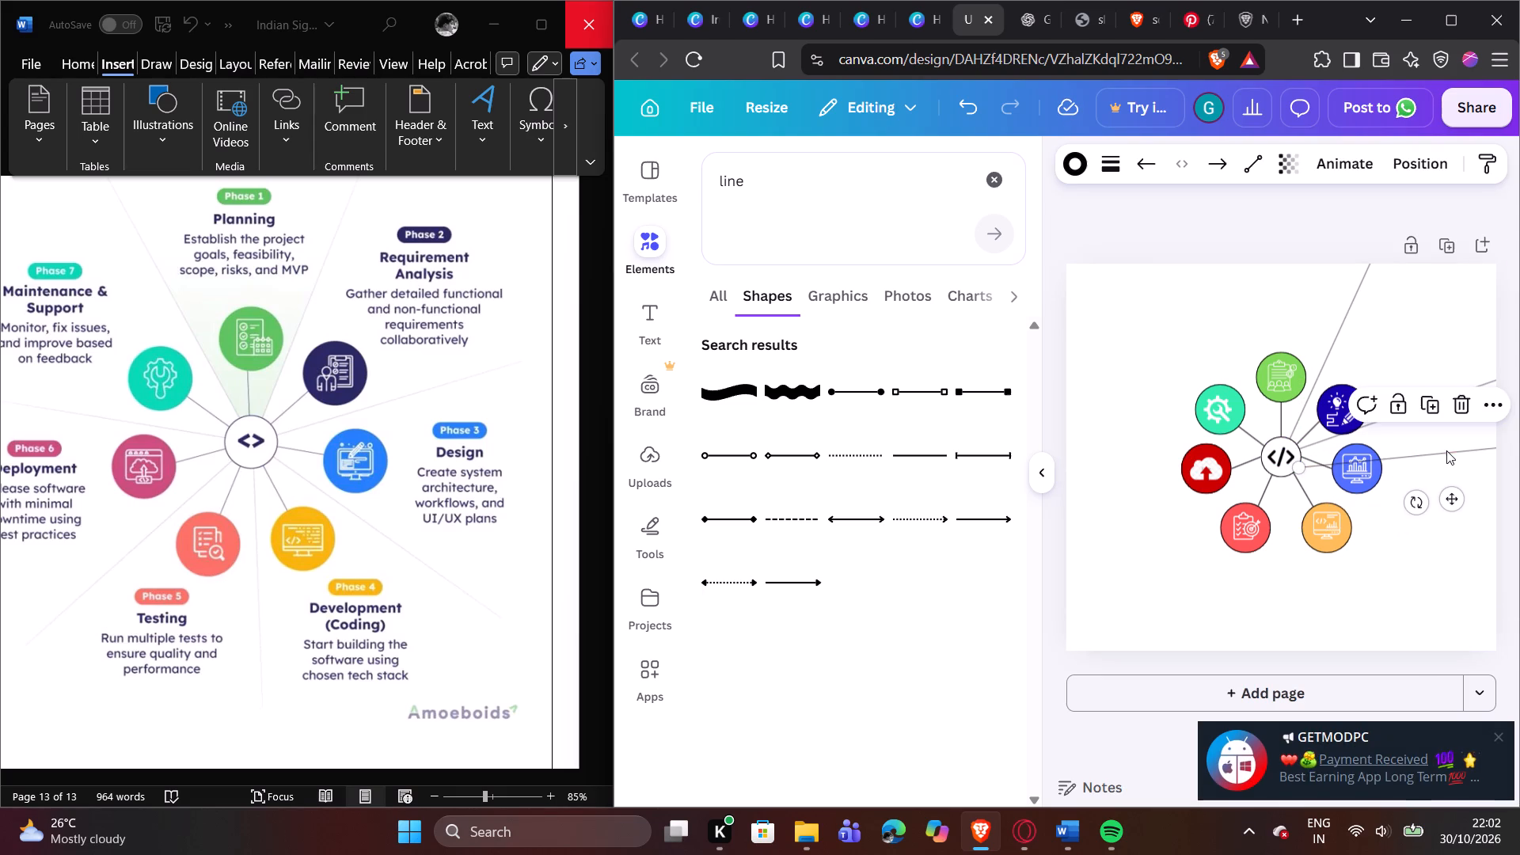
{"action": "left_click", "coordinate": [1046, 476]}
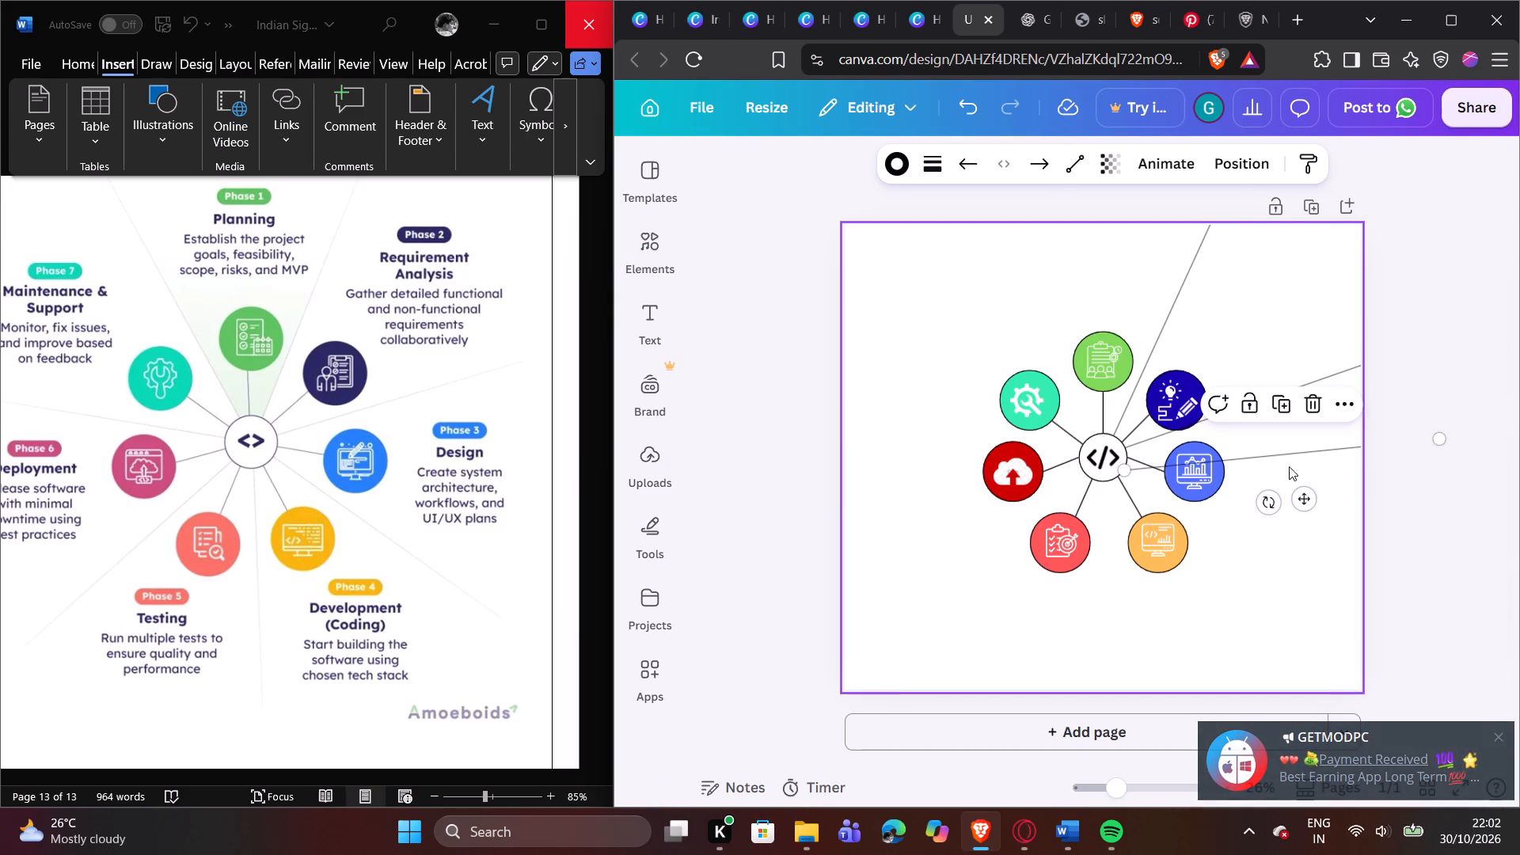
{"action": "left_click_drag", "start_coordinate": [1442, 439], "coordinate": [1295, 581]}
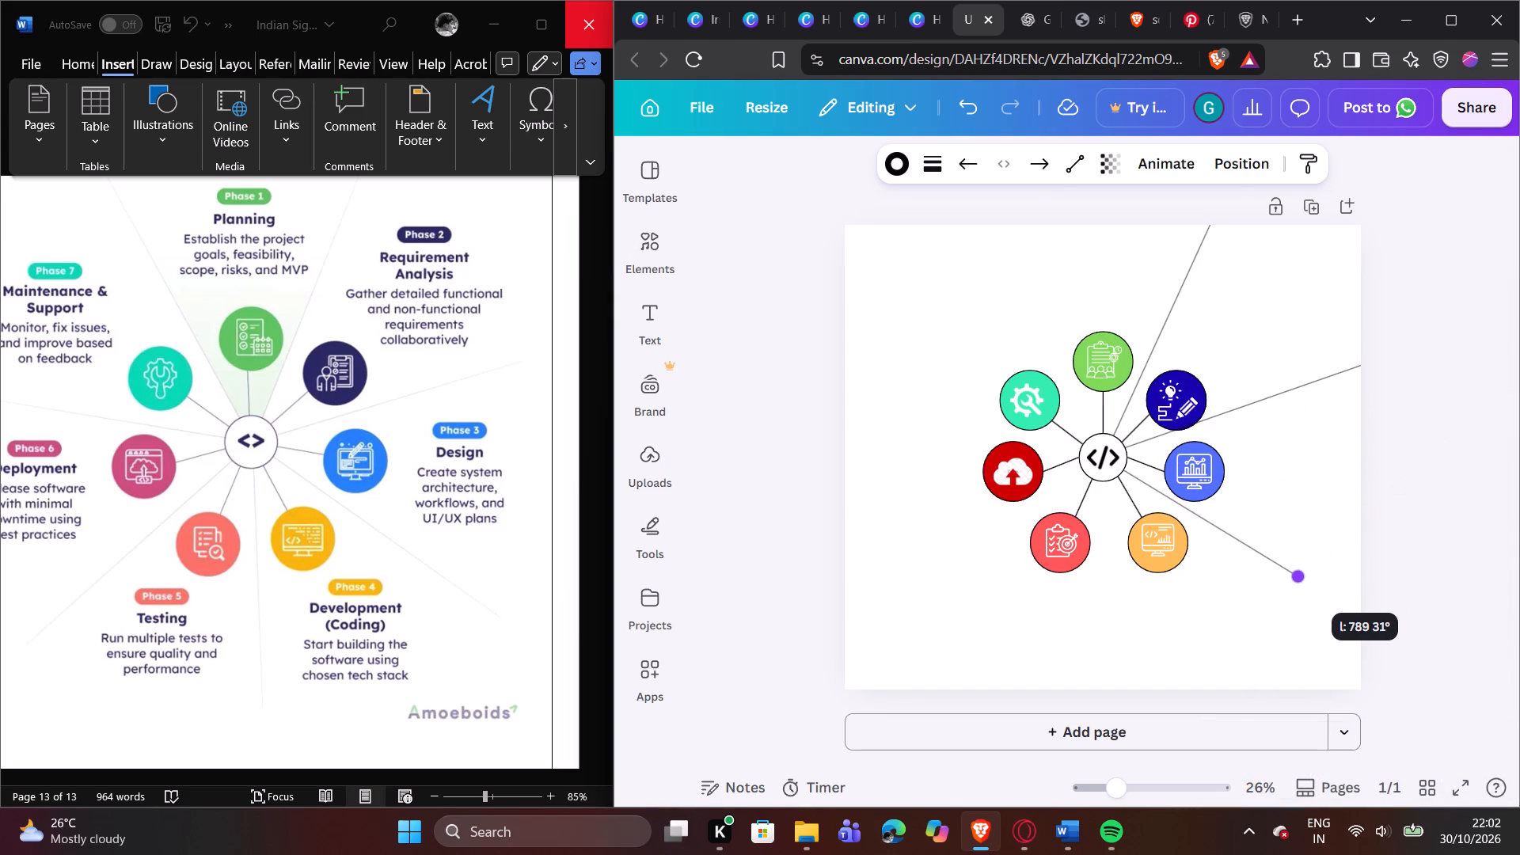
{"action": "left_click_drag", "start_coordinate": [1295, 581], "coordinate": [1347, 616]}
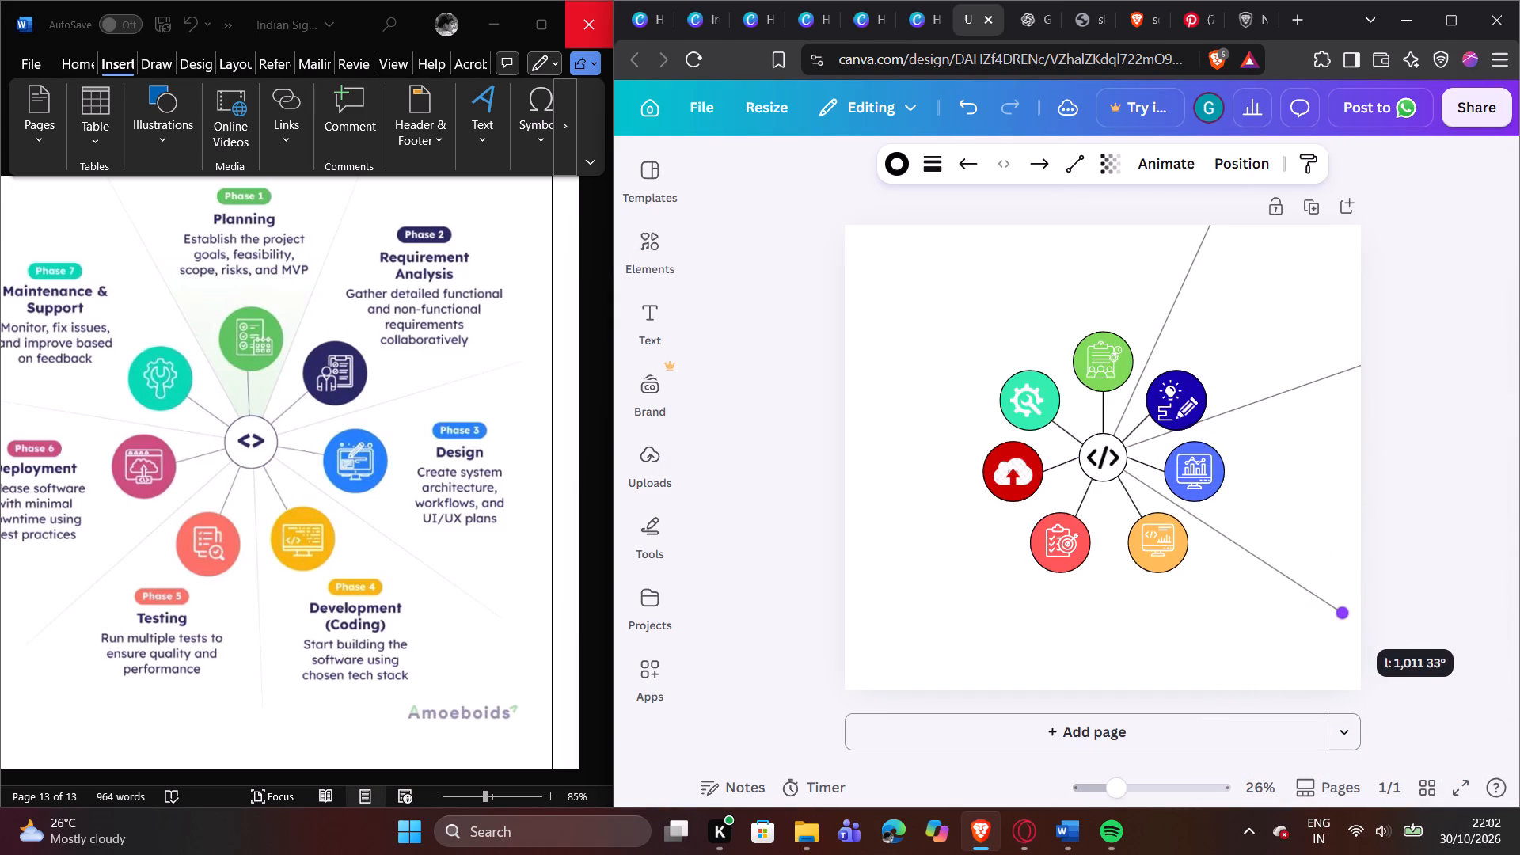
{"action": "left_click_drag", "start_coordinate": [1347, 616], "coordinate": [1351, 619]}
Set the transparency of the line between the green and dark-blue circles to 49.
{"action": "left_click", "coordinate": [1184, 275]}
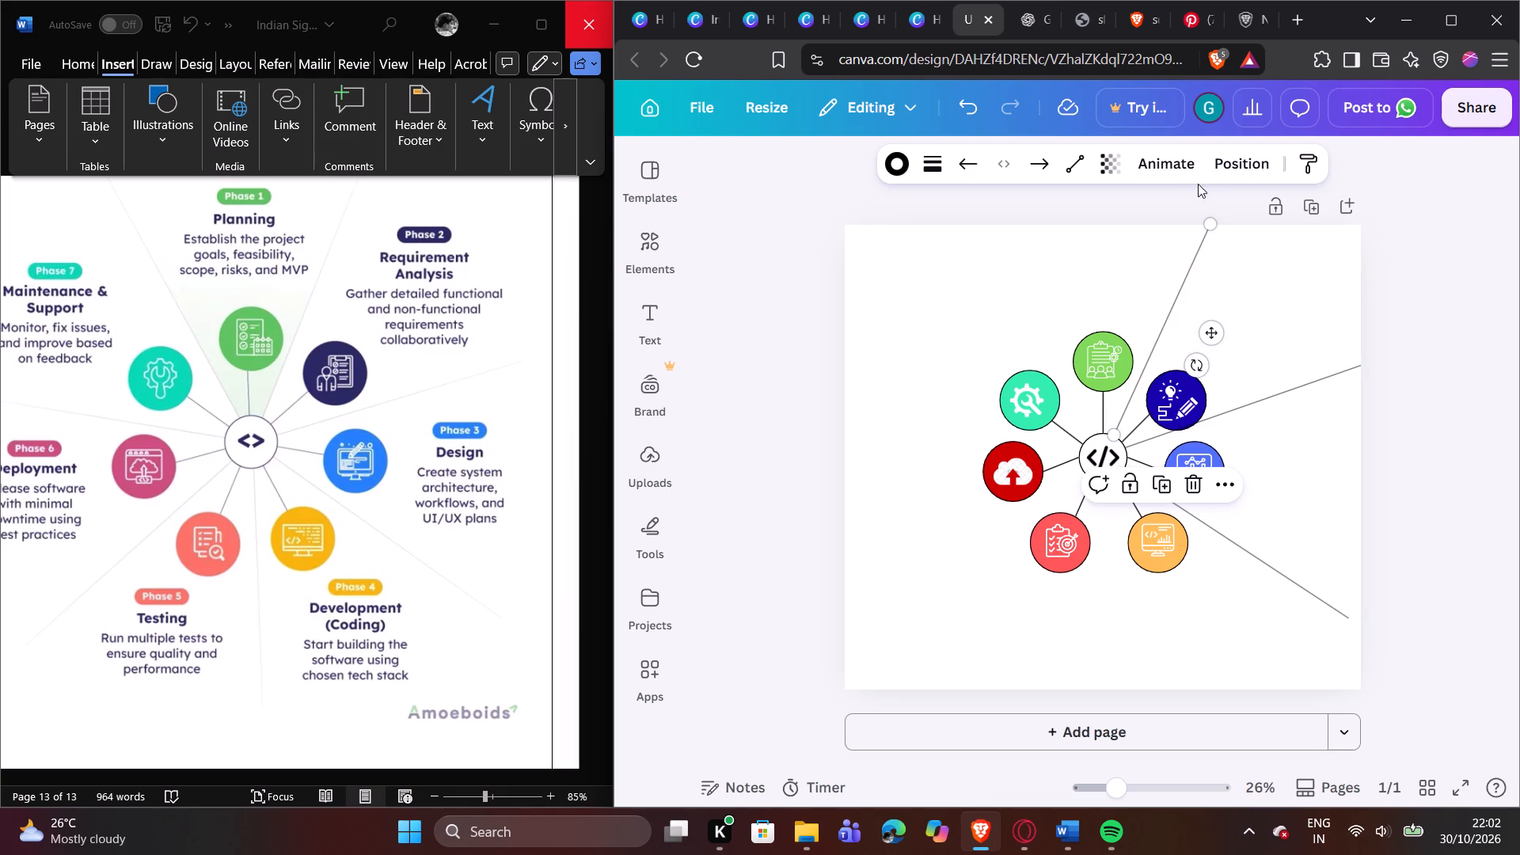
{"action": "left_click", "coordinate": [1106, 169]}
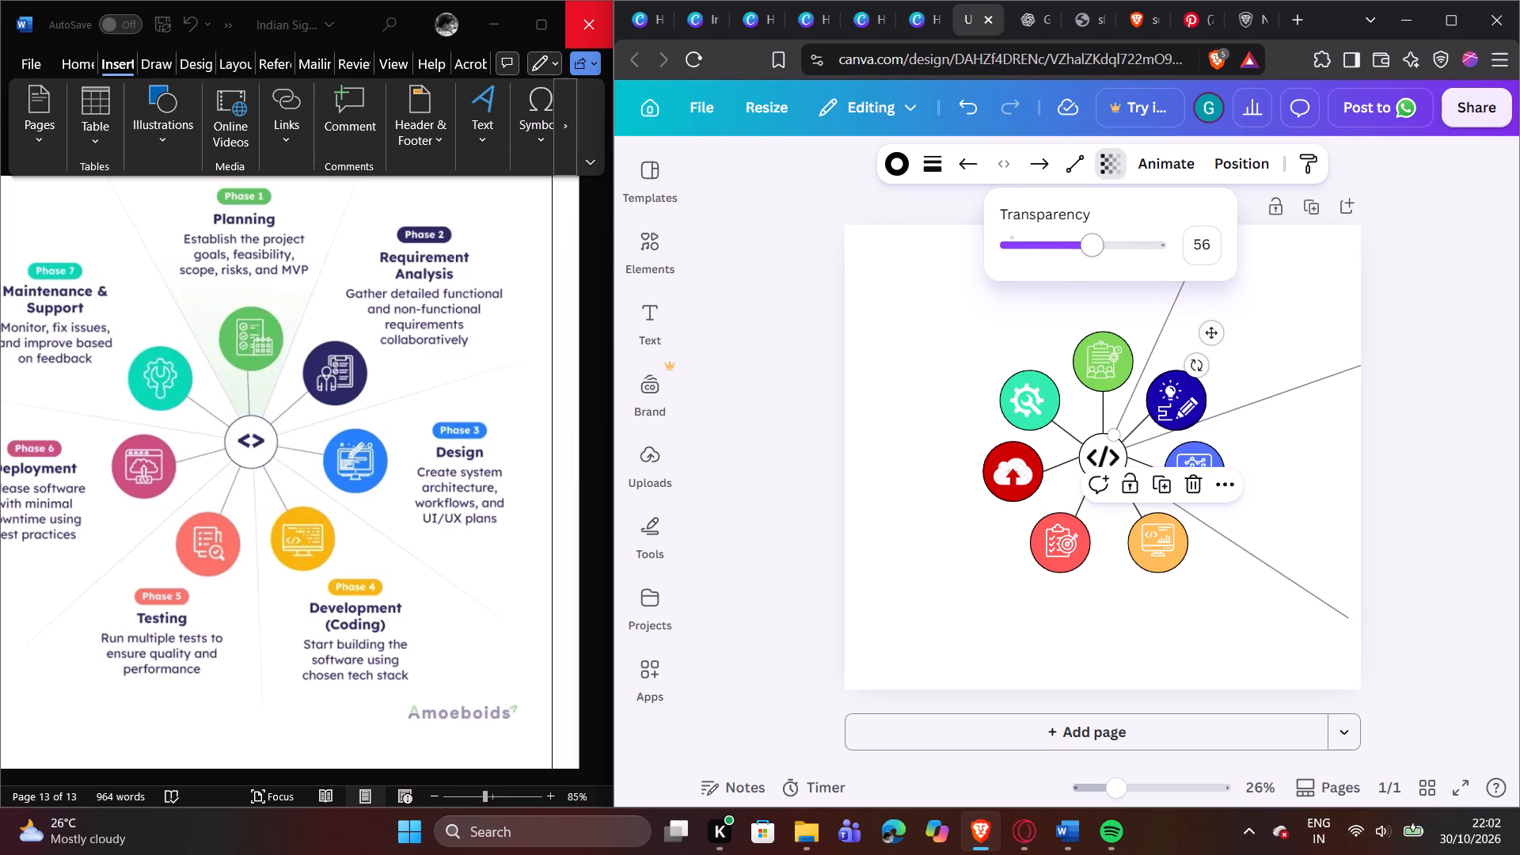
{"action": "left_click_drag", "start_coordinate": [1097, 251], "coordinate": [1081, 242]}
{"action": "left_click_drag", "start_coordinate": [1081, 242], "coordinate": [1081, 241]}
{"action": "left_click", "coordinate": [1278, 310]}
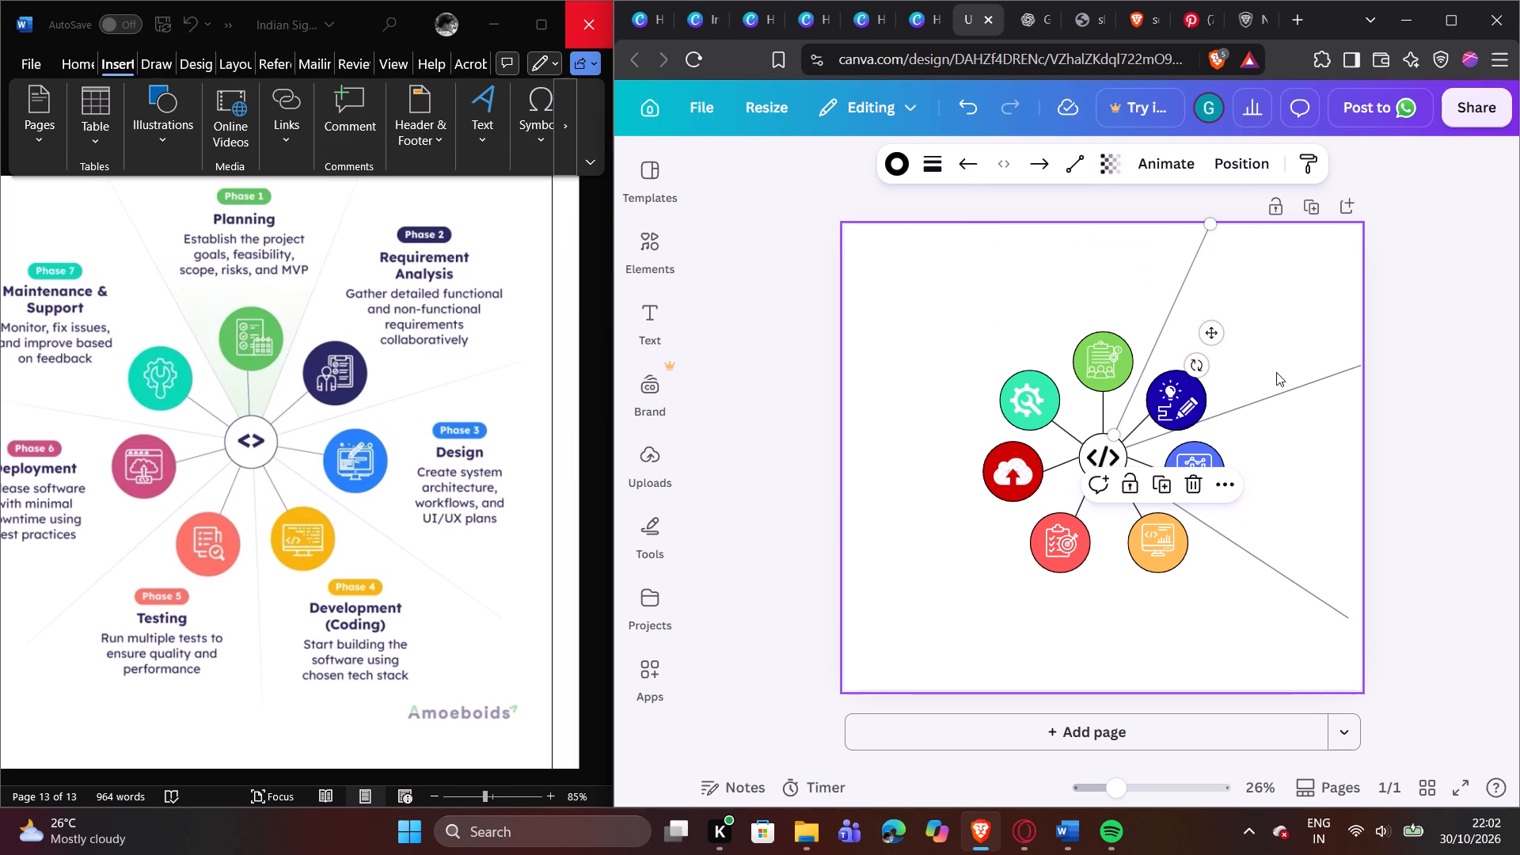
Set the transparency of the line between the dark-blue and light-blue circles to 45.
{"action": "left_click", "coordinate": [1274, 398]}
{"action": "left_click", "coordinate": [1095, 155]}
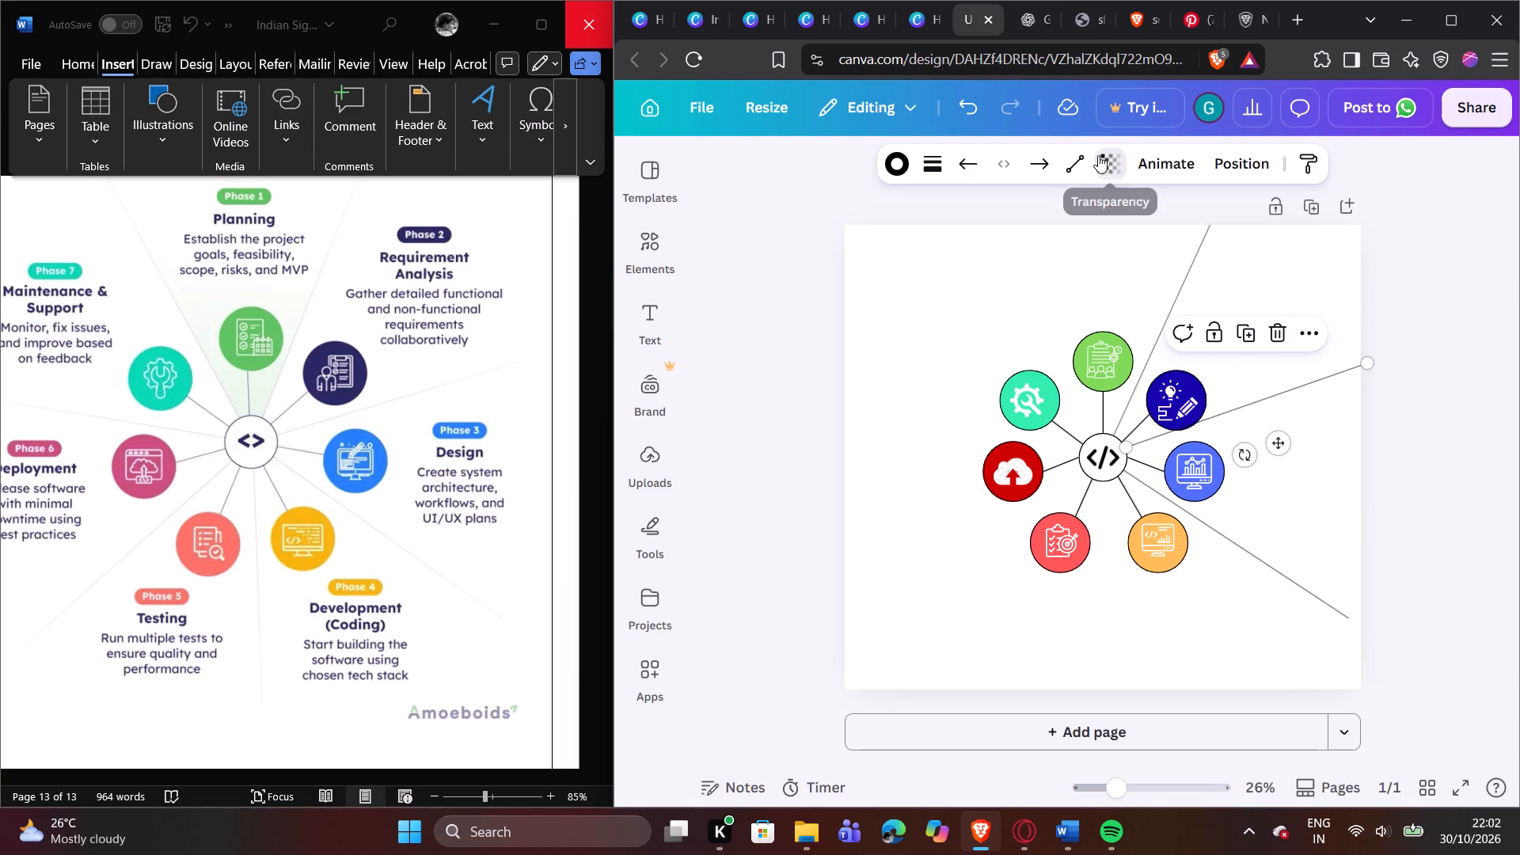
{"action": "left_click_drag", "start_coordinate": [1083, 253], "coordinate": [1075, 261]}
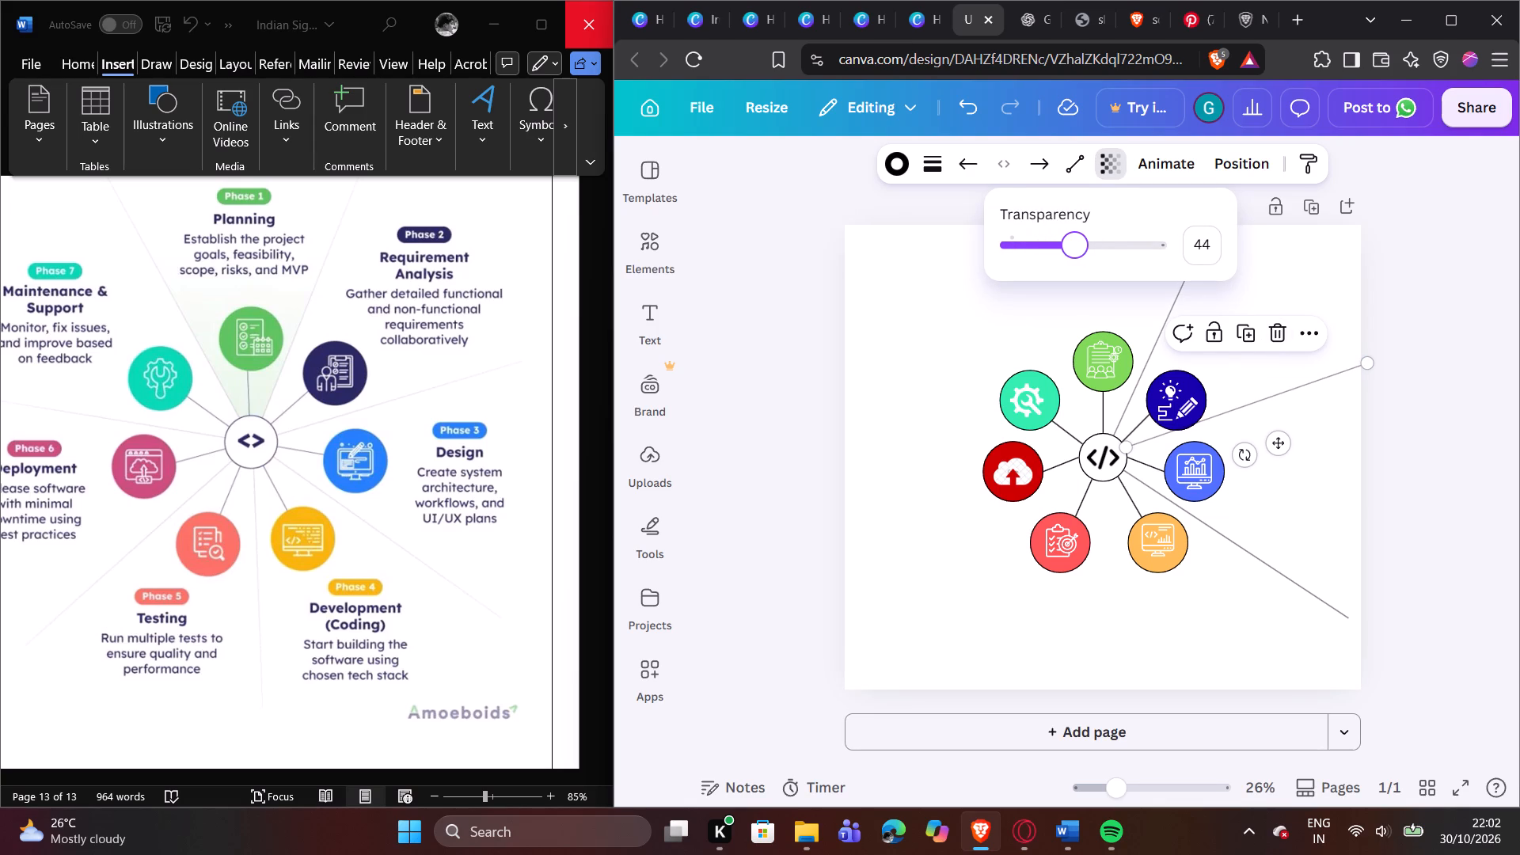
{"action": "left_click_drag", "start_coordinate": [1075, 261], "coordinate": [1075, 263]}
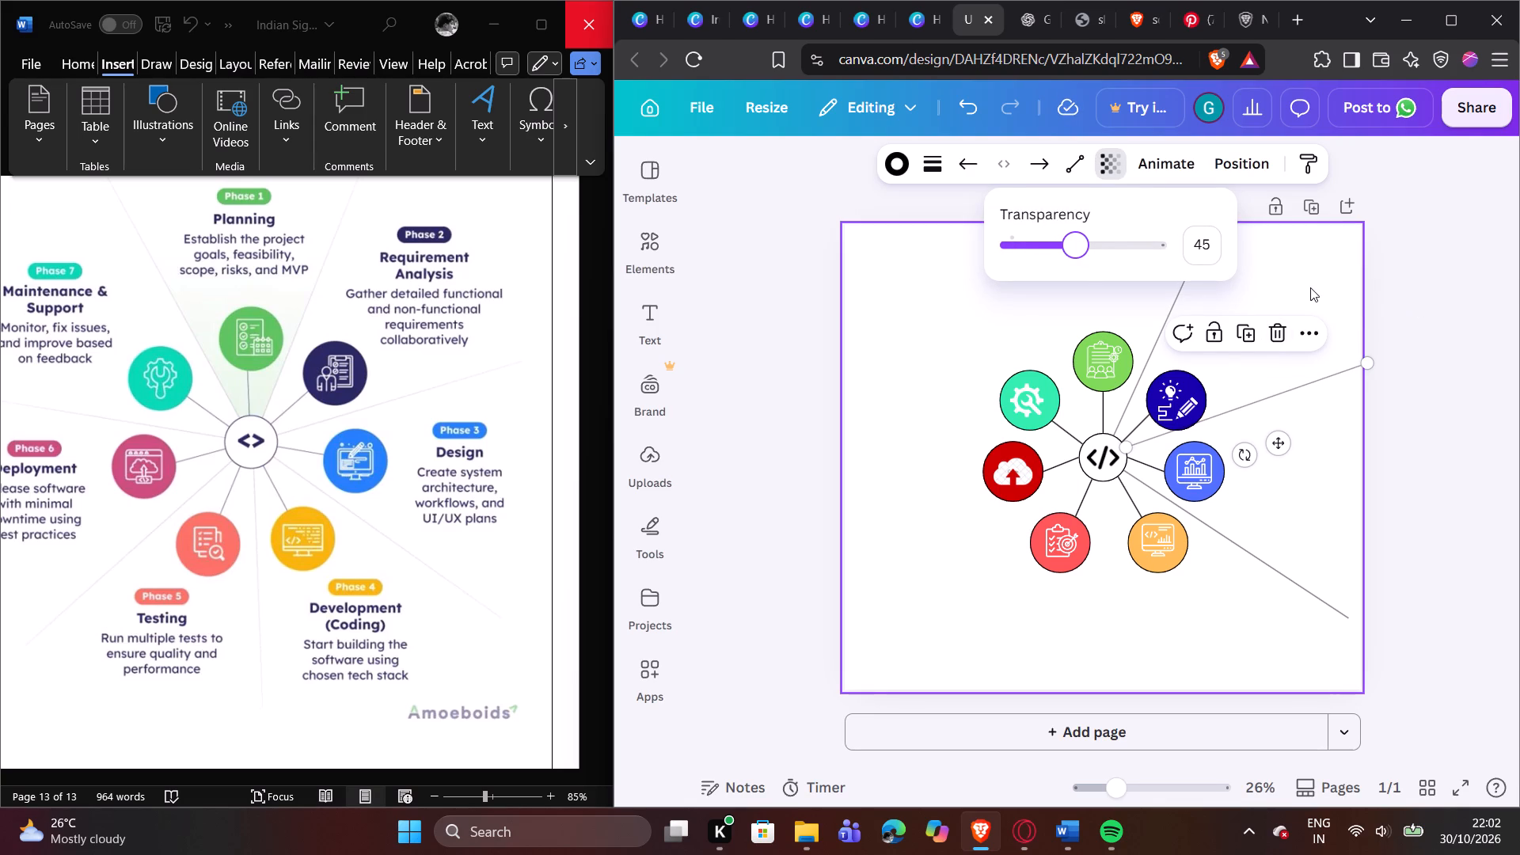
{"action": "left_click", "coordinate": [1308, 281]}
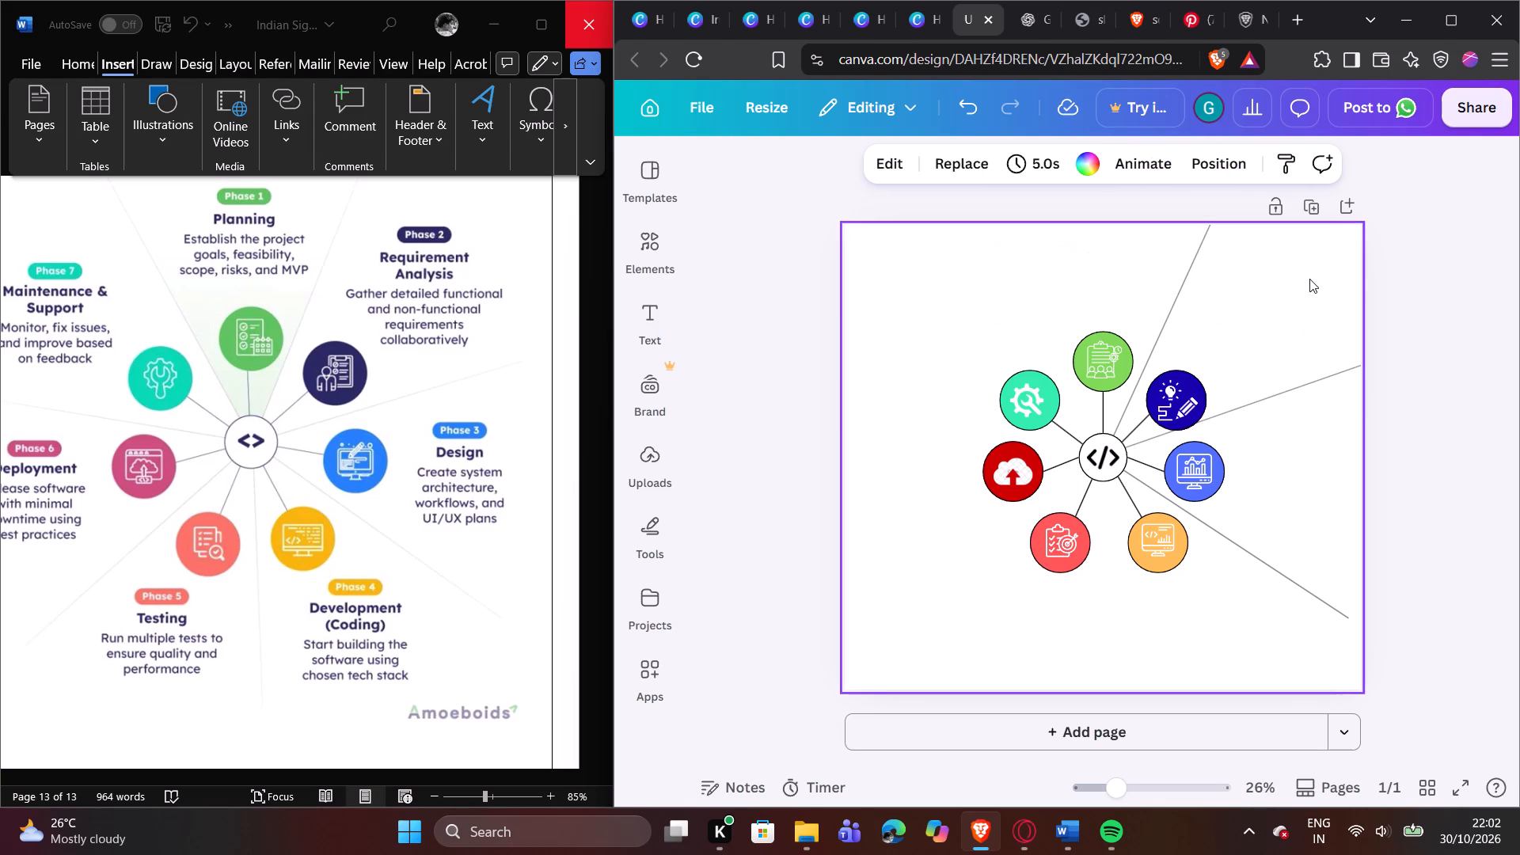
Lower the transparency value of the line between the light-blue and orange circles to roughly match the other dividers.
{"action": "left_click", "coordinate": [1249, 555]}
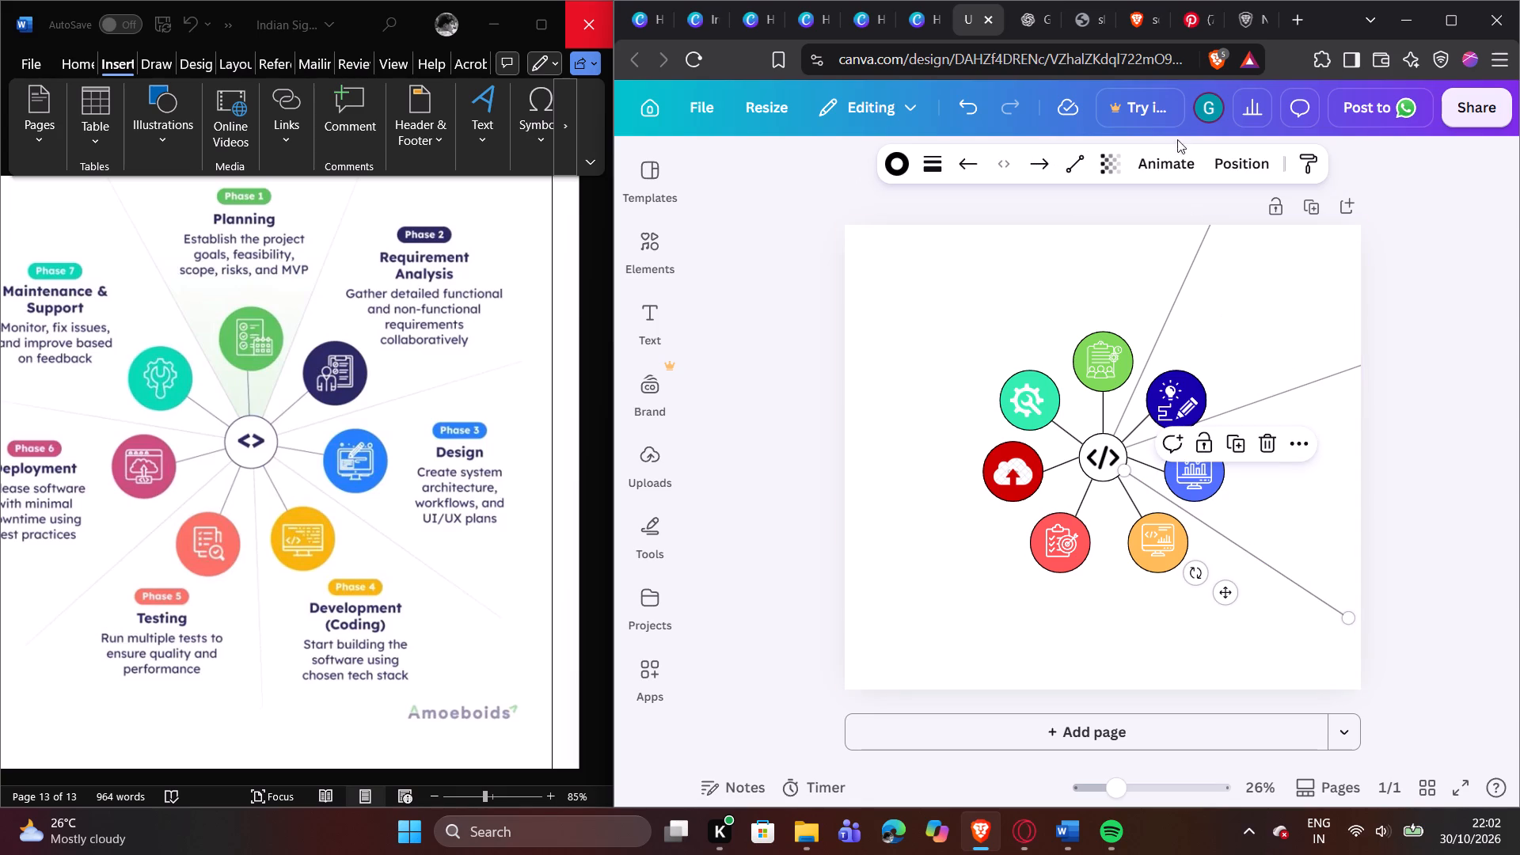
{"action": "left_click", "coordinate": [1111, 158]}
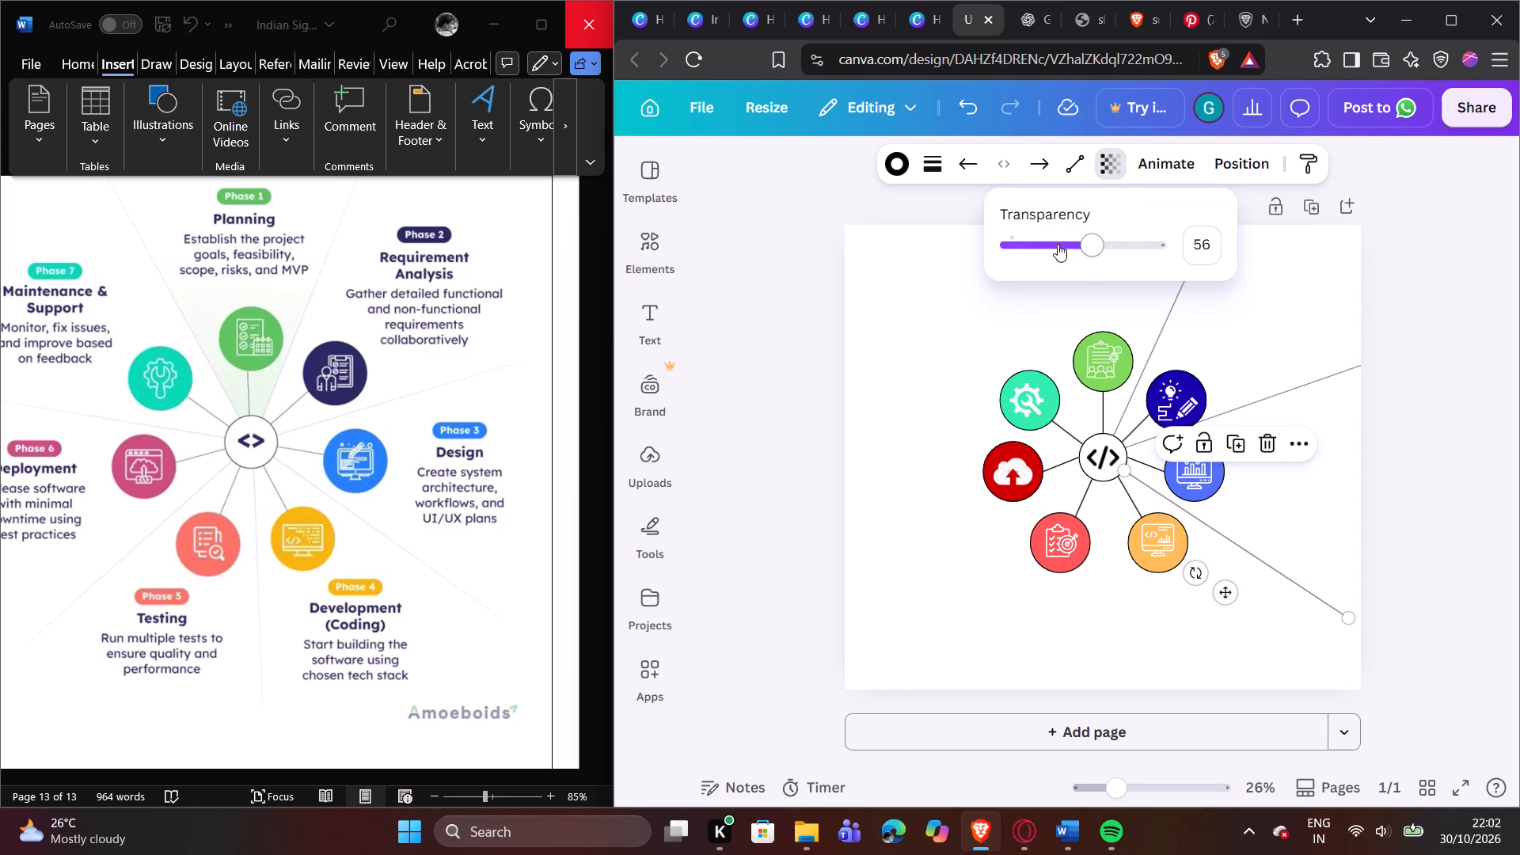
{"action": "left_click", "coordinate": [1058, 244]}
{"action": "left_click", "coordinate": [1073, 240]}
{"action": "left_click", "coordinate": [1247, 317]}
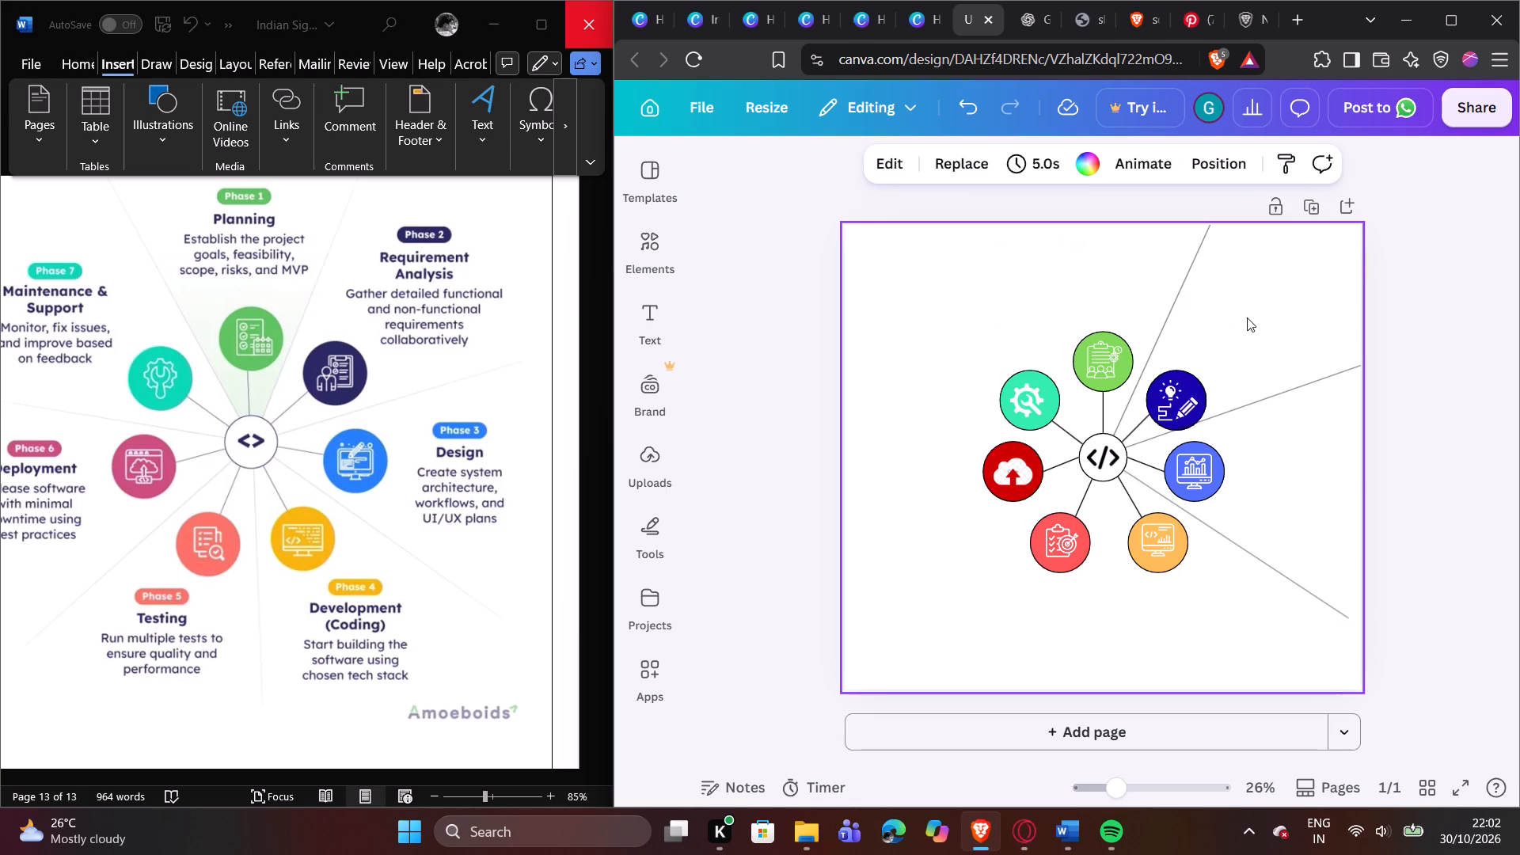
Extend the outer end of the line between the light-blue and orange circles to the page's right edge.
{"action": "left_click", "coordinate": [1306, 584]}
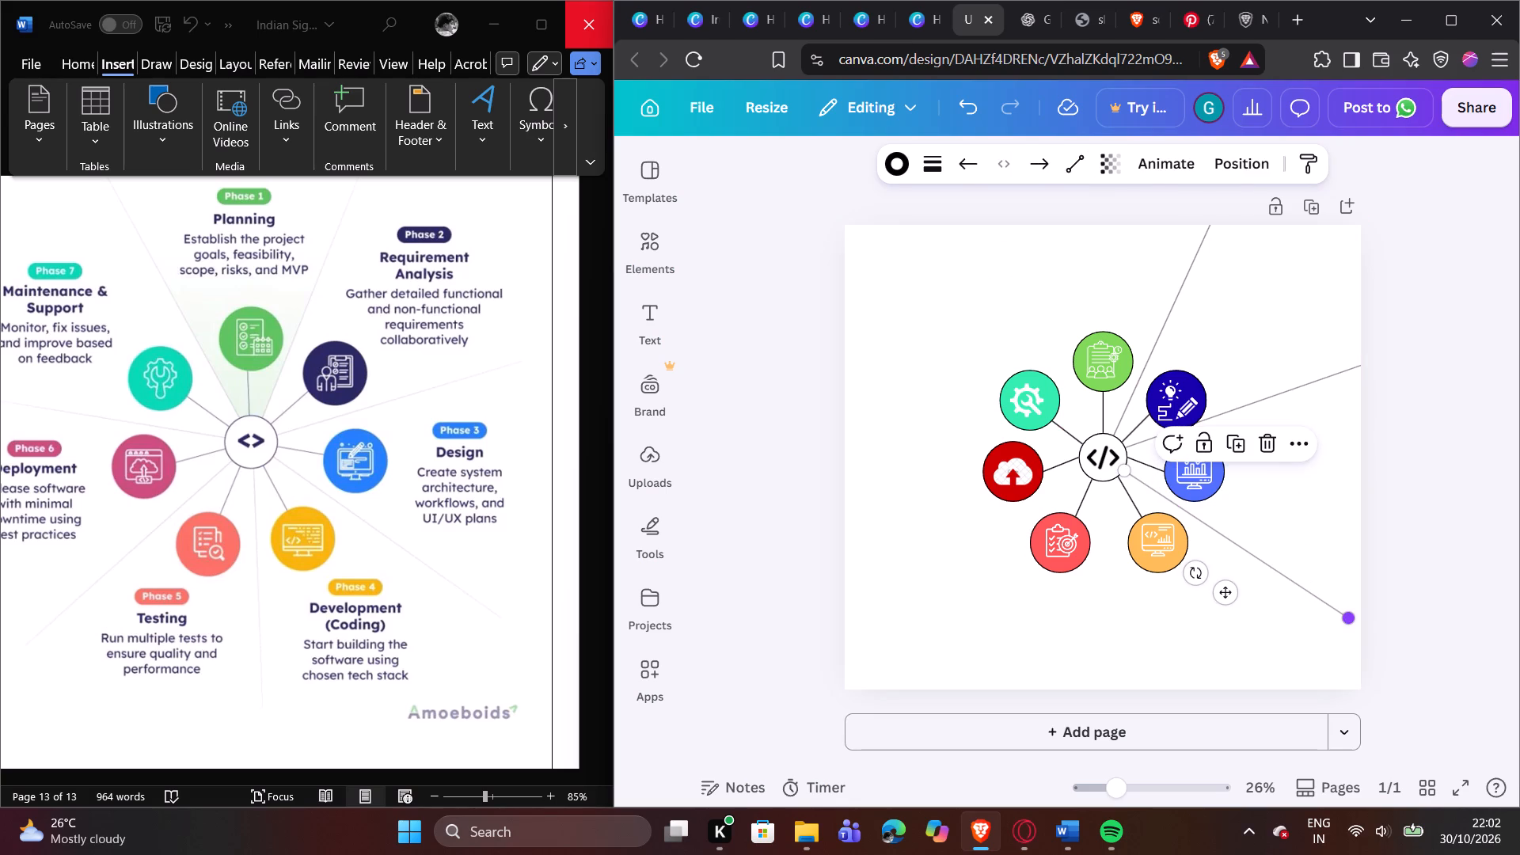
{"action": "left_click_drag", "start_coordinate": [1345, 620], "coordinate": [1355, 627]}
{"action": "left_click", "coordinate": [1355, 627]}
Duplicate the line between the light-blue and orange circles and run the copy from the hub to the page's bottom edge, between the orange and light-red circles.
{"action": "left_click", "coordinate": [1247, 446]}
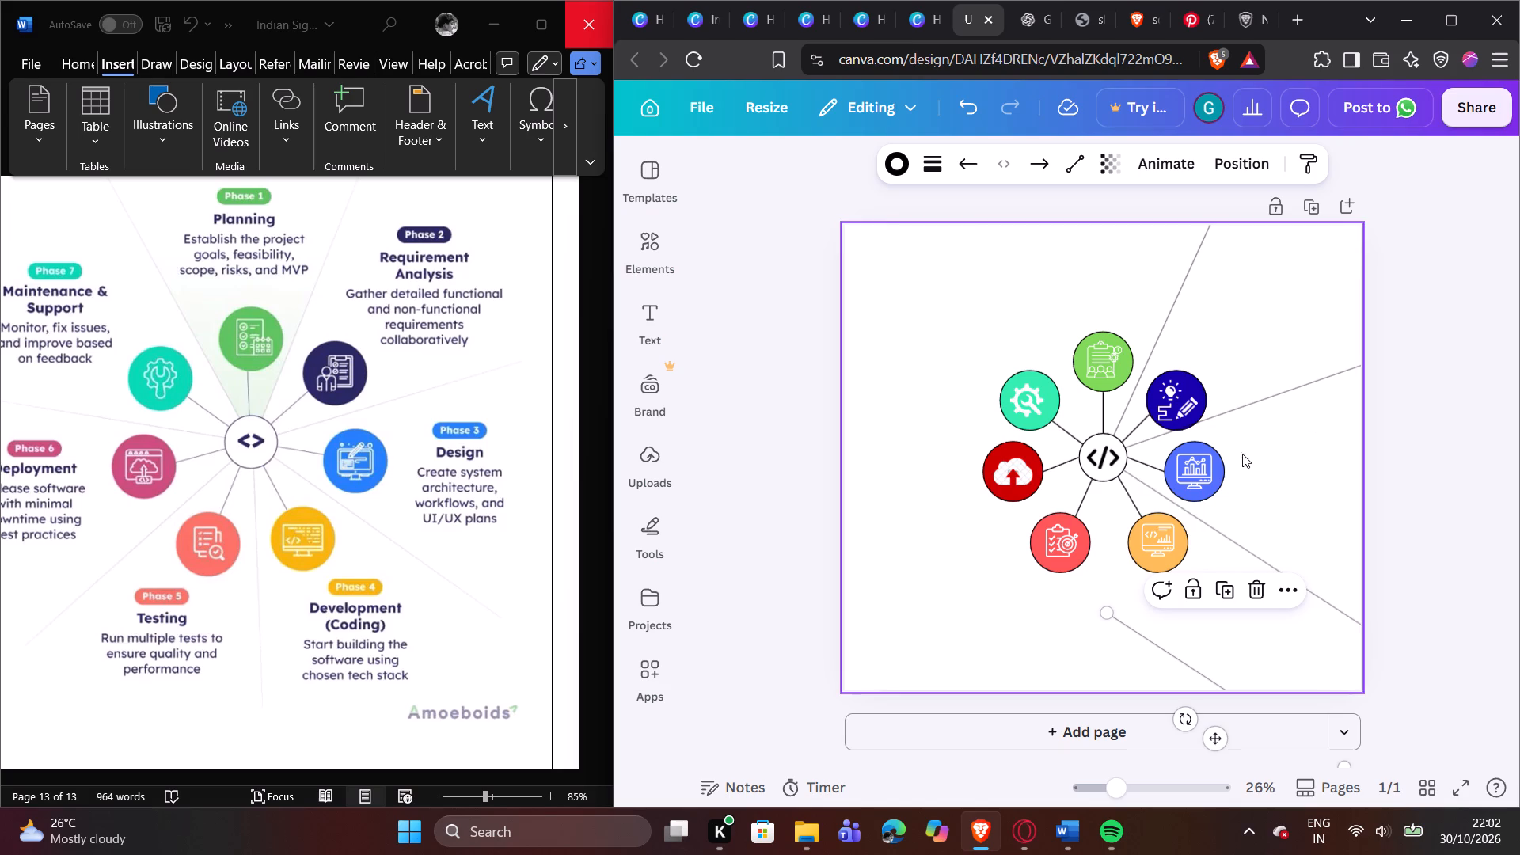
{"action": "left_click_drag", "start_coordinate": [1110, 610], "coordinate": [1108, 486]}
{"action": "left_click", "coordinate": [1263, 672]}
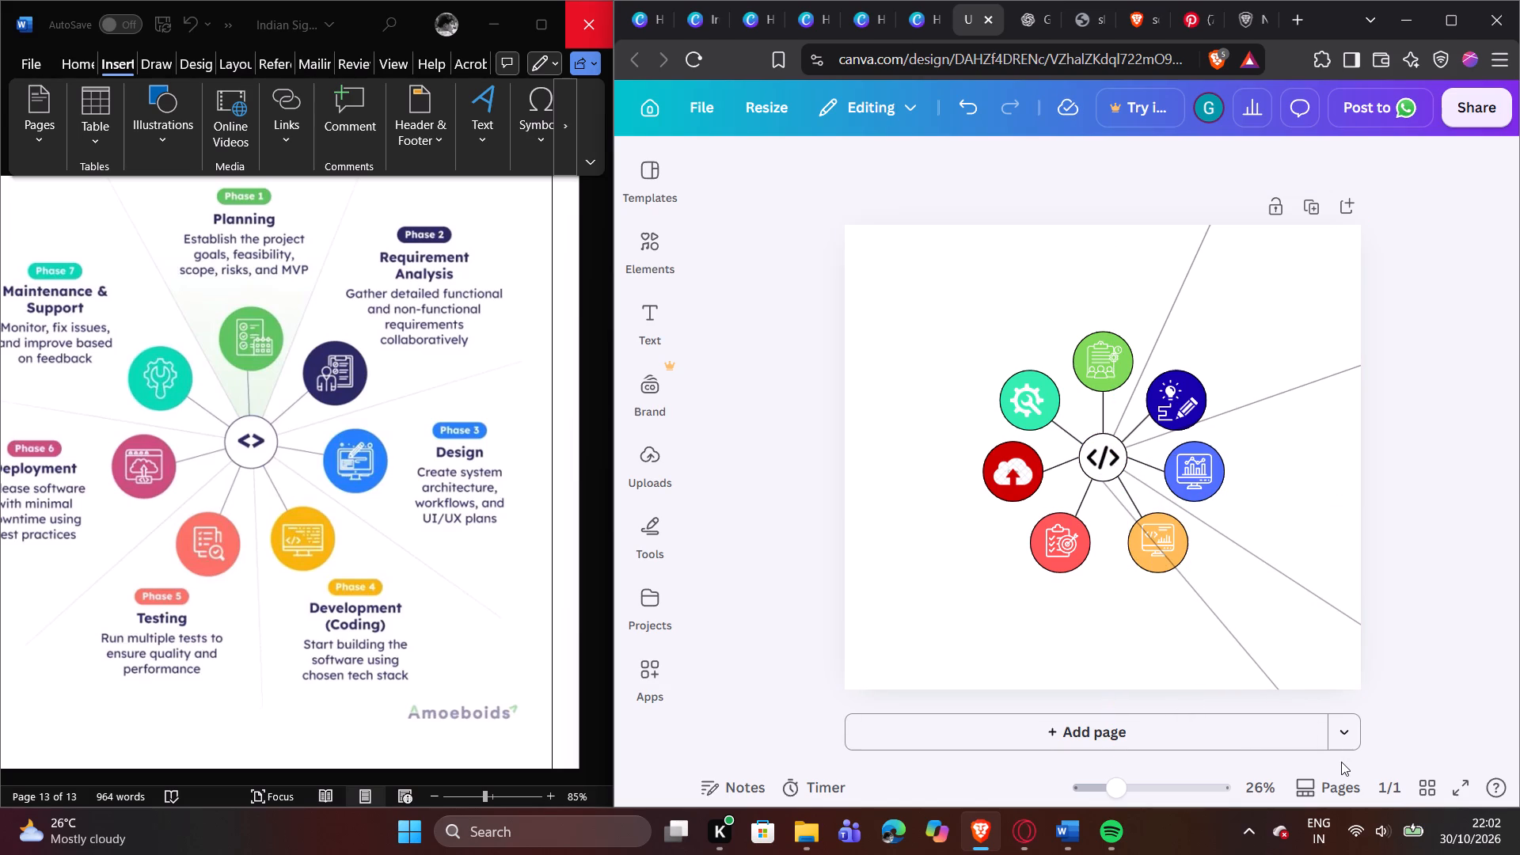
{"action": "left_click", "coordinate": [1268, 672]}
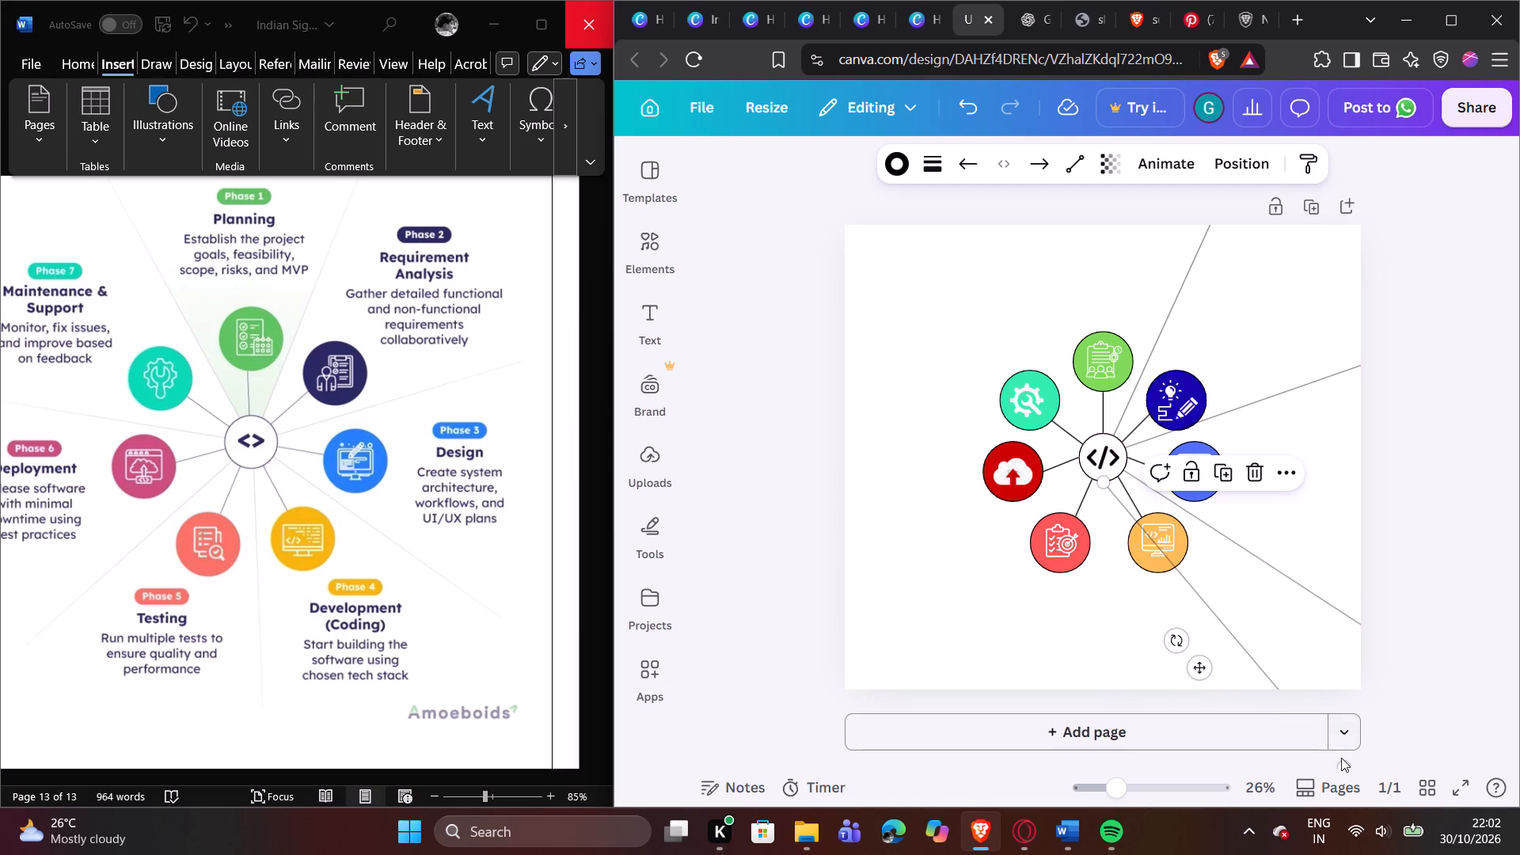
{"action": "left_click_drag", "start_coordinate": [1341, 762], "coordinate": [1121, 685]}
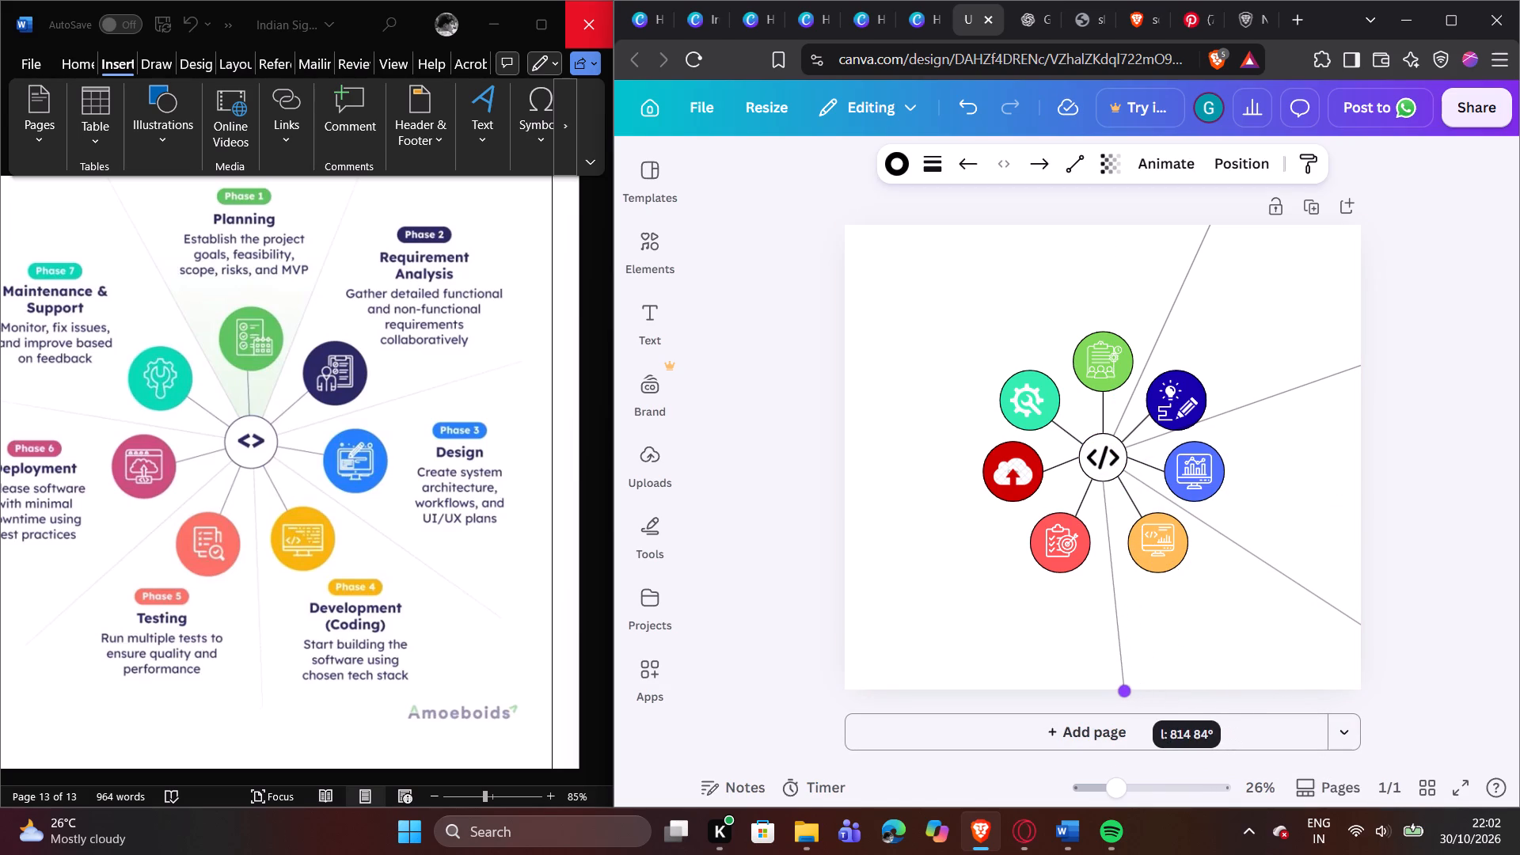
{"action": "left_click_drag", "start_coordinate": [1121, 685], "coordinate": [1115, 682]}
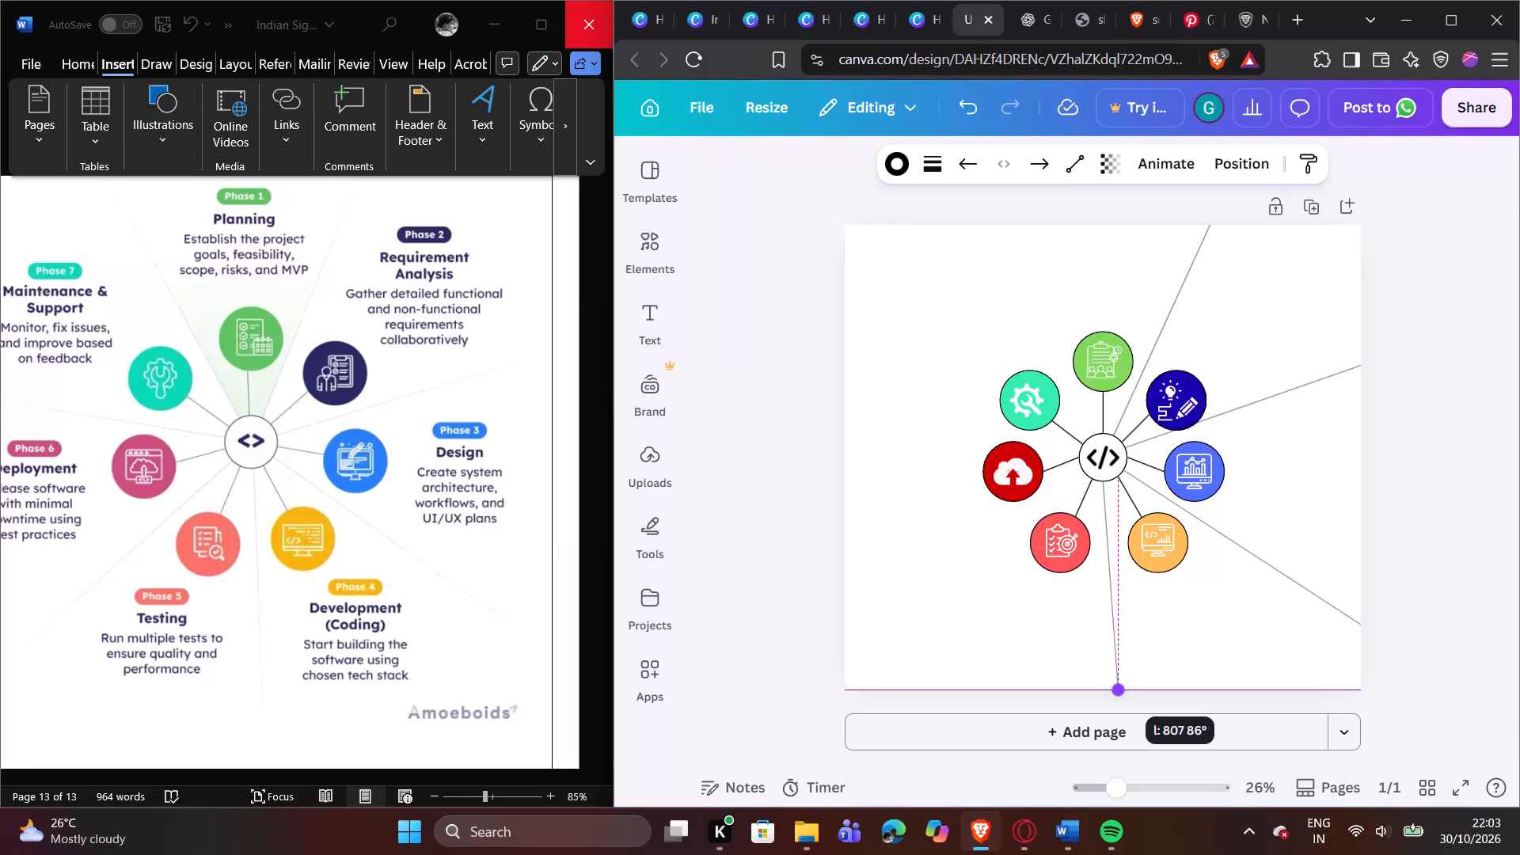
{"action": "left_click_drag", "start_coordinate": [1115, 682], "coordinate": [1110, 682]}
{"action": "left_click", "coordinate": [1177, 641]}
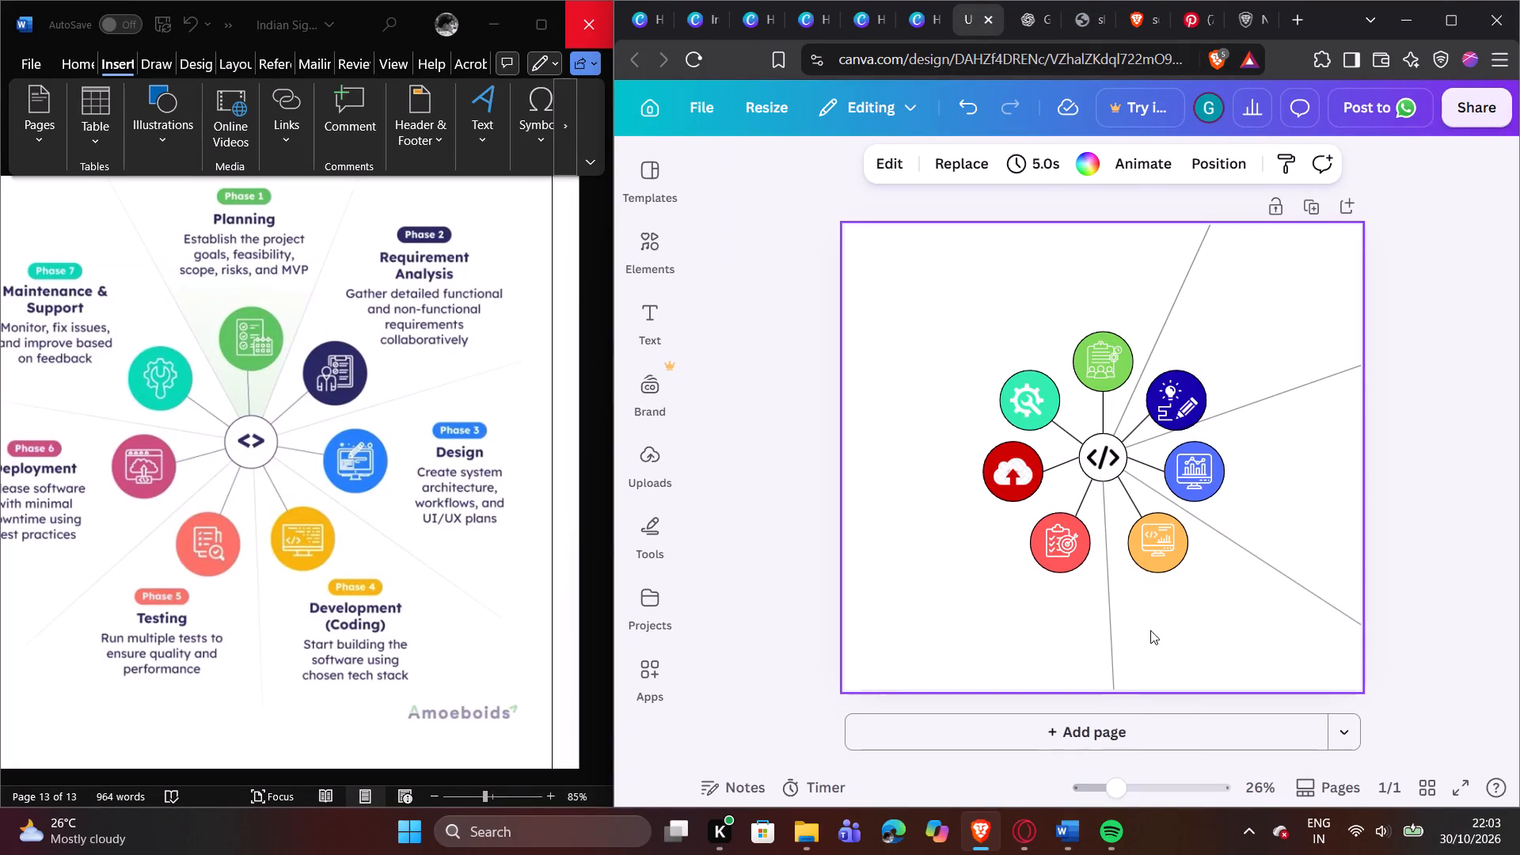
Duplicate that bottom divider and run the copy from the hub to the page's left edge, between the light-red and dark-red circles, at about 145°.
{"action": "left_click", "coordinate": [1114, 633]}
{"action": "left_click", "coordinate": [1102, 443]}
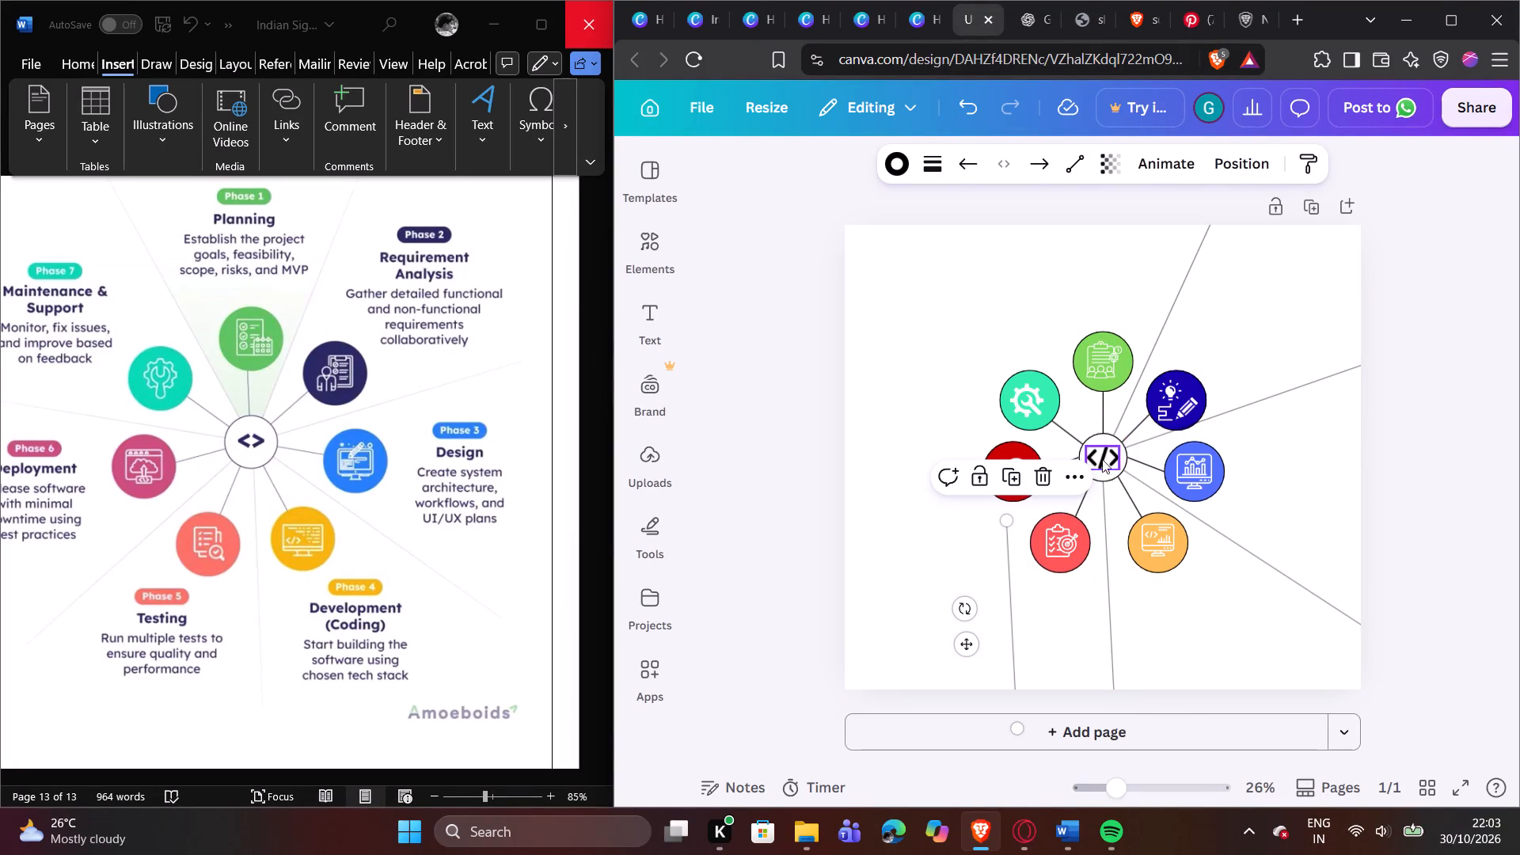
{"action": "left_click_drag", "start_coordinate": [1010, 519], "coordinate": [1080, 475]}
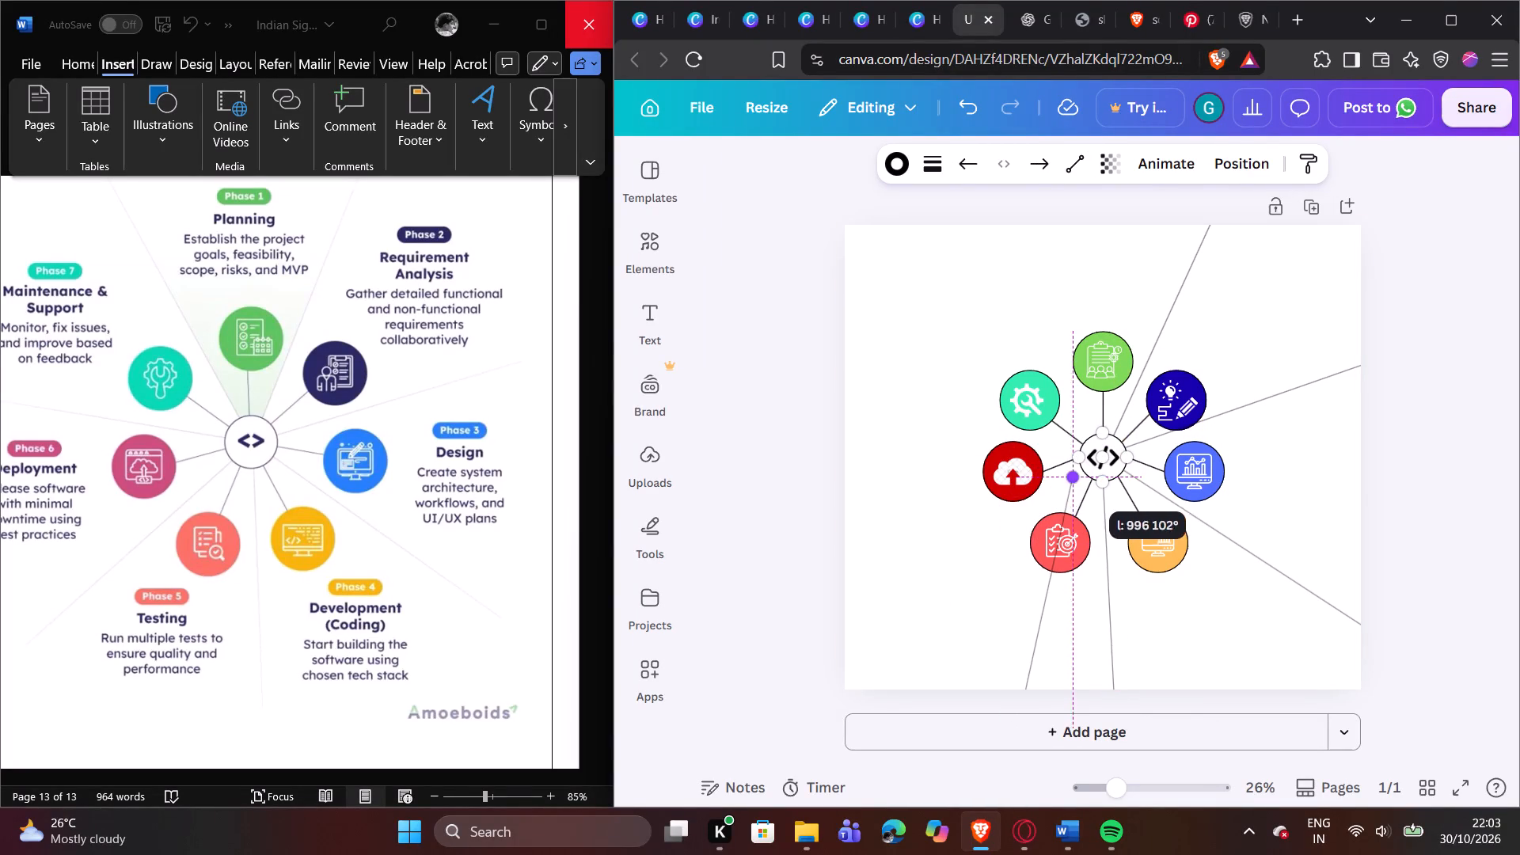
{"action": "left_click_drag", "start_coordinate": [1080, 475], "coordinate": [1089, 472]}
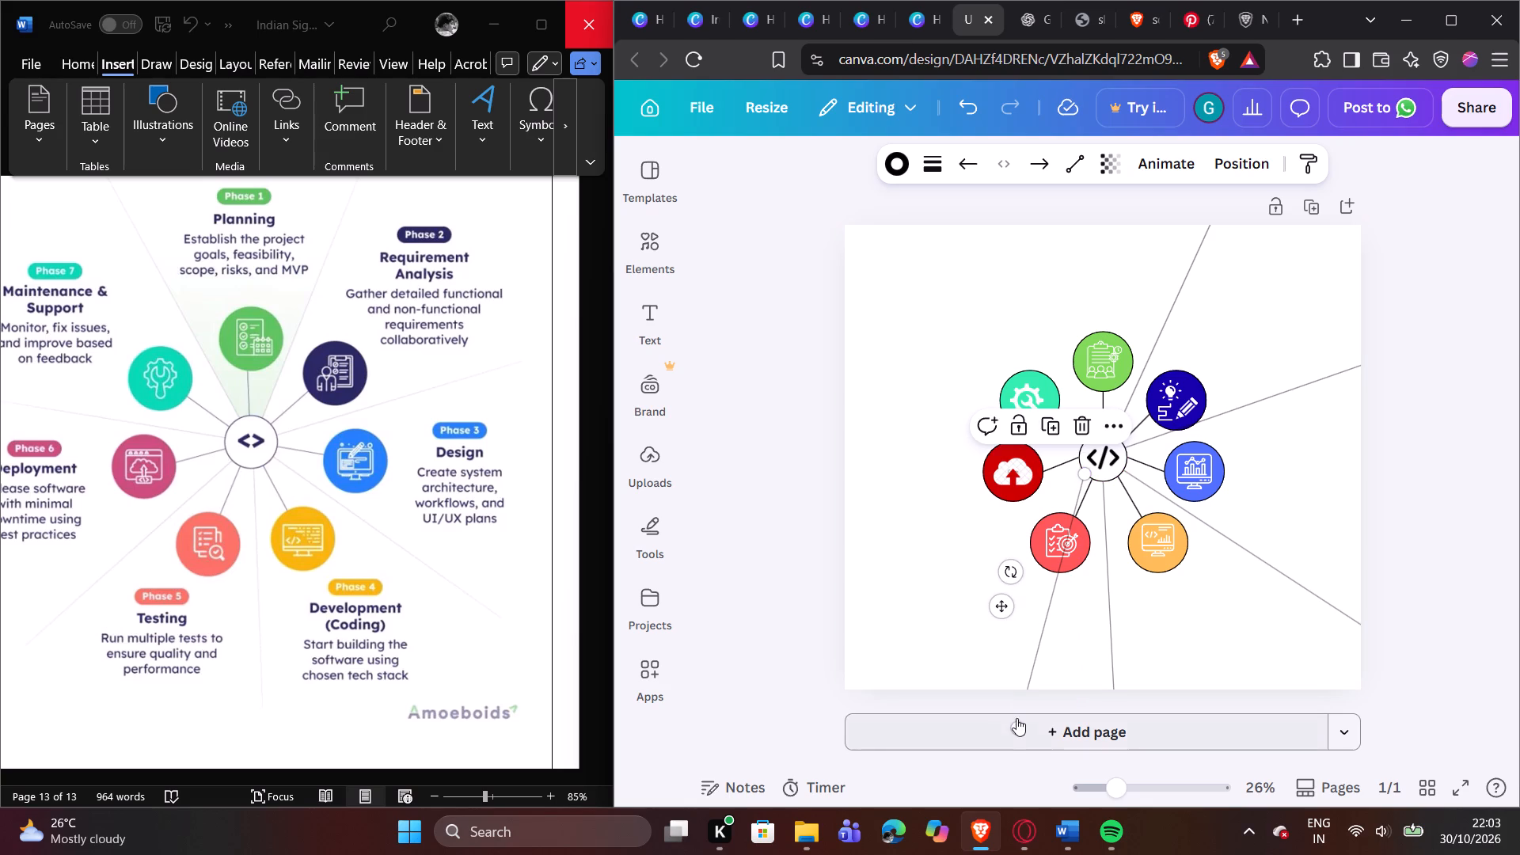
{"action": "left_click_drag", "start_coordinate": [1019, 726], "coordinate": [847, 644]}
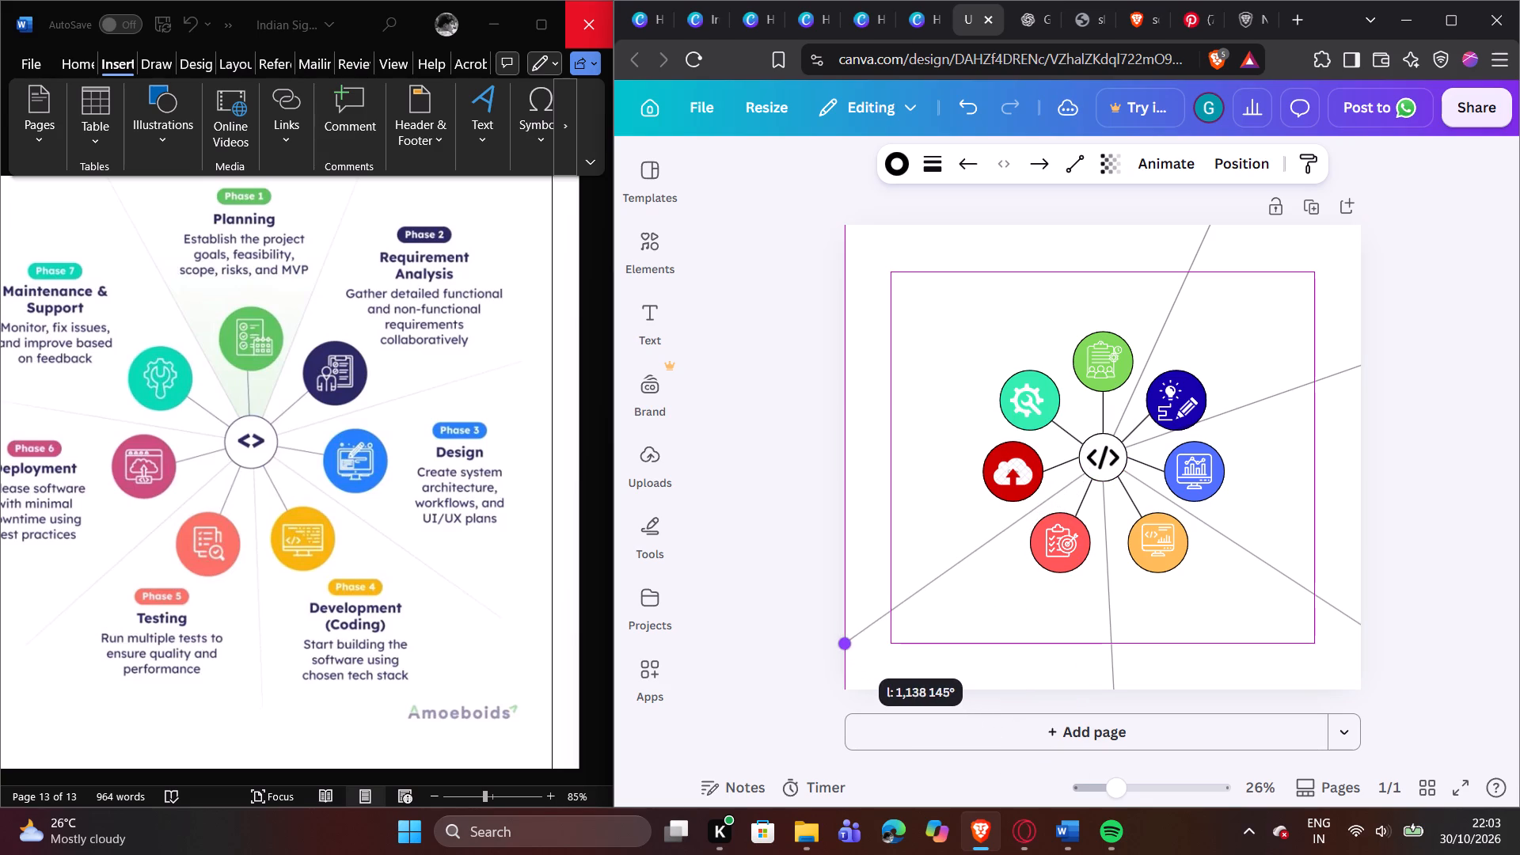
{"action": "left_click_drag", "start_coordinate": [847, 644], "coordinate": [847, 643]}
{"action": "left_click", "coordinate": [796, 576]}
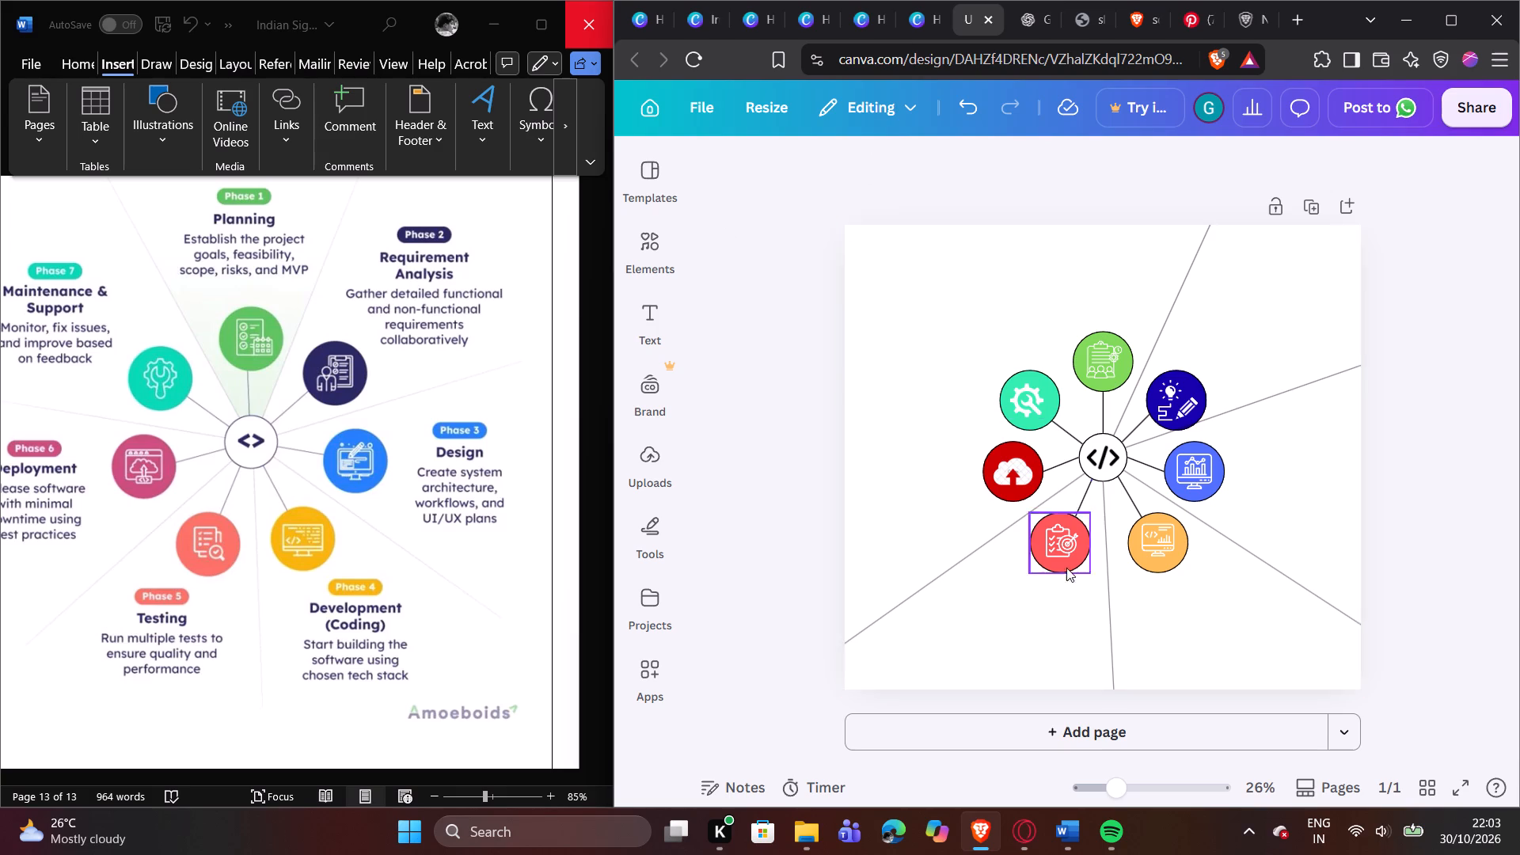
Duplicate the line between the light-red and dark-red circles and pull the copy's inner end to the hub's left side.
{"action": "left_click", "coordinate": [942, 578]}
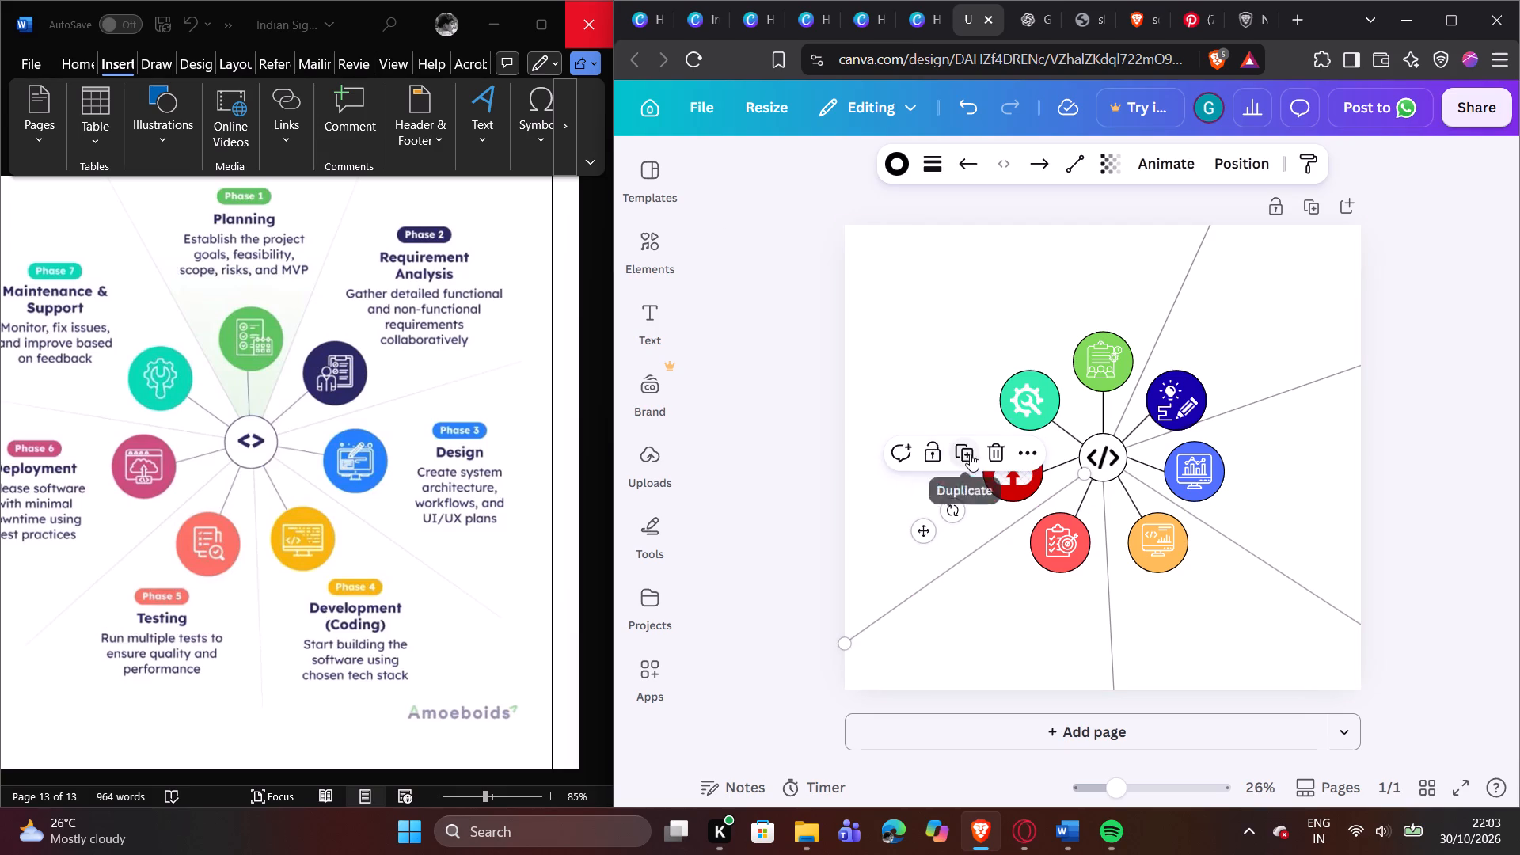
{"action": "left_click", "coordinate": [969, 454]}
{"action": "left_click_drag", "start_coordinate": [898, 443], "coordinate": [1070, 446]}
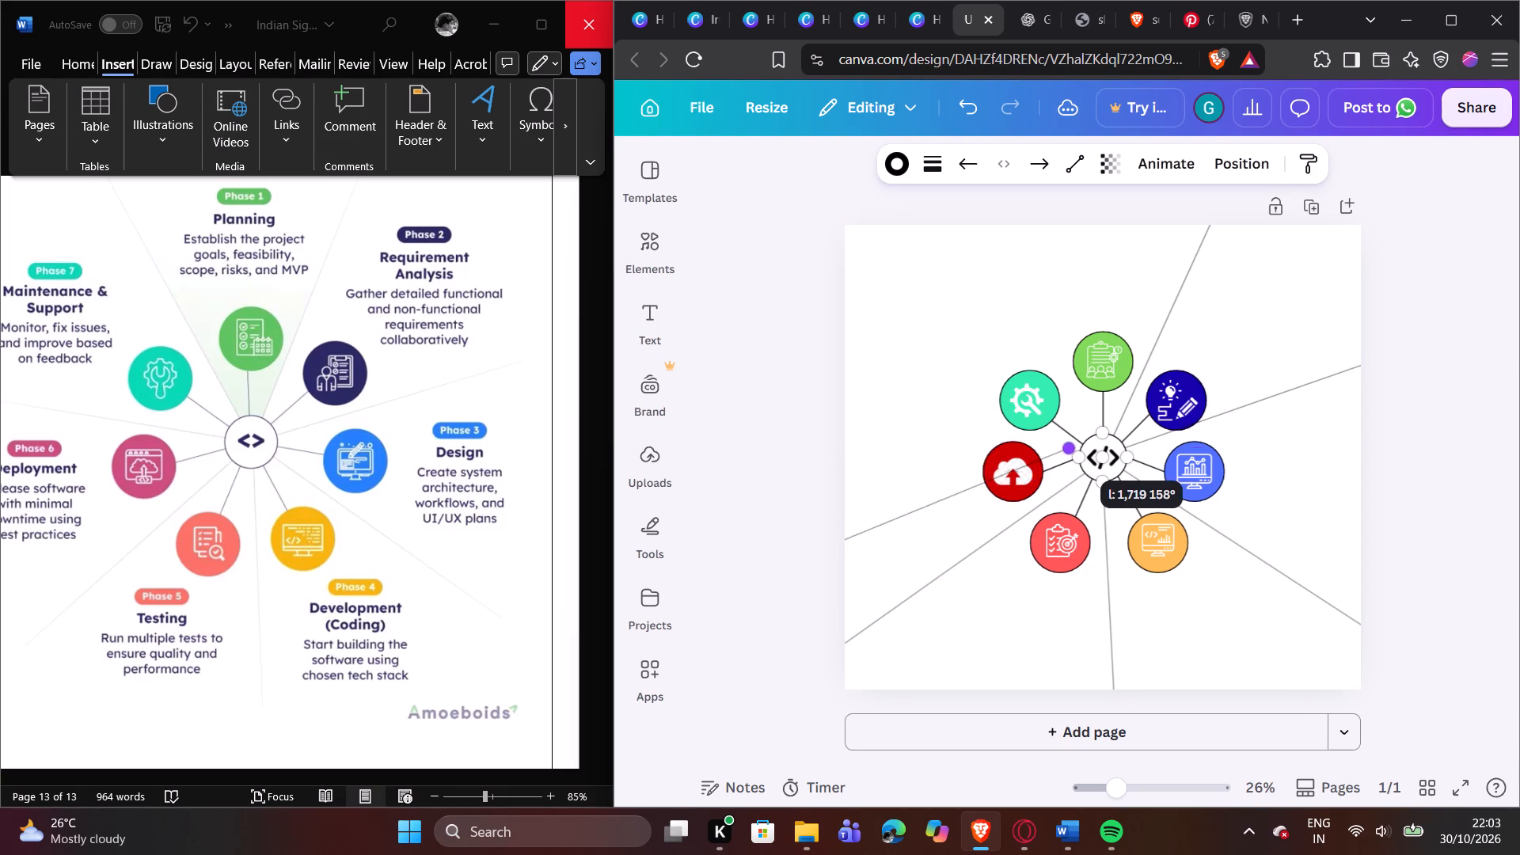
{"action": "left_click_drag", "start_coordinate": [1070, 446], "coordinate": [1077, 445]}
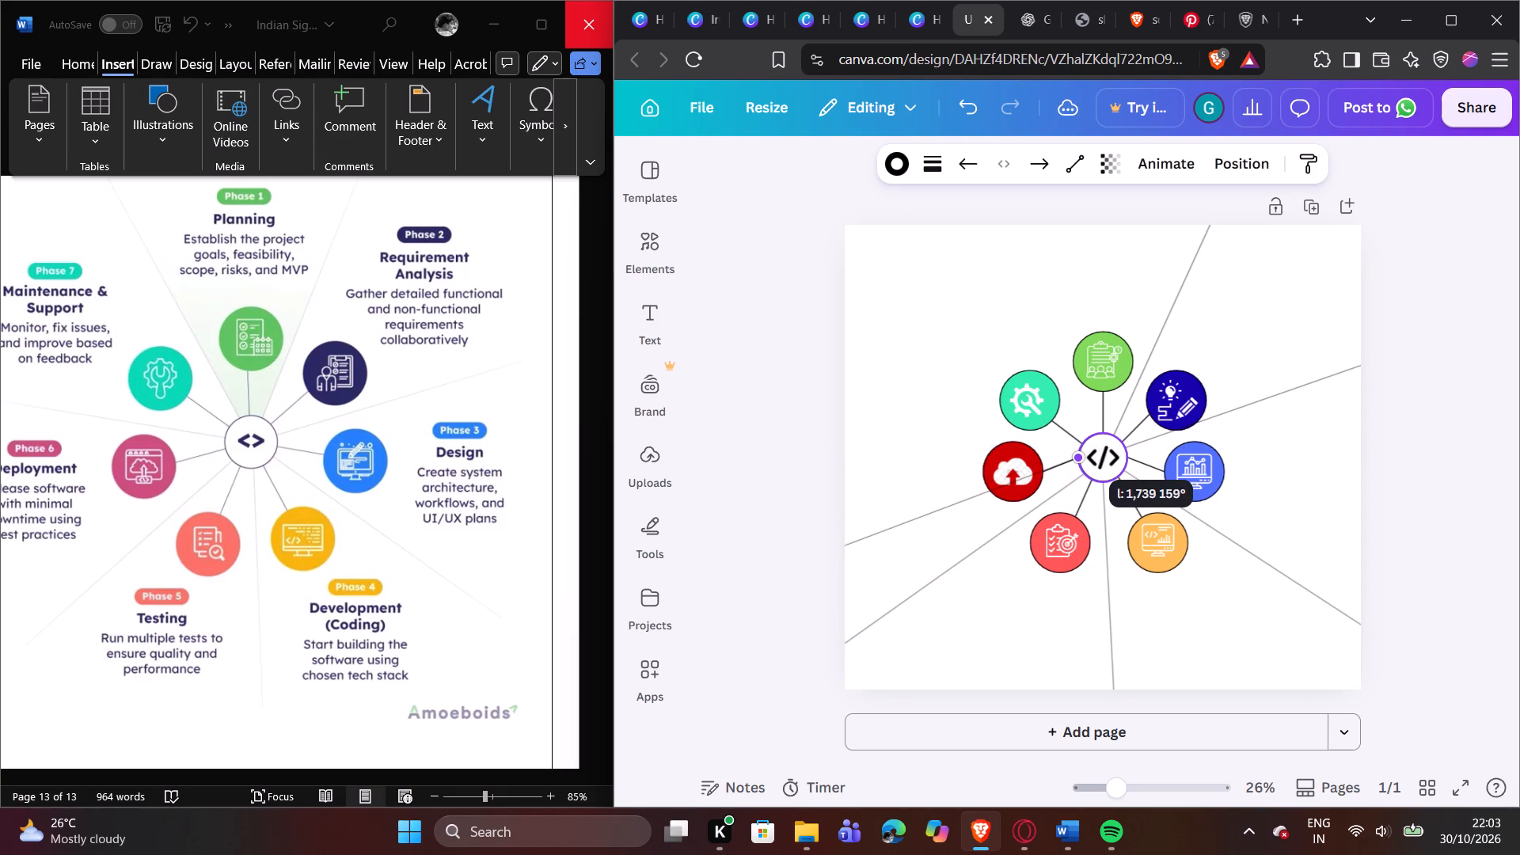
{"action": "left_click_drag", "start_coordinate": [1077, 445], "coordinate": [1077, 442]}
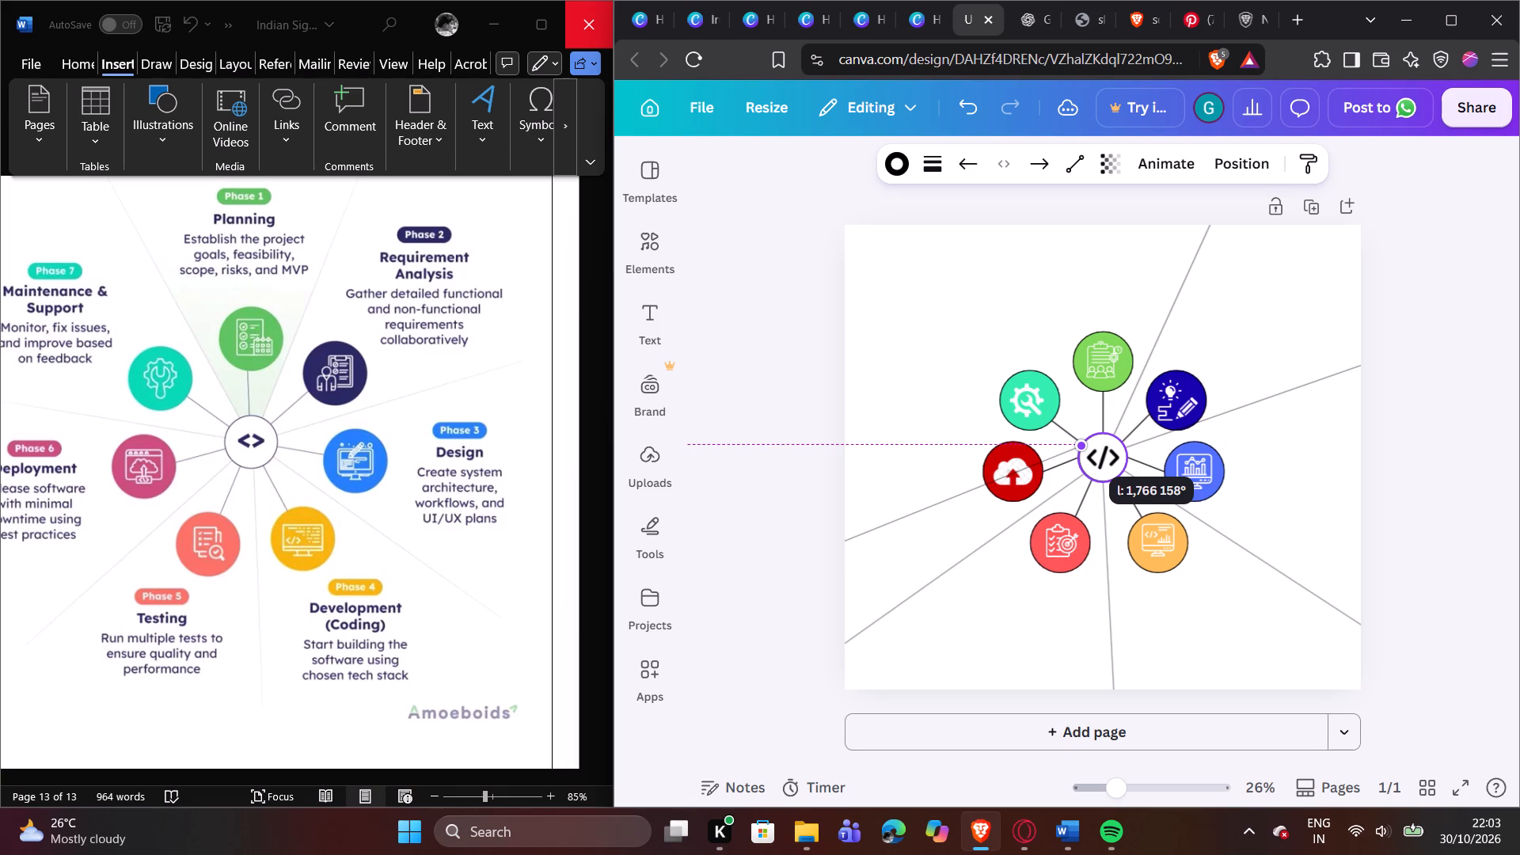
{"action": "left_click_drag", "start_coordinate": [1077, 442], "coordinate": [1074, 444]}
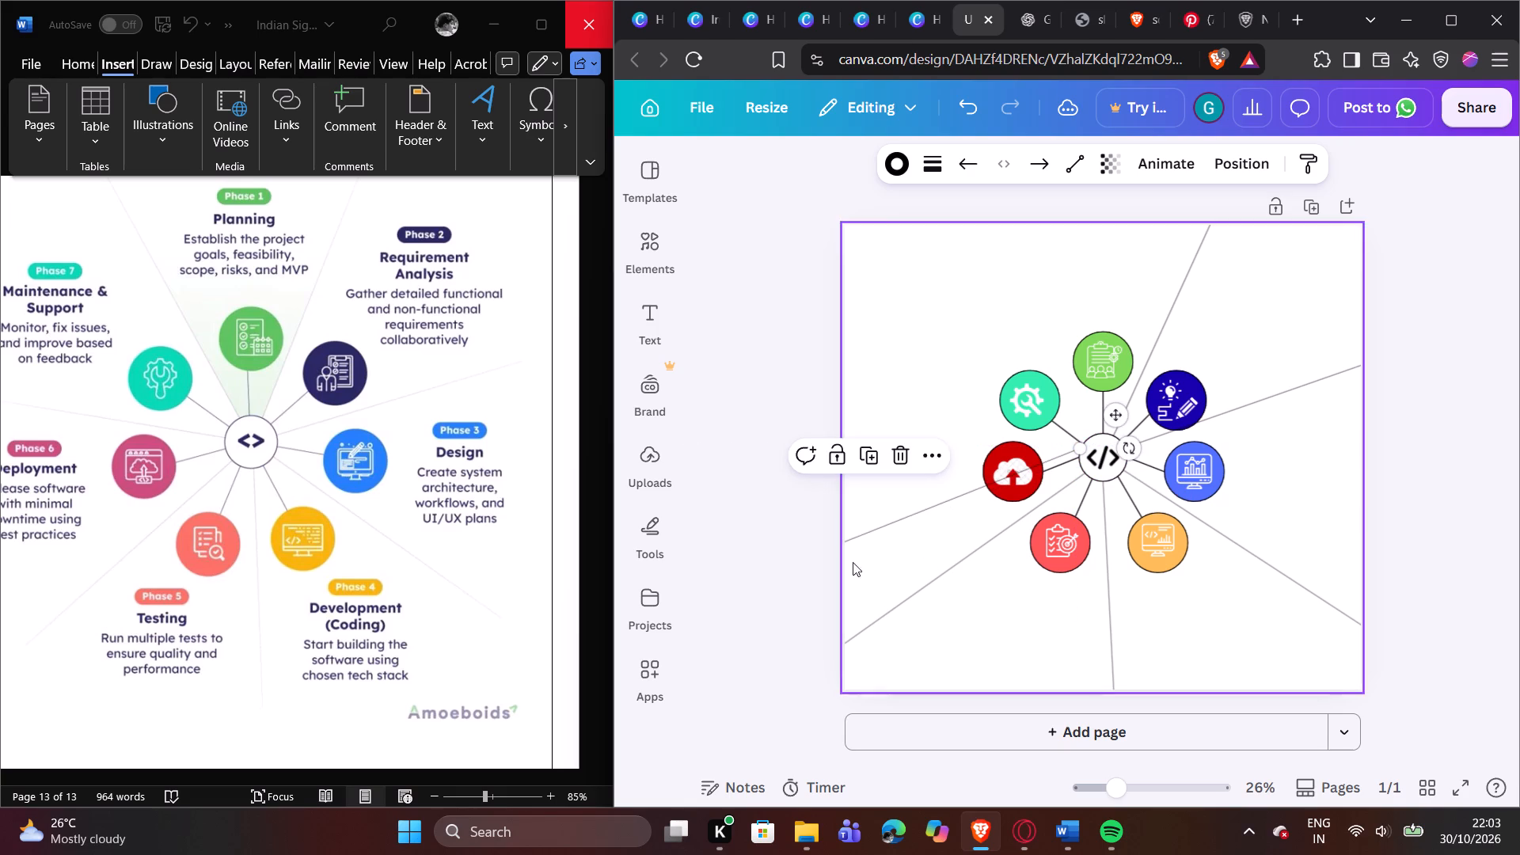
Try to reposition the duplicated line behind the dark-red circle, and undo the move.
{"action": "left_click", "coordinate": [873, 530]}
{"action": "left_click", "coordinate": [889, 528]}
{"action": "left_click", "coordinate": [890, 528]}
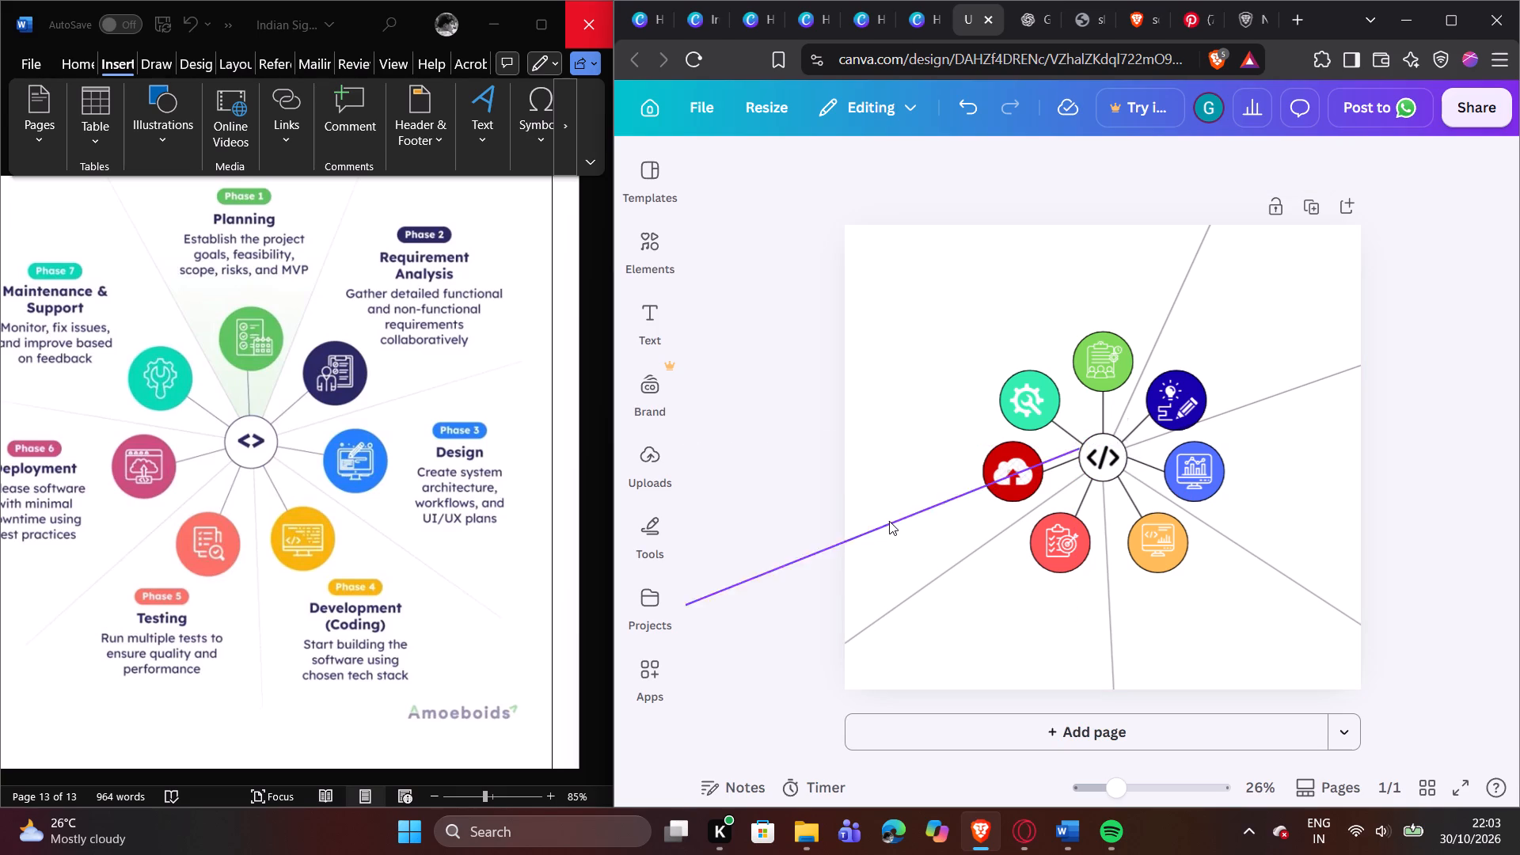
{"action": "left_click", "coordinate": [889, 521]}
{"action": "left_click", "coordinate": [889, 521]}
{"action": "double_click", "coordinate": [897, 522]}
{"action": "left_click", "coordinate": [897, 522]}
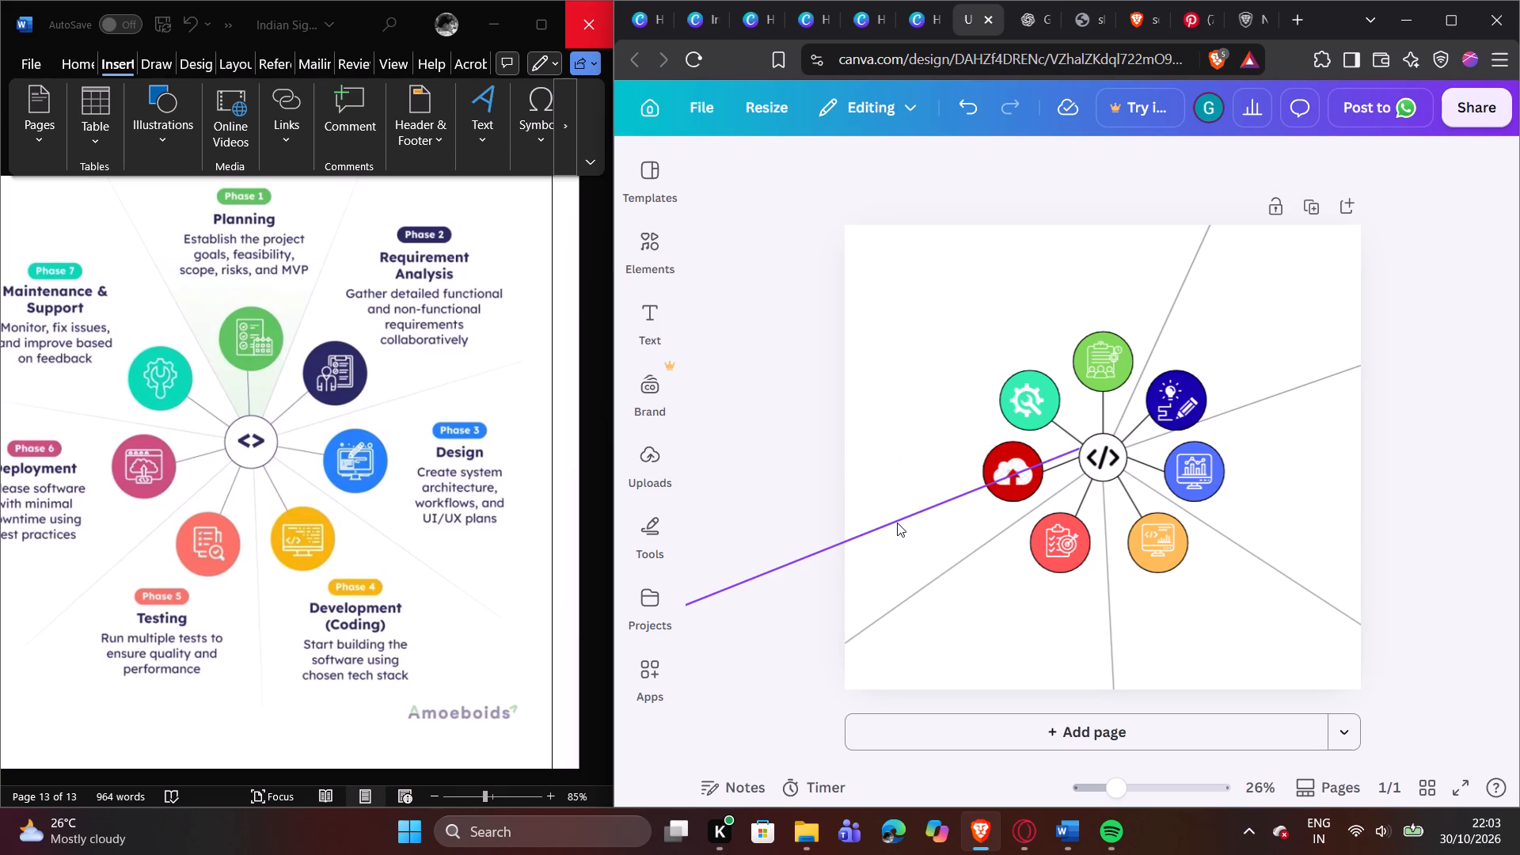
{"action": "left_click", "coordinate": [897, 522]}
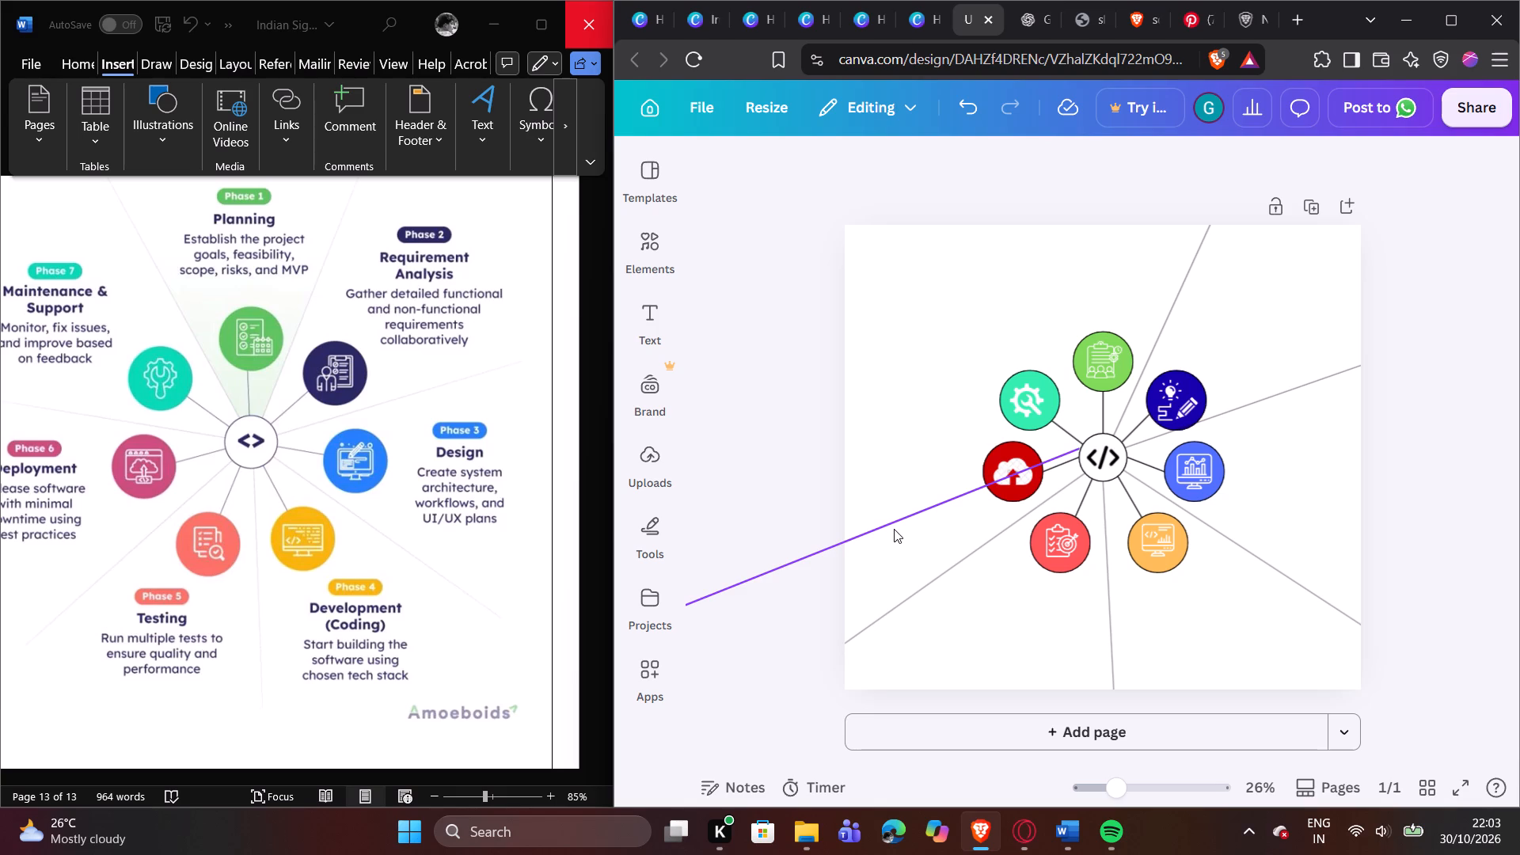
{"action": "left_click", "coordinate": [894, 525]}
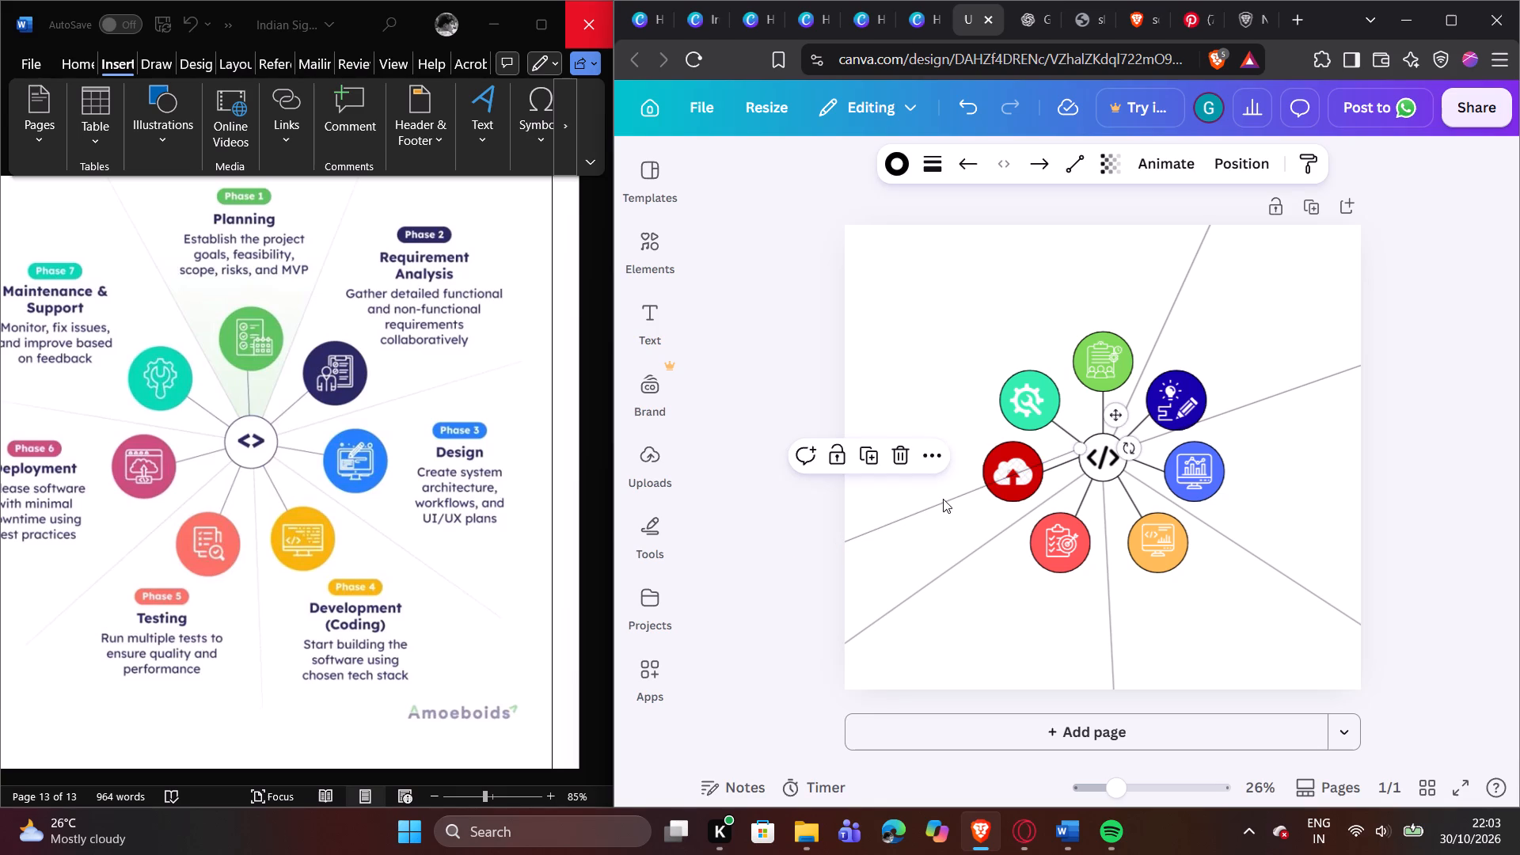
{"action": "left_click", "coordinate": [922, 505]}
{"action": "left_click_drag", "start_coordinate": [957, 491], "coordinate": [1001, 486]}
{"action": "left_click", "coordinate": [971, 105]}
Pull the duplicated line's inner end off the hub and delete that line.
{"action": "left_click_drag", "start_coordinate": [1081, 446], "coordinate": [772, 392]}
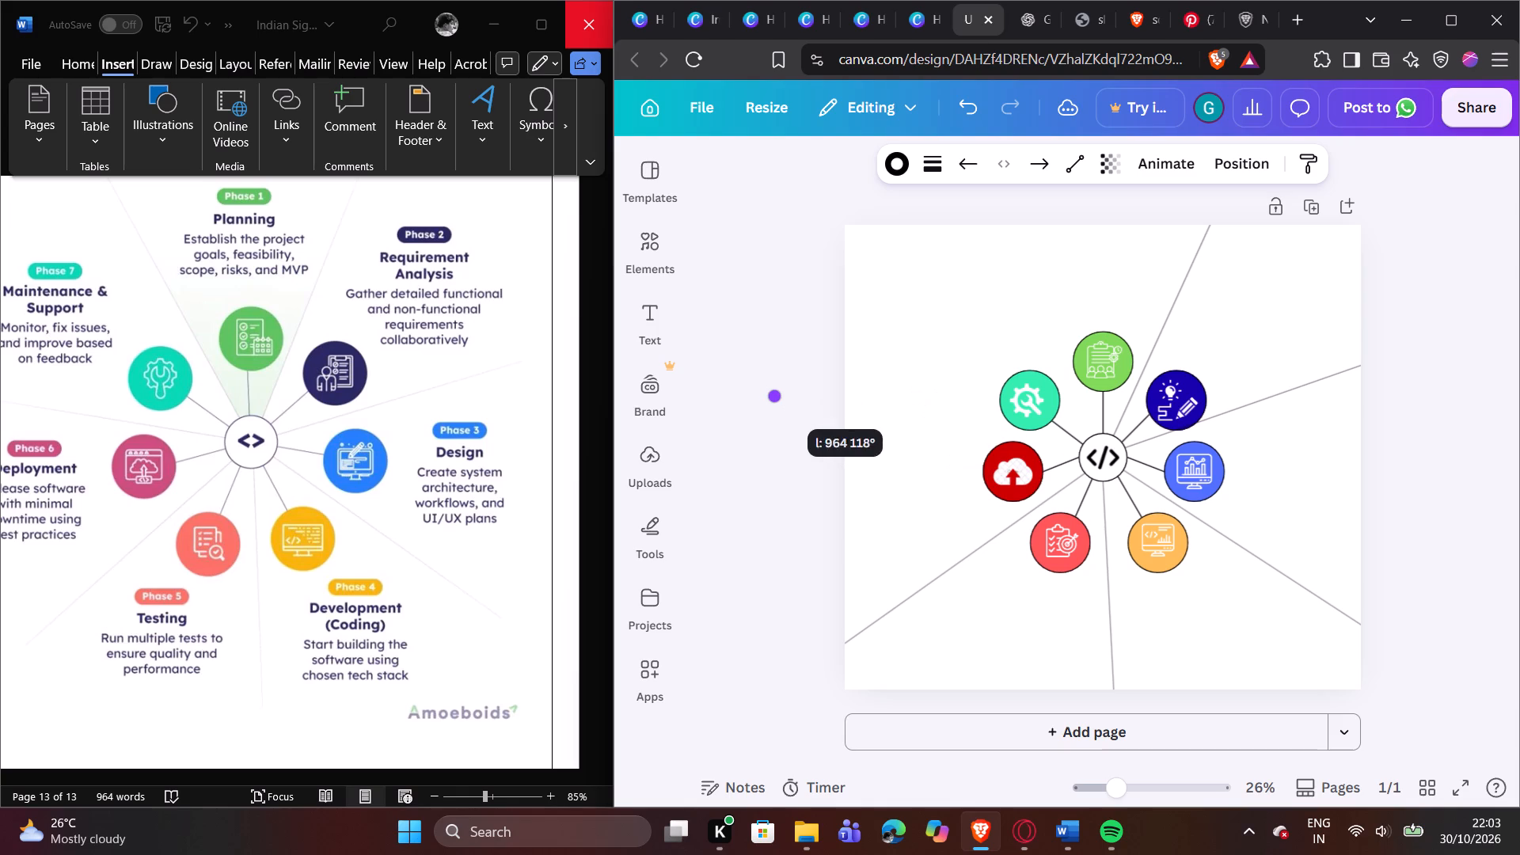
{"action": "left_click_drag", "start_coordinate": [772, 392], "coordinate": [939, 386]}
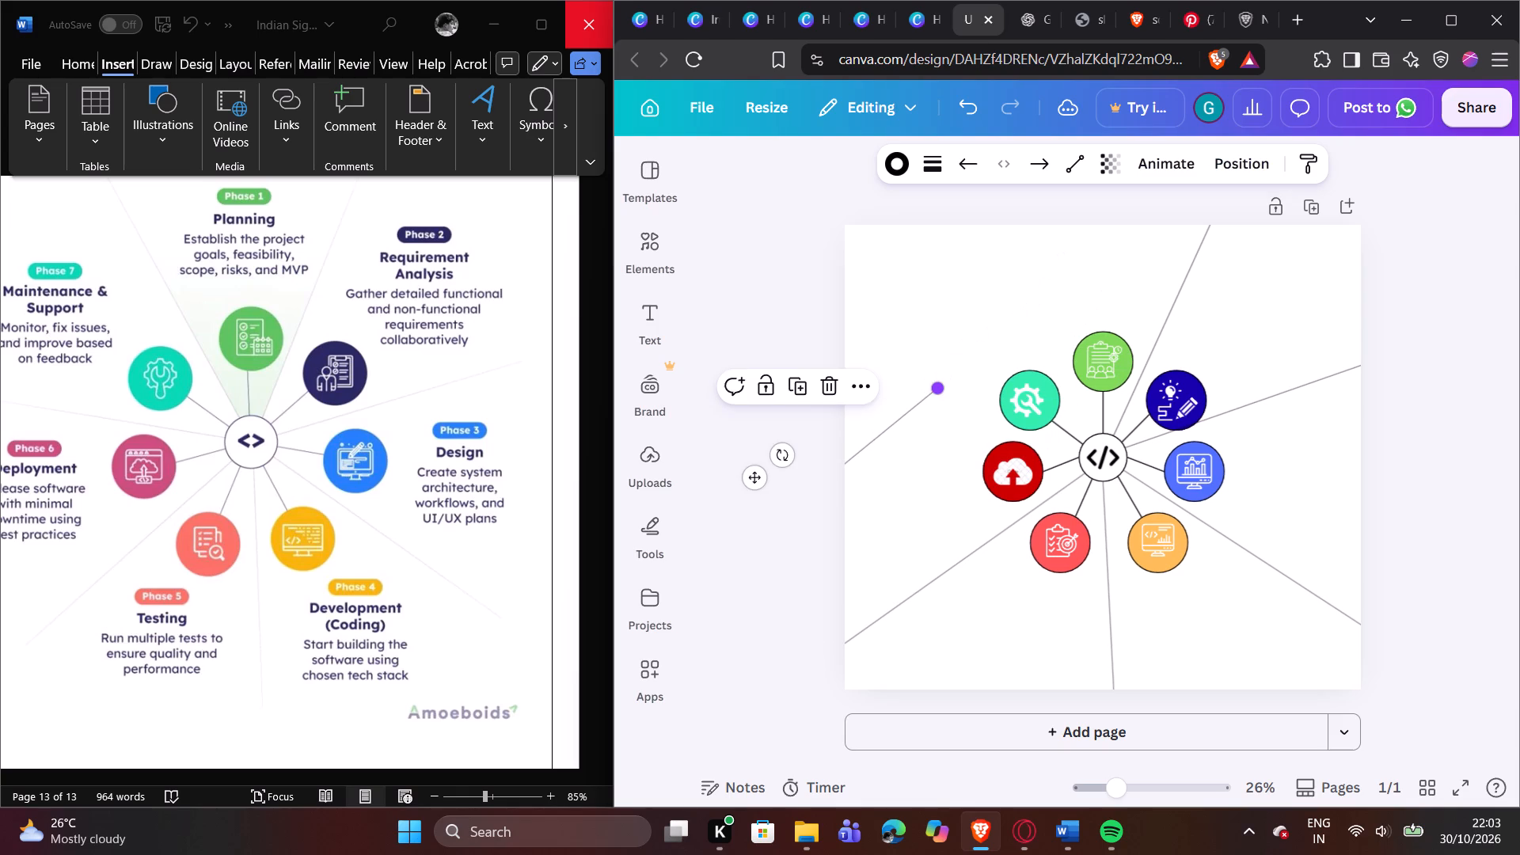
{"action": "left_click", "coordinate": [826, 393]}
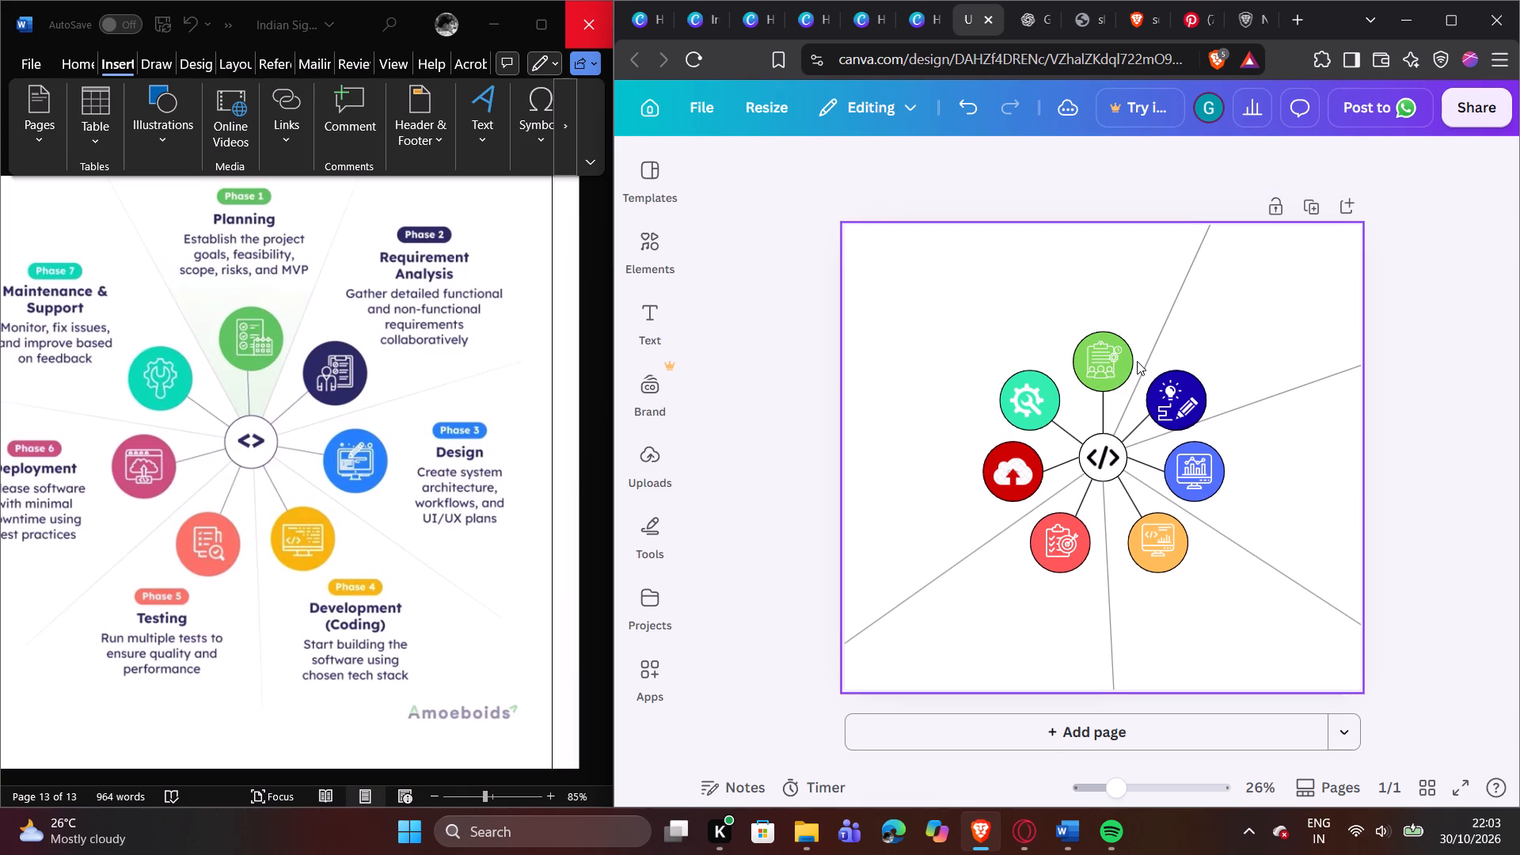
Duplicate the line between the green and dark-blue circles and move the copy to the empty area left of the teal circle.
{"action": "left_click", "coordinate": [1142, 361]}
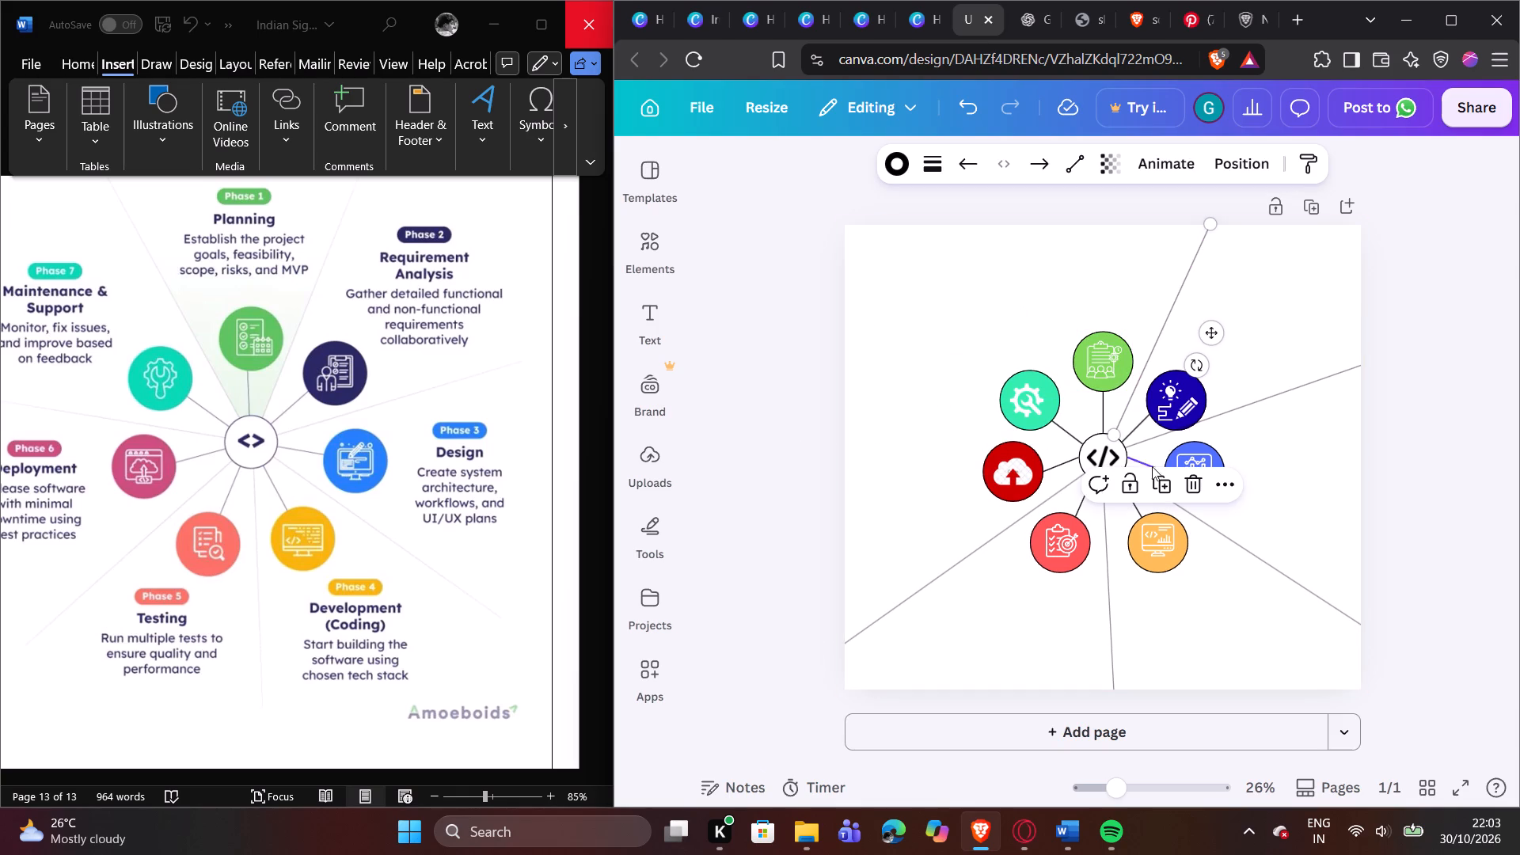
{"action": "left_click", "coordinate": [1153, 484]}
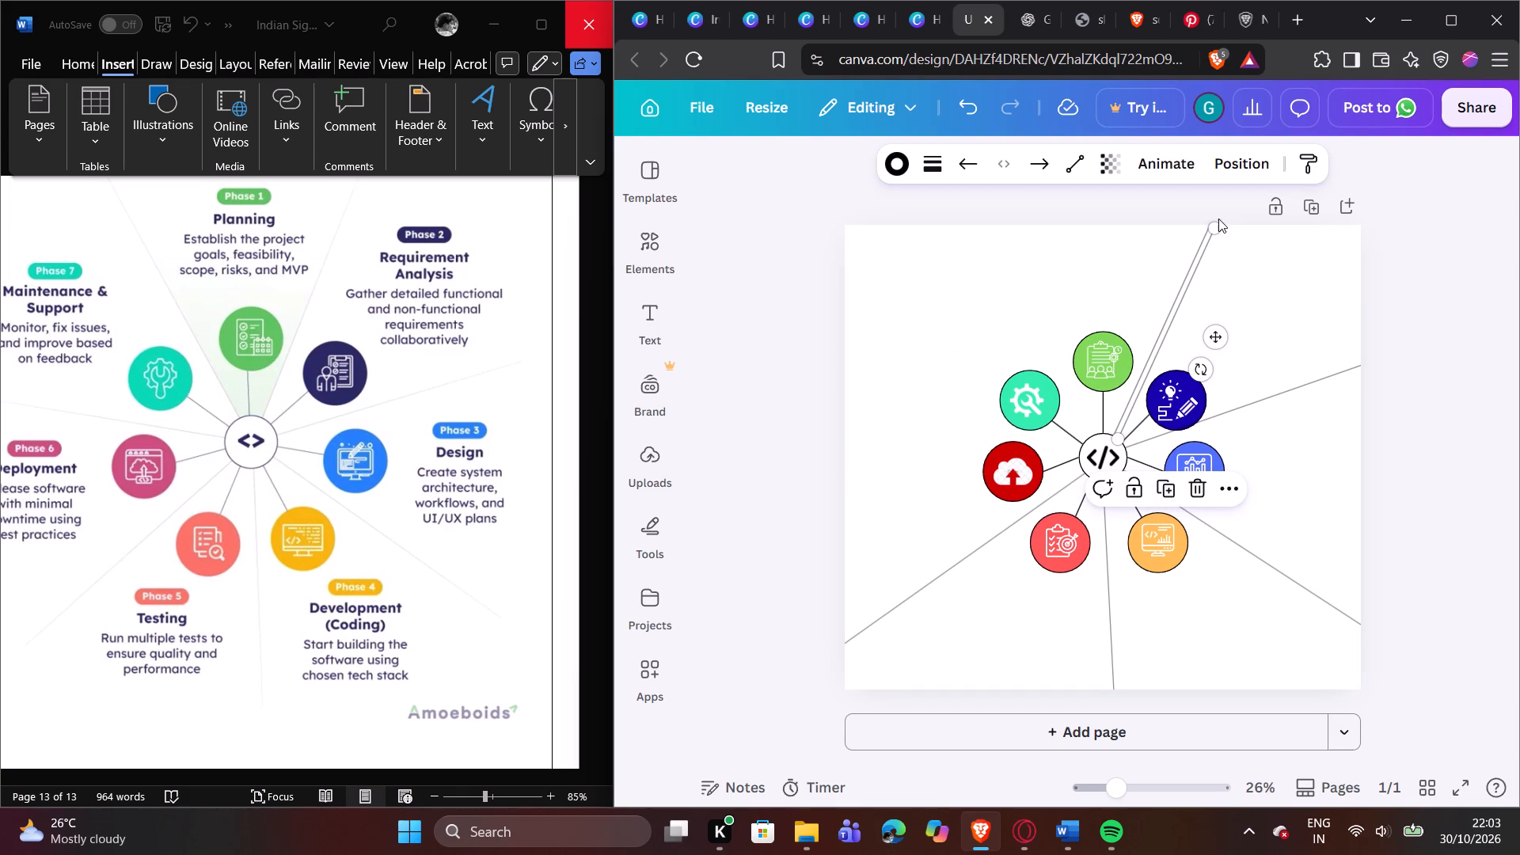
{"action": "left_click", "coordinate": [1214, 226]}
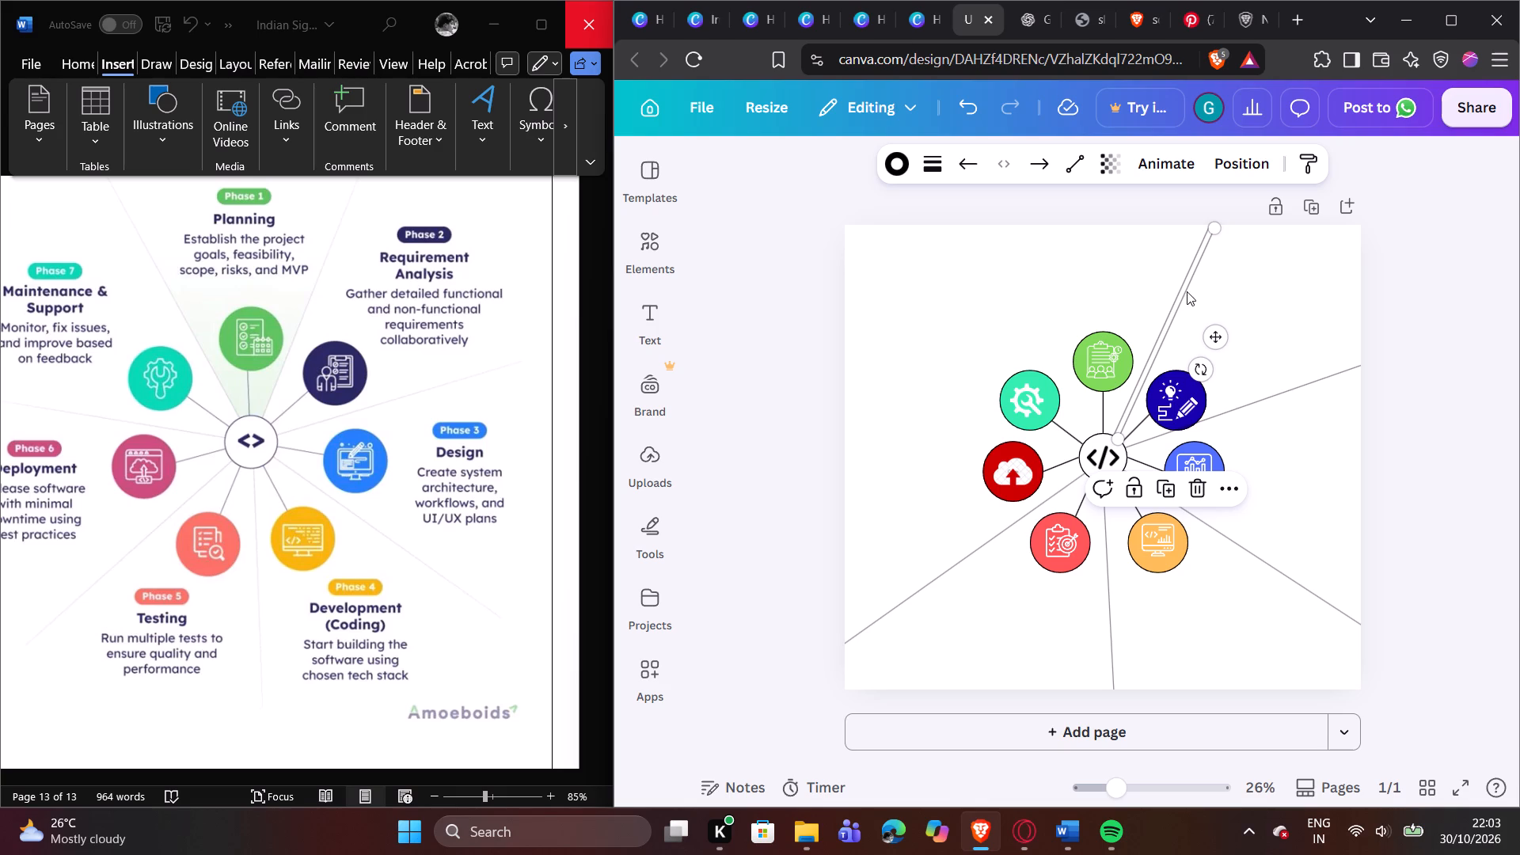
{"action": "left_click", "coordinate": [1186, 295]}
{"action": "left_click_drag", "start_coordinate": [1182, 298], "coordinate": [963, 346]}
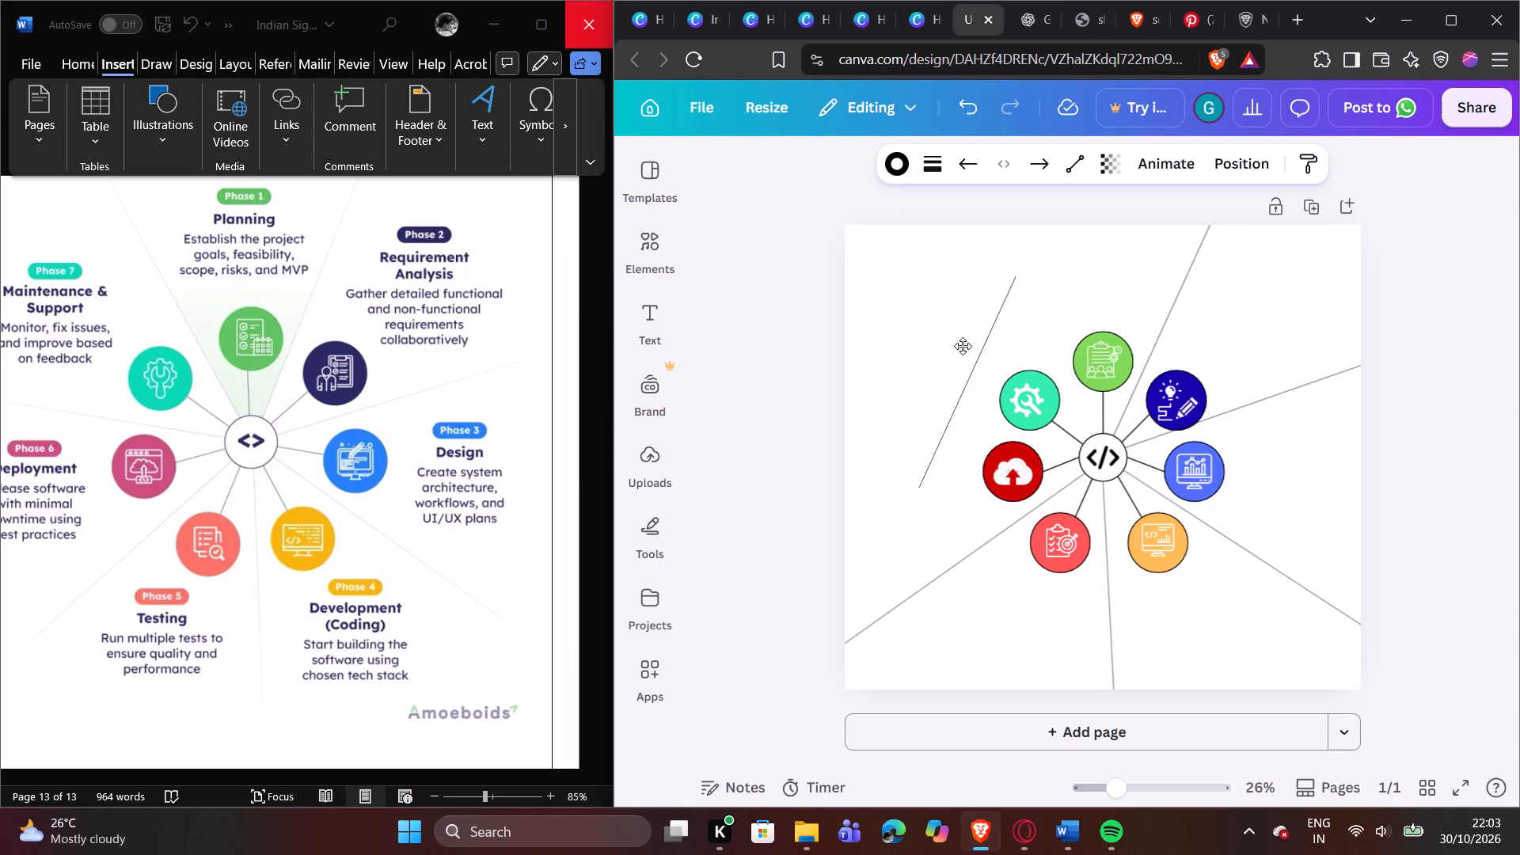
{"action": "left_click_drag", "start_coordinate": [963, 346], "coordinate": [921, 353]}
Attach the new line's inner end to the hub and extend its outer end past the page's left edge, between the teal and dark-red circles.
{"action": "left_click_drag", "start_coordinate": [959, 285], "coordinate": [1074, 445]}
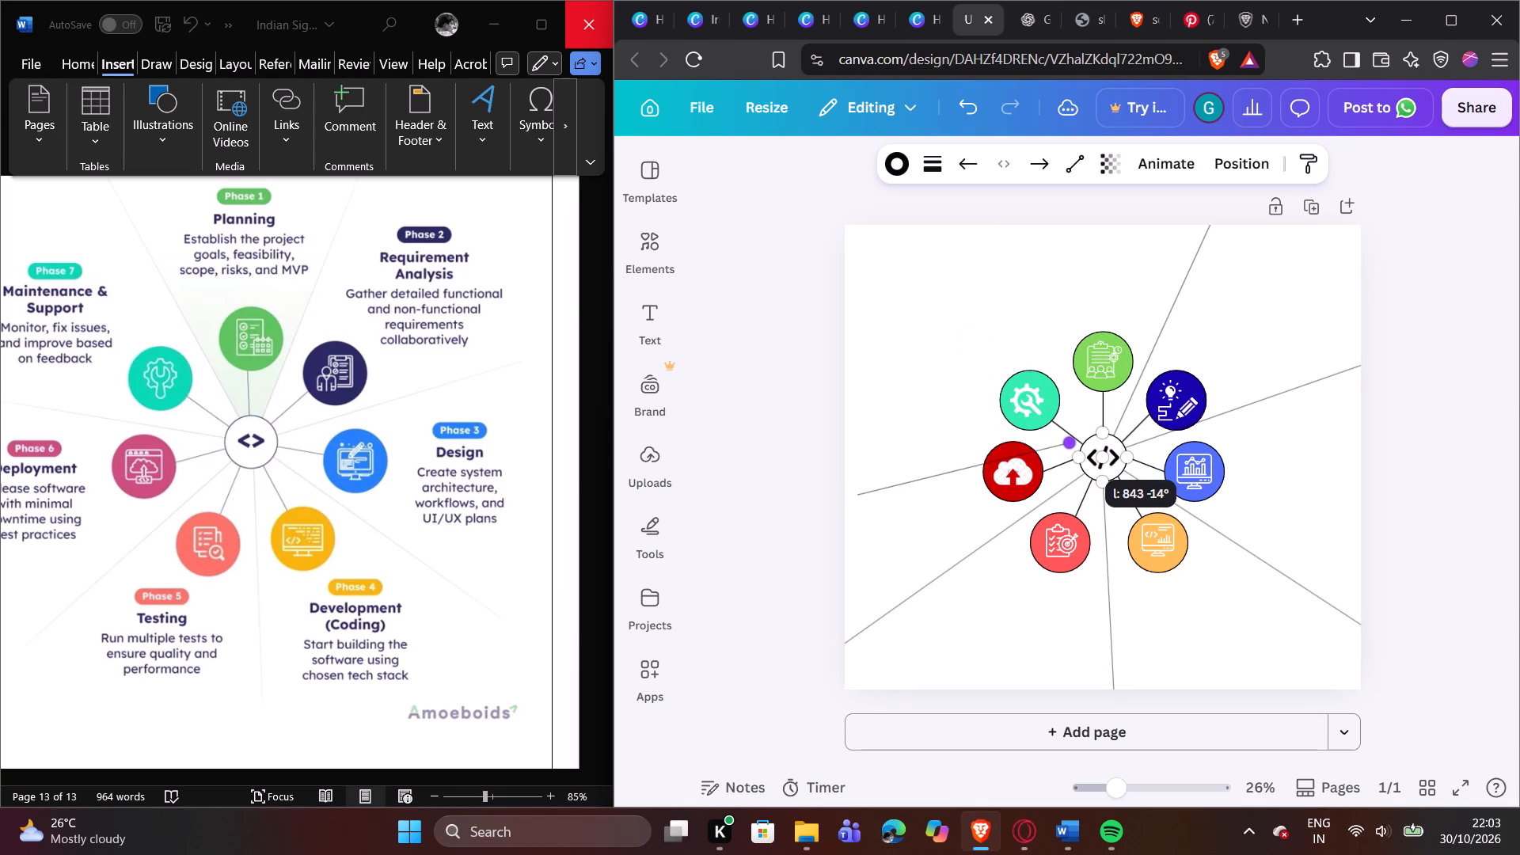
{"action": "left_click_drag", "start_coordinate": [1074, 445], "coordinate": [1083, 448]}
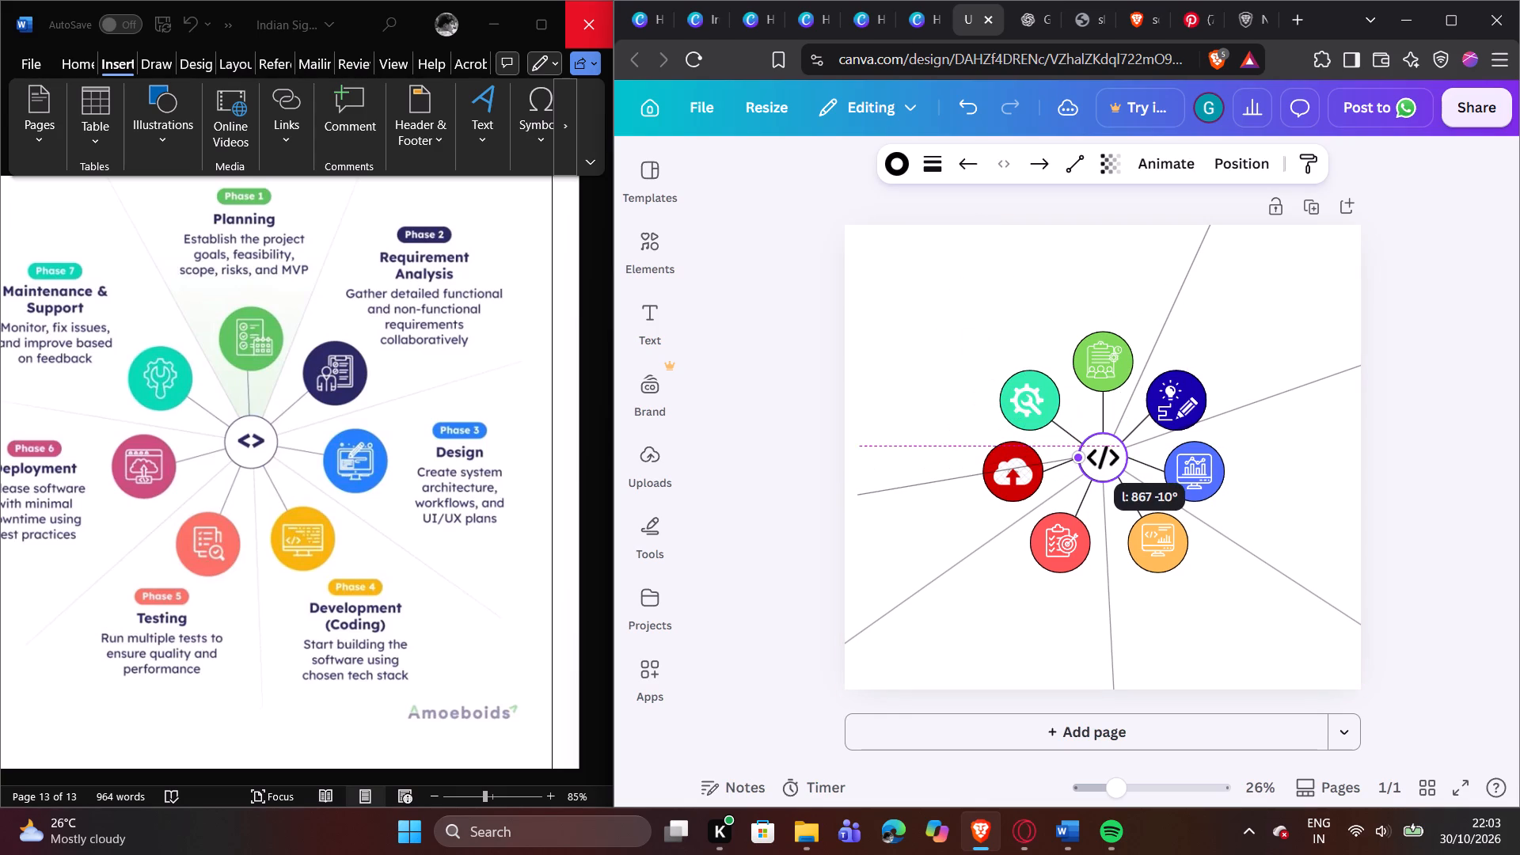
{"action": "left_click_drag", "start_coordinate": [1083, 448], "coordinate": [1081, 446]}
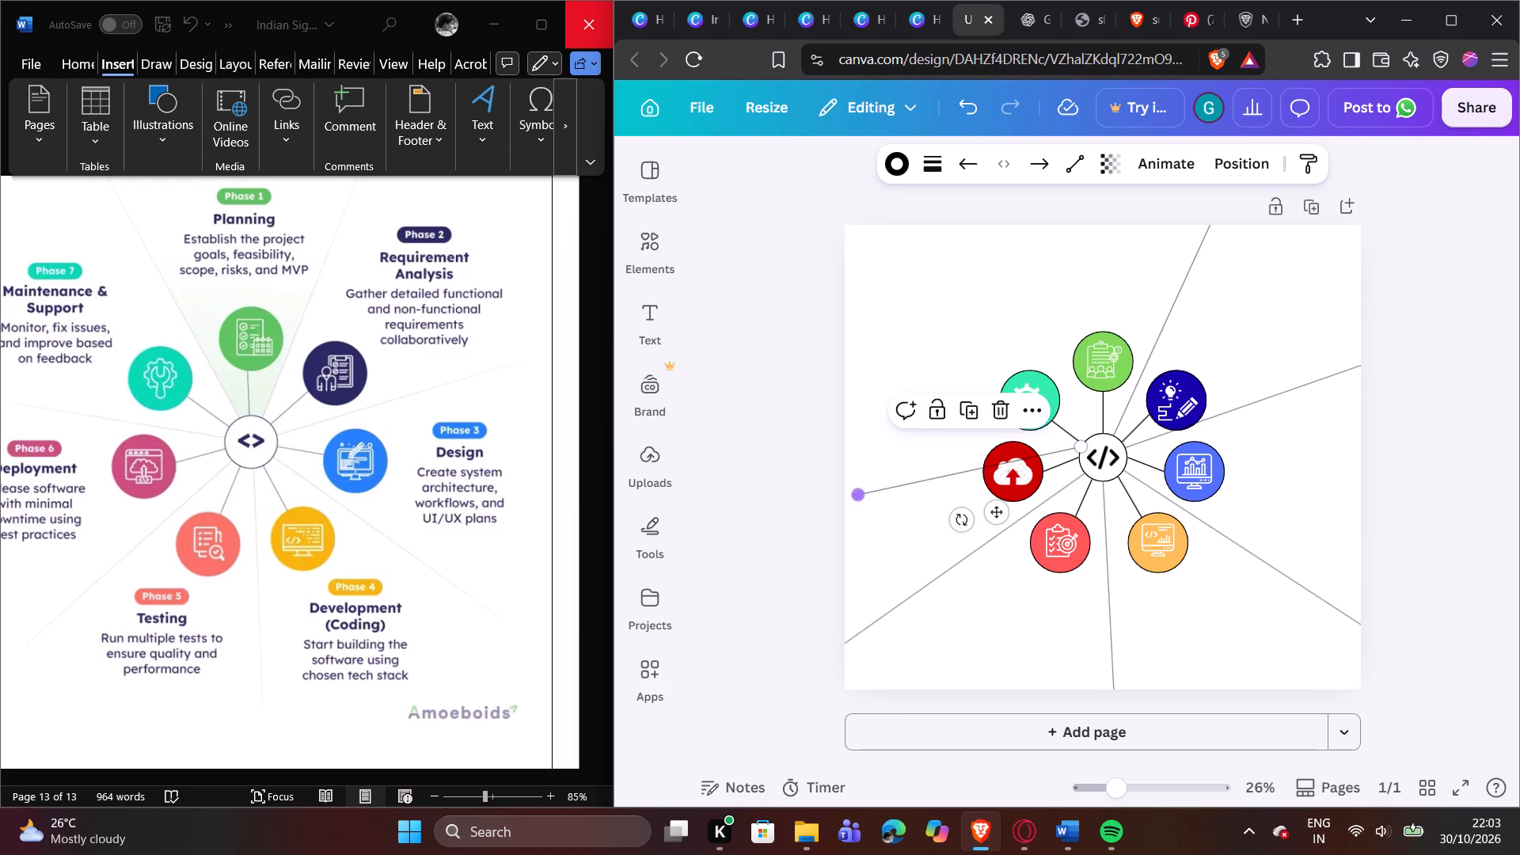
{"action": "left_click_drag", "start_coordinate": [852, 495], "coordinate": [862, 296]}
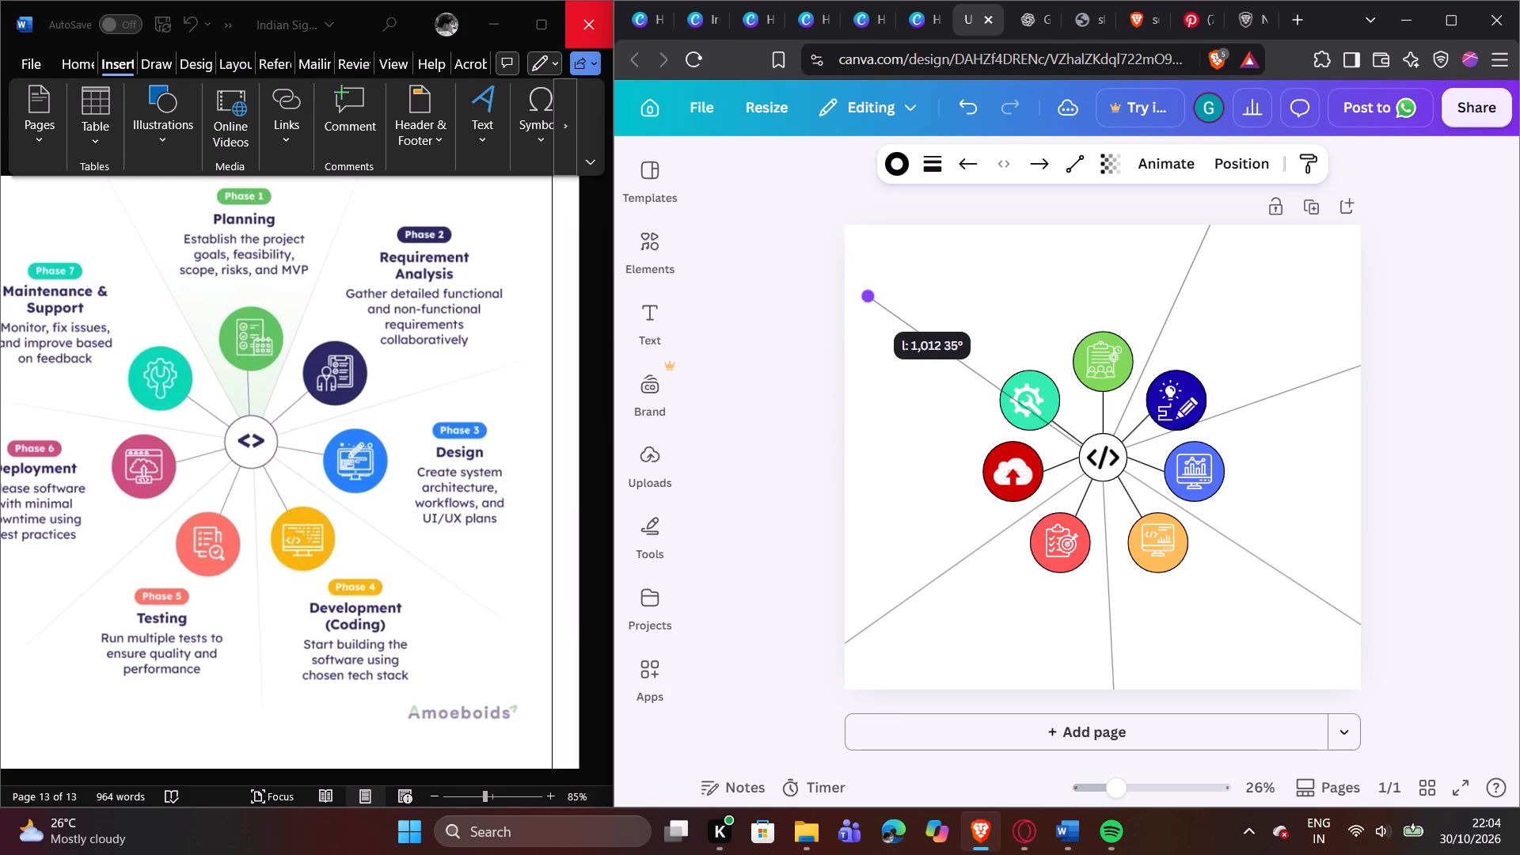
{"action": "left_click_drag", "start_coordinate": [862, 296], "coordinate": [771, 383]}
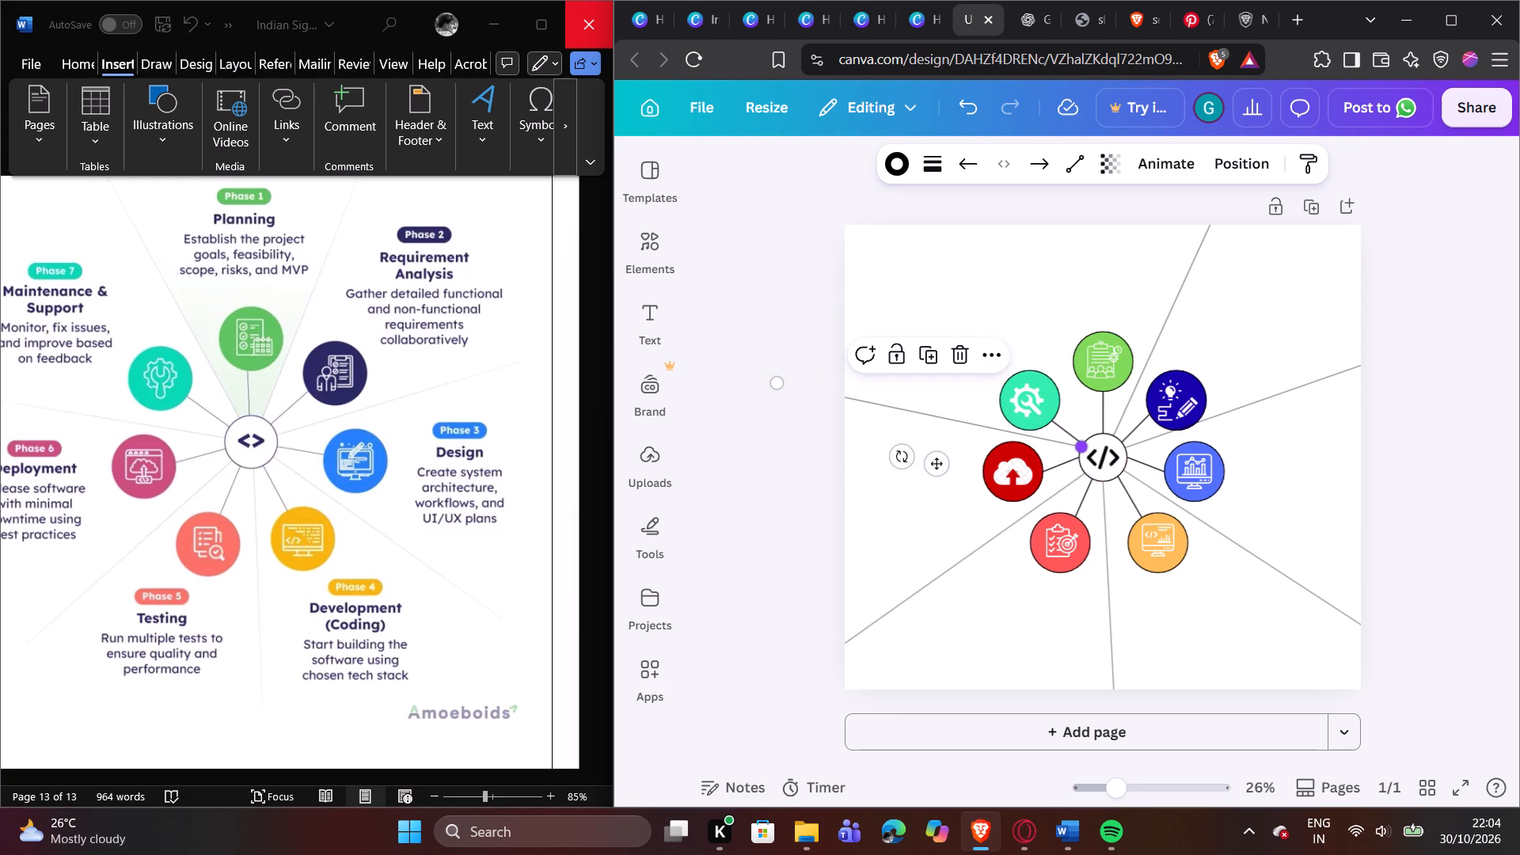
{"action": "left_click", "coordinate": [1079, 446]}
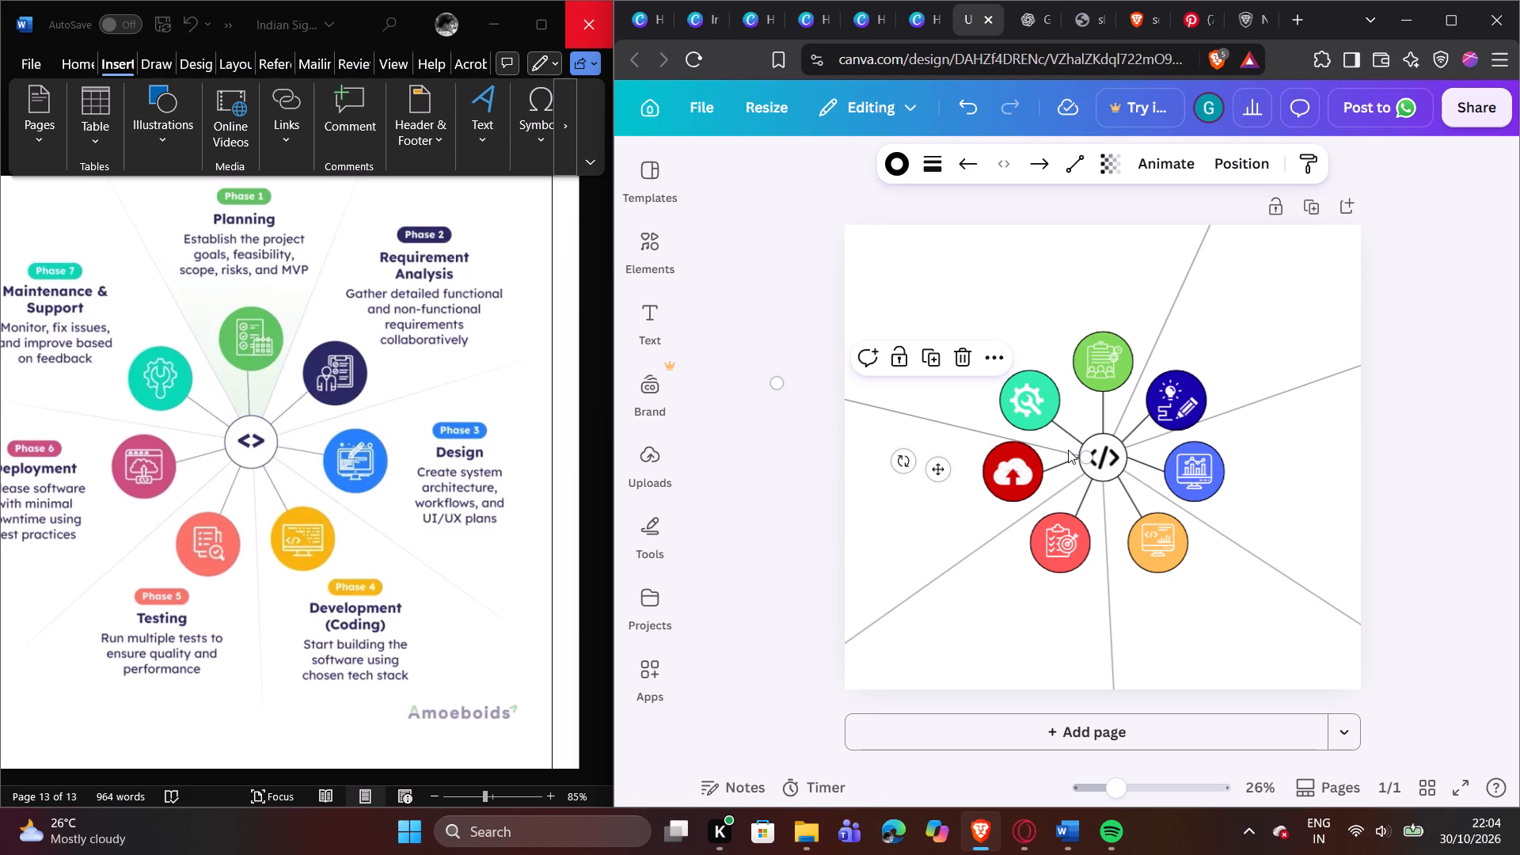
{"action": "left_click", "coordinate": [1058, 438]}
{"action": "left_click", "coordinate": [1081, 452]}
Adjust the inner ends of the faint line and the dark-red circle's connector so both meet the hub's edge.
{"action": "left_click_drag", "start_coordinate": [1089, 459], "coordinate": [1081, 447]}
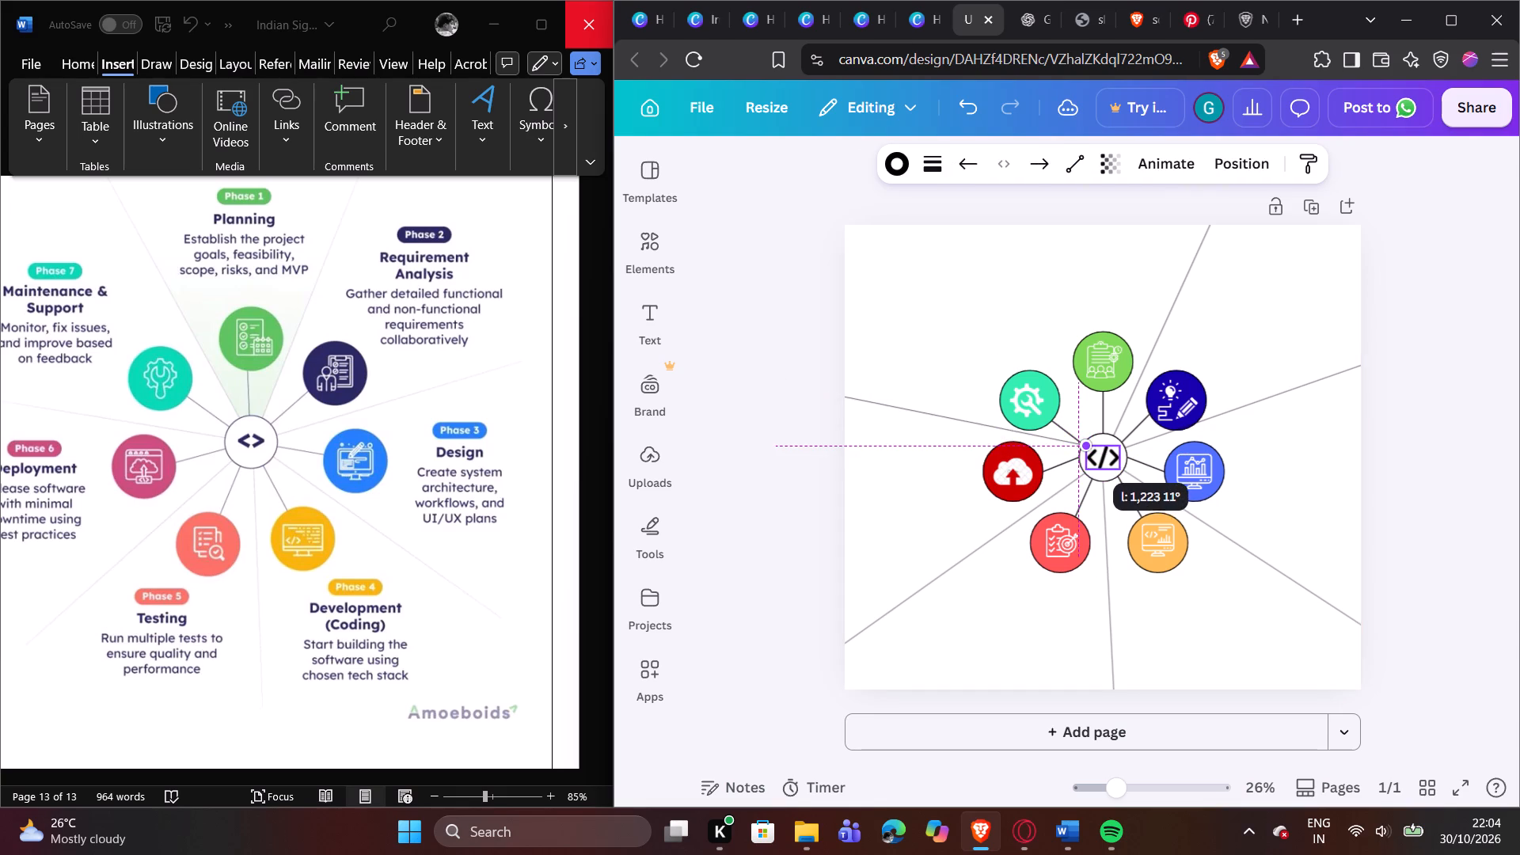
{"action": "left_click_drag", "start_coordinate": [1081, 447], "coordinate": [1074, 446]}
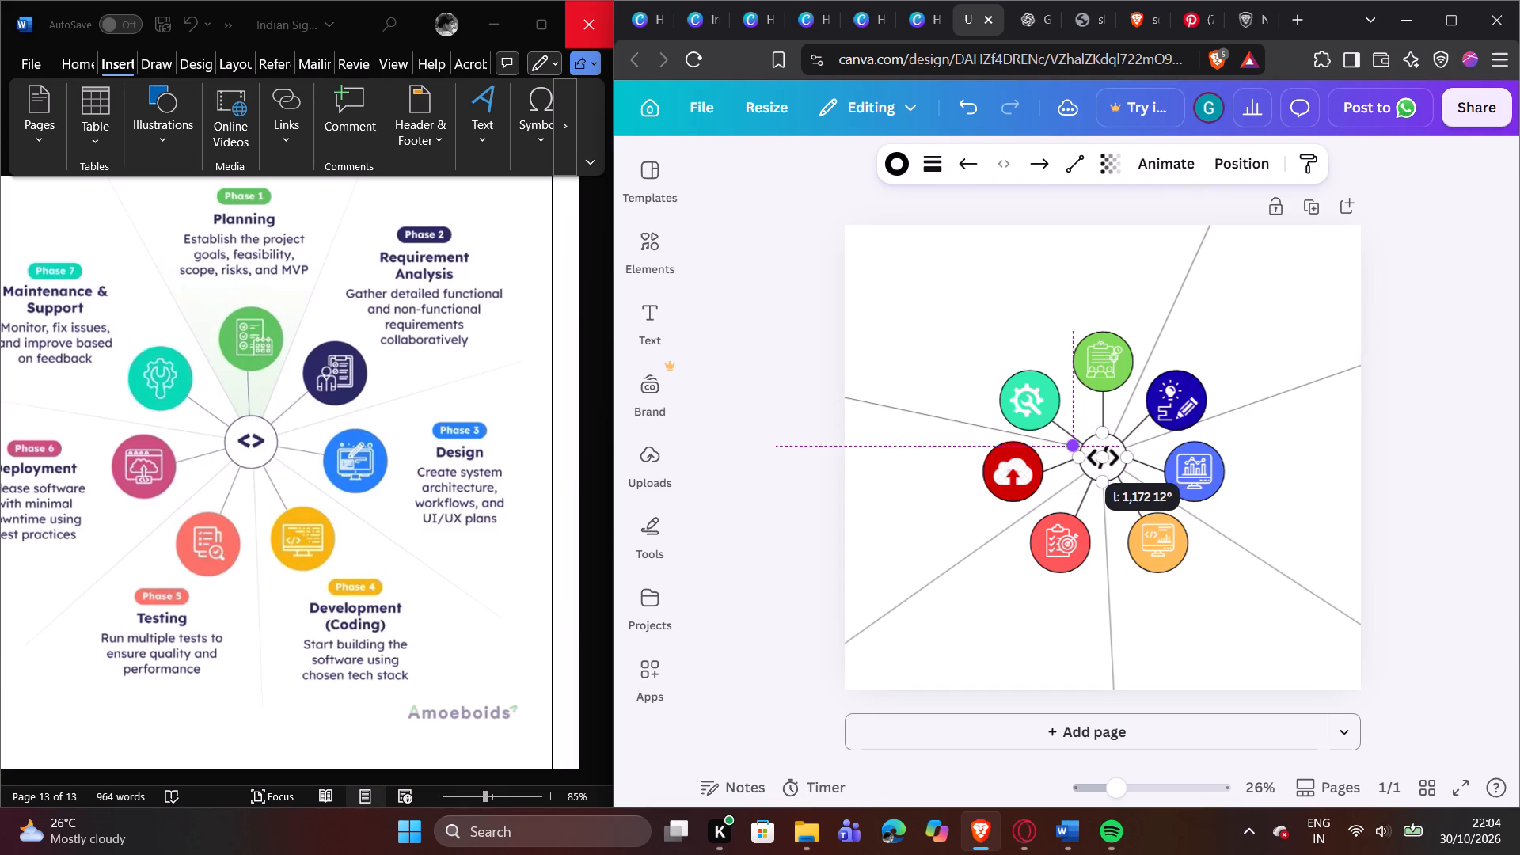
{"action": "left_click_drag", "start_coordinate": [1074, 446], "coordinate": [1077, 450]}
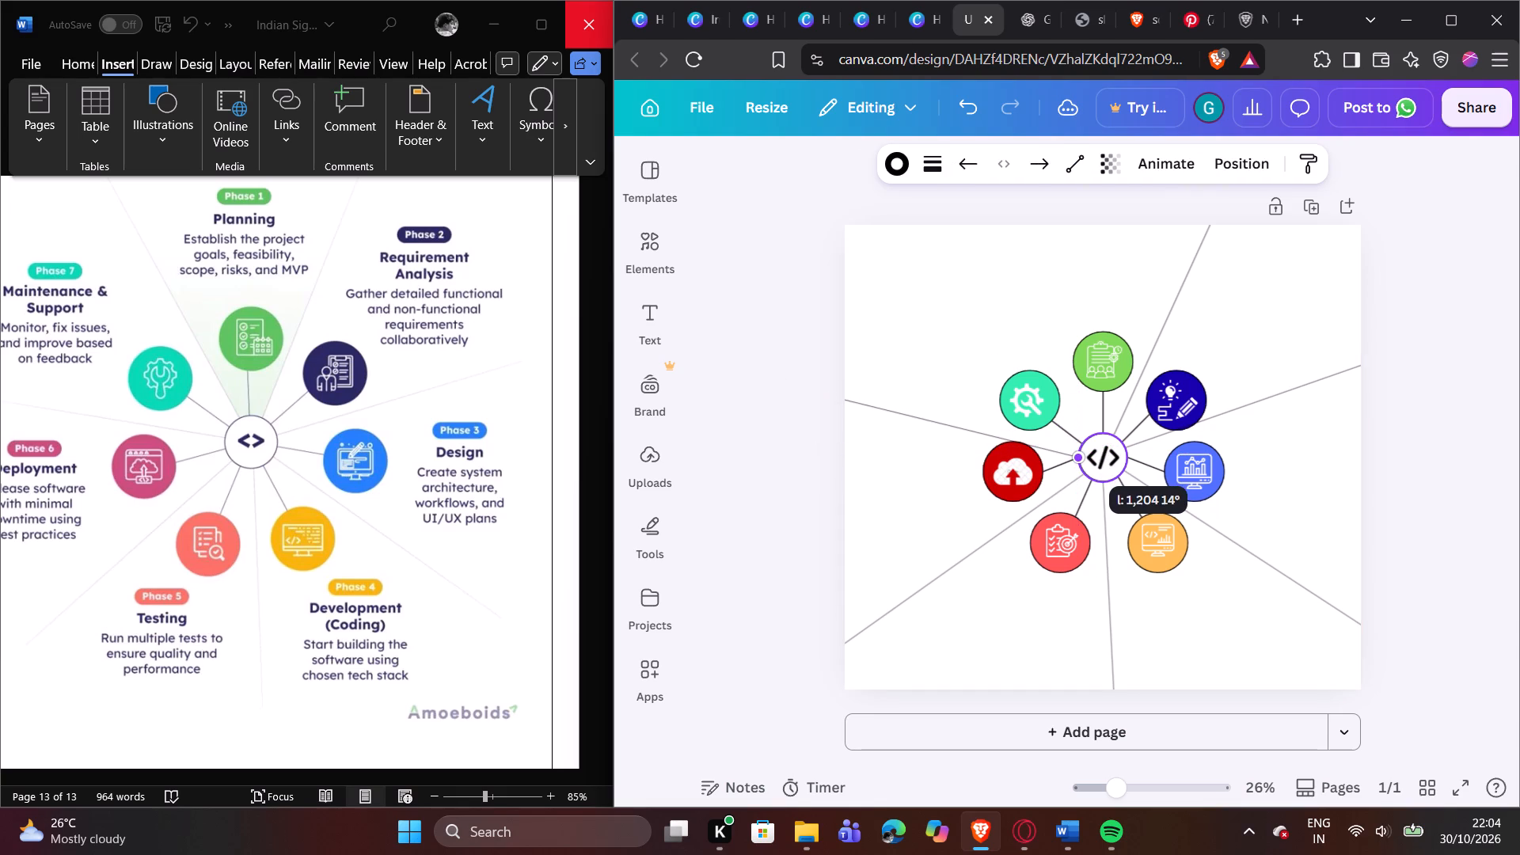
{"action": "left_click_drag", "start_coordinate": [1077, 450], "coordinate": [1081, 446]}
{"action": "left_click", "coordinate": [1063, 456]}
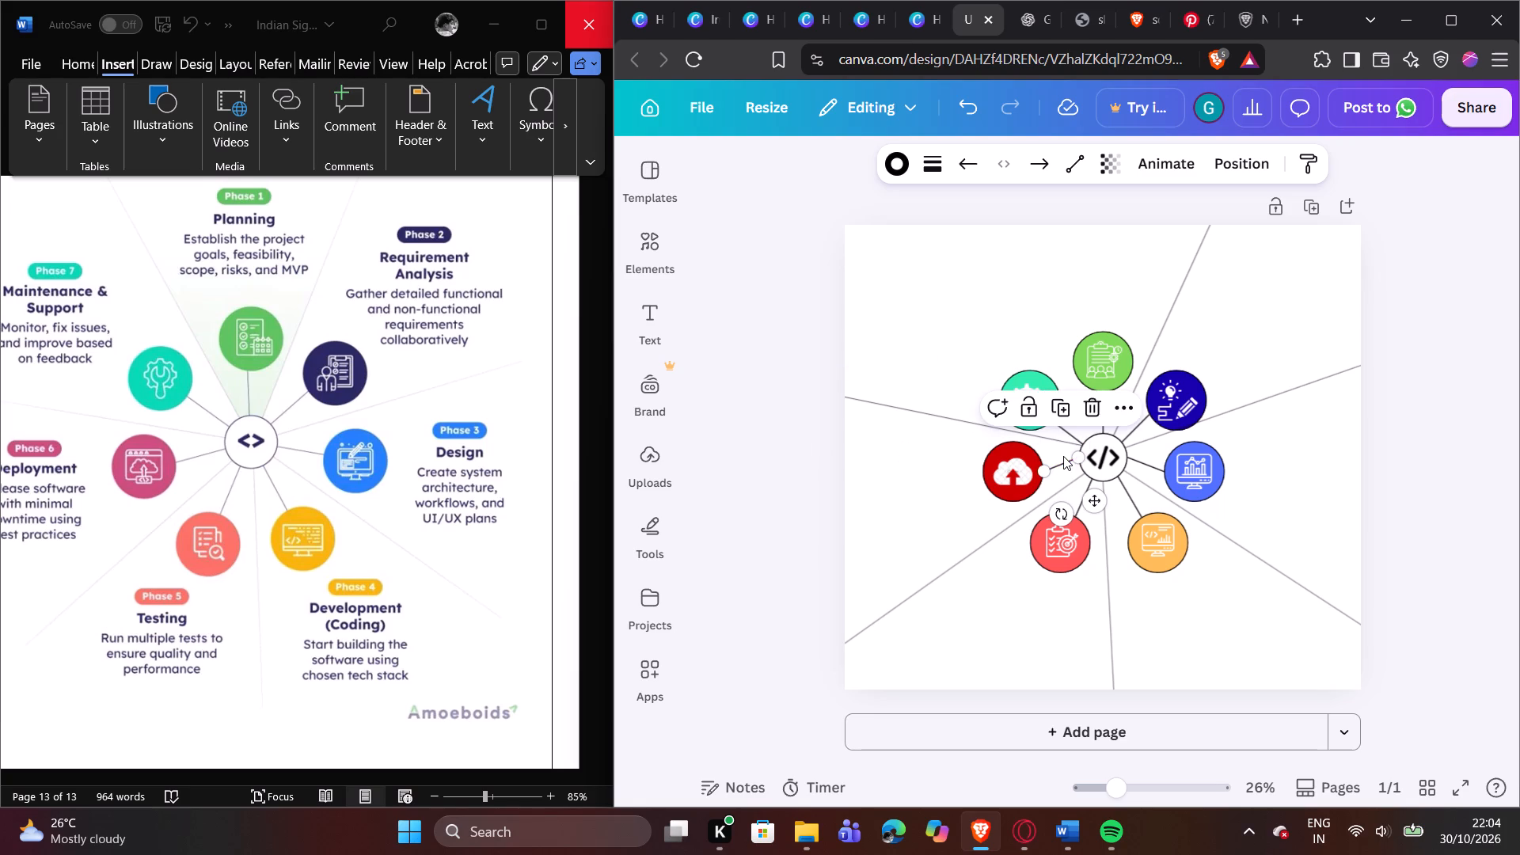
{"action": "left_click_drag", "start_coordinate": [1076, 458], "coordinate": [1073, 468]}
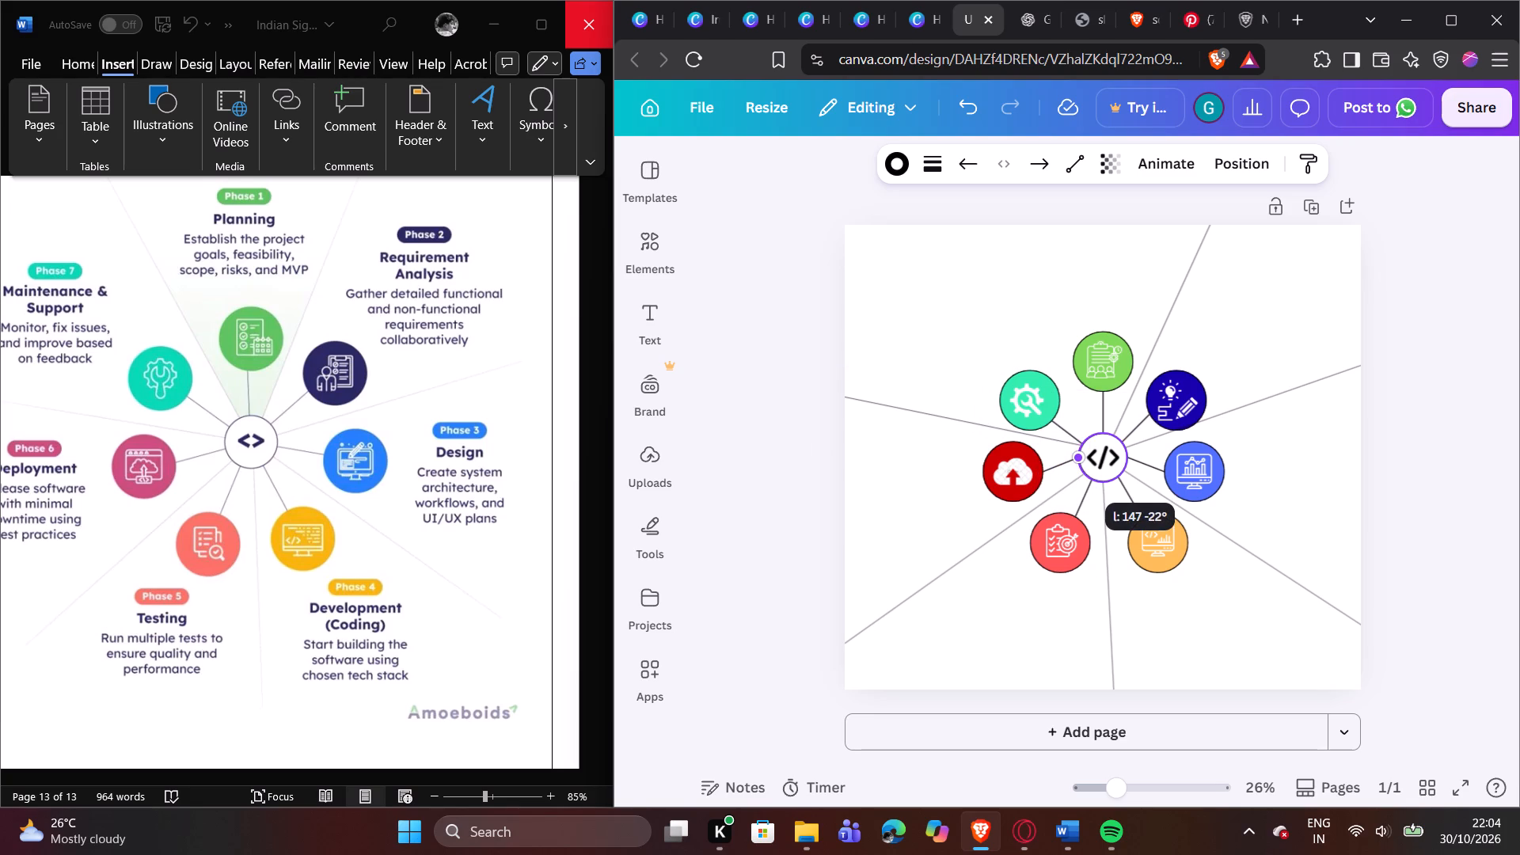
{"action": "left_click_drag", "start_coordinate": [1073, 468], "coordinate": [1072, 465]}
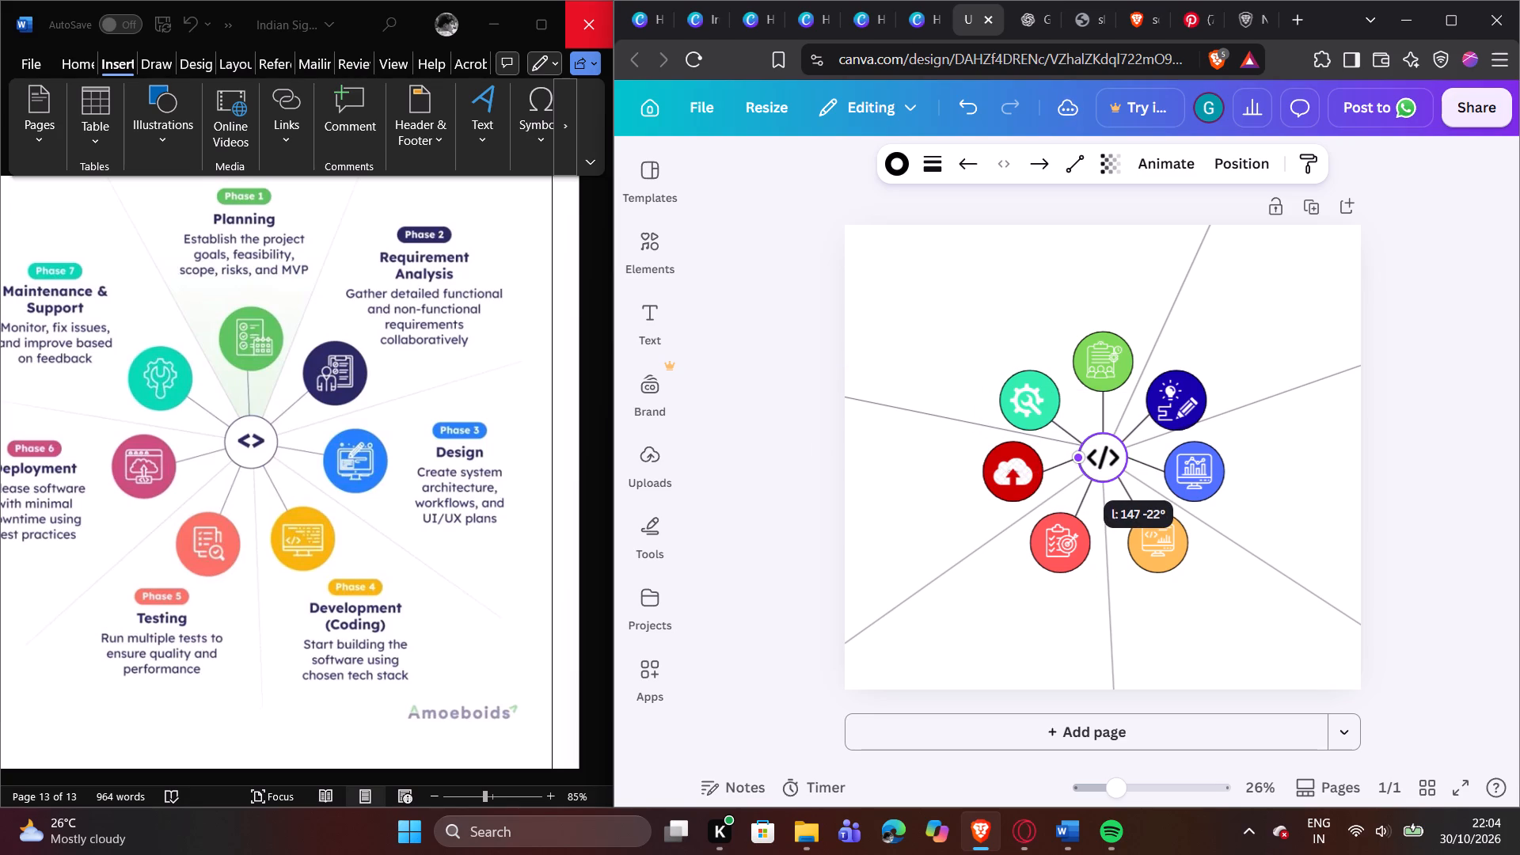
{"action": "left_click_drag", "start_coordinate": [1072, 465], "coordinate": [1073, 468]}
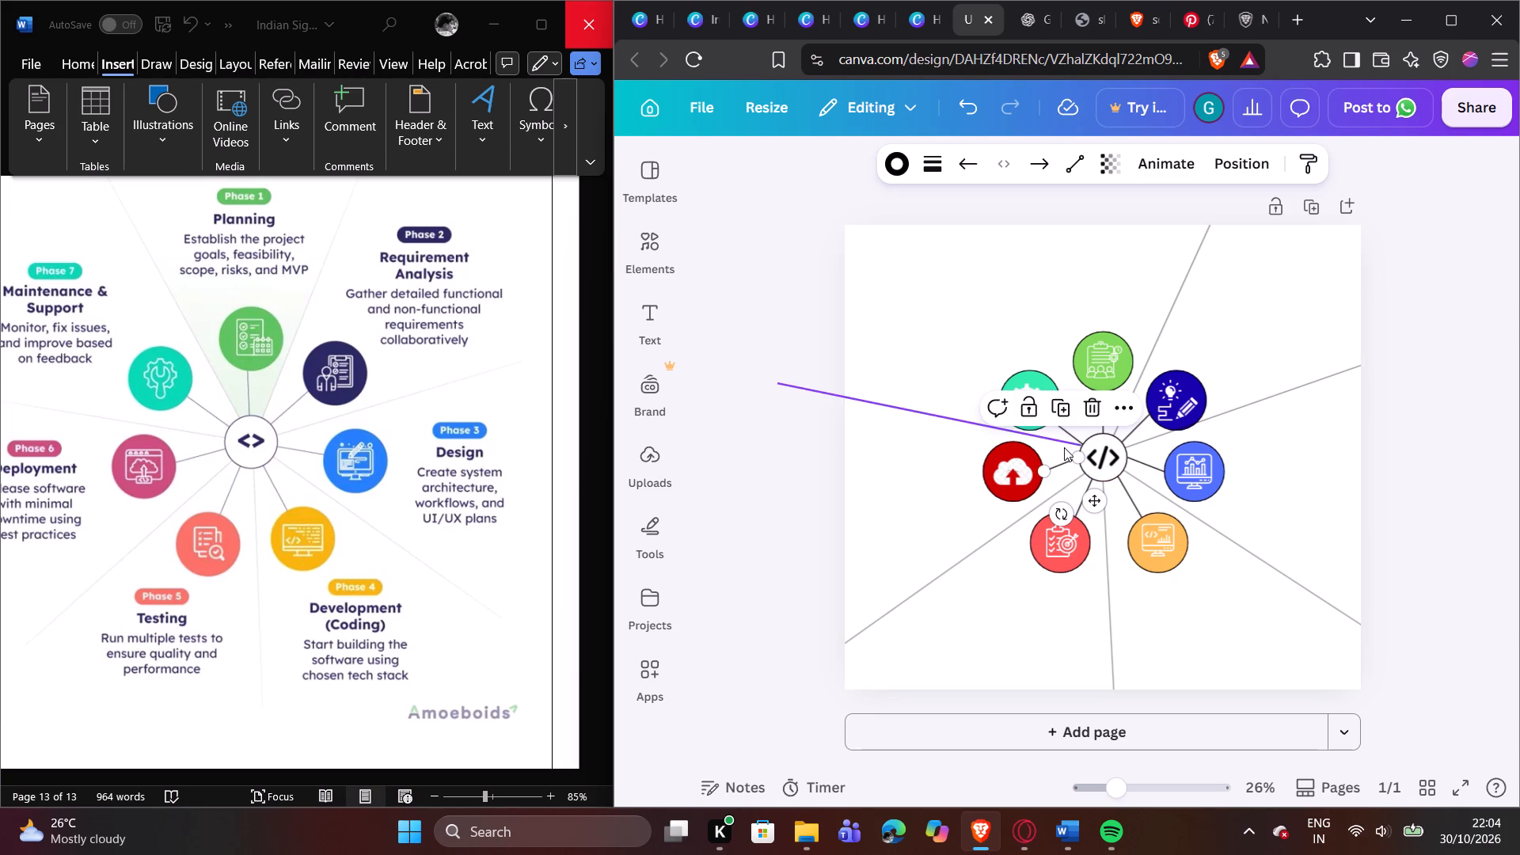
{"action": "left_click", "coordinate": [1064, 446]}
{"action": "left_click_drag", "start_coordinate": [1085, 443], "coordinate": [1081, 445]}
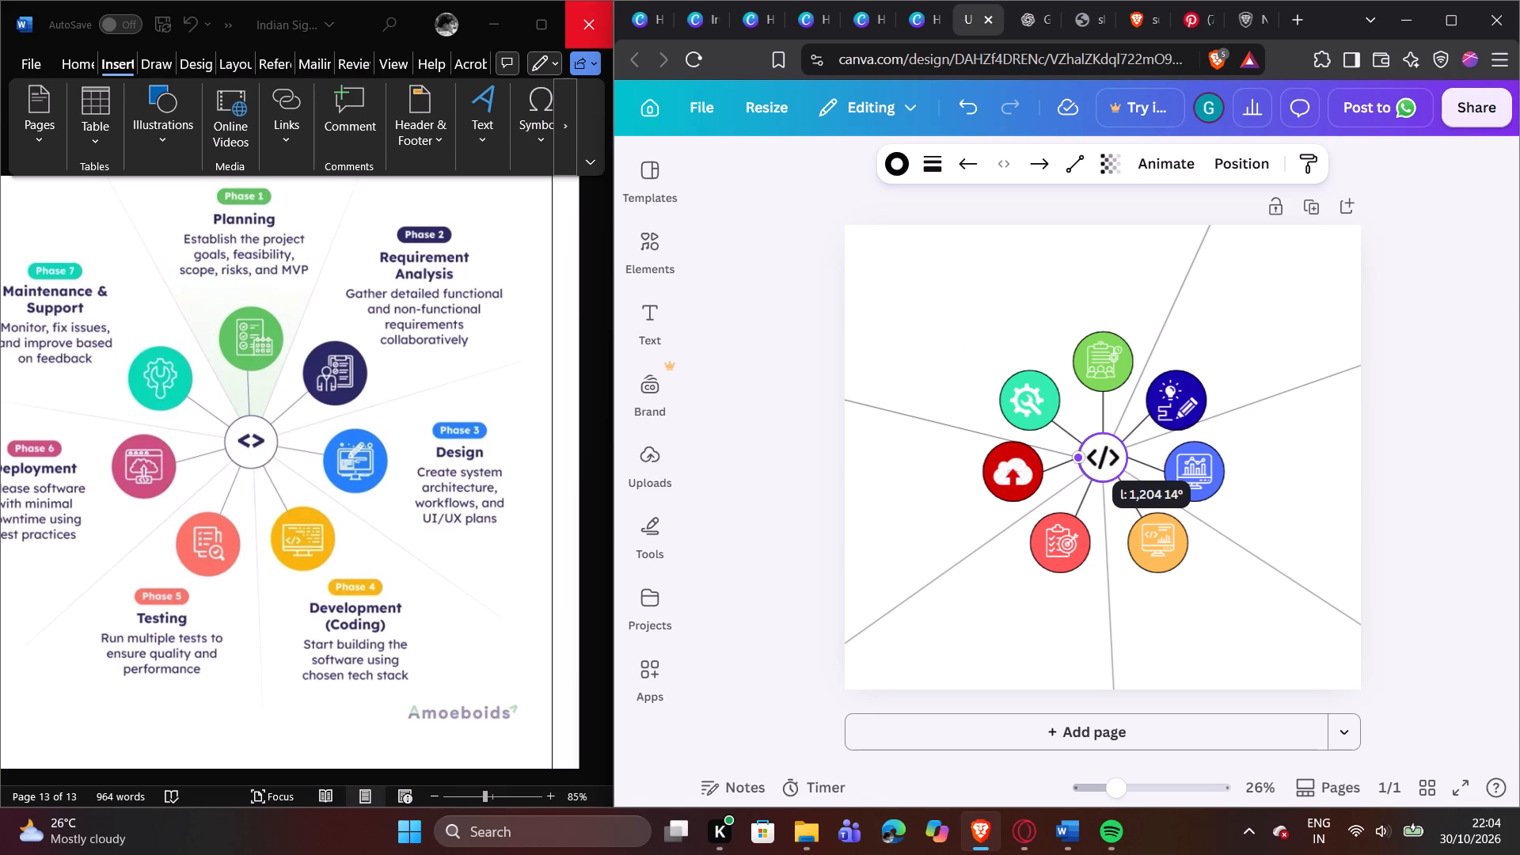
{"action": "left_click_drag", "start_coordinate": [1081, 445], "coordinate": [1078, 443]}
Reposition the inner end of the teal circle's connector on the upper-left edge of the hub.
{"action": "left_click", "coordinate": [1075, 419]}
{"action": "left_click", "coordinate": [1073, 439]}
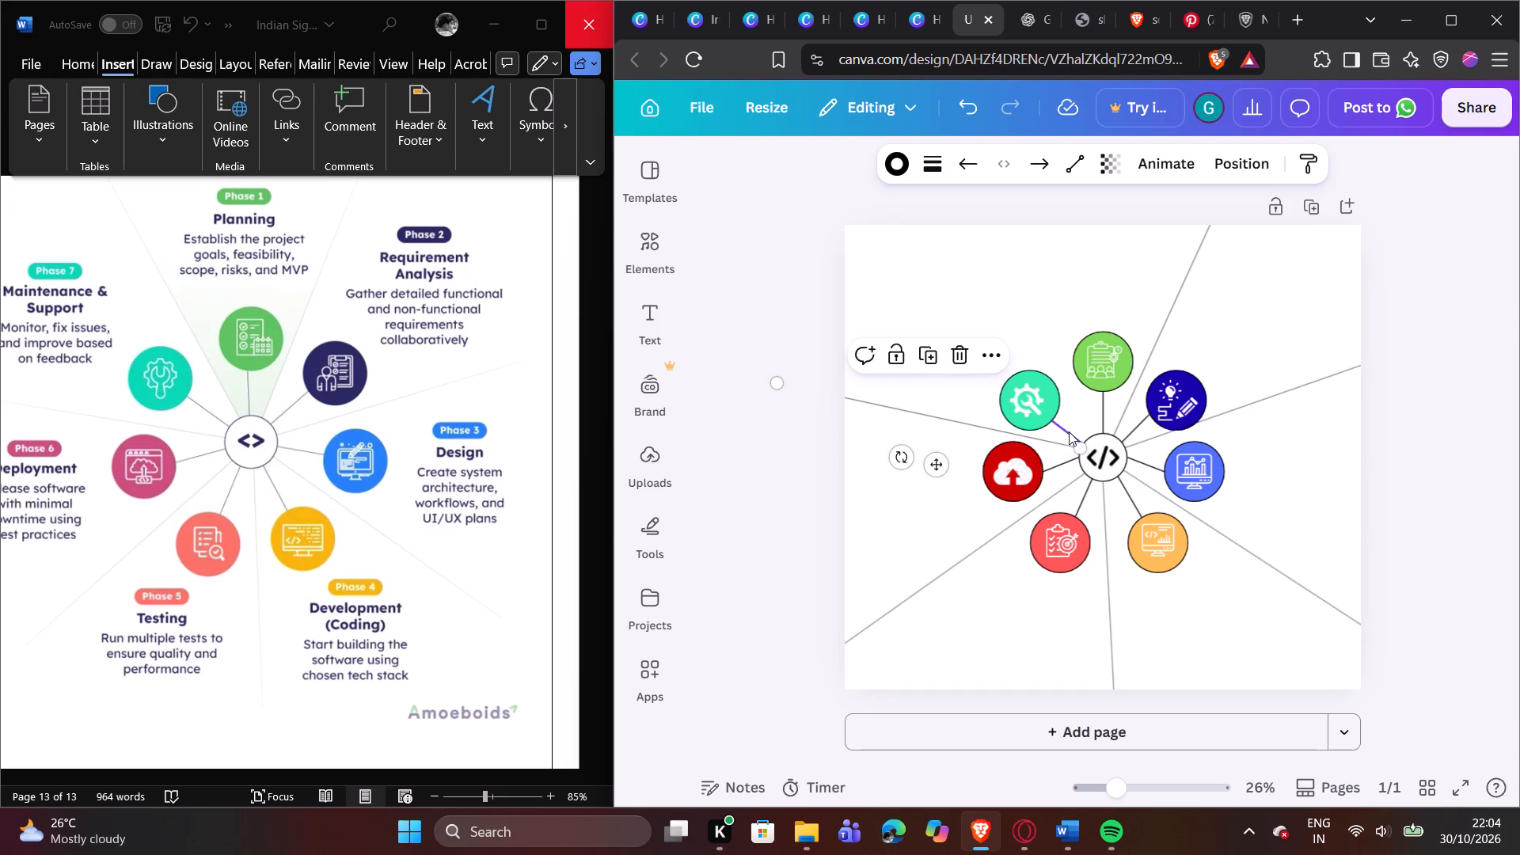
{"action": "left_click", "coordinate": [1069, 431]}
{"action": "left_click_drag", "start_coordinate": [1082, 440], "coordinate": [1082, 438]}
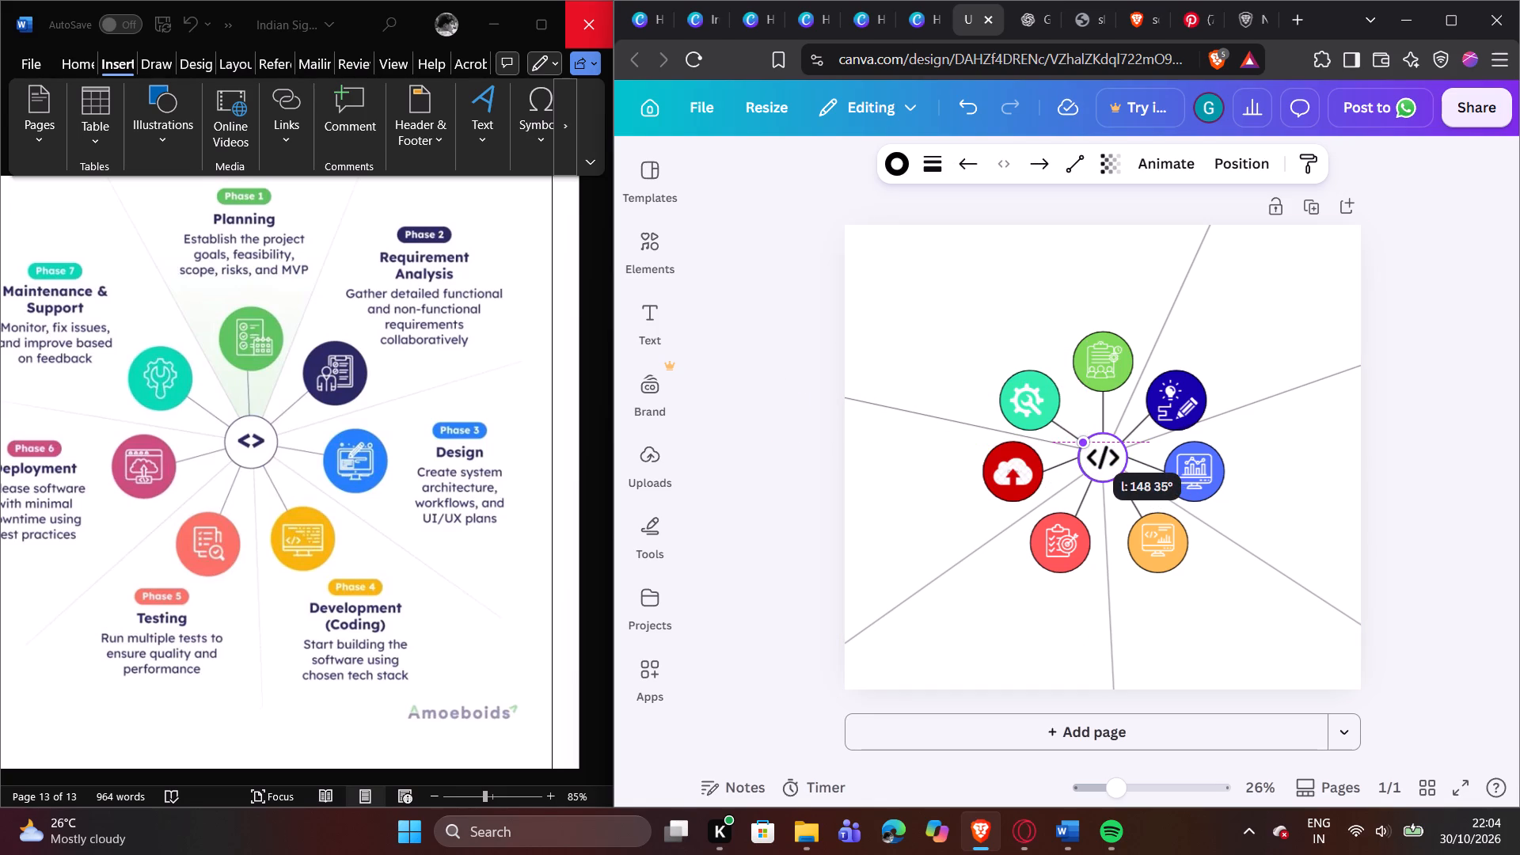
{"action": "left_click_drag", "start_coordinate": [1082, 438], "coordinate": [1083, 431]}
{"action": "left_click", "coordinate": [1075, 408]}
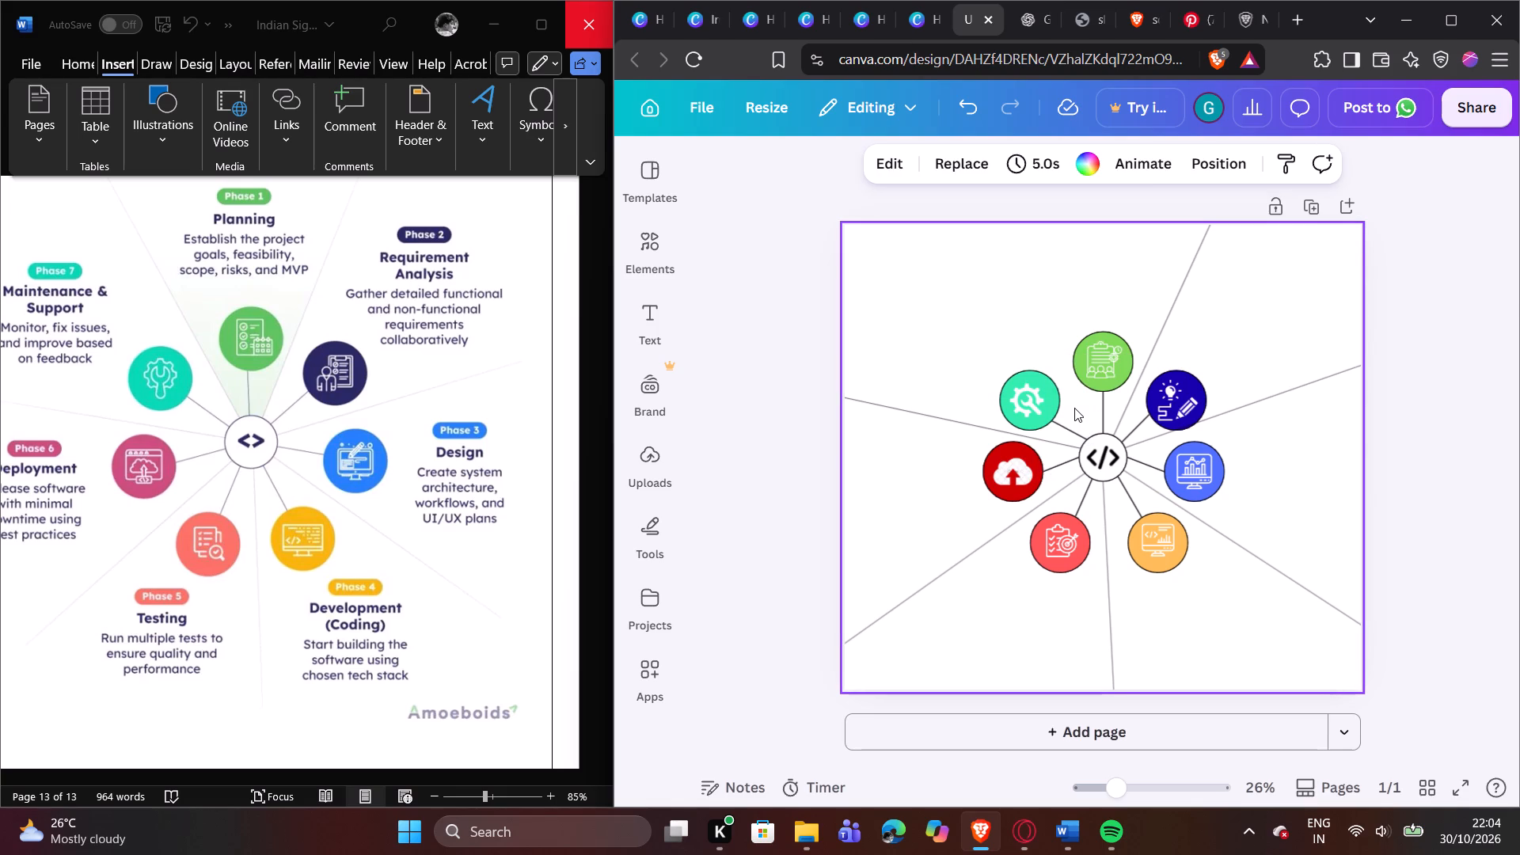
Duplicate the faint line between the teal and dark-red circles and redirect the copy from the hub between teal and green past the page's top edge.
{"action": "left_click", "coordinate": [1016, 440]}
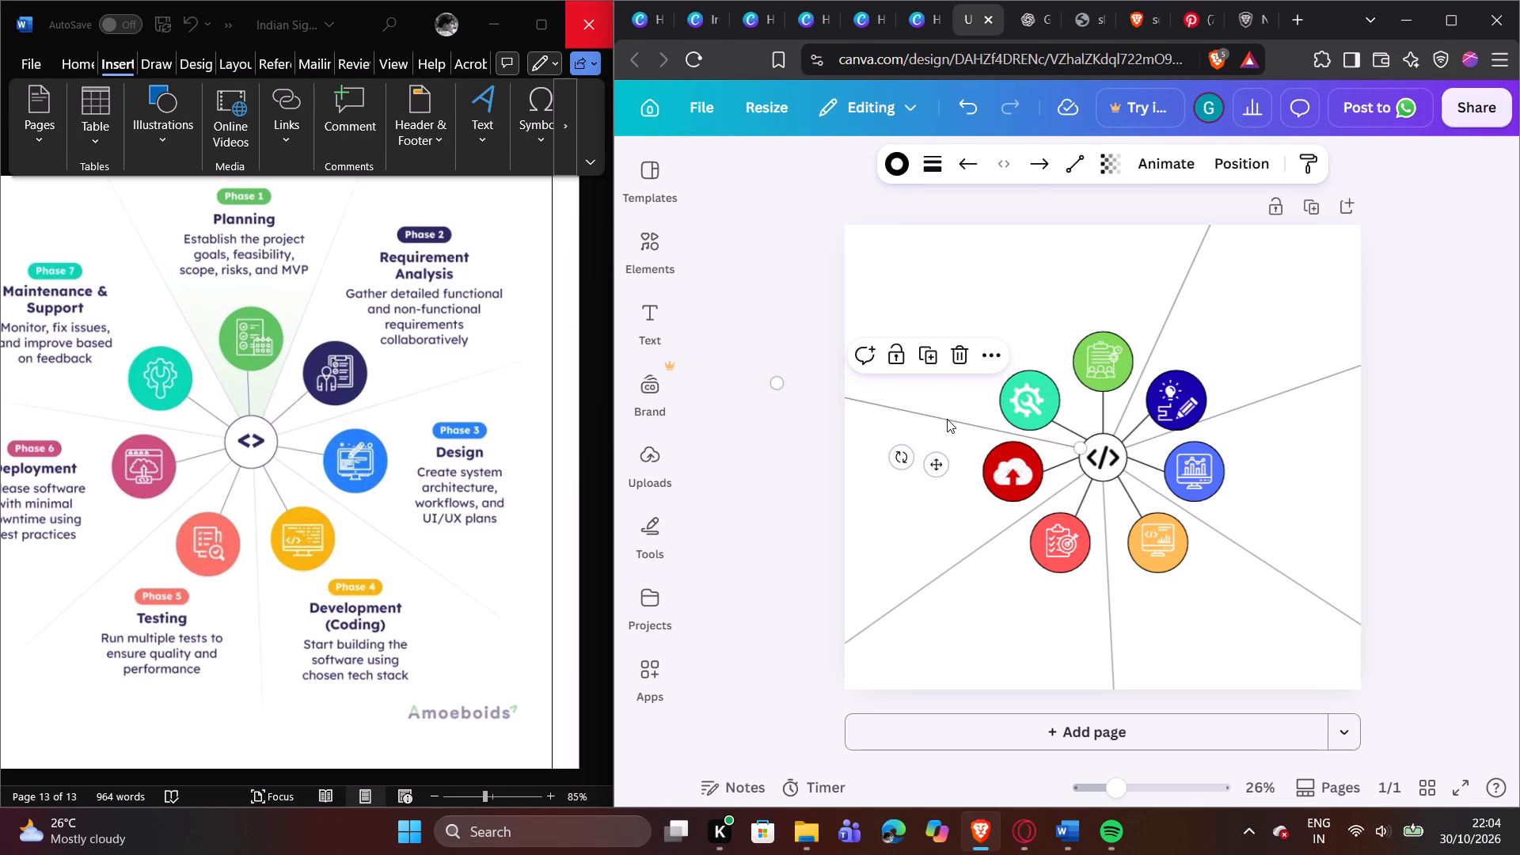
{"action": "left_click", "coordinate": [947, 418]}
{"action": "left_click", "coordinate": [939, 420]}
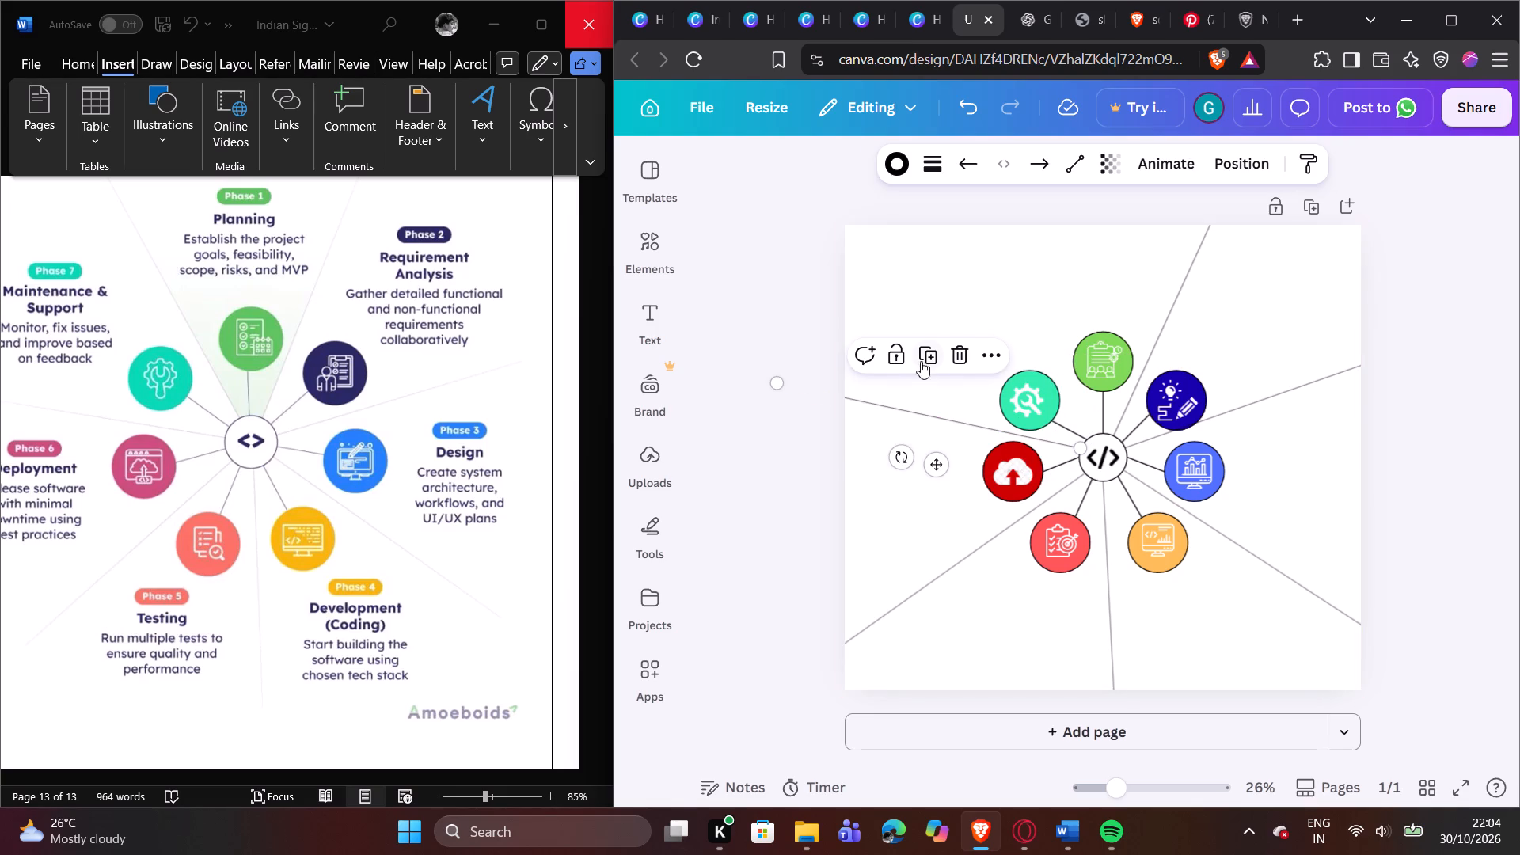
{"action": "left_click", "coordinate": [921, 359]}
{"action": "left_click_drag", "start_coordinate": [784, 387], "coordinate": [934, 312]}
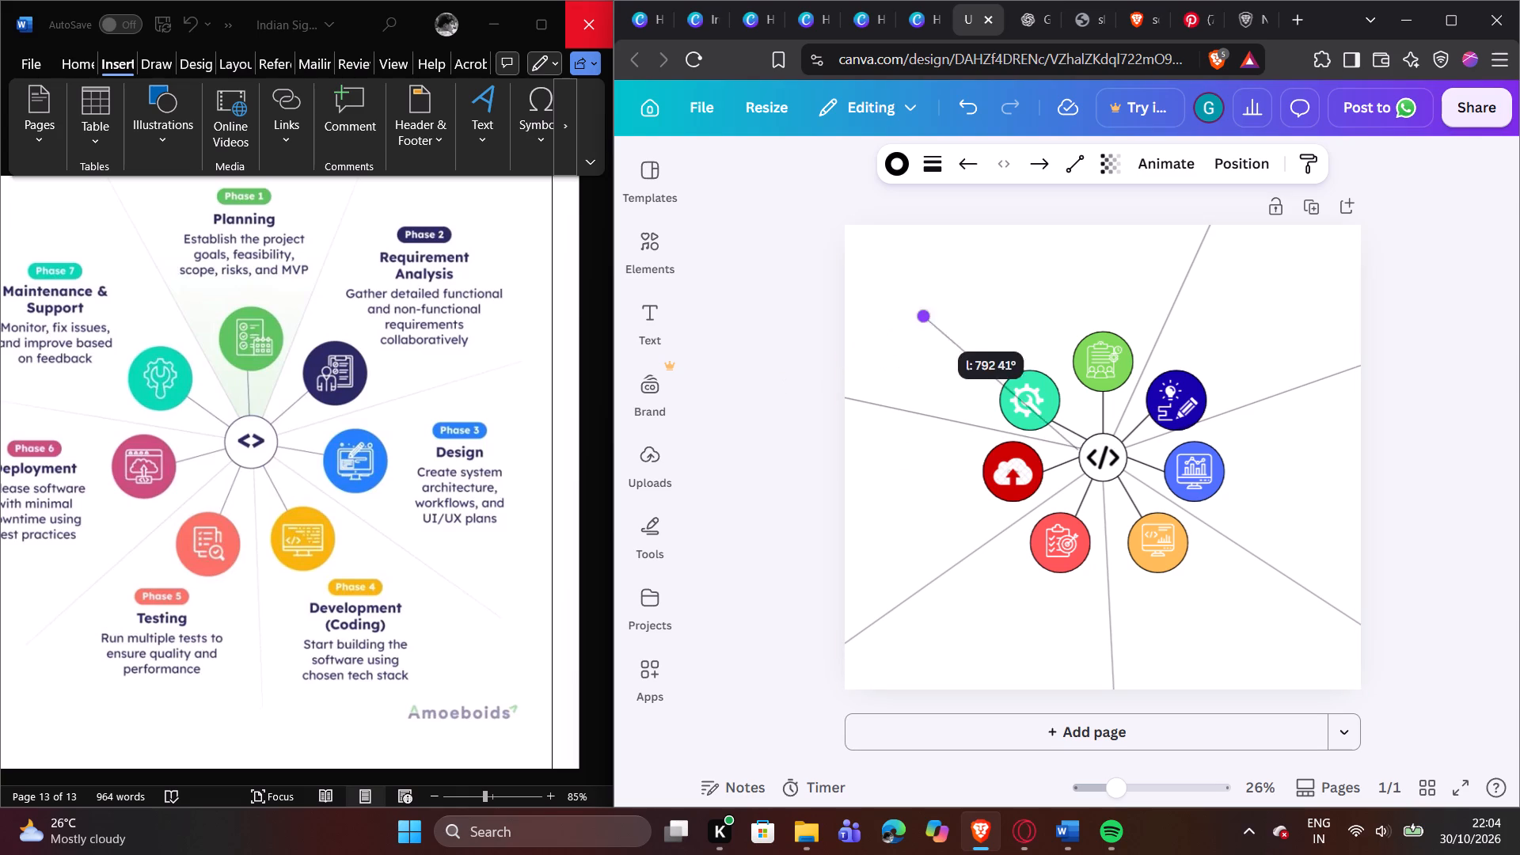
{"action": "left_click_drag", "start_coordinate": [934, 312], "coordinate": [1047, 264]}
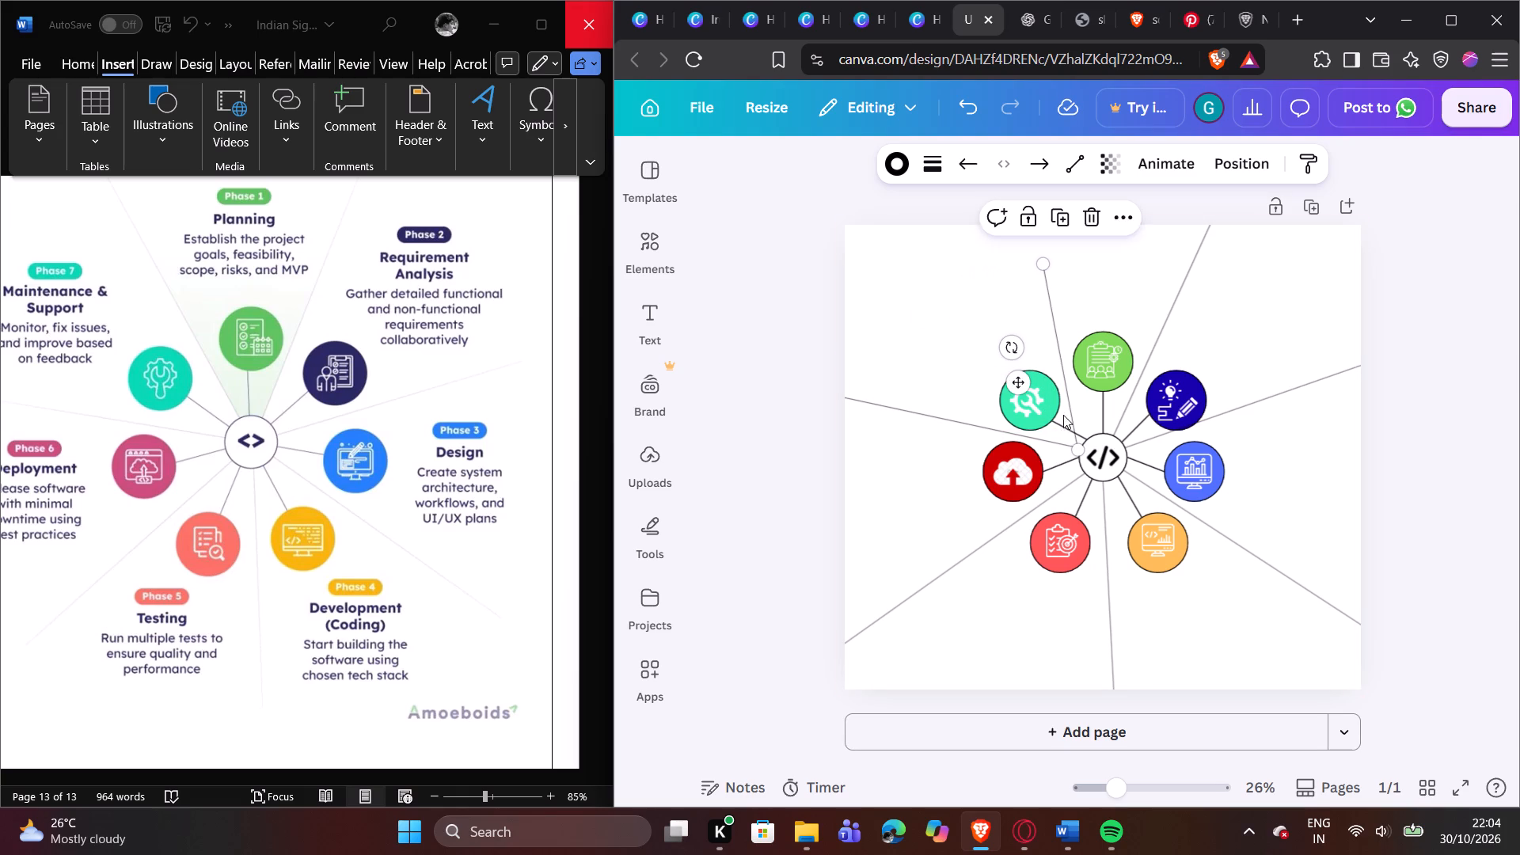
{"action": "left_click_drag", "start_coordinate": [1079, 453], "coordinate": [1089, 433]}
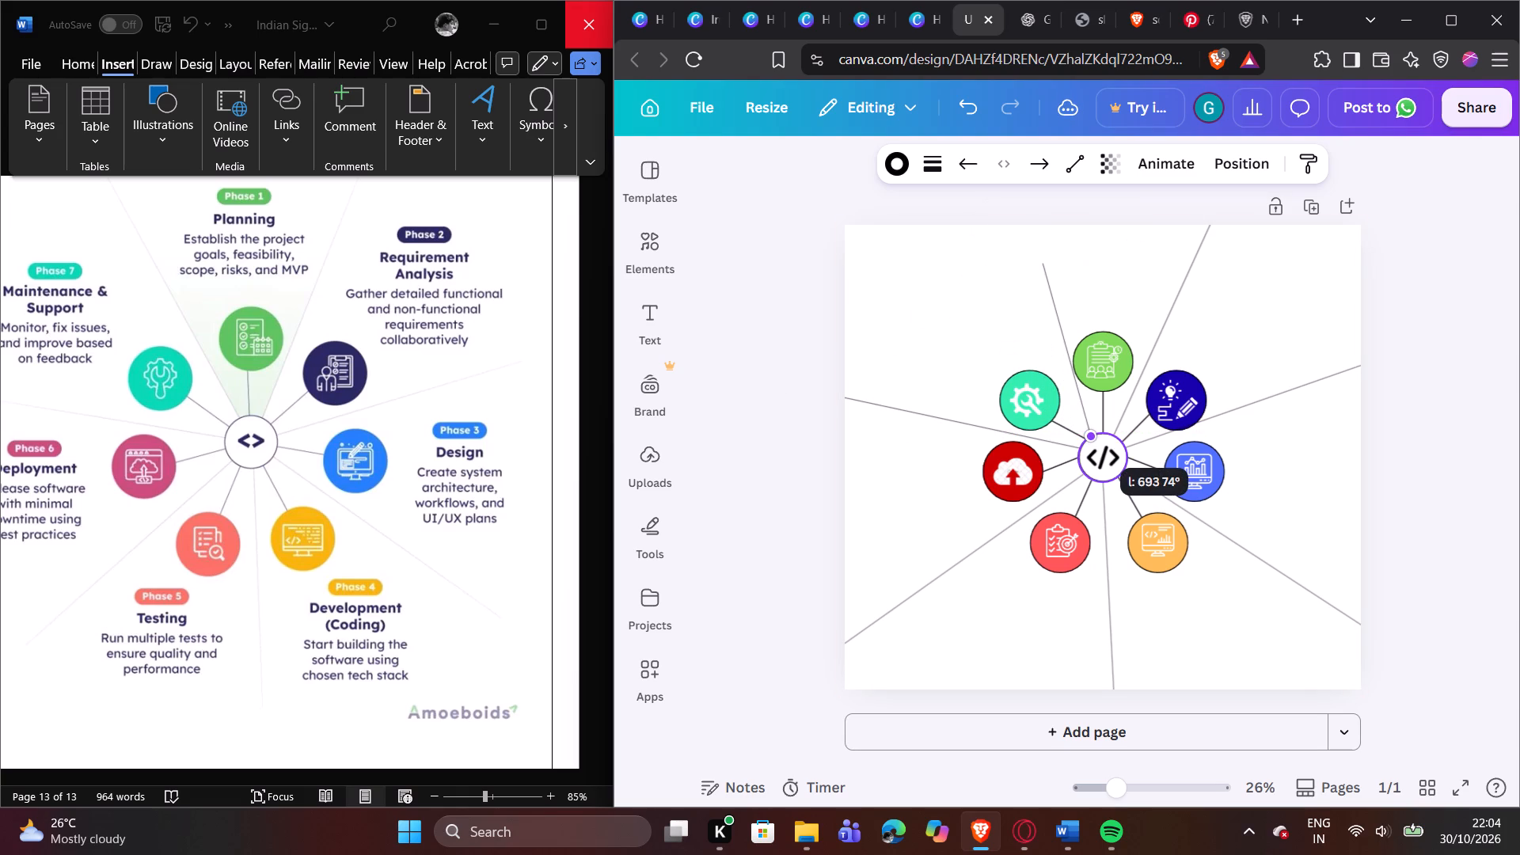
{"action": "left_click_drag", "start_coordinate": [1089, 433], "coordinate": [1086, 433]}
{"action": "left_click_drag", "start_coordinate": [1041, 257], "coordinate": [1032, 253]}
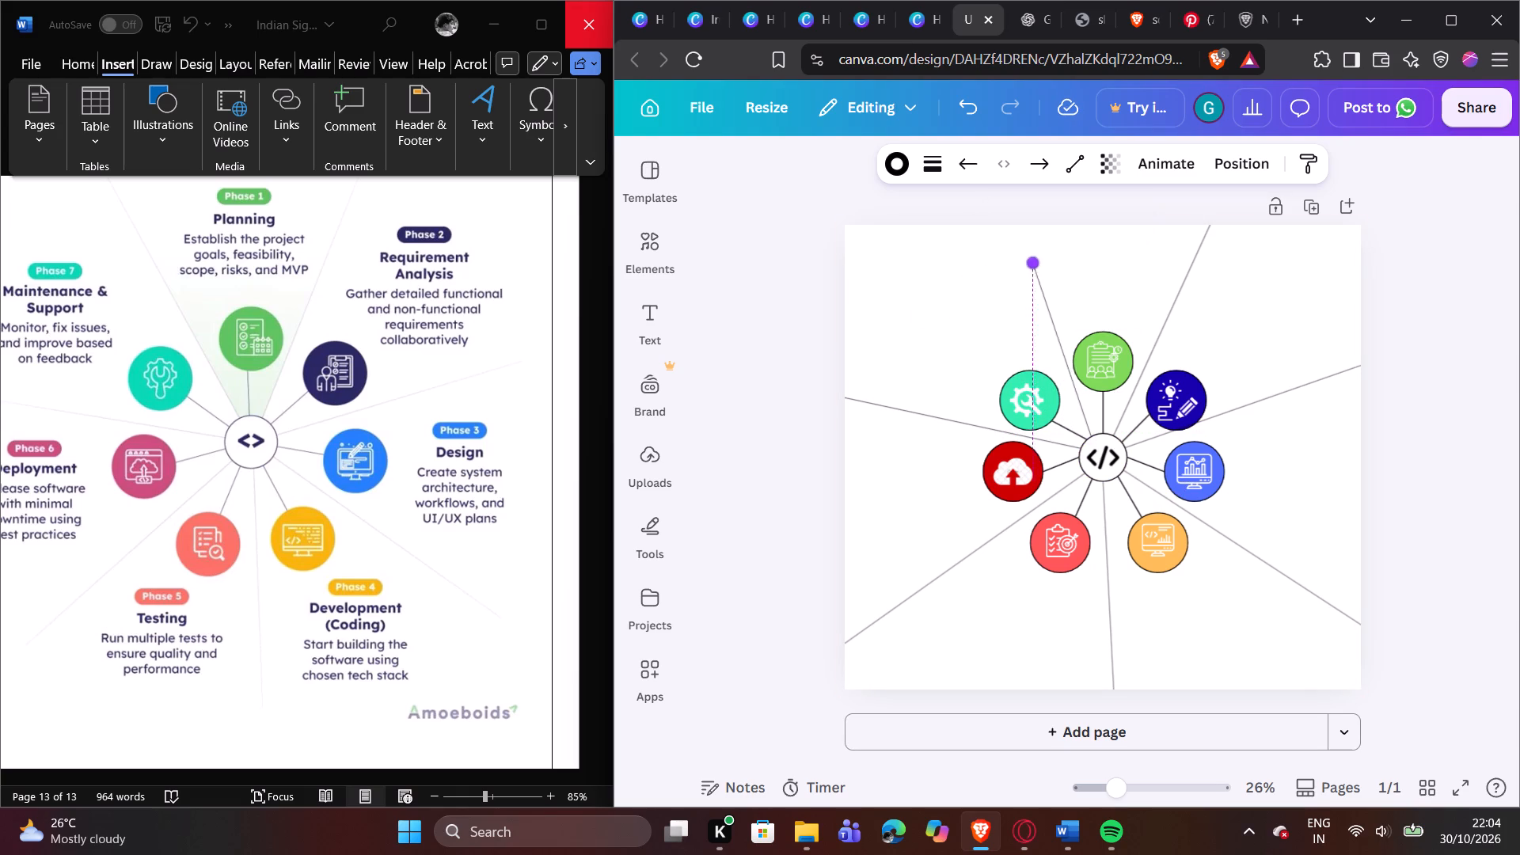
{"action": "left_click_drag", "start_coordinate": [1032, 253], "coordinate": [995, 211]}
{"action": "left_click", "coordinate": [931, 211]}
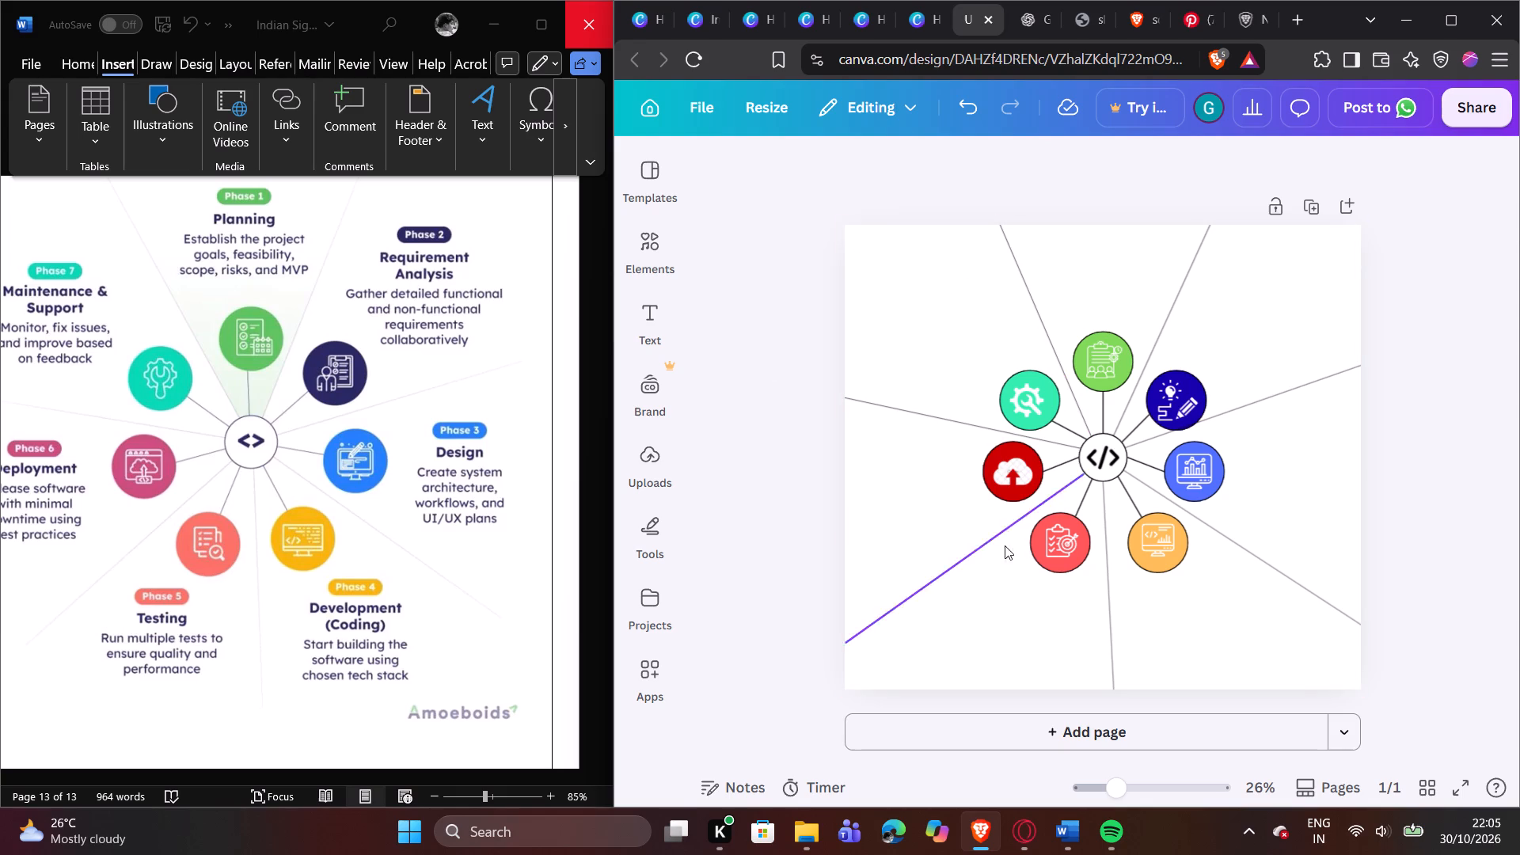
Search the elements for "rectangle" and add the square-cornered rectangle shape to the page.
{"action": "left_click", "coordinate": [646, 260]}
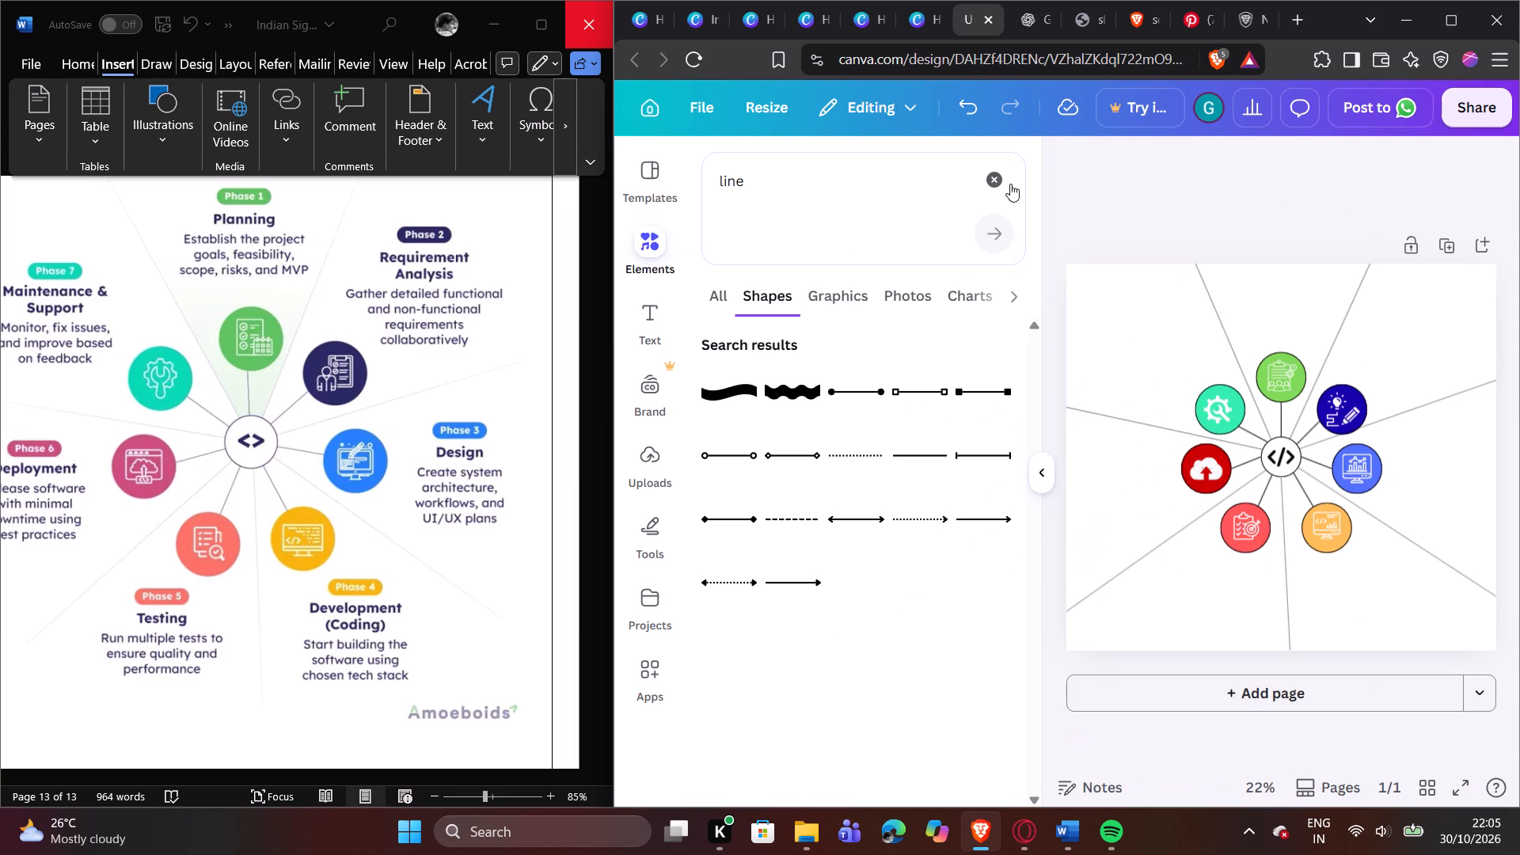
{"action": "left_click", "coordinate": [999, 179]}
{"action": "key", "text": "r"}
{"action": "key", "text": "e"}
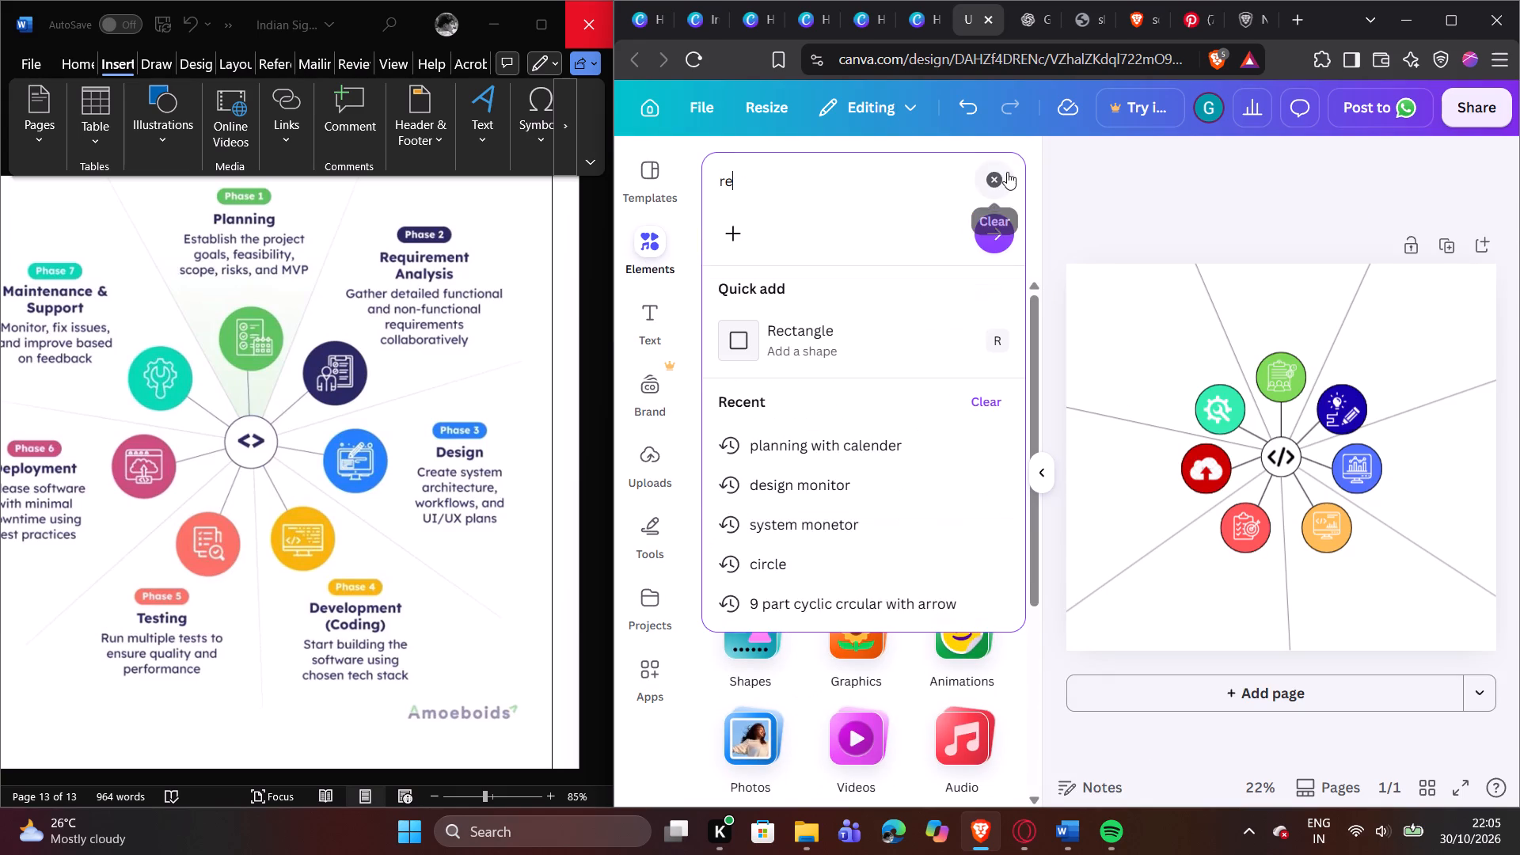
{"action": "key", "text": "c"}
{"action": "key", "text": "t"}
{"action": "key", "text": "a"}
{"action": "key", "text": "n"}
{"action": "key", "text": "g"}
{"action": "type", "text": "le"}
{"action": "key", "text": "Return"}
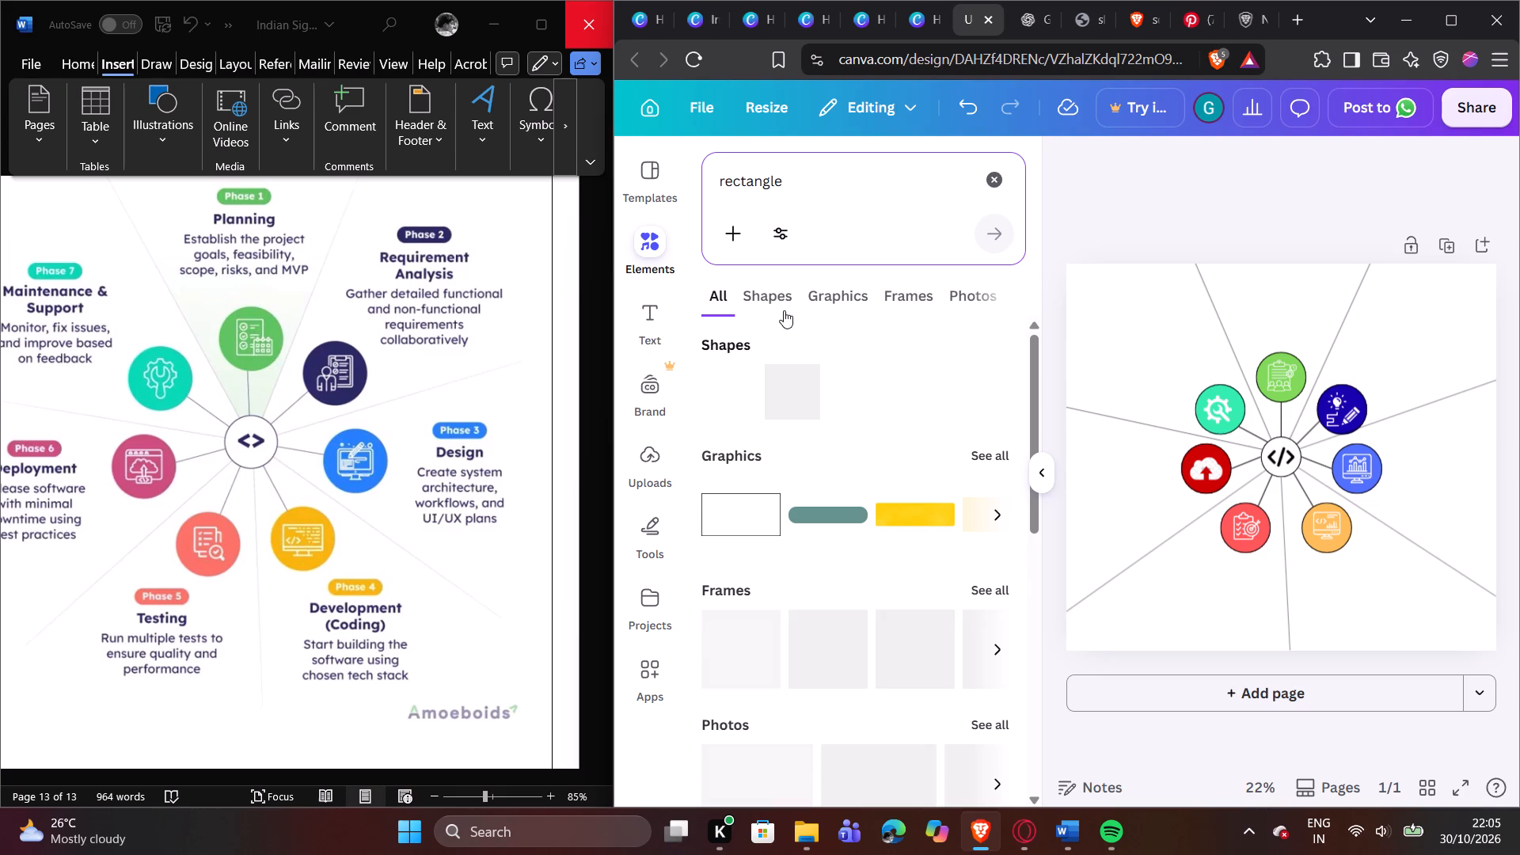
{"action": "left_click", "coordinate": [732, 405]}
{"action": "left_click", "coordinate": [1045, 463]}
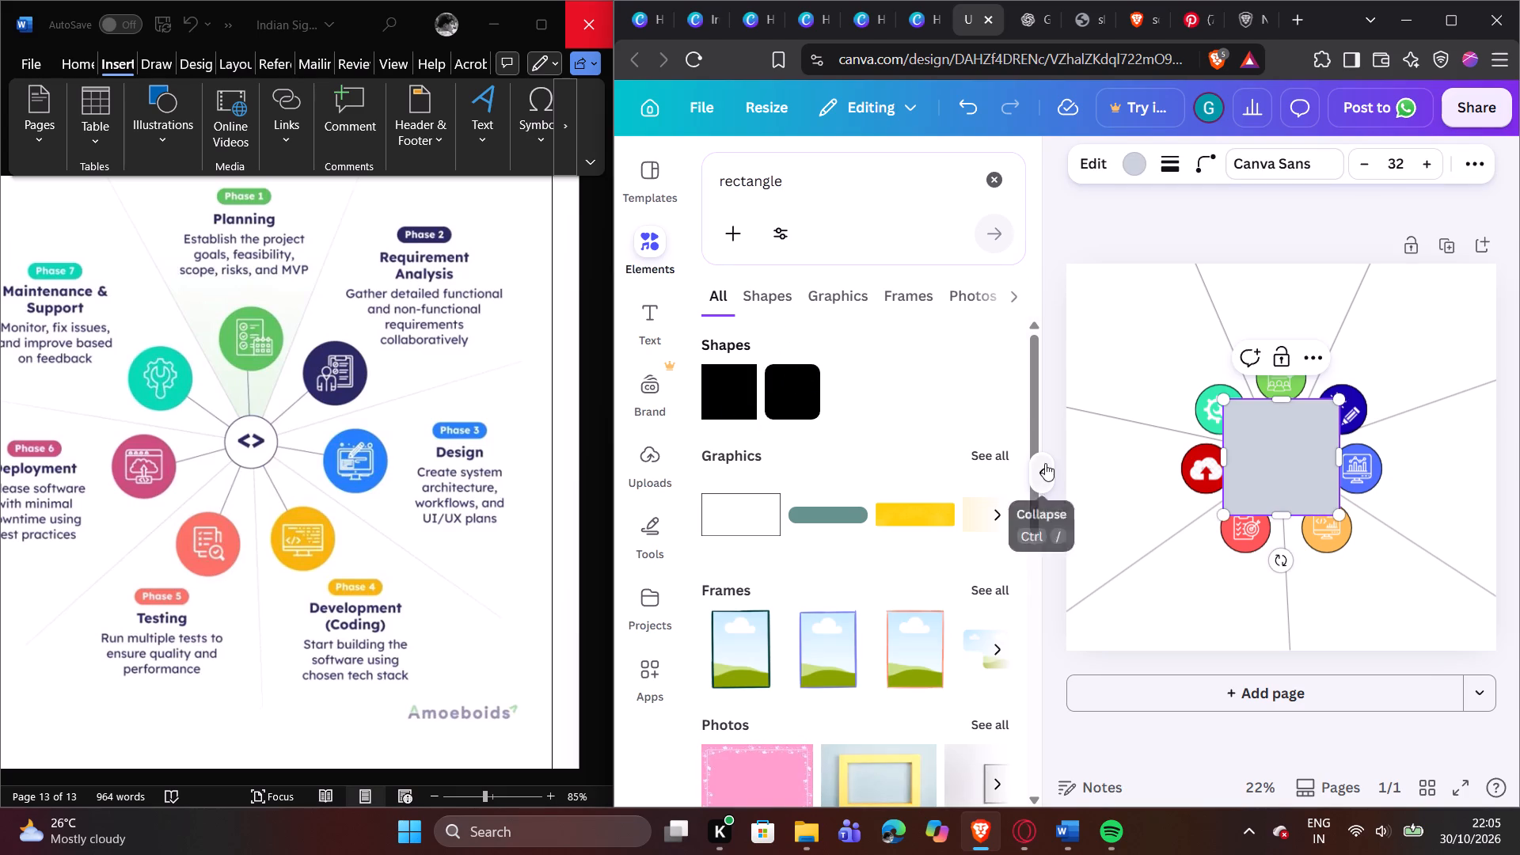
Move the grey rectangle above the green circle near the page's top and resize it to about 350 by 135.
{"action": "left_click_drag", "start_coordinate": [1110, 492], "coordinate": [1121, 315]}
{"action": "left_click_drag", "start_coordinate": [1121, 308], "coordinate": [1121, 293]}
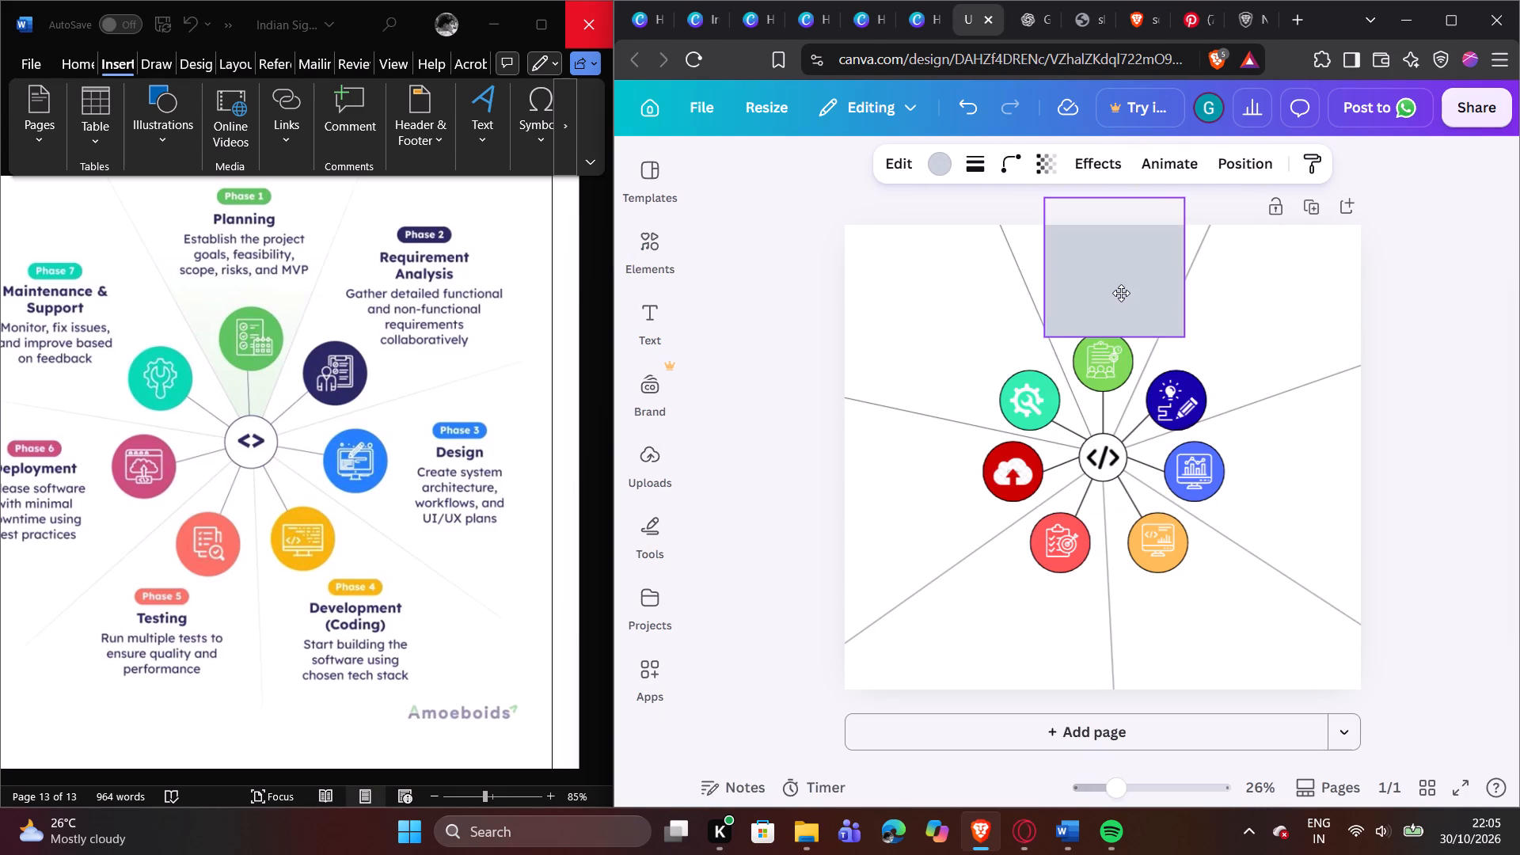
{"action": "left_click_drag", "start_coordinate": [1121, 293], "coordinate": [1113, 329]}
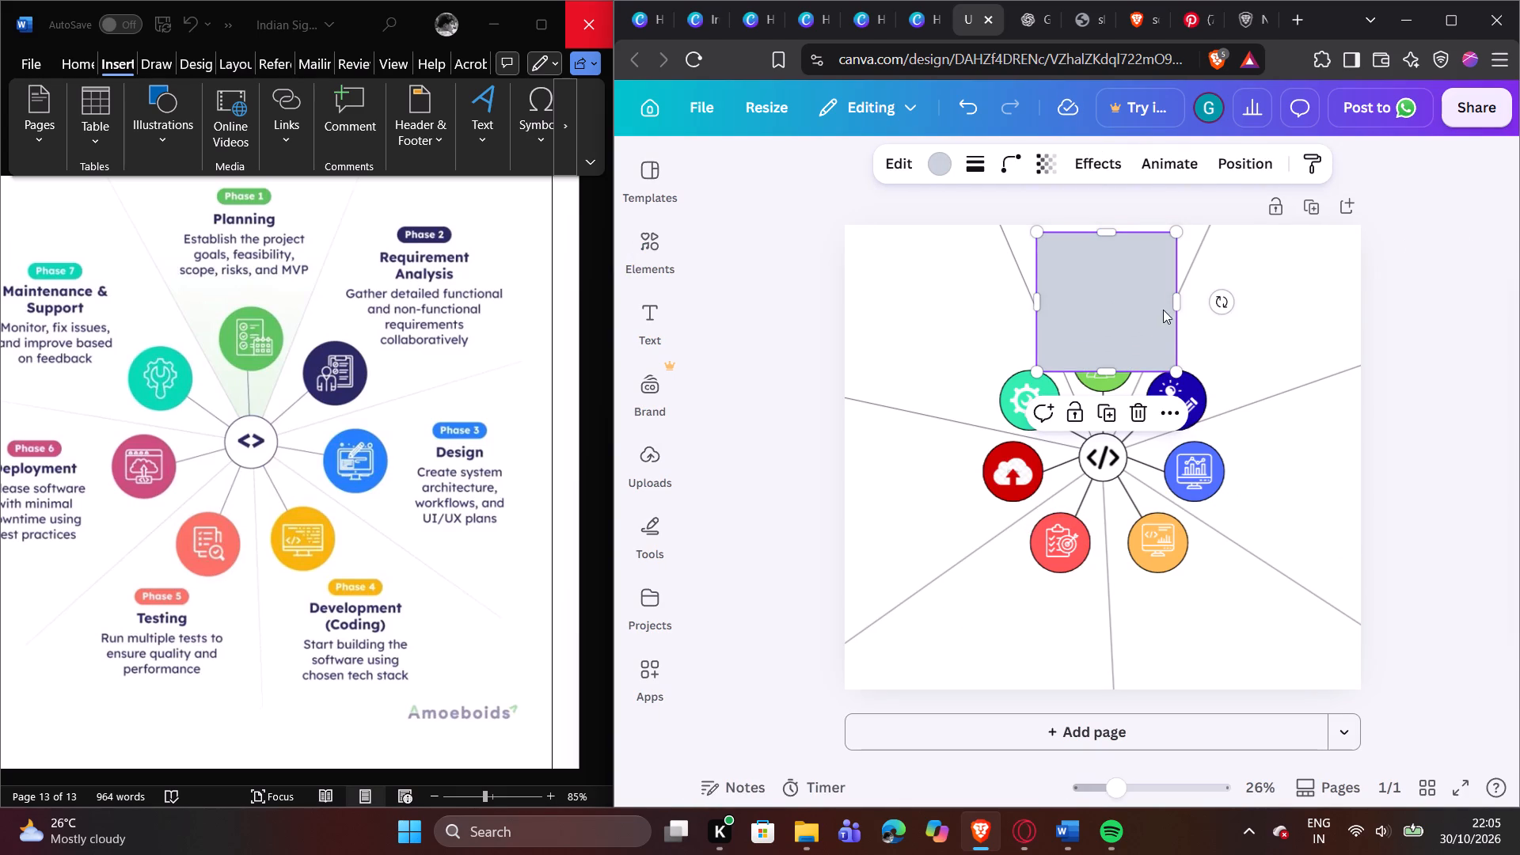
{"action": "left_click_drag", "start_coordinate": [1112, 370], "coordinate": [1133, 287]}
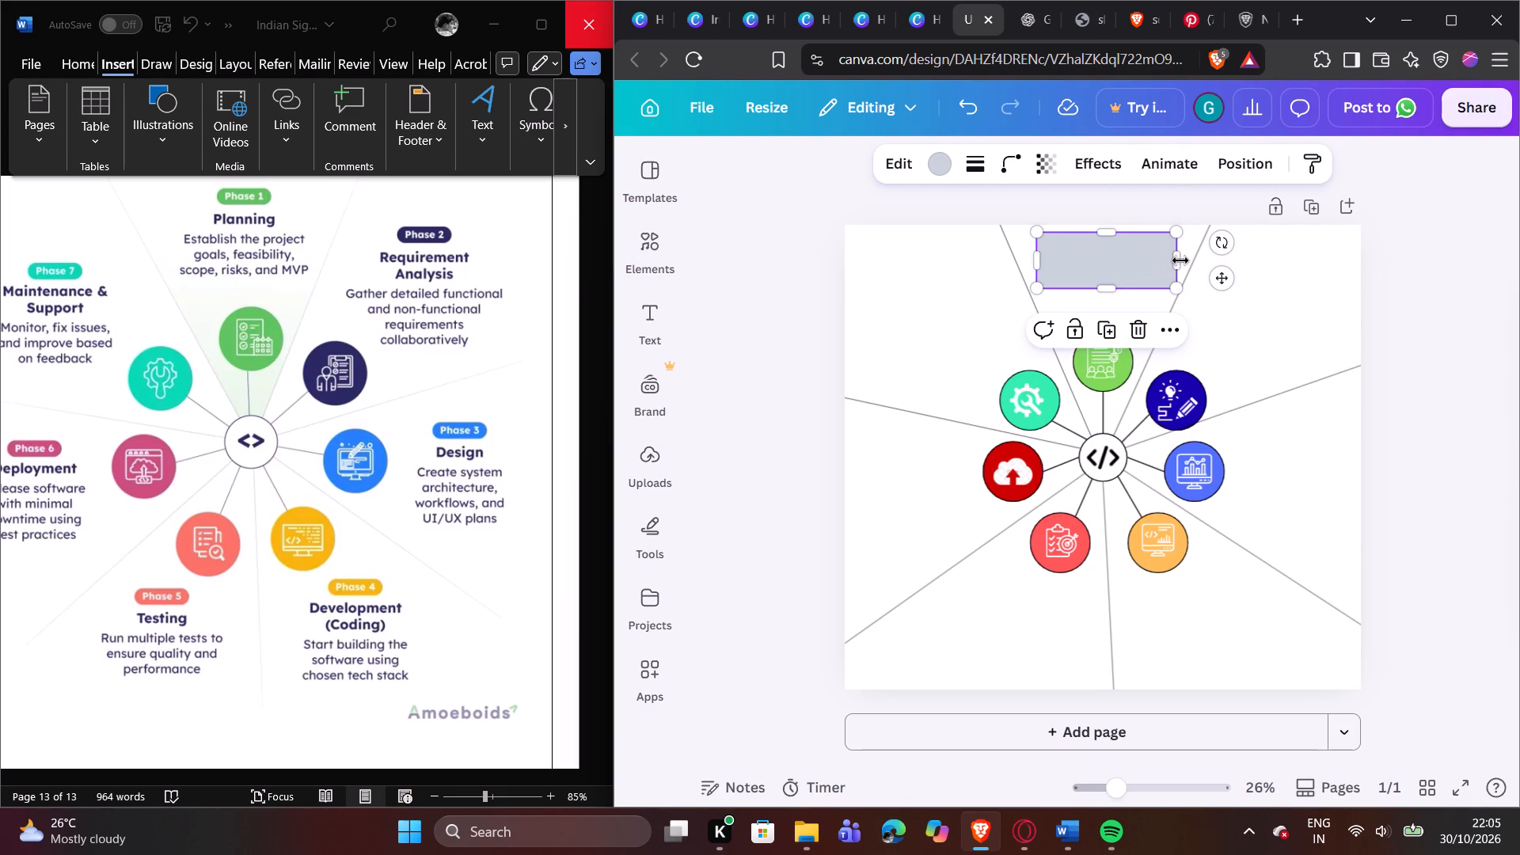
{"action": "left_click_drag", "start_coordinate": [1178, 291], "coordinate": [1130, 269]}
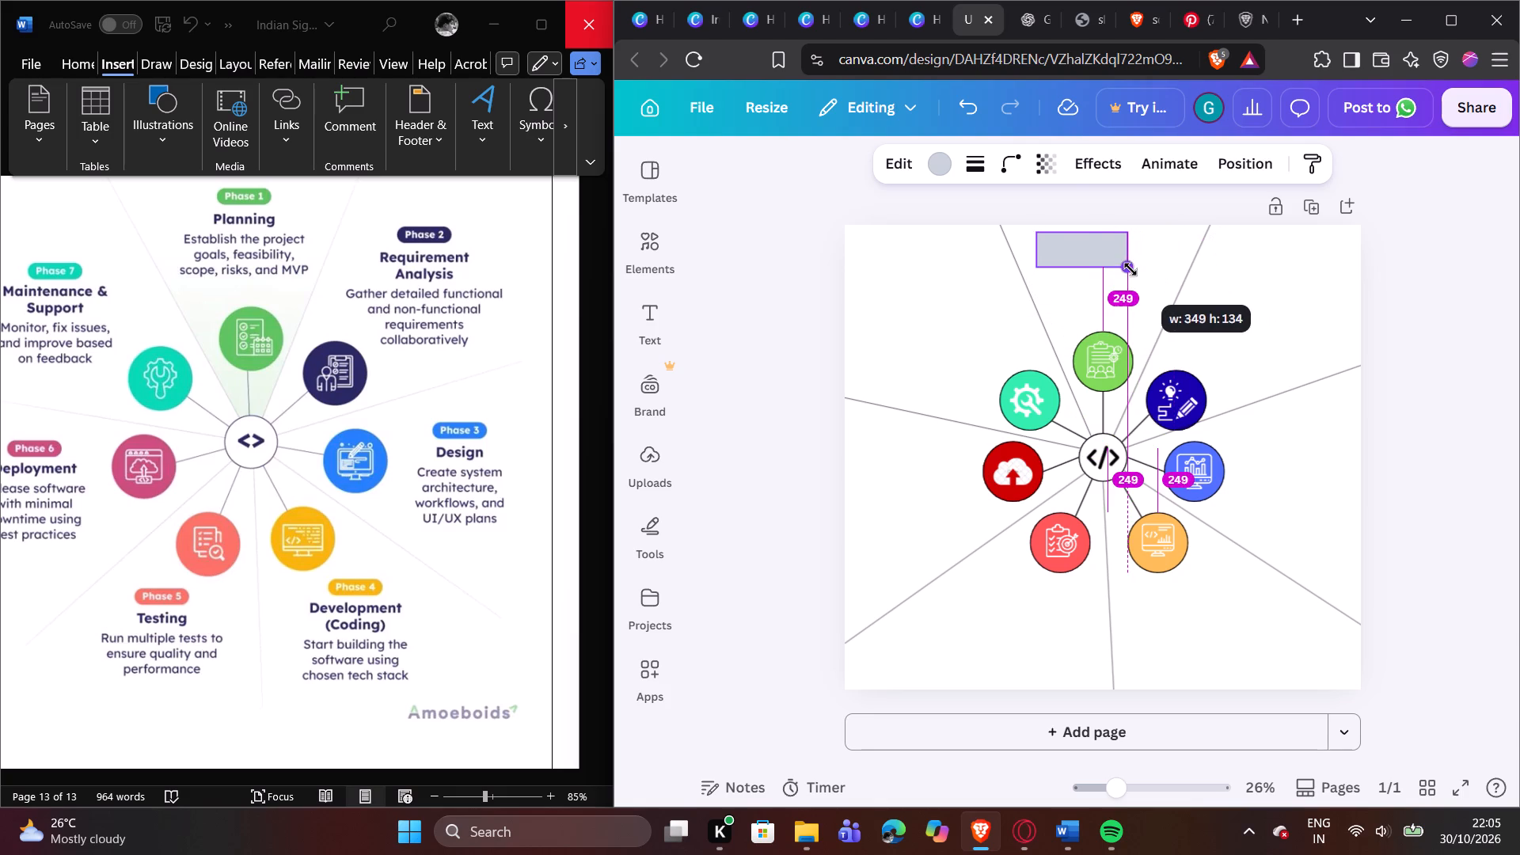
{"action": "left_click_drag", "start_coordinate": [1130, 269], "coordinate": [1129, 270]}
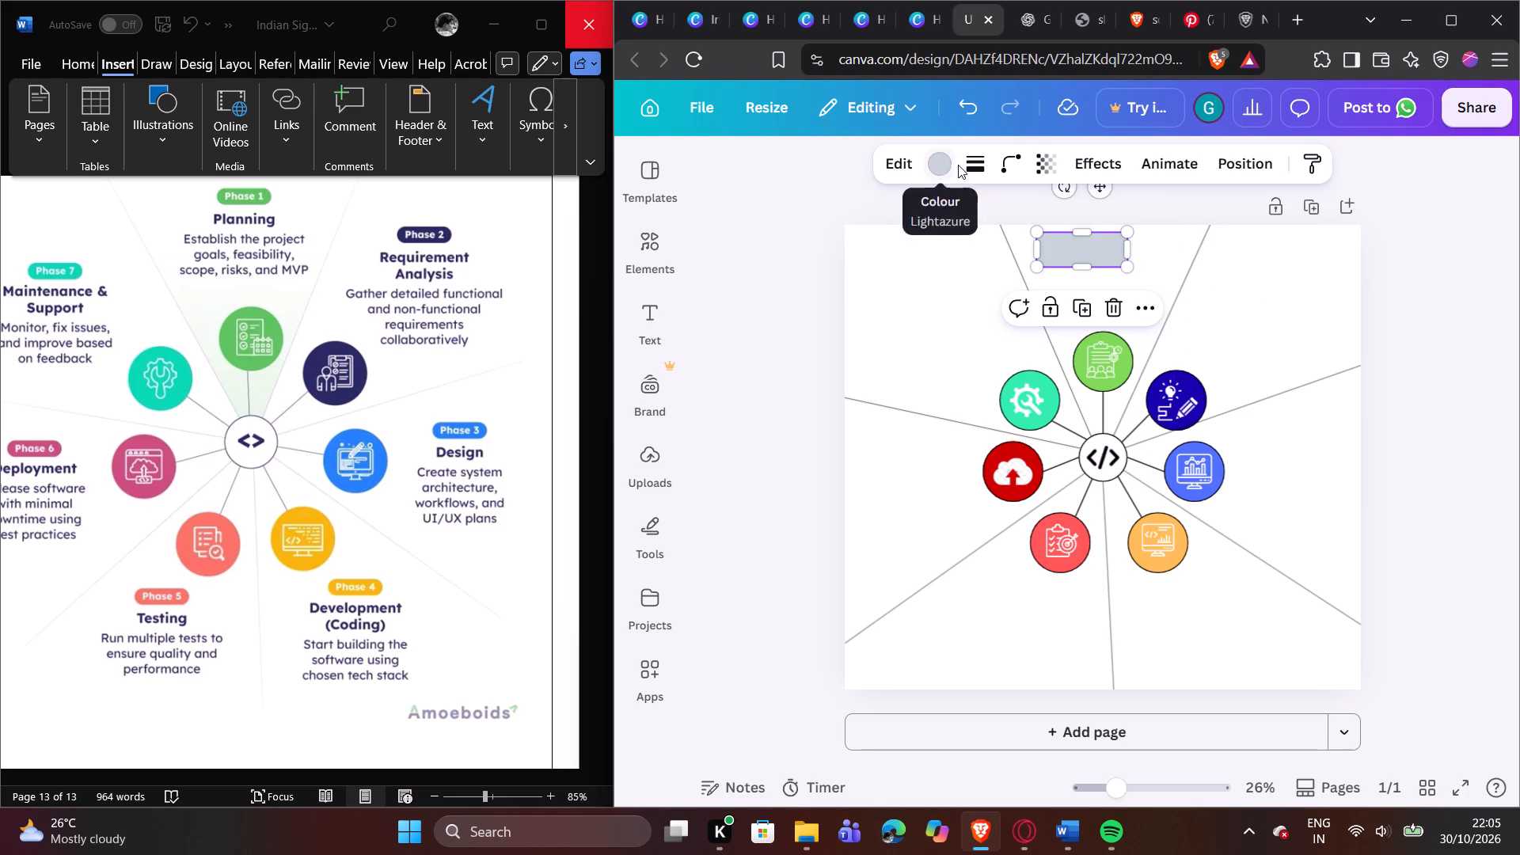
Increase the grey rectangle's corner rounding to give it a pill shape.
{"action": "left_click", "coordinate": [1009, 166]}
{"action": "left_click_drag", "start_coordinate": [916, 242], "coordinate": [989, 245]}
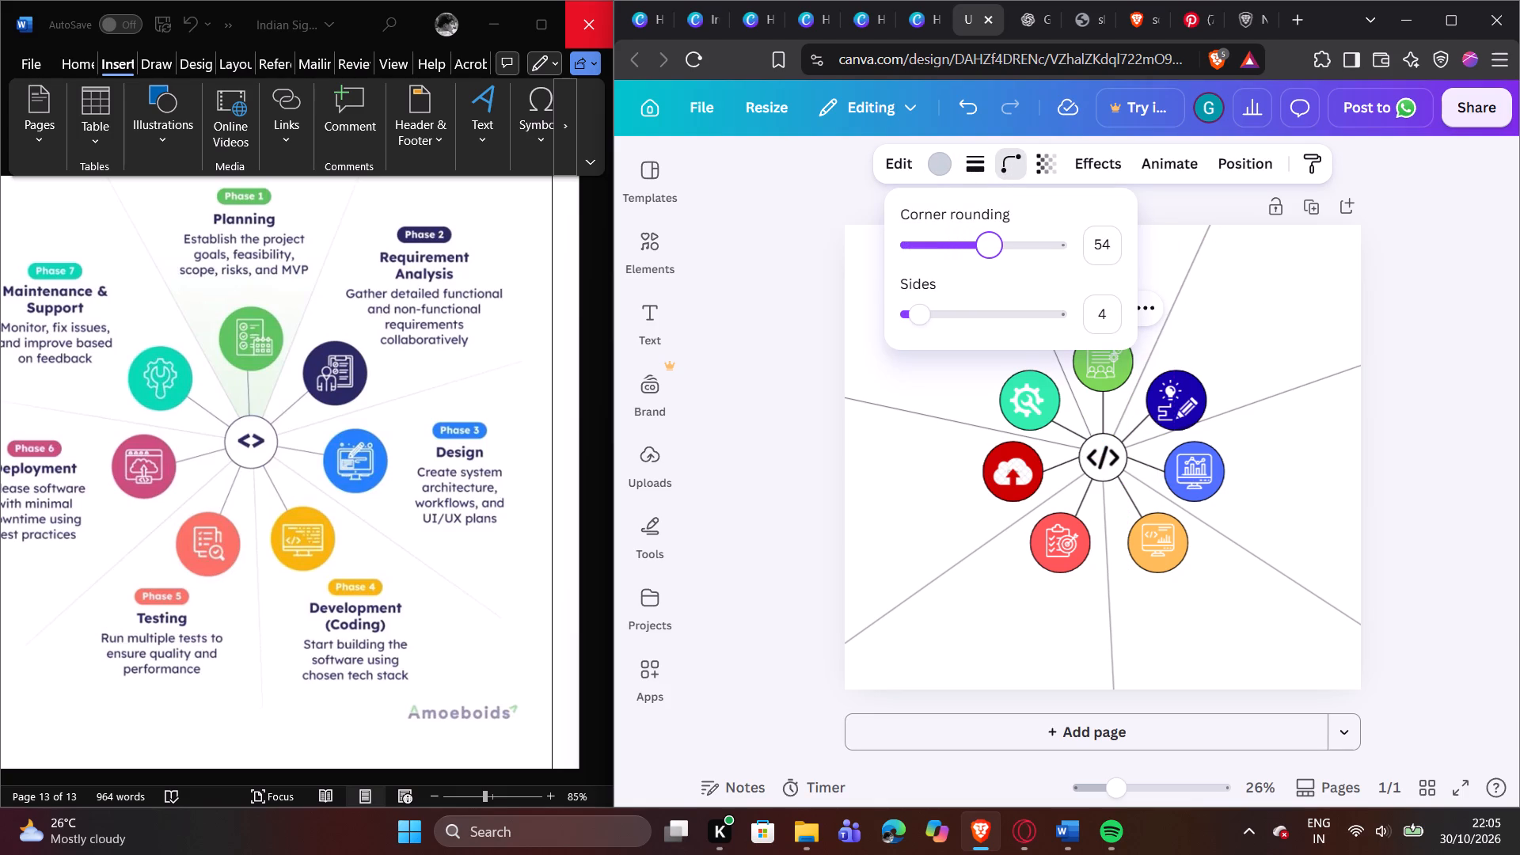
{"action": "left_click_drag", "start_coordinate": [989, 245], "coordinate": [996, 246]}
{"action": "left_click", "coordinate": [860, 250]}
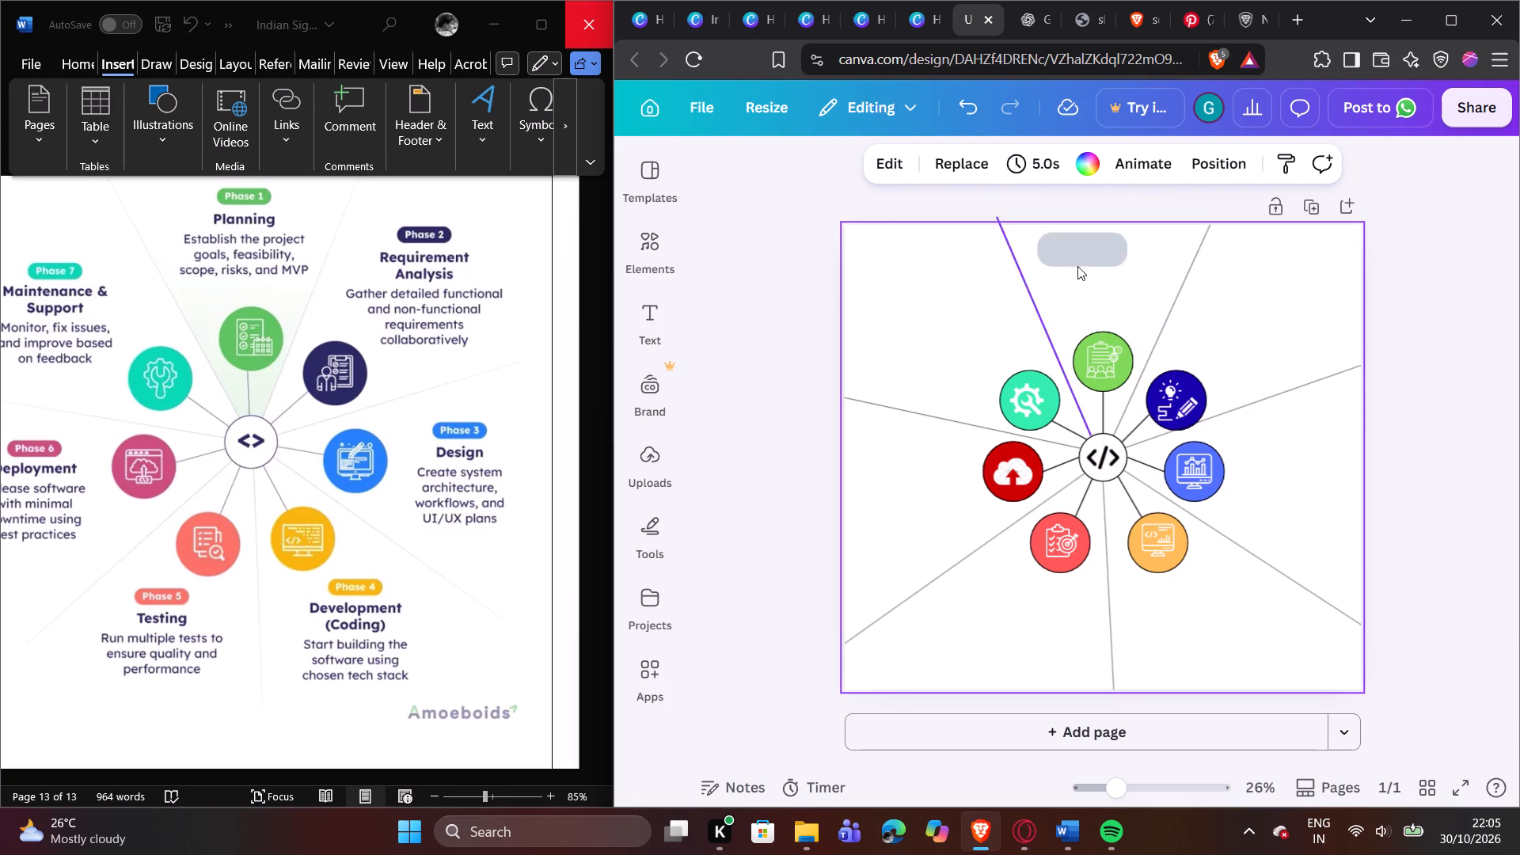
{"action": "left_click", "coordinate": [1082, 257]}
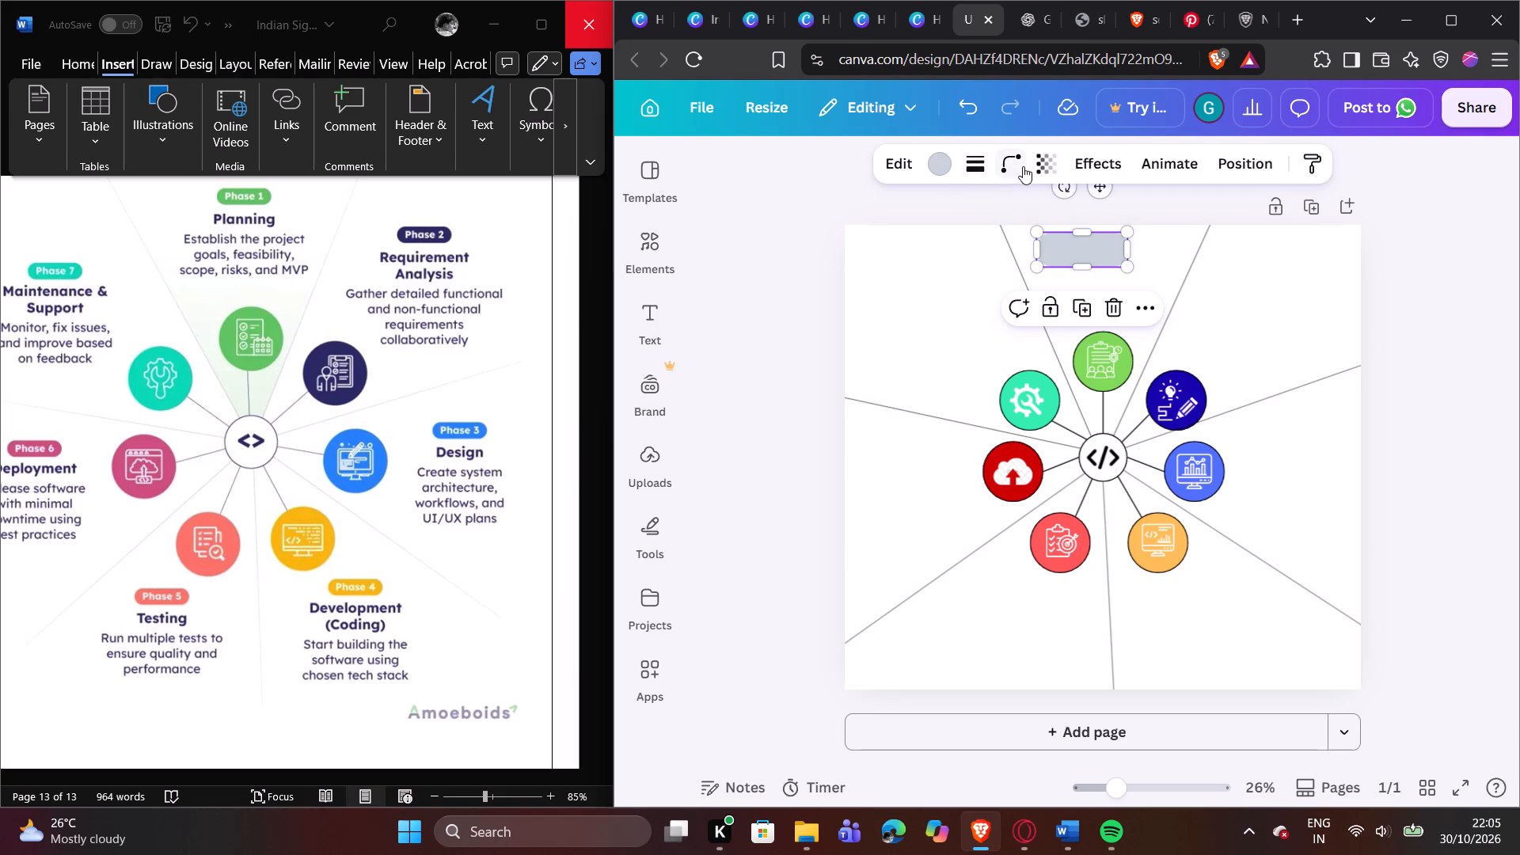
{"action": "left_click", "coordinate": [1023, 165]}
{"action": "left_click_drag", "start_coordinate": [1003, 239], "coordinate": [1009, 245]}
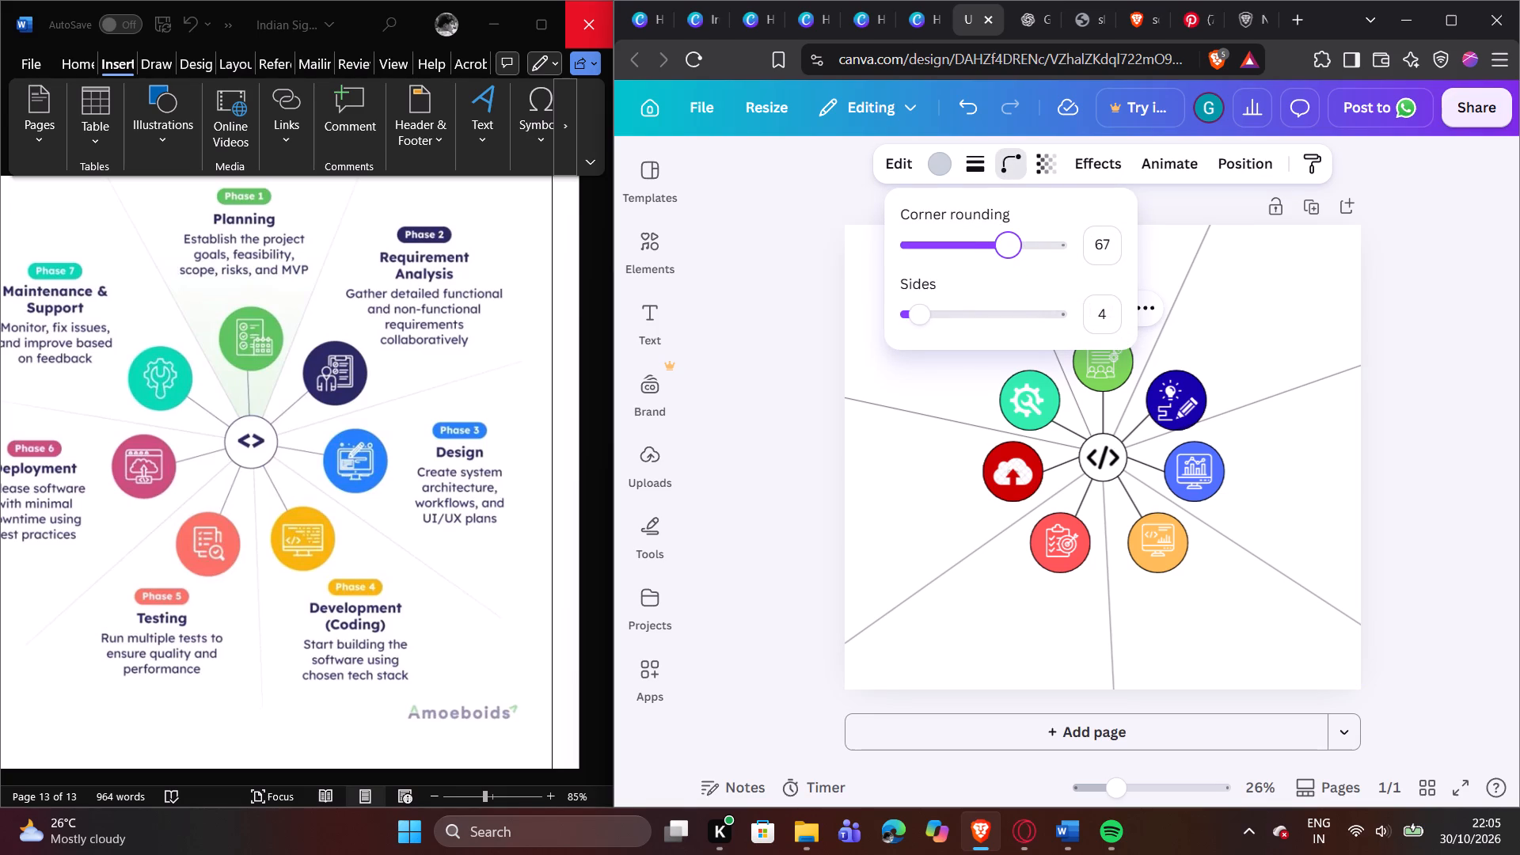
{"action": "left_click_drag", "start_coordinate": [1009, 245], "coordinate": [1014, 248]}
{"action": "left_click", "coordinate": [1200, 299]}
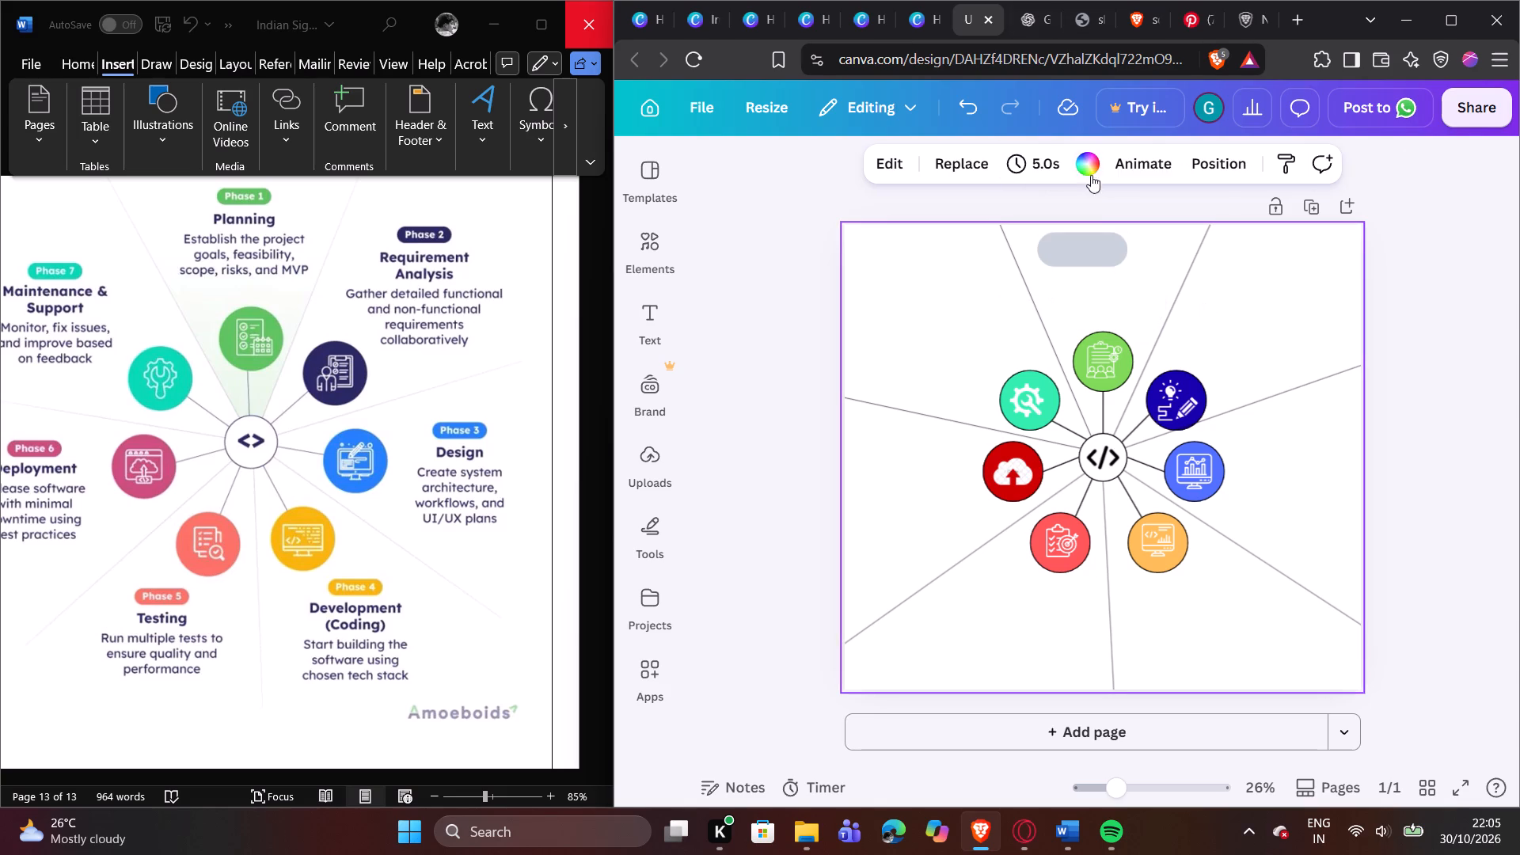
Enter the text "Phase 1" inside the grey pill above the green circle.
{"action": "double_click", "coordinate": [1085, 250]}
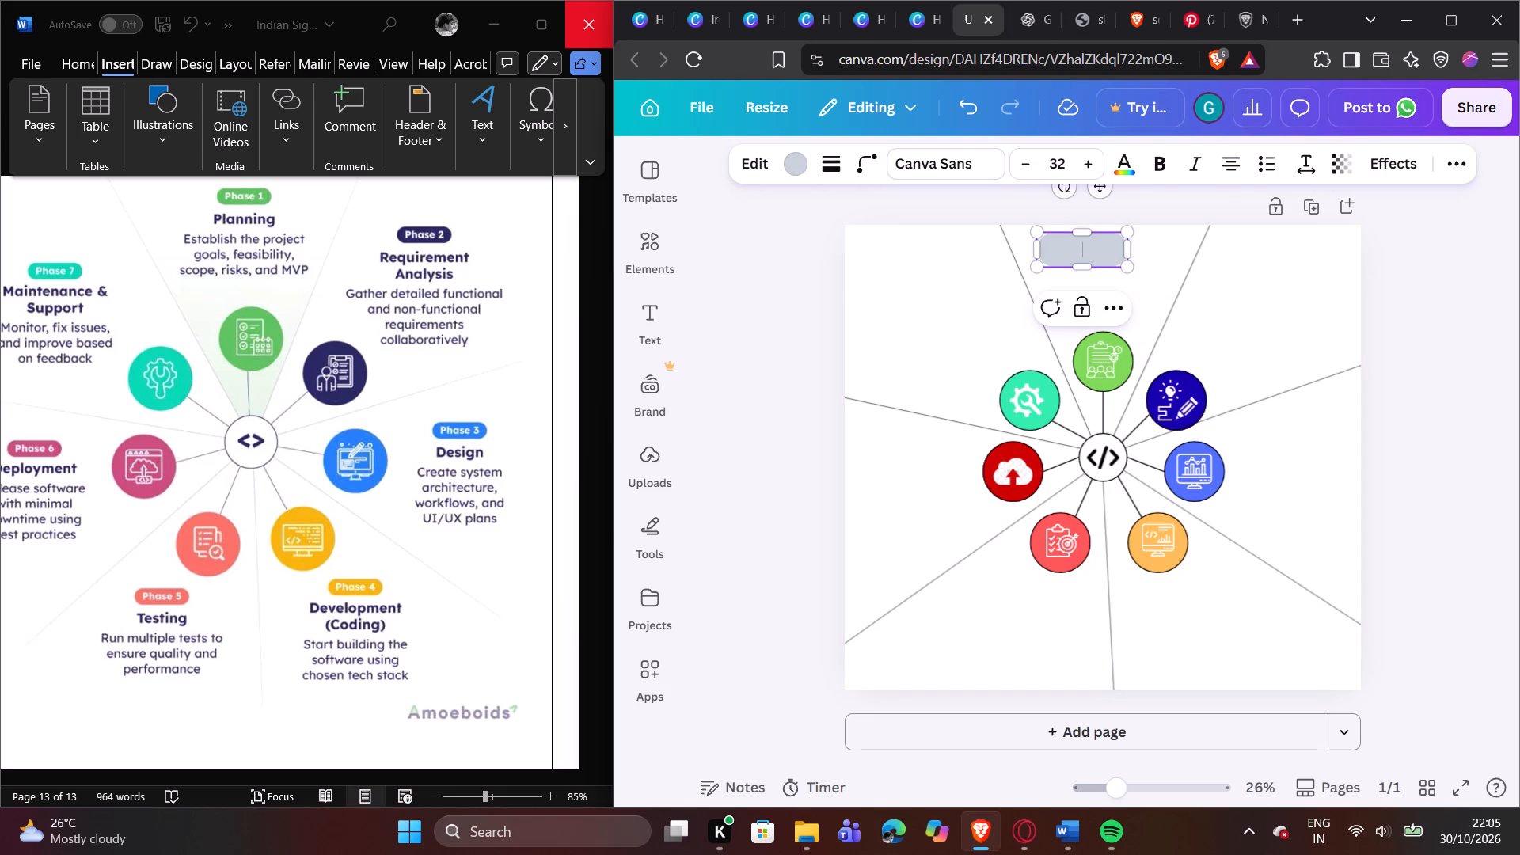
{"action": "key", "text": "shift+p"}
{"action": "type", "text": "ha"}
{"action": "key", "text": "s"}
{"action": "key", "text": "e"}
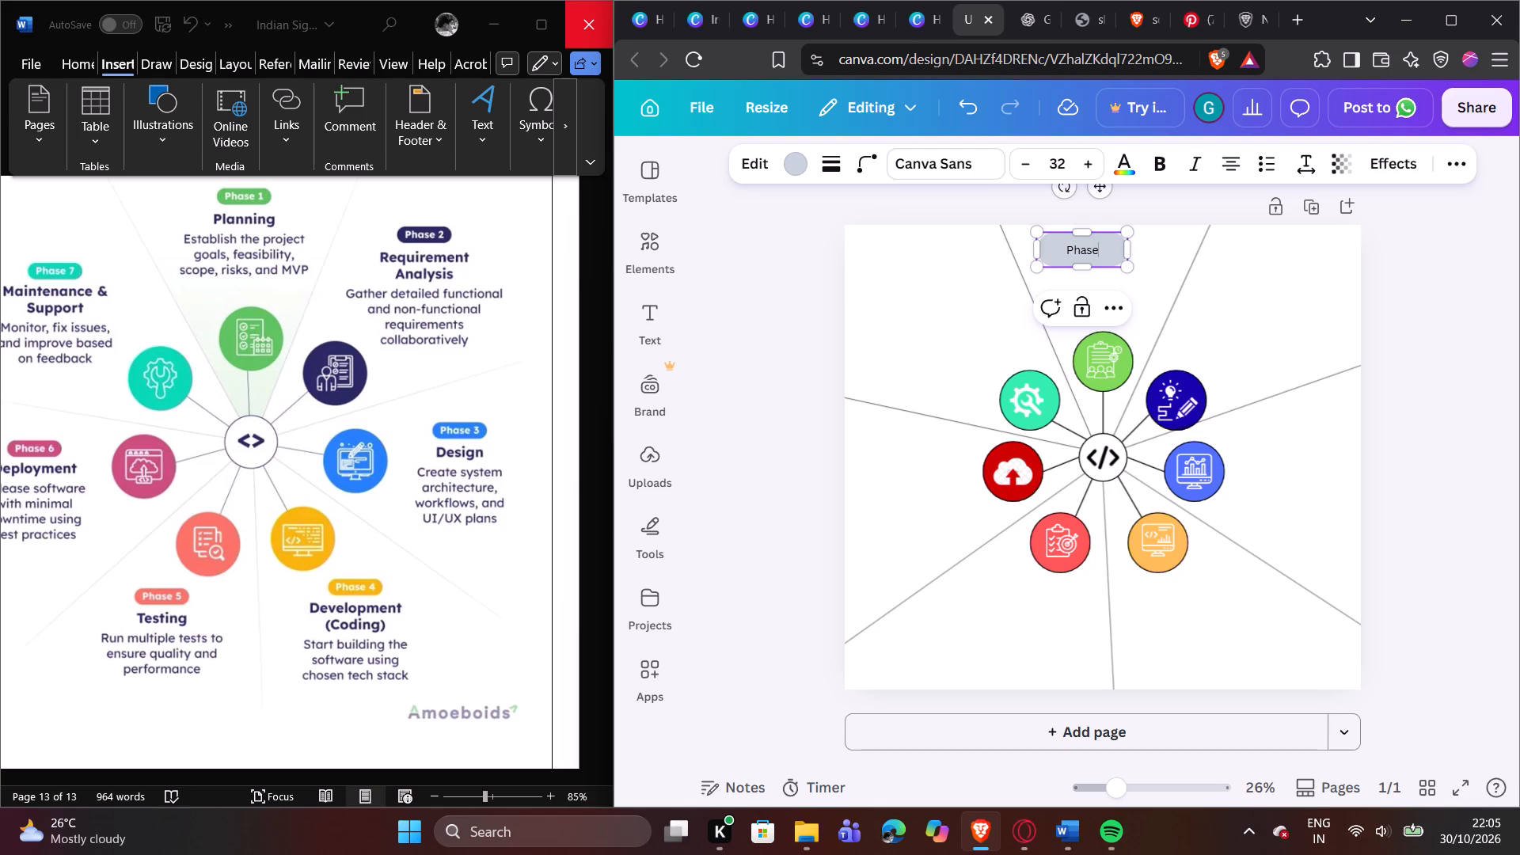
{"action": "key", "text": "space"}
{"action": "type", "text": "1"}
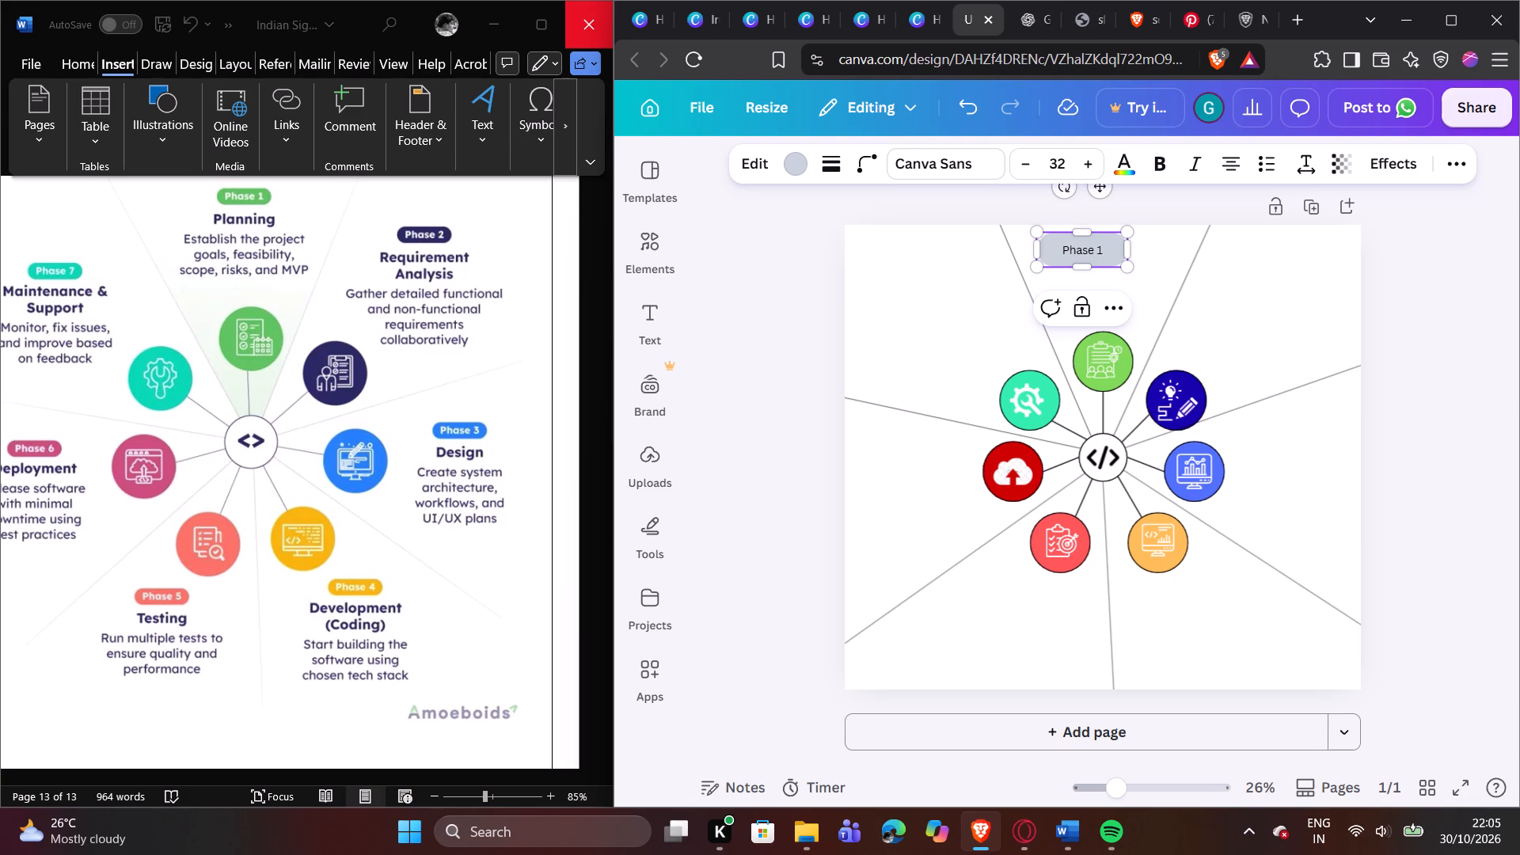
Make the "Phase 1" text bold and change its font to League Spartan.
{"action": "triple_click", "coordinate": [1086, 251]}
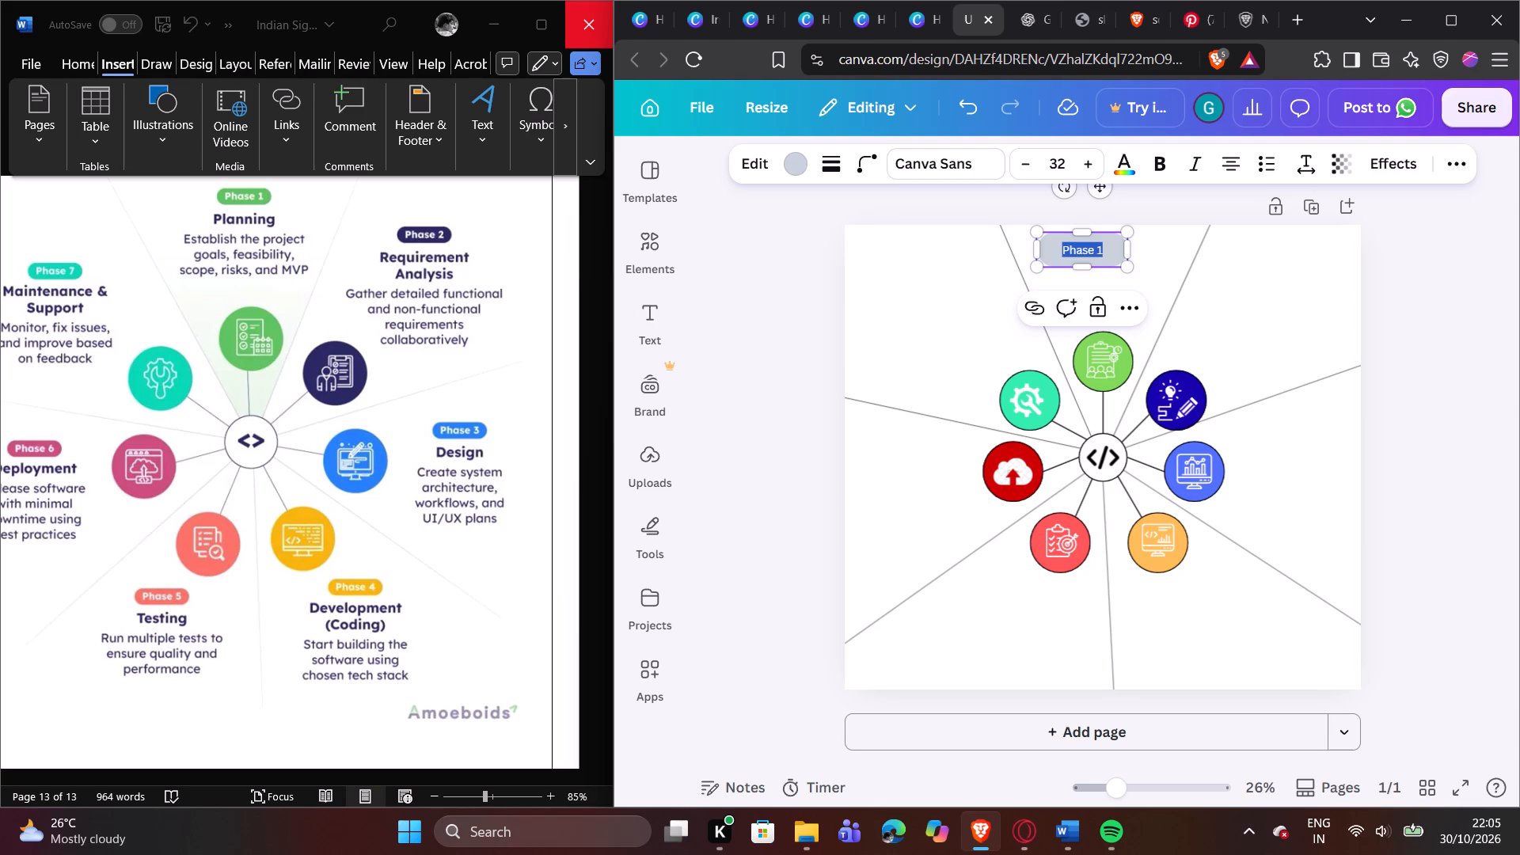
{"action": "left_click", "coordinate": [1167, 157]}
{"action": "left_click", "coordinate": [953, 155]}
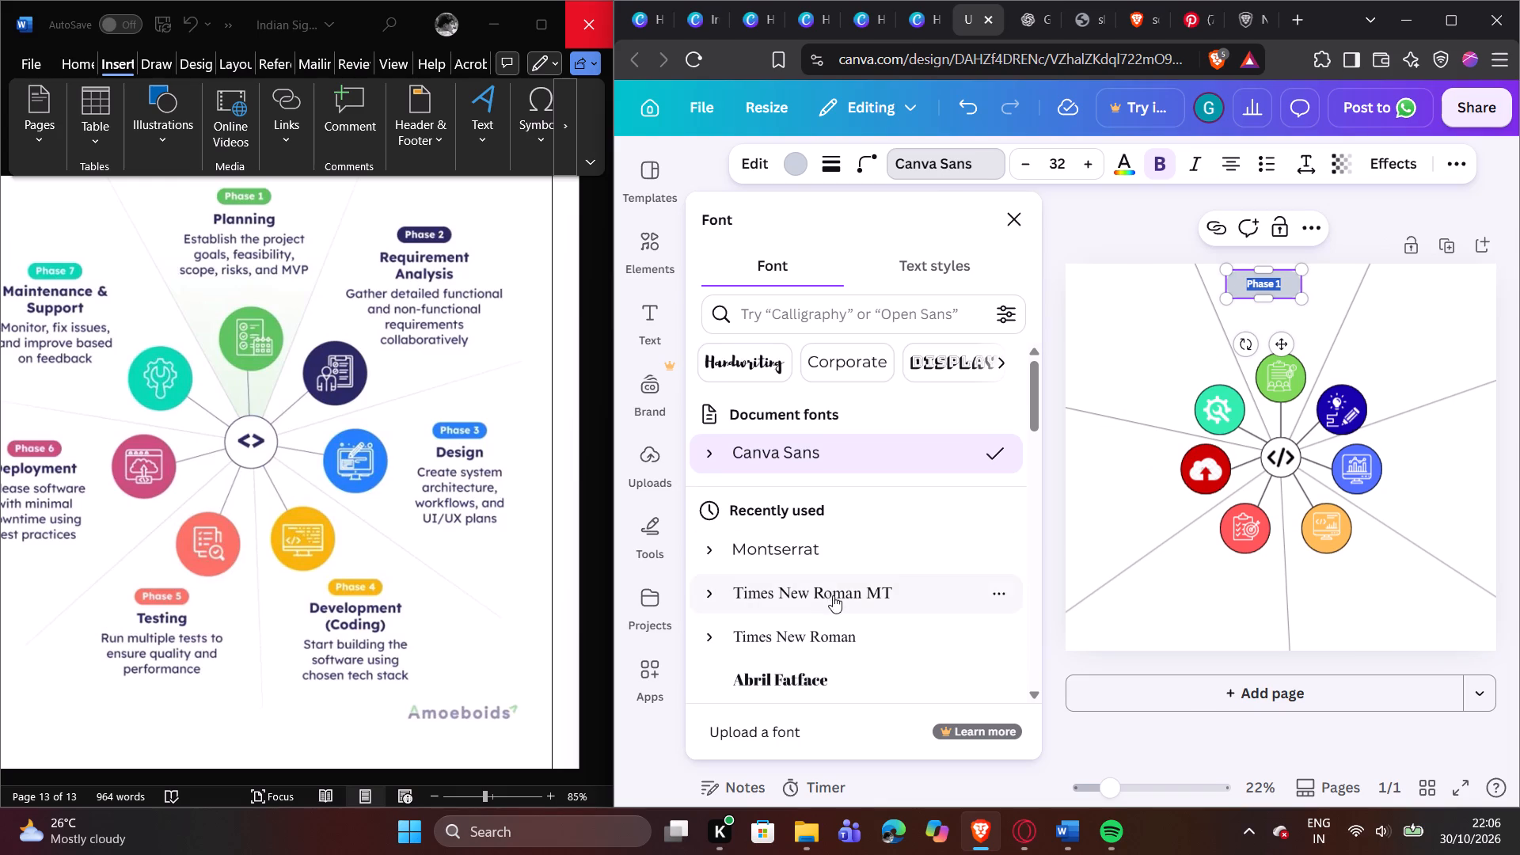
{"action": "scroll", "coordinate": [840, 595], "scroll_direction": "down", "scroll_amount": 2}
{"action": "left_click", "coordinate": [880, 544]}
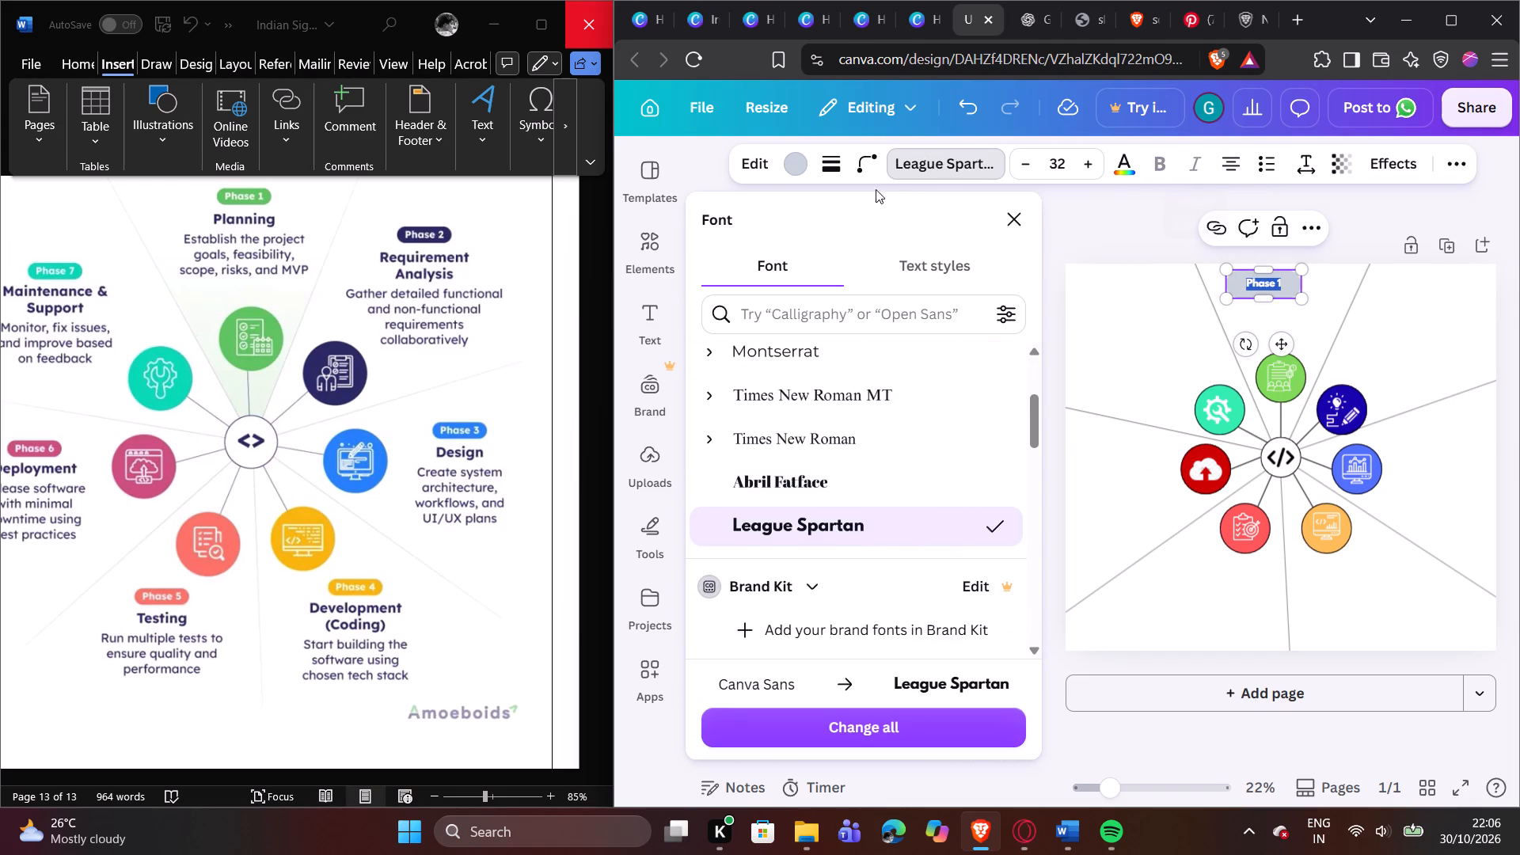
Fill the Phase 1 pill with the design's green, matching the green circle.
{"action": "left_click", "coordinate": [790, 169]}
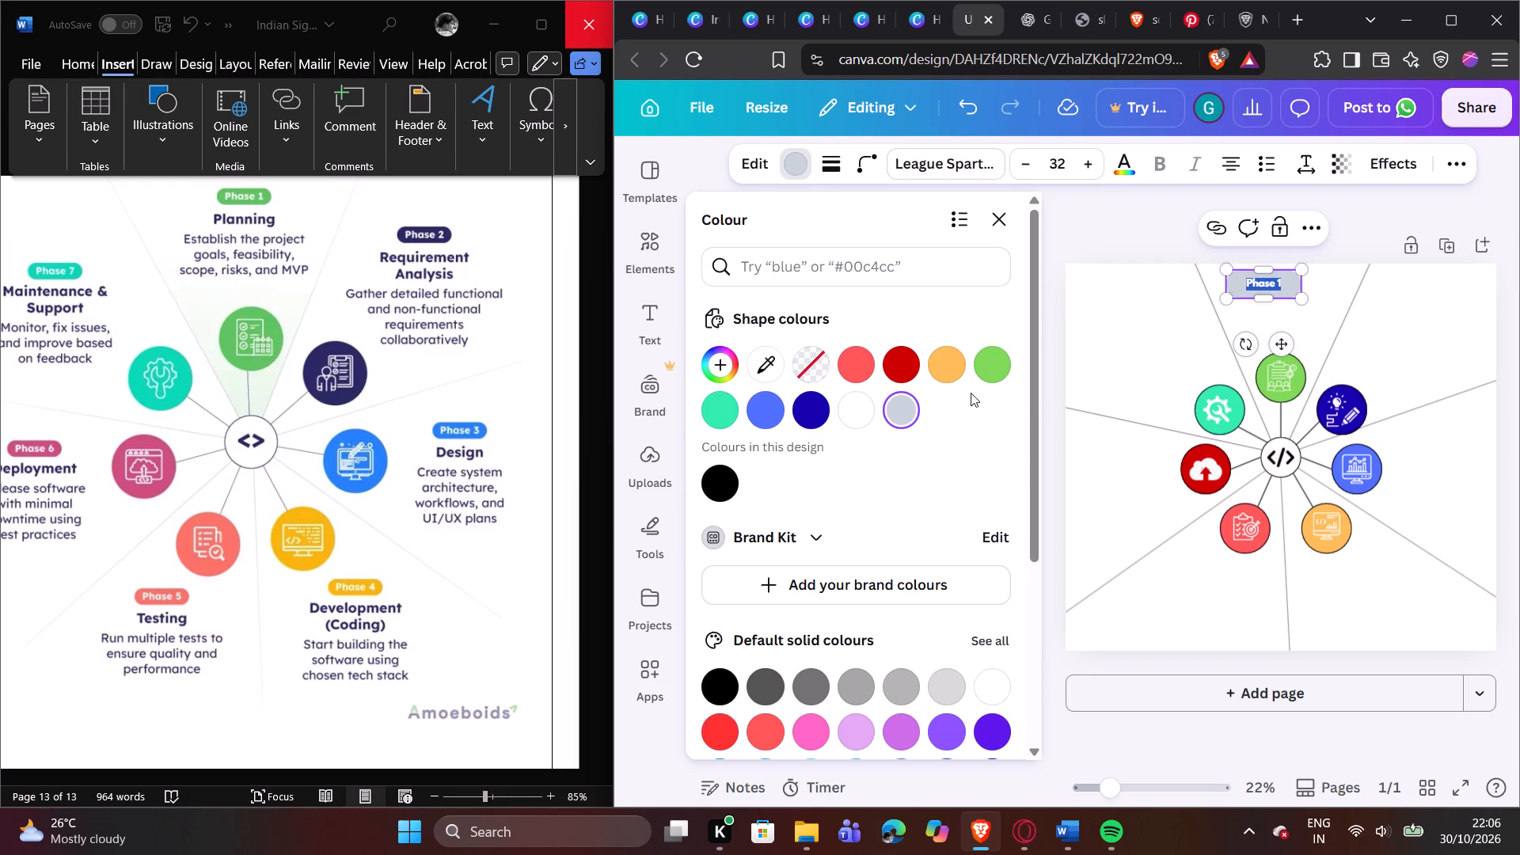
{"action": "left_click", "coordinate": [997, 368]}
{"action": "left_click", "coordinate": [1385, 302]}
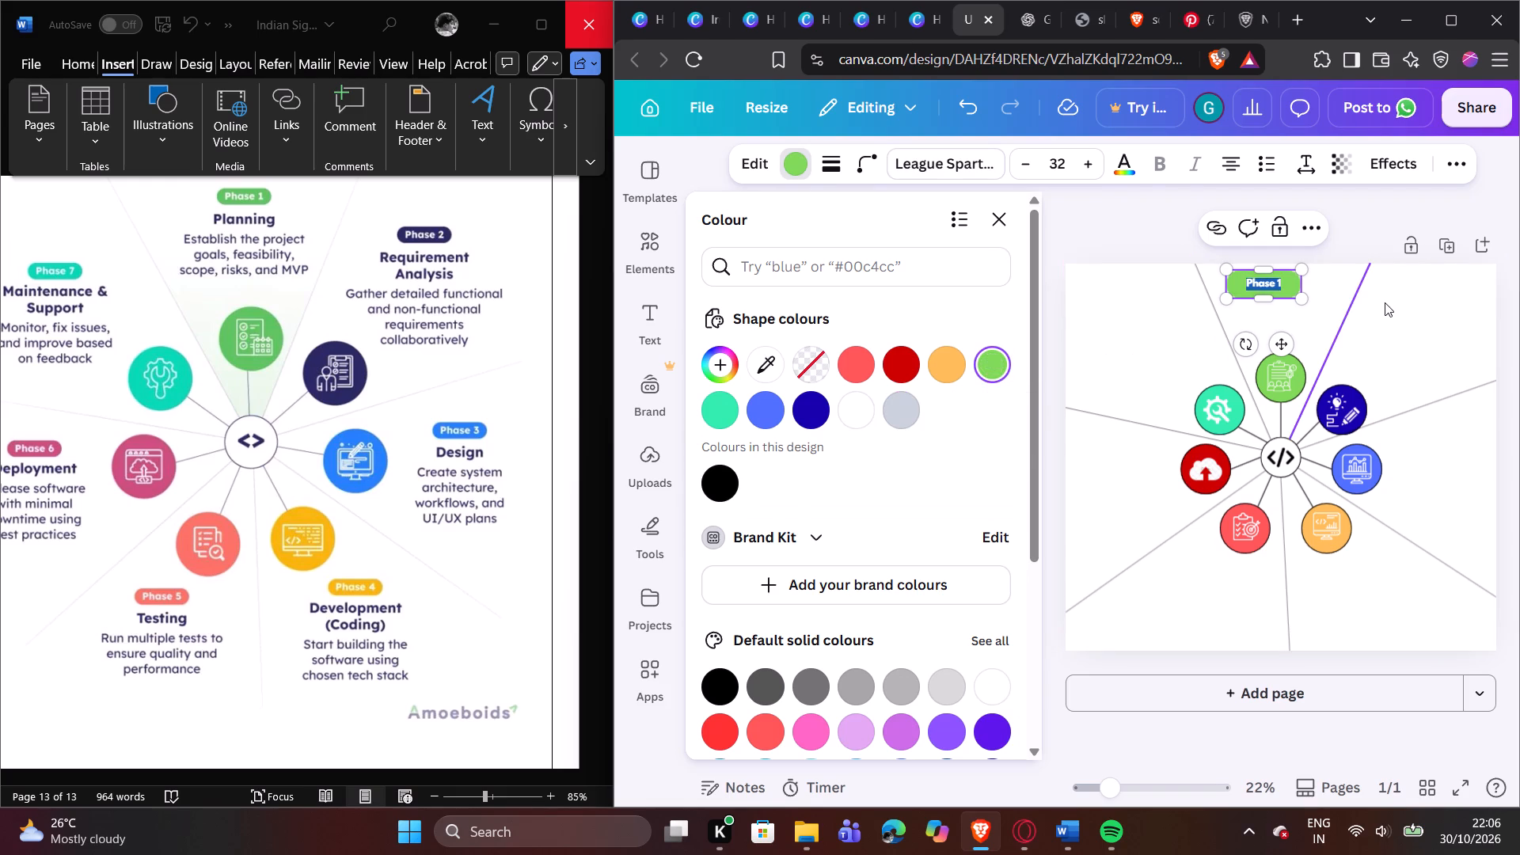
Change the "Phase 1" text colour to white (#ffffff).
{"action": "double_click", "coordinate": [1284, 279]}
{"action": "left_click", "coordinate": [1284, 278]}
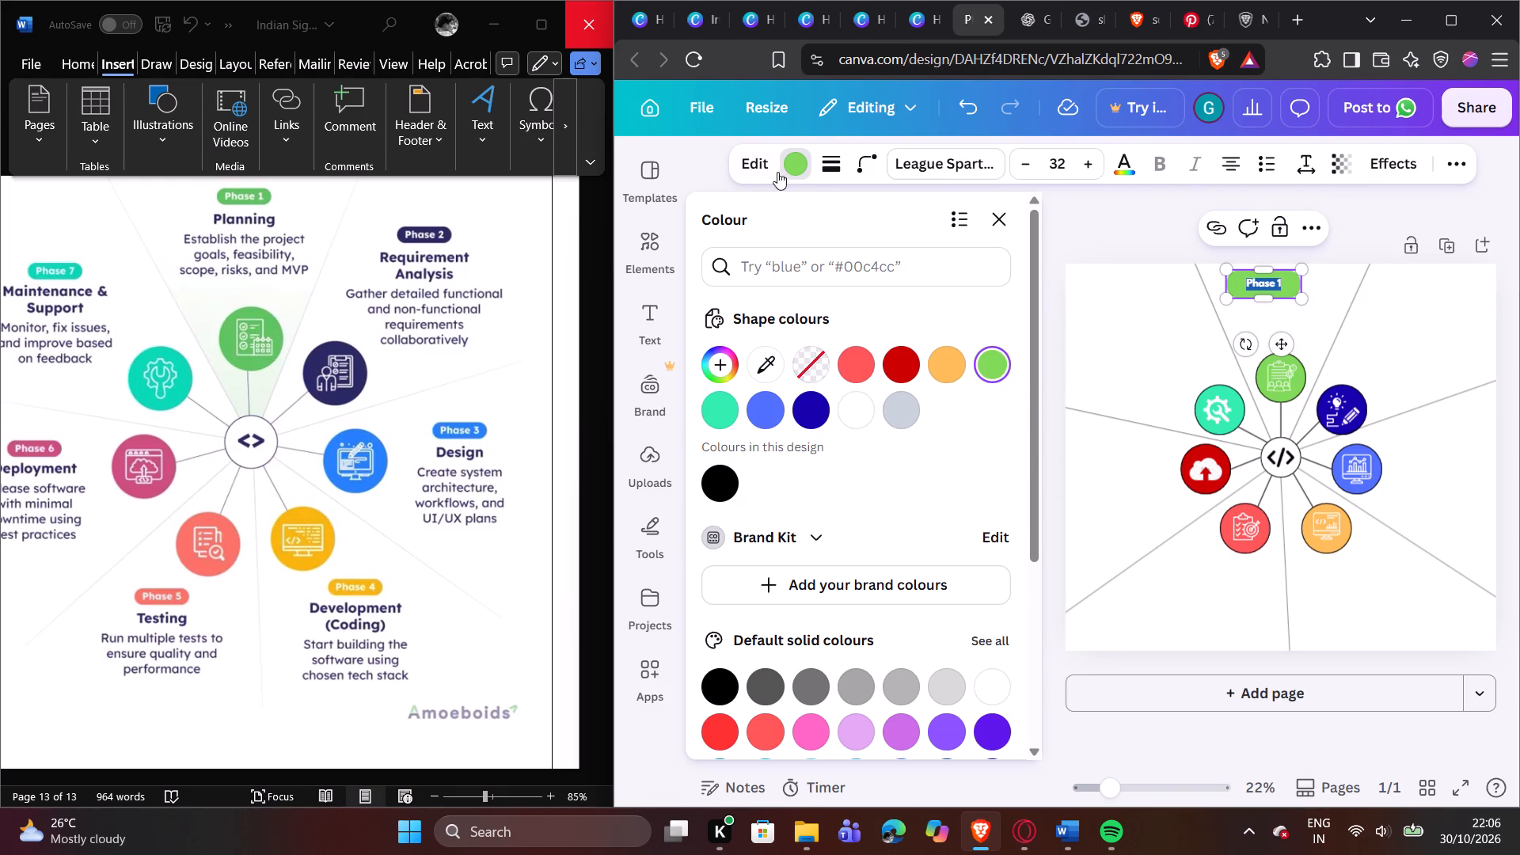
{"action": "left_click", "coordinate": [1139, 164]}
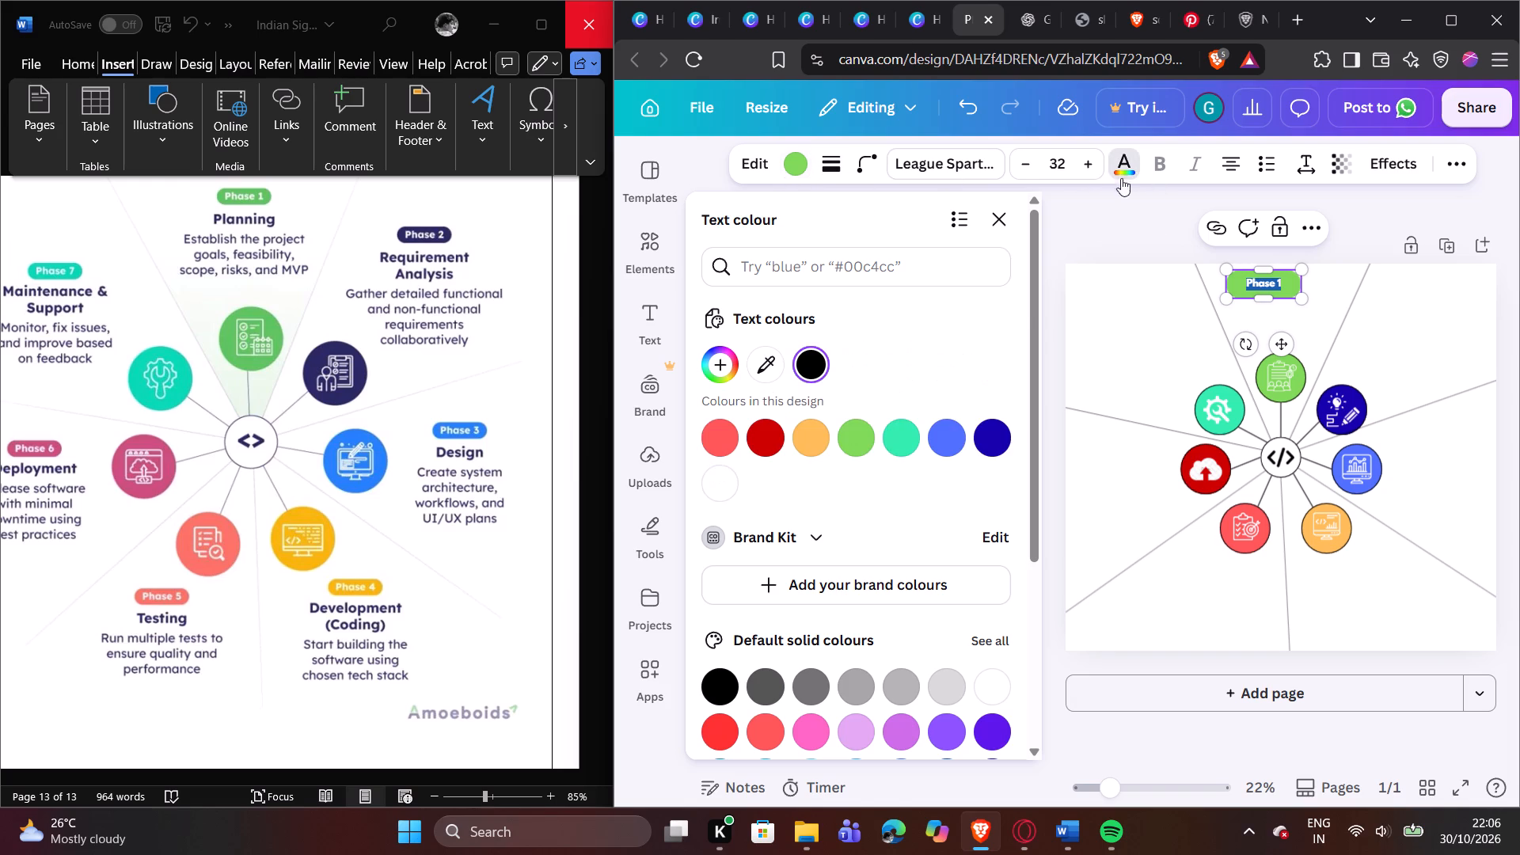
{"action": "left_click", "coordinate": [716, 481]}
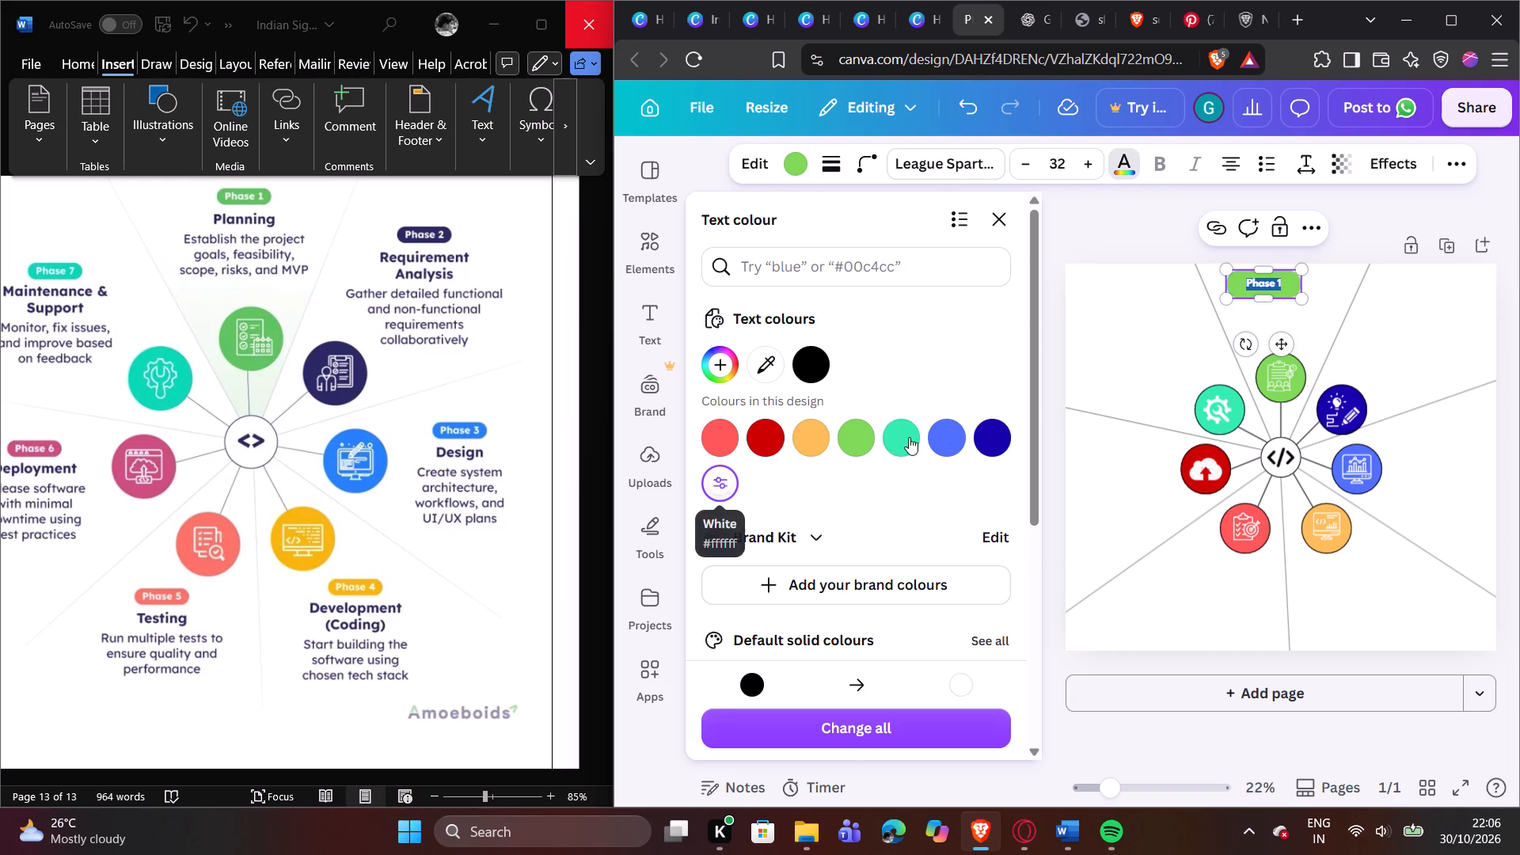
{"action": "left_click", "coordinate": [1163, 340]}
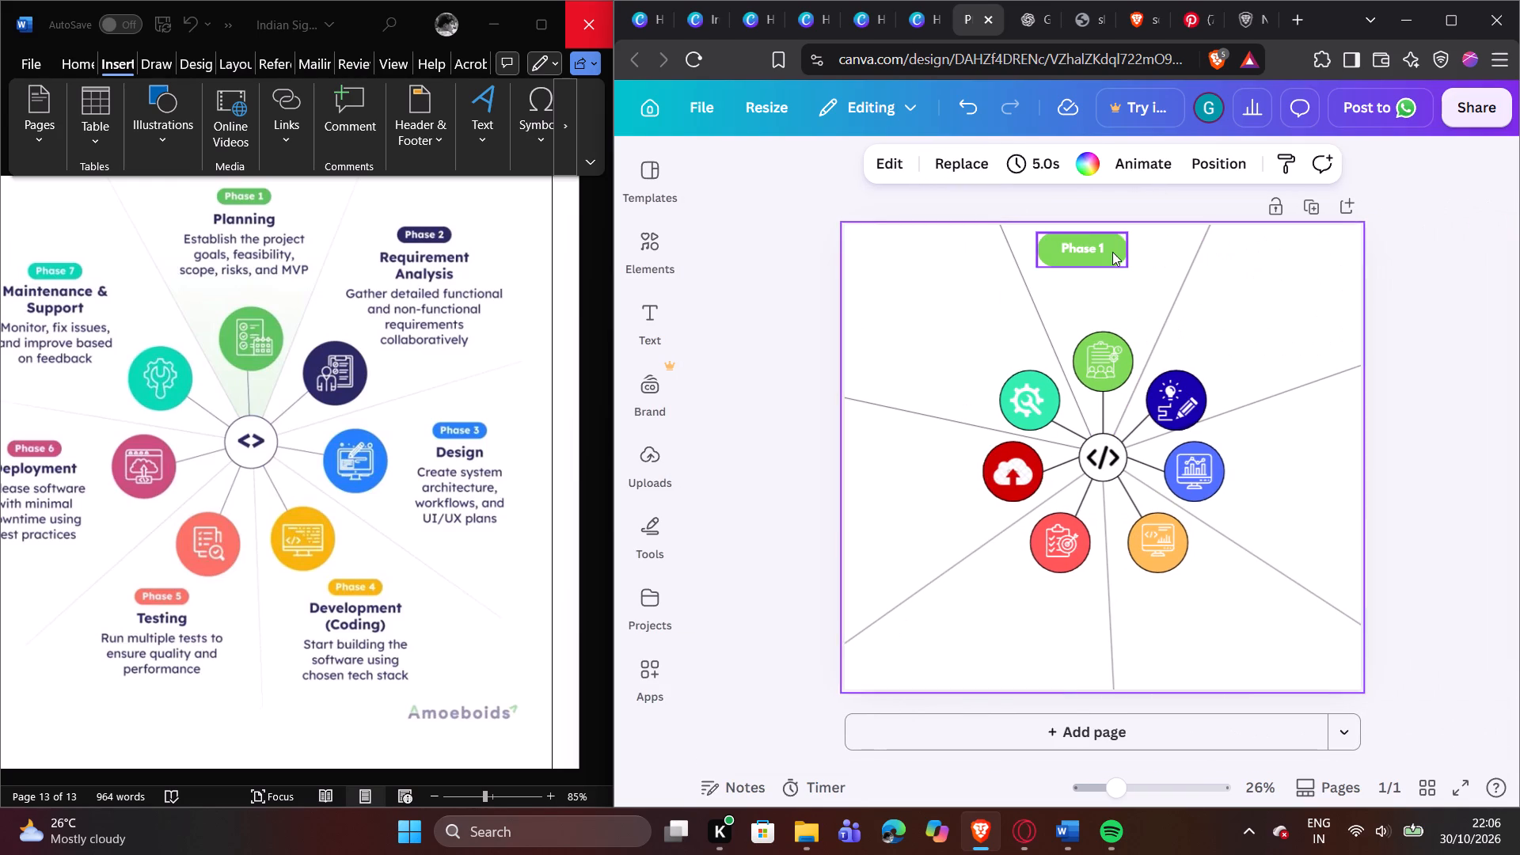
Flatten the Phase 1 pill slightly and scale it down to a little over 230 by 80.
{"action": "left_click", "coordinate": [1111, 251]}
{"action": "left_click", "coordinate": [1094, 265]}
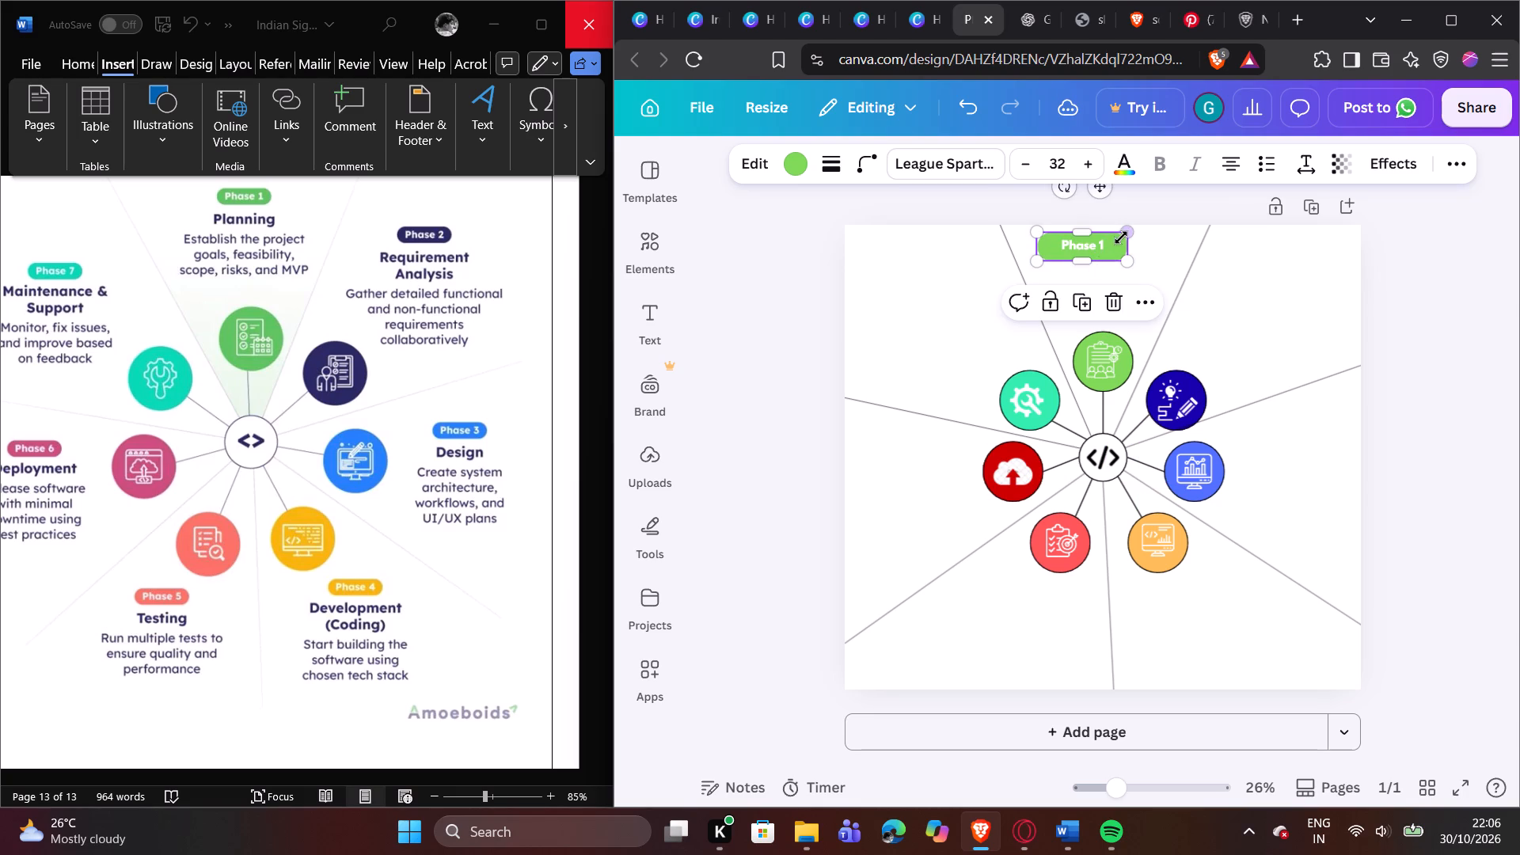
{"action": "left_click_drag", "start_coordinate": [1123, 234], "coordinate": [1092, 247]}
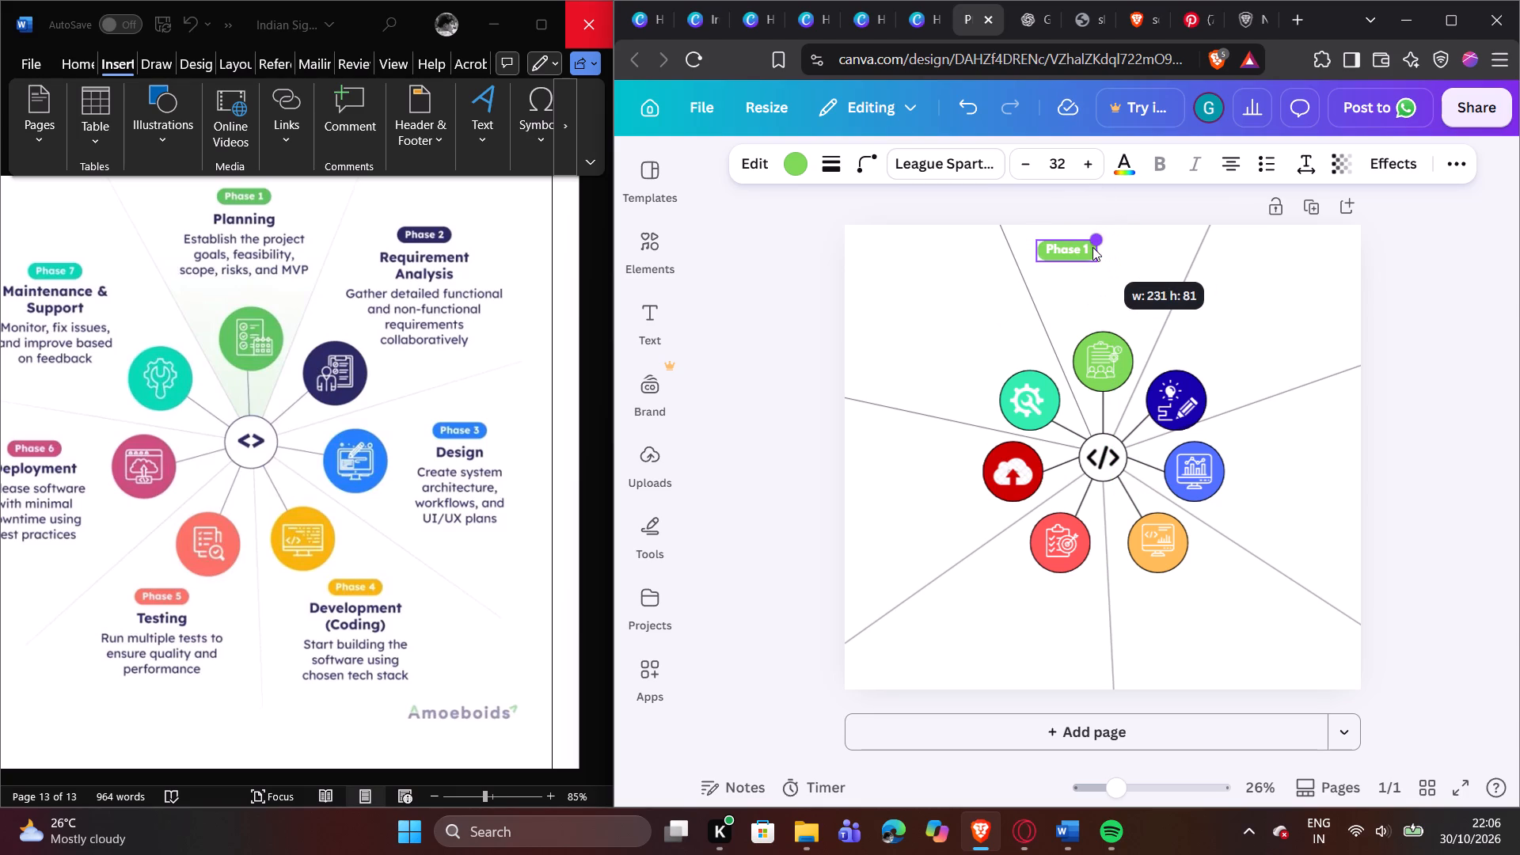
{"action": "left_click_drag", "start_coordinate": [1092, 247], "coordinate": [1097, 249]}
{"action": "left_click", "coordinate": [1141, 263]}
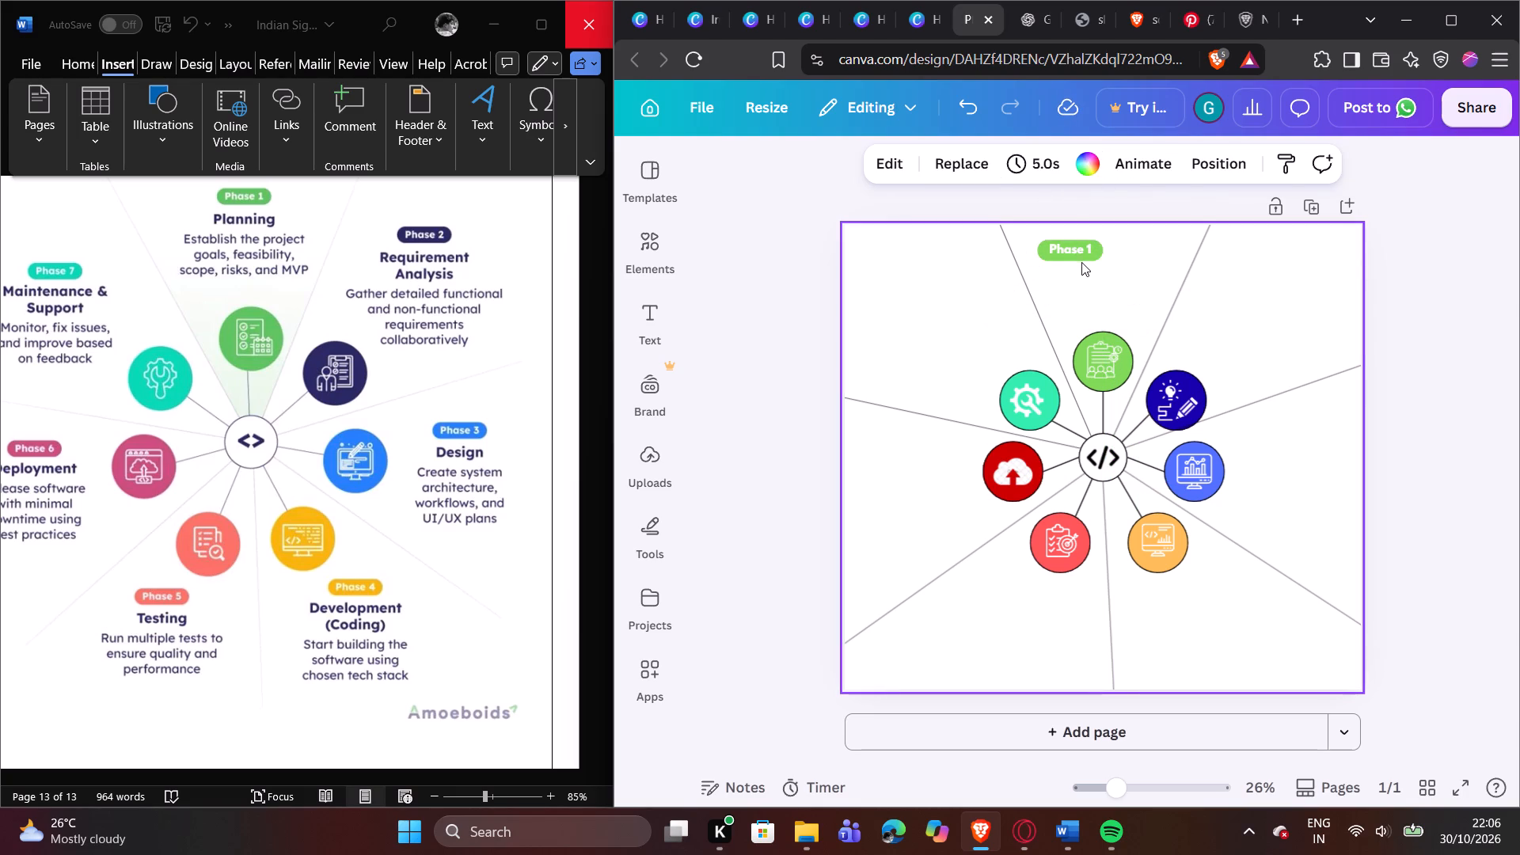
Move the Phase 1 pill close to the page's top edge, centred above the green circle between the two divider lines.
{"action": "left_click", "coordinate": [1074, 249]}
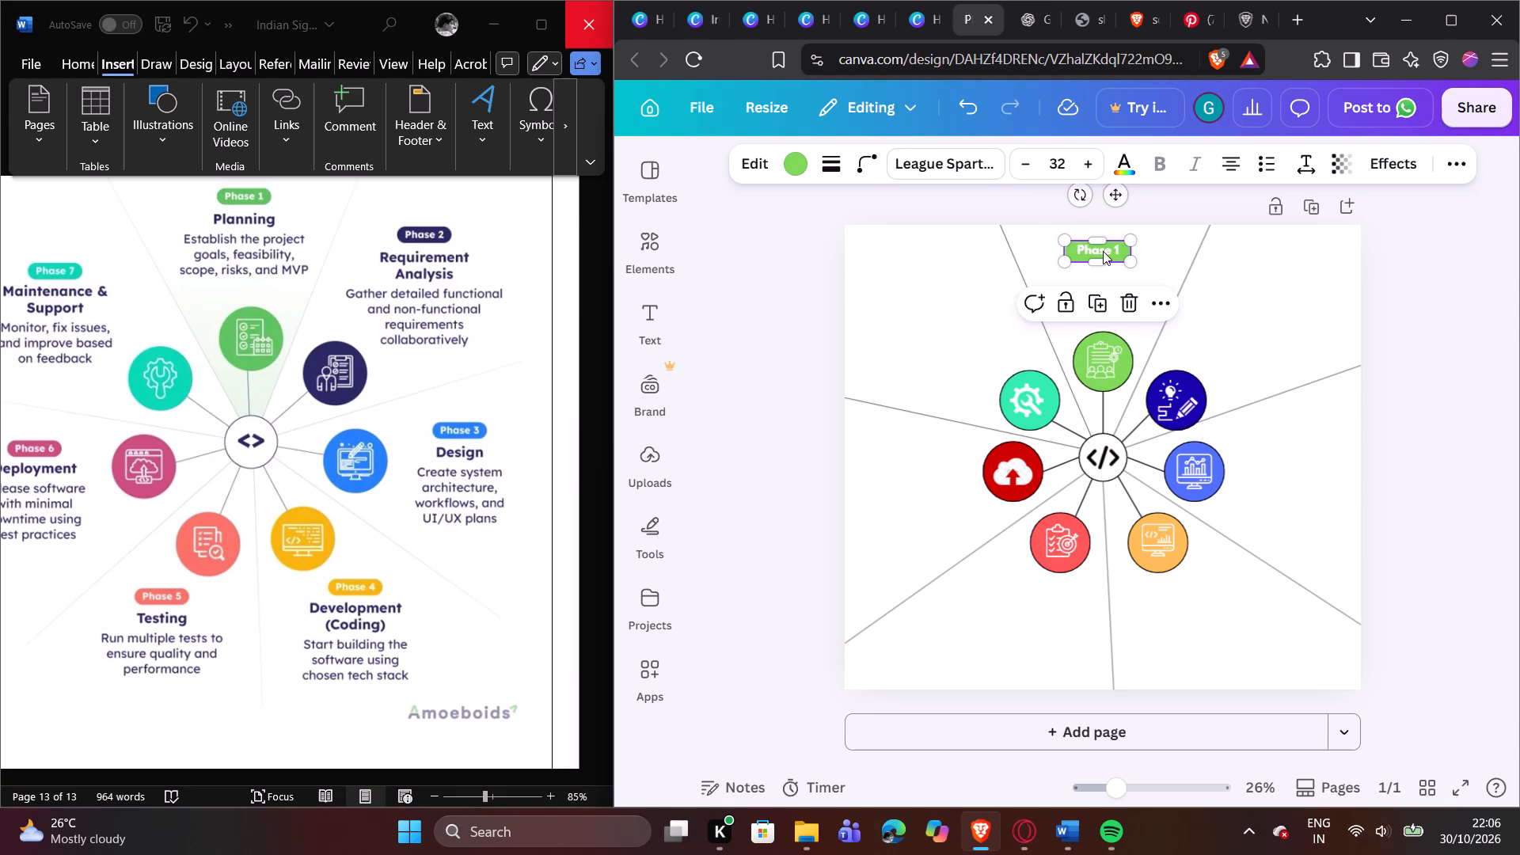
{"action": "left_click", "coordinate": [1300, 340]}
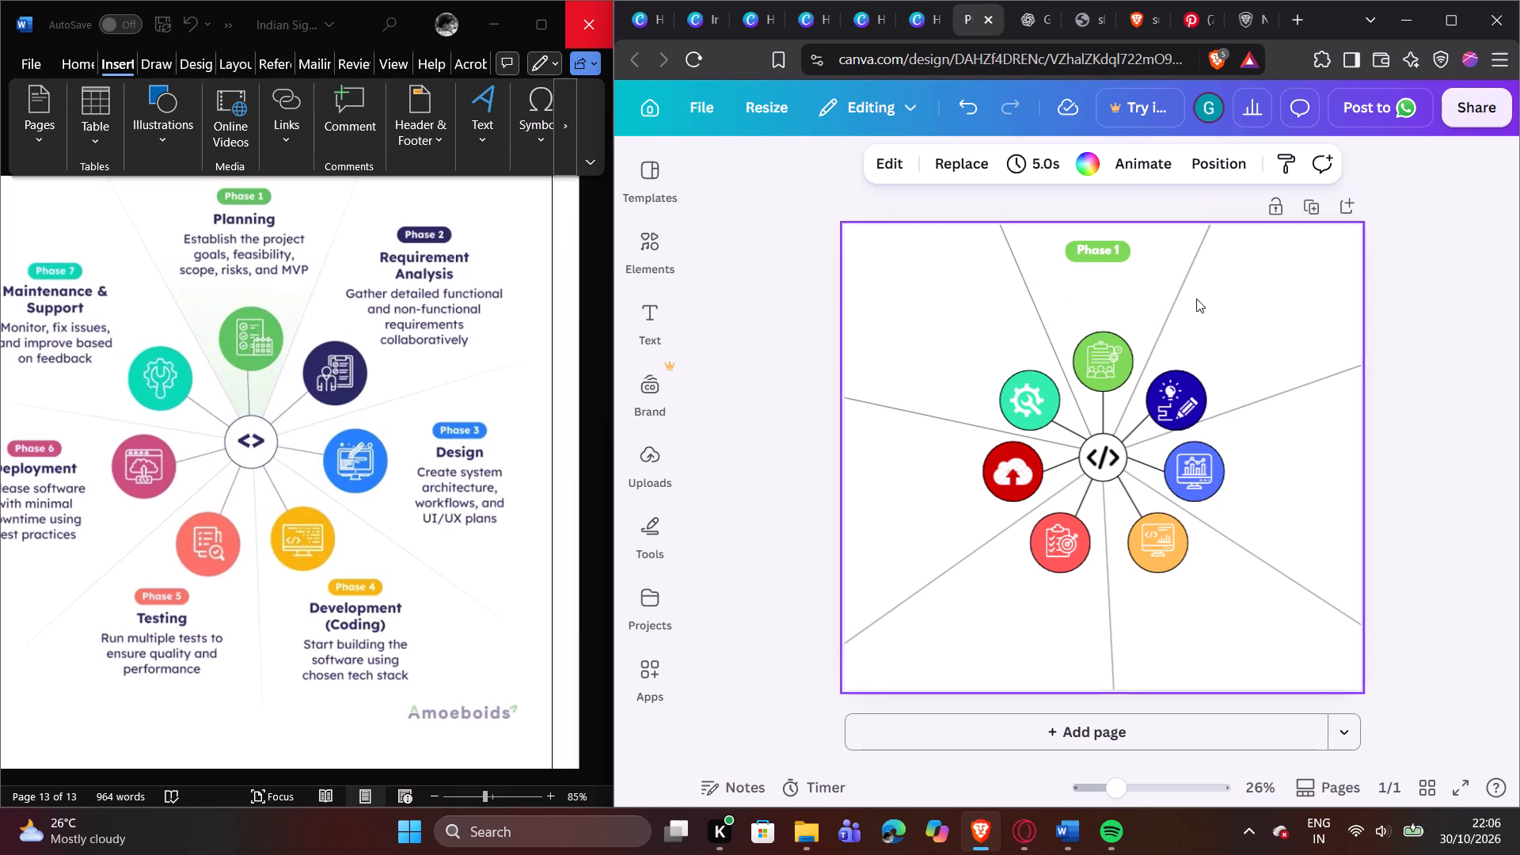
{"action": "left_click", "coordinate": [1085, 254]}
{"action": "left_click_drag", "start_coordinate": [1094, 260], "coordinate": [1096, 260]}
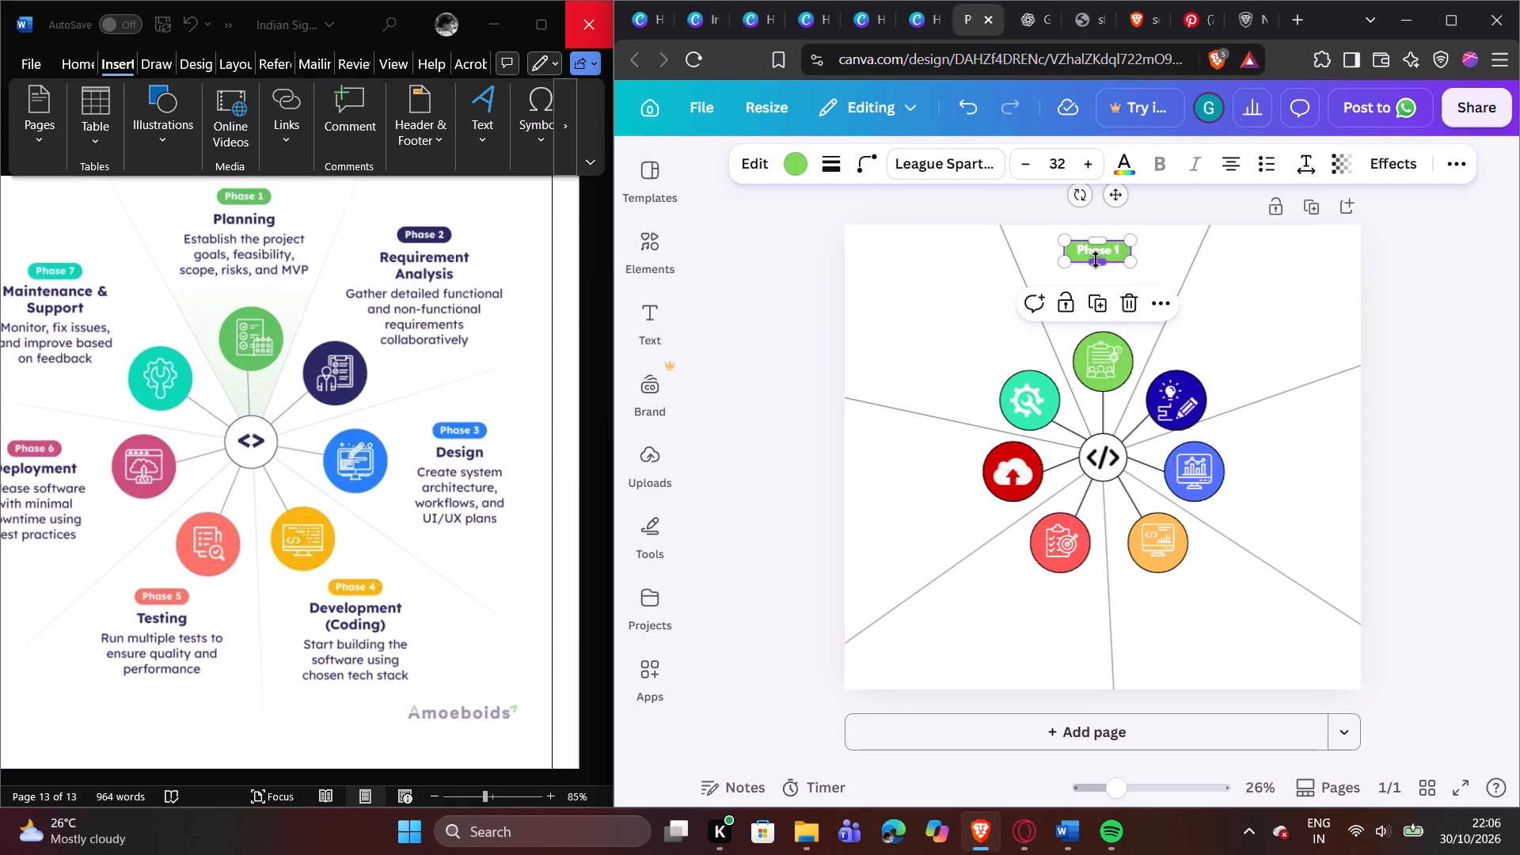
{"action": "left_click_drag", "start_coordinate": [1096, 260], "coordinate": [1101, 251]}
{"action": "left_click", "coordinate": [1170, 254]}
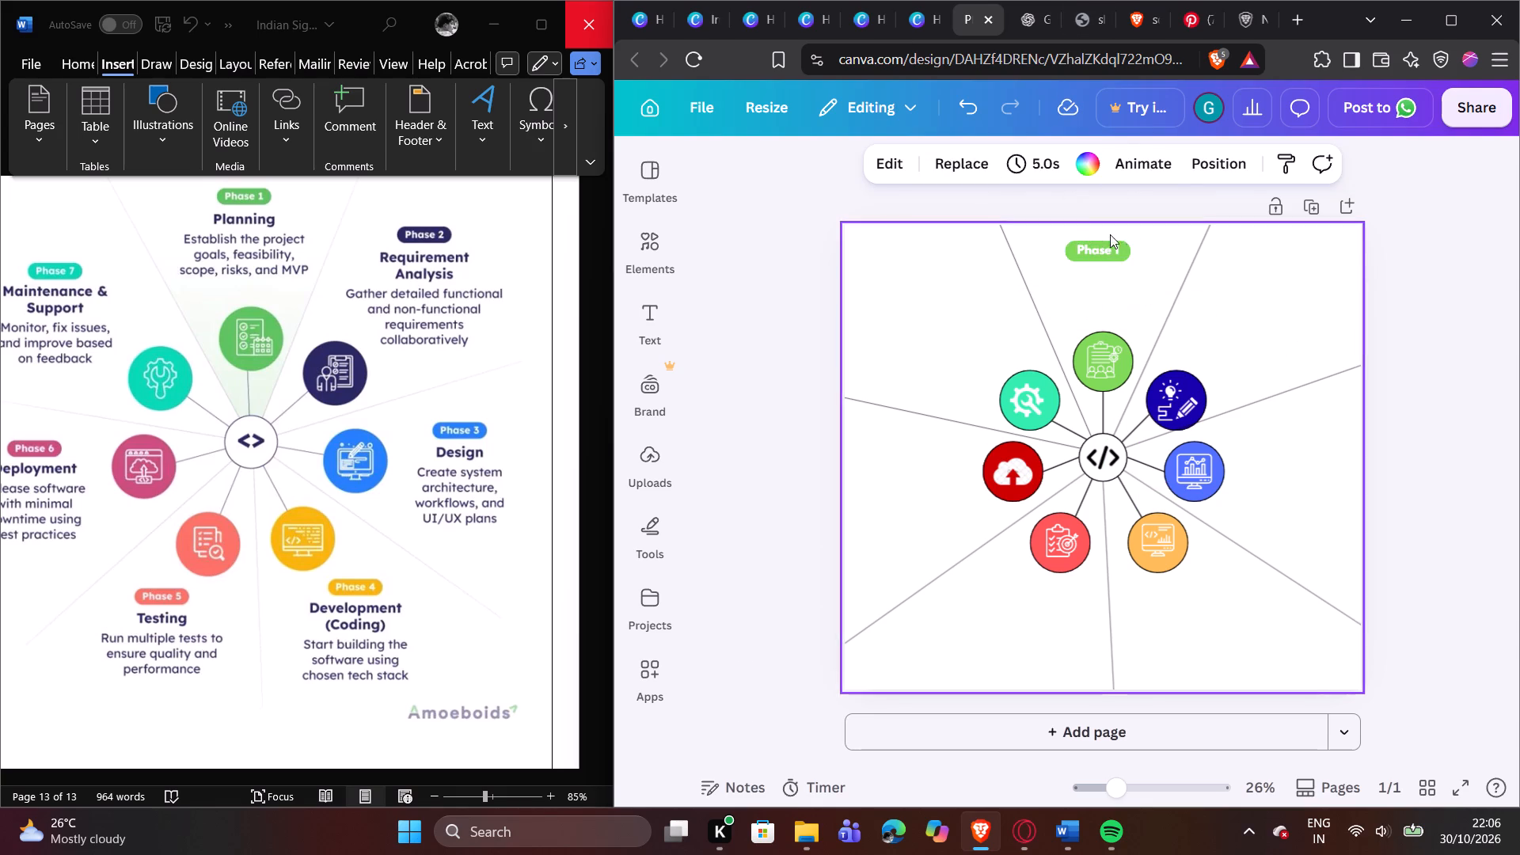
{"action": "left_click_drag", "start_coordinate": [1101, 253], "coordinate": [1090, 245]}
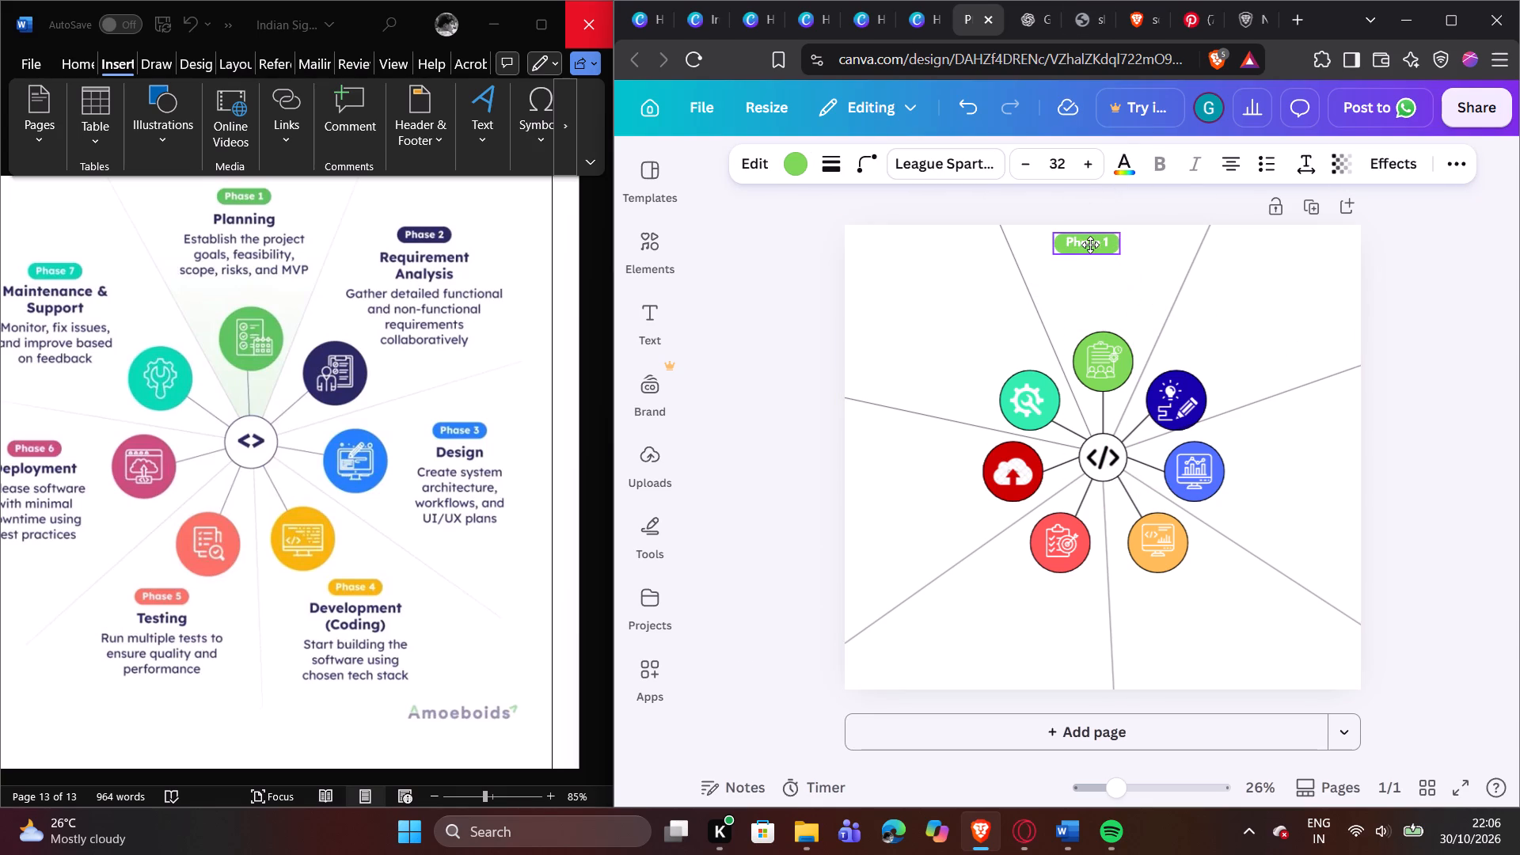
{"action": "left_click_drag", "start_coordinate": [1090, 245], "coordinate": [1098, 243]}
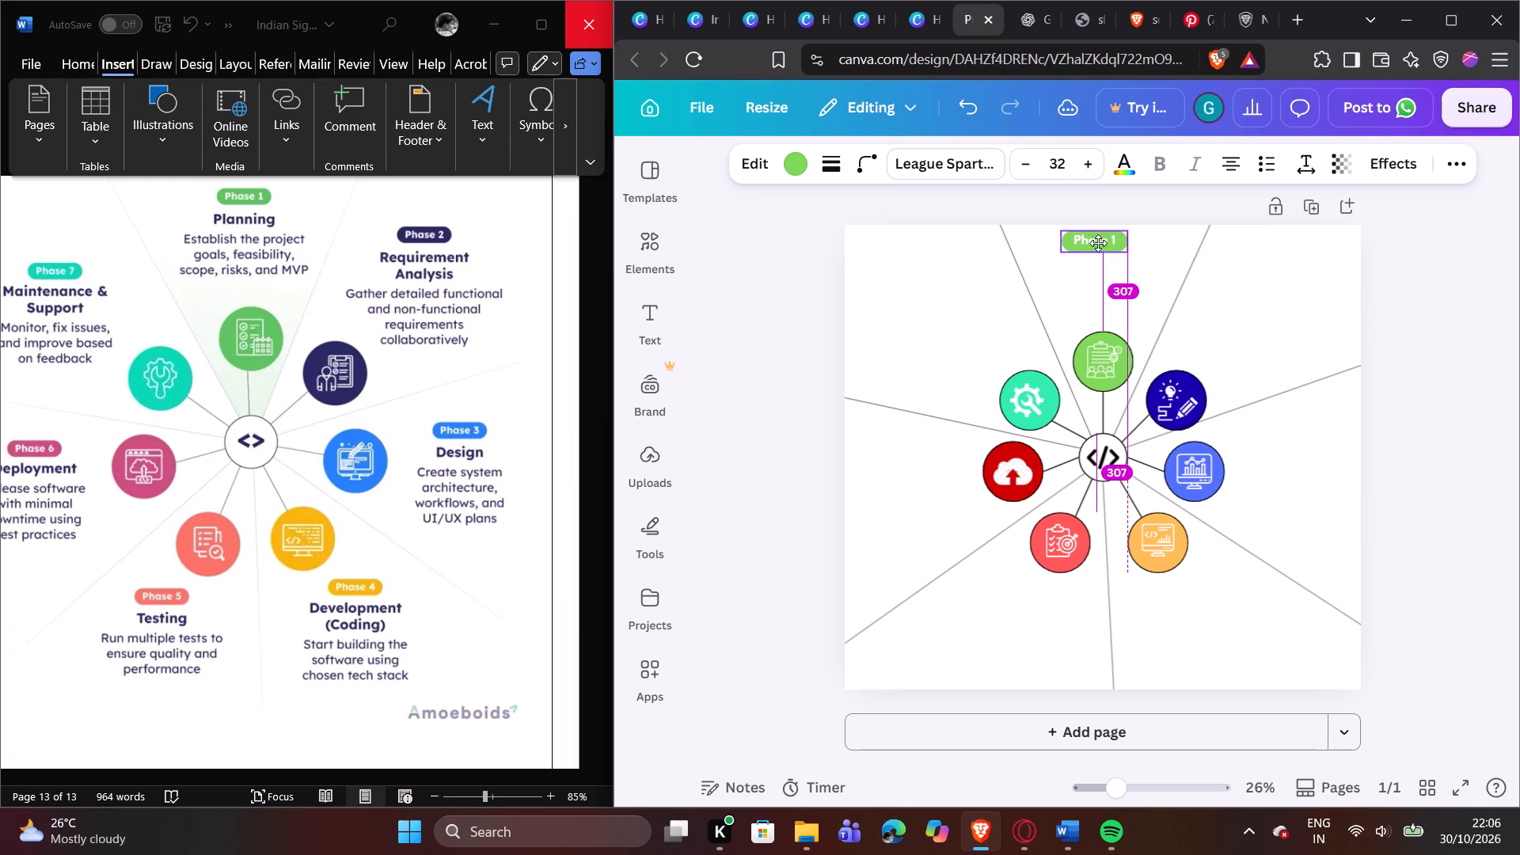
{"action": "left_click_drag", "start_coordinate": [1098, 243], "coordinate": [1101, 244]}
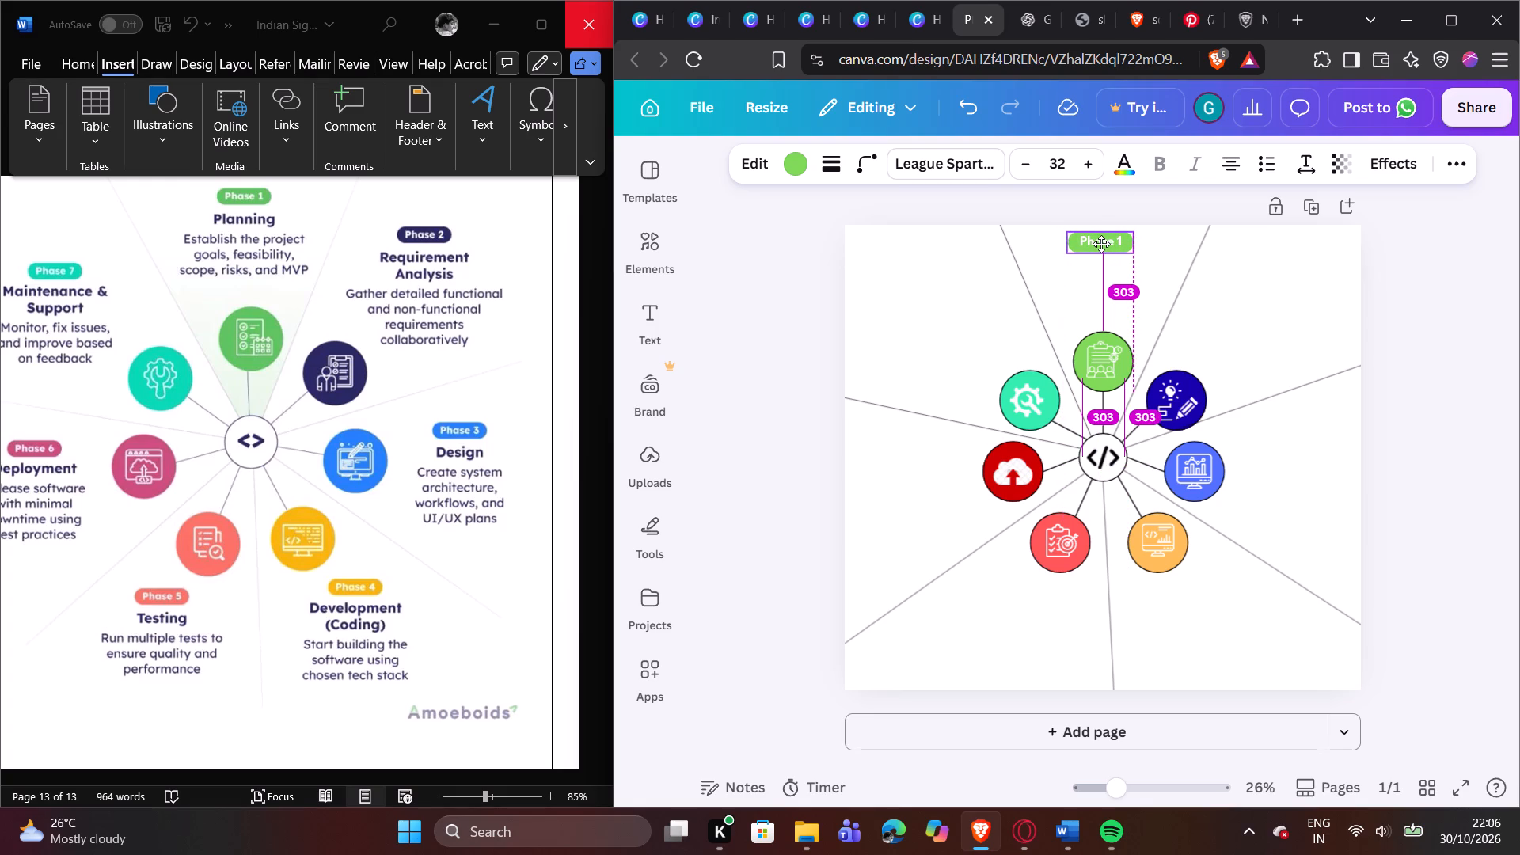
{"action": "left_click_drag", "start_coordinate": [1101, 244], "coordinate": [1100, 244]}
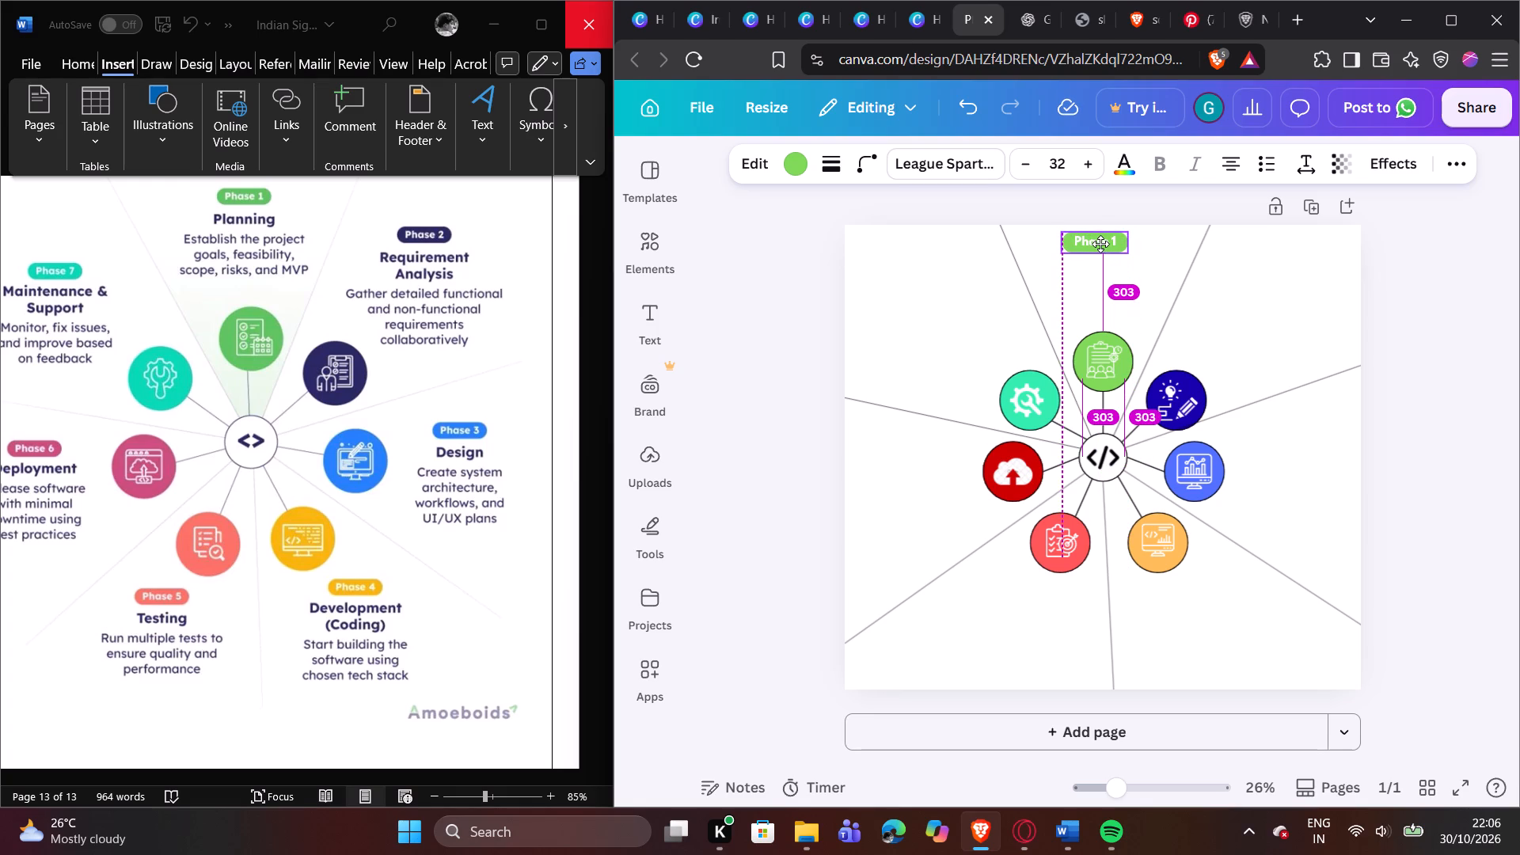
{"action": "left_click_drag", "start_coordinate": [1100, 244], "coordinate": [1099, 246]}
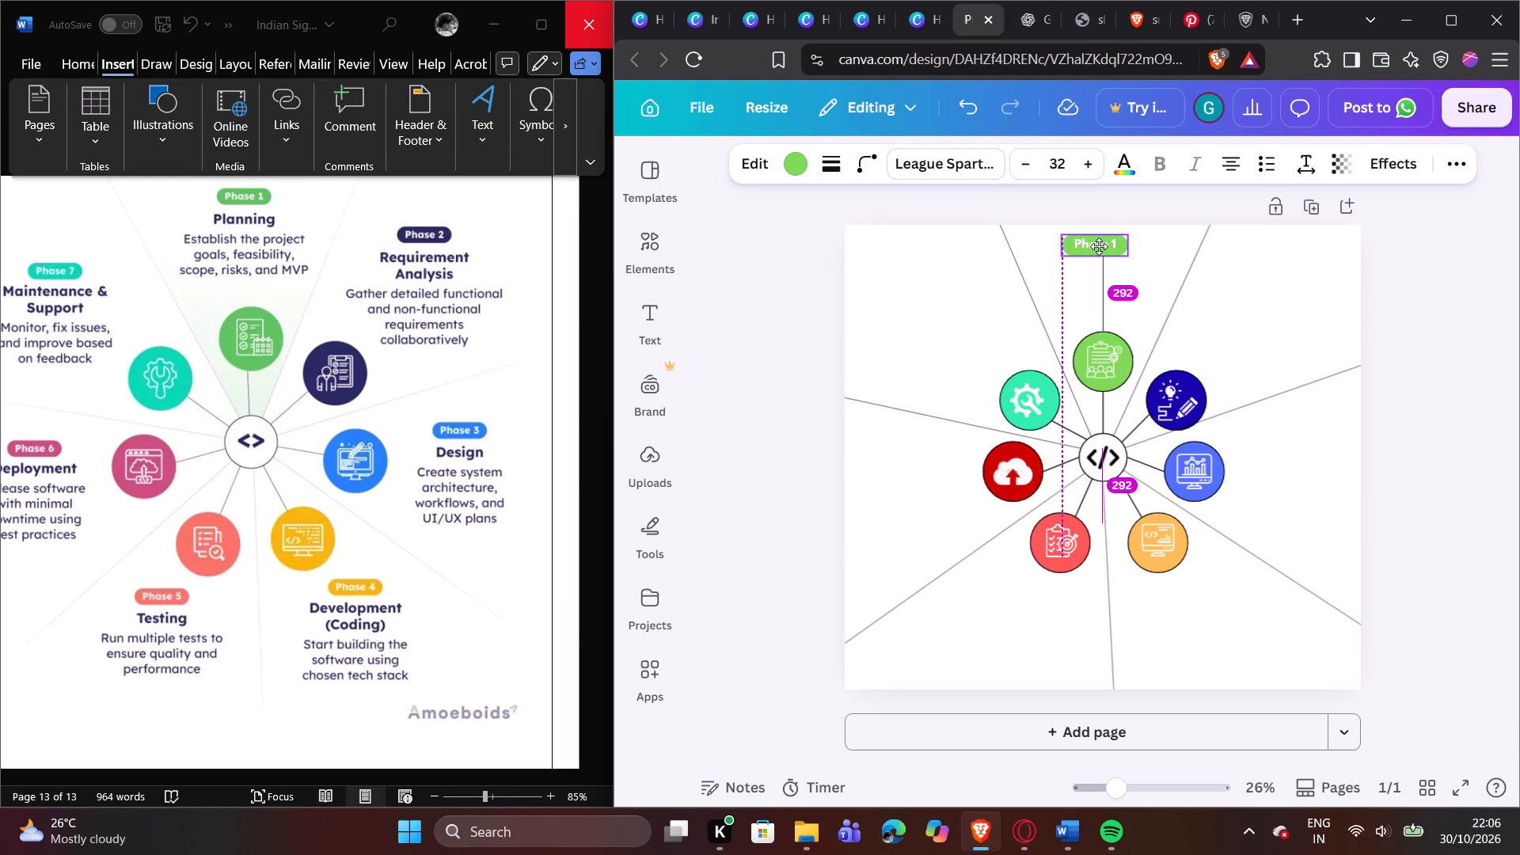
{"action": "left_click_drag", "start_coordinate": [1099, 246], "coordinate": [1105, 245]}
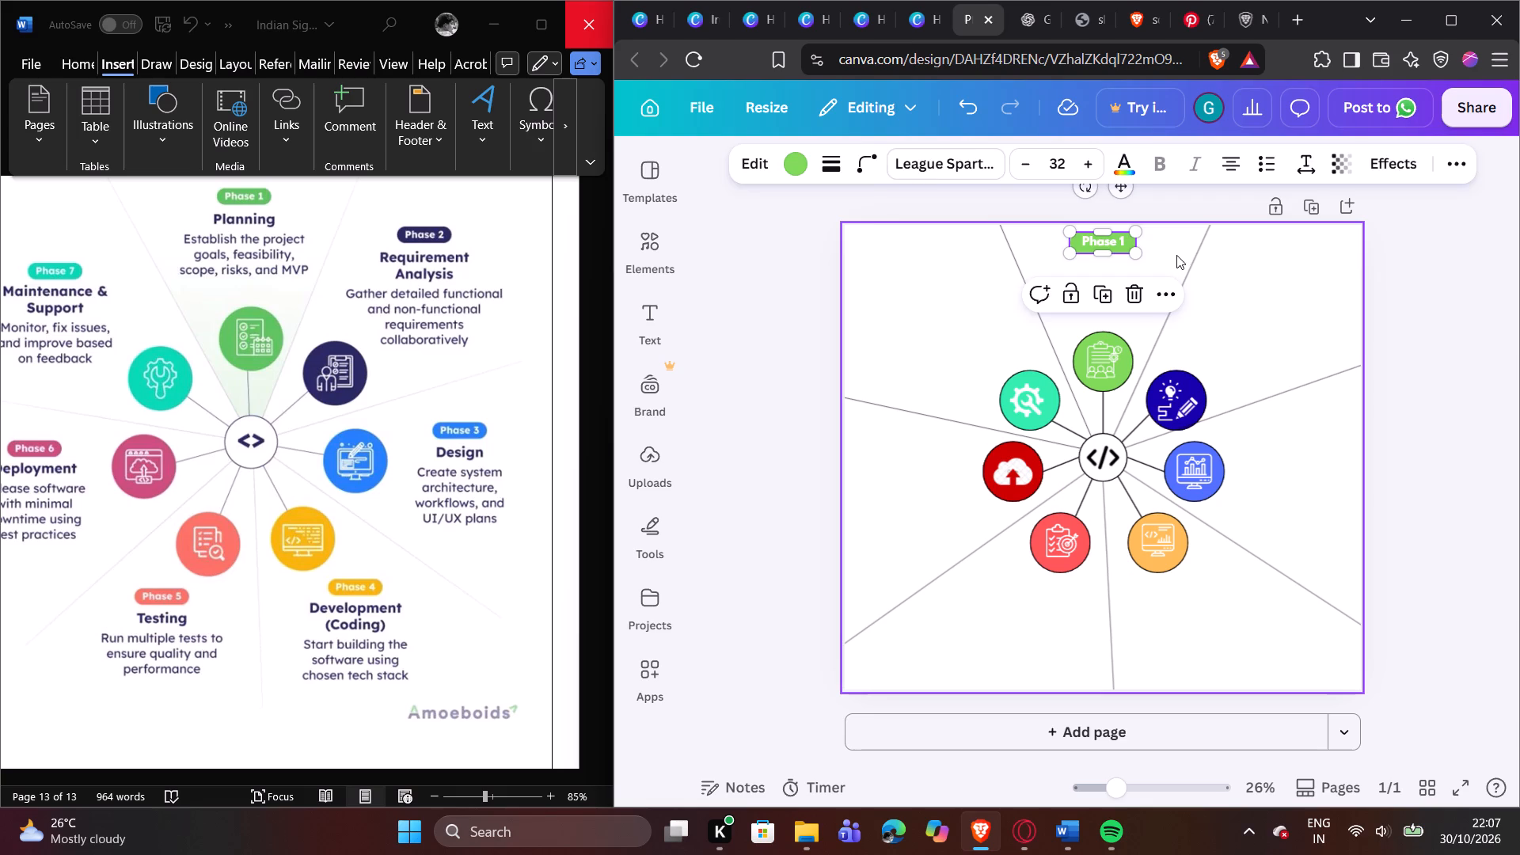
{"action": "left_click", "coordinate": [1173, 252]}
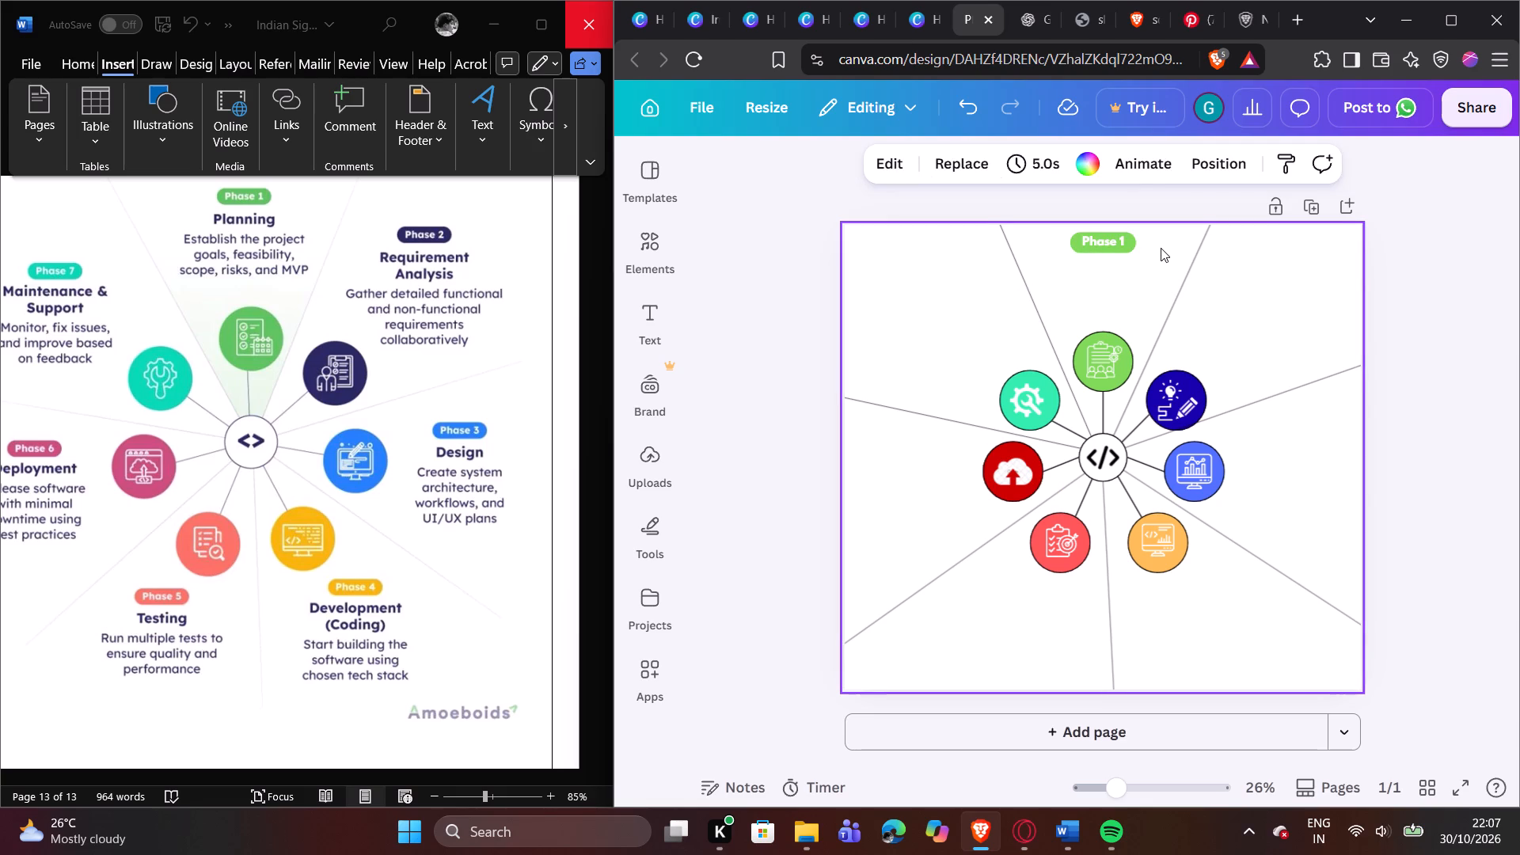
{"action": "left_click", "coordinate": [1104, 237]}
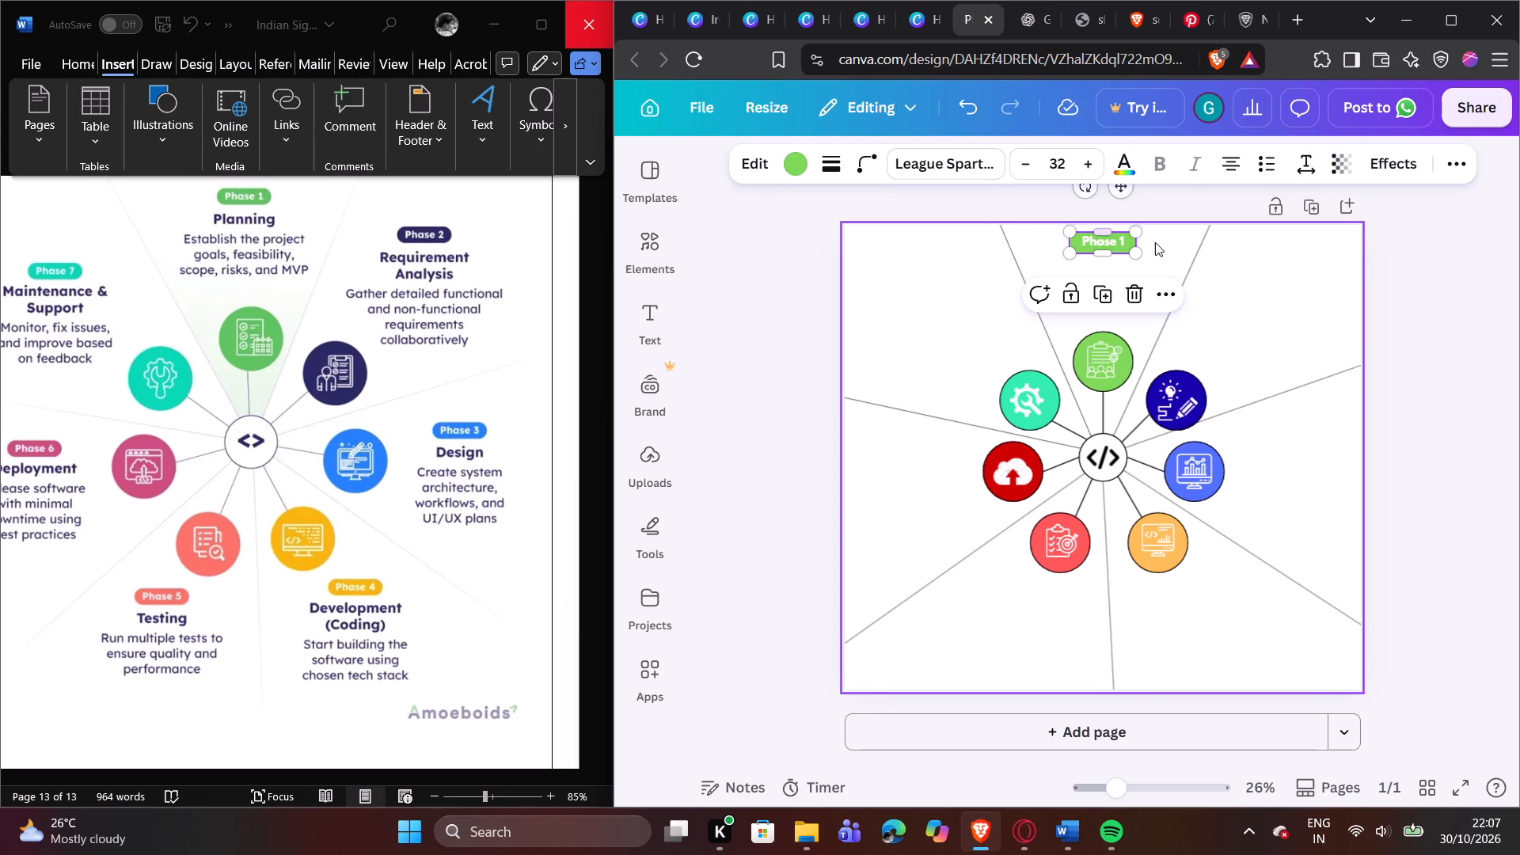
{"action": "left_click", "coordinate": [1155, 242]}
{"action": "left_click", "coordinate": [1114, 241]}
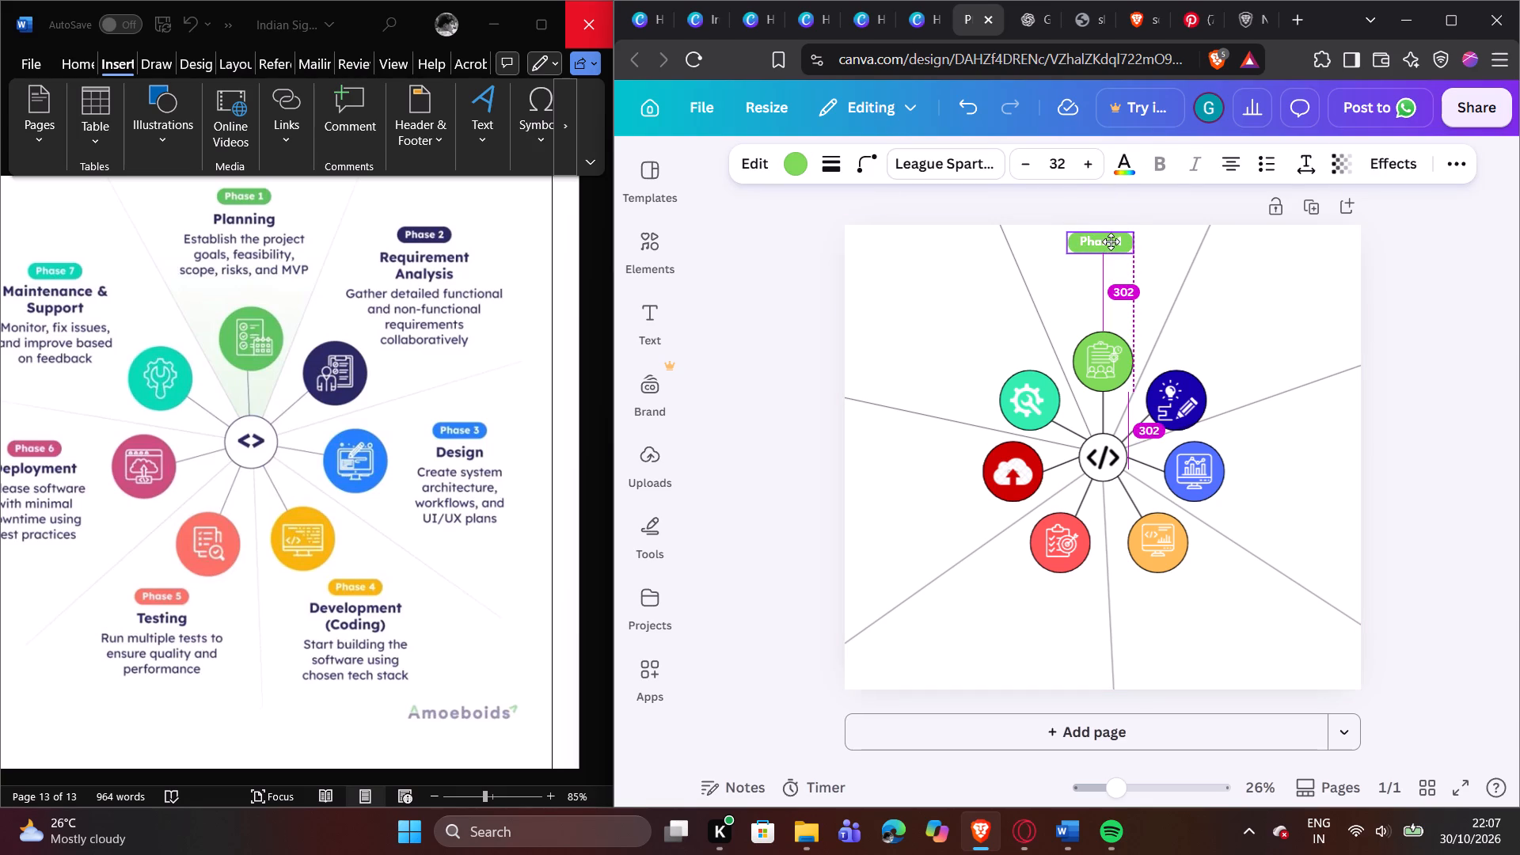
{"action": "left_click", "coordinate": [1146, 249]}
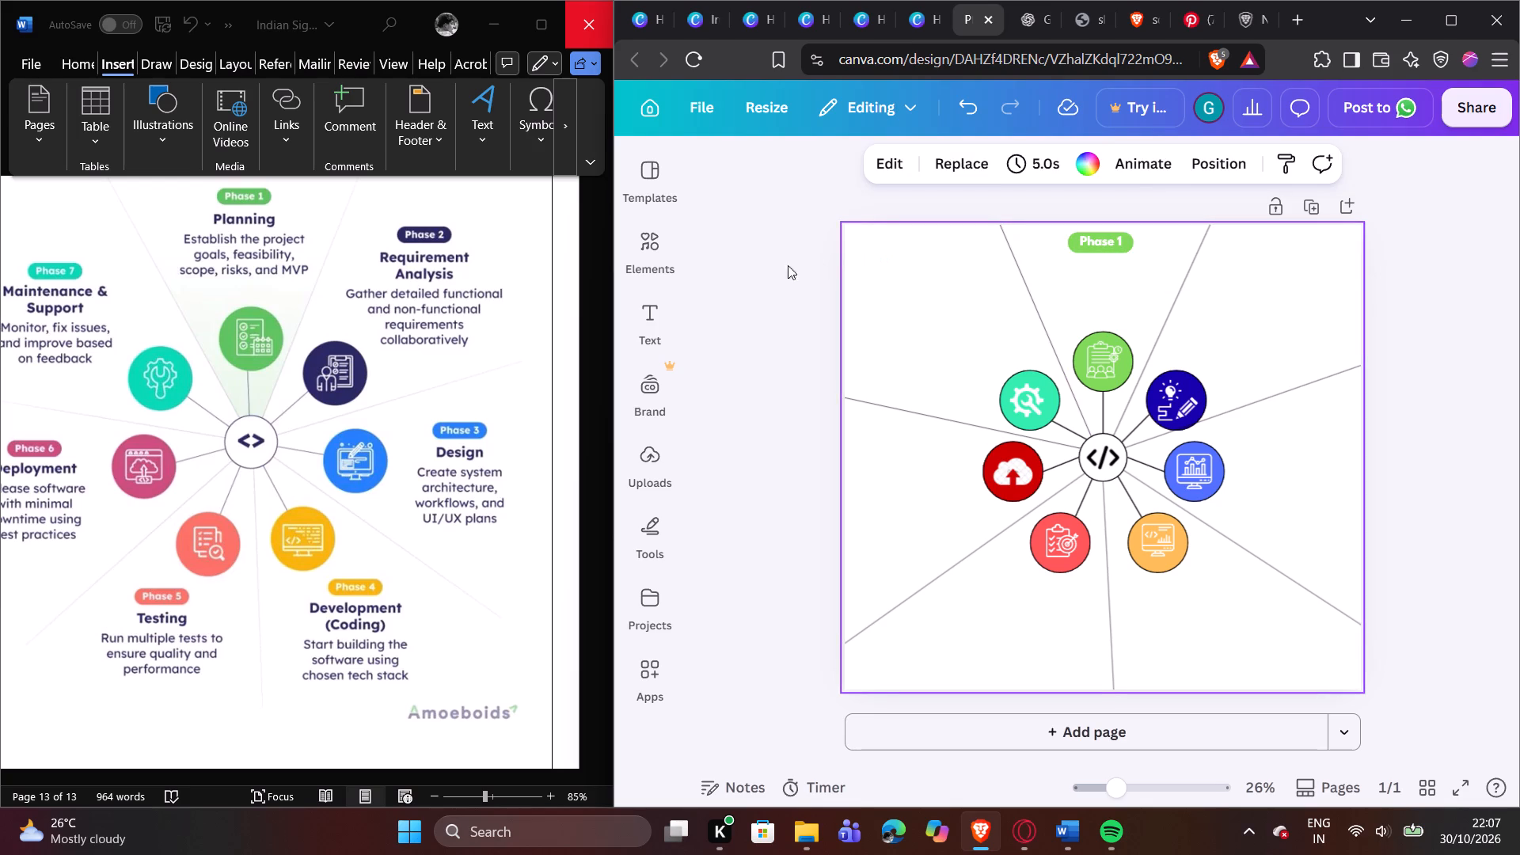
Add a default heading text box to the page.
{"action": "left_click", "coordinate": [638, 256]}
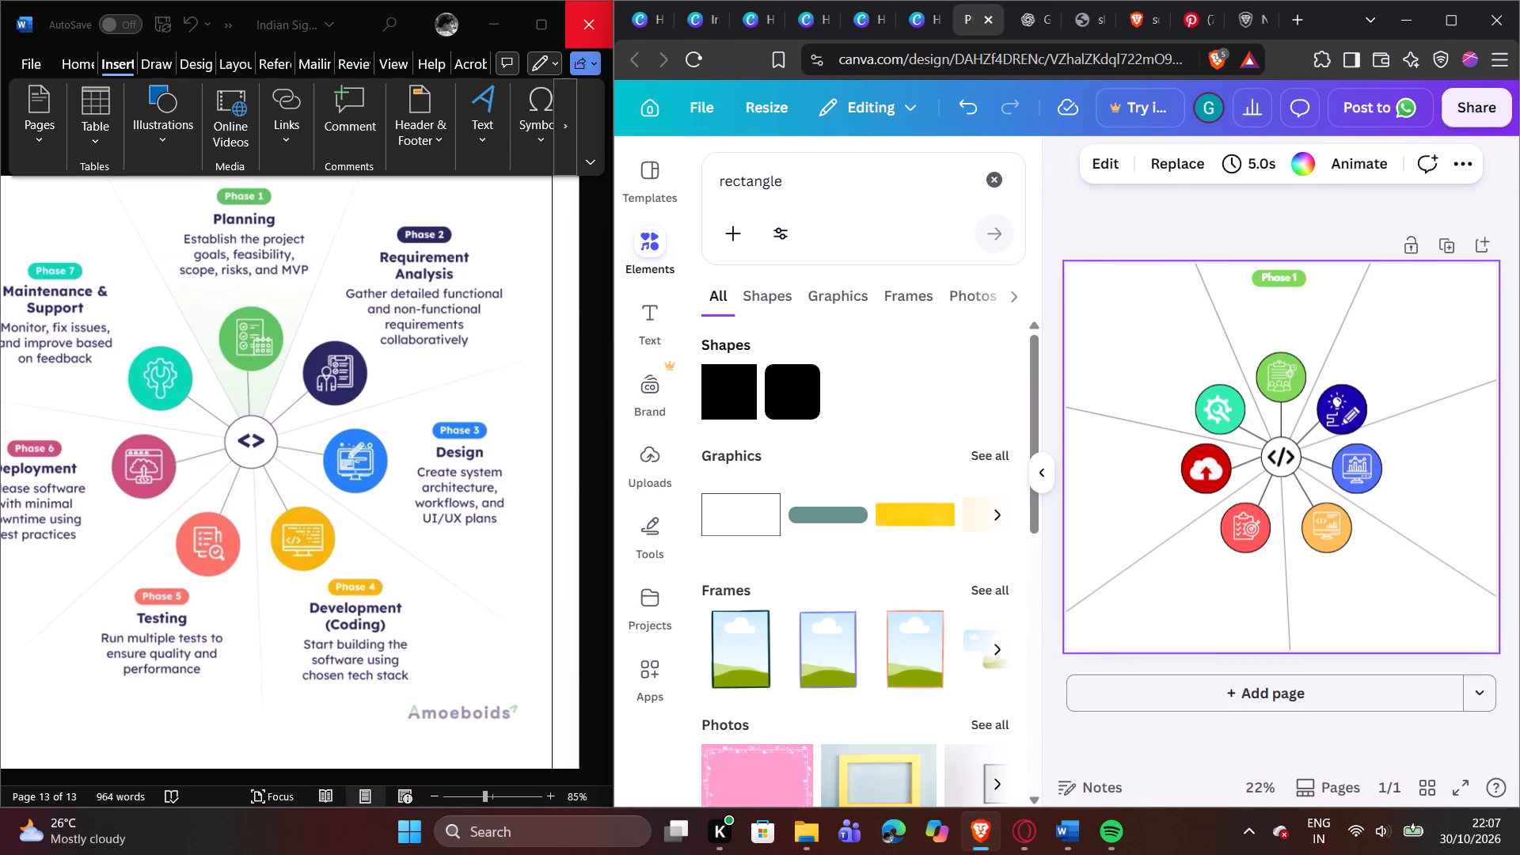
{"action": "left_click", "coordinate": [650, 310]}
{"action": "left_click", "coordinate": [942, 184]}
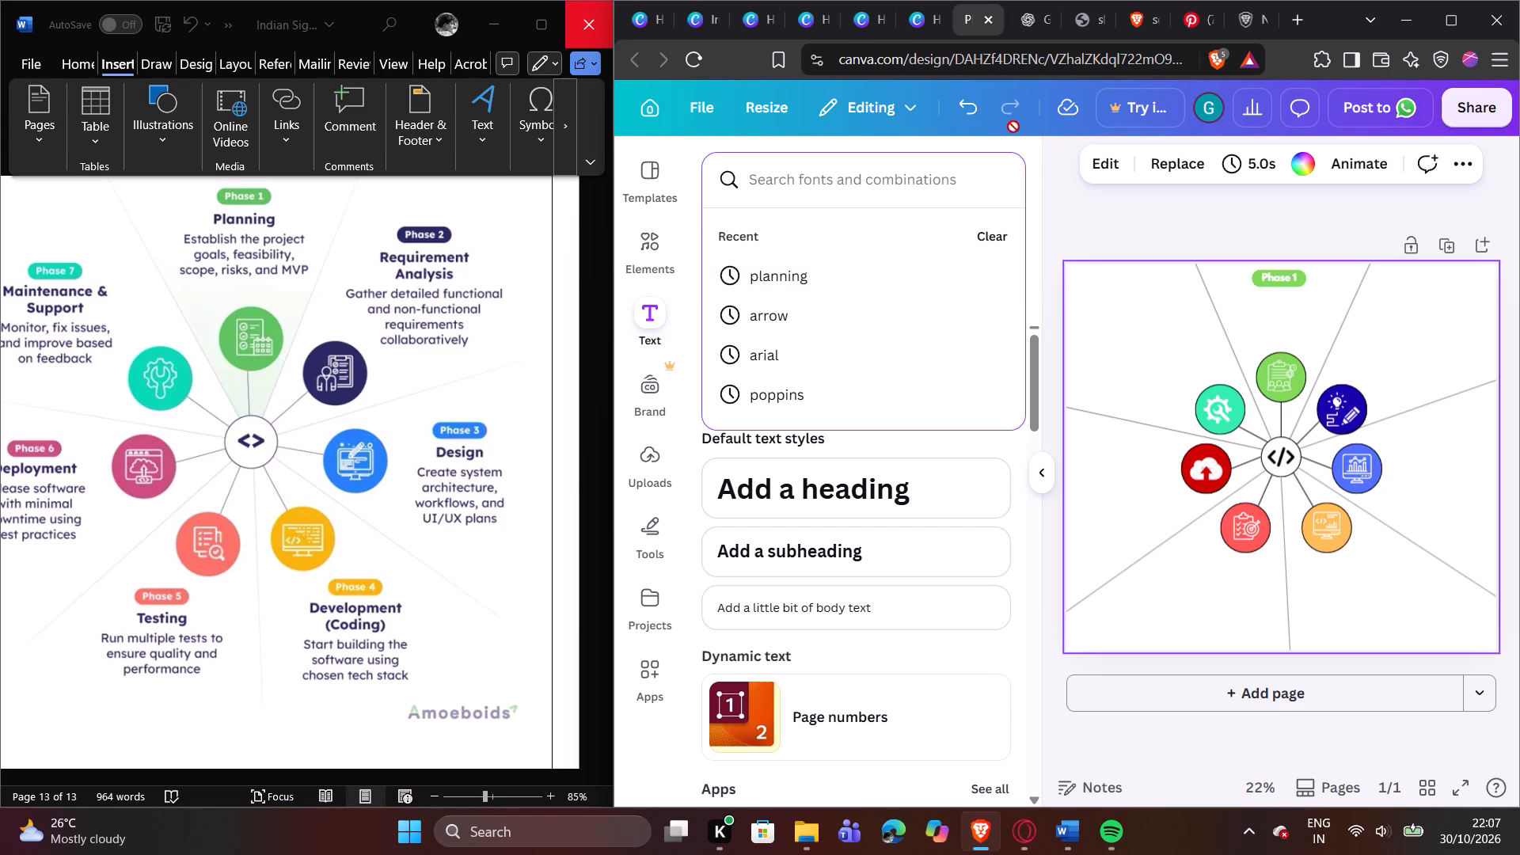
{"action": "left_click", "coordinate": [1036, 158]}
{"action": "left_click", "coordinate": [884, 468]}
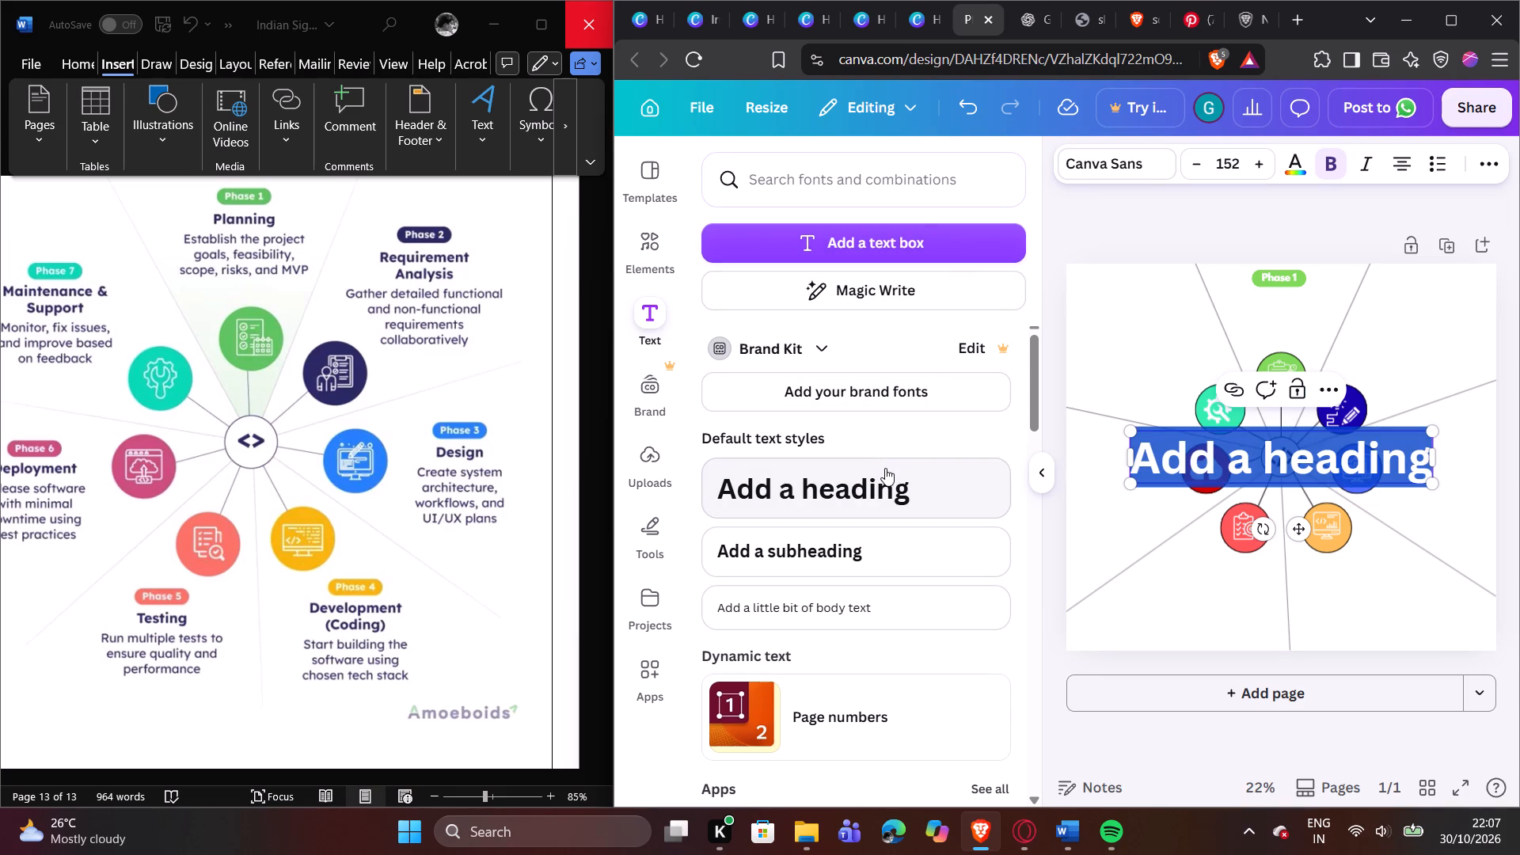
Replace the new heading's placeholder text with "Planning".
{"action": "key", "text": "shift+p"}
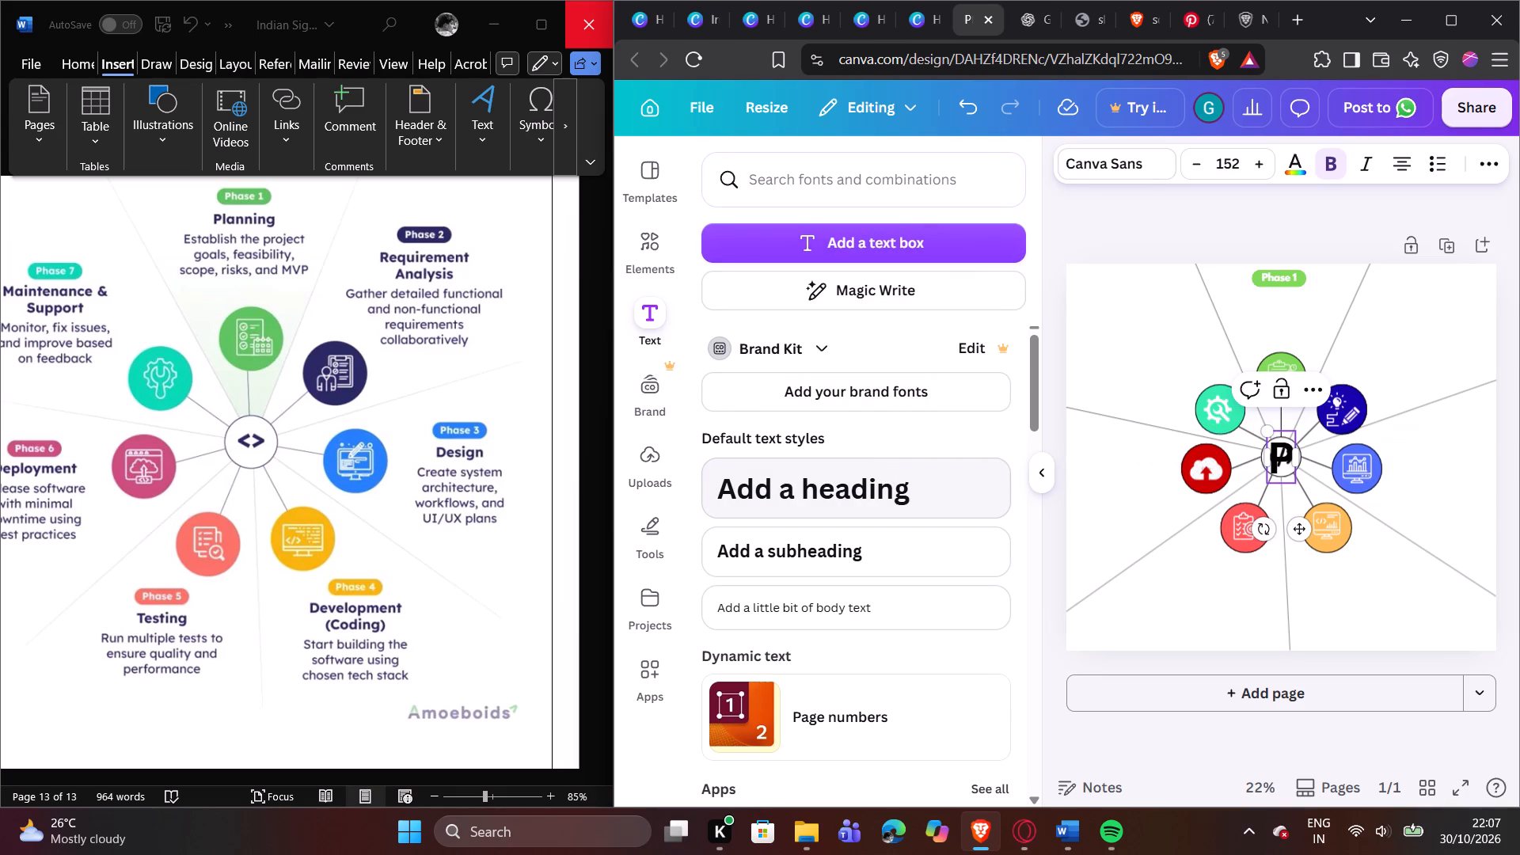
{"action": "key", "text": "l"}
{"action": "type", "text": "anning"}
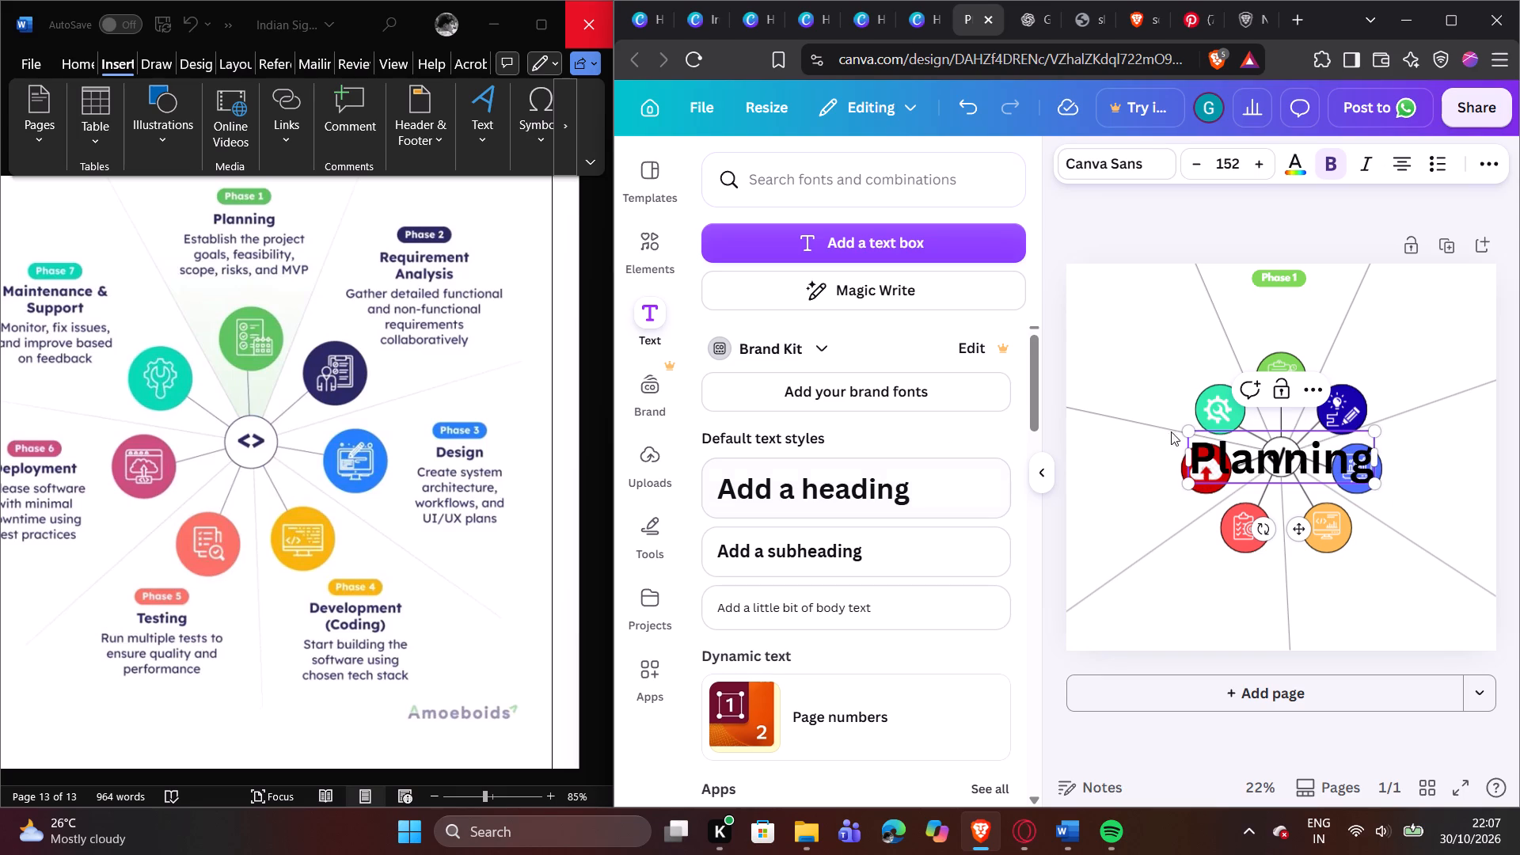
Set the "Planning" heading's font to League Spartan.
{"action": "double_click", "coordinate": [1313, 458]}
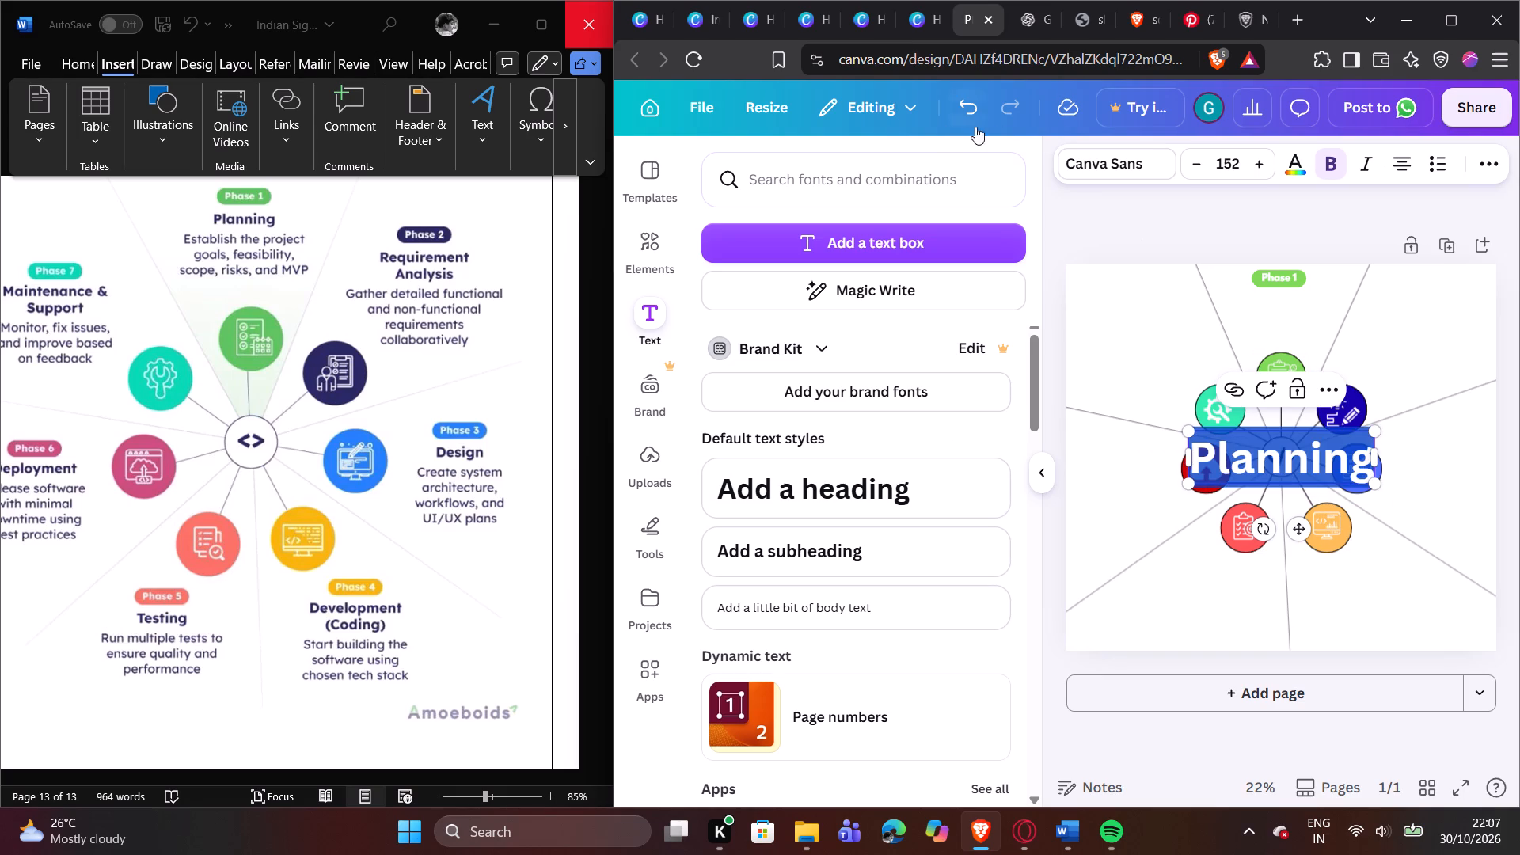
{"action": "left_click", "coordinate": [1126, 162]}
{"action": "scroll", "coordinate": [848, 437], "scroll_direction": "down", "scroll_amount": 1}
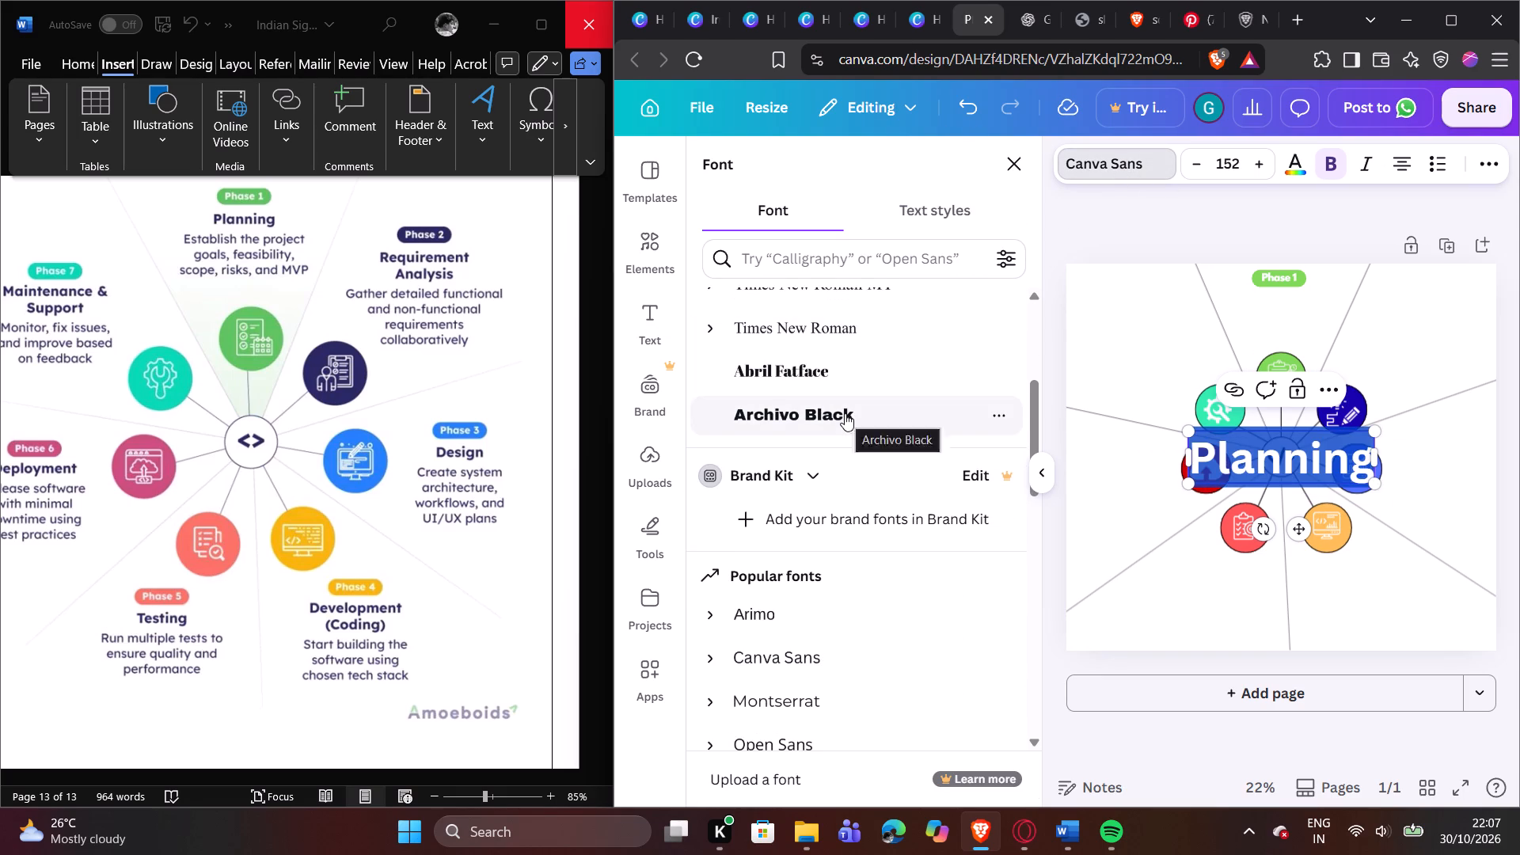
{"action": "scroll", "coordinate": [845, 413], "scroll_direction": "down", "scroll_amount": 2}
{"action": "scroll", "coordinate": [845, 413], "scroll_direction": "up", "scroll_amount": 6}
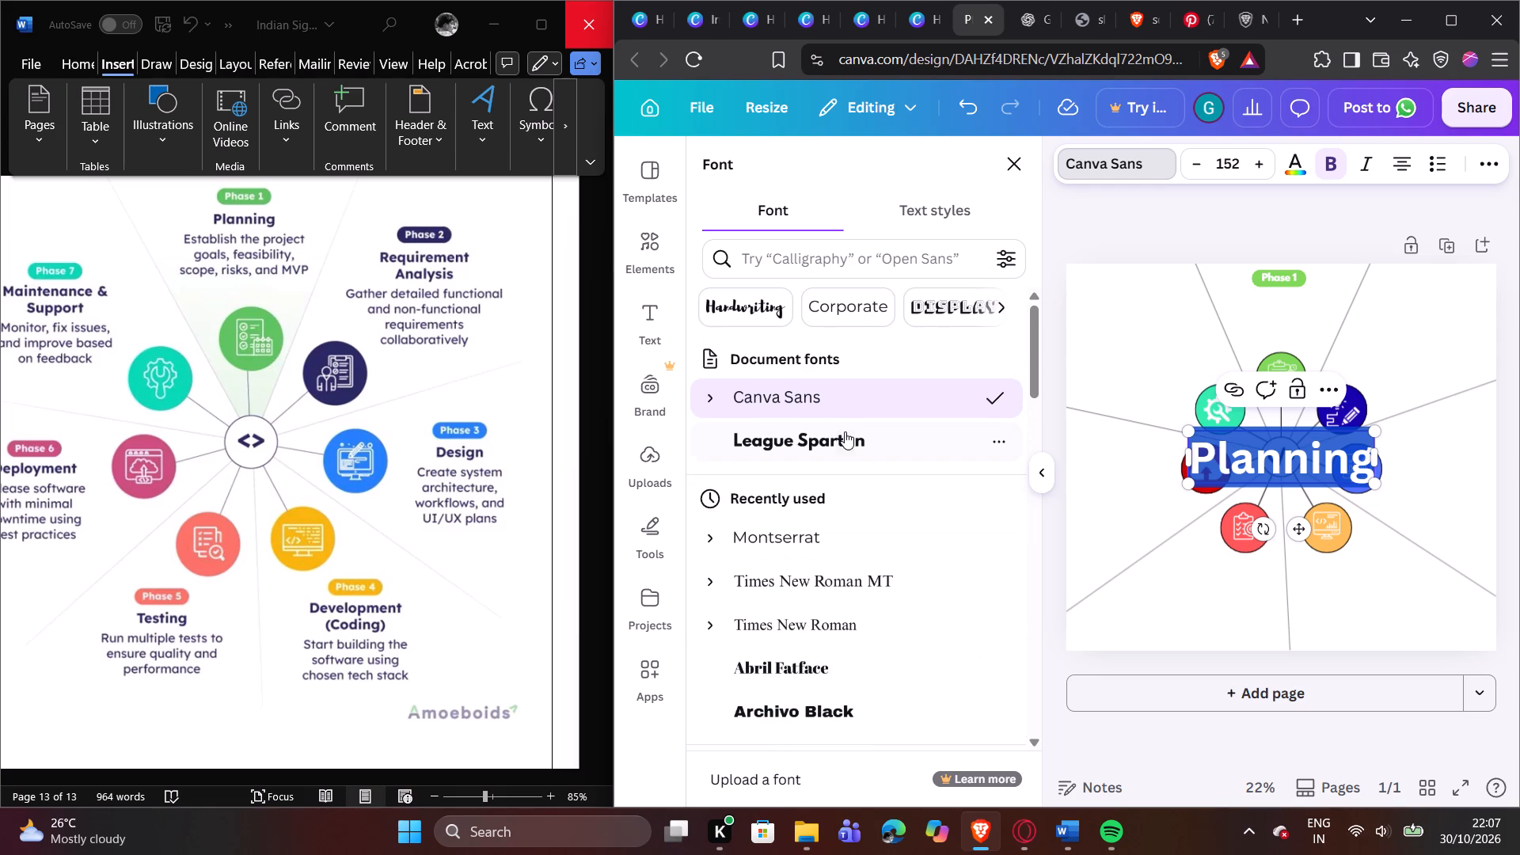
{"action": "left_click", "coordinate": [845, 439]}
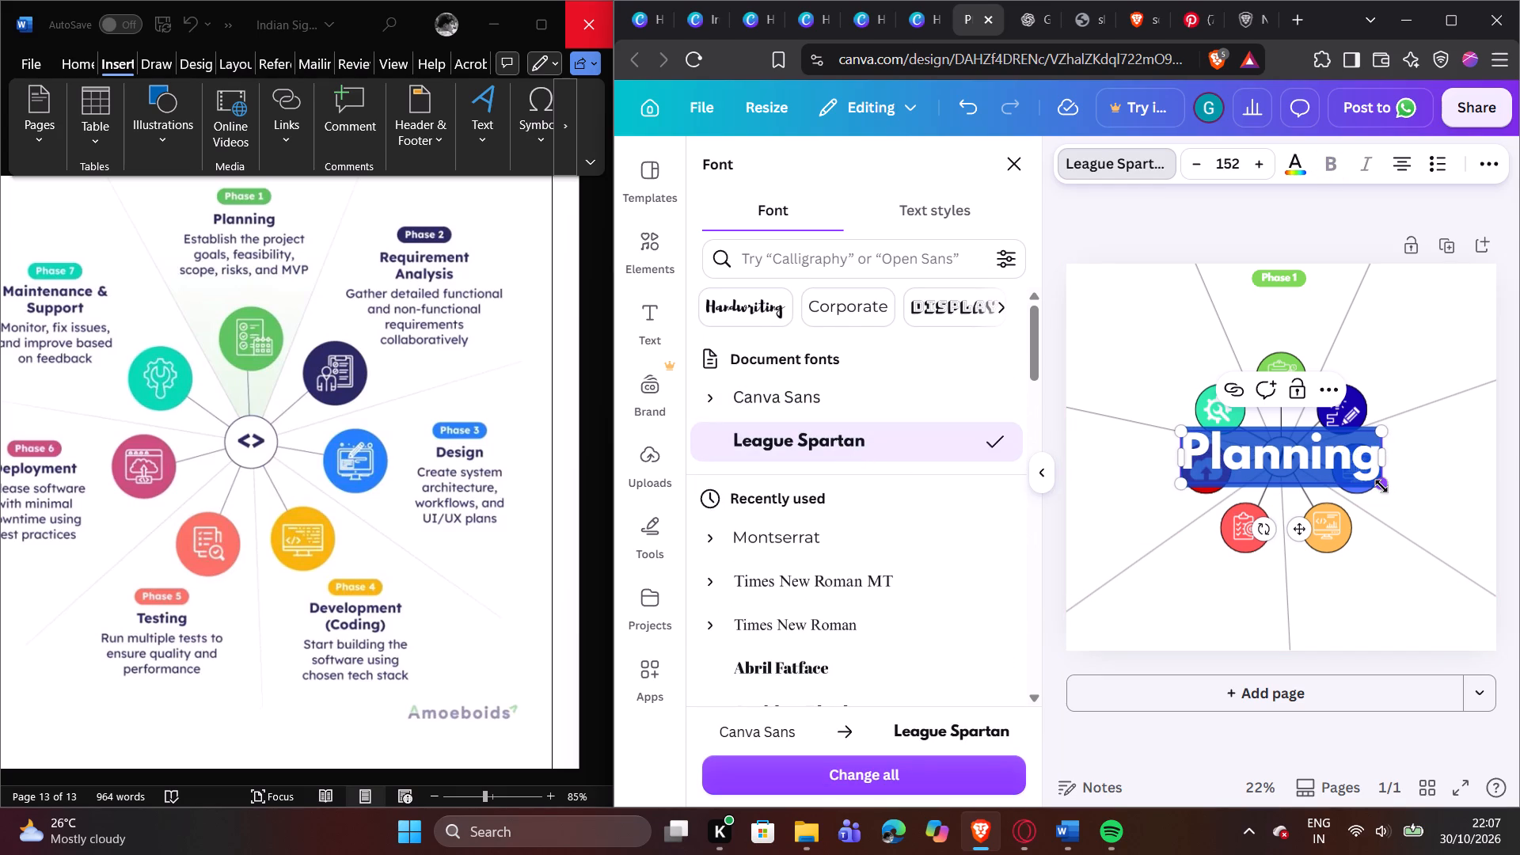
Scale the "Planning" heading down to font size 108.
{"action": "left_click_drag", "start_coordinate": [1381, 485], "coordinate": [1332, 436]}
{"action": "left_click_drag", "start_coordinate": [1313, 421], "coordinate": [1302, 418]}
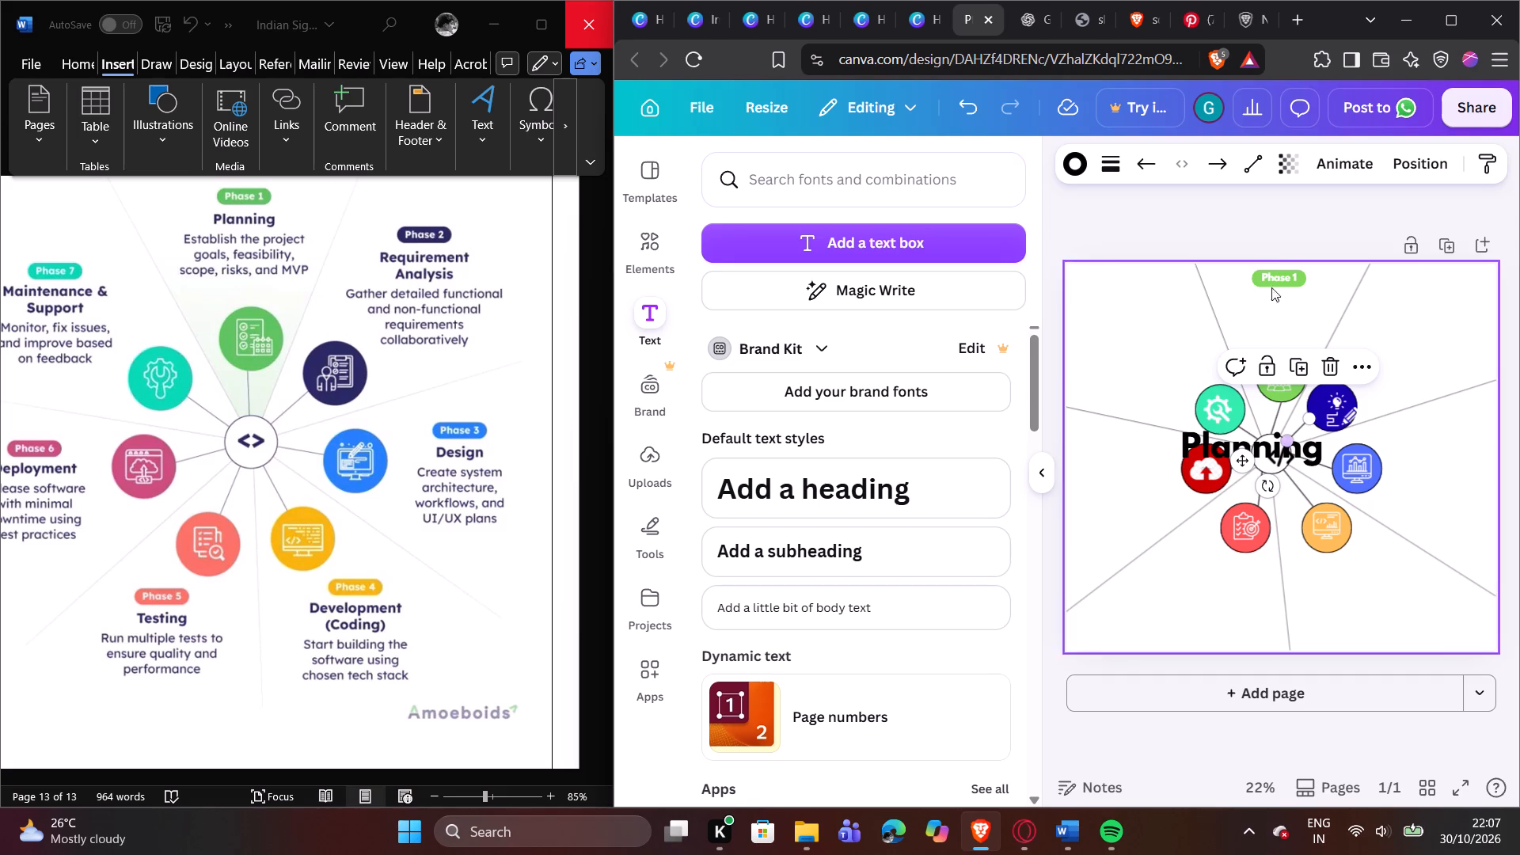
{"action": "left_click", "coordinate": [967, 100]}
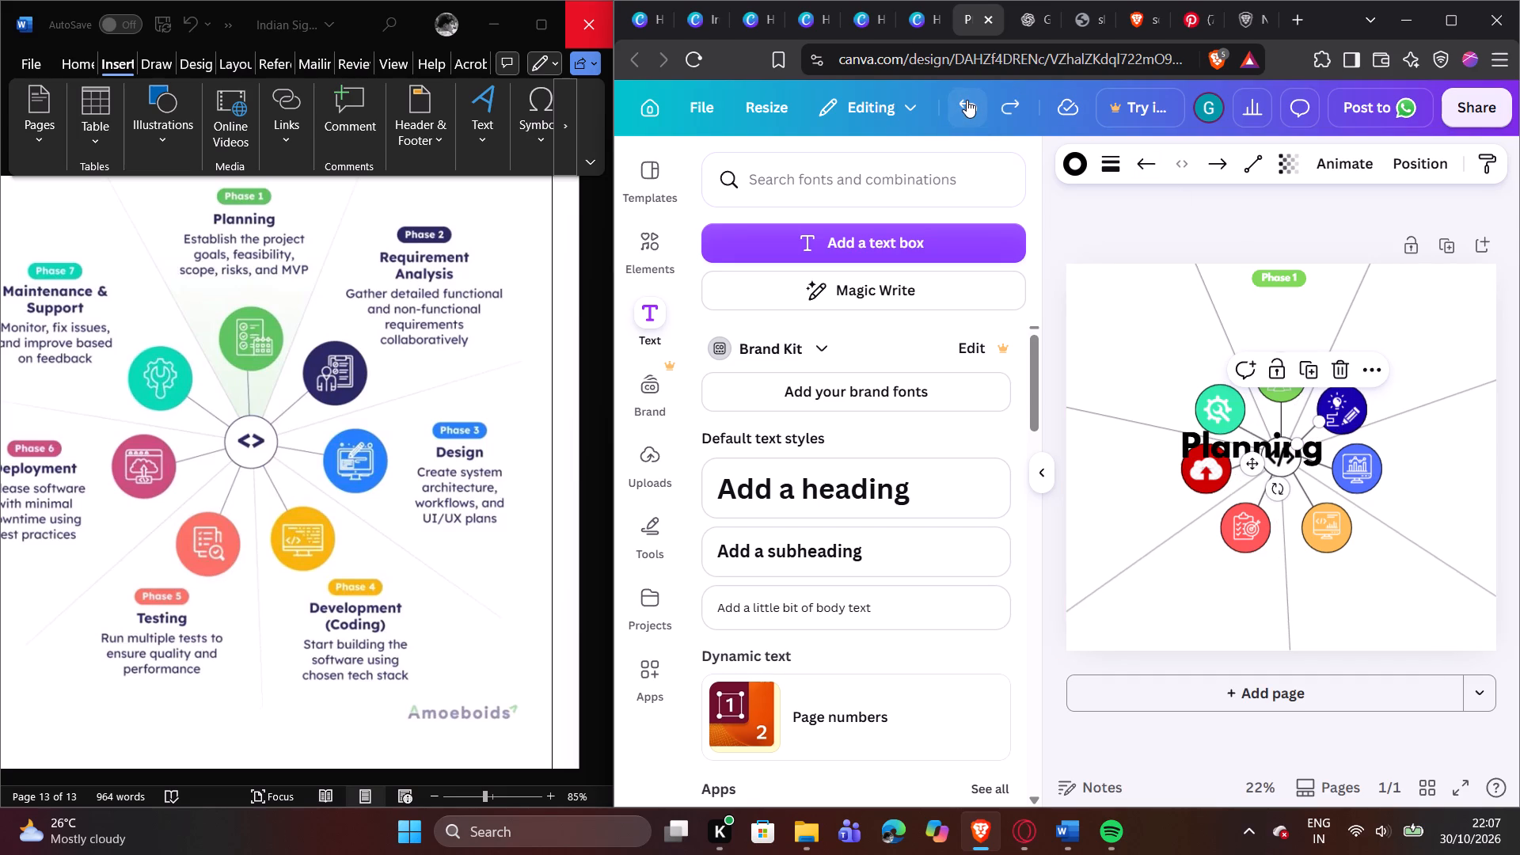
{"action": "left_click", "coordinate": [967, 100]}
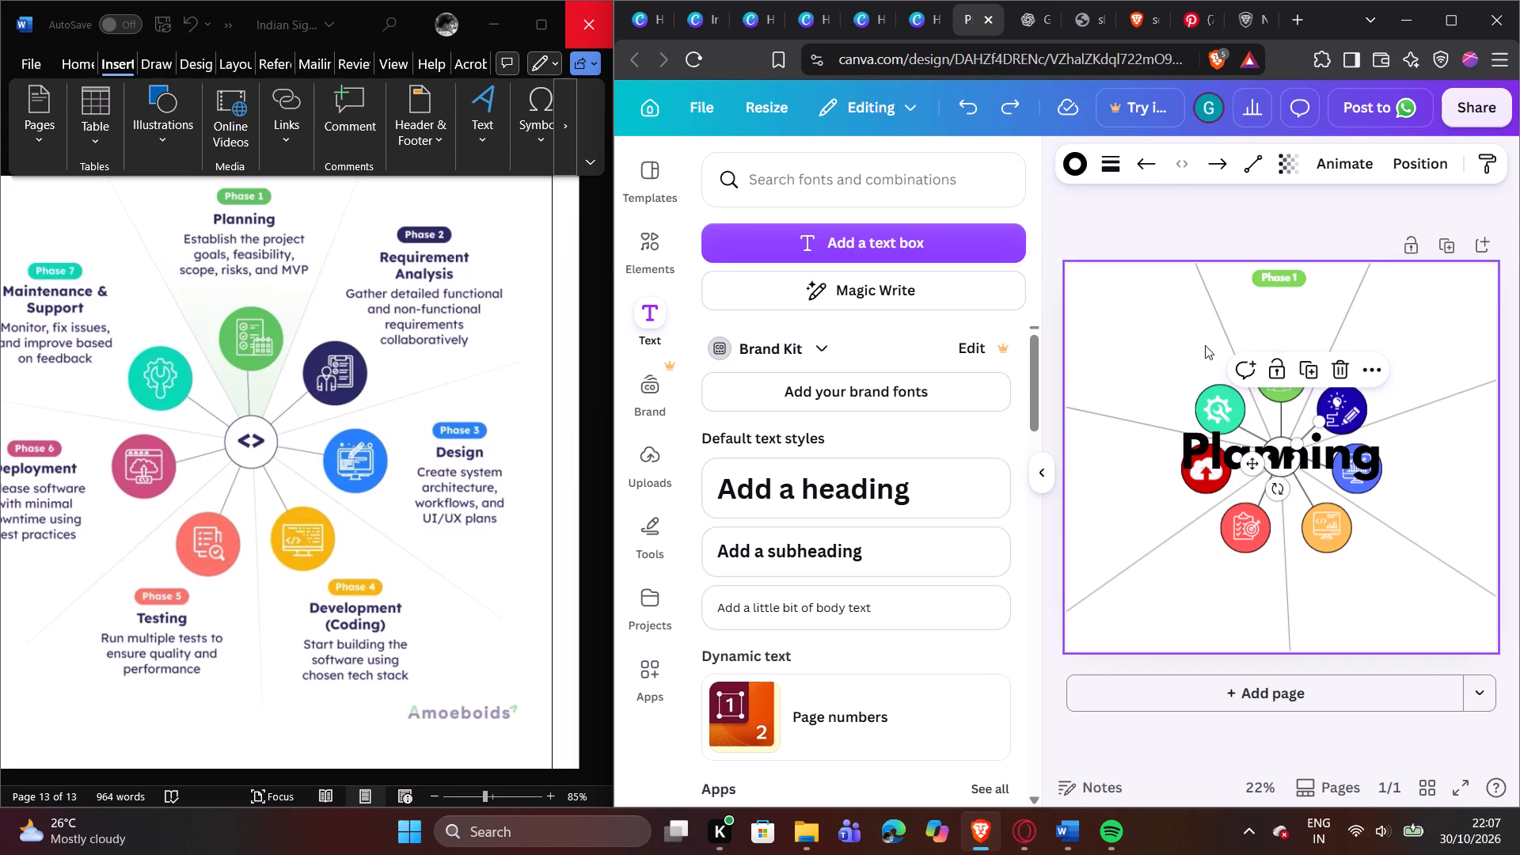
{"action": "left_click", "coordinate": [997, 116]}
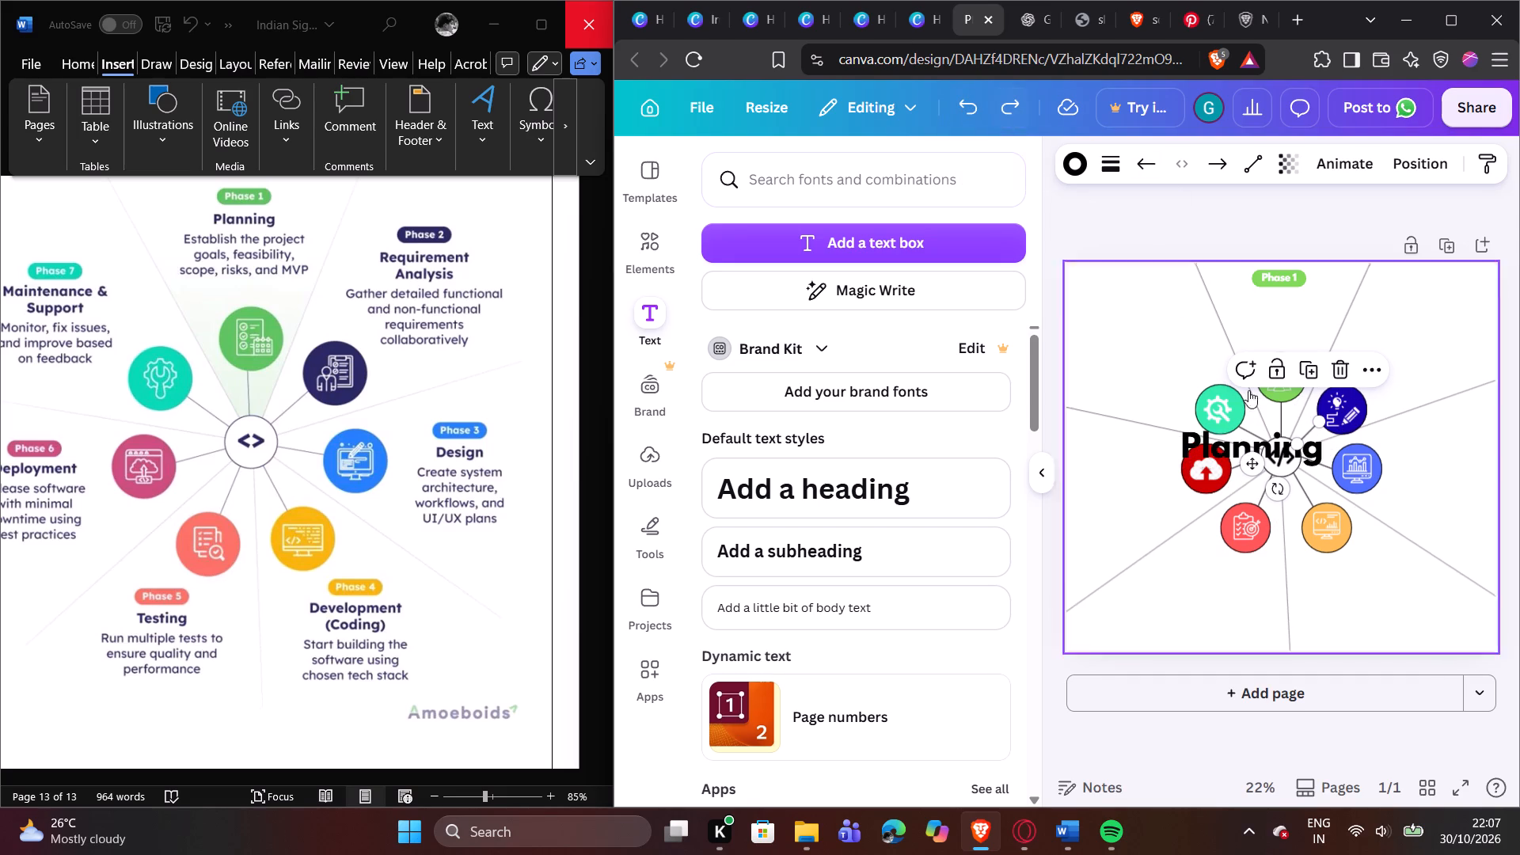
Shrink the "Planning" heading to about font size 50.4 and centre it directly beneath the Phase 1 pill.
{"action": "left_click", "coordinate": [1231, 446]}
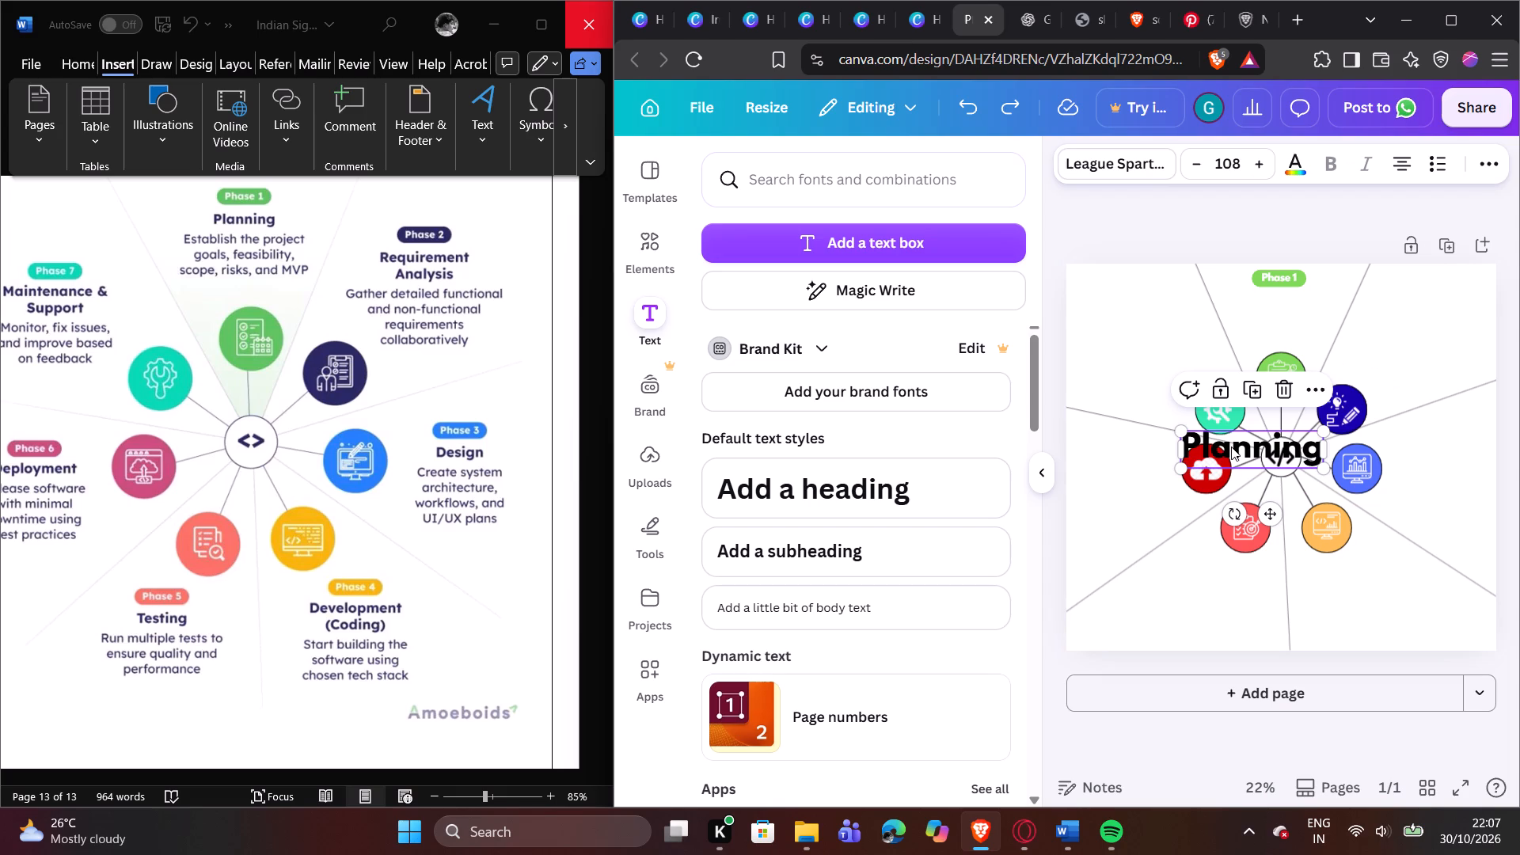
{"action": "left_click_drag", "start_coordinate": [1231, 446], "coordinate": [1268, 317]}
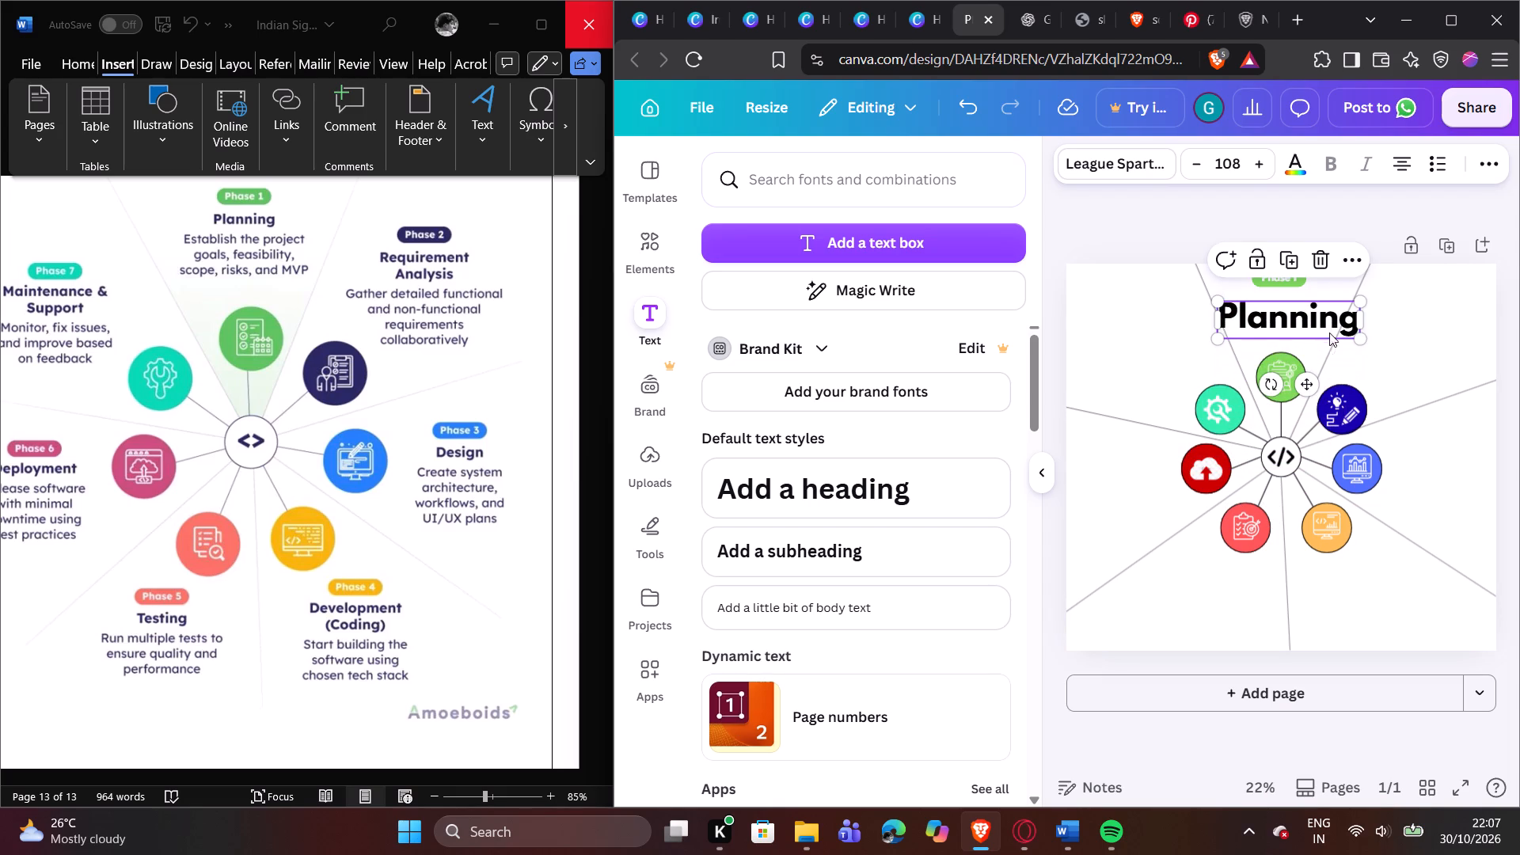
{"action": "left_click_drag", "start_coordinate": [1356, 342], "coordinate": [1295, 299]}
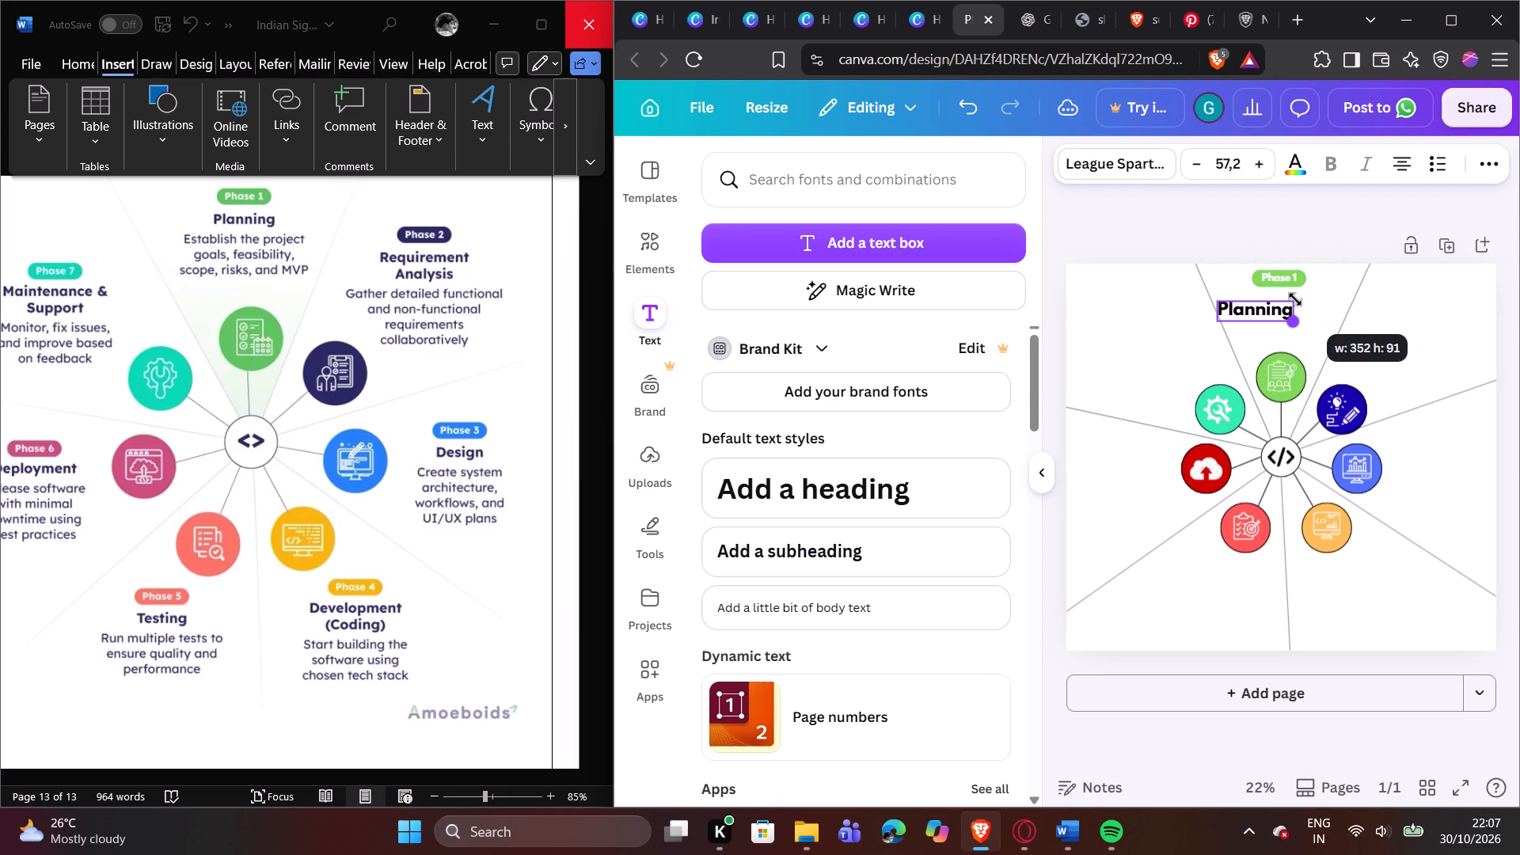
{"action": "left_click_drag", "start_coordinate": [1295, 299], "coordinate": [1288, 292]}
{"action": "left_click", "coordinate": [1306, 298]}
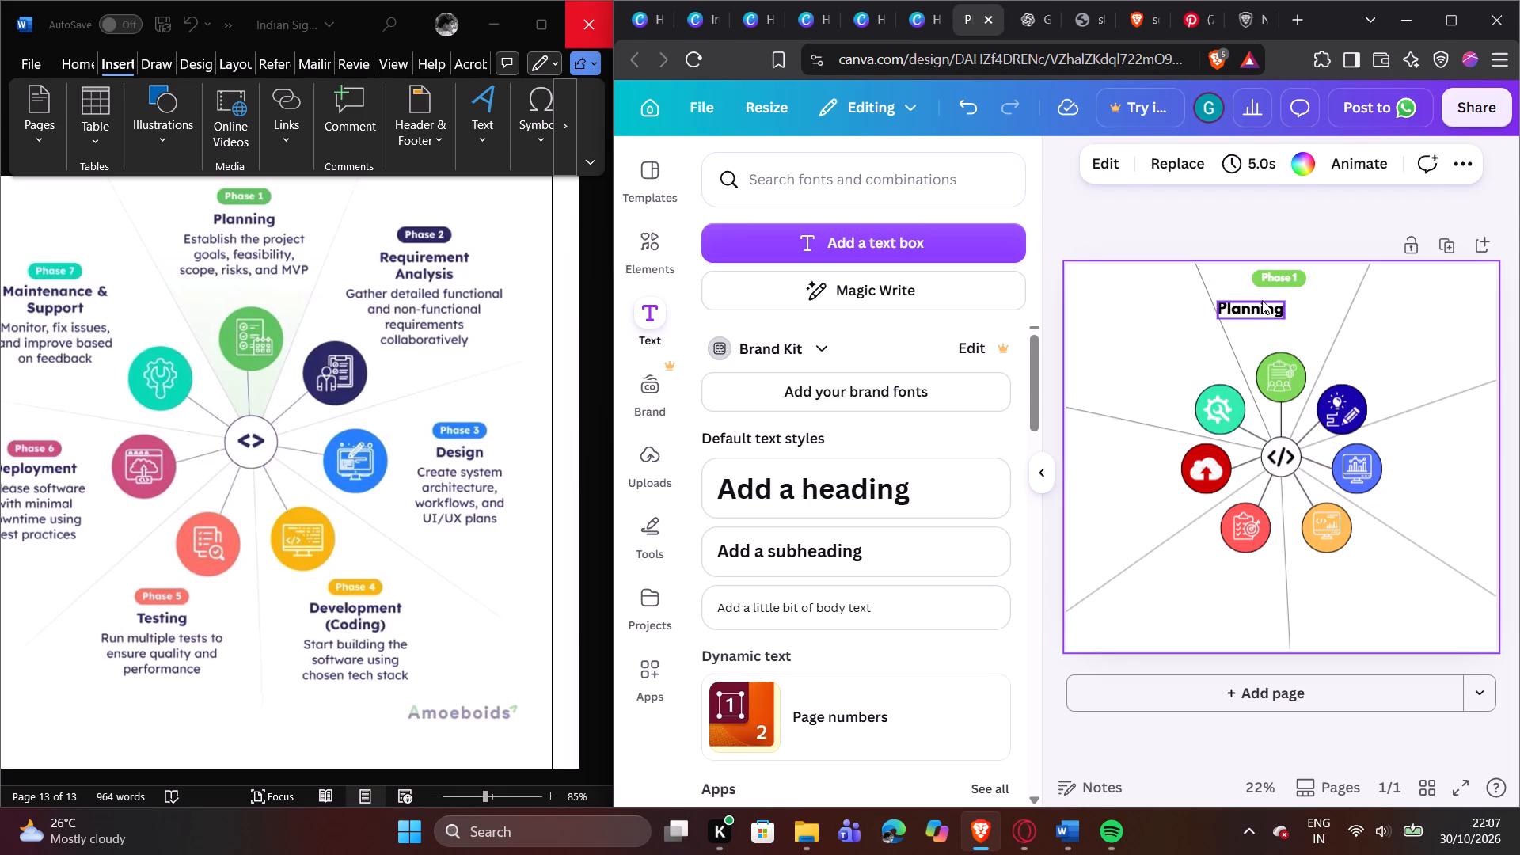
{"action": "left_click_drag", "start_coordinate": [1241, 310], "coordinate": [1267, 304]}
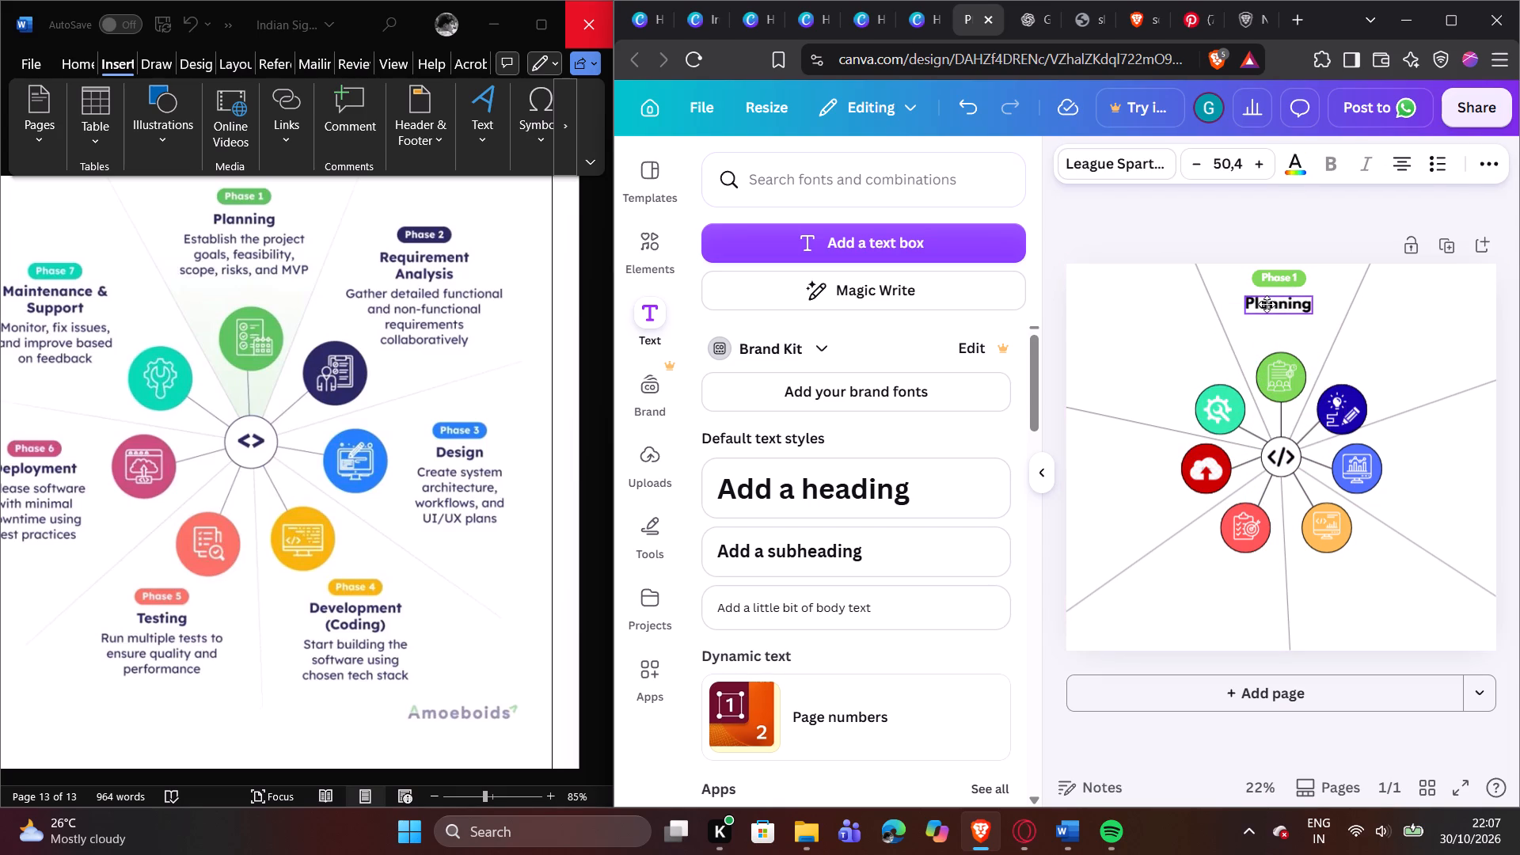
{"action": "left_click_drag", "start_coordinate": [1267, 304], "coordinate": [1269, 297]}
{"action": "left_click", "coordinate": [1330, 293]}
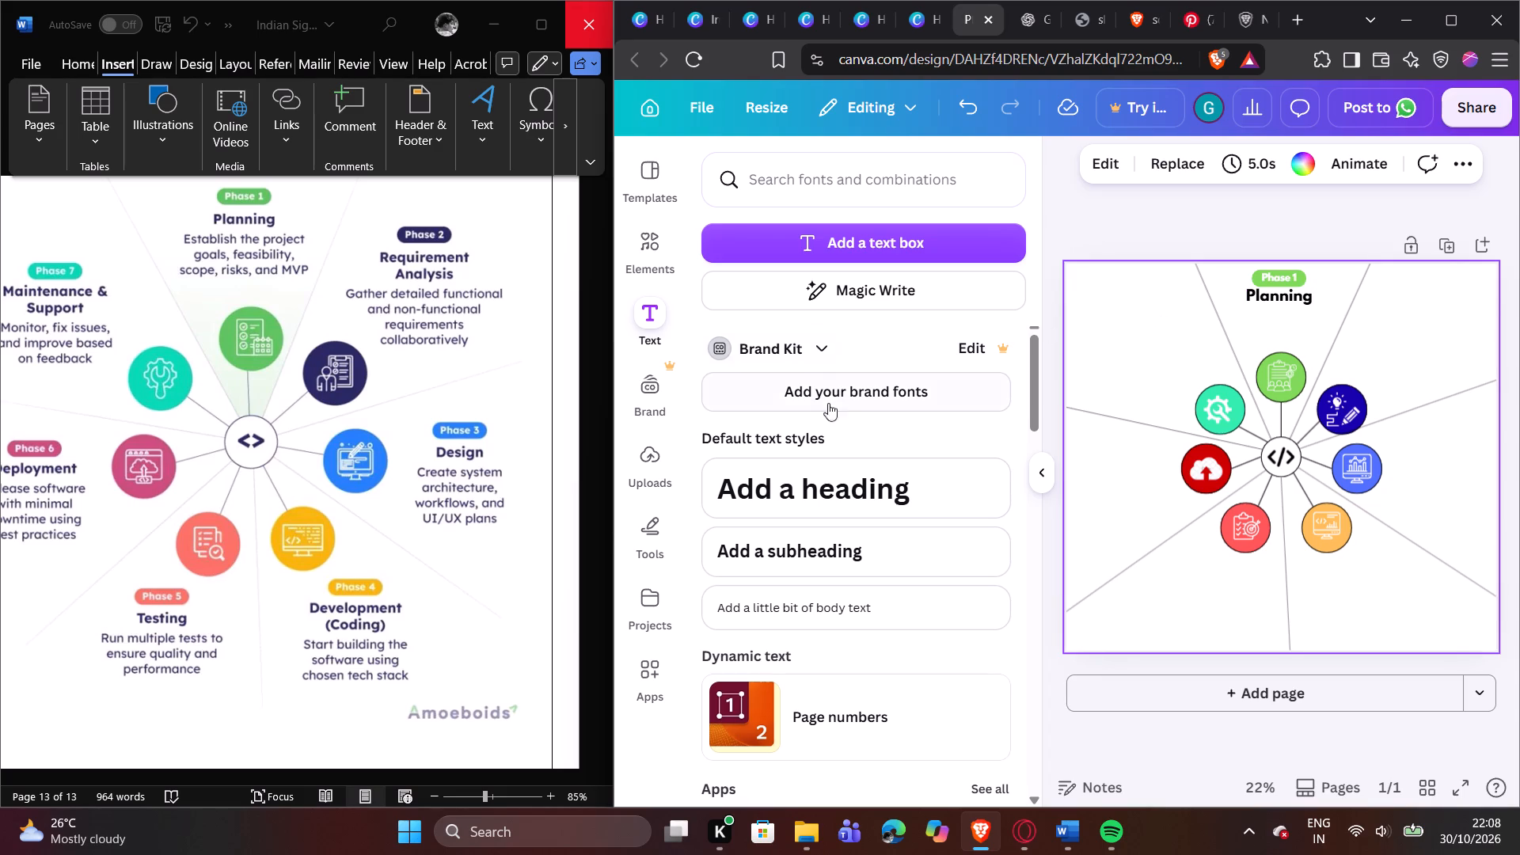
Add a default subheading text box and begin the Planning description with "Establish the project goals, ".
{"action": "left_click", "coordinate": [824, 540]}
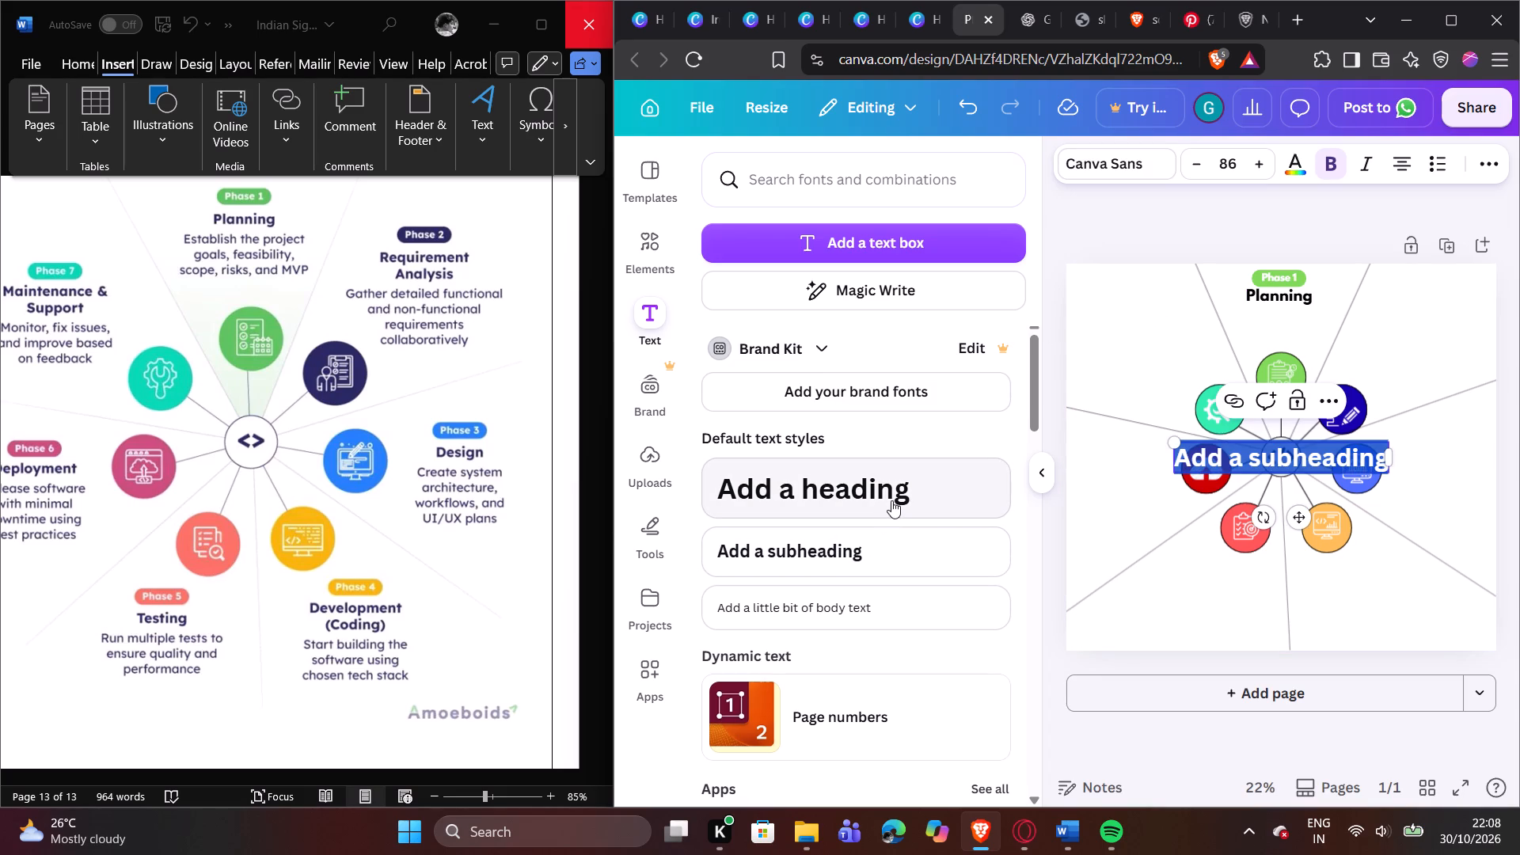
{"action": "key", "text": "shift+e"}
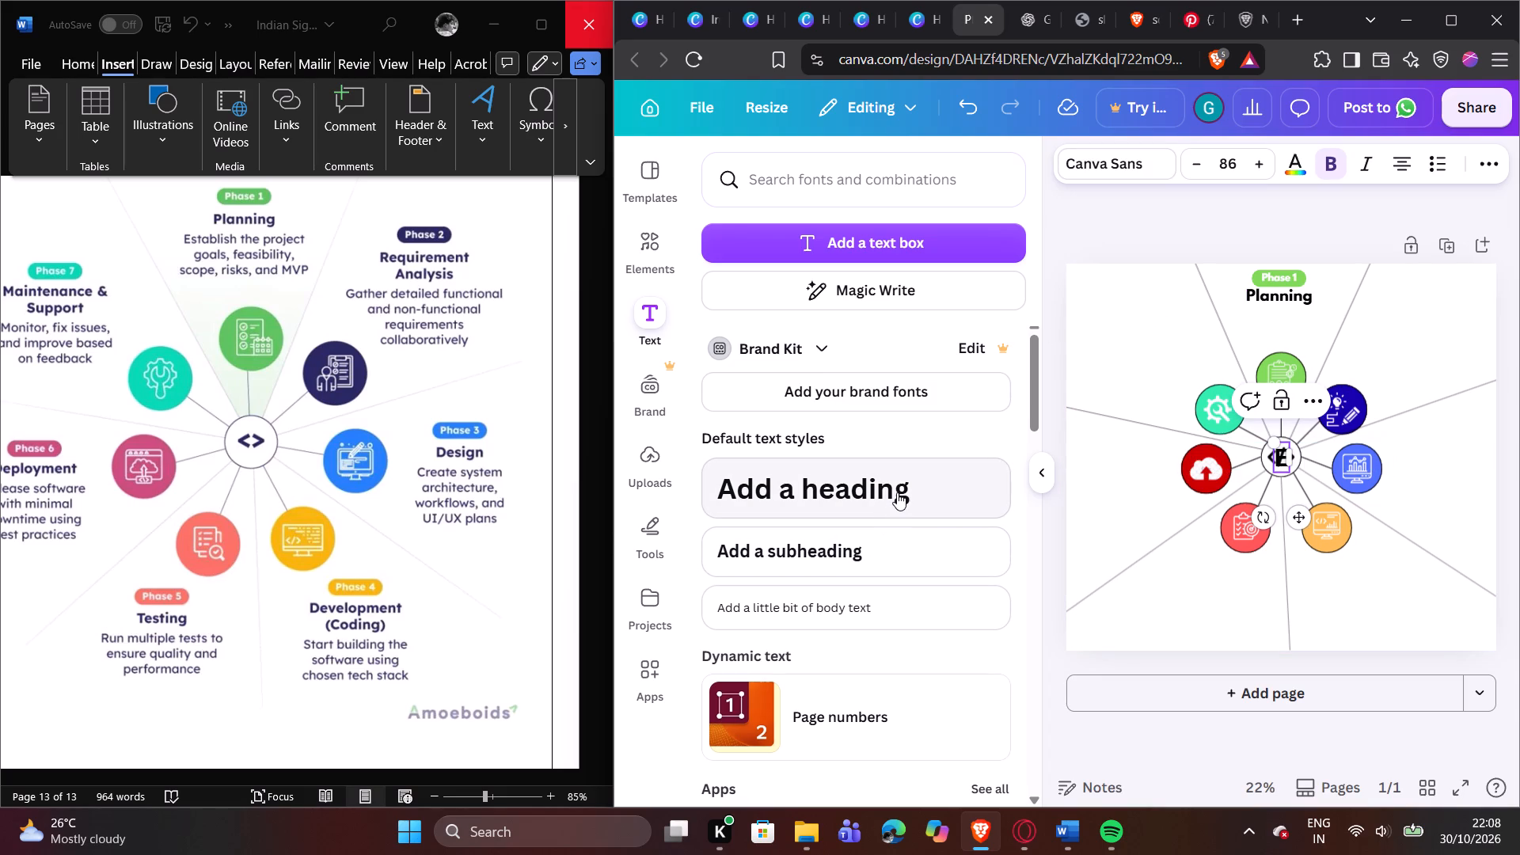
{"action": "type", "text": "sta"}
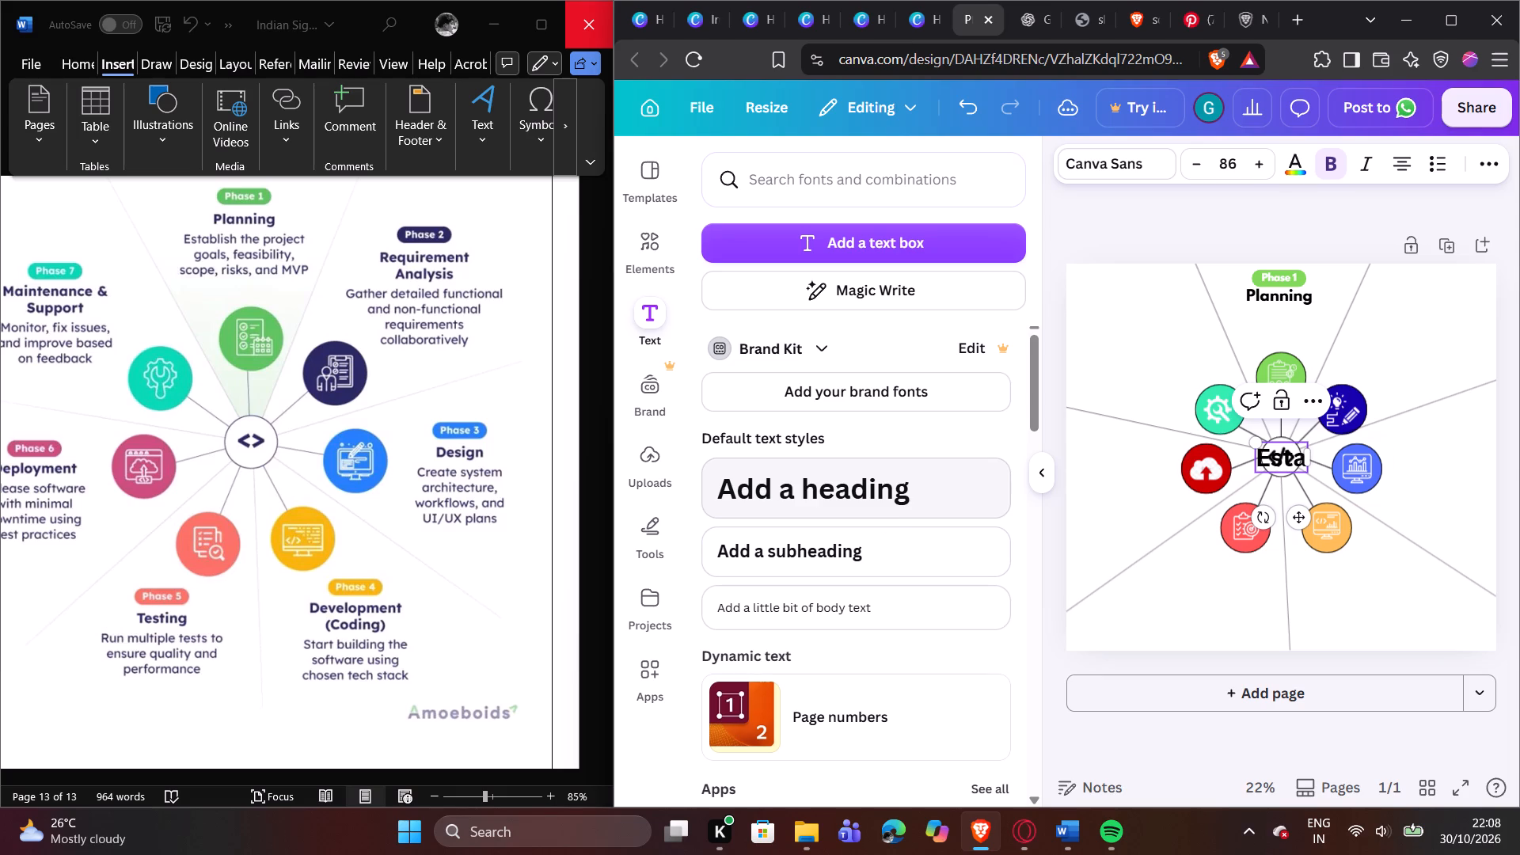
{"action": "key", "text": "b"}
{"action": "key", "text": "l"}
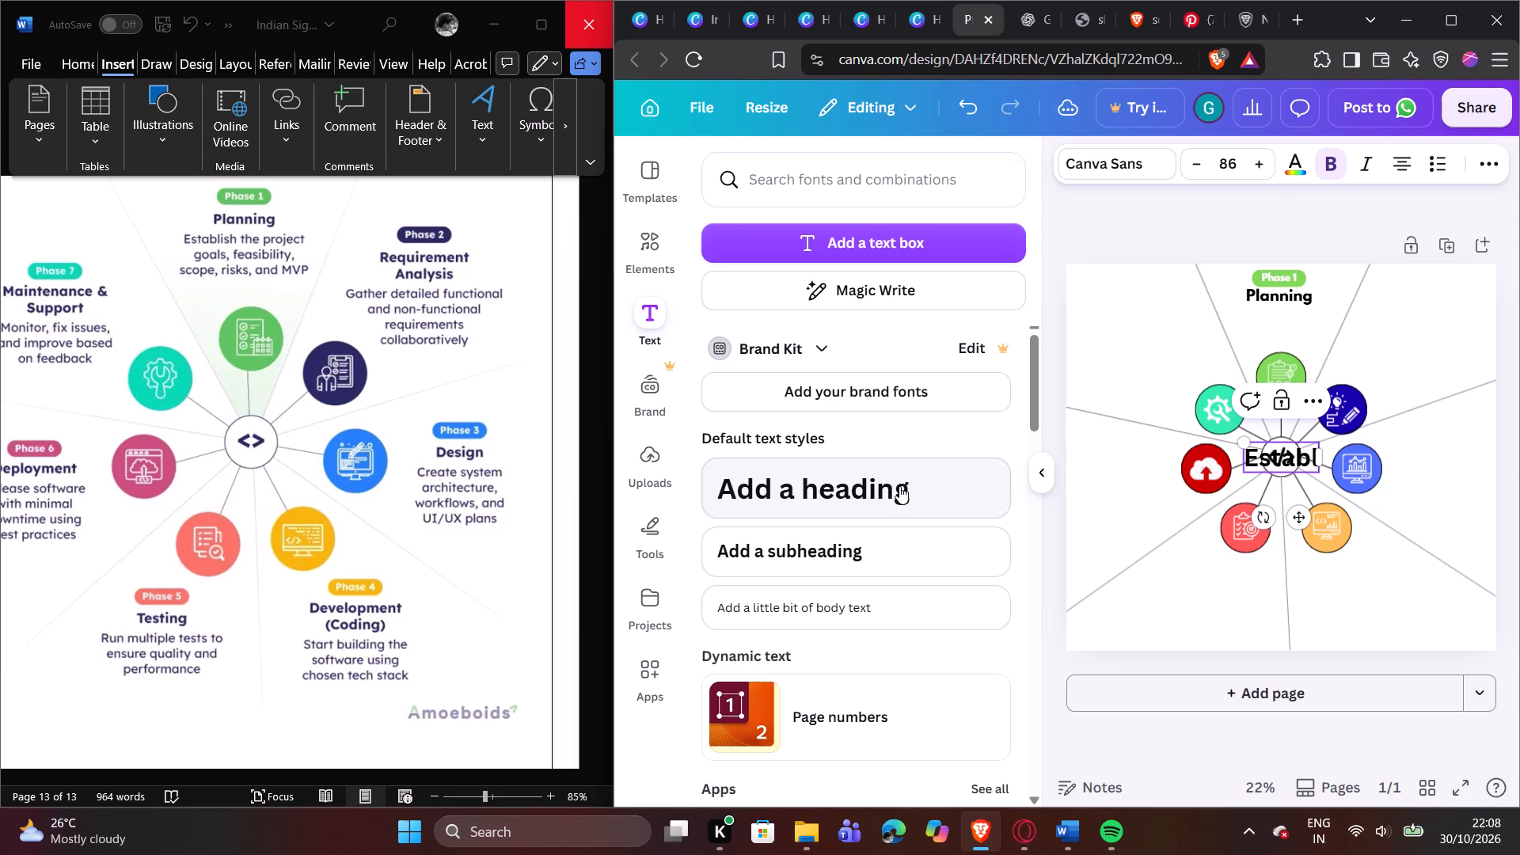
{"action": "key", "text": "i"}
{"action": "type", "text": "sh"}
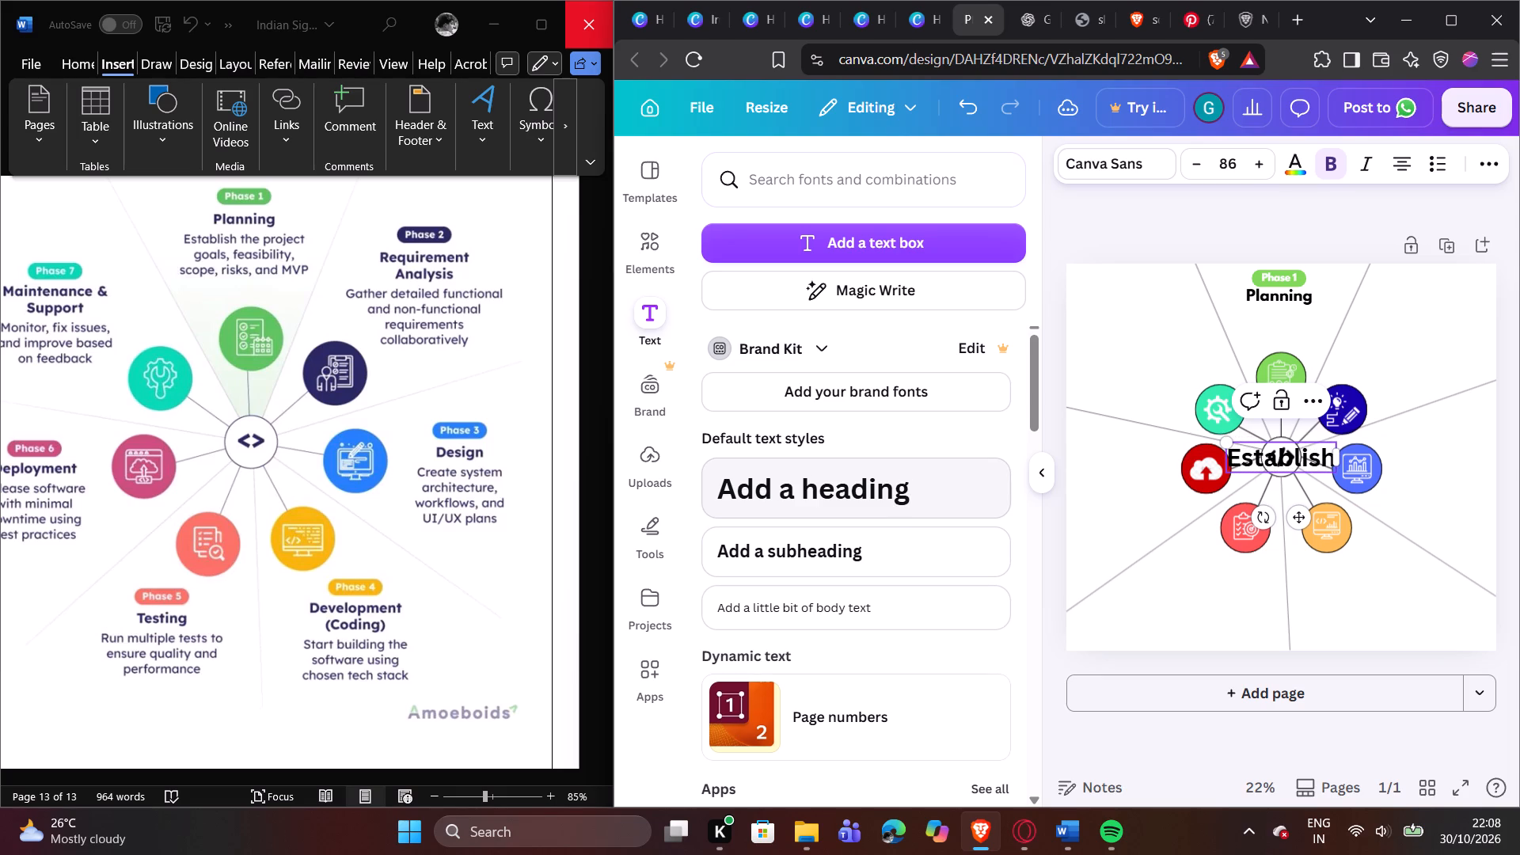
{"action": "key", "text": "space"}
{"action": "type", "text": "t"}
{"action": "type", "text": "he"}
{"action": "key", "text": "space"}
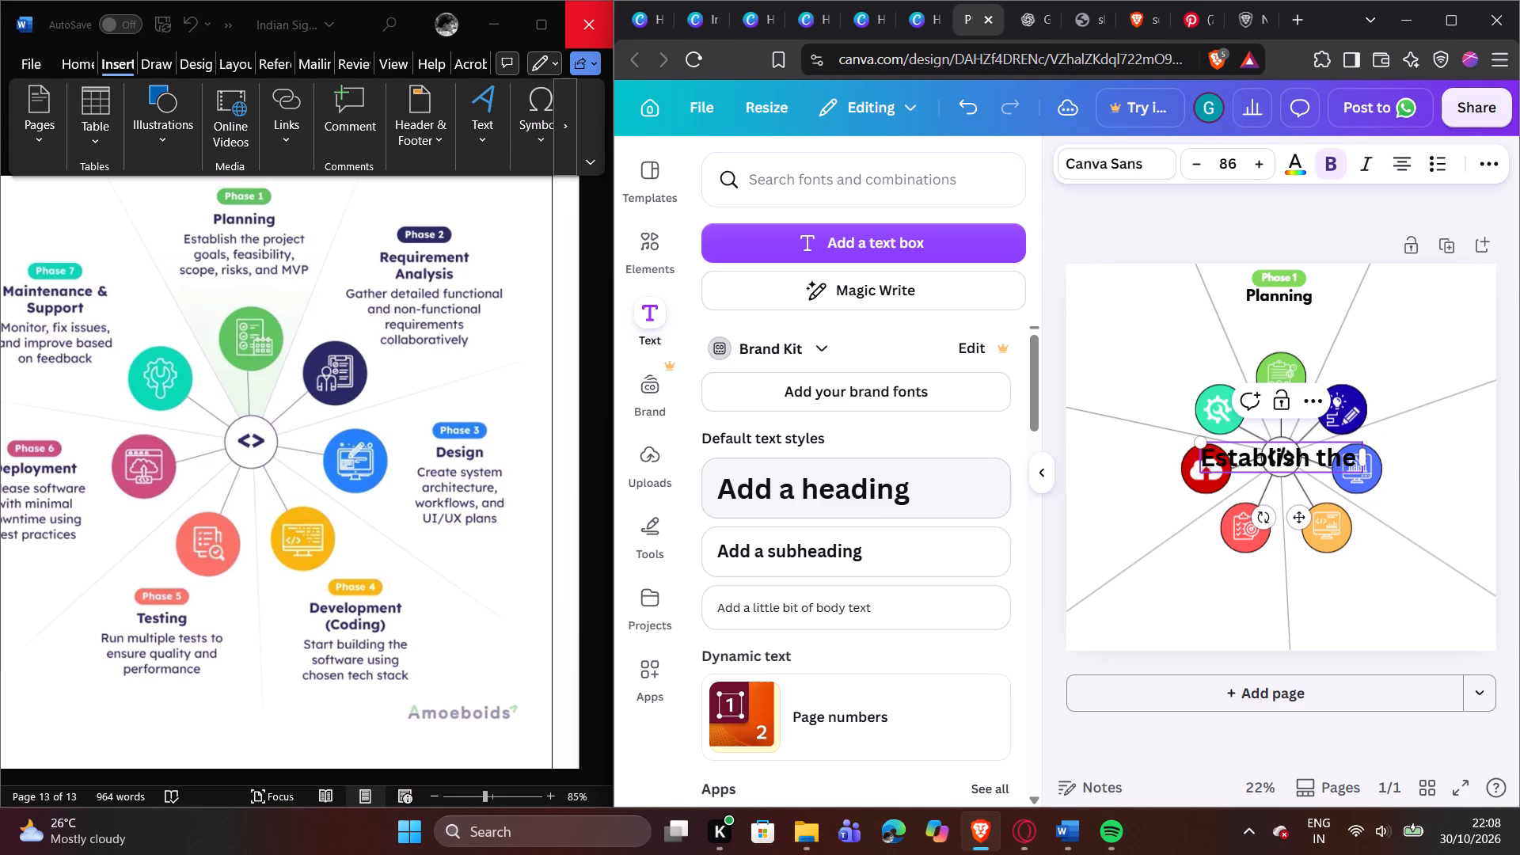
{"action": "key", "text": "p"}
{"action": "type", "text": "roject"}
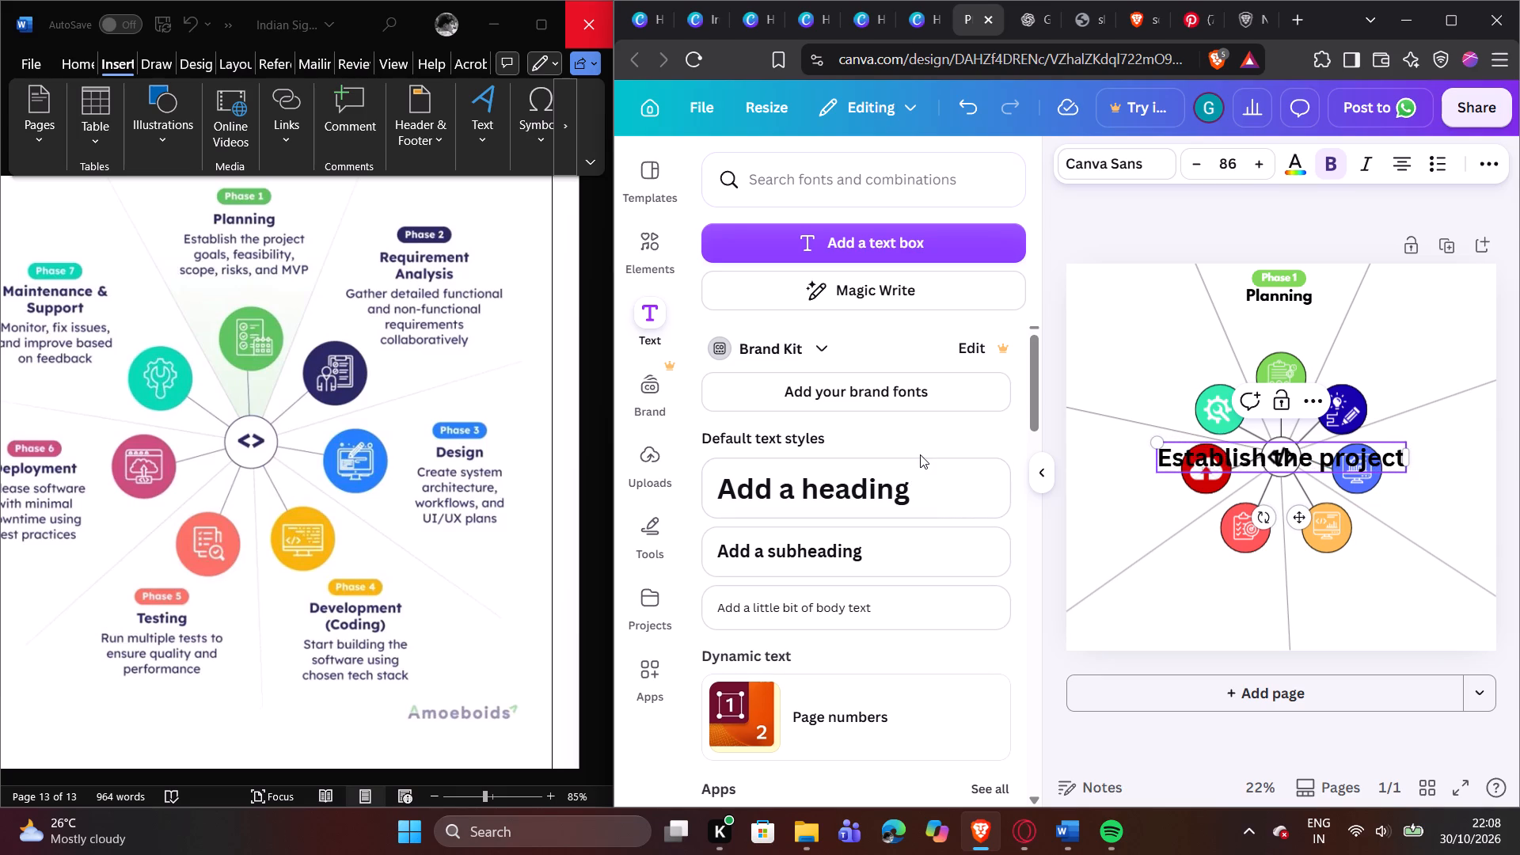
{"action": "key", "text": "space"}
{"action": "type", "text": "goa"}
{"action": "key", "text": "l"}
{"action": "key", "text": "s"}
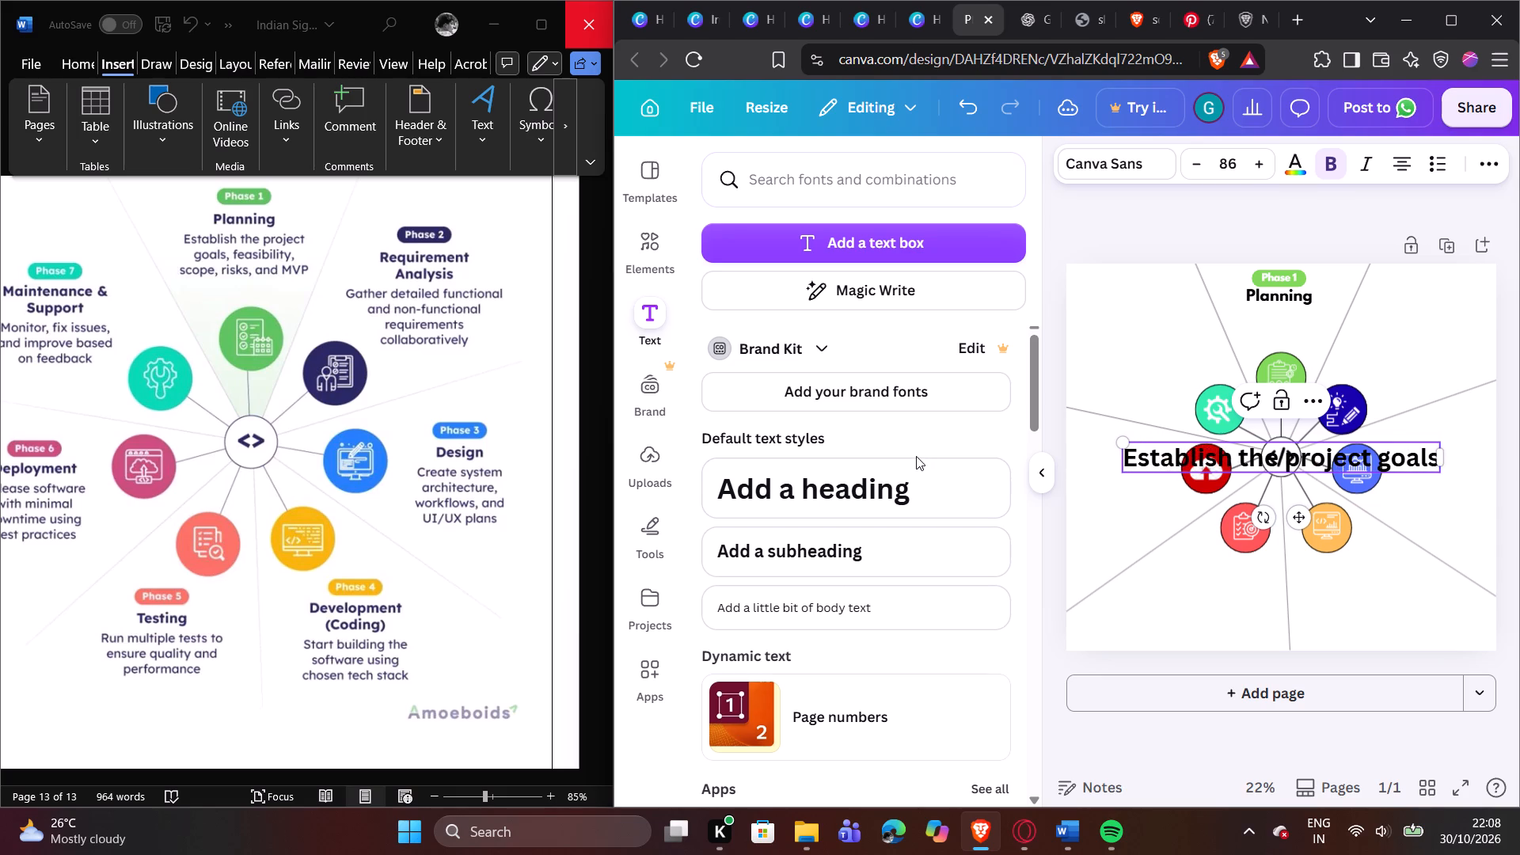
{"action": "key", "text": "comma"}
{"action": "key", "text": "space"}
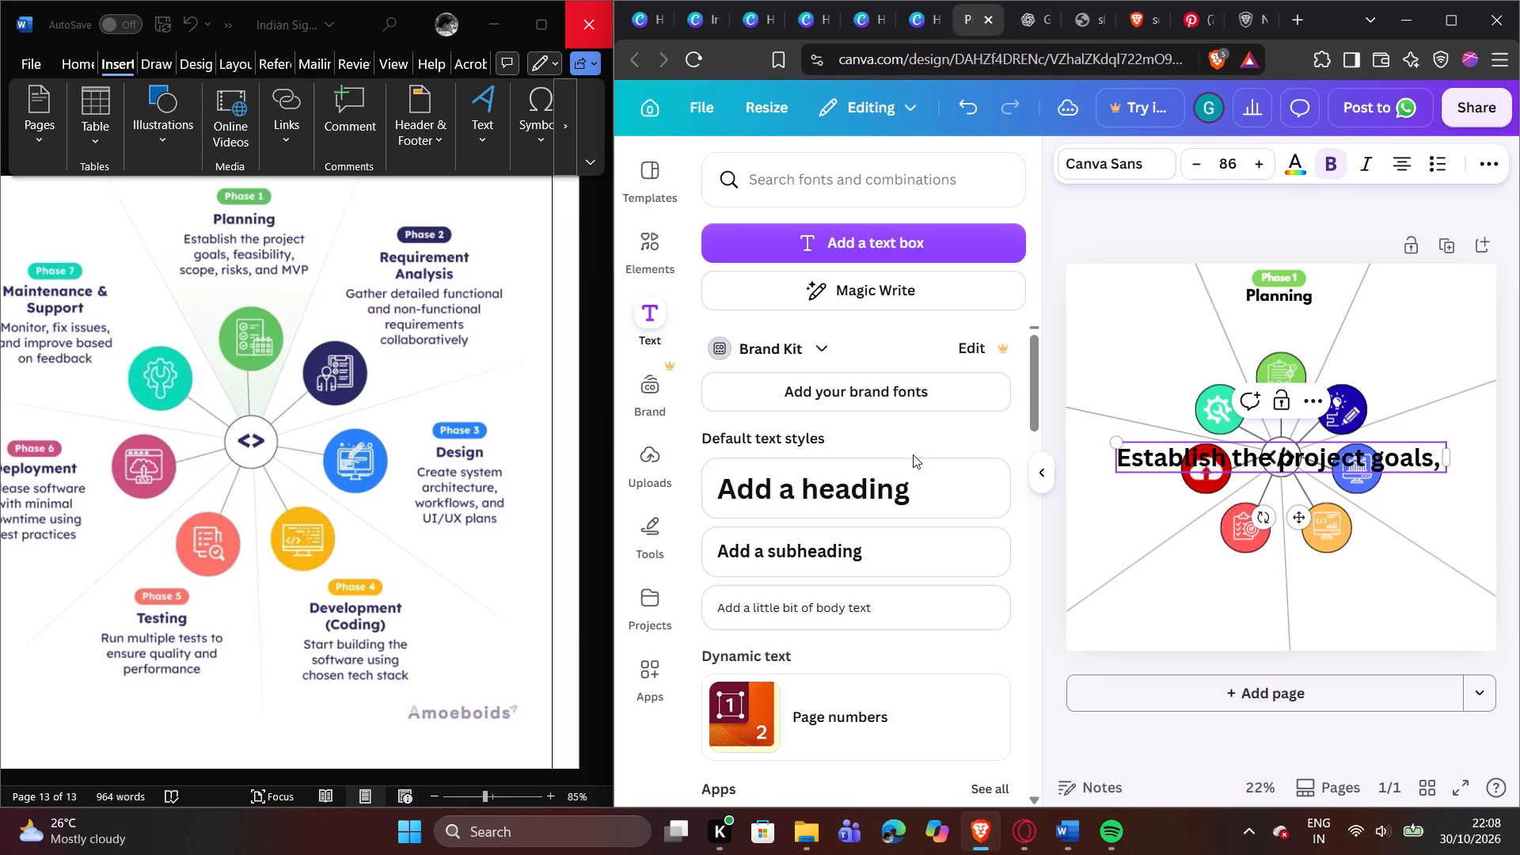
Complete the Planning description by adding "feasibility, scope,risk and MVP" after "Establish the project goals,".
{"action": "type", "text": "fe"}
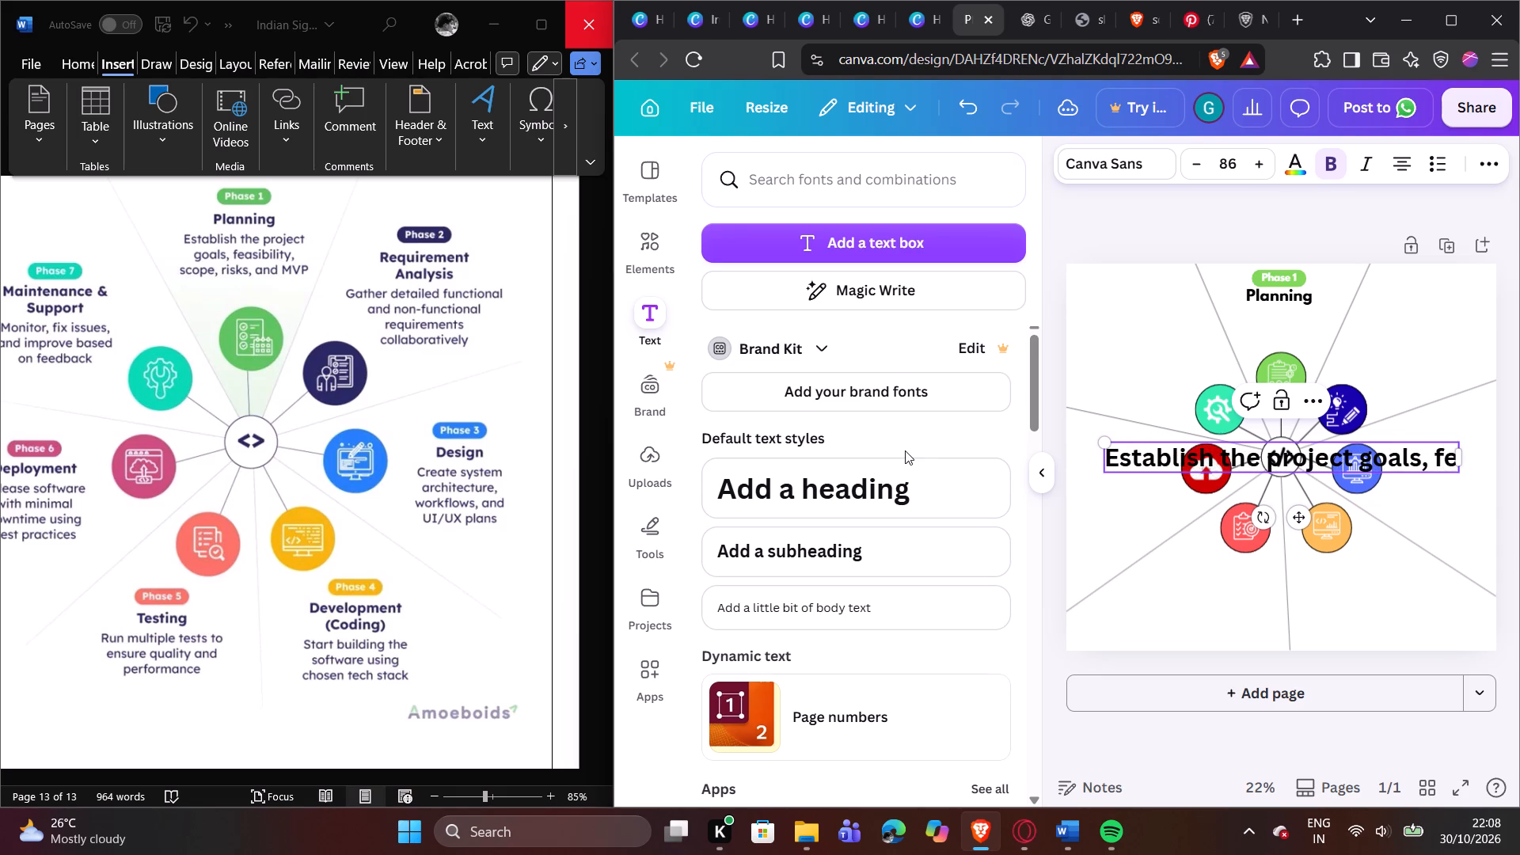
{"action": "type", "text": "as"}
{"action": "key", "text": "i"}
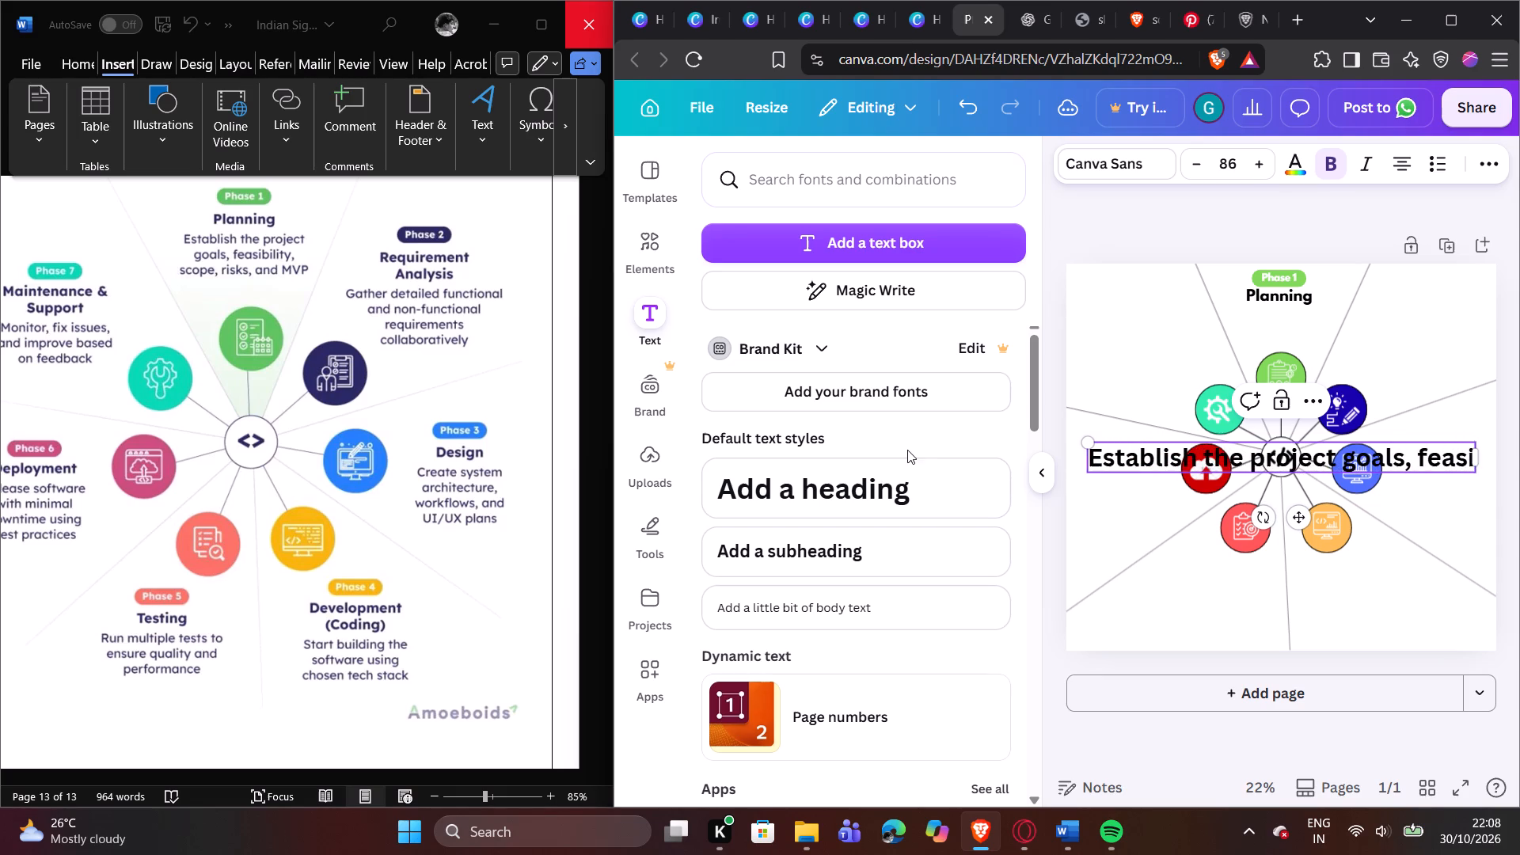
{"action": "type", "text": "bi"}
{"action": "type", "text": "lity"}
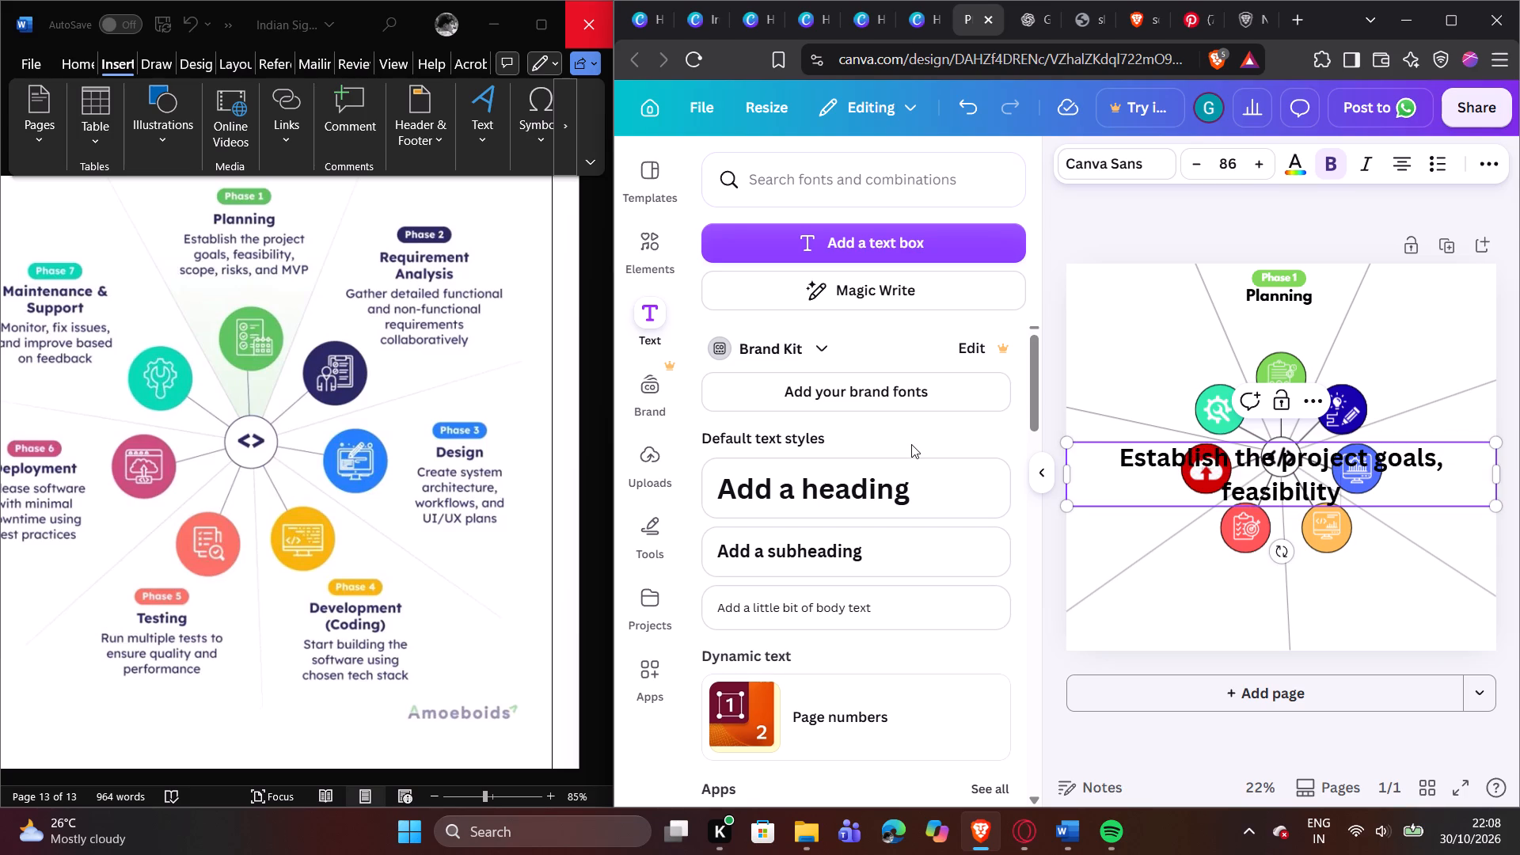
{"action": "key", "text": "comma"}
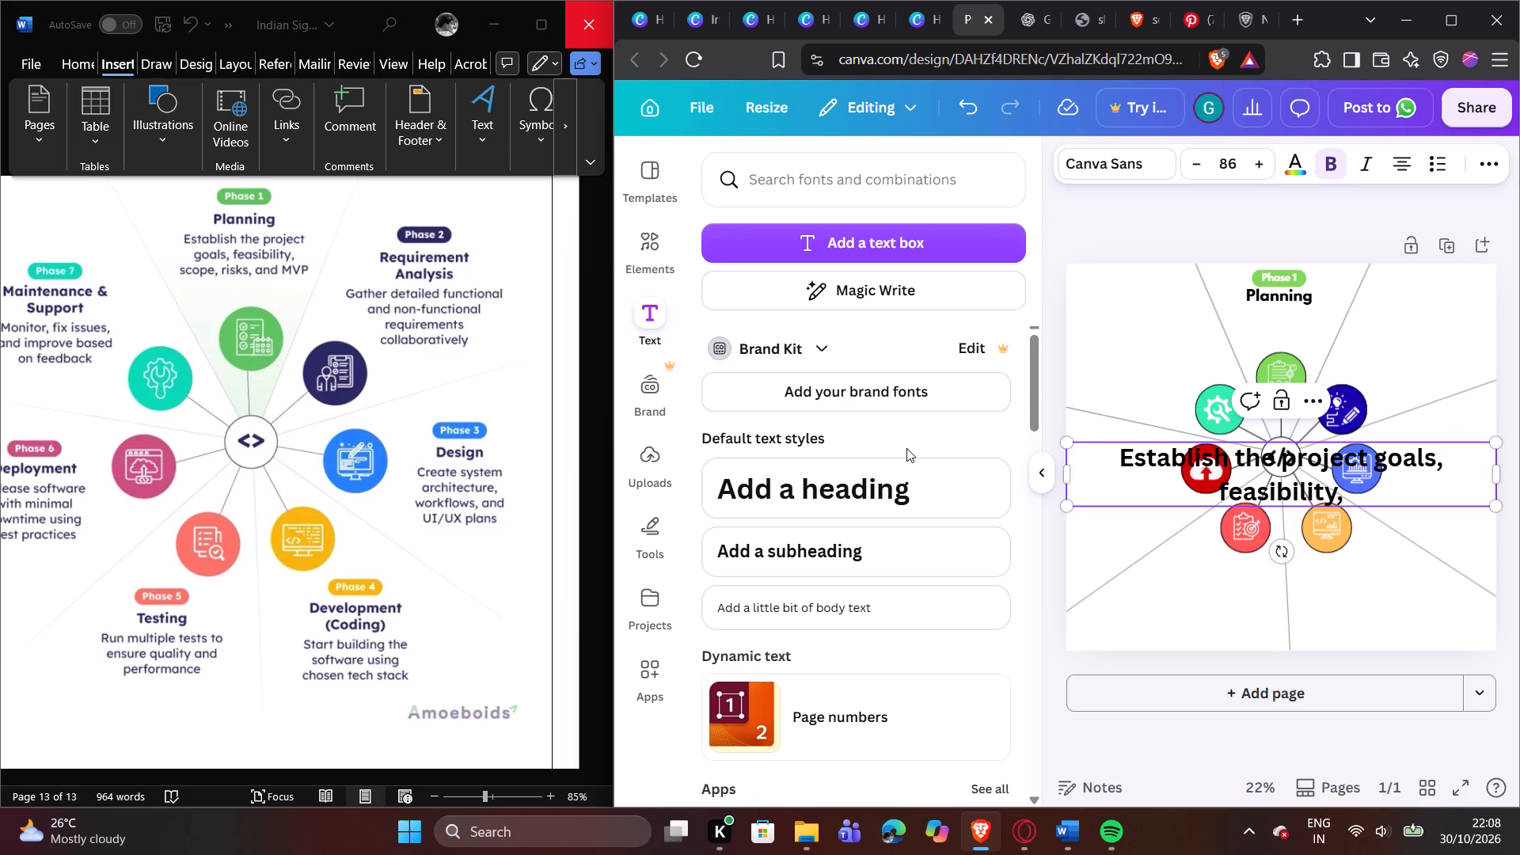
{"action": "key", "text": "space"}
{"action": "type", "text": "sc"}
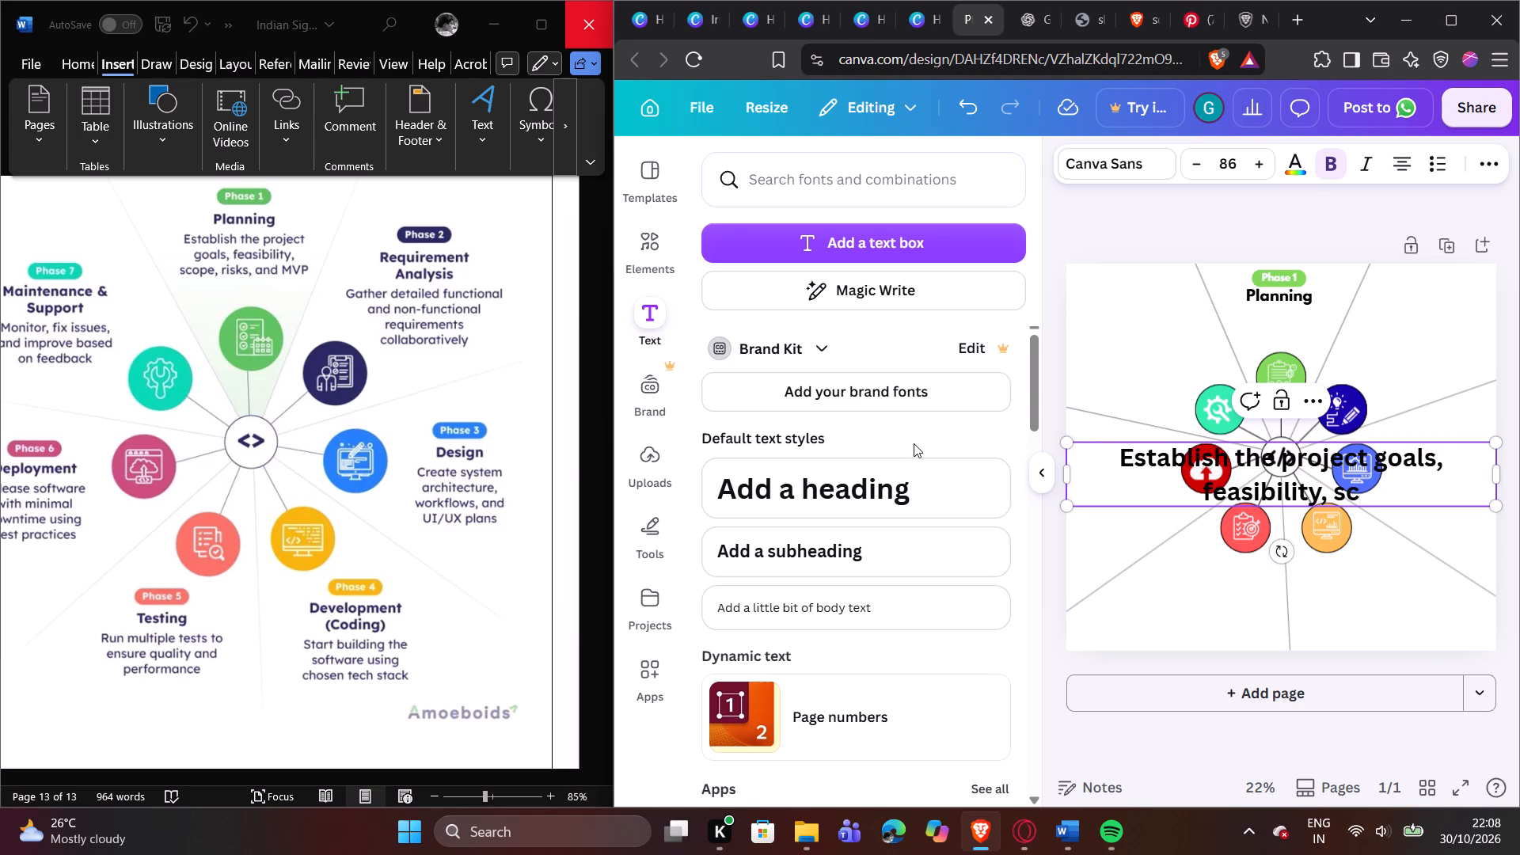
{"action": "key", "text": "o"}
{"action": "key", "text": "p"}
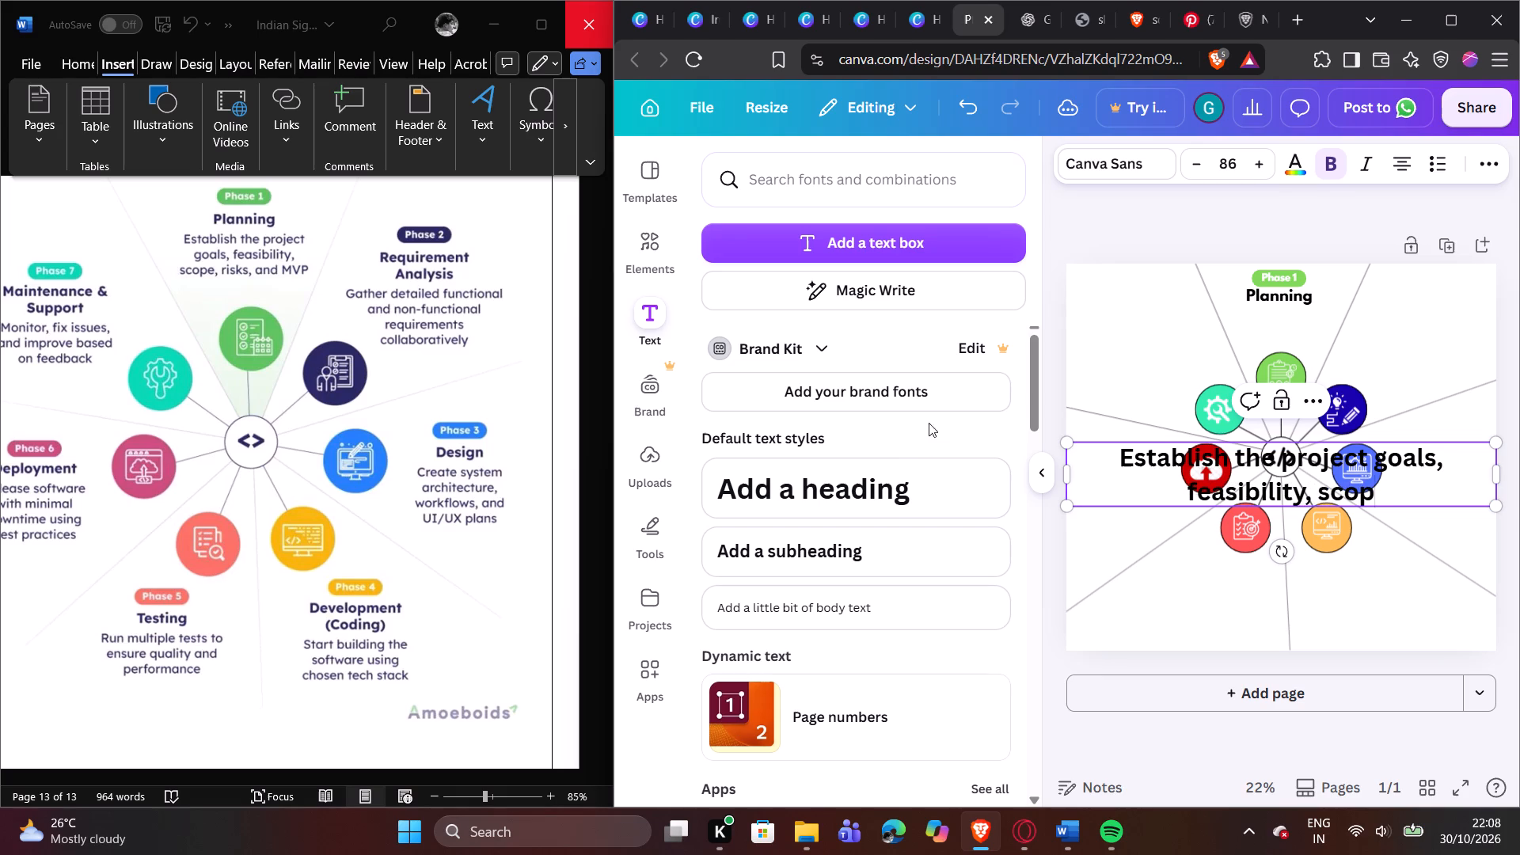
{"action": "key", "text": "e"}
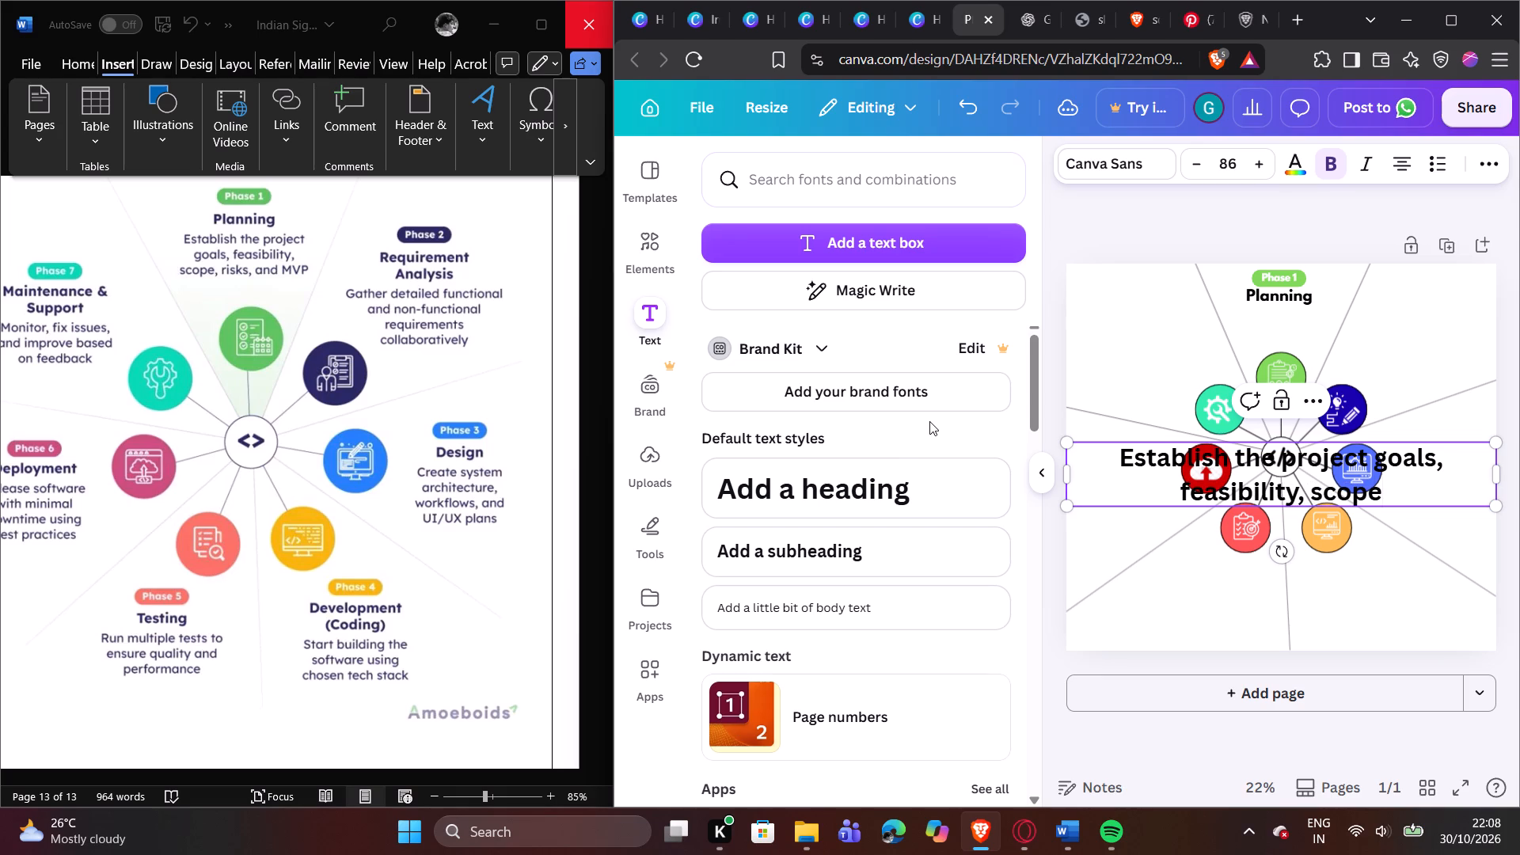
{"action": "key", "text": "comma"}
{"action": "key", "text": "r"}
{"action": "key", "text": "i"}
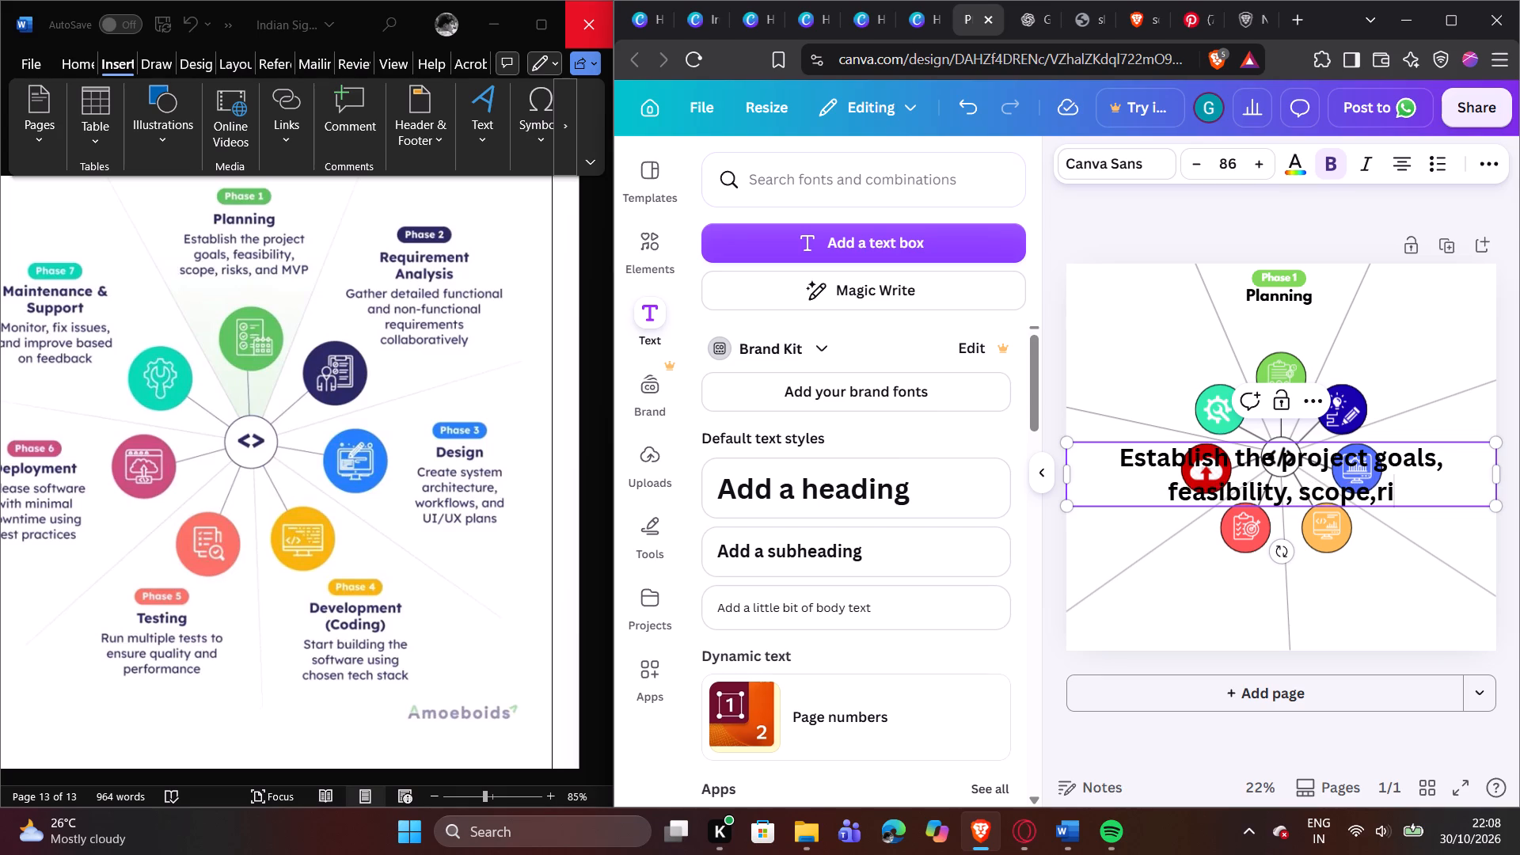
{"action": "type", "text": "sk"}
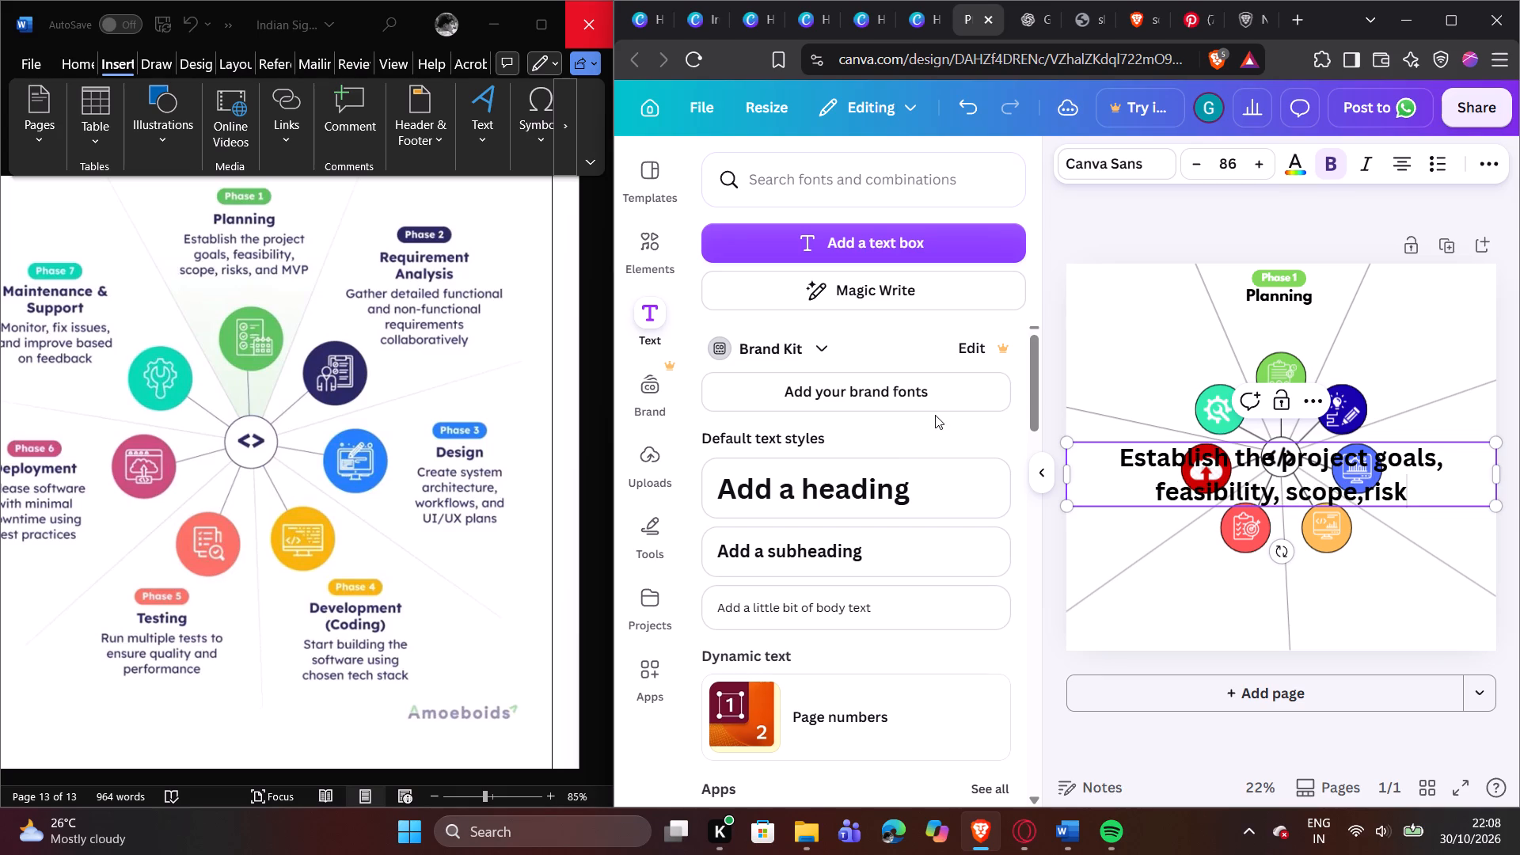
{"action": "key", "text": "space"}
{"action": "type", "text": "and"}
{"action": "key", "text": "space"}
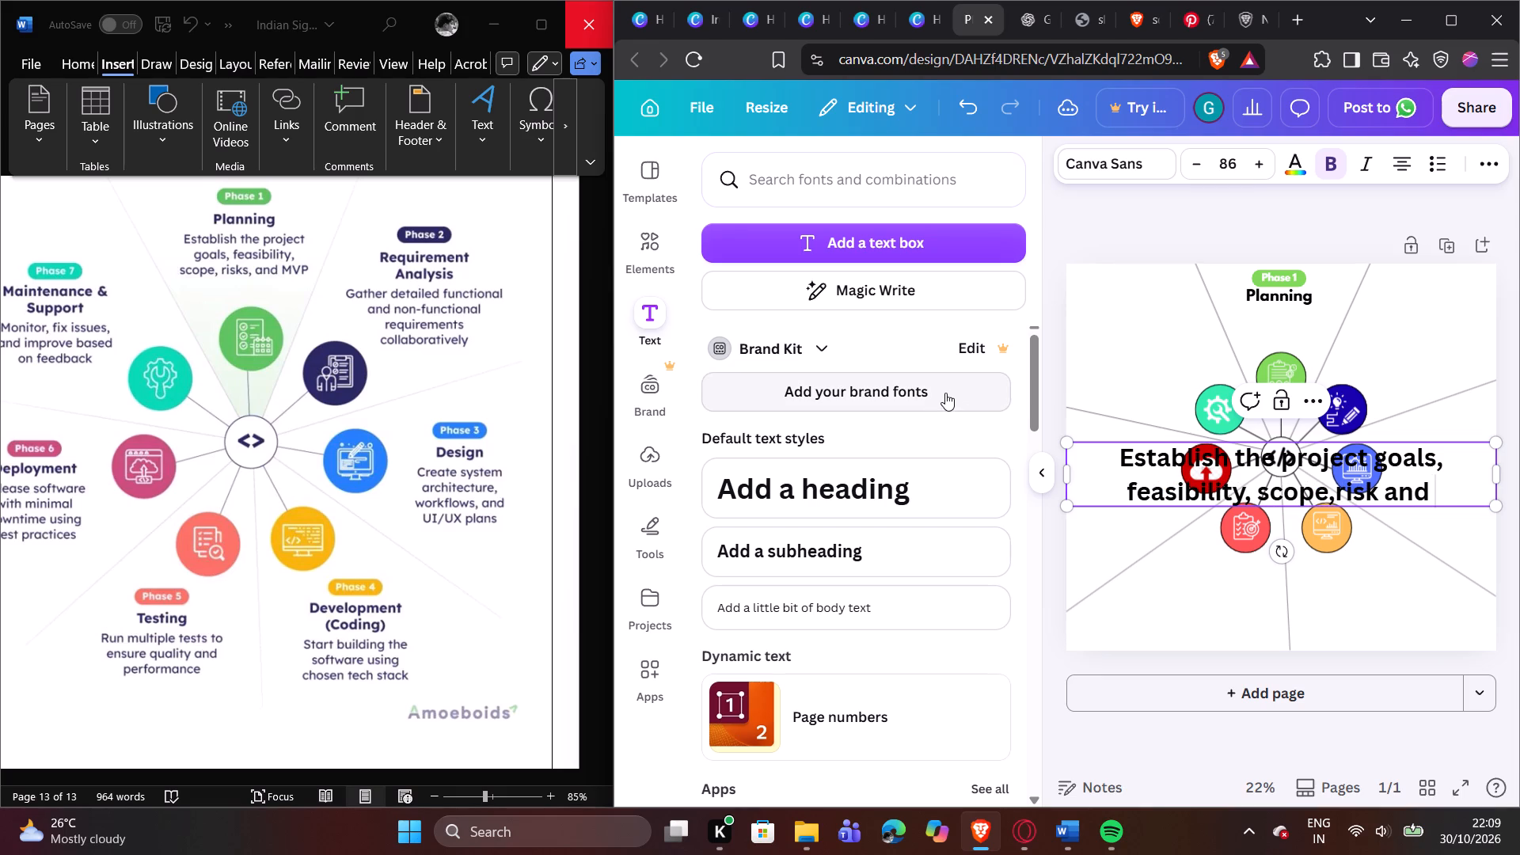
{"action": "key", "text": "shift+m"}
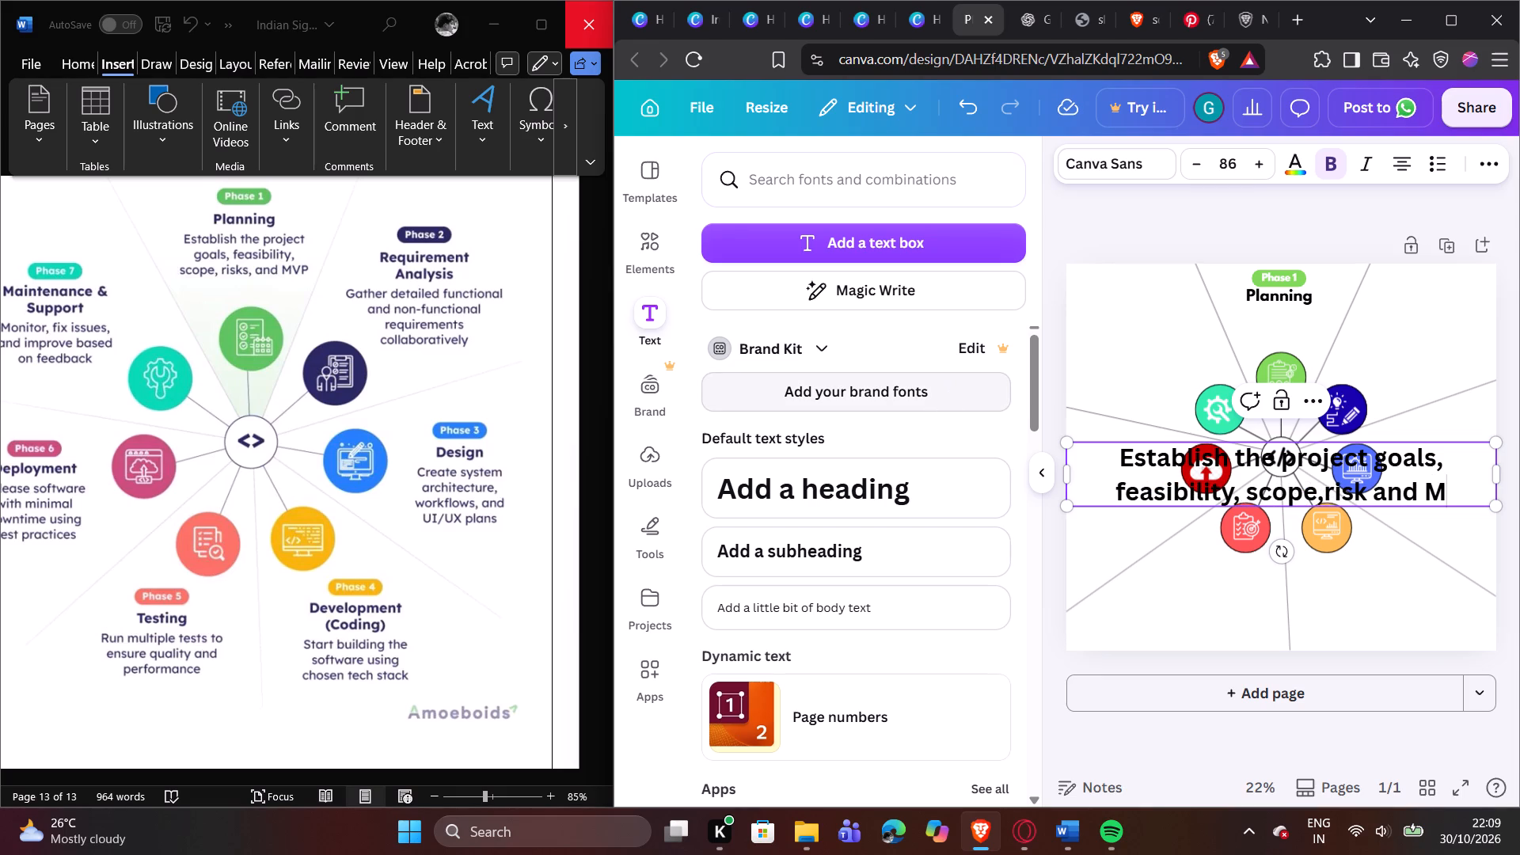
{"action": "key", "text": "shift+v"}
{"action": "key", "text": "shift+p"}
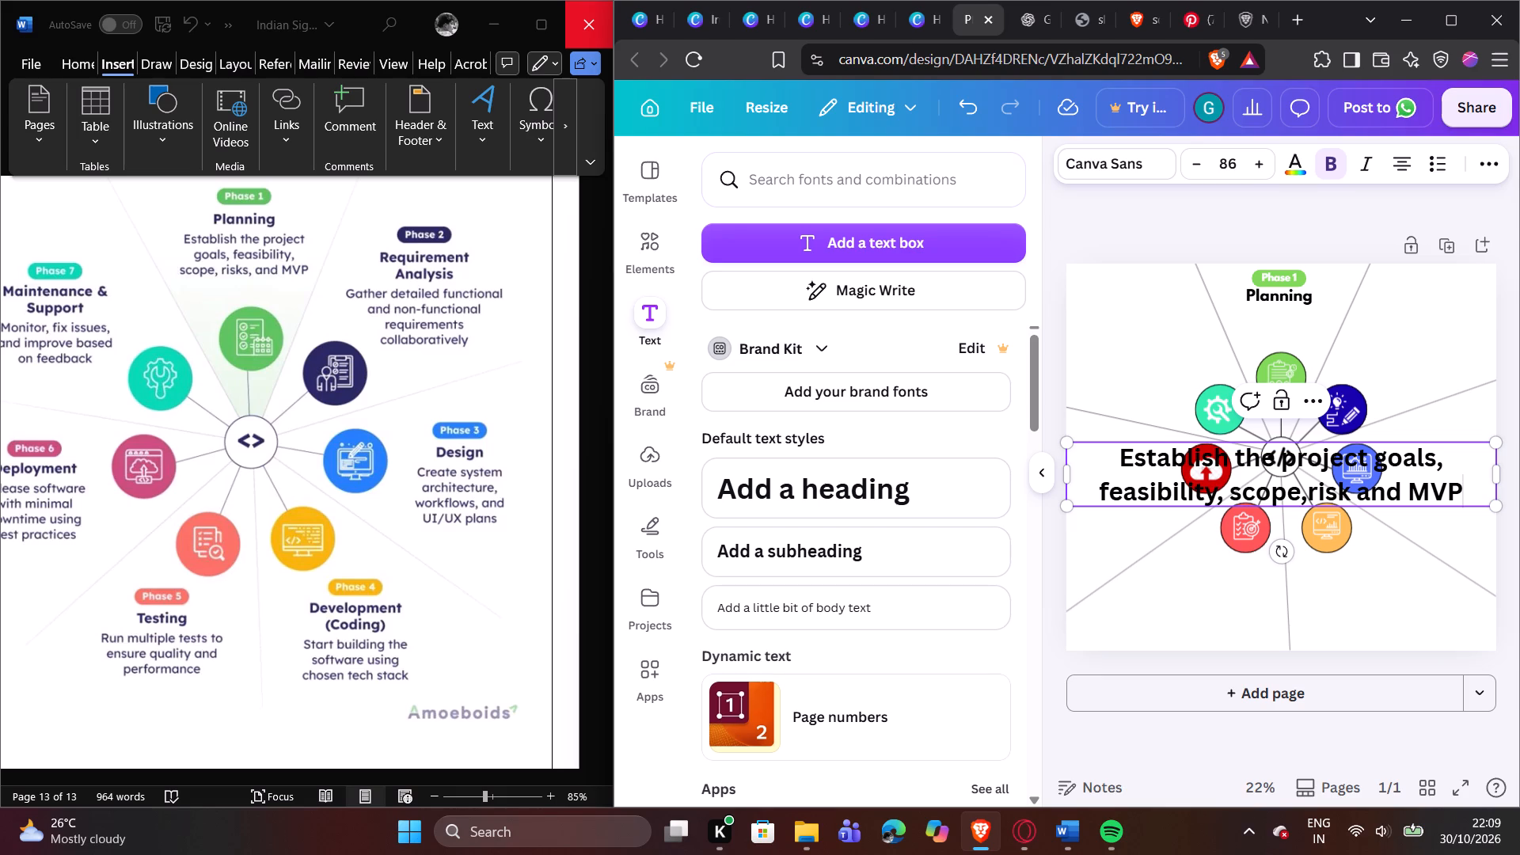
Remove bold from the whole Planning description and set its font to League Spartan.
{"action": "left_click_drag", "start_coordinate": [1122, 456], "coordinate": [1446, 503]}
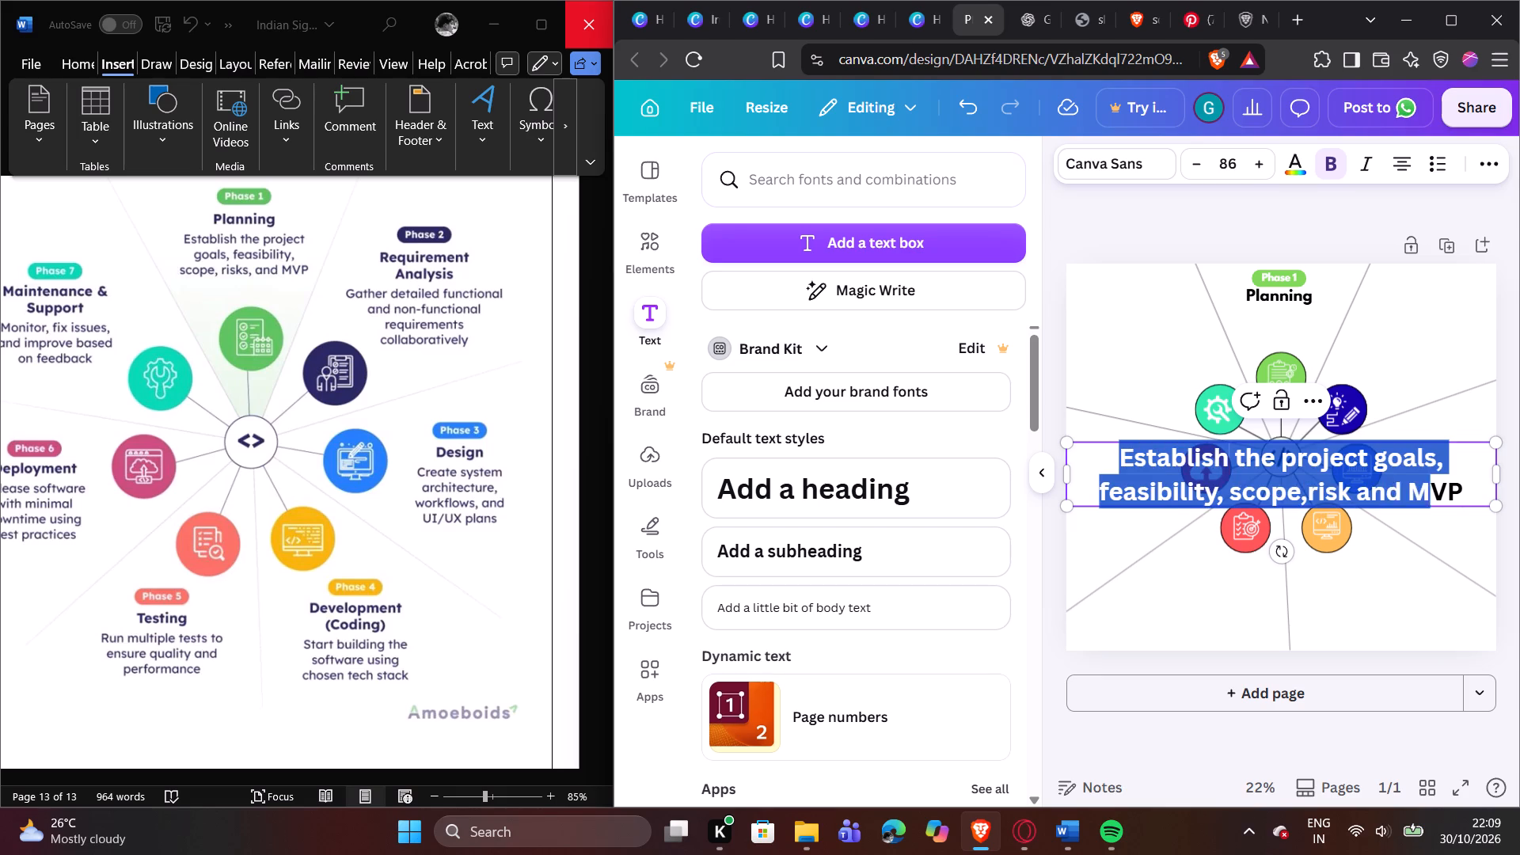
{"action": "left_click_drag", "start_coordinate": [1446, 503], "coordinate": [1470, 503]}
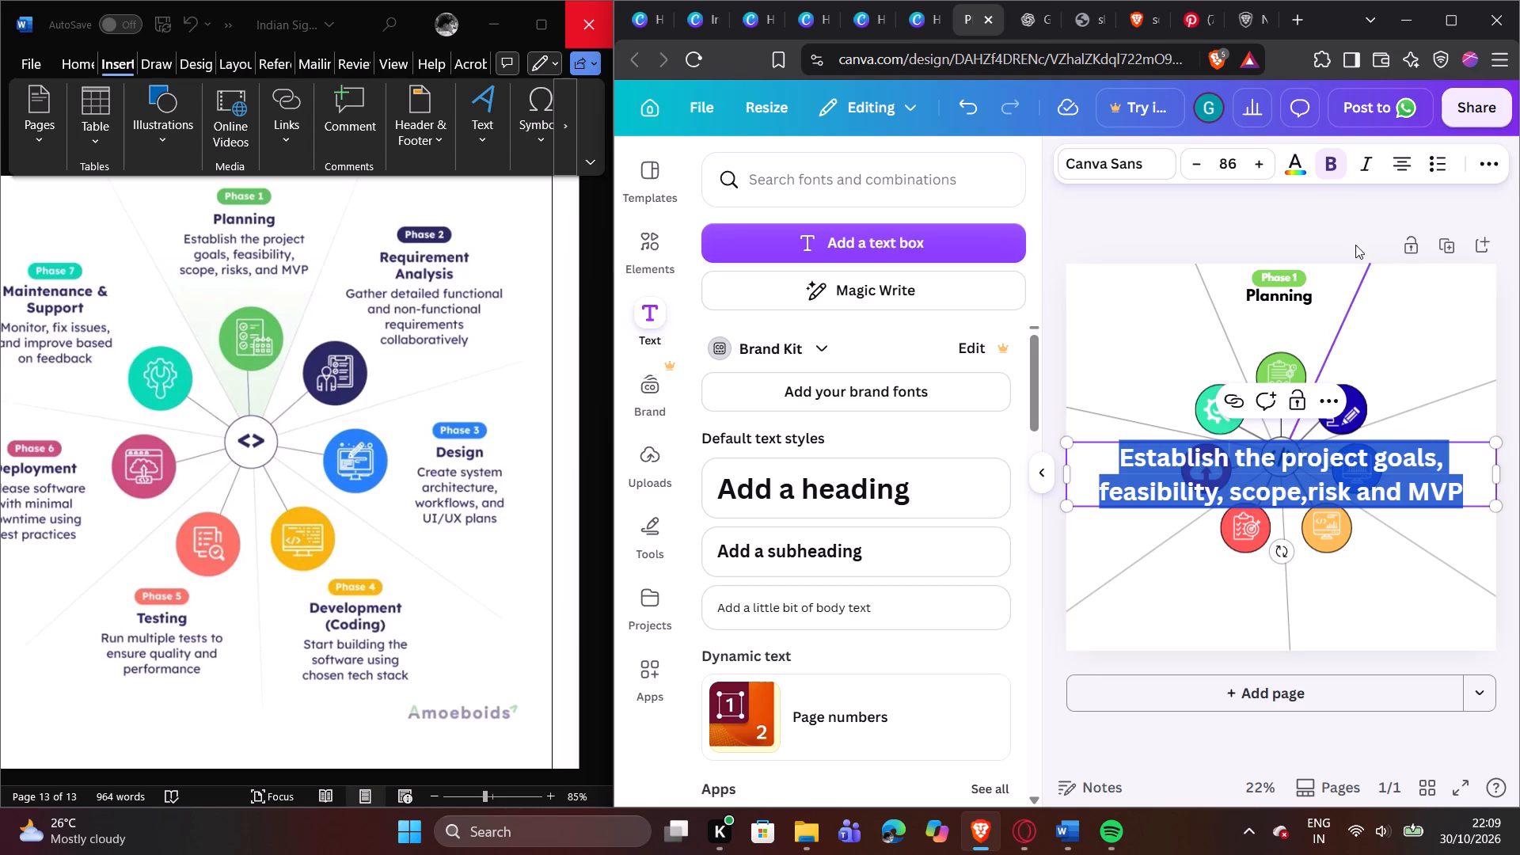
{"action": "left_click", "coordinate": [1334, 154]}
{"action": "left_click", "coordinate": [1142, 152]}
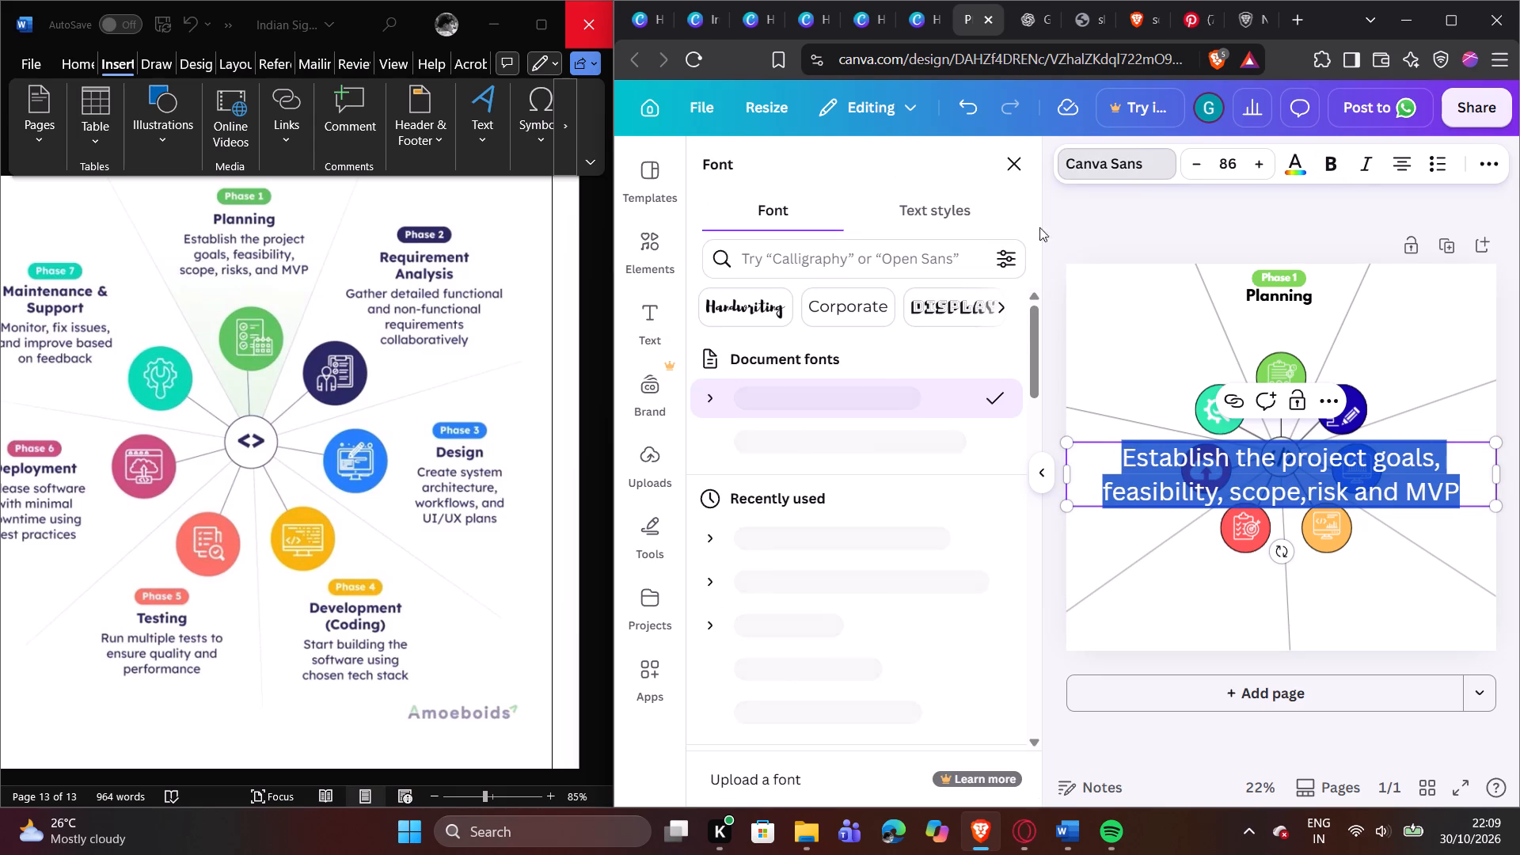
{"action": "left_click", "coordinate": [838, 435]}
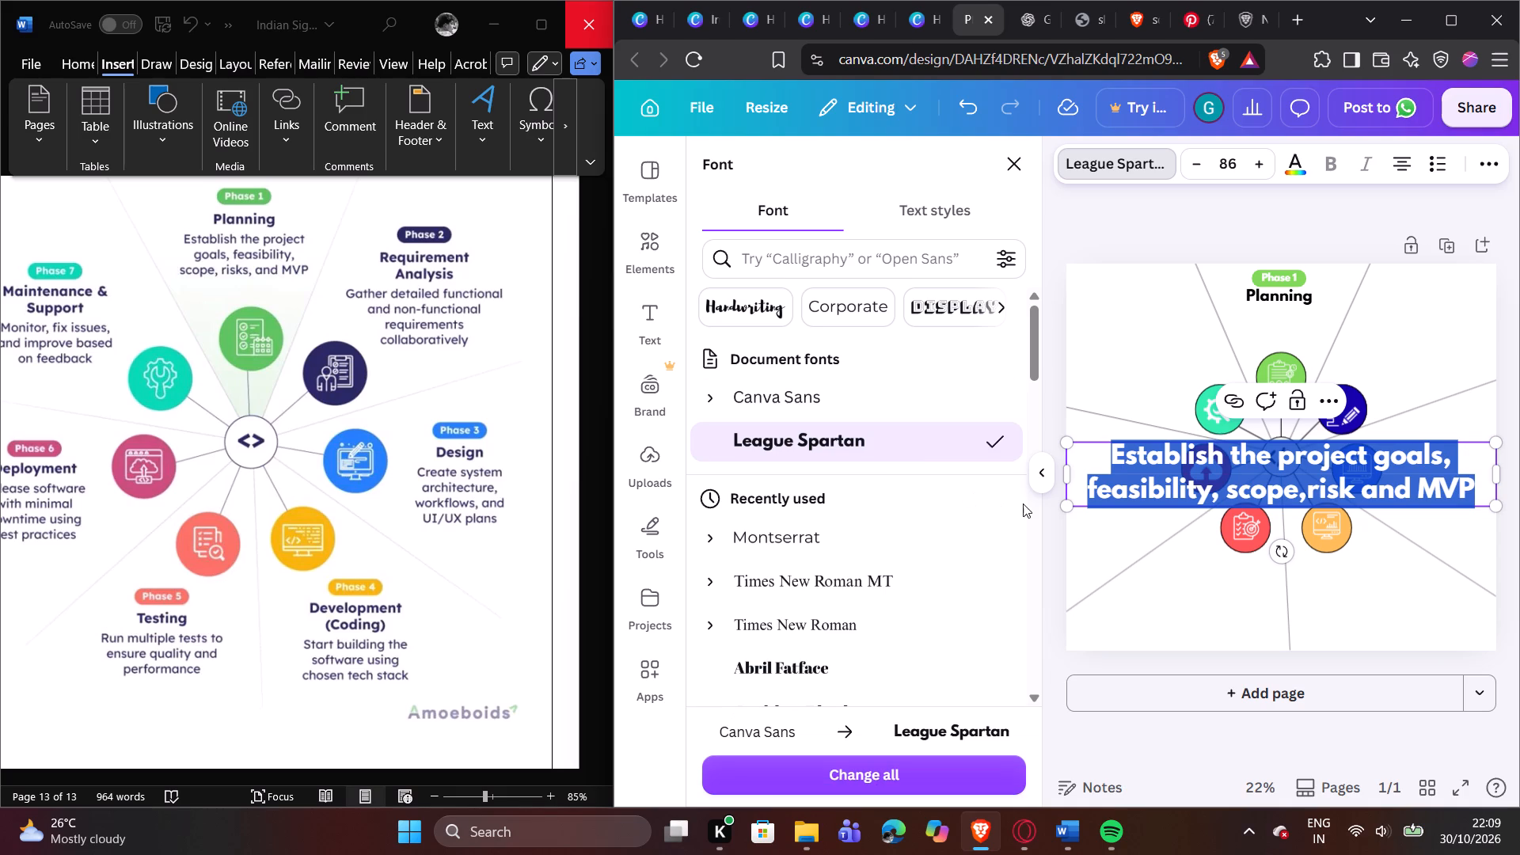
Scale the Planning description down to about font size 37.8 and move it beneath the "Planning" heading.
{"action": "left_click_drag", "start_coordinate": [1069, 503], "coordinate": [1279, 444]}
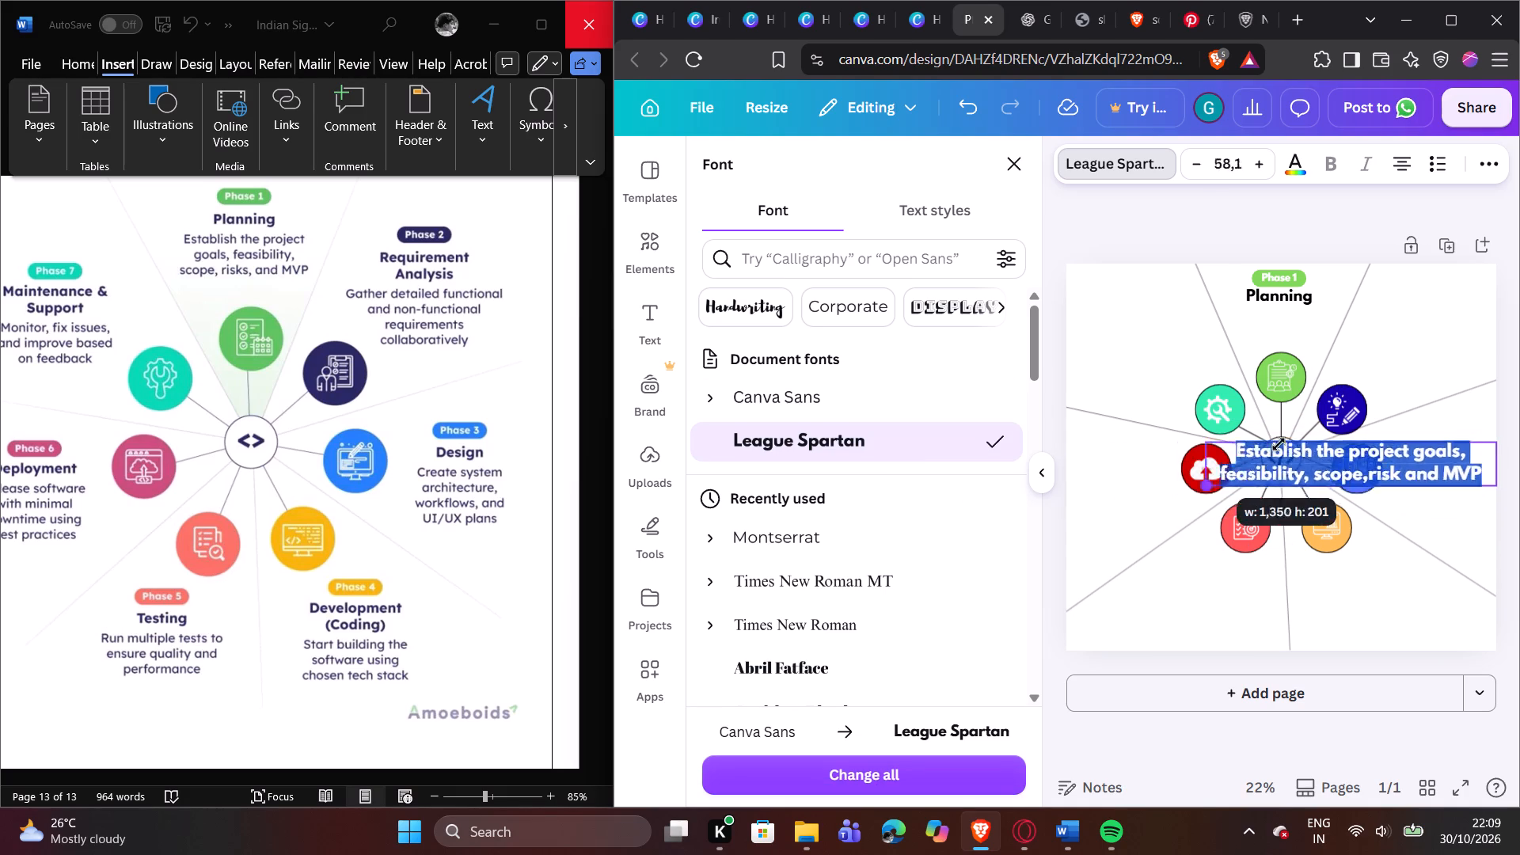
{"action": "left_click_drag", "start_coordinate": [1279, 444], "coordinate": [1305, 441]}
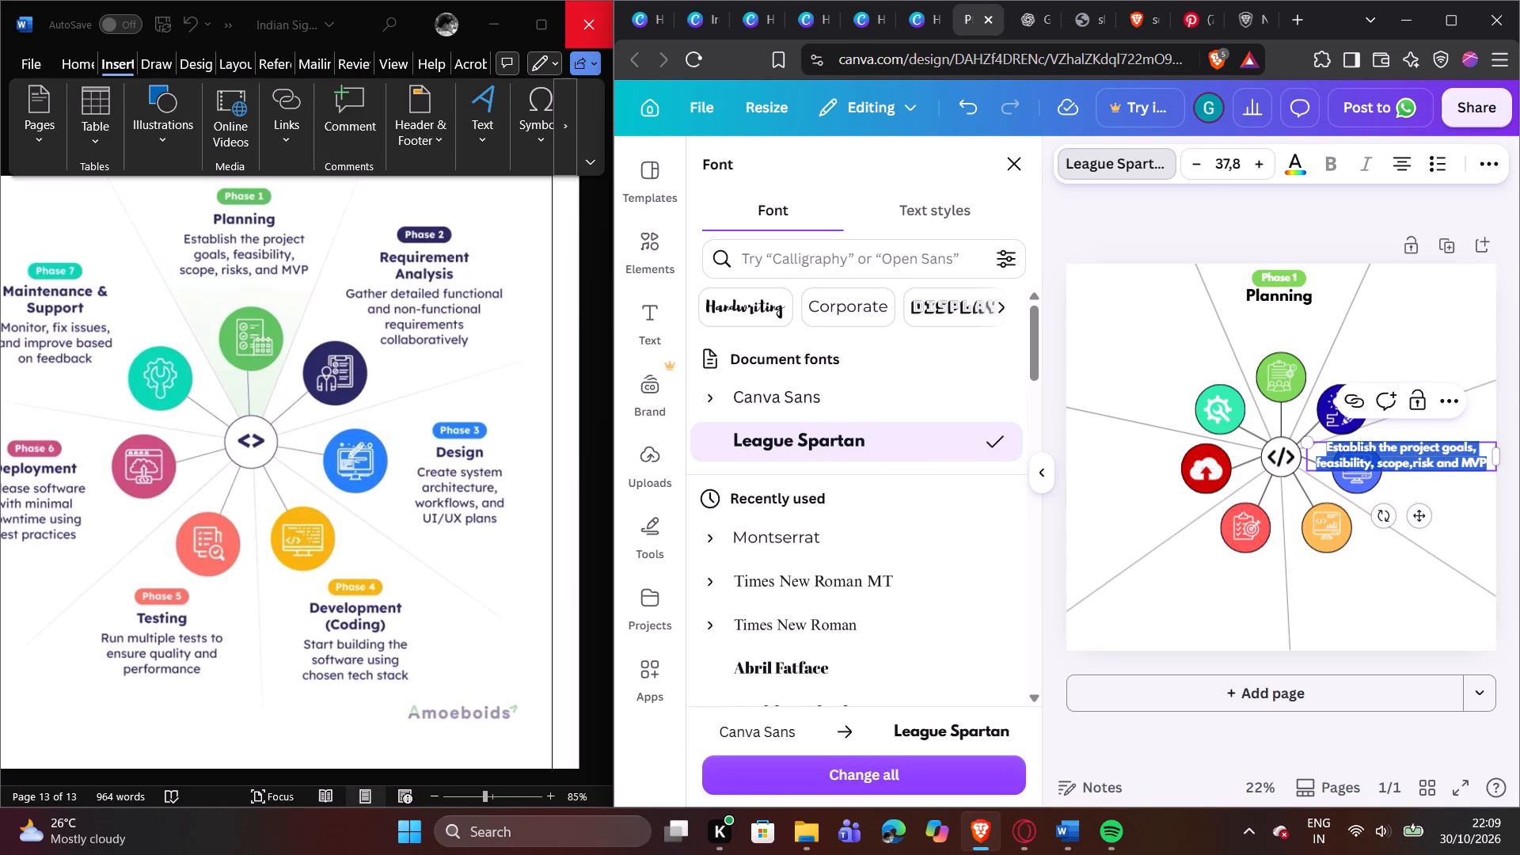
{"action": "left_click", "coordinate": [1464, 351]}
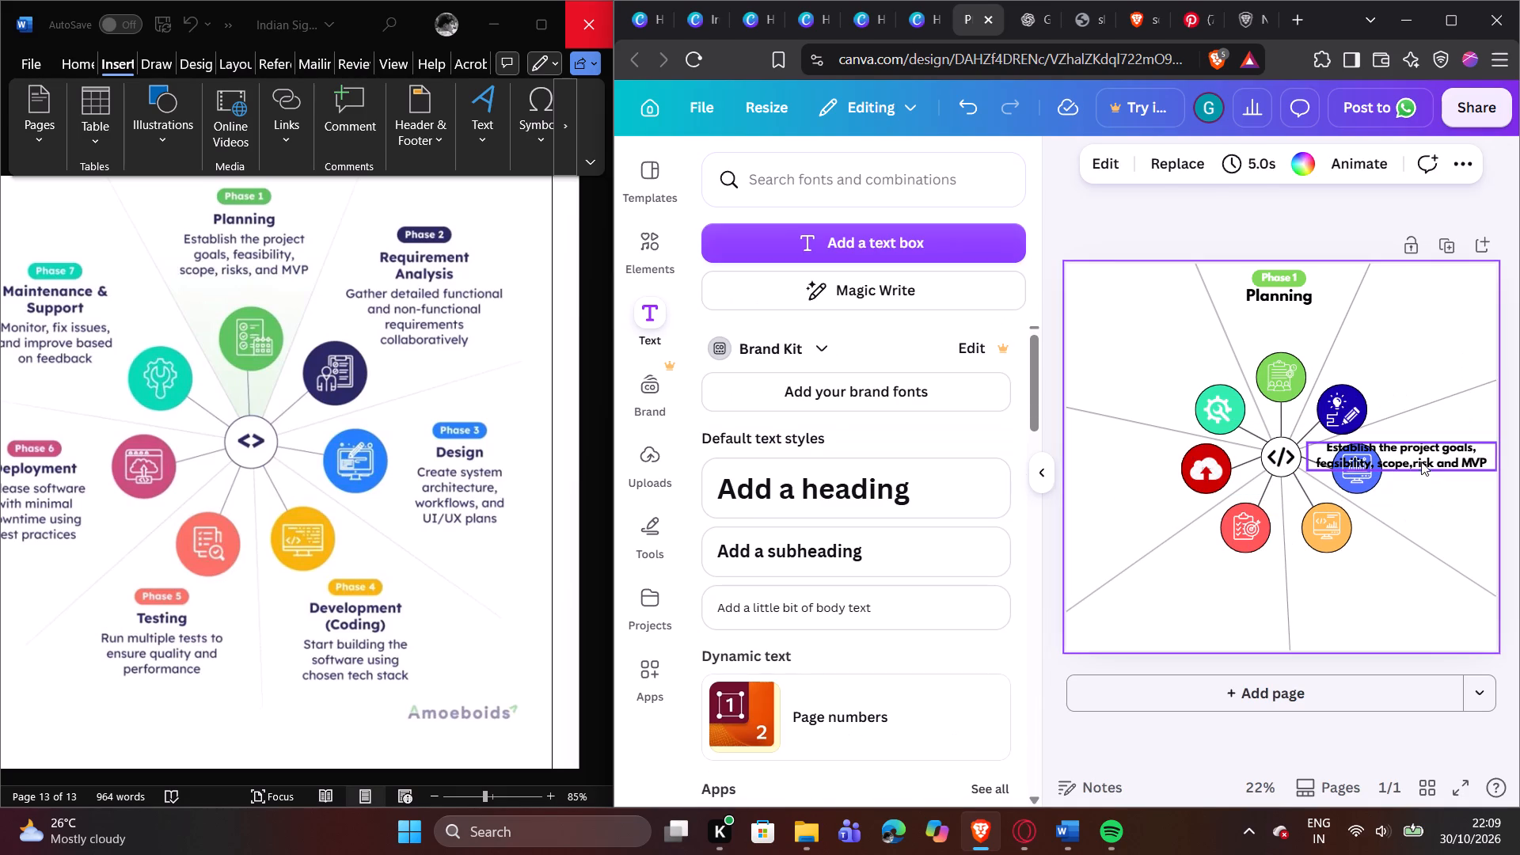
{"action": "left_click_drag", "start_coordinate": [1421, 459], "coordinate": [1312, 355]}
{"action": "left_click_drag", "start_coordinate": [1312, 348], "coordinate": [1305, 325]}
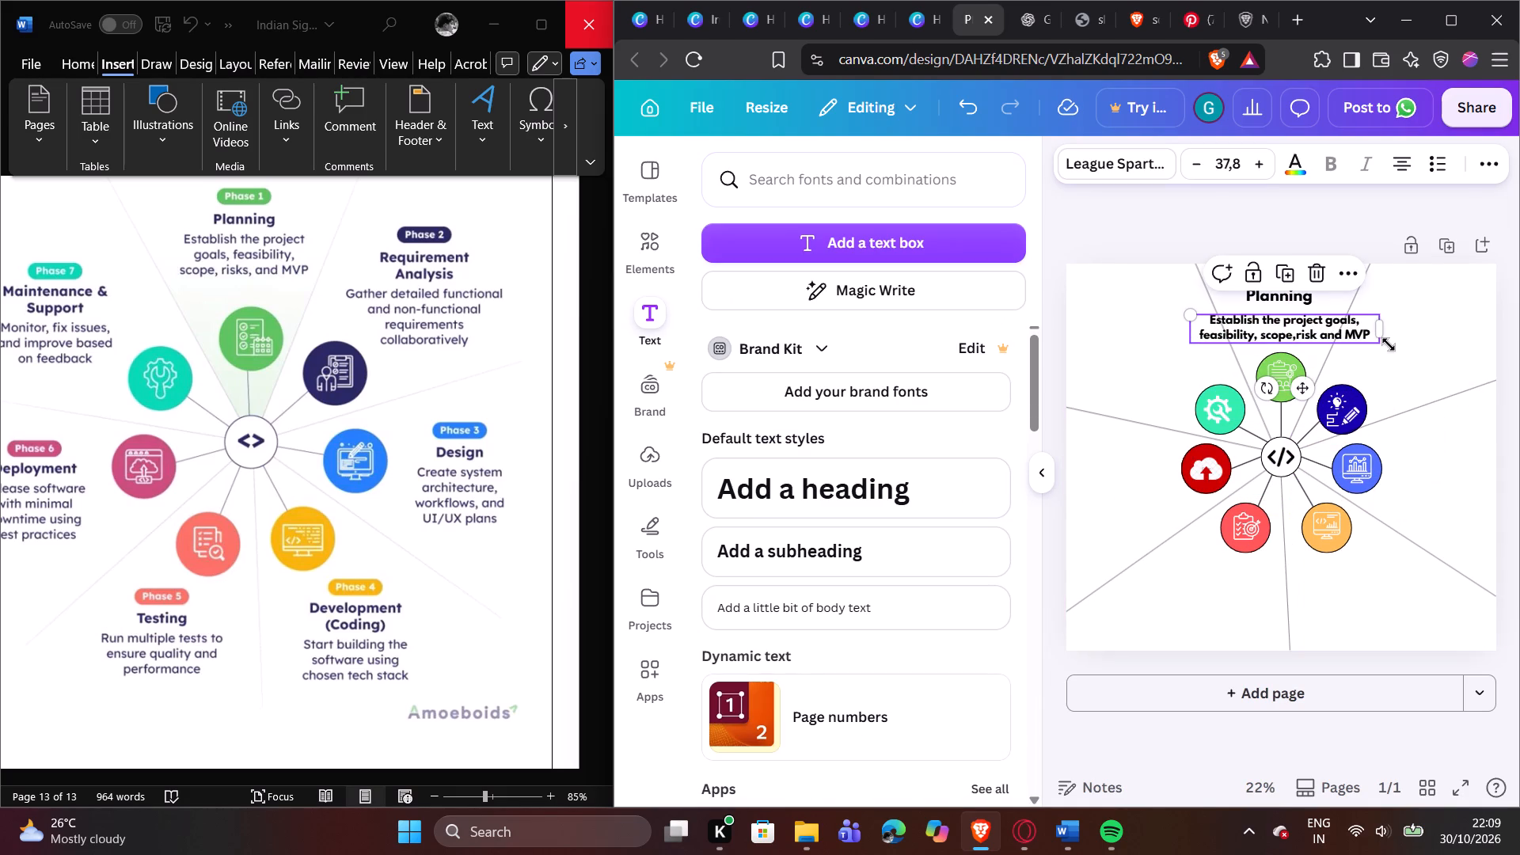
Narrow the Planning description's text box so the text wraps onto three lines.
{"action": "left_click_drag", "start_coordinate": [1381, 335], "coordinate": [1328, 329]}
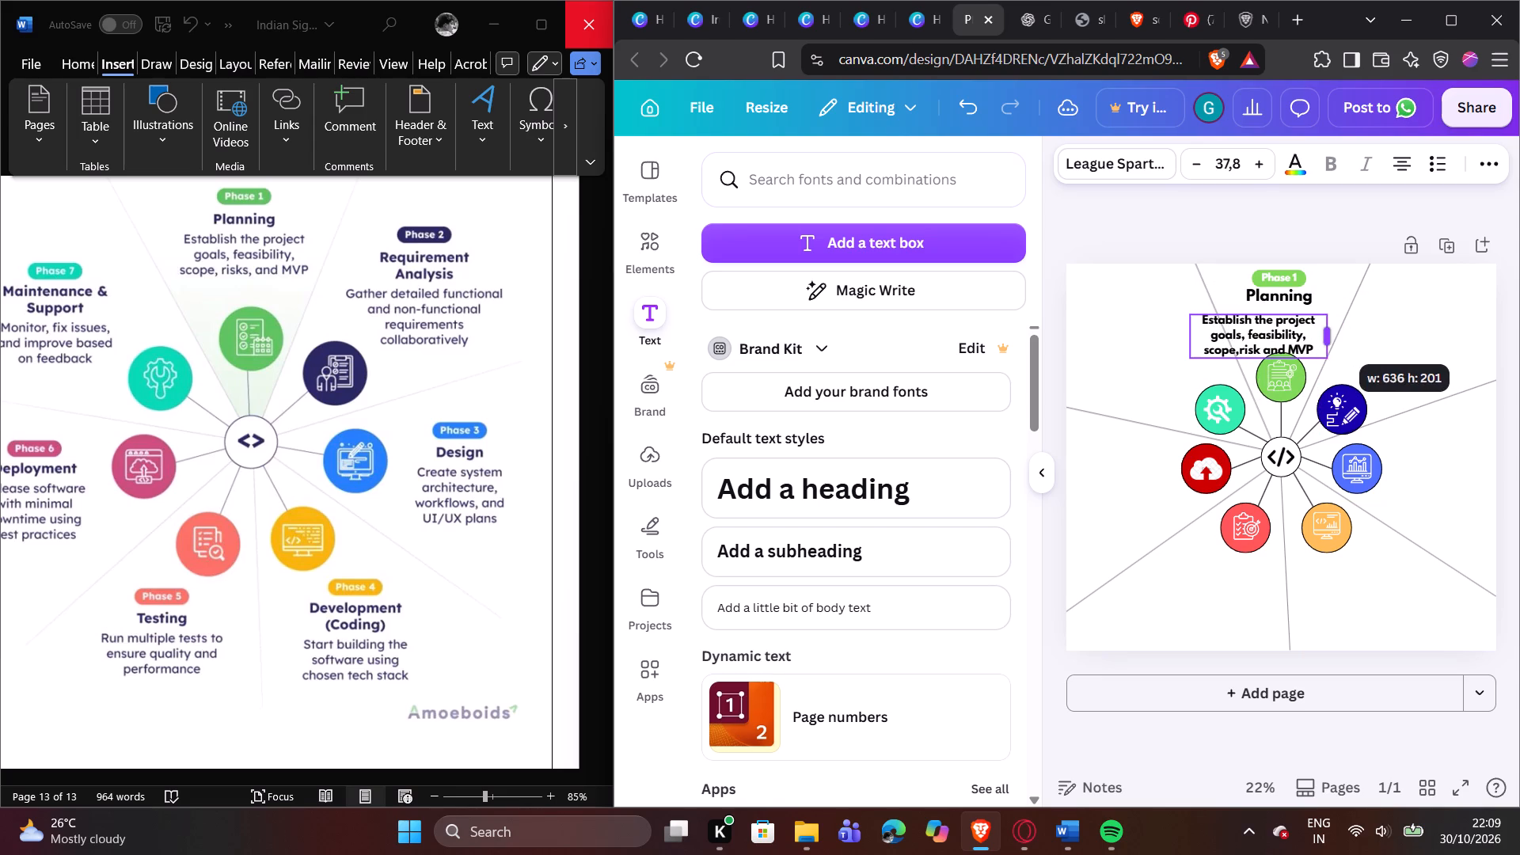
{"action": "left_click_drag", "start_coordinate": [1328, 329], "coordinate": [1349, 327]}
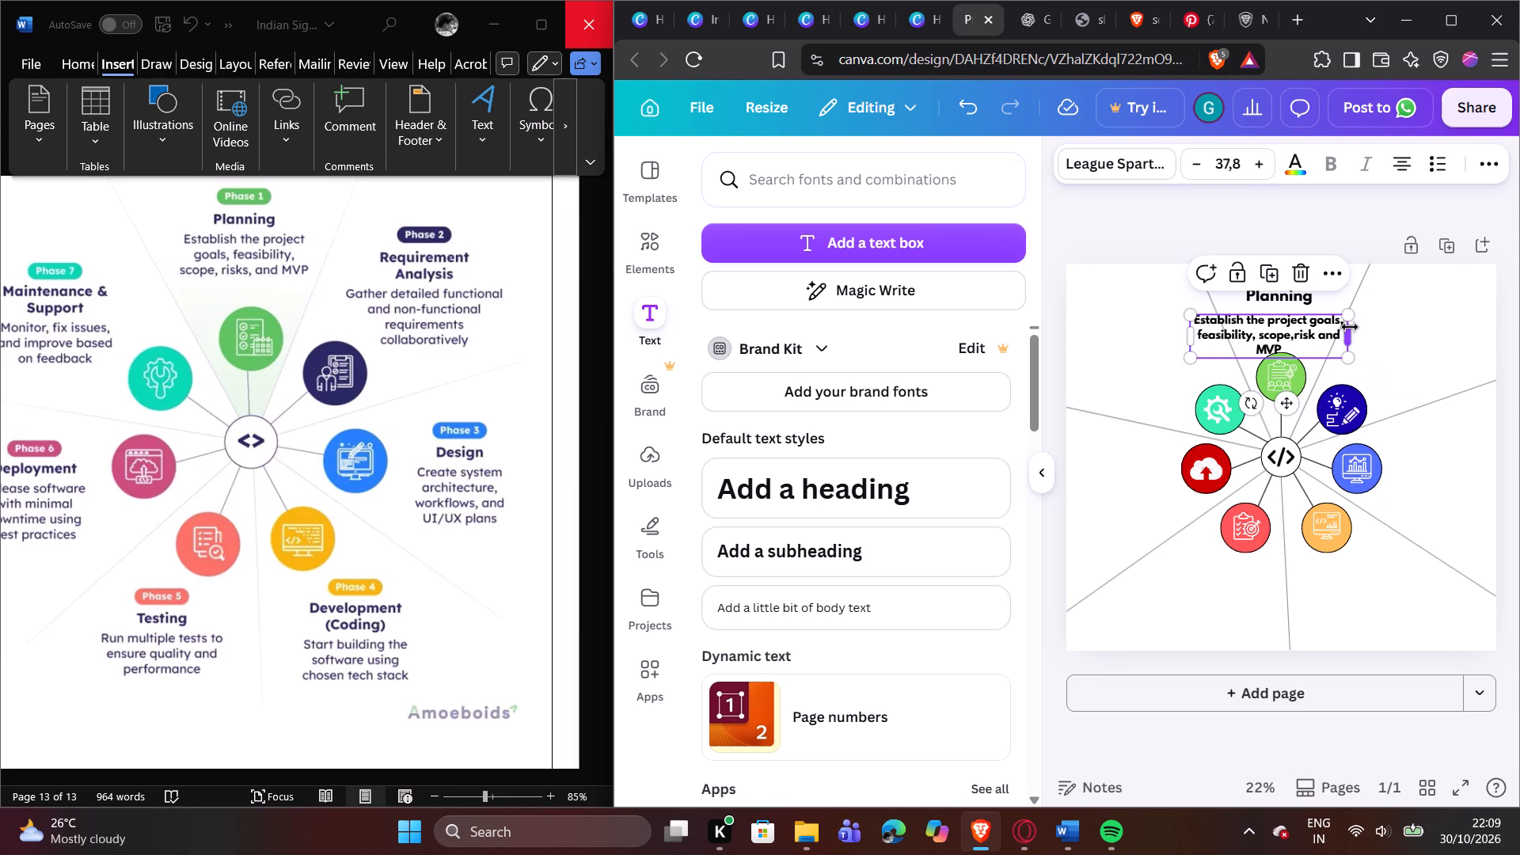
{"action": "left_click", "coordinate": [1409, 337]}
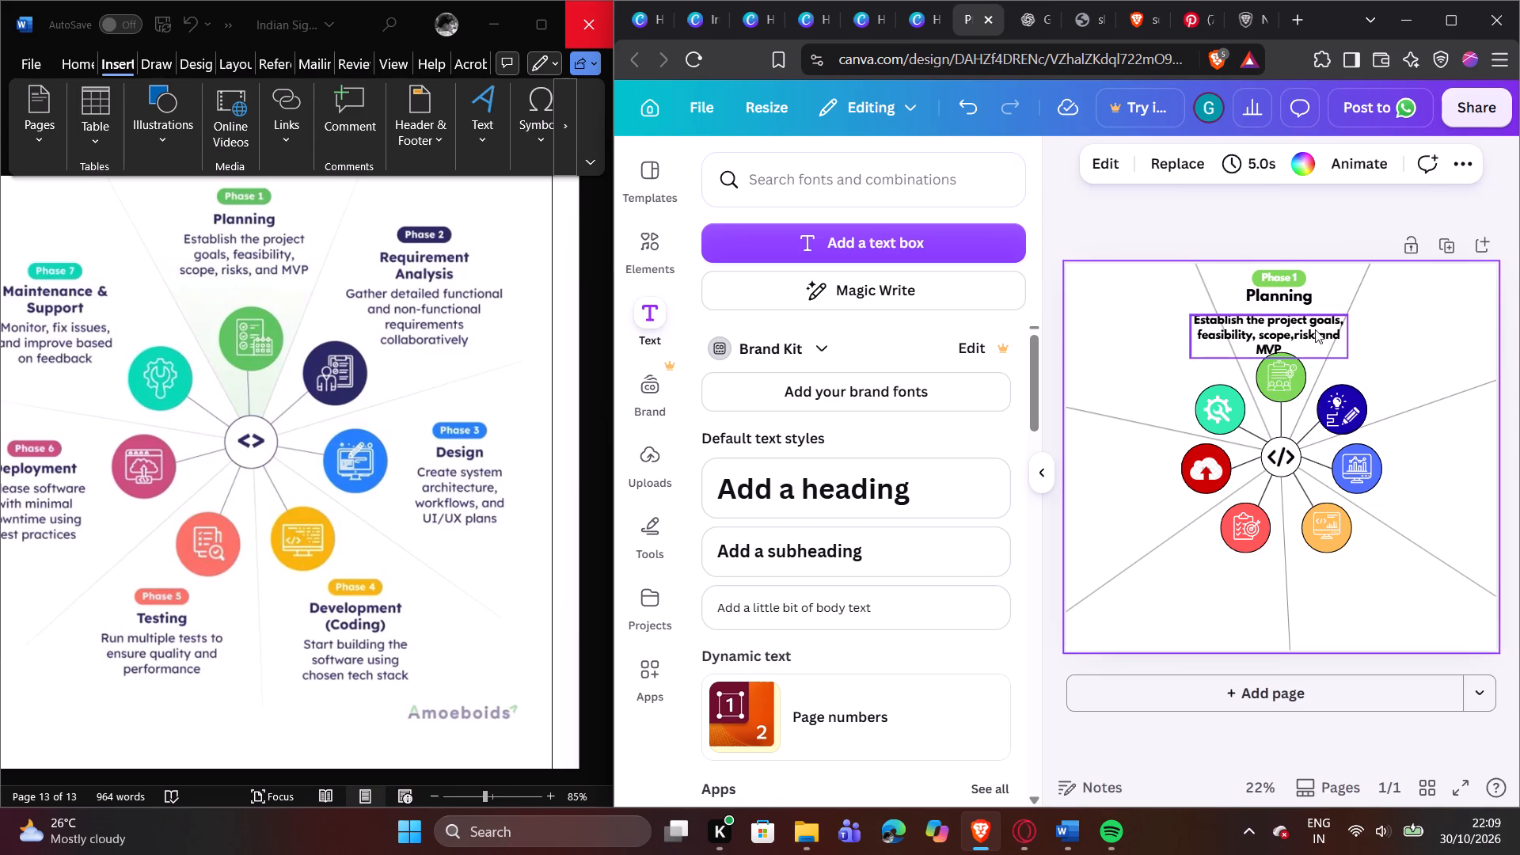
Shrink the Planning description to about font size 25.8 and centre it directly beneath the "Planning" heading, above the green circle.
{"action": "left_click", "coordinate": [1315, 329]}
{"action": "left_click_drag", "start_coordinate": [1192, 355], "coordinate": [1244, 347]}
{"action": "left_click", "coordinate": [1362, 347]}
{"action": "left_click_drag", "start_coordinate": [1317, 325], "coordinate": [1305, 325]}
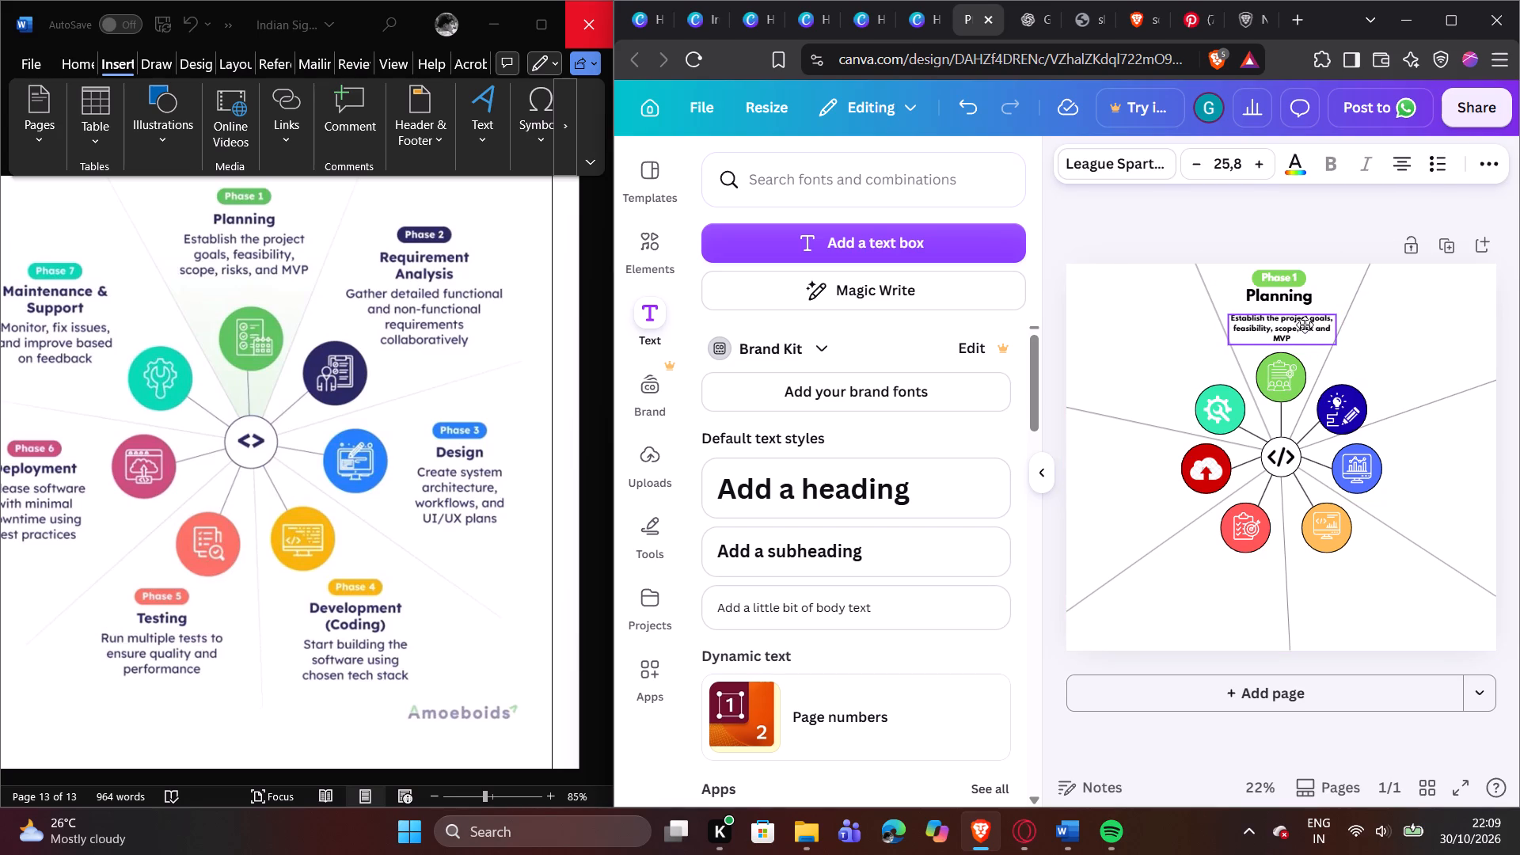
{"action": "left_click_drag", "start_coordinate": [1305, 325], "coordinate": [1305, 321]}
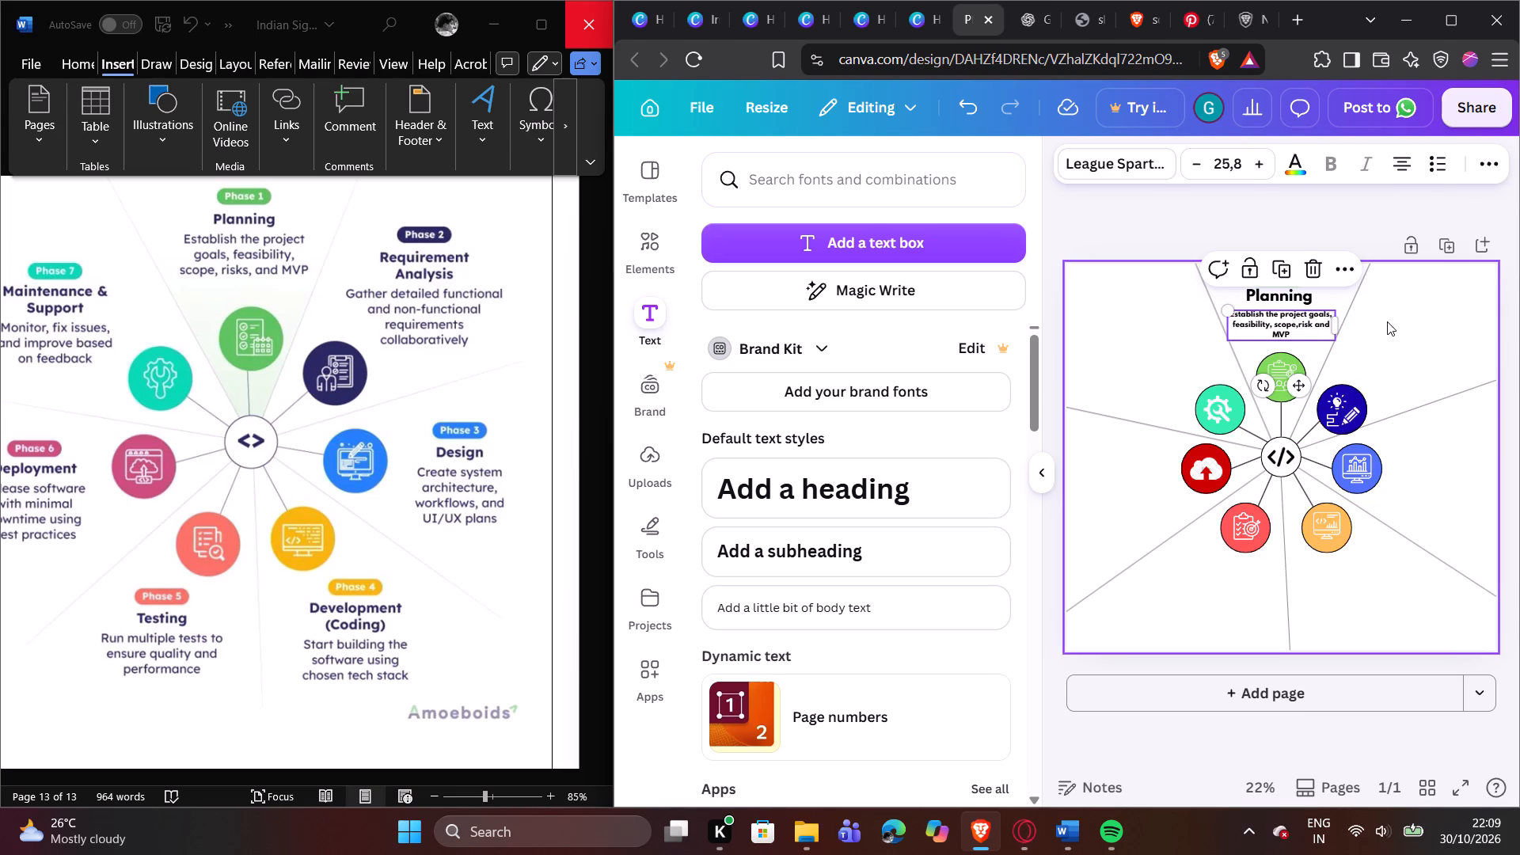
{"action": "left_click", "coordinate": [1387, 321]}
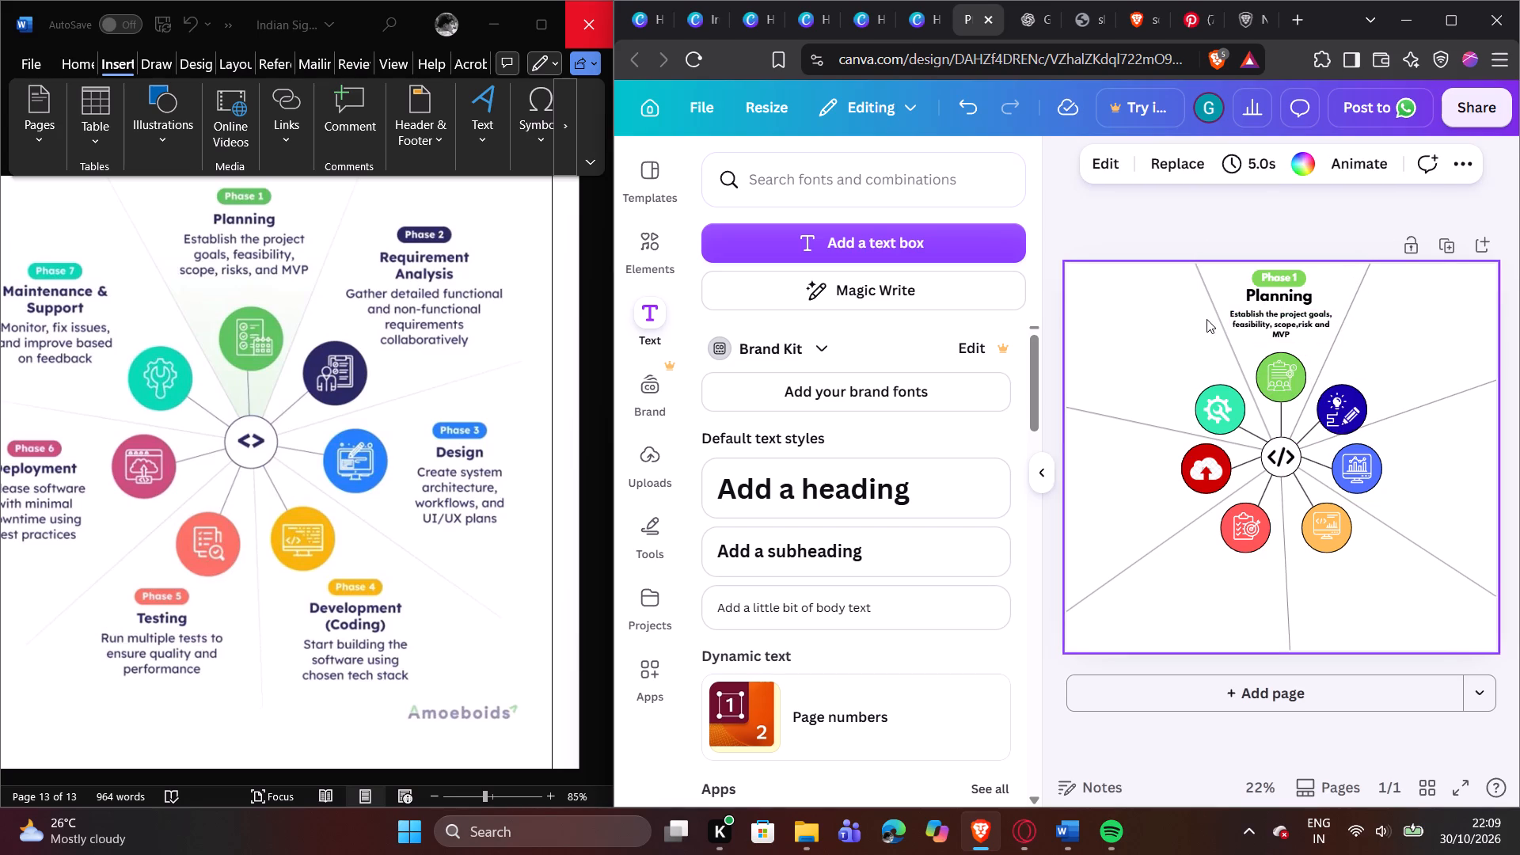
{"action": "left_click", "coordinate": [1282, 315]}
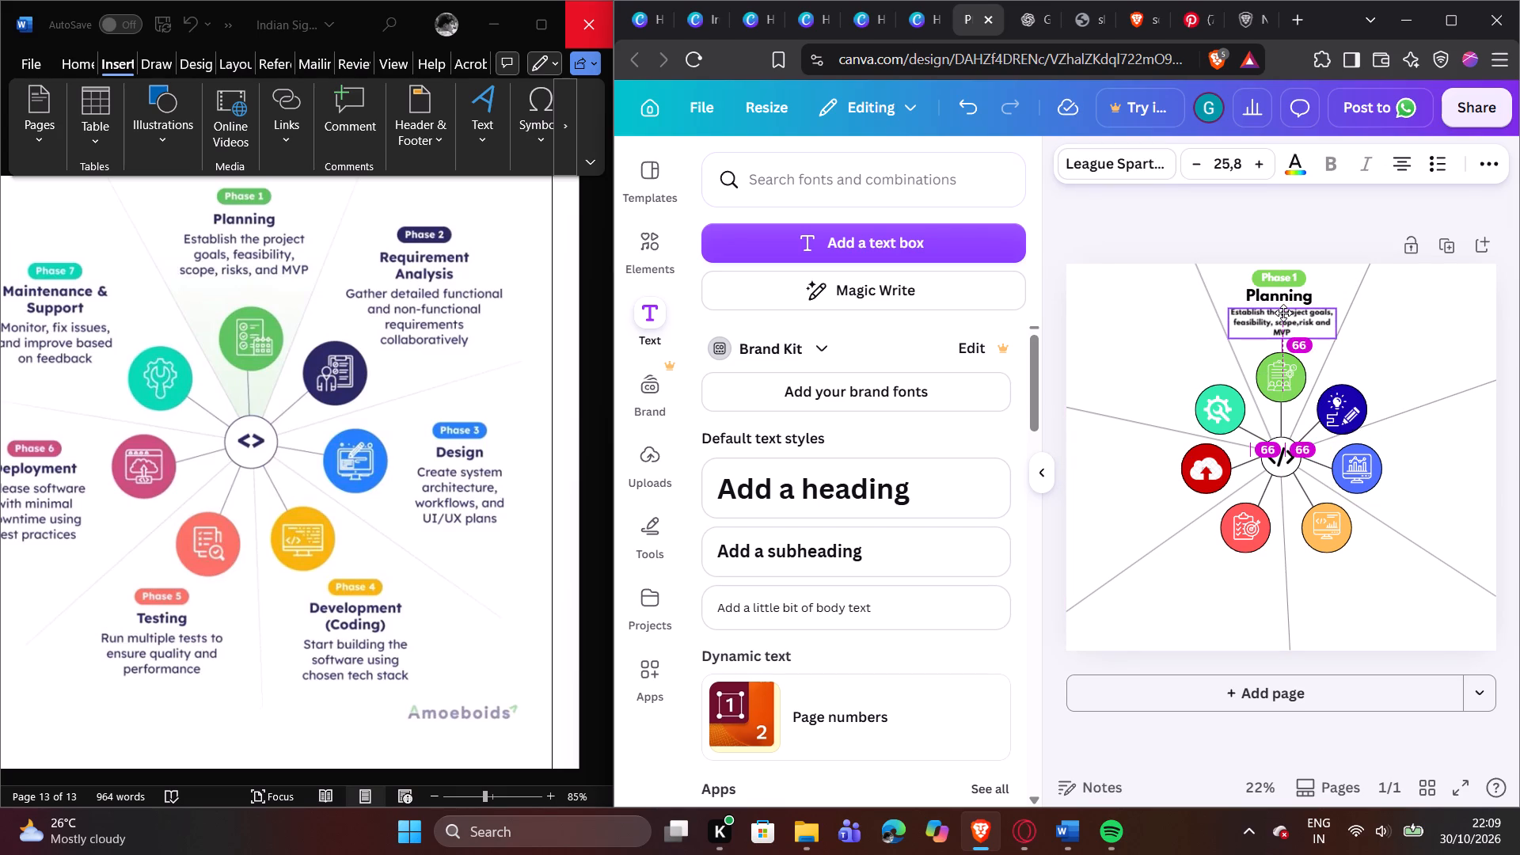
{"action": "left_click", "coordinate": [1404, 340]}
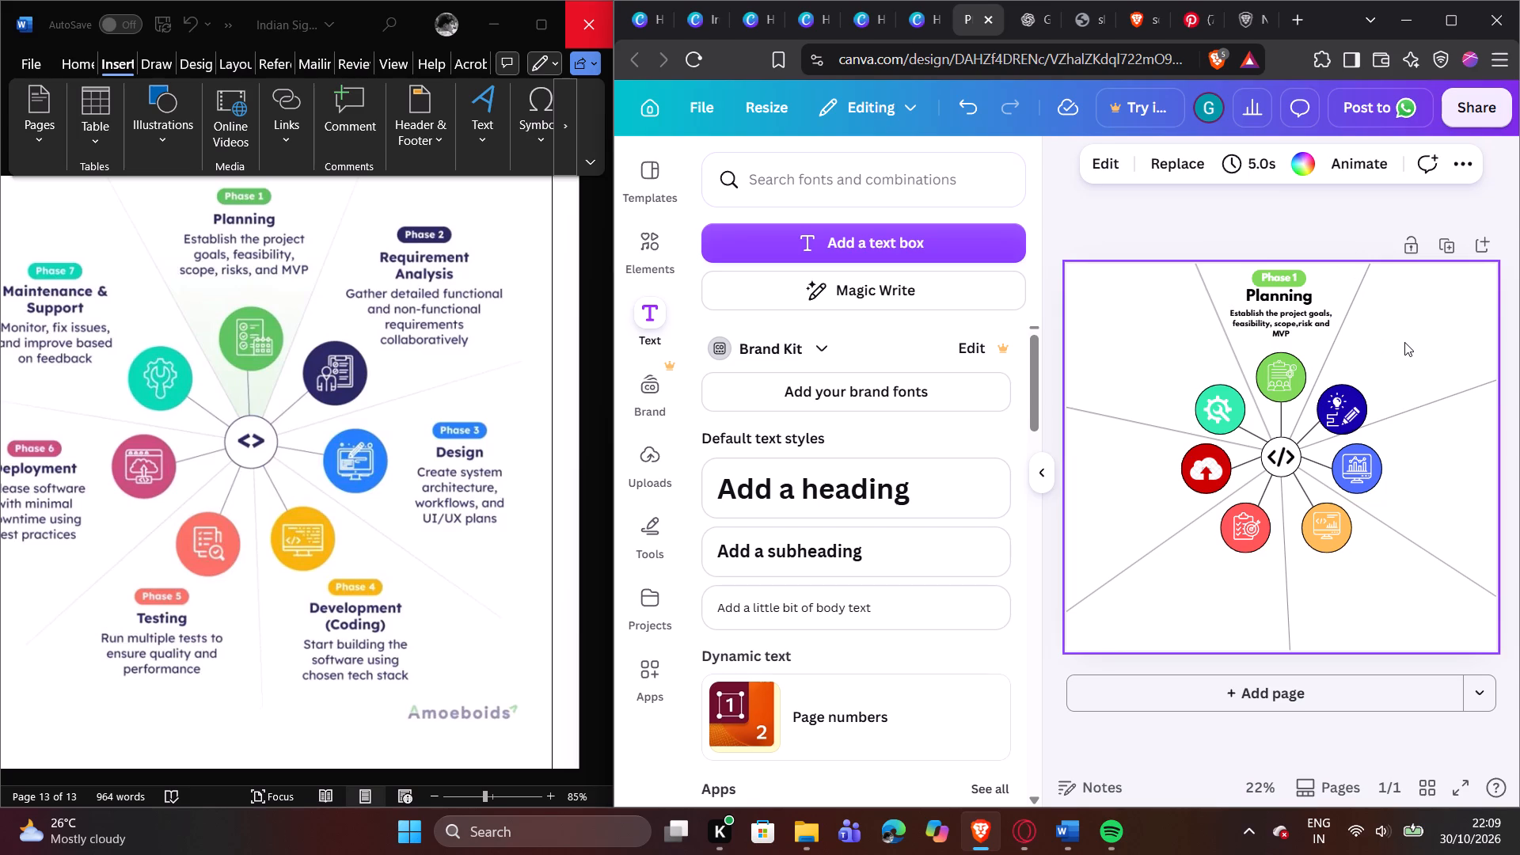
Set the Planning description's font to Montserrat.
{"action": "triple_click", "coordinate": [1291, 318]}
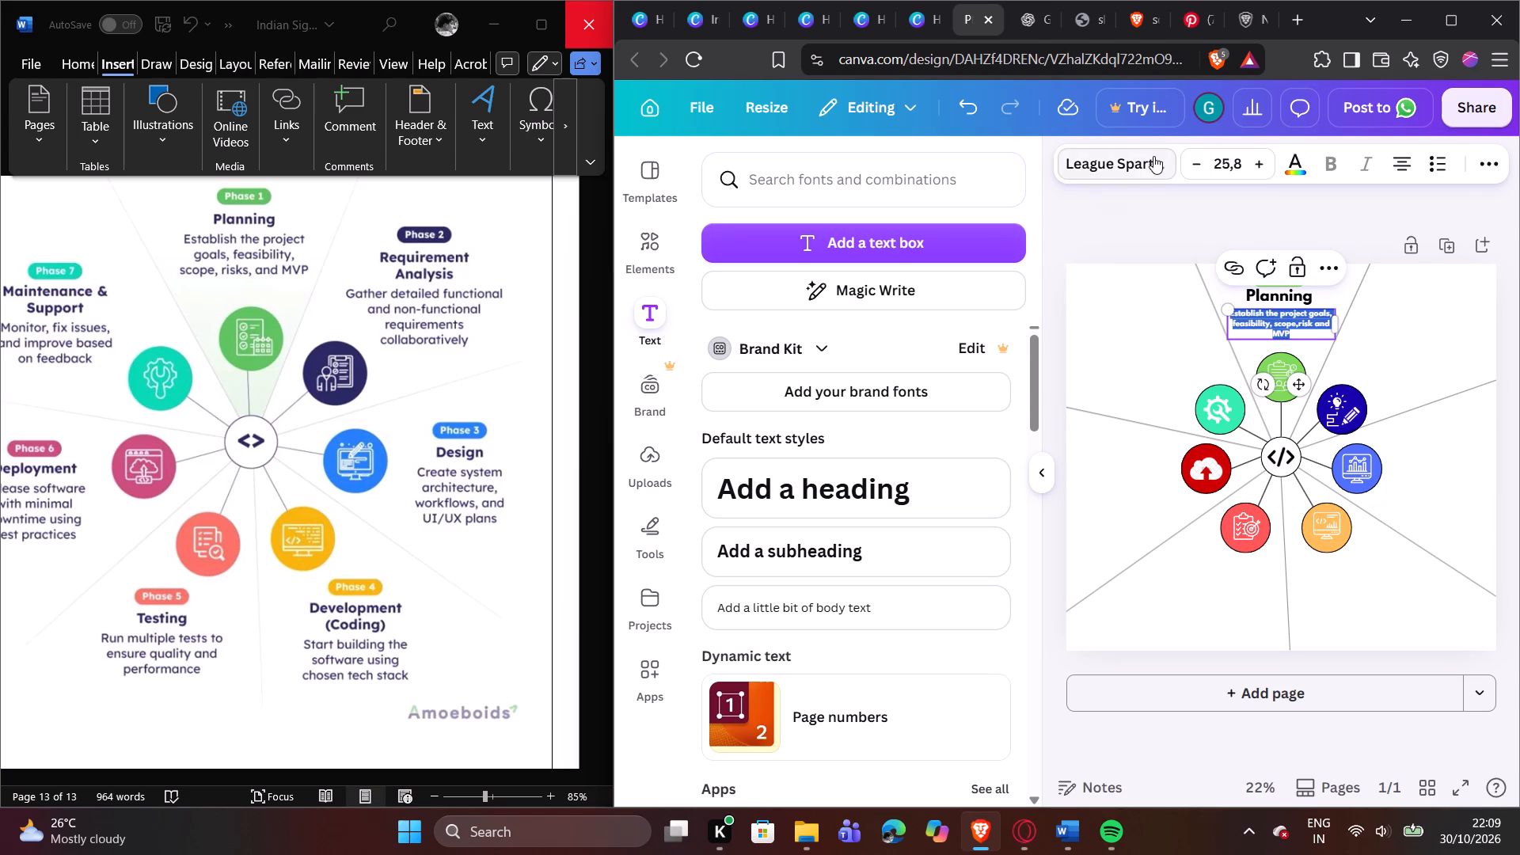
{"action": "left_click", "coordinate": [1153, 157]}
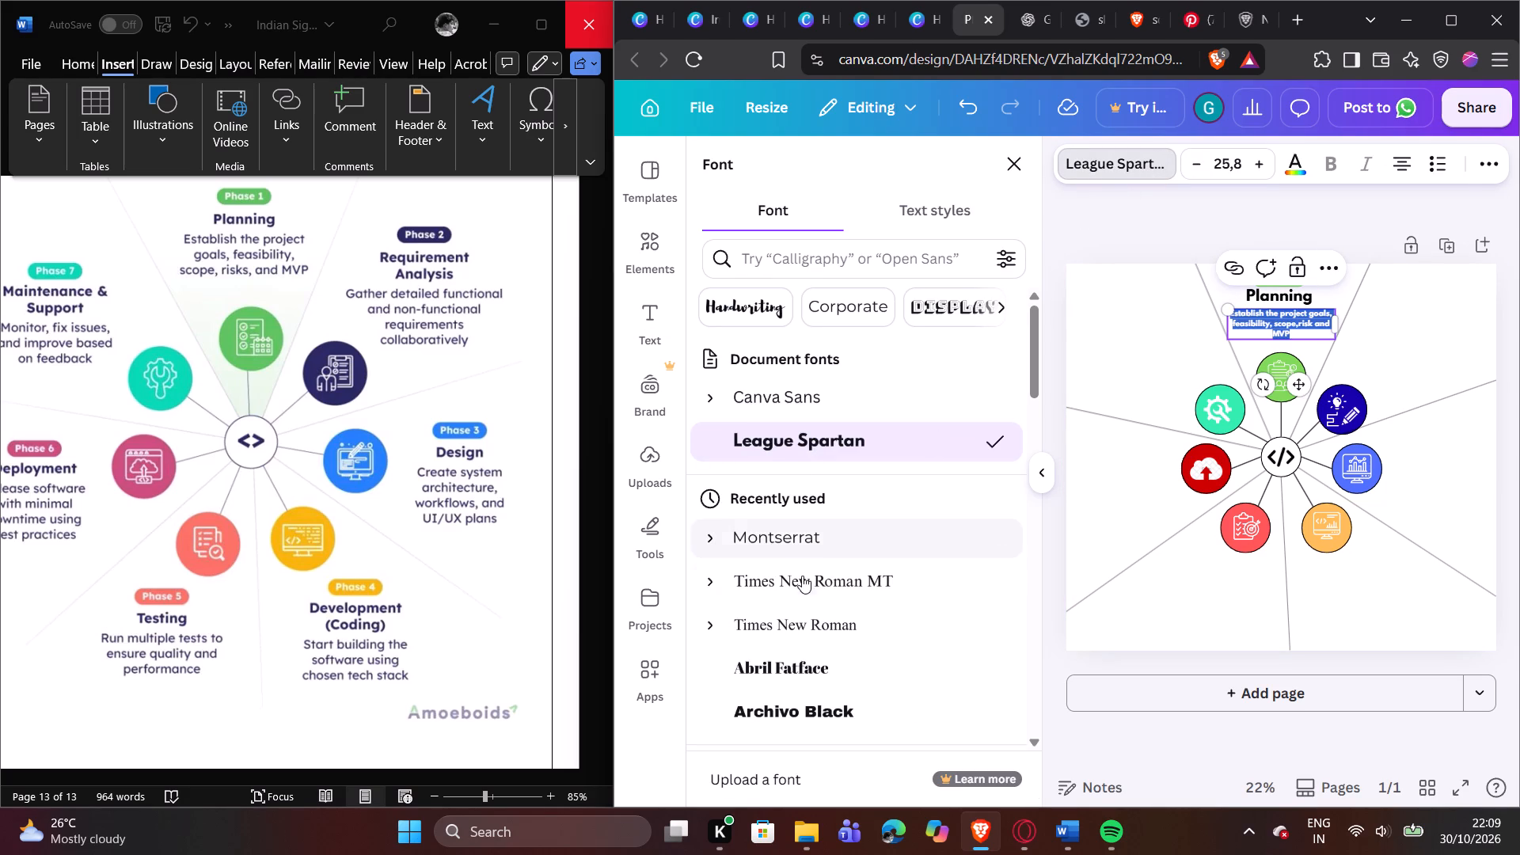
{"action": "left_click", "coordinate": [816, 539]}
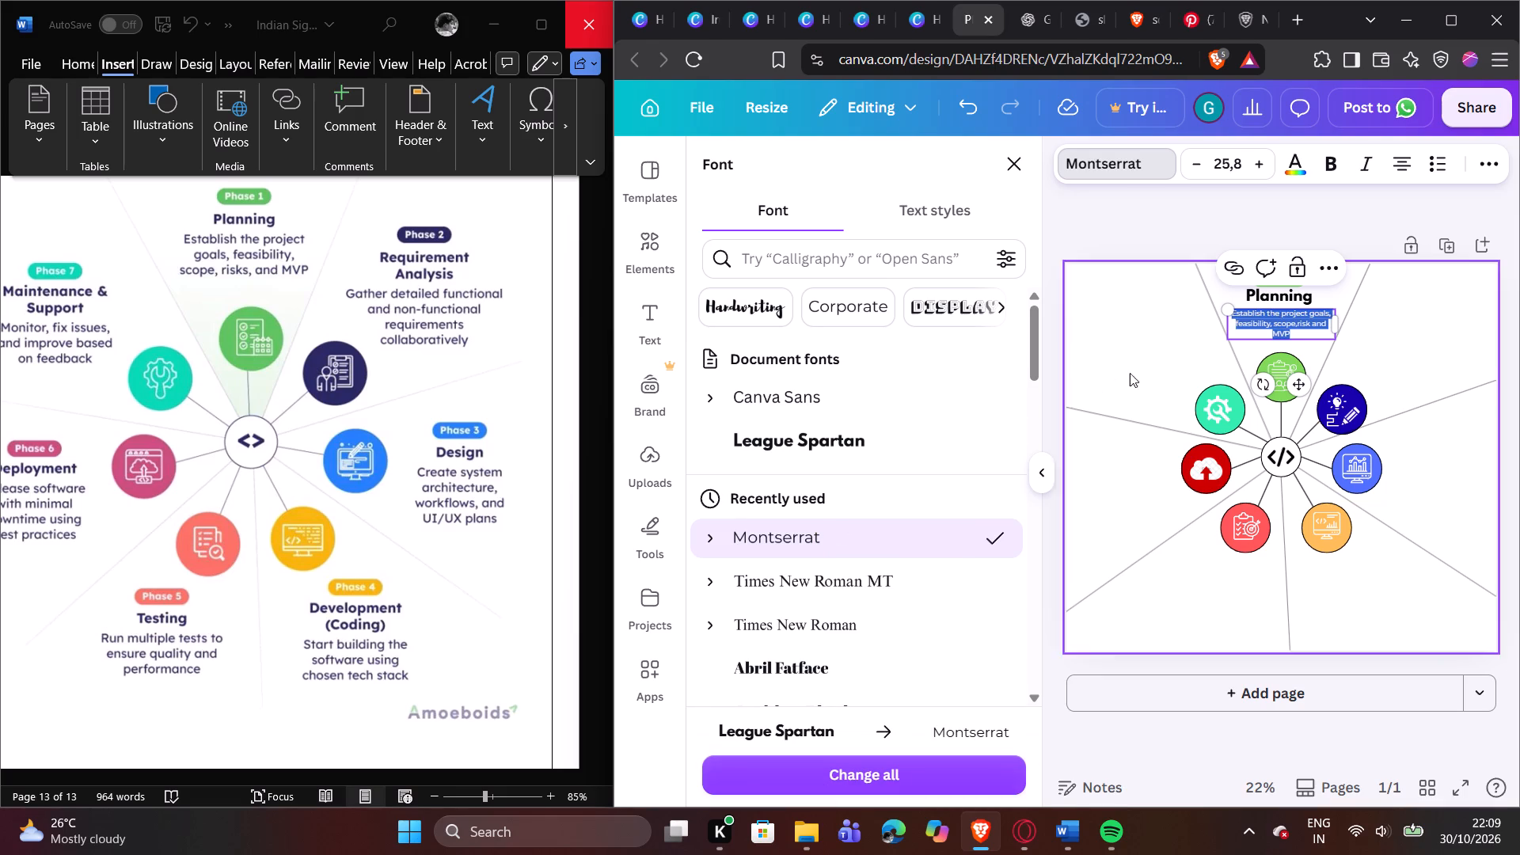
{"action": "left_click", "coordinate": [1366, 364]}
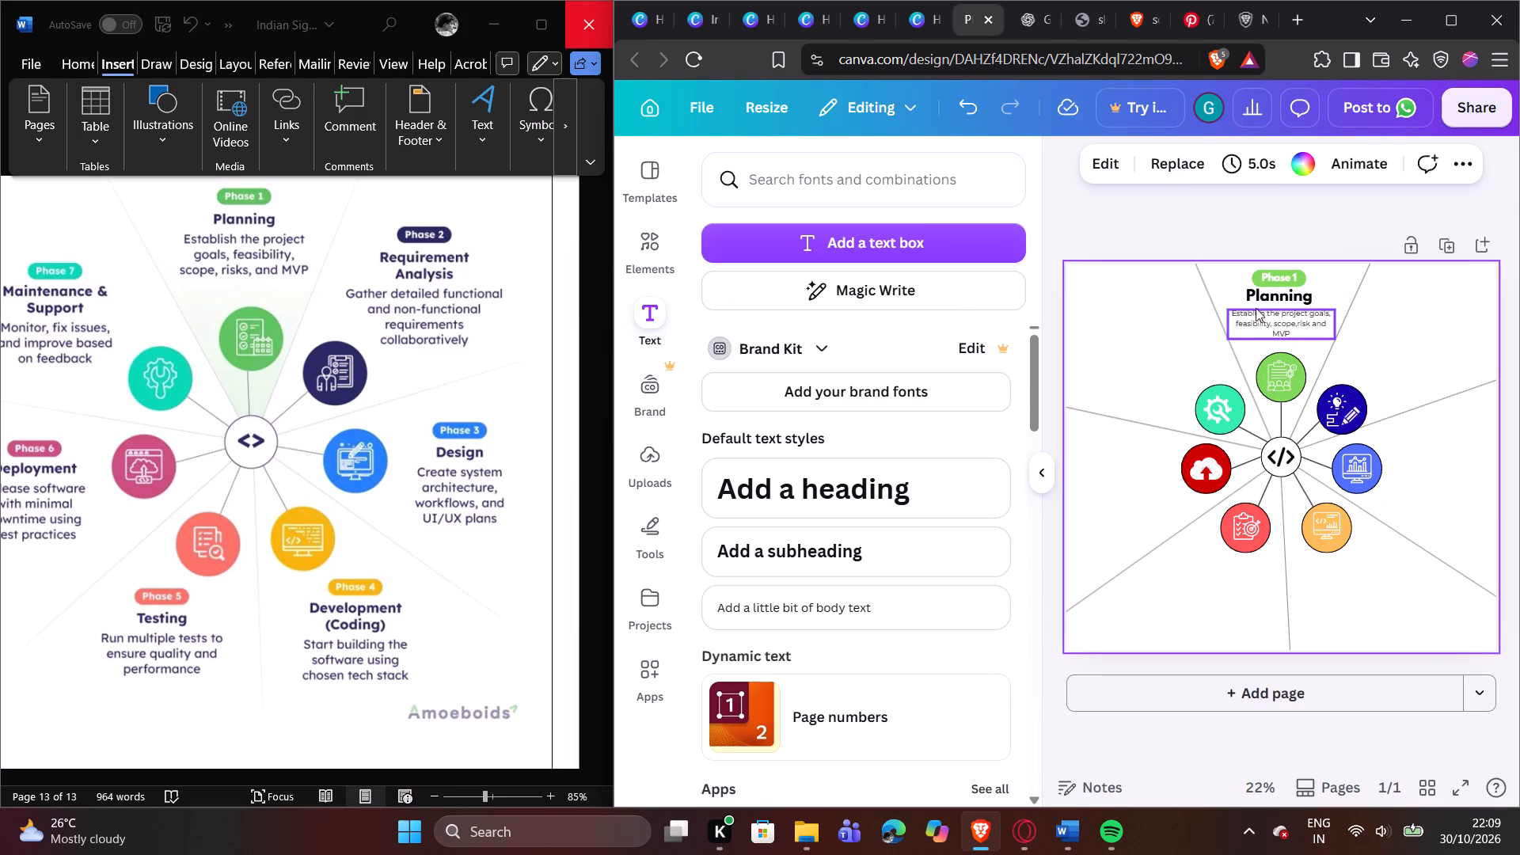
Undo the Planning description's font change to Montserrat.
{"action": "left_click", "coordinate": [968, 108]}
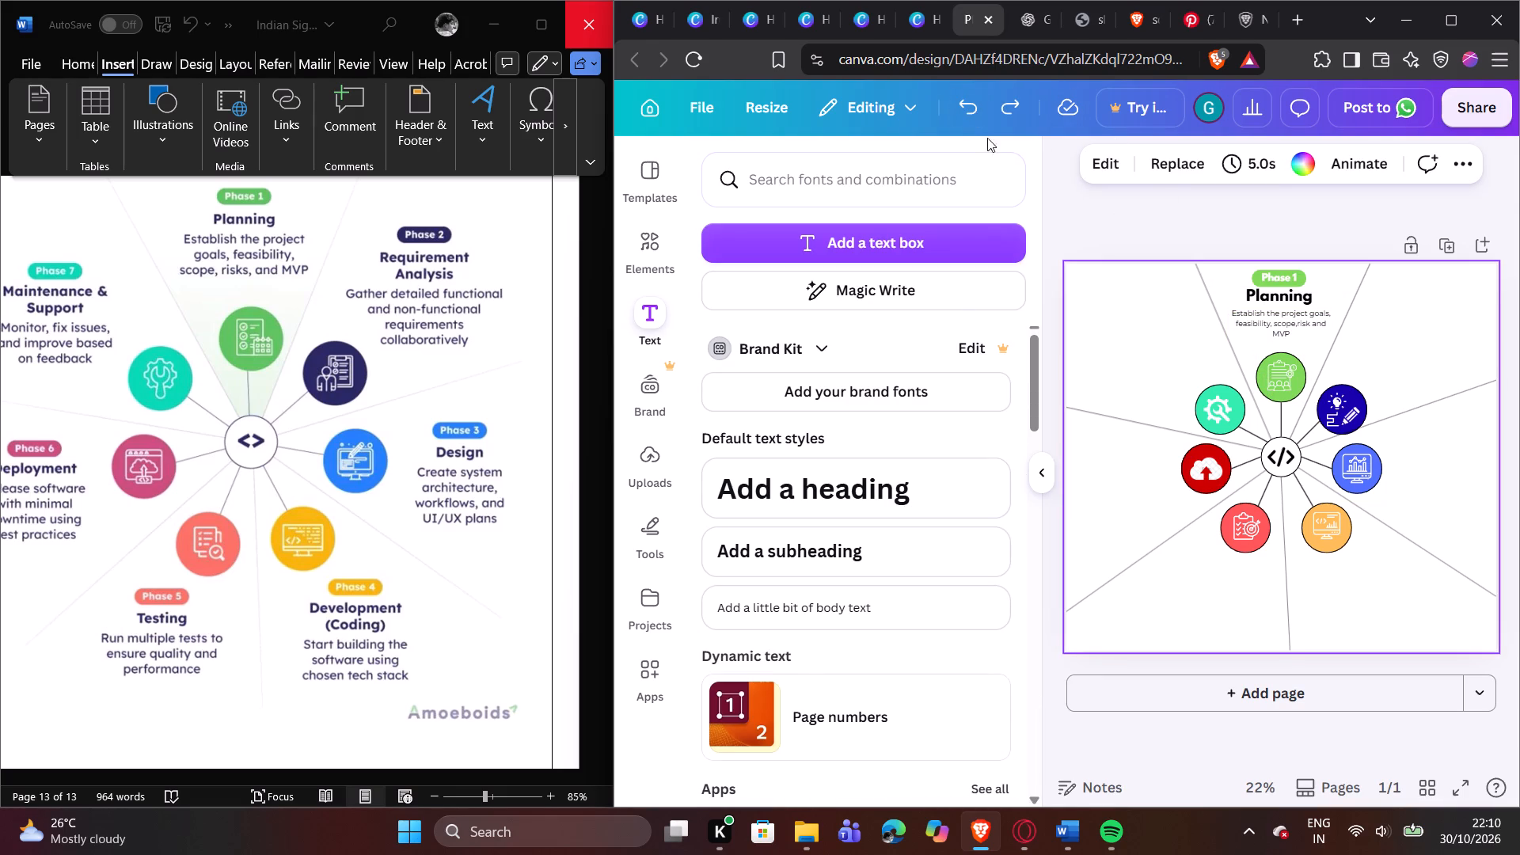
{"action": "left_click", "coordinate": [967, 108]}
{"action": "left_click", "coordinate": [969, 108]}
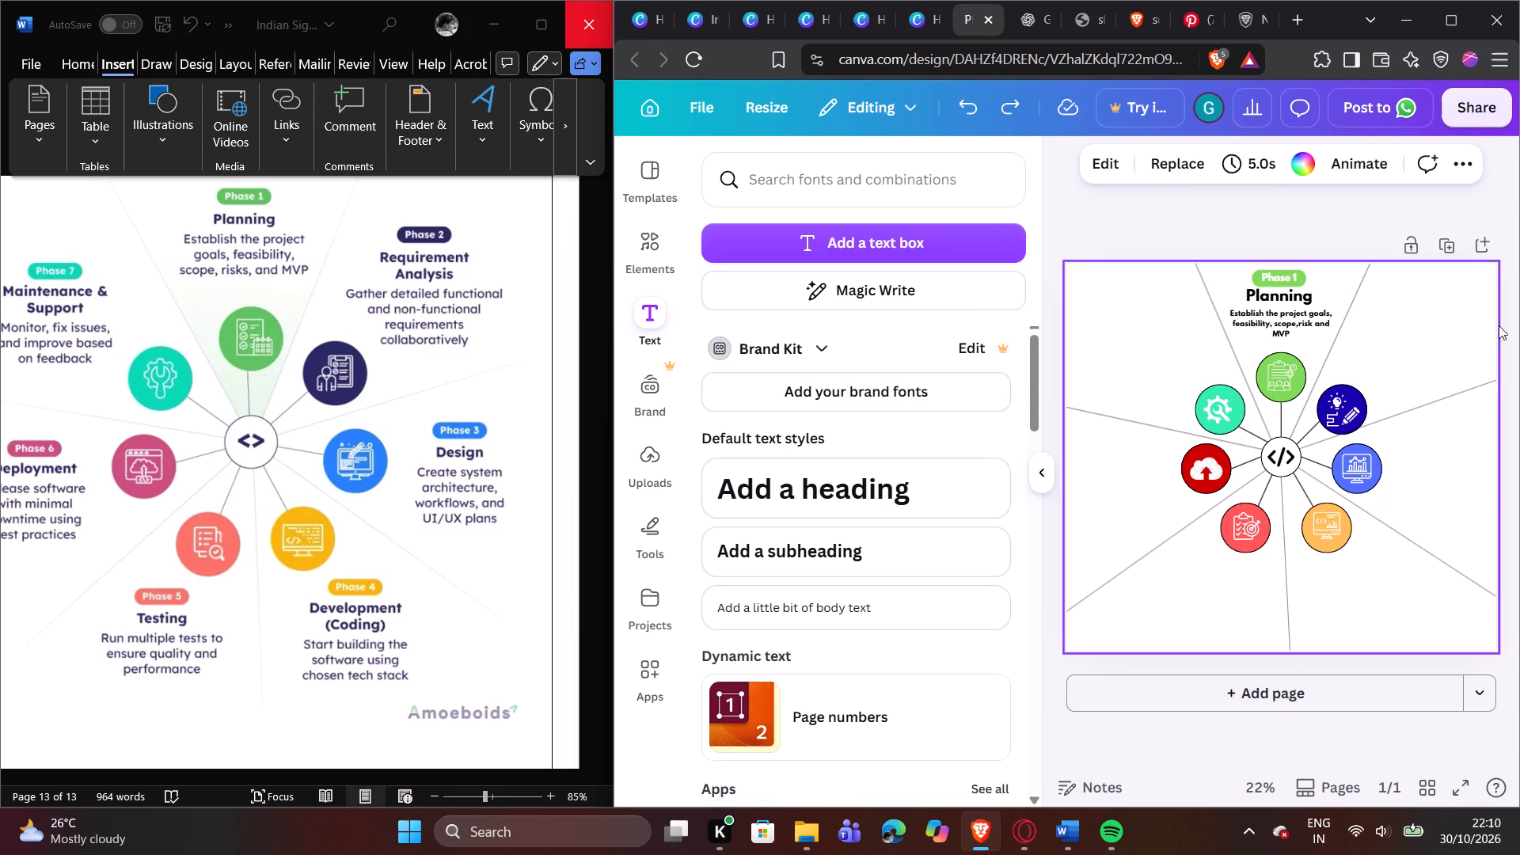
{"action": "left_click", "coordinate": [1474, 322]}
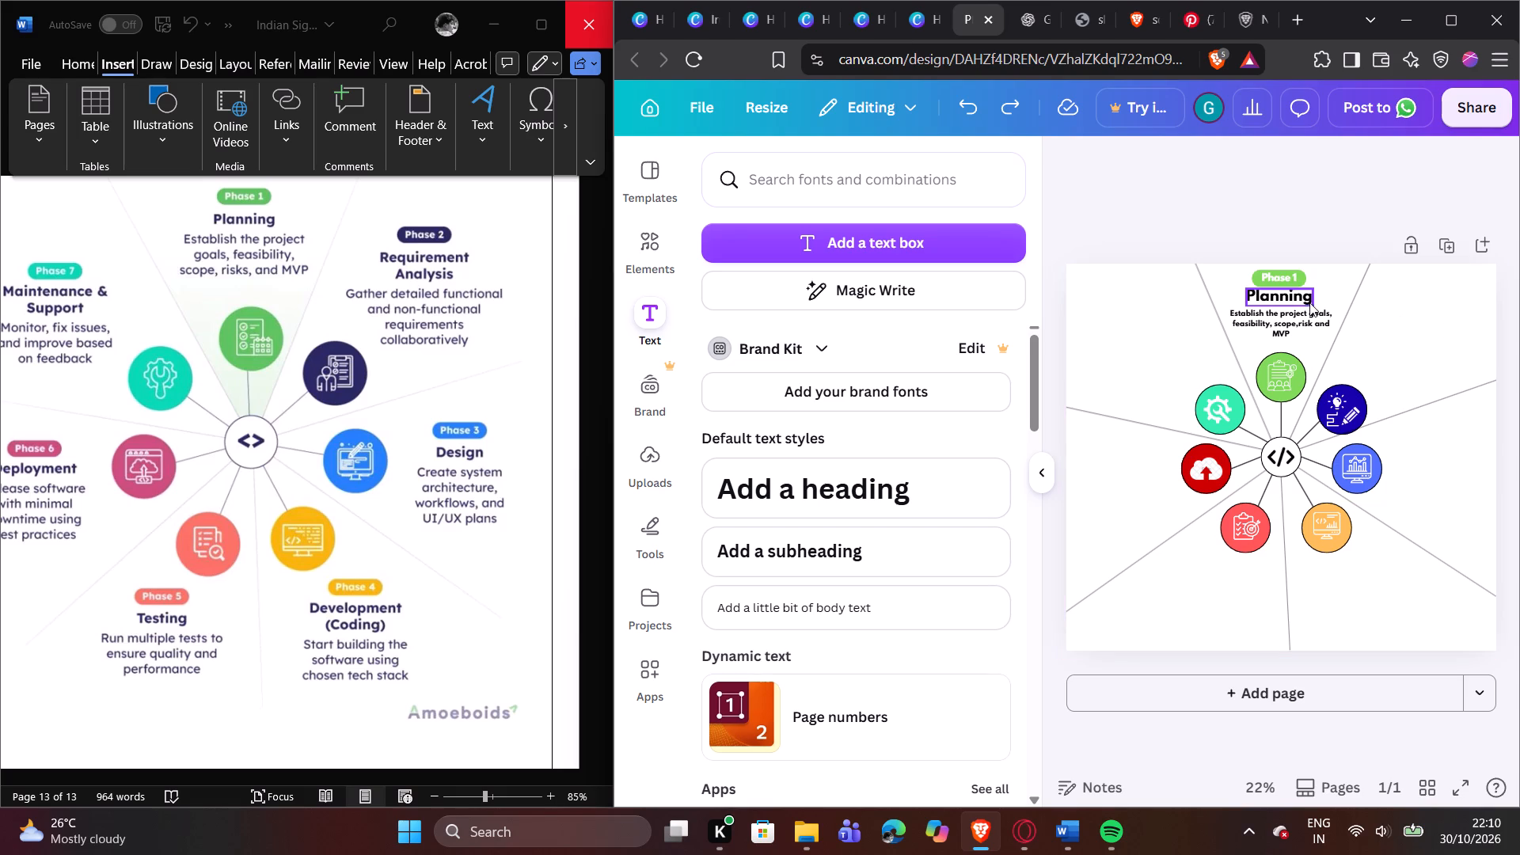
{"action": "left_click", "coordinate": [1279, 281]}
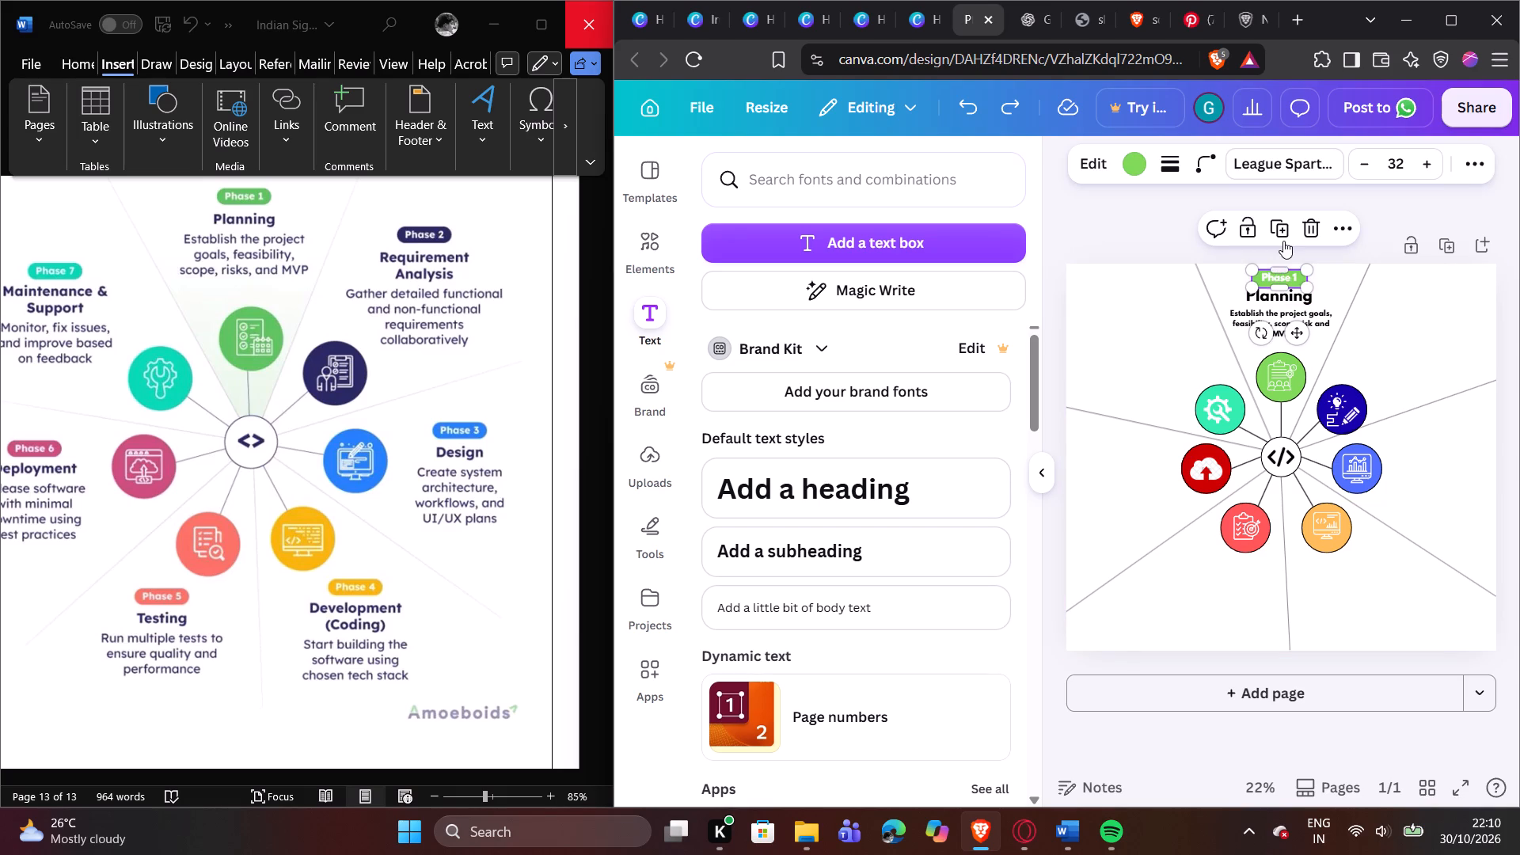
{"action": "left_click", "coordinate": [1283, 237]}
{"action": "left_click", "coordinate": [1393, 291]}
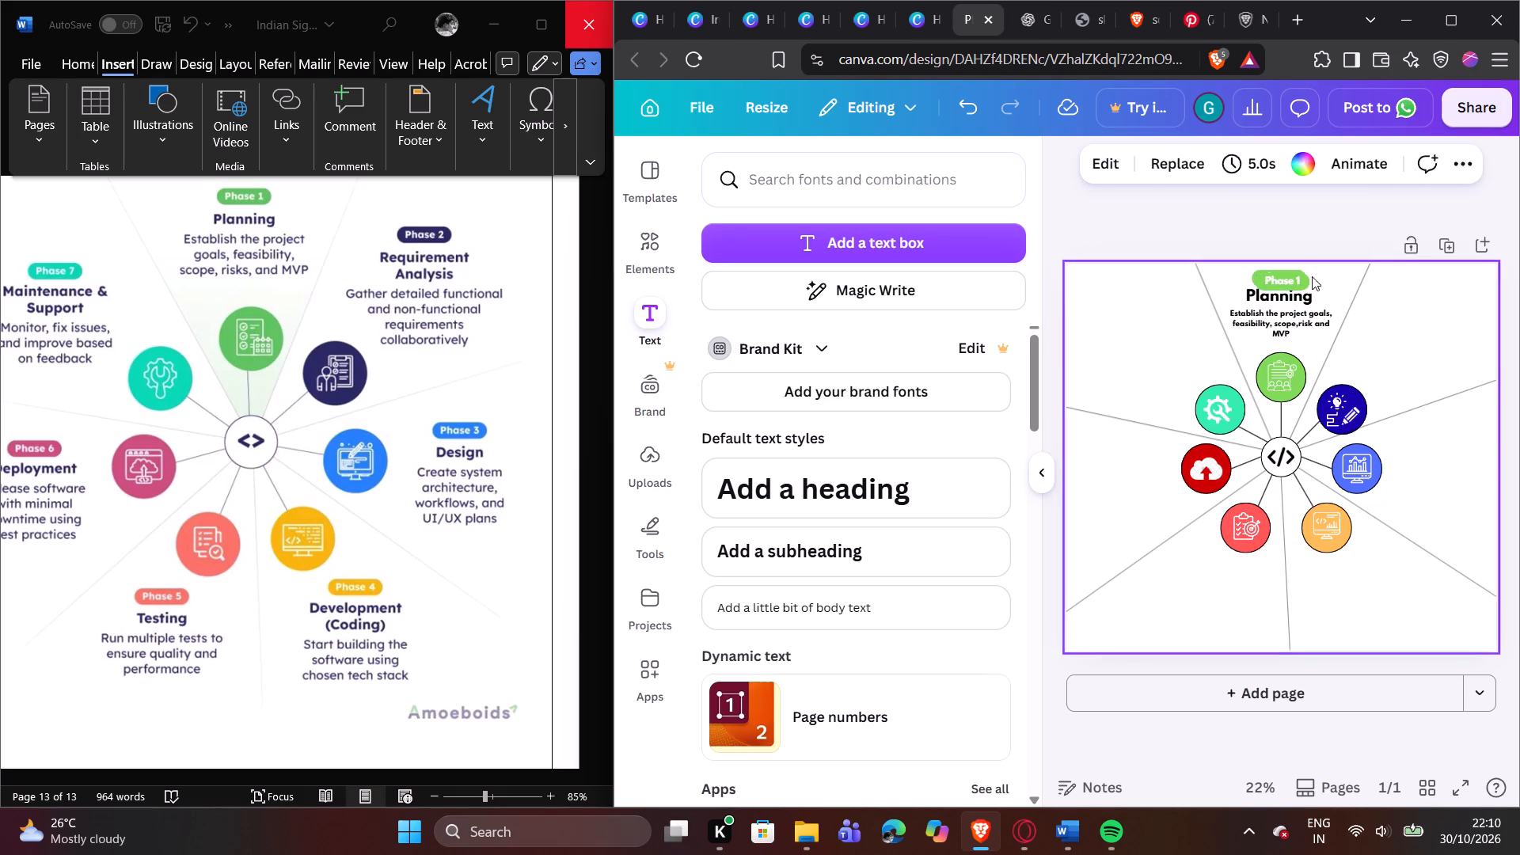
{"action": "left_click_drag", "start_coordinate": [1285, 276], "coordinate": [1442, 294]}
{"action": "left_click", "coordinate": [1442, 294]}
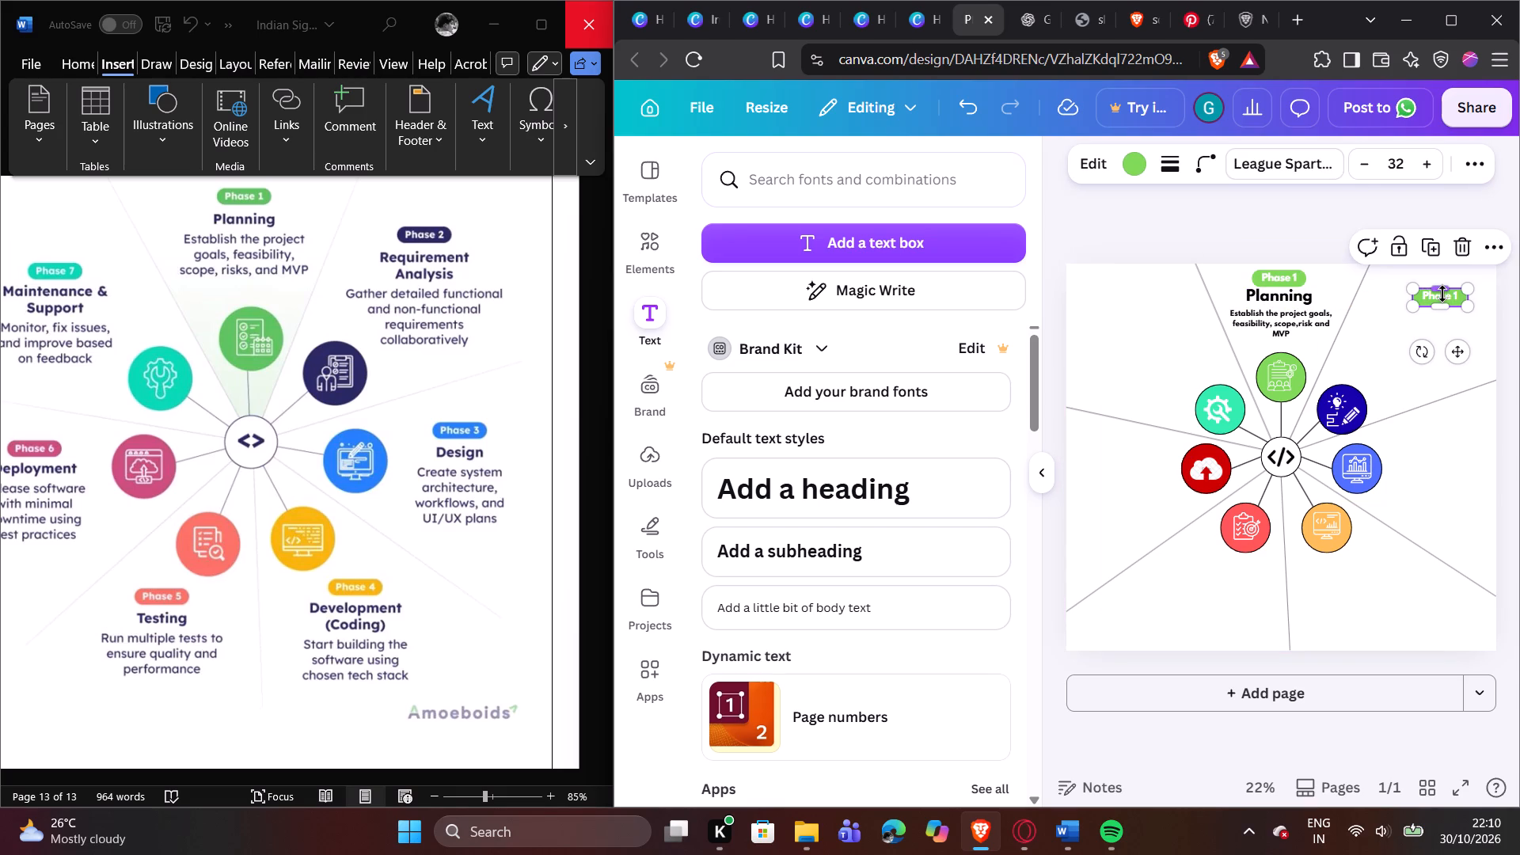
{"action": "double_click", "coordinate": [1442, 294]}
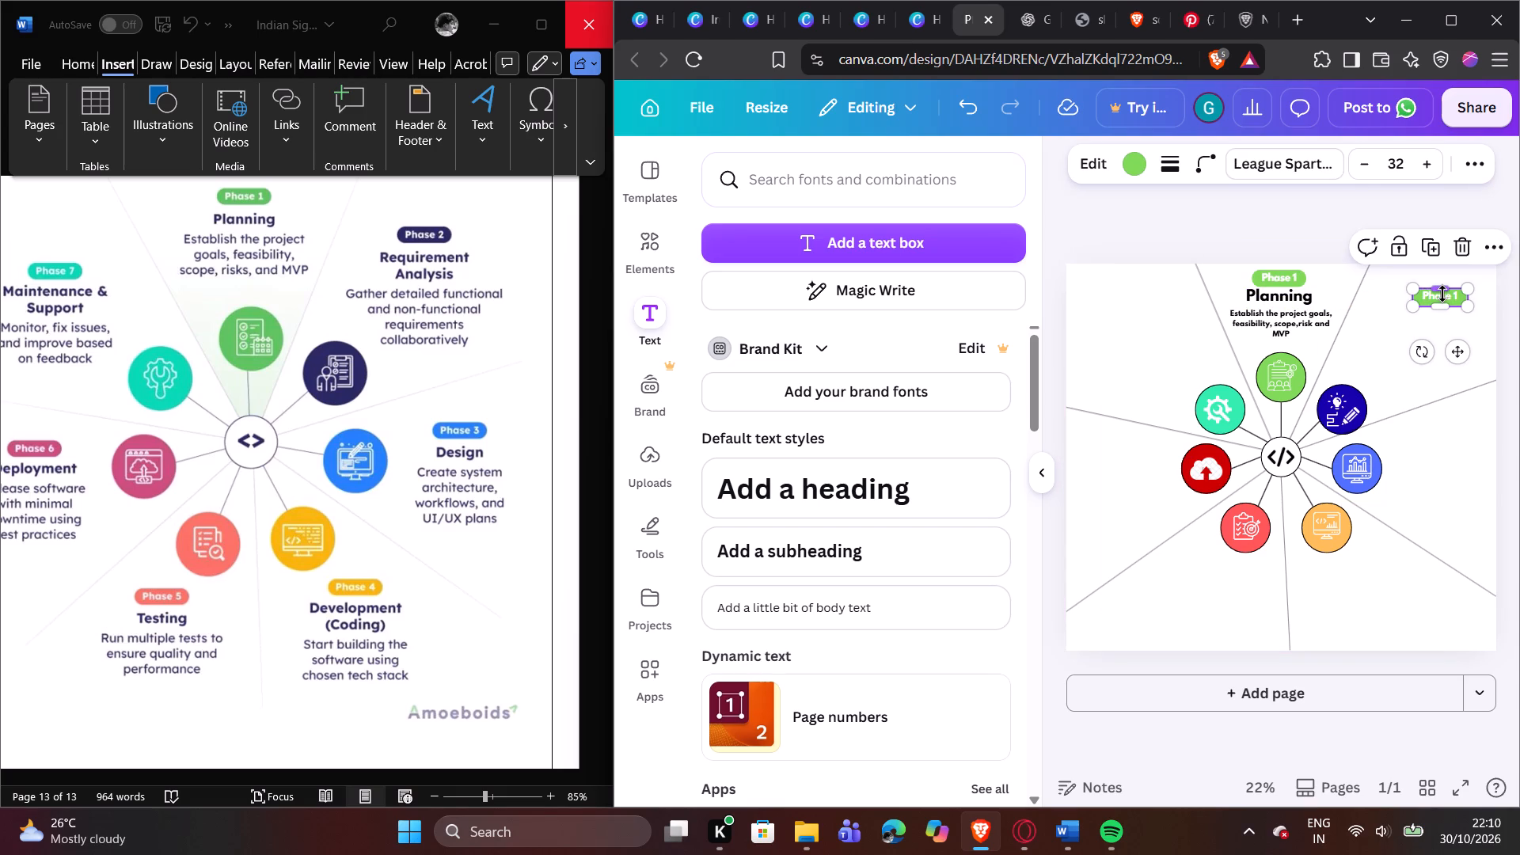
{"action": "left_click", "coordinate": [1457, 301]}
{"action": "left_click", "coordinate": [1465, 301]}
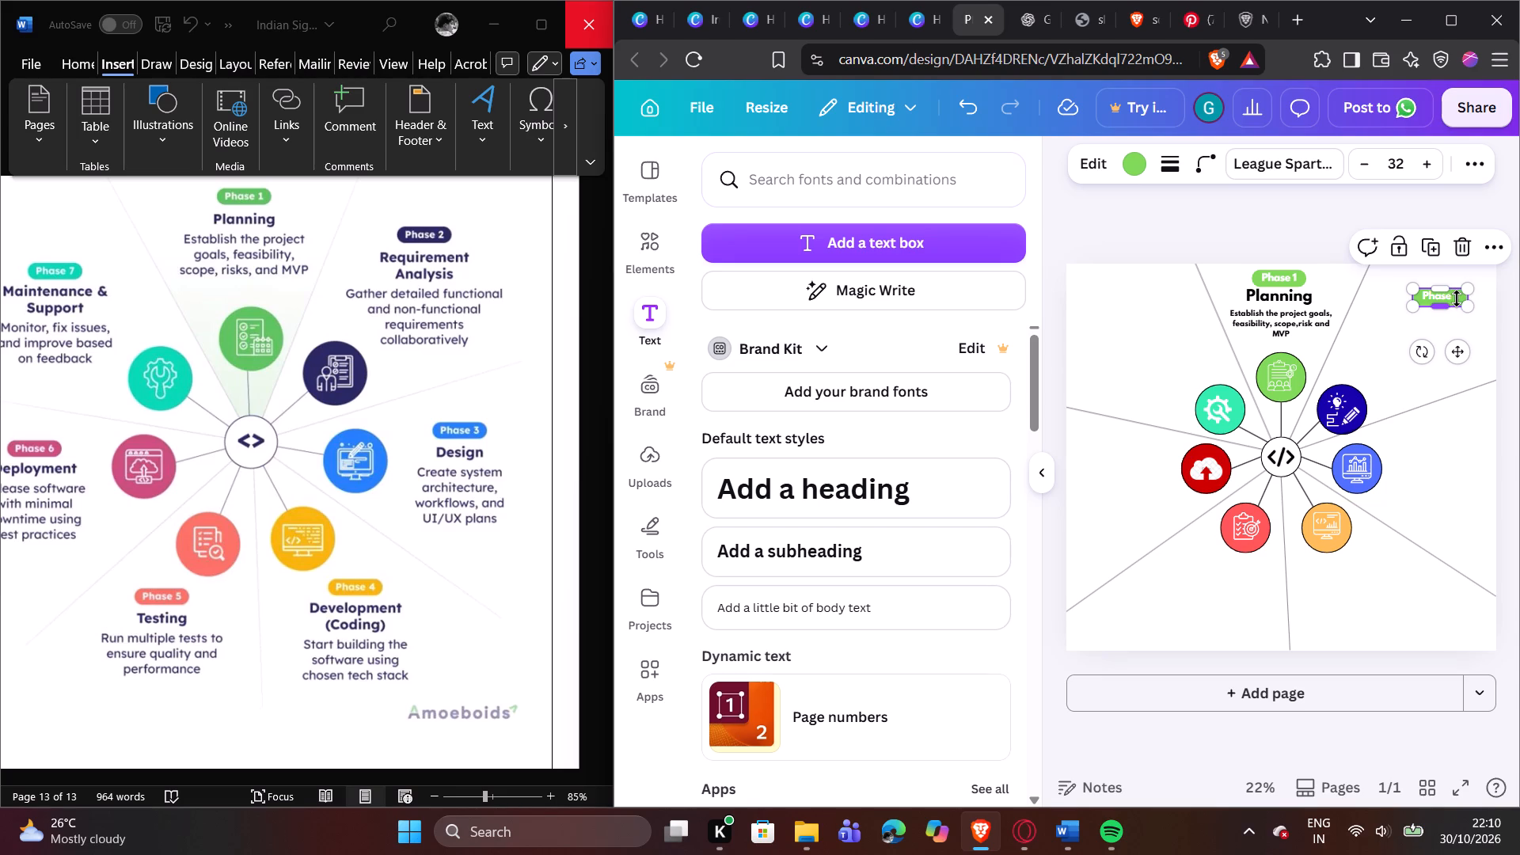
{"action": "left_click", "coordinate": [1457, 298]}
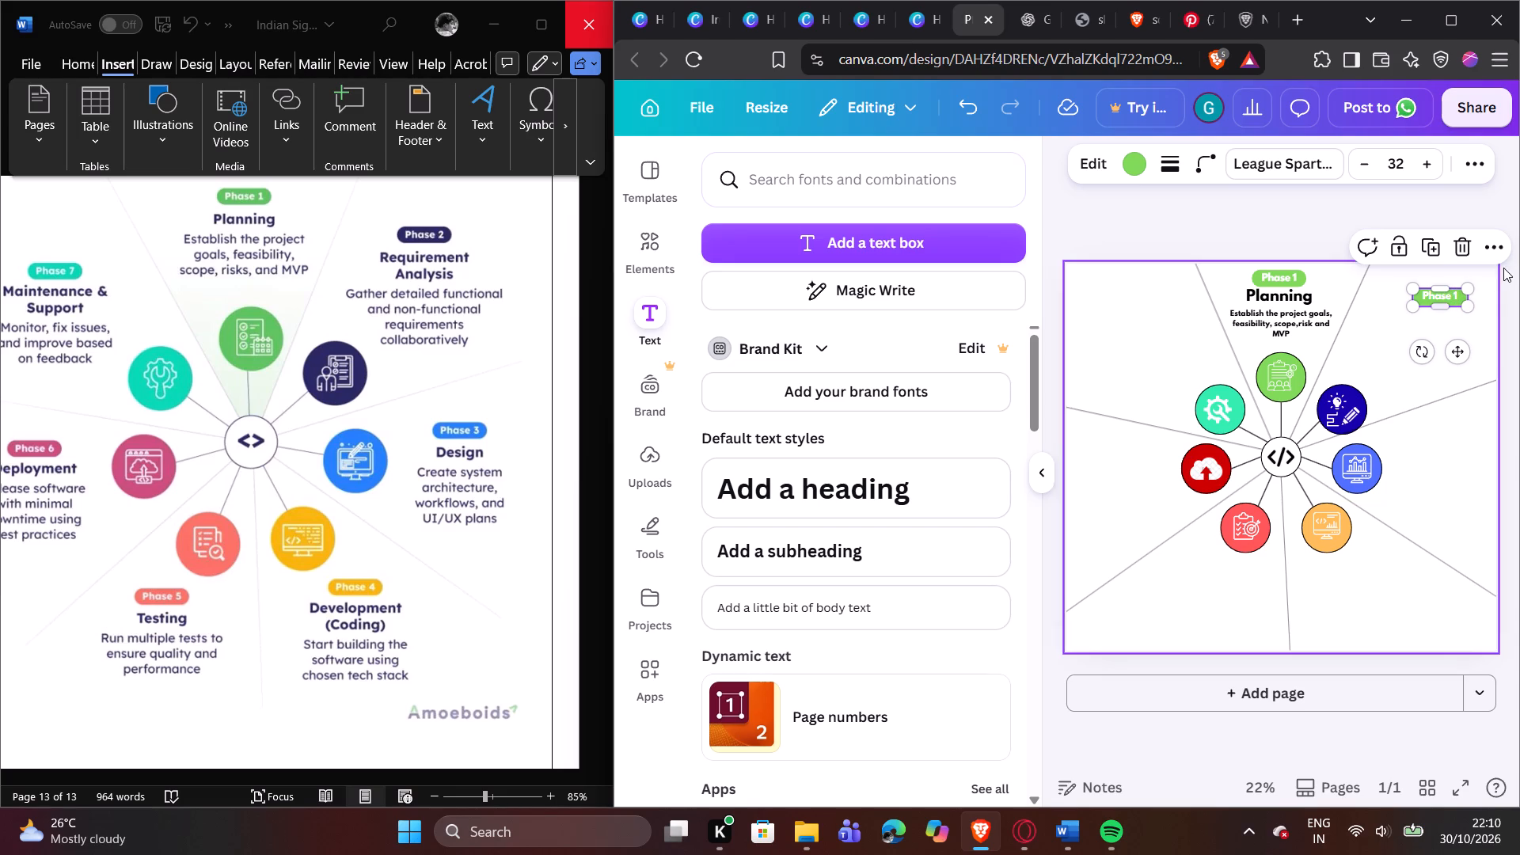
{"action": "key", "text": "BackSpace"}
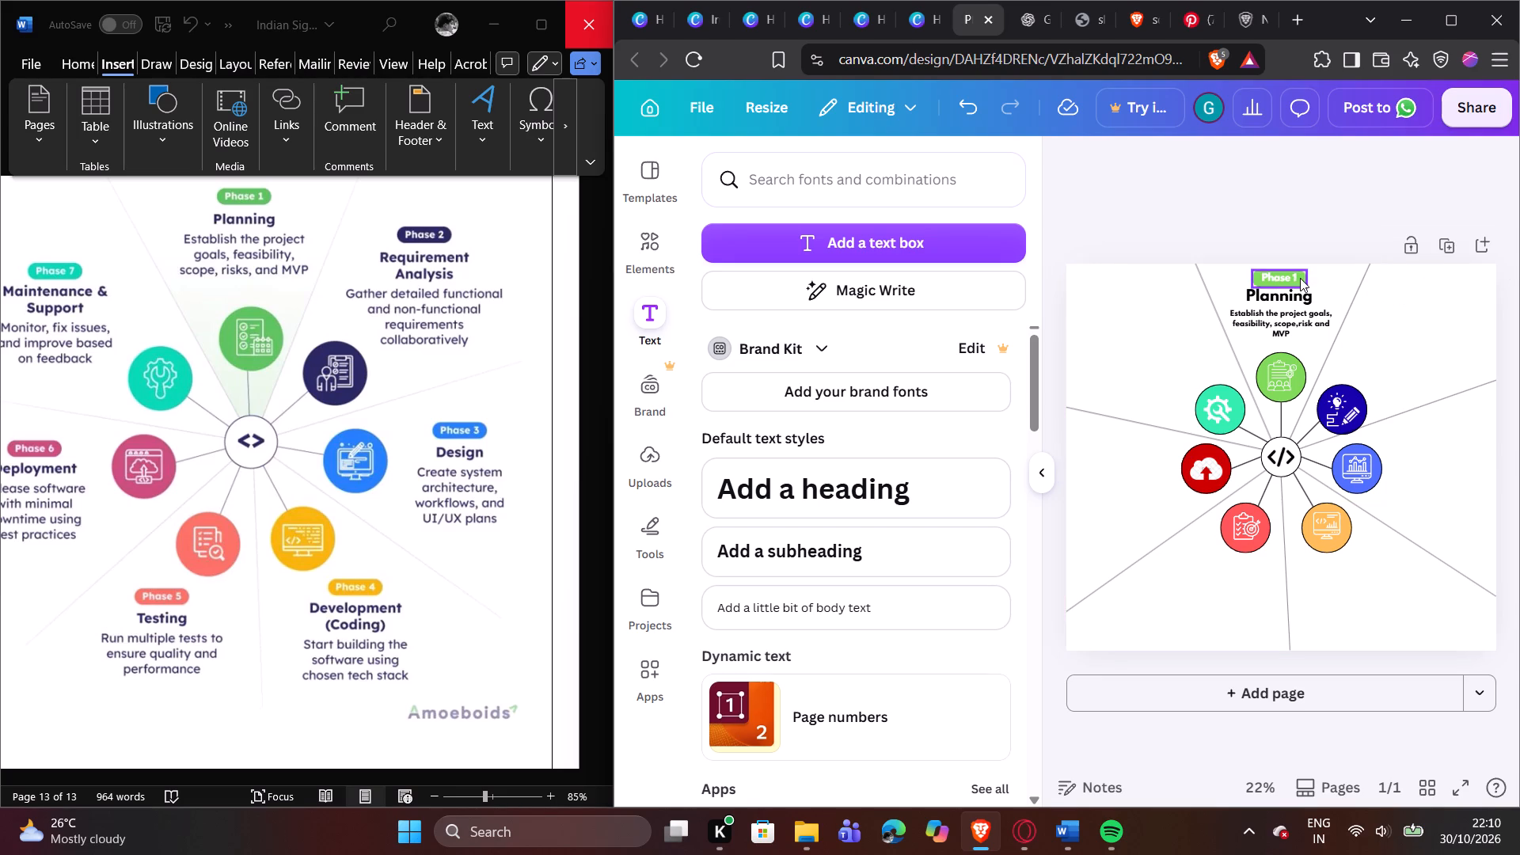
Duplicate the green "Phase 1" label and place the copy in the sector to the right of the Planning text.
{"action": "left_click", "coordinate": [1298, 276]}
{"action": "left_click", "coordinate": [1283, 230]}
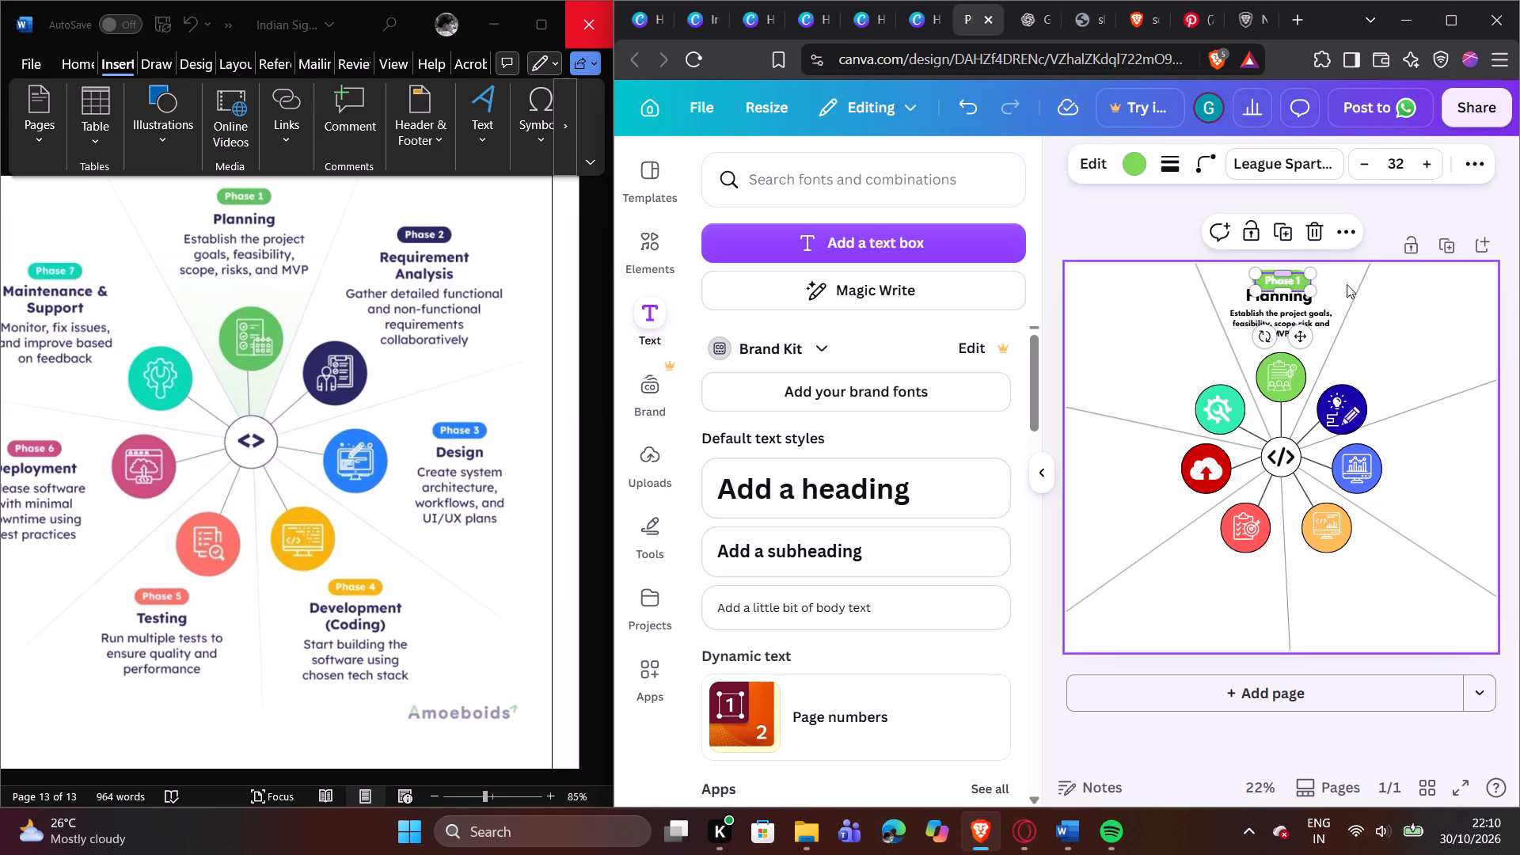
{"action": "left_click", "coordinate": [1377, 301]}
{"action": "left_click_drag", "start_coordinate": [1284, 281], "coordinate": [1410, 315]}
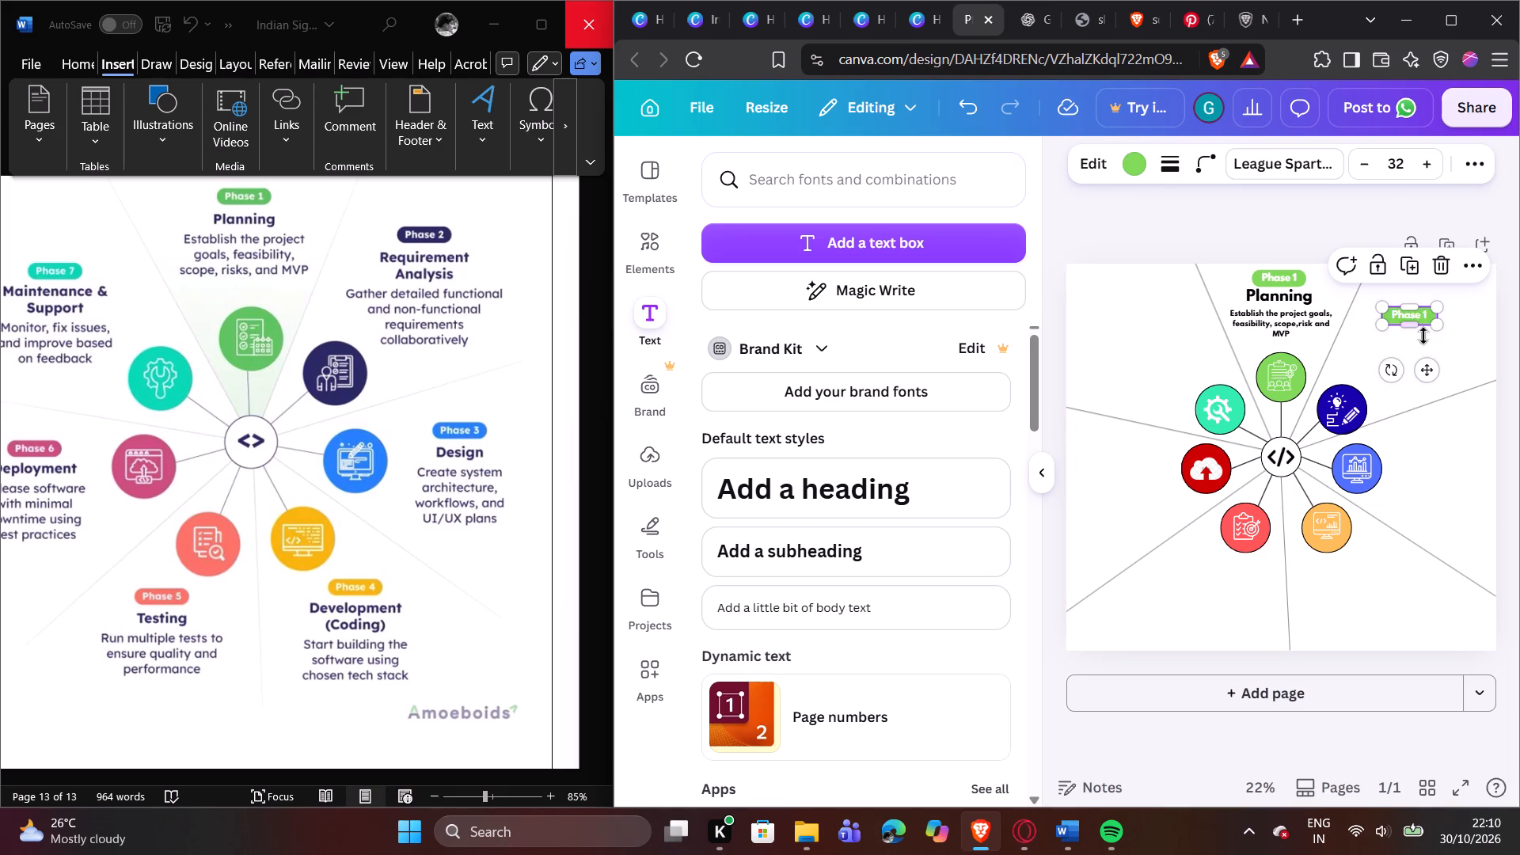
Change the number in the copied label so it reads "Phase 2".
{"action": "left_click", "coordinate": [1423, 355]}
{"action": "double_click", "coordinate": [1419, 310]}
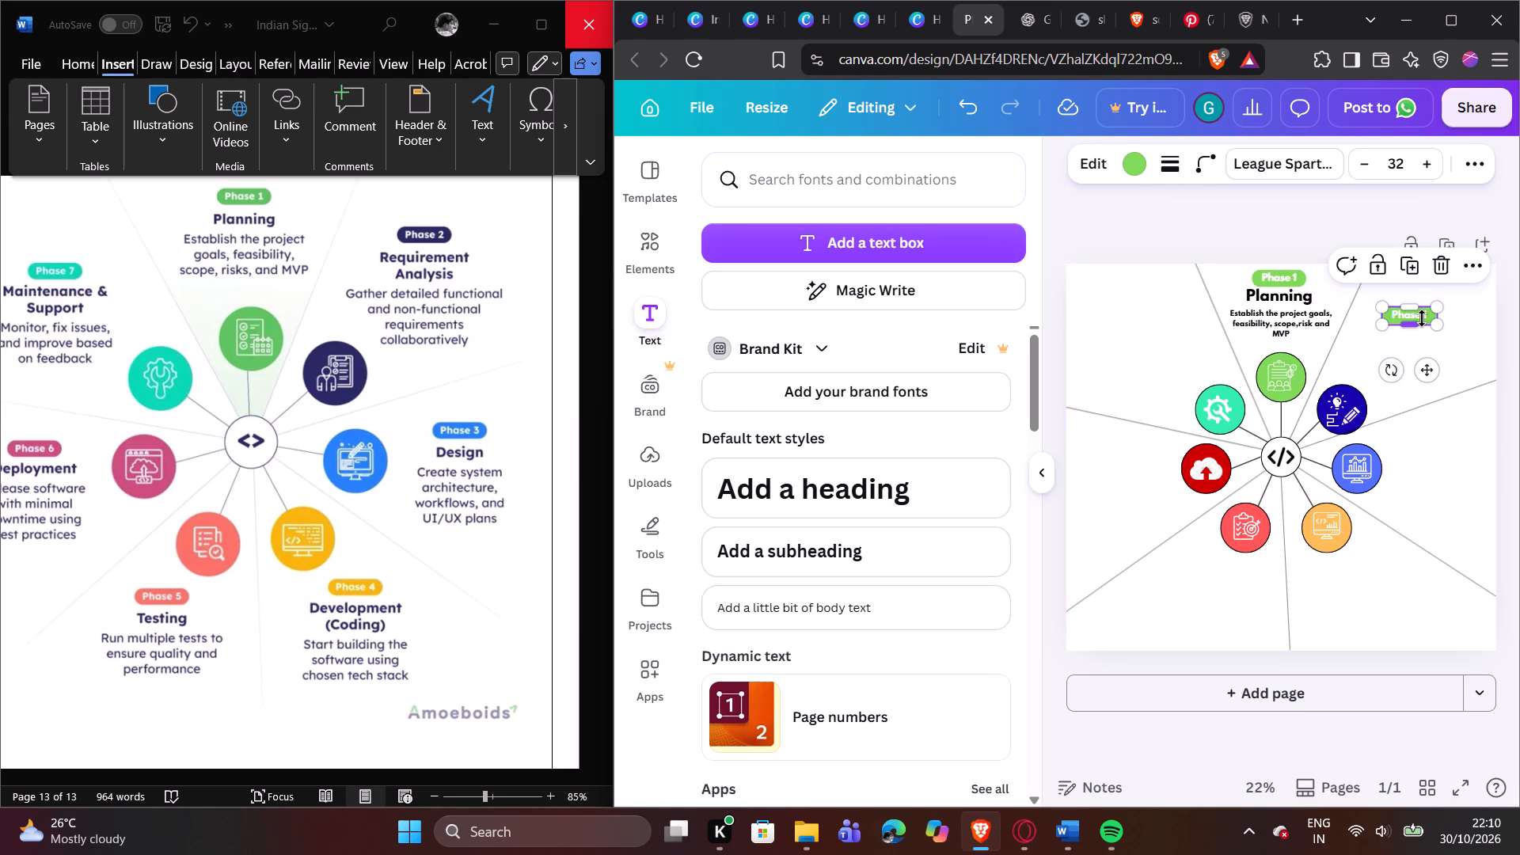
{"action": "left_click_drag", "start_coordinate": [1421, 322], "coordinate": [1421, 335]}
{"action": "double_click", "coordinate": [1424, 326]}
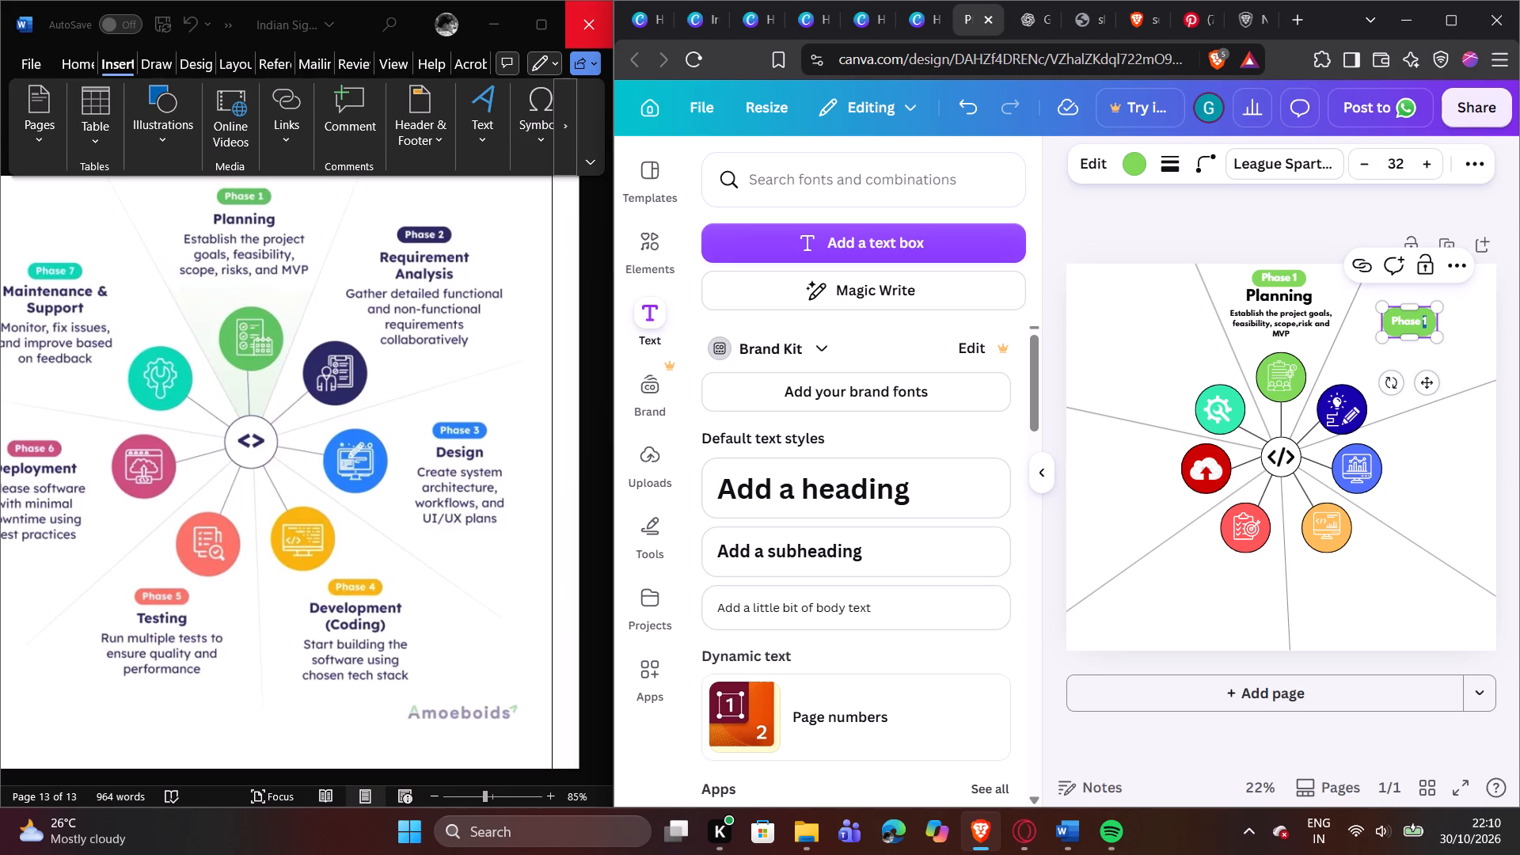
{"action": "key", "text": "2"}
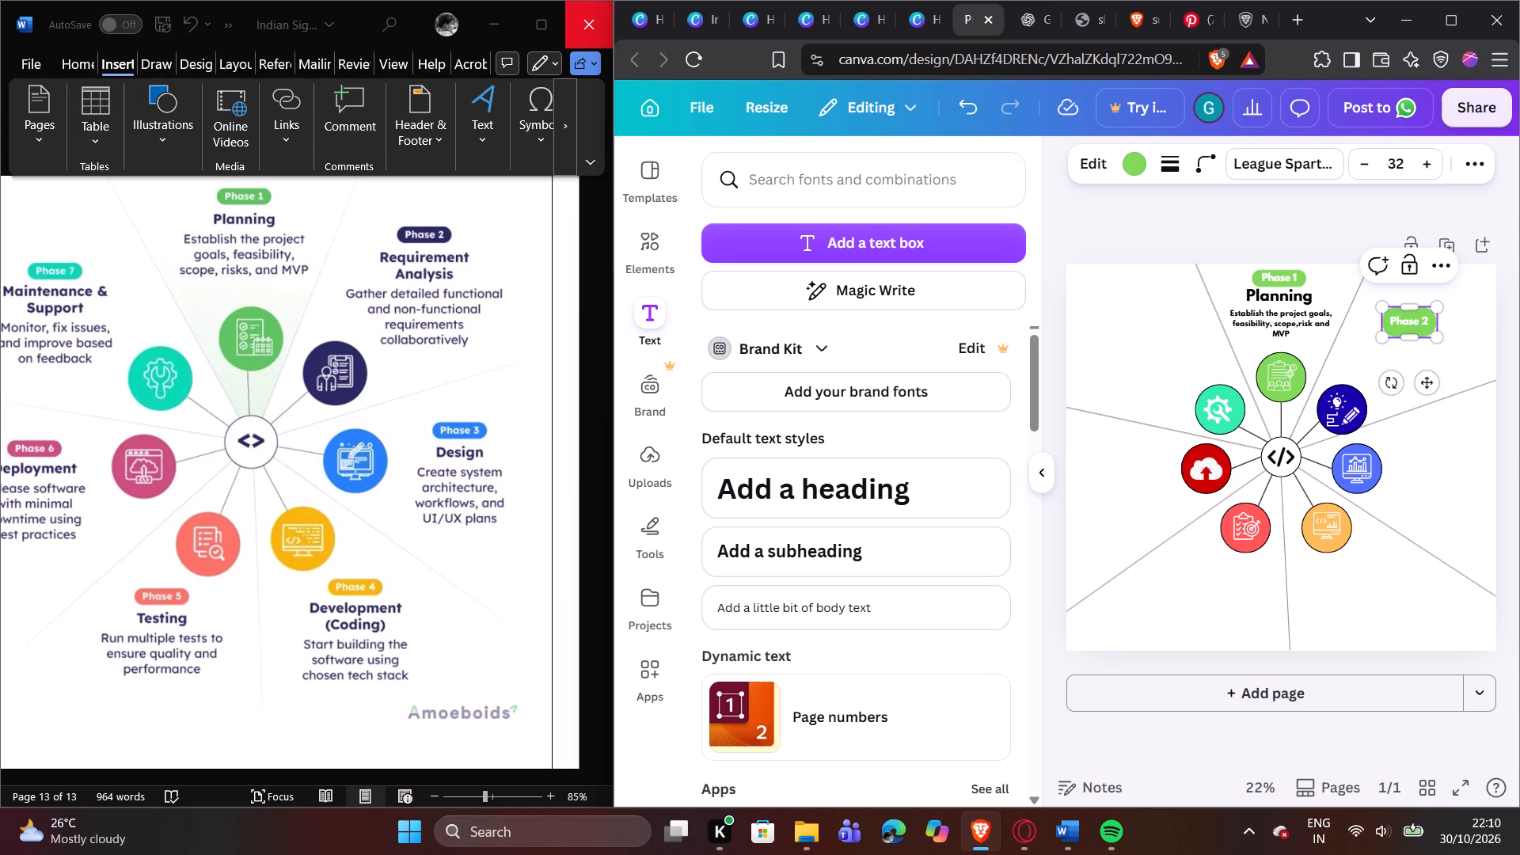
Reduce the "Phase 2" label's height to a slim badge and move it slightly up and further right in its sector.
{"action": "left_click_drag", "start_coordinate": [1409, 333], "coordinate": [1415, 327]}
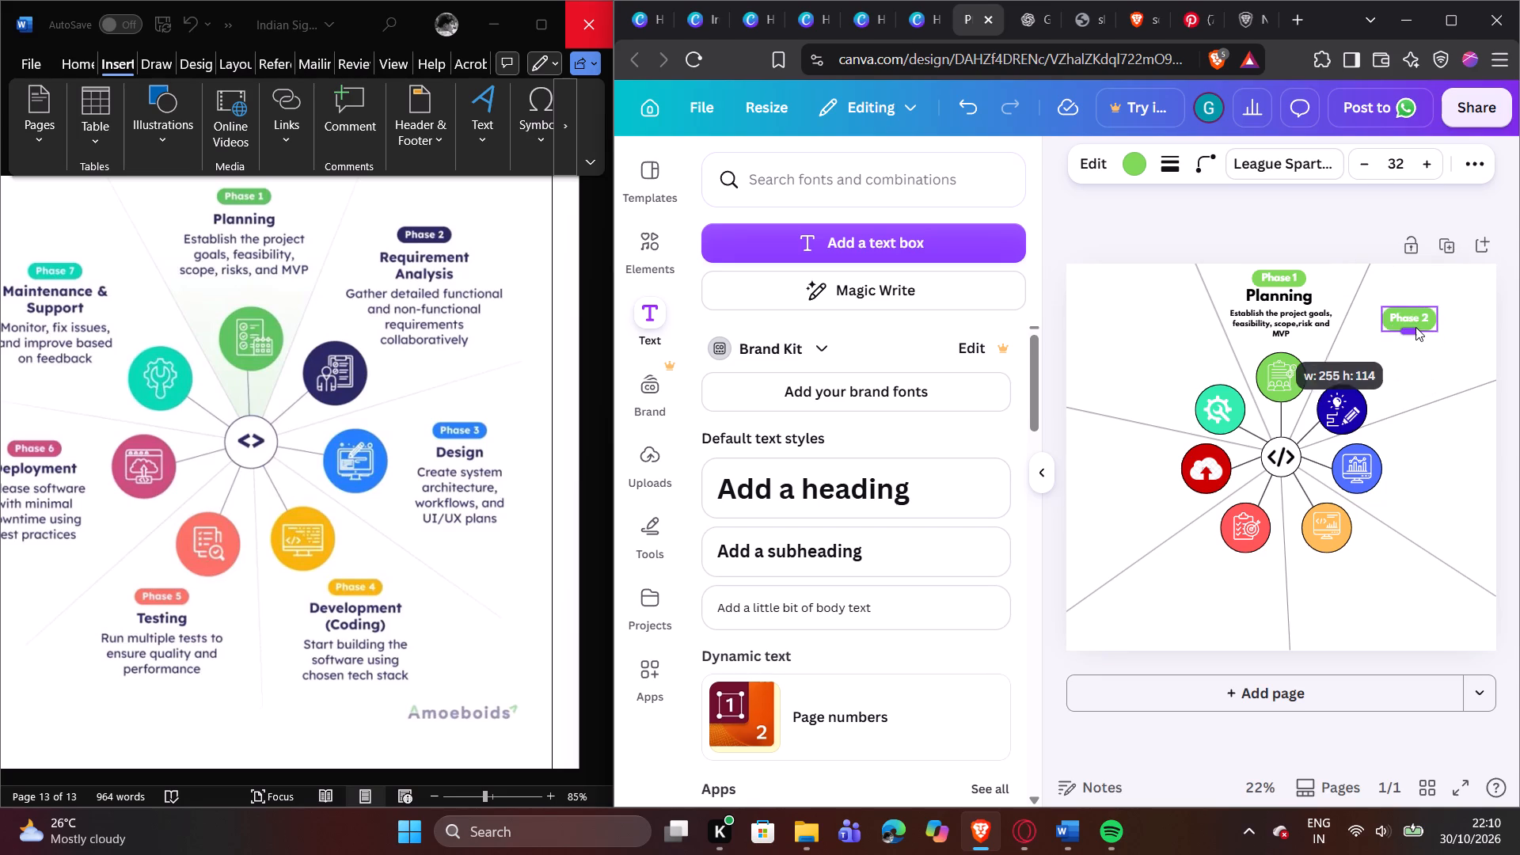
{"action": "left_click_drag", "start_coordinate": [1415, 327], "coordinate": [1417, 329]}
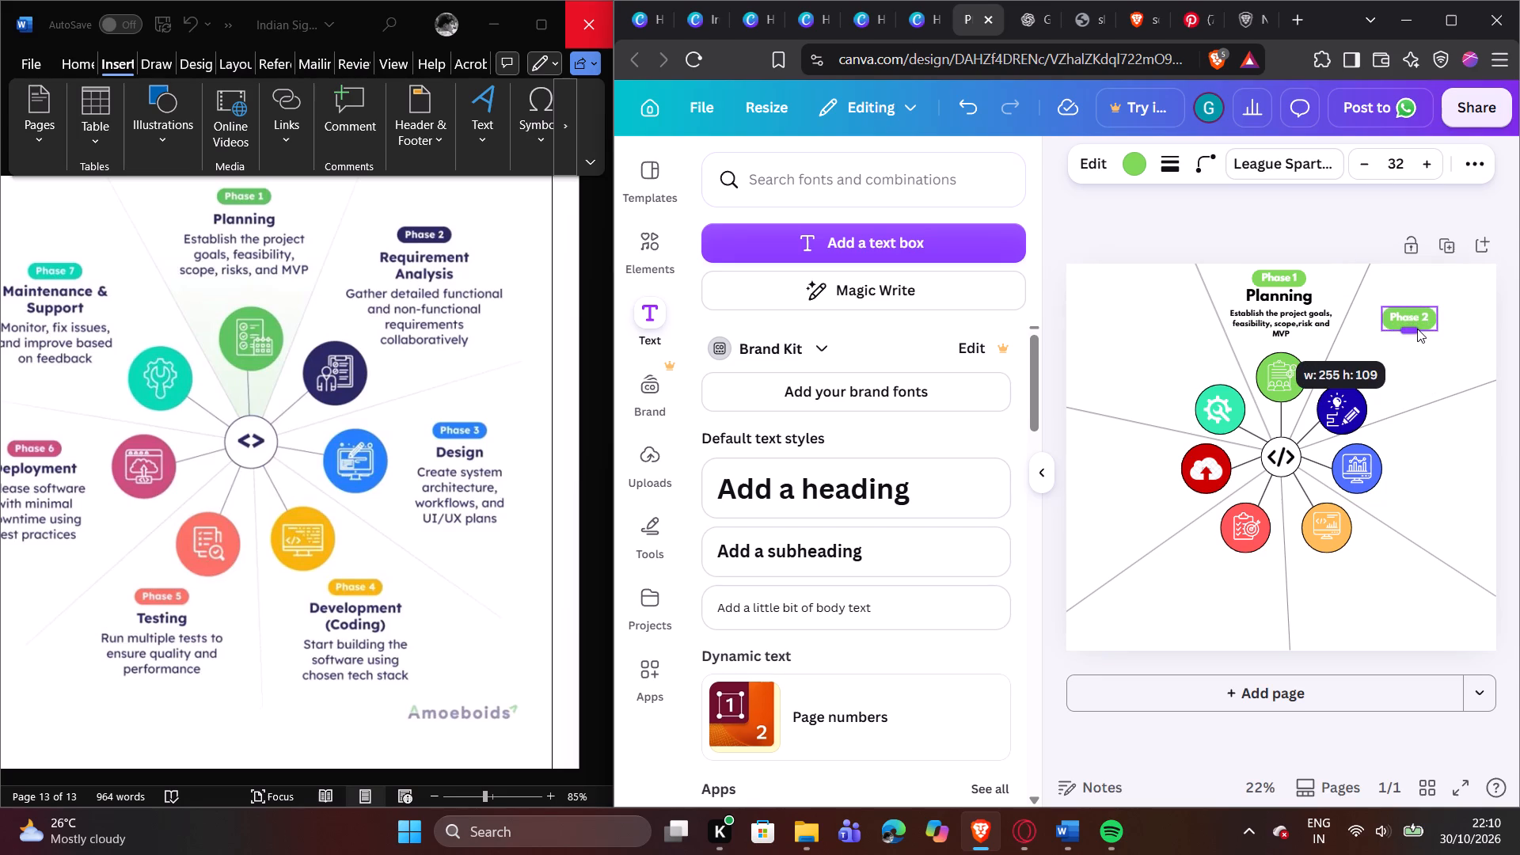
{"action": "left_click_drag", "start_coordinate": [1417, 329], "coordinate": [1418, 325]}
{"action": "left_click", "coordinate": [1468, 321]}
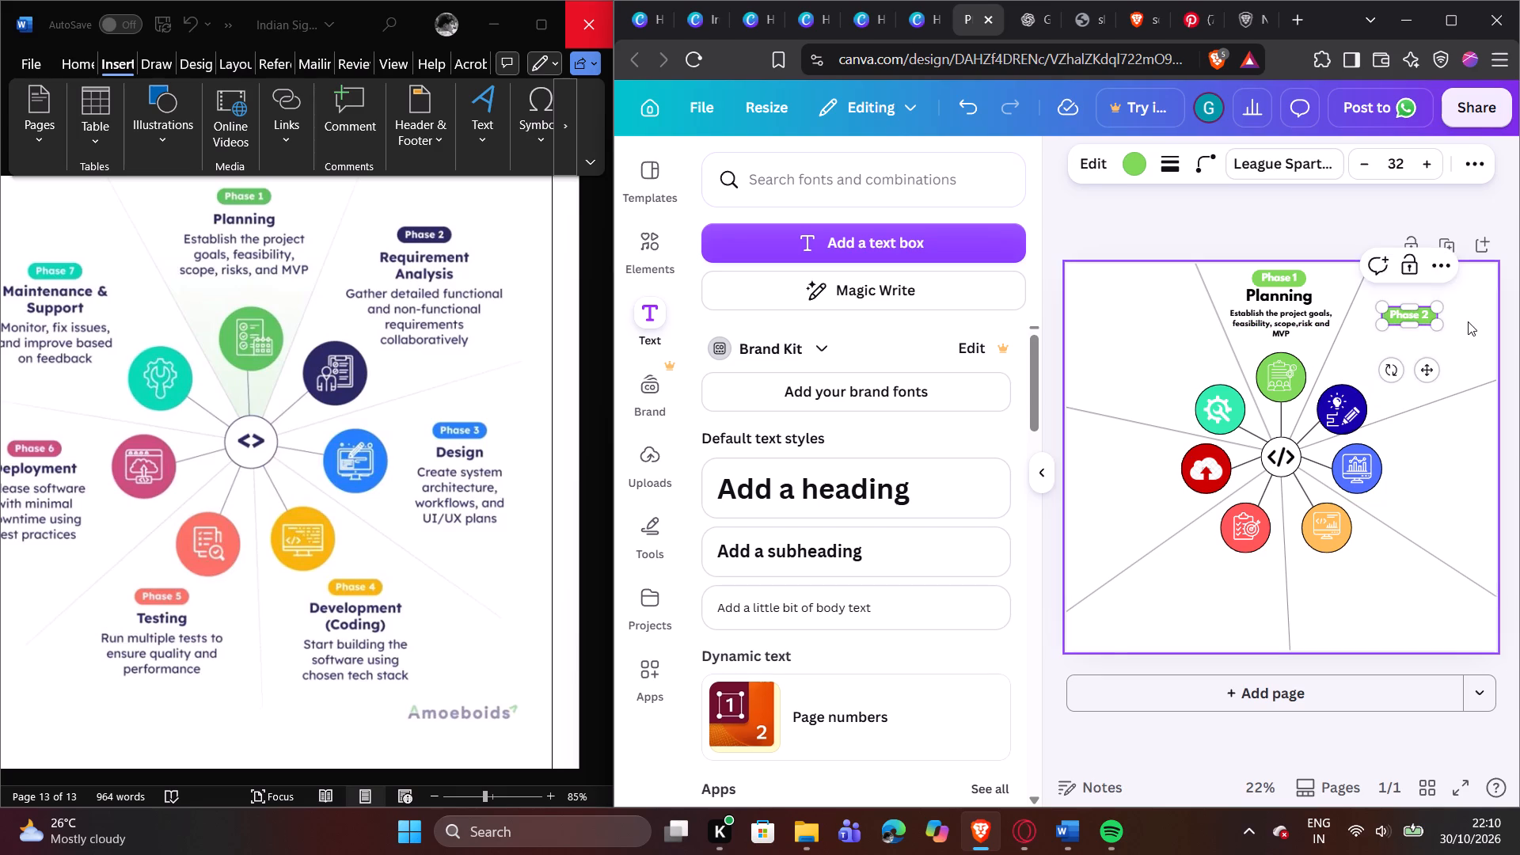
{"action": "left_click", "coordinate": [1420, 313]}
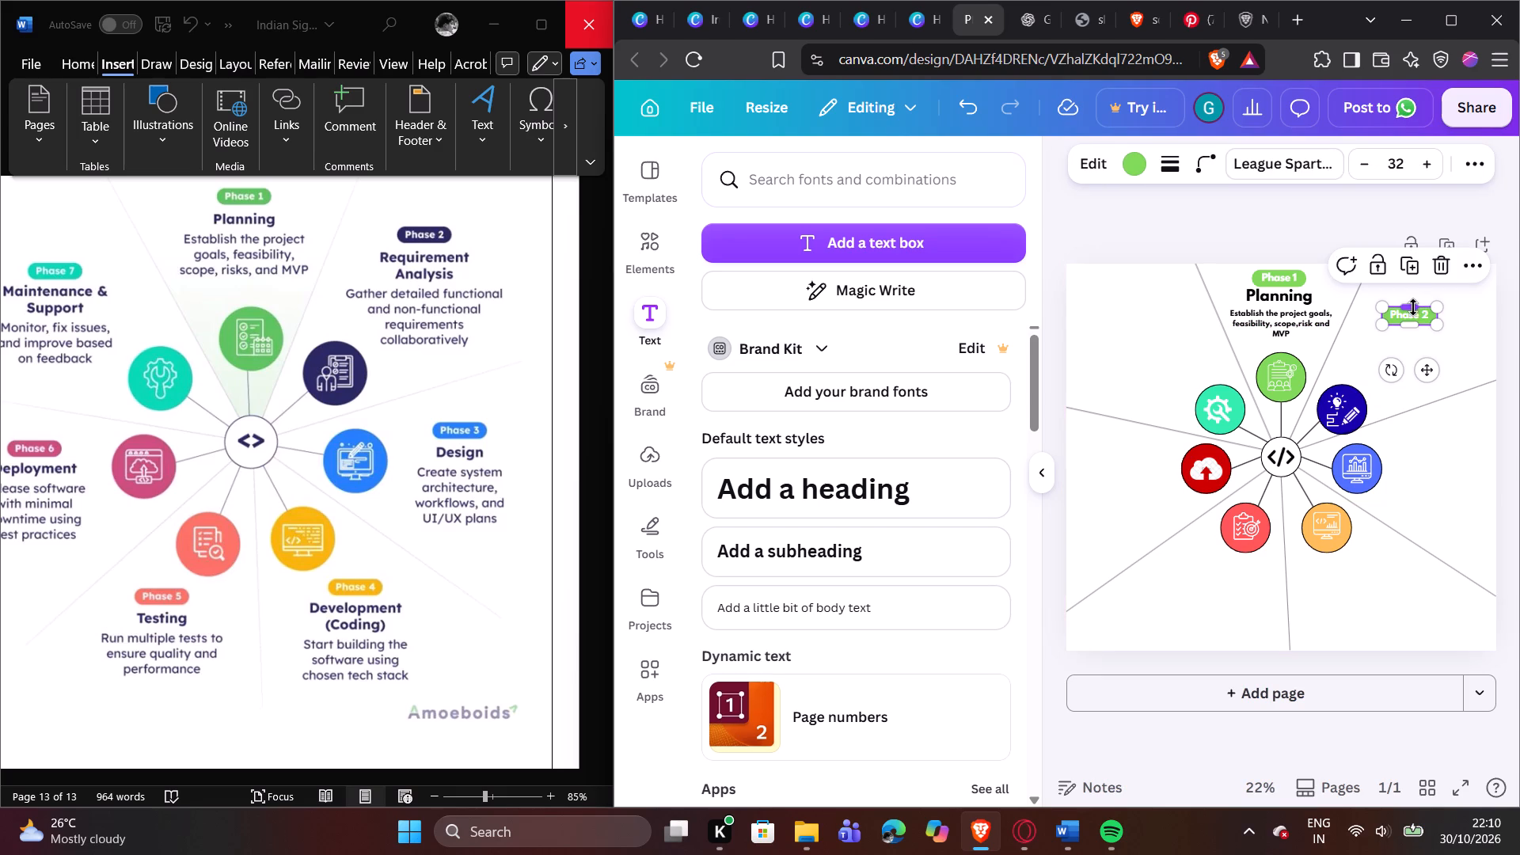
{"action": "left_click", "coordinate": [1413, 307]}
{"action": "left_click", "coordinate": [1427, 368]}
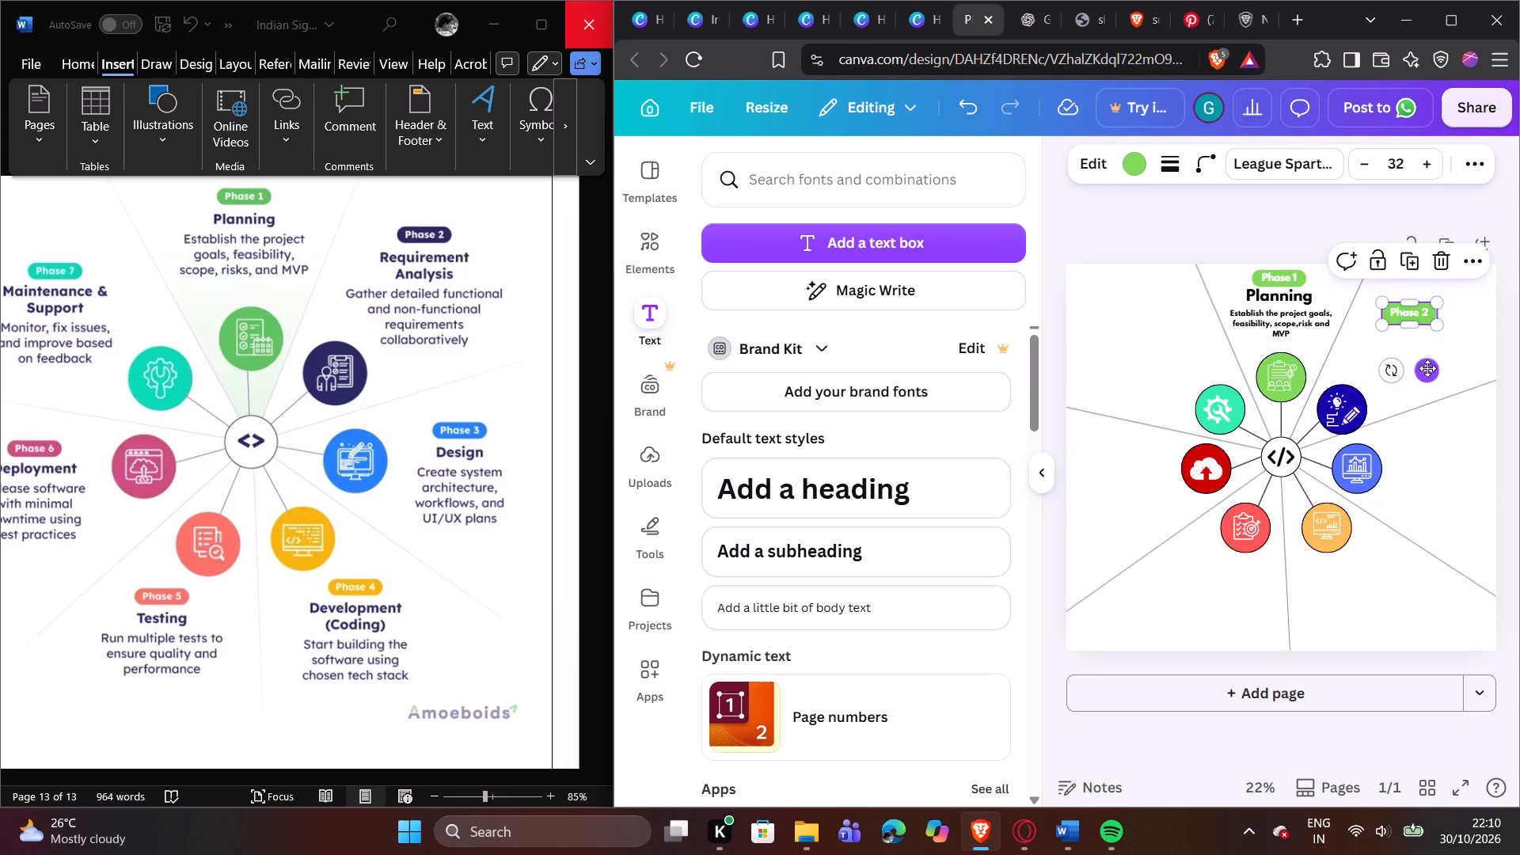
{"action": "left_click", "coordinate": [1453, 355]}
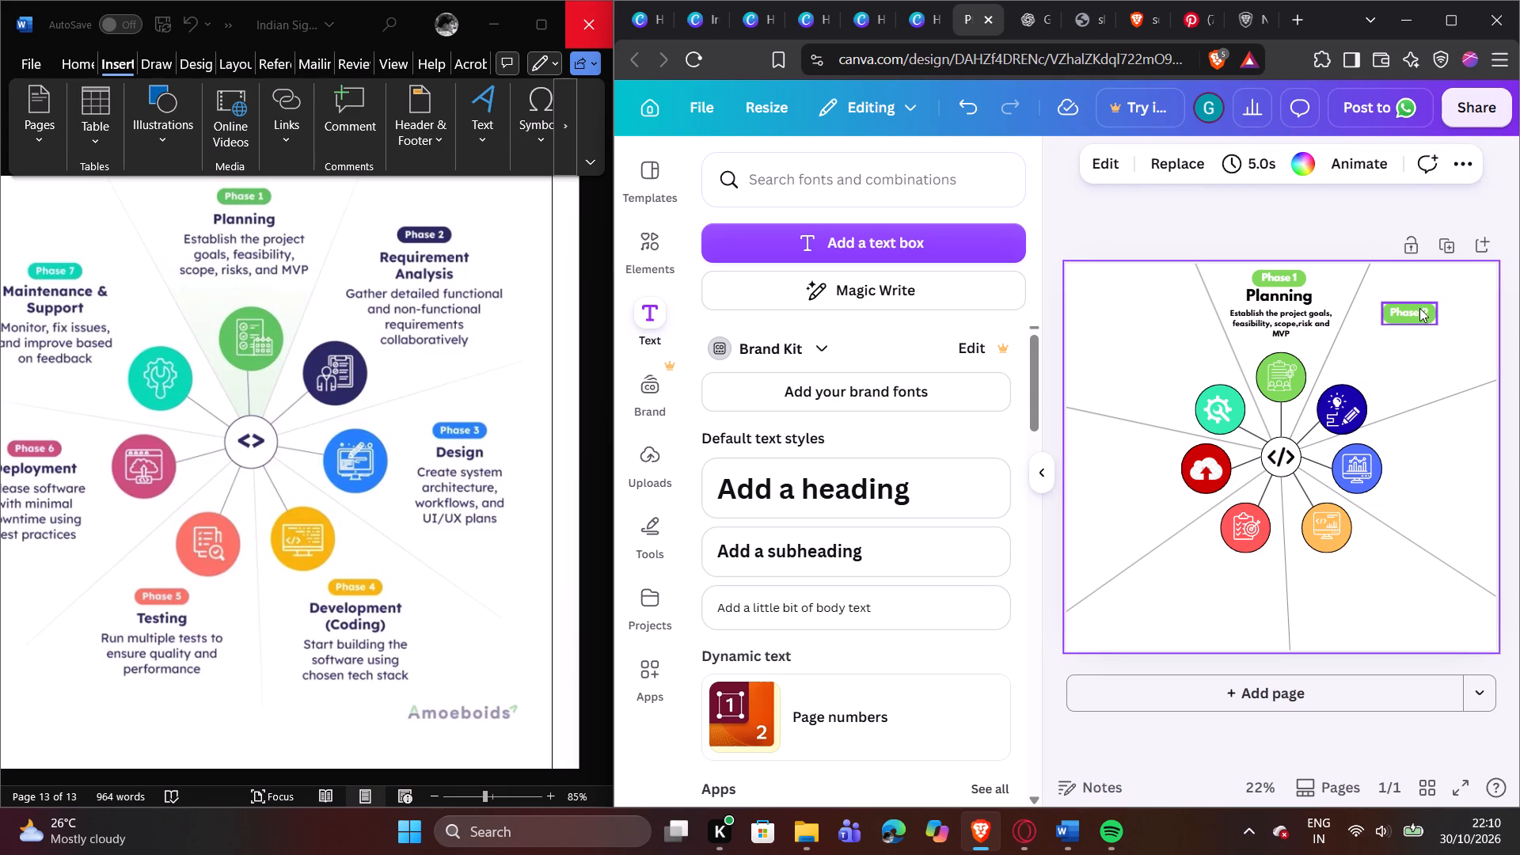
{"action": "left_click_drag", "start_coordinate": [1419, 309], "coordinate": [1448, 302]}
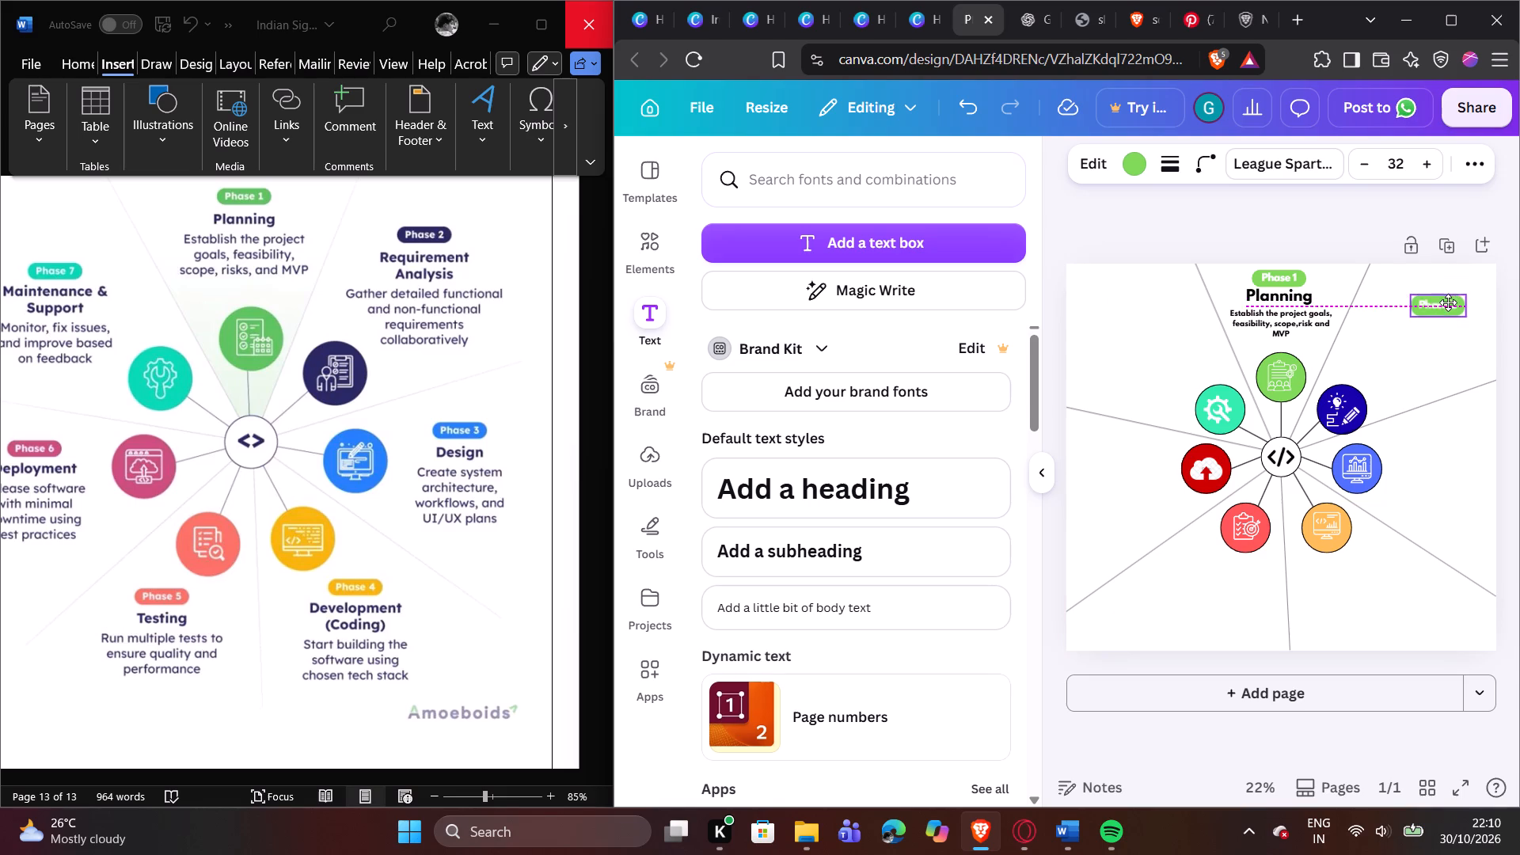
{"action": "left_click_drag", "start_coordinate": [1448, 302], "coordinate": [1447, 302]}
Recolour the "Phase 2" label's shape to vivid indigo #1800ad and nudge the label slightly up and to the right.
{"action": "left_click", "coordinate": [1447, 302]}
{"action": "double_click", "coordinate": [1447, 303]}
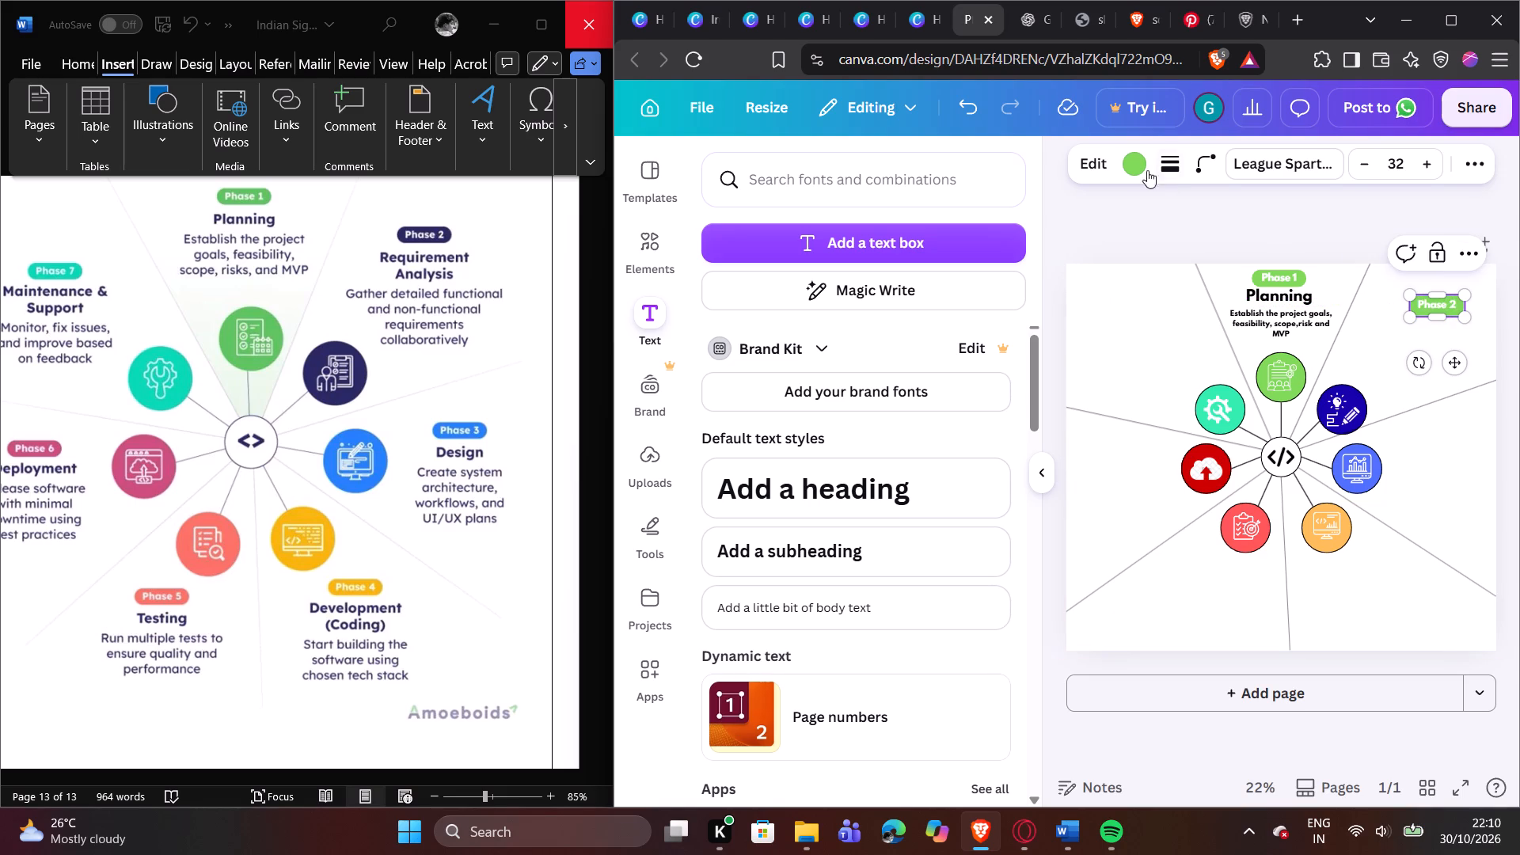
{"action": "left_click", "coordinate": [1138, 165]}
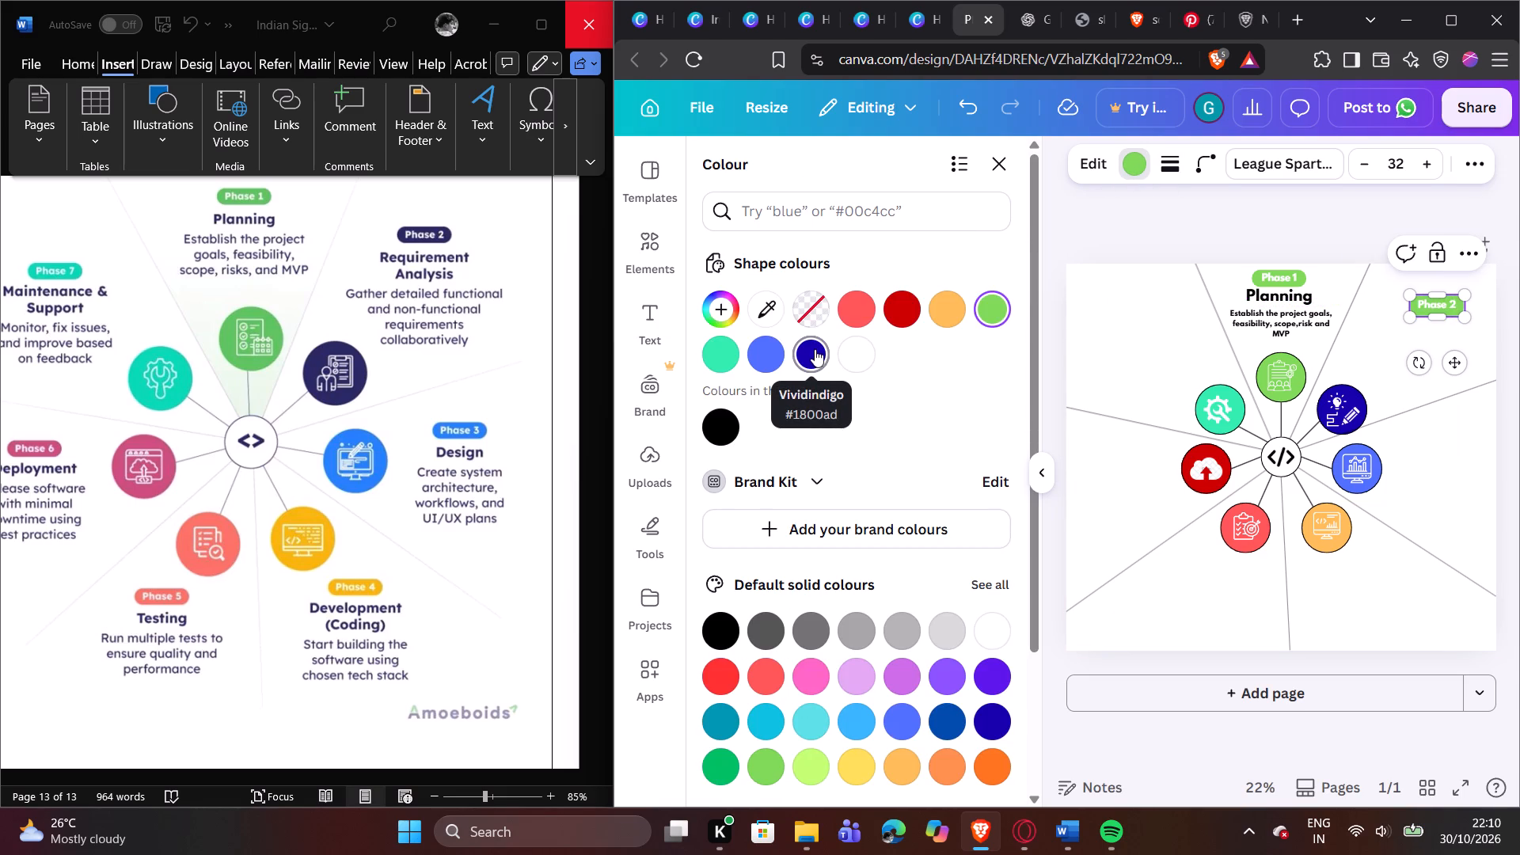
{"action": "left_click", "coordinate": [816, 348]}
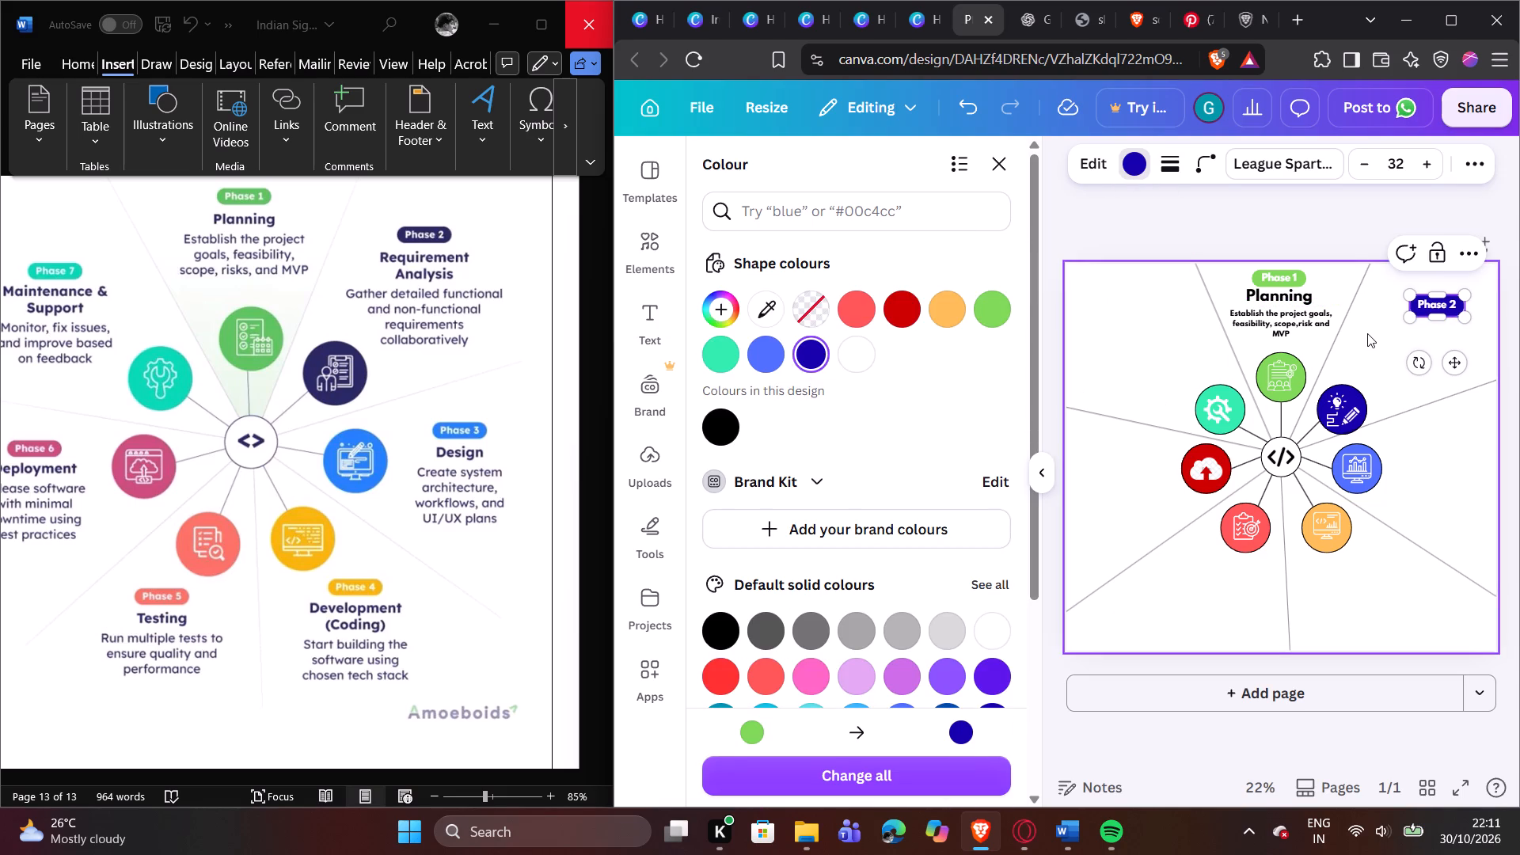
{"action": "left_click", "coordinate": [1367, 333]}
{"action": "left_click", "coordinate": [1432, 310]}
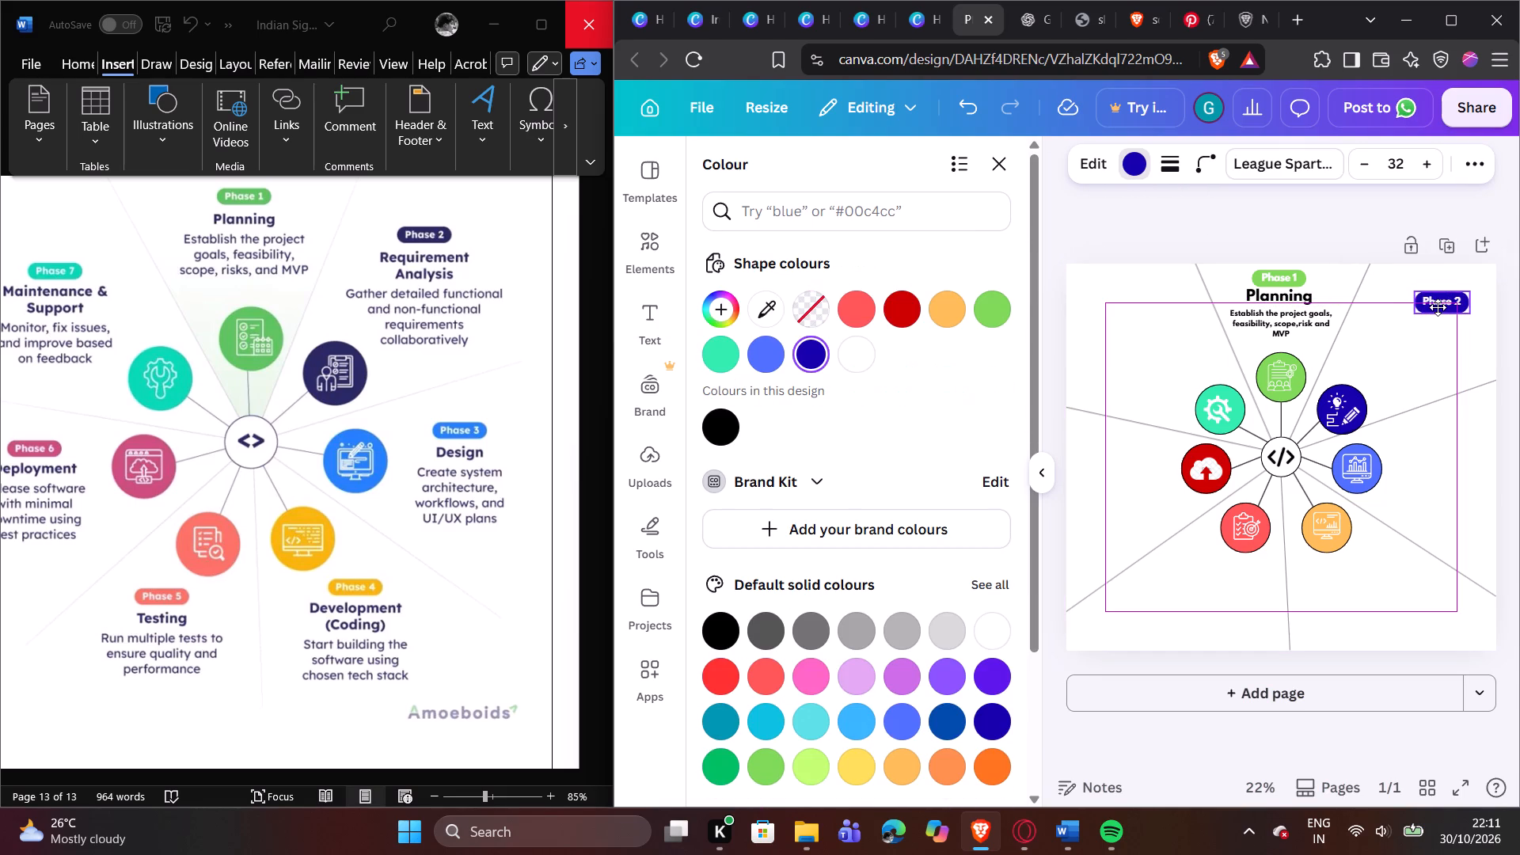
{"action": "left_click", "coordinate": [1343, 349]}
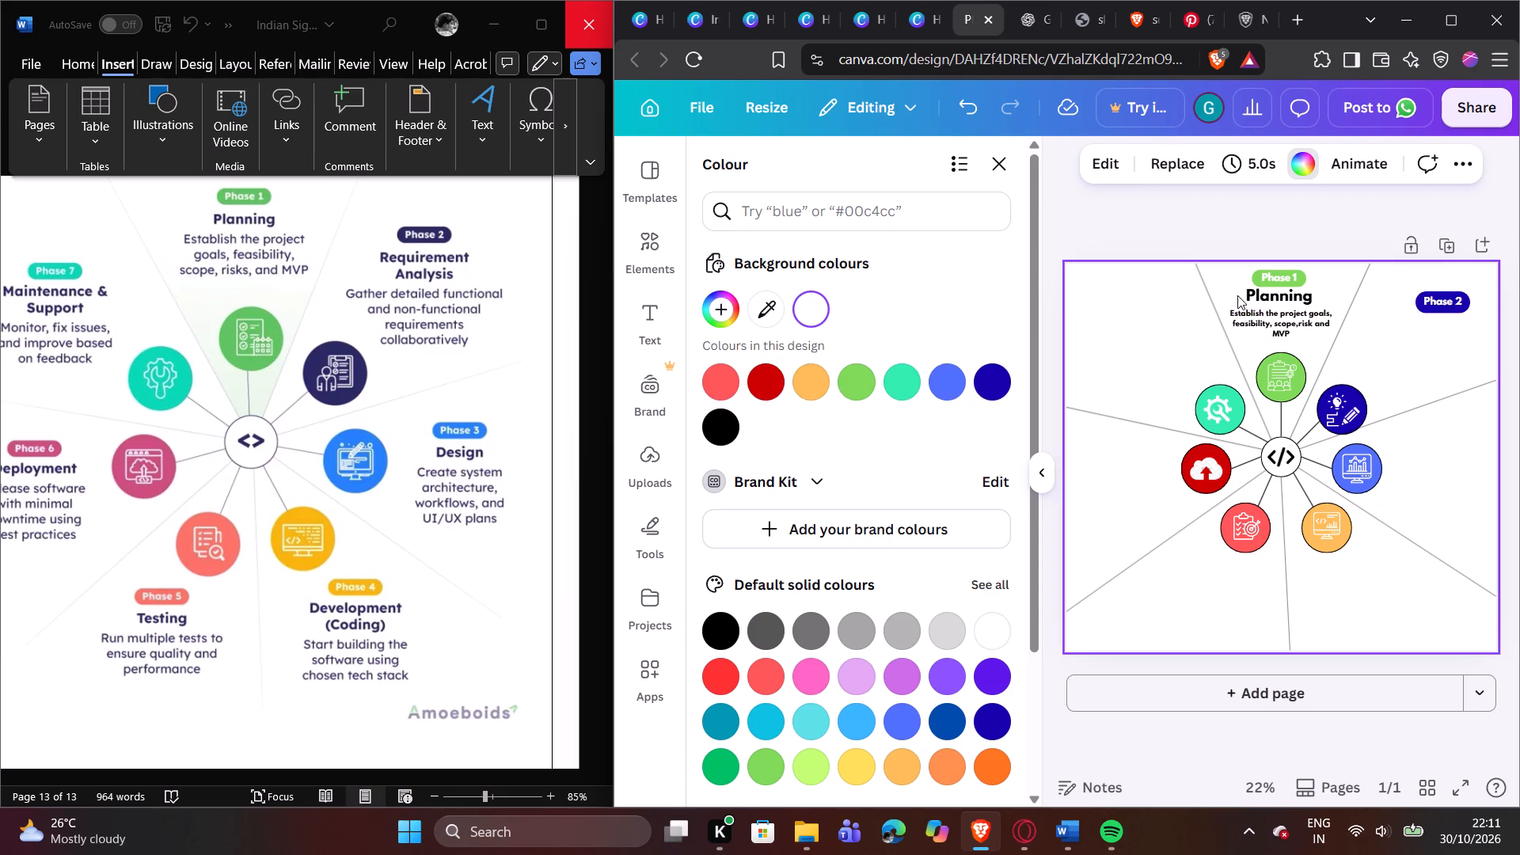
Duplicate the "Planning" heading, place the copy under the "Phase 2" label, and centre the label above it.
{"action": "left_click", "coordinate": [1257, 294]}
{"action": "left_click", "coordinate": [1286, 251]}
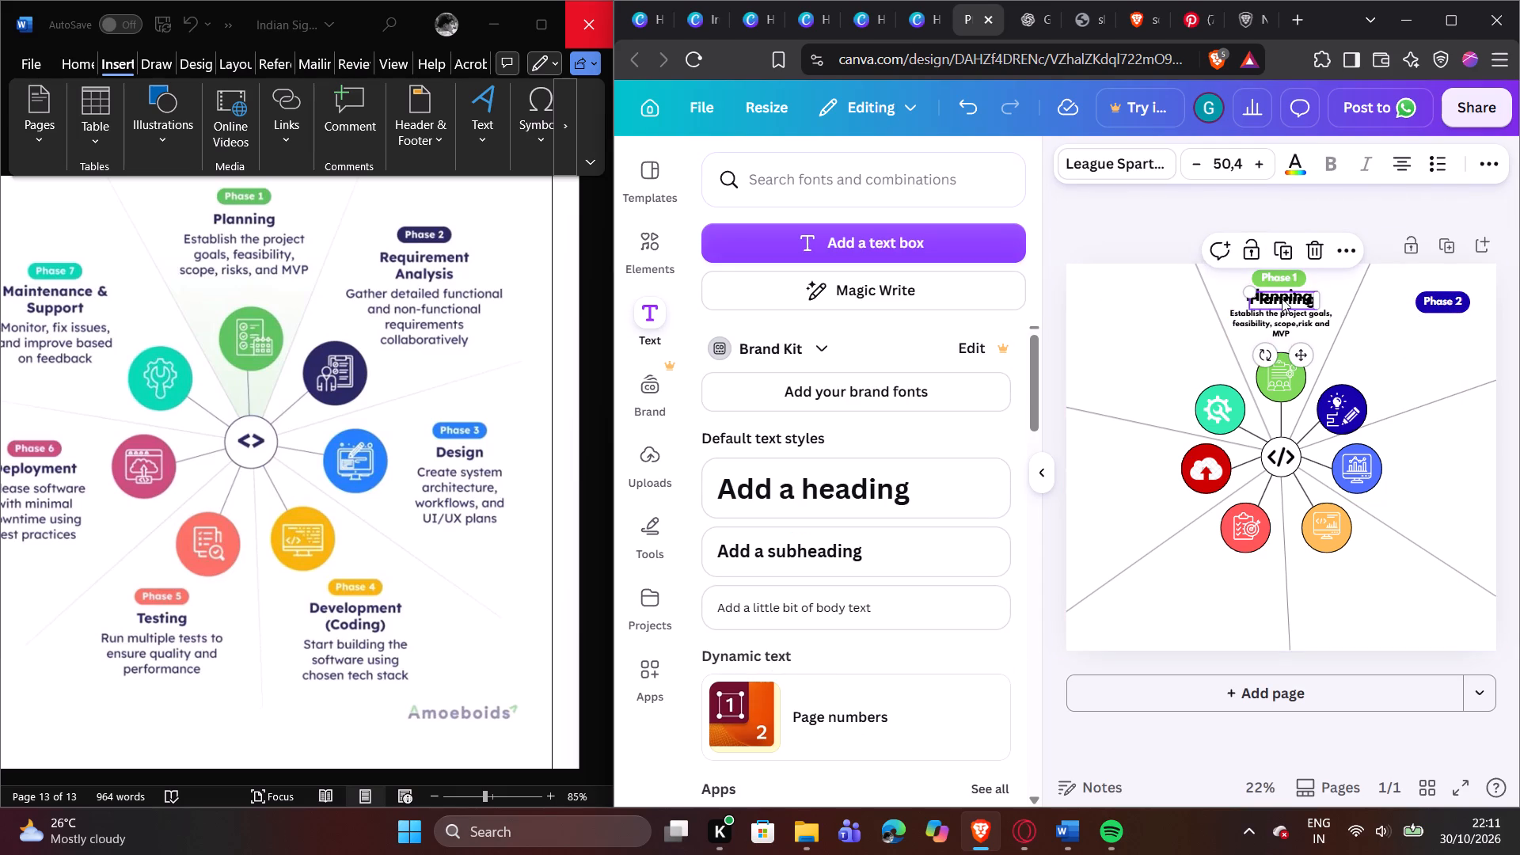
{"action": "left_click_drag", "start_coordinate": [1282, 298], "coordinate": [1438, 325]}
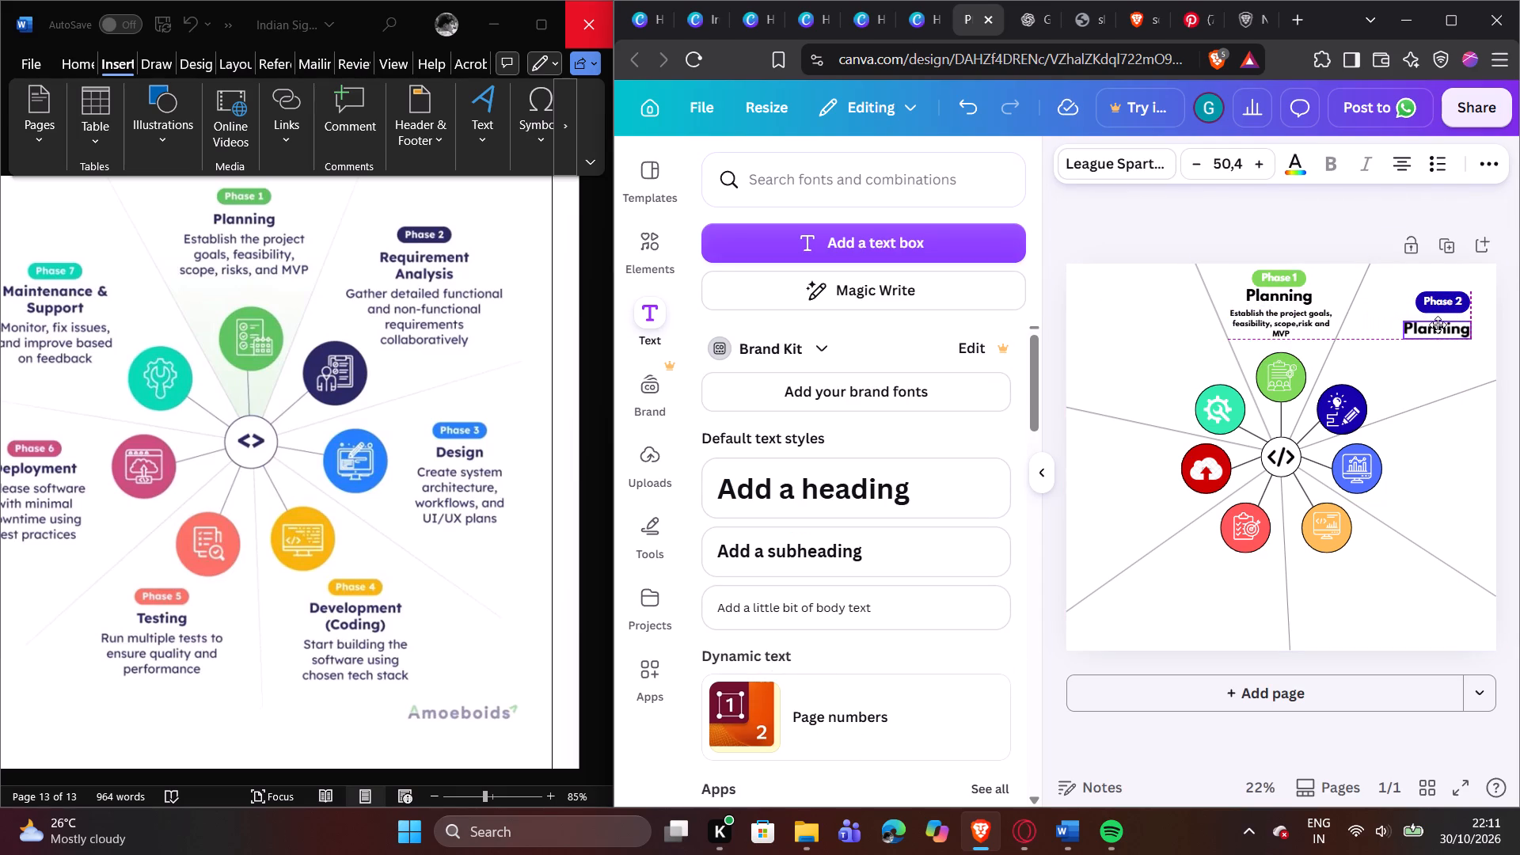
{"action": "left_click_drag", "start_coordinate": [1438, 325], "coordinate": [1438, 322]}
{"action": "left_click_drag", "start_coordinate": [1438, 306], "coordinate": [1434, 298]}
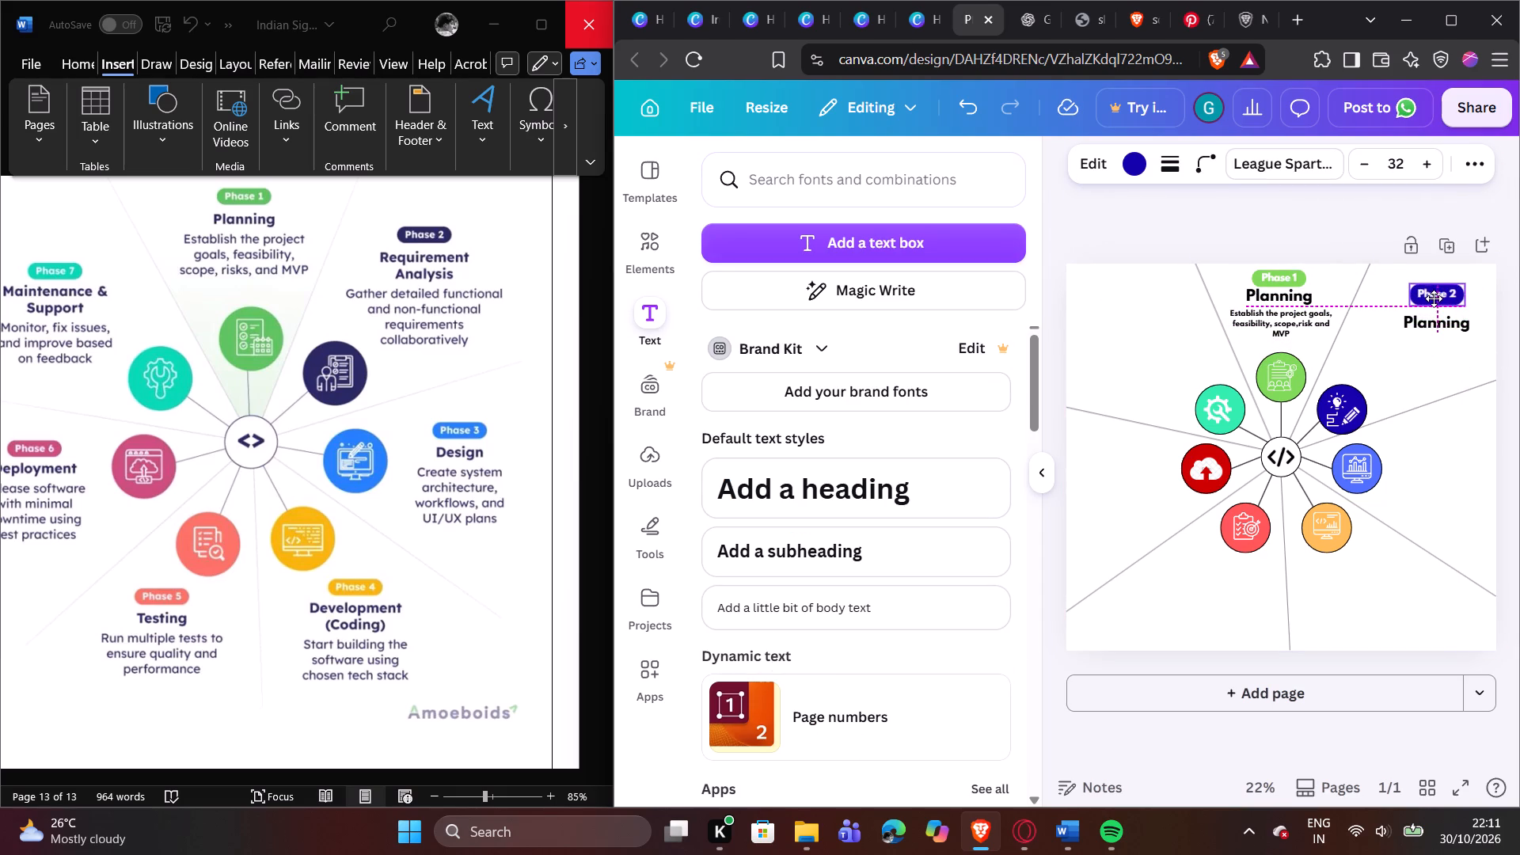
{"action": "left_click_drag", "start_coordinate": [1434, 298], "coordinate": [1433, 298]}
Replace the copied heading's text with "Requirement Analysis", split over two lines.
{"action": "double_click", "coordinate": [1438, 316]}
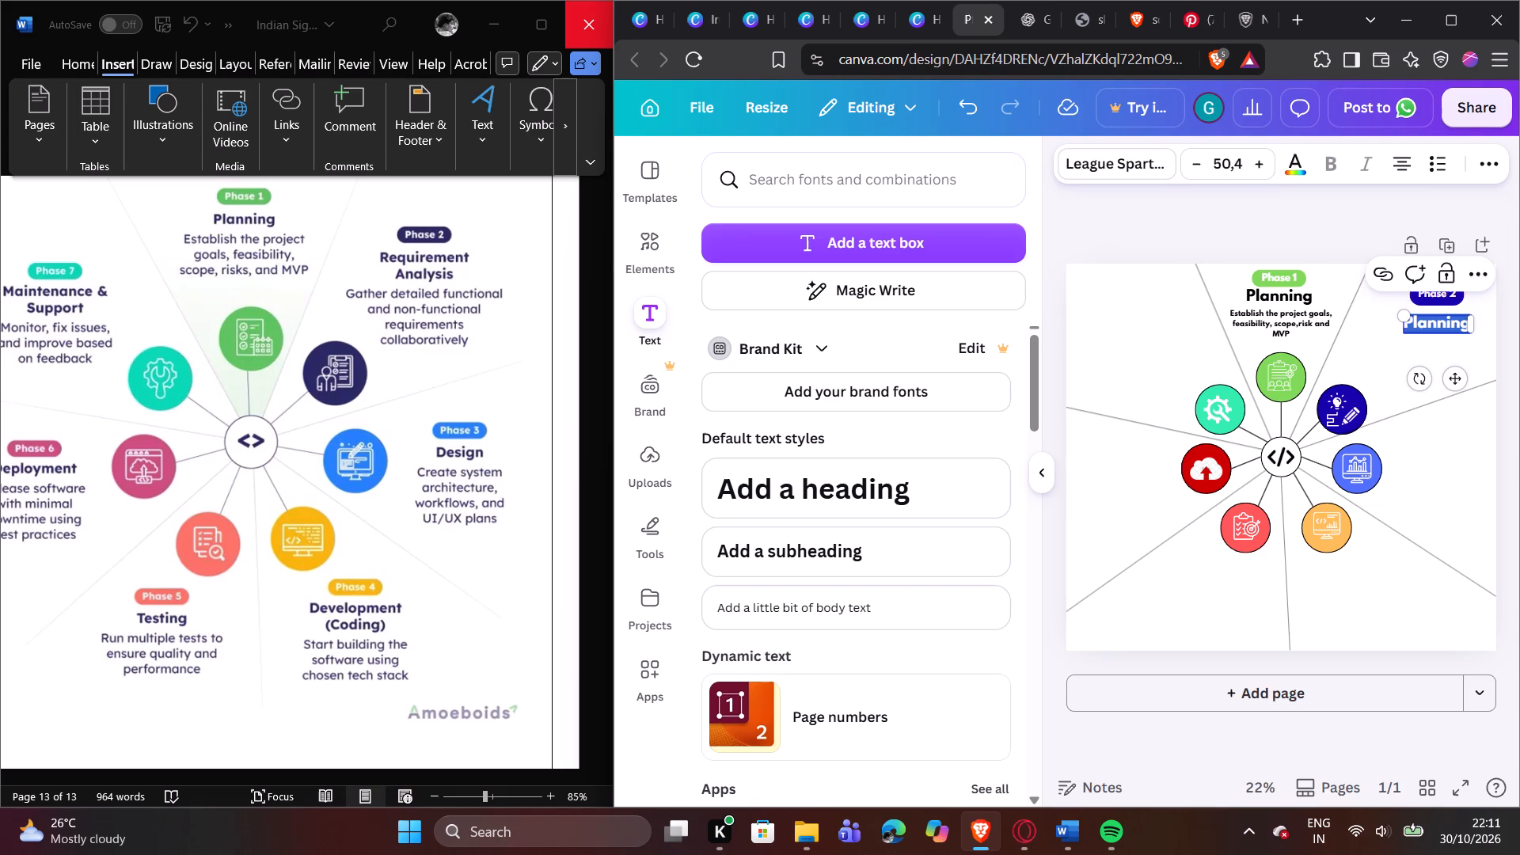
{"action": "type", "text": "Req"}
{"action": "type", "text": "uirement"}
{"action": "key", "text": "Return"}
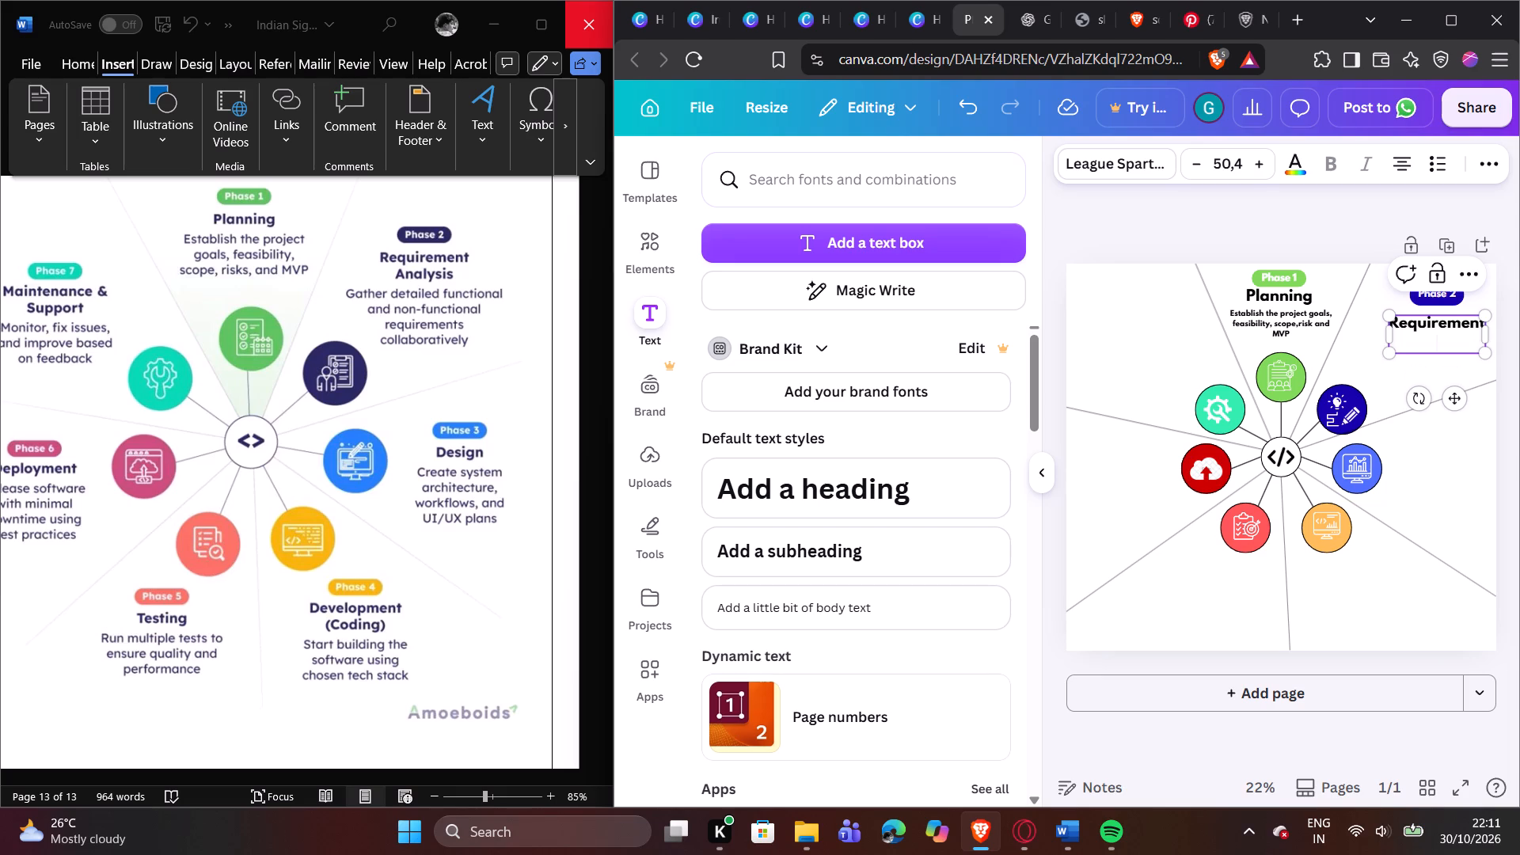
{"action": "key", "text": "shift+a"}
{"action": "type", "text": "nal"}
{"action": "type", "text": "ysis"}
Shrink the "Requirement Analysis" heading to about font size 39.5 and centre it directly beneath the "Phase 2" label.
{"action": "left_click_drag", "start_coordinate": [1389, 357], "coordinate": [1407, 344]}
{"action": "left_click", "coordinate": [1396, 340]}
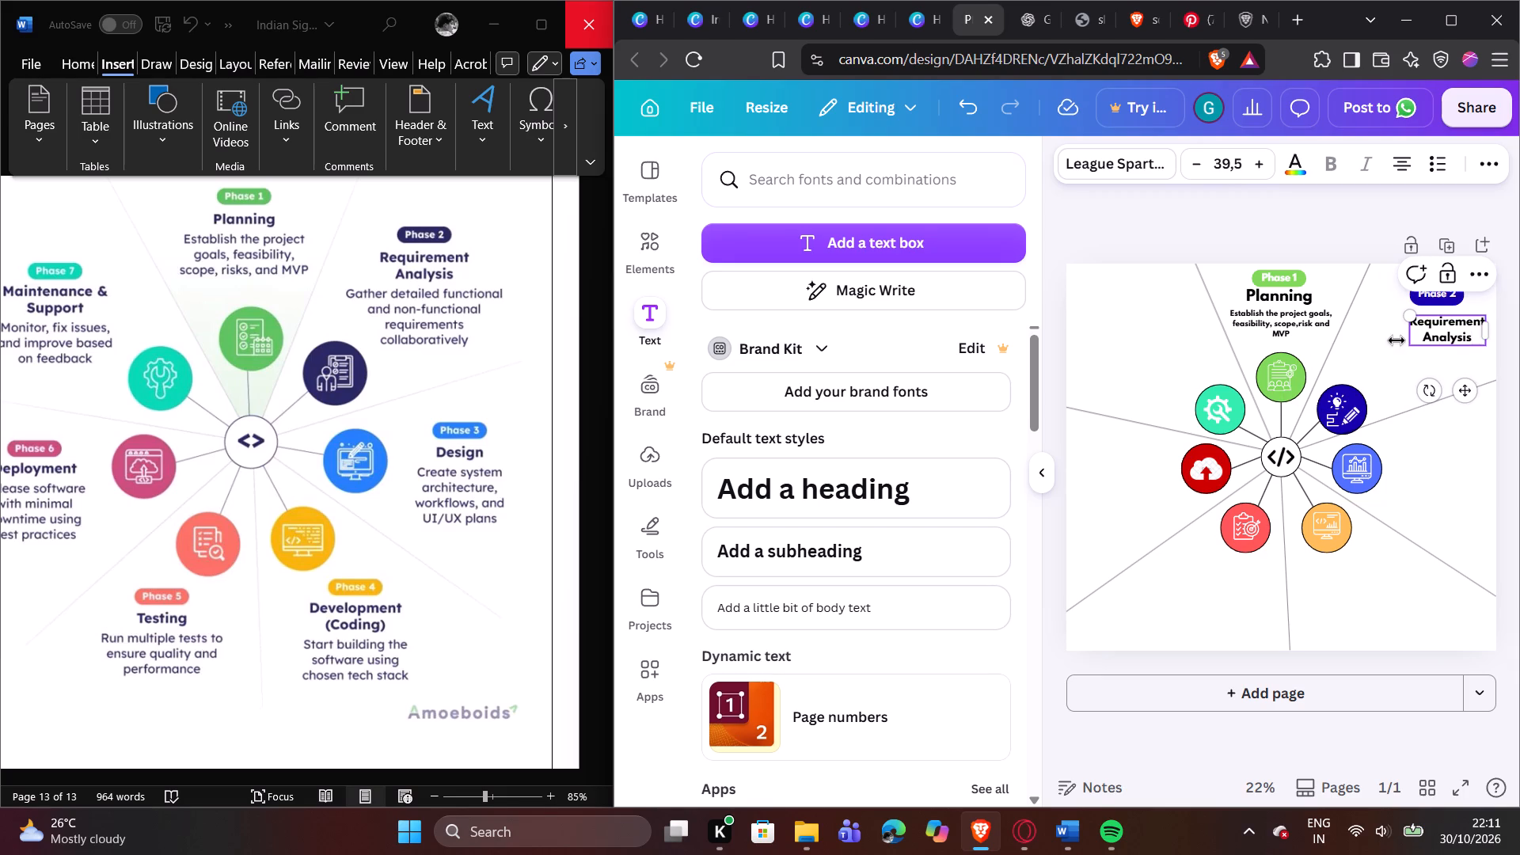
{"action": "left_click", "coordinate": [1399, 336]}
{"action": "left_click", "coordinate": [1384, 336]}
{"action": "left_click", "coordinate": [1455, 336]}
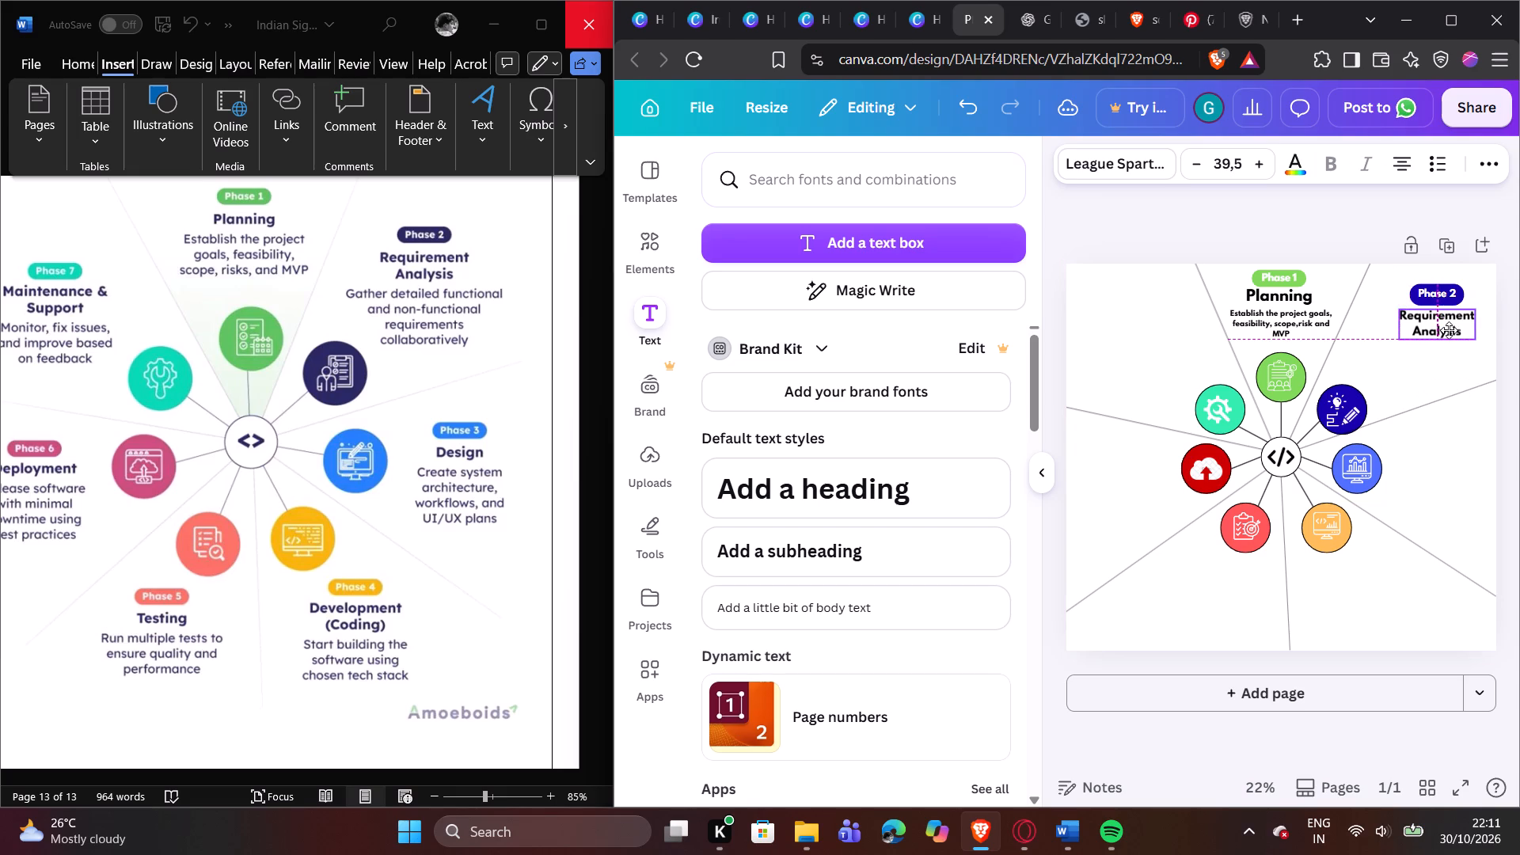
{"action": "left_click", "coordinate": [1383, 336]}
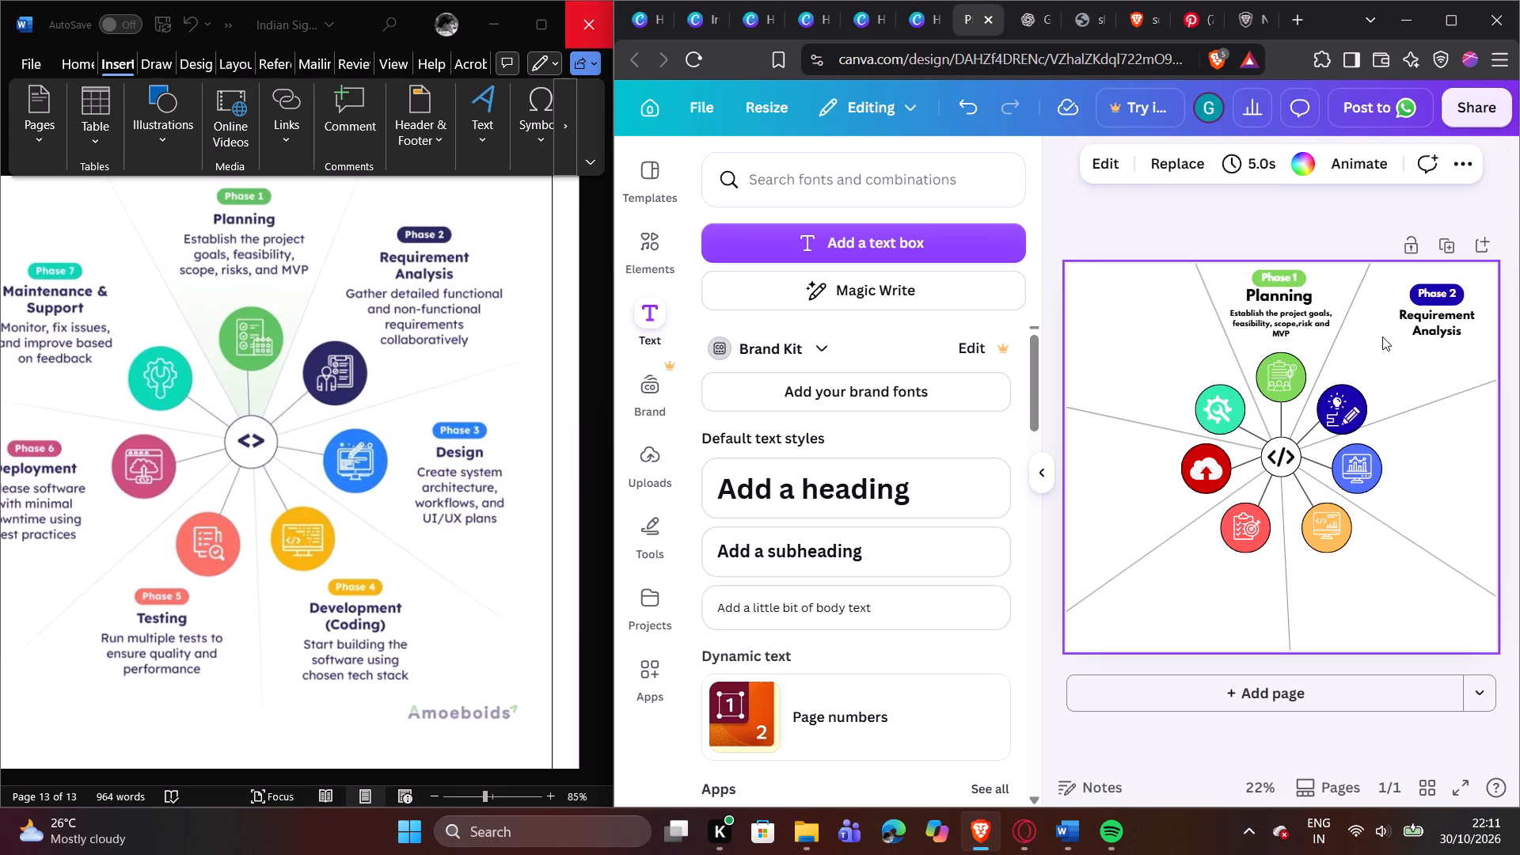
Duplicate the description under "Planning" and place the copy centred beneath the "Requirement Analysis" heading.
{"action": "left_click", "coordinate": [1263, 322]}
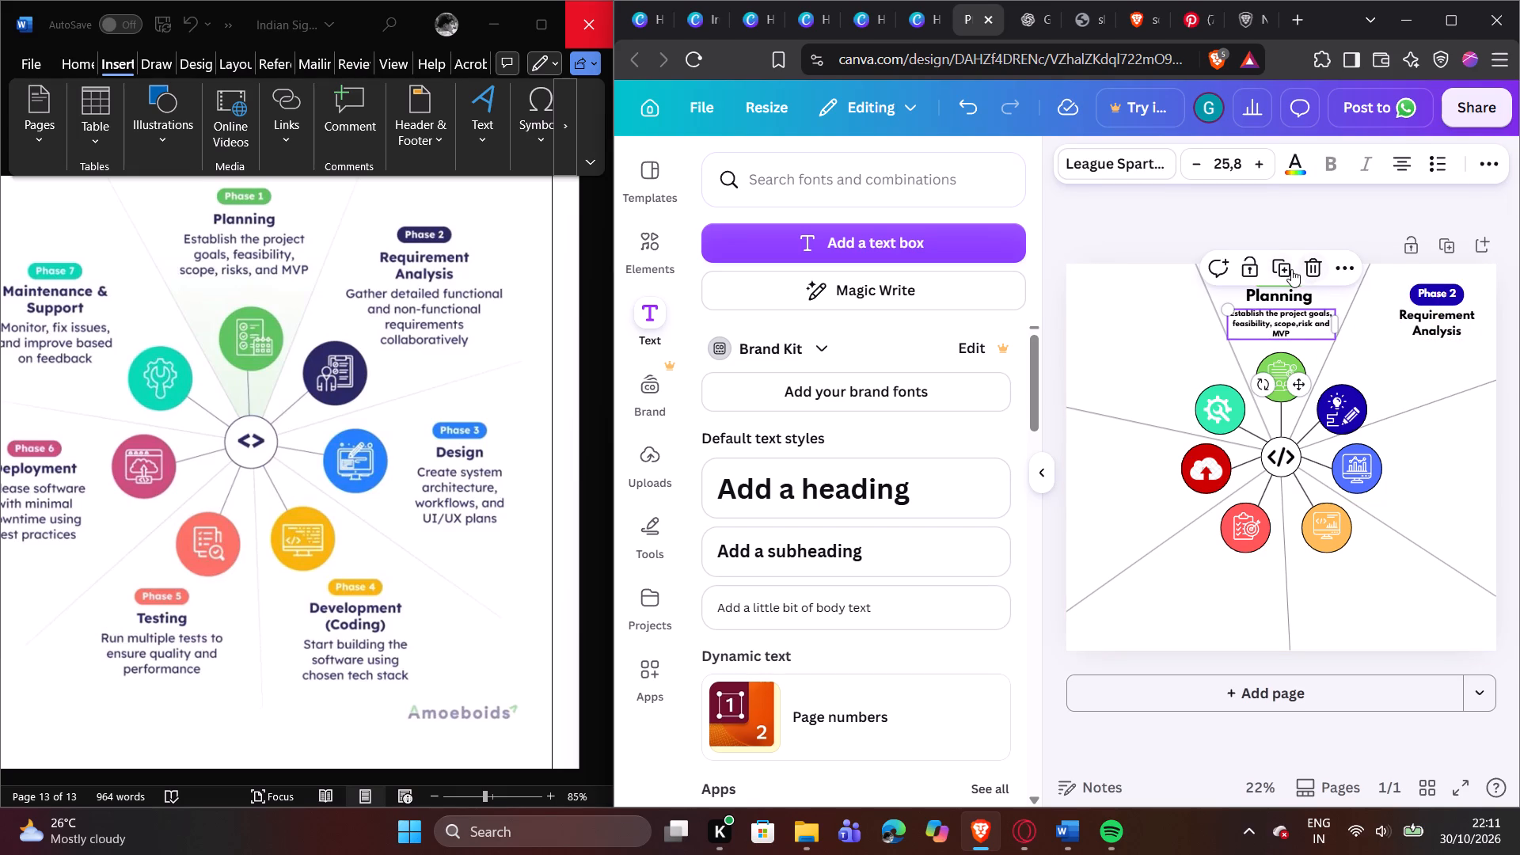
{"action": "left_click", "coordinate": [1290, 269]}
{"action": "left_click_drag", "start_coordinate": [1289, 326], "coordinate": [1437, 359]}
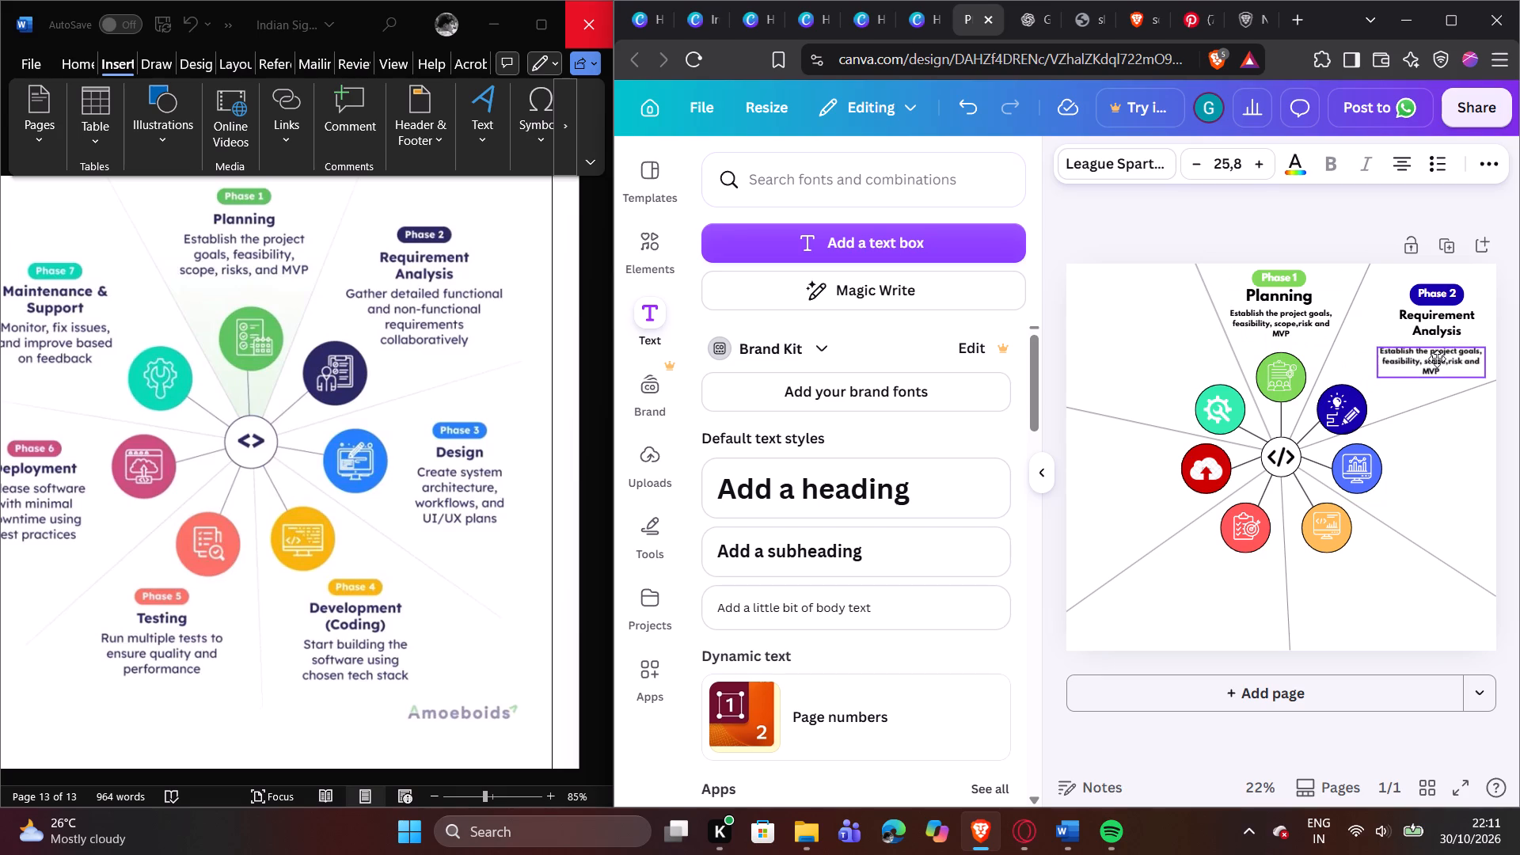
{"action": "left_click_drag", "start_coordinate": [1437, 359], "coordinate": [1430, 354]}
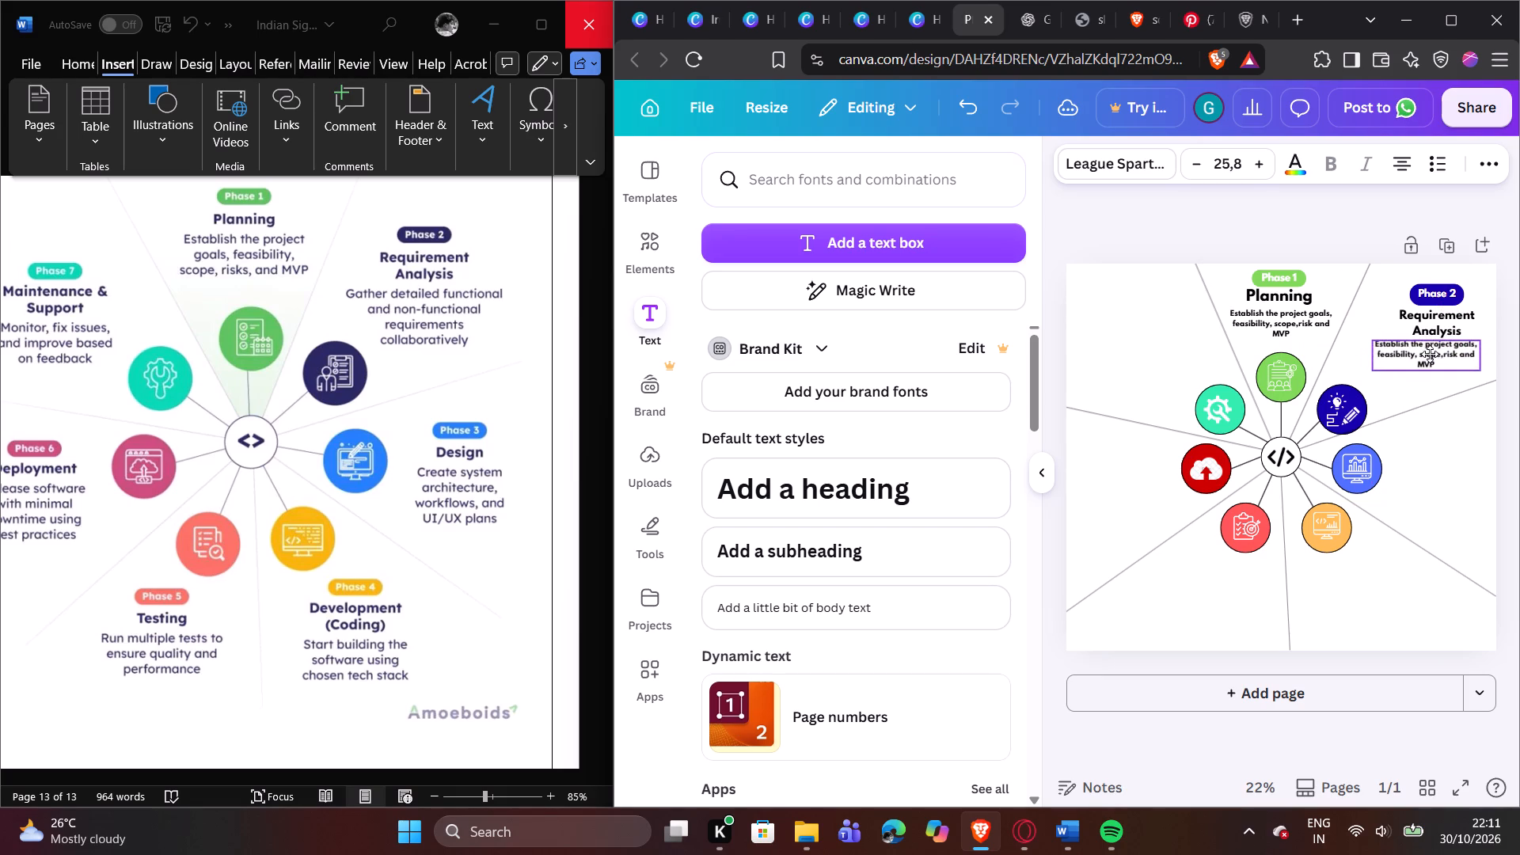
{"action": "left_click_drag", "start_coordinate": [1430, 354], "coordinate": [1453, 356]}
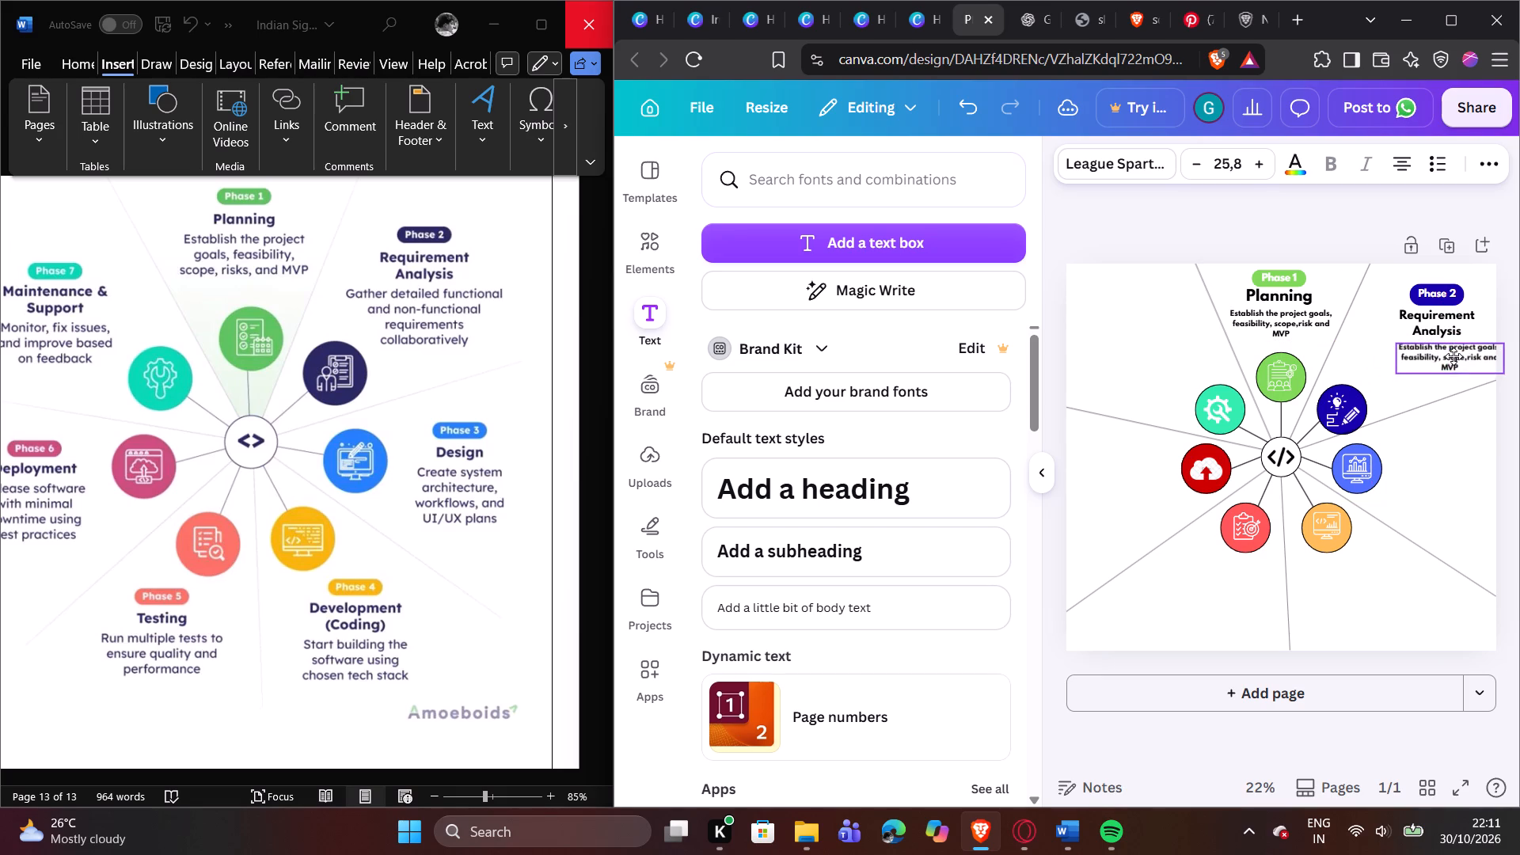
{"action": "left_click_drag", "start_coordinate": [1453, 356], "coordinate": [1439, 353]}
Replace the copied description's text with "Gather detailed functional and non-functional requirements collaboration".
{"action": "left_click", "coordinate": [1439, 353]}
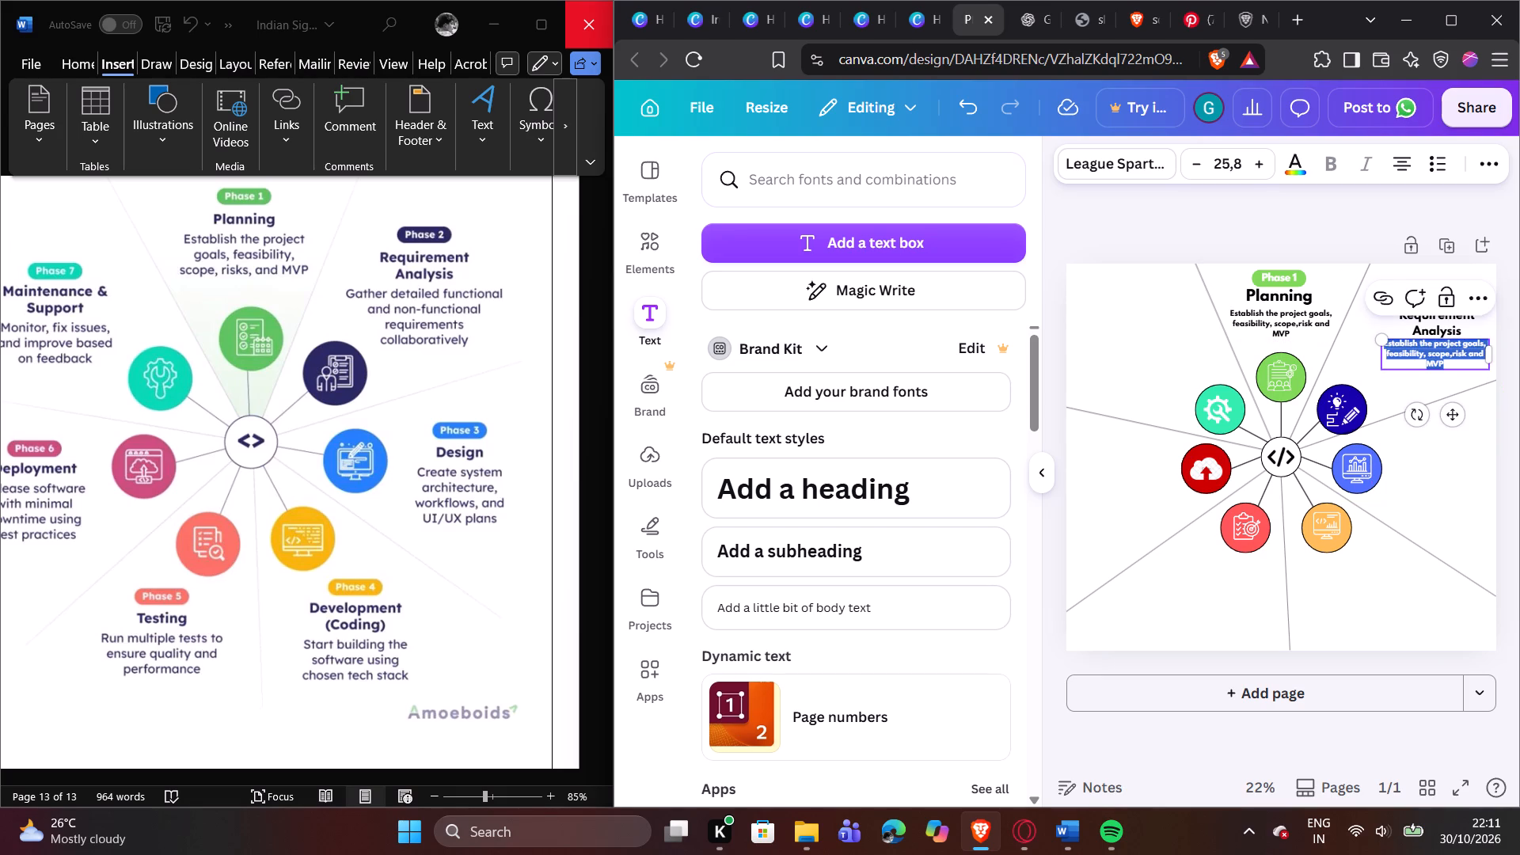
{"action": "type", "text": "Ga"}
{"action": "type", "text": "ther de"}
{"action": "key", "text": "t"}
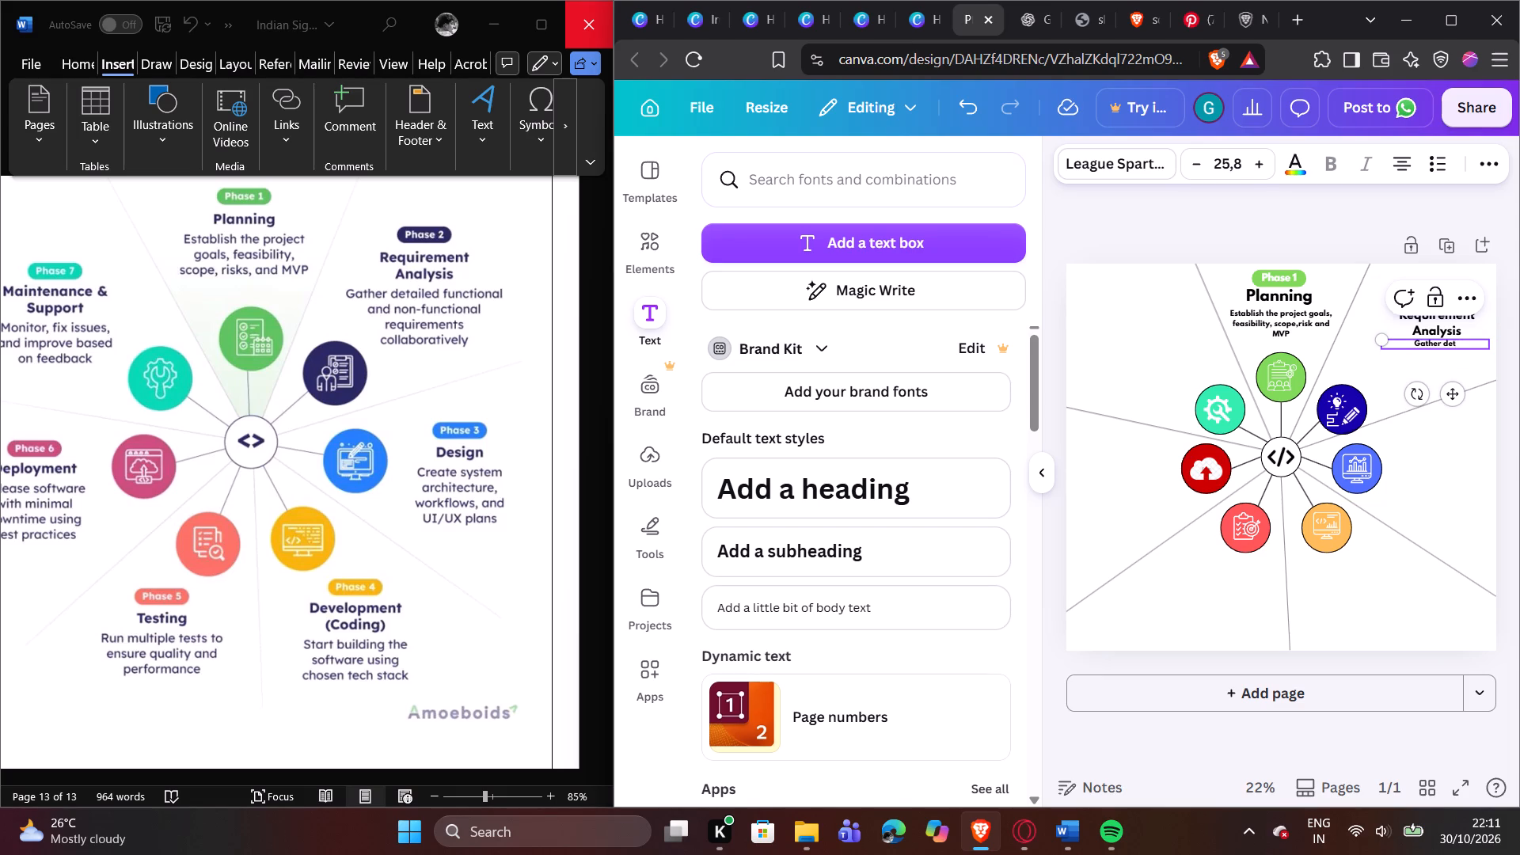
{"action": "type", "text": "ailed"}
{"action": "key", "text": "space"}
{"action": "type", "text": "func"}
{"action": "type", "text": "tiona"}
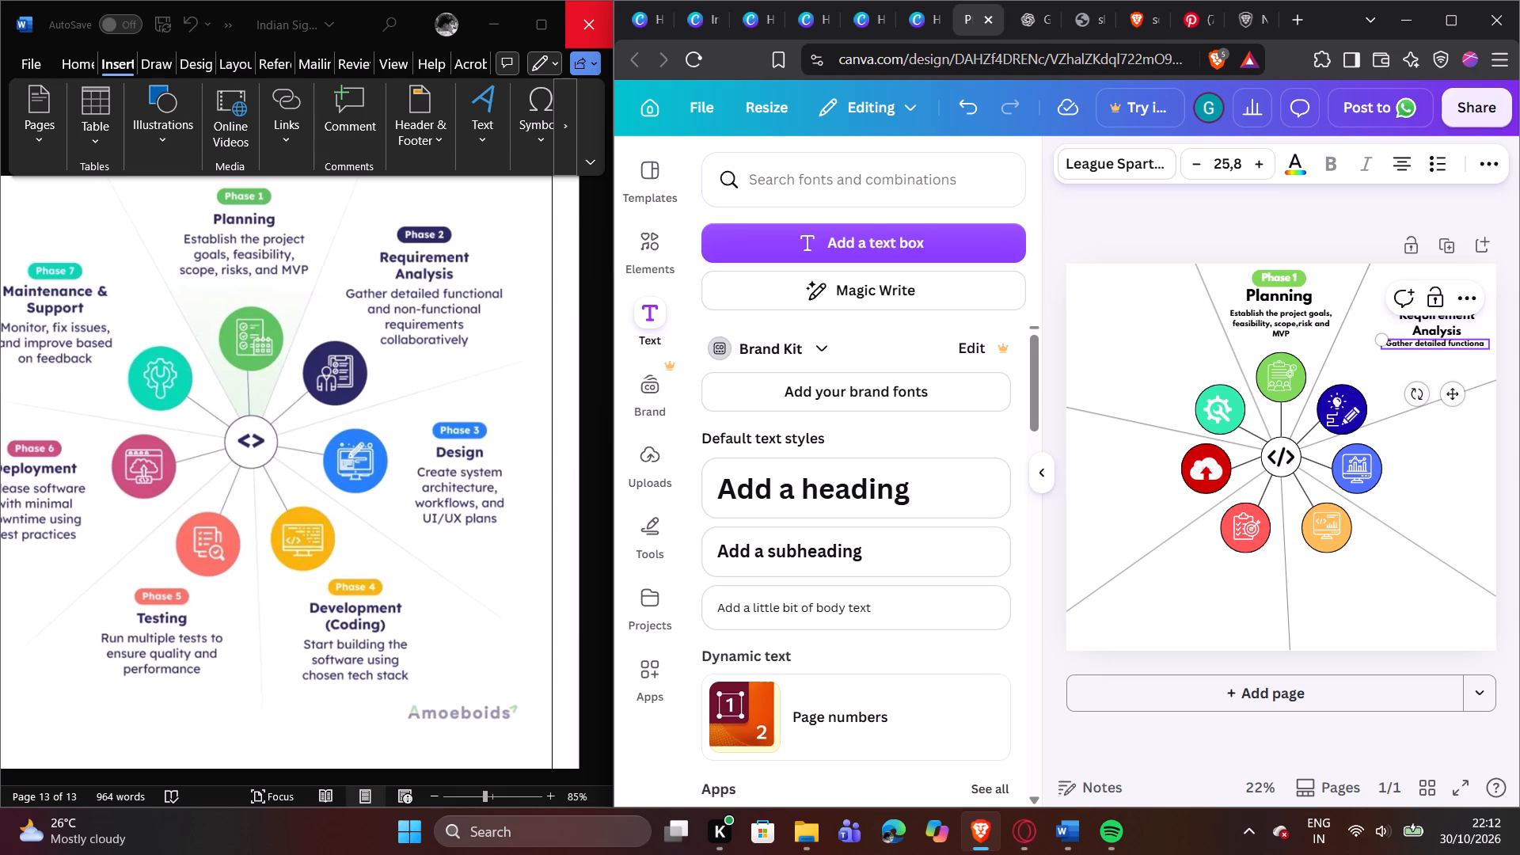
{"action": "key", "text": "l"}
{"action": "key", "text": "space"}
{"action": "type", "text": "and"}
{"action": "key", "text": "space"}
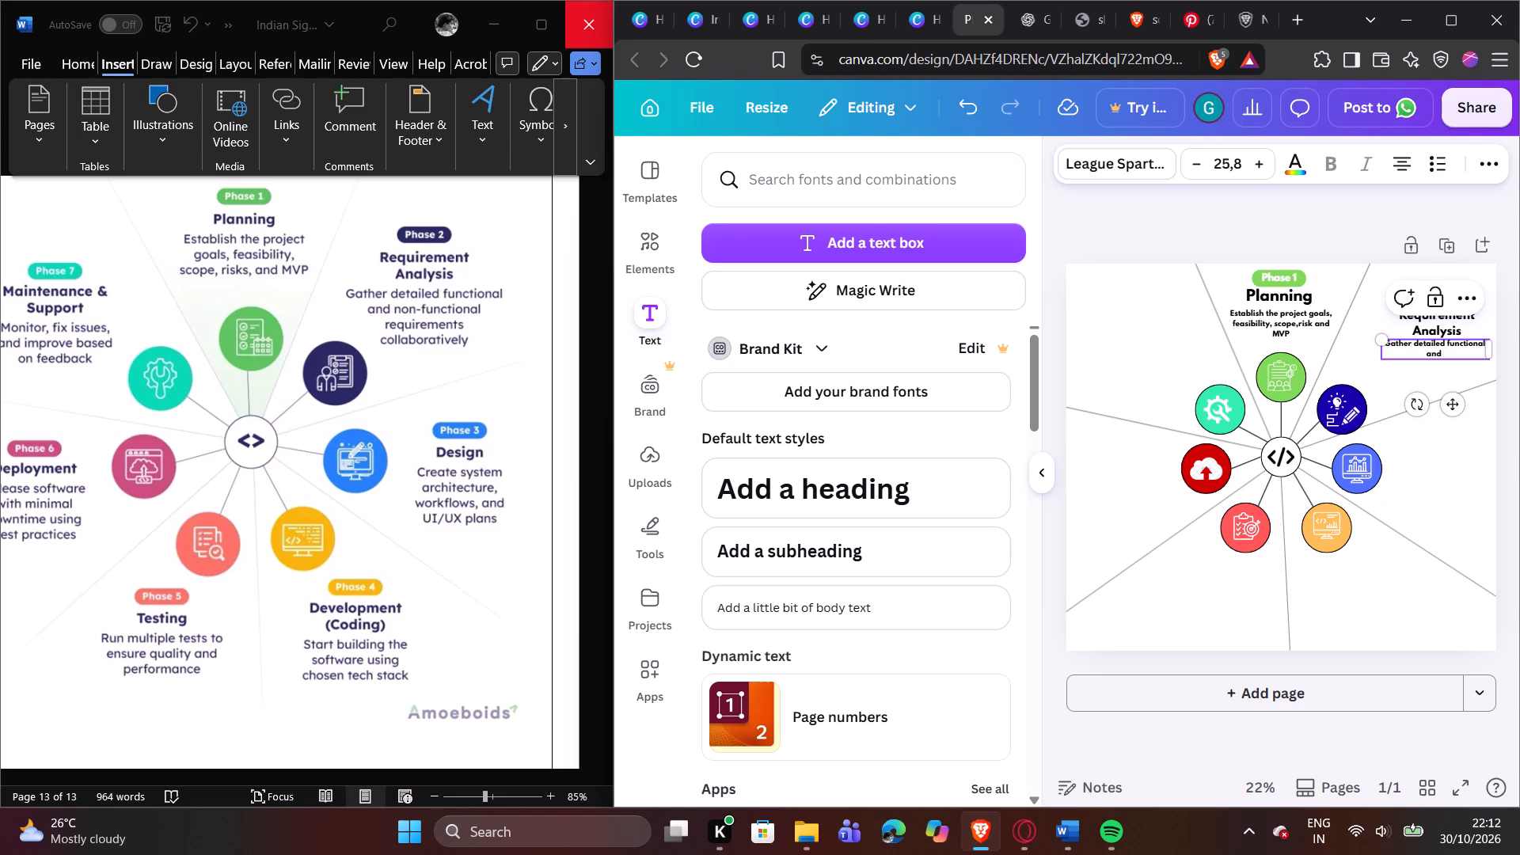
{"action": "type", "text": "non-"}
{"action": "type", "text": "fun"}
{"action": "type", "text": "ctional"}
{"action": "key", "text": "space"}
{"action": "type", "text": "req"}
{"action": "type", "text": "uirem"}
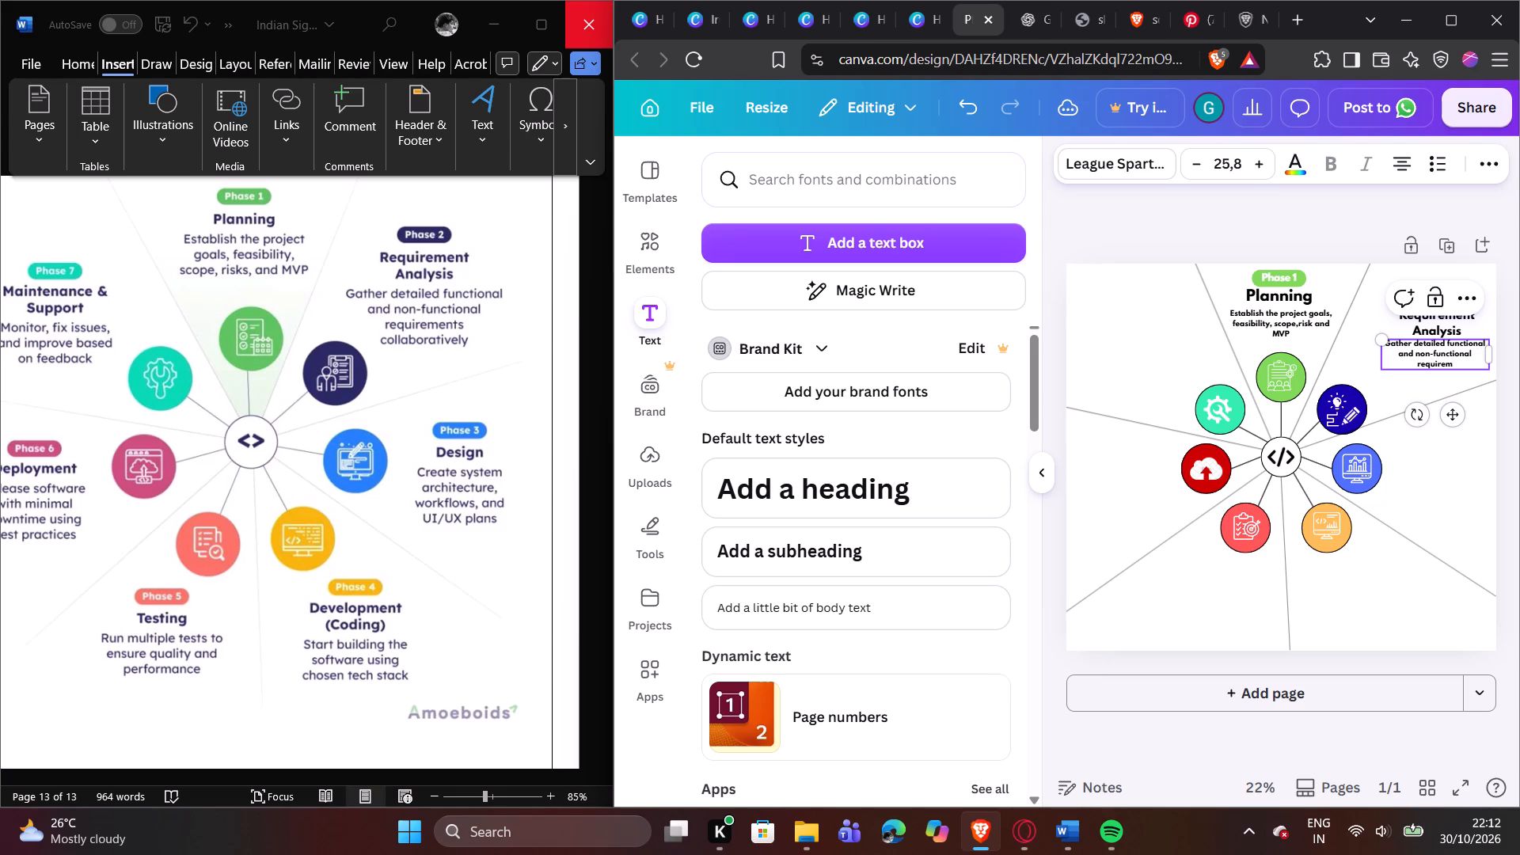
{"action": "type", "text": "ent"}
{"action": "type", "text": "s co"}
{"action": "type", "text": "lla"}
{"action": "type", "text": "bo"}
{"action": "type", "text": "ration"}
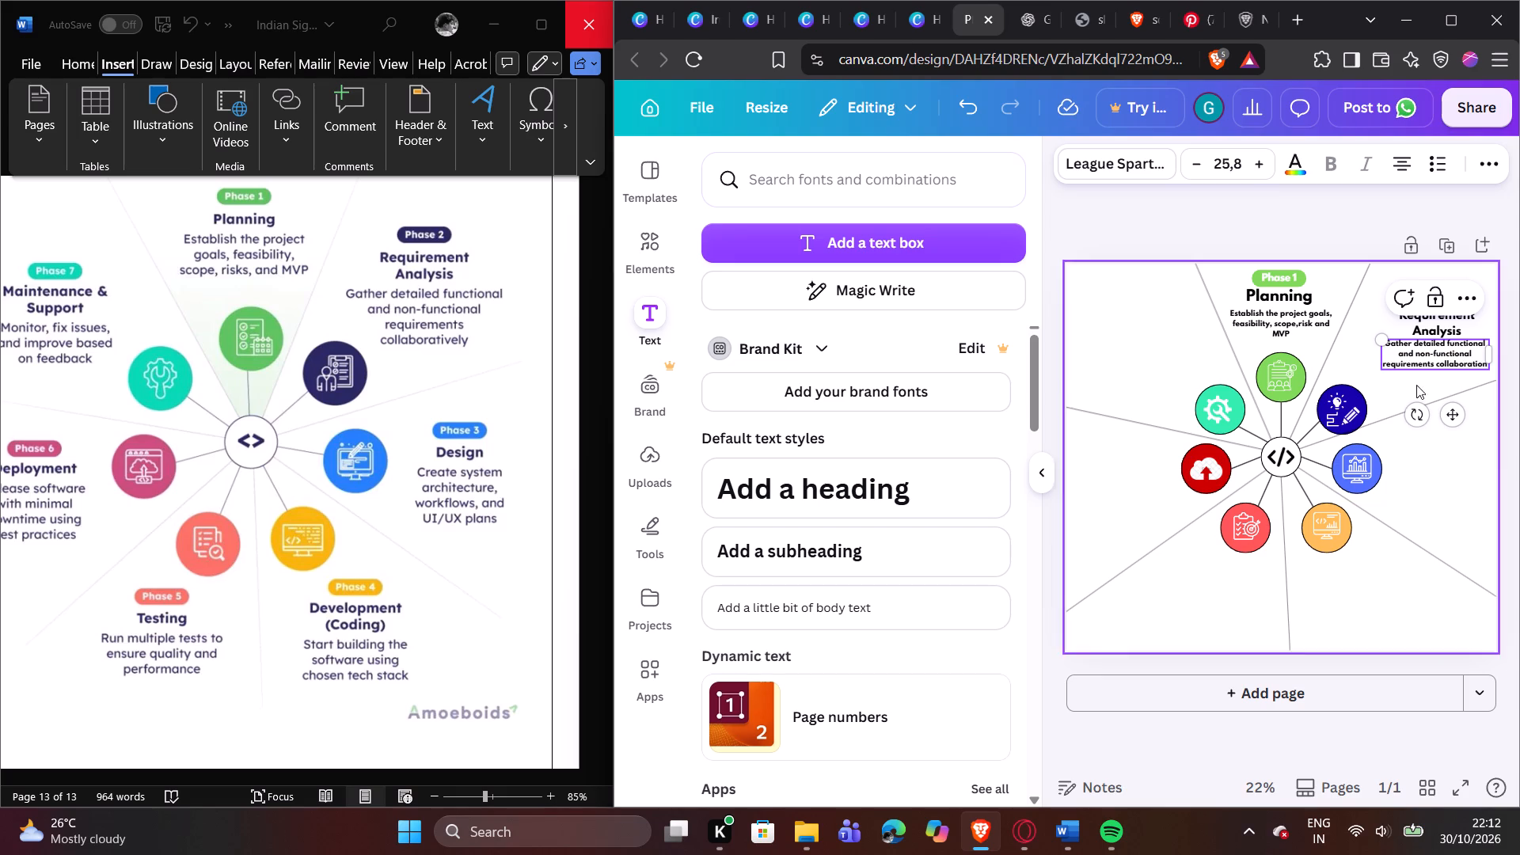
Enlarge the Phase 2 description to about font size 28.1 and reposition it just beneath the "Requirement Analysis" heading.
{"action": "left_click_drag", "start_coordinate": [1381, 344], "coordinate": [1374, 341]}
{"action": "left_click", "coordinate": [1464, 484]}
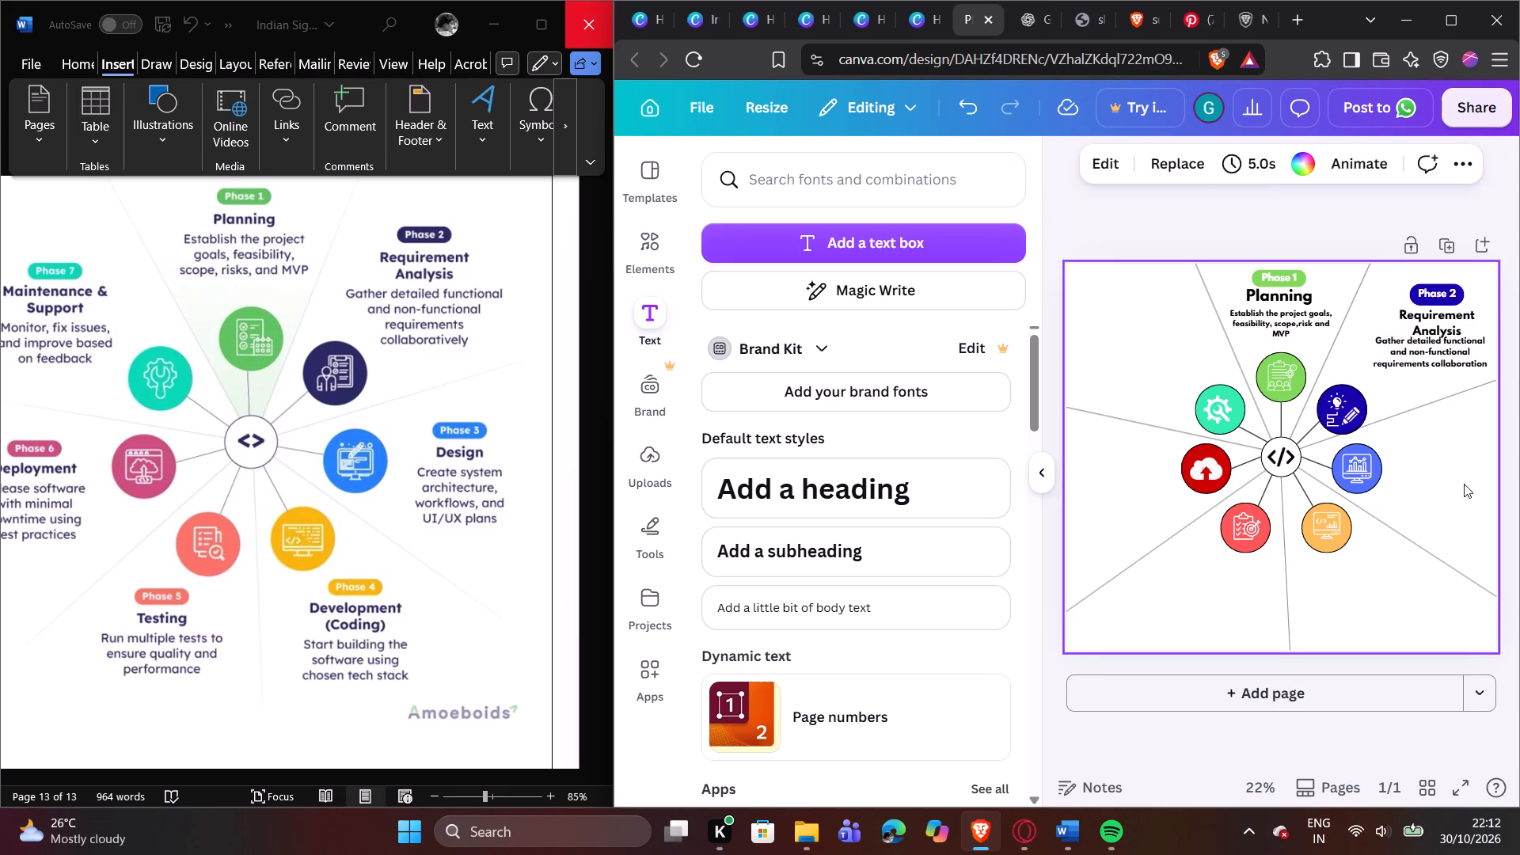
{"action": "left_click", "coordinate": [1431, 346]}
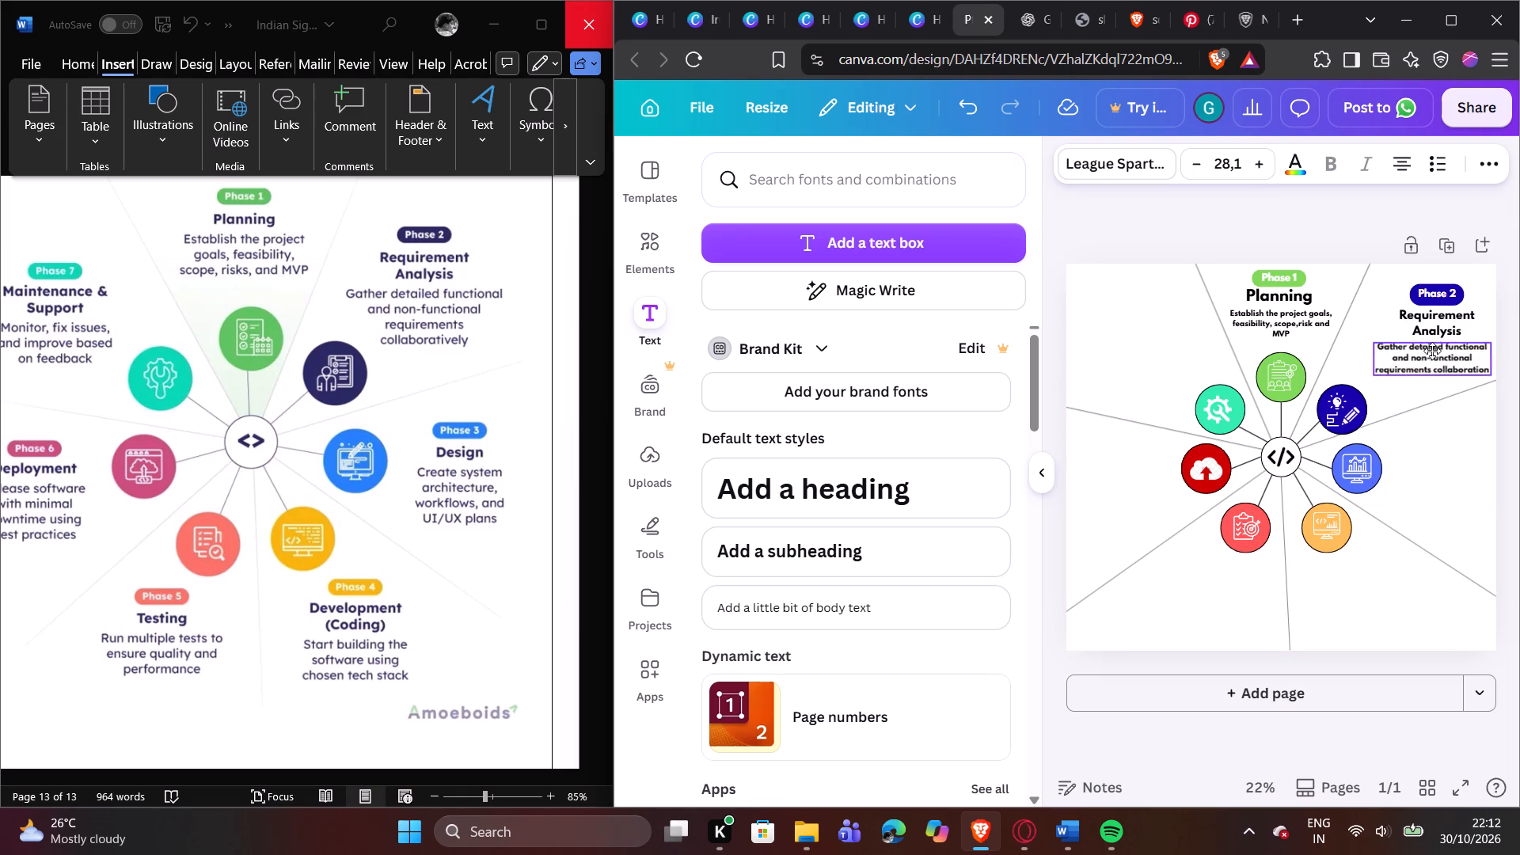
{"action": "left_click", "coordinate": [1431, 351]}
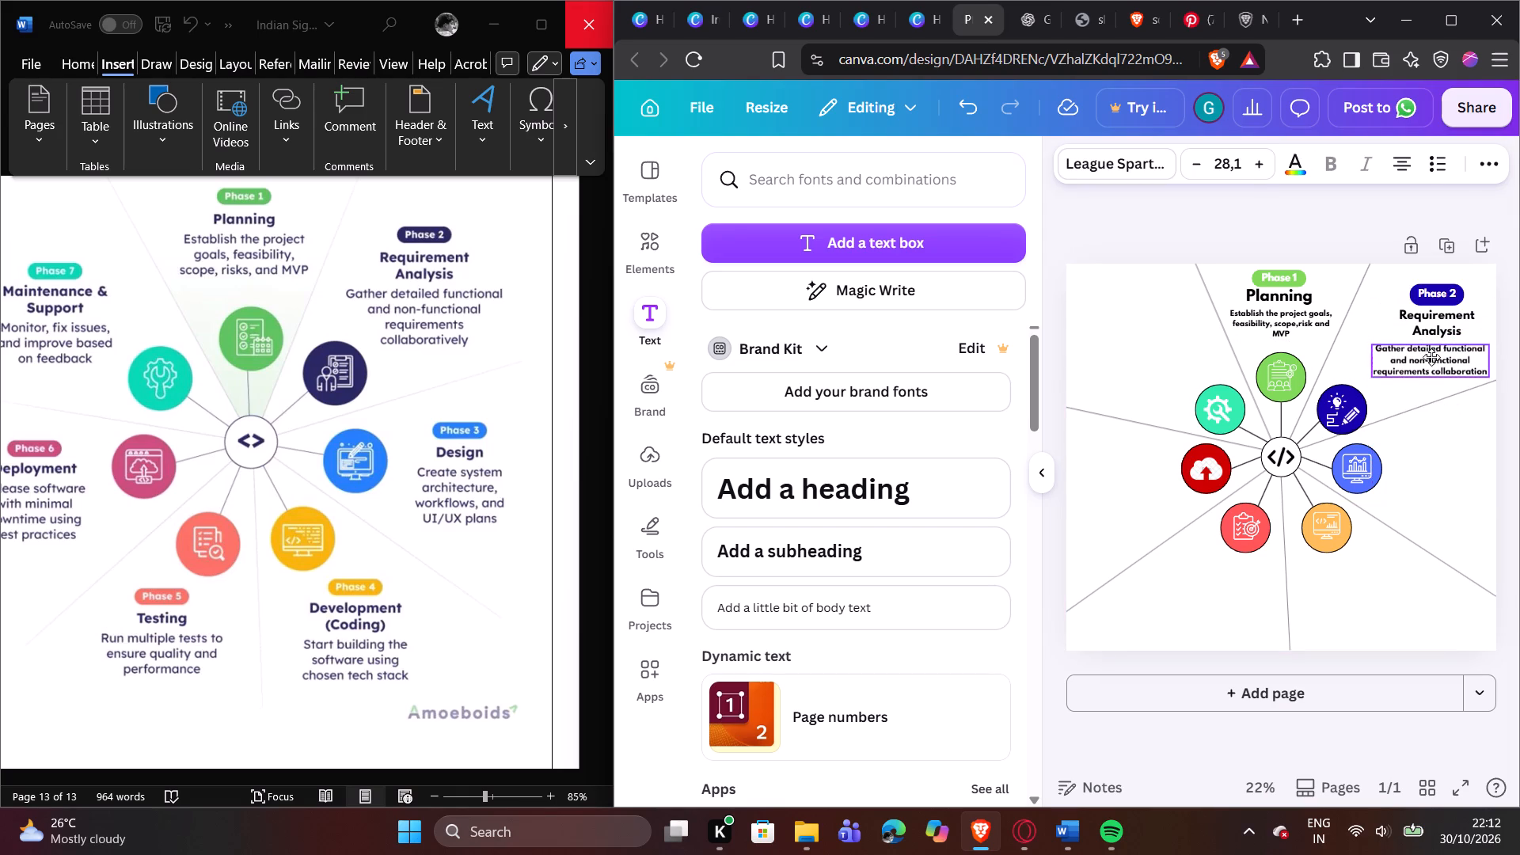
{"action": "left_click", "coordinate": [1423, 488]}
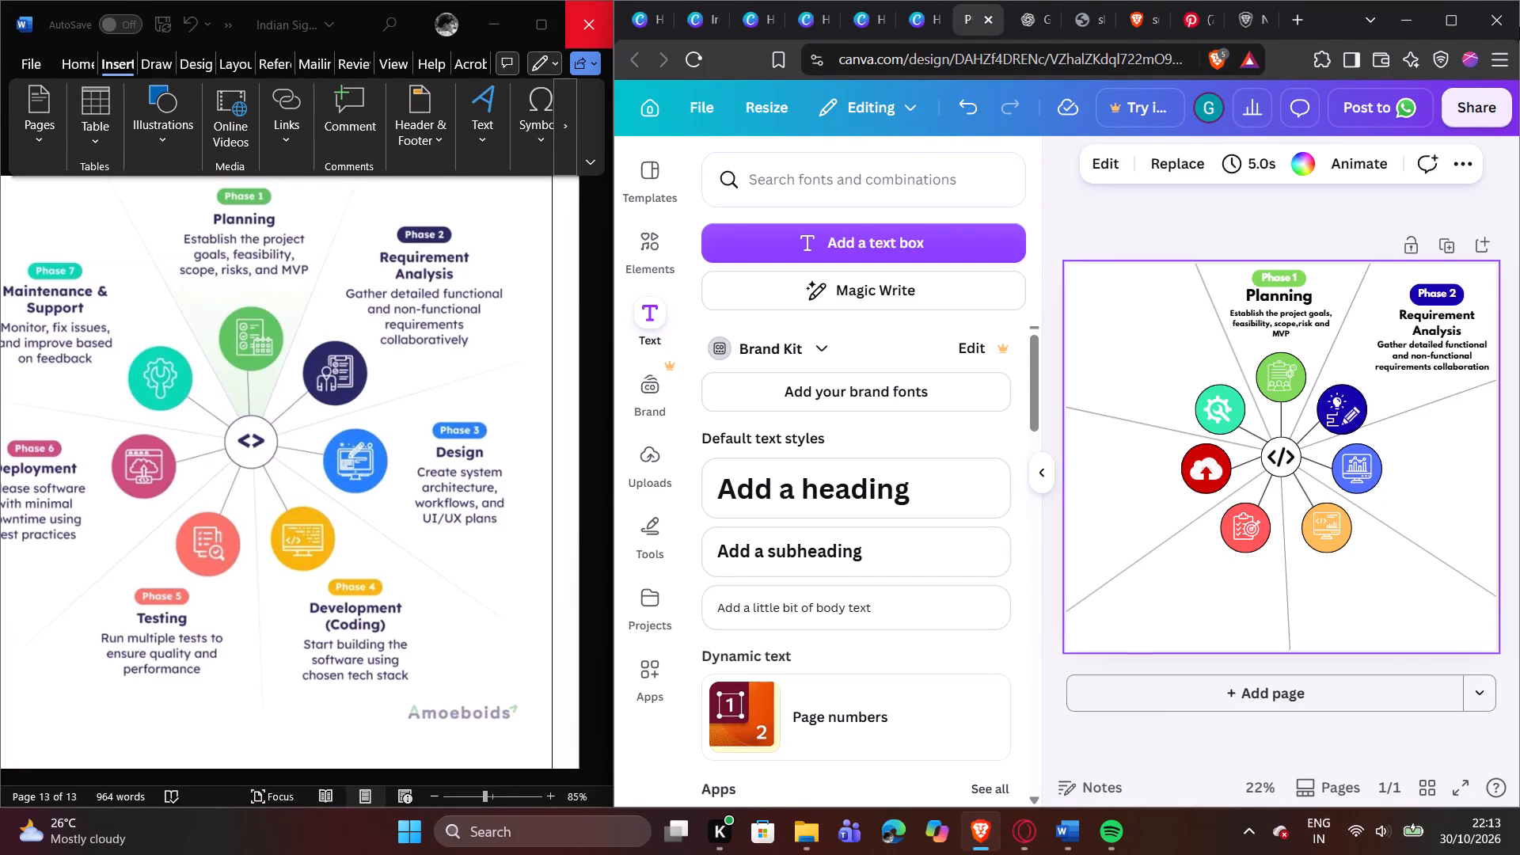
Duplicate the "Phase 2" label and place the copy in the sector below, beside the blue monitor icon.
{"action": "left_click", "coordinate": [1434, 295]}
{"action": "scroll", "coordinate": [1434, 294], "scroll_direction": "up", "scroll_amount": 1}
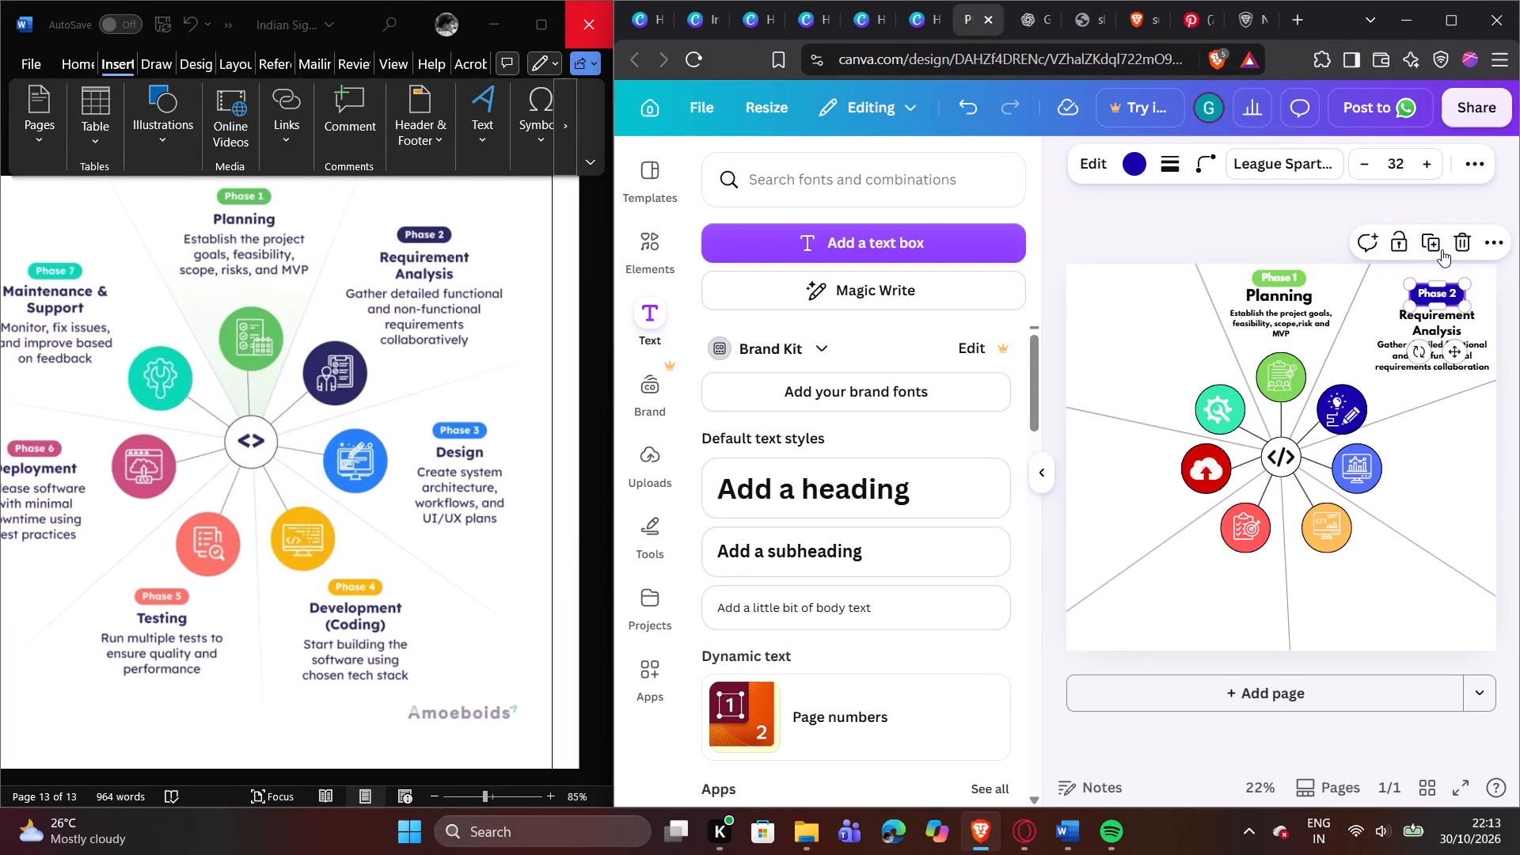
{"action": "left_click", "coordinate": [1441, 241]}
{"action": "left_click_drag", "start_coordinate": [1443, 298], "coordinate": [1444, 360]}
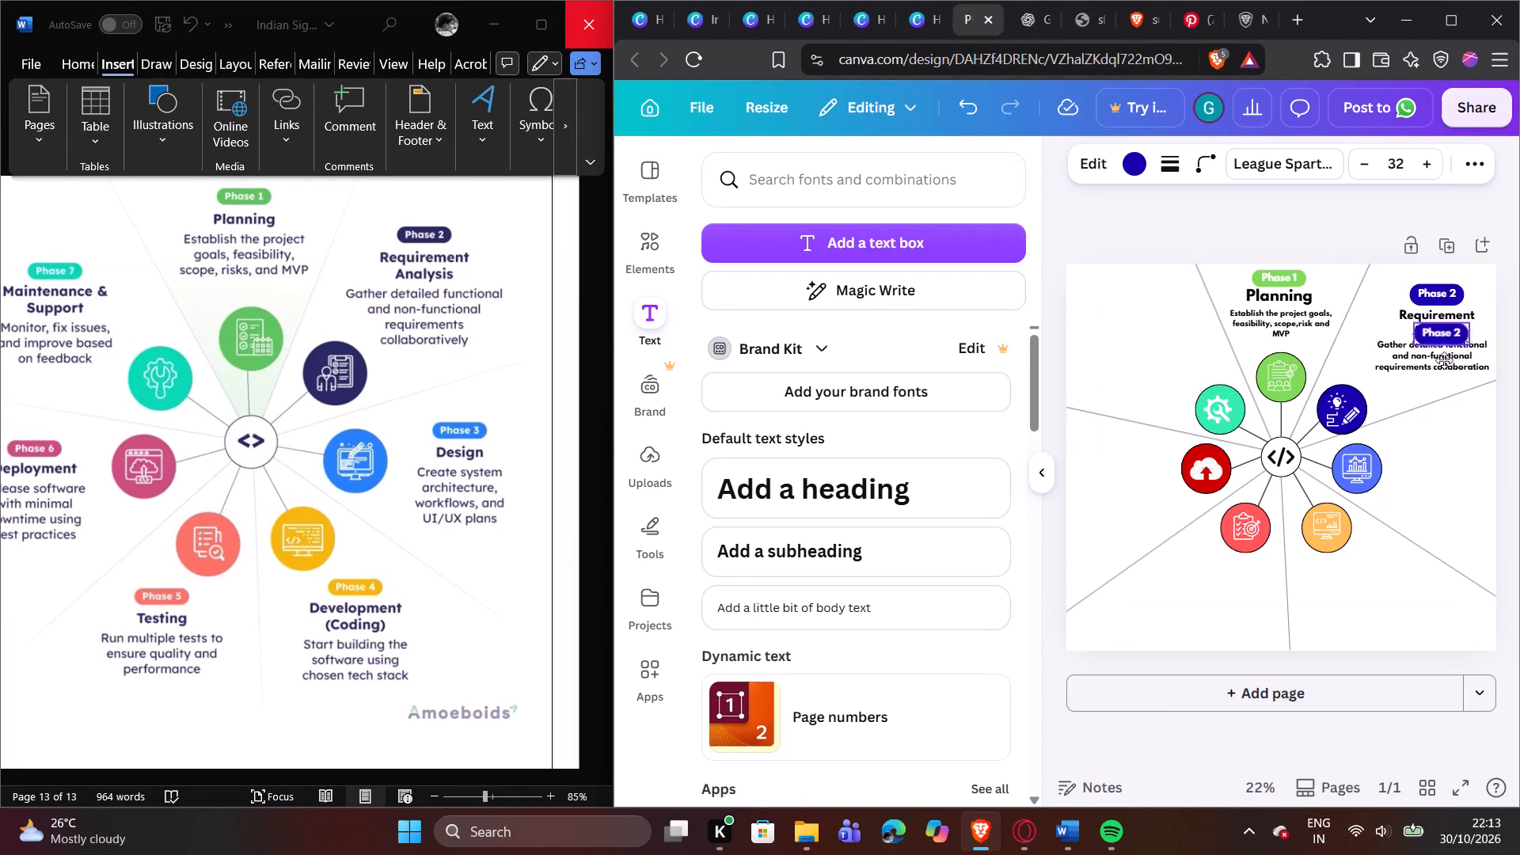
{"action": "left_click_drag", "start_coordinate": [1444, 360], "coordinate": [1450, 427]}
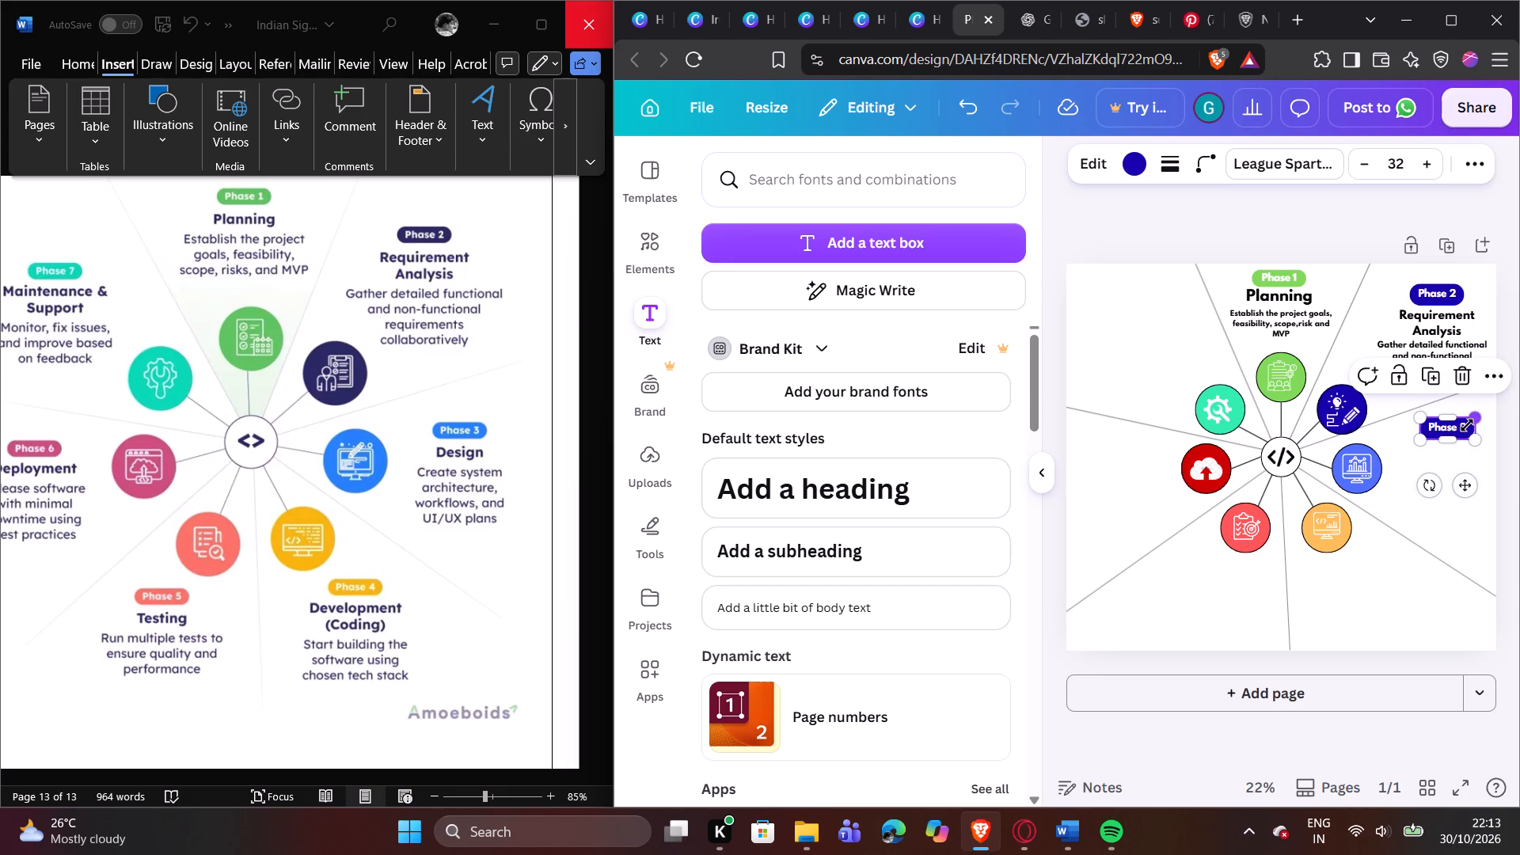
Change the copied label's text to "Phase 3".
{"action": "double_click", "coordinate": [1460, 428]}
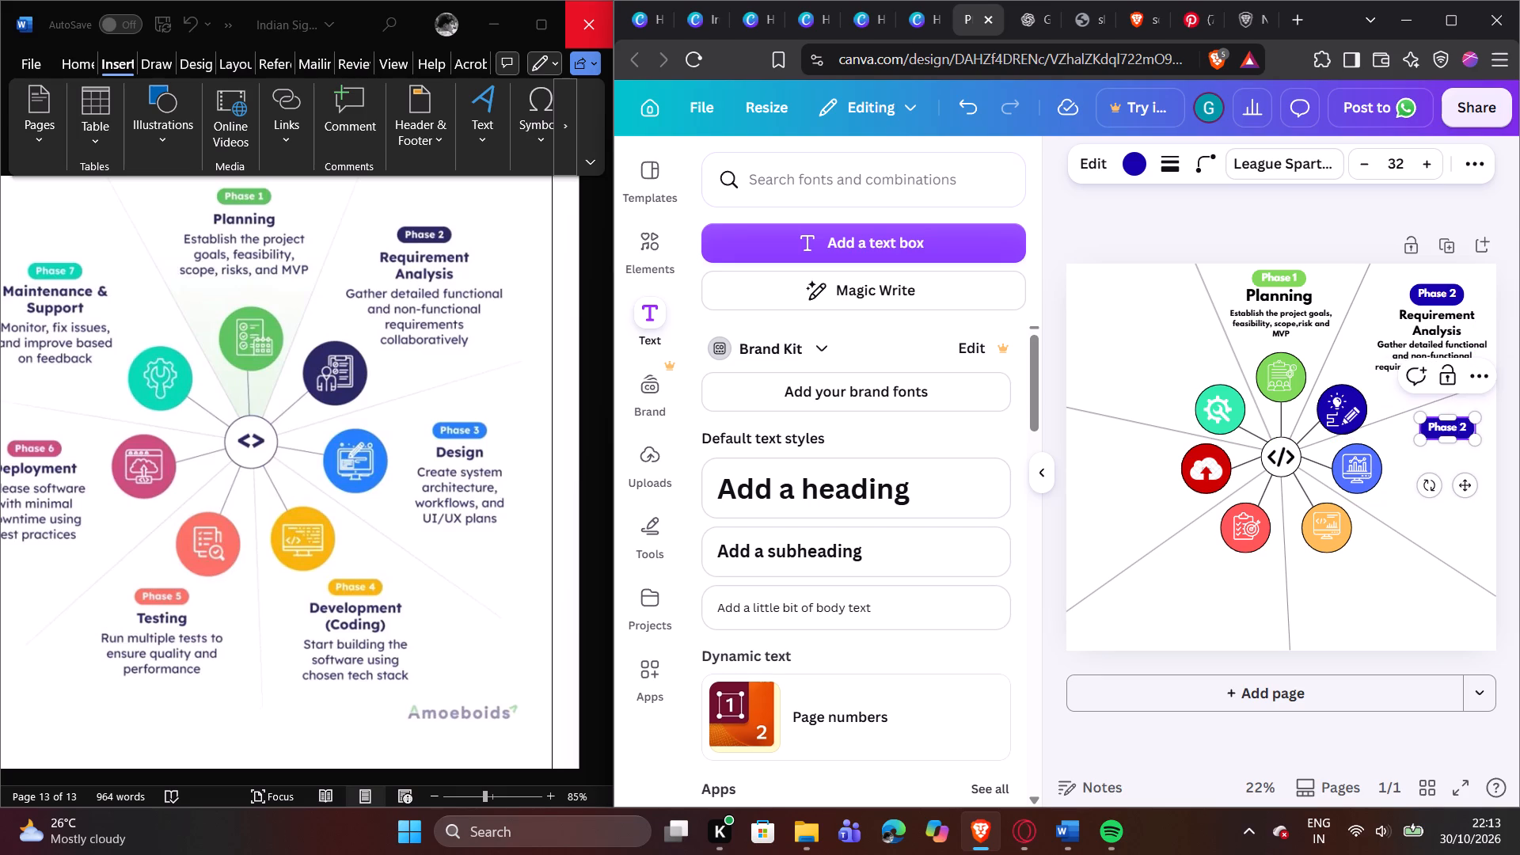
{"action": "key", "text": "2"}
{"action": "key", "text": "BackSpace"}
{"action": "key", "text": "BackSpace"}
{"action": "key", "text": "space"}
{"action": "key", "text": "Right"}
{"action": "key", "text": "BackSpace"}
{"action": "key", "text": "3"}
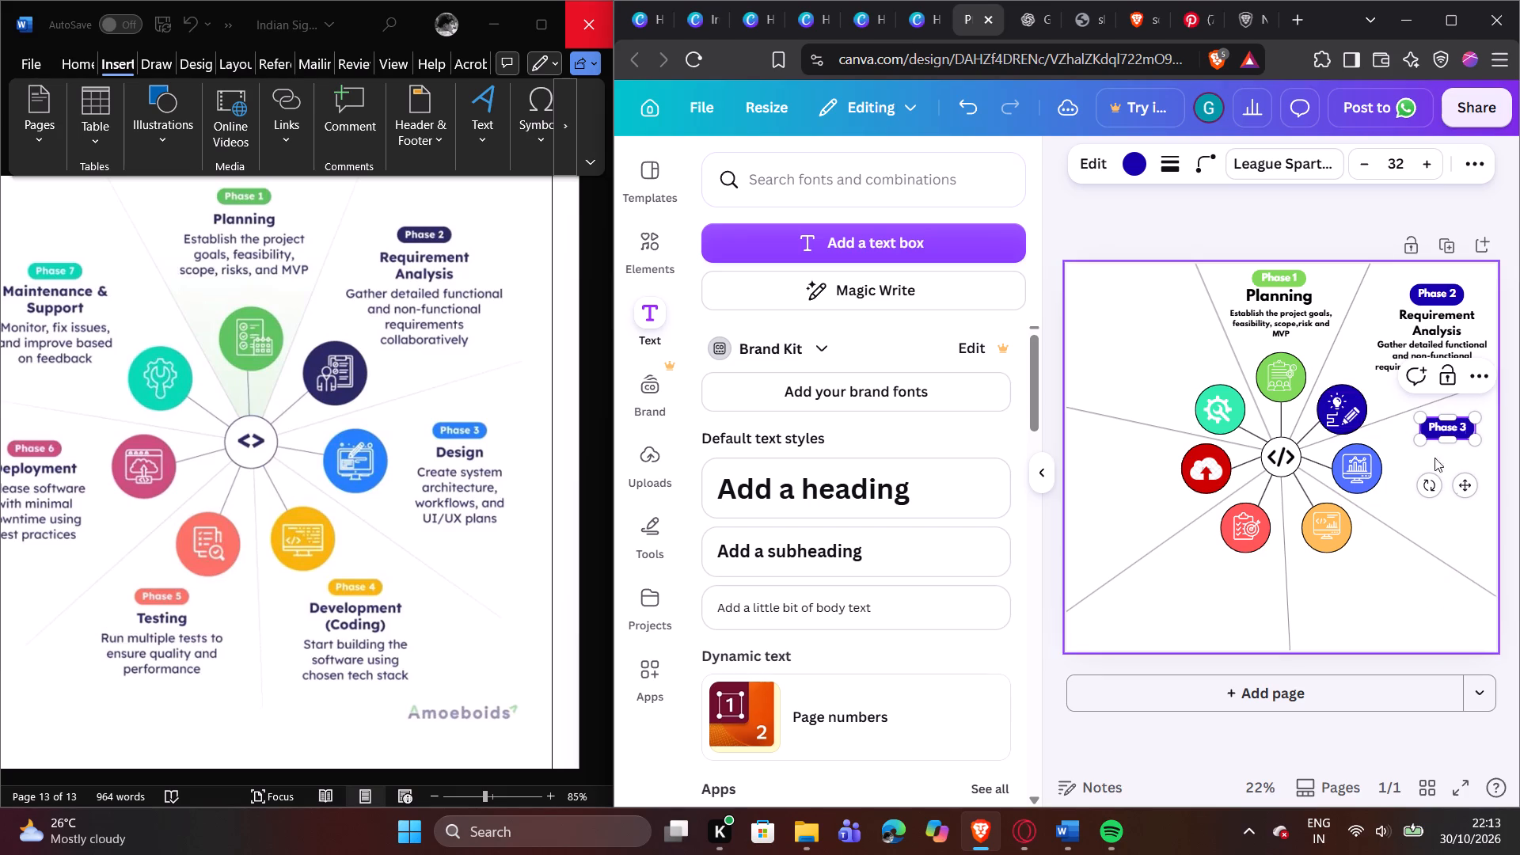
Recolour the "Phase 3" label's shape to the design's lighter blue, matching the monitor icon's circle.
{"action": "left_click", "coordinate": [1132, 169]}
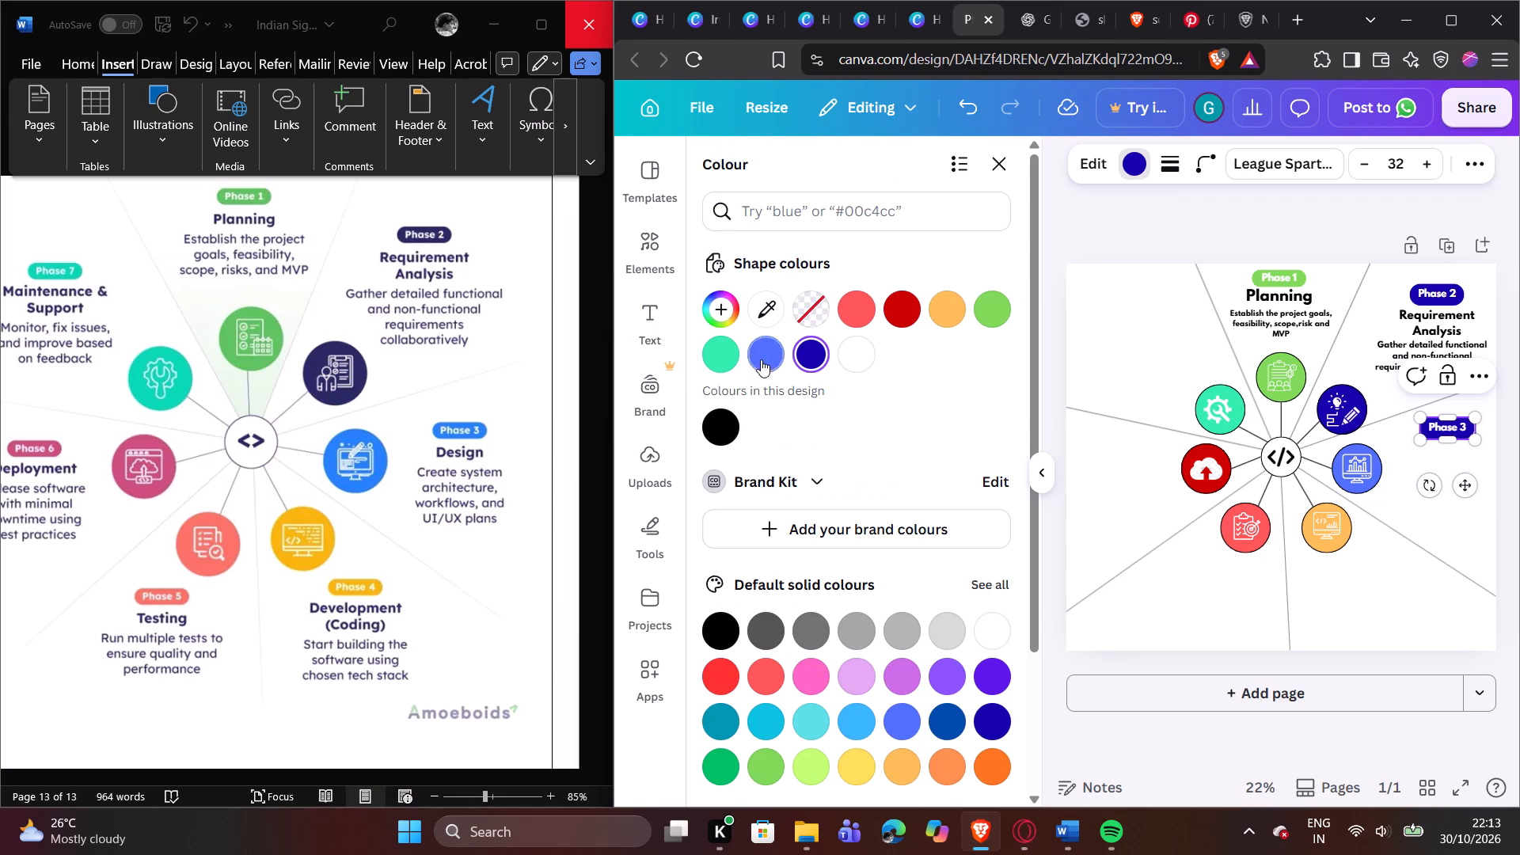
{"action": "left_click", "coordinate": [760, 355]}
{"action": "left_click", "coordinate": [1435, 519]}
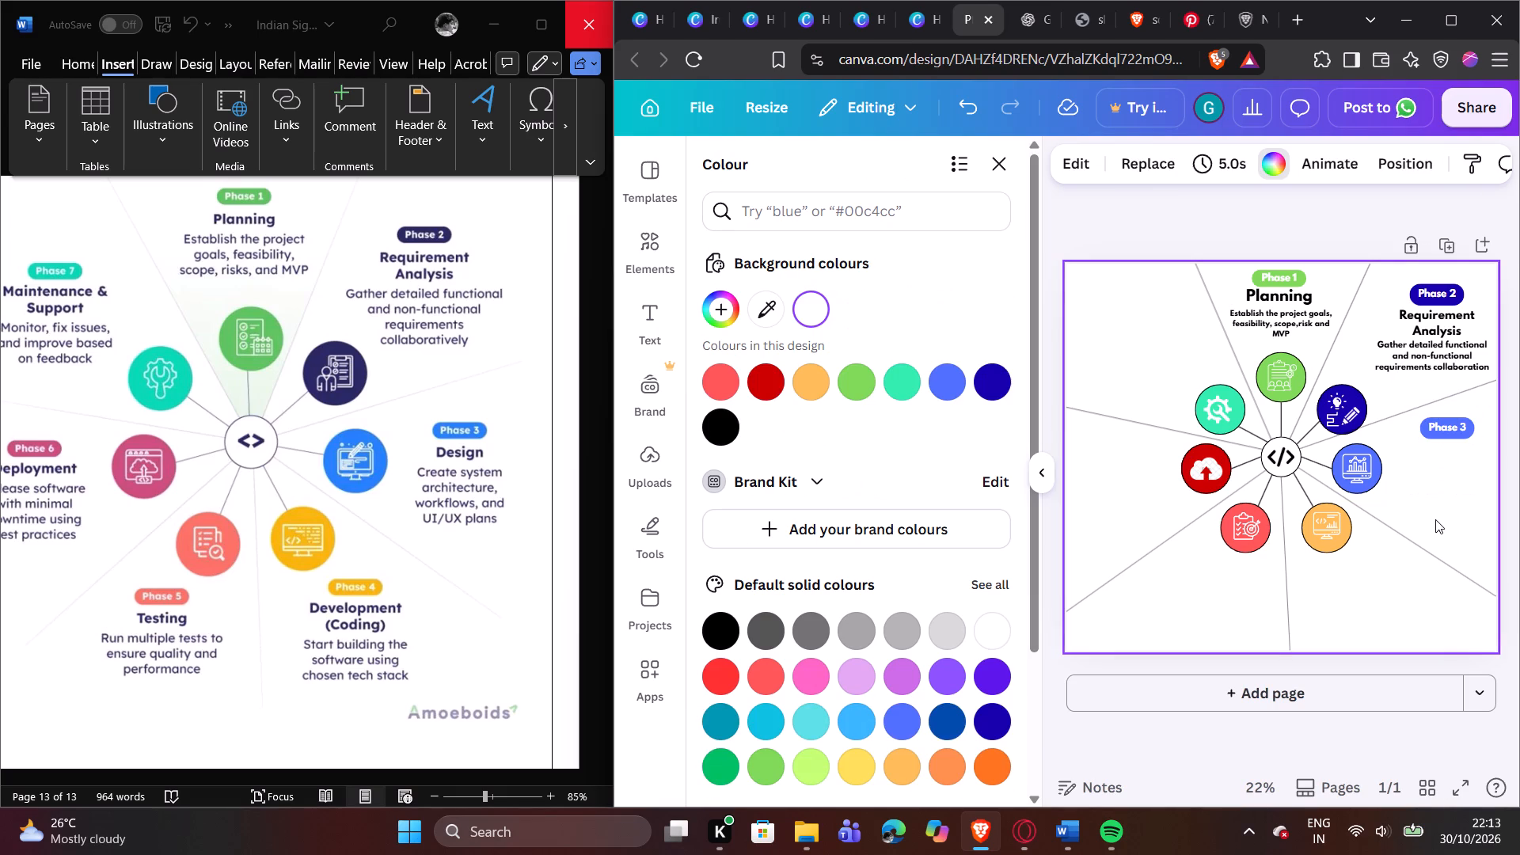
Duplicate the "Requirement Analysis" heading and centre the copy directly beneath the "Phase 3" label.
{"action": "left_click", "coordinate": [1445, 321]}
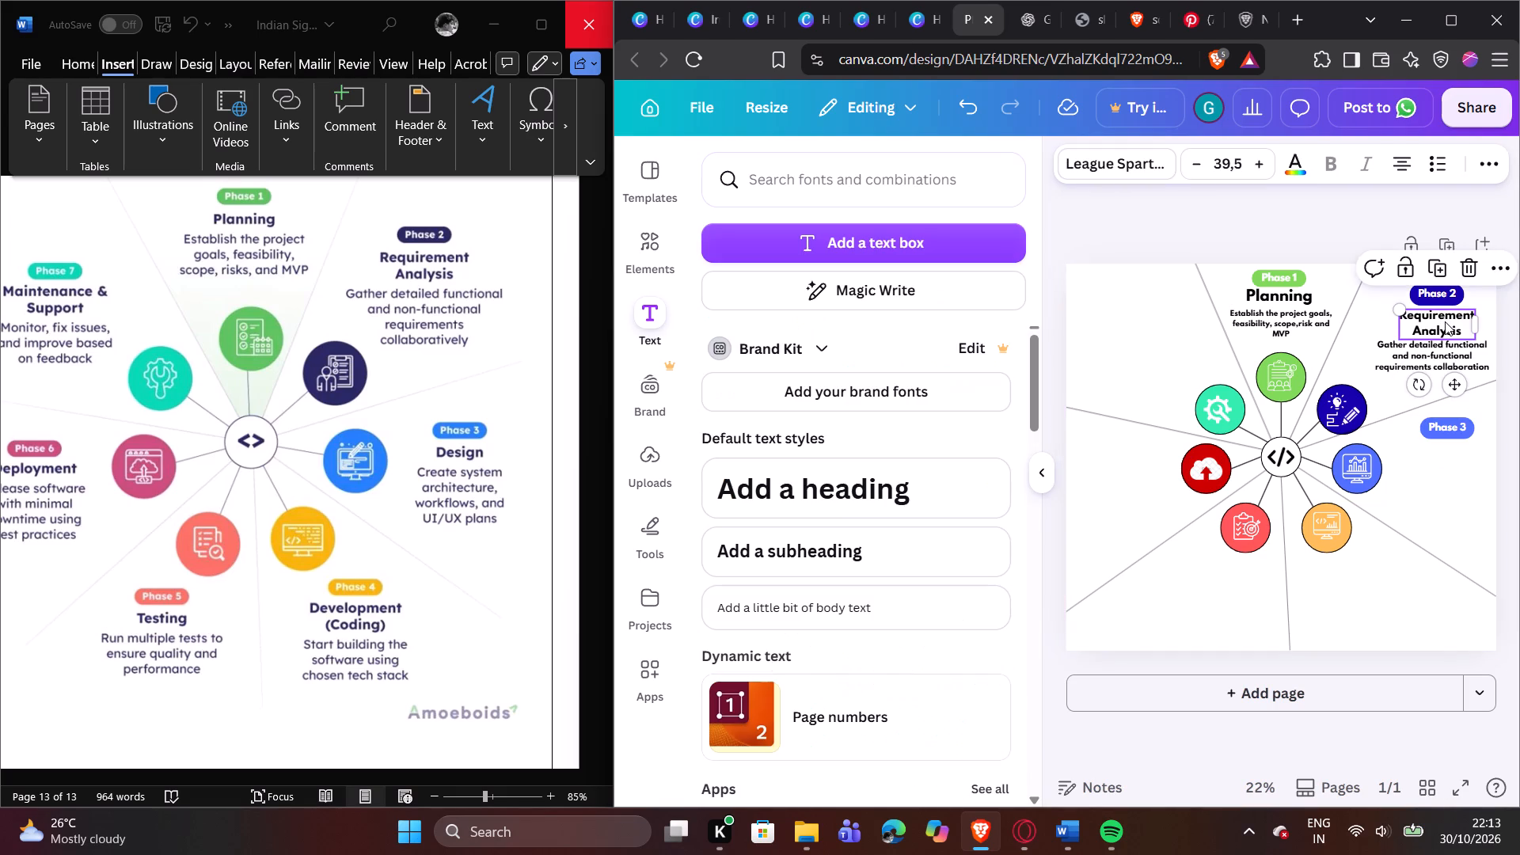
{"action": "left_click", "coordinate": [1427, 266]}
{"action": "left_click_drag", "start_coordinate": [1444, 323], "coordinate": [1444, 462]}
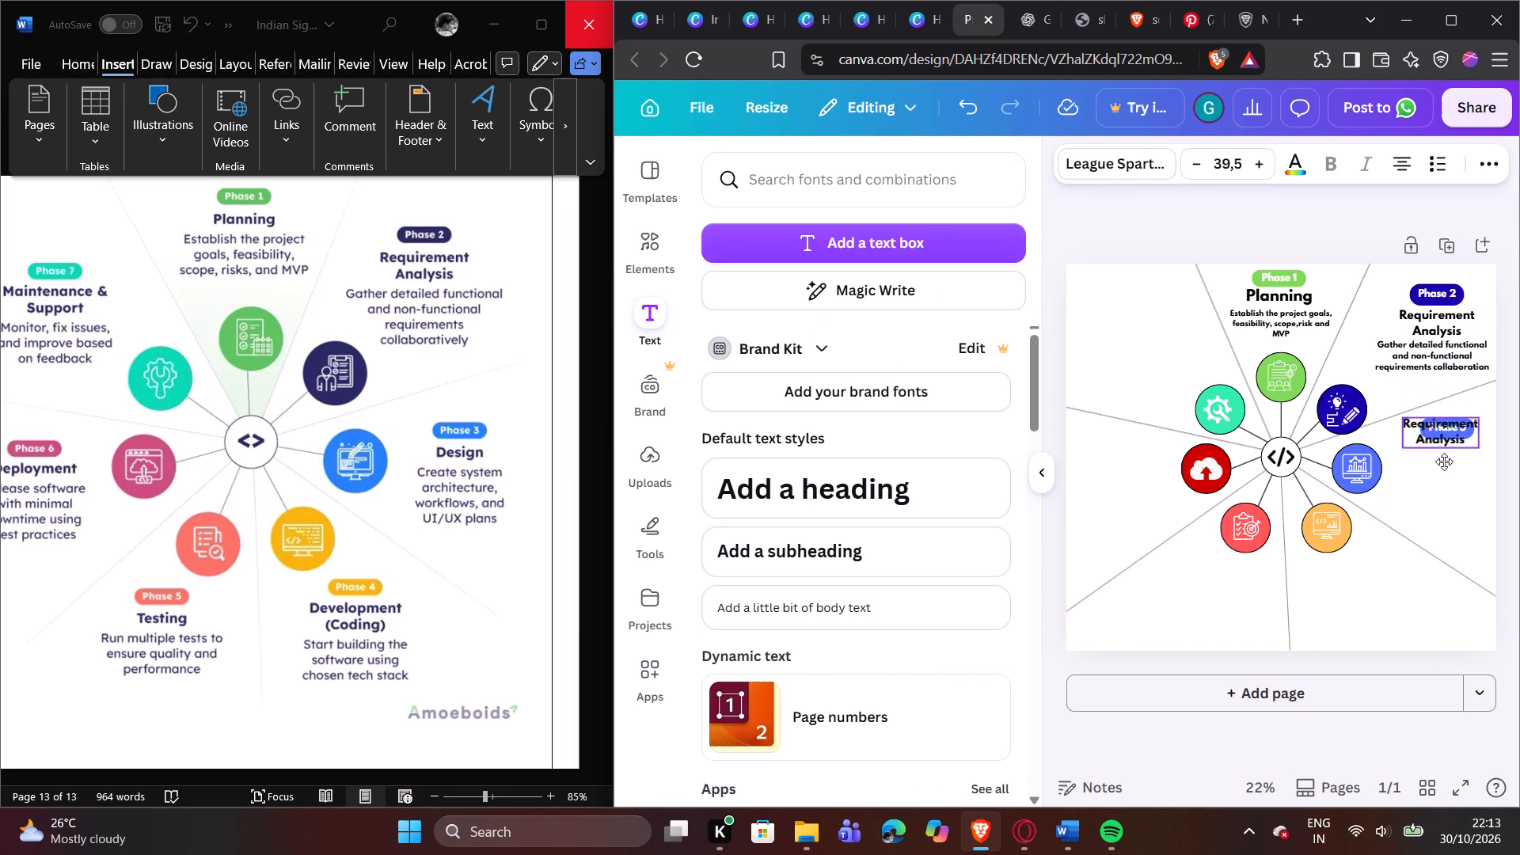
{"action": "left_click_drag", "start_coordinate": [1444, 462], "coordinate": [1449, 451]}
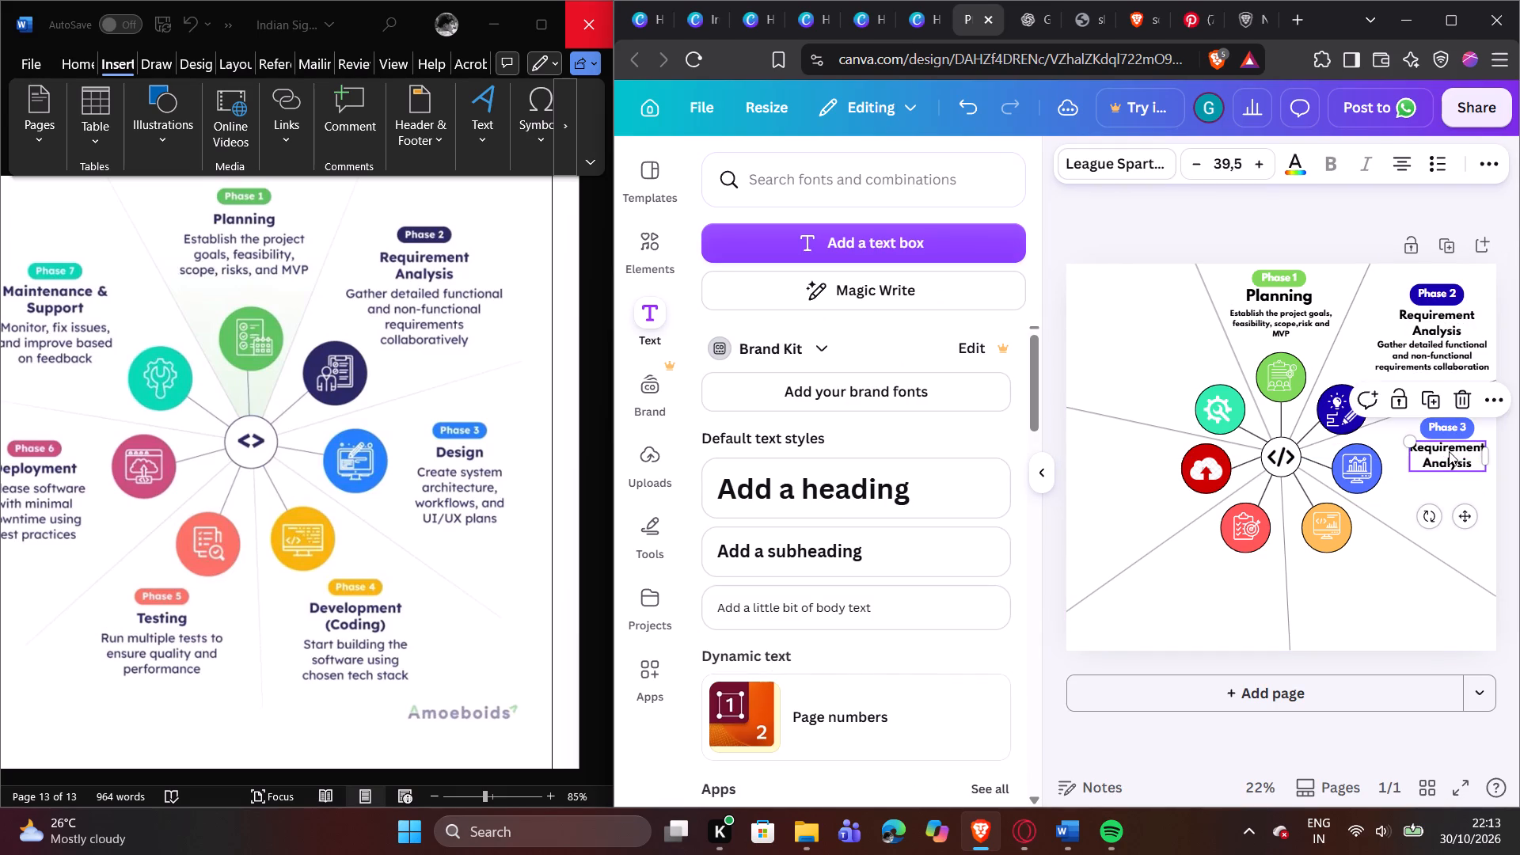
Replace the text of the heading under "Phase 3" with "Design".
{"action": "left_click", "coordinate": [1449, 451]}
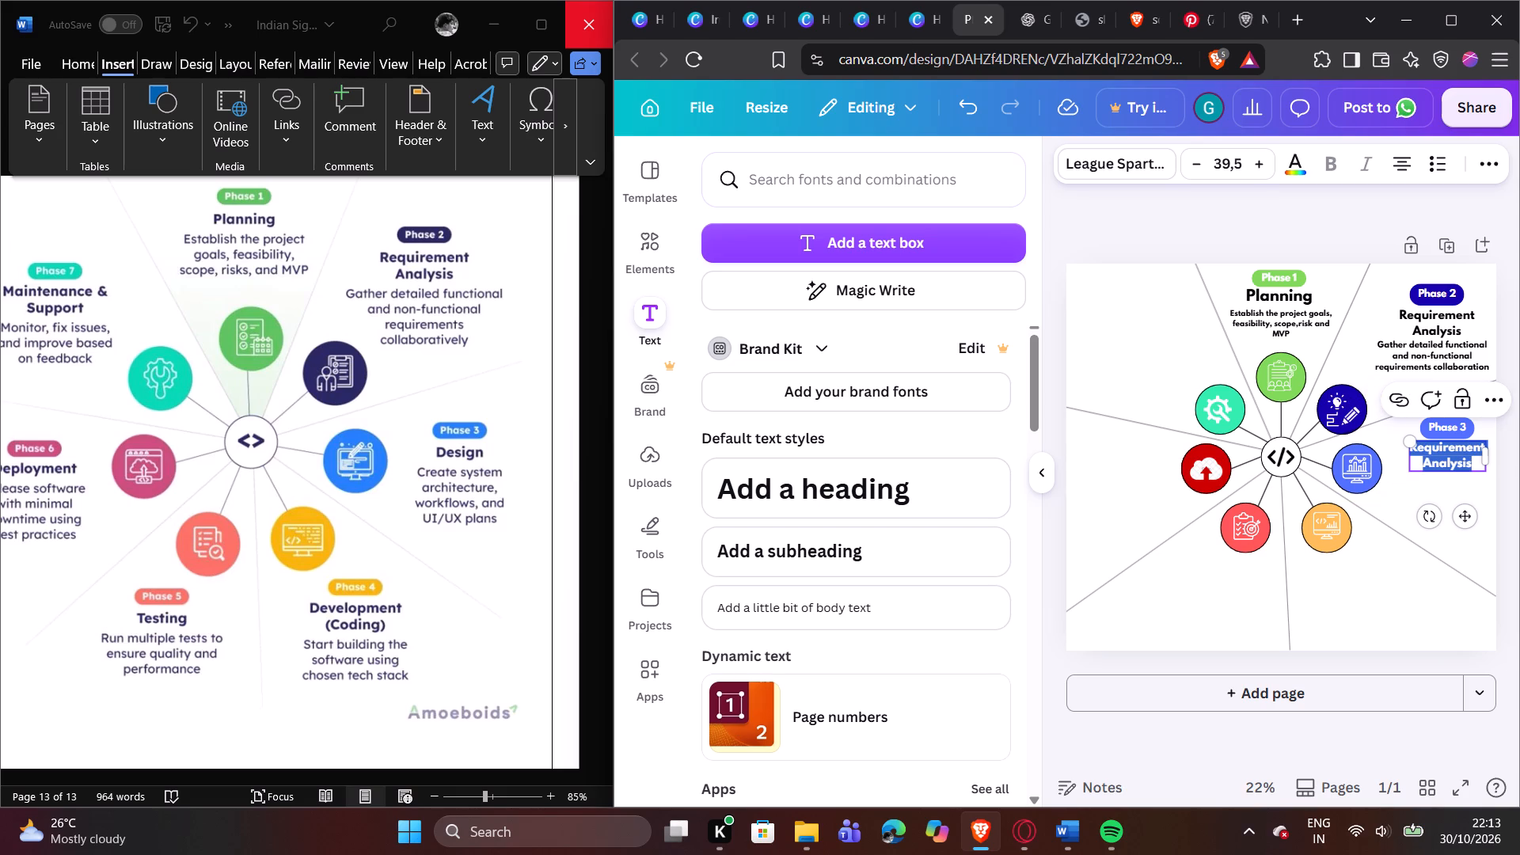
{"action": "type", "text": "Design"}
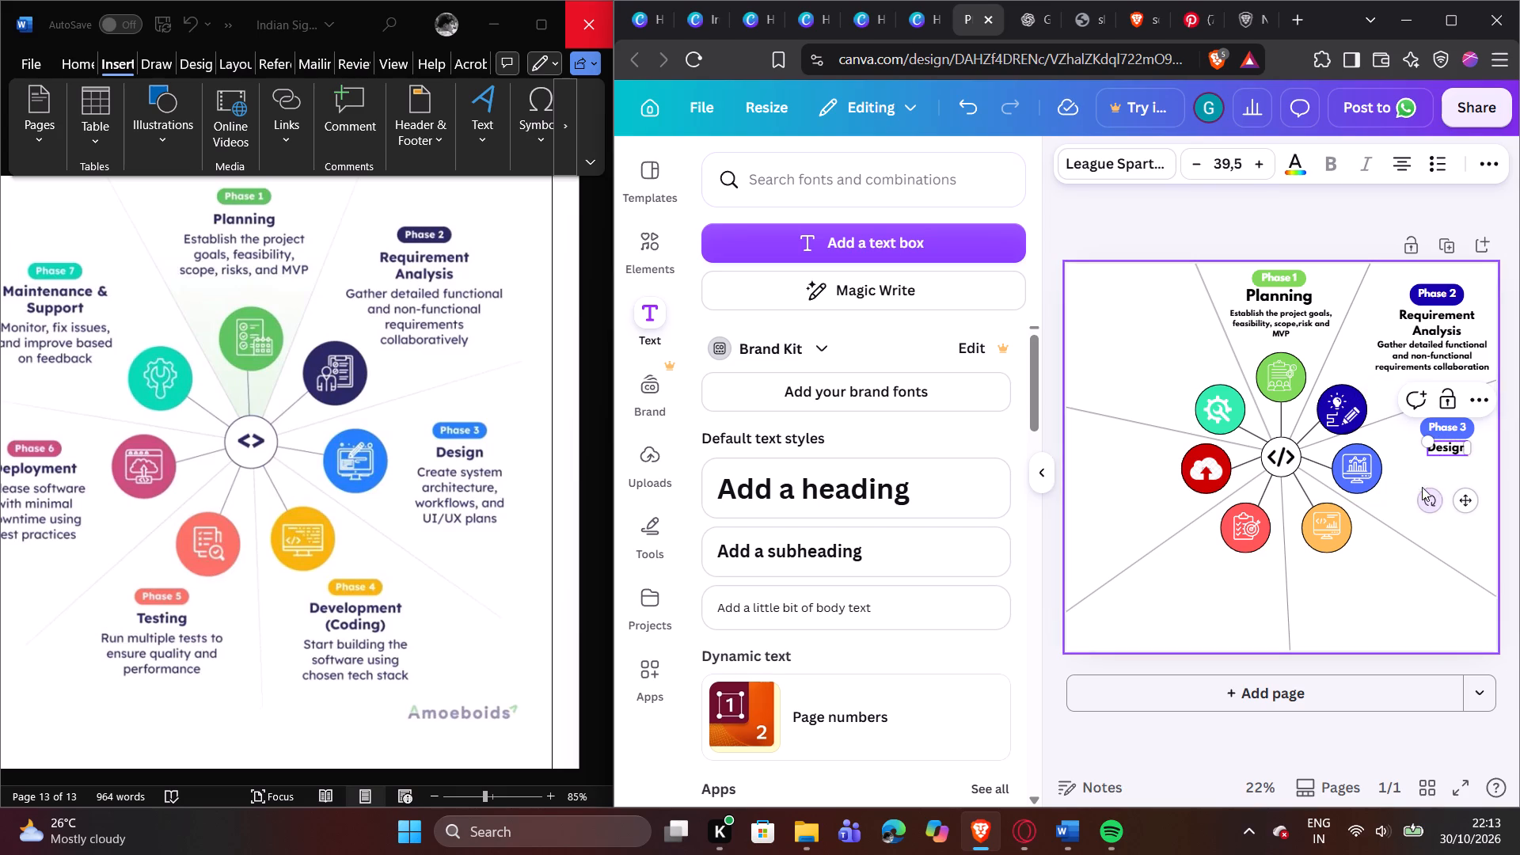
Duplicate the "Requirement Analysis" description and place the copy directly beneath the "Design" heading.
{"action": "left_click", "coordinate": [1404, 467]}
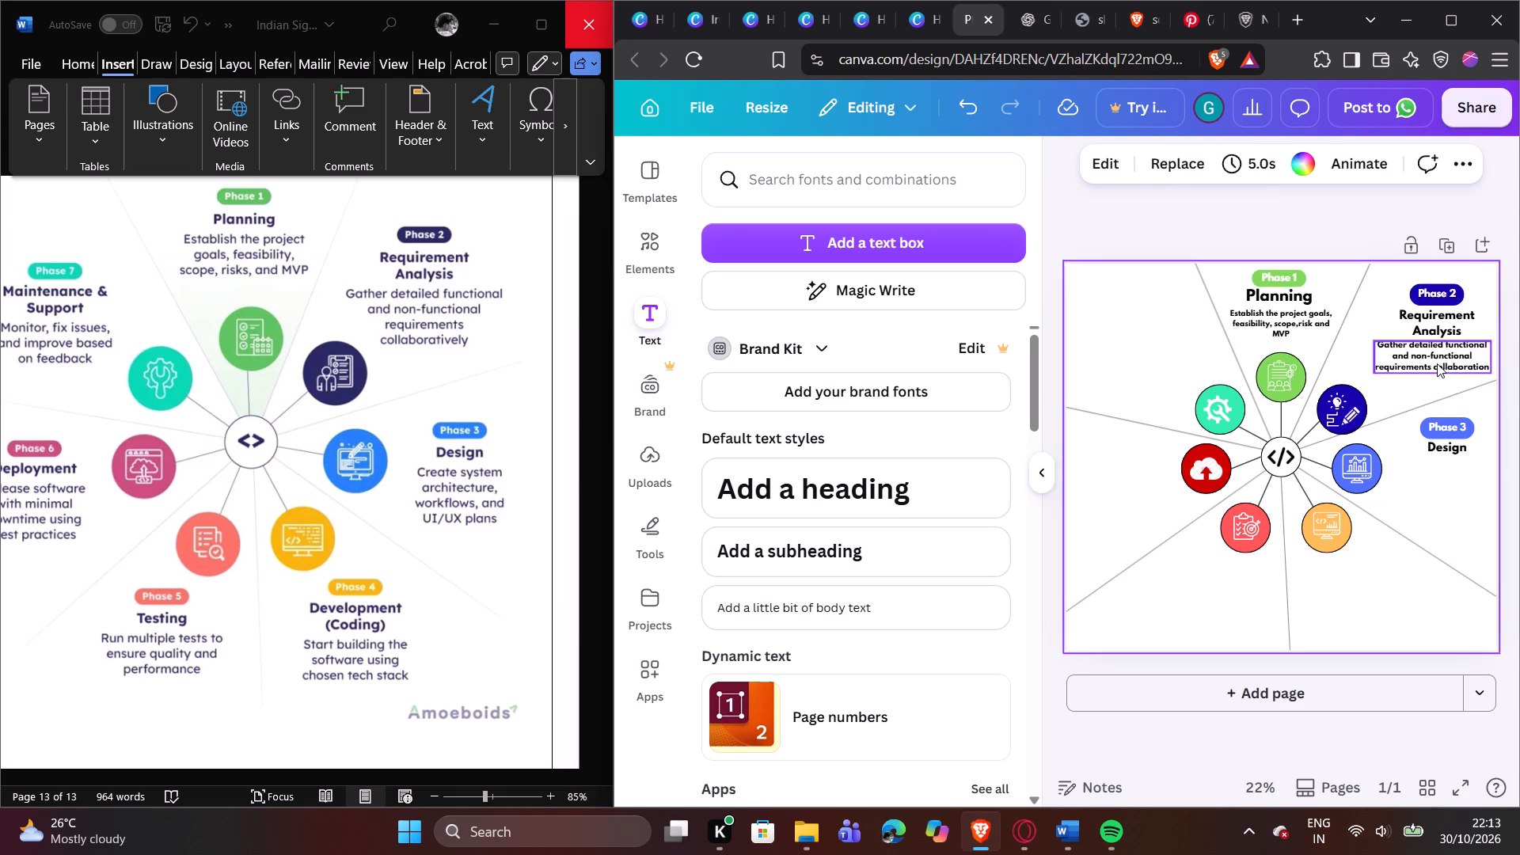
{"action": "left_click", "coordinate": [1437, 361]}
{"action": "left_click", "coordinate": [1426, 291]}
{"action": "left_click_drag", "start_coordinate": [1430, 363], "coordinate": [1438, 482]}
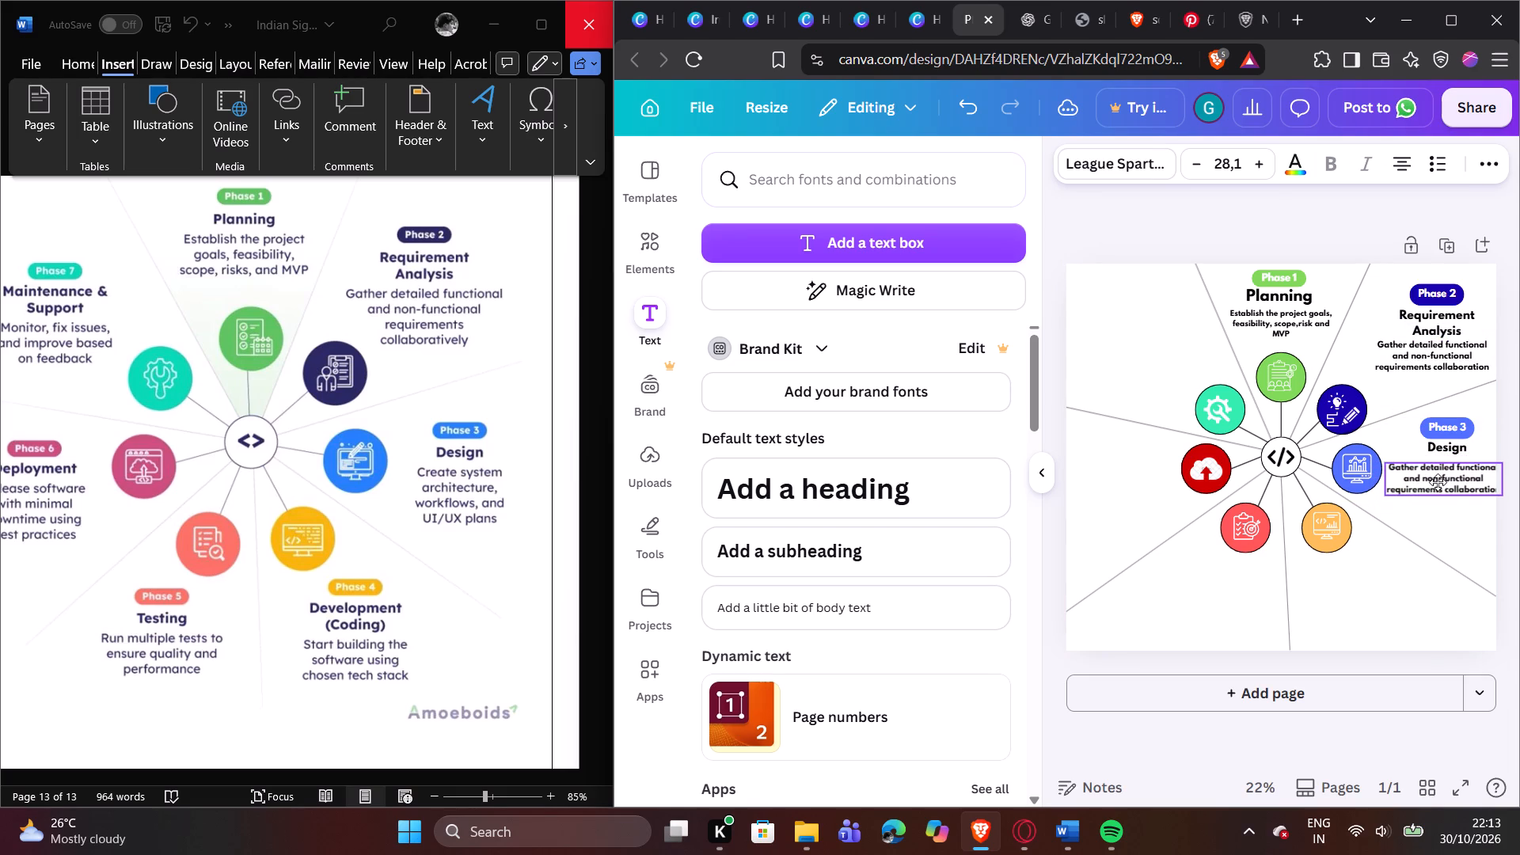
{"action": "left_click_drag", "start_coordinate": [1438, 482], "coordinate": [1436, 476]}
Replace the copied description's text with "Create system architecture, workflows and UI/UX plans".
{"action": "left_click", "coordinate": [1436, 475]}
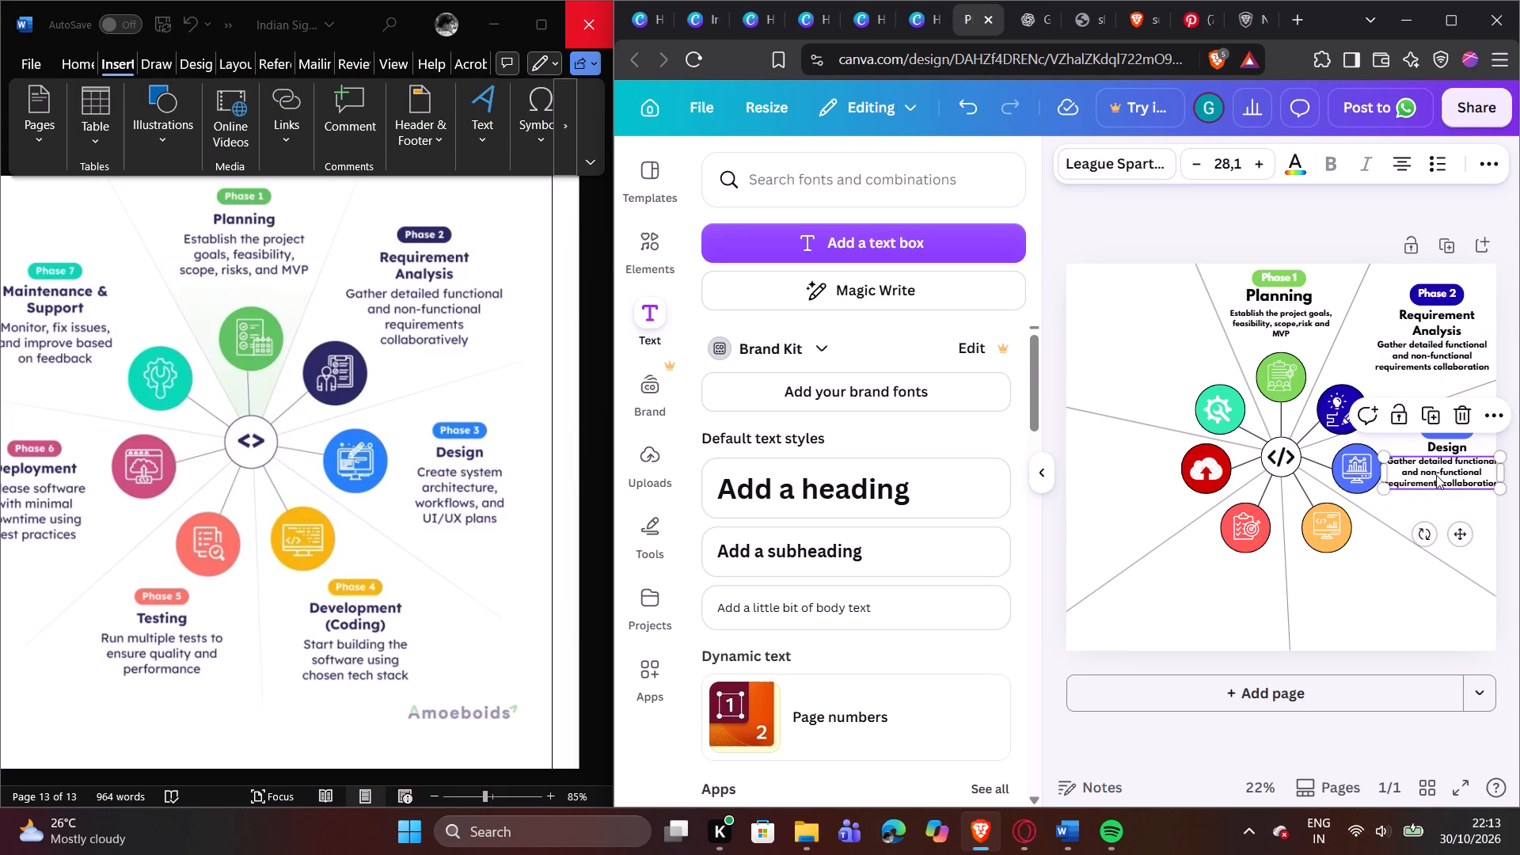
{"action": "key", "text": "shift+c"}
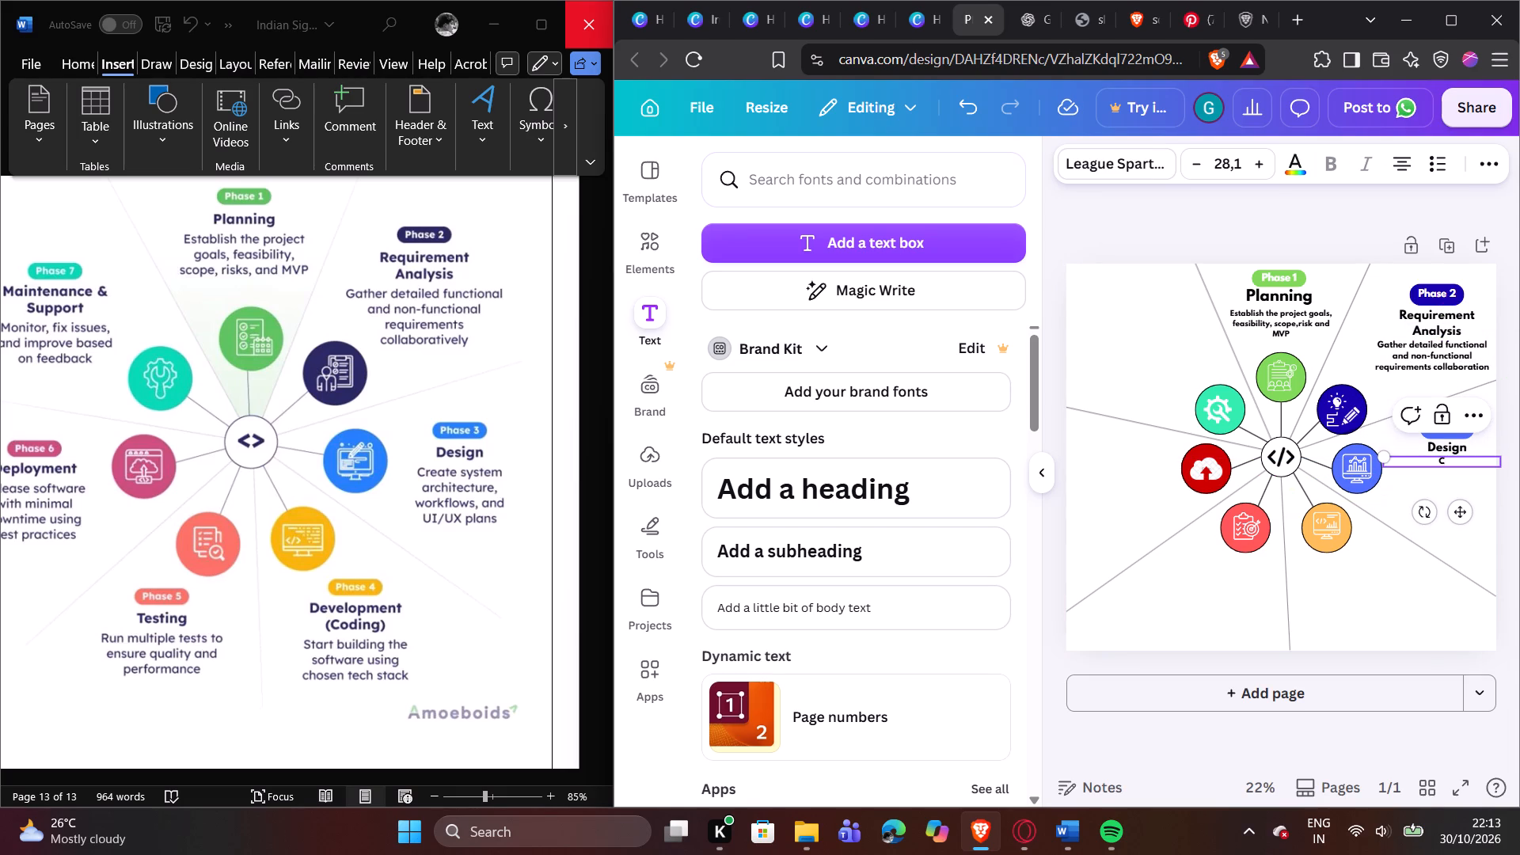
{"action": "type", "text": "reate"}
{"action": "key", "text": "space"}
{"action": "type", "text": "system"}
{"action": "key", "text": "space"}
{"action": "type", "text": "ar"}
{"action": "type", "text": "chi"}
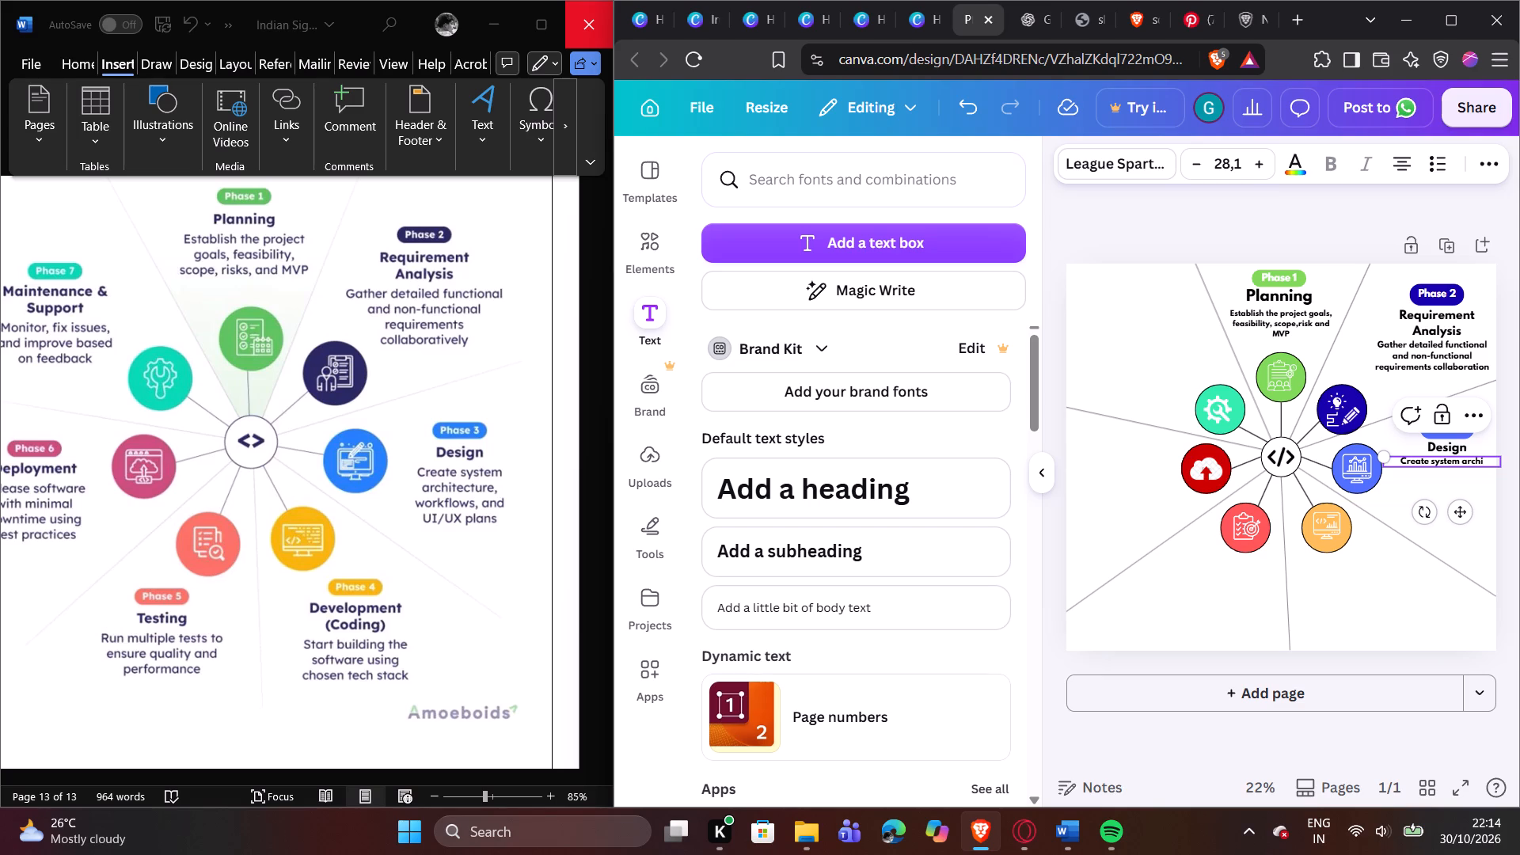
{"action": "type", "text": "tecture"}
{"action": "key", "text": "comma"}
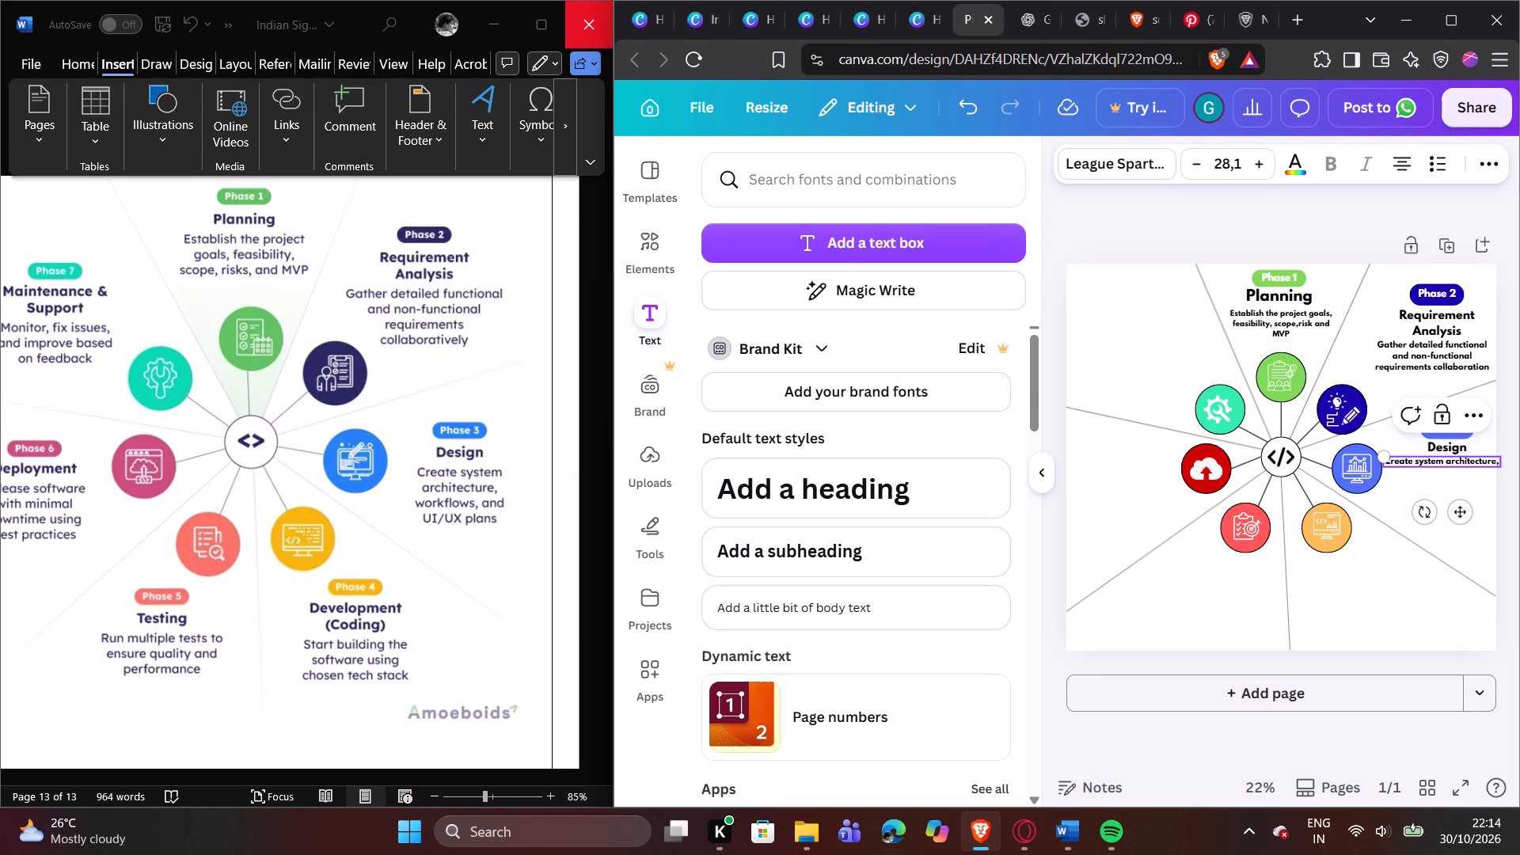
{"action": "key", "text": "space"}
{"action": "type", "text": "work"}
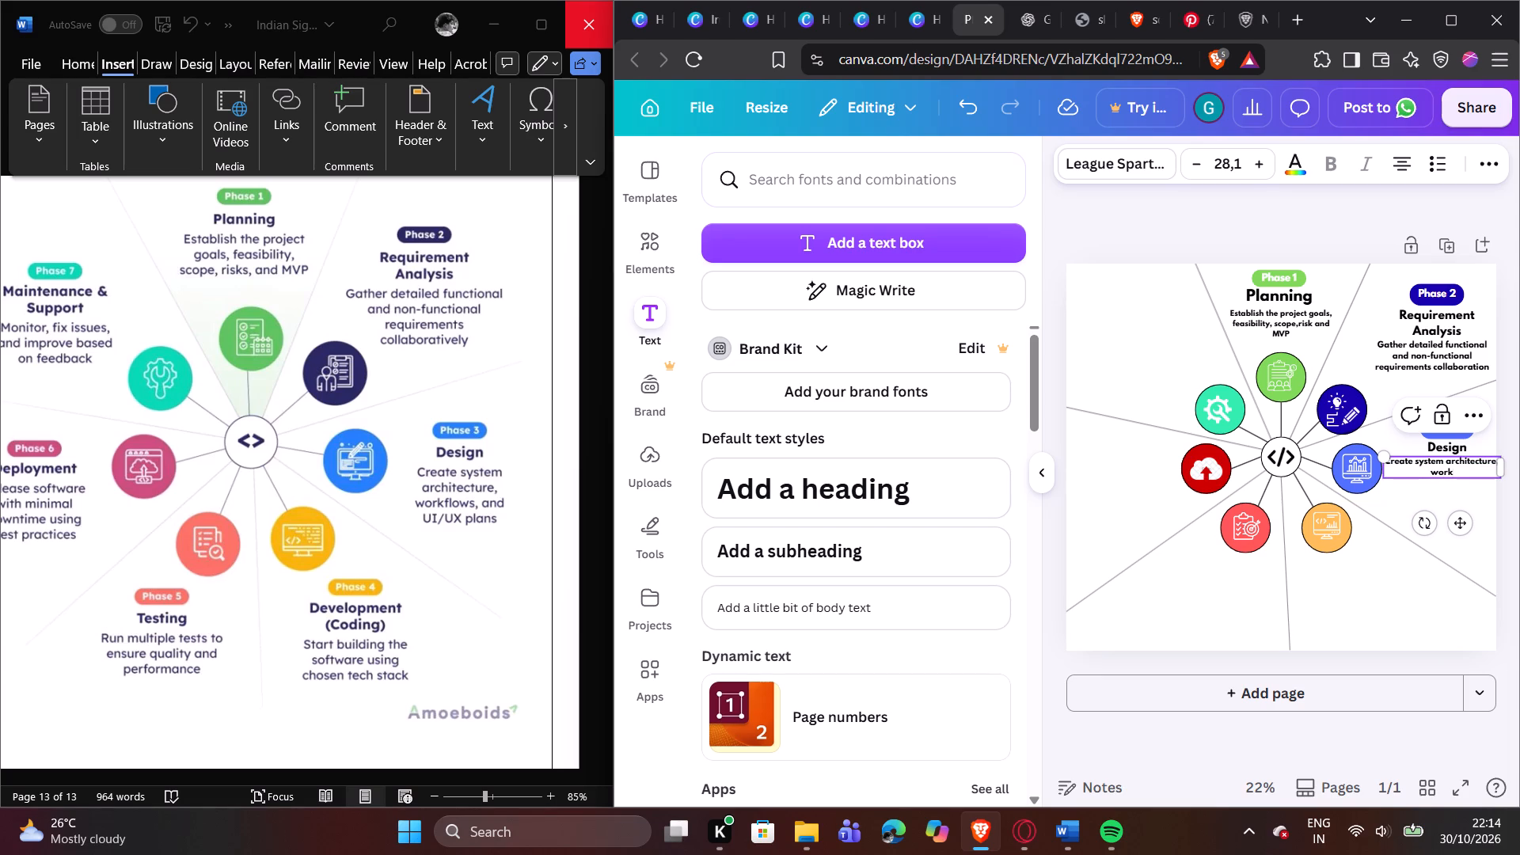
{"action": "type", "text": "flow"}
{"action": "key", "text": "s"}
{"action": "key", "text": "space"}
{"action": "type", "text": "aa"}
{"action": "key", "text": "BackSpace"}
{"action": "key", "text": "n"}
{"action": "key", "text": "d"}
{"action": "key", "text": "space"}
{"action": "type", "text": "UI"}
{"action": "key", "text": "slash"}
{"action": "key", "text": "shift+u"}
{"action": "key", "text": "shift+x"}
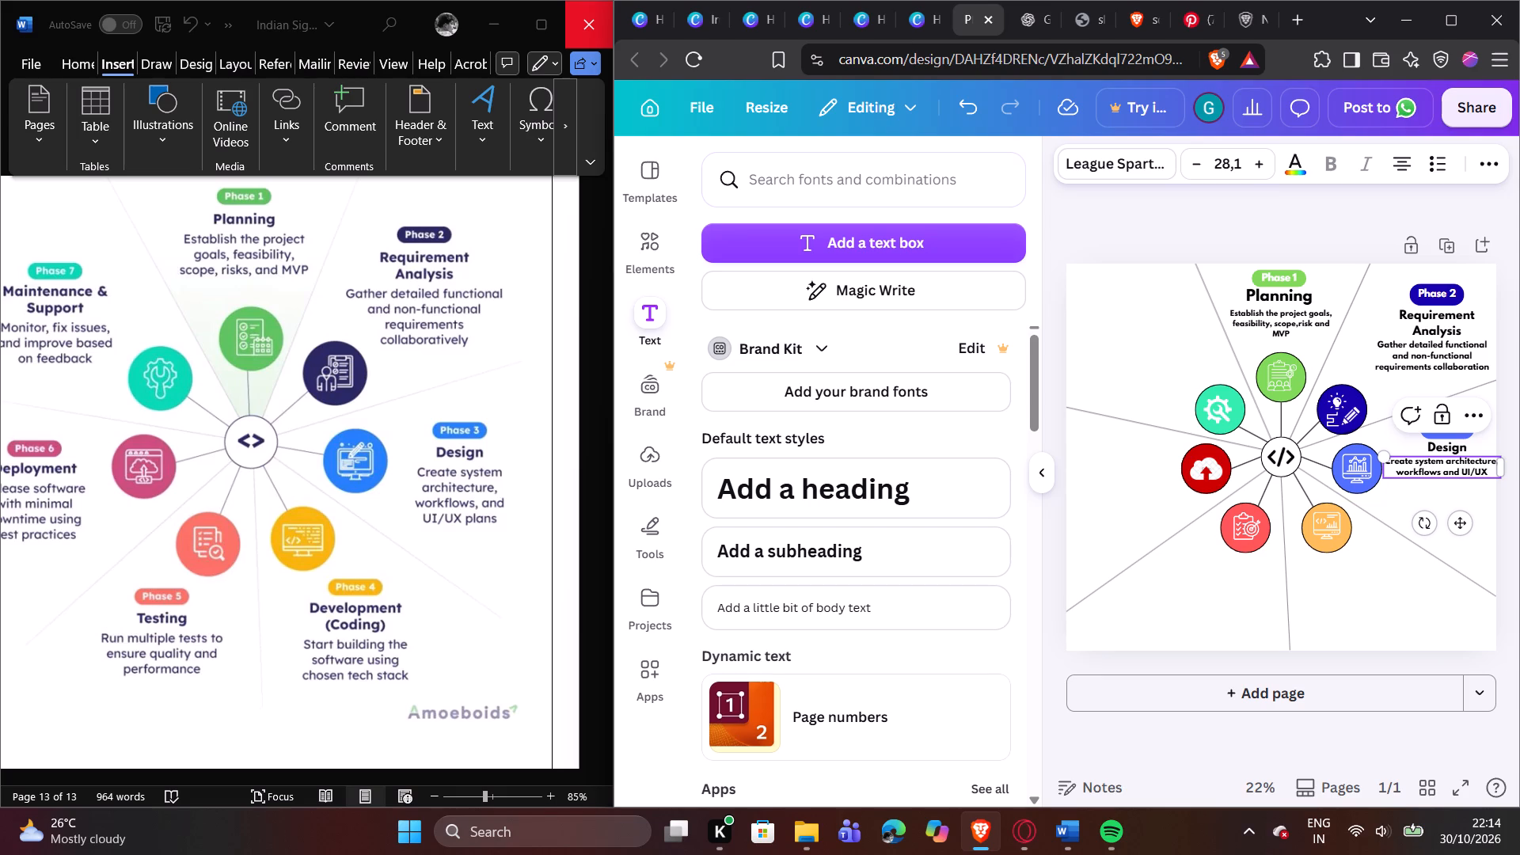
{"action": "key", "text": "space"}
{"action": "type", "text": "pl"}
{"action": "type", "text": "ans"}
Narrow the description text box under "Design" so its text wraps onto four lines within the page.
{"action": "left_click_drag", "start_coordinate": [1506, 466], "coordinate": [1488, 470]}
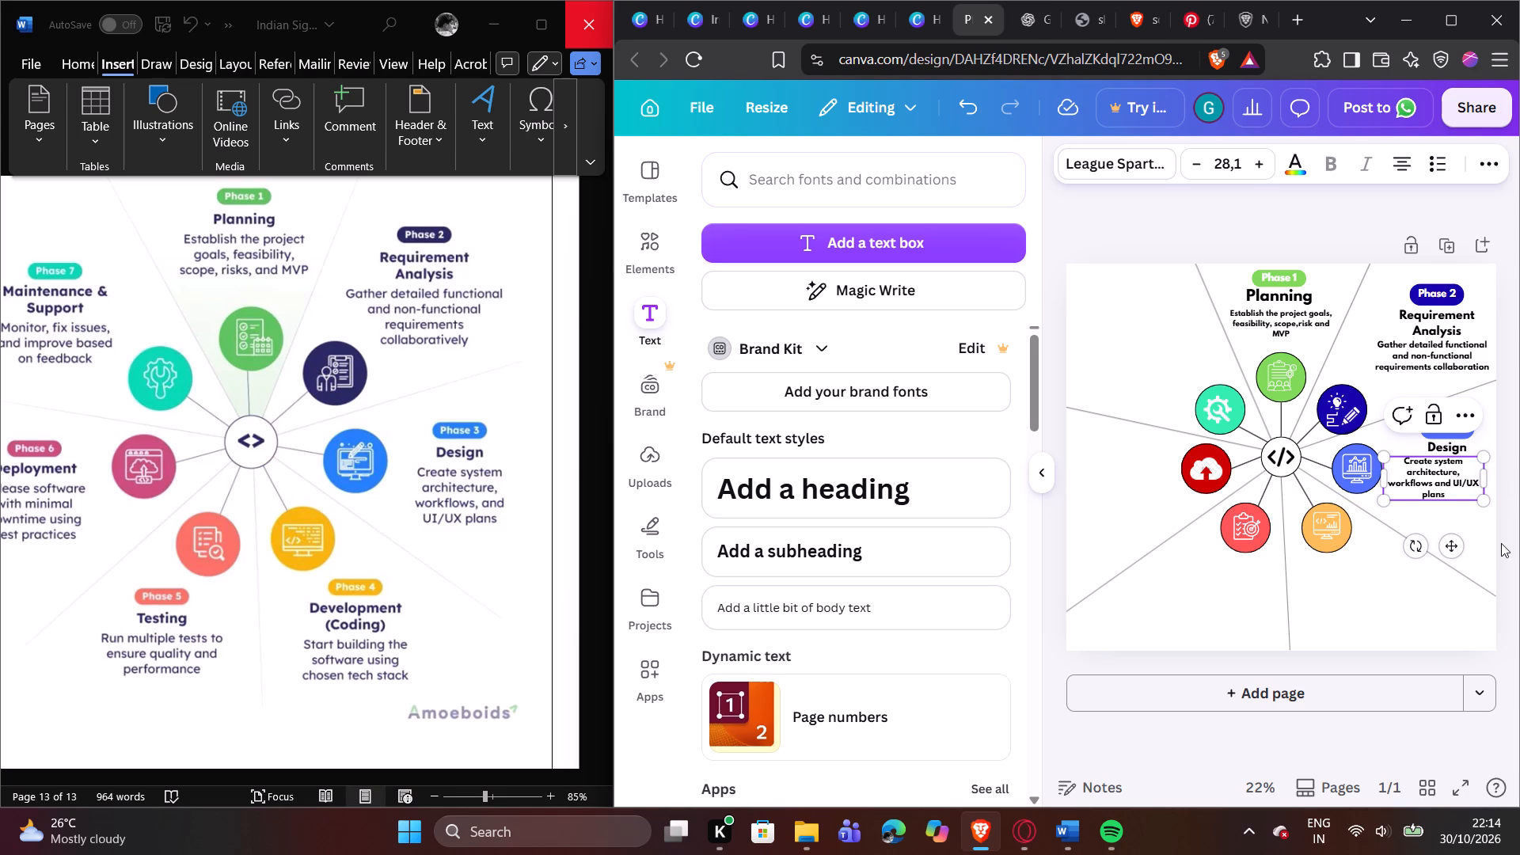
{"action": "left_click", "coordinate": [1518, 547]}
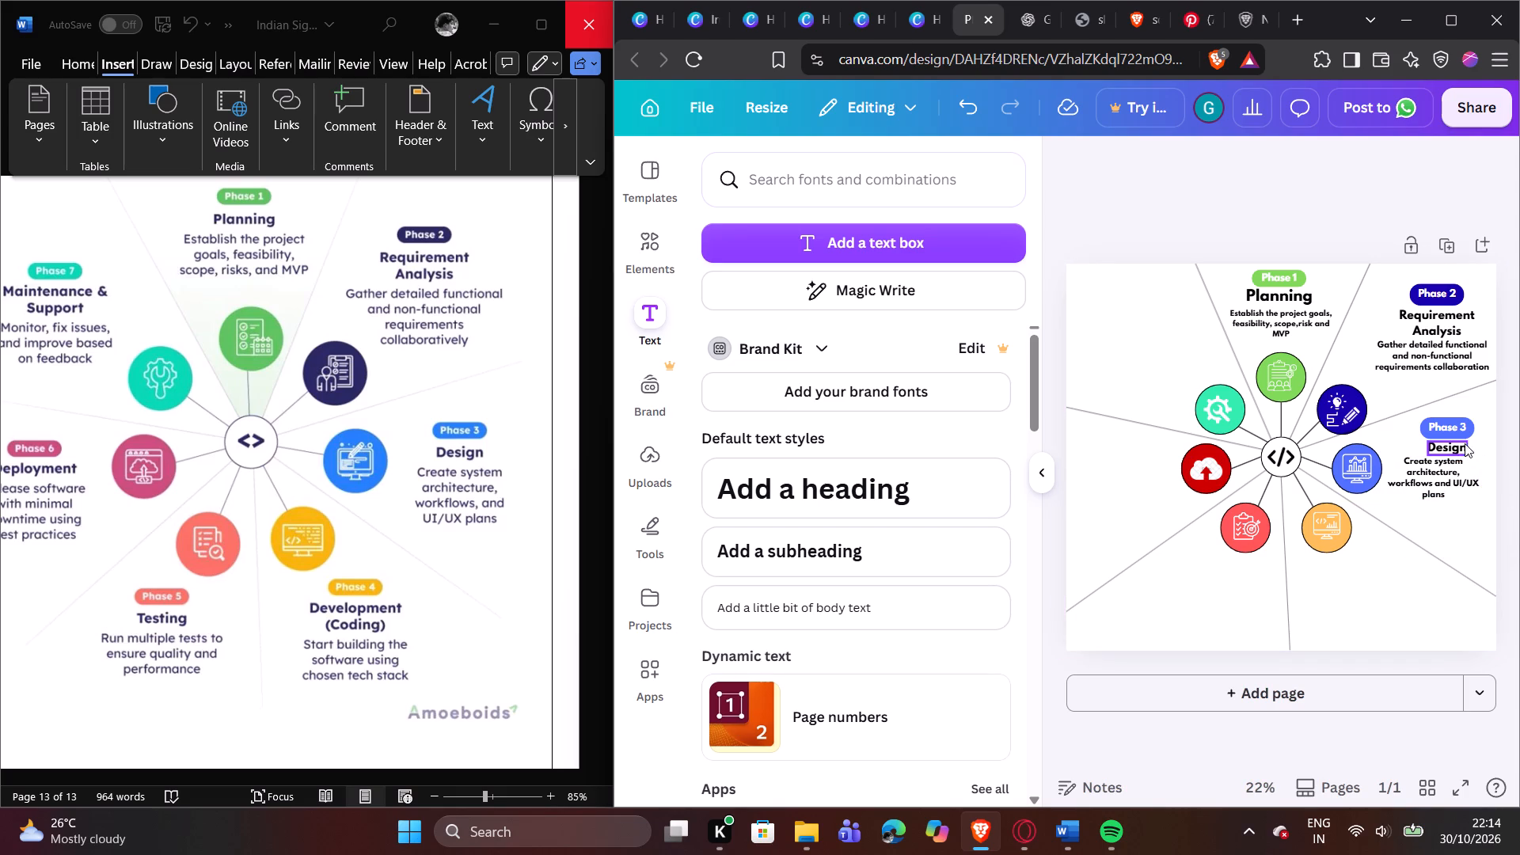
Shift the "Design" heading and the "Phase 3" label sideways to centre them above the narrowed description.
{"action": "left_click_drag", "start_coordinate": [1455, 441], "coordinate": [1441, 441]}
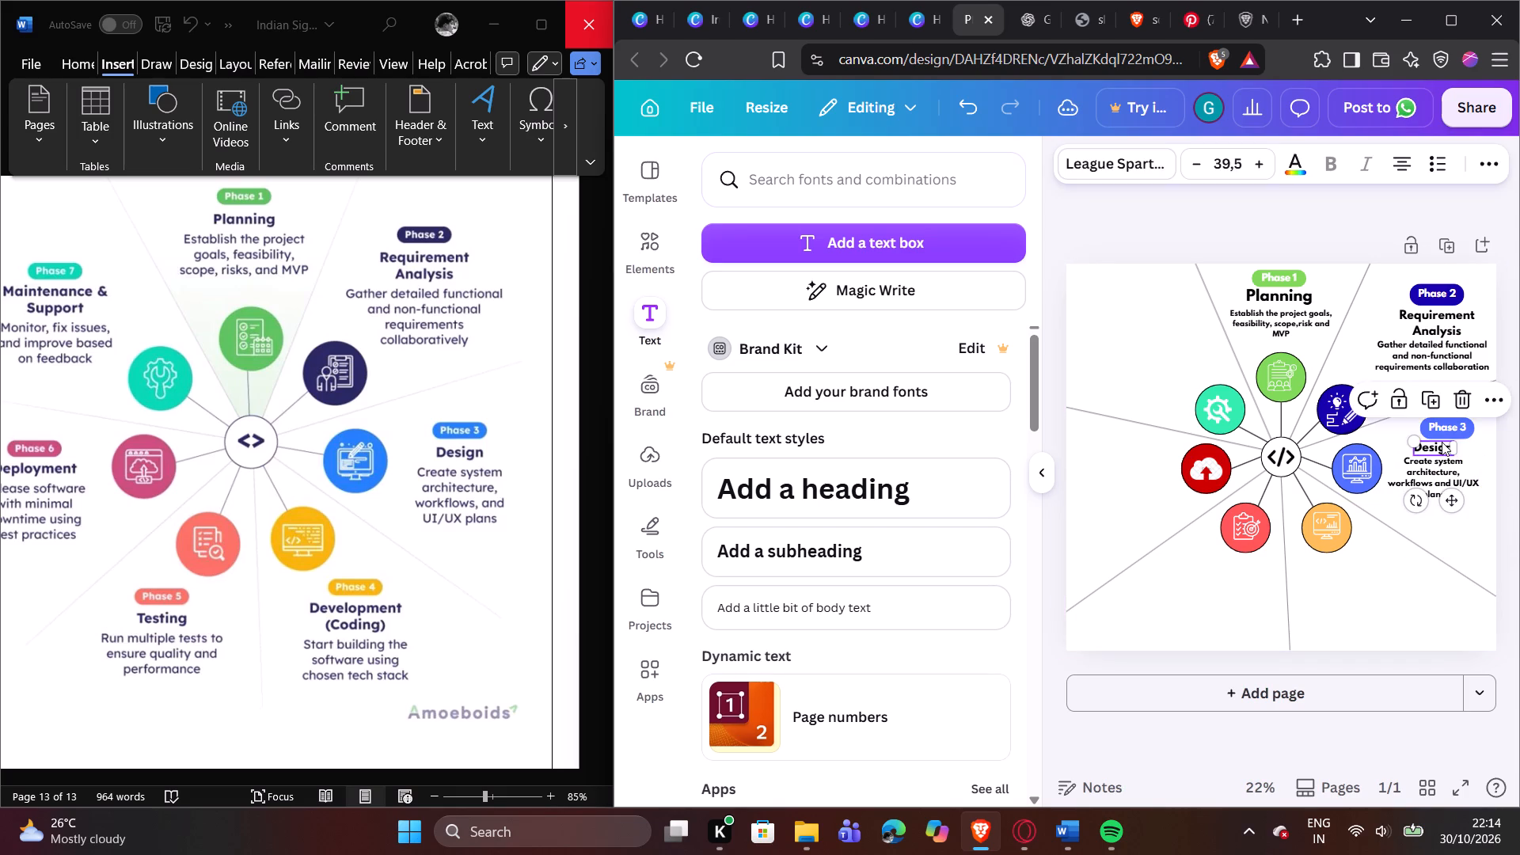
{"action": "left_click_drag", "start_coordinate": [1444, 423], "coordinate": [1431, 426]}
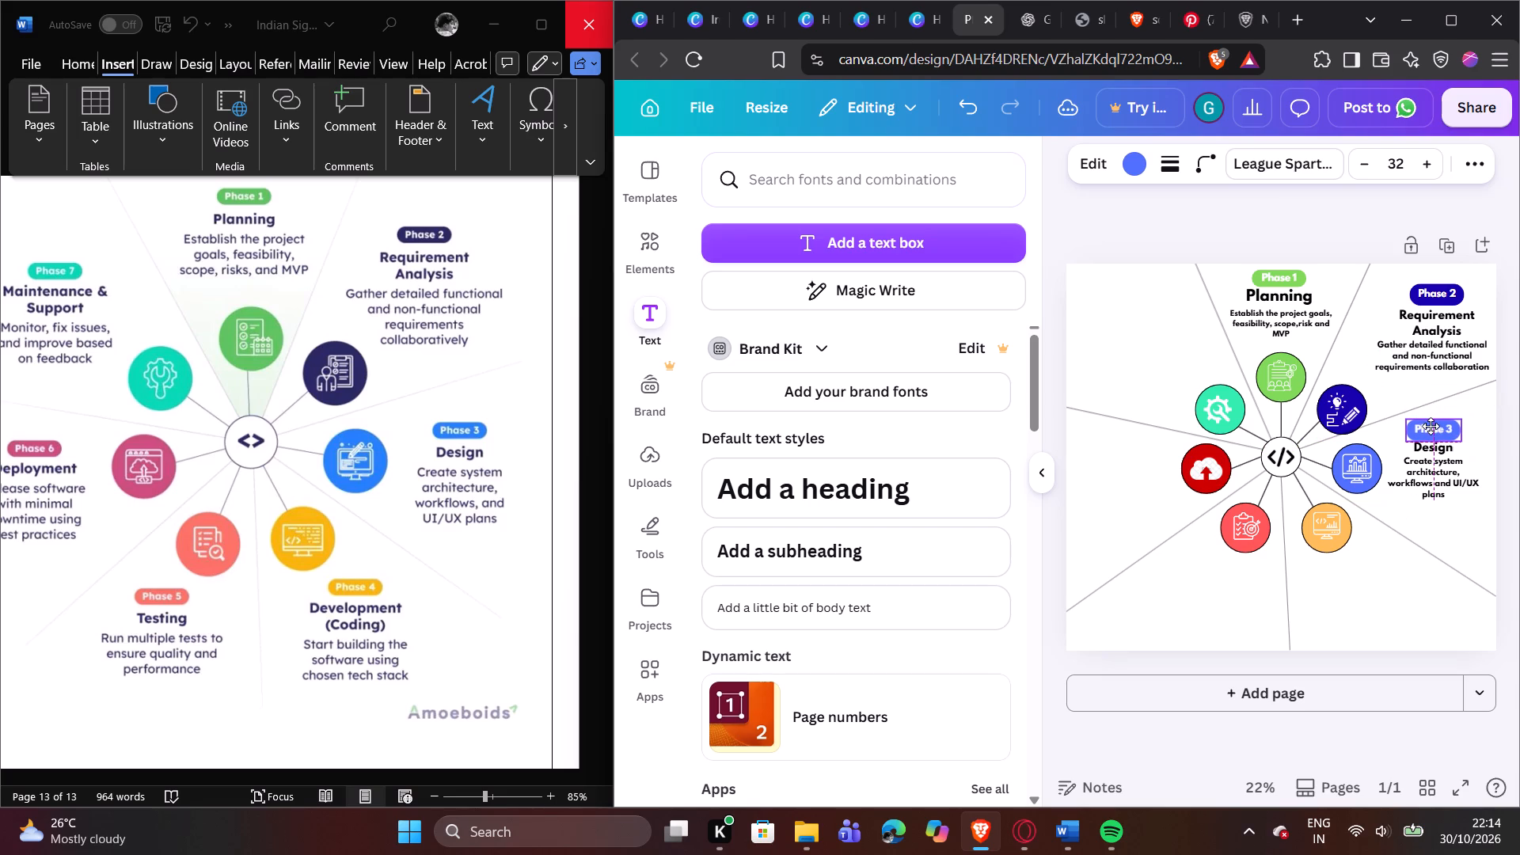
{"action": "left_click_drag", "start_coordinate": [1431, 426], "coordinate": [1428, 424]}
{"action": "left_click", "coordinate": [1481, 435]}
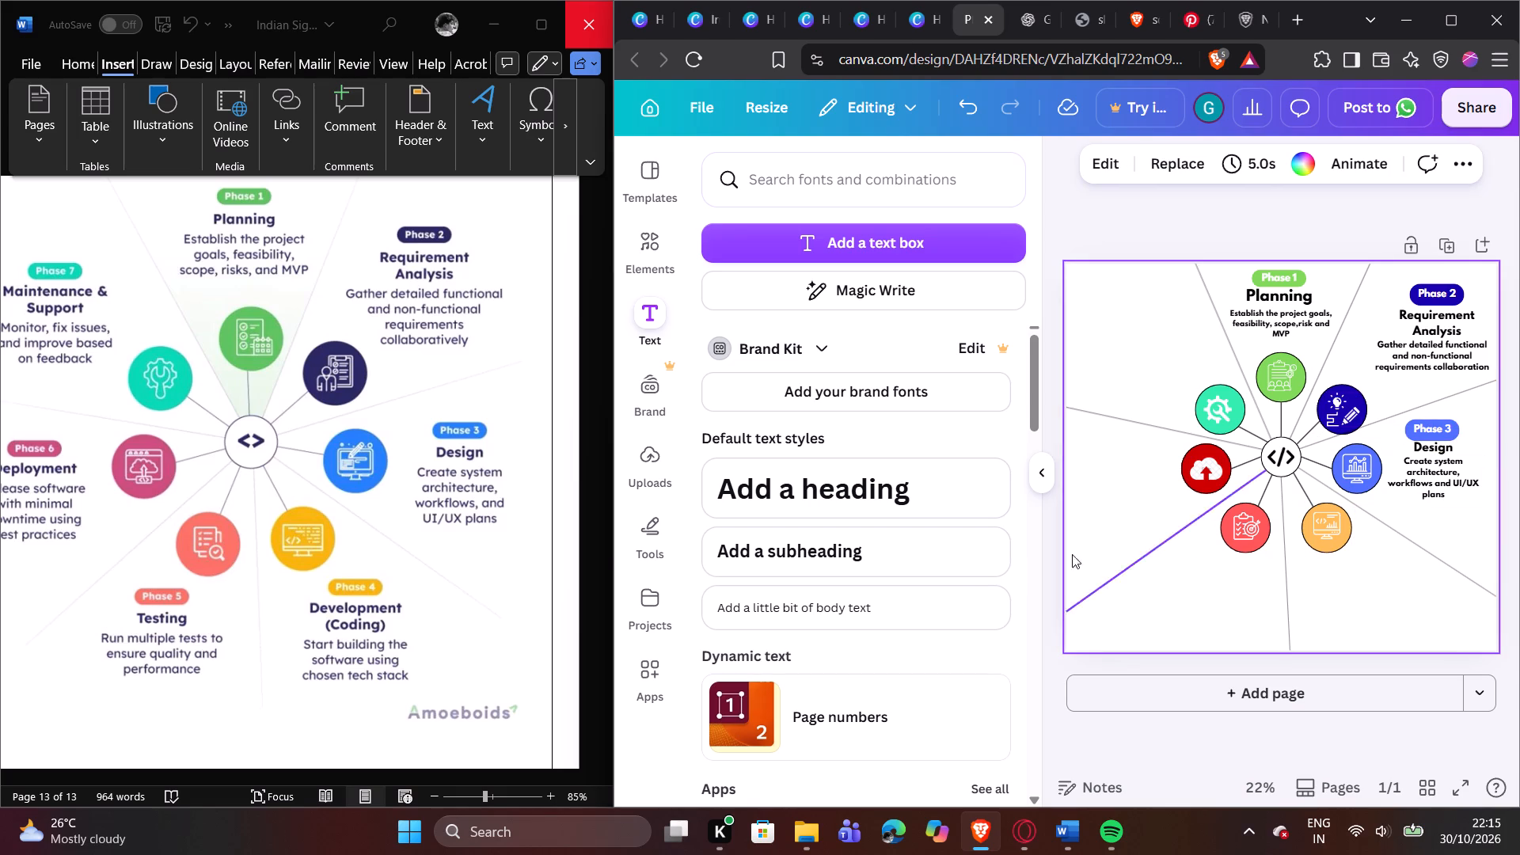
Duplicate the "Phase 3" label and place the copy just below and outside the orange monitor icon circle.
{"action": "left_click", "coordinate": [1442, 423]}
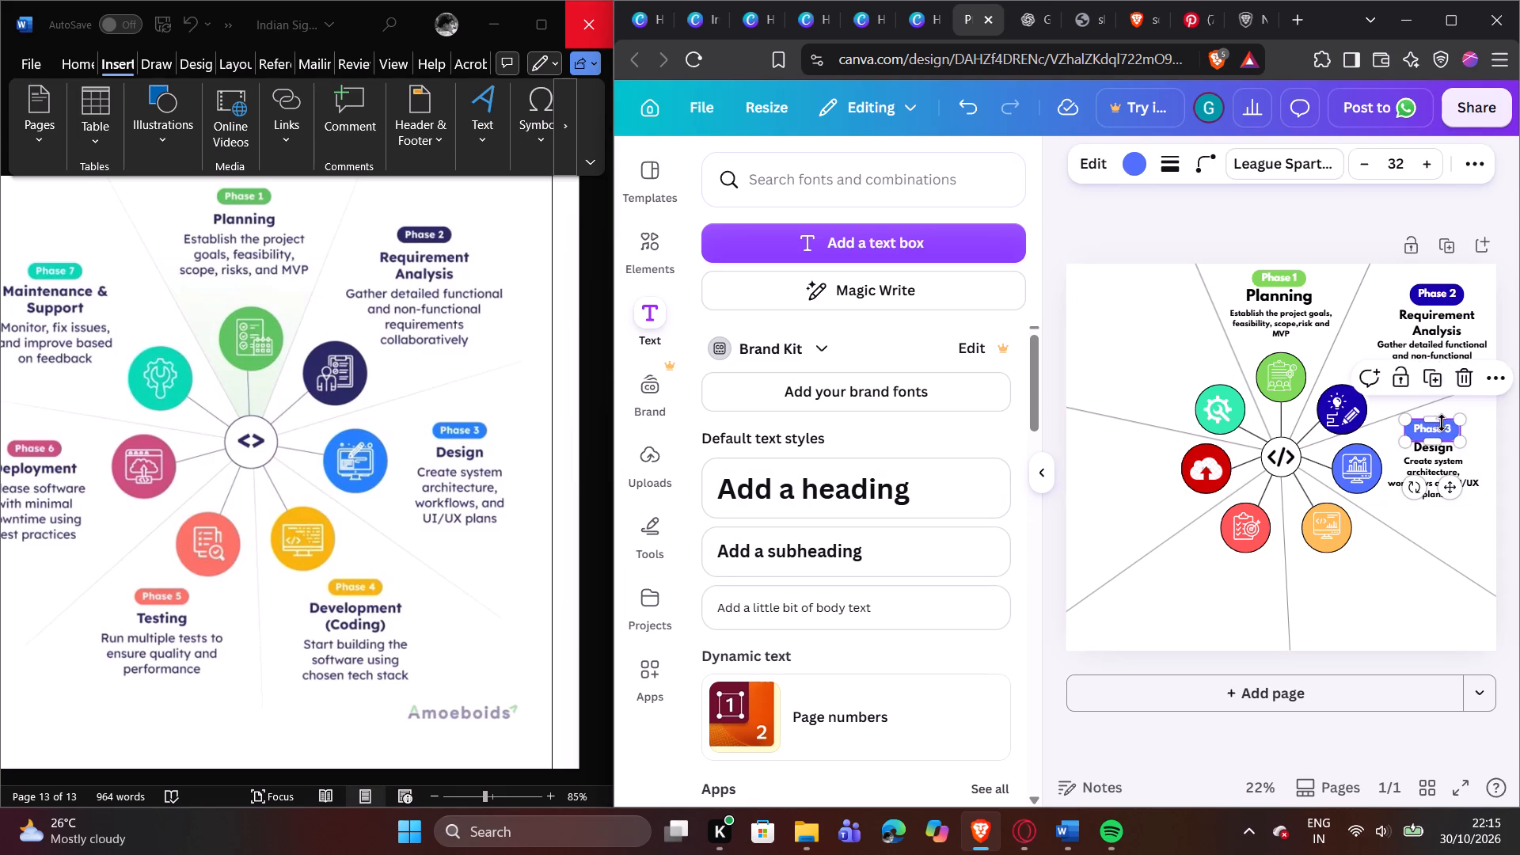
{"action": "left_click", "coordinate": [1431, 385]}
{"action": "left_click_drag", "start_coordinate": [1431, 434], "coordinate": [1431, 433]}
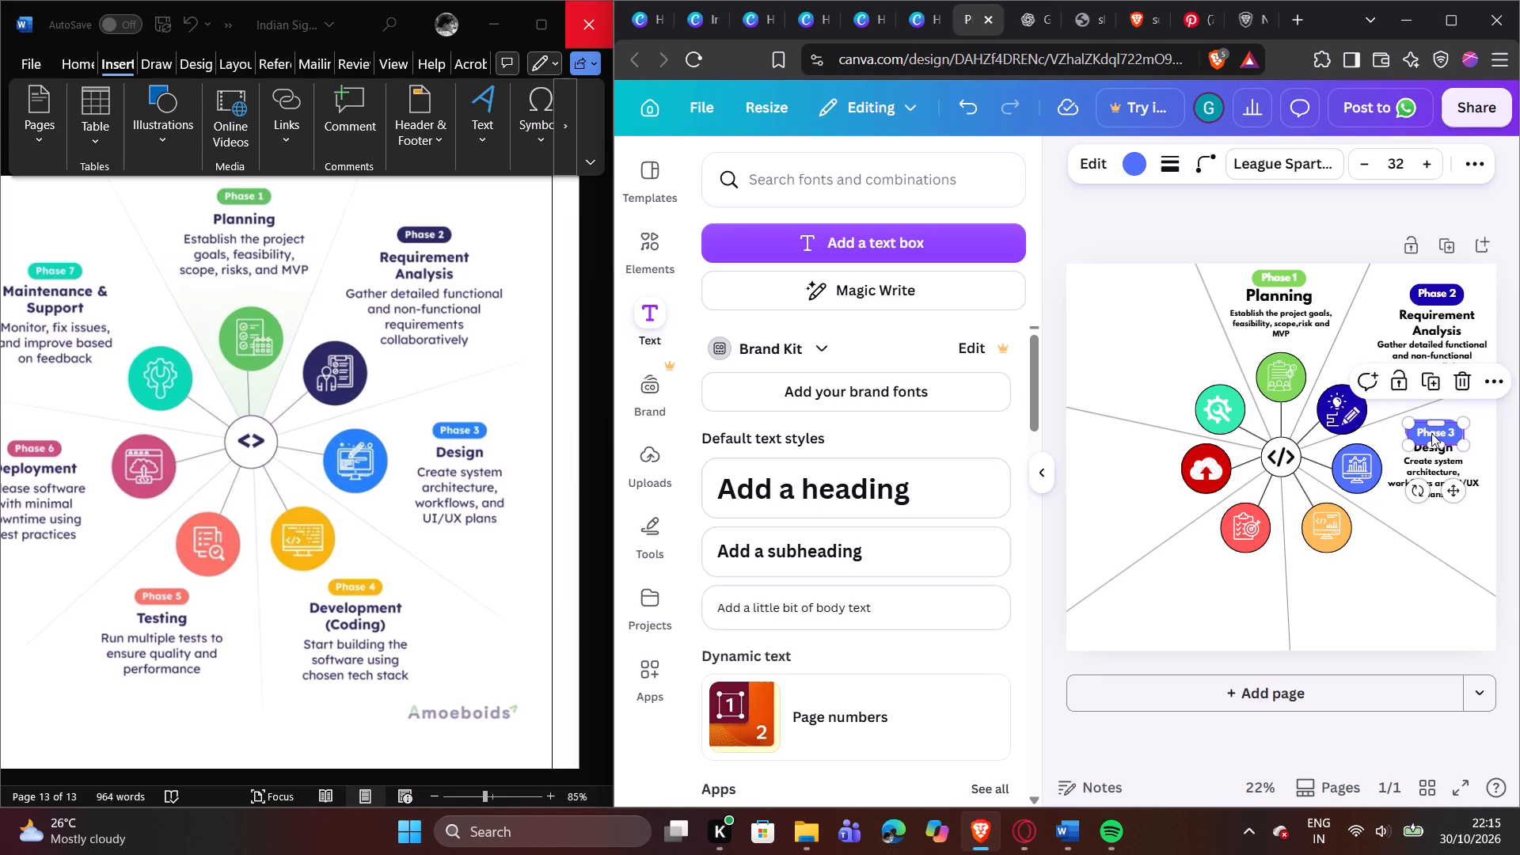
{"action": "left_click_drag", "start_coordinate": [1431, 433], "coordinate": [1372, 571]}
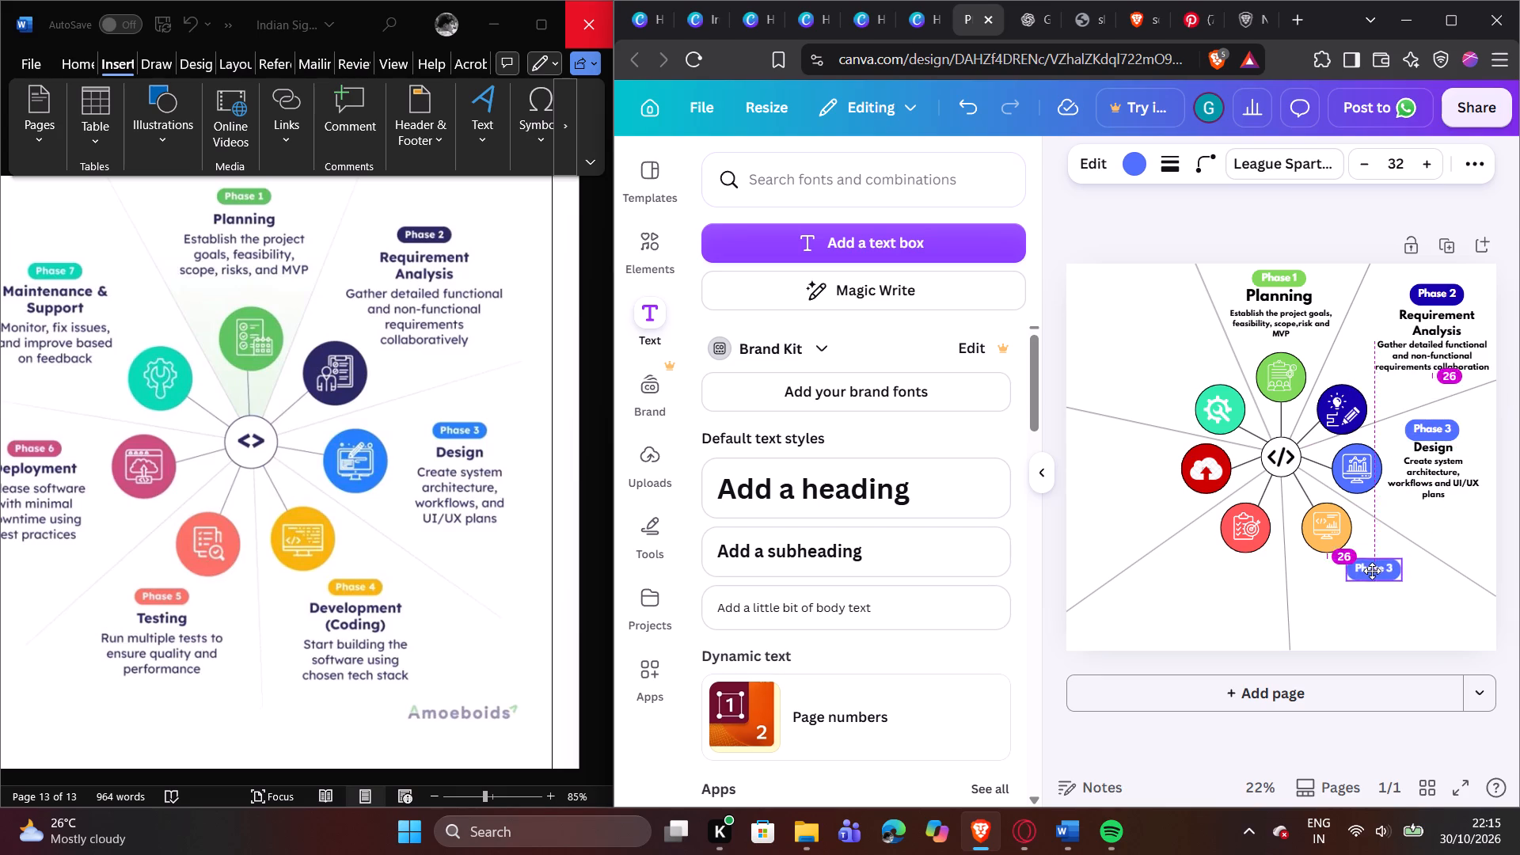
{"action": "left_click_drag", "start_coordinate": [1372, 571], "coordinate": [1374, 560]}
Change the copied label's text to "Phase 4".
{"action": "left_click", "coordinate": [1396, 551]}
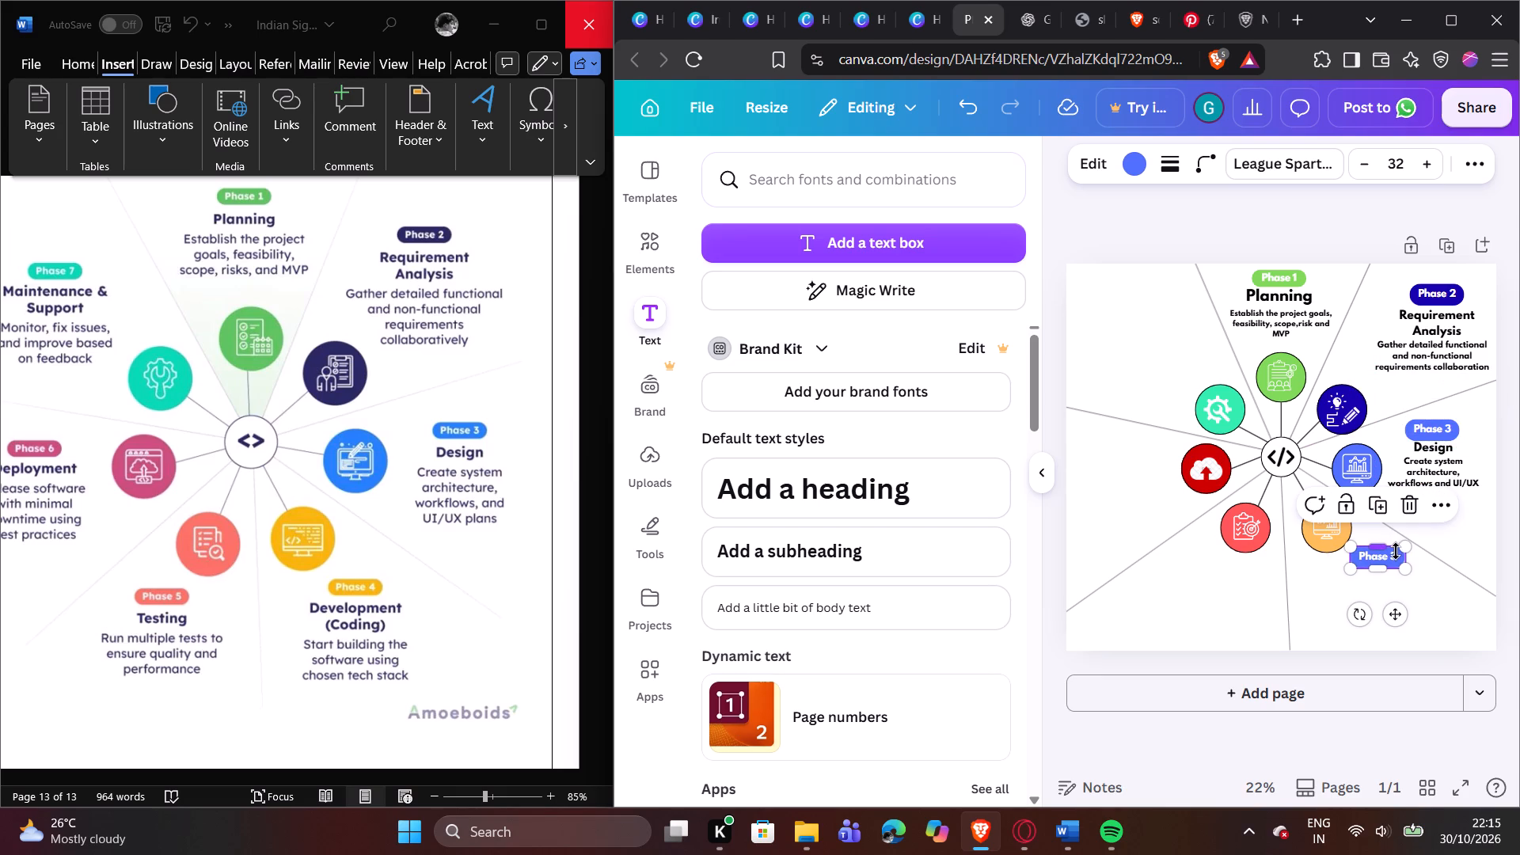
{"action": "double_click", "coordinate": [1396, 558]}
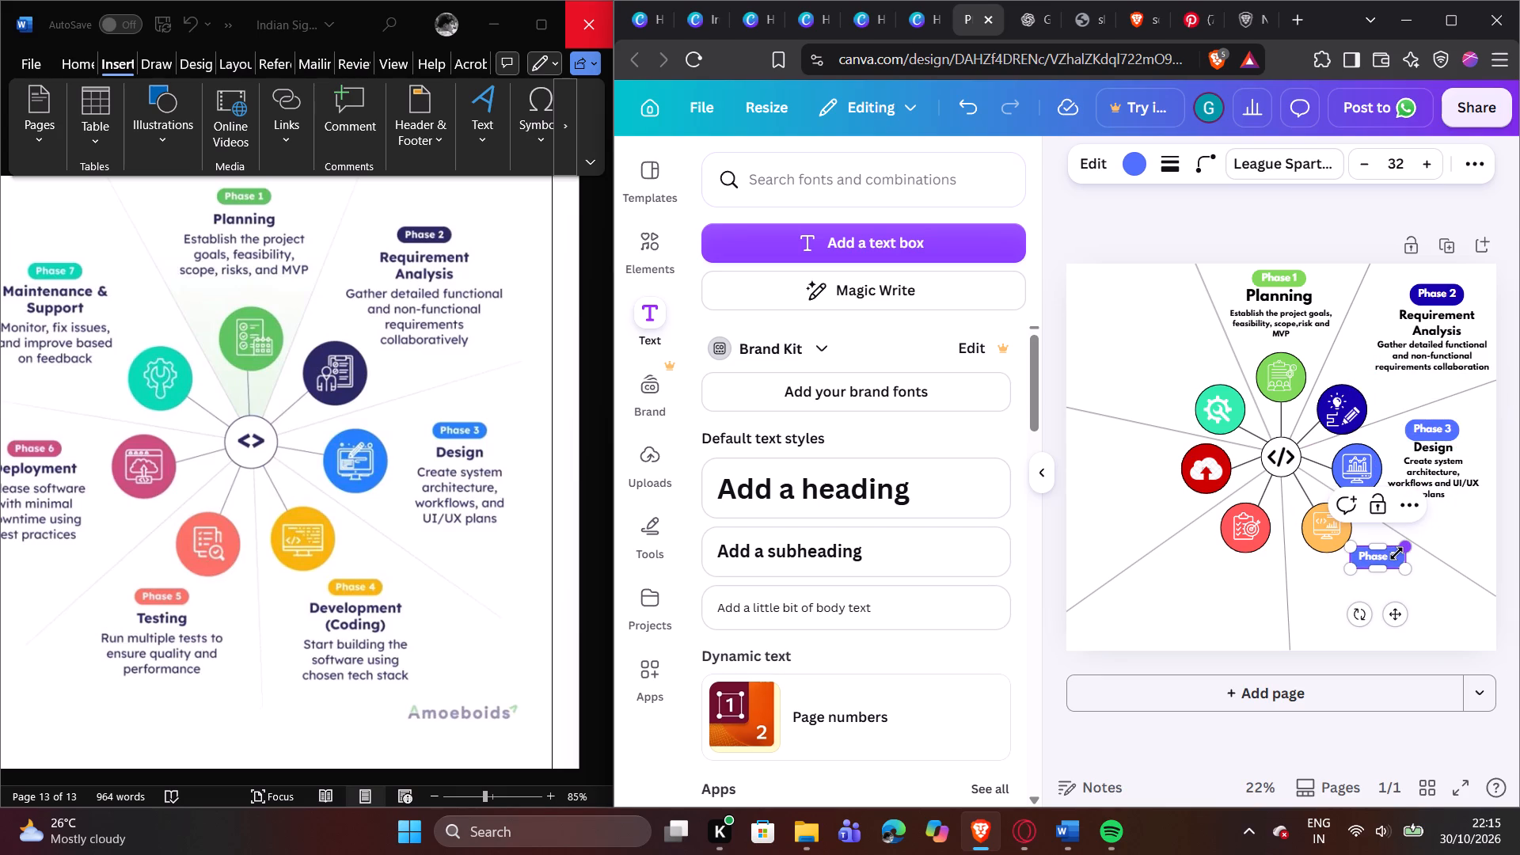
{"action": "key", "text": "BackSpace"}
{"action": "key", "text": "4"}
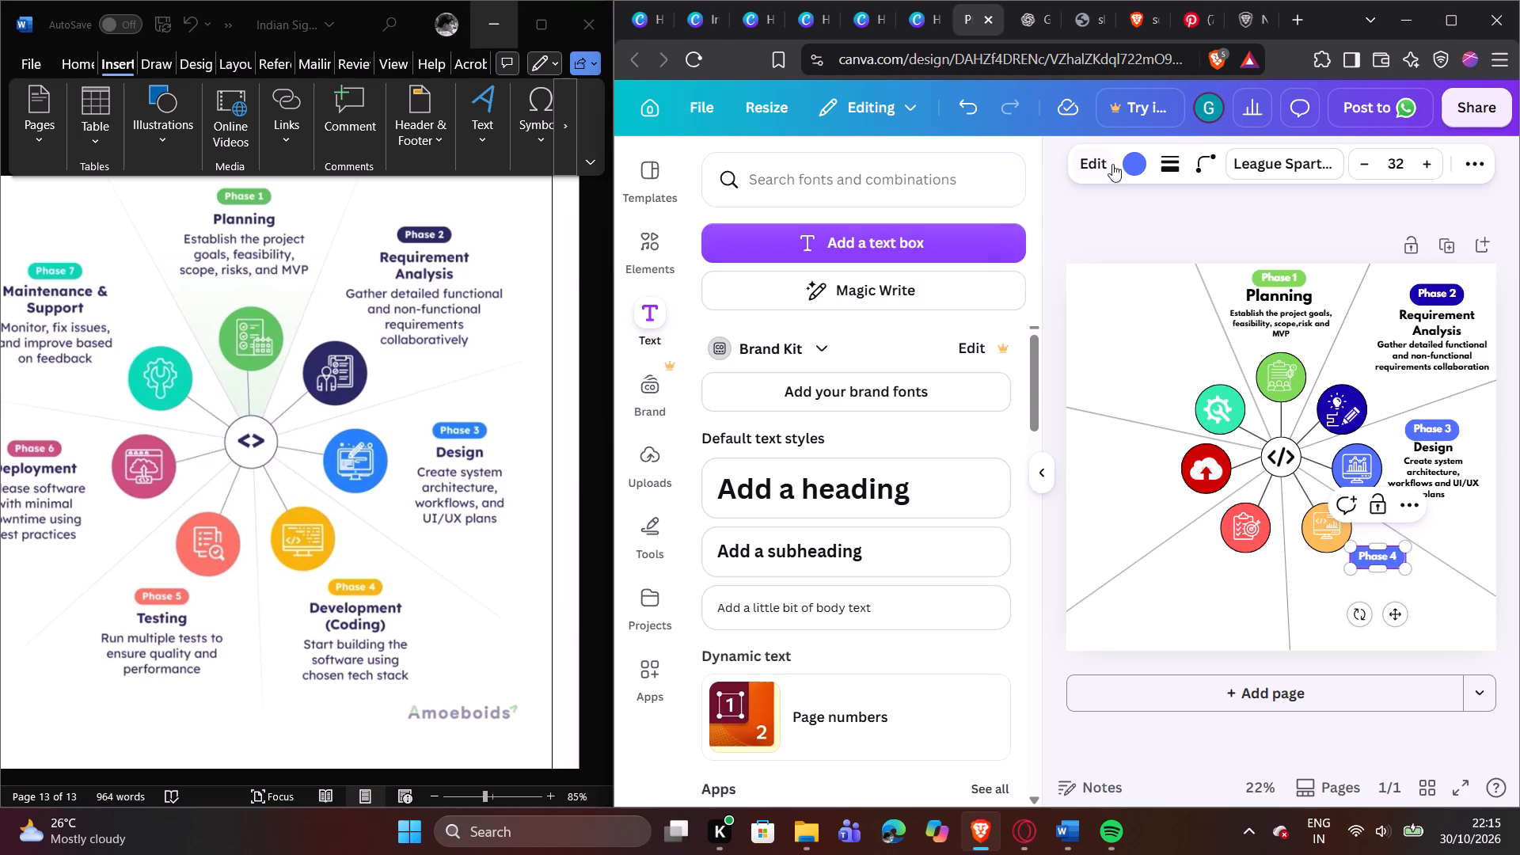
Recolour the "Phase 4" label's shape to Peach #ffbd59, matching the adjacent icon's circle.
{"action": "left_click", "coordinate": [1144, 168]}
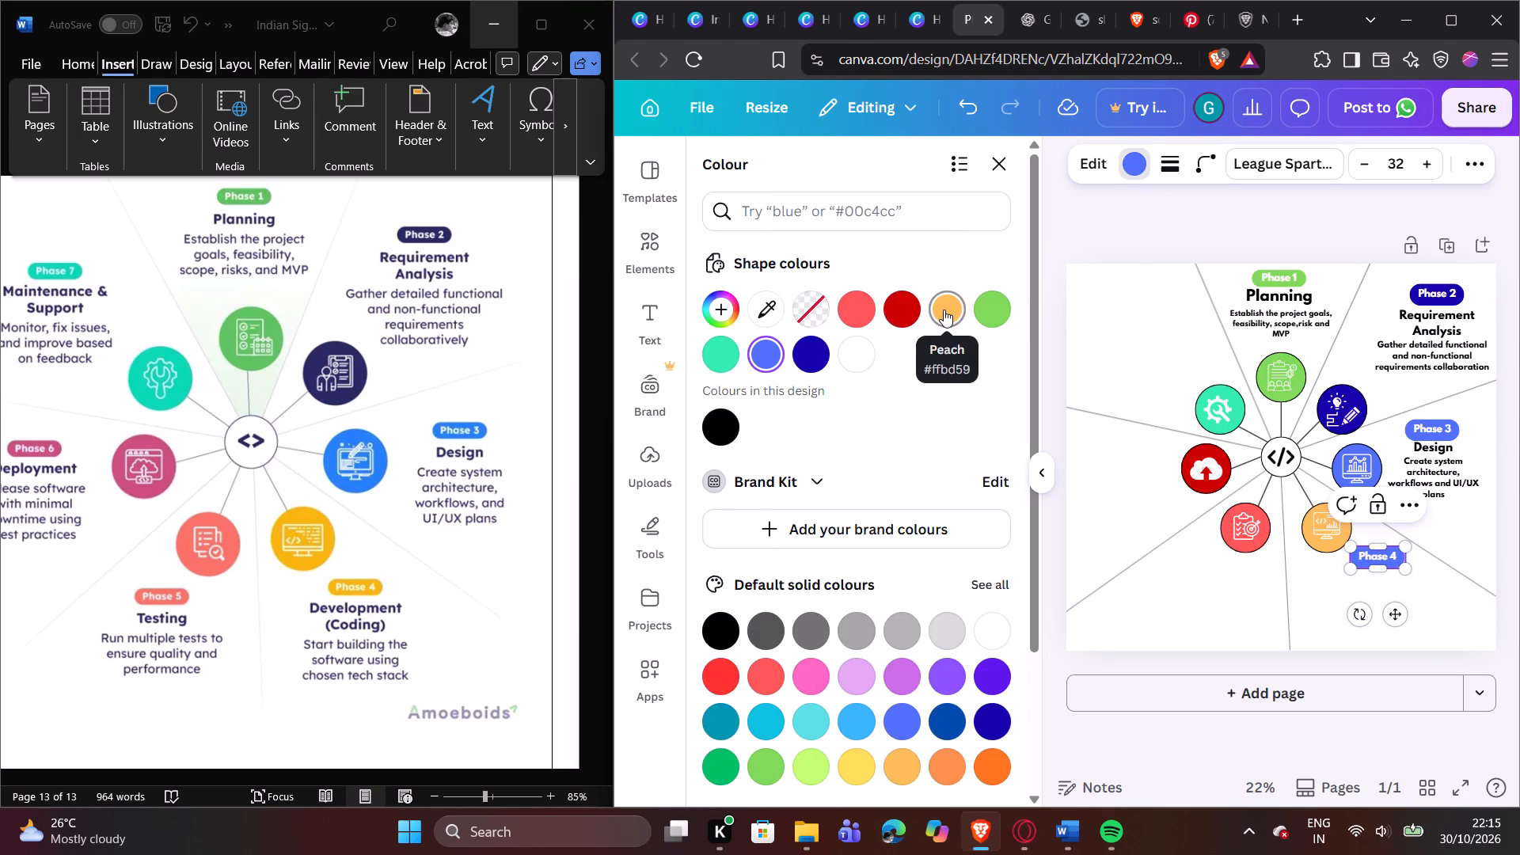
{"action": "left_click", "coordinate": [944, 310]}
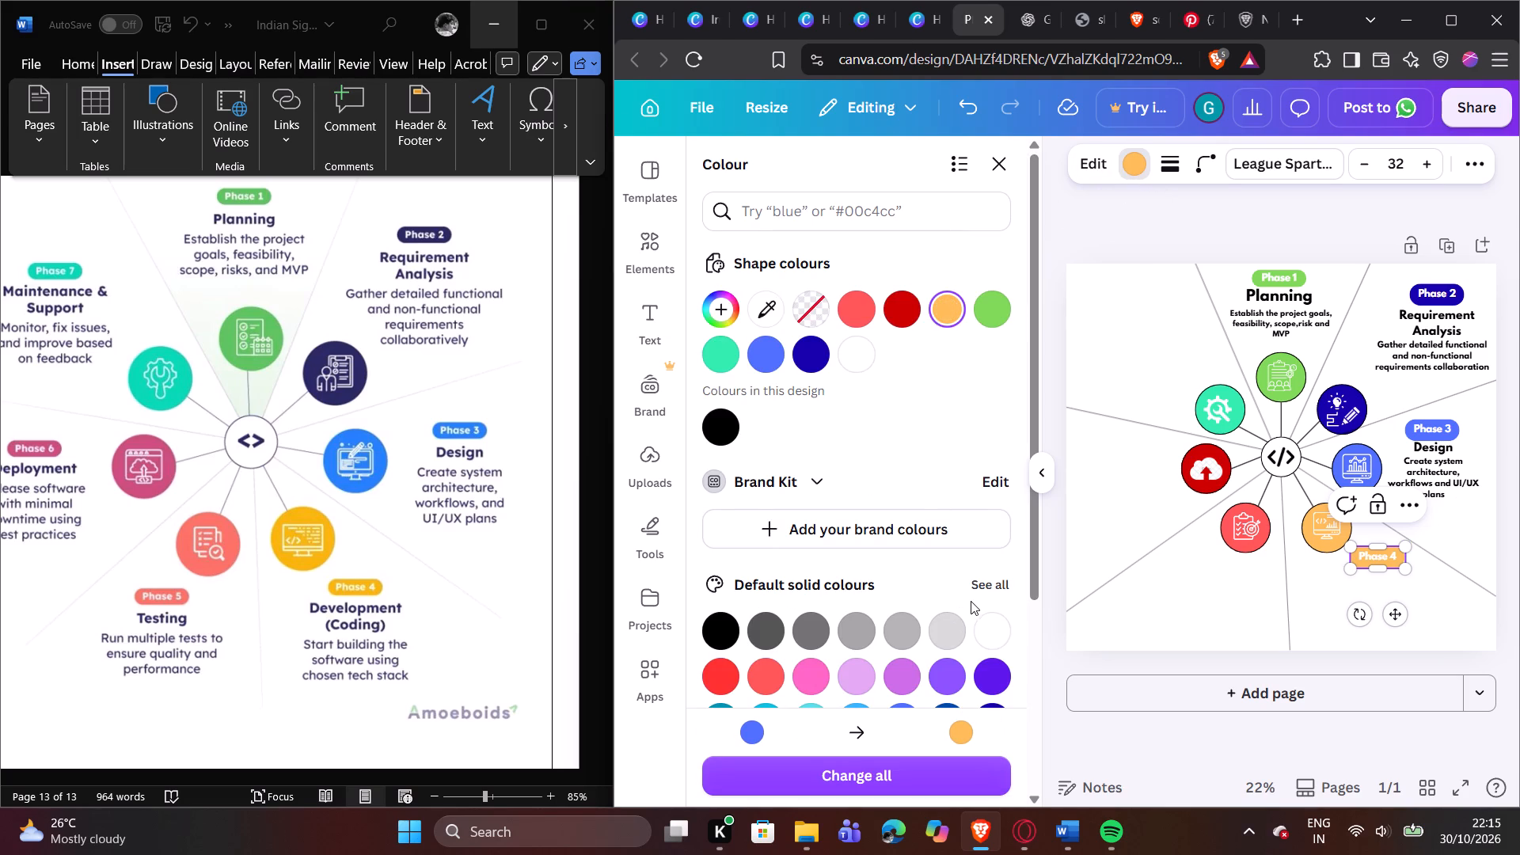
{"action": "left_click", "coordinate": [1191, 628]}
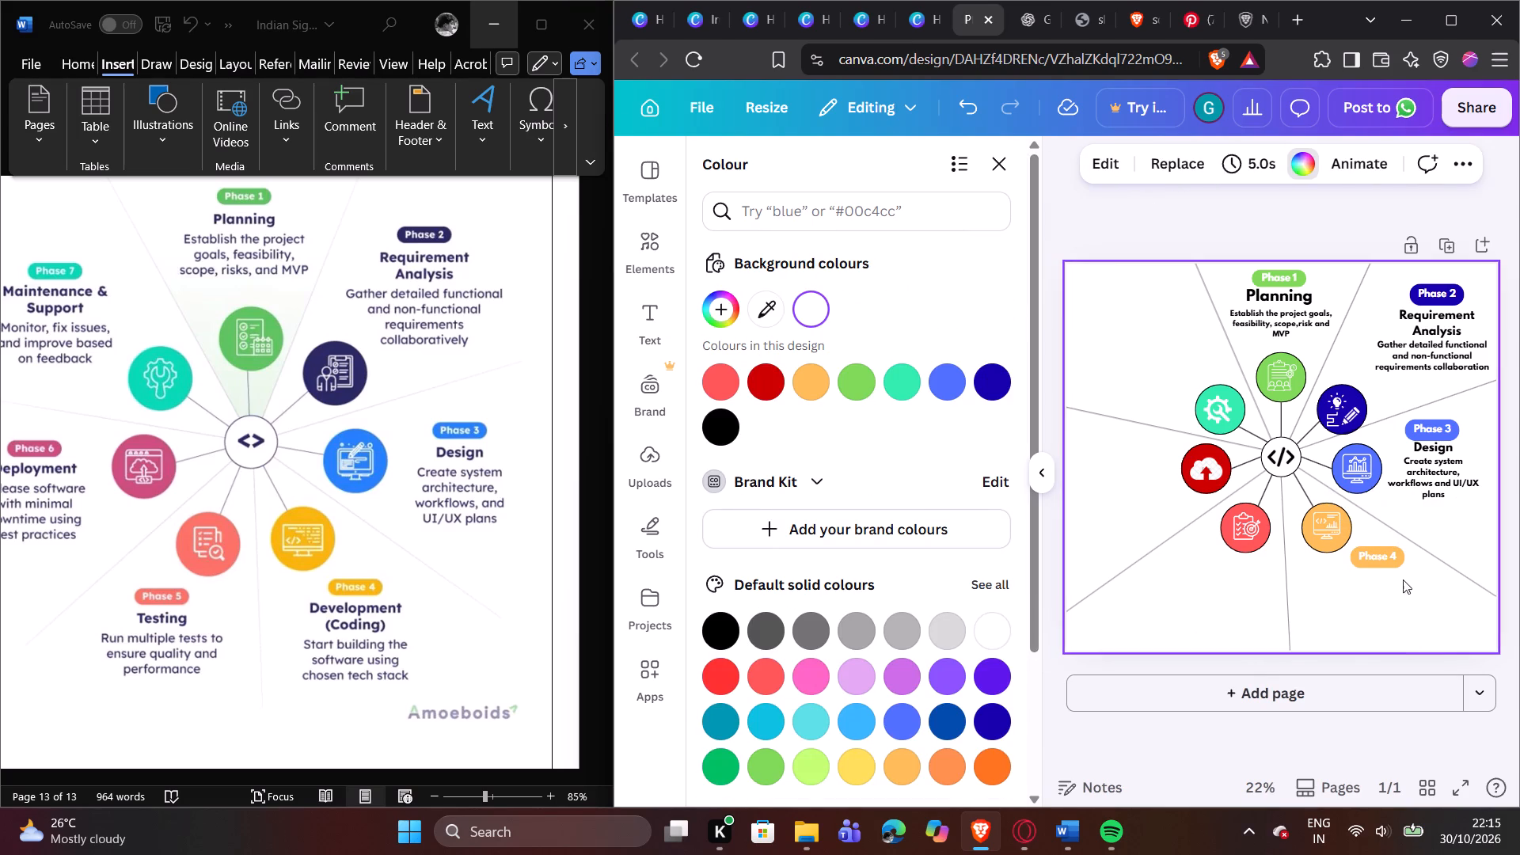
Duplicate the "Design" heading and place the copy centred just below the "Phase 4" label.
{"action": "left_click", "coordinate": [1437, 450]}
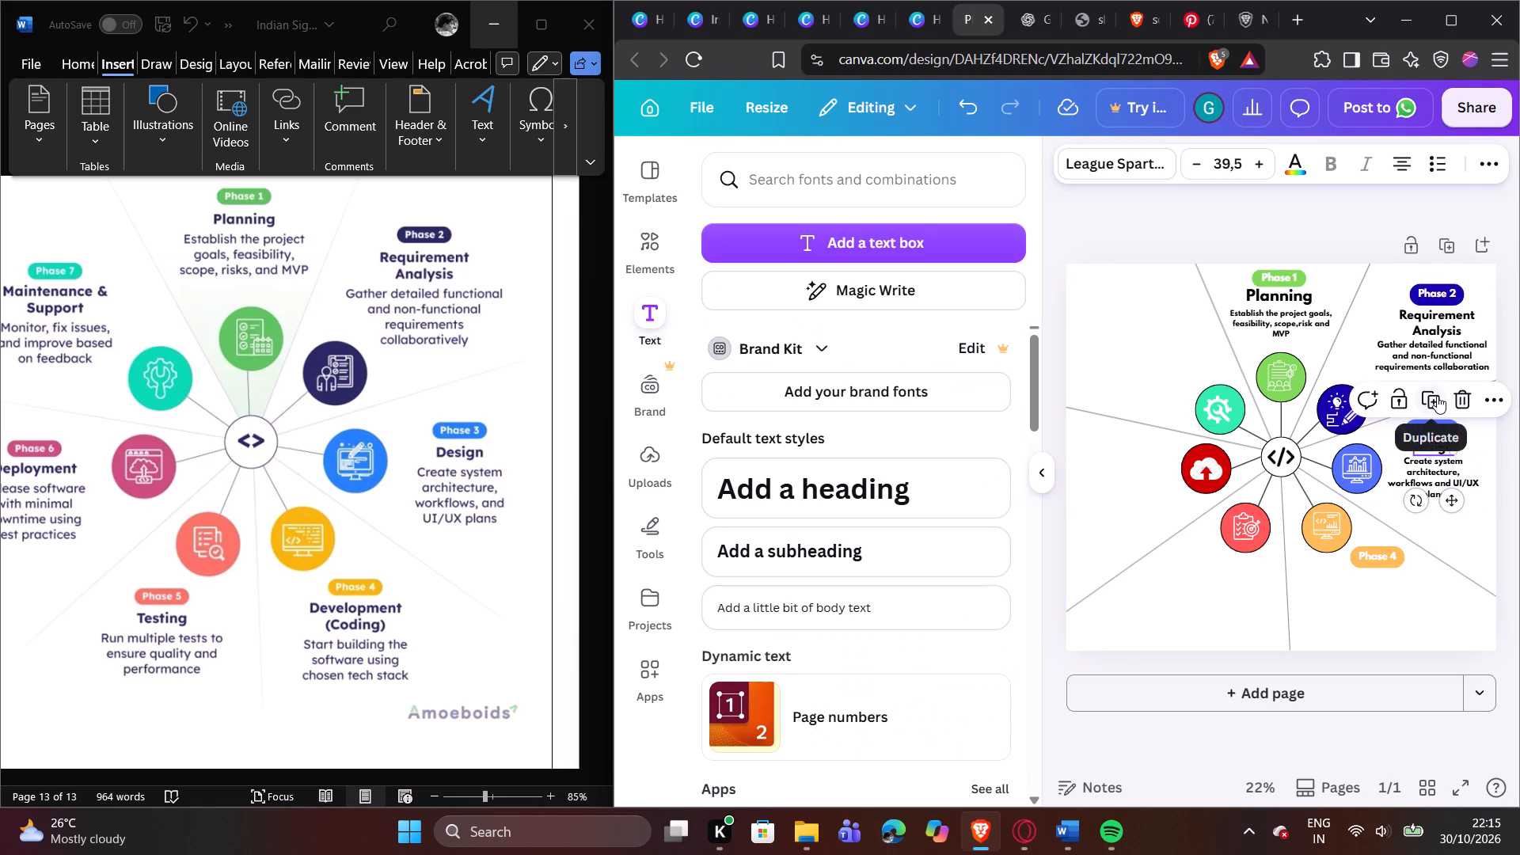
{"action": "left_click", "coordinate": [1437, 396]}
{"action": "left_click_drag", "start_coordinate": [1435, 452], "coordinate": [1377, 580]}
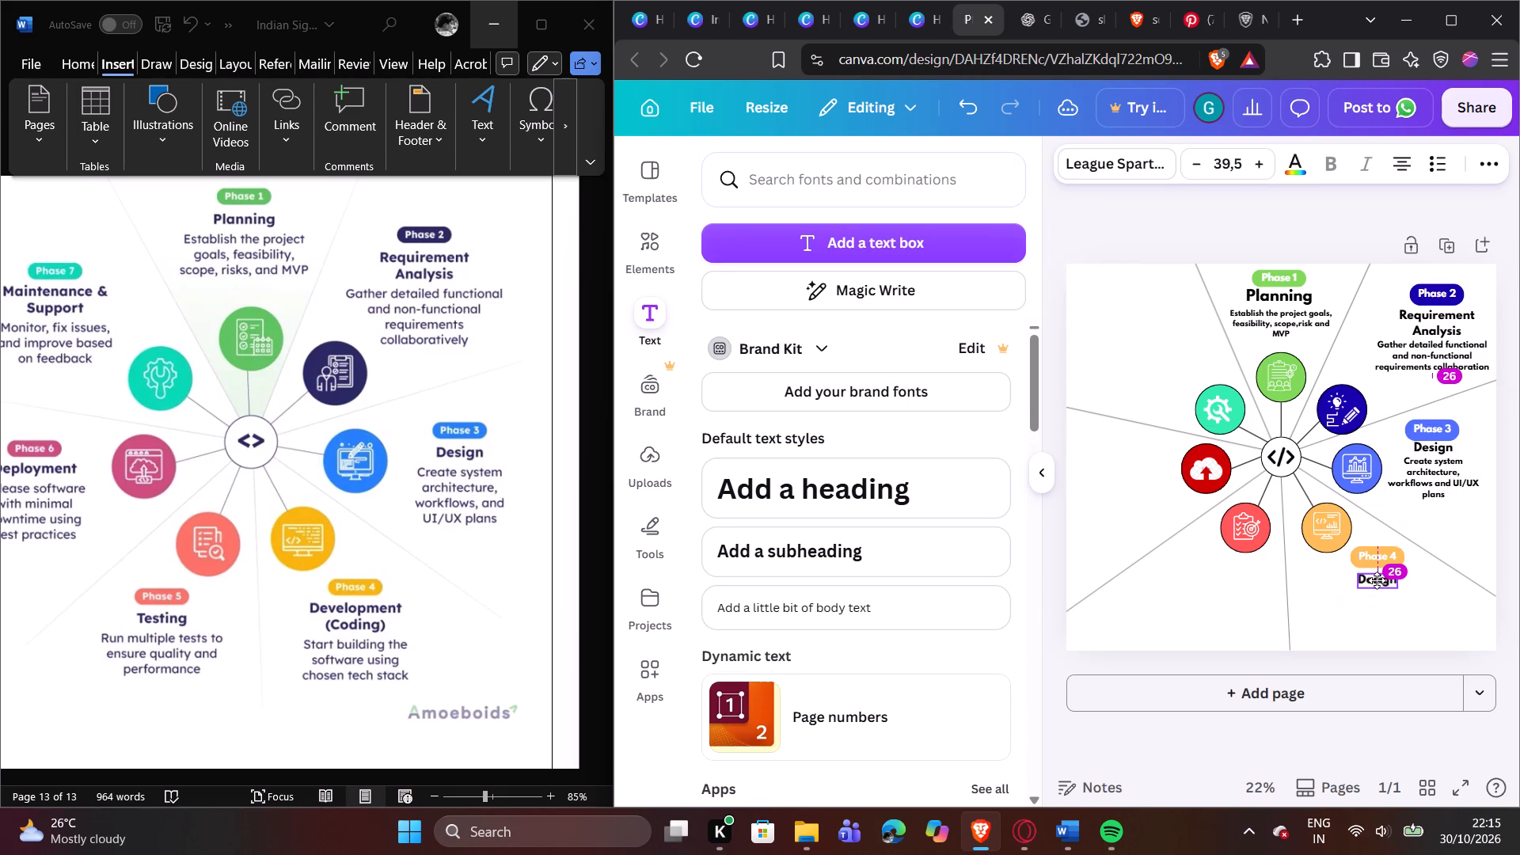
{"action": "left_click_drag", "start_coordinate": [1377, 580], "coordinate": [1377, 579]}
Change the copied heading's text to "Development (Coding)", with "(Coding)" on a second line.
{"action": "double_click", "coordinate": [1377, 579]}
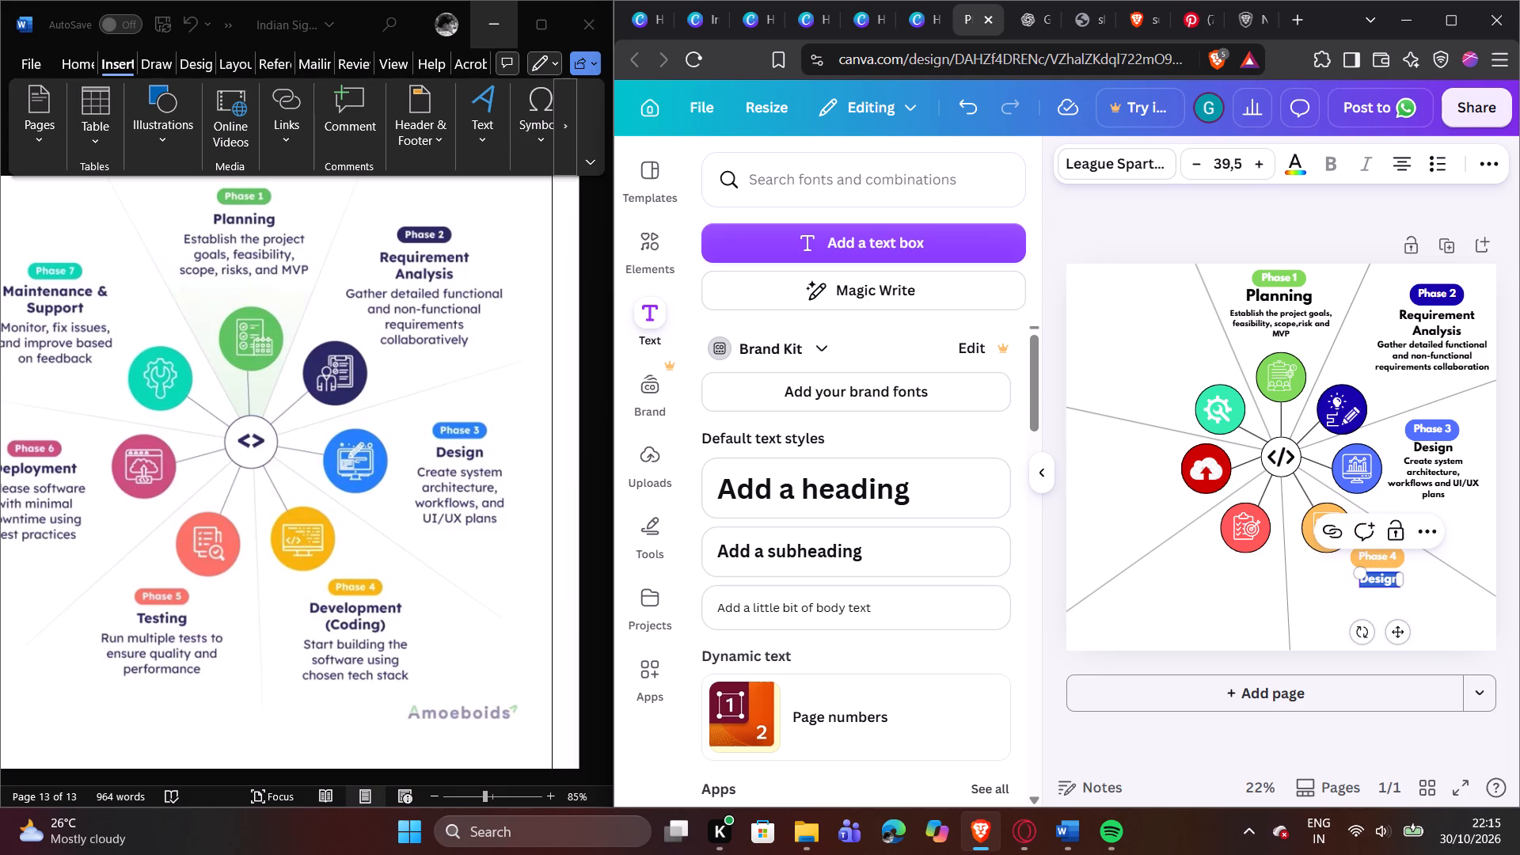
{"action": "type", "text": "De"}
{"action": "type", "text": "vel"}
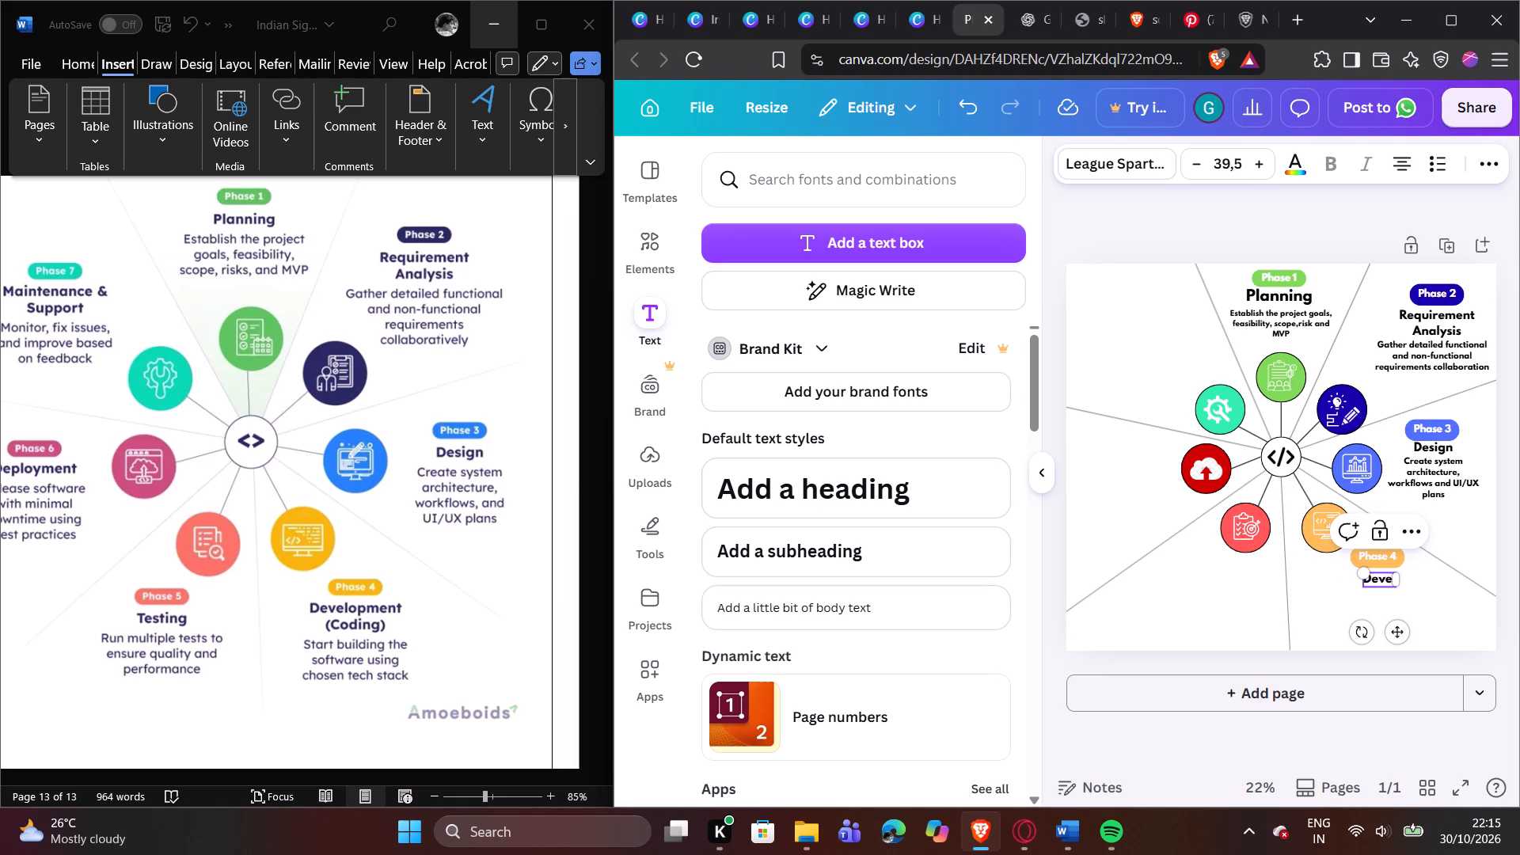
{"action": "type", "text": "op"}
{"action": "type", "text": "men"}
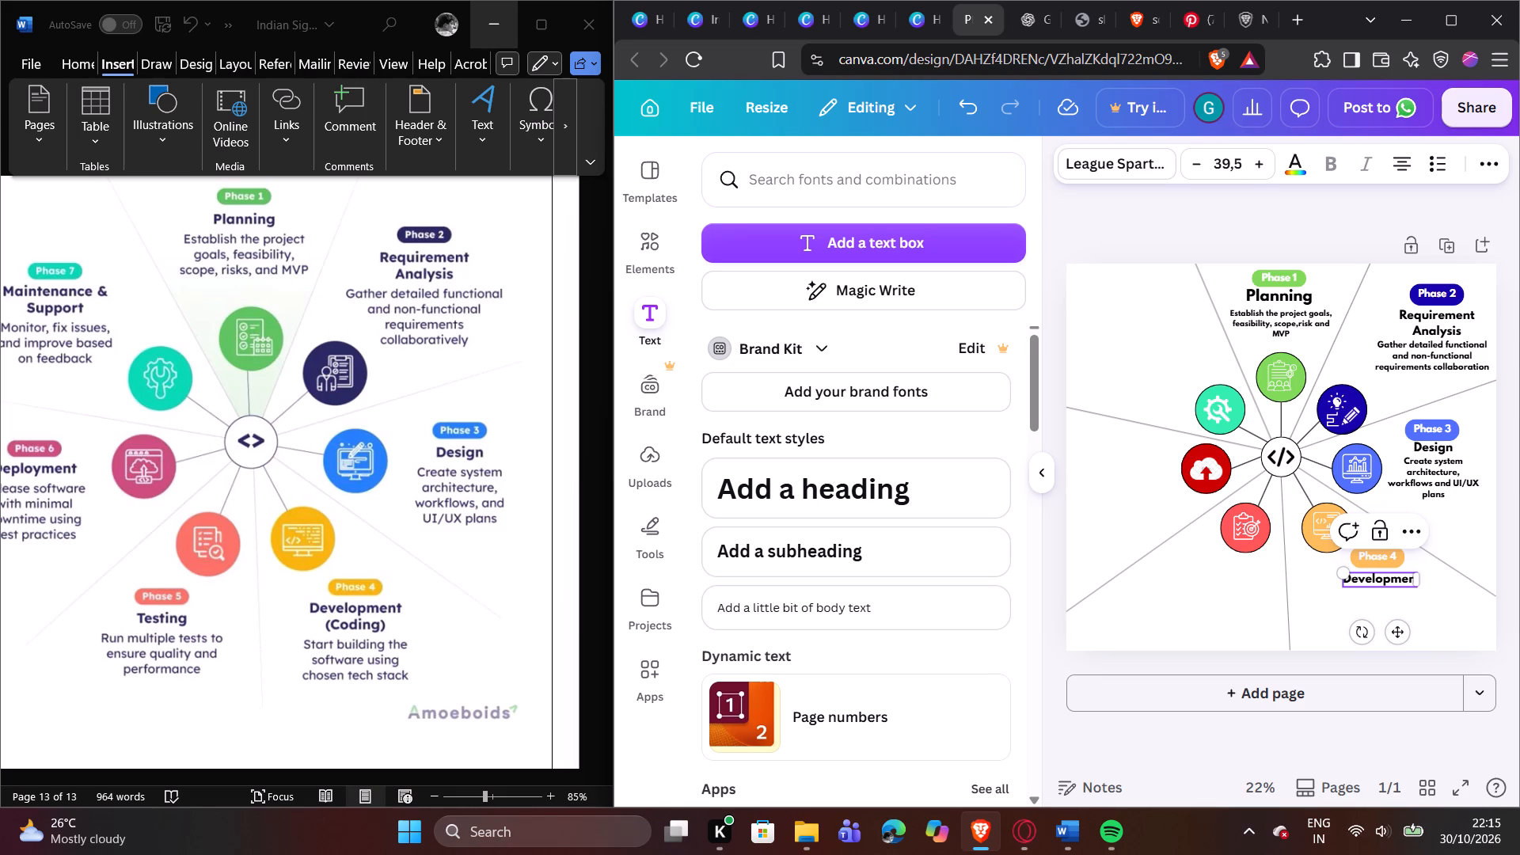
{"action": "key", "text": "t"}
{"action": "key", "text": "Return"}
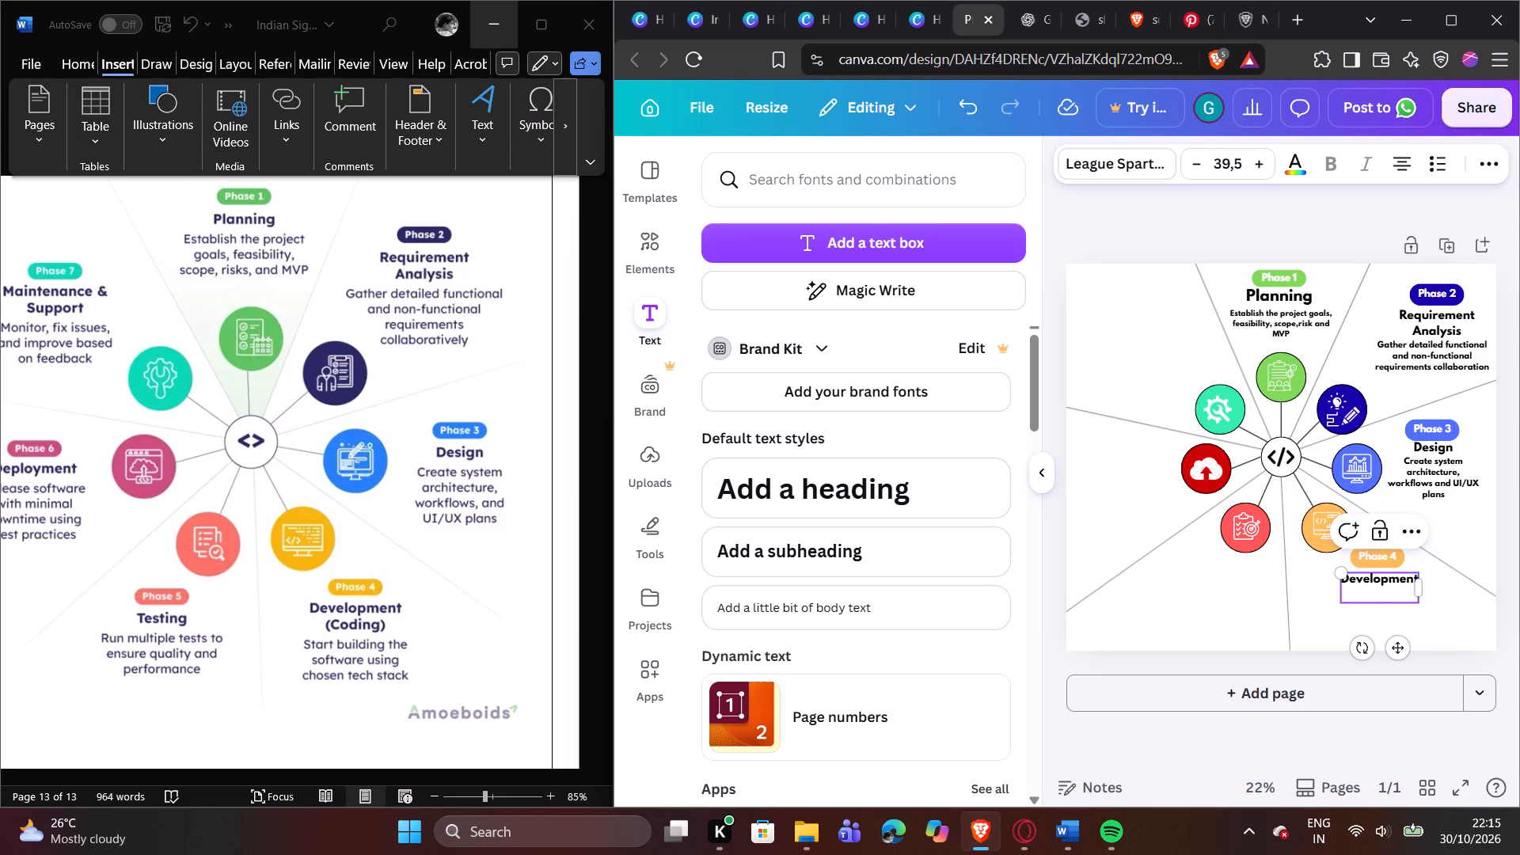
{"action": "type", "text": "()"}
{"action": "key", "text": "Left"}
{"action": "key", "text": "shift+c"}
{"action": "key", "text": "o"}
{"action": "key", "text": "d"}
{"action": "type", "text": "ing"}
Duplicate the Phase 3 description and place the copy directly beneath the "Development (Coding)" heading.
{"action": "left_click", "coordinate": [1452, 474]}
{"action": "left_click", "coordinate": [1429, 412]}
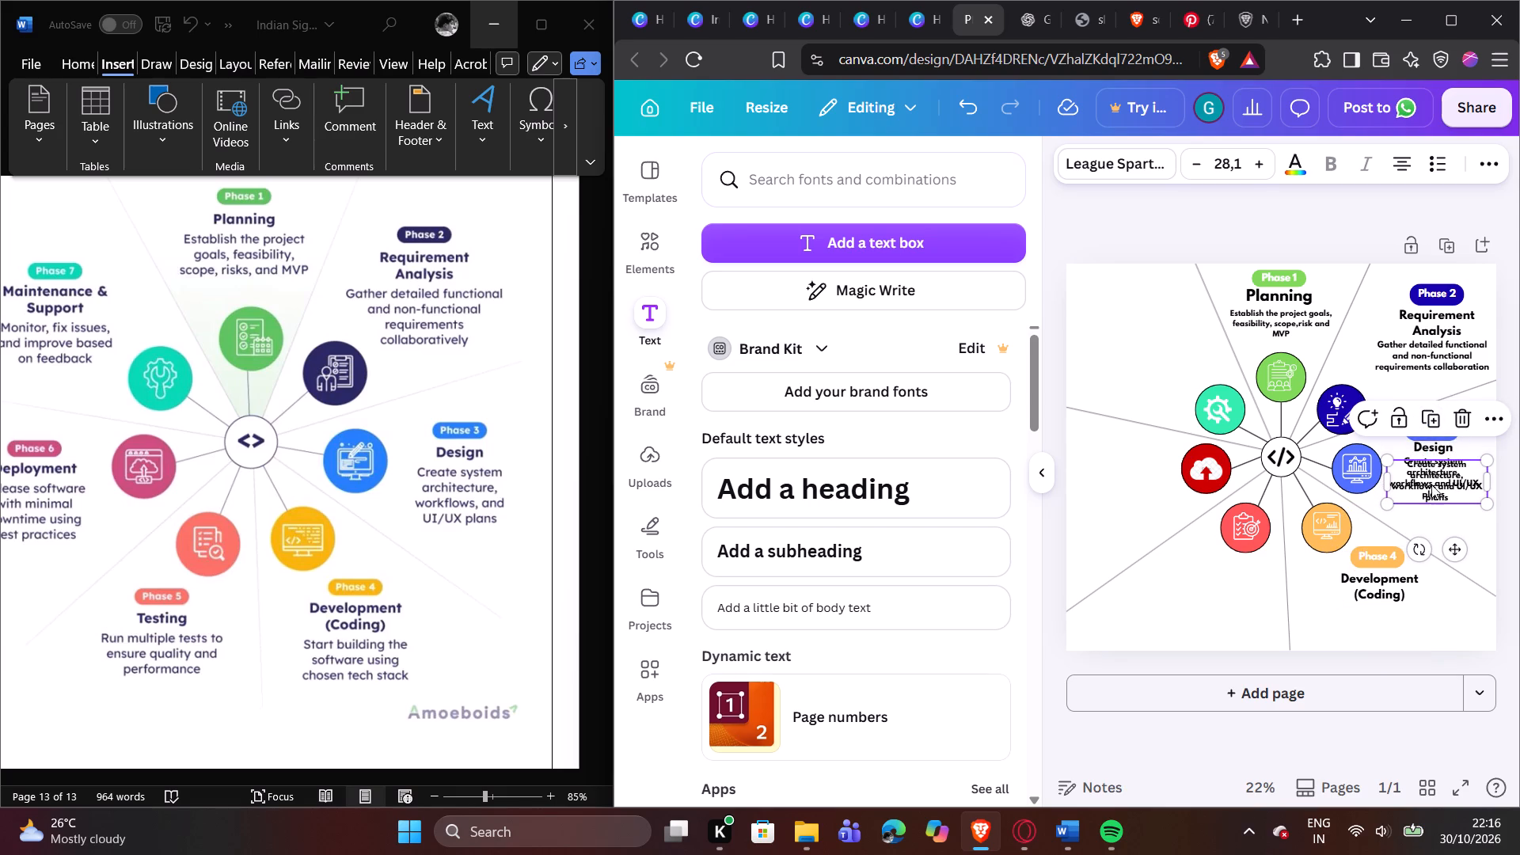
{"action": "left_click_drag", "start_coordinate": [1431, 484], "coordinate": [1374, 625]}
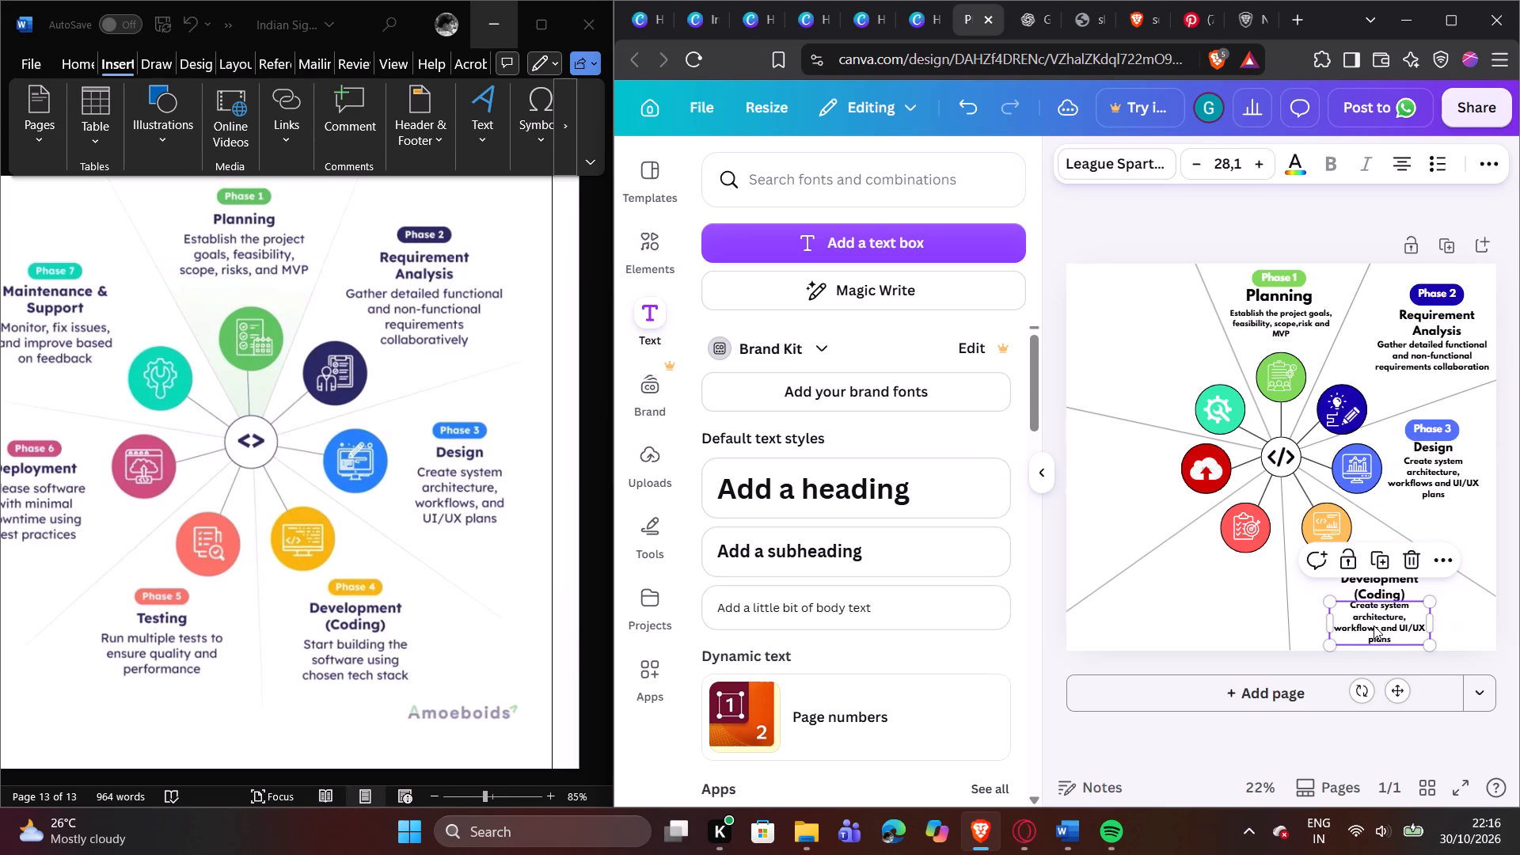
Replace the copied description with "Start building the software using chosen tech stack", broken into three lines after "the" and "using".
{"action": "left_click", "coordinate": [1374, 621]}
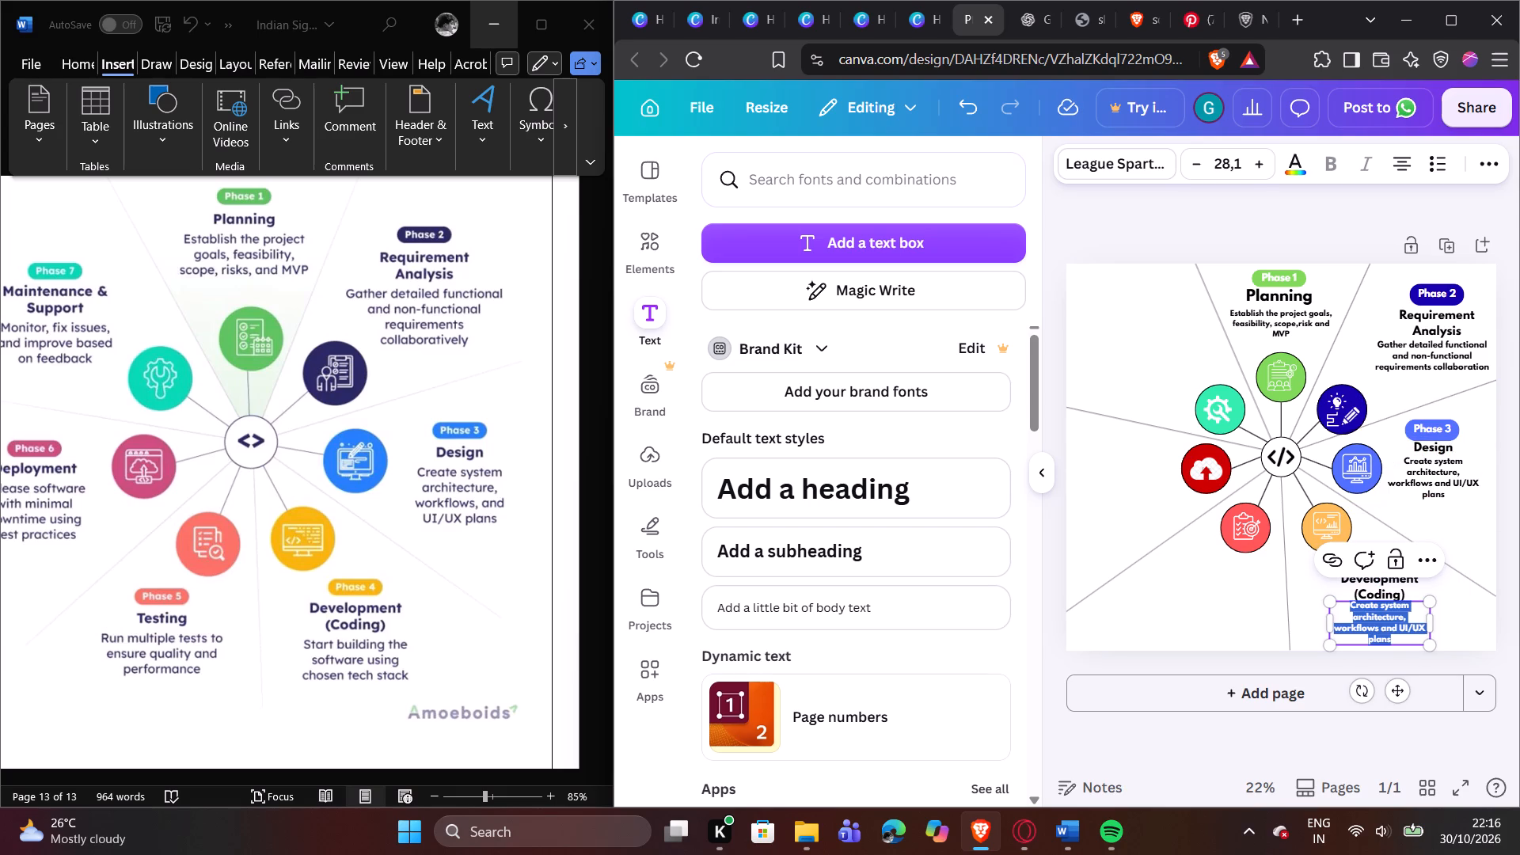
{"action": "key", "text": "shift+s"}
{"action": "key", "text": "t"}
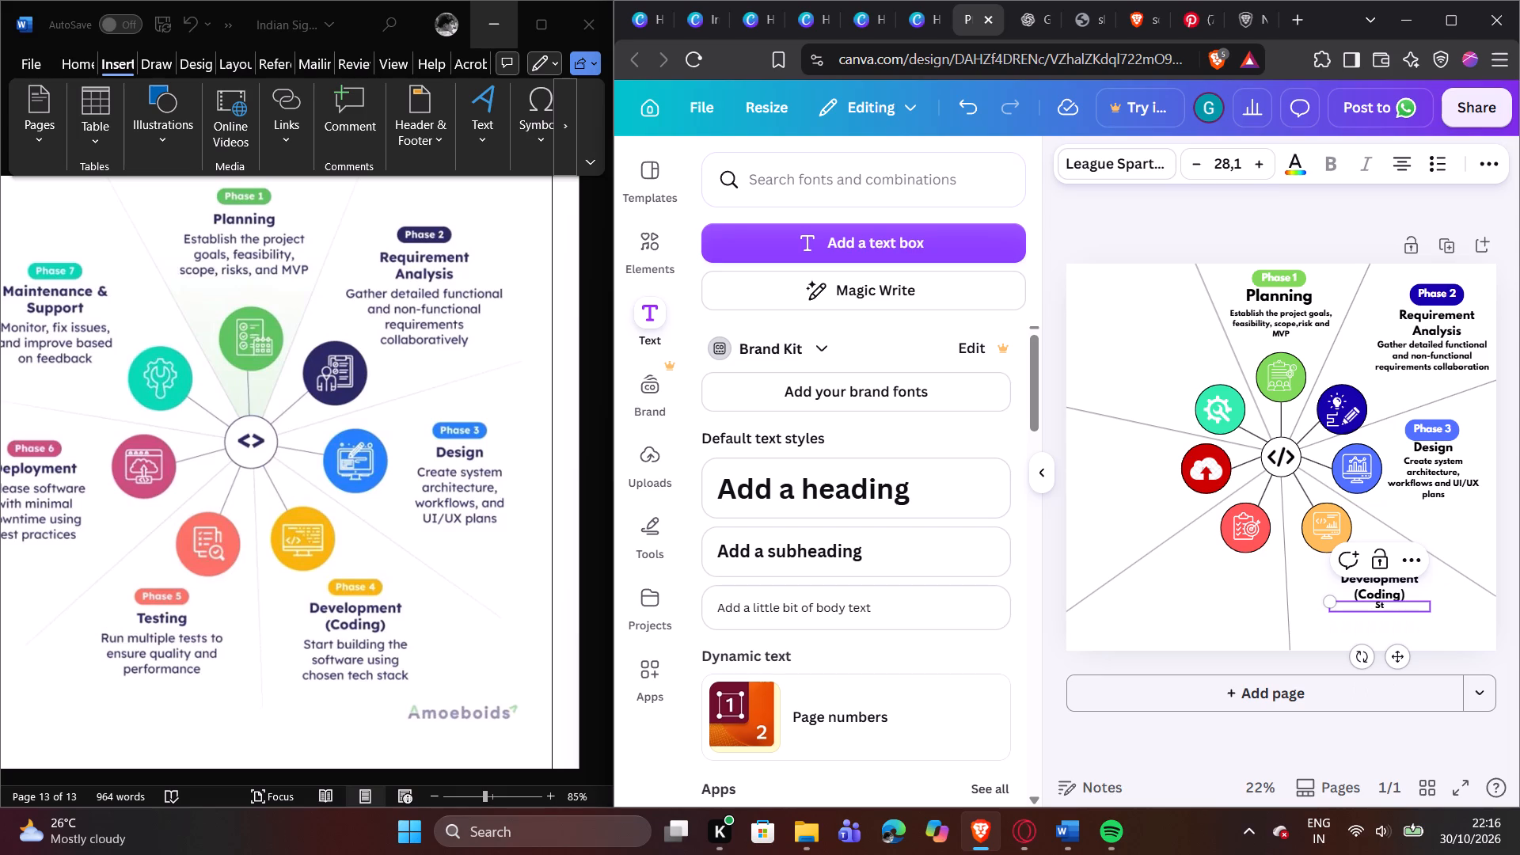
{"action": "type", "text": "art"}
{"action": "key", "text": "space"}
{"action": "type", "text": "building"}
{"action": "key", "text": "space"}
{"action": "type", "text": "the"}
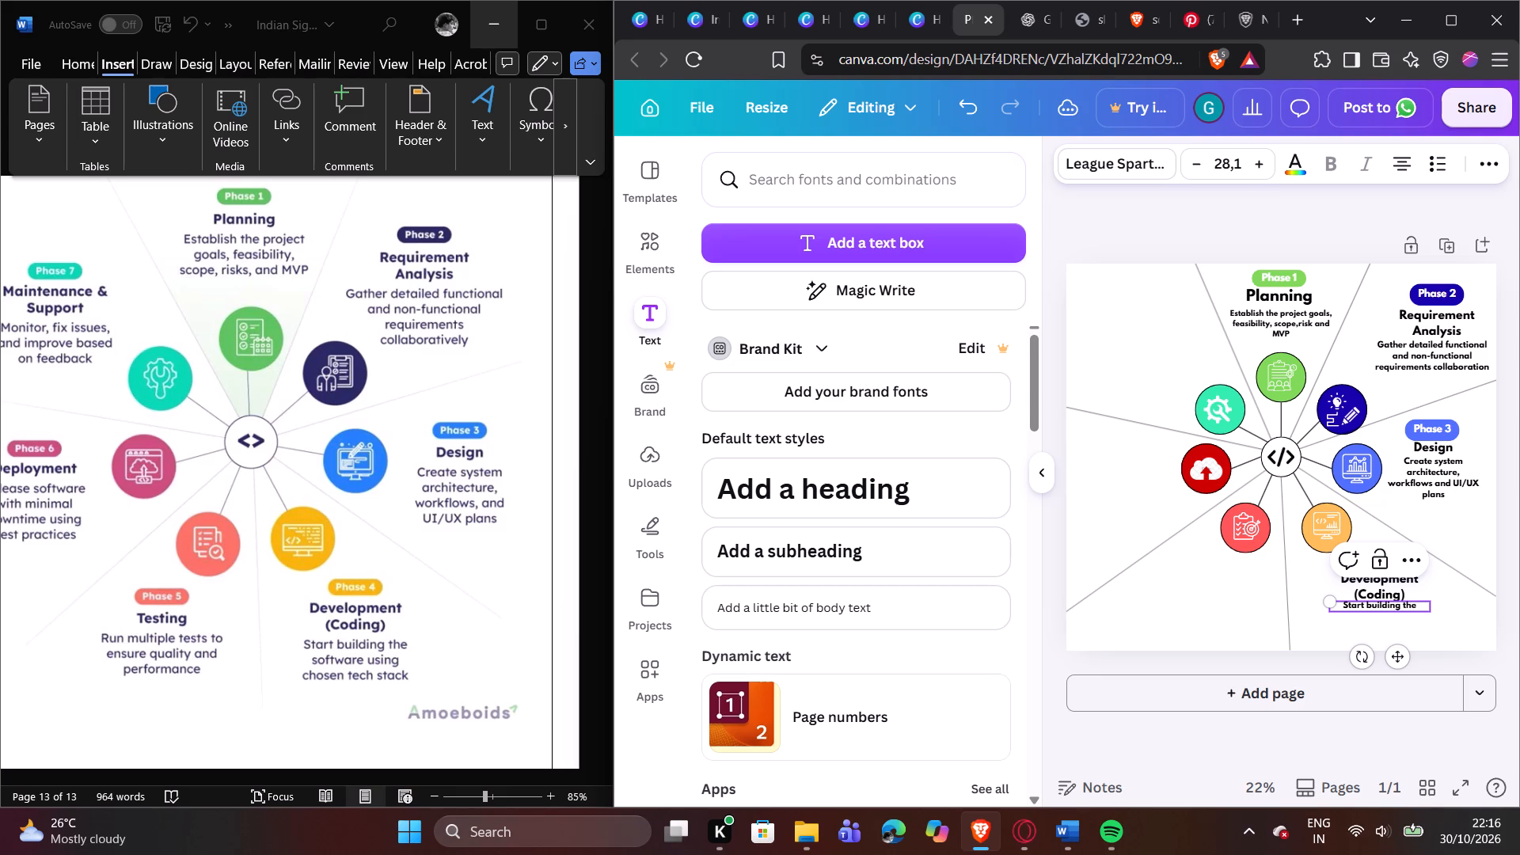
{"action": "key", "text": "Return"}
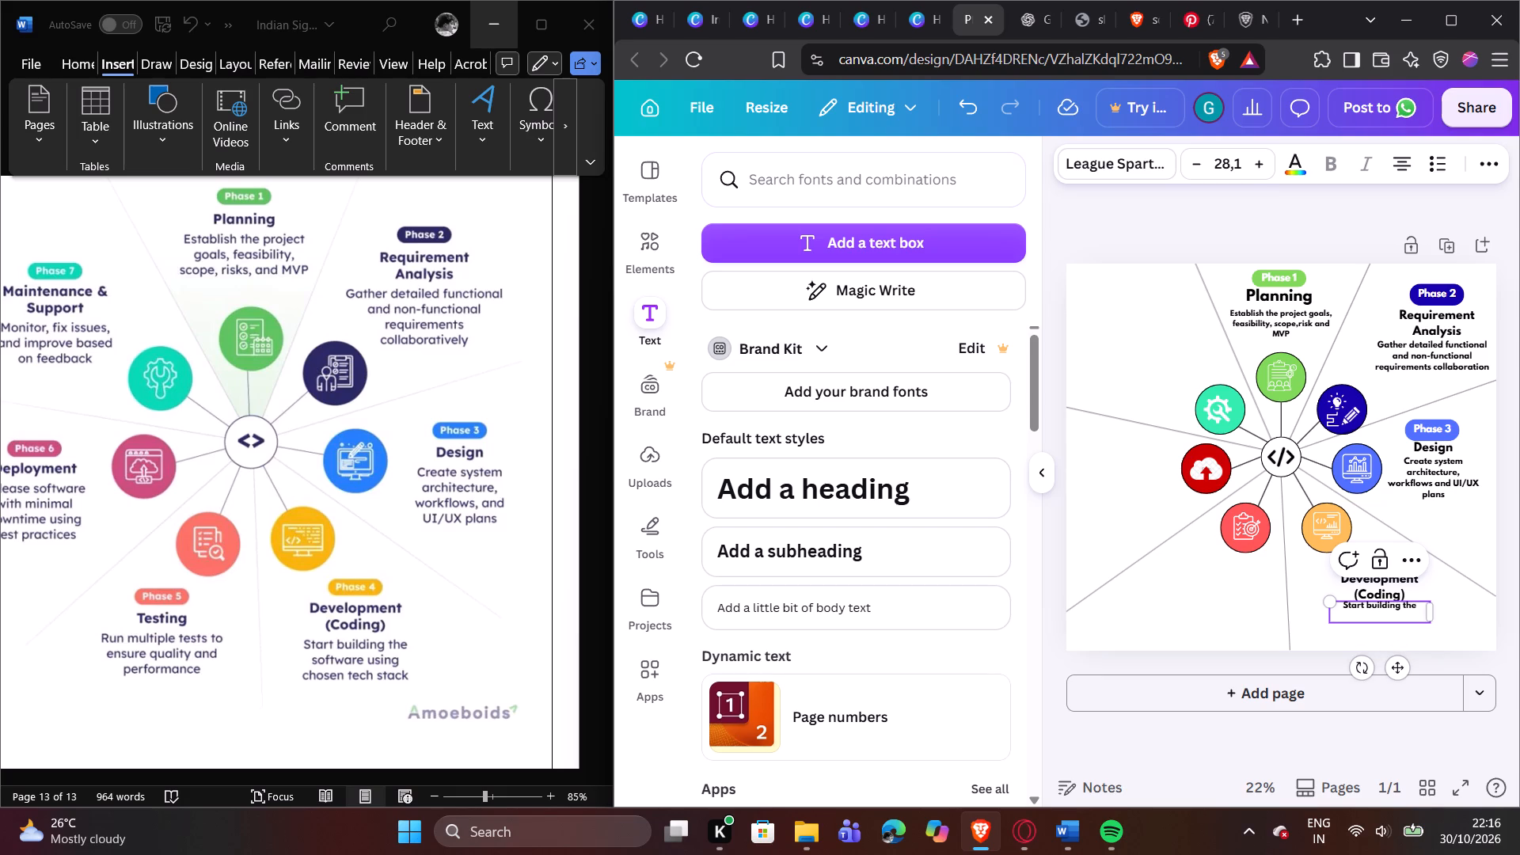
{"action": "type", "text": "software"}
{"action": "key", "text": "space"}
{"action": "type", "text": "using"}
{"action": "key", "text": "Return"}
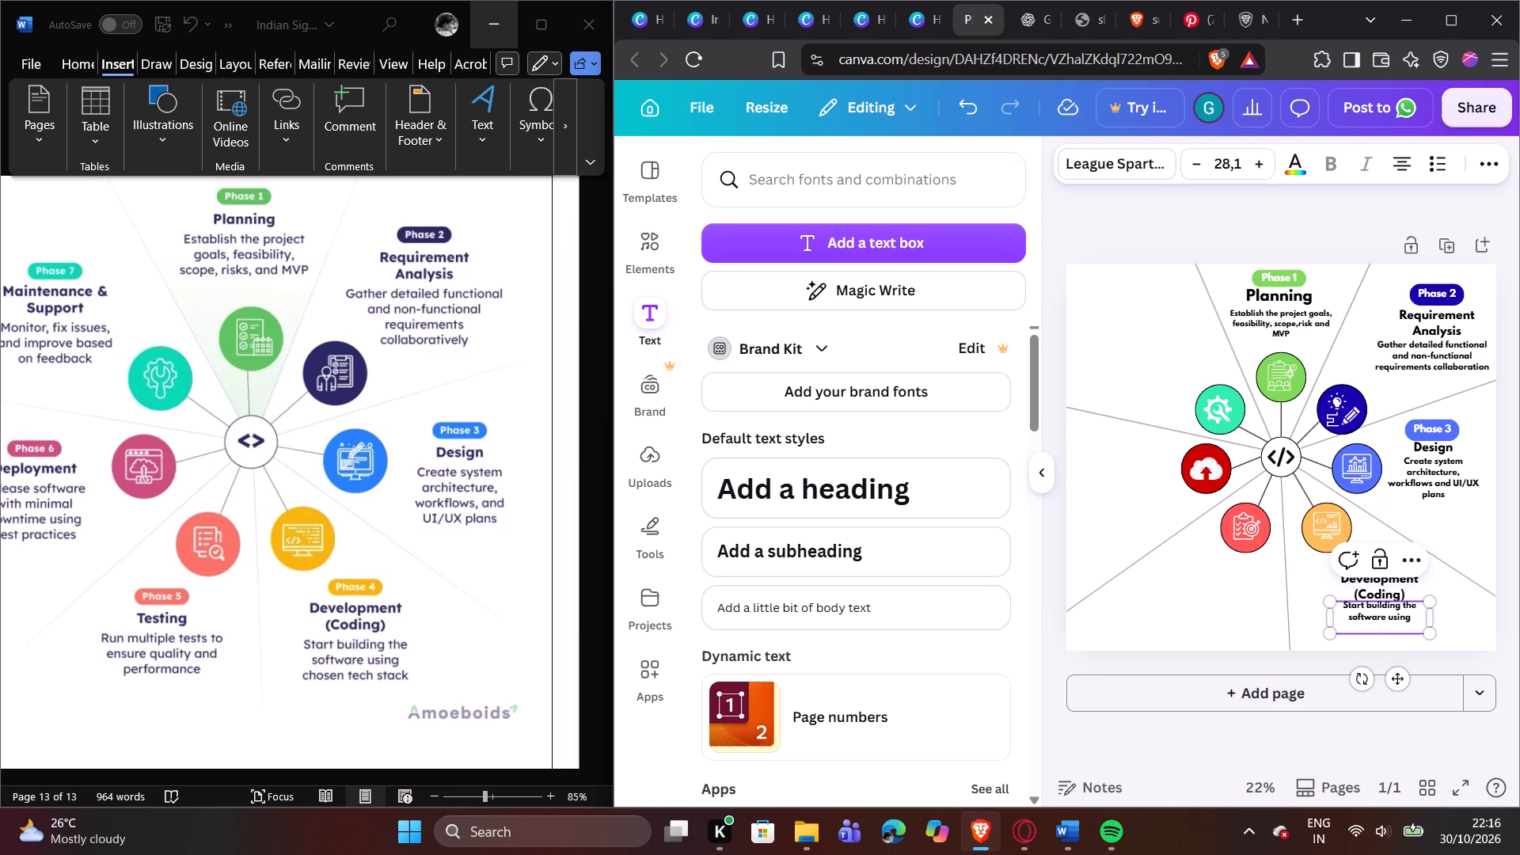
{"action": "type", "text": "cho"}
{"action": "type", "text": "sen"}
{"action": "key", "text": "space"}
{"action": "type", "text": "te"}
{"action": "type", "text": "ch st"}
{"action": "type", "text": "ack"}
{"action": "left_click", "coordinate": [1305, 581]}
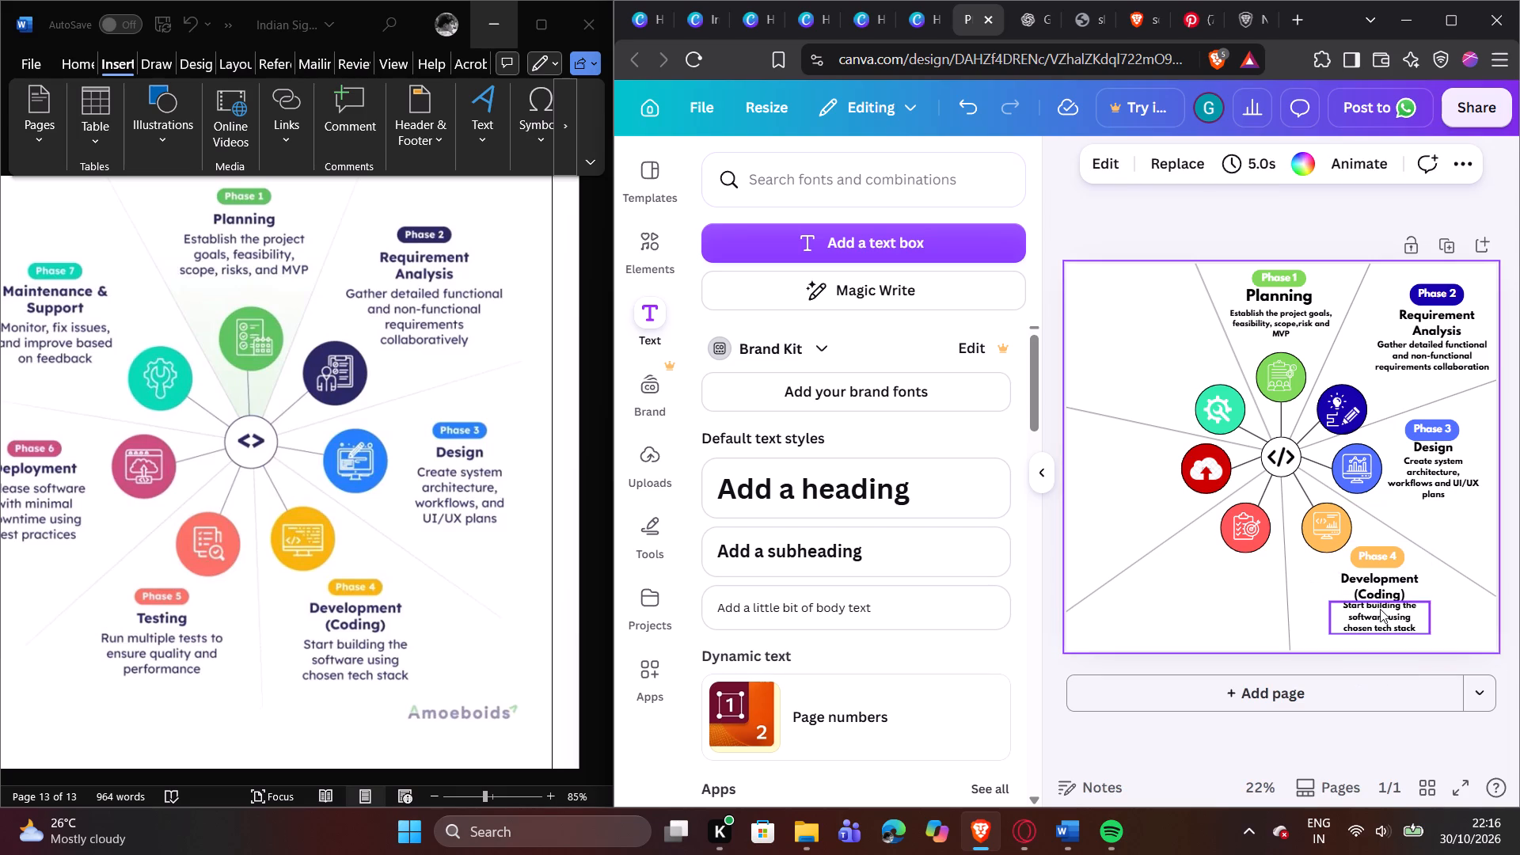
Nudge the Phase 4 description slightly down, away from the "Development (Coding)" heading.
{"action": "left_click", "coordinate": [1381, 609]}
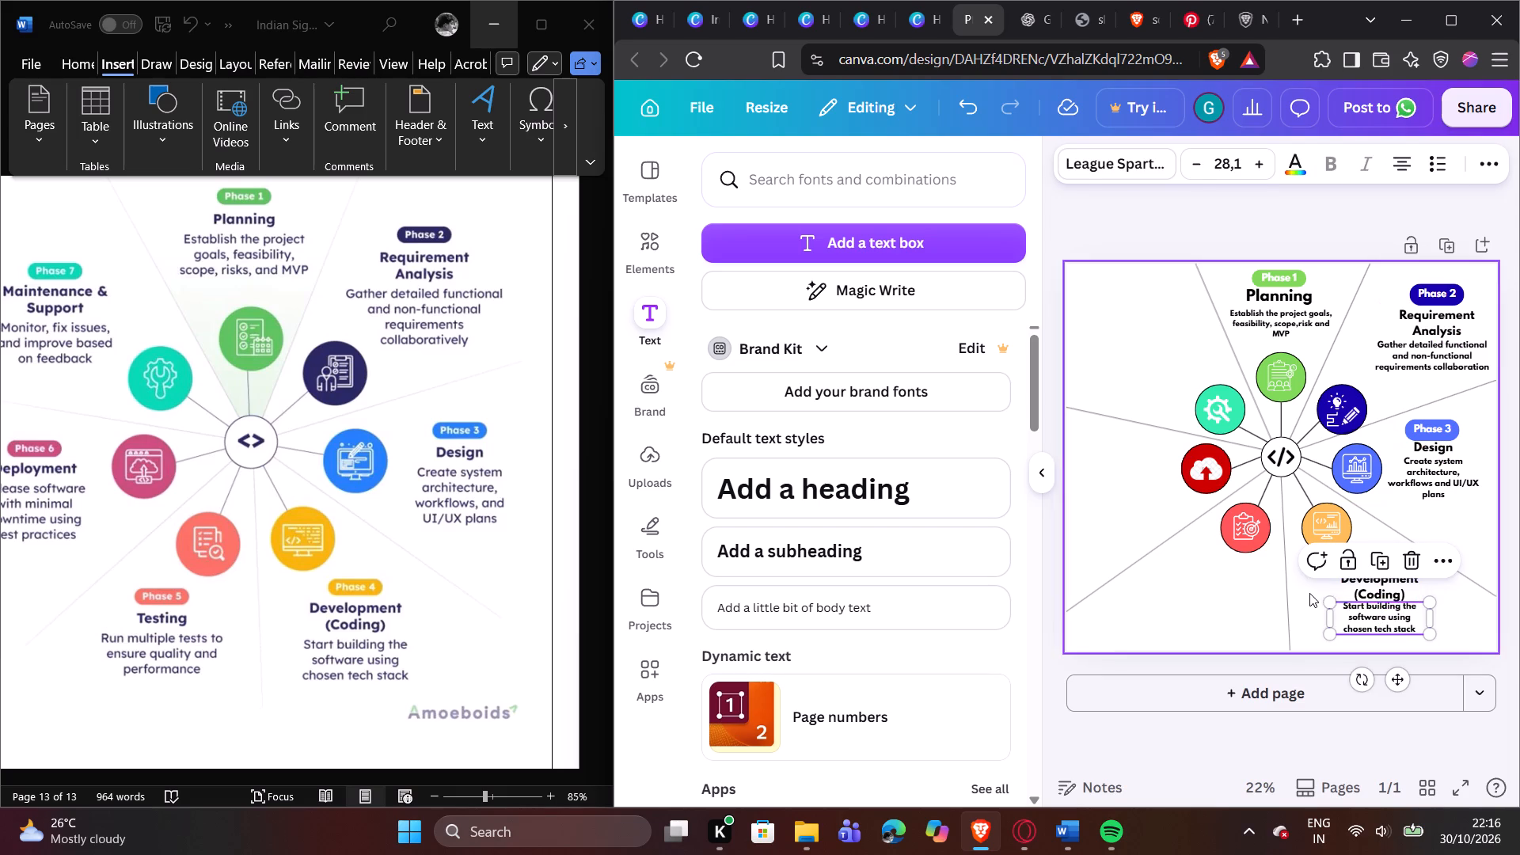
{"action": "left_click", "coordinate": [1309, 593]}
{"action": "left_click", "coordinate": [1374, 619]}
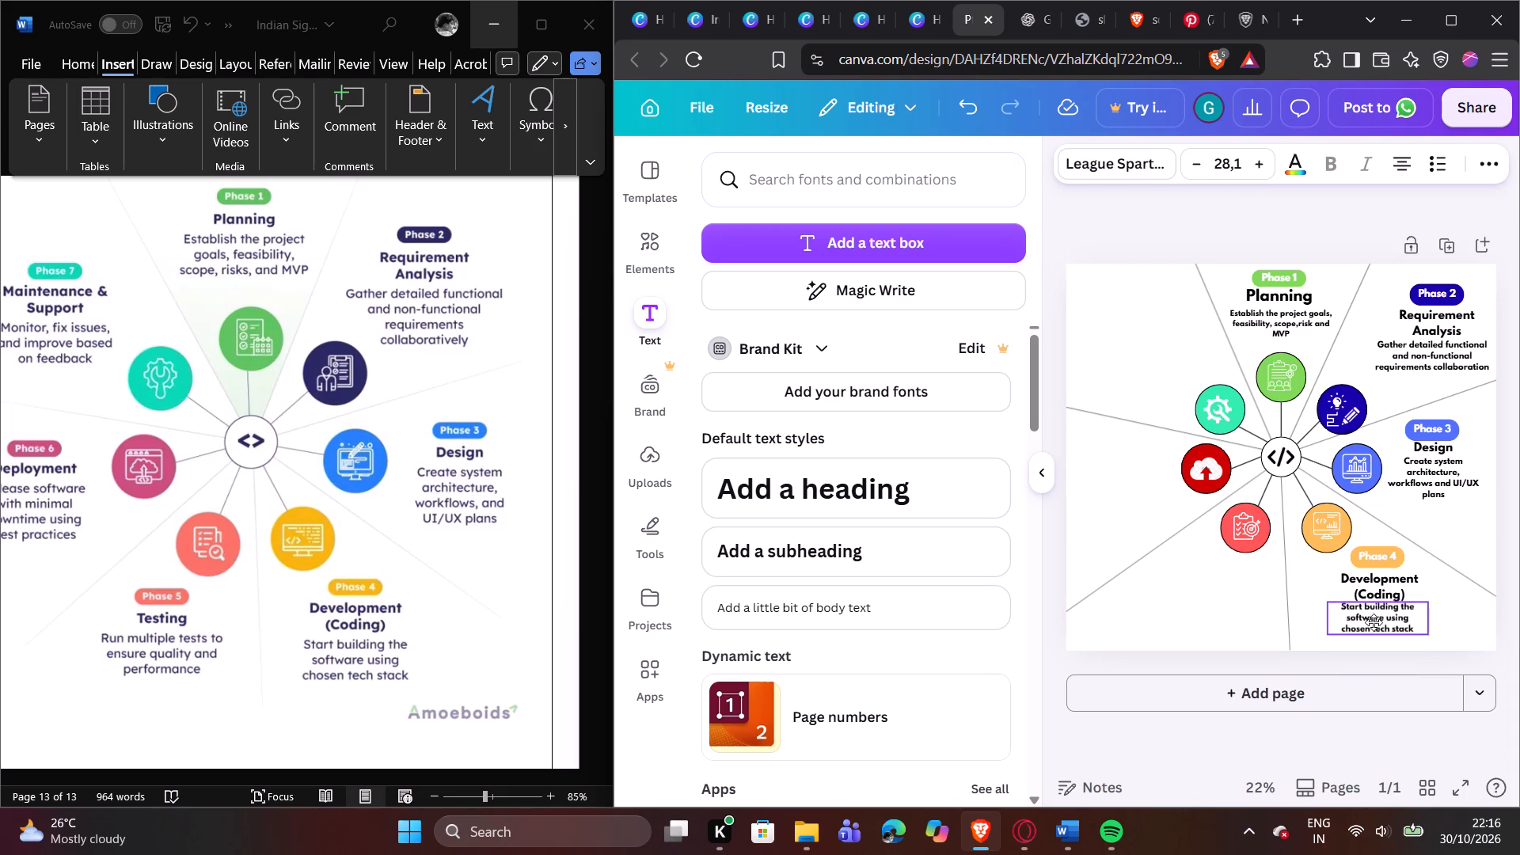
{"action": "left_click", "coordinate": [1314, 598]}
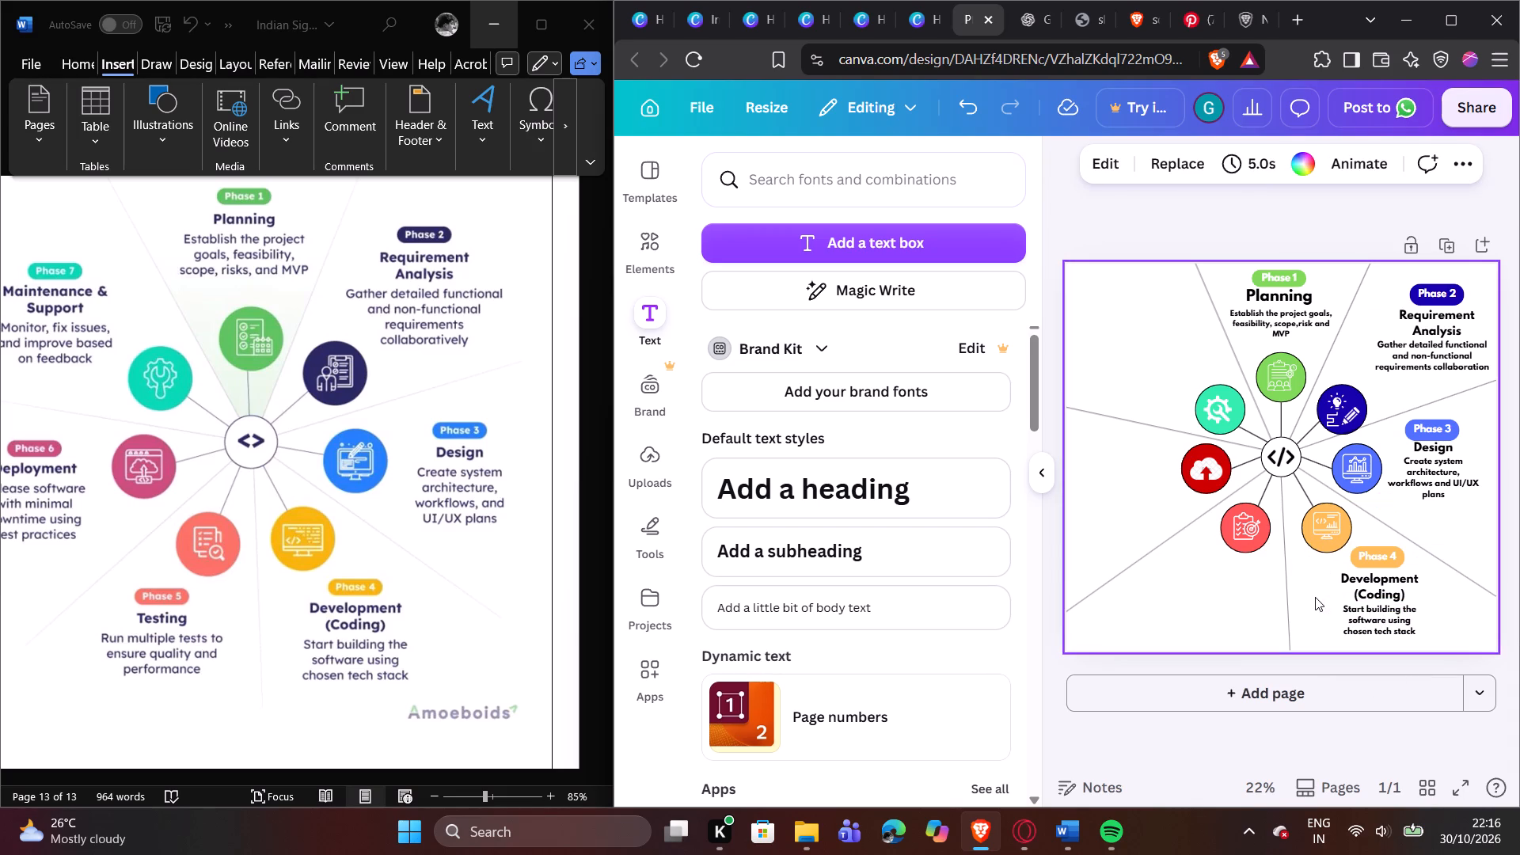
Duplicate the "Phase 4" label and place the copy just below the coral checklist icon circle, slightly outward from the wheel's centre.
{"action": "left_click", "coordinate": [1367, 562]}
{"action": "left_click", "coordinate": [1374, 509]}
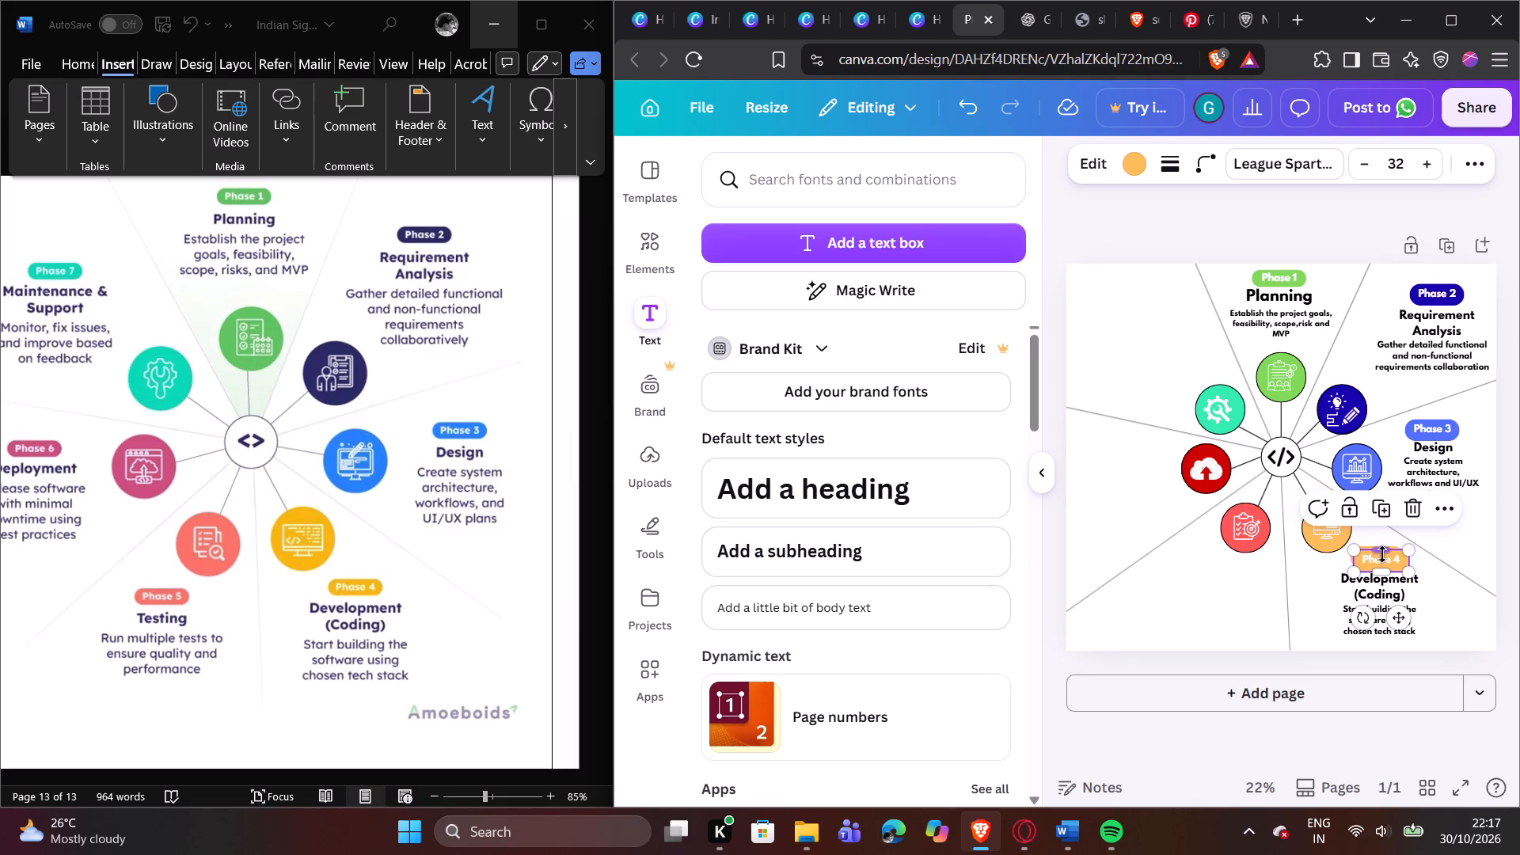
{"action": "left_click_drag", "start_coordinate": [1385, 560], "coordinate": [1233, 572]}
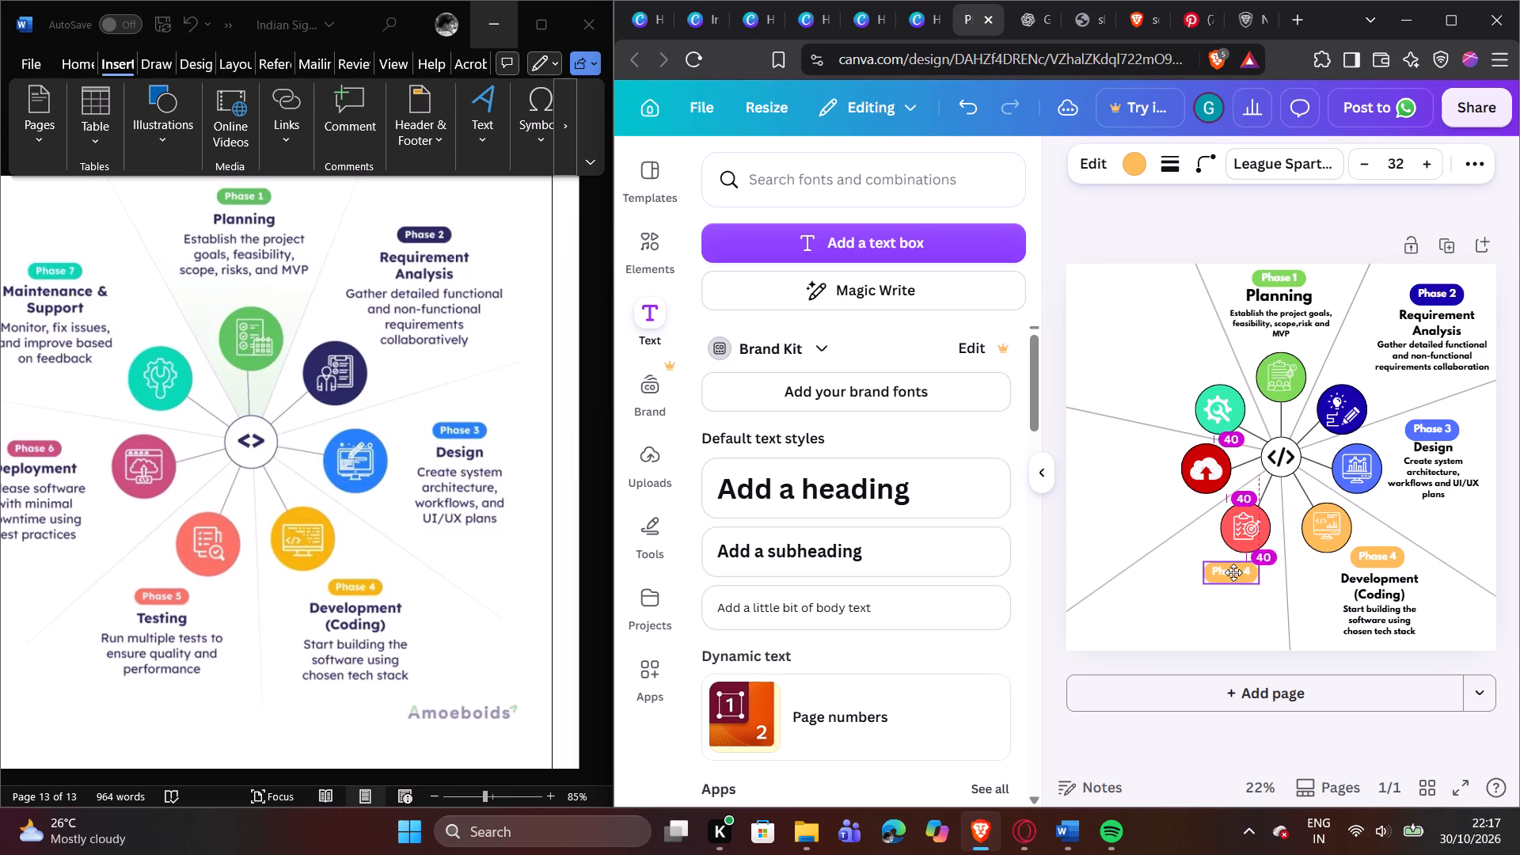
{"action": "left_click_drag", "start_coordinate": [1233, 572], "coordinate": [1229, 571]}
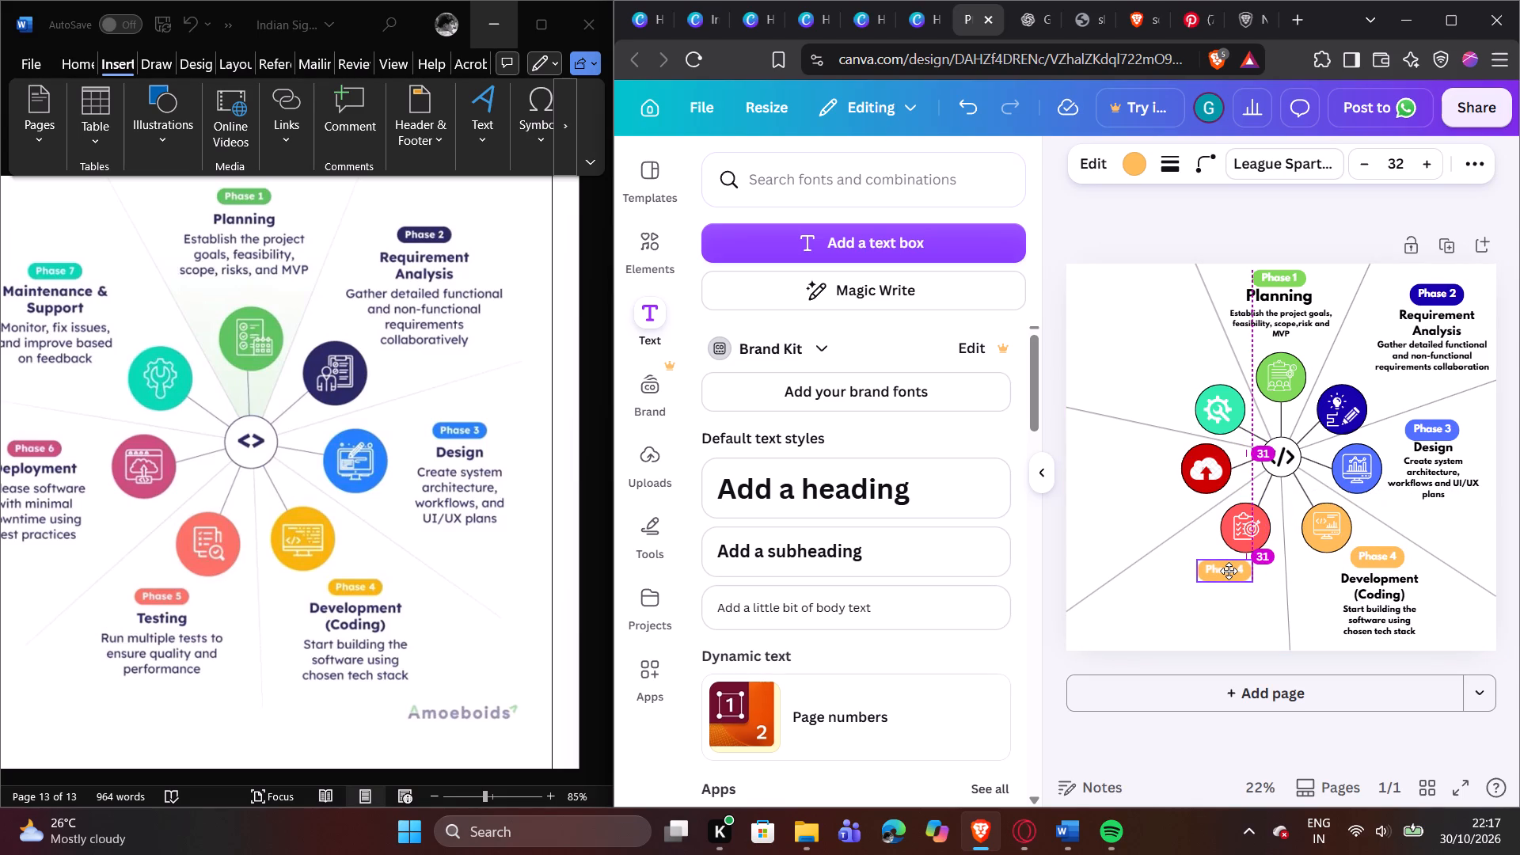
{"action": "left_click_drag", "start_coordinate": [1229, 571], "coordinate": [1227, 572]}
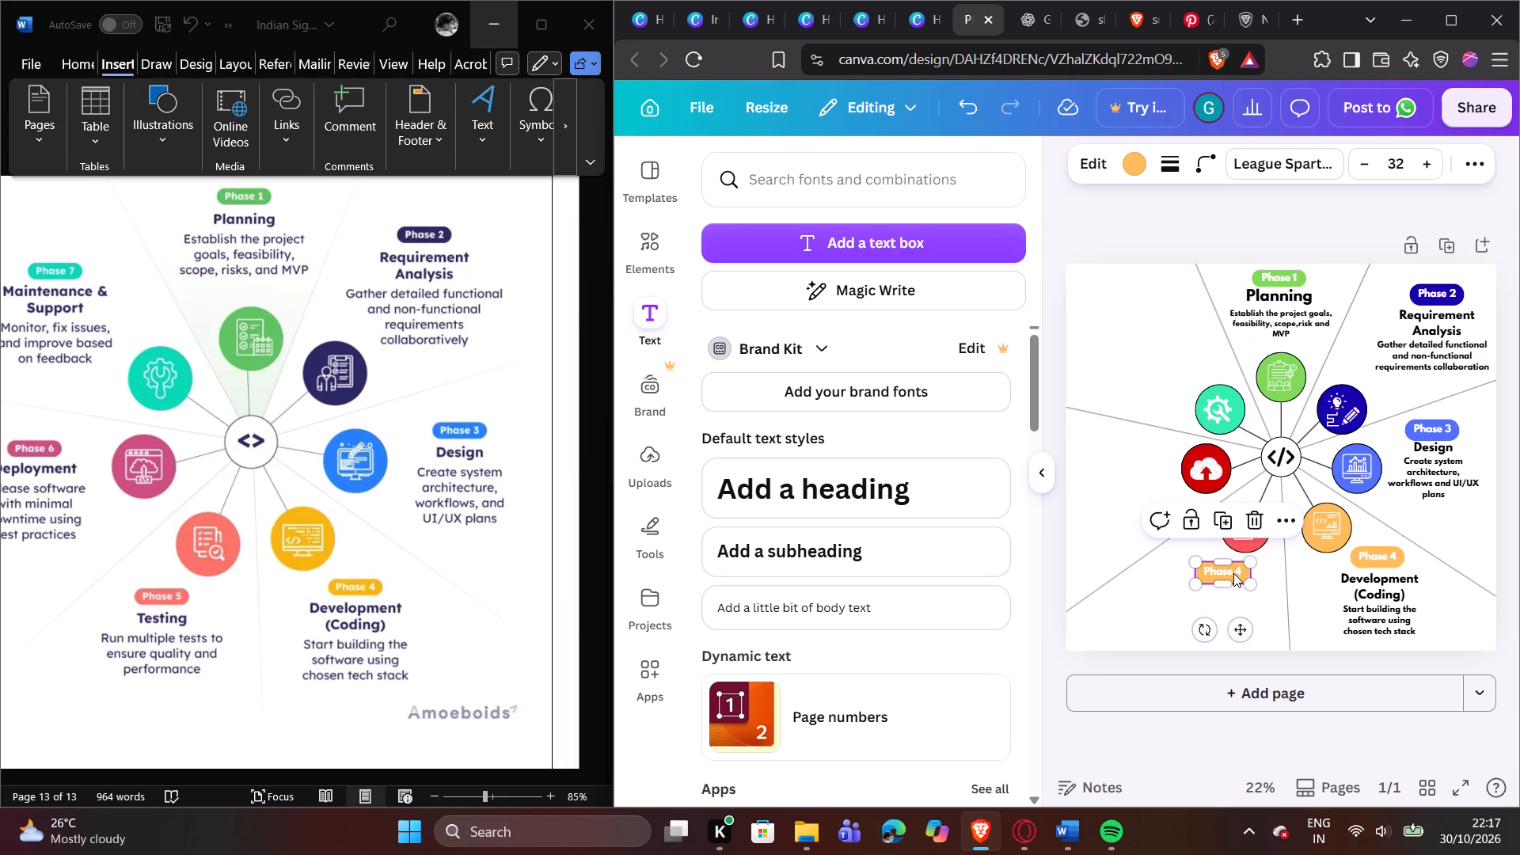
Move the copied "Phase 4" label slightly up and further left, to the lower left of the coral checklist icon circle.
{"action": "left_click", "coordinate": [1267, 583]}
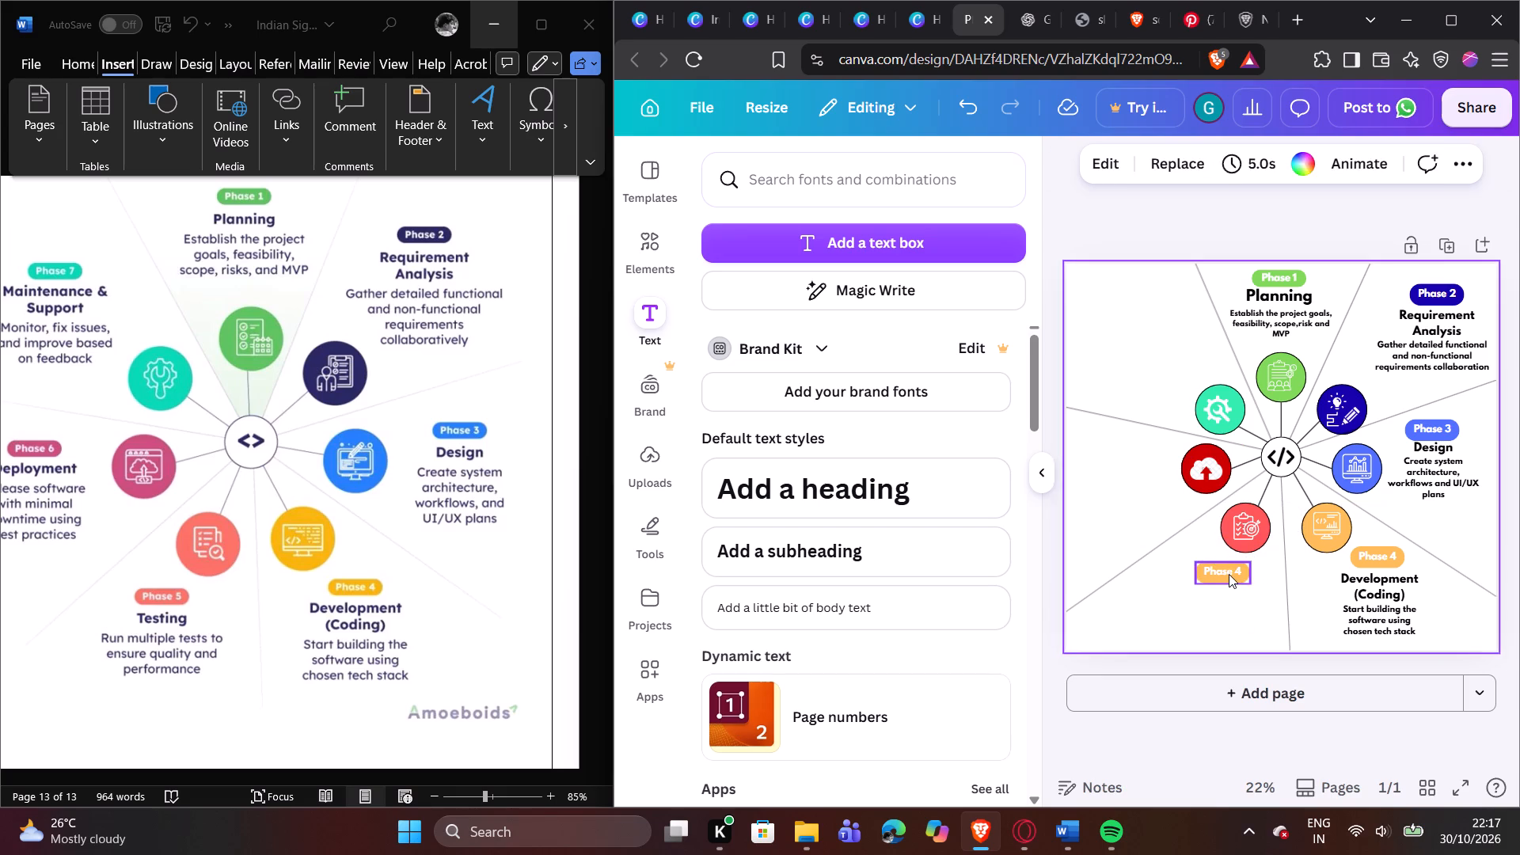
{"action": "left_click_drag", "start_coordinate": [1229, 574], "coordinate": [1182, 564]}
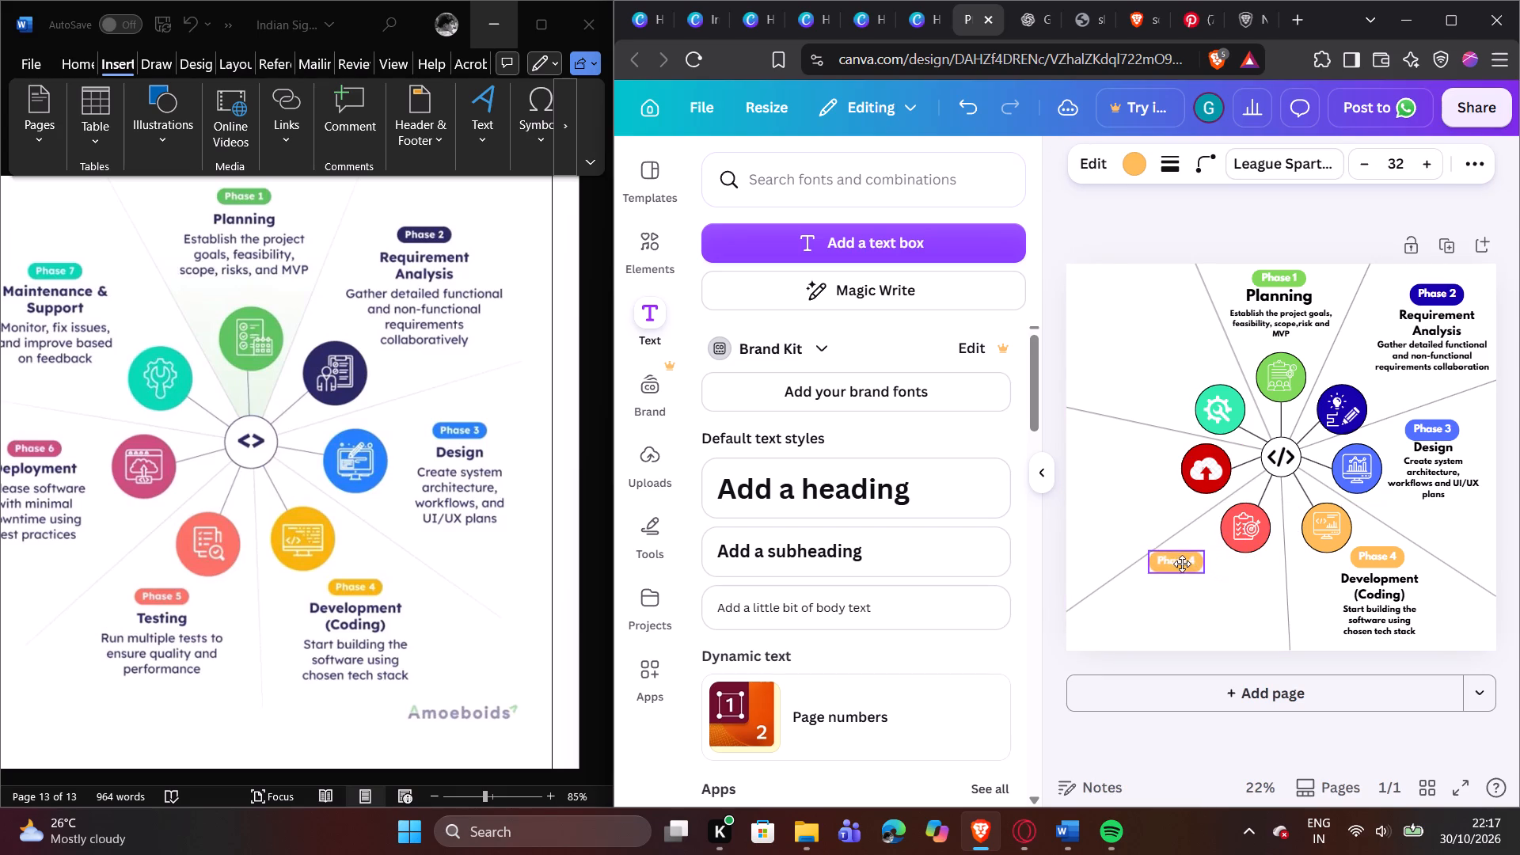
{"action": "left_click_drag", "start_coordinate": [1182, 564], "coordinate": [1200, 565]}
Change the copied label's text to "Phase 5".
{"action": "left_click", "coordinate": [1210, 564]}
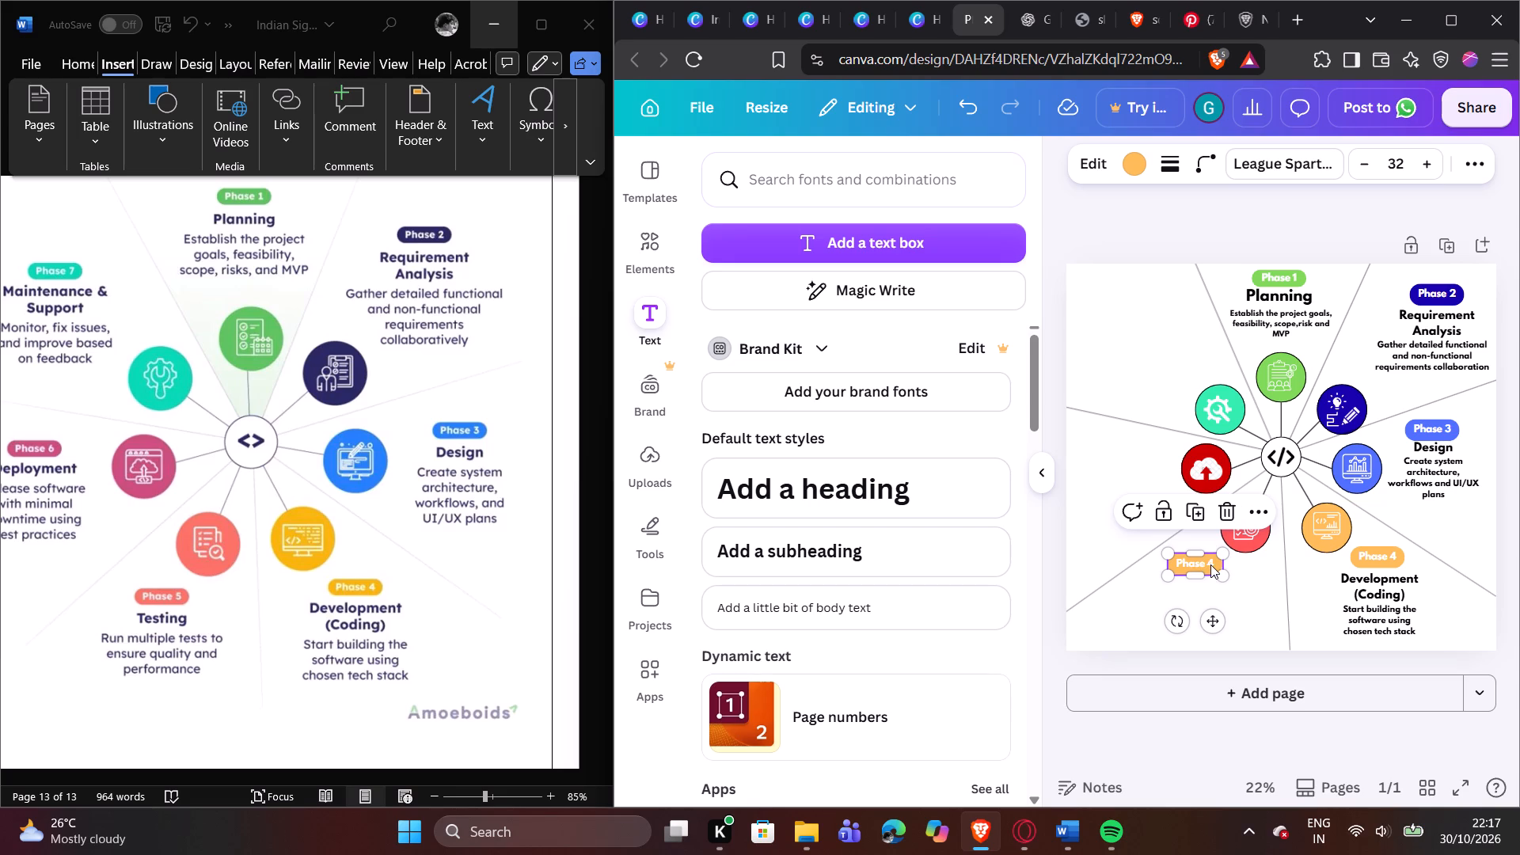
{"action": "left_click", "coordinate": [1210, 564]}
{"action": "left_click", "coordinate": [1210, 564]}
{"action": "left_click", "coordinate": [1212, 563]}
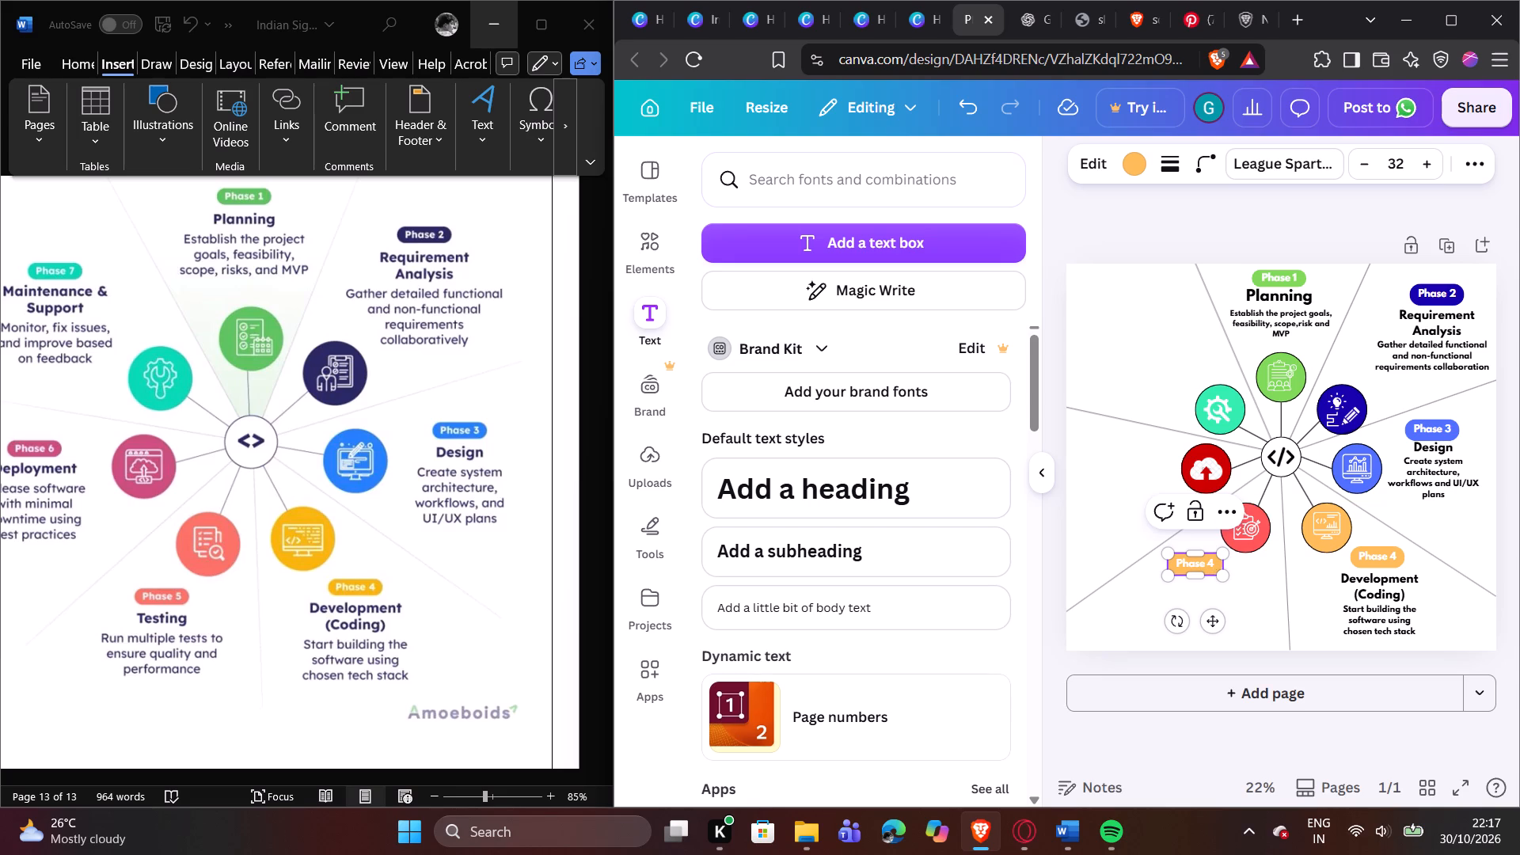
{"action": "key", "text": "BackSpace"}
{"action": "key", "text": "5"}
Recolour the "Phase 5" label coral to match its checklist icon circle.
{"action": "left_click", "coordinate": [1134, 156]}
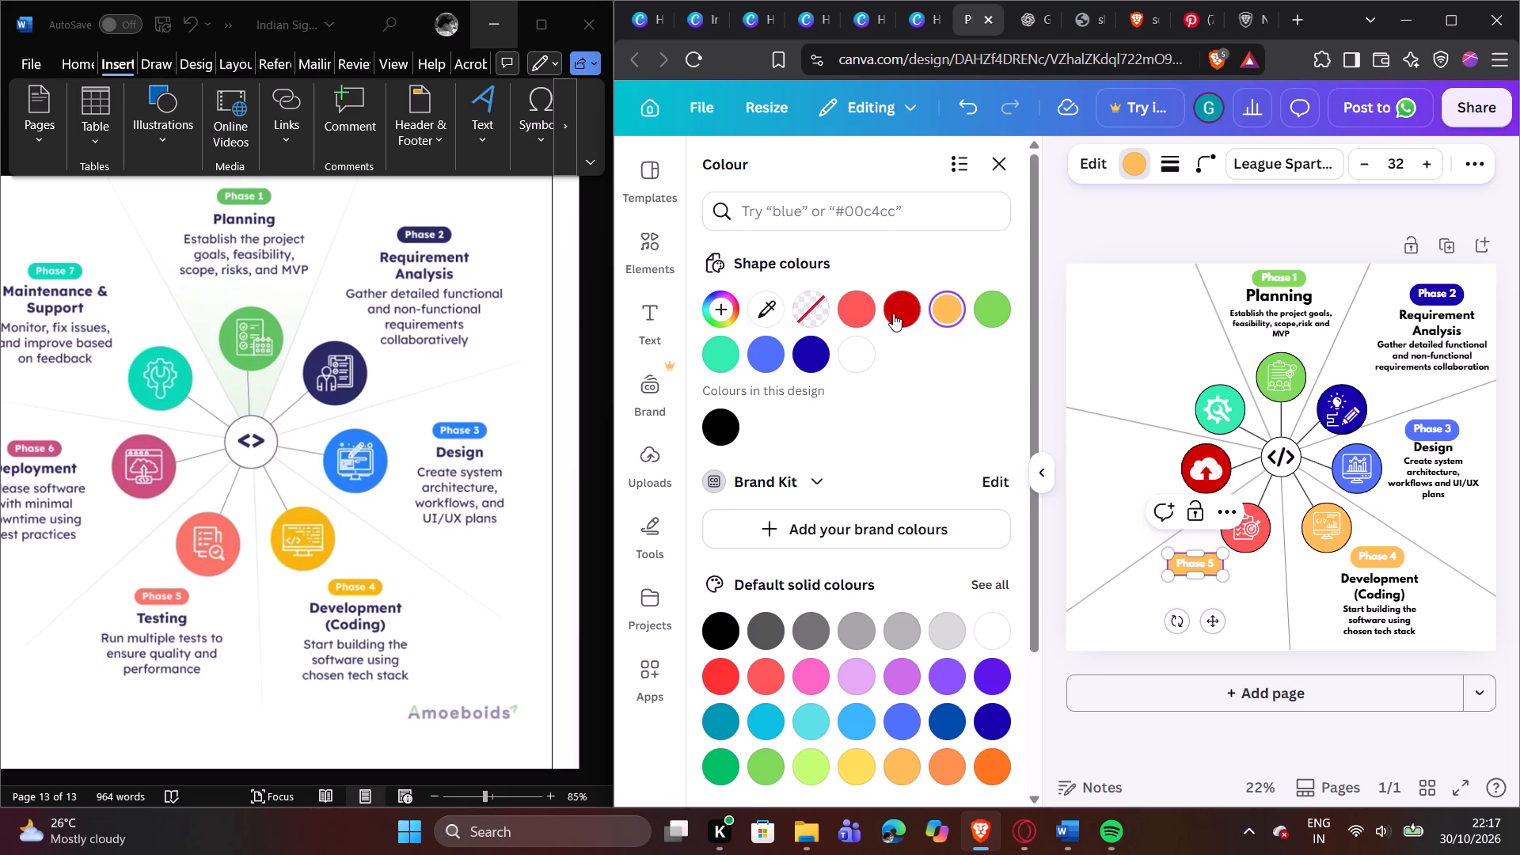
{"action": "left_click", "coordinate": [852, 315]}
{"action": "left_click", "coordinate": [1127, 587]}
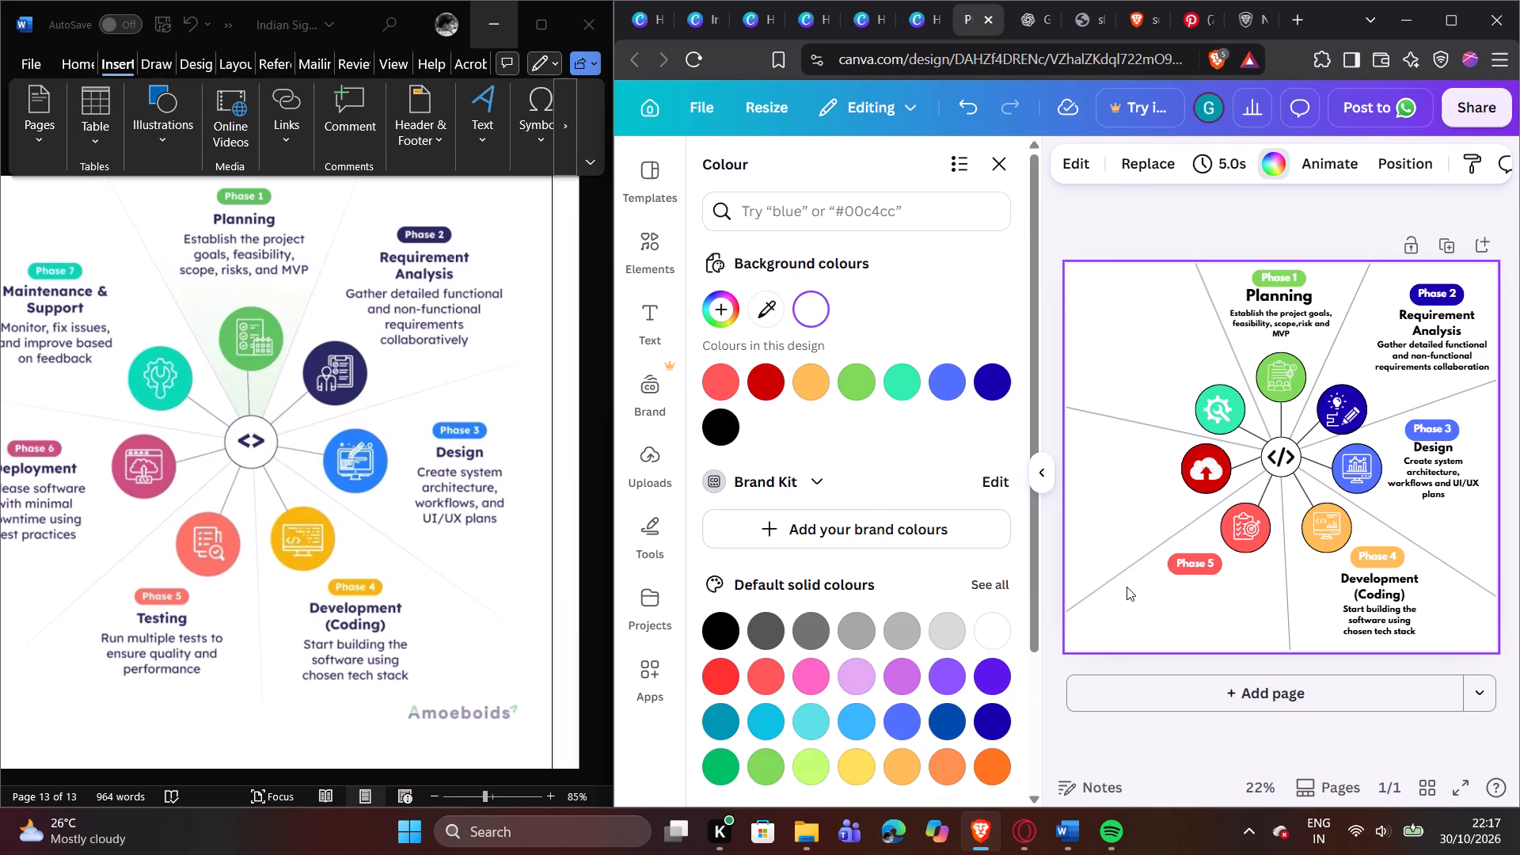
Duplicate the "Development (Coding)" heading and place the copy directly beneath the "Phase 5" label.
{"action": "left_click", "coordinate": [1364, 583]}
{"action": "left_click", "coordinate": [1380, 530]}
{"action": "left_click_drag", "start_coordinate": [1378, 587], "coordinate": [1221, 587]}
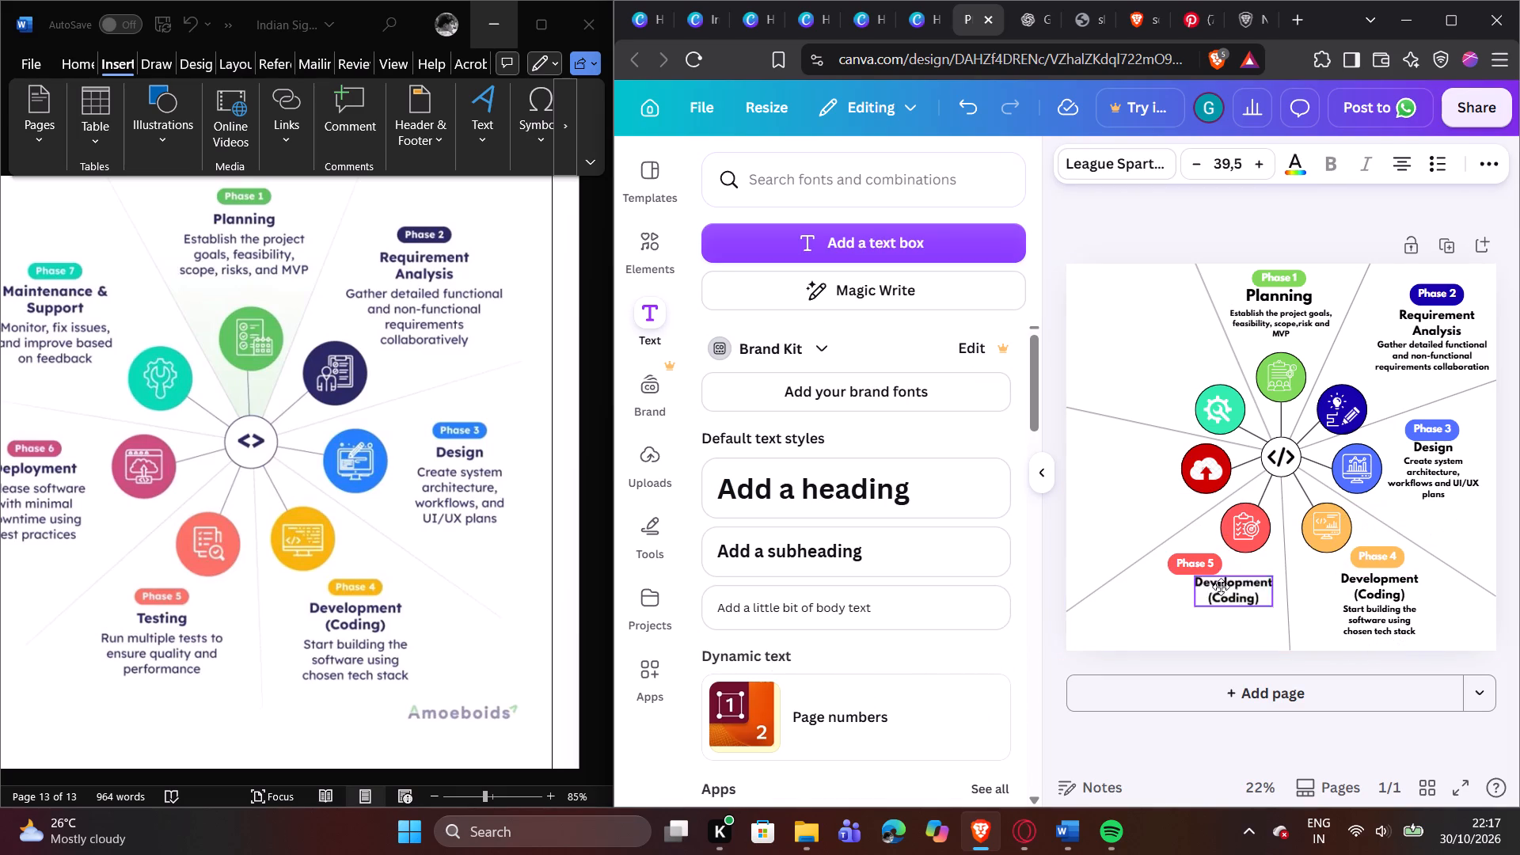
{"action": "left_click_drag", "start_coordinate": [1221, 587], "coordinate": [1179, 585]}
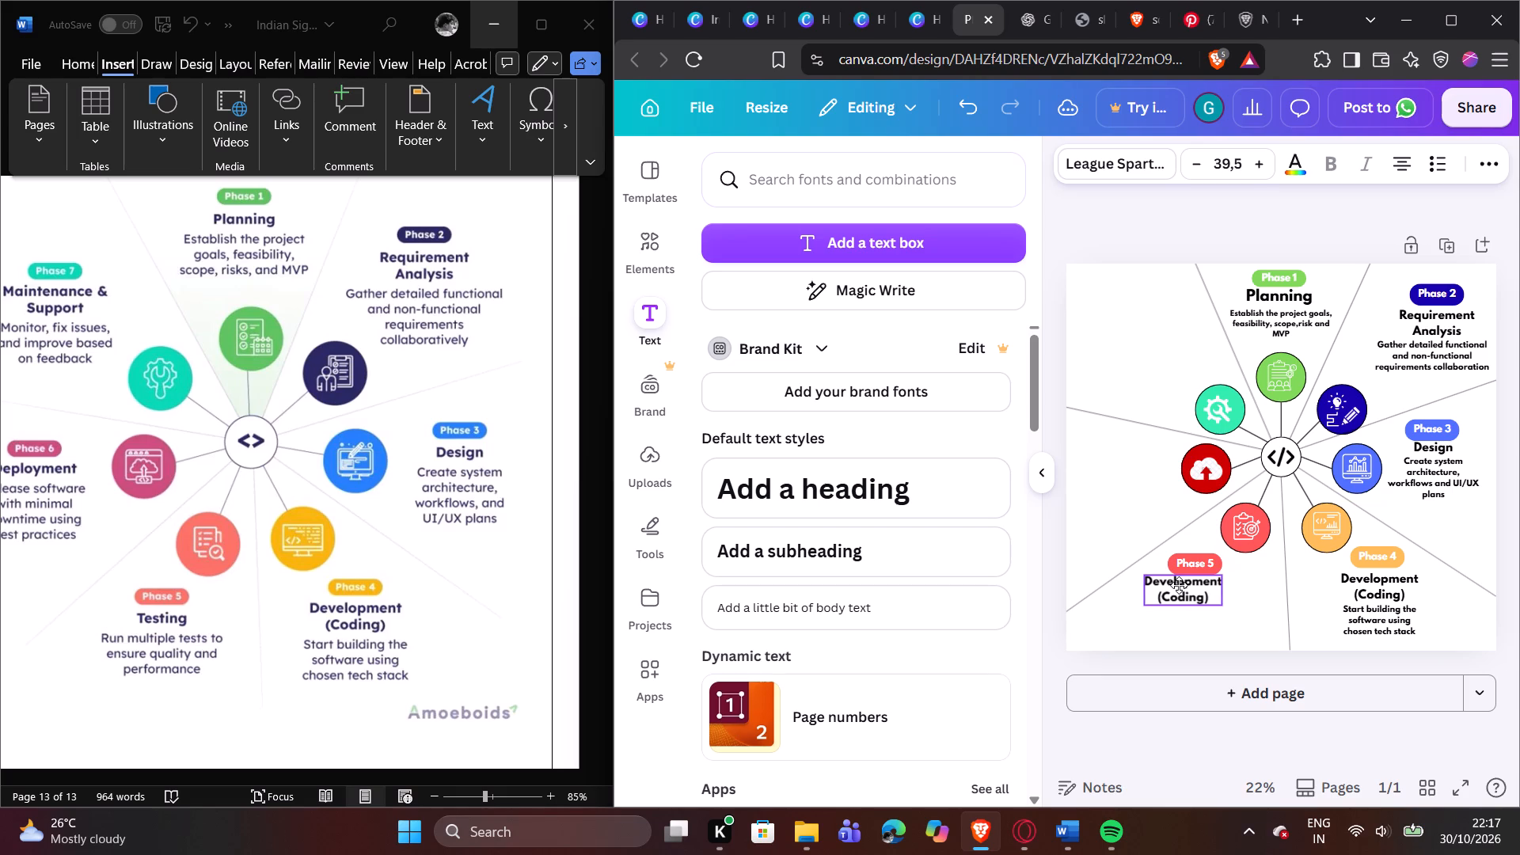
{"action": "left_click_drag", "start_coordinate": [1179, 585], "coordinate": [1176, 590]}
Replace the copied heading's text with "Testing", with a capital T.
{"action": "left_click", "coordinate": [1176, 591]}
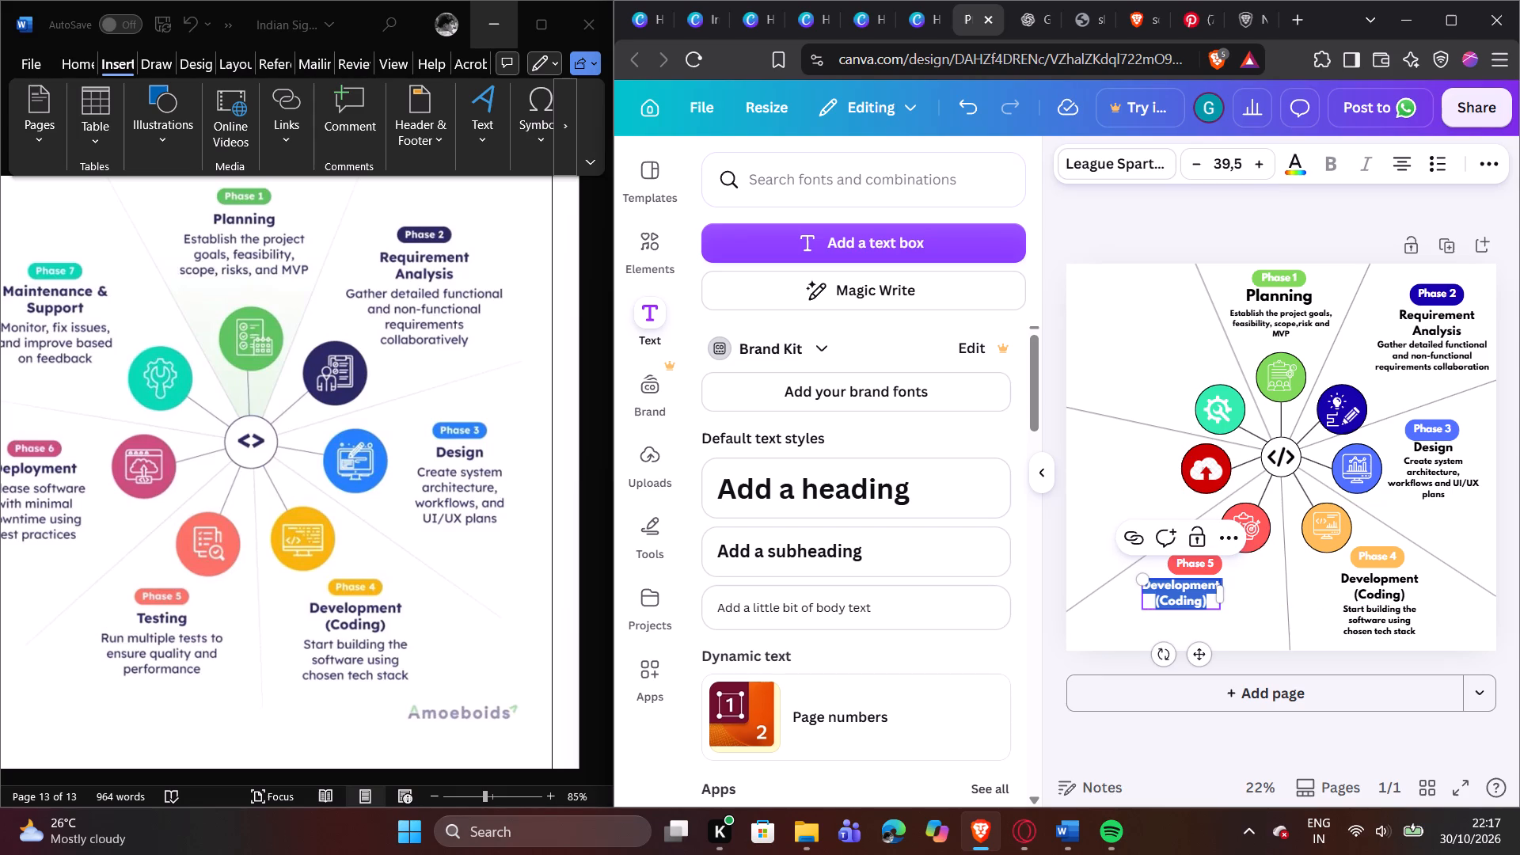
{"action": "type", "text": "testing"}
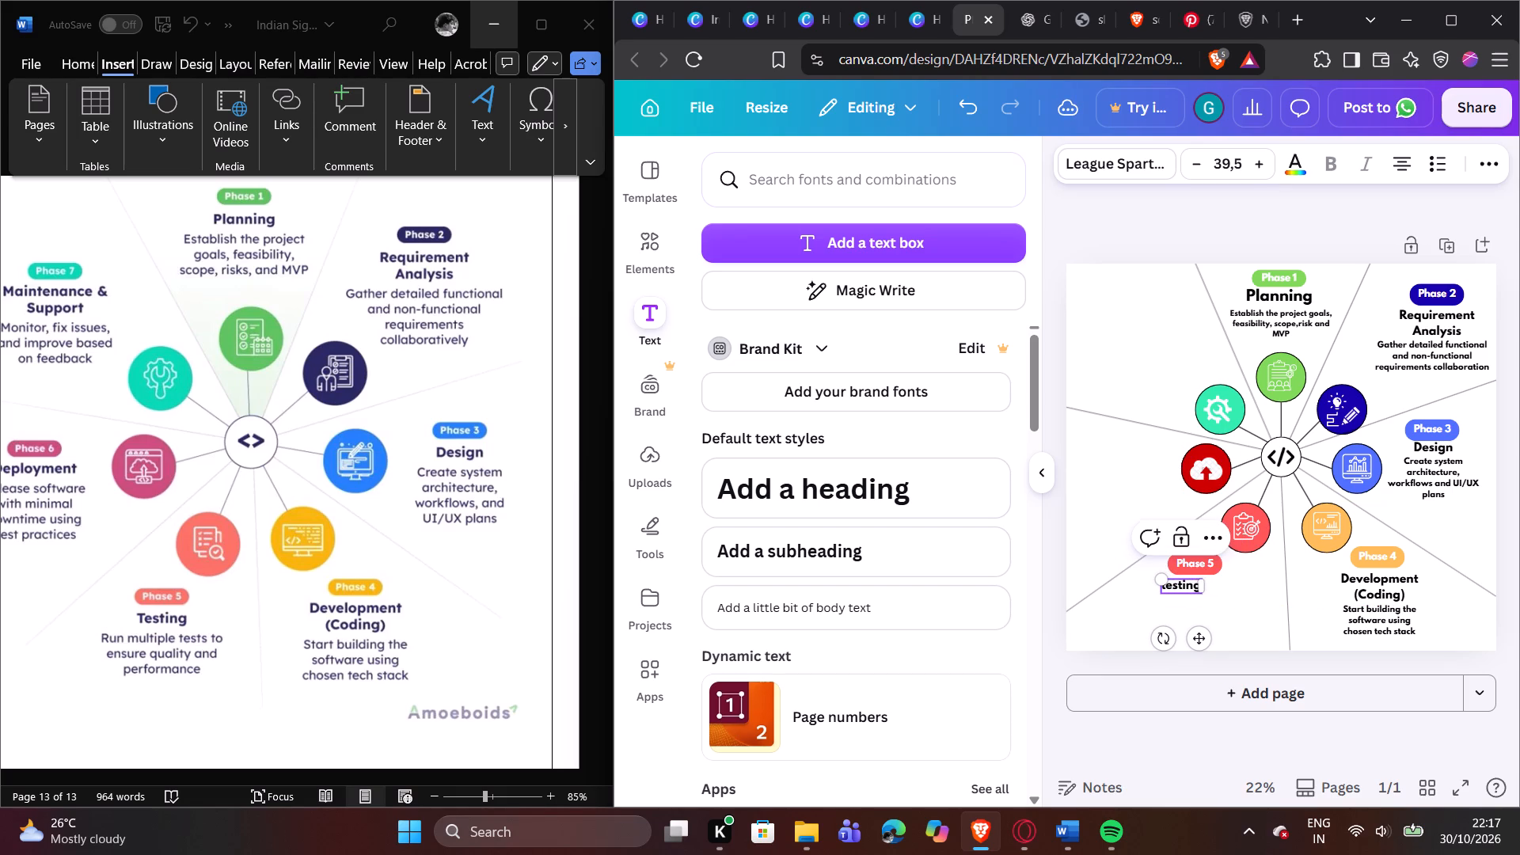
{"action": "left_click", "coordinate": [1242, 591]}
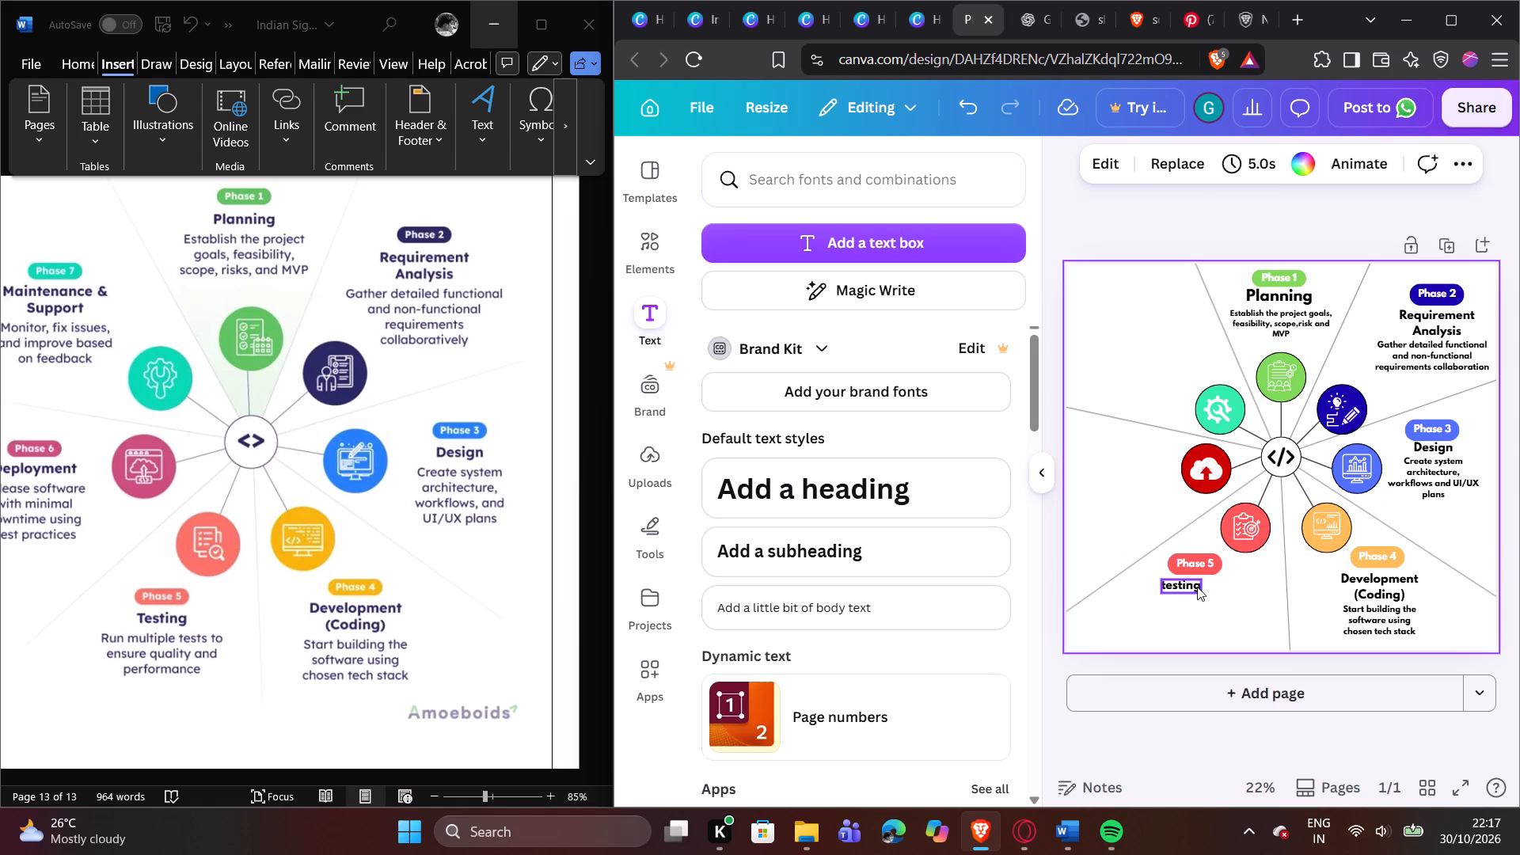
{"action": "left_click", "coordinate": [1187, 585]}
{"action": "double_click", "coordinate": [1179, 581]}
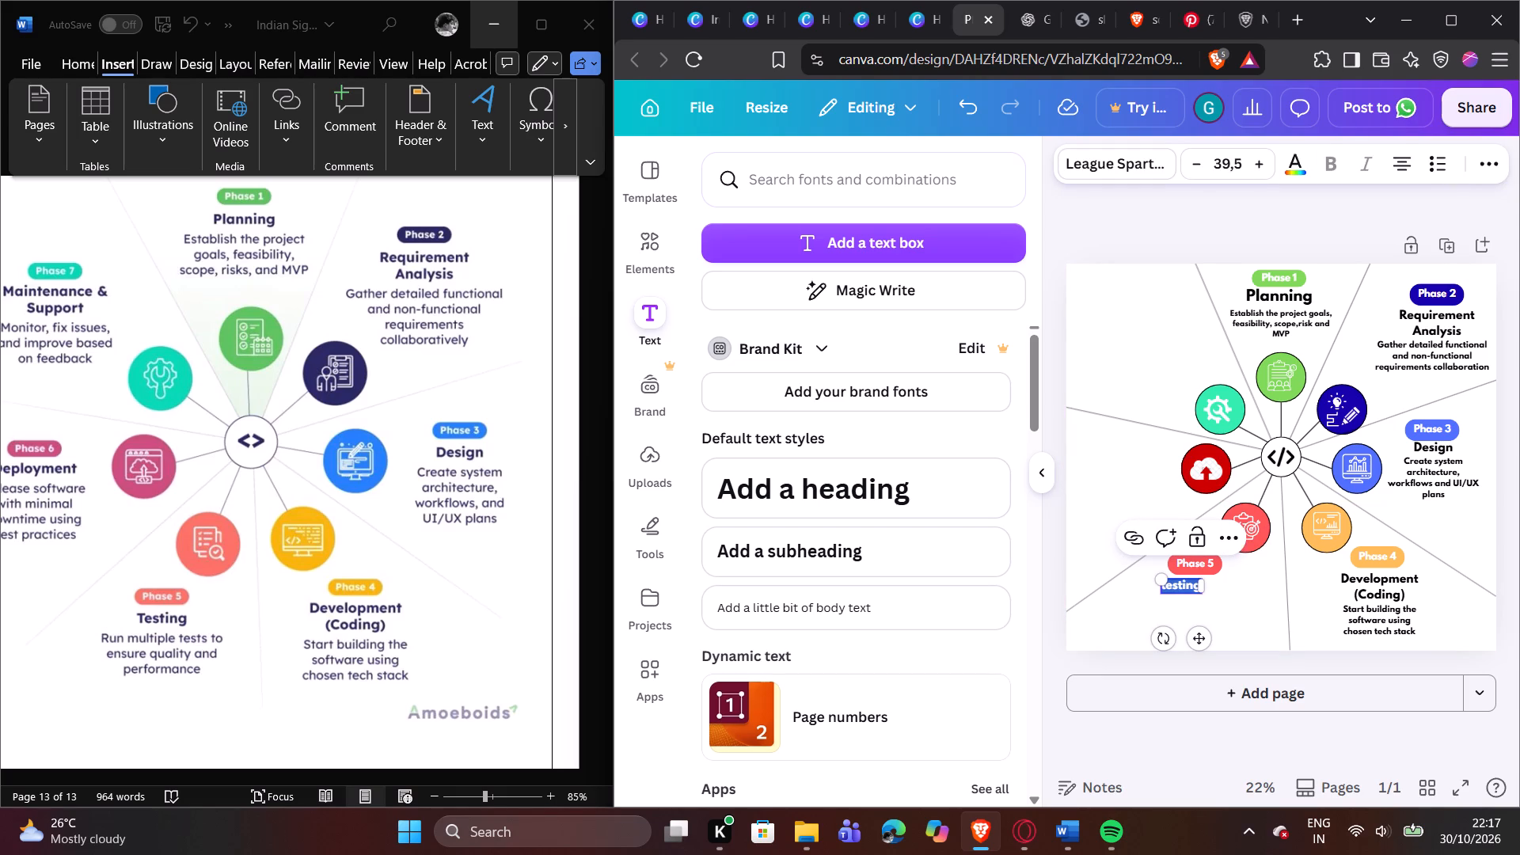
{"action": "key", "text": "shift+t"}
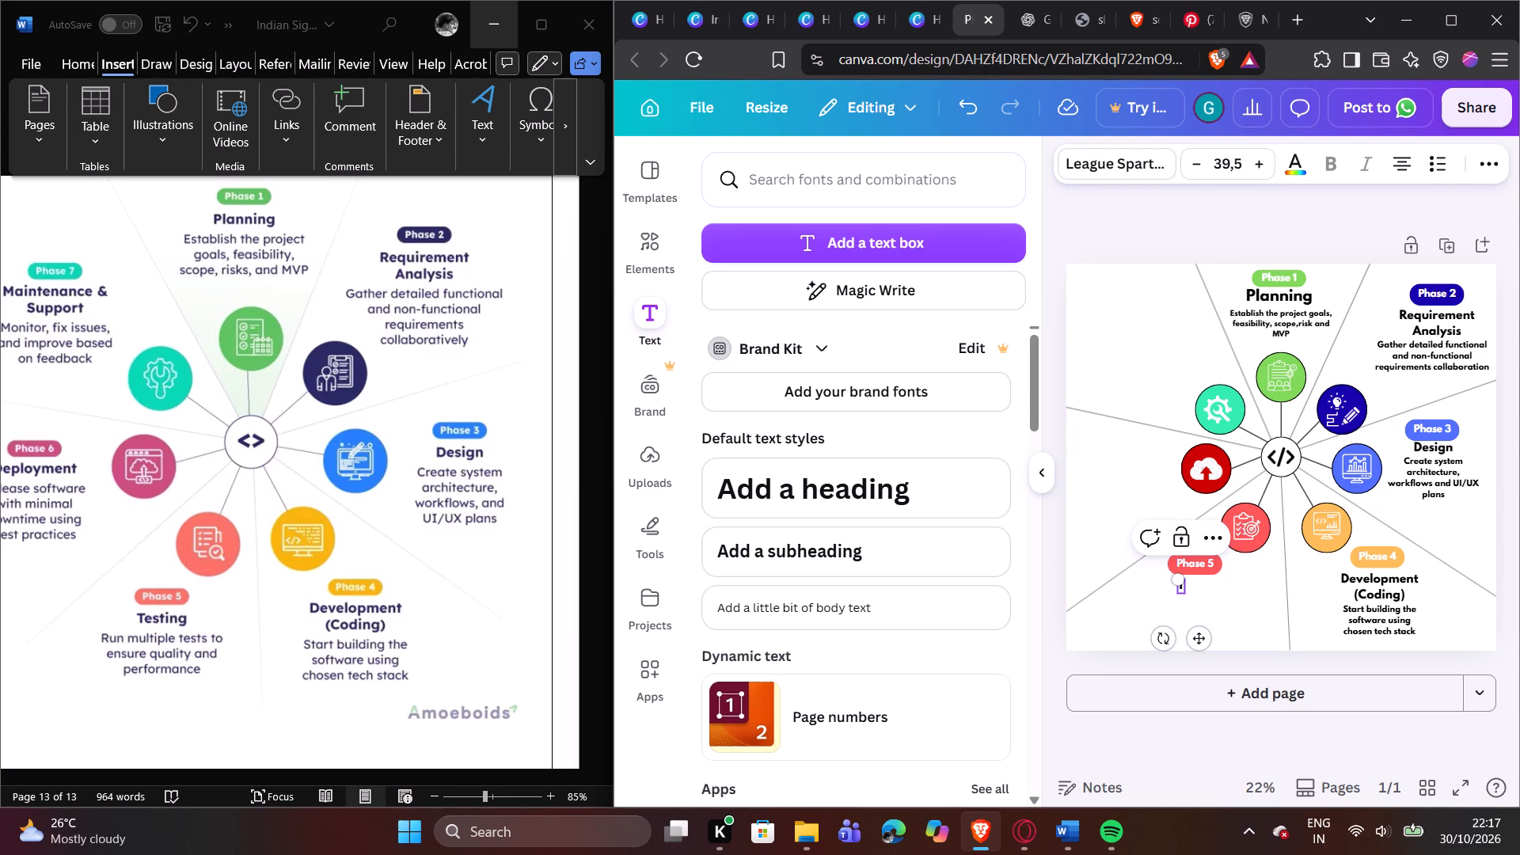
{"action": "type", "text": "esting"}
{"action": "left_click", "coordinate": [1210, 588]}
{"action": "left_click", "coordinate": [1216, 588]}
{"action": "left_click", "coordinate": [1223, 603]}
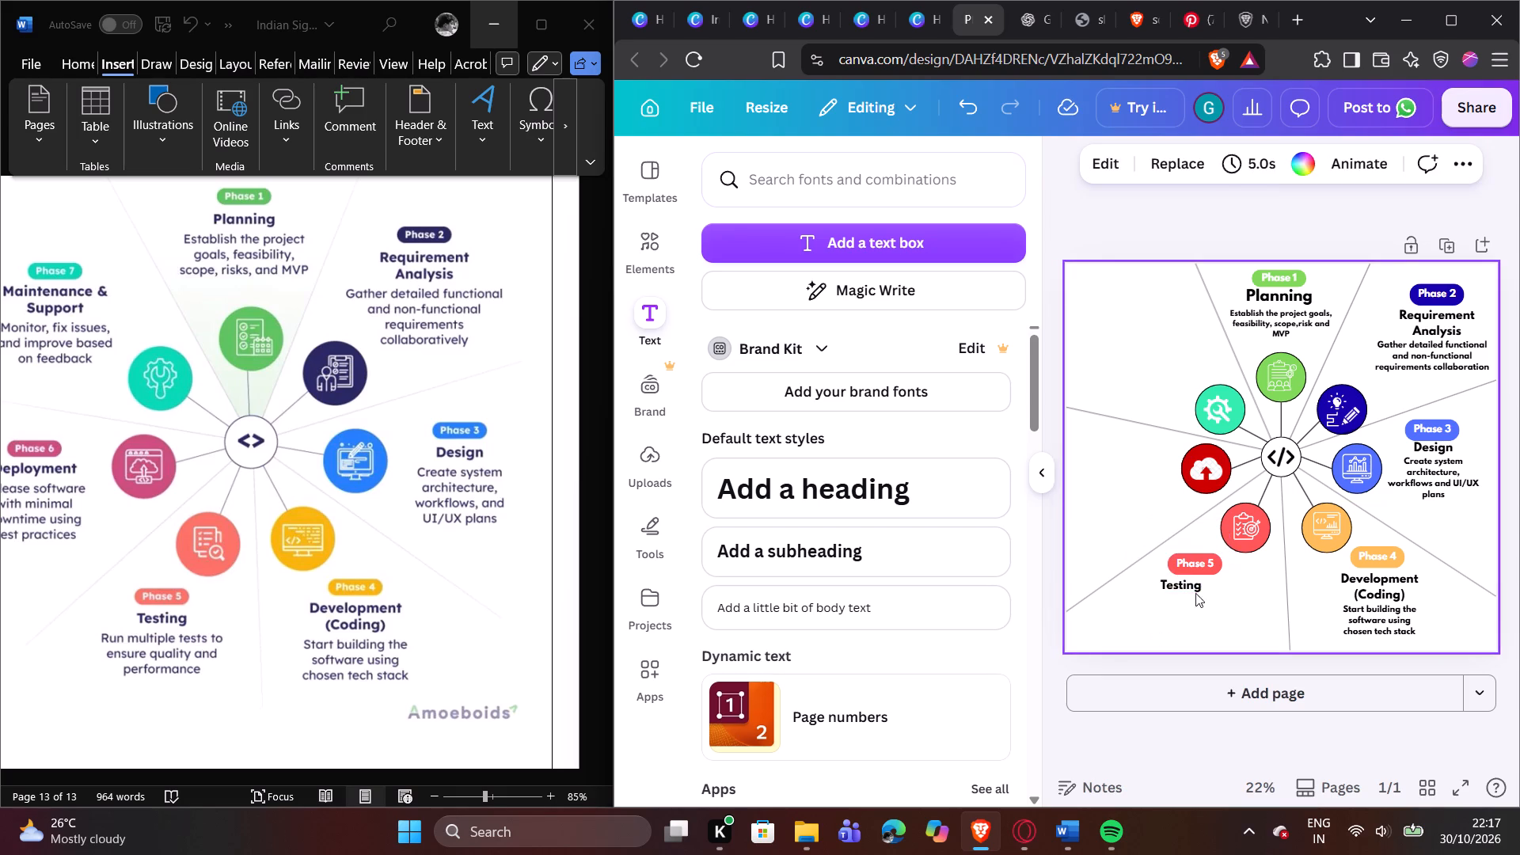
Shift the "Testing" heading slightly right so it sits centred beneath the "Phase 5" label.
{"action": "left_click_drag", "start_coordinate": [1184, 586], "coordinate": [1195, 584]}
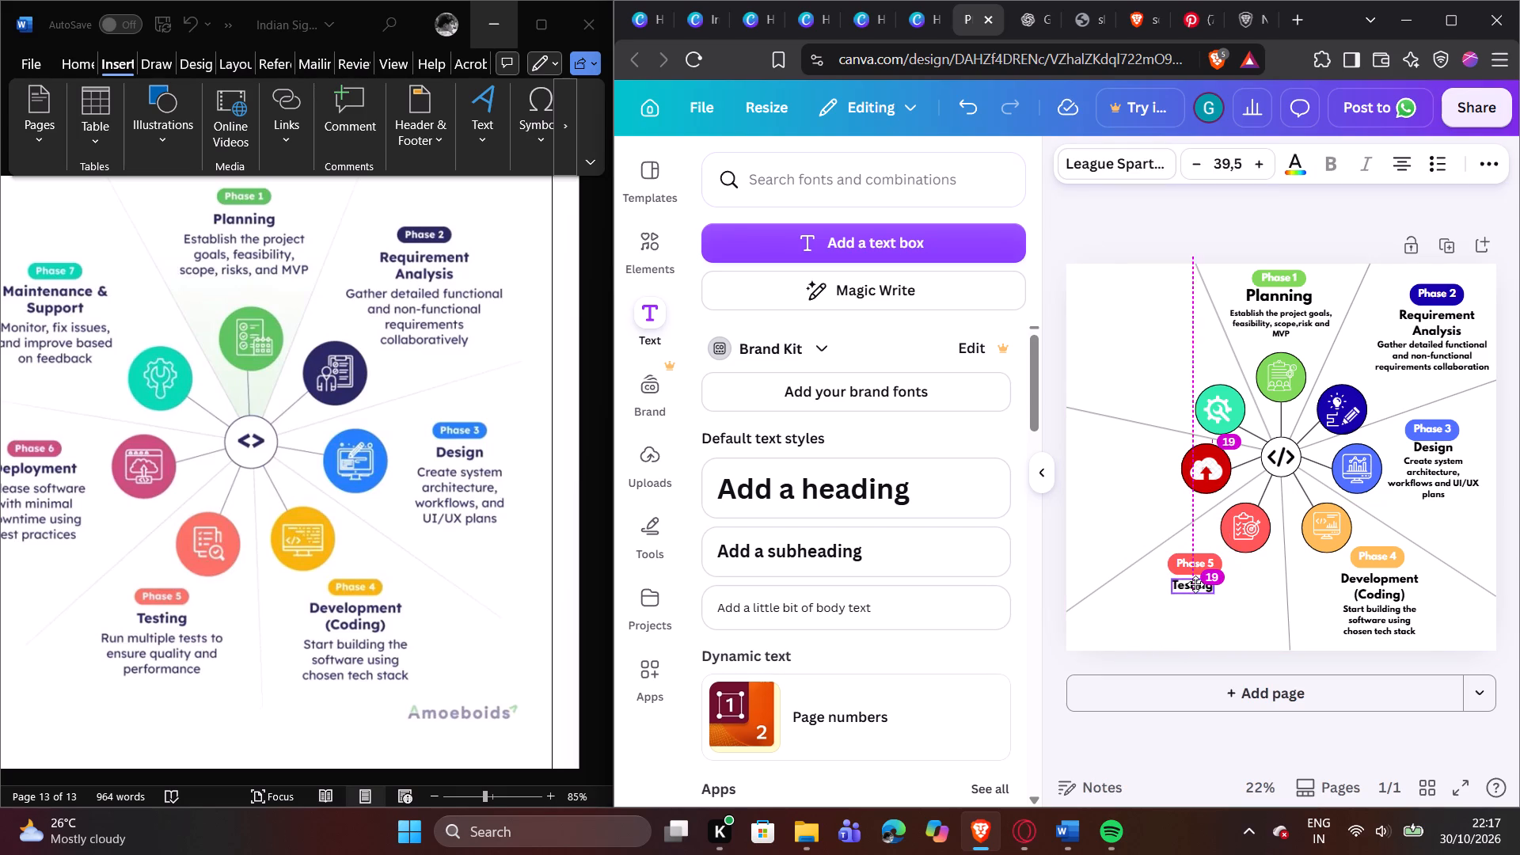
{"action": "left_click_drag", "start_coordinate": [1195, 584], "coordinate": [1195, 584]}
{"action": "left_click", "coordinate": [1230, 599]}
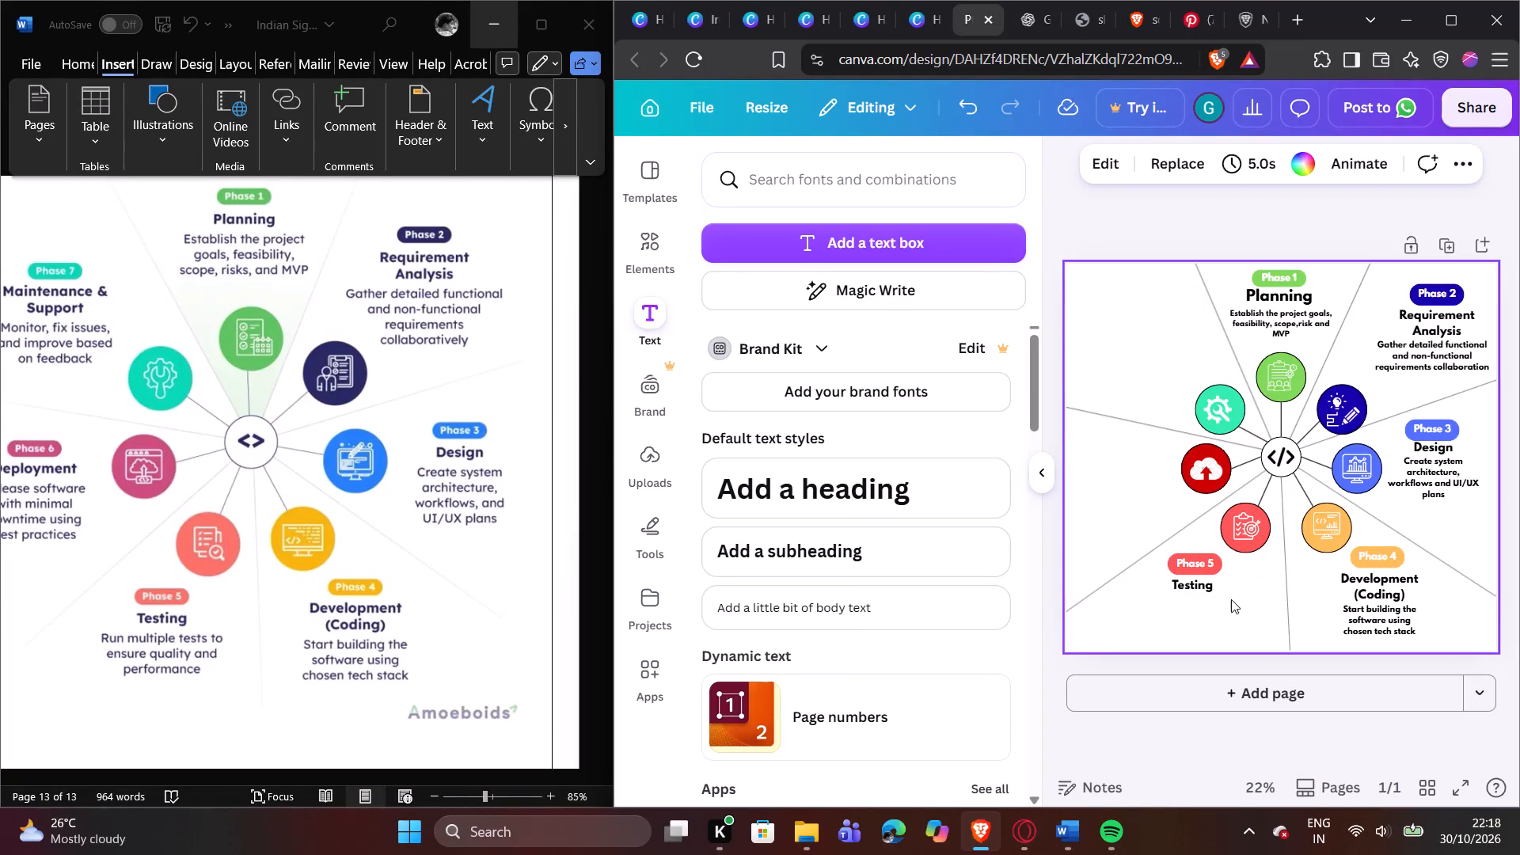
Duplicate the Phase 4 description and place the copy directly beneath the "Testing" heading.
{"action": "left_click", "coordinate": [1381, 616]}
{"action": "left_click", "coordinate": [1389, 560]}
{"action": "left_click_drag", "start_coordinate": [1386, 622], "coordinate": [1385, 621]}
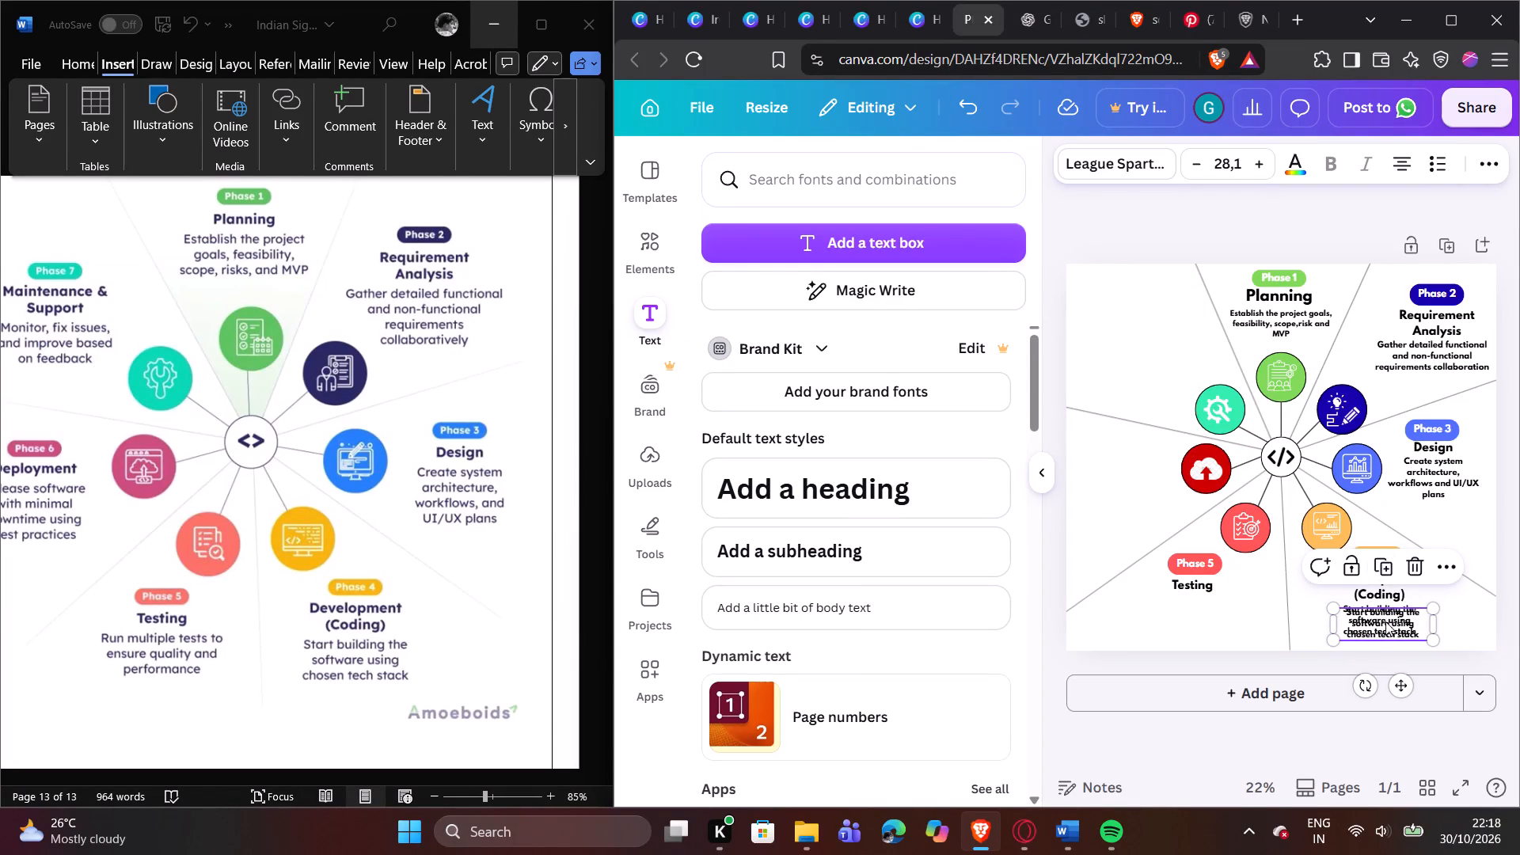
{"action": "left_click_drag", "start_coordinate": [1385, 621], "coordinate": [1196, 610]}
Replace the copied description with "Run multiple tests to ensure quality and performance", broken into three lines after "to" and "and".
{"action": "left_click", "coordinate": [1196, 610]}
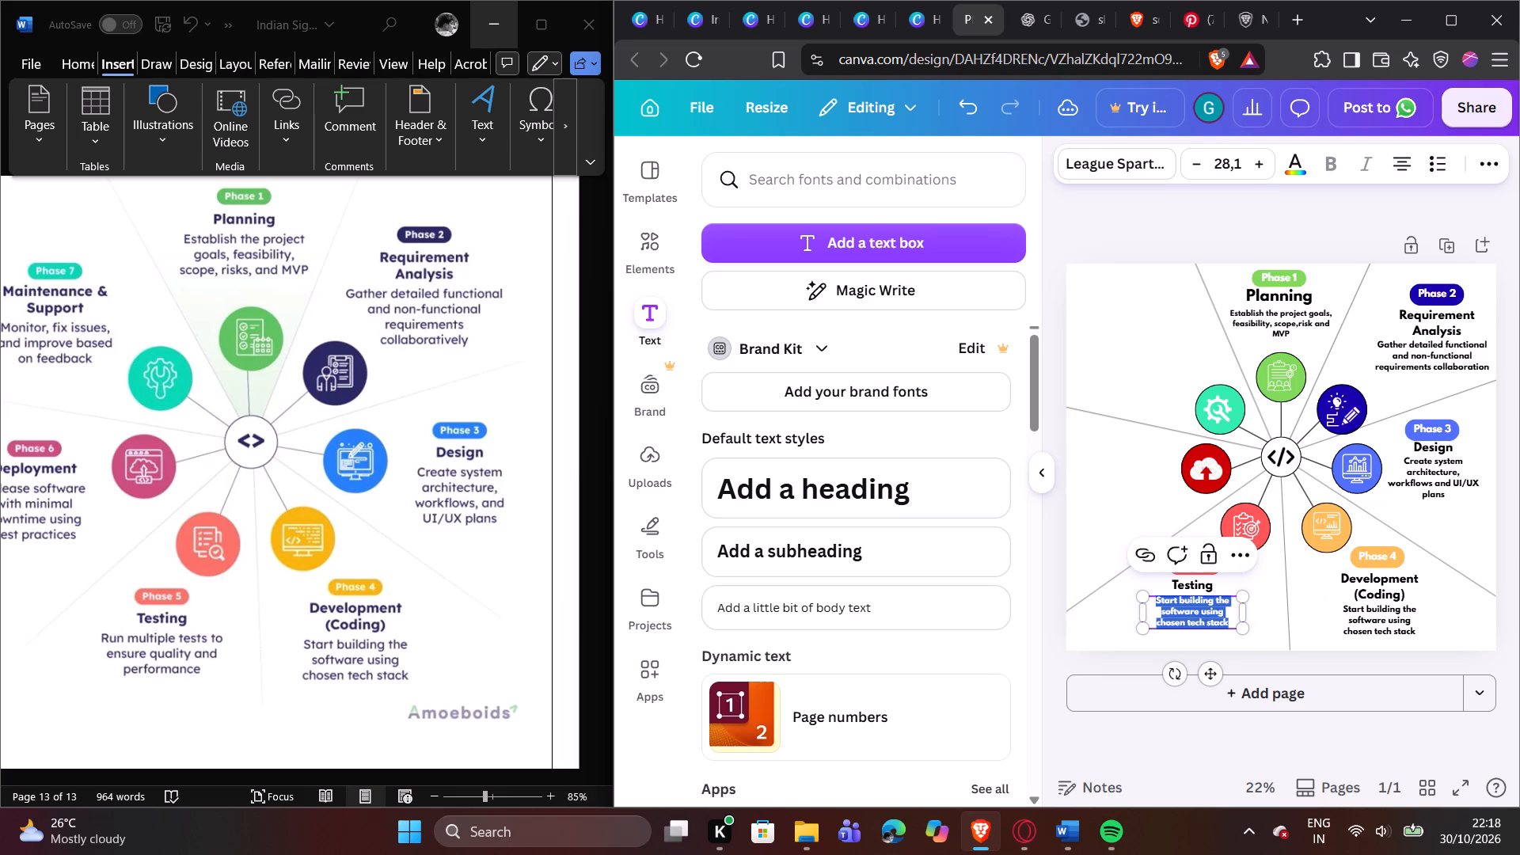
{"action": "key", "text": "shift+r"}
{"action": "type", "text": "un"}
{"action": "key", "text": "space"}
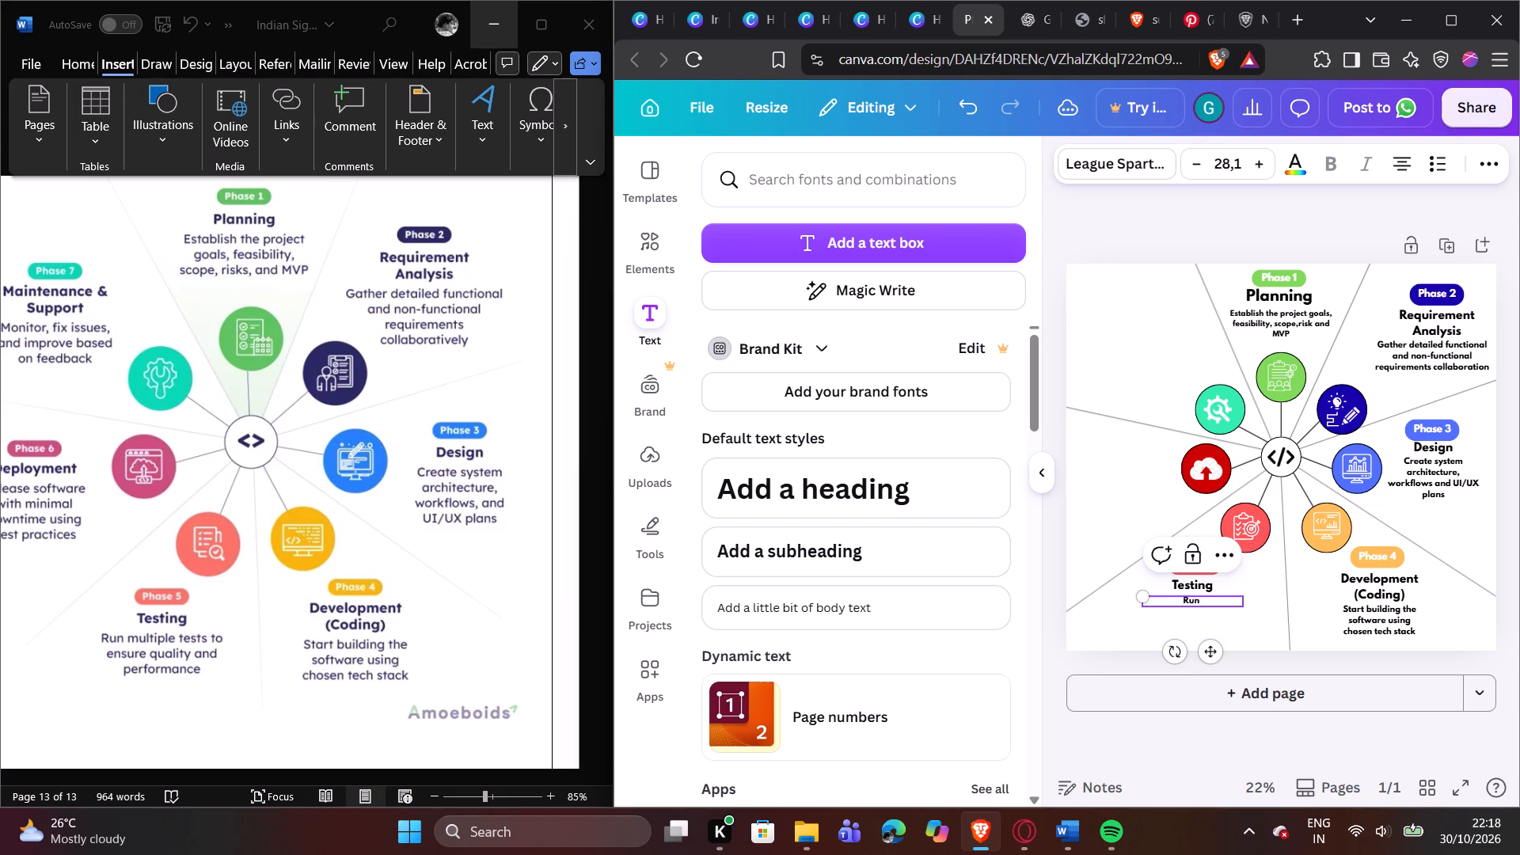
{"action": "type", "text": "multi"}
{"action": "type", "text": "ple te"}
{"action": "type", "text": "sts"}
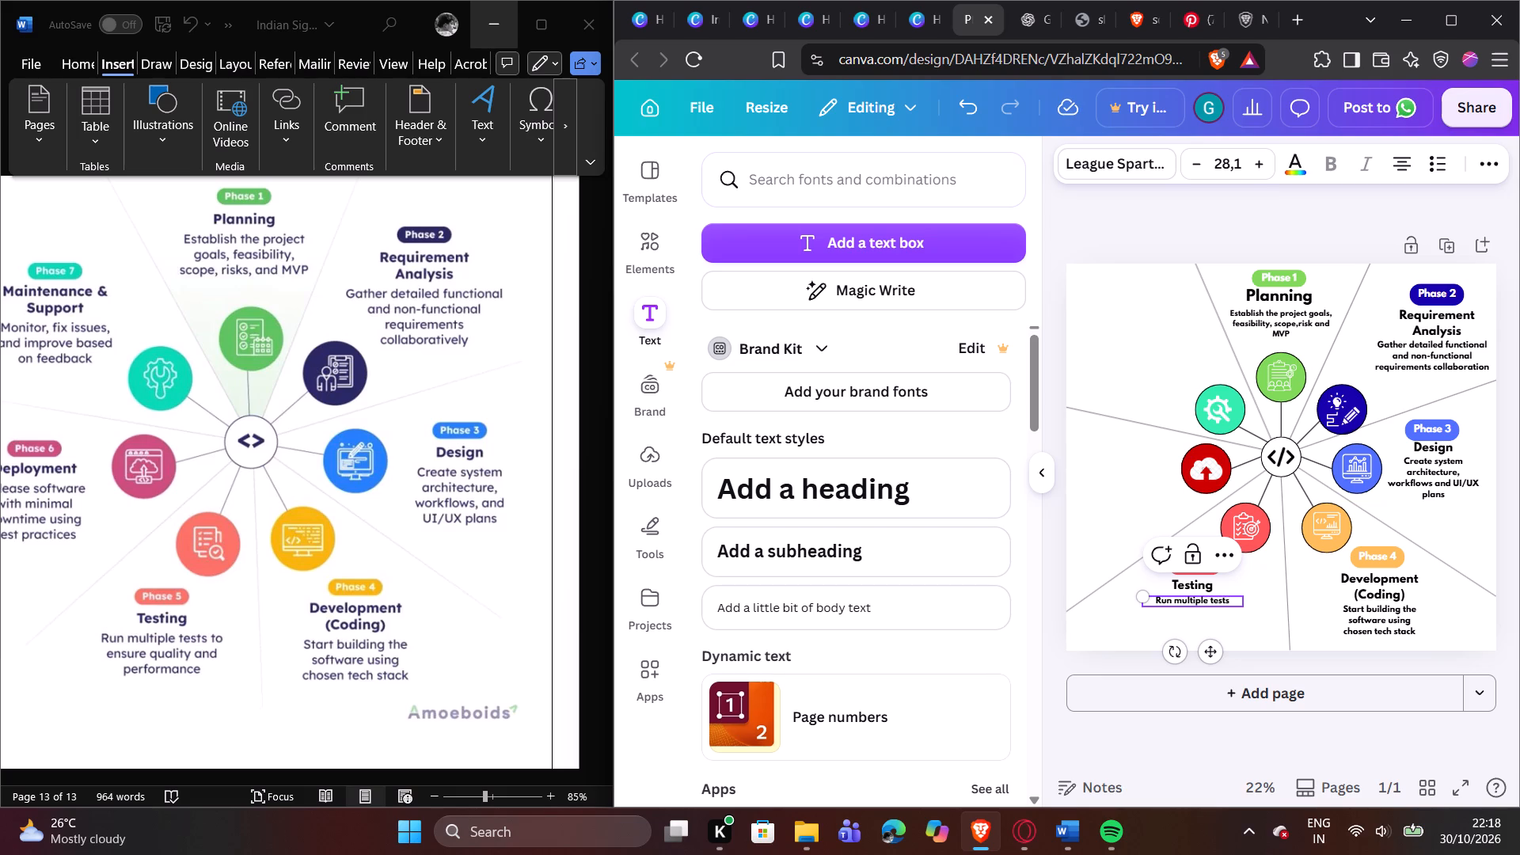
{"action": "key", "text": "space"}
{"action": "type", "text": "to"}
{"action": "key", "text": "Return"}
{"action": "key", "text": "e"}
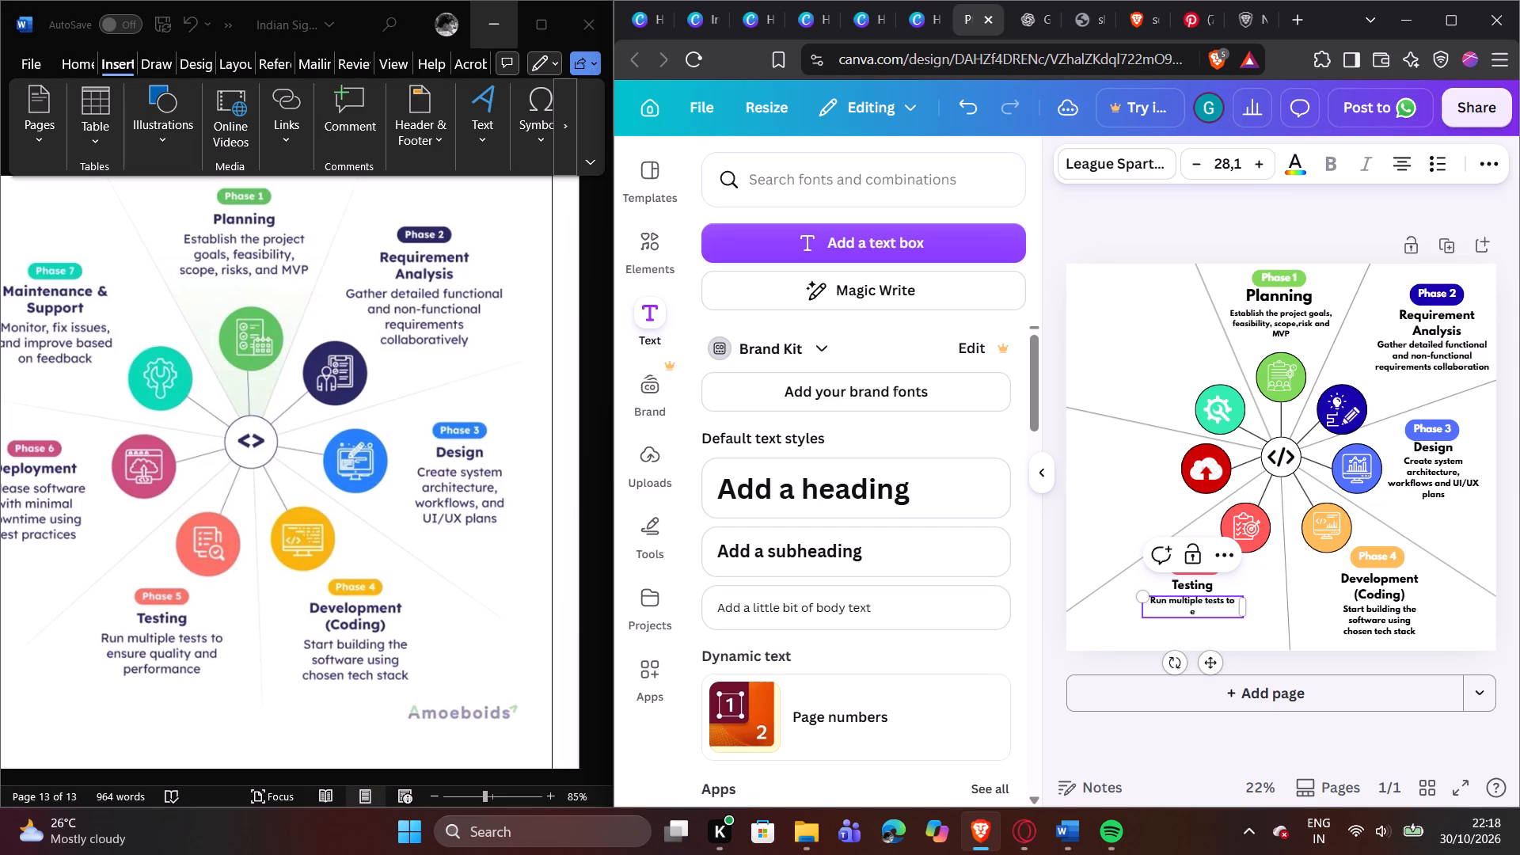
{"action": "key", "text": "n"}
{"action": "key", "text": "s"}
{"action": "type", "text": "ure"}
{"action": "key", "text": "space"}
{"action": "type", "text": "q"}
{"action": "key", "text": "u"}
{"action": "type", "text": "ality"}
{"action": "key", "text": "space"}
{"action": "type", "text": "and"}
{"action": "key", "text": "Return"}
{"action": "type", "text": "per"}
{"action": "type", "text": "formance"}
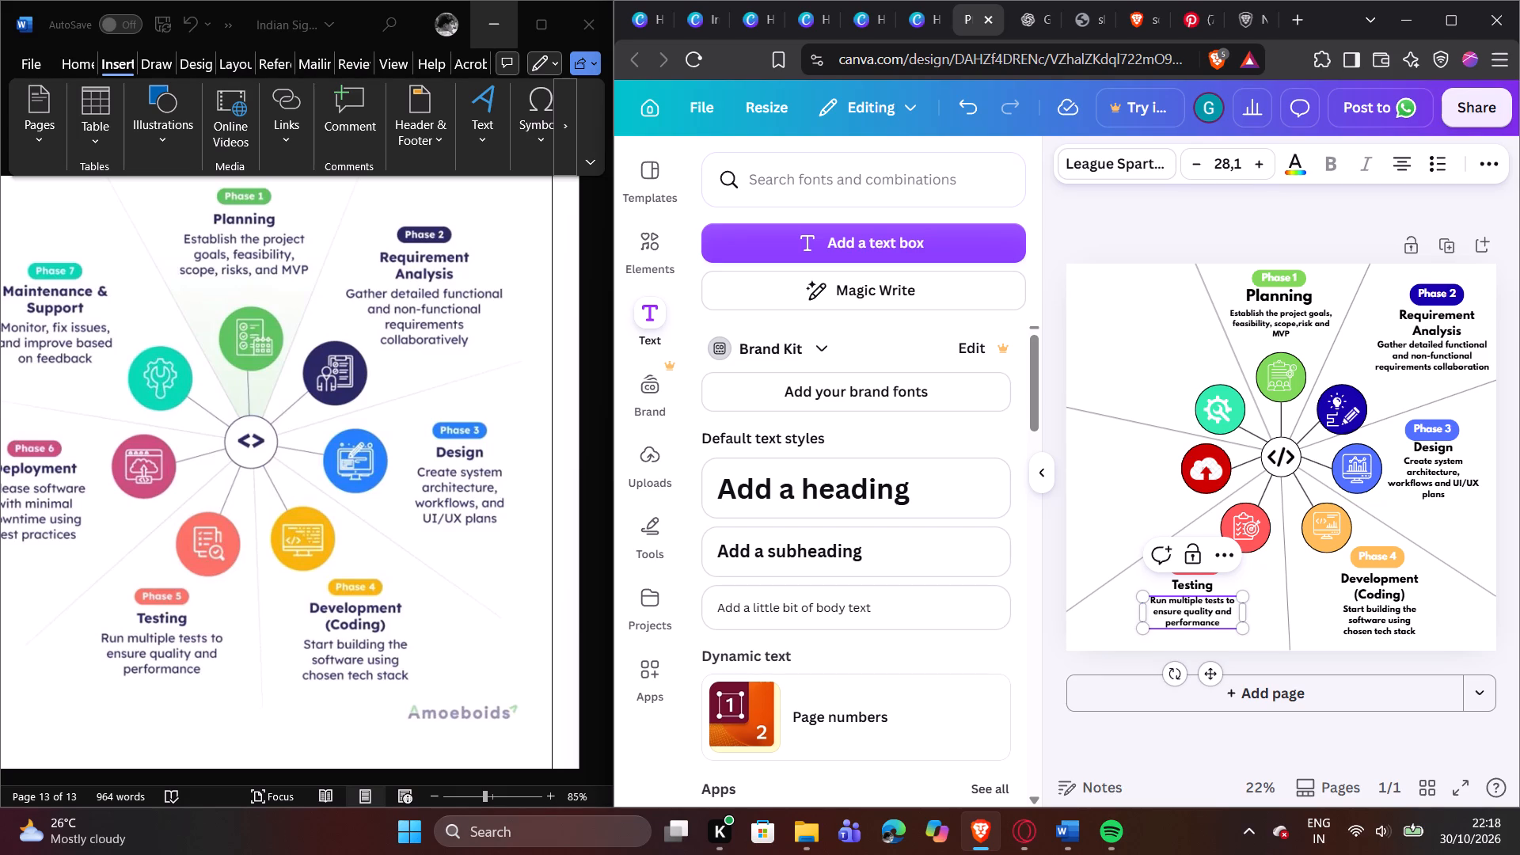
{"action": "left_click", "coordinate": [1259, 595]}
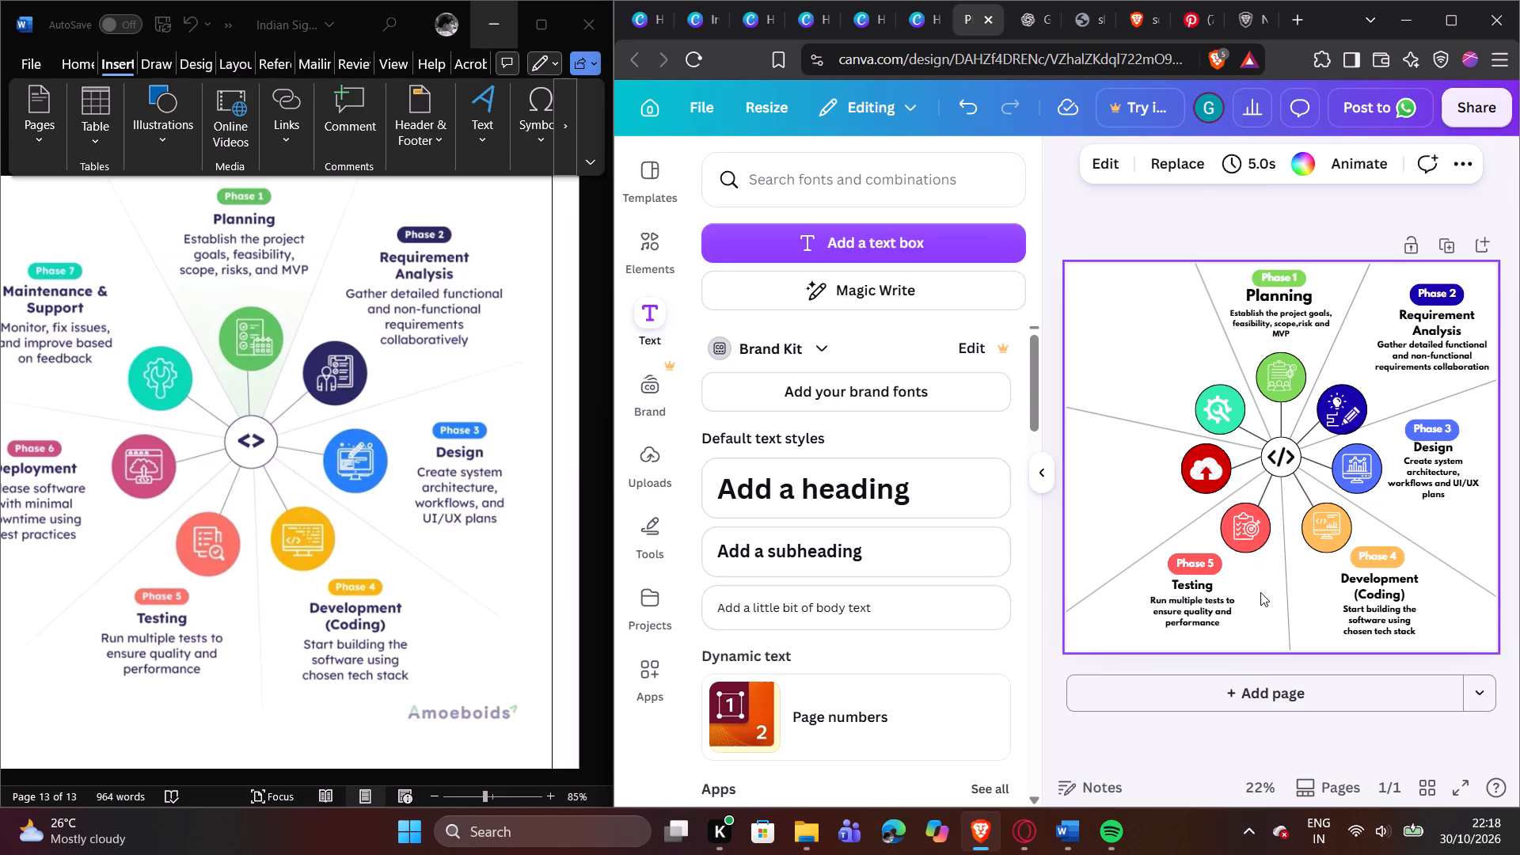
Duplicate the "Phase 5" label and place the copy in the wheel sector of the dark red cloud-upload icon, outward and slightly below it.
{"action": "left_click", "coordinate": [1202, 562]}
{"action": "left_click", "coordinate": [1199, 506]}
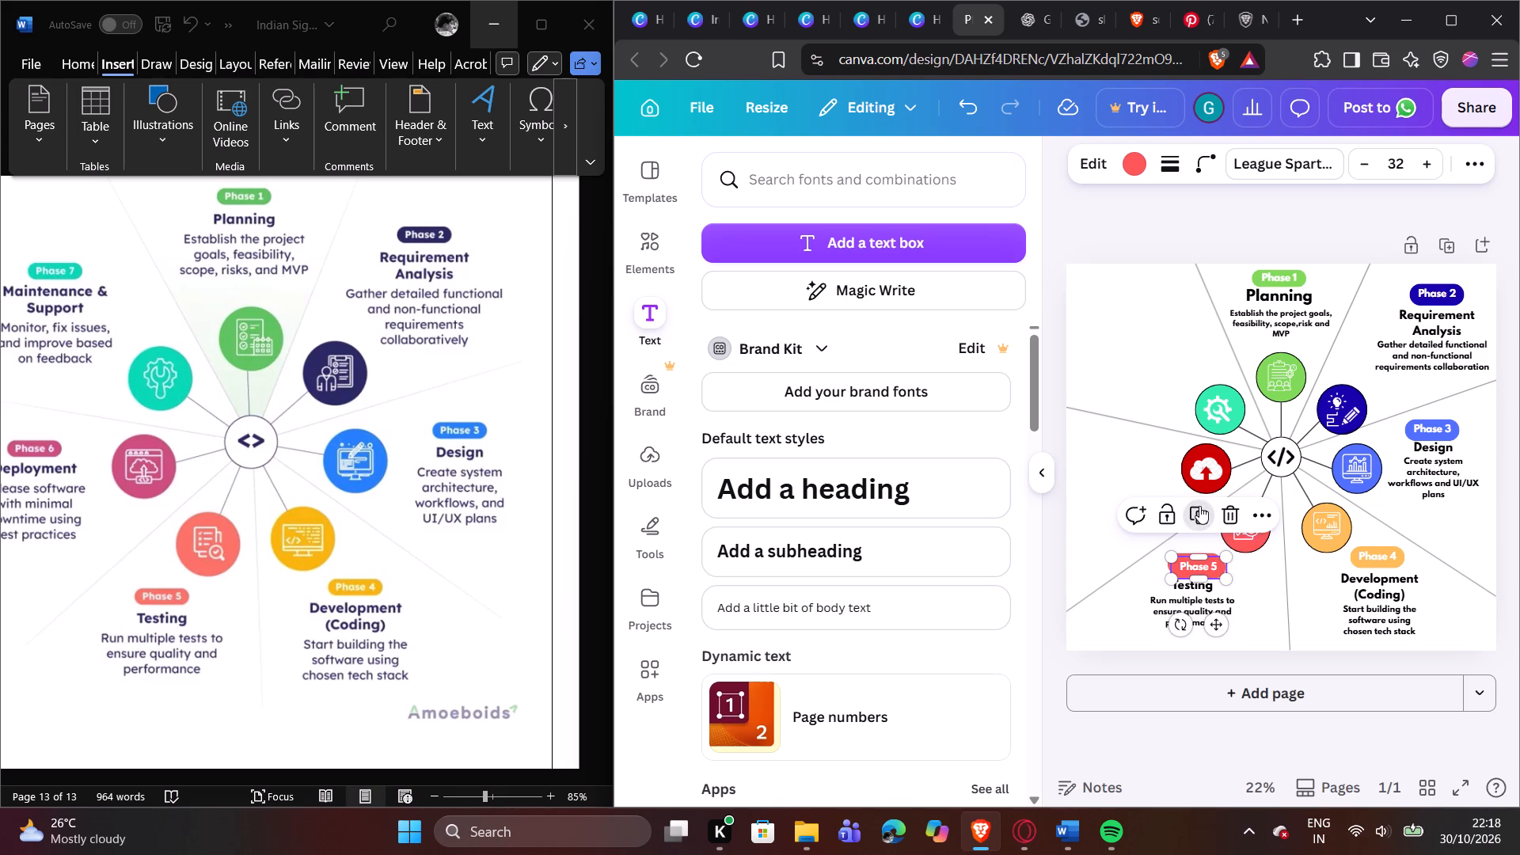
{"action": "left_click", "coordinate": [1252, 595]}
{"action": "left_click_drag", "start_coordinate": [1199, 568], "coordinate": [1126, 531]}
{"action": "left_click_drag", "start_coordinate": [1125, 525], "coordinate": [1121, 468]}
{"action": "left_click", "coordinate": [968, 108]}
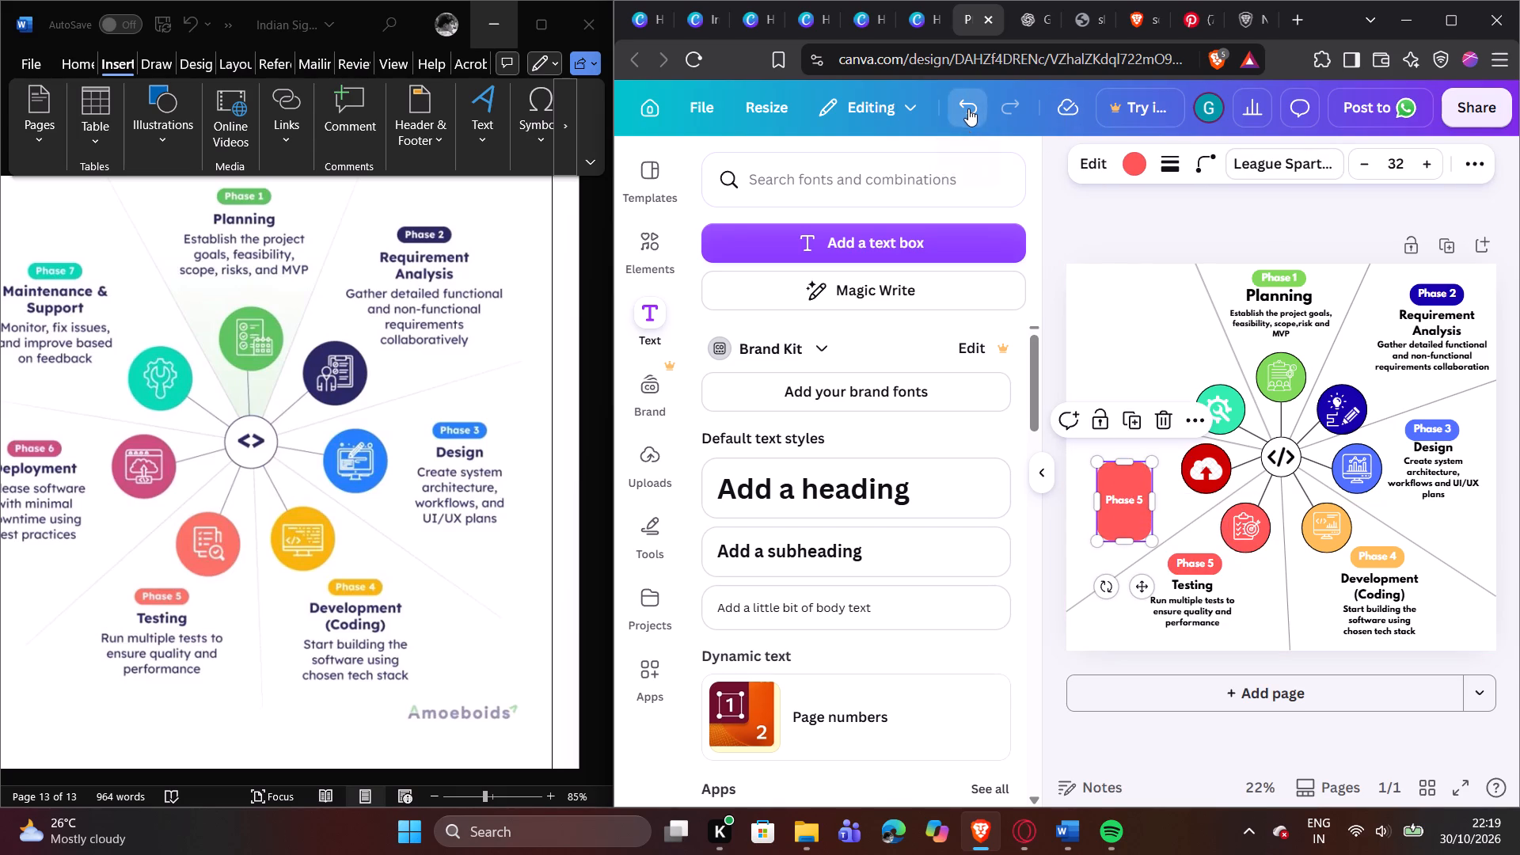
{"action": "left_click", "coordinate": [1096, 424]}
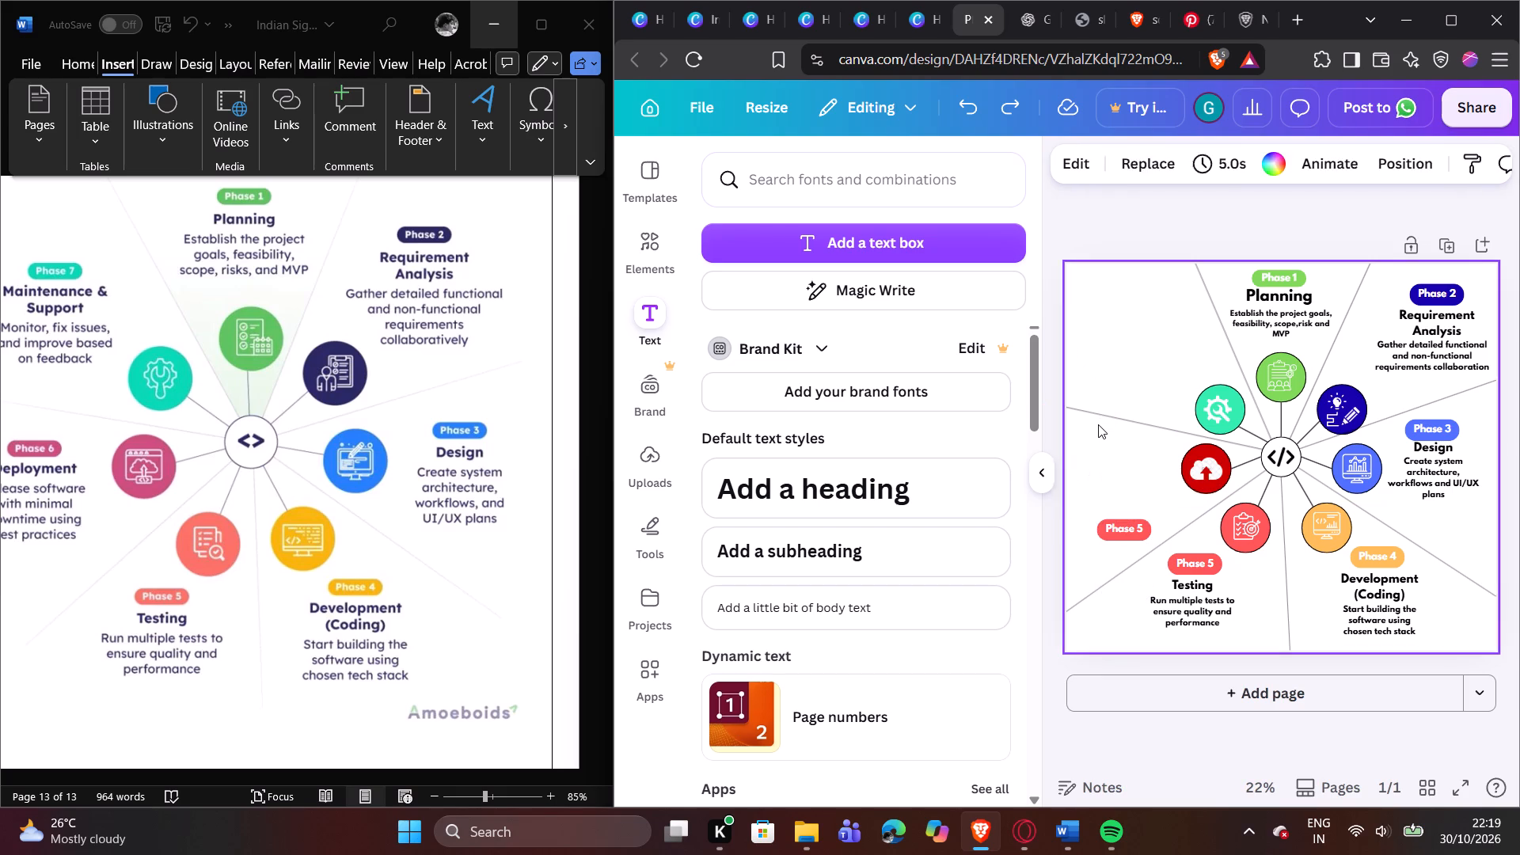
Move the duplicated "Phase 5" label up within its wheel sector, outward from and slightly above the dark red cloud-upload icon.
{"action": "left_click", "coordinate": [325, 717]}
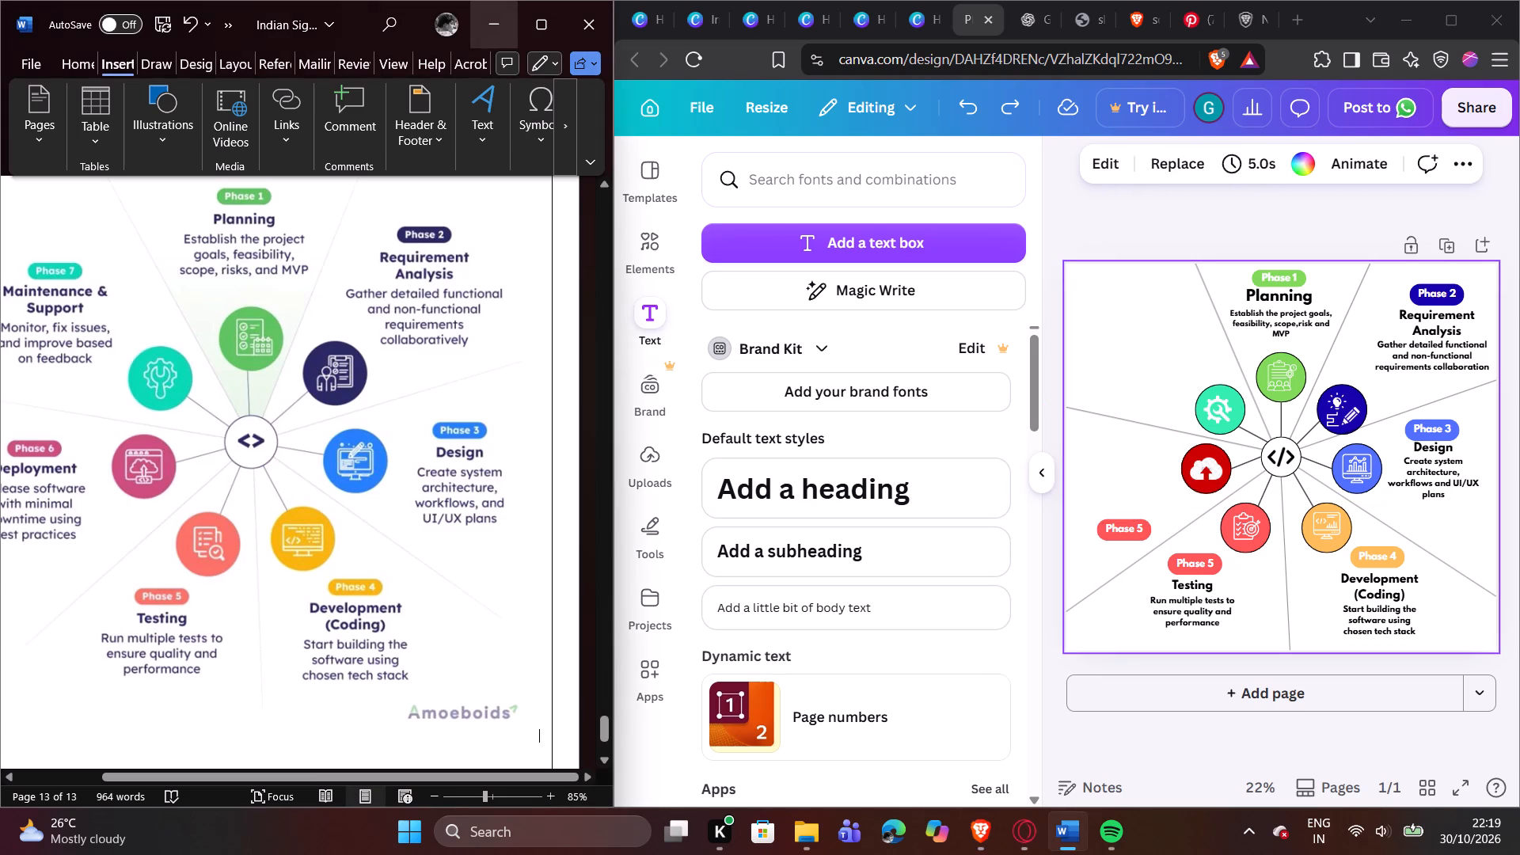
{"action": "left_click_drag", "start_coordinate": [321, 773], "coordinate": [225, 772]}
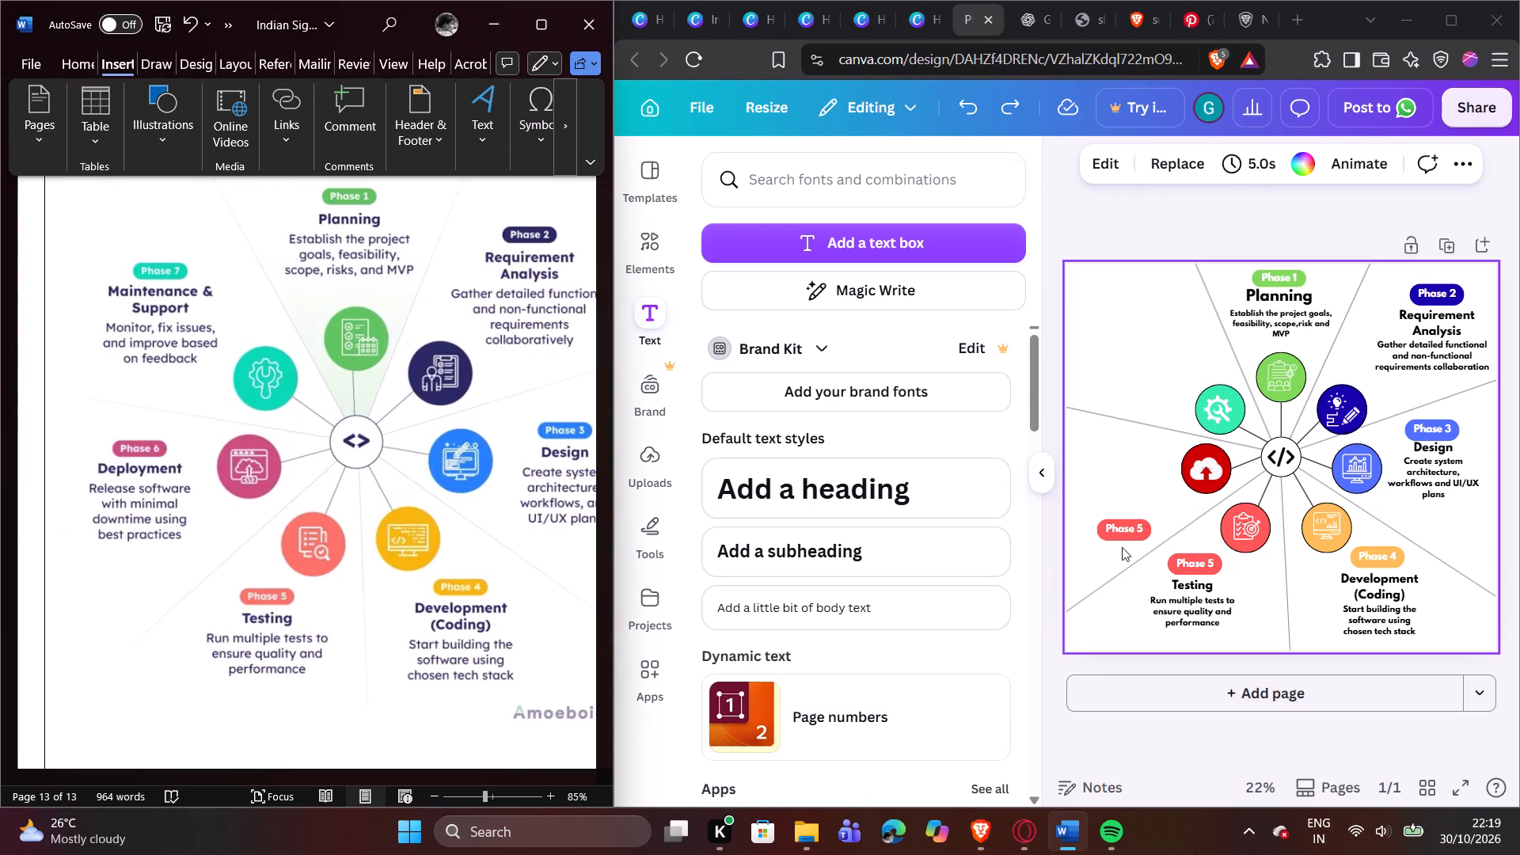
{"action": "left_click_drag", "start_coordinate": [1123, 533], "coordinate": [1124, 481]}
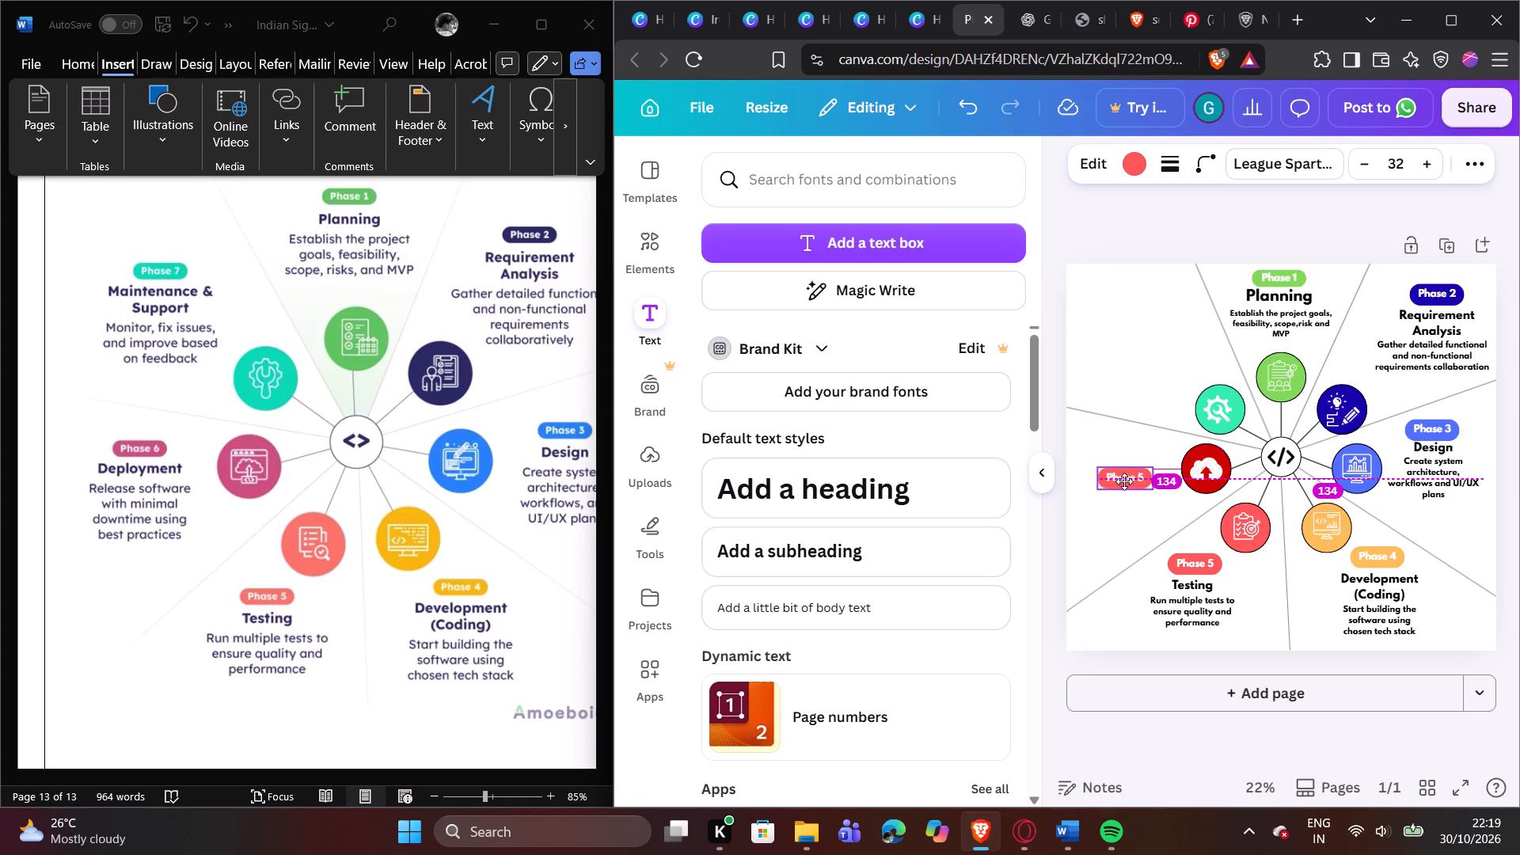
{"action": "left_click_drag", "start_coordinate": [1124, 481], "coordinate": [1119, 447]}
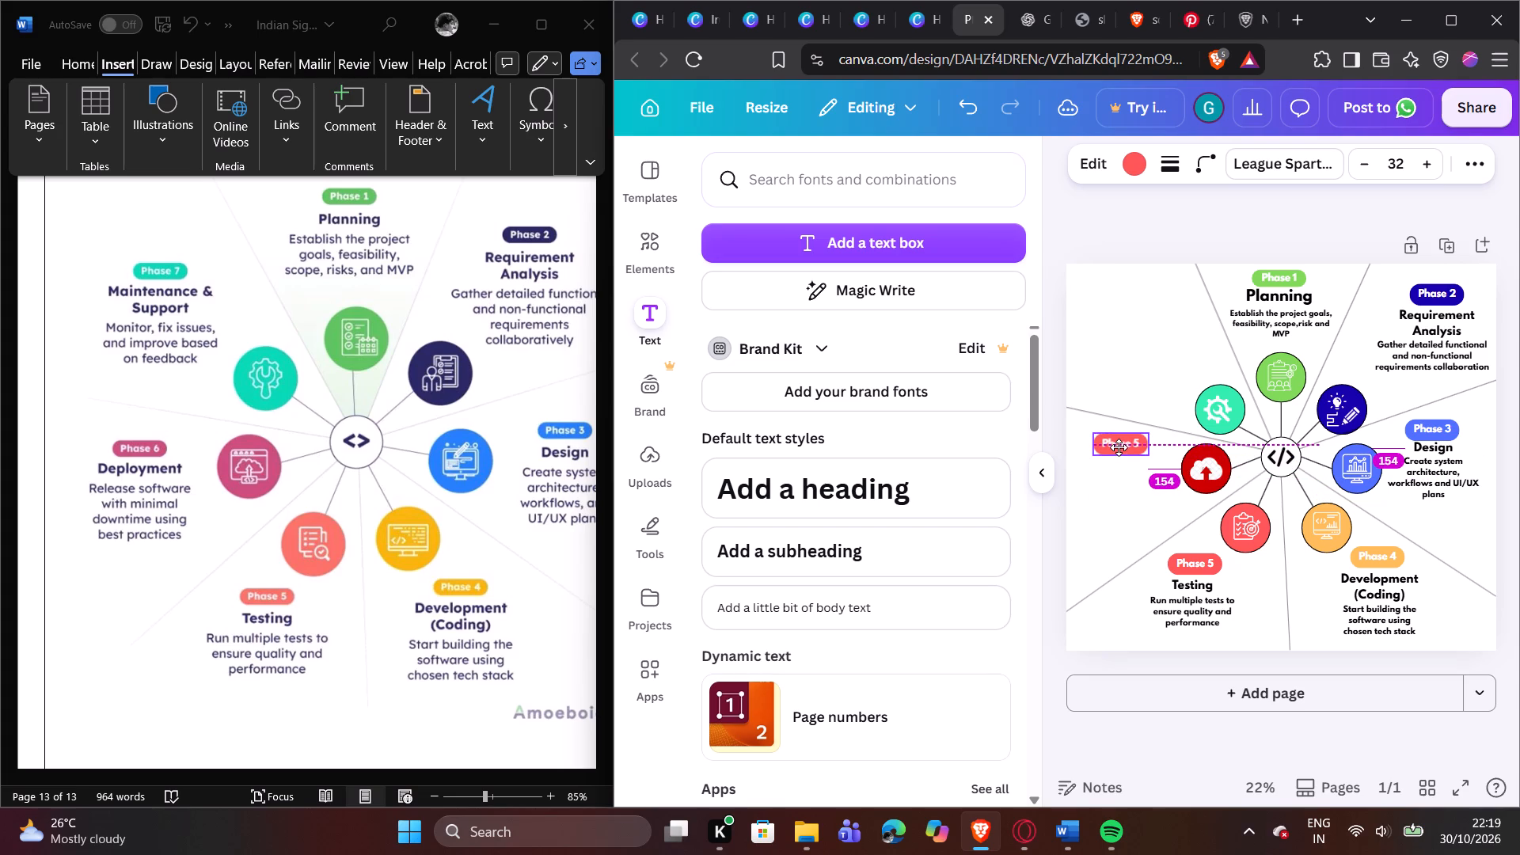
{"action": "left_click_drag", "start_coordinate": [1119, 447], "coordinate": [1115, 446]}
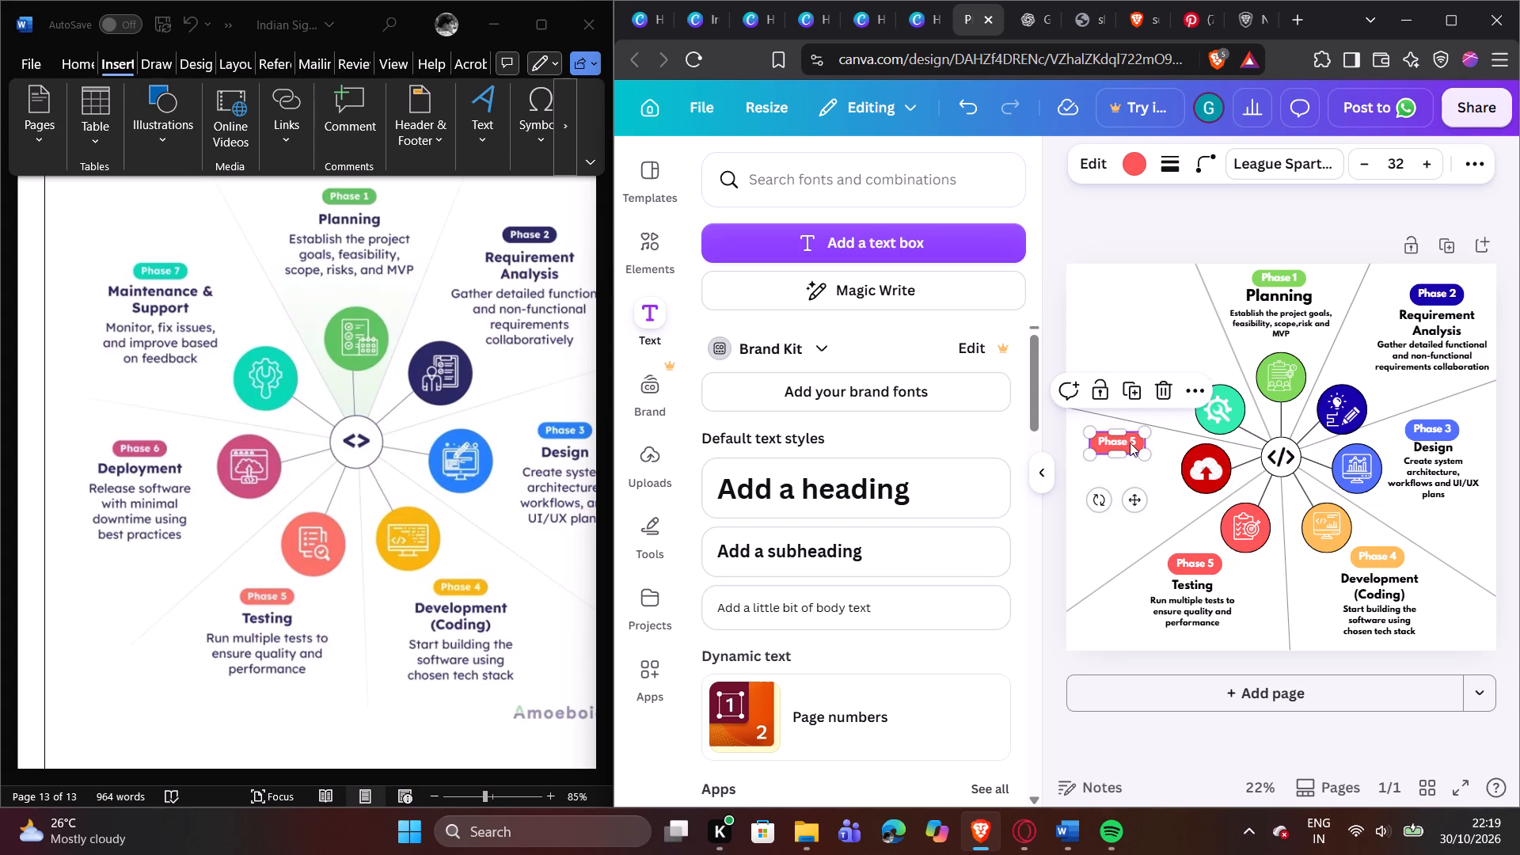
Change the text of the moved label copy to "Phase 6".
{"action": "double_click", "coordinate": [1130, 443]}
{"action": "left_click", "coordinate": [1131, 442]}
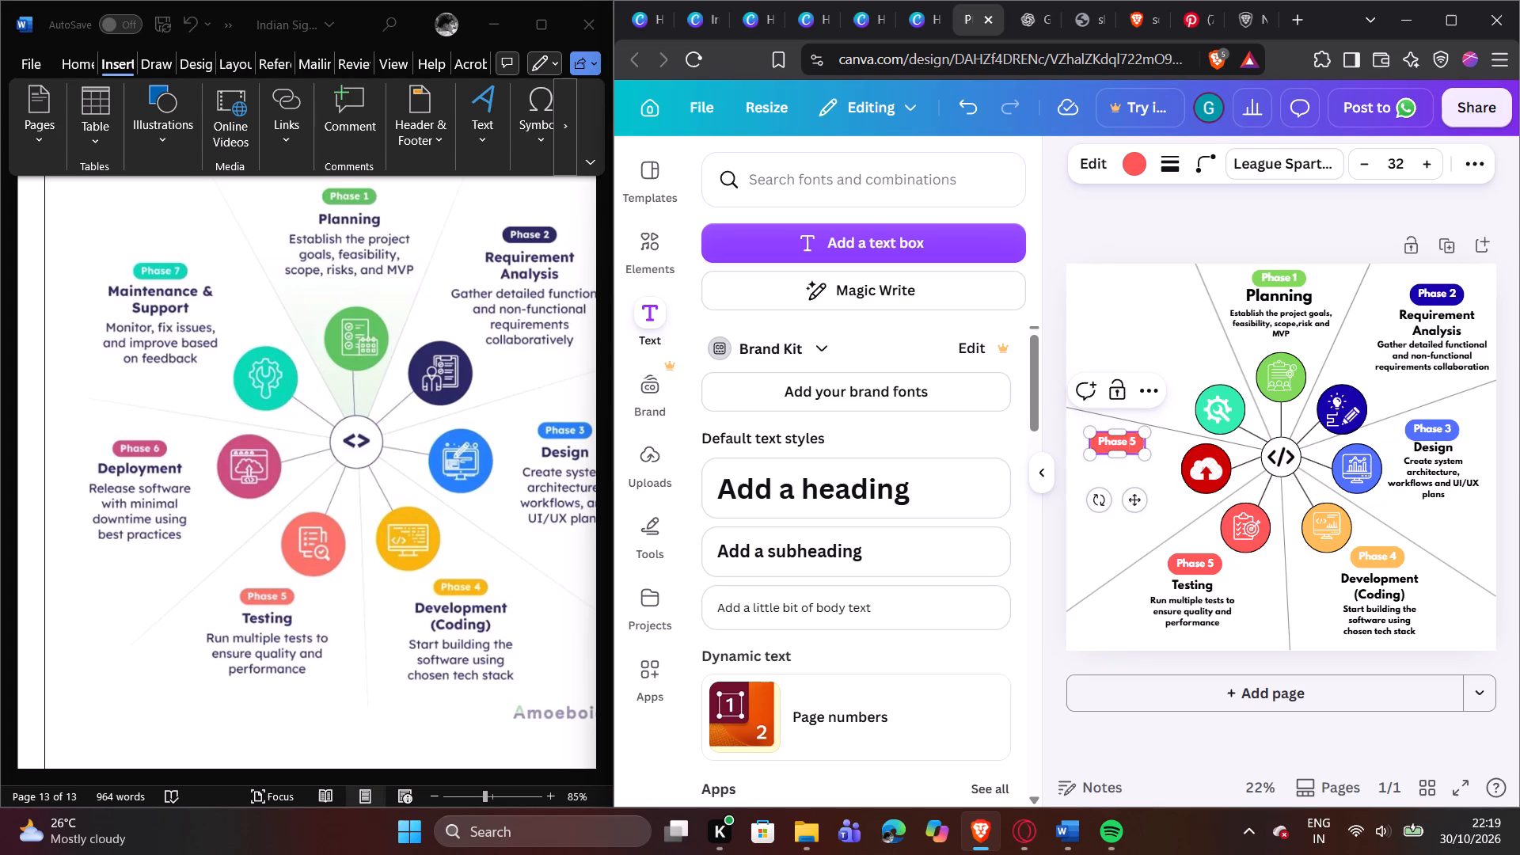
{"action": "key", "text": "BackSpace"}
{"action": "key", "text": "space"}
{"action": "key", "text": "Right"}
{"action": "key", "text": "BackSpace"}
{"action": "key", "text": "6"}
Recolour the "Phase 6" label dark red to match the cloud-upload icon's circle.
{"action": "left_click", "coordinate": [1134, 158]}
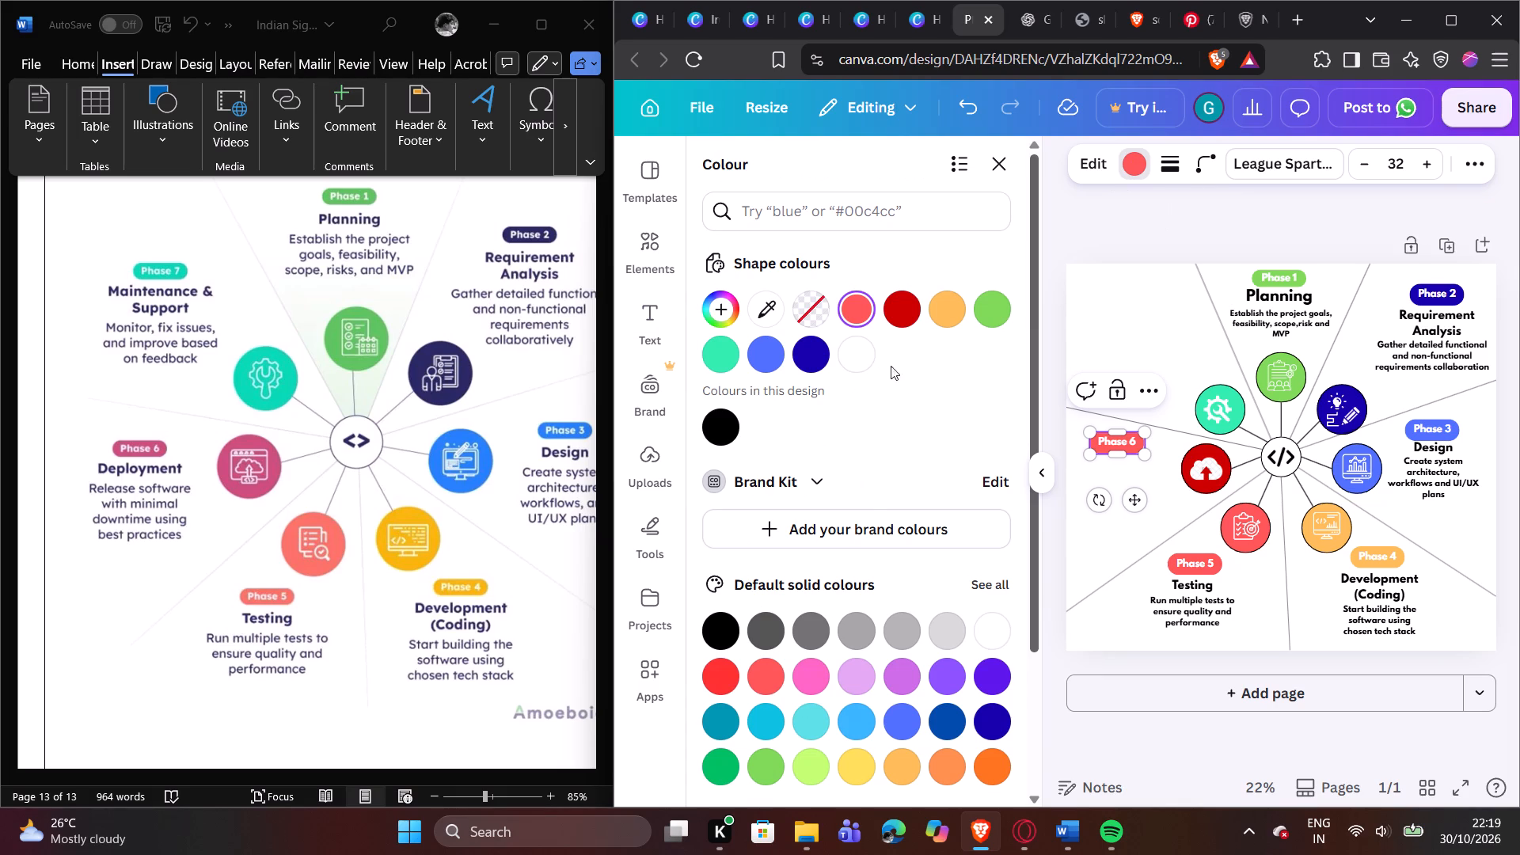
{"action": "left_click", "coordinate": [906, 310]}
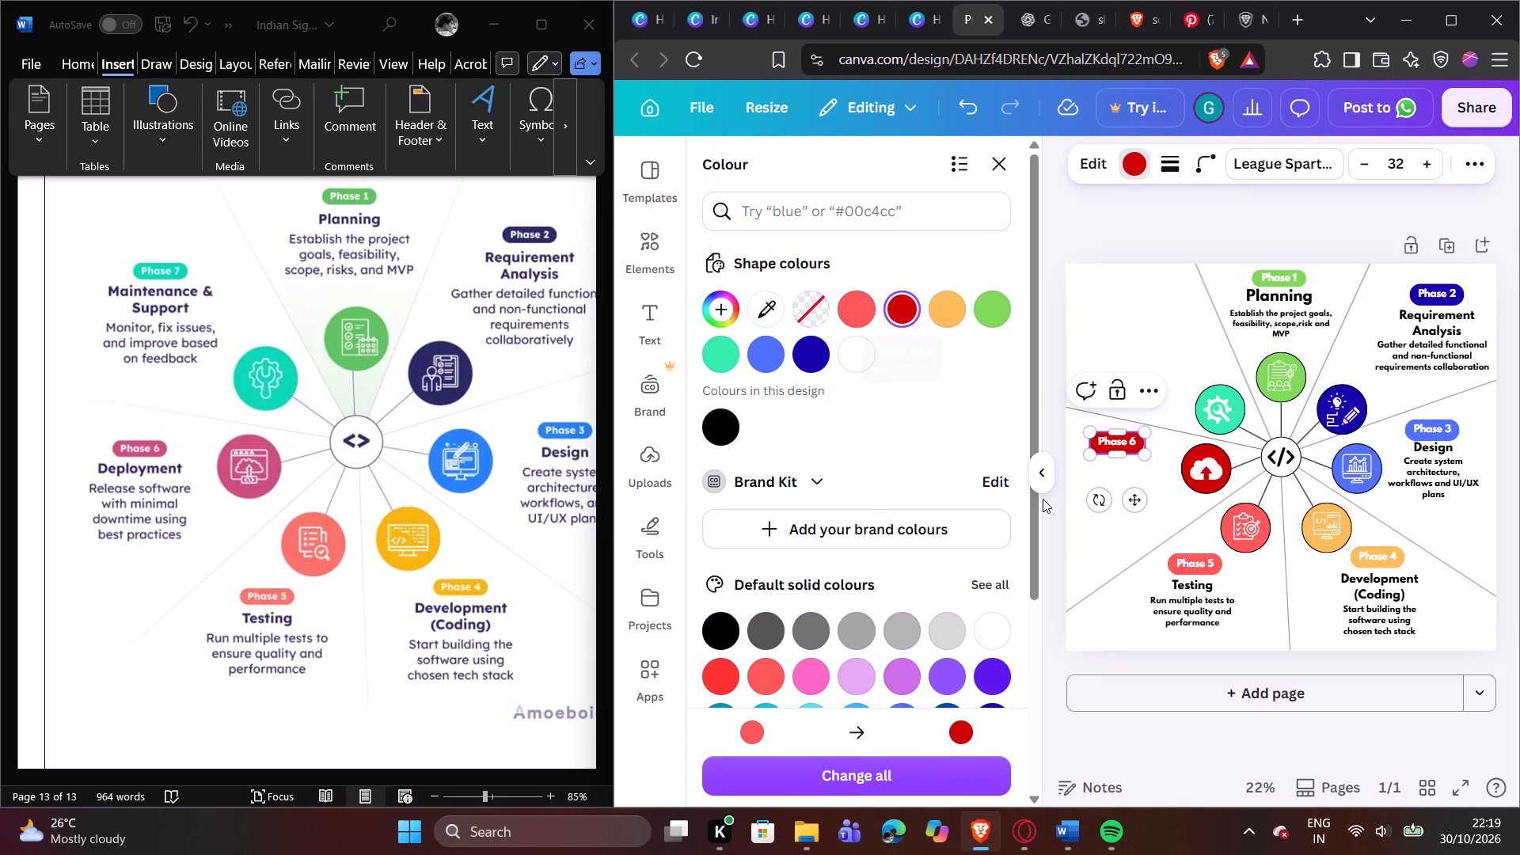
{"action": "left_click", "coordinate": [1183, 335]}
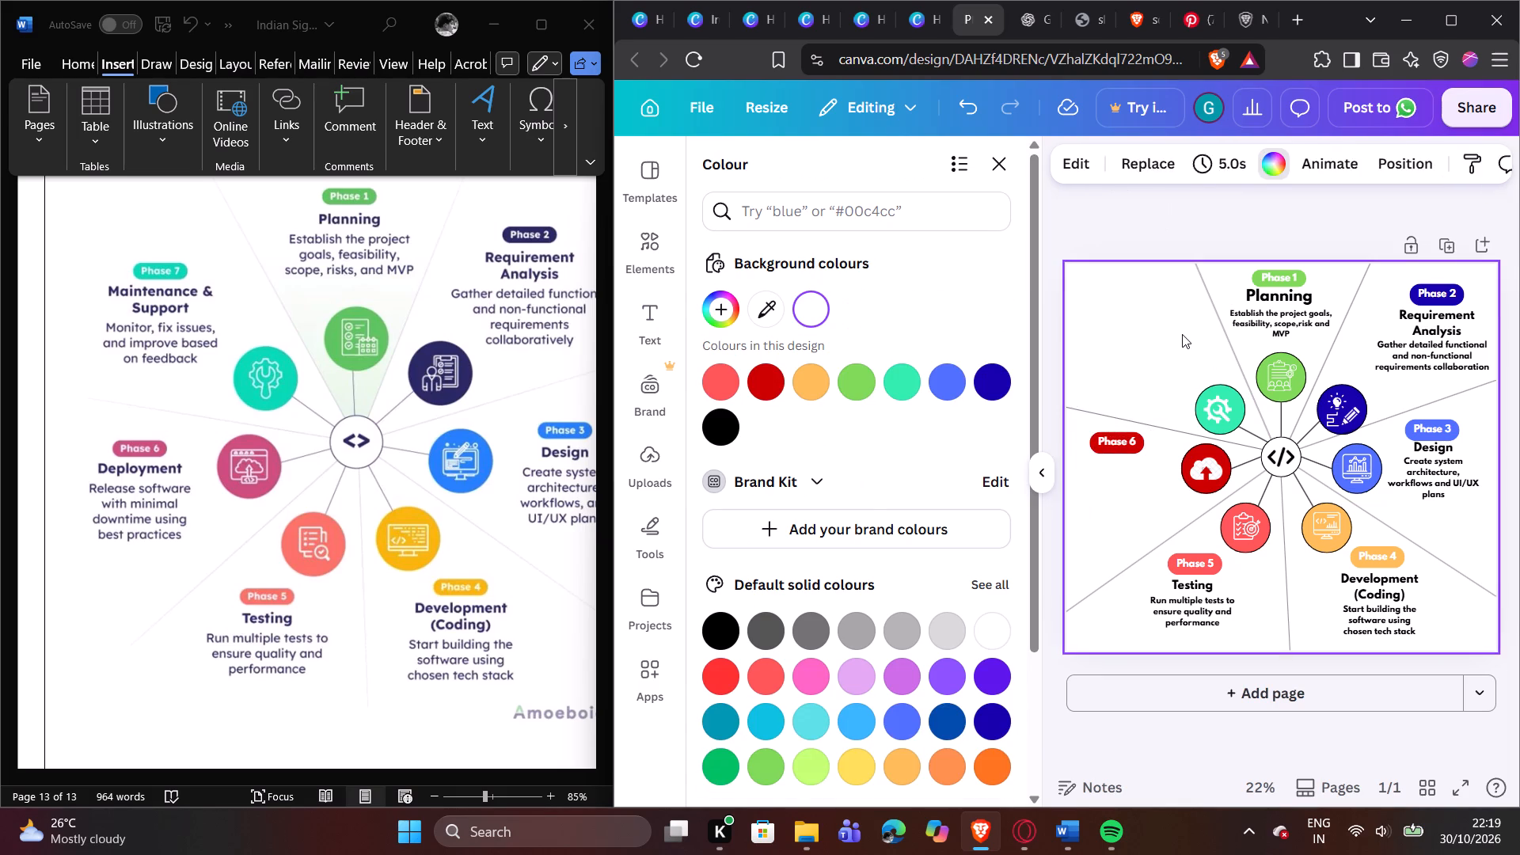
Duplicate the "Testing" heading and place the copy directly beneath the "Phase 6" label.
{"action": "left_click", "coordinate": [1189, 579]}
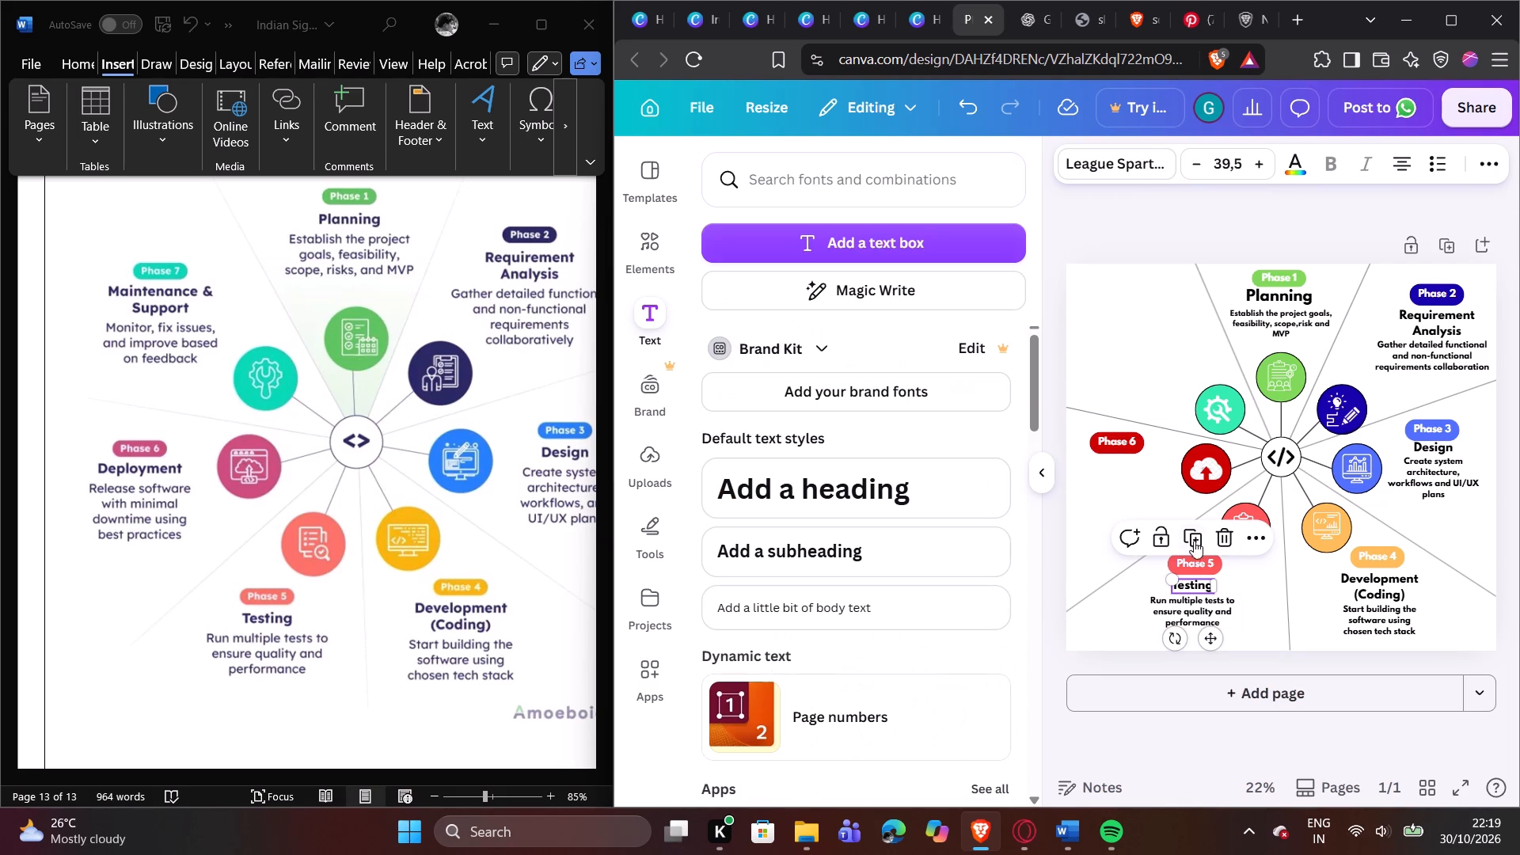
{"action": "left_click", "coordinate": [1200, 530]}
{"action": "left_click", "coordinate": [1246, 607]}
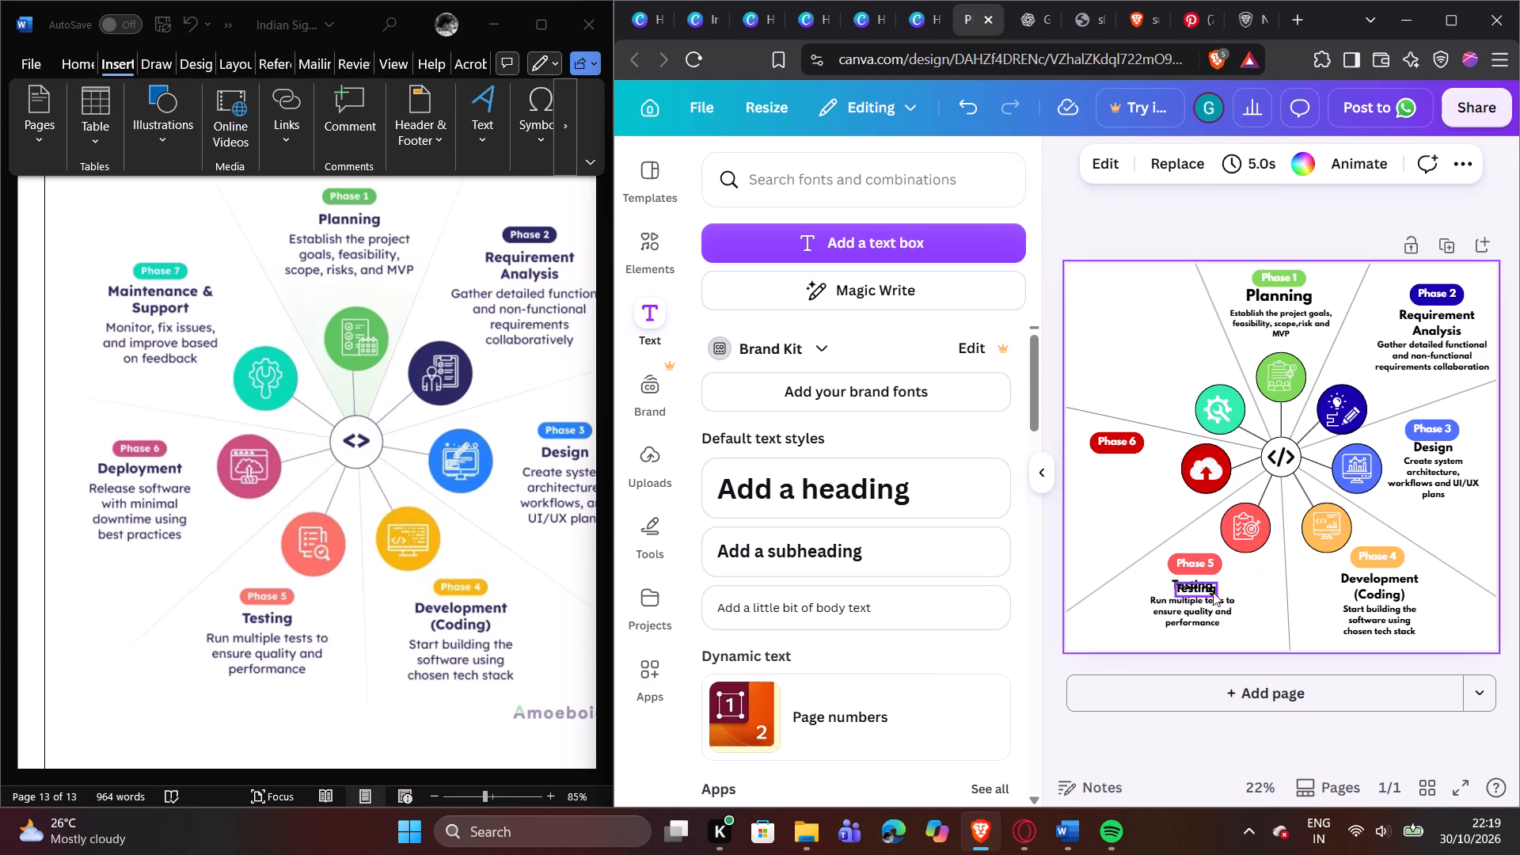
{"action": "left_click_drag", "start_coordinate": [1204, 590], "coordinate": [1124, 464]}
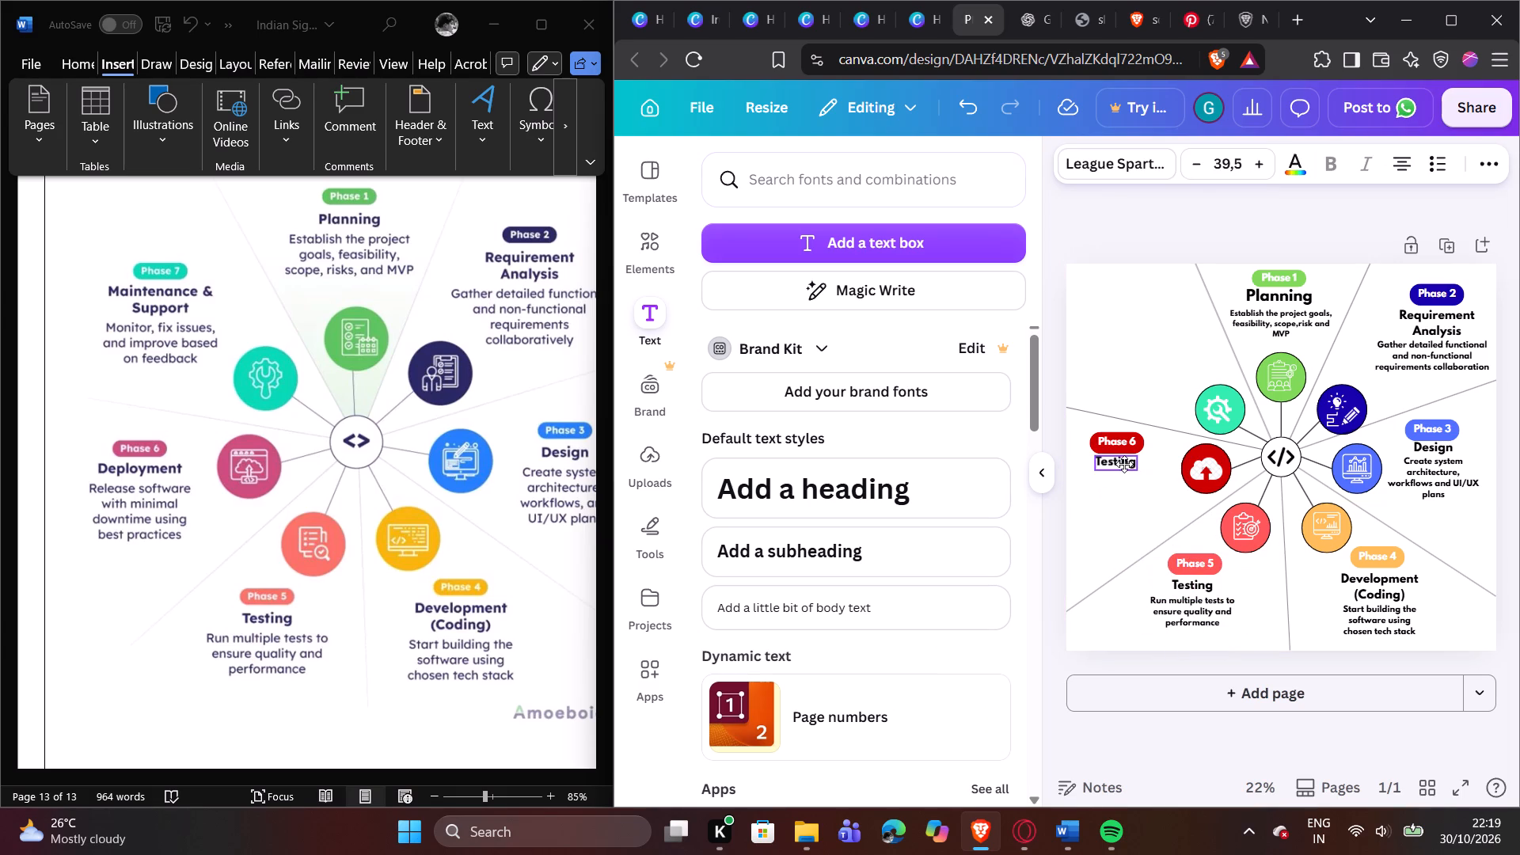
{"action": "left_click_drag", "start_coordinate": [1124, 464], "coordinate": [1125, 460]}
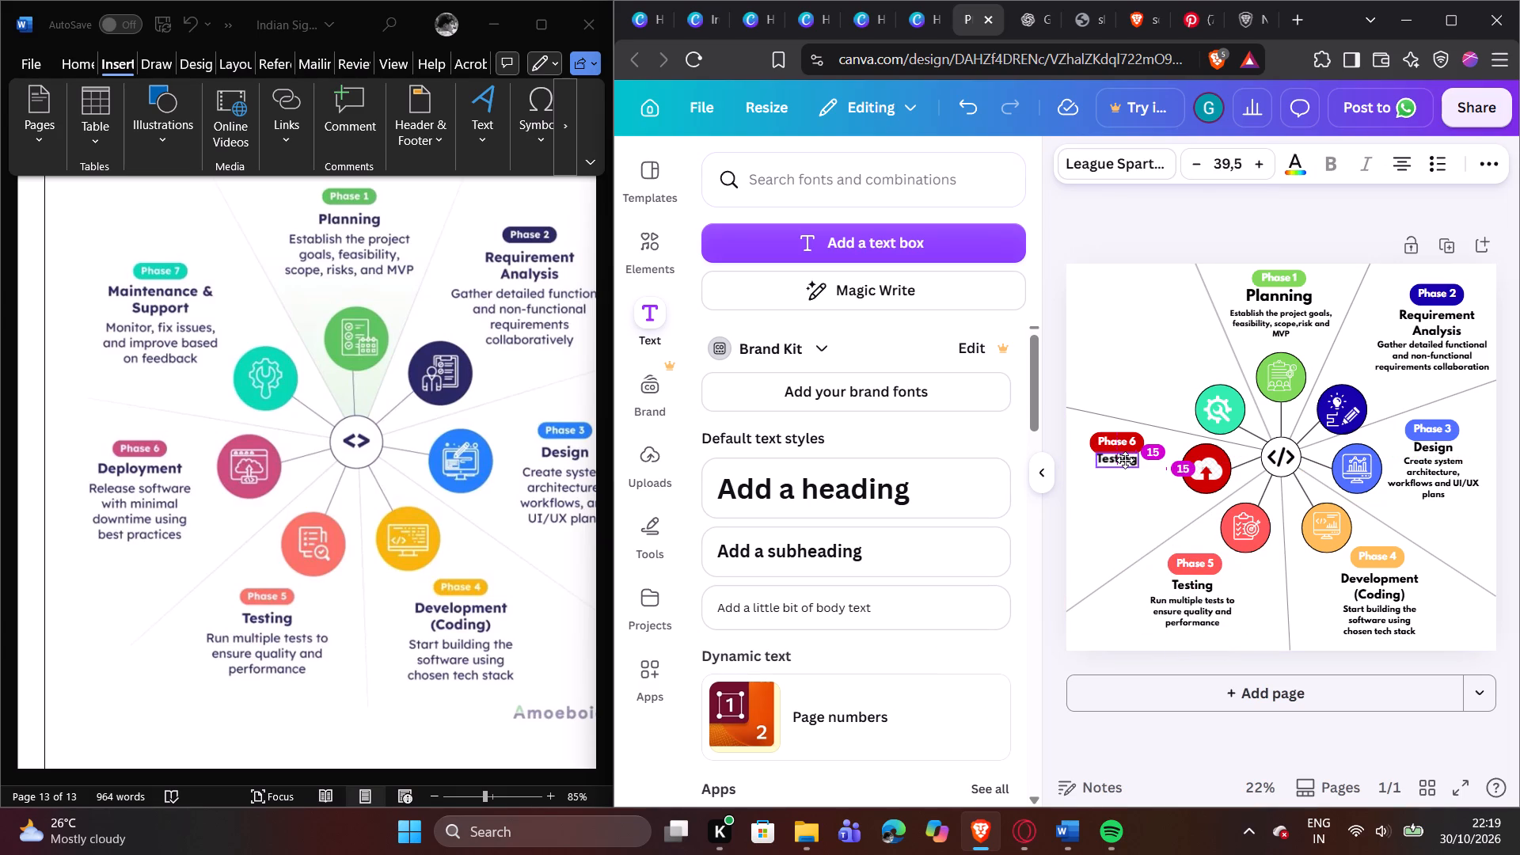
{"action": "left_click_drag", "start_coordinate": [1125, 460], "coordinate": [1126, 462]}
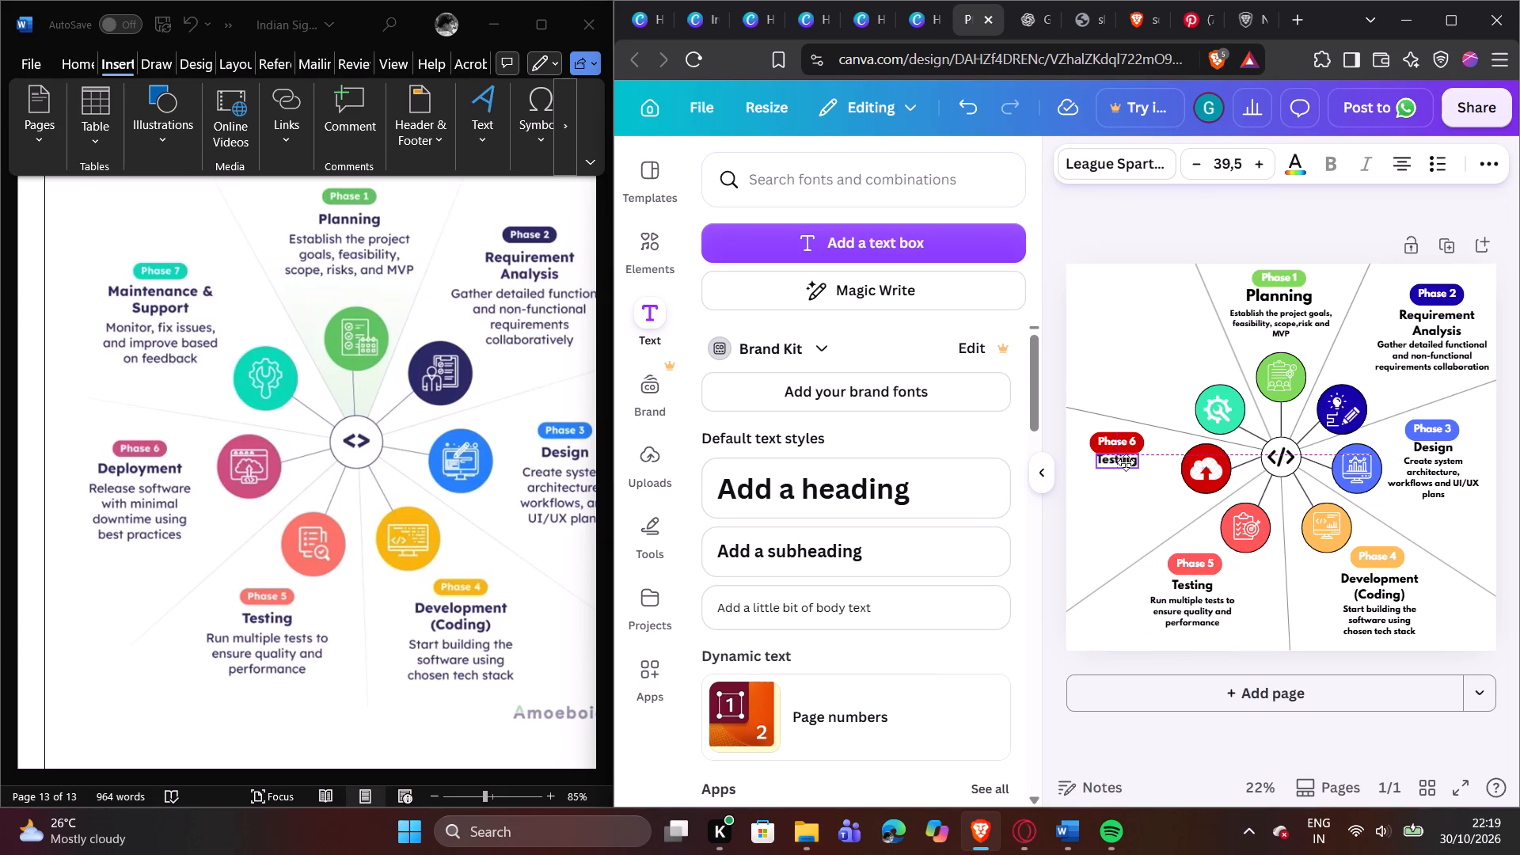
{"action": "left_click_drag", "start_coordinate": [1126, 462], "coordinate": [1123, 463]}
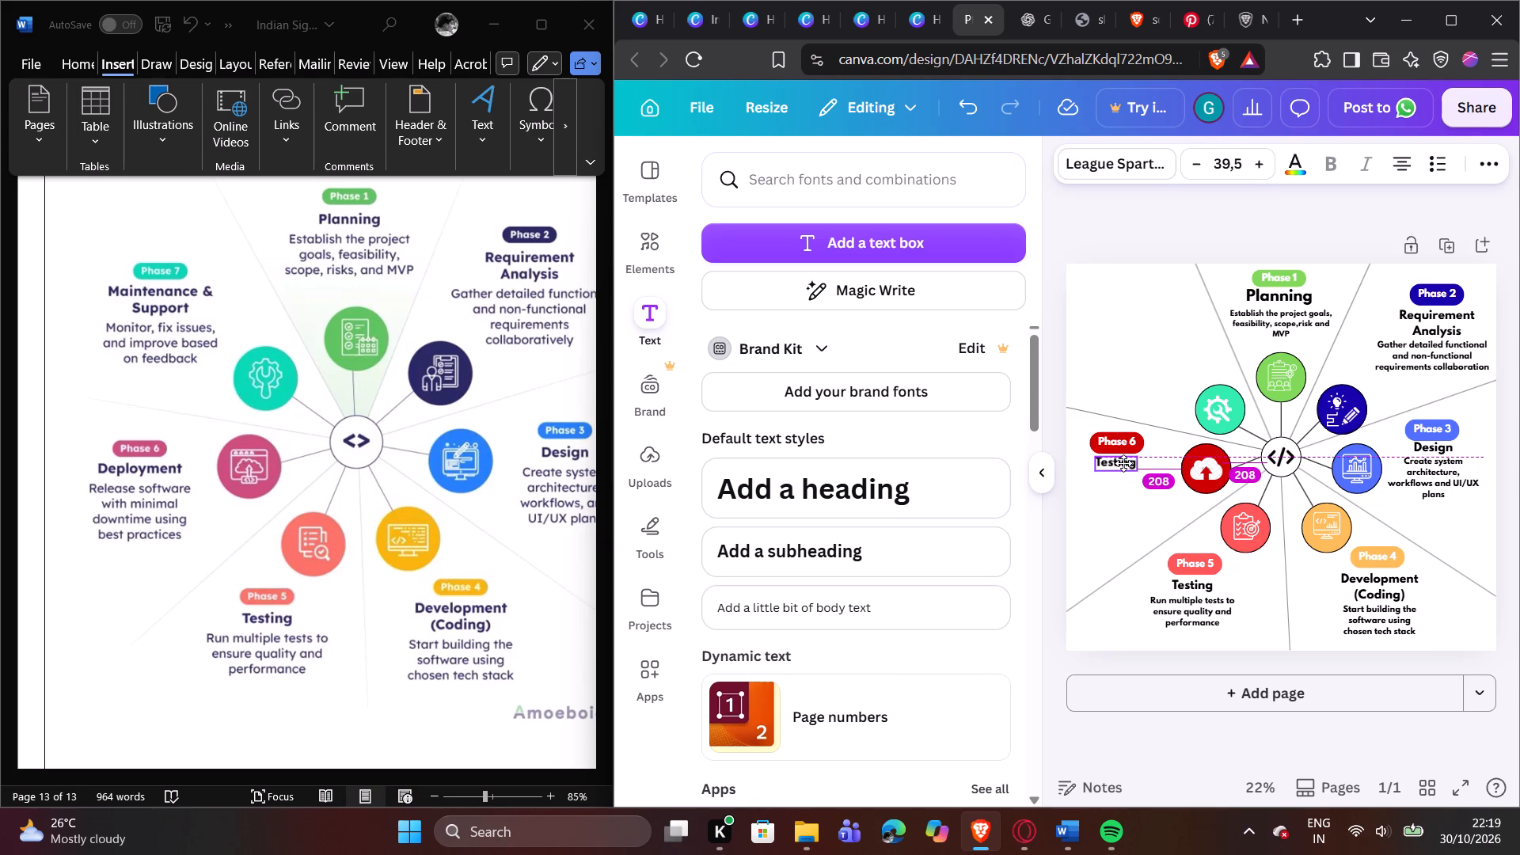
{"action": "left_click_drag", "start_coordinate": [1123, 463], "coordinate": [1122, 463]}
Replace the copied heading's text with "Deployment".
{"action": "left_click", "coordinate": [1122, 463]}
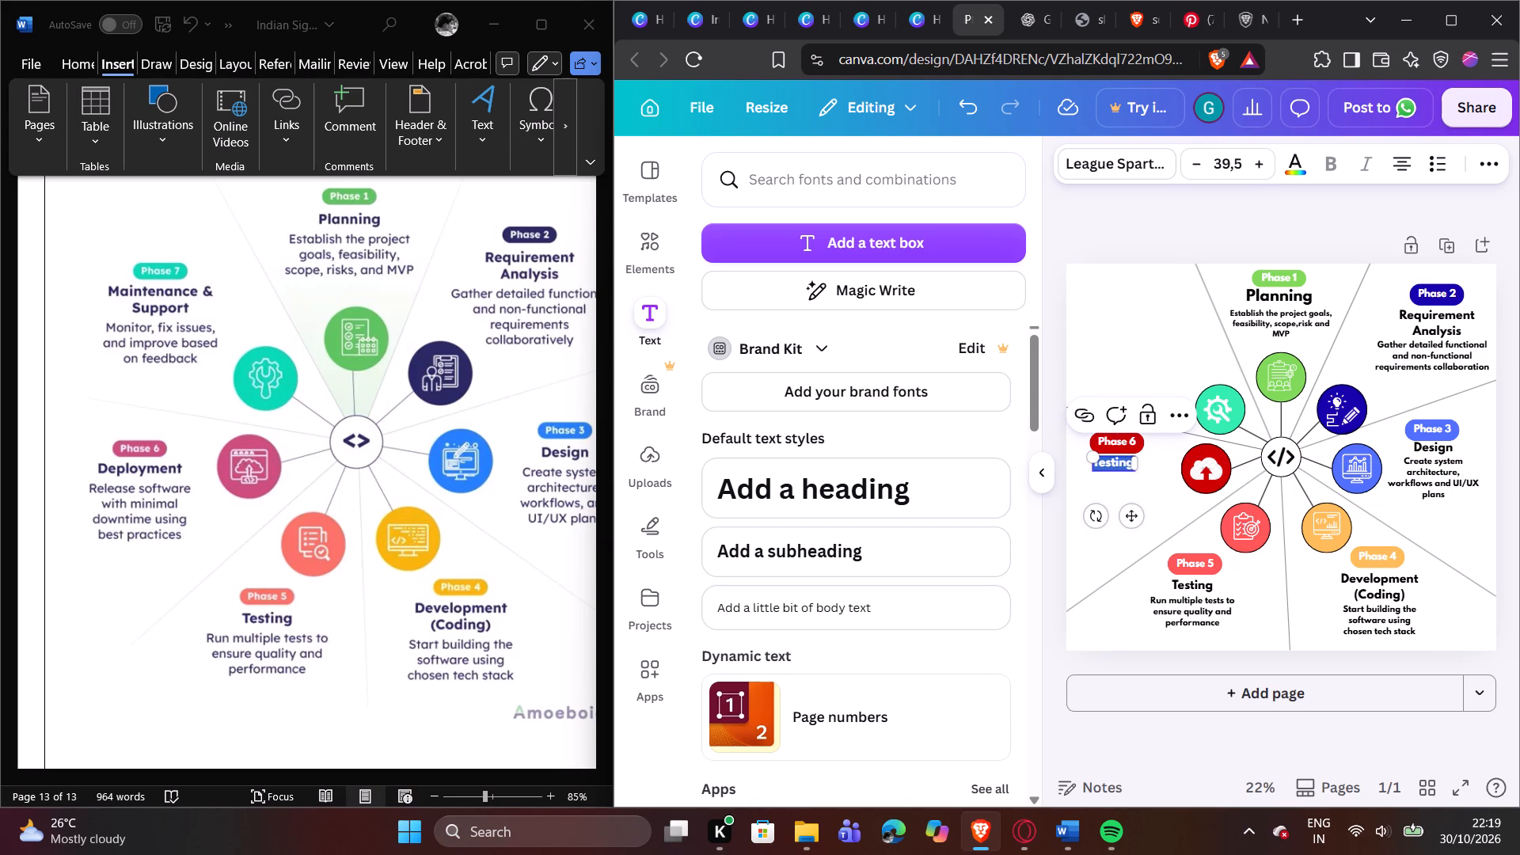
{"action": "key", "text": "shift+d"}
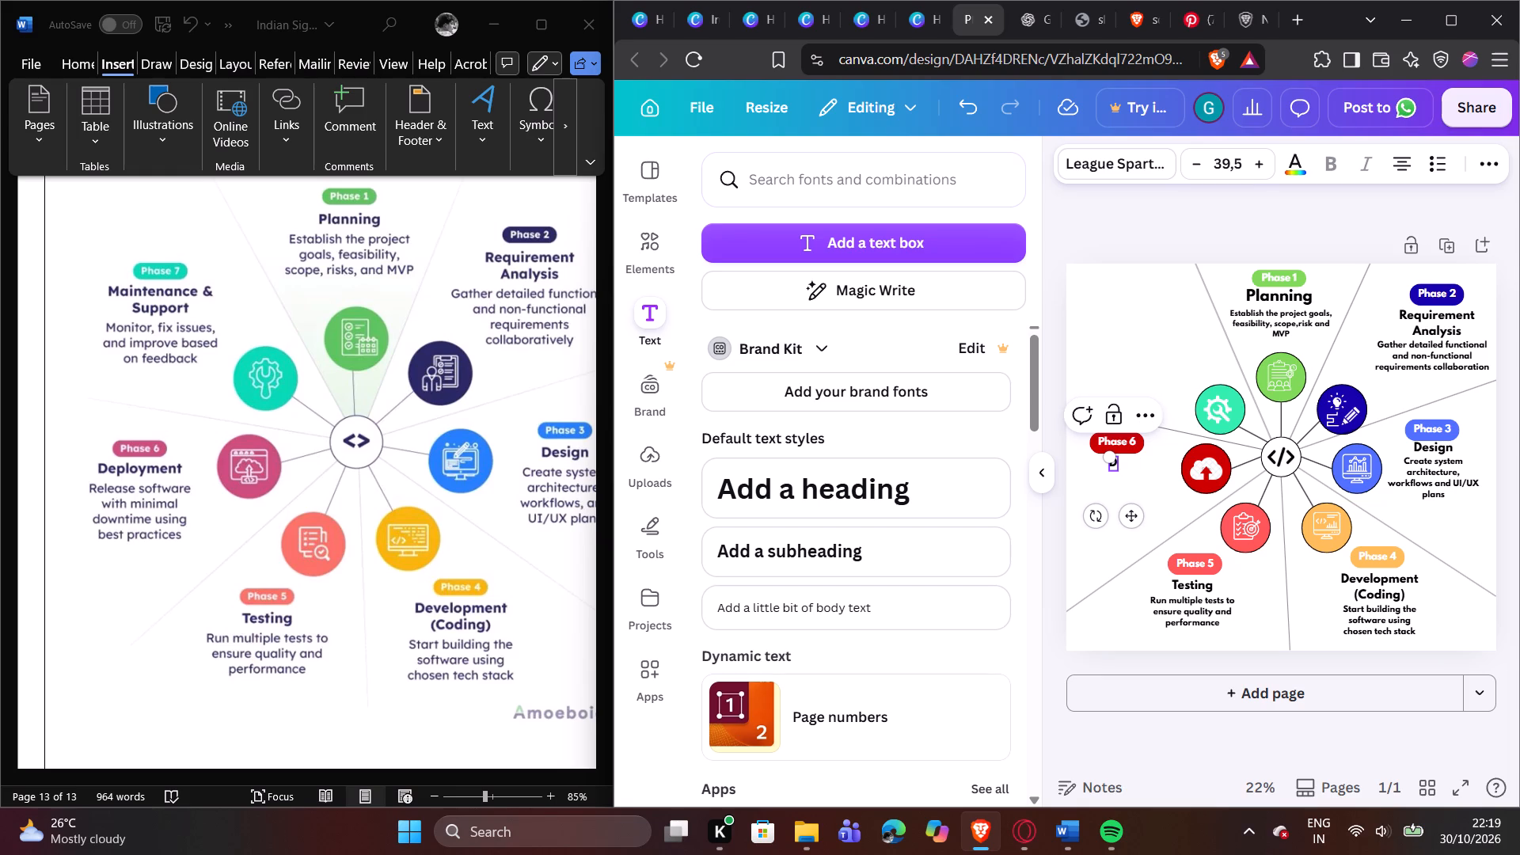
{"action": "key", "text": "e"}
{"action": "key", "text": "p"}
{"action": "type", "text": "lo"}
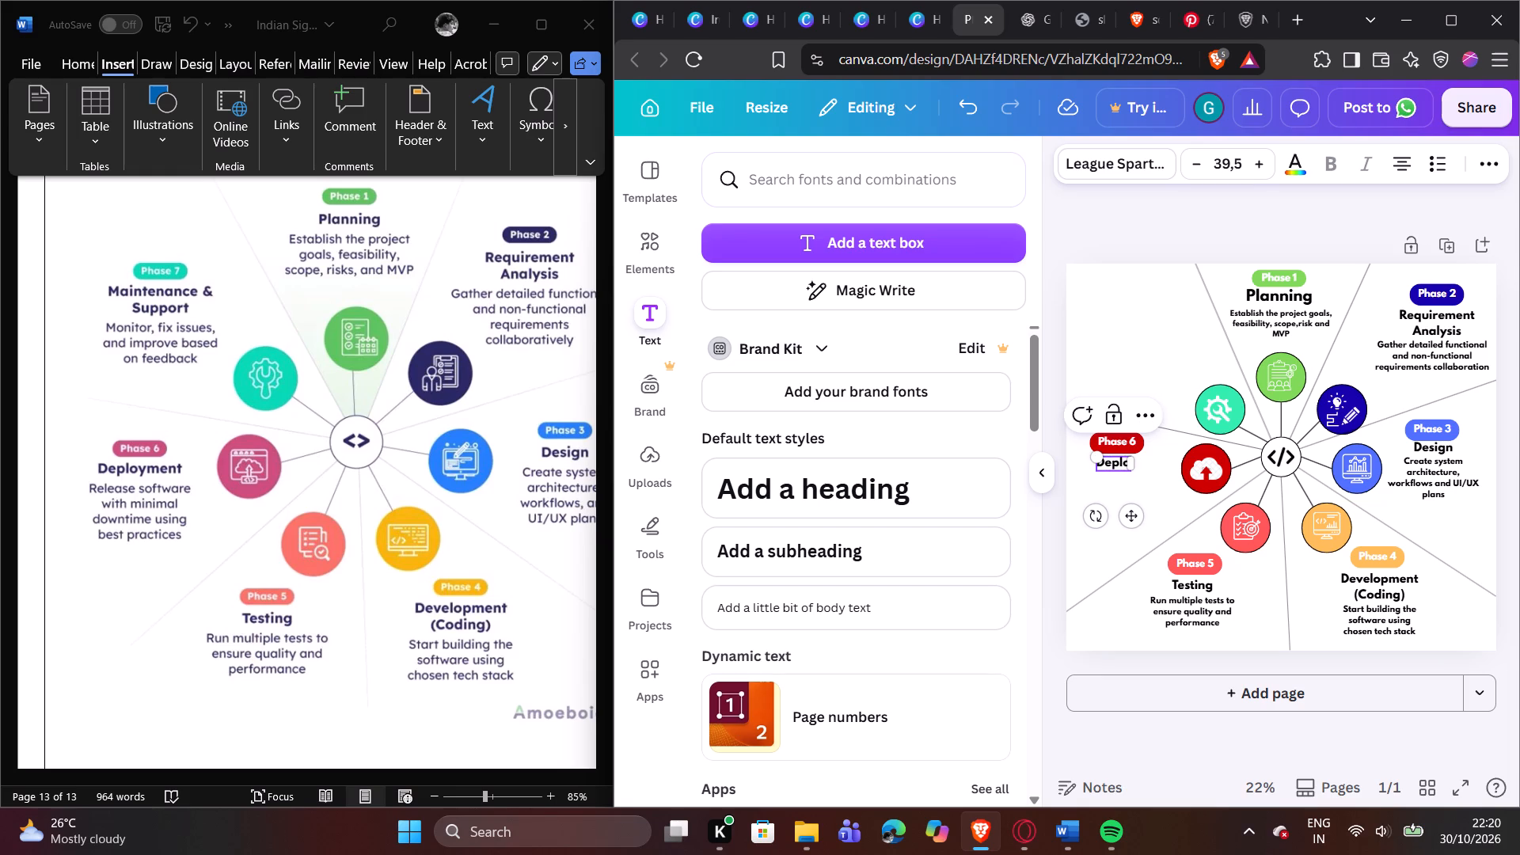
{"action": "type", "text": "yment"}
{"action": "left_click", "coordinate": [1103, 532]}
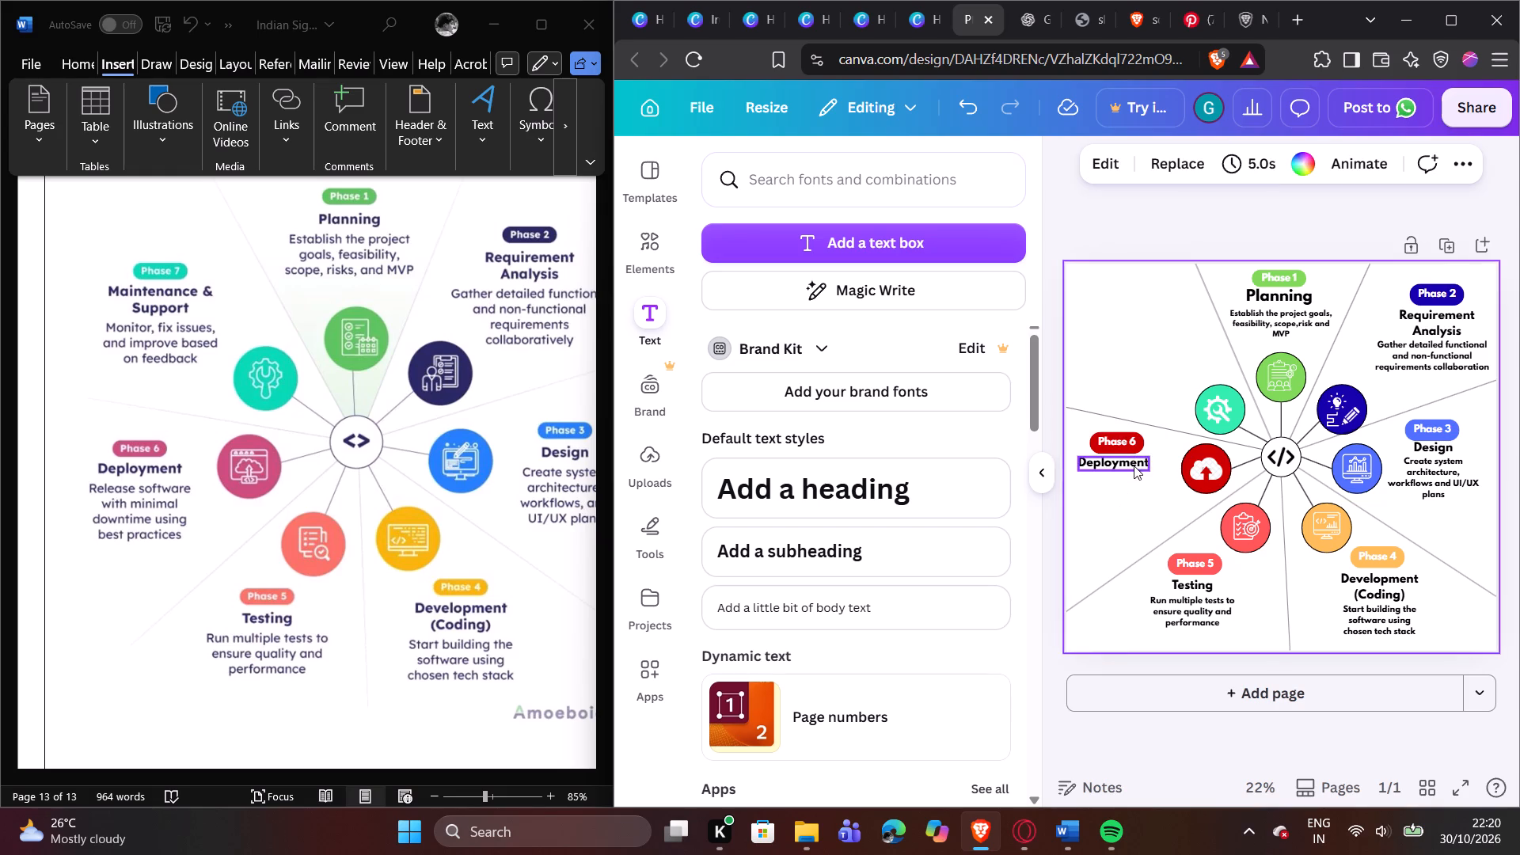
Shift the "Deployment" heading slightly right and up so it sits centred beneath the "Phase 6" label.
{"action": "left_click", "coordinate": [1132, 464]}
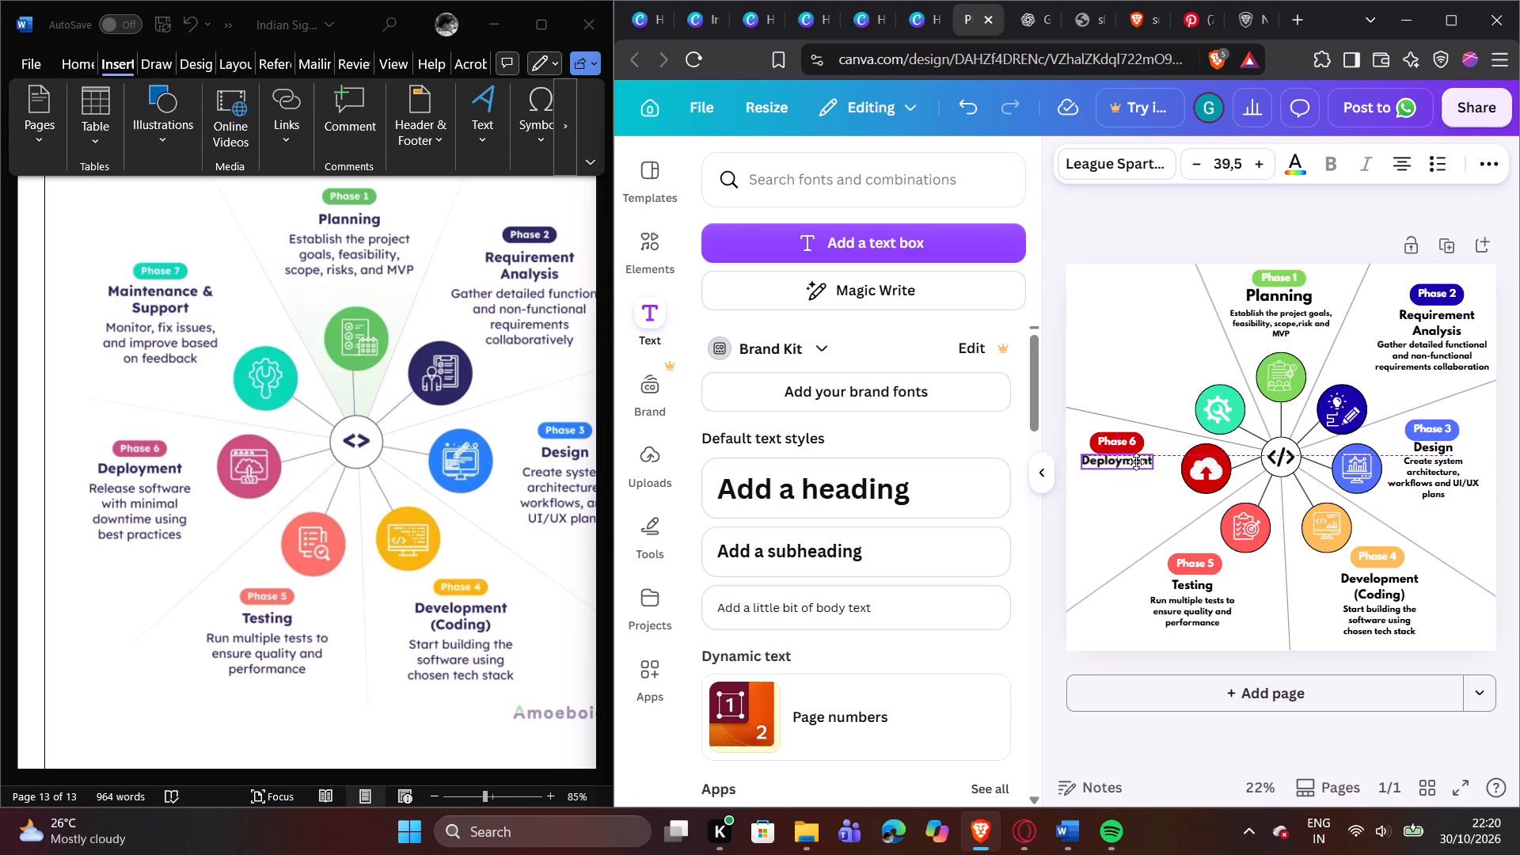
{"action": "left_click", "coordinate": [1114, 486]}
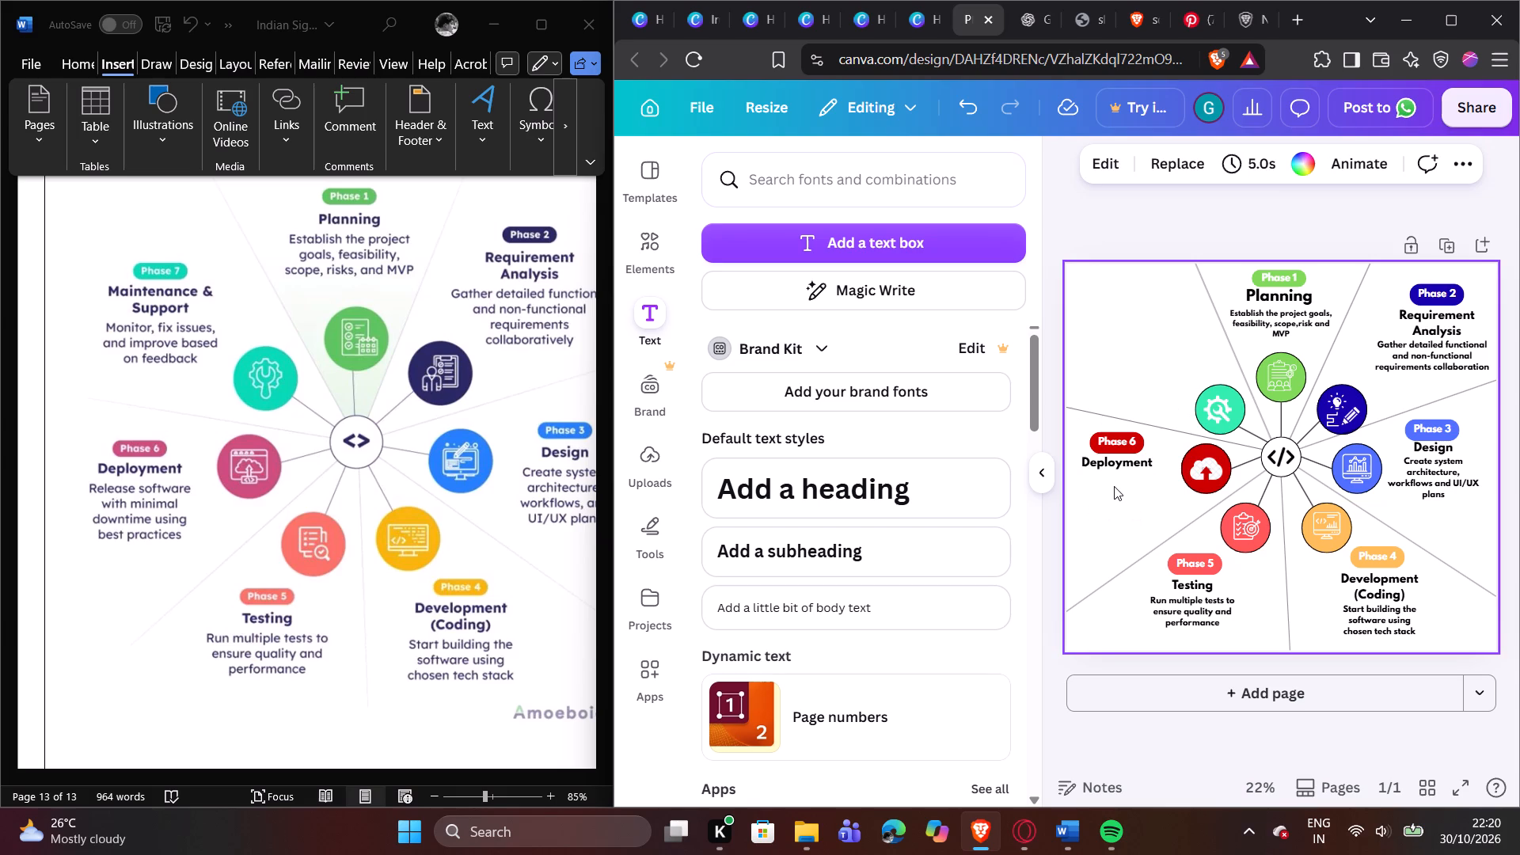
Duplicate the Phase 5 description and place the copy directly beneath the "Deployment" heading.
{"action": "left_click", "coordinate": [1223, 609]}
{"action": "left_click", "coordinate": [1199, 550]}
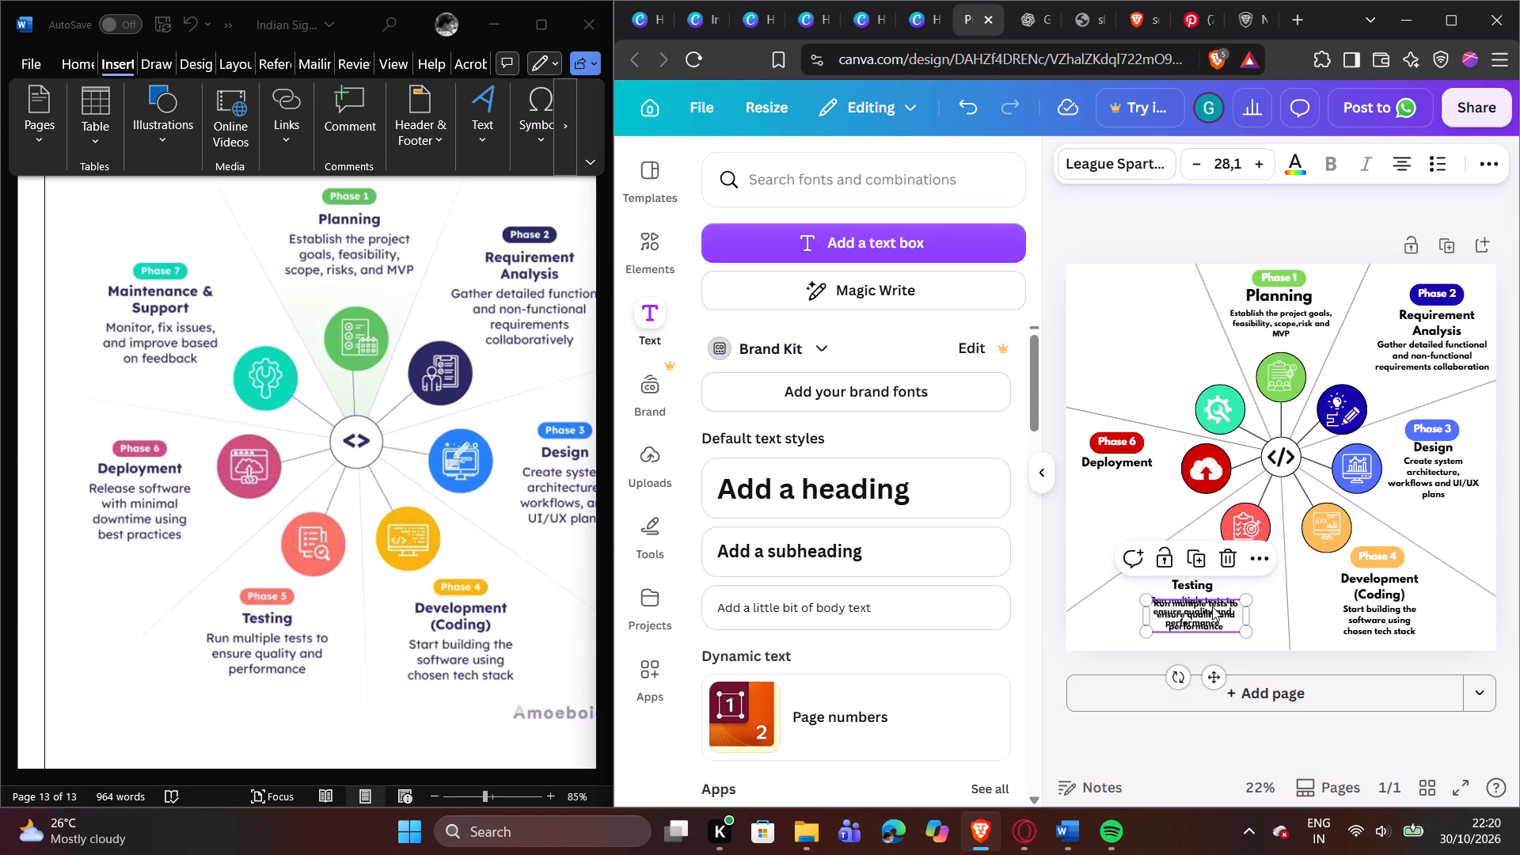
{"action": "left_click_drag", "start_coordinate": [1212, 607], "coordinate": [1134, 490]}
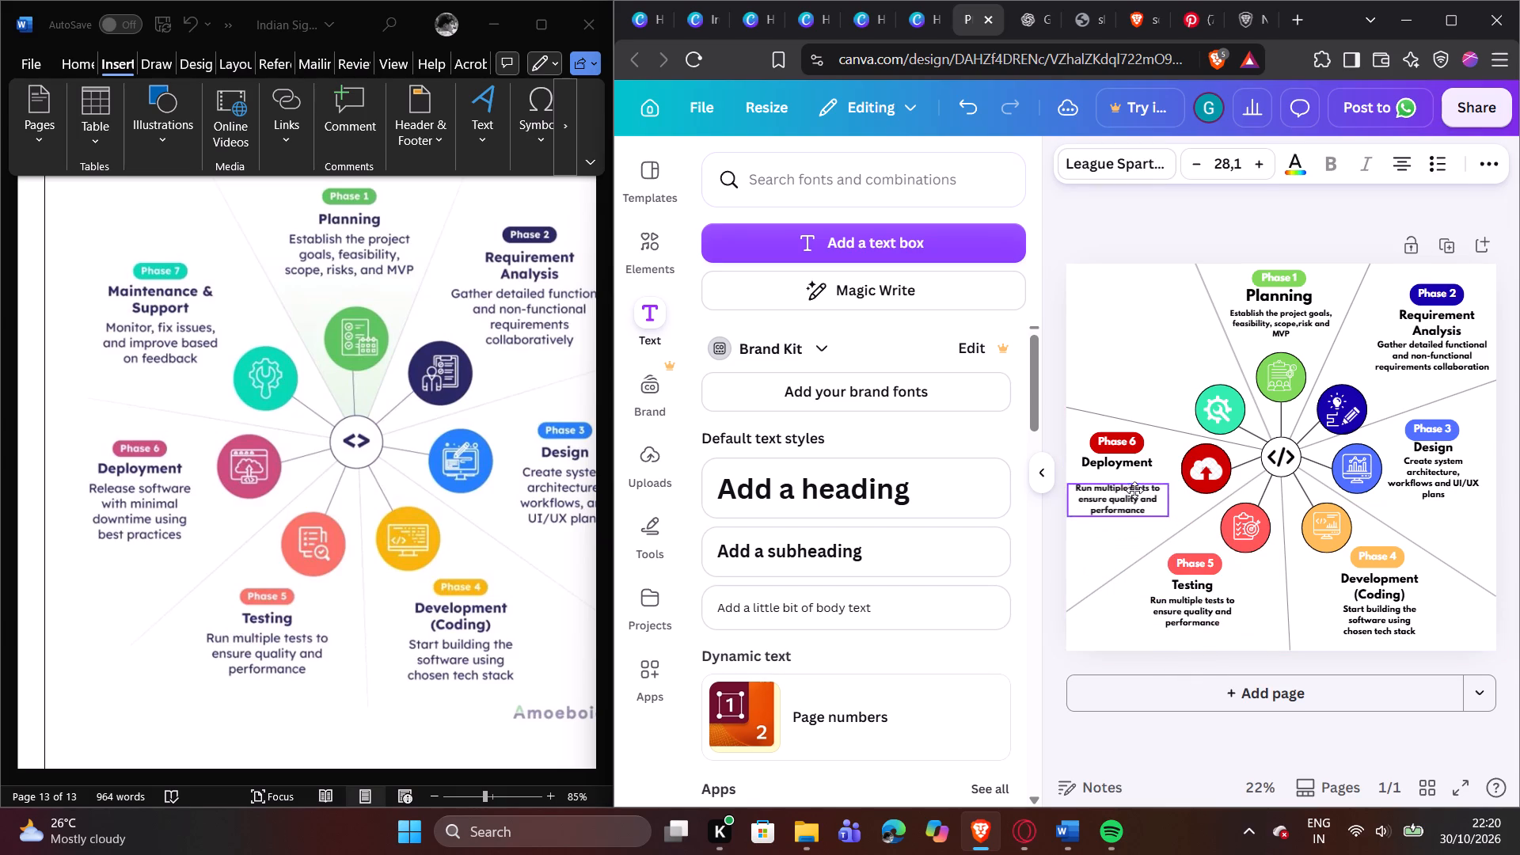
{"action": "left_click_drag", "start_coordinate": [1134, 490], "coordinate": [1139, 478]}
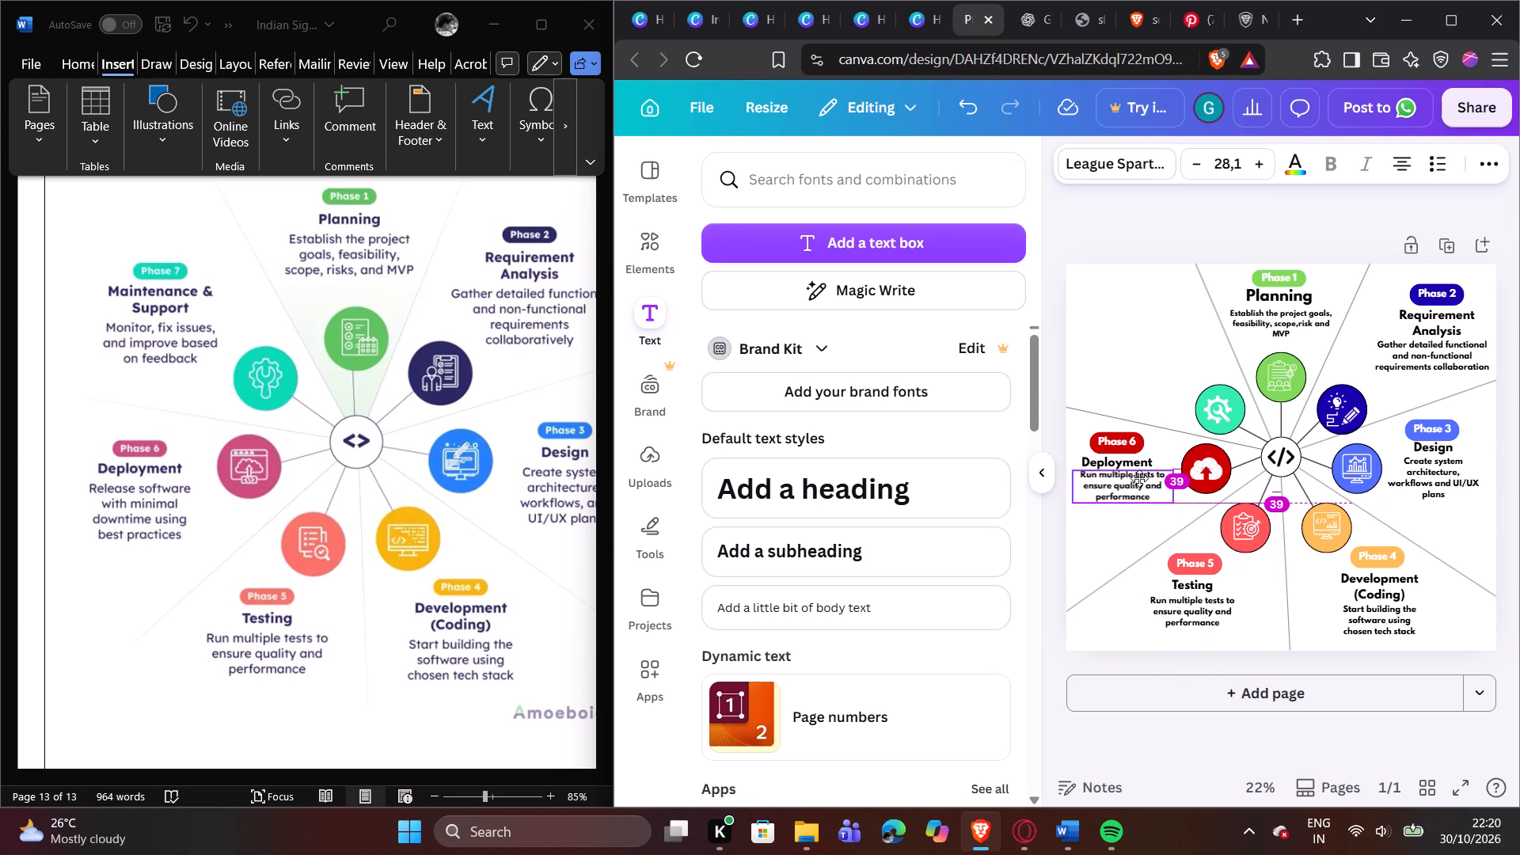
{"action": "left_click_drag", "start_coordinate": [1139, 478], "coordinate": [1137, 478]}
Replace the description beneath "Deployment" with "Release software with minimal downtime using best practices", broken into four lines as in the reference.
{"action": "double_click", "coordinate": [1138, 487]}
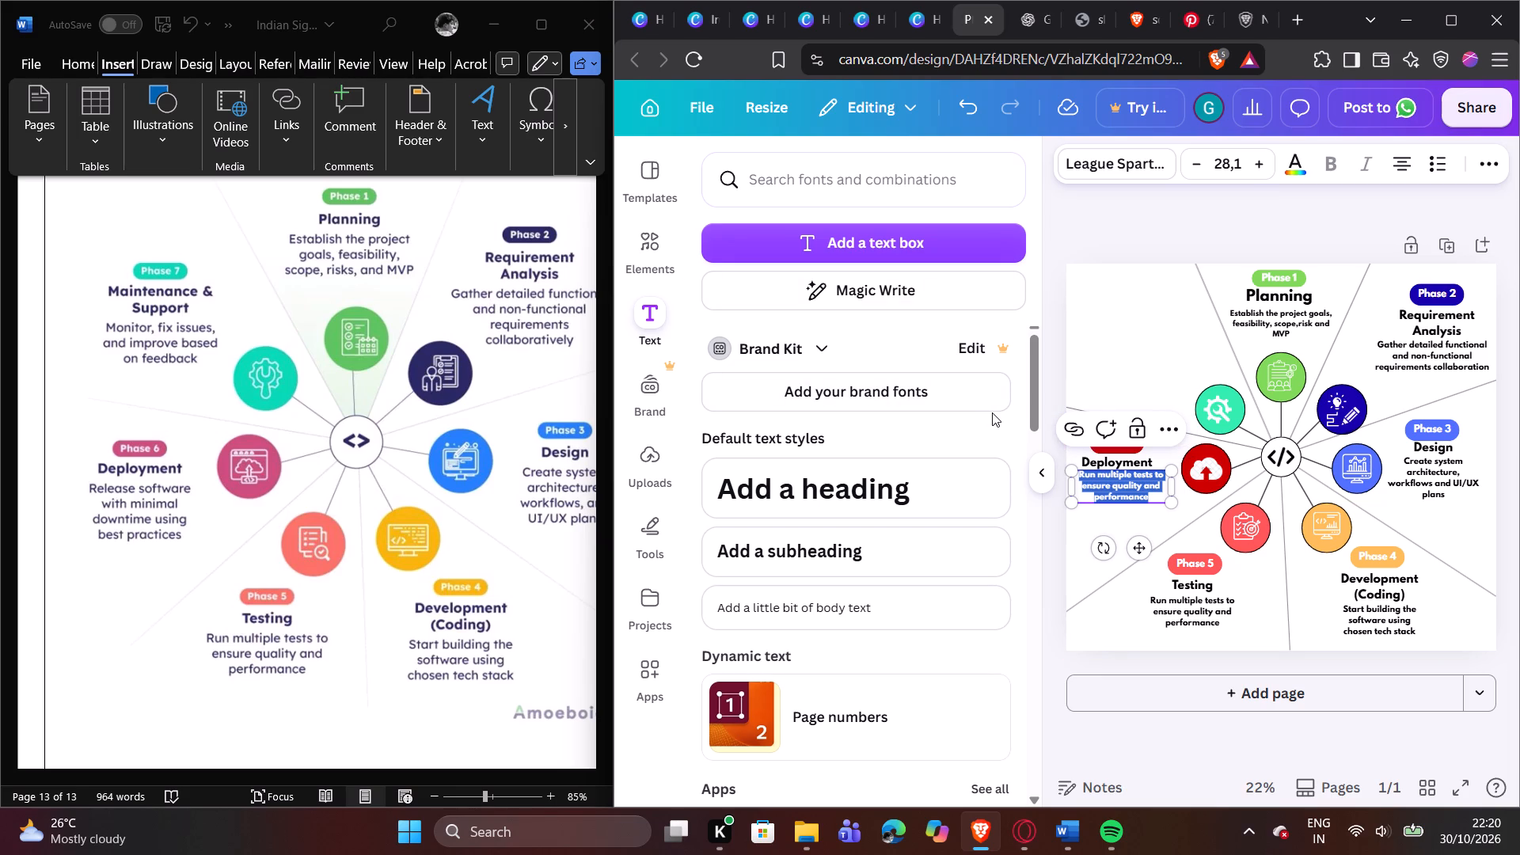
{"action": "key", "text": "shift+r"}
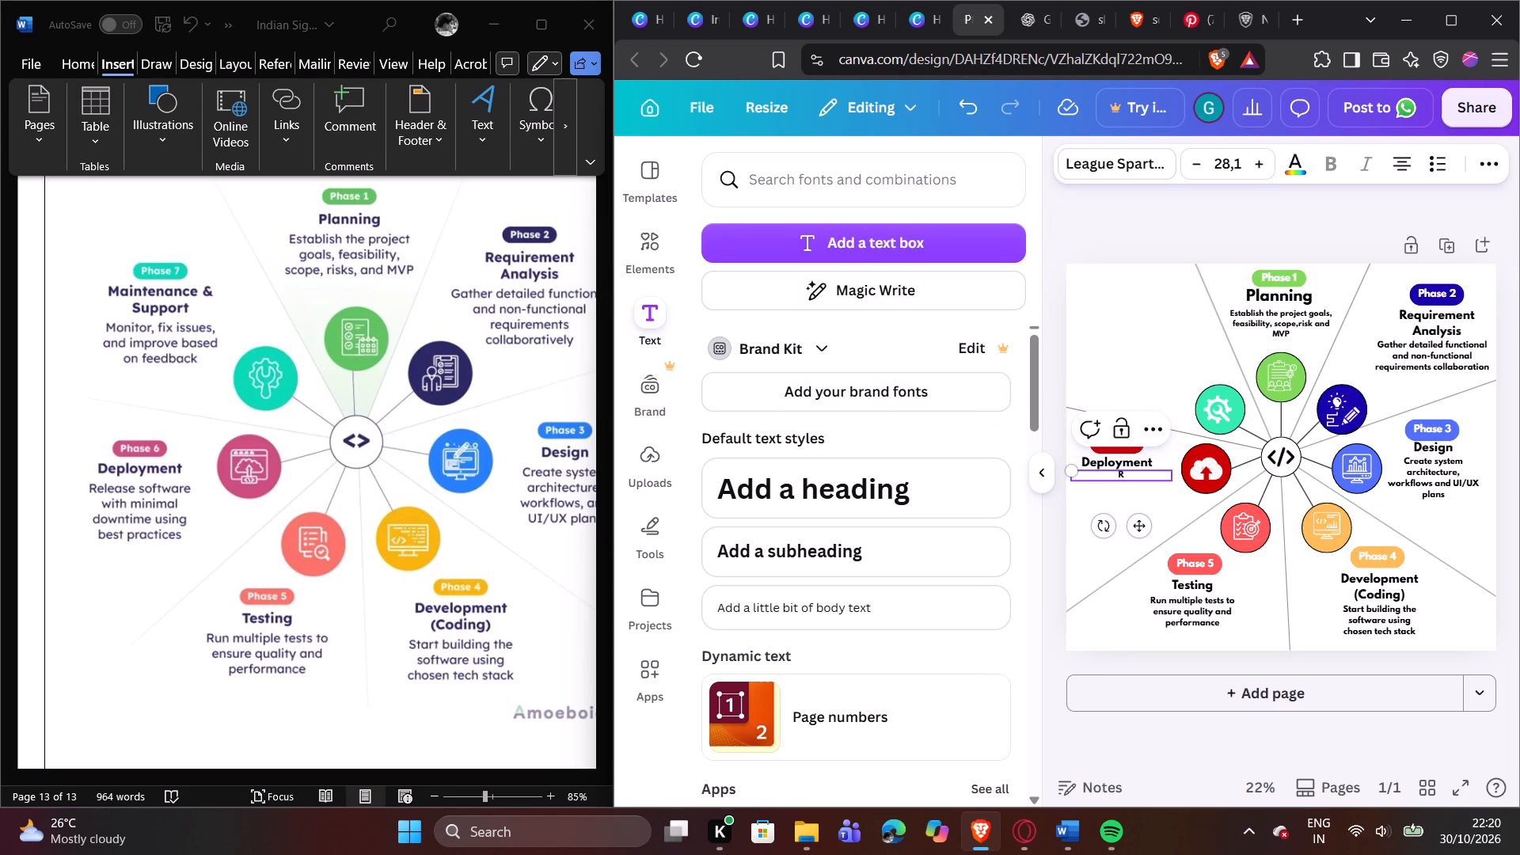
{"action": "type", "text": "el"}
{"action": "key", "text": "e"}
{"action": "key", "text": "a"}
{"action": "type", "text": "se"}
{"action": "key", "text": "space"}
{"action": "type", "text": "sof"}
{"action": "type", "text": "tware"}
{"action": "key", "text": "Return"}
{"action": "key", "text": "w"}
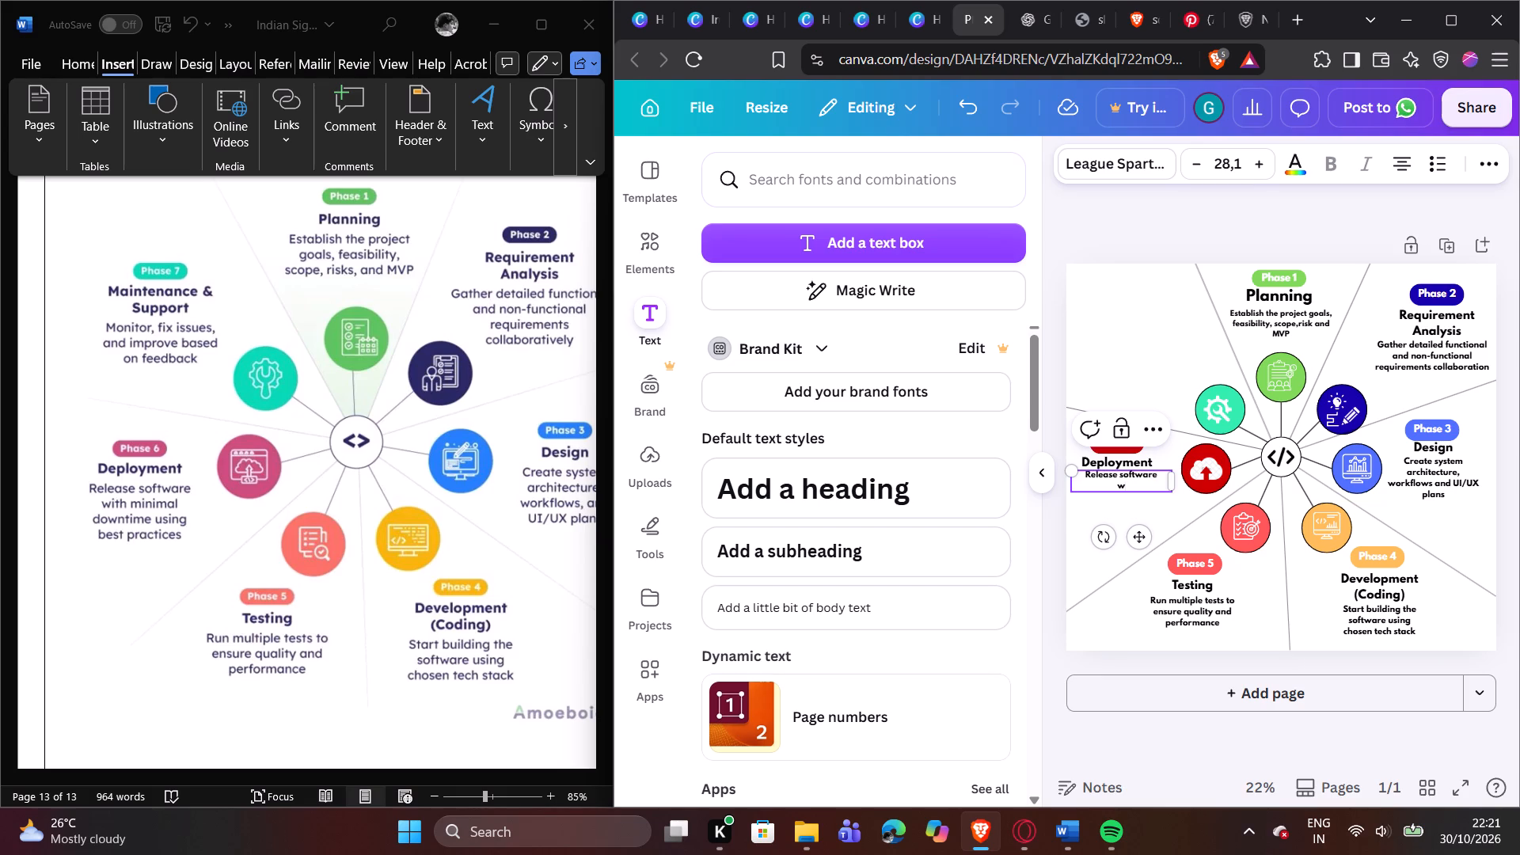
{"action": "type", "text": "ith"}
{"action": "key", "text": "space"}
{"action": "type", "text": "mi"}
{"action": "type", "text": "nimal"}
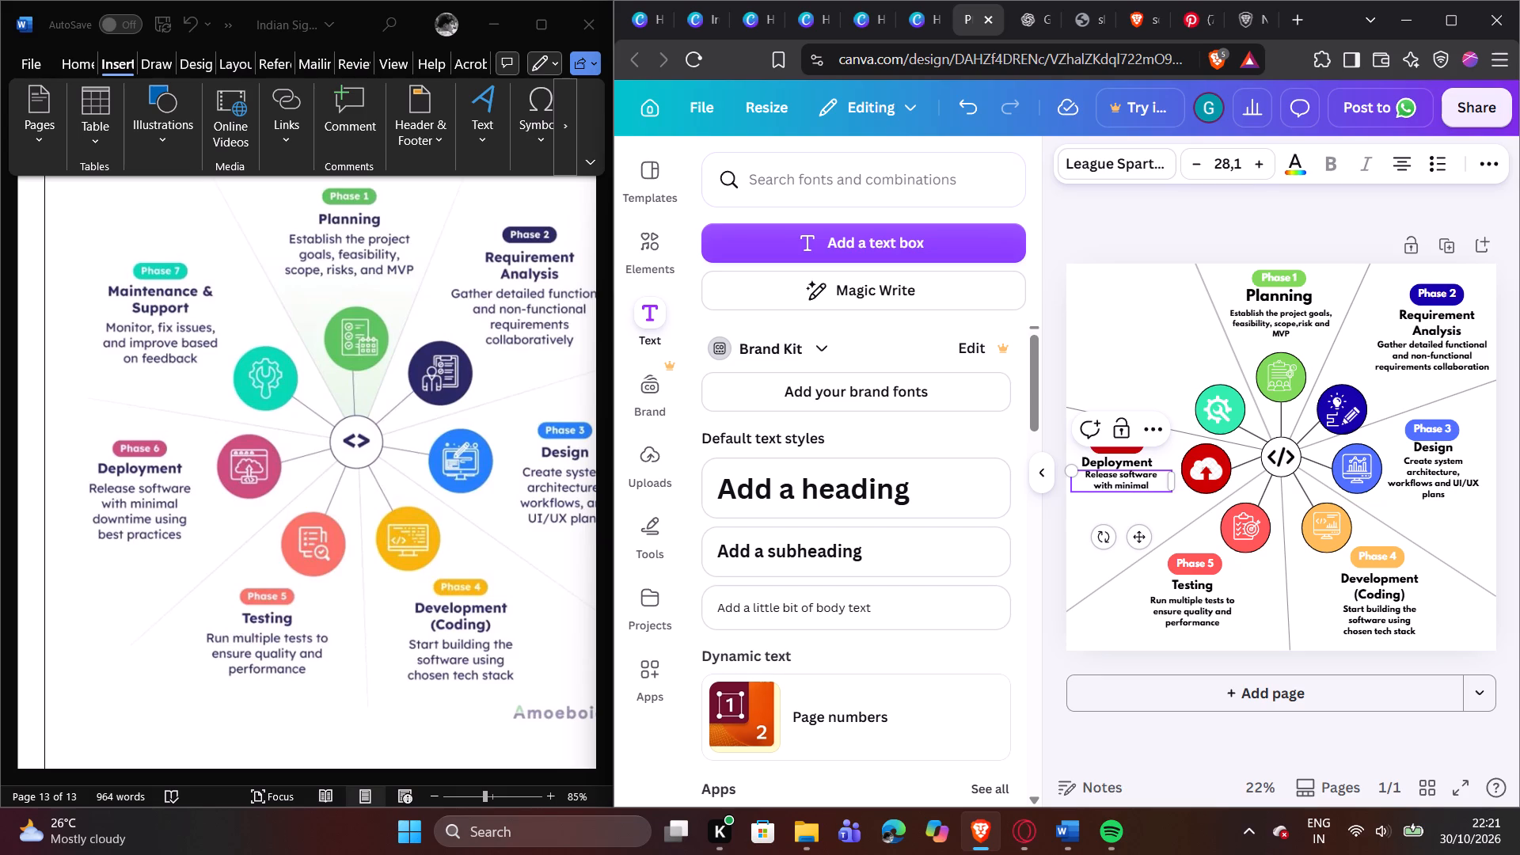
{"action": "key", "text": "Return"}
{"action": "type", "text": "do"}
{"action": "key", "text": "w"}
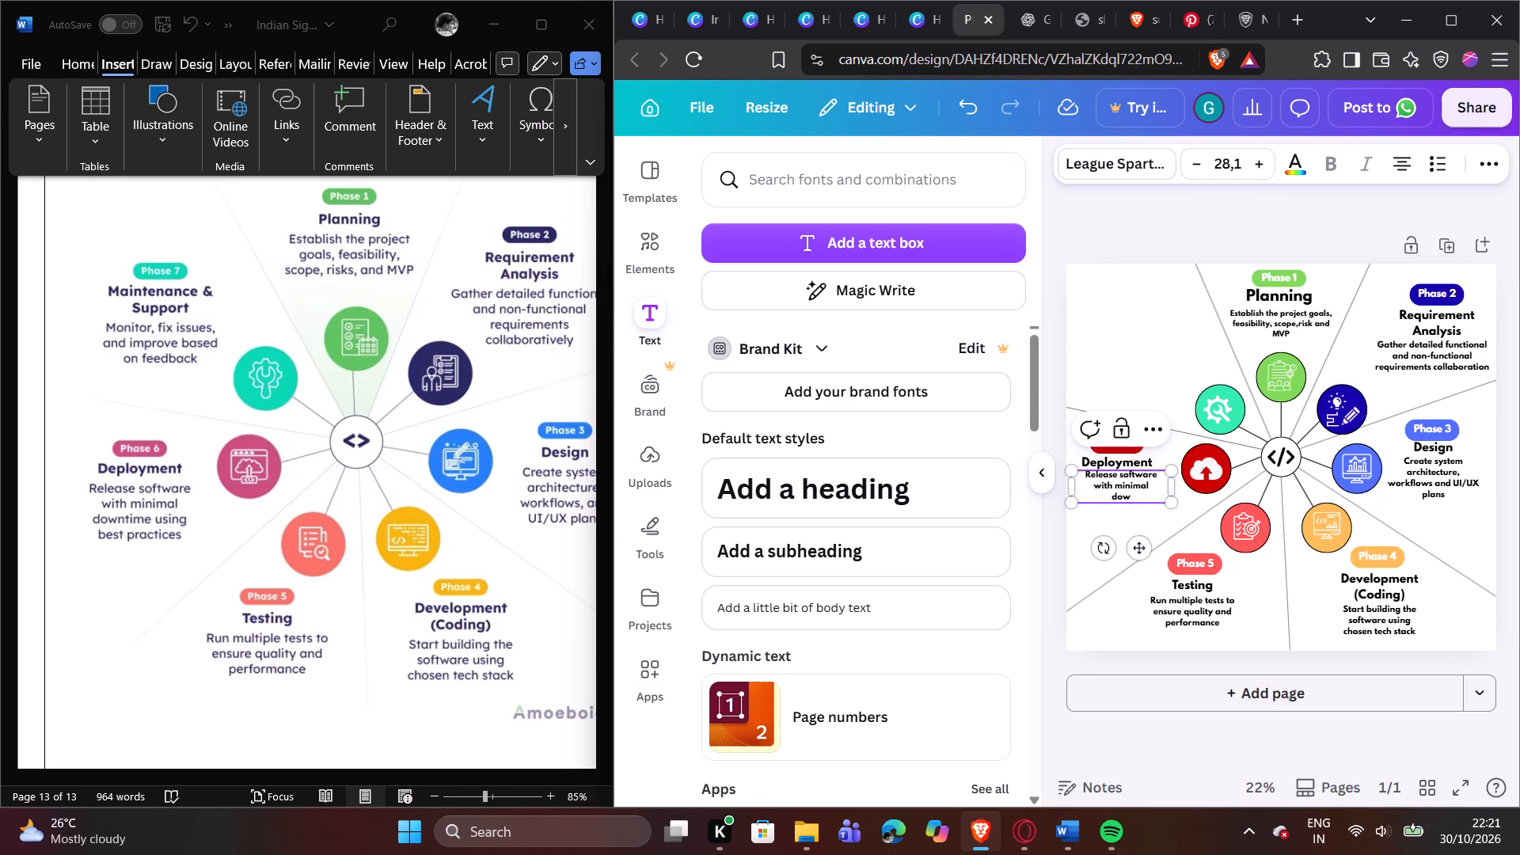
{"action": "type", "text": "ntime"}
{"action": "key", "text": "space"}
{"action": "type", "text": "using"}
{"action": "key", "text": "Return"}
{"action": "type", "text": "best"}
{"action": "key", "text": "space"}
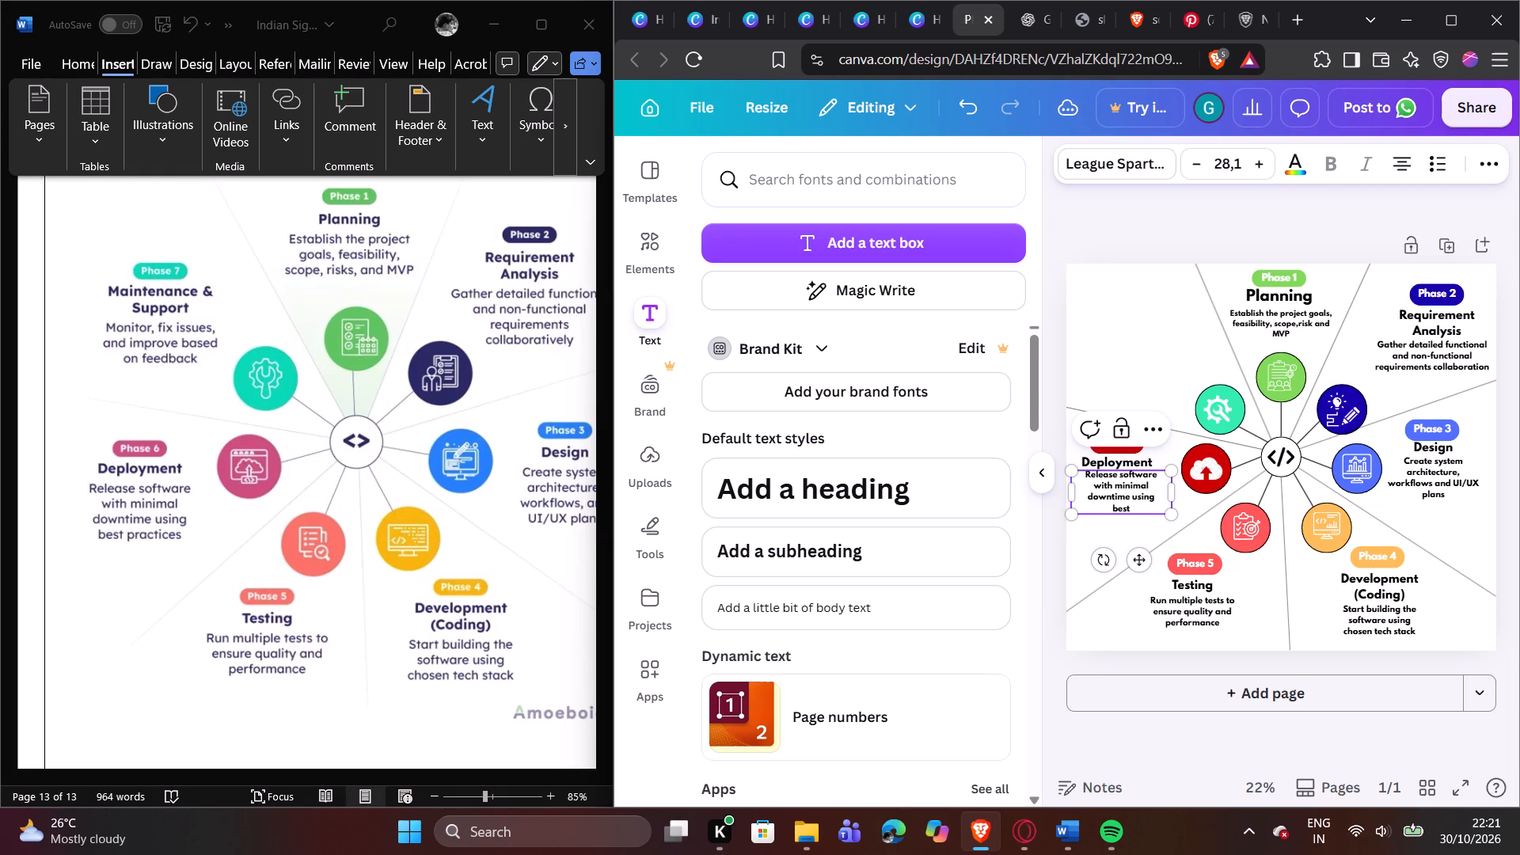
{"action": "type", "text": "pr"}
{"action": "type", "text": "act"}
{"action": "type", "text": "ices"}
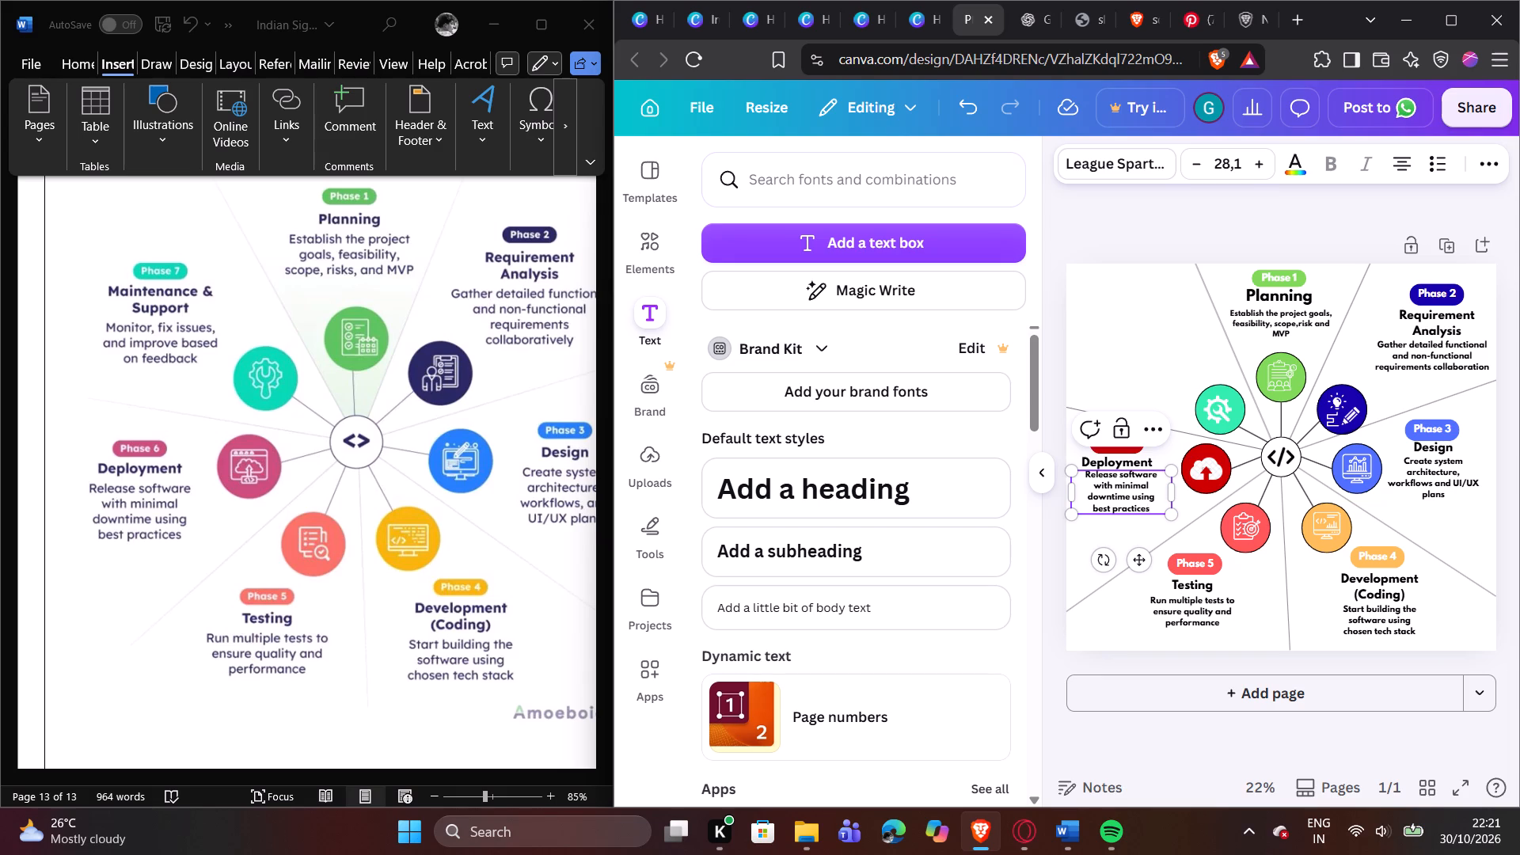
{"action": "left_click", "coordinate": [1093, 535]}
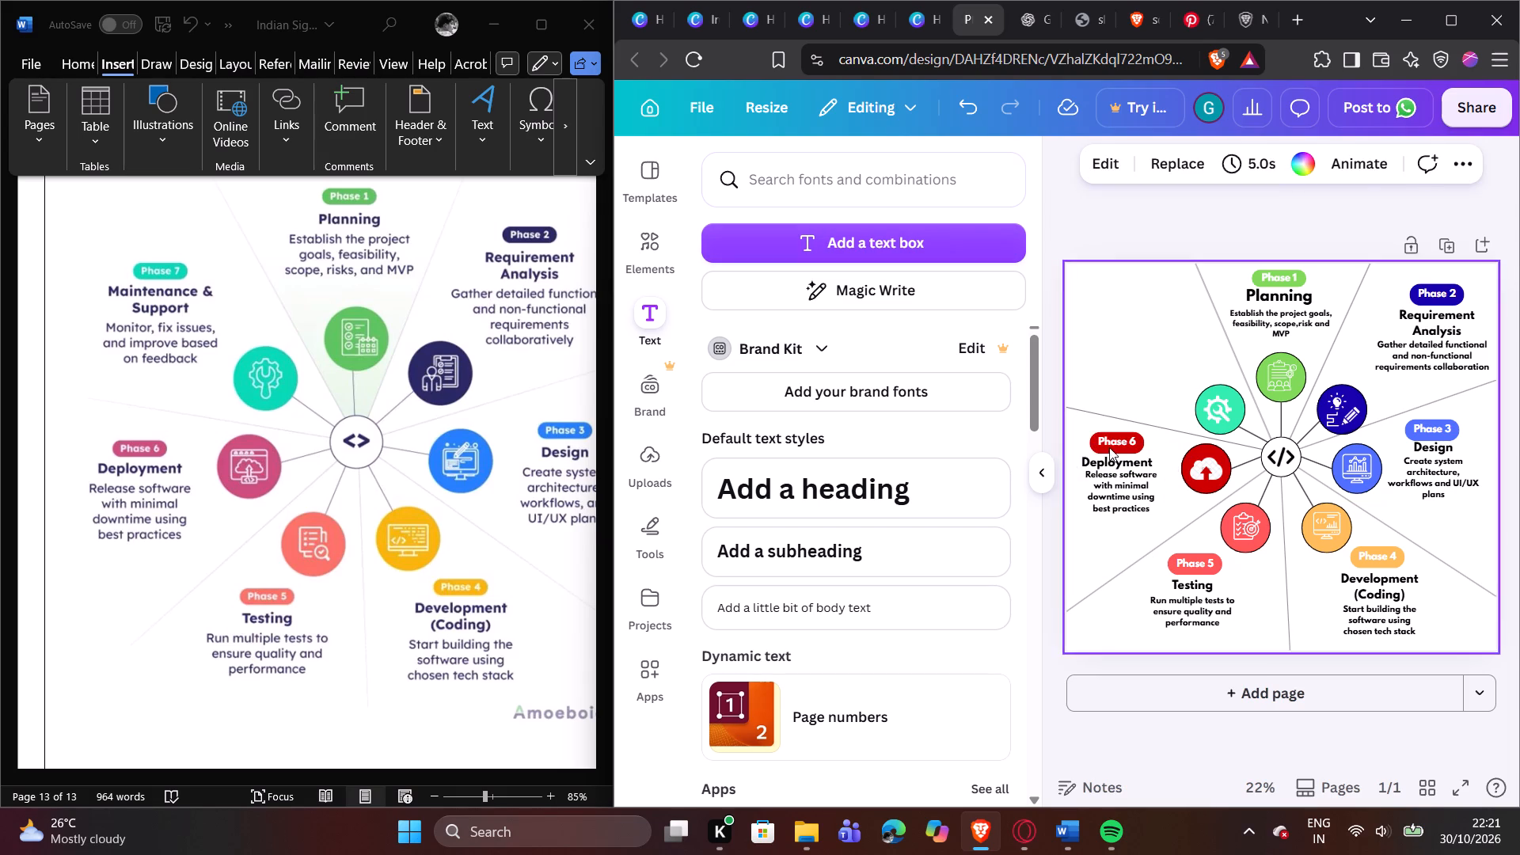
Nudge the "Phase 6" label slightly to the right above the "Deployment" heading.
{"action": "left_click", "coordinate": [1109, 446]}
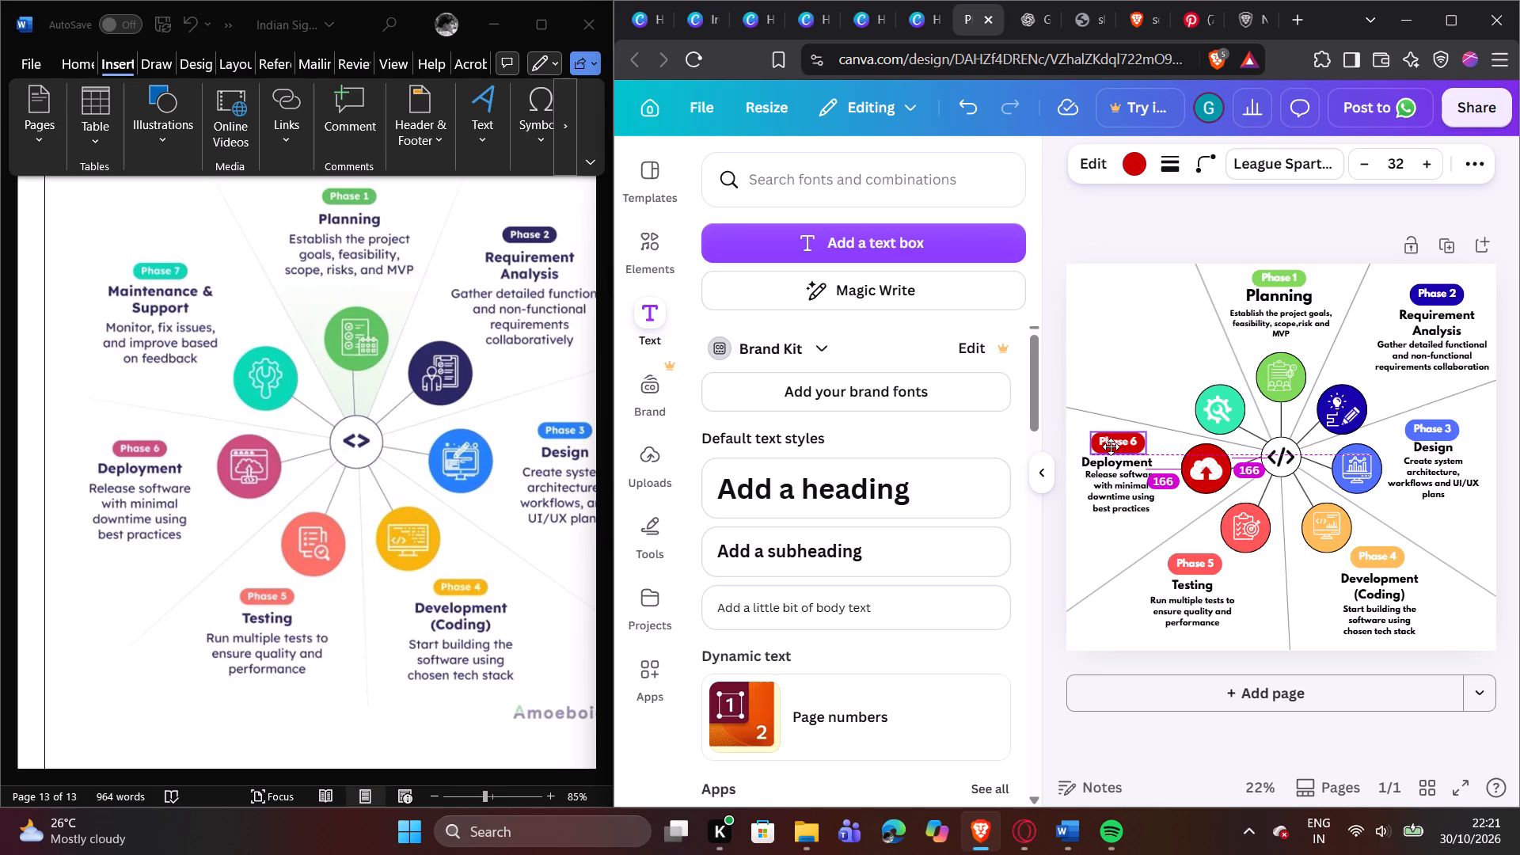
{"action": "left_click", "coordinate": [1143, 323]}
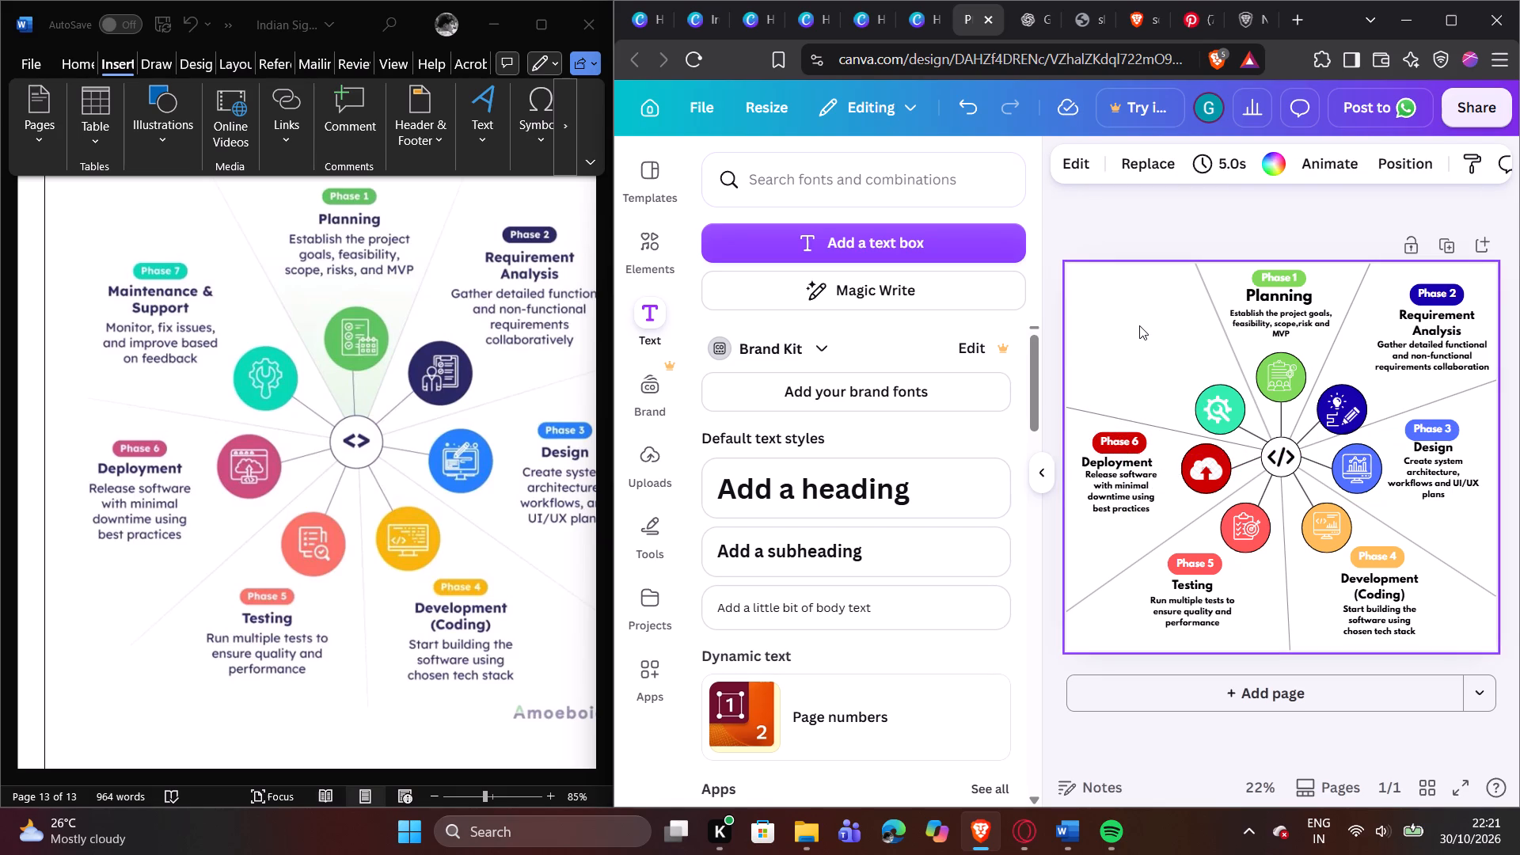
Duplicate the "Phase 6" label and place the copy near the top of the empty upper-left sector of the wheel.
{"action": "left_click", "coordinate": [1106, 443]}
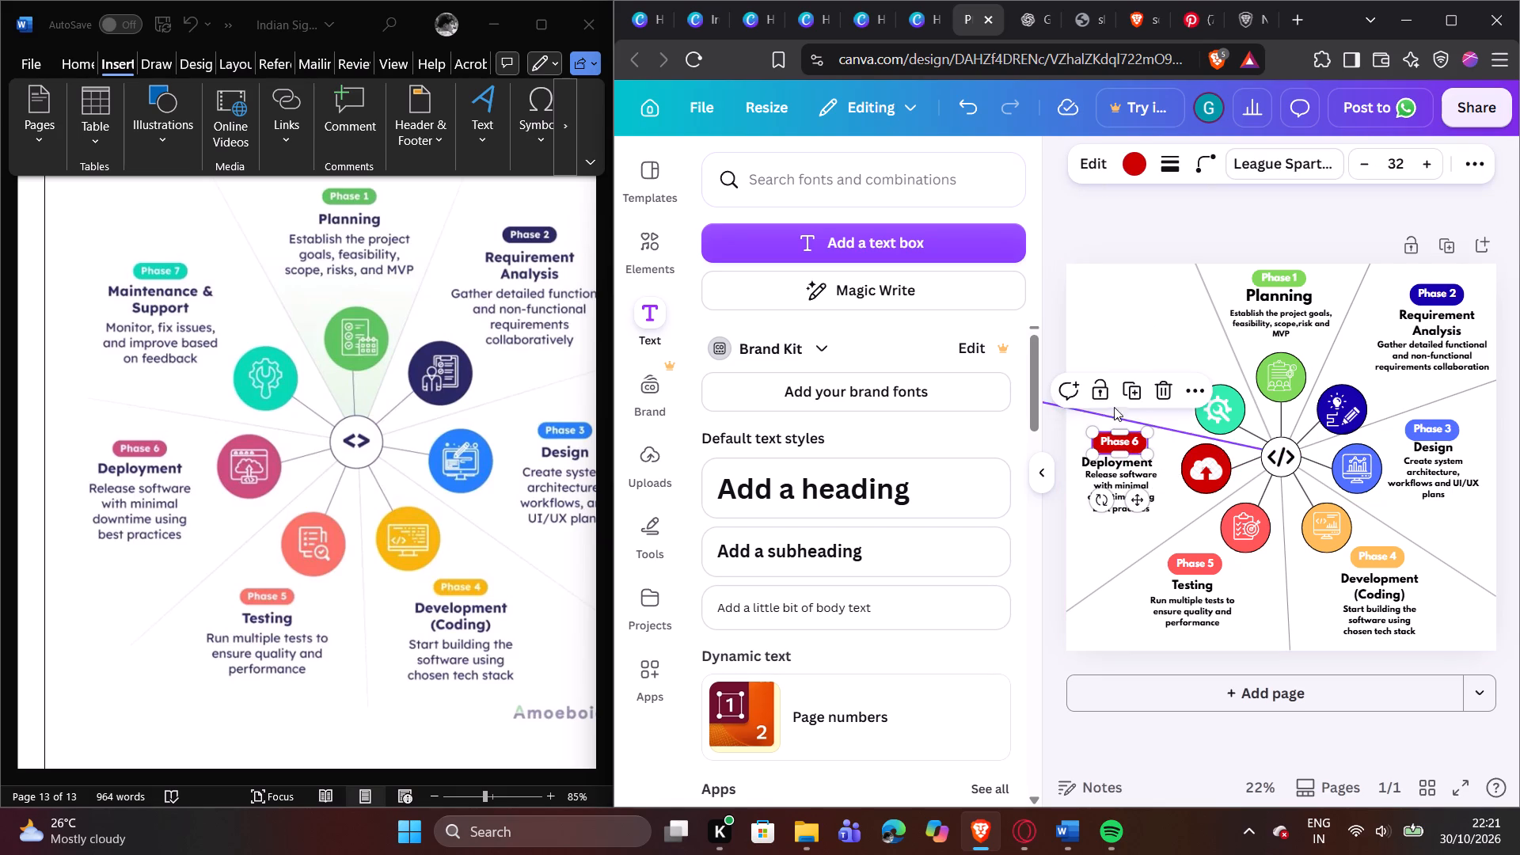
{"action": "left_click", "coordinate": [1129, 389]}
{"action": "left_click_drag", "start_coordinate": [1130, 446], "coordinate": [1134, 359]}
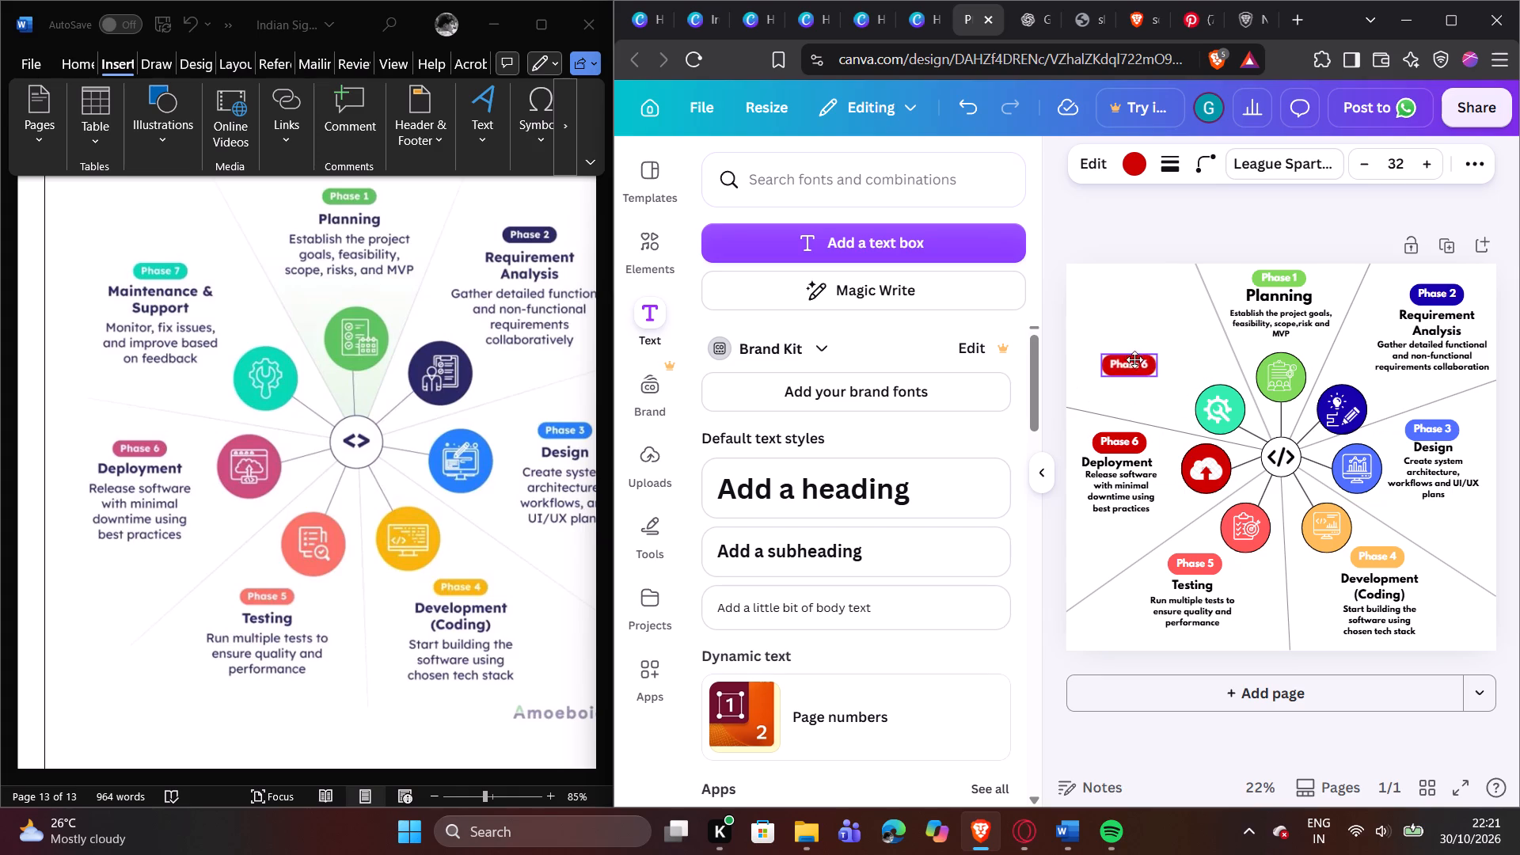
{"action": "left_click_drag", "start_coordinate": [1134, 359], "coordinate": [1149, 302]}
{"action": "left_click_drag", "start_coordinate": [1149, 300], "coordinate": [1149, 298]}
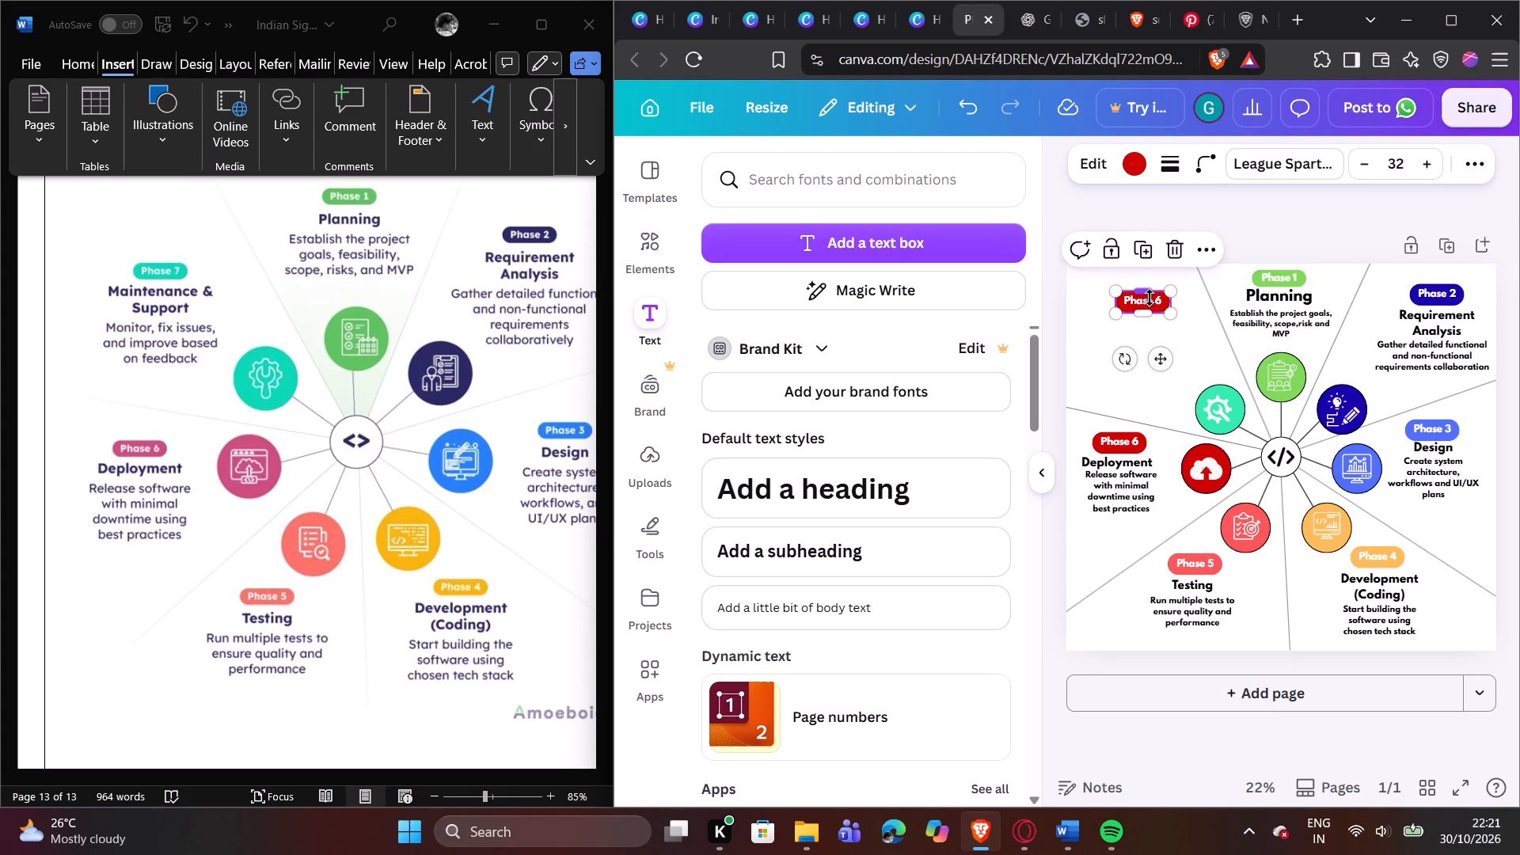
{"action": "left_click_drag", "start_coordinate": [1149, 298], "coordinate": [1138, 299]}
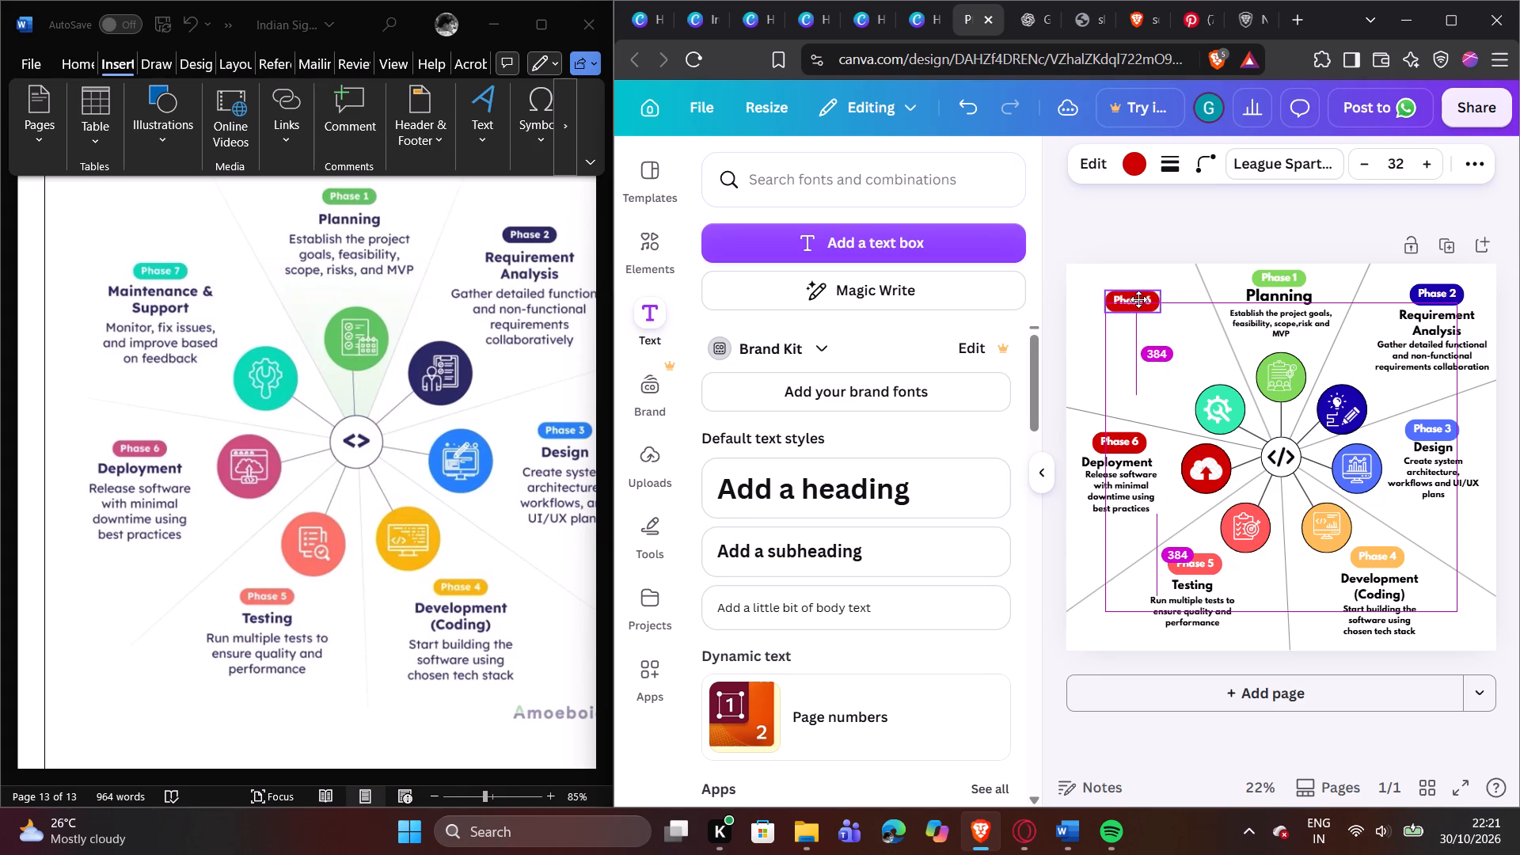
{"action": "left_click_drag", "start_coordinate": [1138, 299], "coordinate": [1130, 304]}
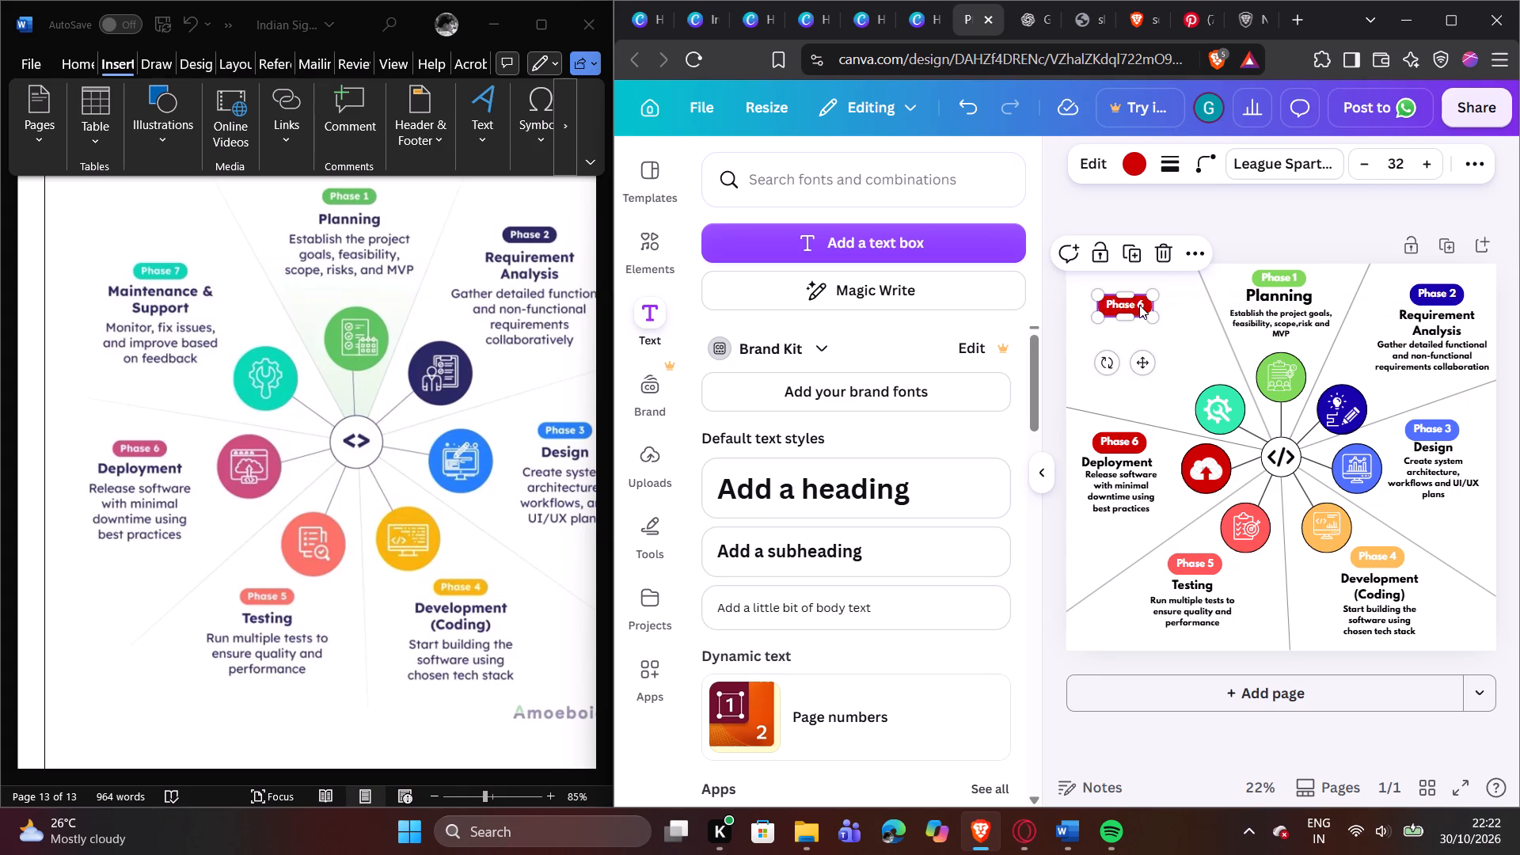
Change the copied label's text to "Phase 7".
{"action": "double_click", "coordinate": [1140, 305]}
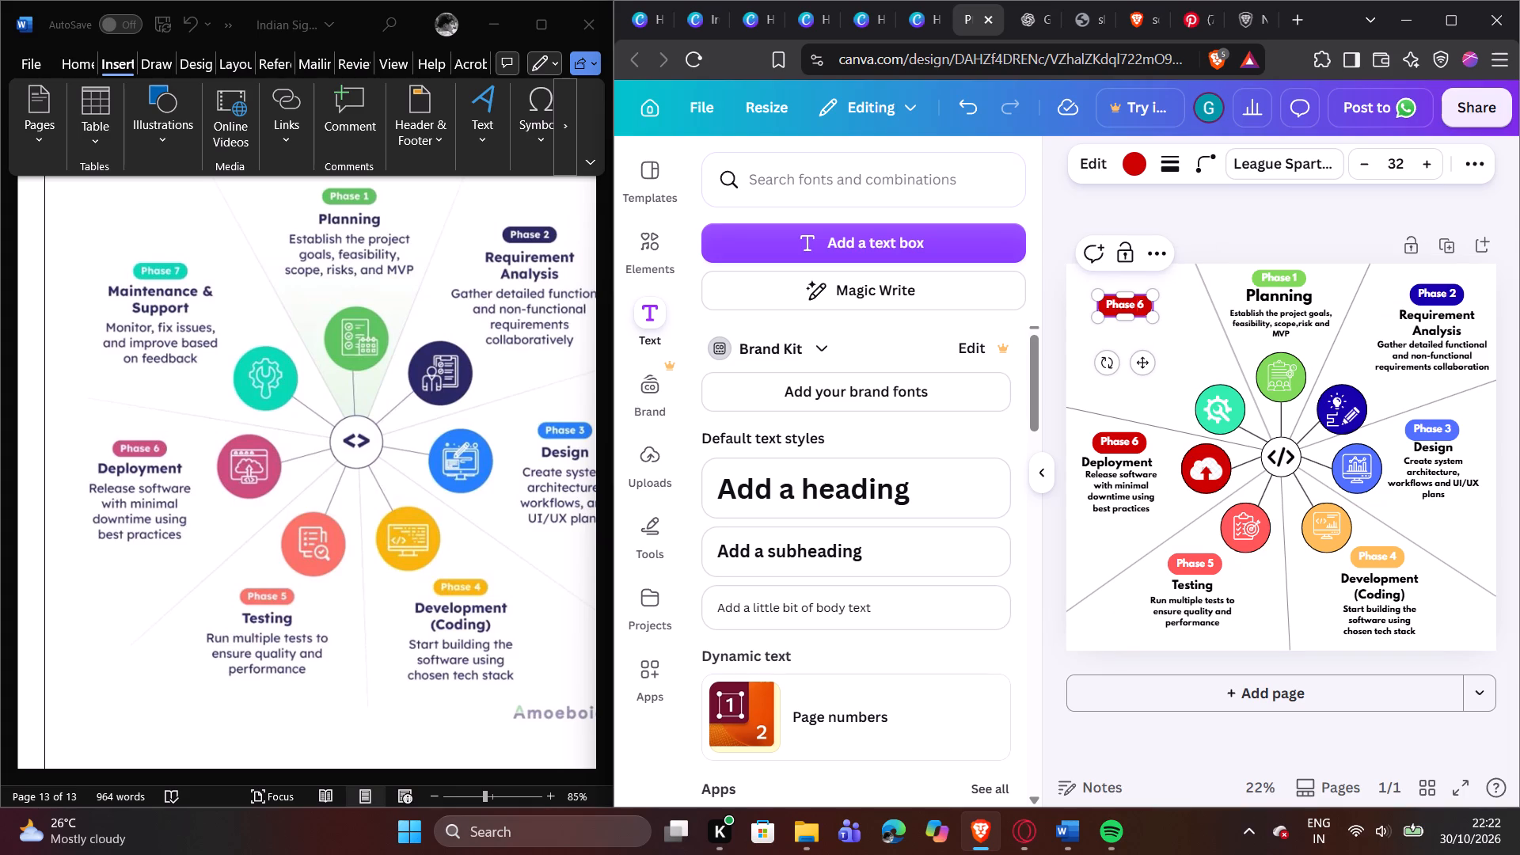
{"action": "key", "text": "BackSpace"}
{"action": "key", "text": "space"}
{"action": "key", "text": "Right"}
{"action": "key", "text": "BackSpace"}
{"action": "key", "text": "7"}
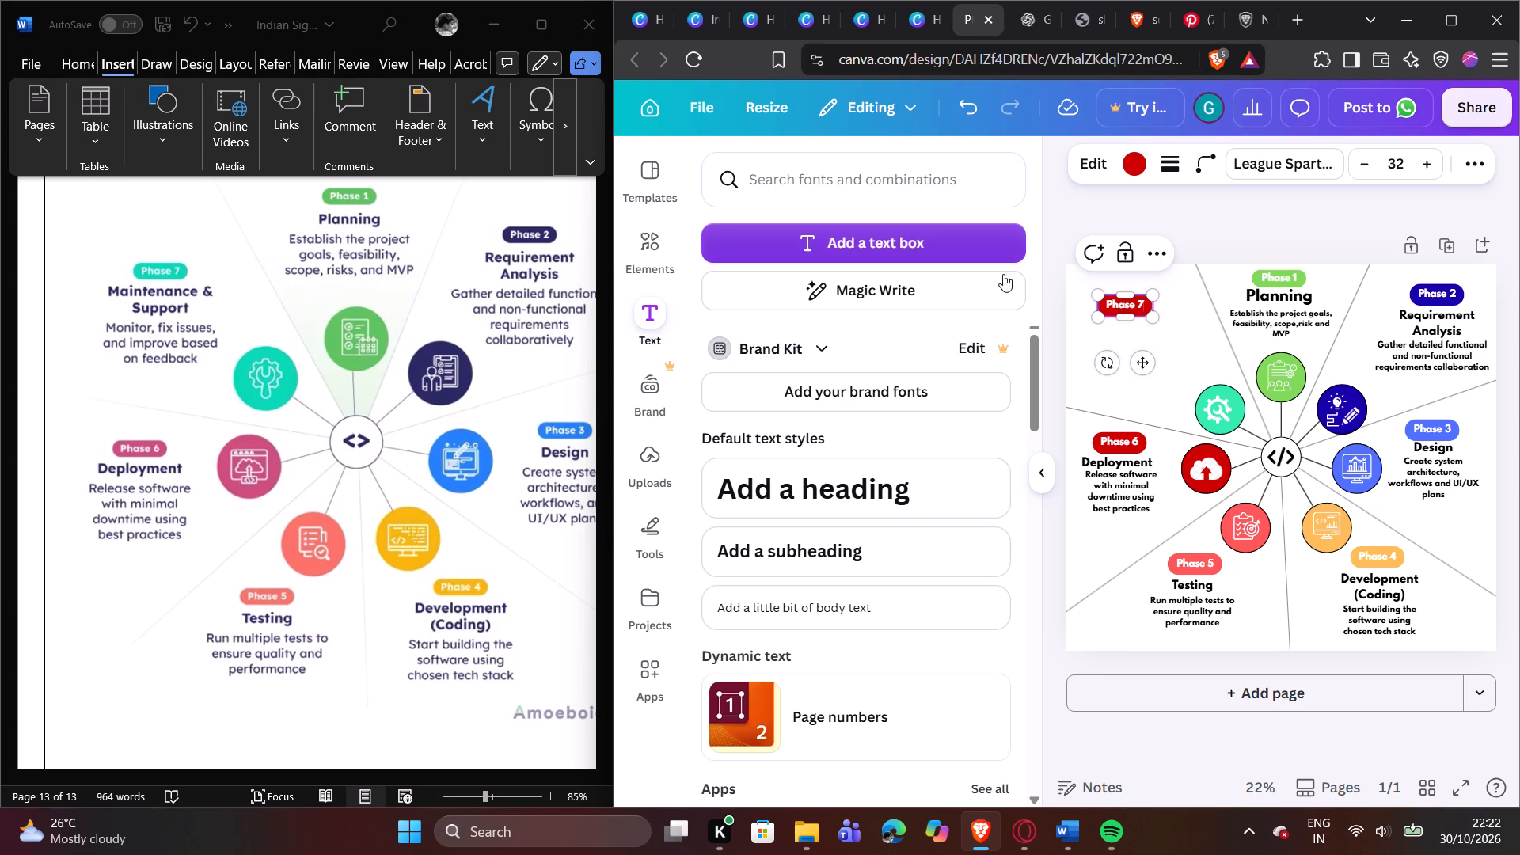
{"action": "left_click", "coordinate": [1119, 535]}
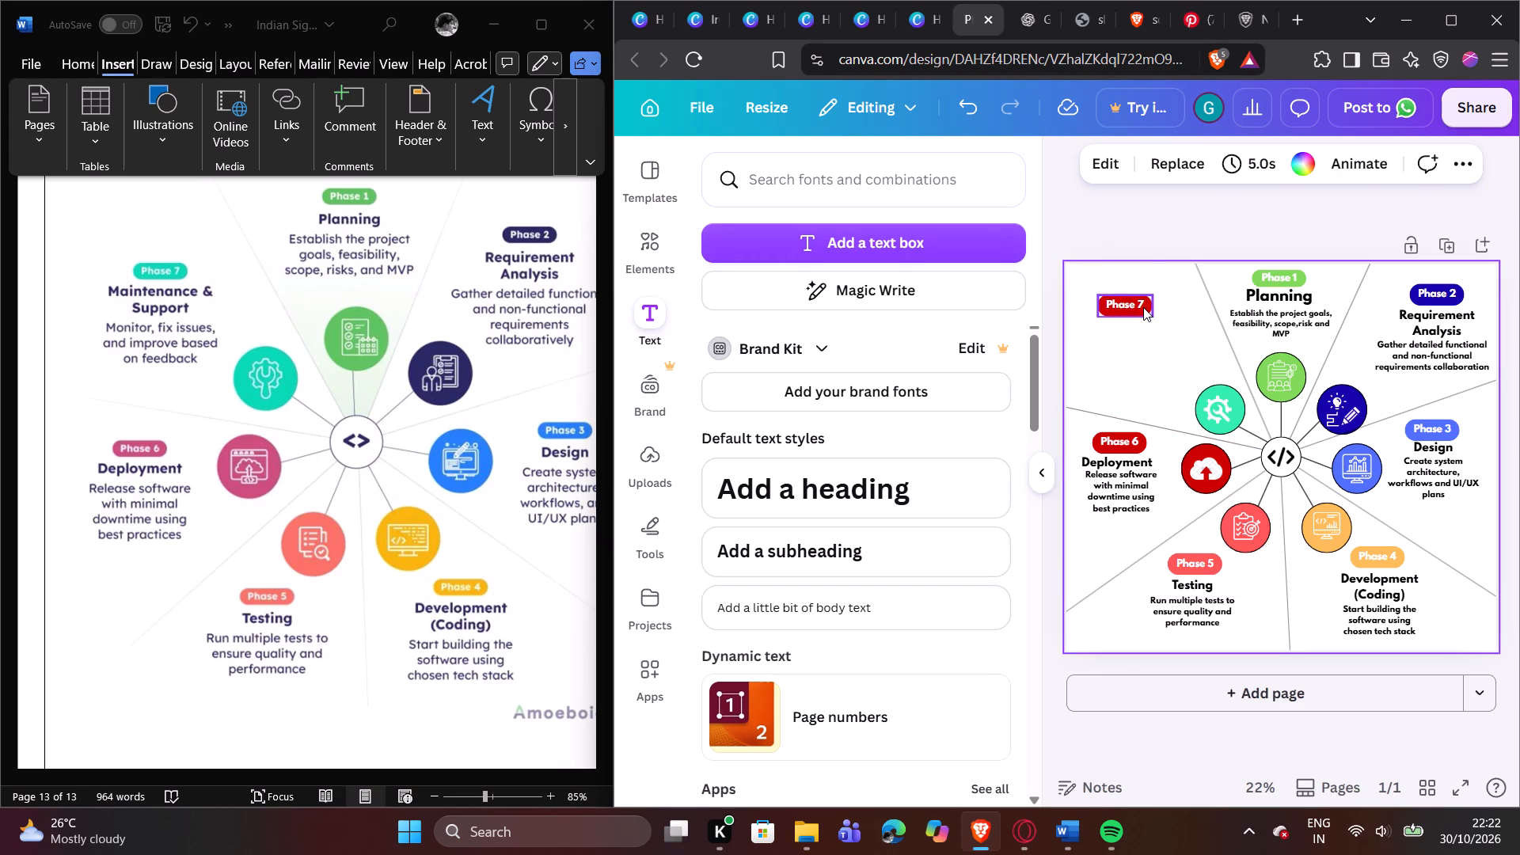
Recolour the "Phase 7" label to the turquoise green of the gear circle.
{"action": "left_click", "coordinate": [1141, 306]}
{"action": "left_click", "coordinate": [1139, 170]}
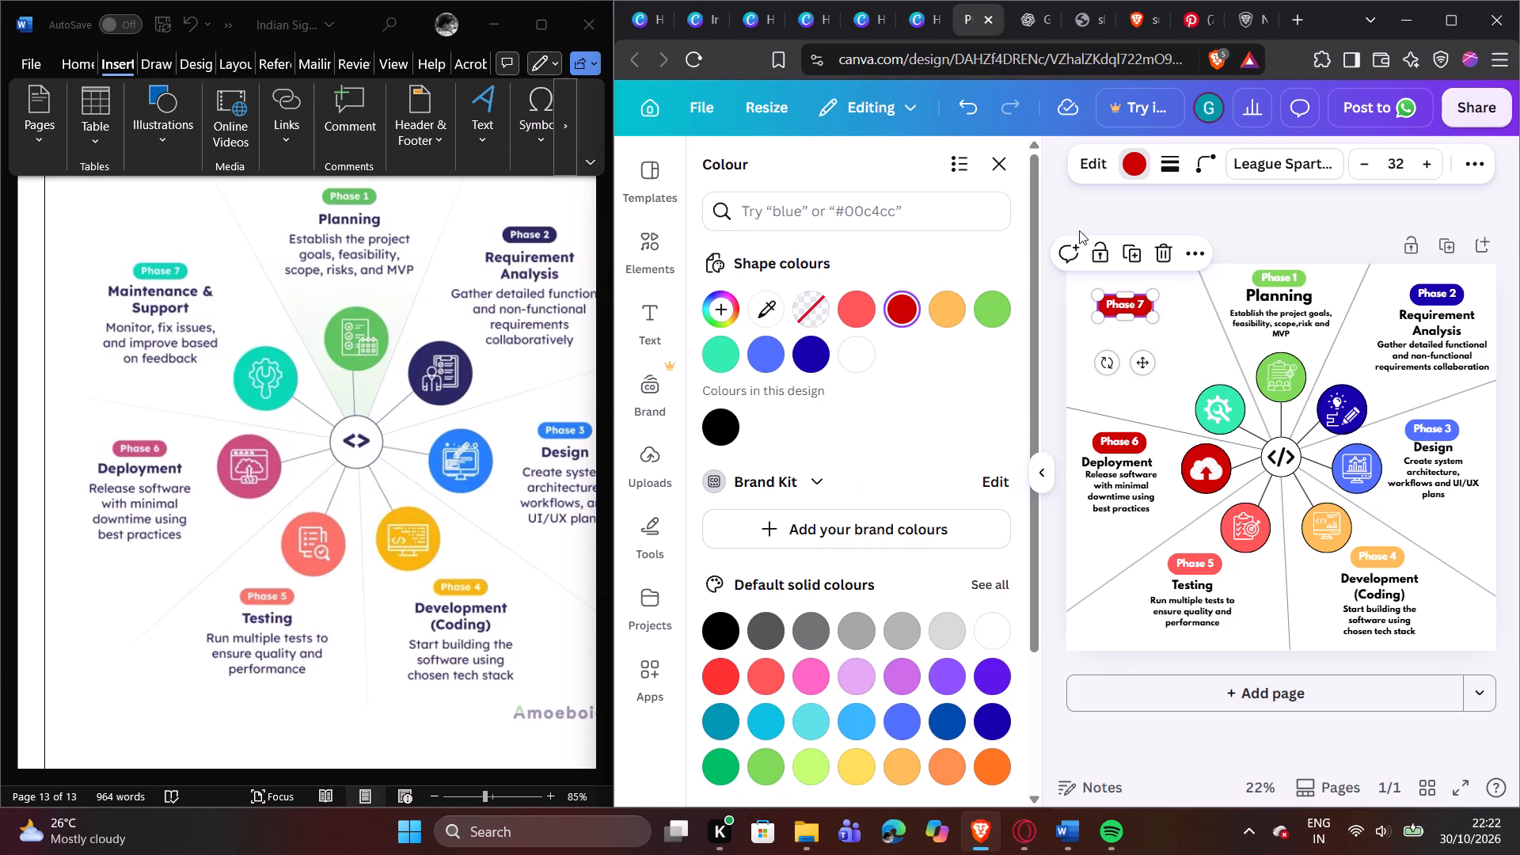
{"action": "left_click", "coordinate": [724, 350]}
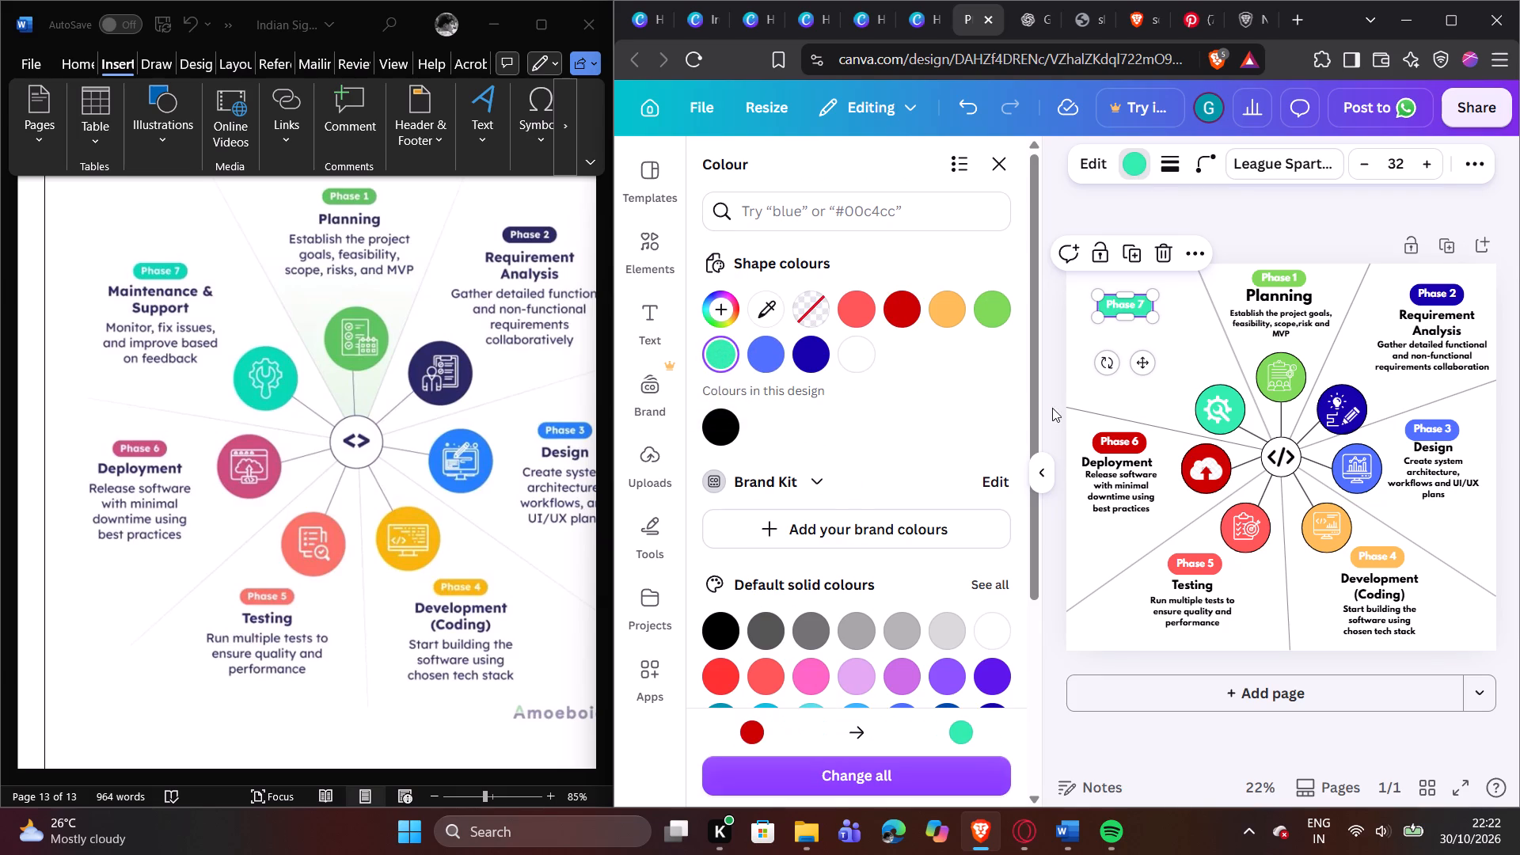
{"action": "left_click", "coordinate": [1144, 374]}
{"action": "left_click", "coordinate": [1165, 394]}
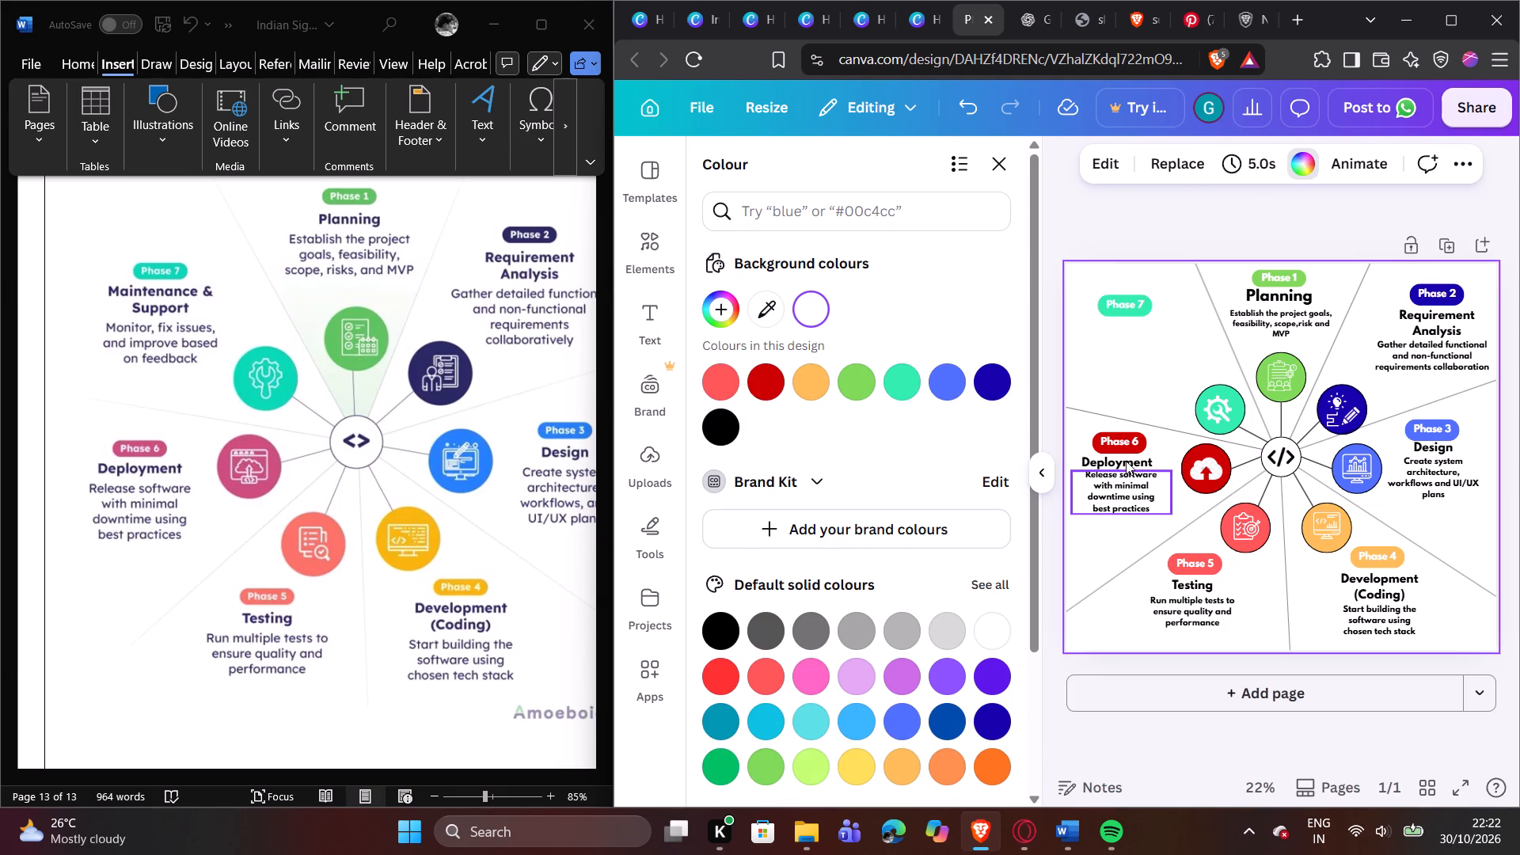
Duplicate the "Deployment" heading and place the copy centred directly beneath the "Phase 7" label.
{"action": "left_click", "coordinate": [1126, 461]}
{"action": "left_click", "coordinate": [1136, 415]}
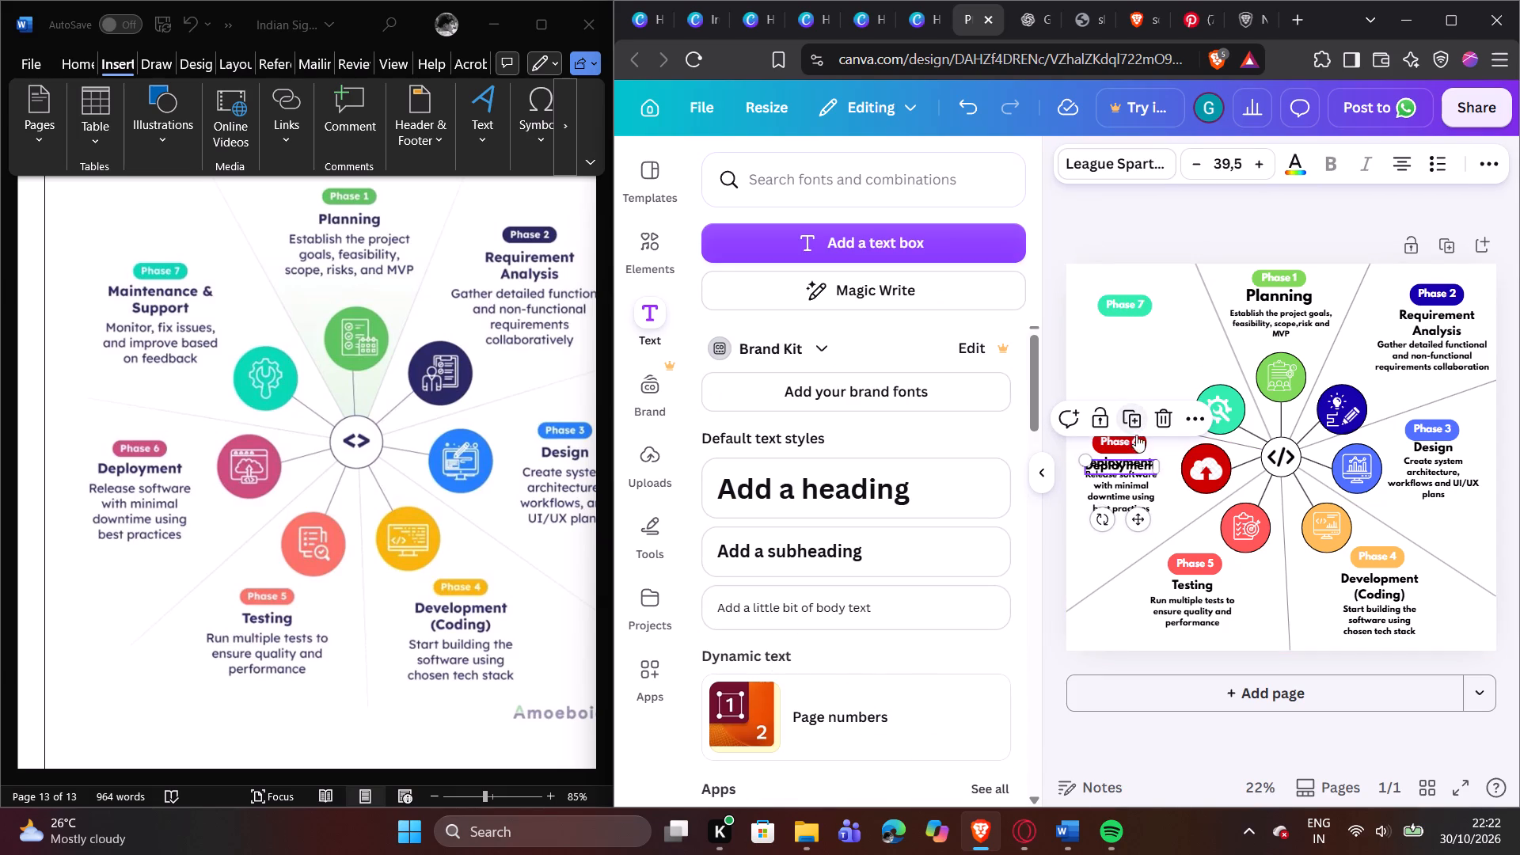
{"action": "left_click_drag", "start_coordinate": [1136, 464], "coordinate": [1134, 325]}
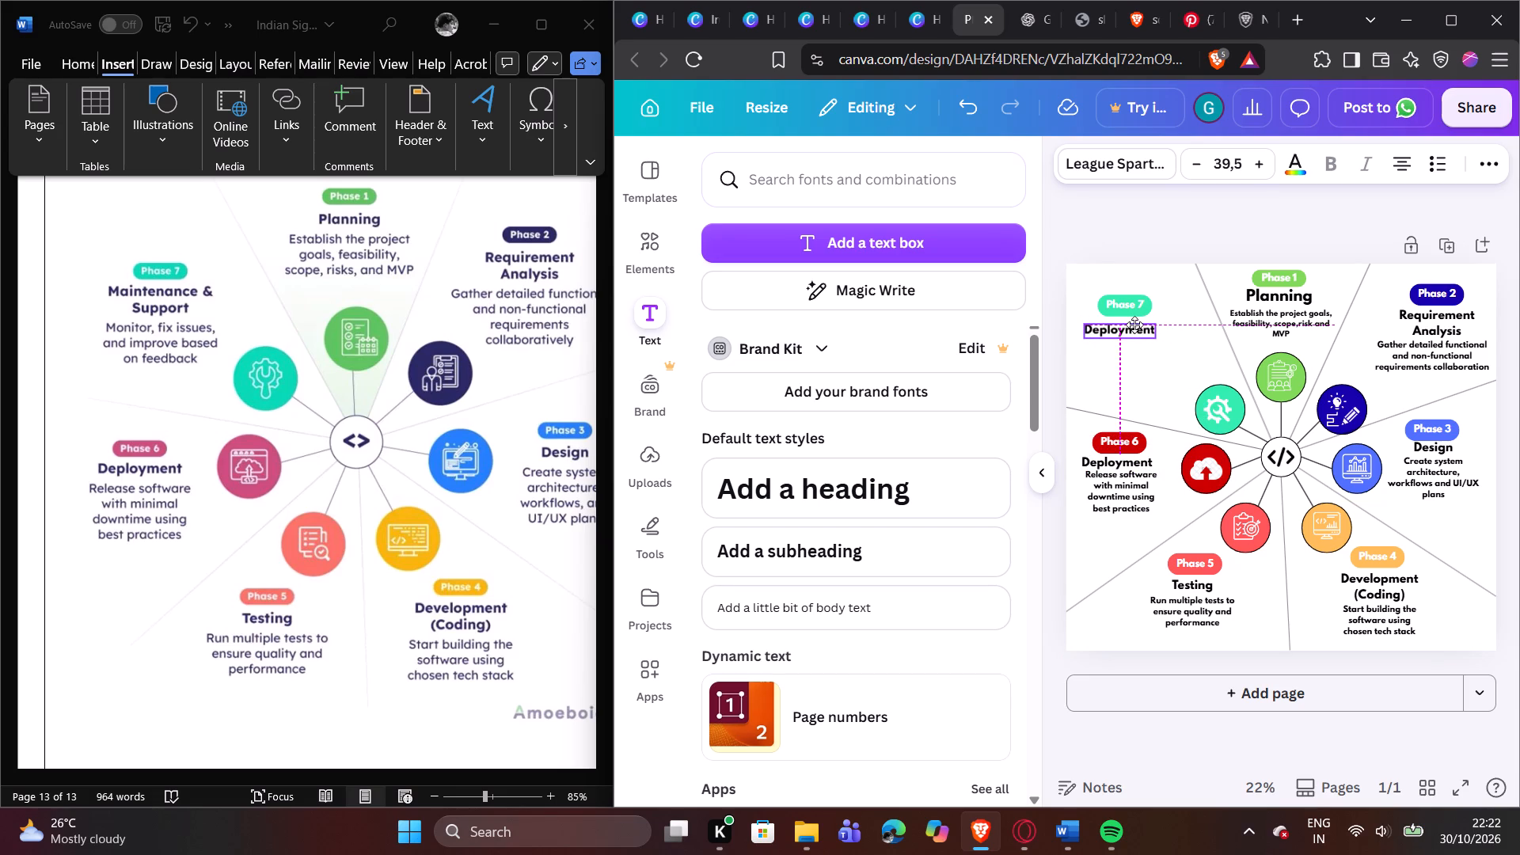
{"action": "left_click_drag", "start_coordinate": [1134, 325], "coordinate": [1139, 323]}
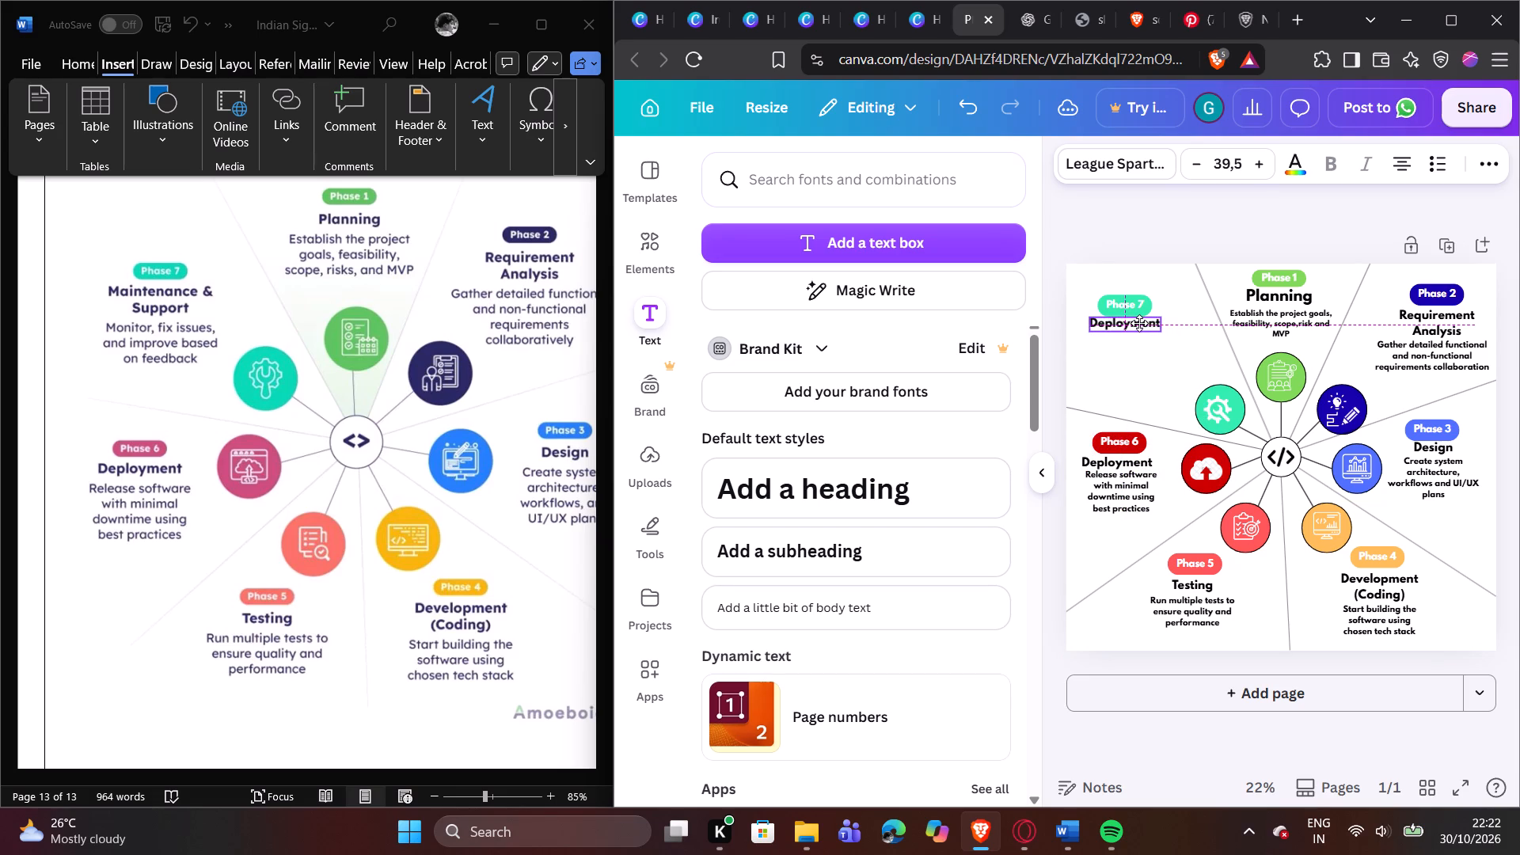
{"action": "left_click_drag", "start_coordinate": [1139, 323], "coordinate": [1139, 325]}
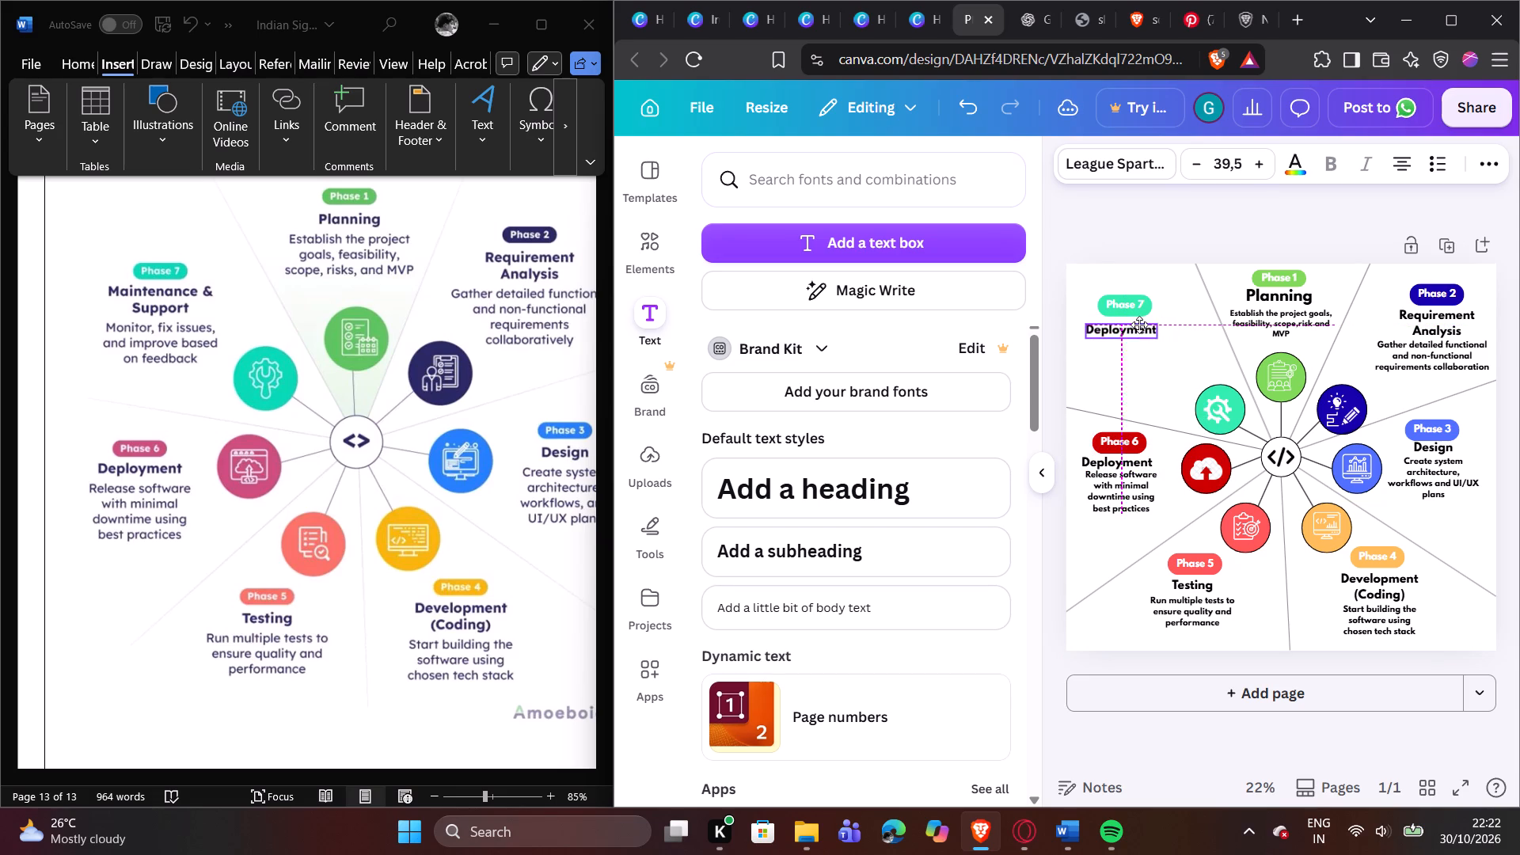
{"action": "left_click_drag", "start_coordinate": [1139, 325], "coordinate": [1140, 324]}
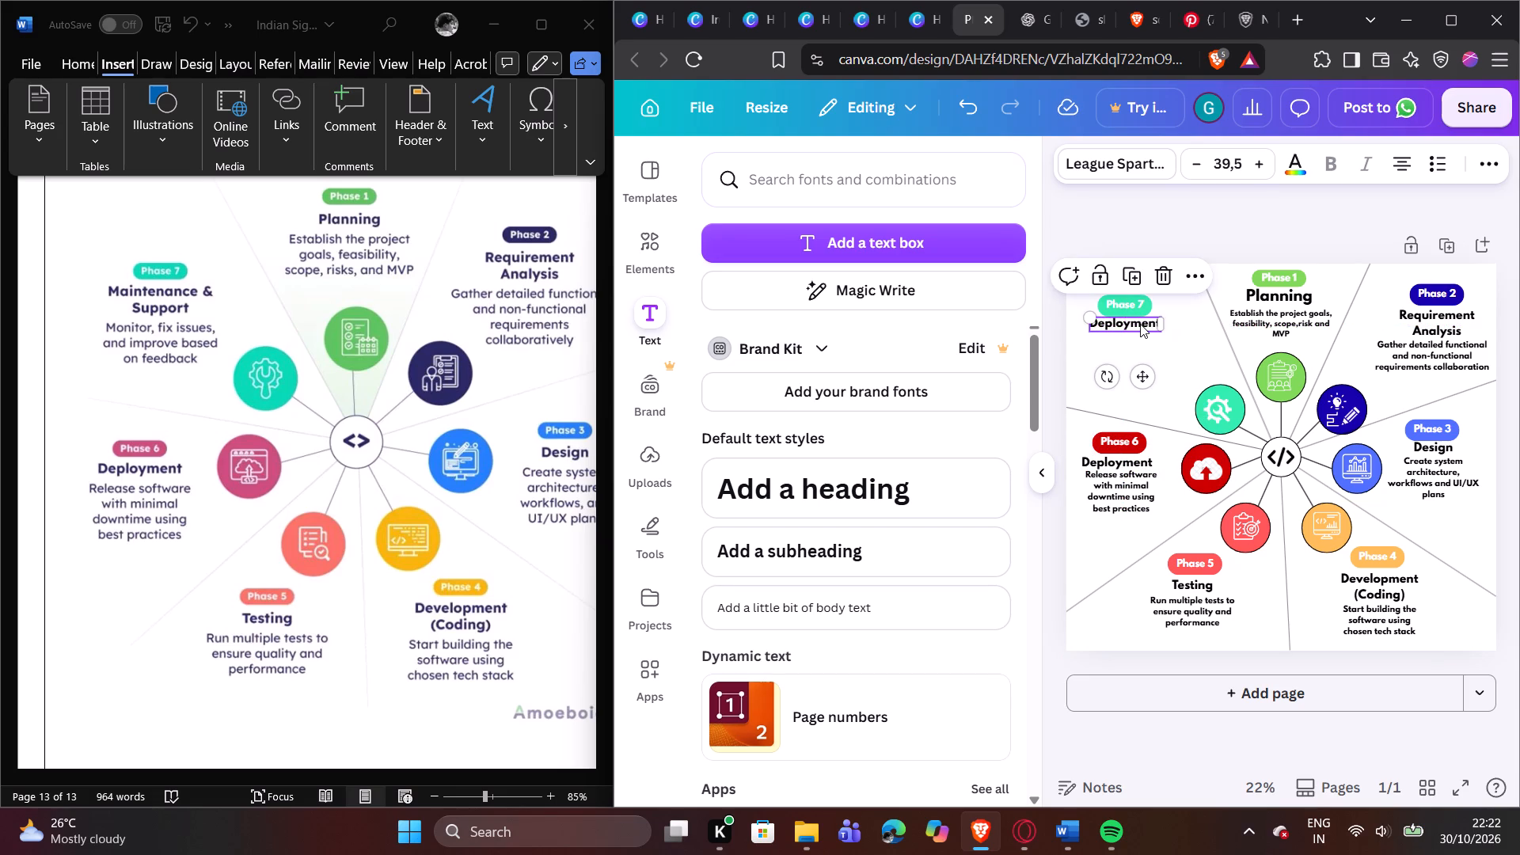
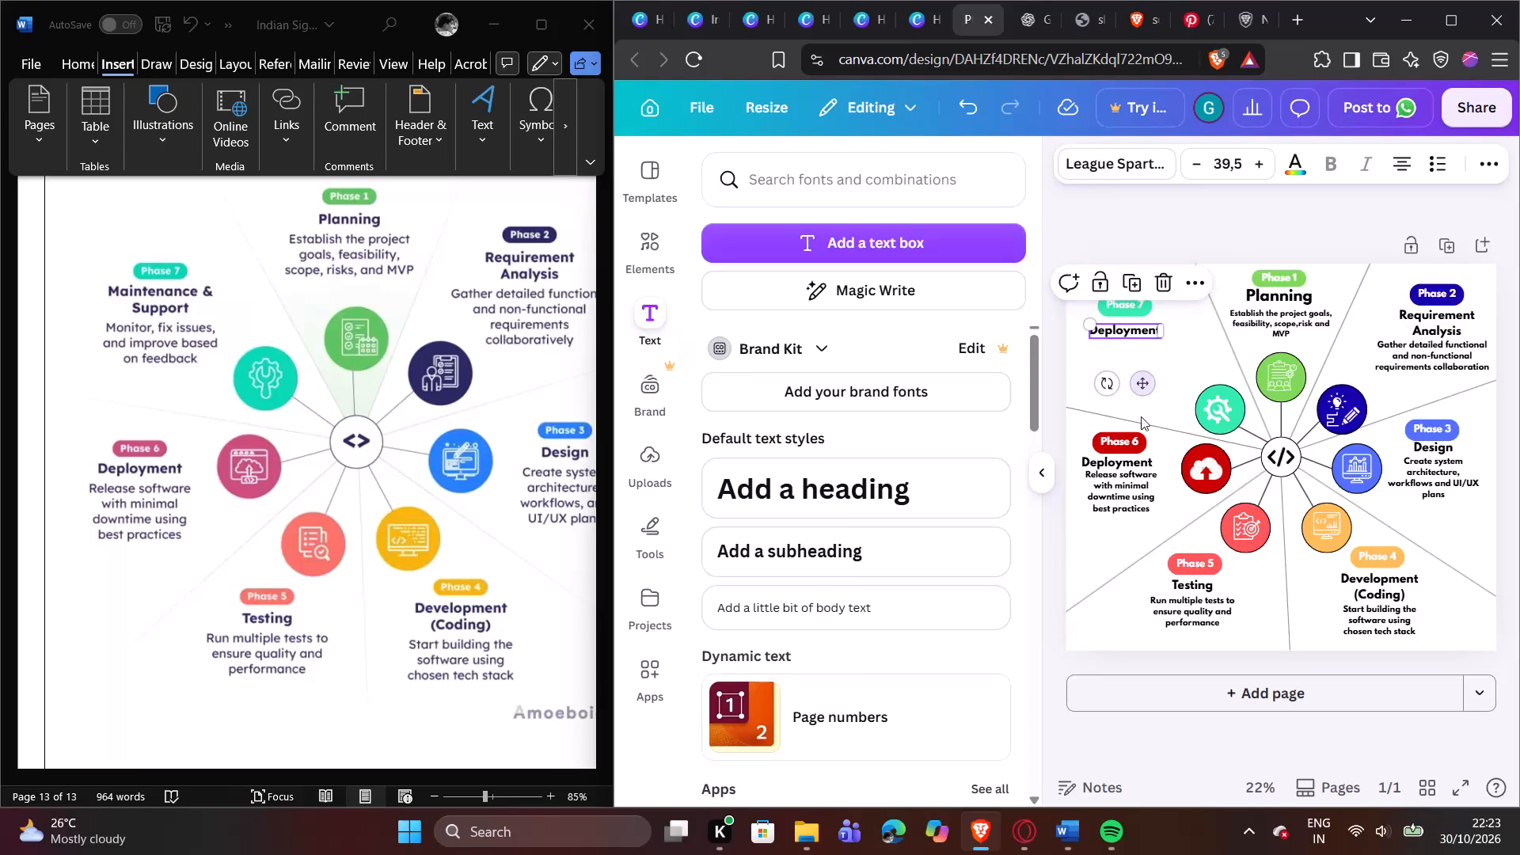
Realign the "Deployment" heading and its description beneath the "Phase 6" label, leaving a clear gap between heading and description.
{"action": "left_click_drag", "start_coordinate": [1116, 491], "coordinate": [1112, 492]}
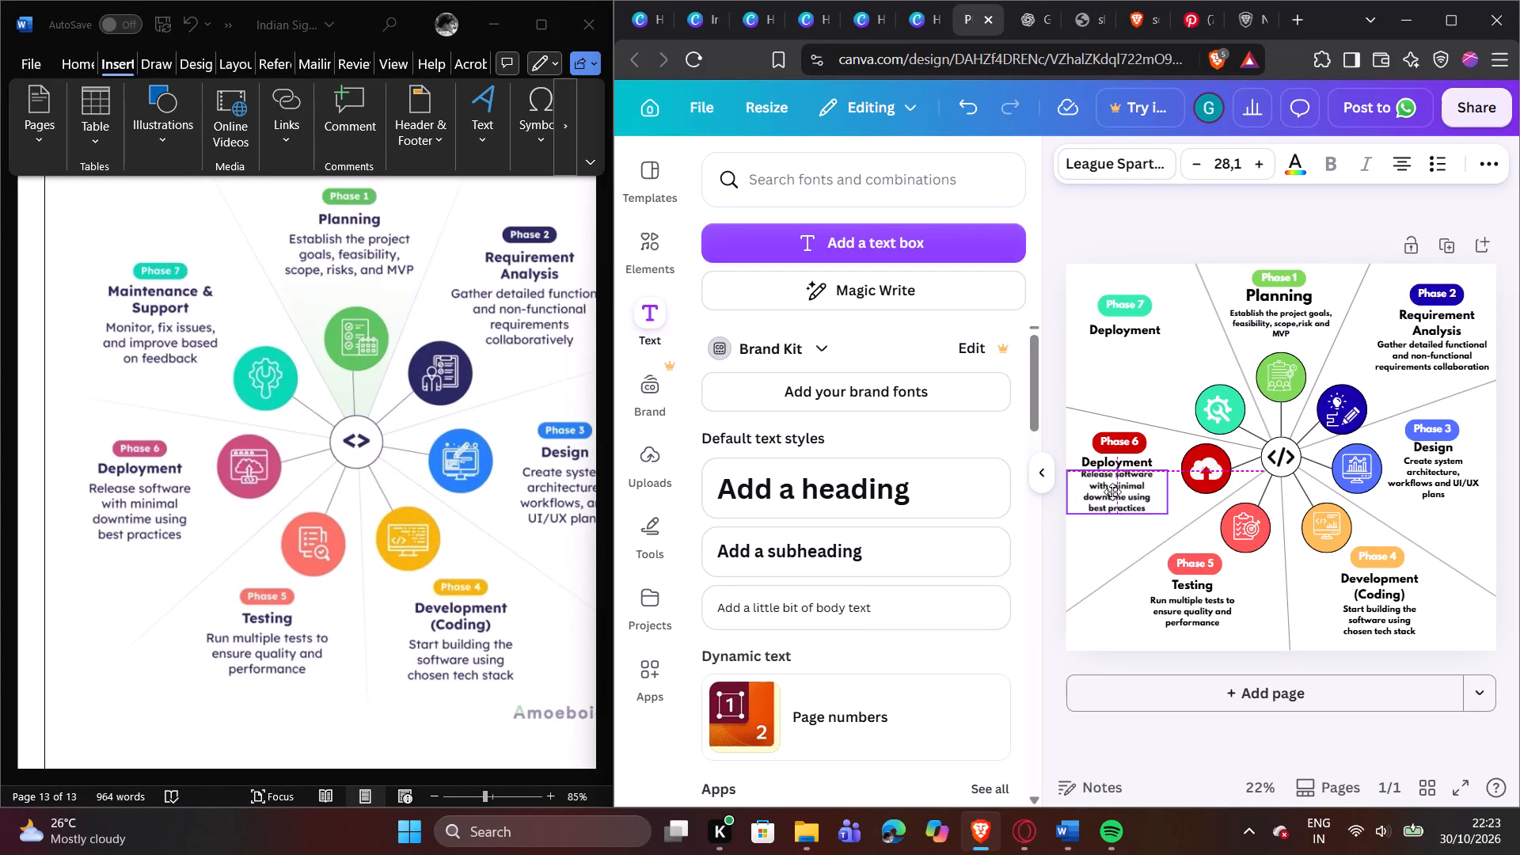
{"action": "left_click_drag", "start_coordinate": [1112, 492], "coordinate": [1115, 499]}
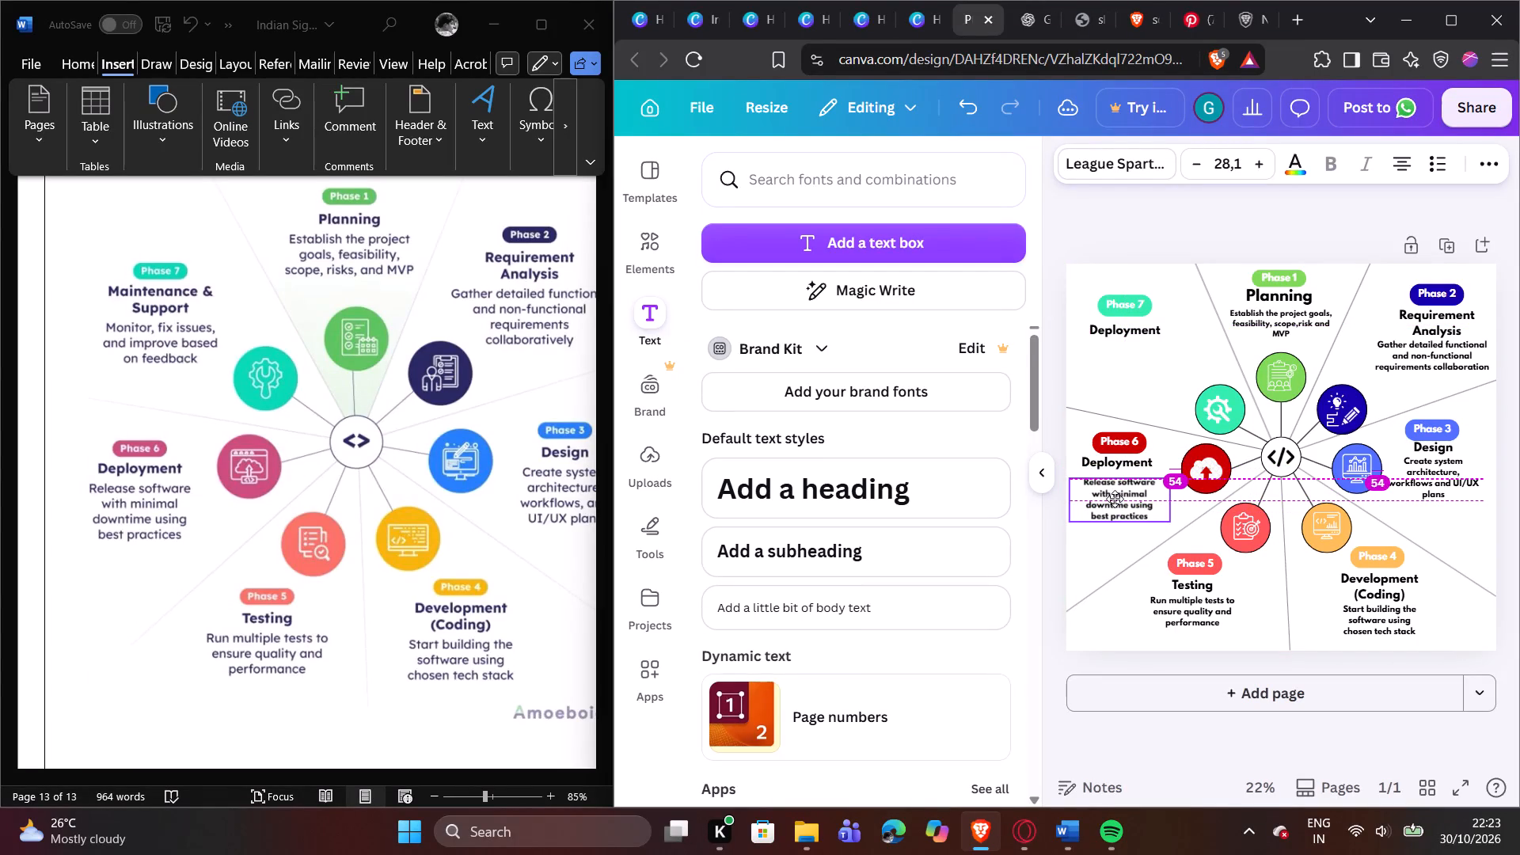
{"action": "left_click_drag", "start_coordinate": [1115, 499], "coordinate": [1112, 499]}
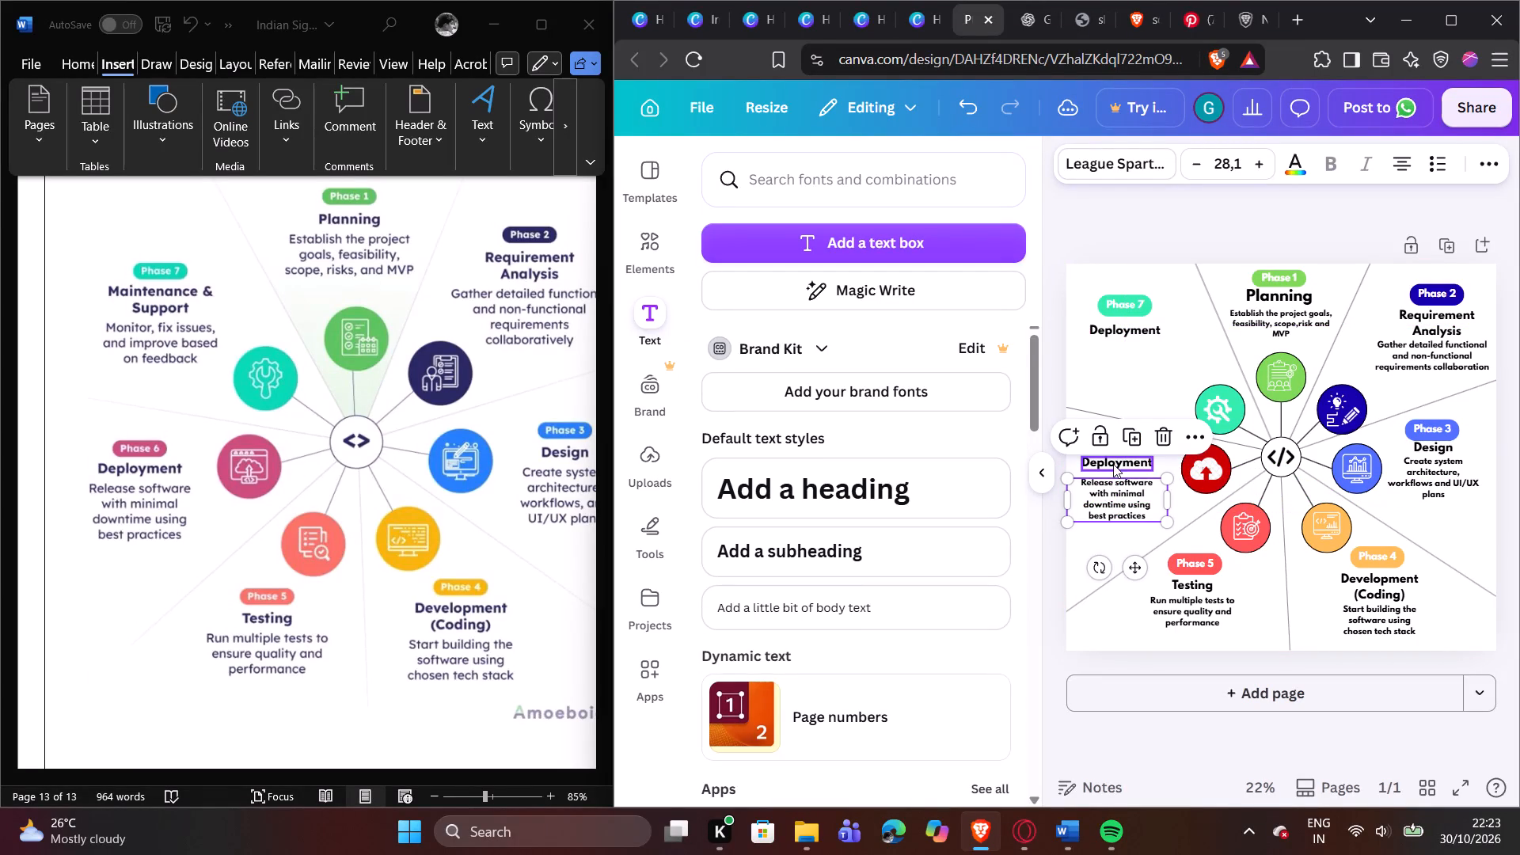
{"action": "left_click", "coordinate": [1123, 462]}
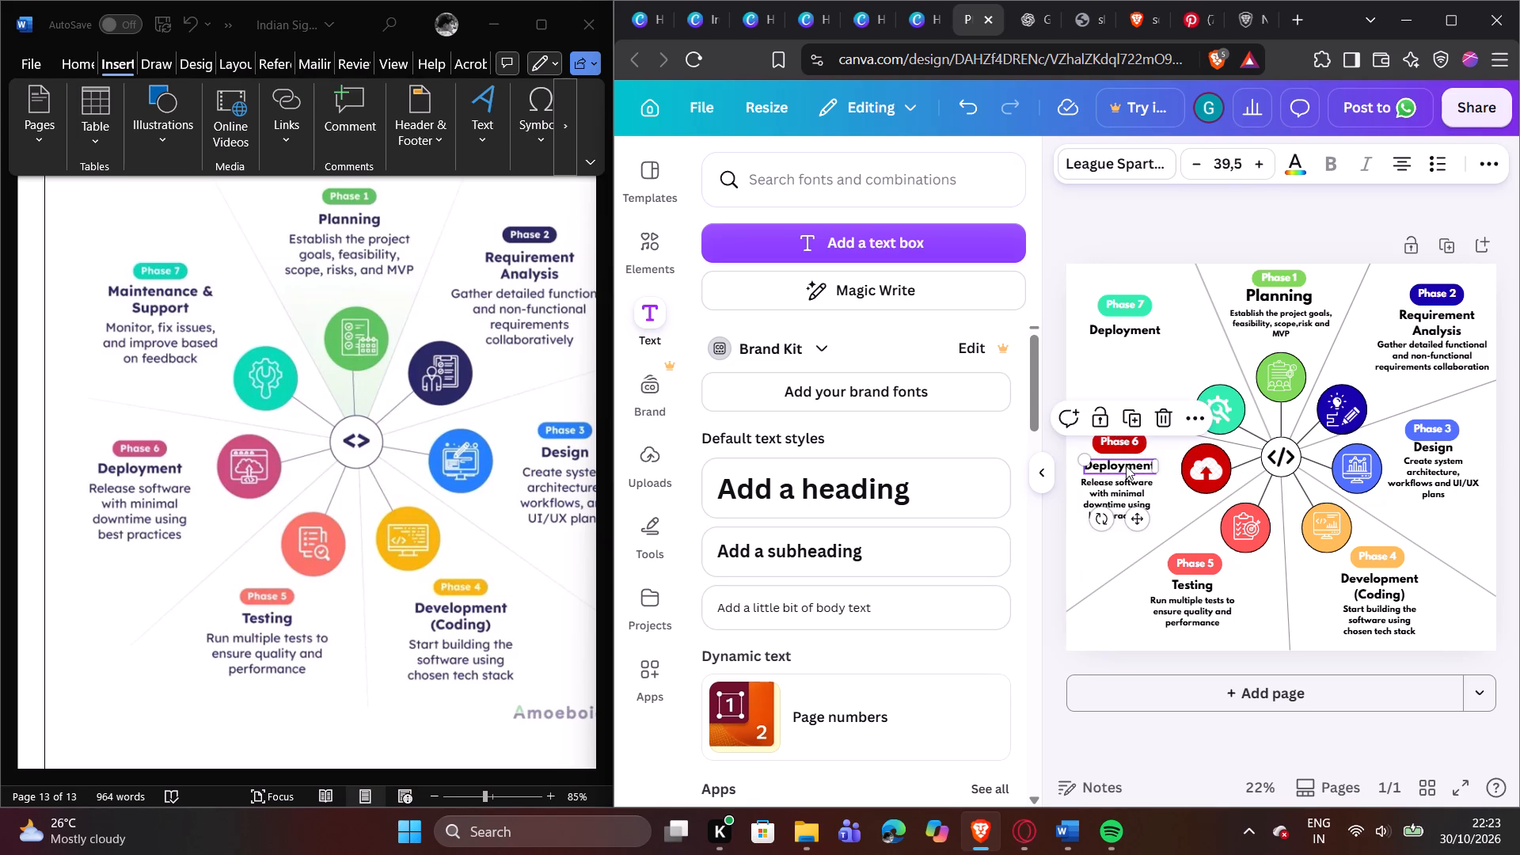
{"action": "left_click", "coordinate": [1157, 446]}
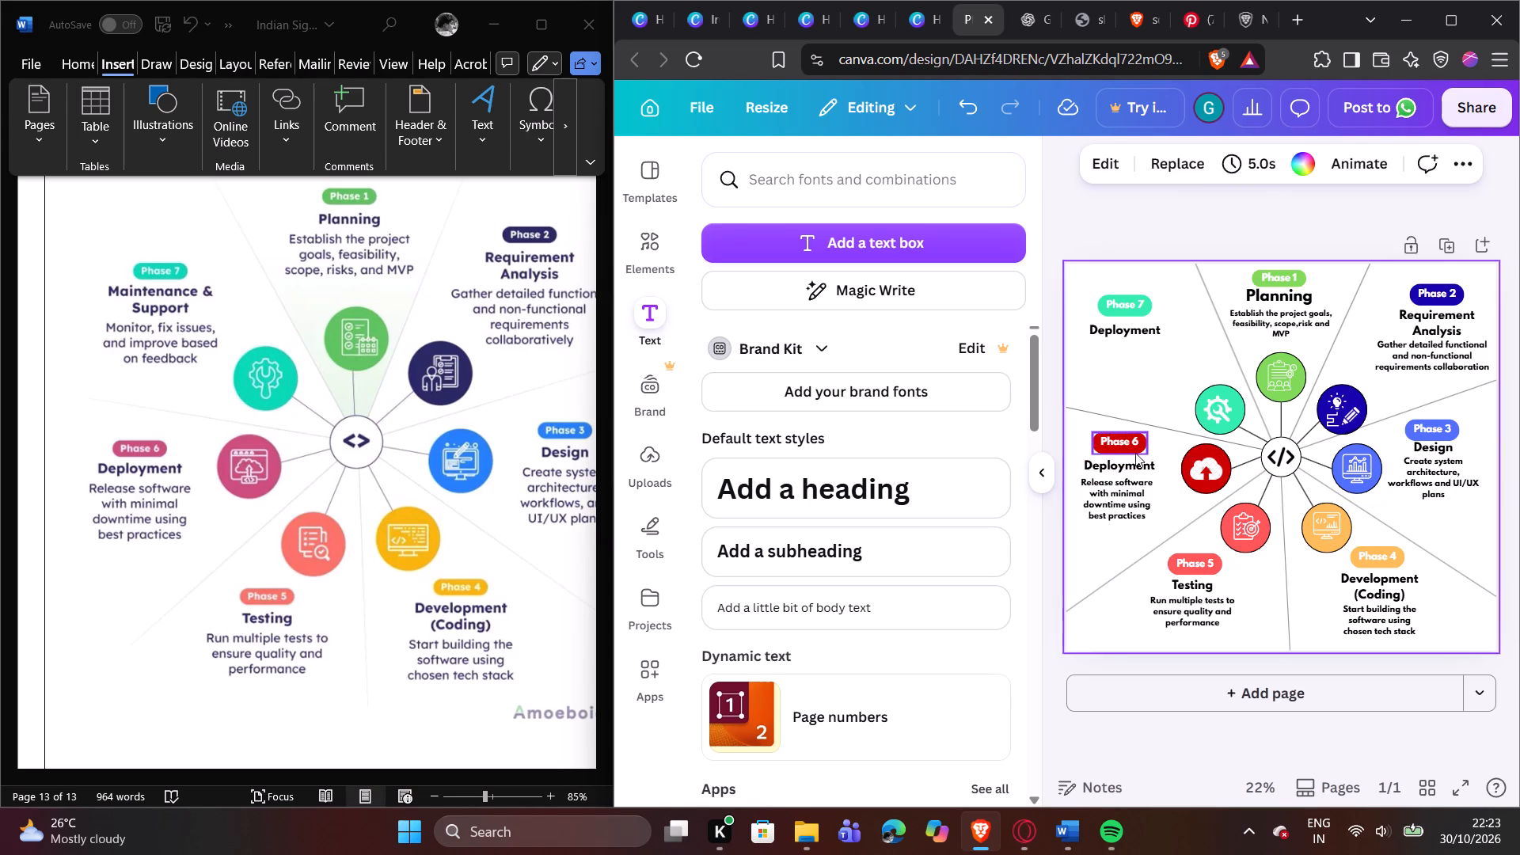
{"action": "left_click", "coordinate": [1126, 439]}
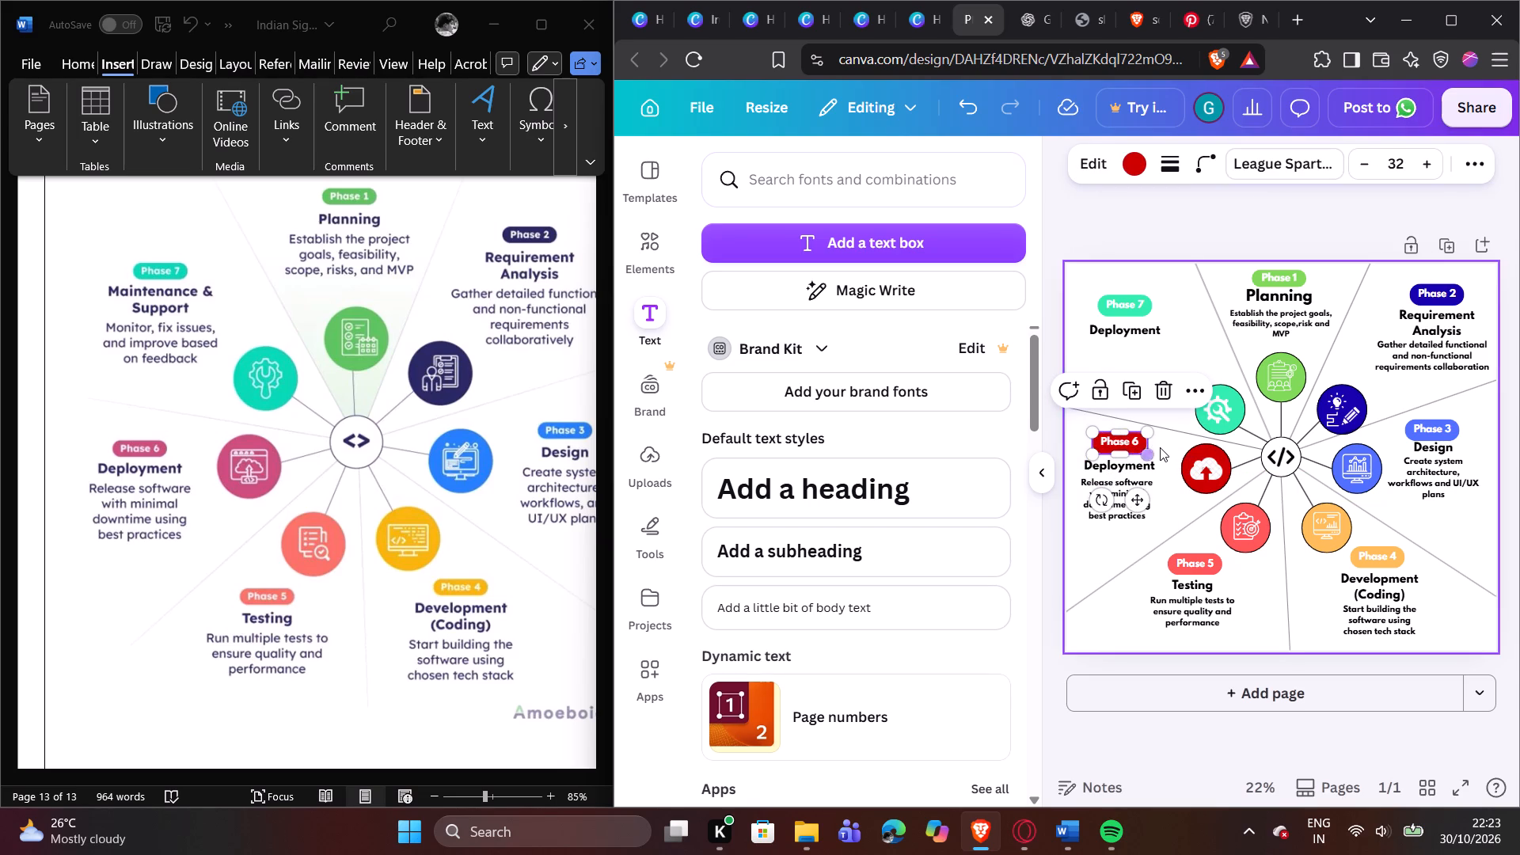
{"action": "left_click", "coordinate": [1165, 447]}
{"action": "left_click", "coordinate": [1127, 498]}
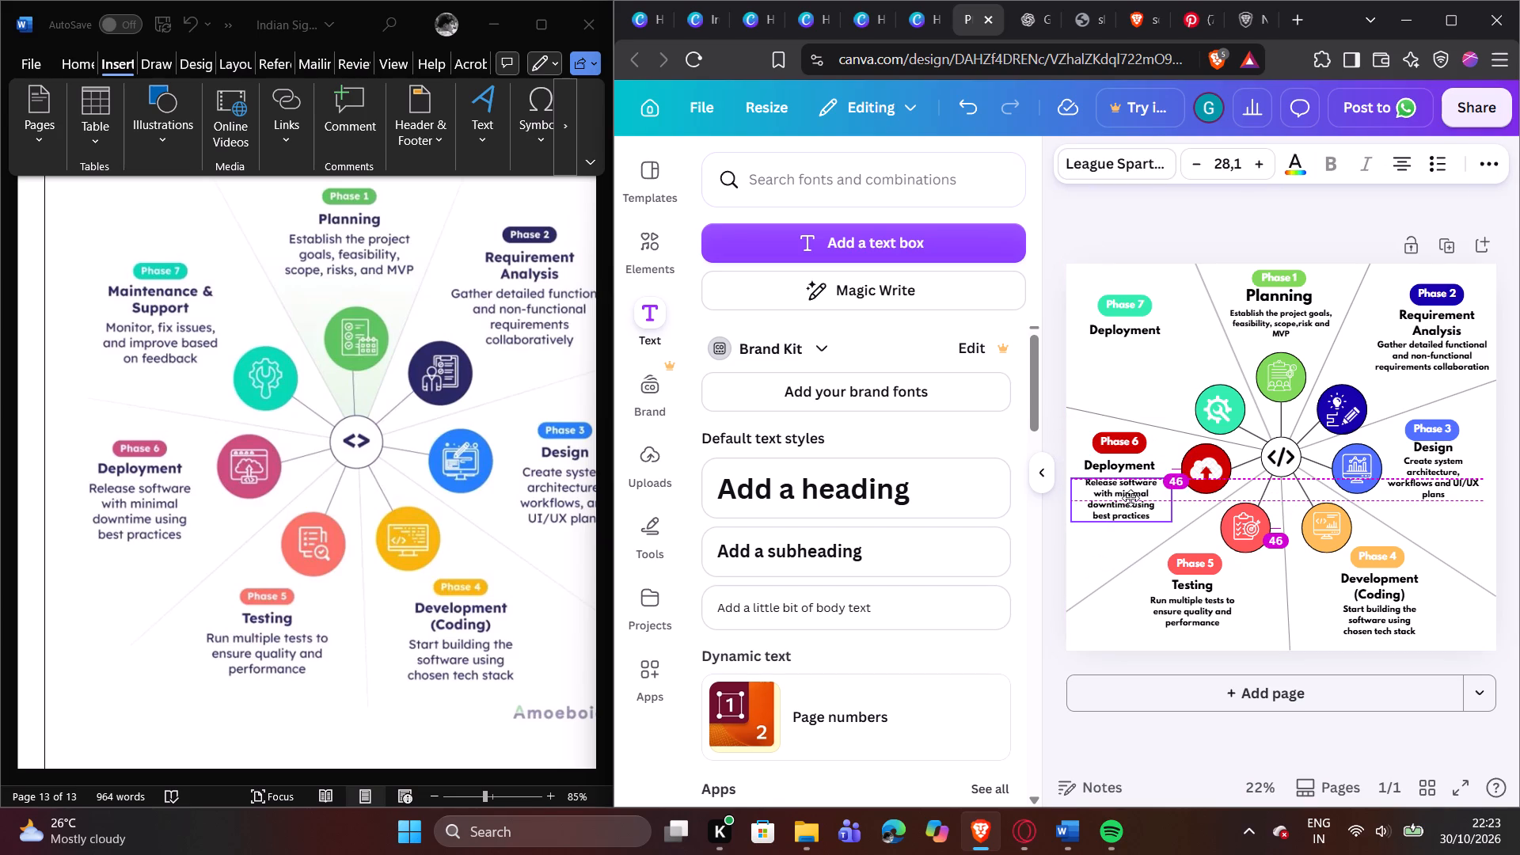
{"action": "left_click", "coordinate": [1108, 542]}
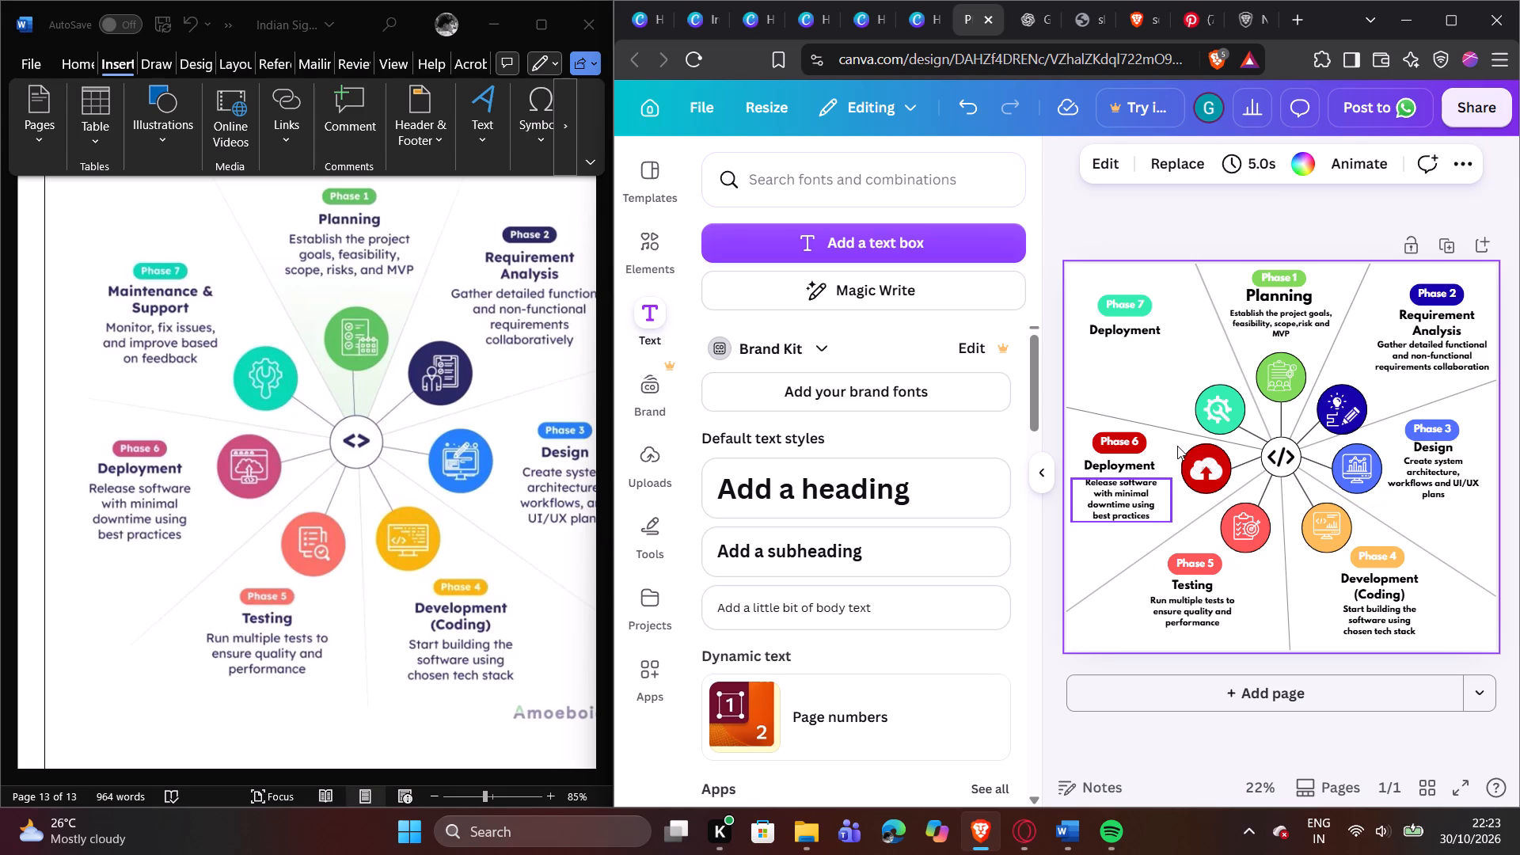
Adjust the spacing and alignment of the "Phase 3" label, "Design" heading and description so the three are clearly separated.
{"action": "left_click", "coordinate": [1450, 477]}
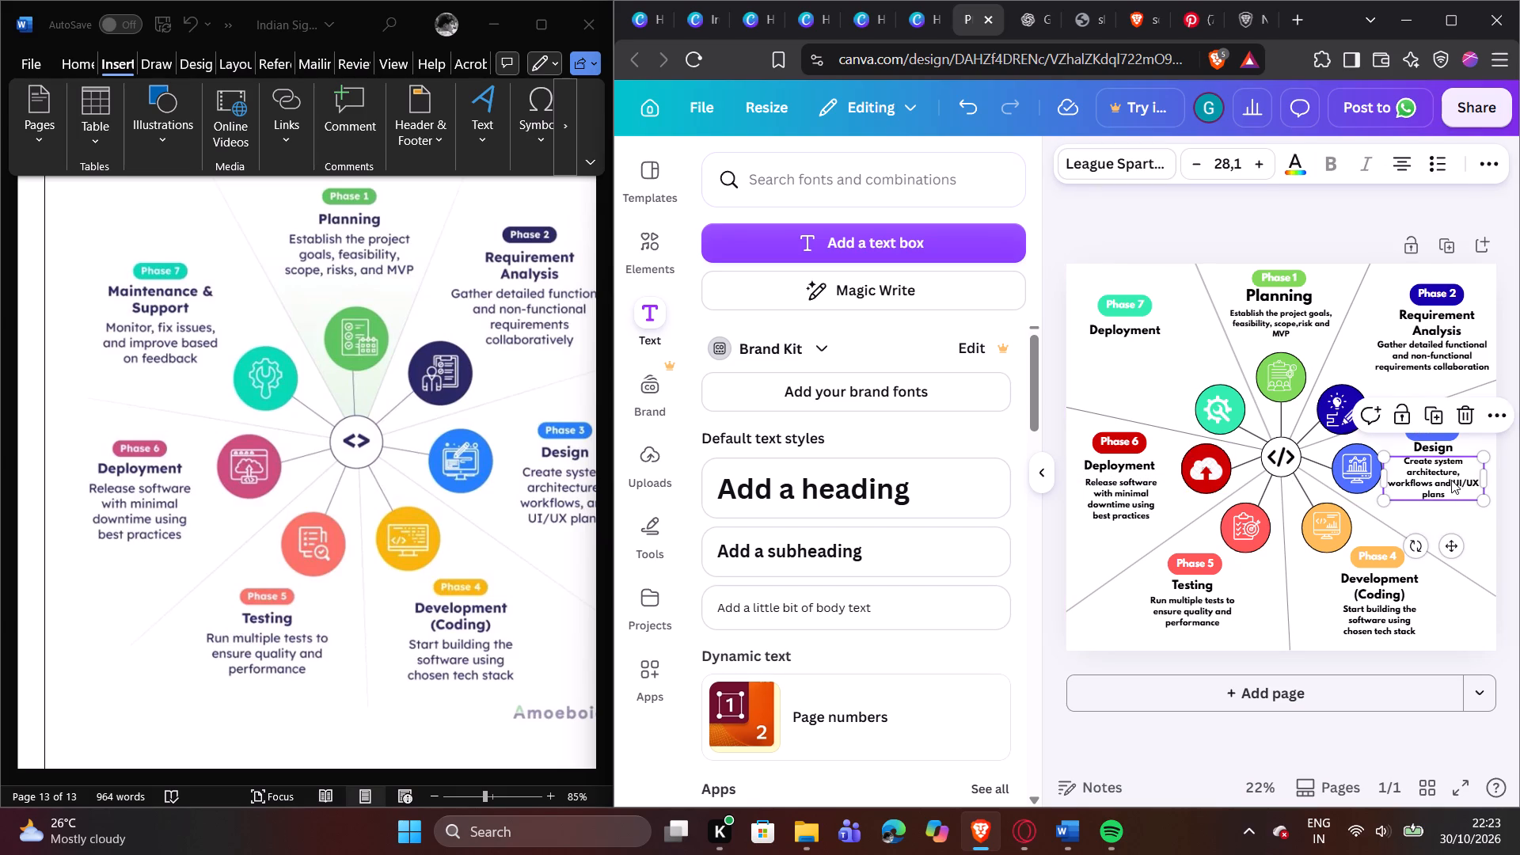
{"action": "left_click", "coordinate": [1433, 447]}
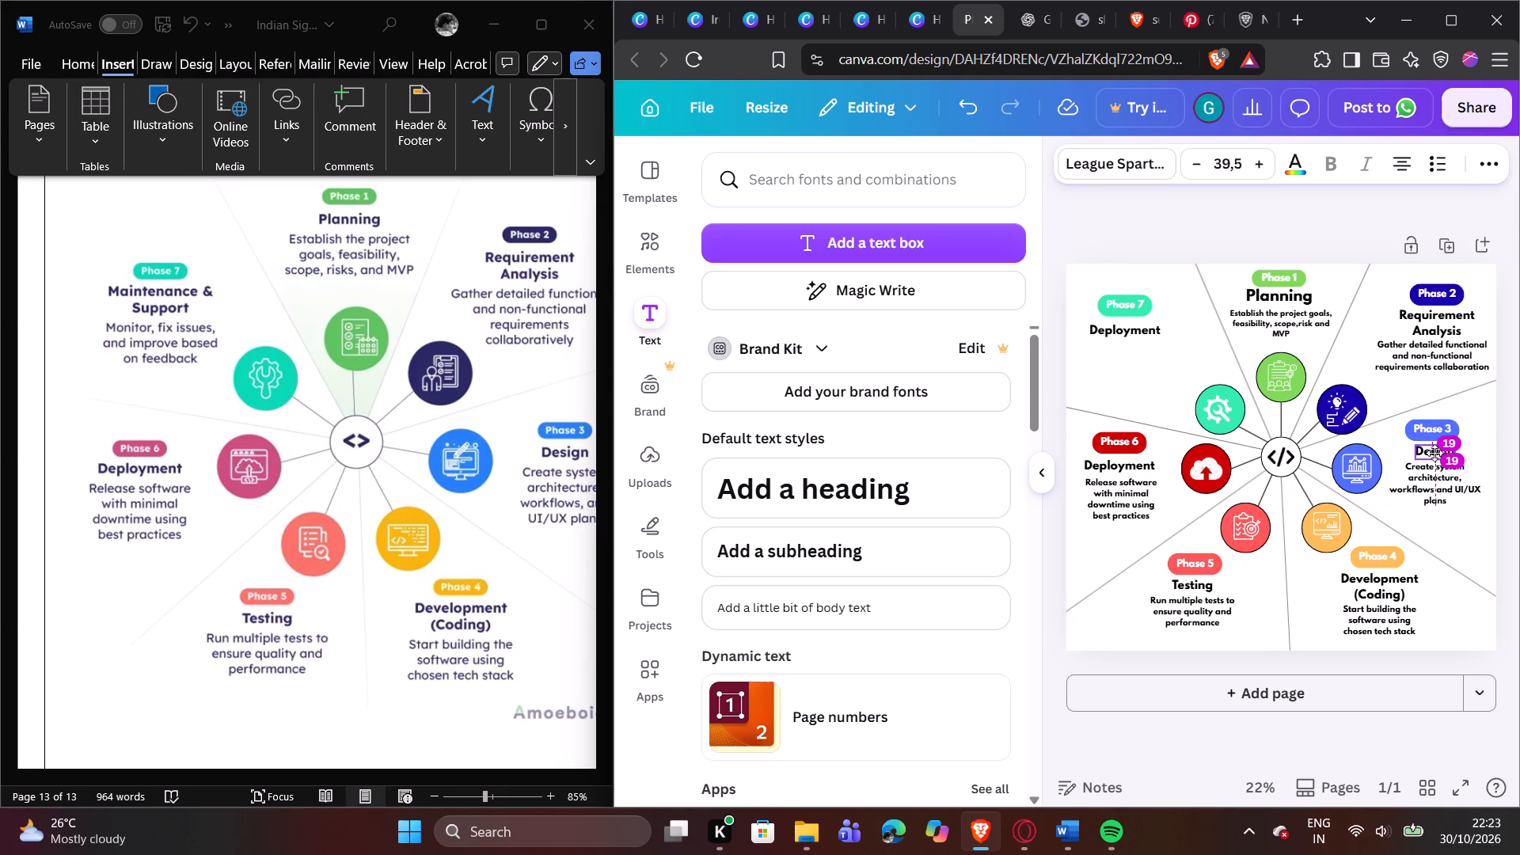
{"action": "left_click", "coordinate": [1483, 456]}
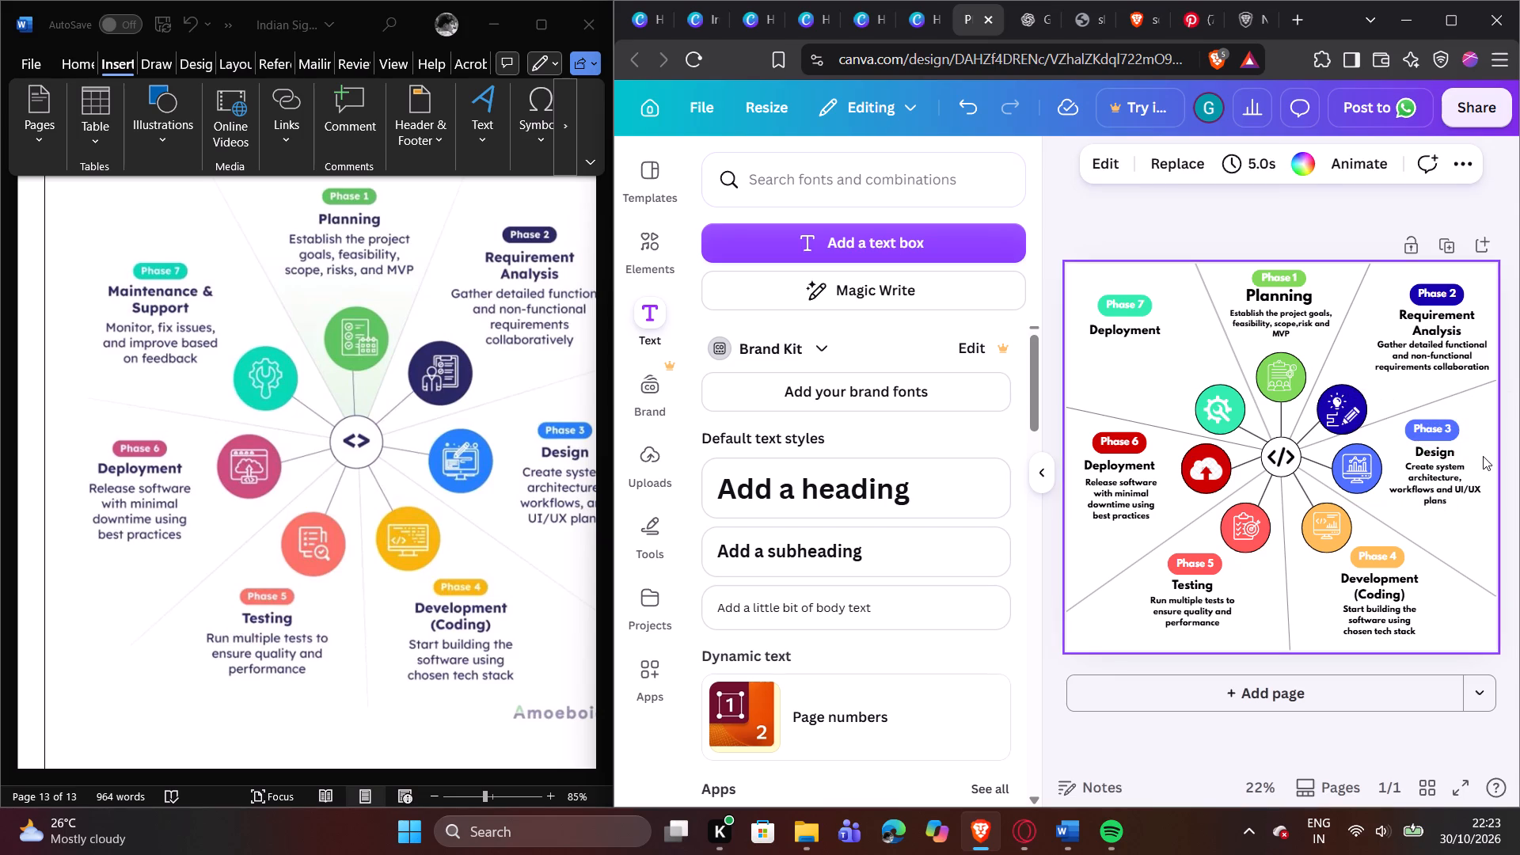
{"action": "left_click", "coordinate": [1429, 435]}
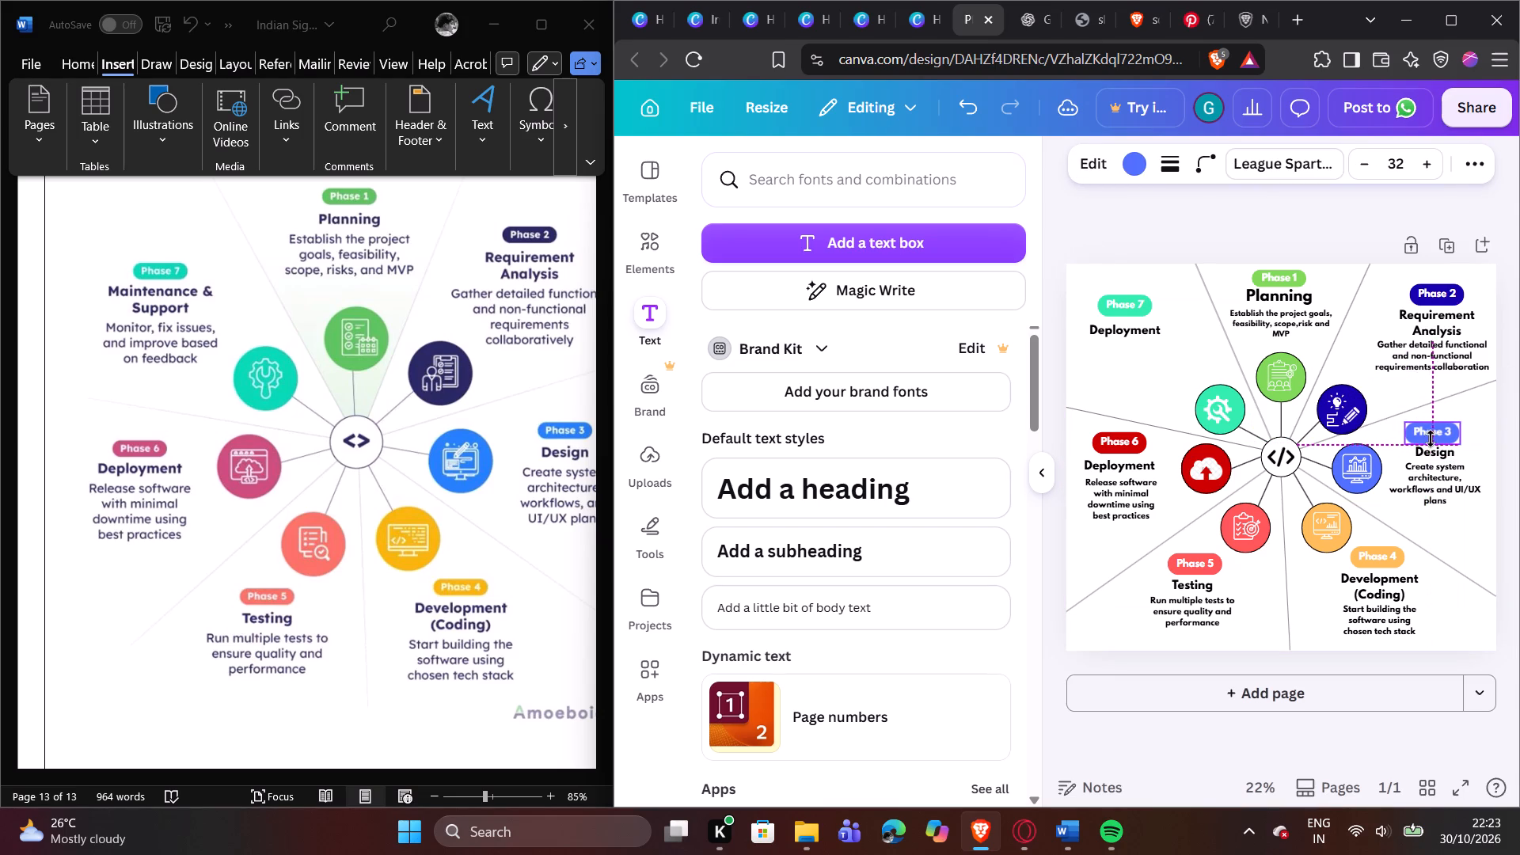
{"action": "left_click", "coordinate": [1448, 408]}
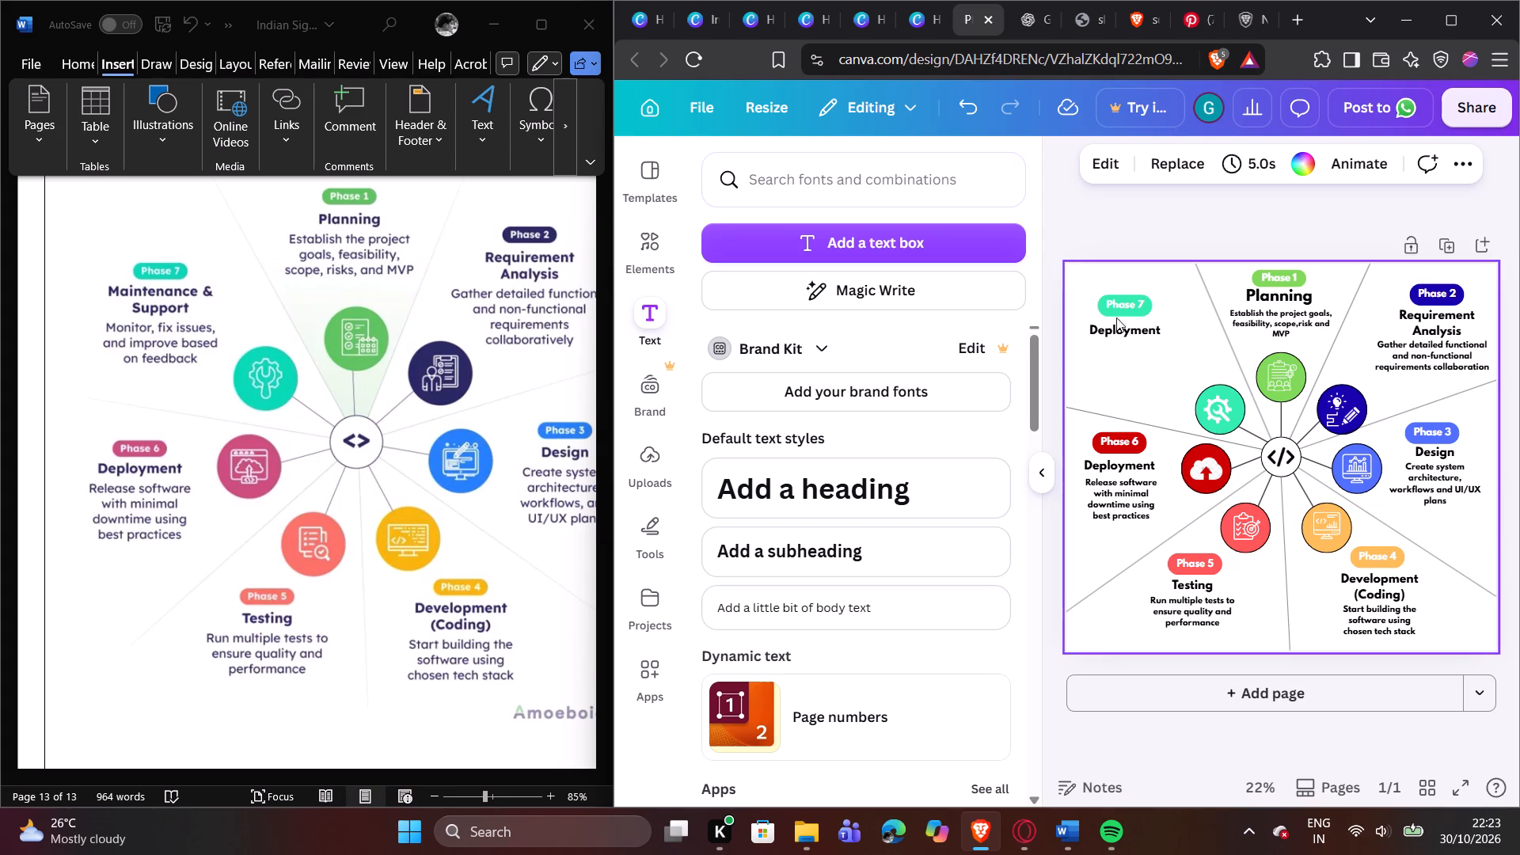
Duplicate the Phase 6 description and place the copy centred directly beneath the heading under the "Phase 7" label.
{"action": "left_click", "coordinate": [1123, 498]}
{"action": "left_click", "coordinate": [1127, 427]}
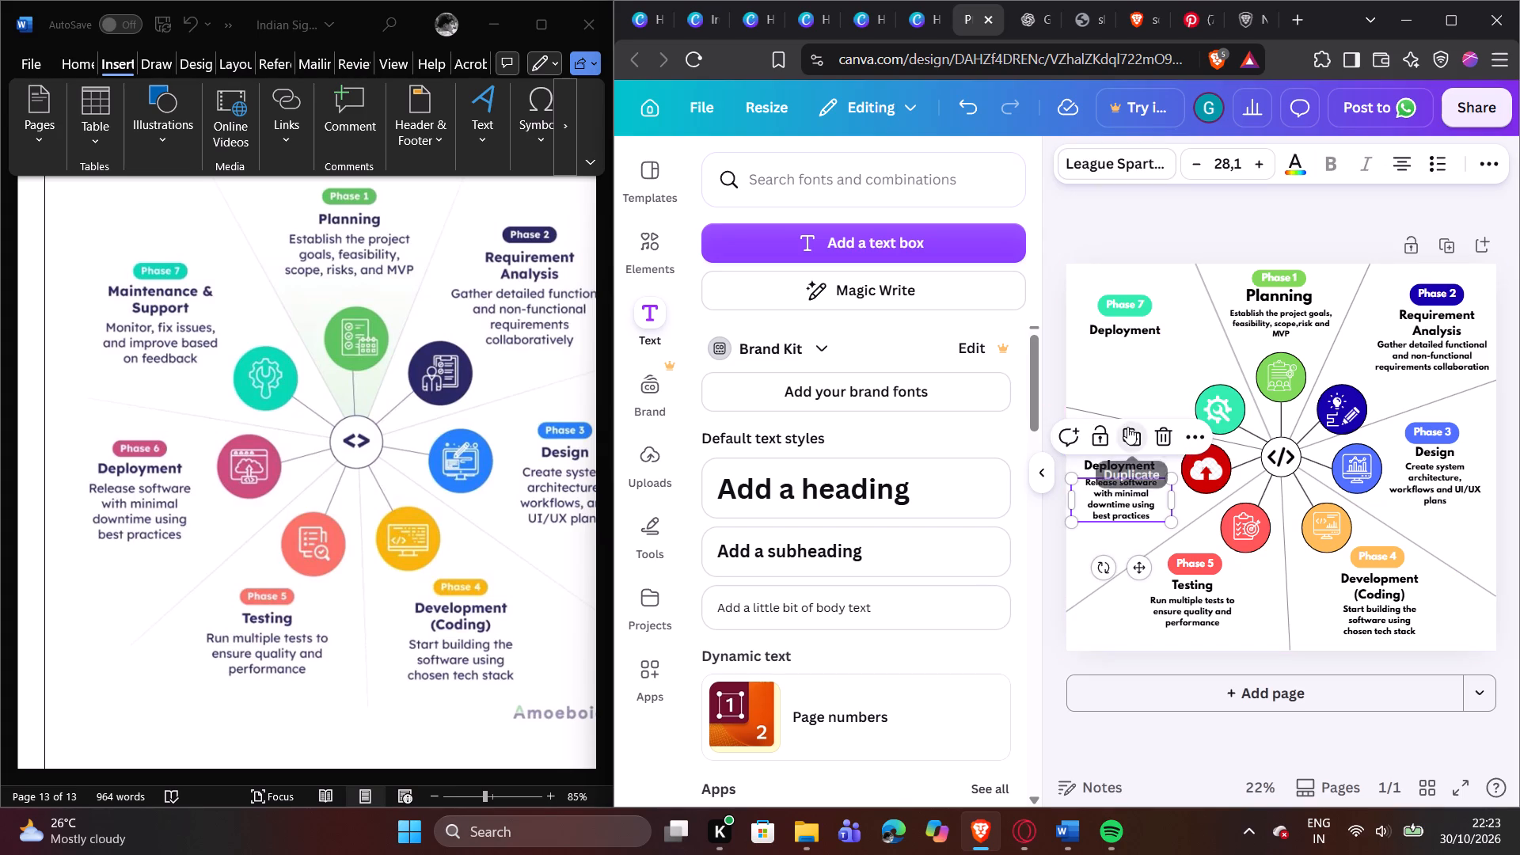
{"action": "left_click_drag", "start_coordinate": [1123, 512], "coordinate": [1129, 374]}
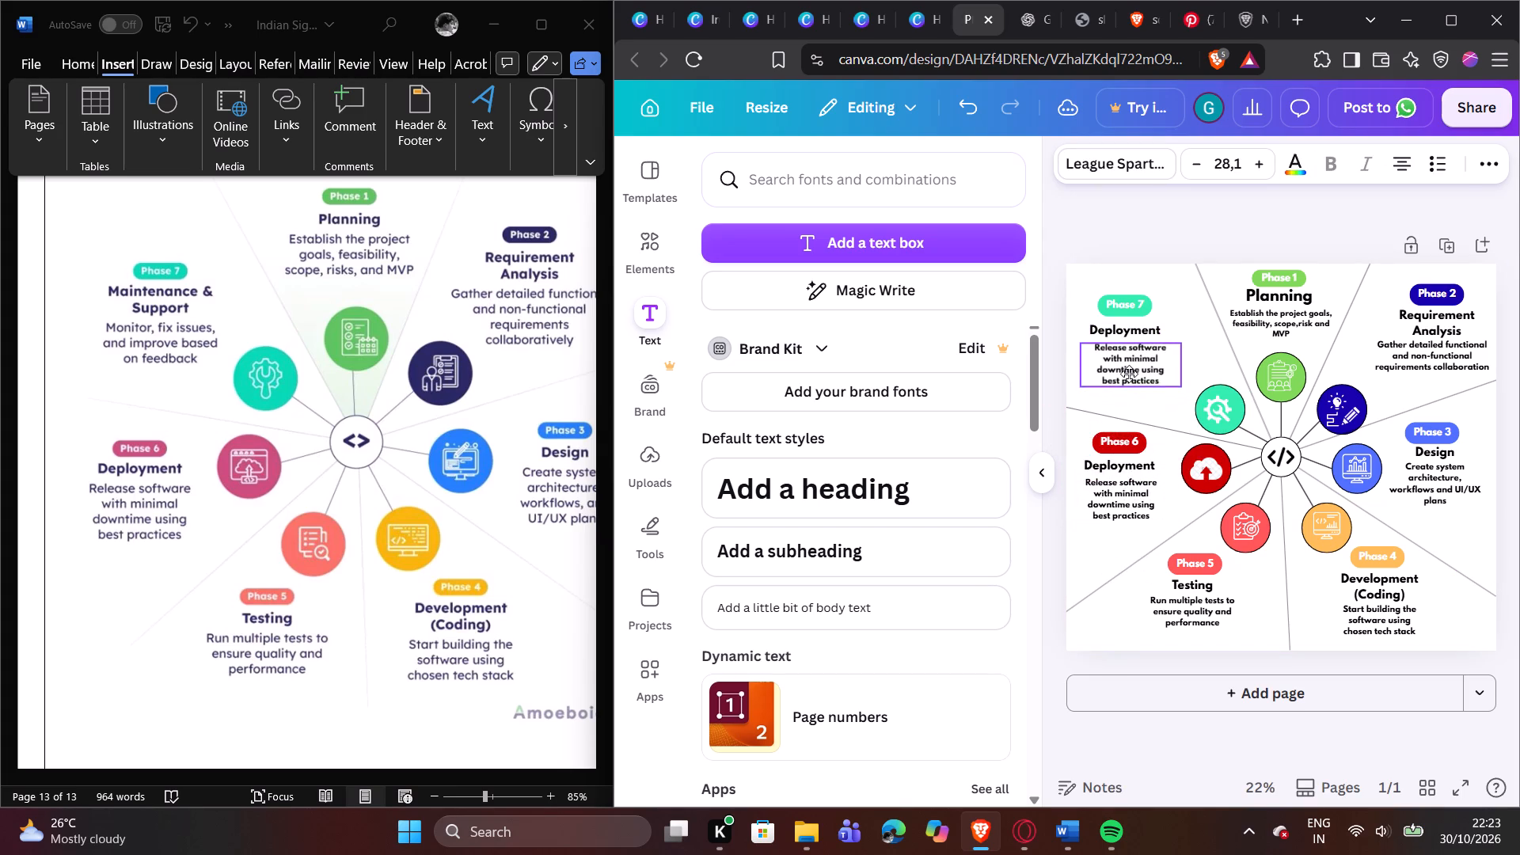
{"action": "left_click_drag", "start_coordinate": [1129, 374], "coordinate": [1123, 373]}
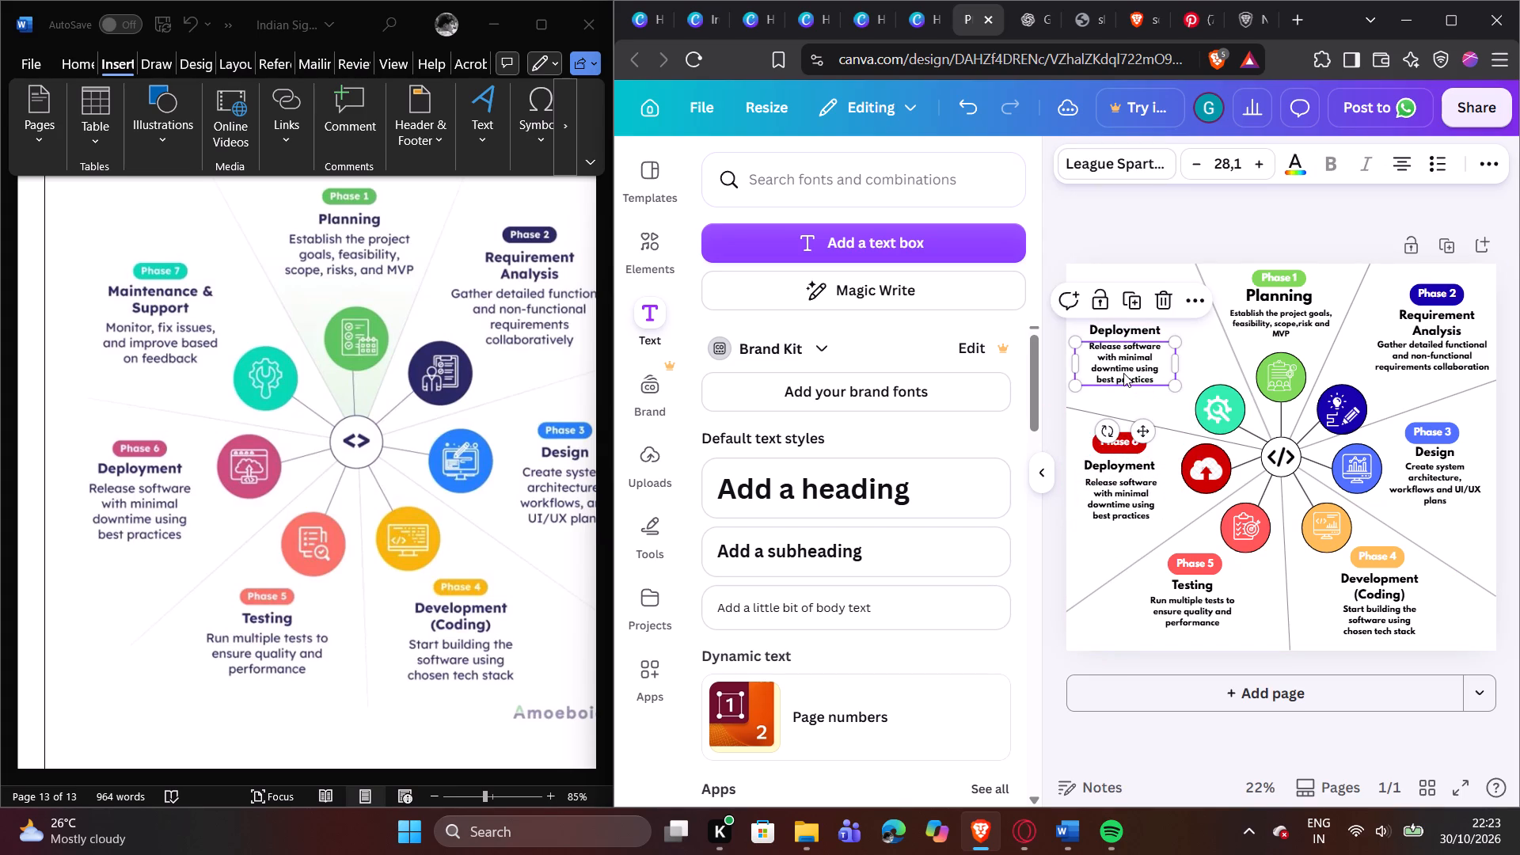
Replace the copied Phase 7 description with "Monitor, fix issues, and improve based on feedback", broken over three lines.
{"action": "left_click", "coordinate": [1123, 373]}
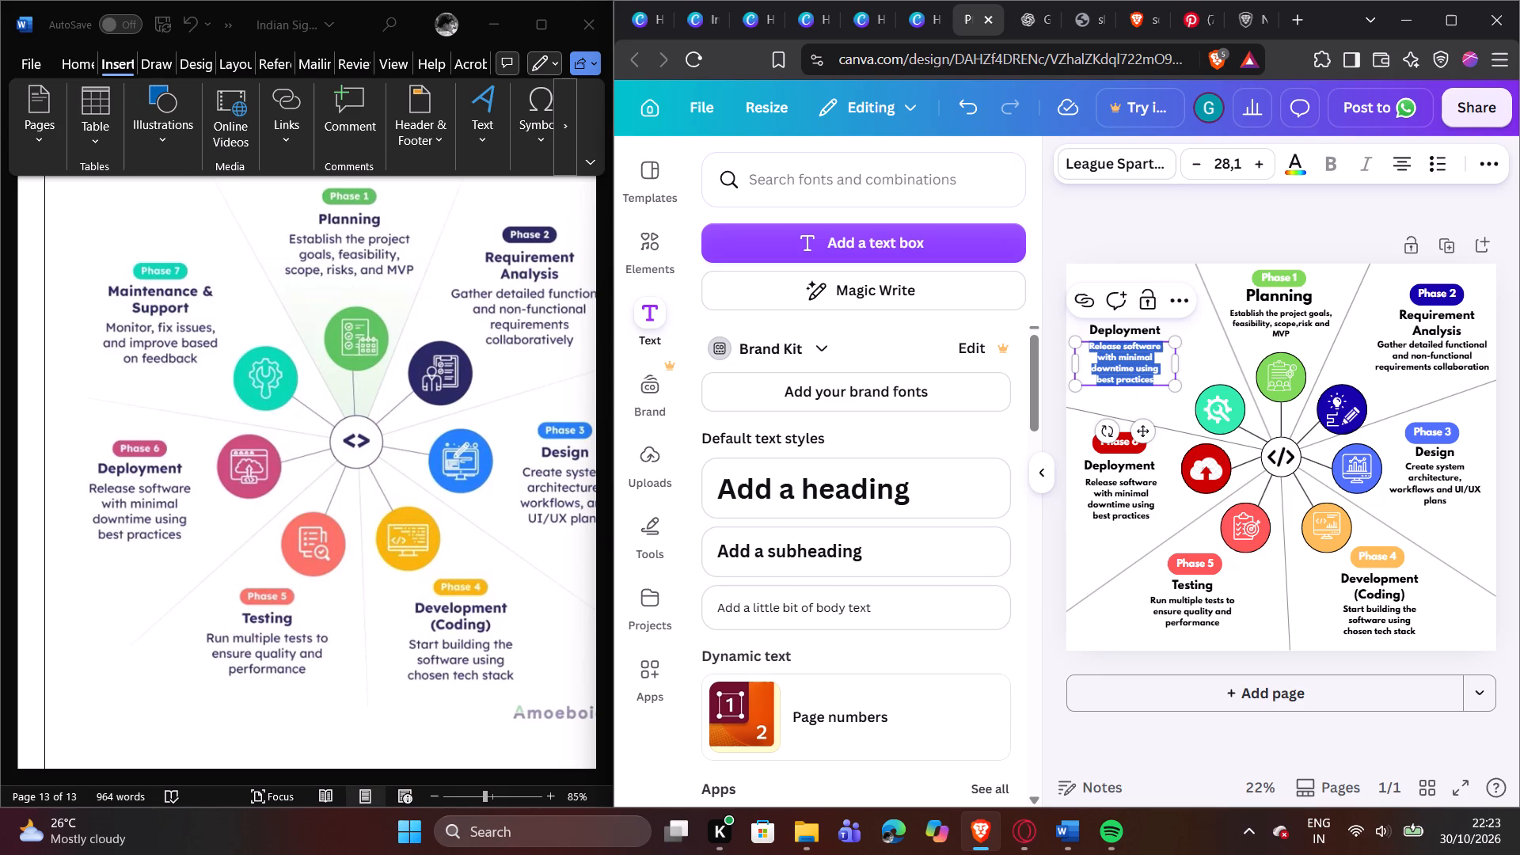
{"action": "key", "text": "shift+m"}
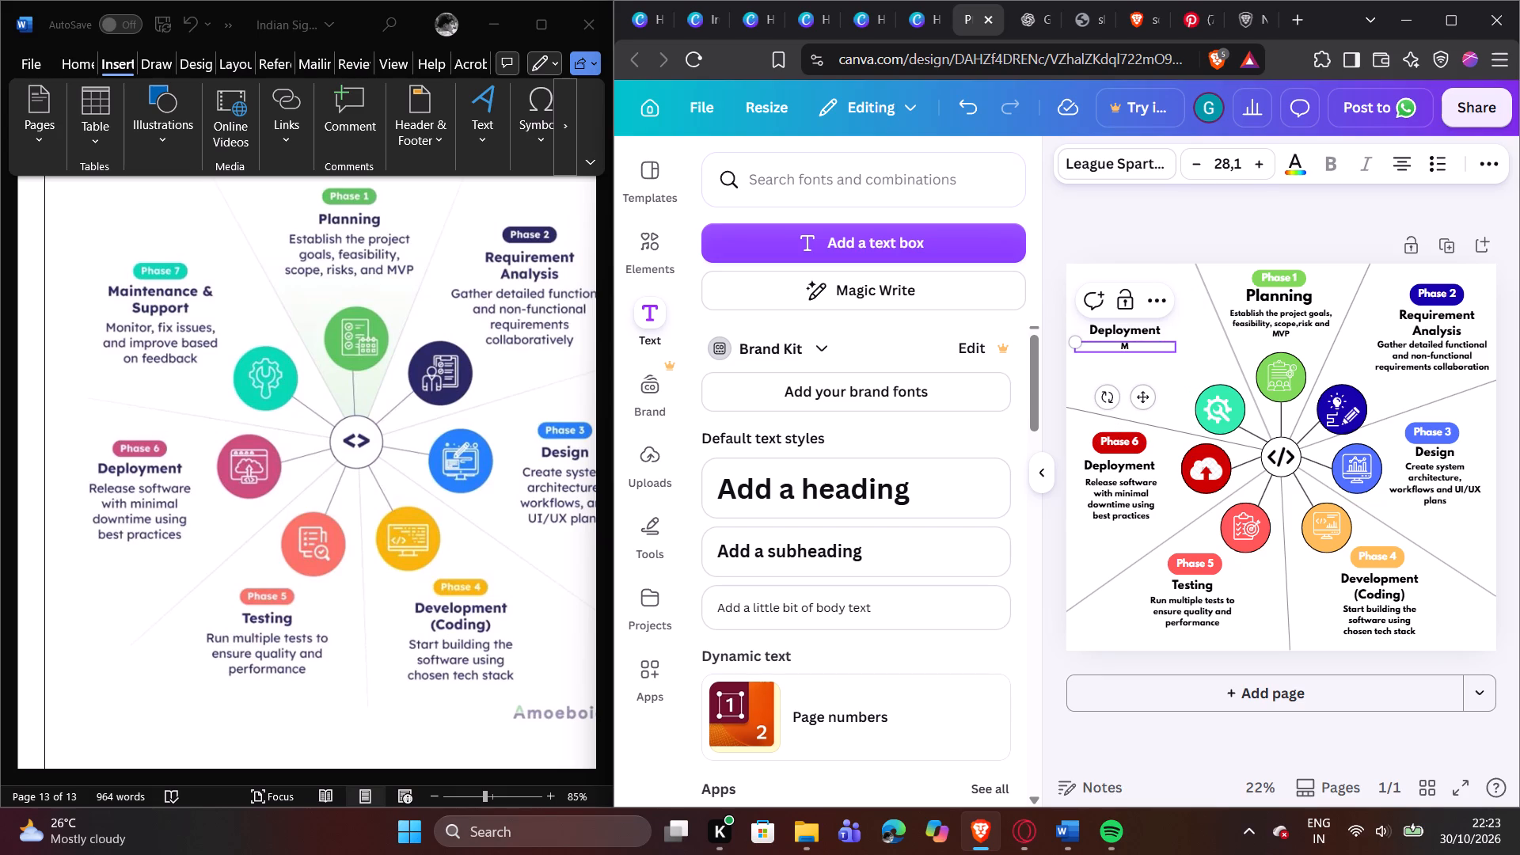
{"action": "type", "text": "oni"}
{"action": "type", "text": "tor"}
{"action": "type", "text": ", fix"}
{"action": "key", "text": "space"}
{"action": "type", "text": "iss"}
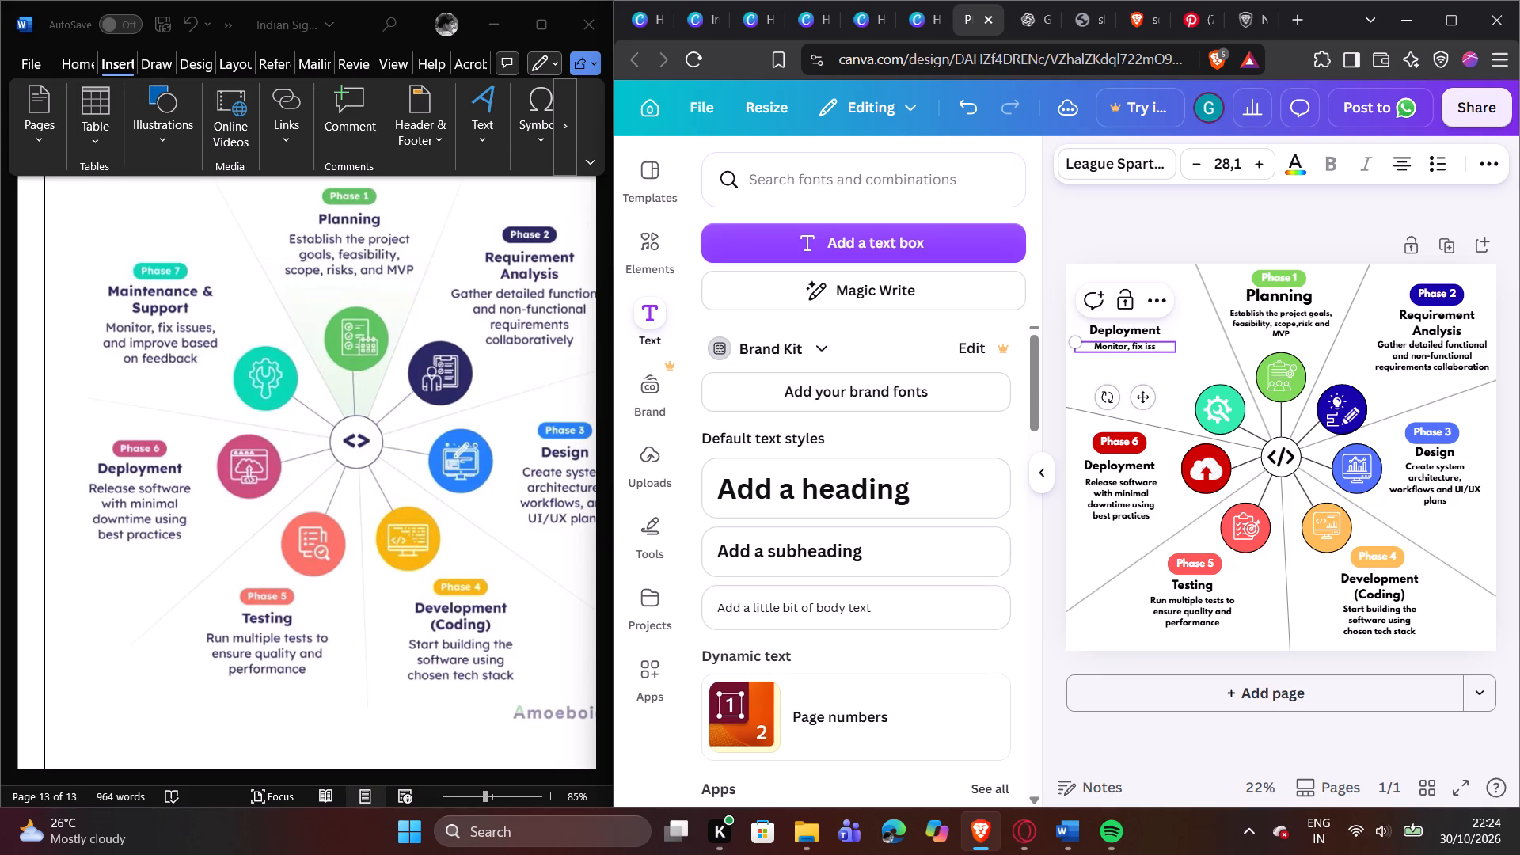
{"action": "type", "text": "ue"}
{"action": "key", "text": "s"}
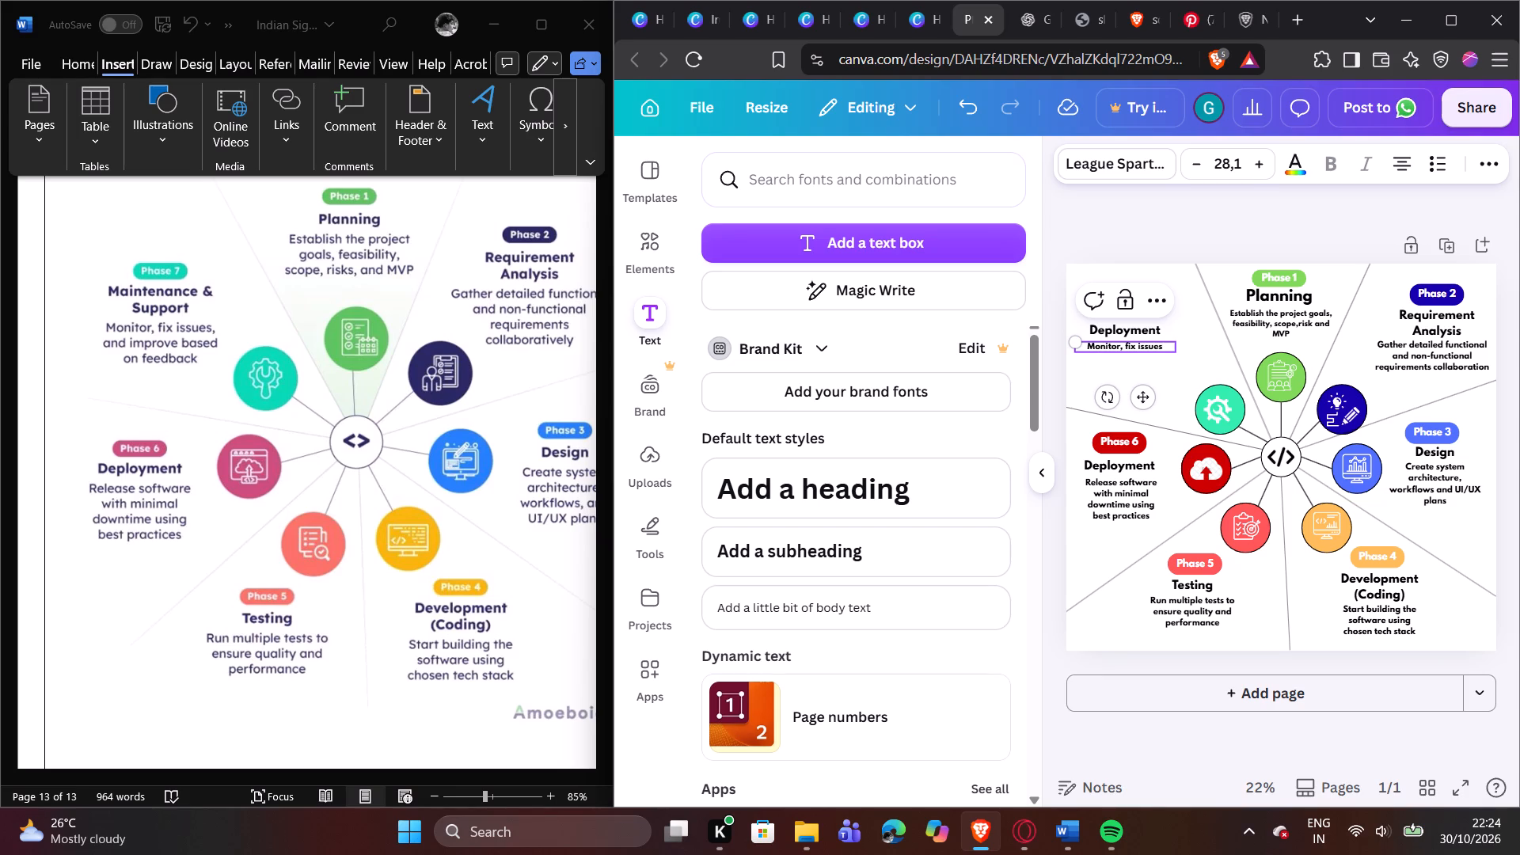
{"action": "key", "text": "comma"}
{"action": "key", "text": "Return"}
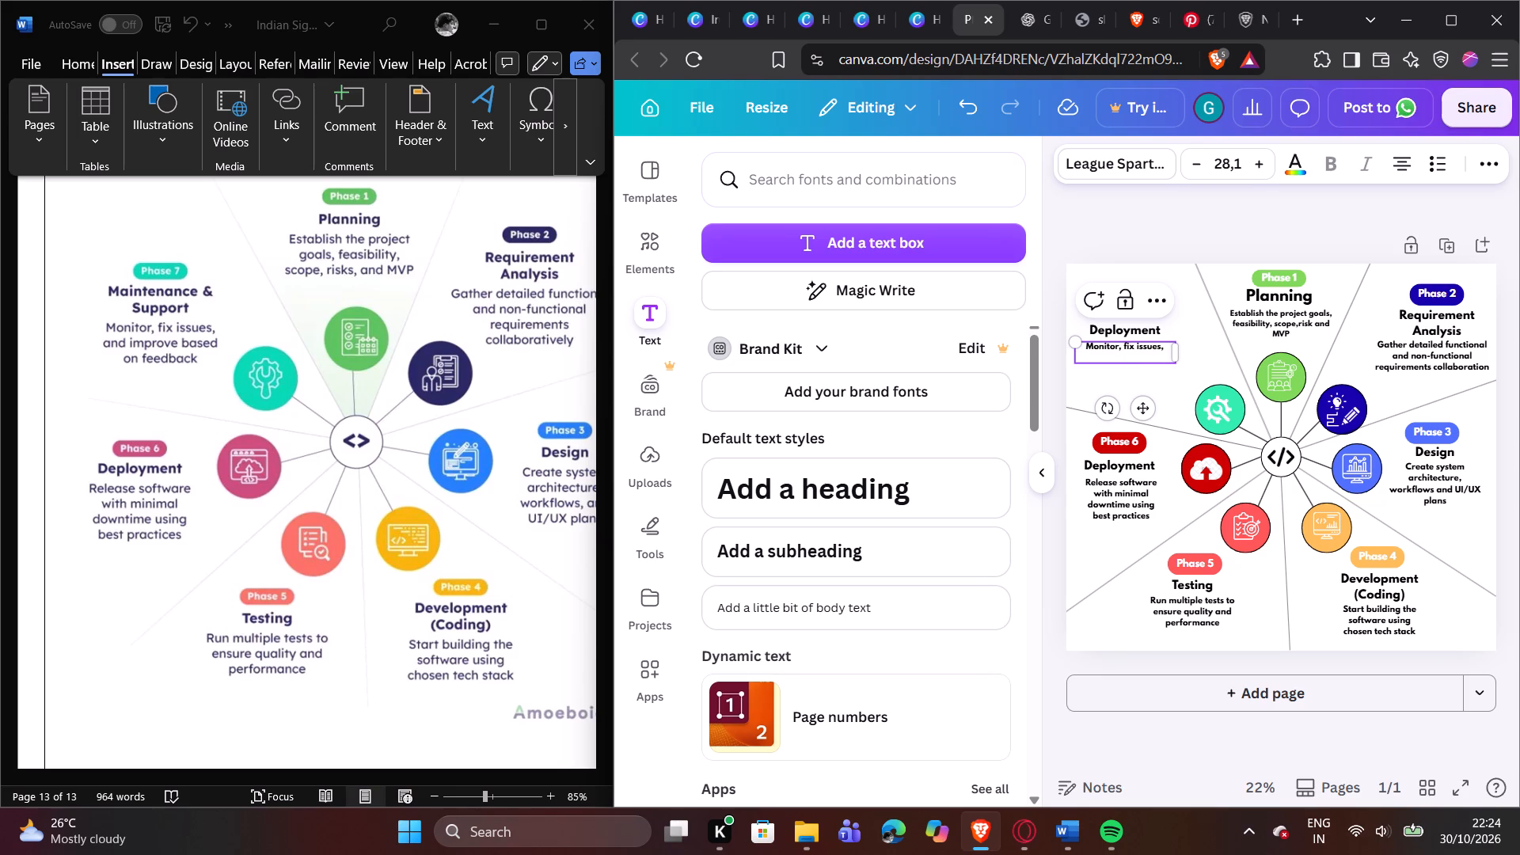
{"action": "type", "text": "and"}
{"action": "key", "text": "space"}
{"action": "type", "text": "improv"}
{"action": "type", "text": "e based"}
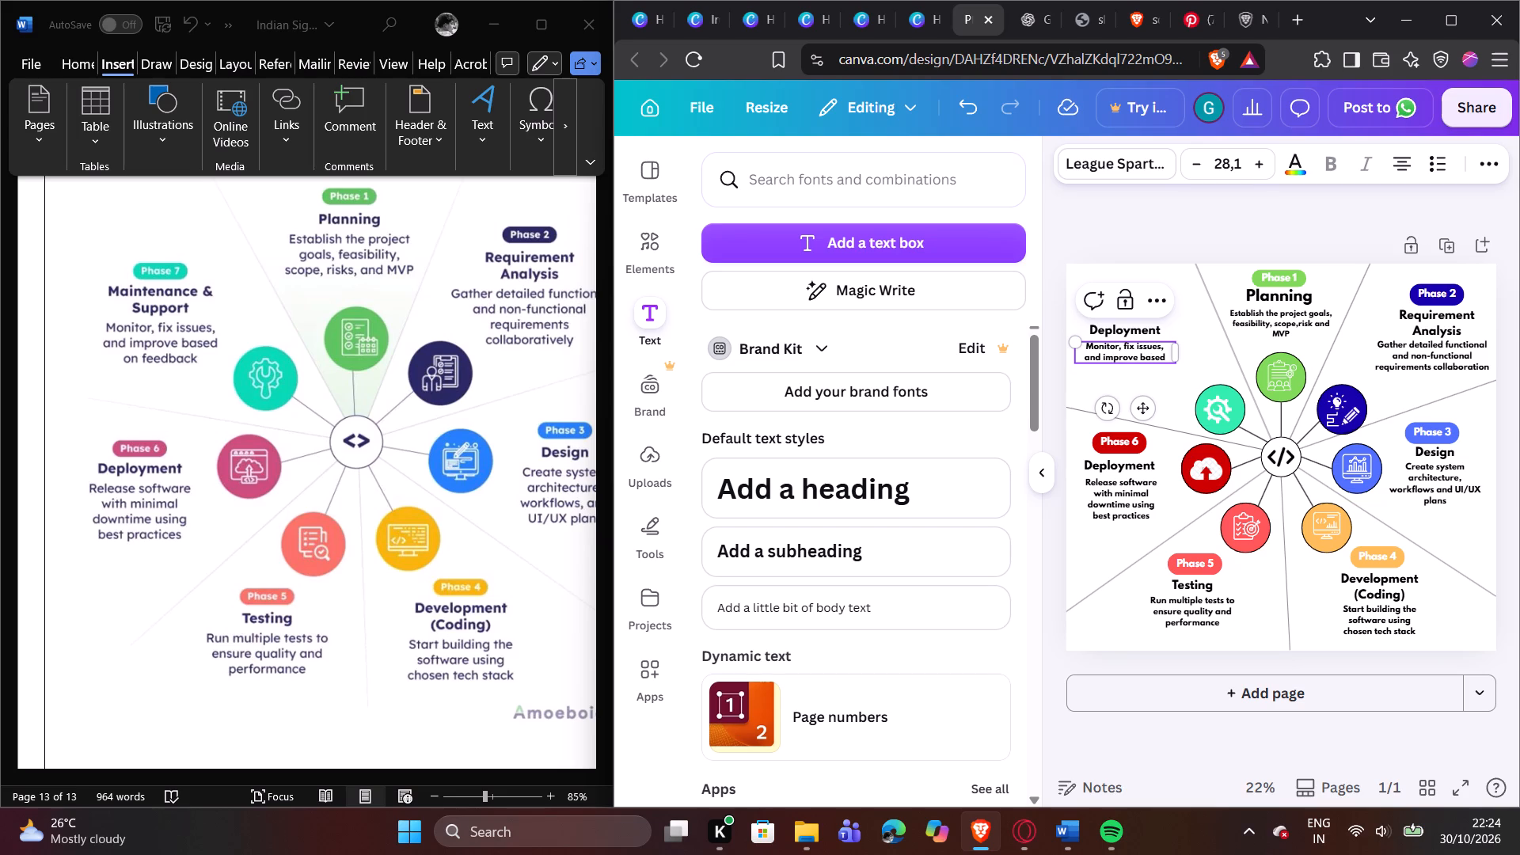
{"action": "key", "text": "Return"}
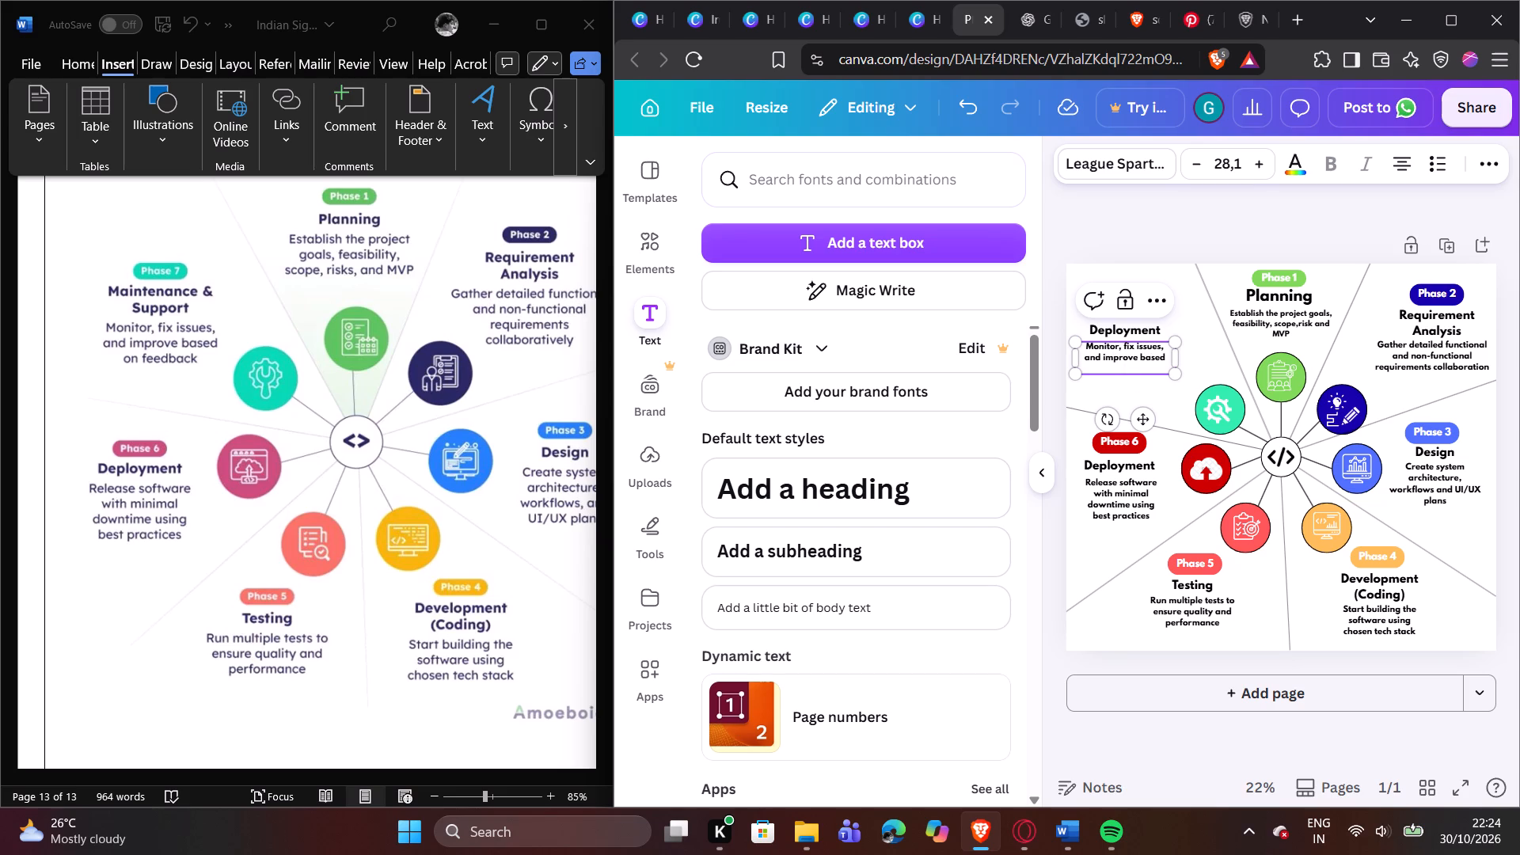
{"action": "type", "text": "on feedback"}
{"action": "left_click", "coordinate": [1194, 332]}
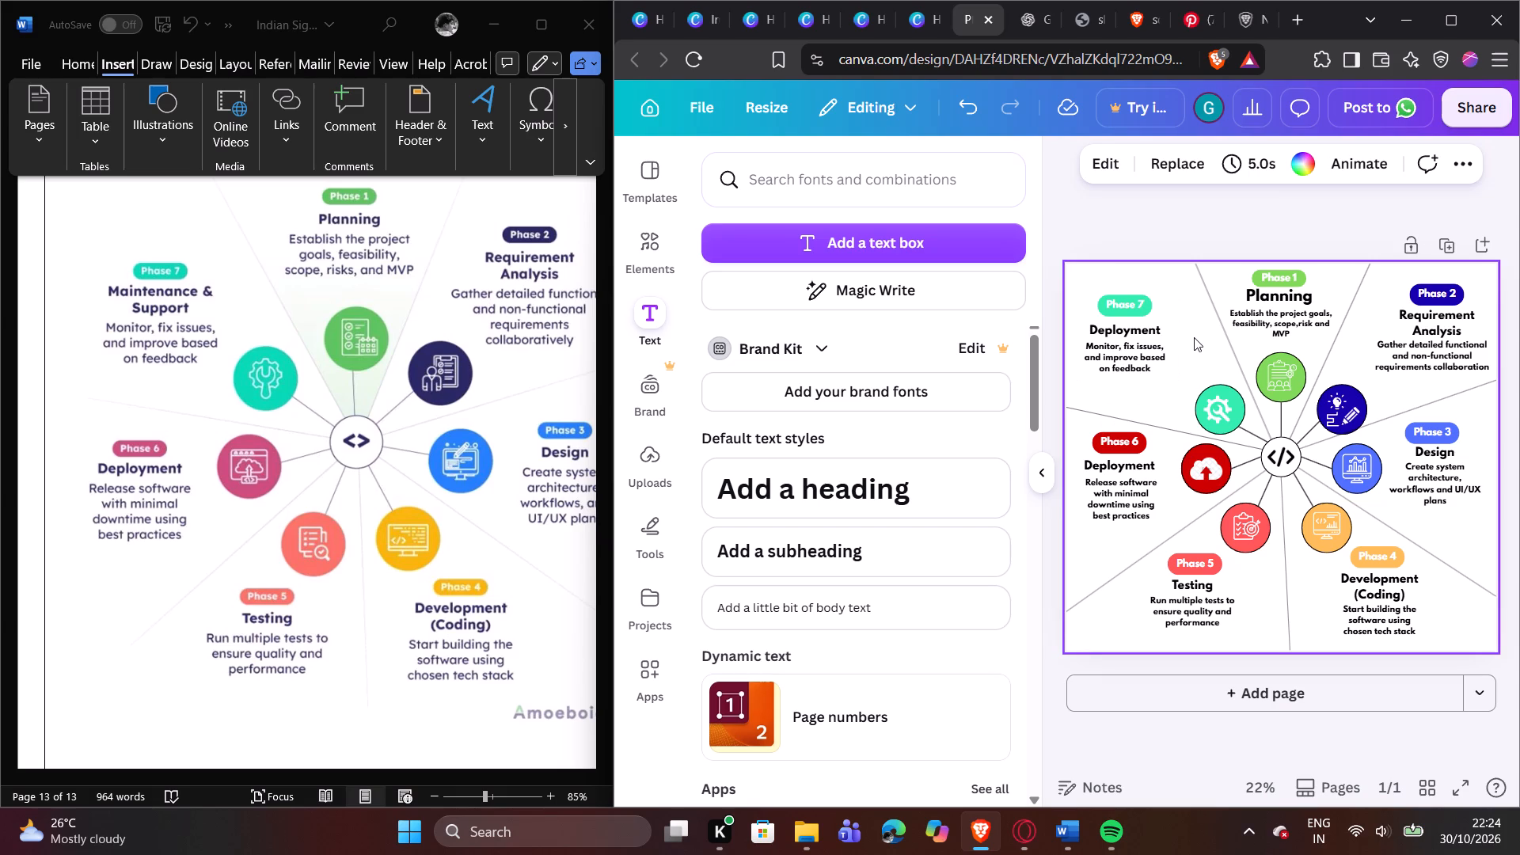
Open the amoeboids.com source page of the seven-phase reference diagram from the image search, and return to the wheel design.
{"action": "left_click", "coordinate": [1134, 11]}
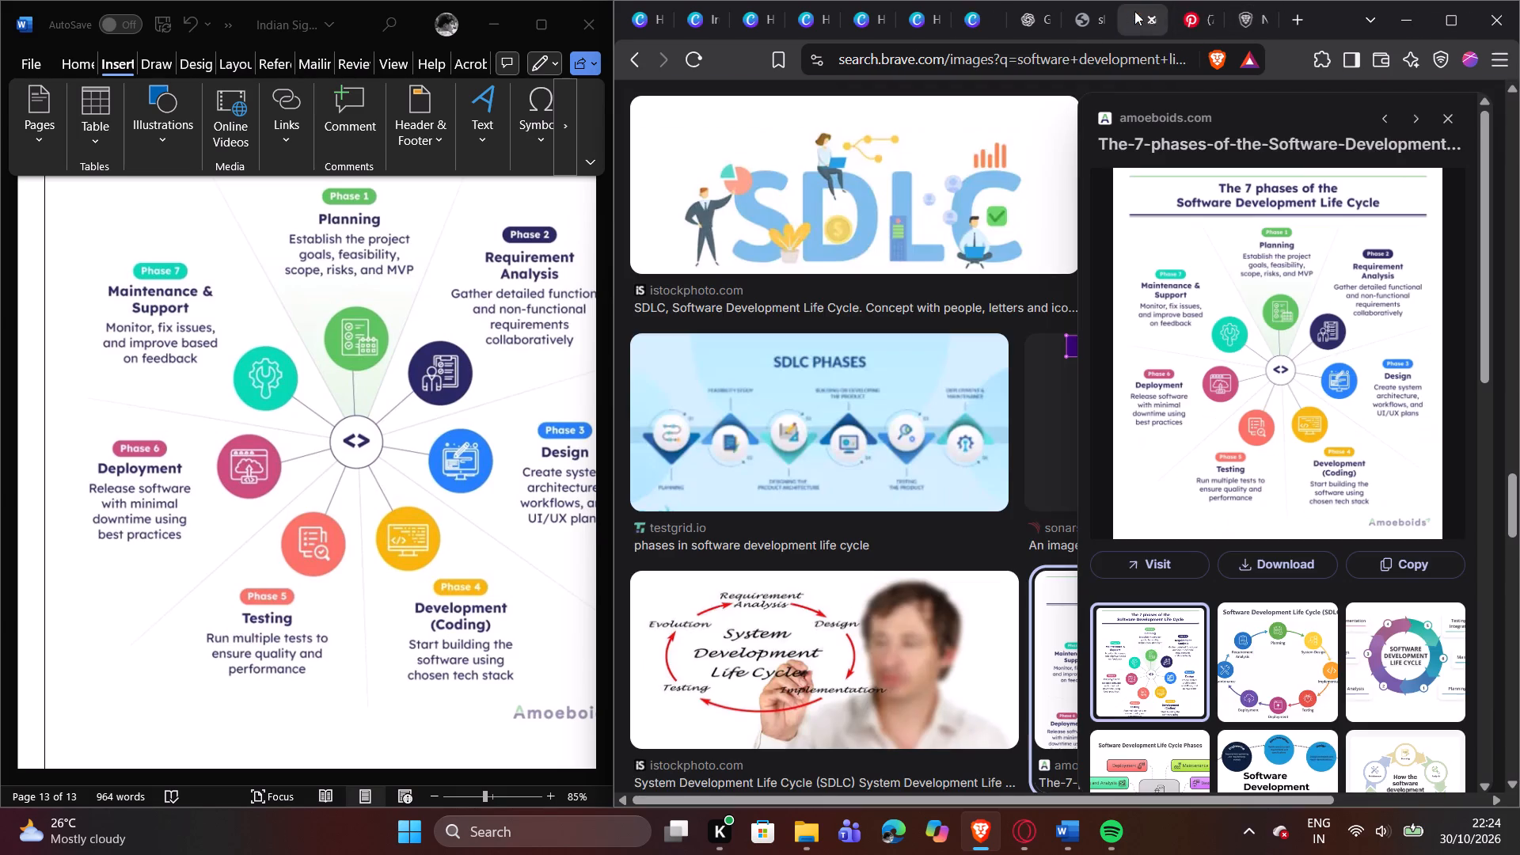
{"action": "left_click", "coordinate": [1101, 143]}
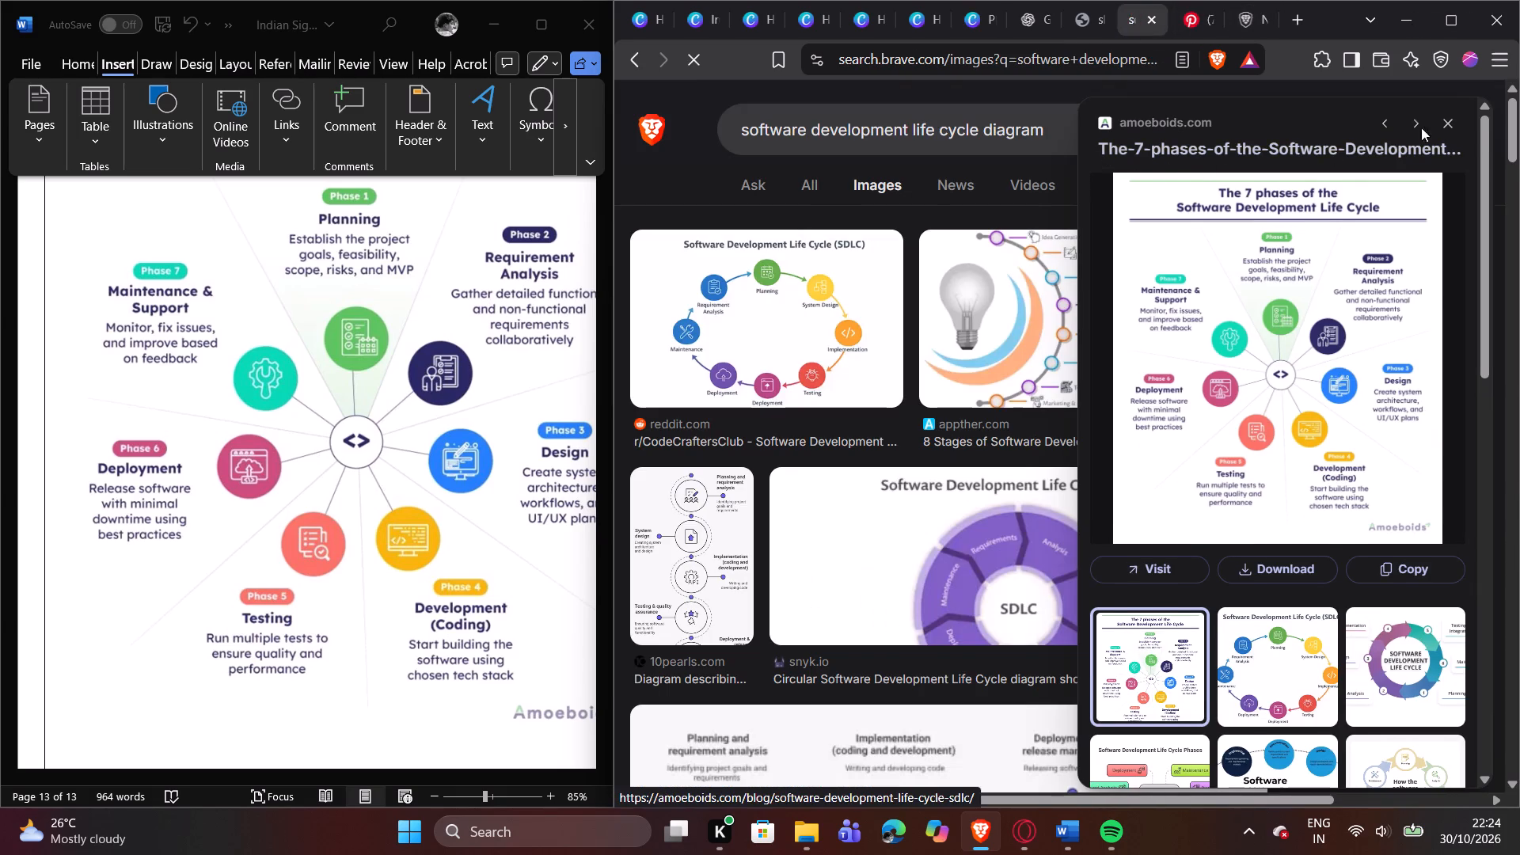
{"action": "left_click", "coordinate": [1441, 122]}
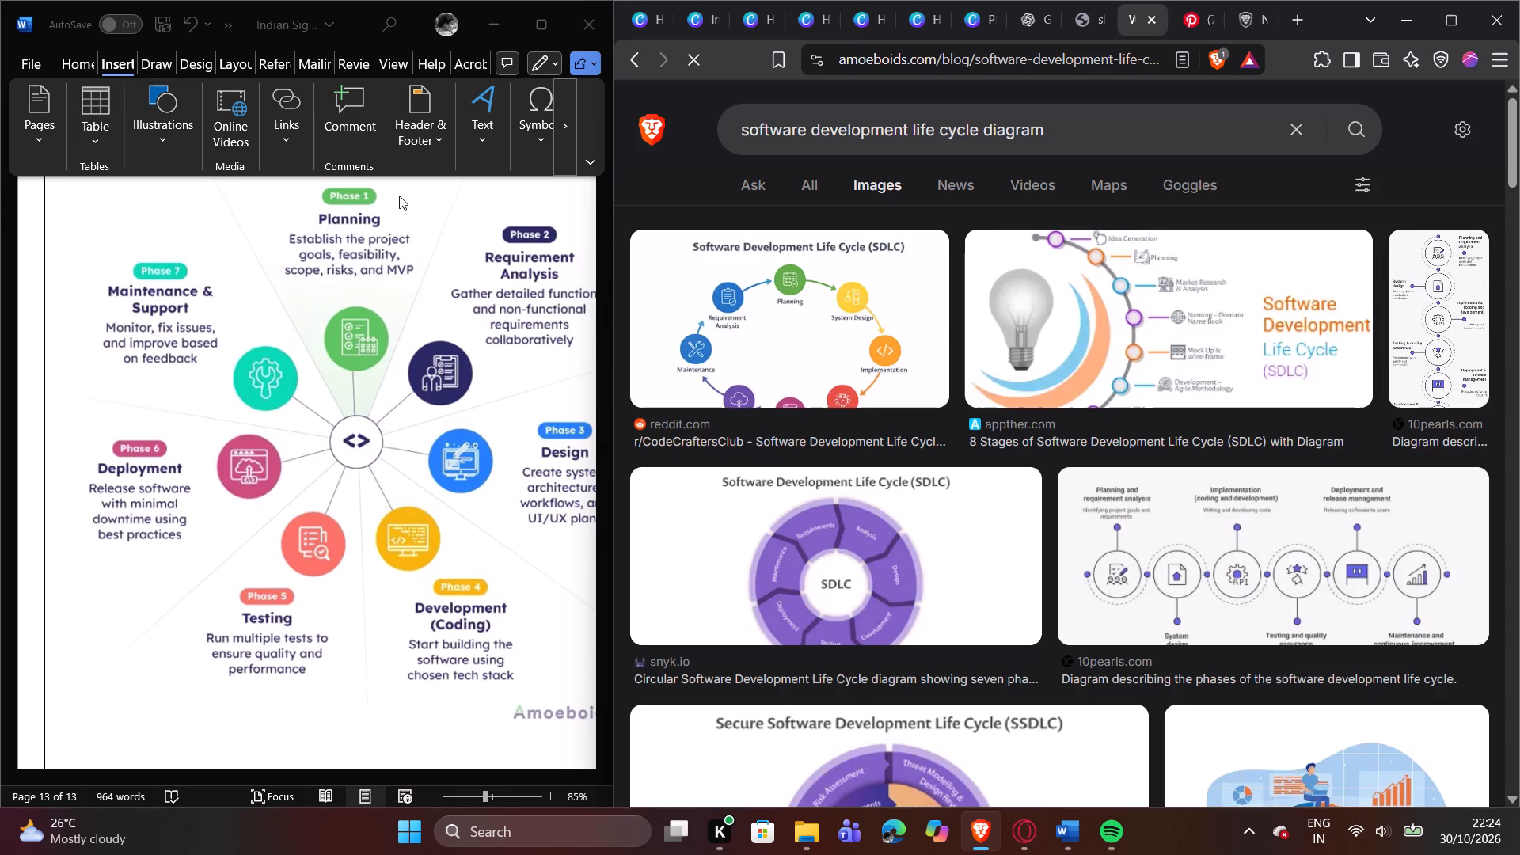
{"action": "left_click", "coordinate": [975, 21]}
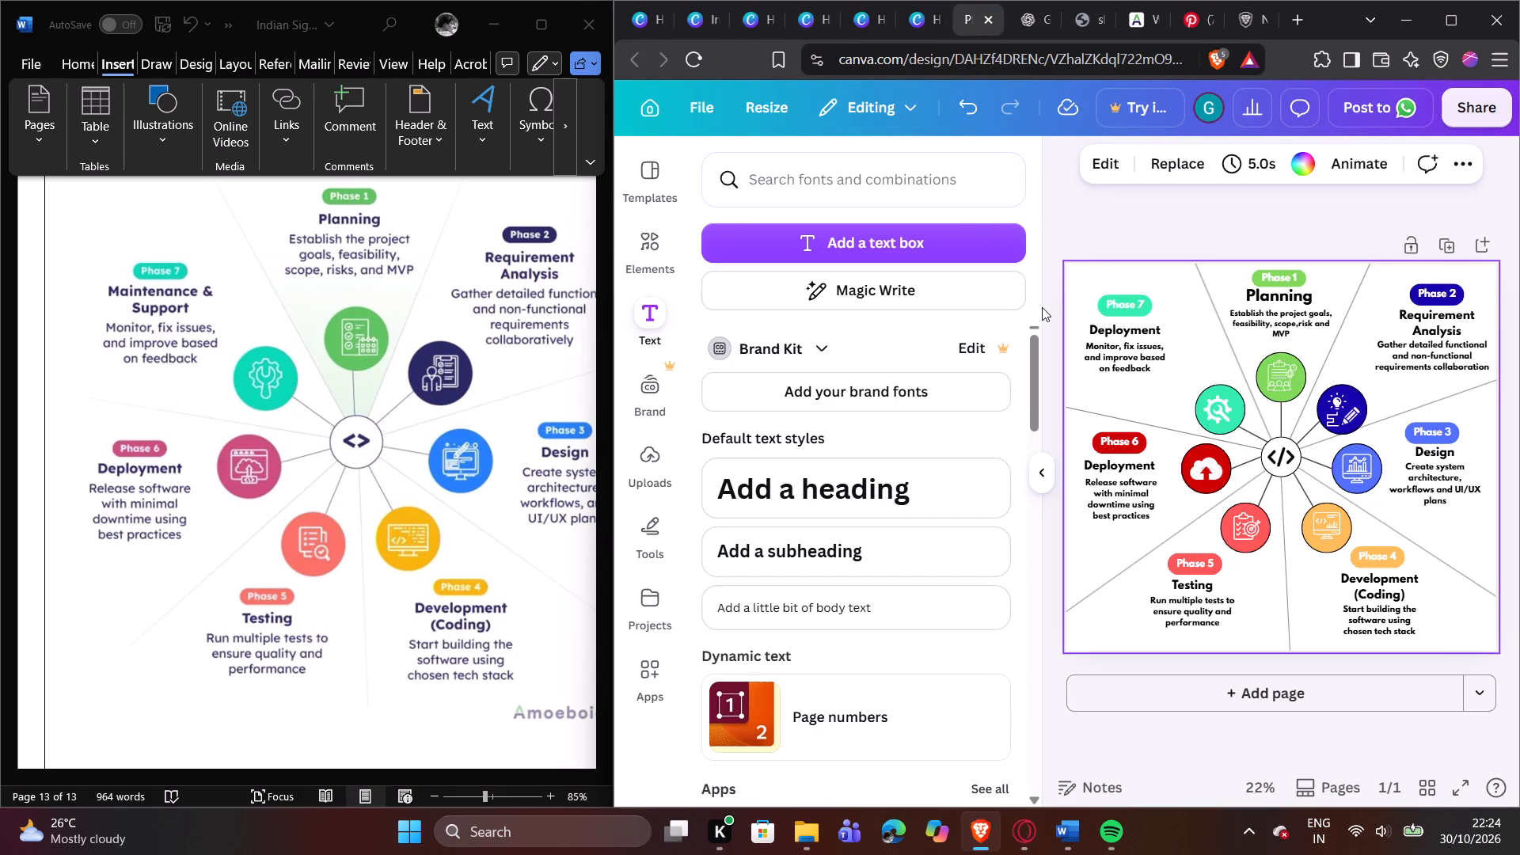
{"action": "left_click", "coordinate": [1047, 470]}
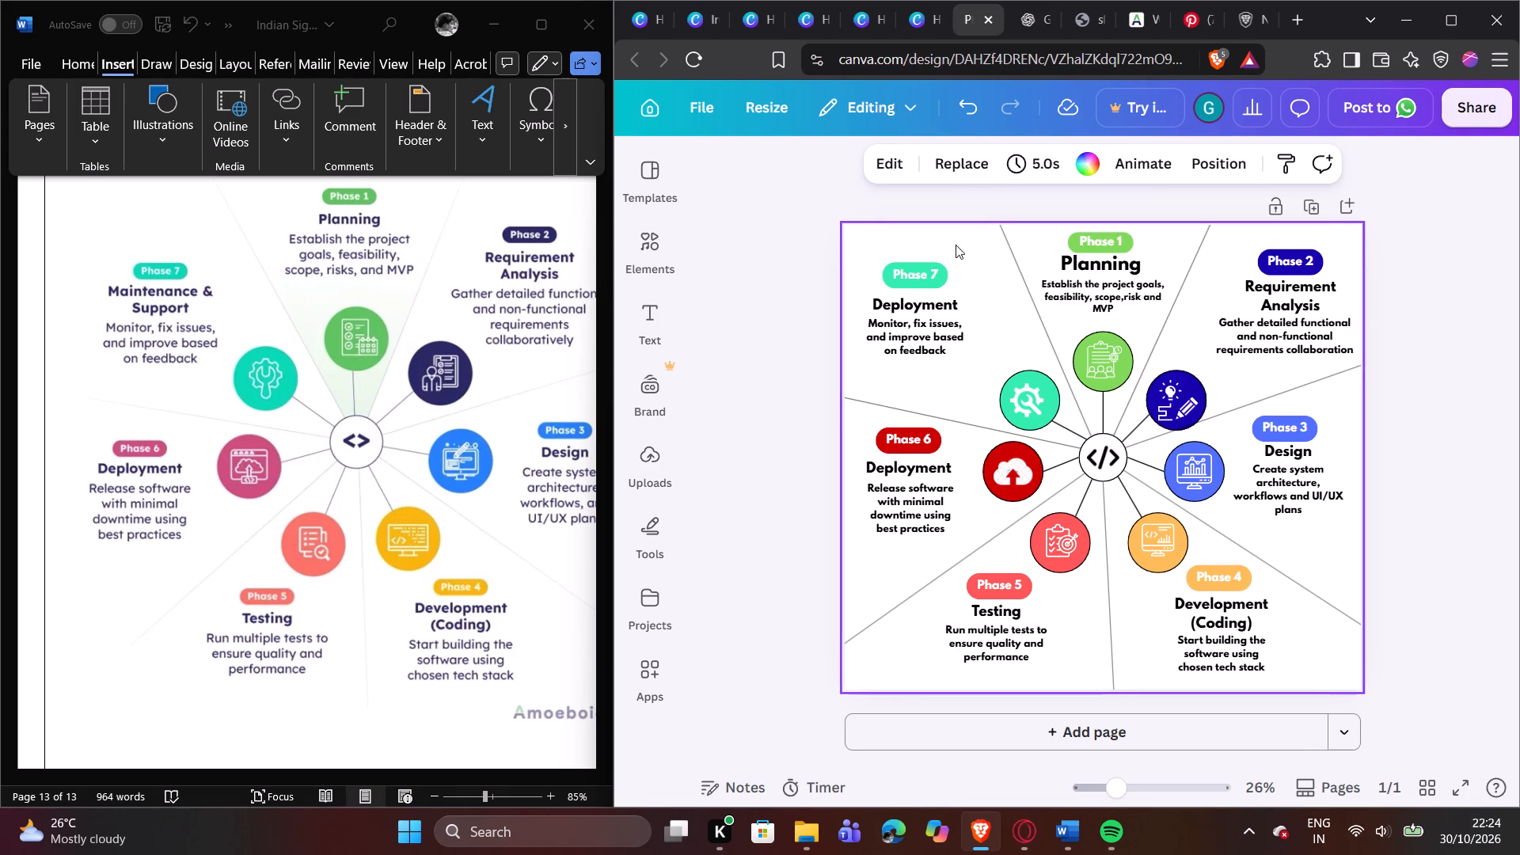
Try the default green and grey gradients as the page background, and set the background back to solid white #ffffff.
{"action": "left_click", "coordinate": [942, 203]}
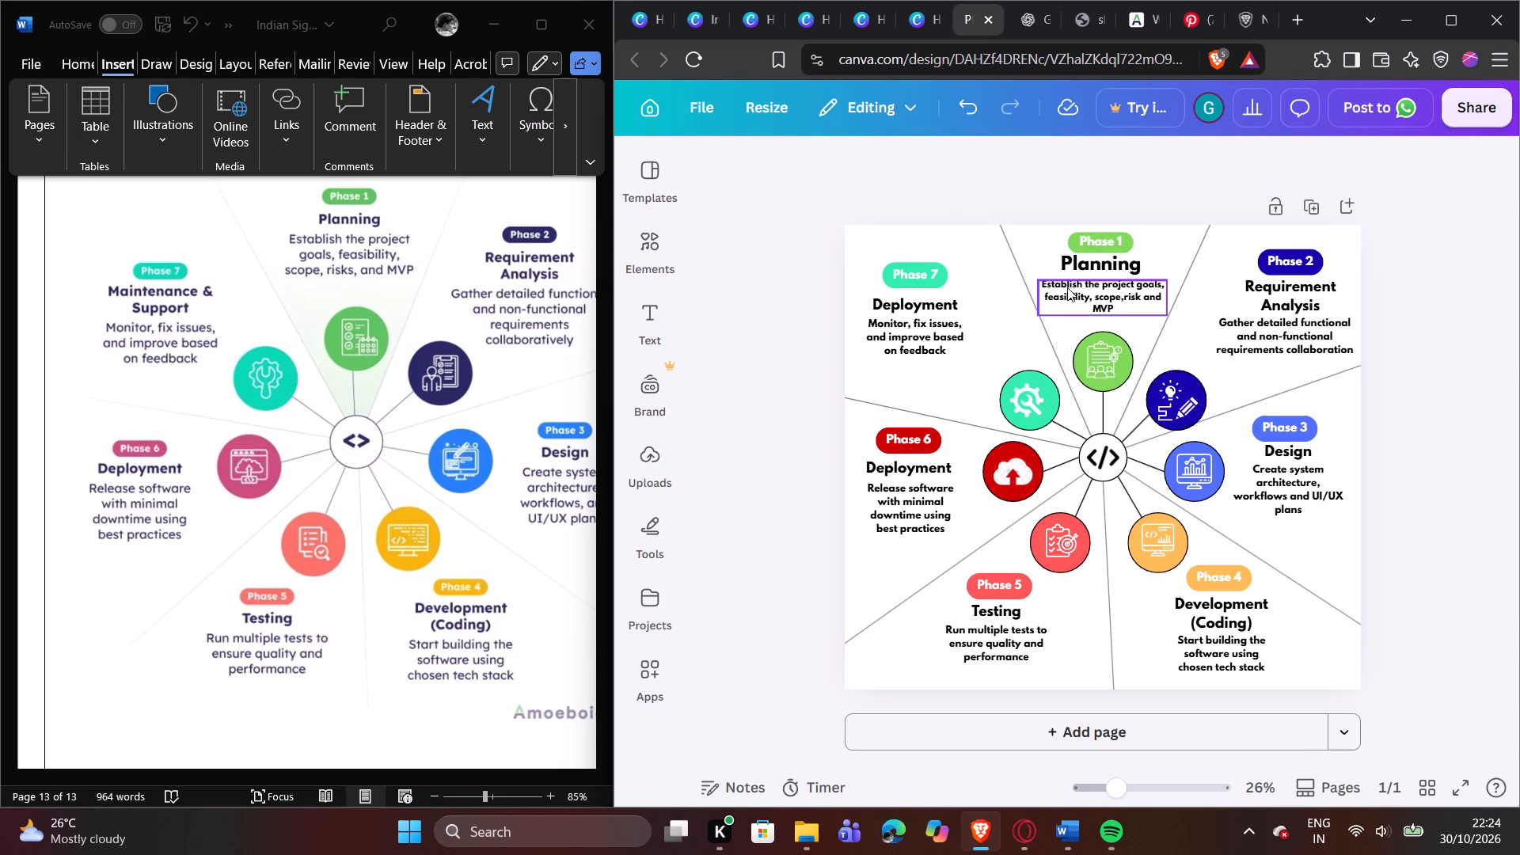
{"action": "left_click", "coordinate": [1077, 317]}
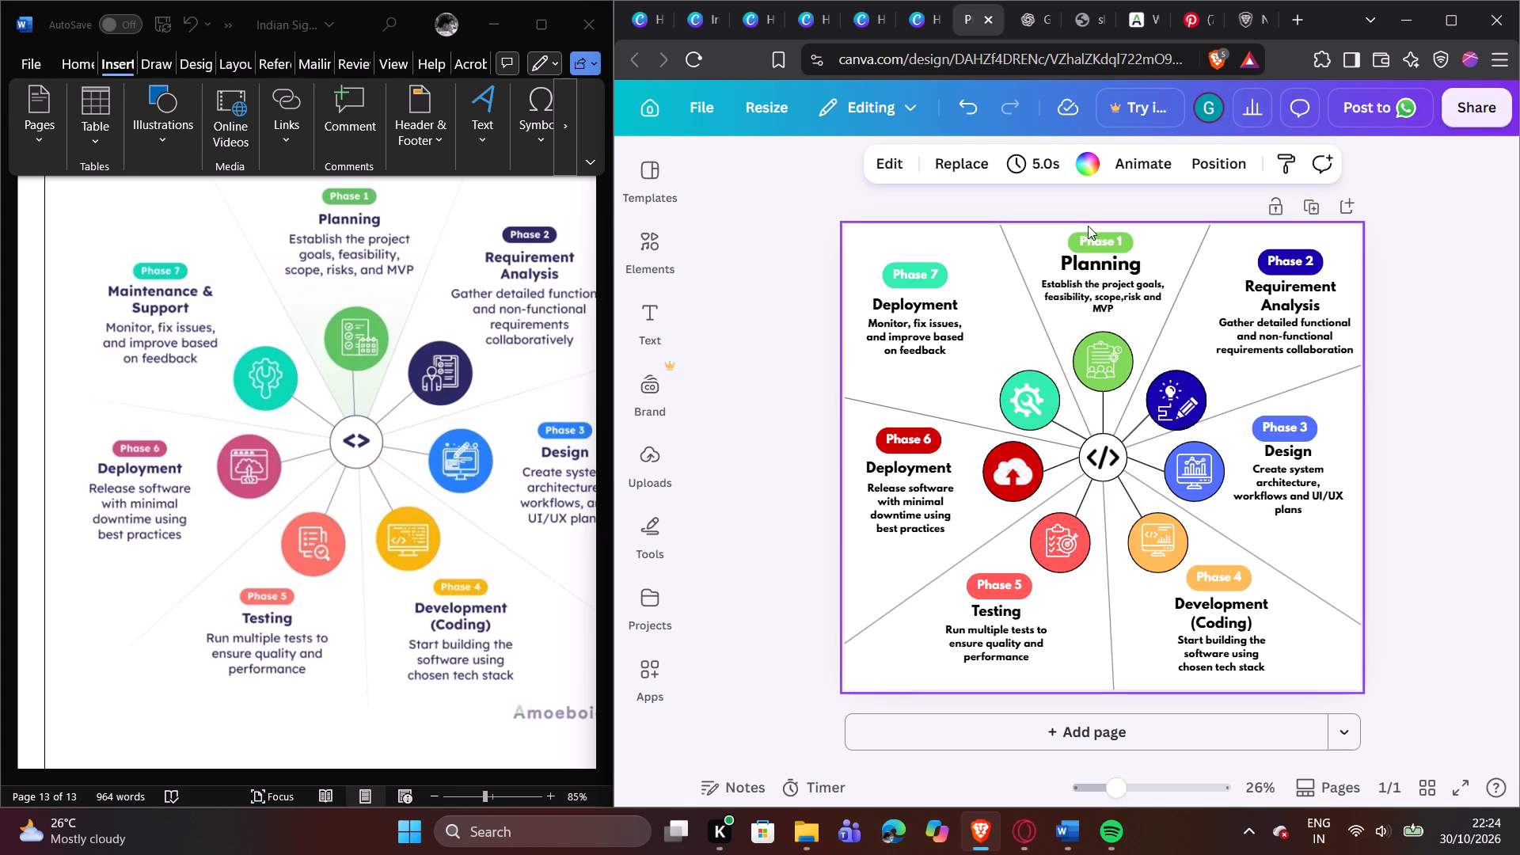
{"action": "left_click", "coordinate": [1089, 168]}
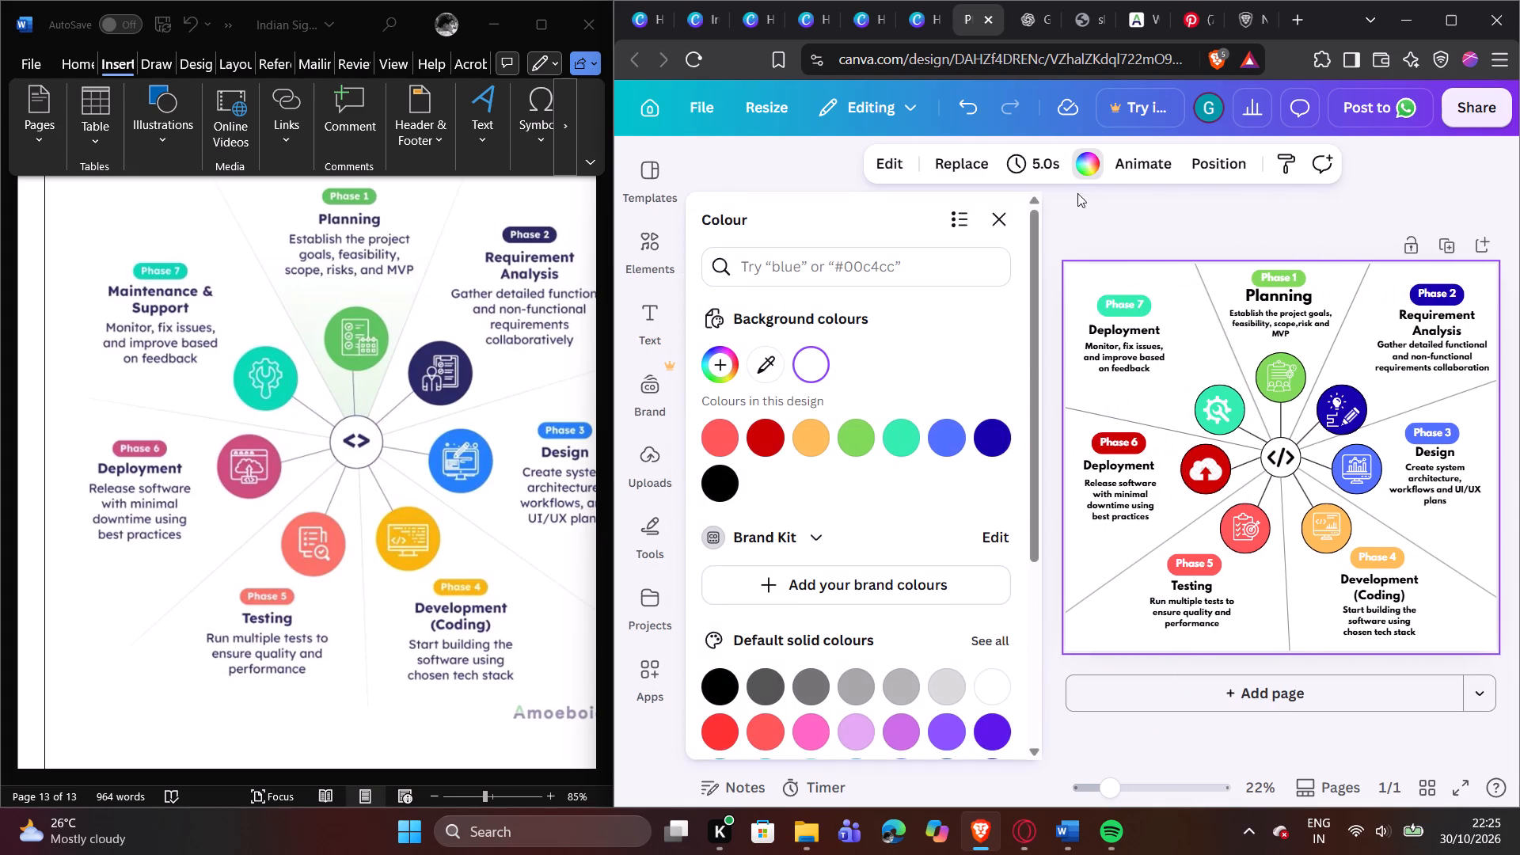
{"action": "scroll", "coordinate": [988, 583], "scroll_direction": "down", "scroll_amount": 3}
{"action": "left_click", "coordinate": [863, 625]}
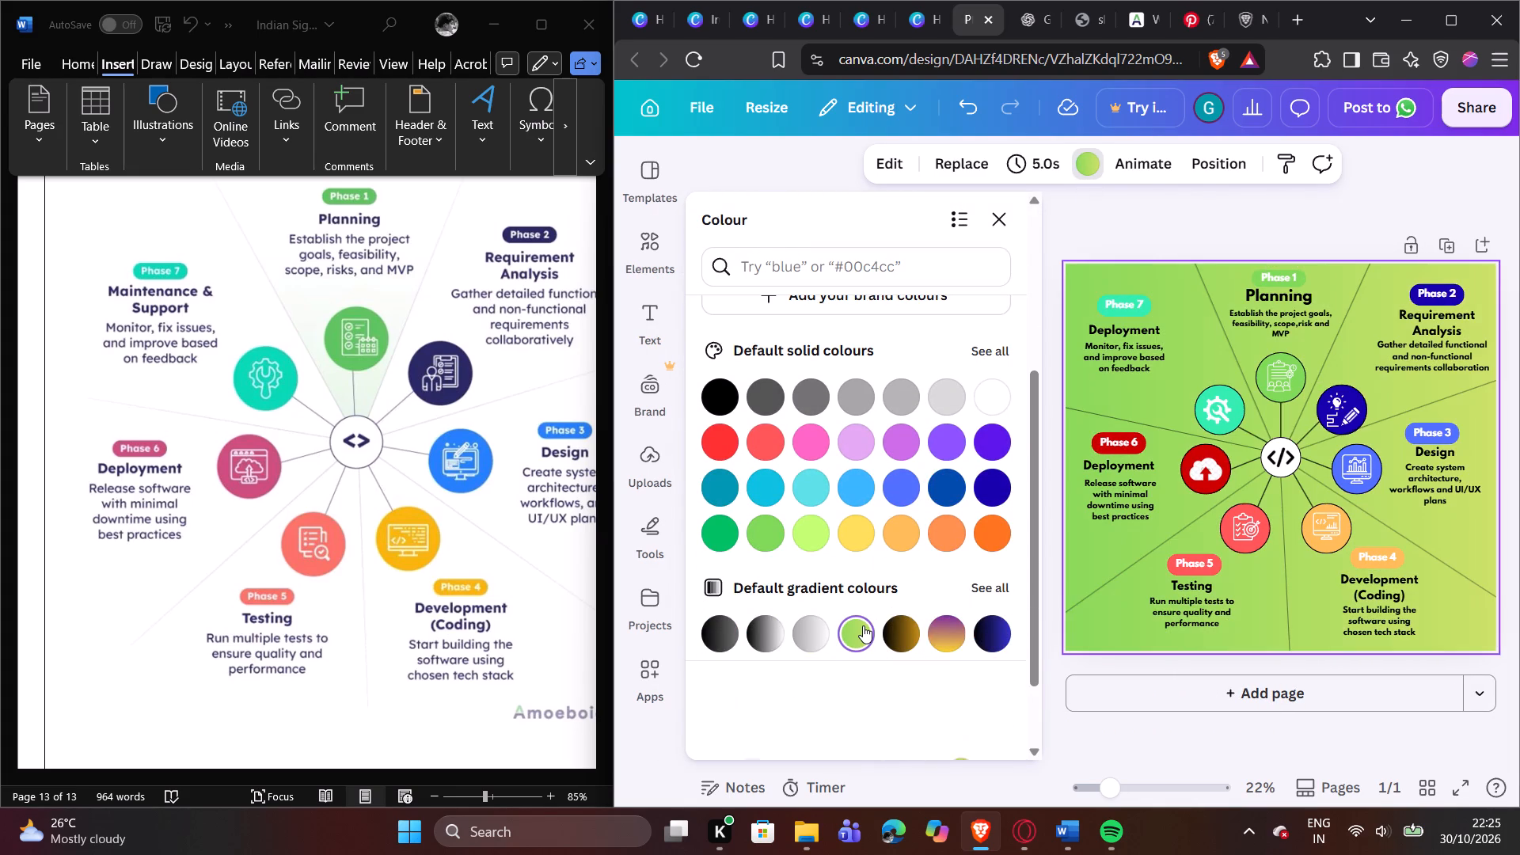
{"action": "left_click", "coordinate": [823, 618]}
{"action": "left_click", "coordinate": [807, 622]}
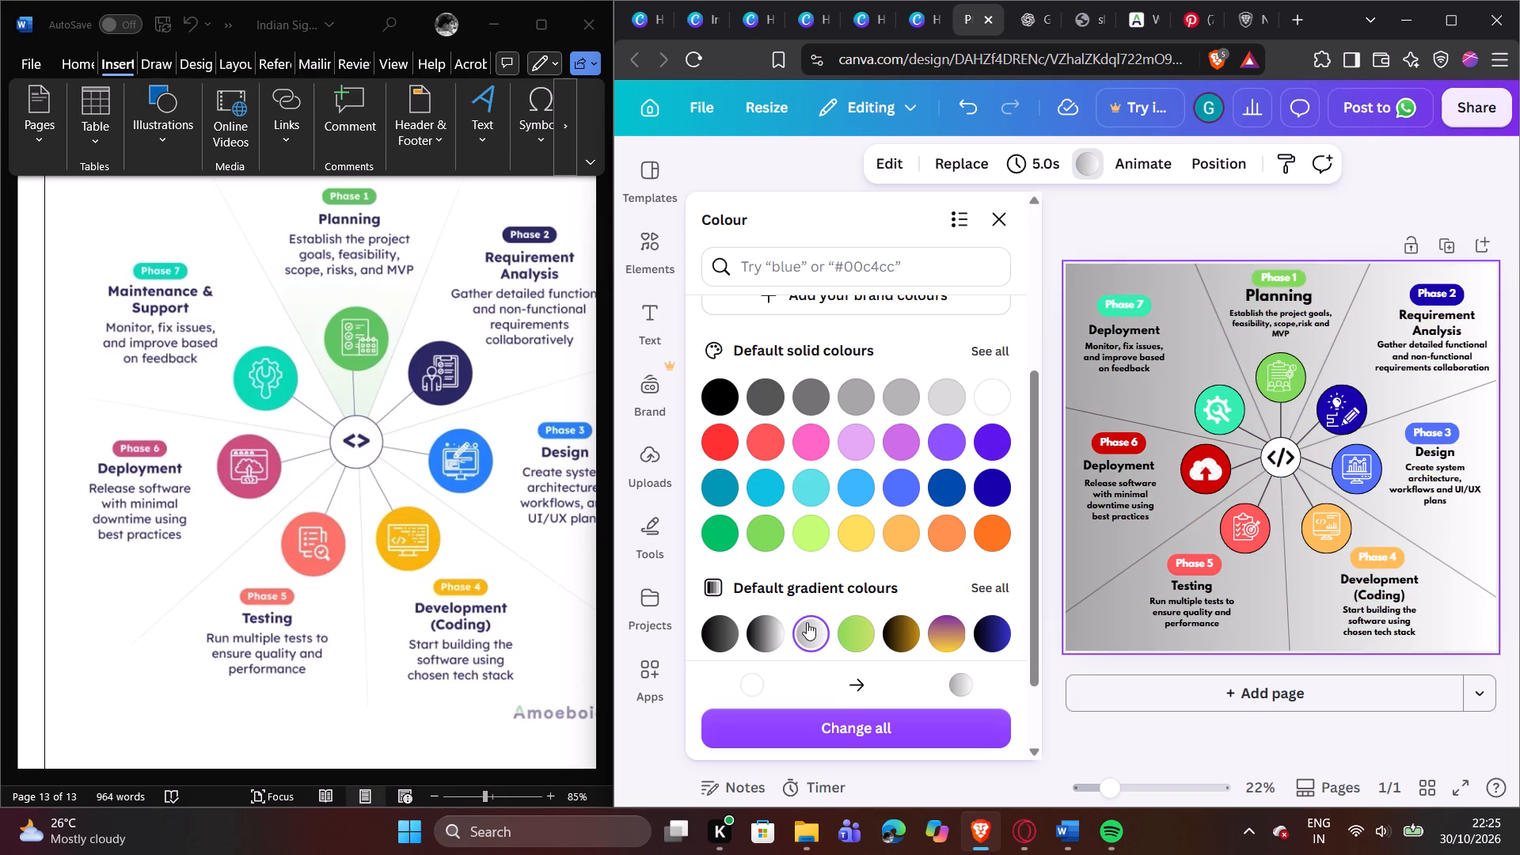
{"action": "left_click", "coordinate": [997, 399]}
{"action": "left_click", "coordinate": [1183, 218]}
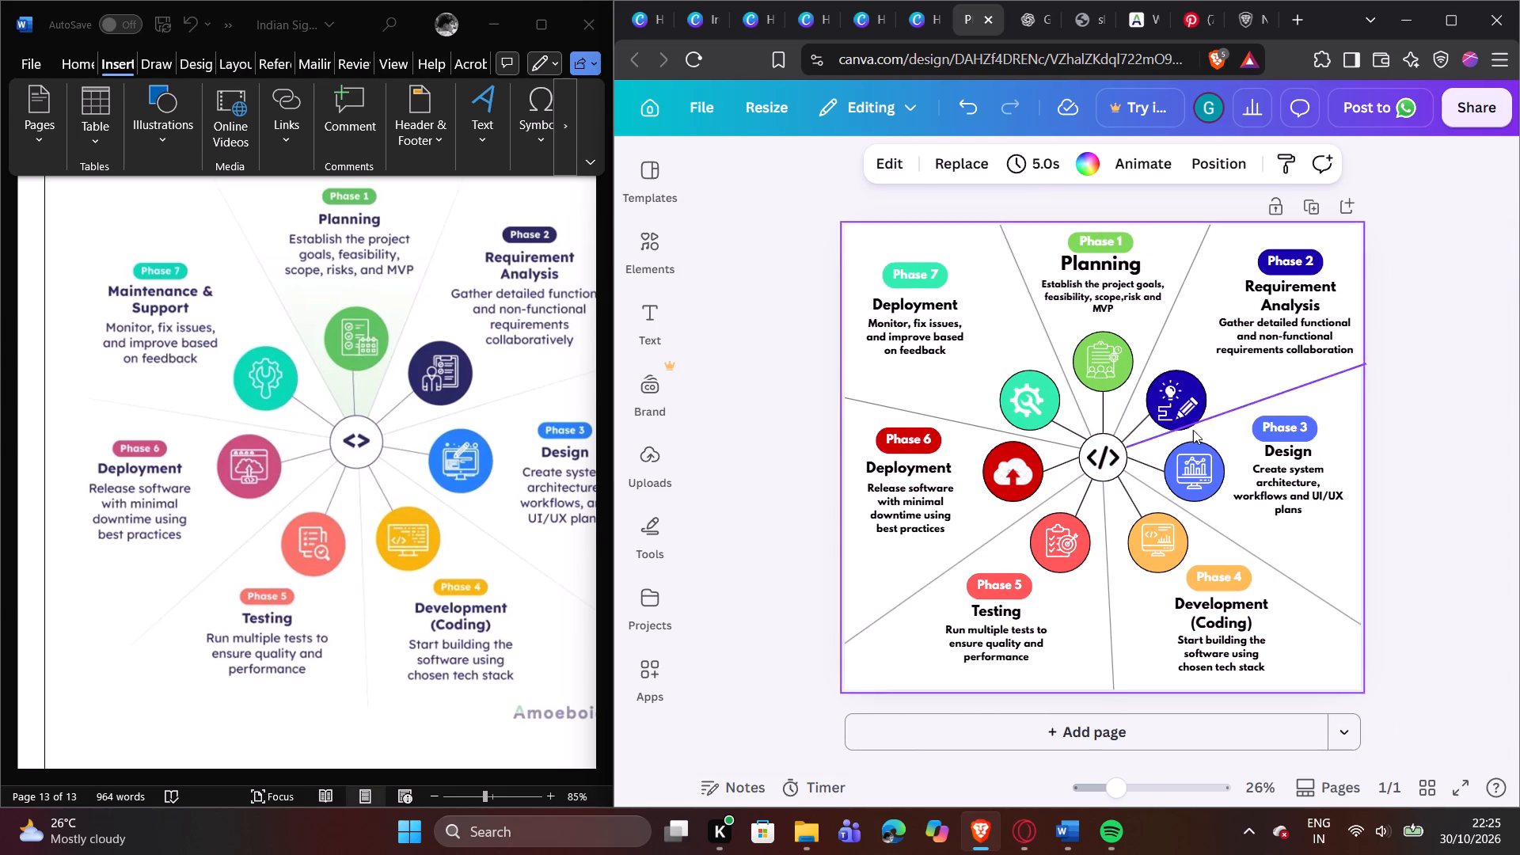
Move the "Phase 3" label slightly to the right so it is centred above the "Design" heading.
{"action": "left_click", "coordinate": [1276, 425]}
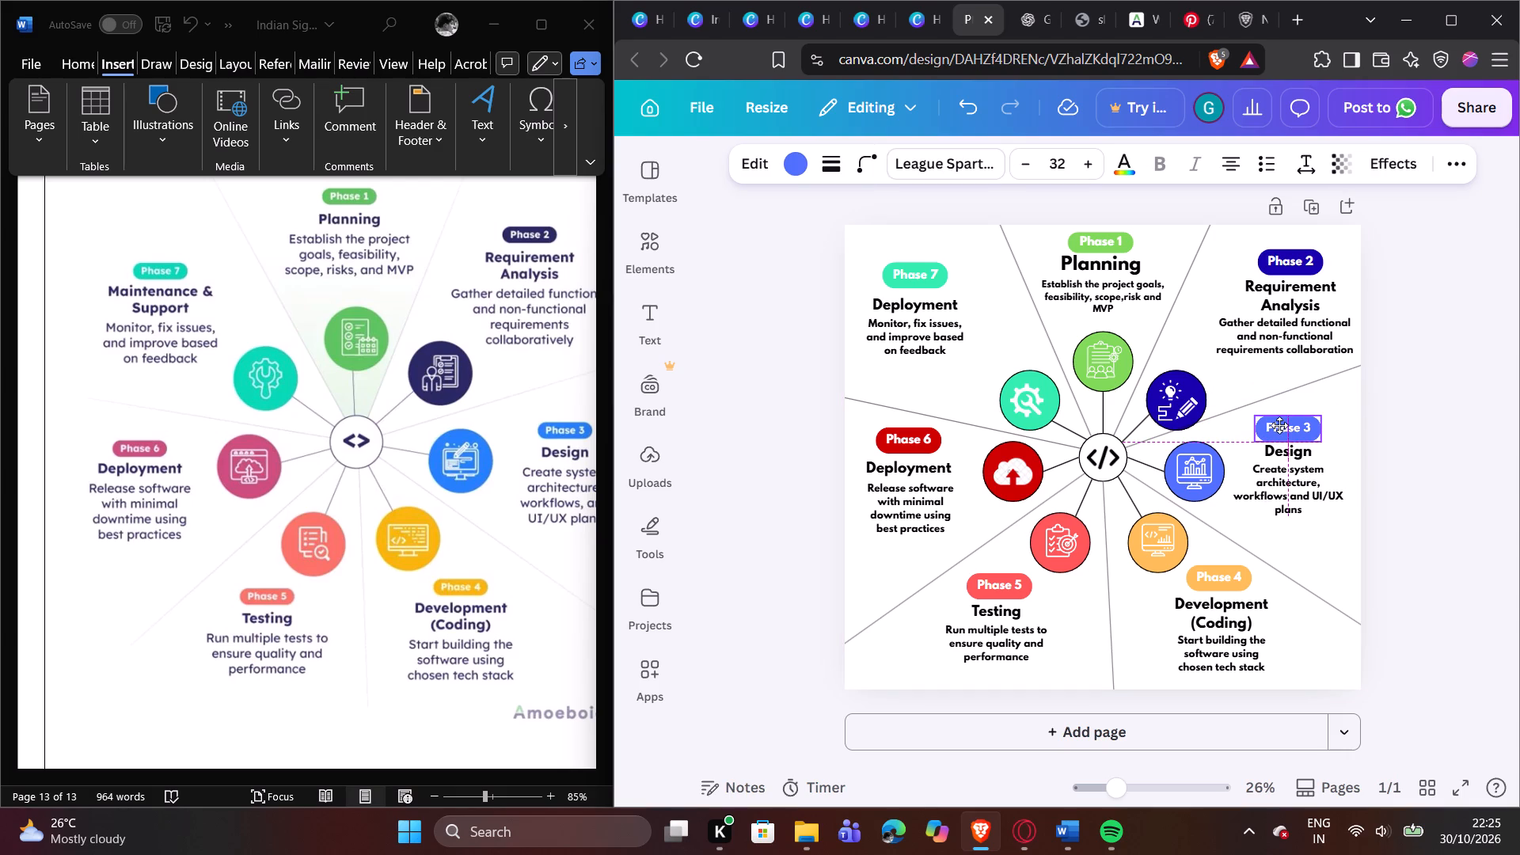
{"action": "left_click", "coordinate": [1378, 435]}
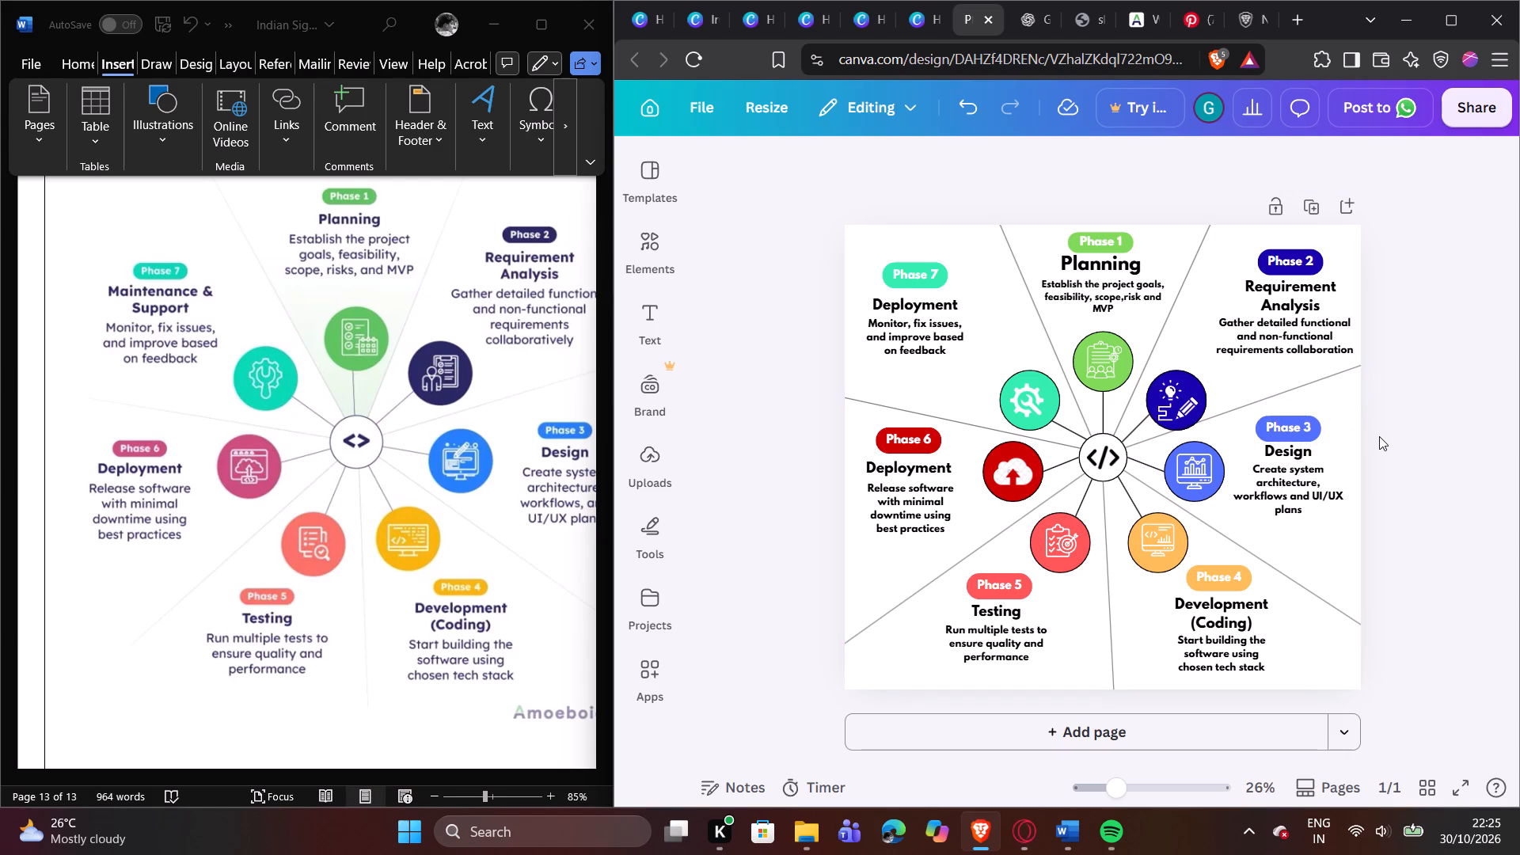